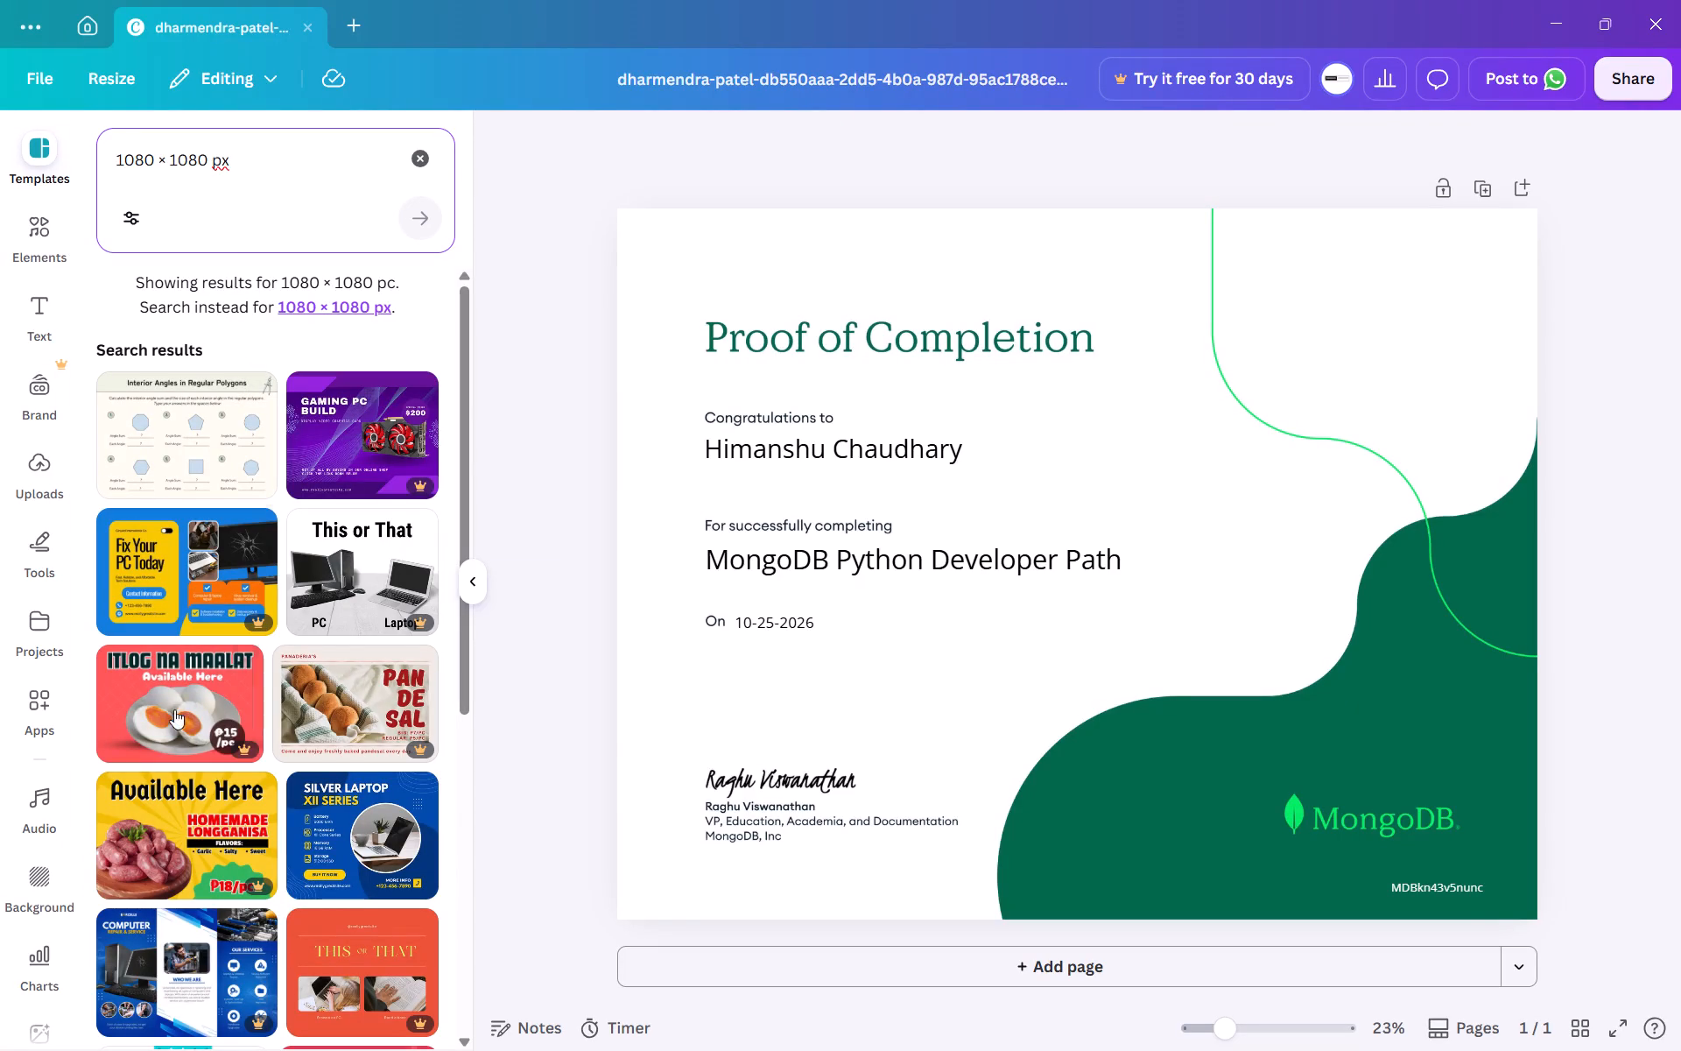
Browse the template search results for 1080 × 1080 px for a suitable design.
scroll(292, 817, down, 4)
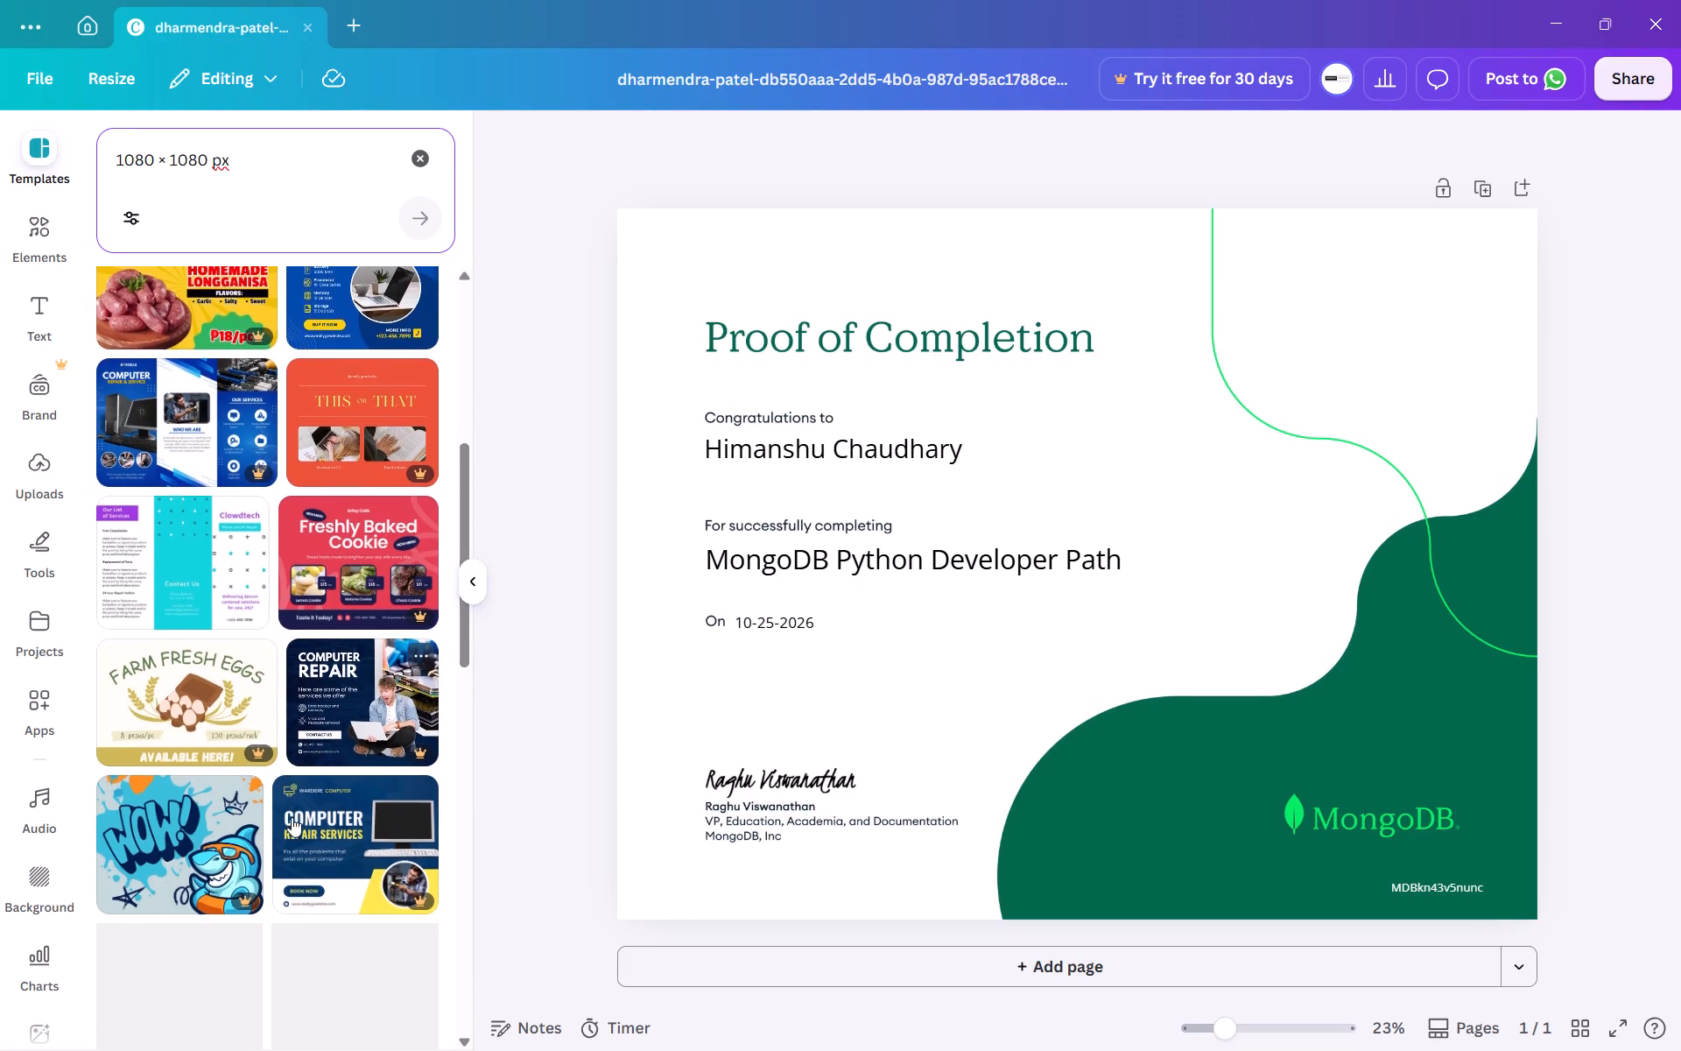
scroll(292, 817, down, 4)
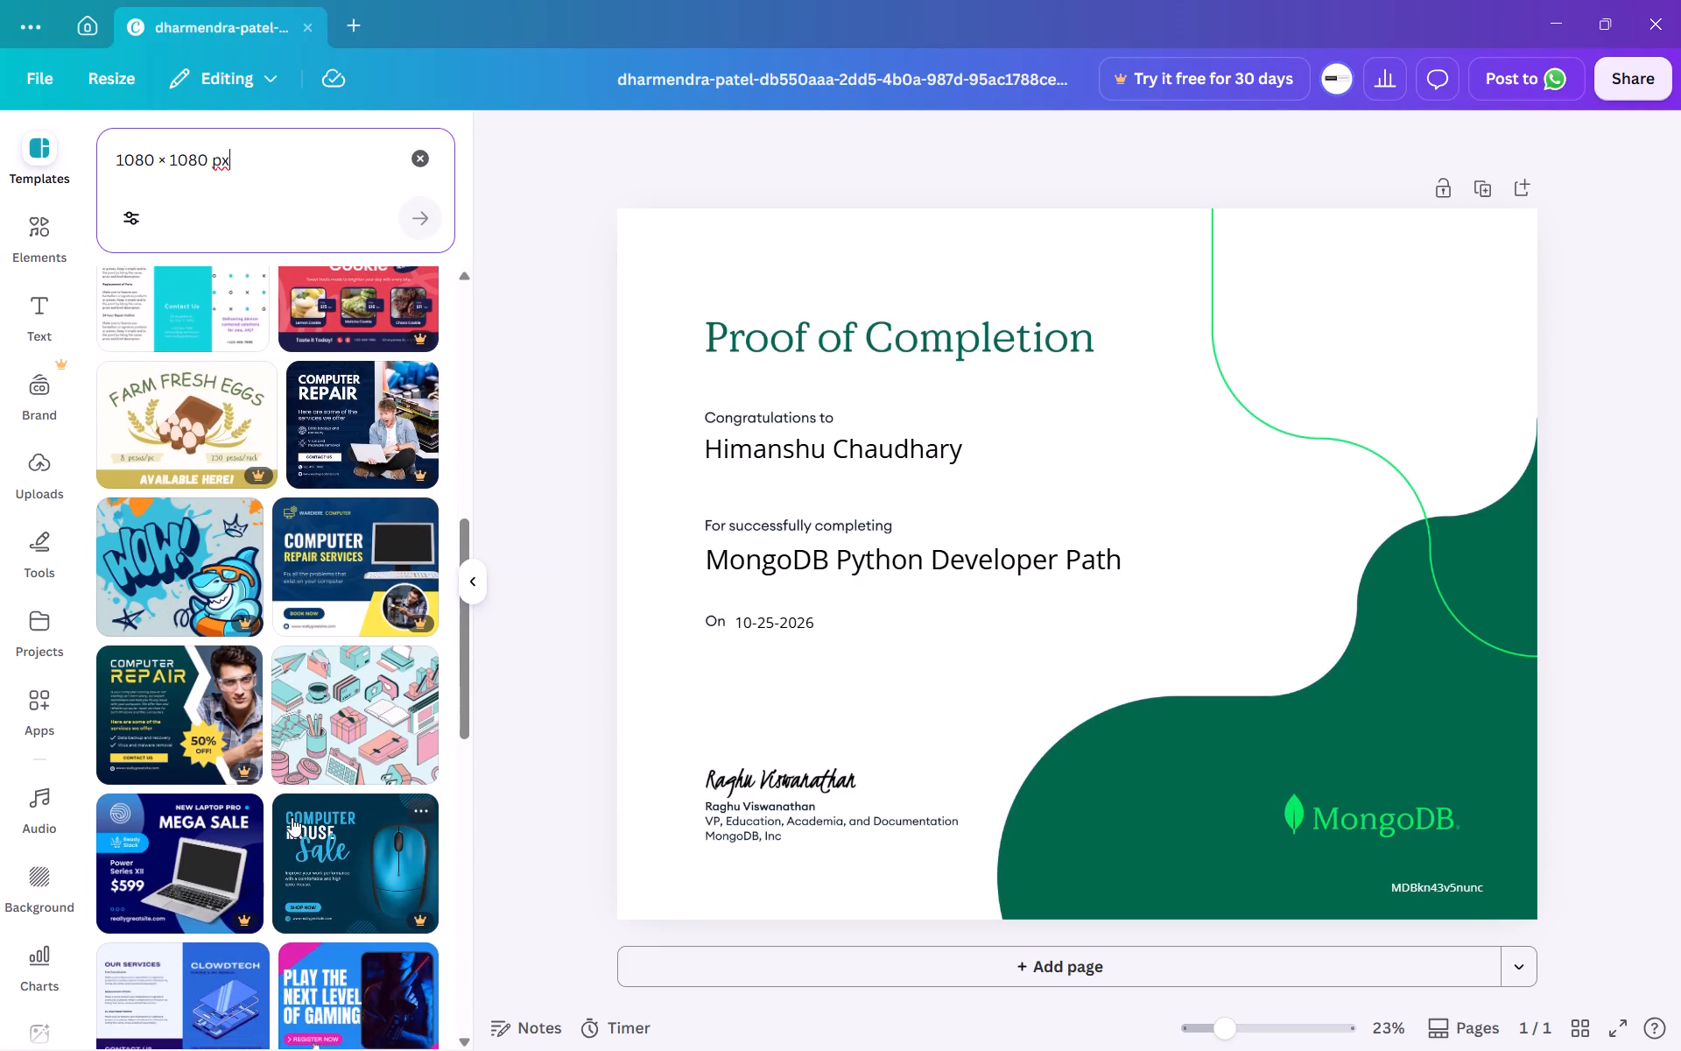
scroll(292, 817, down, 4)
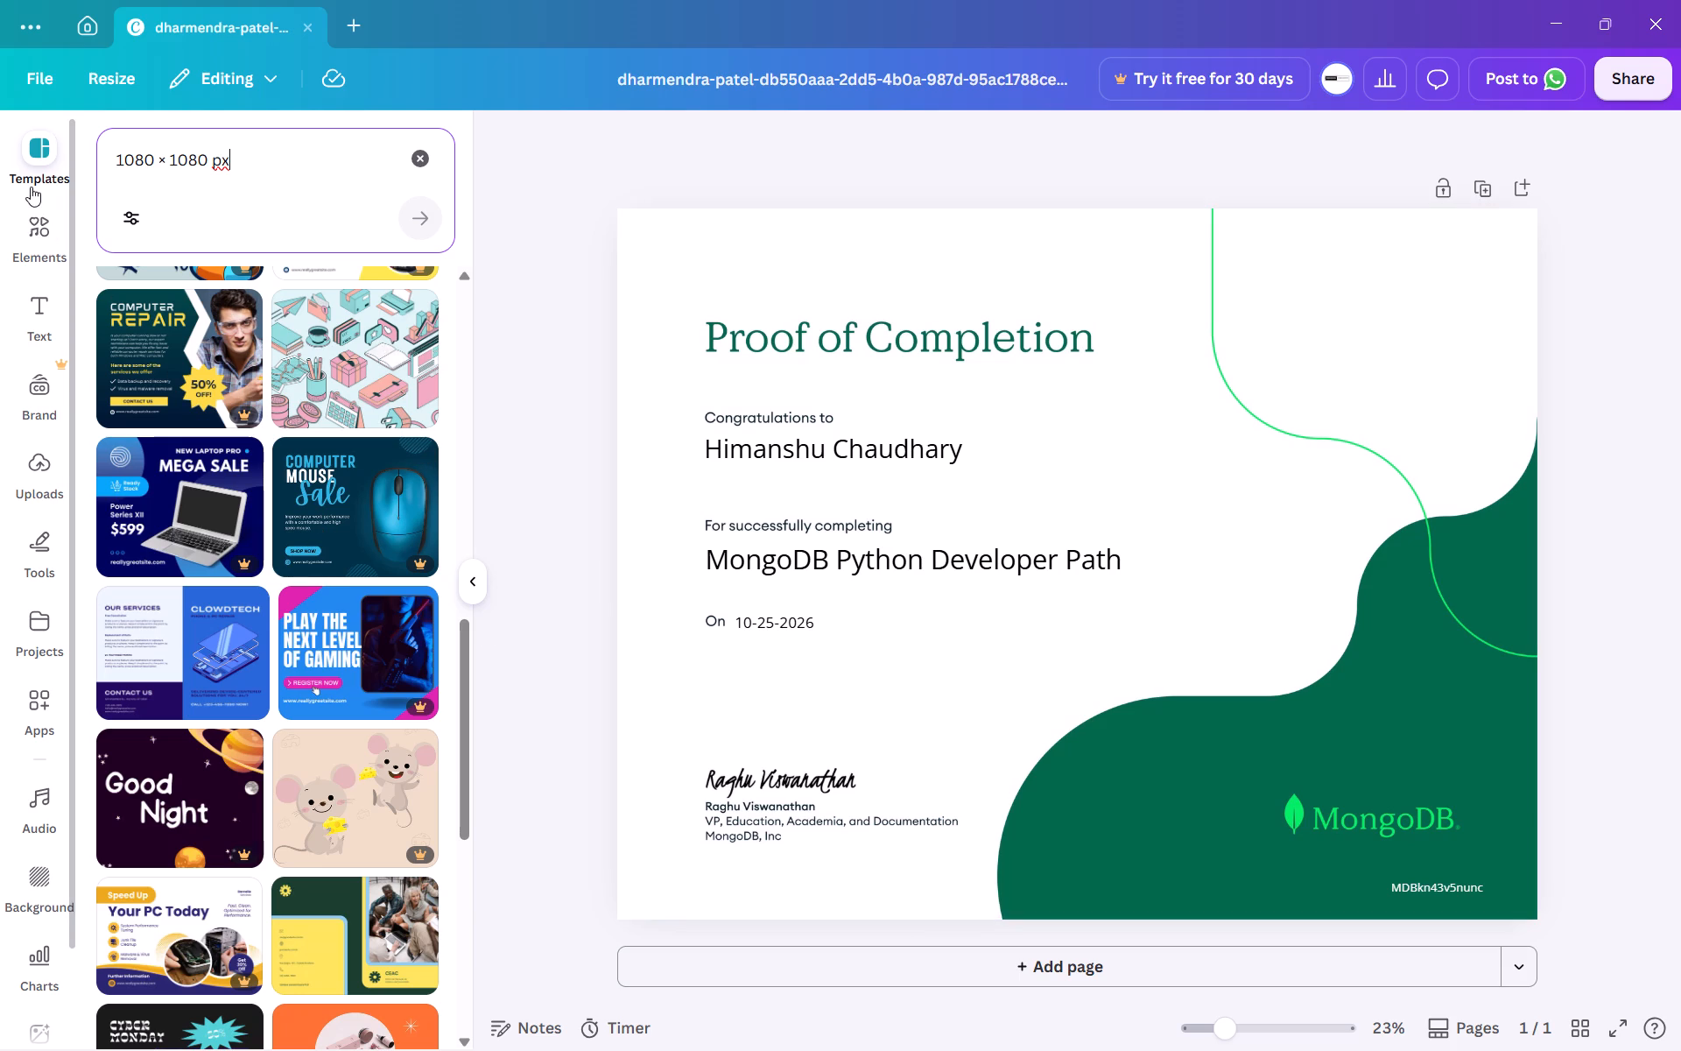
scroll(313, 842, down, 6)
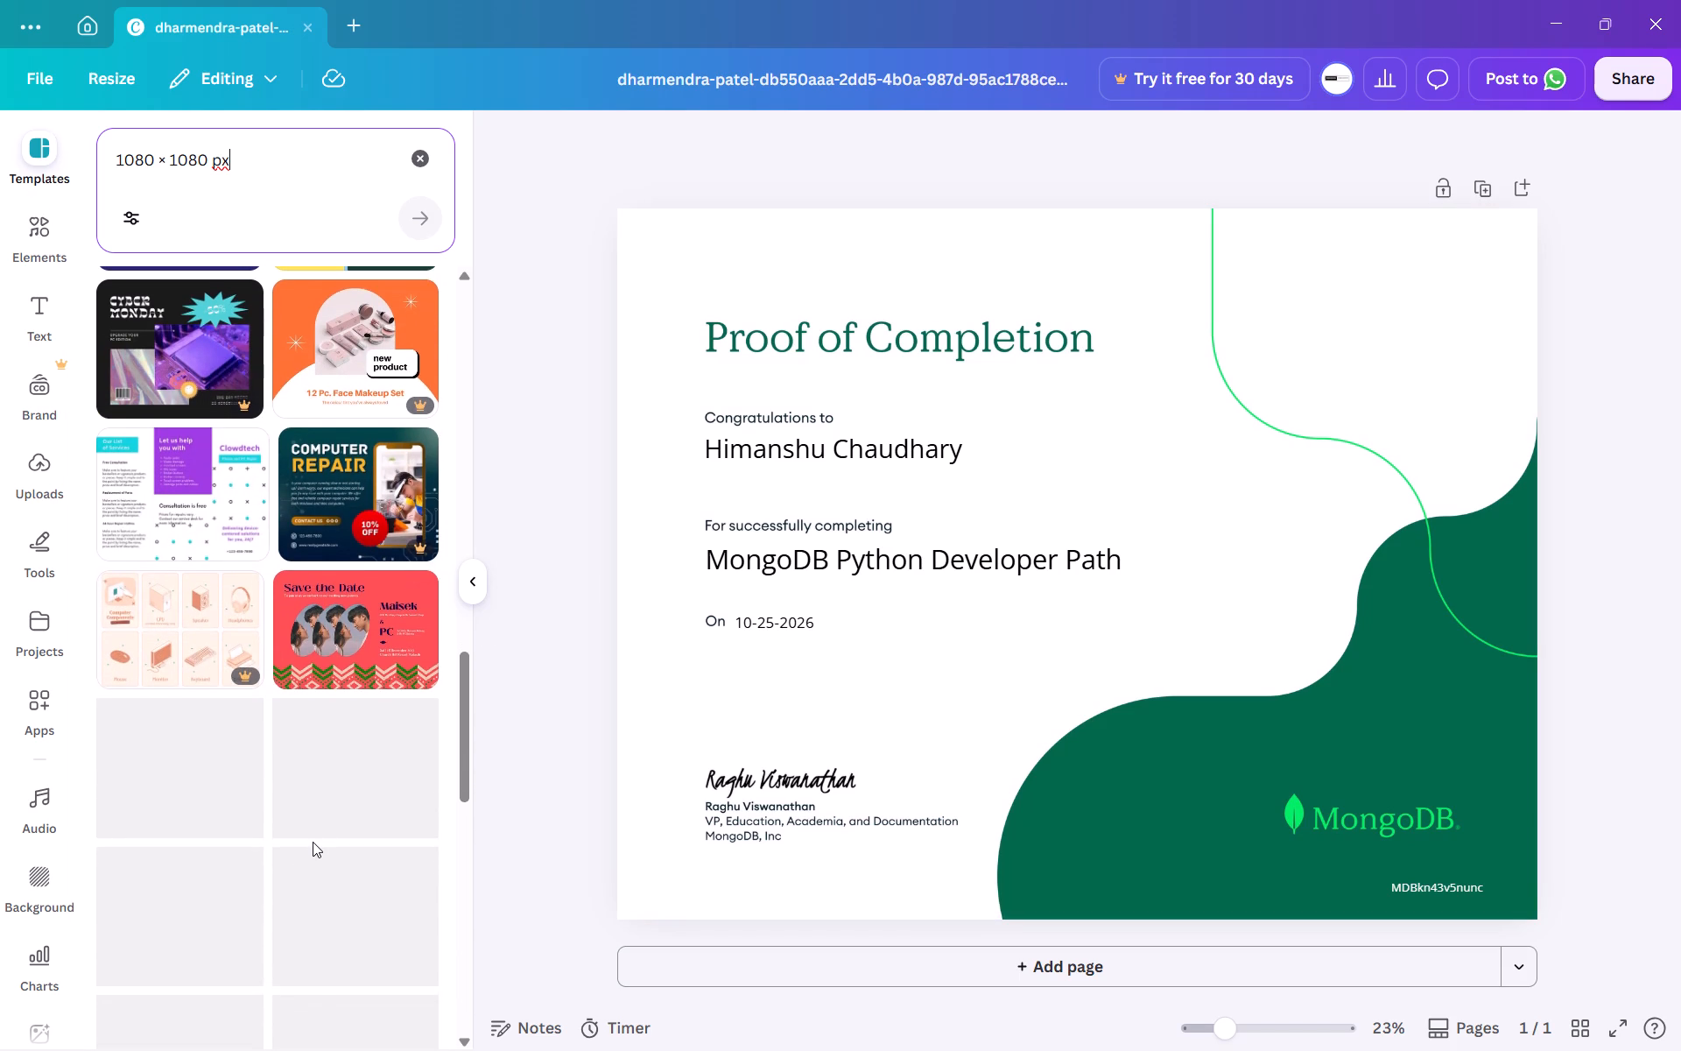
scroll(313, 842, down, 1)
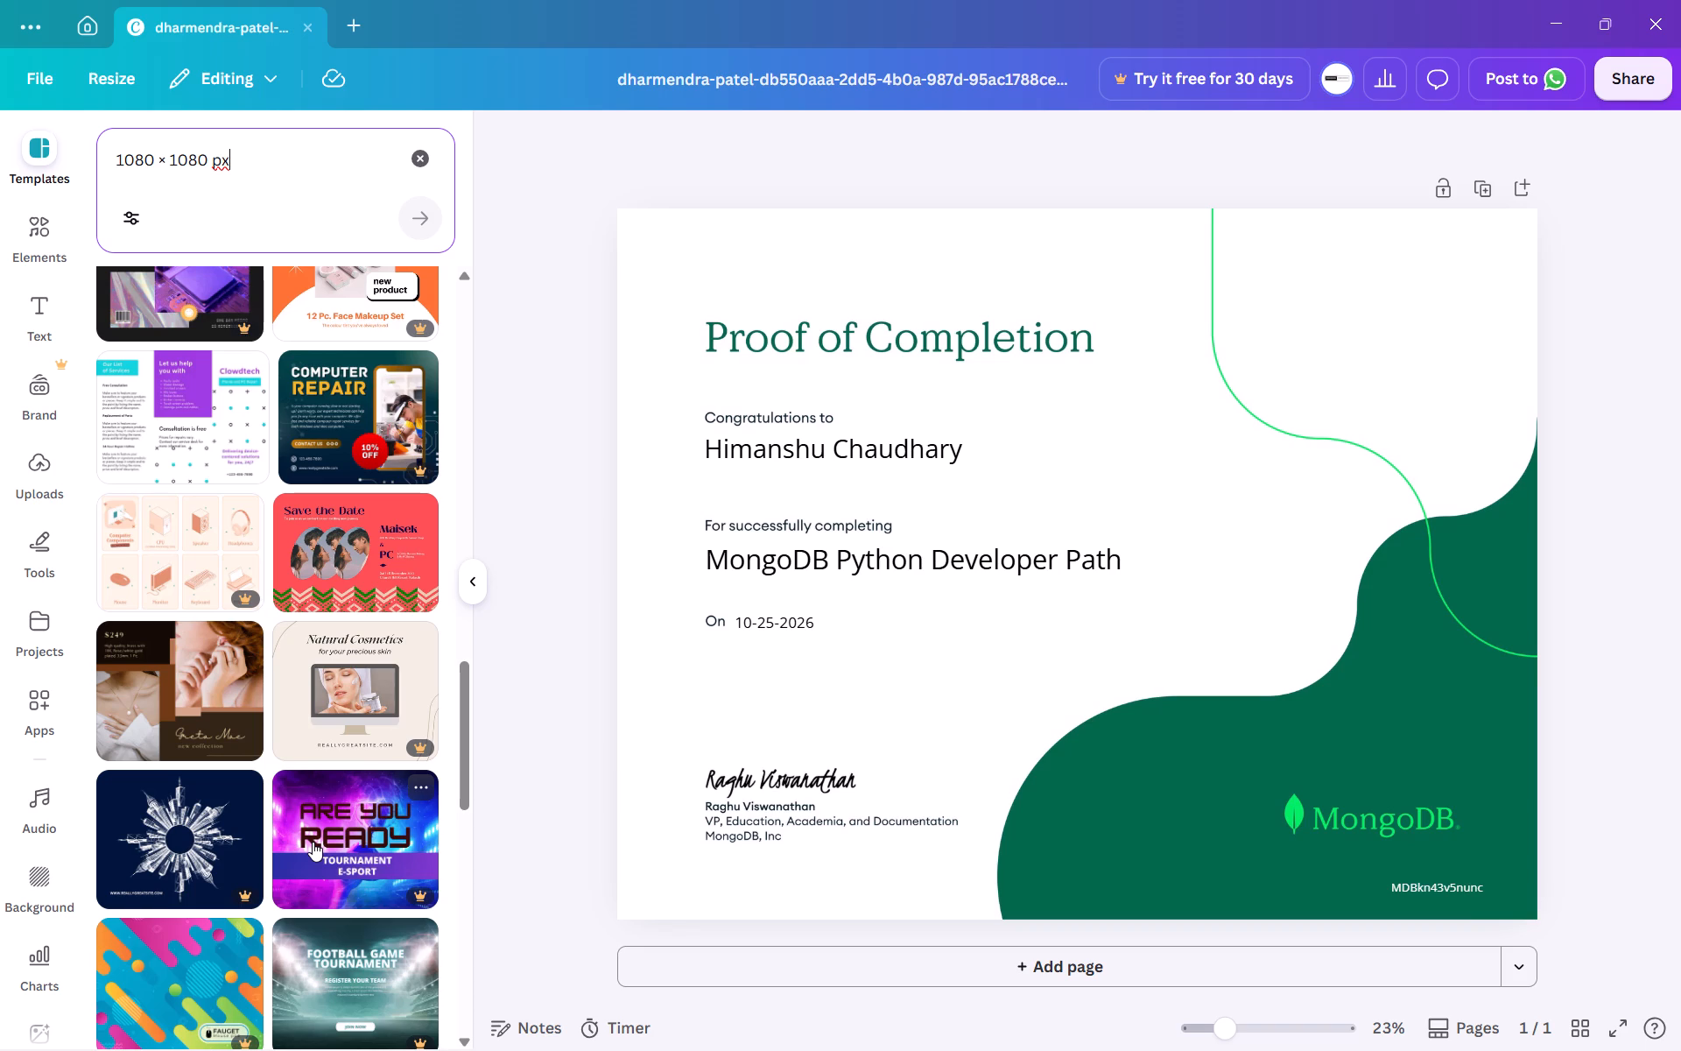
scroll(313, 842, down, 5)
scroll(313, 842, up, 1)
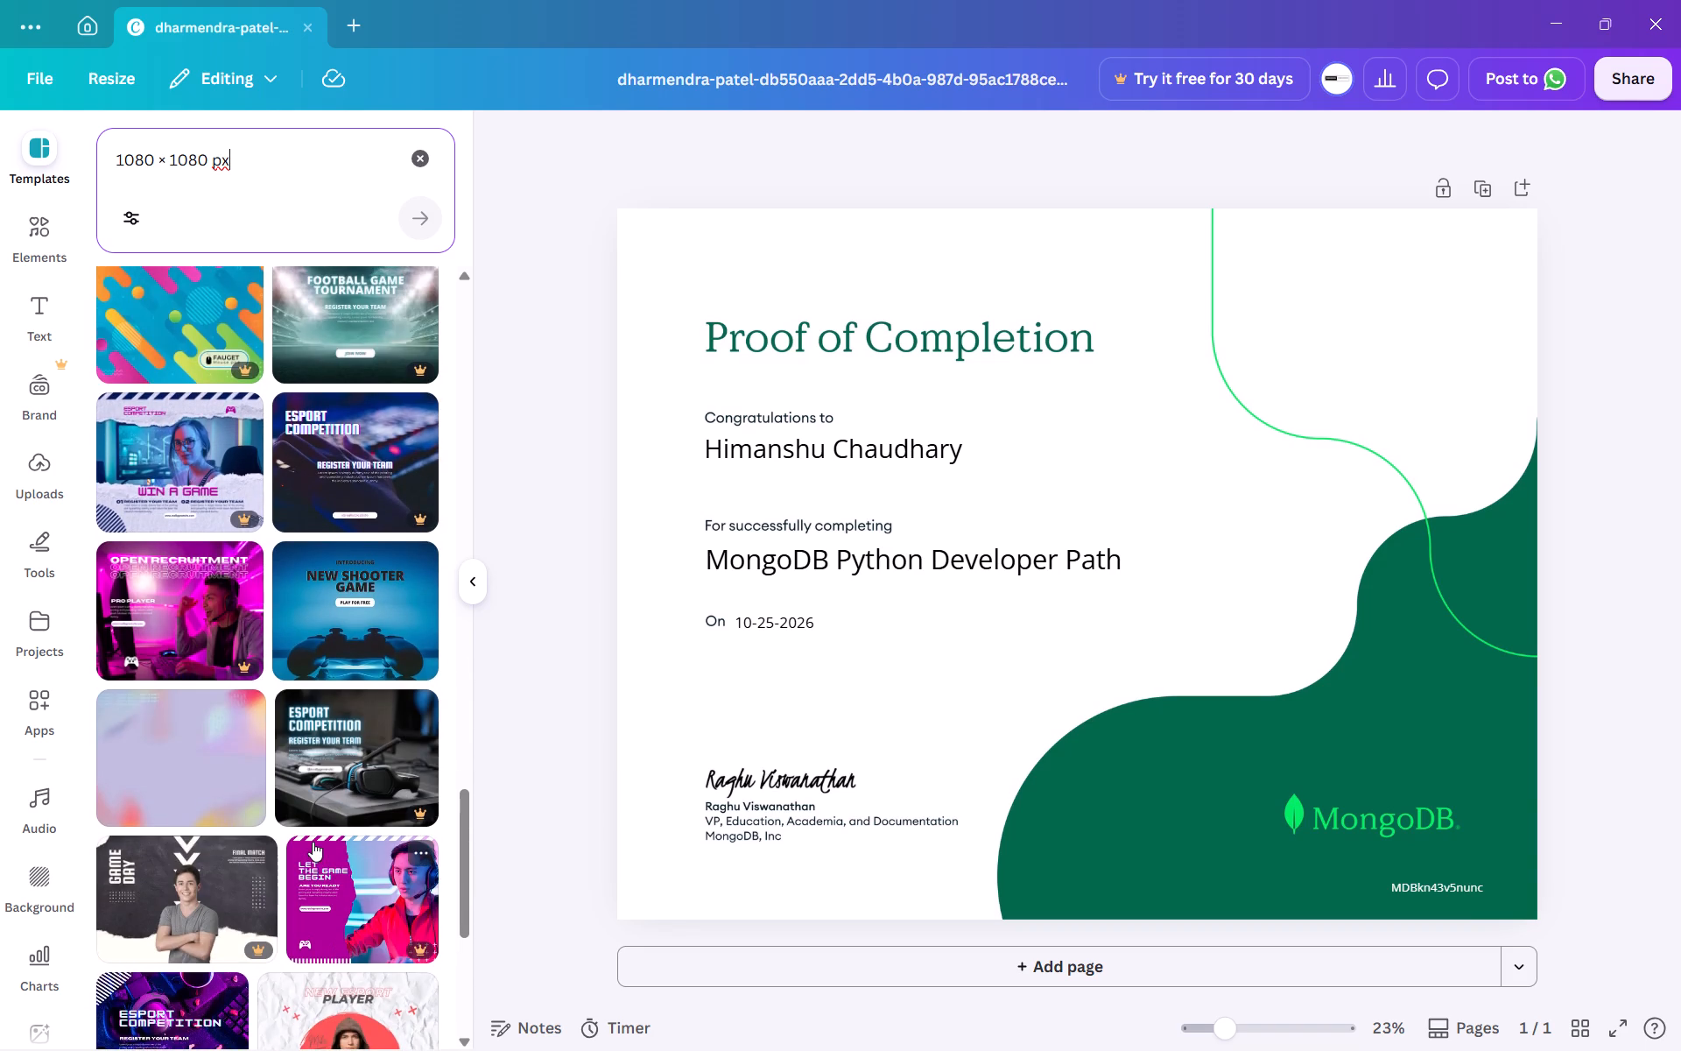
scroll(313, 842, down, 5)
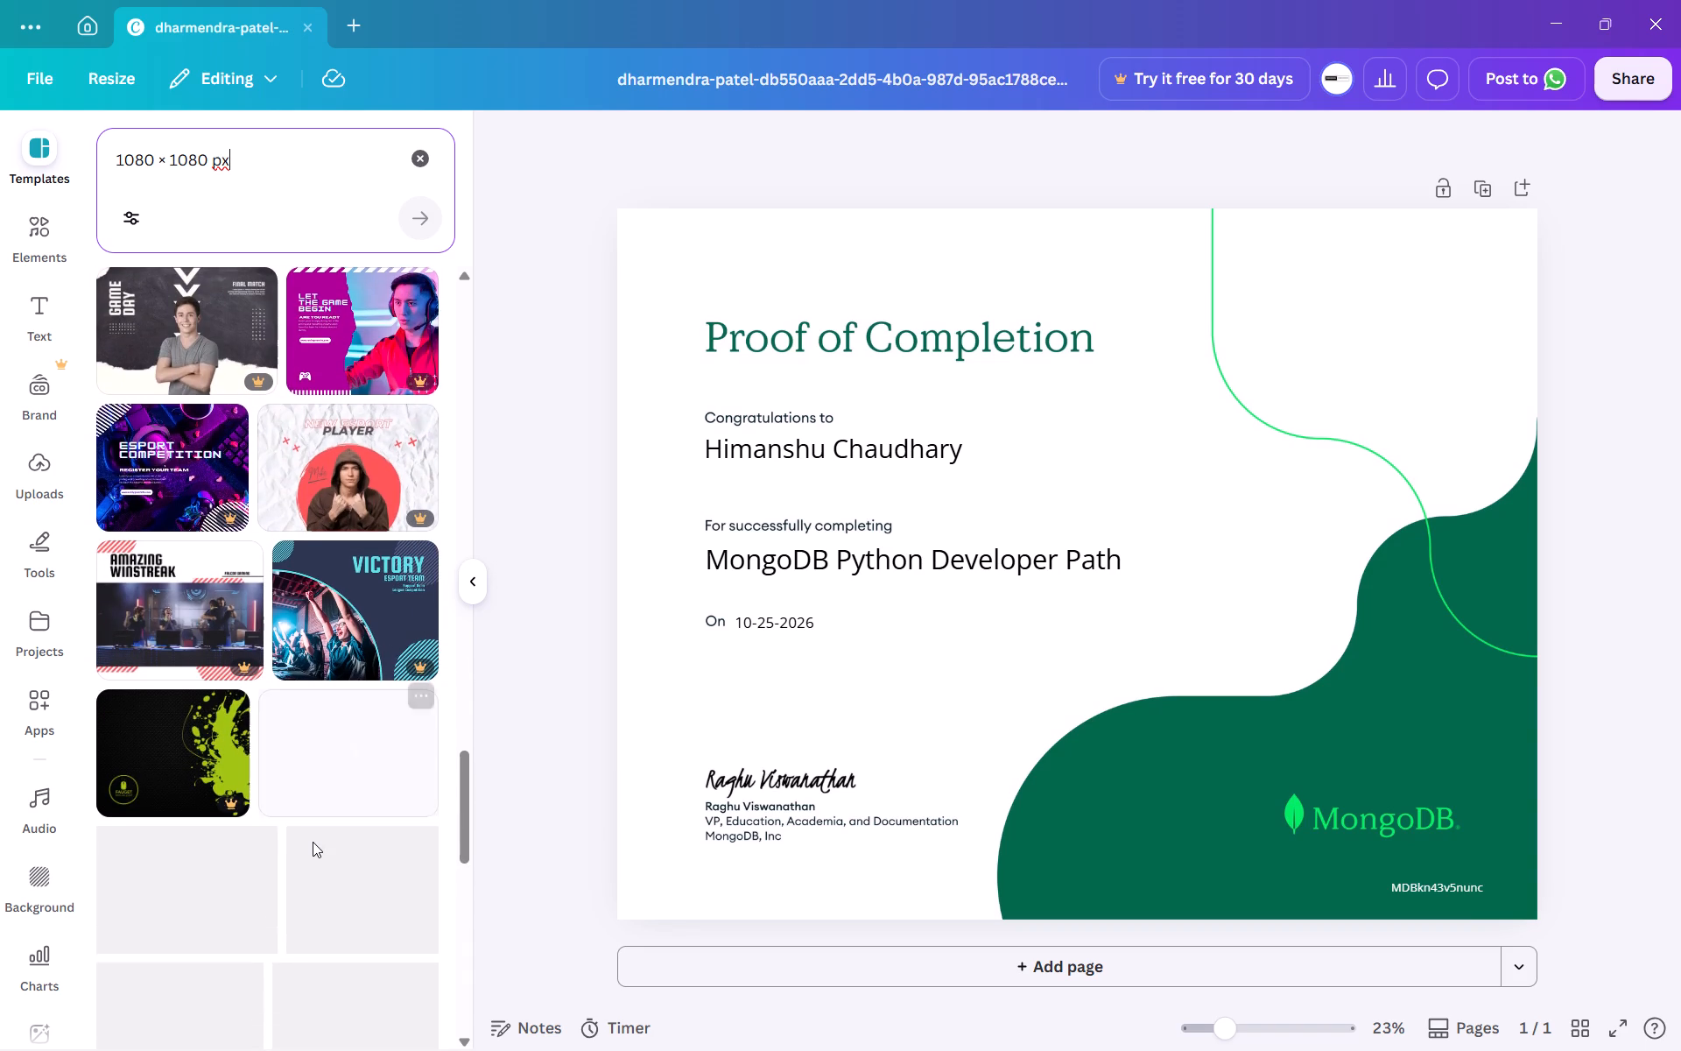
scroll(313, 842, down, 2)
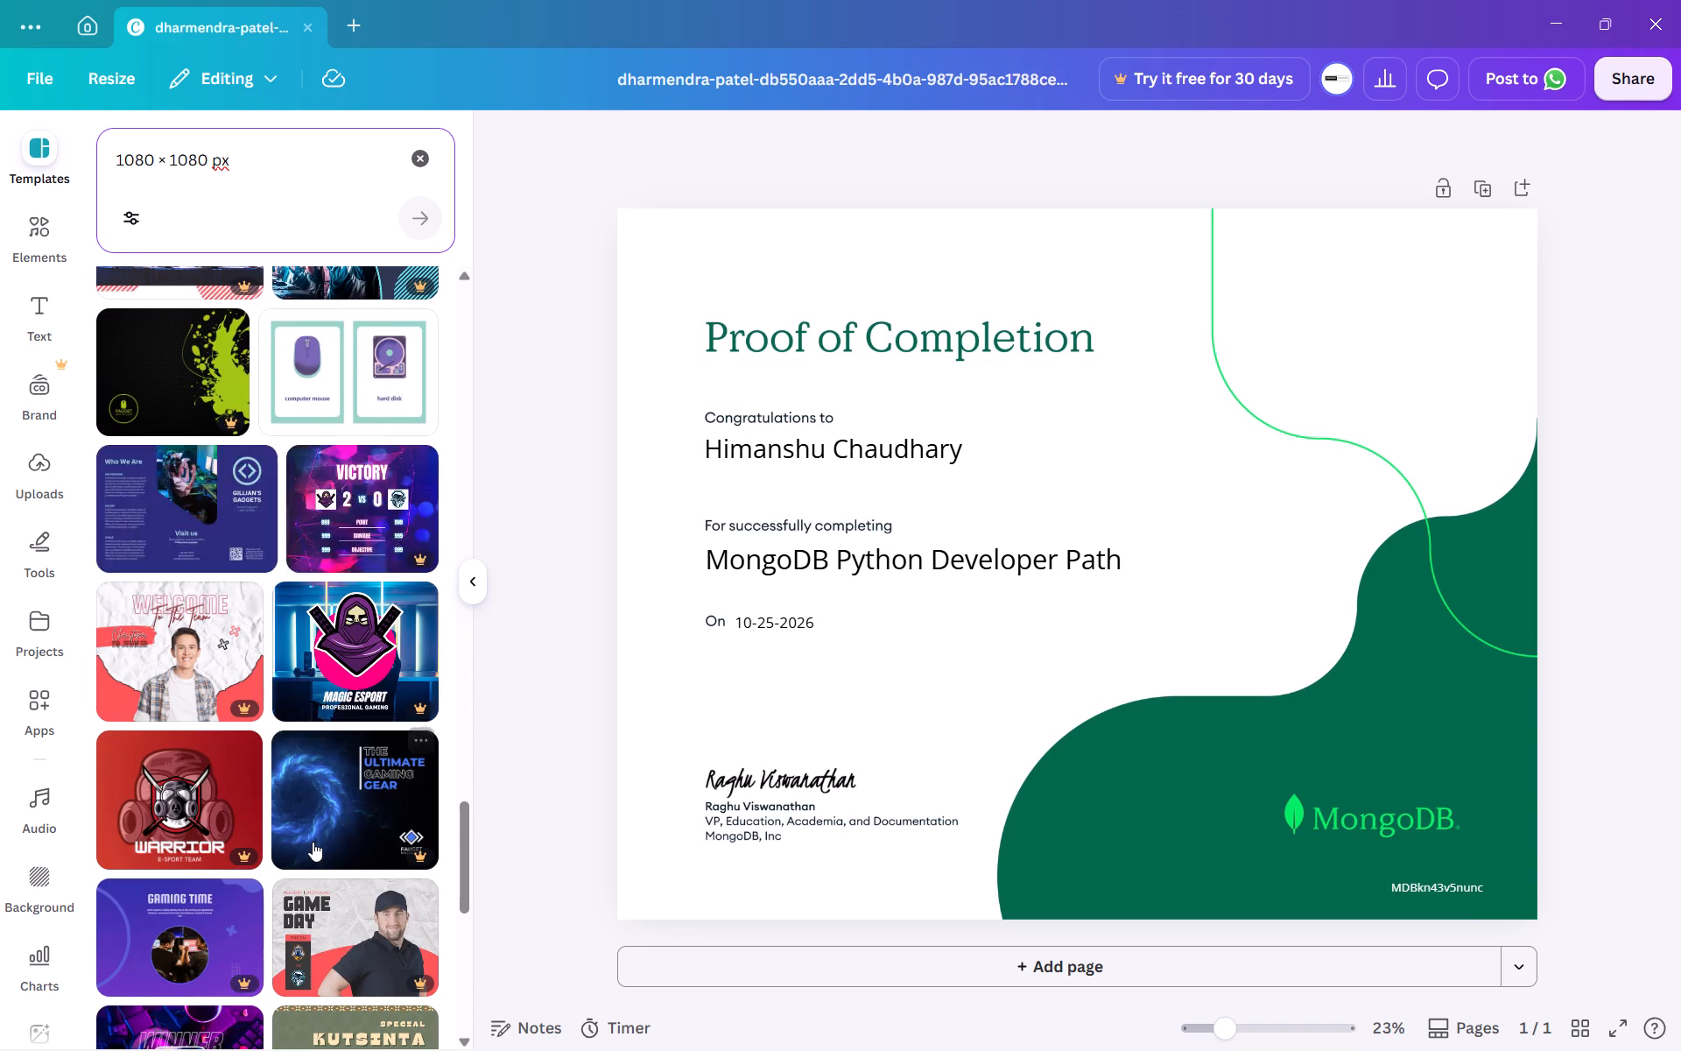
scroll(313, 842, down, 1)
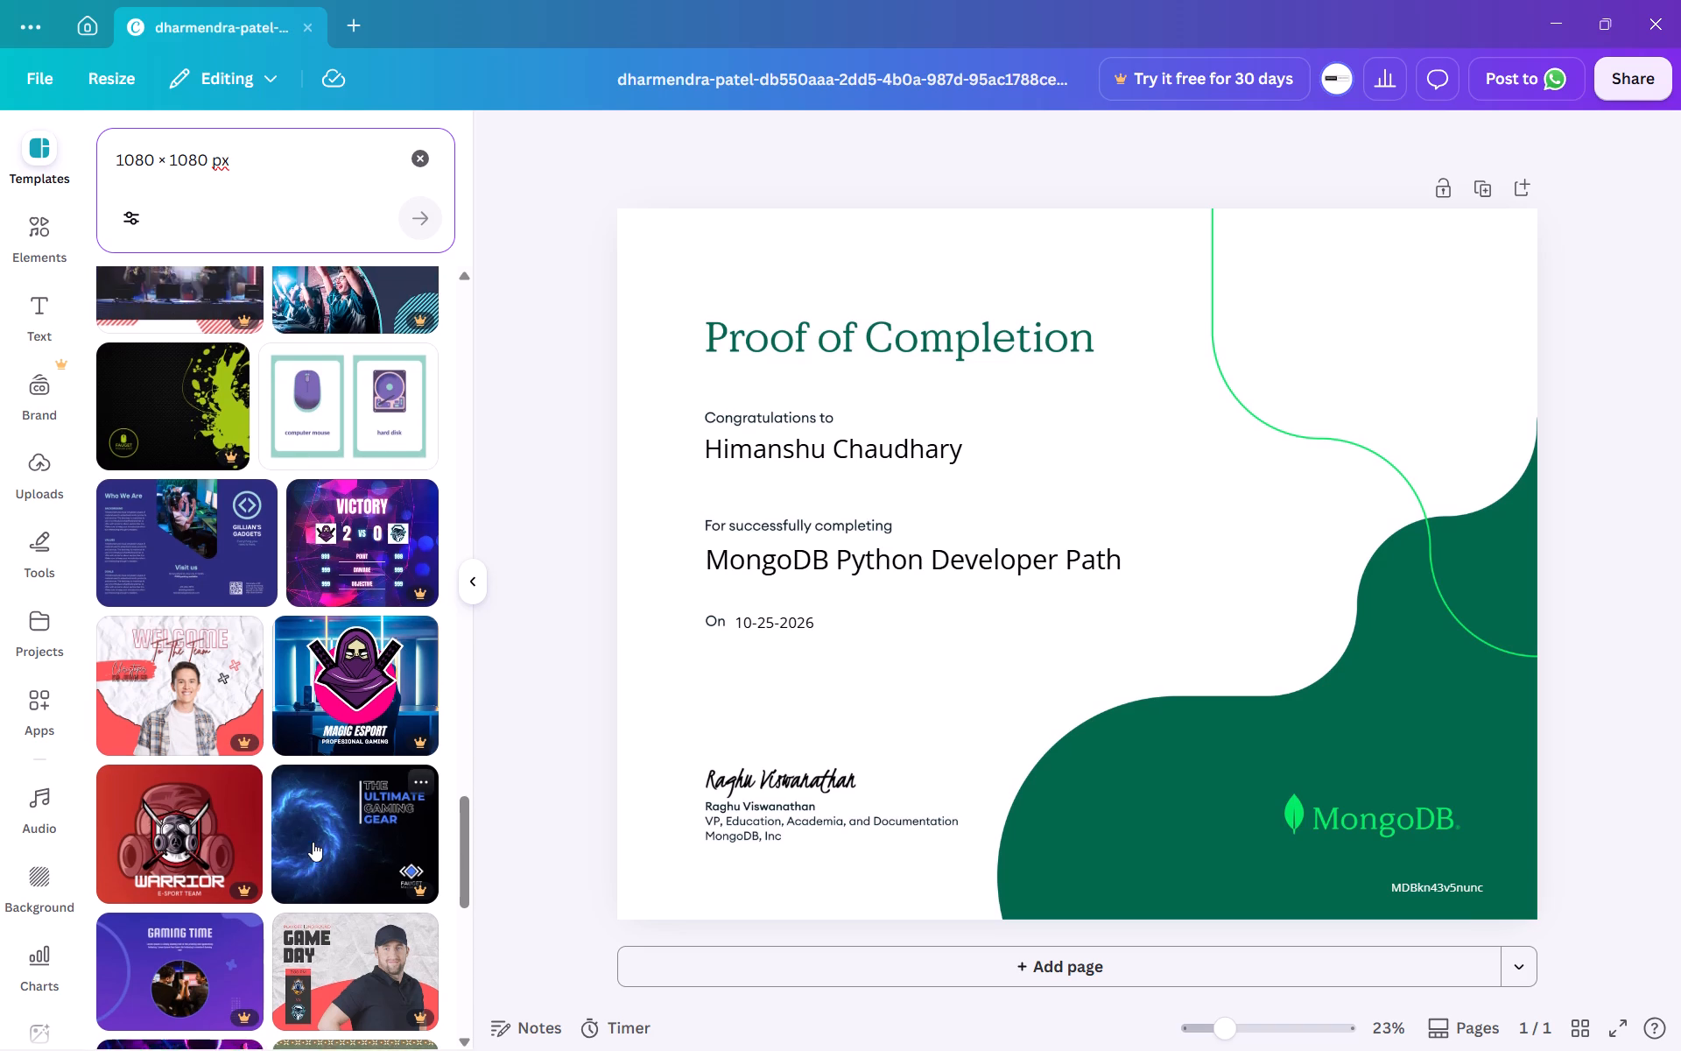
scroll(313, 842, down, 4)
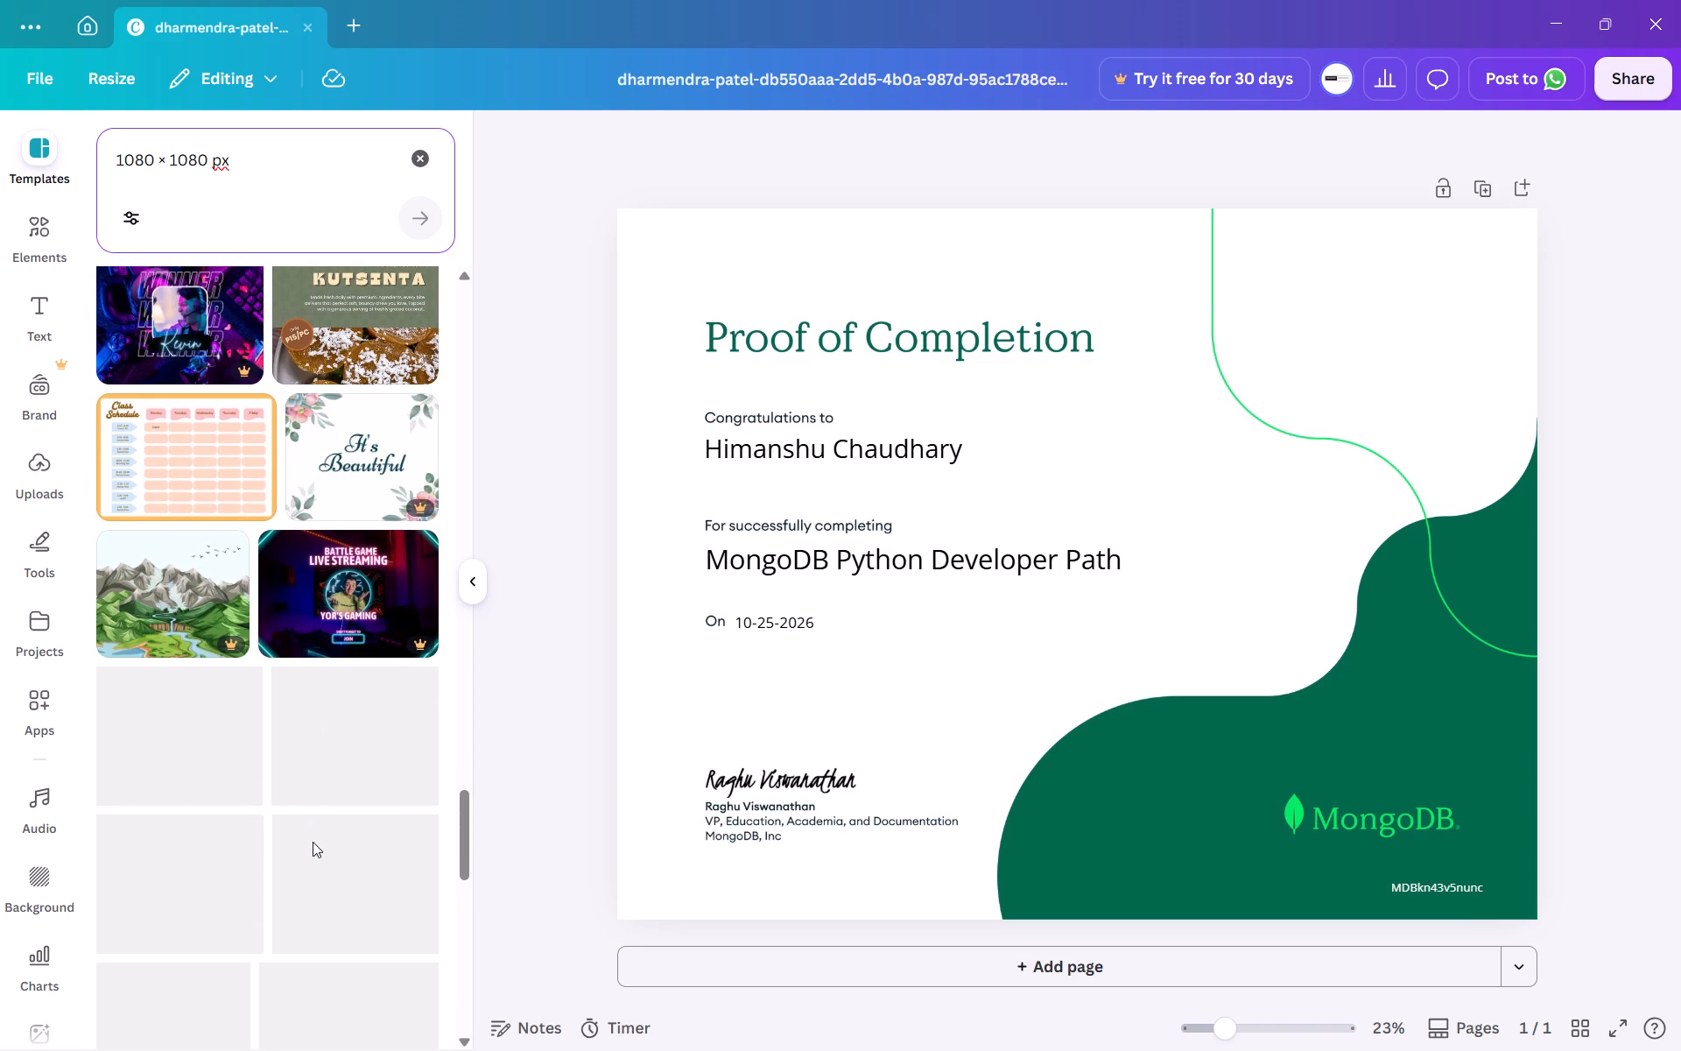
scroll(313, 842, down, 1)
scroll(313, 842, up, 20)
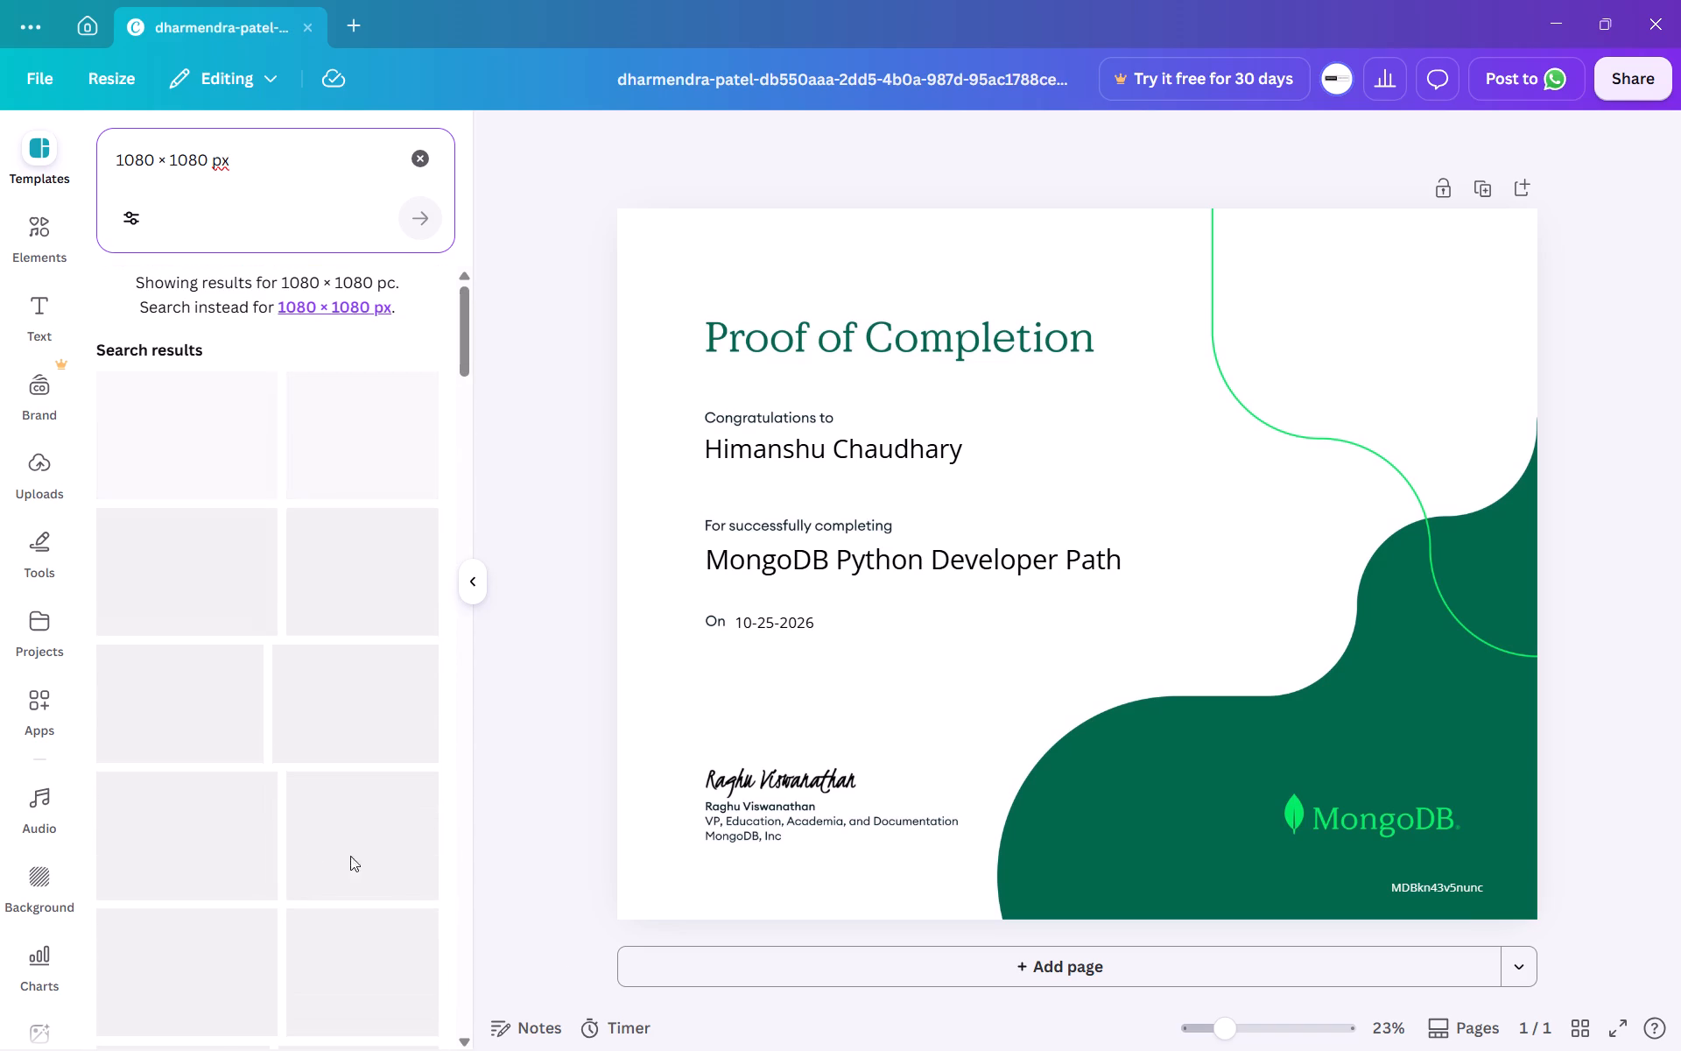
Add a blank page and delete the Proof of Completion certificate page.
click(1038, 976)
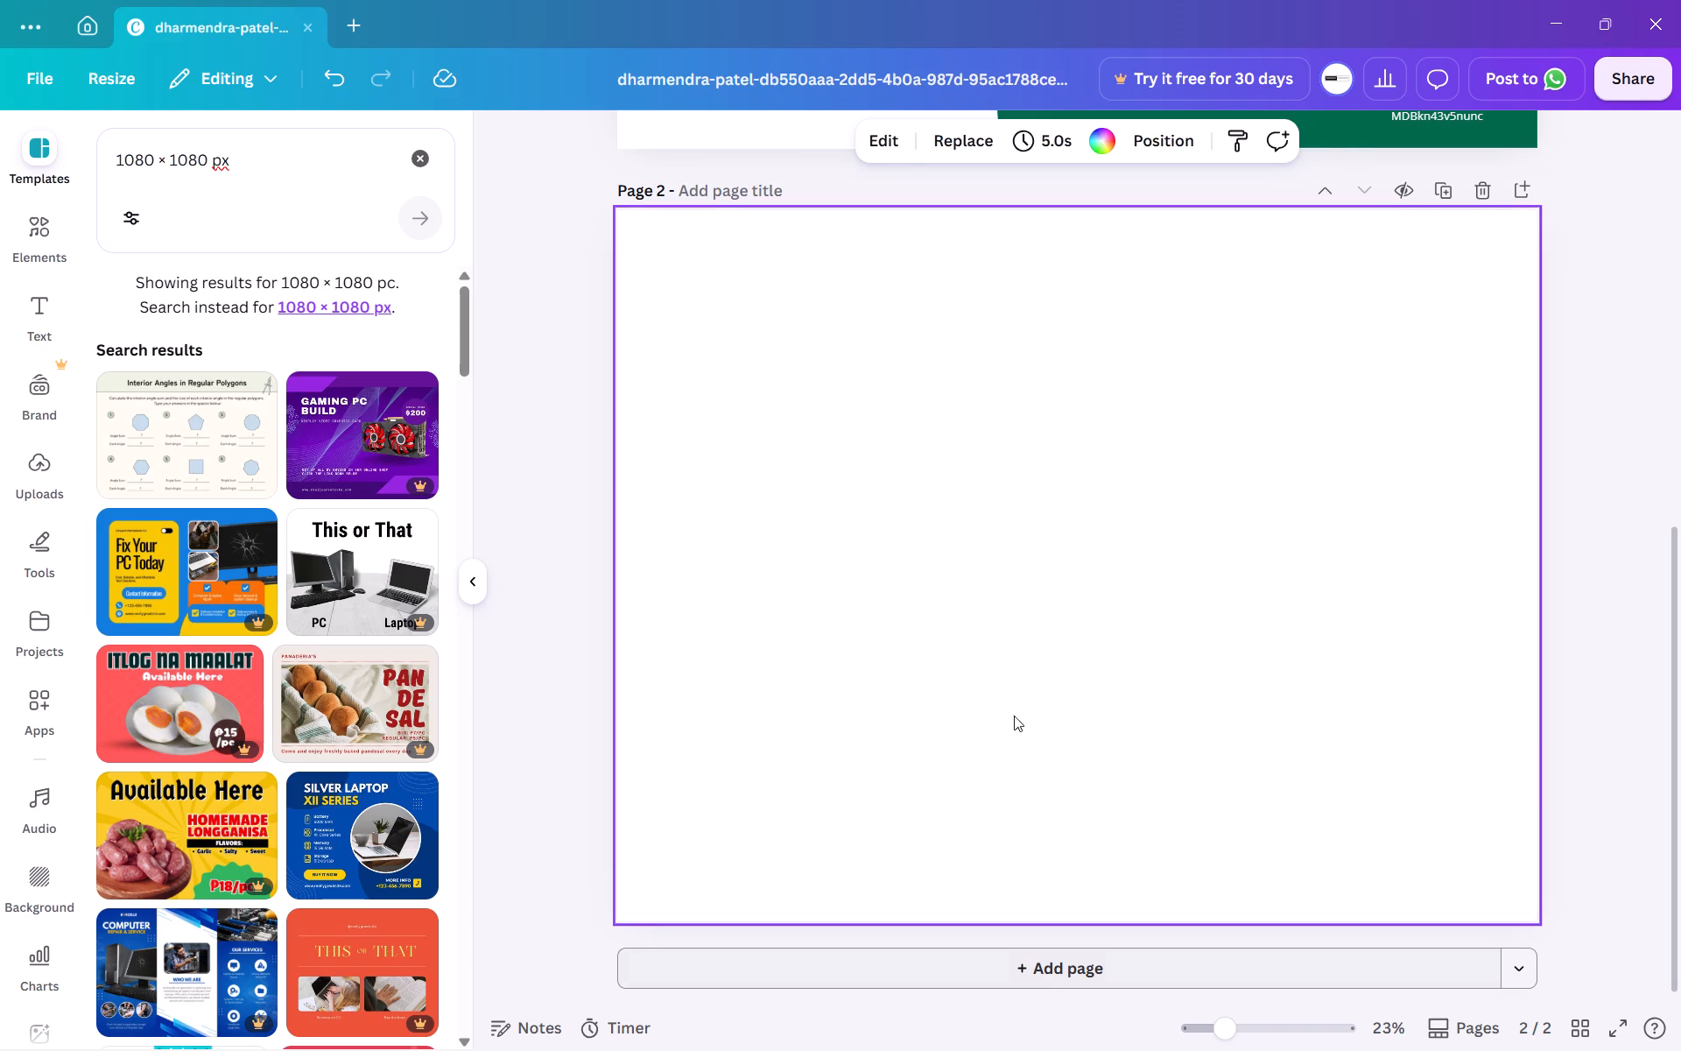
scroll(975, 634, up, 7)
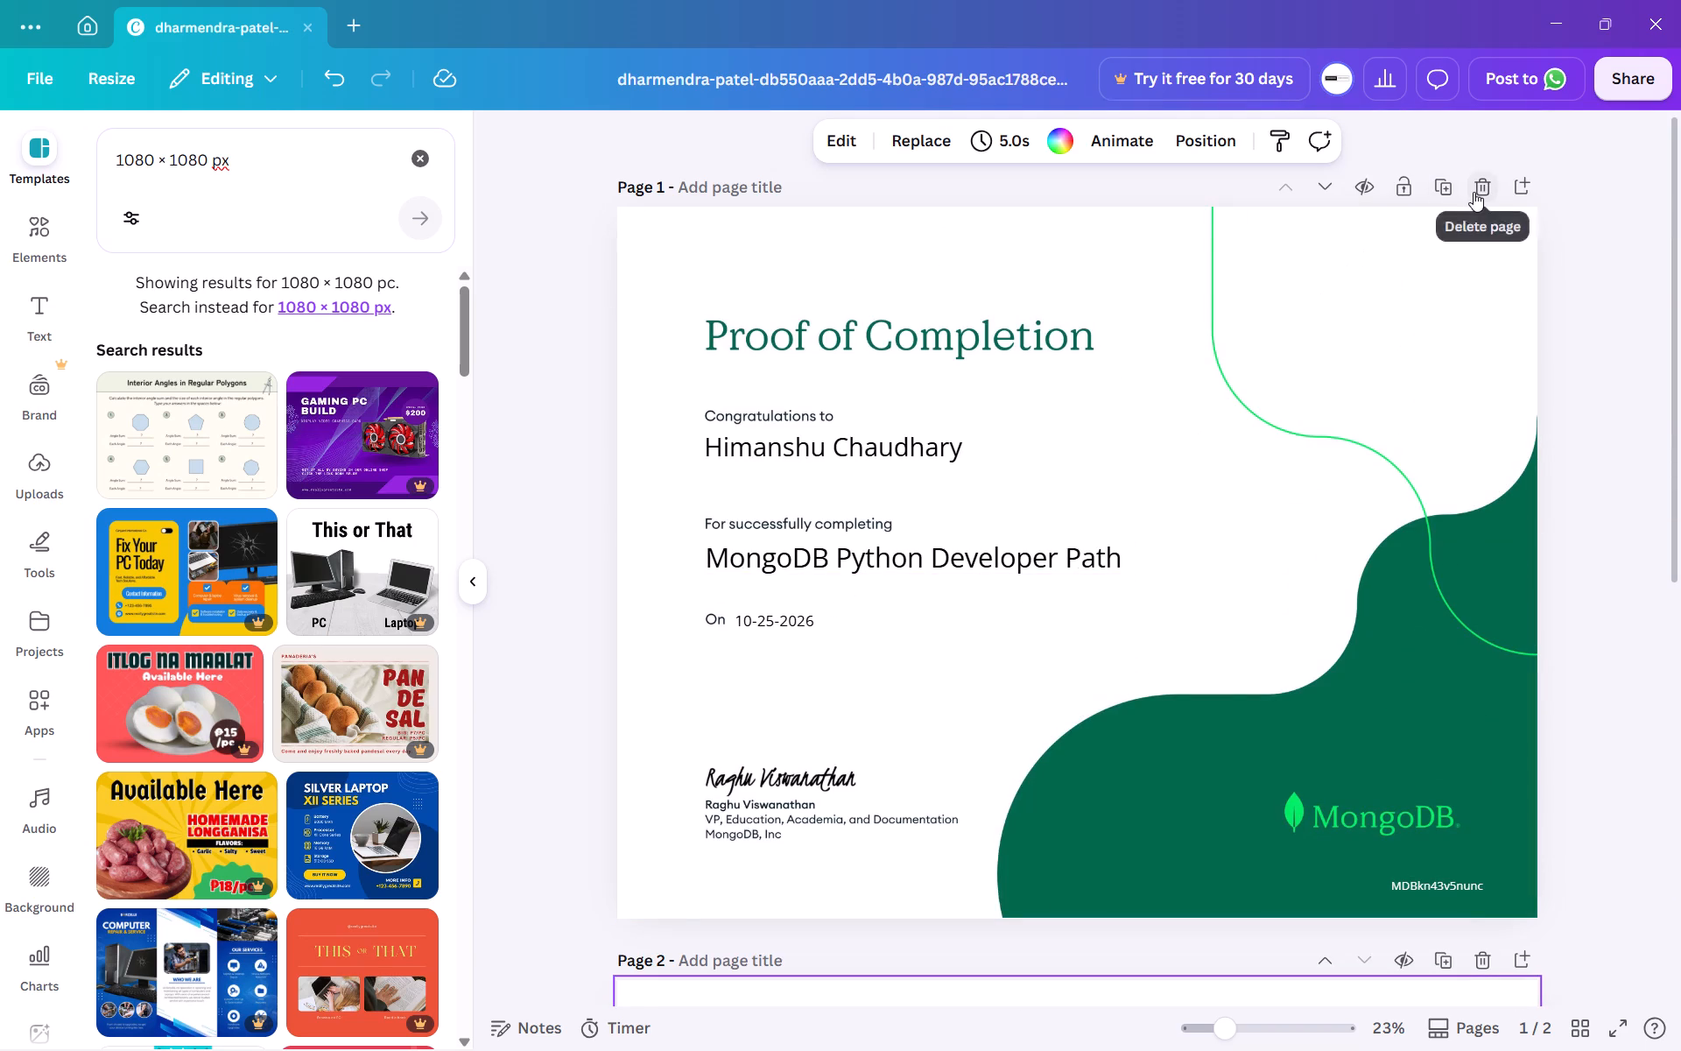
click(1474, 192)
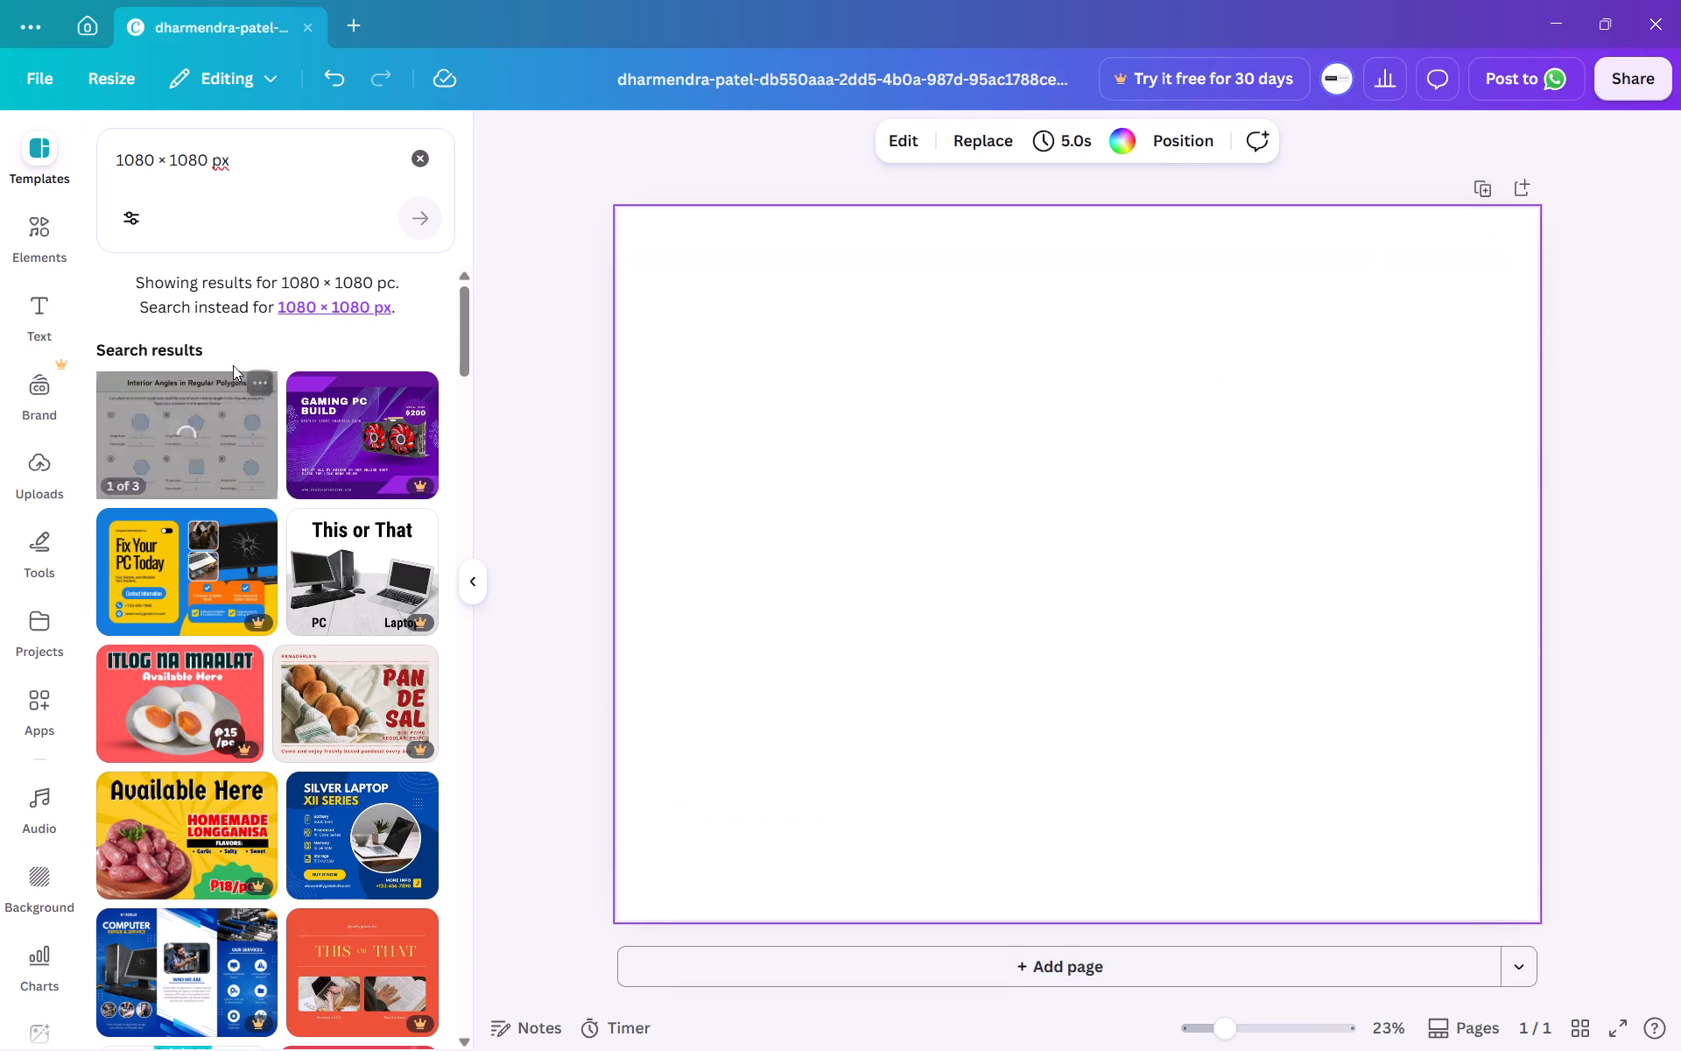
Examine the Interior Angles in Regular Polygons template, the graphics elements and the saved projects for usable content.
click(179, 412)
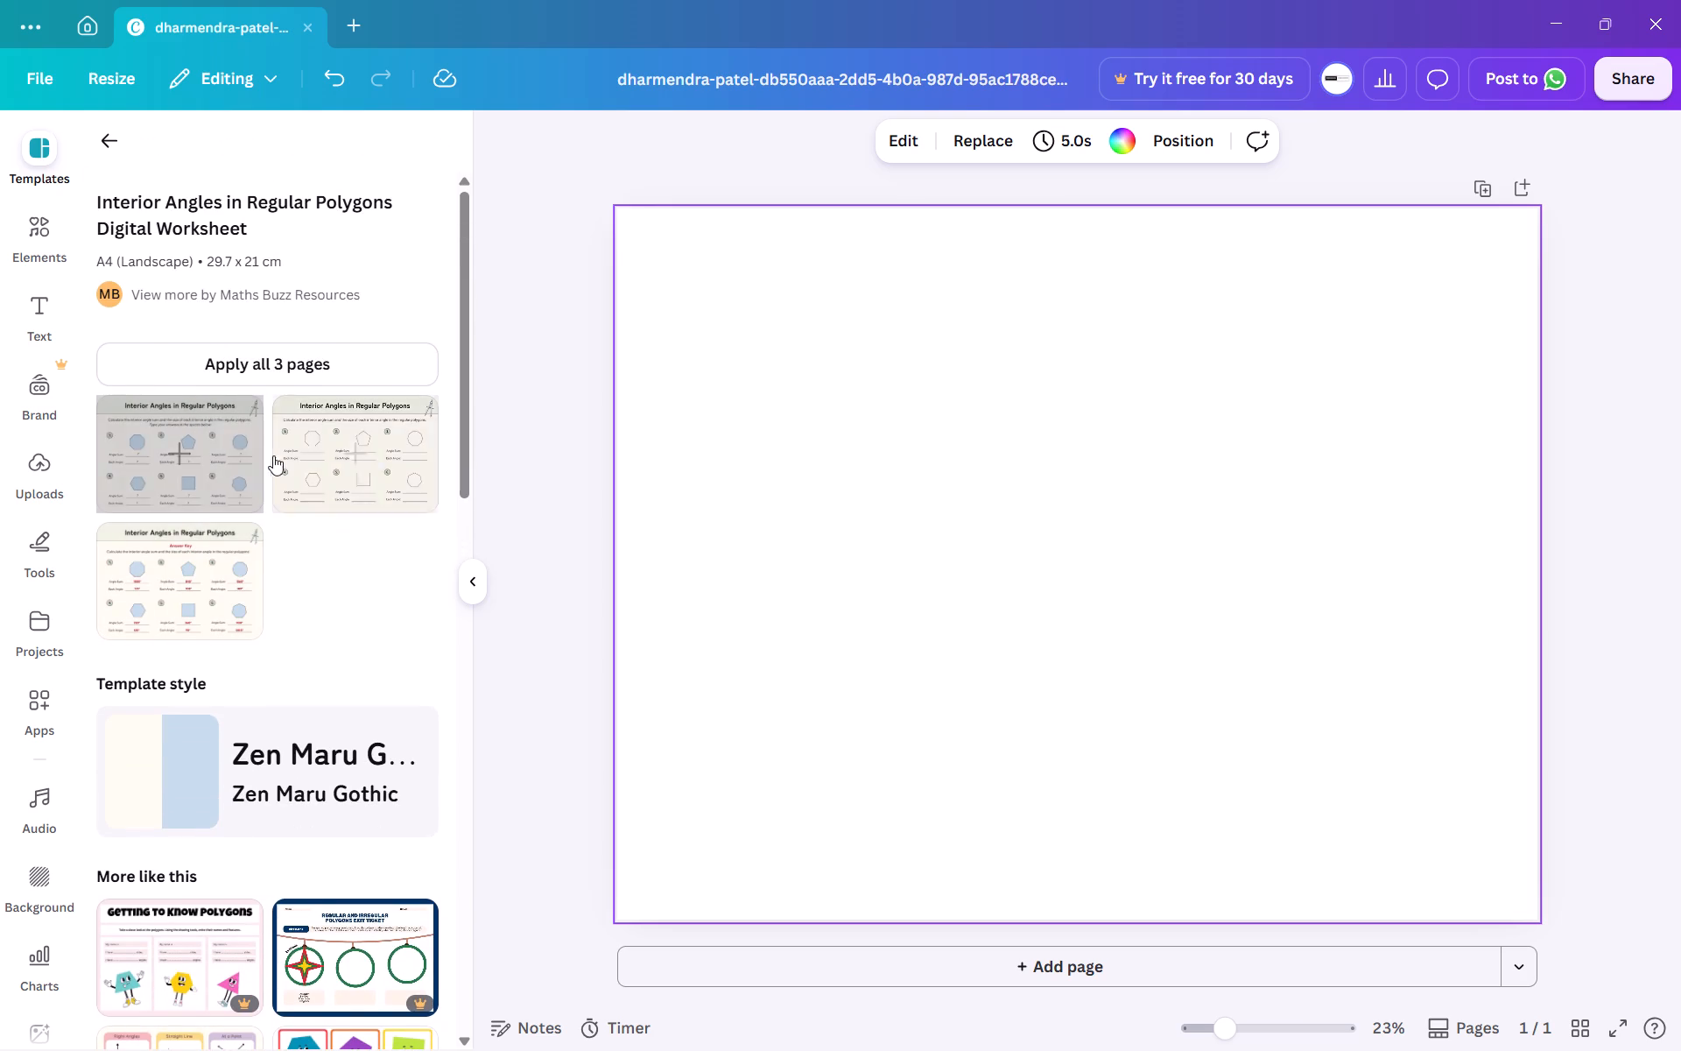
scroll(166, 456, down, 1)
click(52, 239)
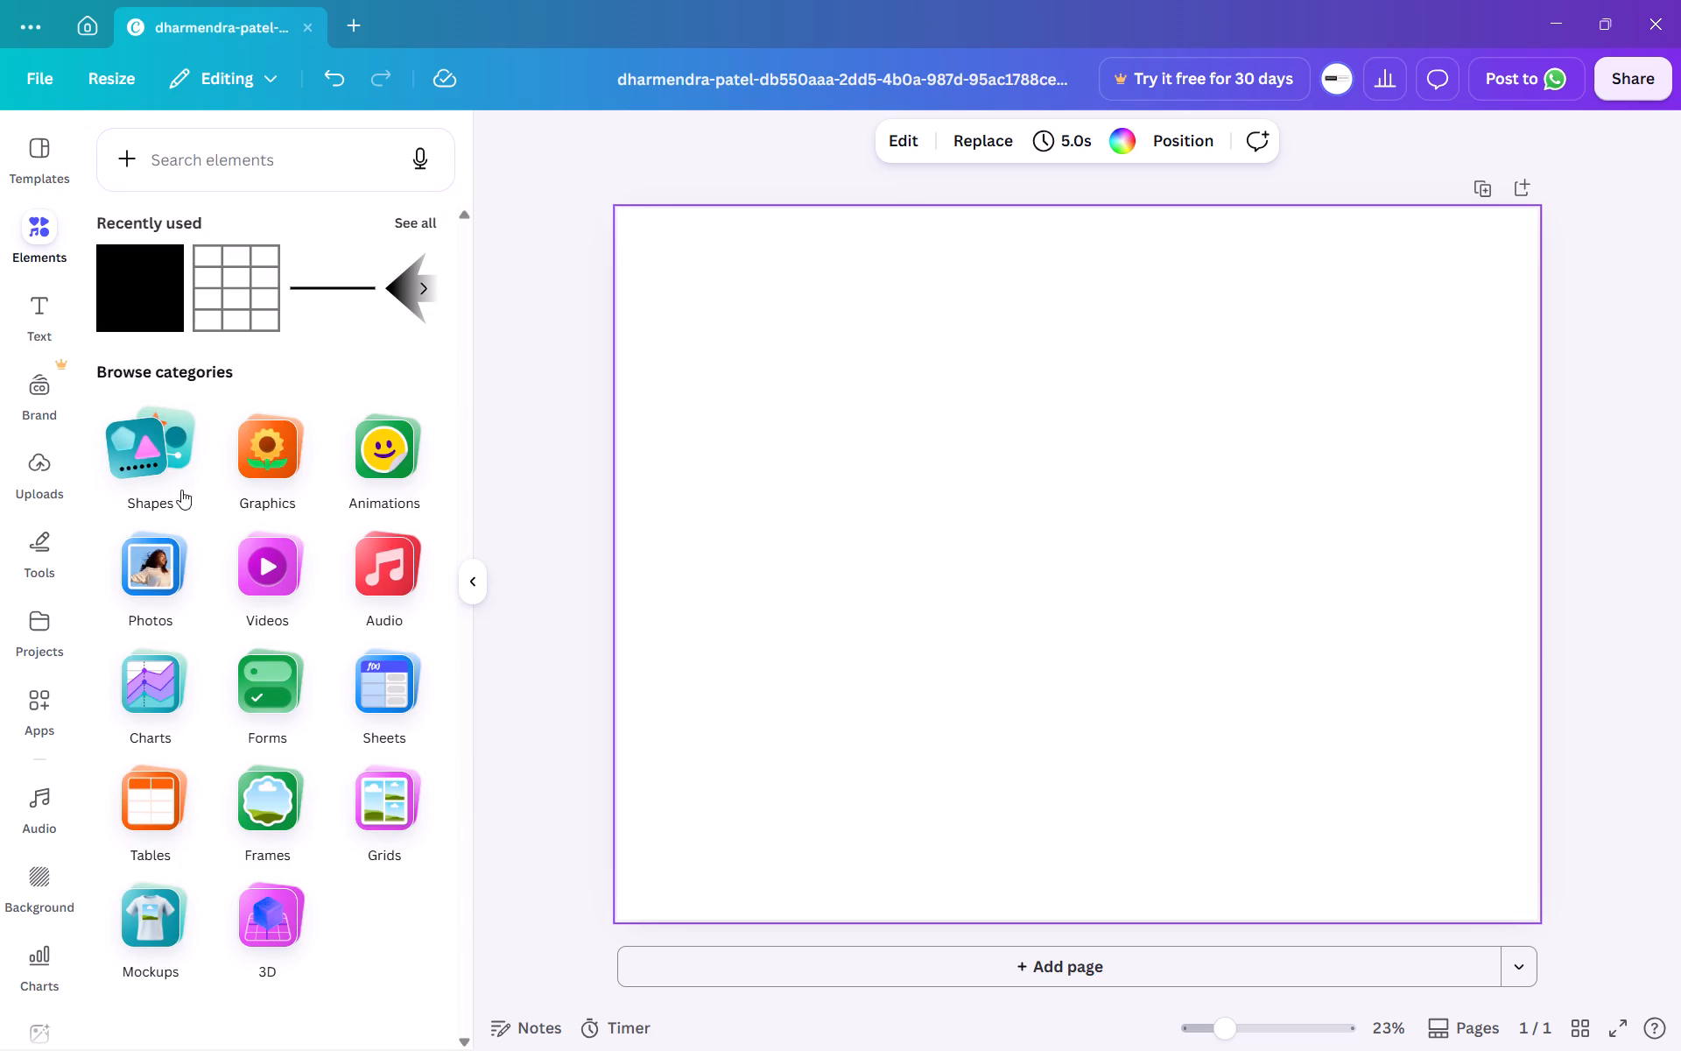
click(264, 478)
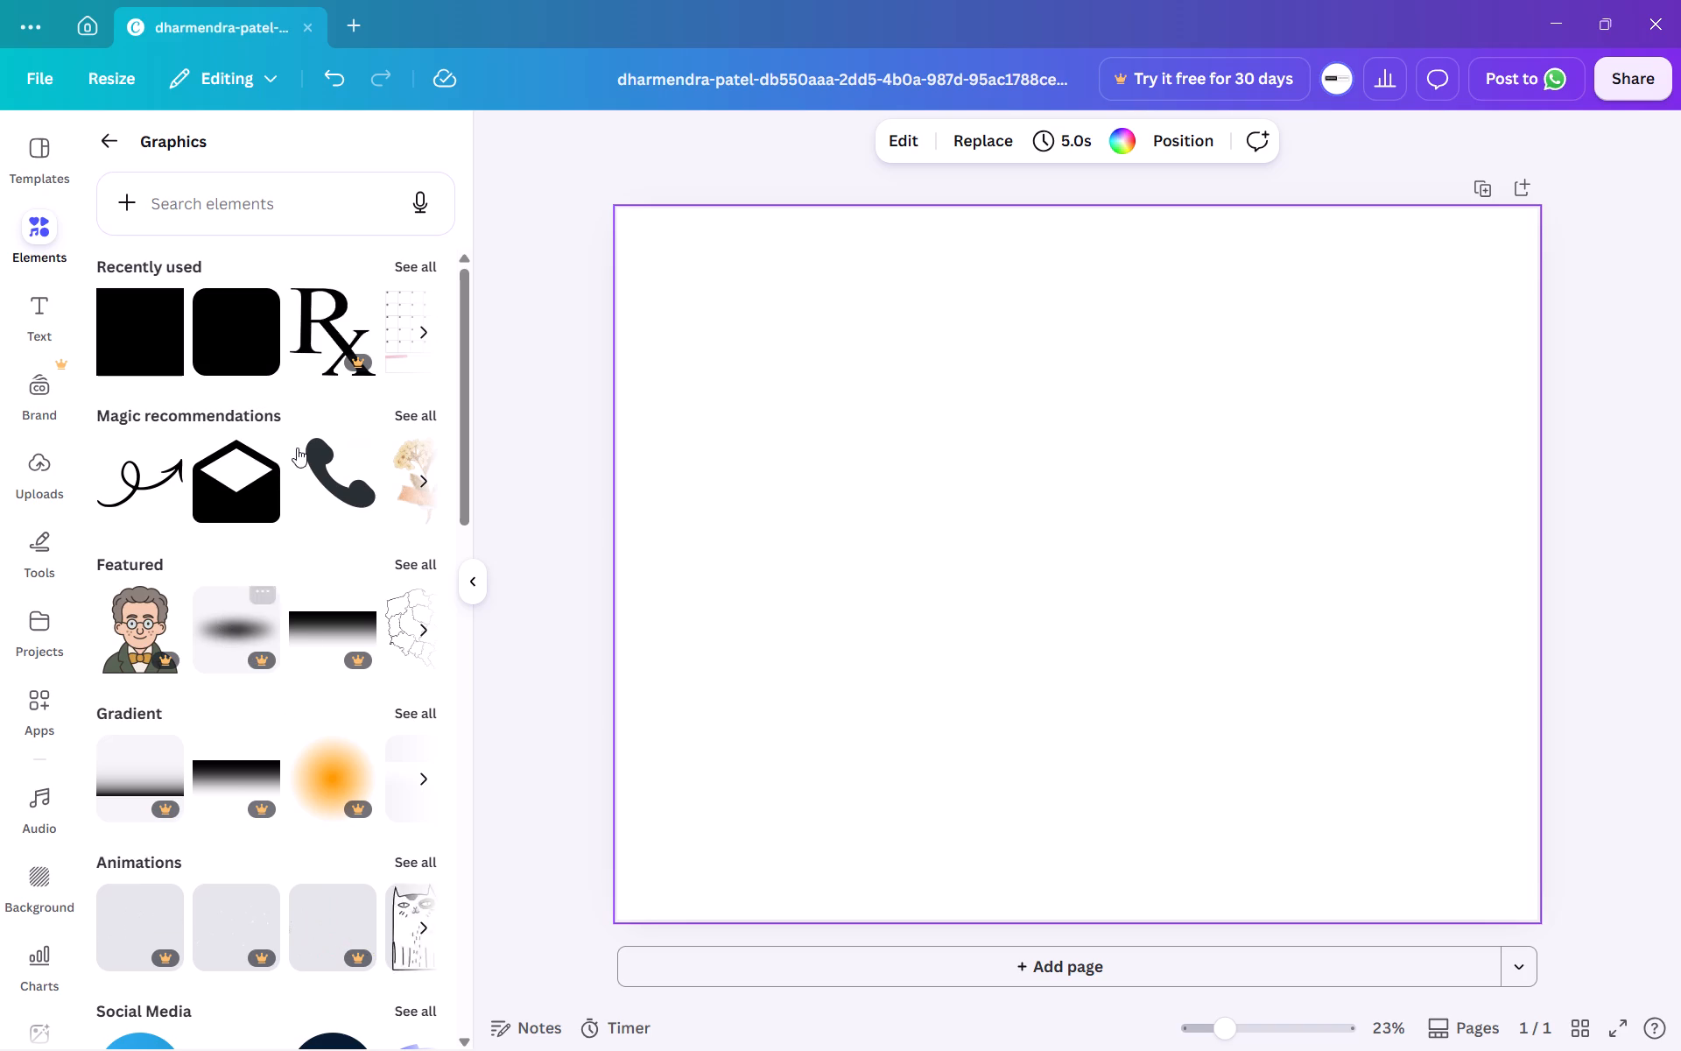
scroll(295, 774, down, 3)
scroll(295, 774, up, 3)
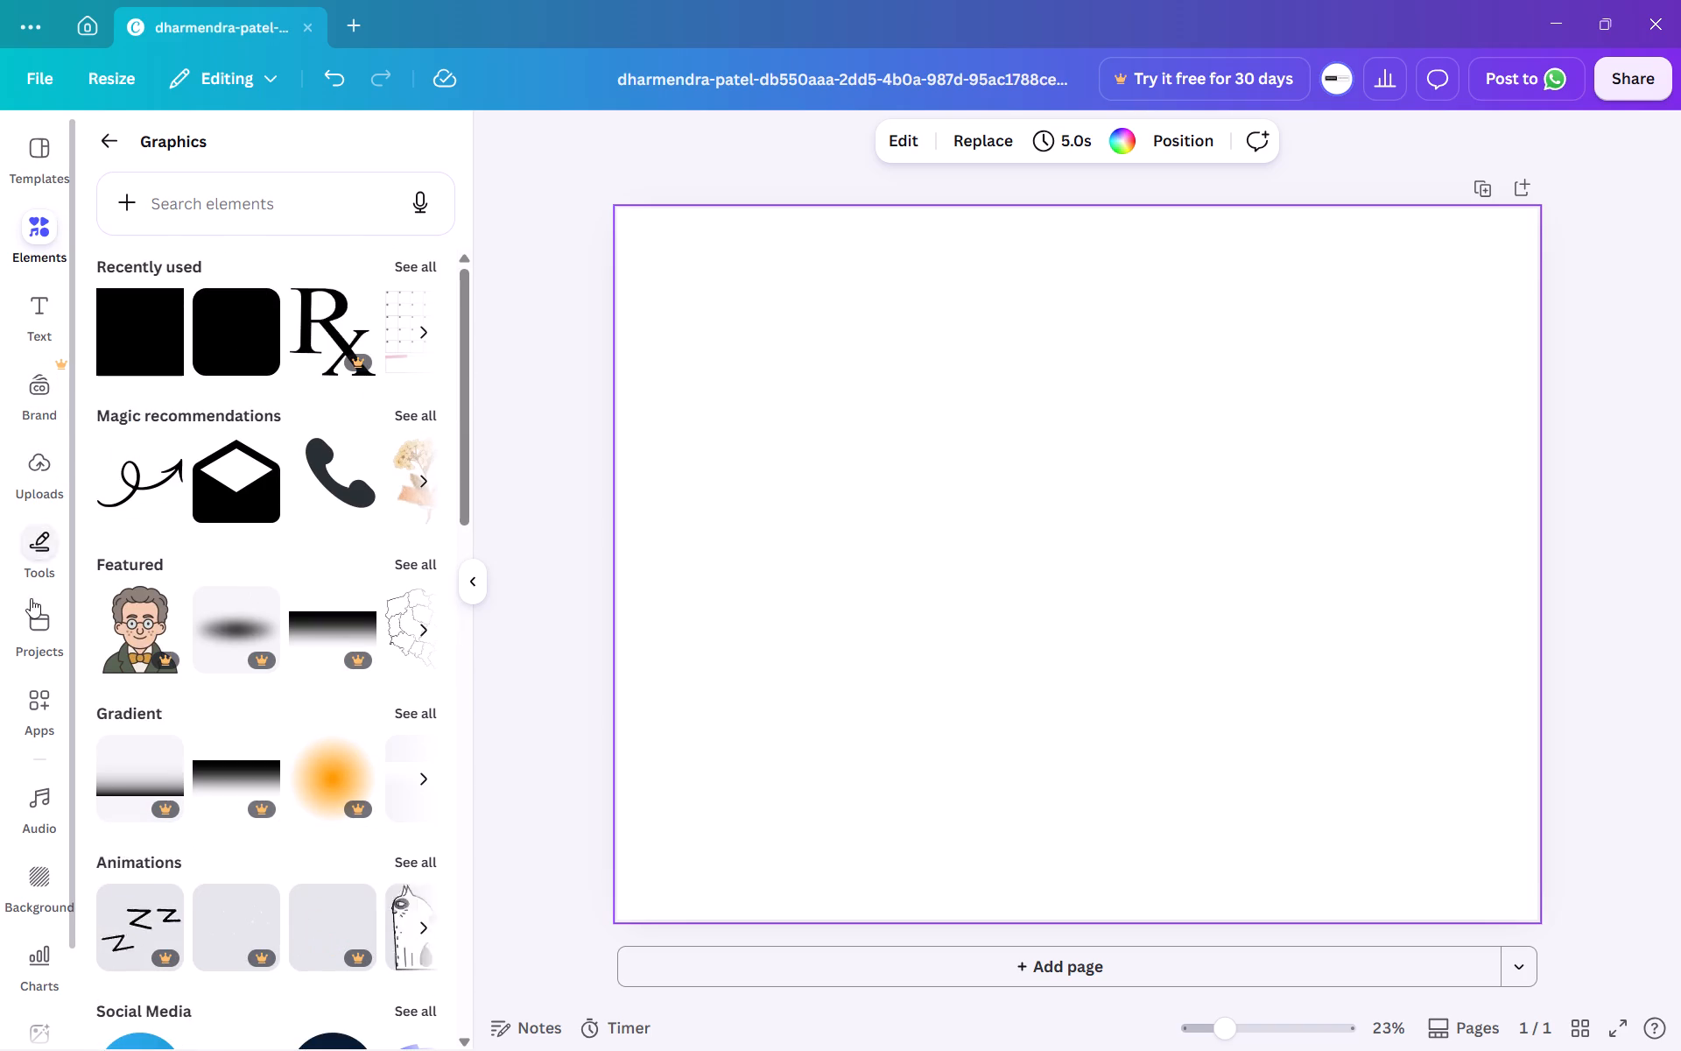
click(37, 638)
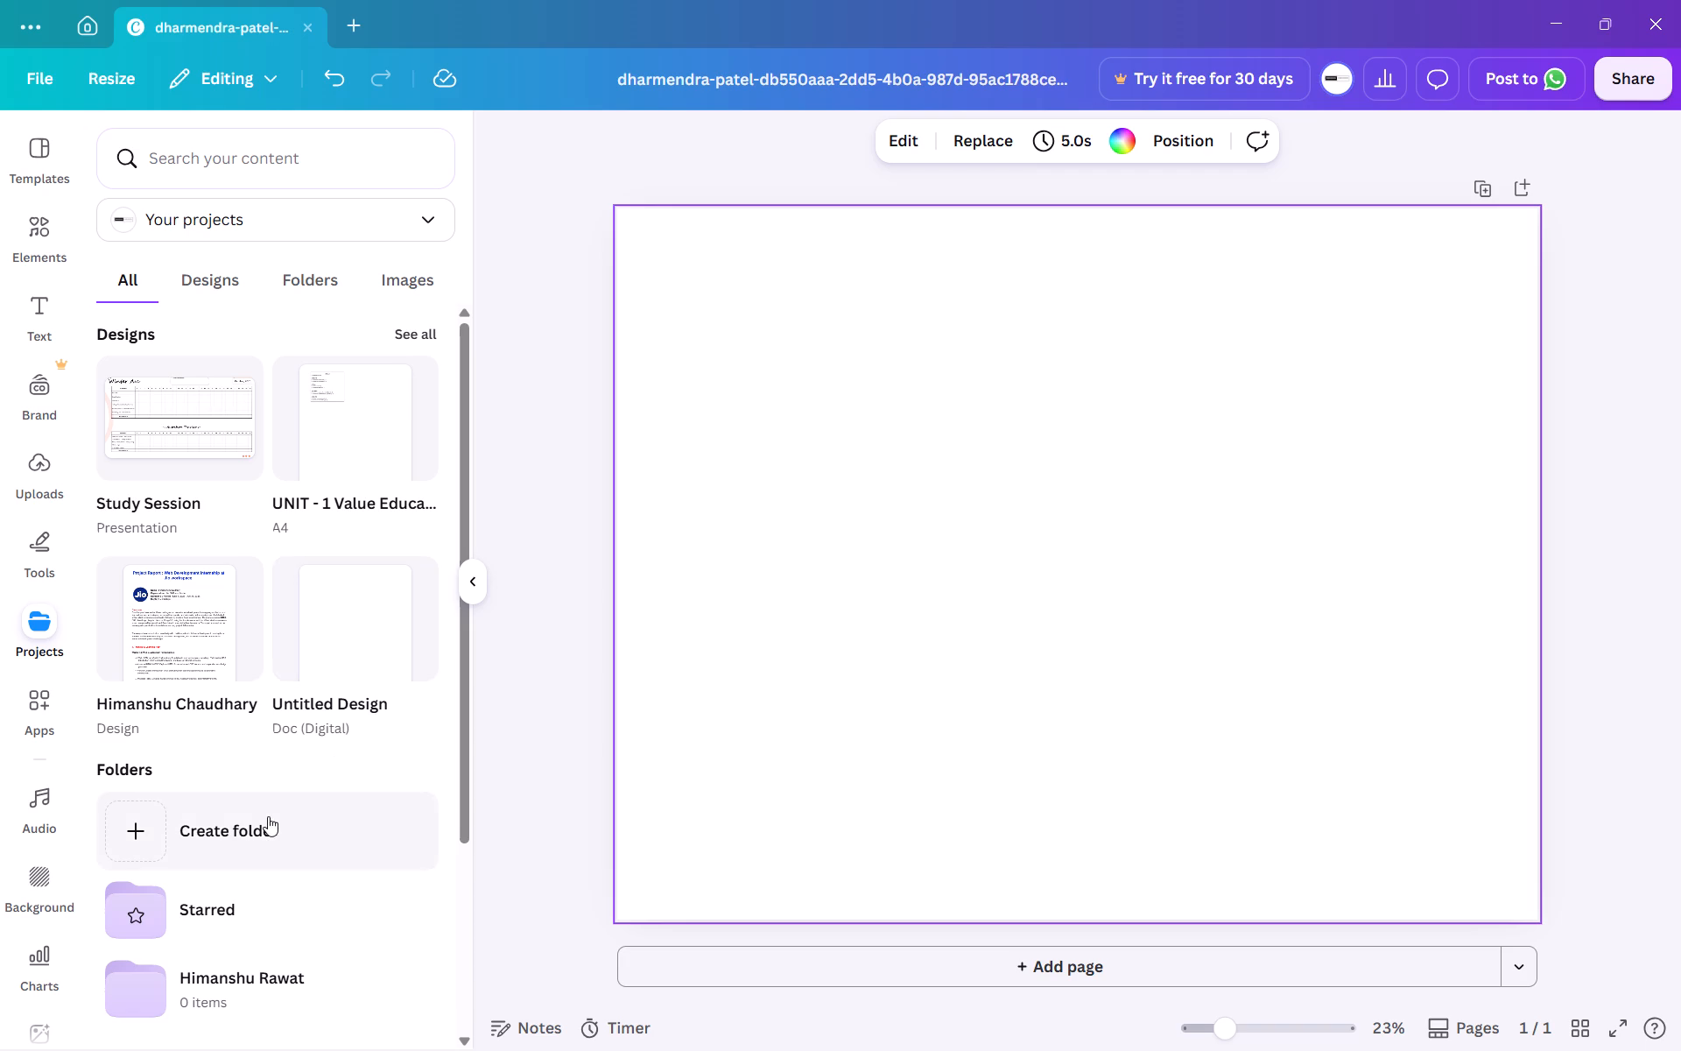
scroll(268, 816, down, 4)
scroll(268, 816, up, 4)
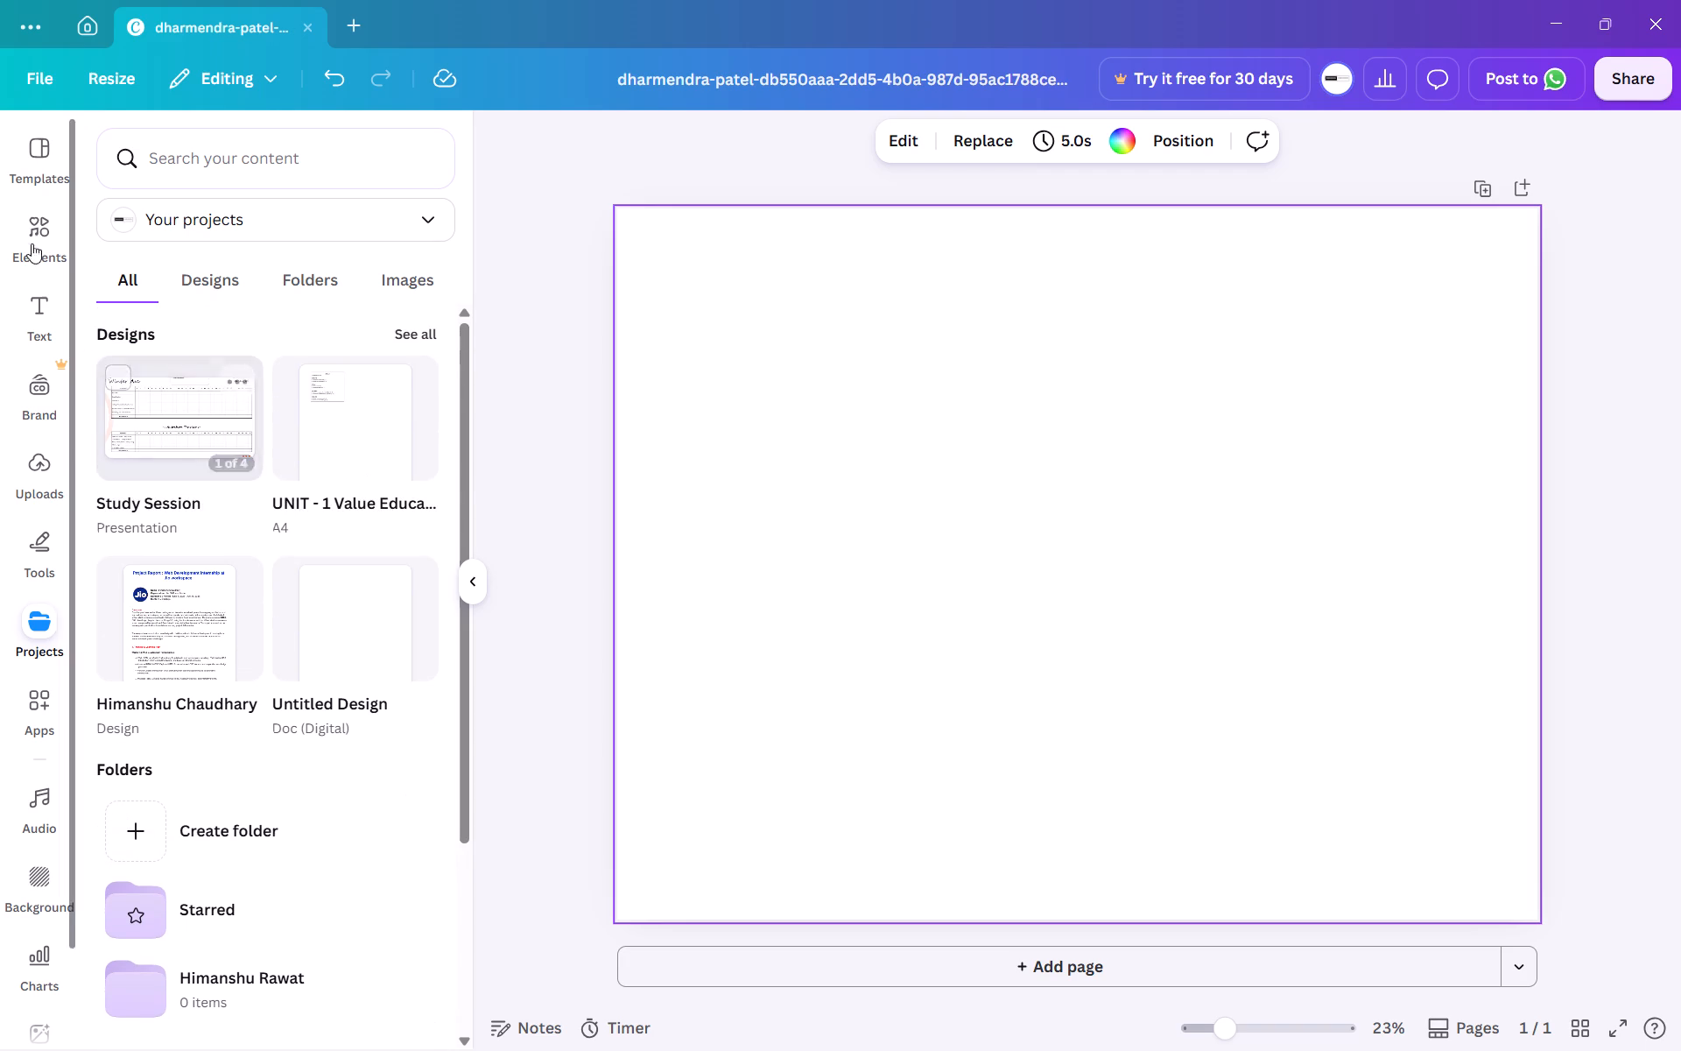
click(42, 160)
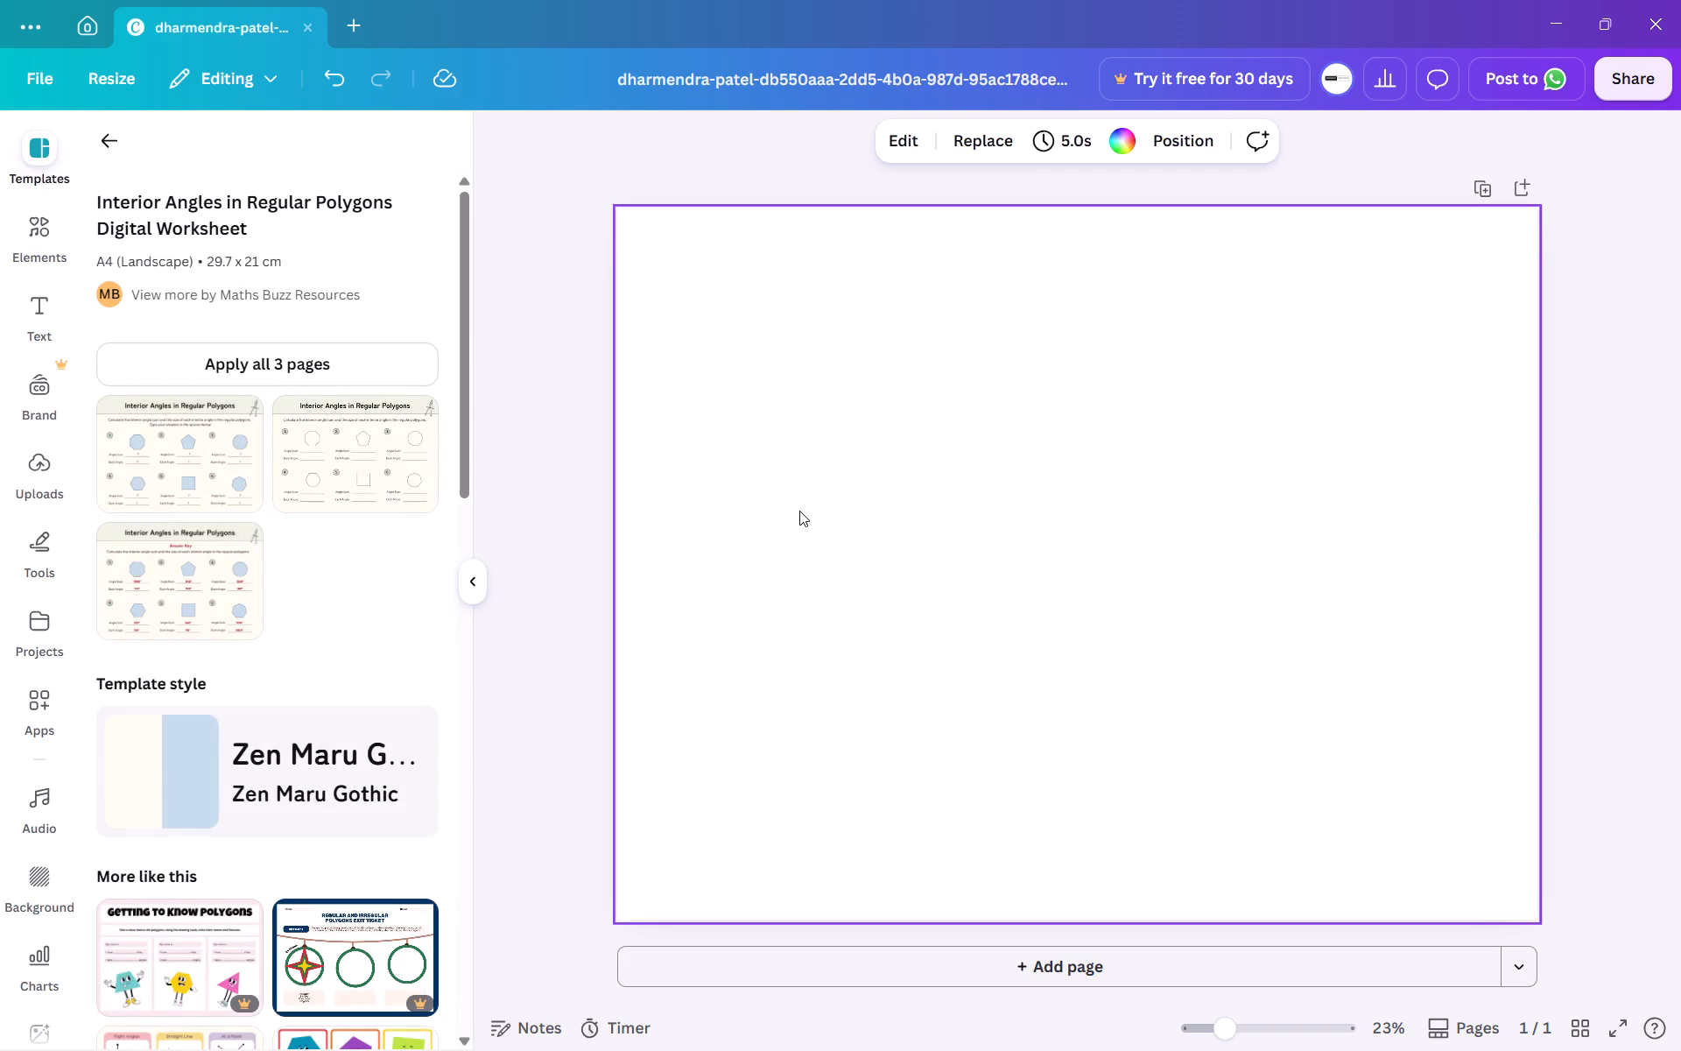
click(799, 511)
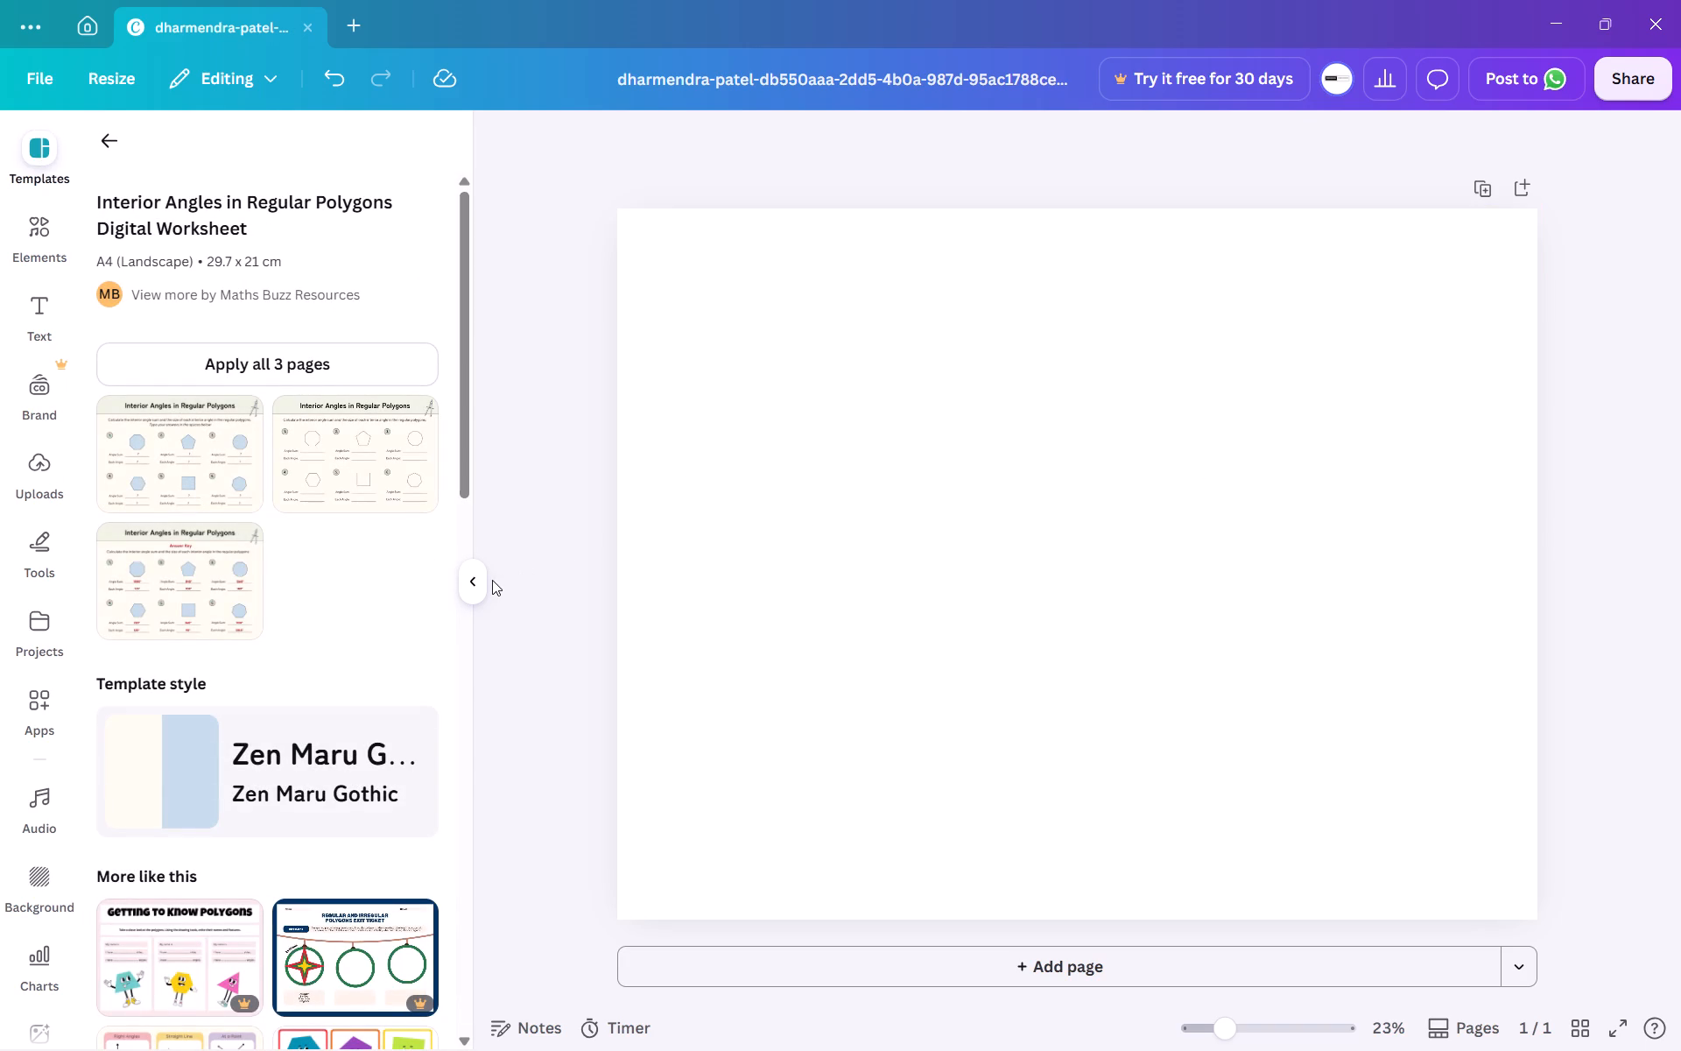
Search templates for exactly 1080 × 1080 px and apply The Happy Vegan cover page from the Minimal Turquoise Brand Guideline Presentation.
click(102, 131)
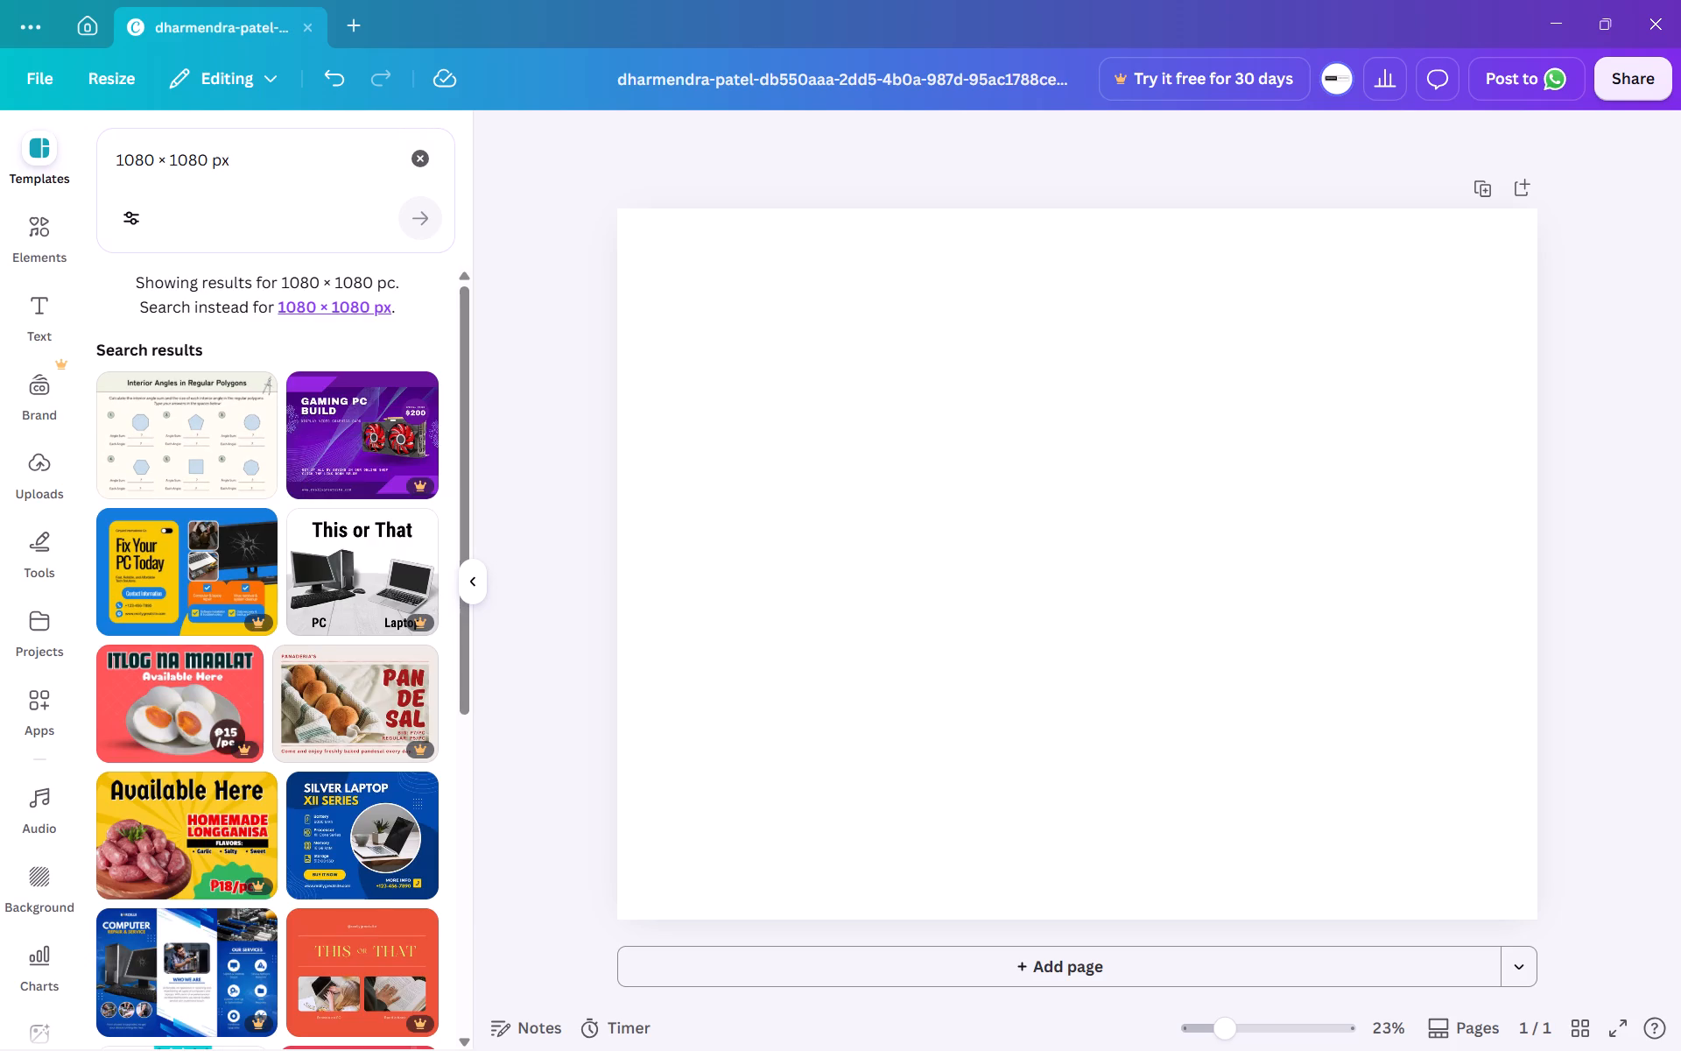
click(258, 162)
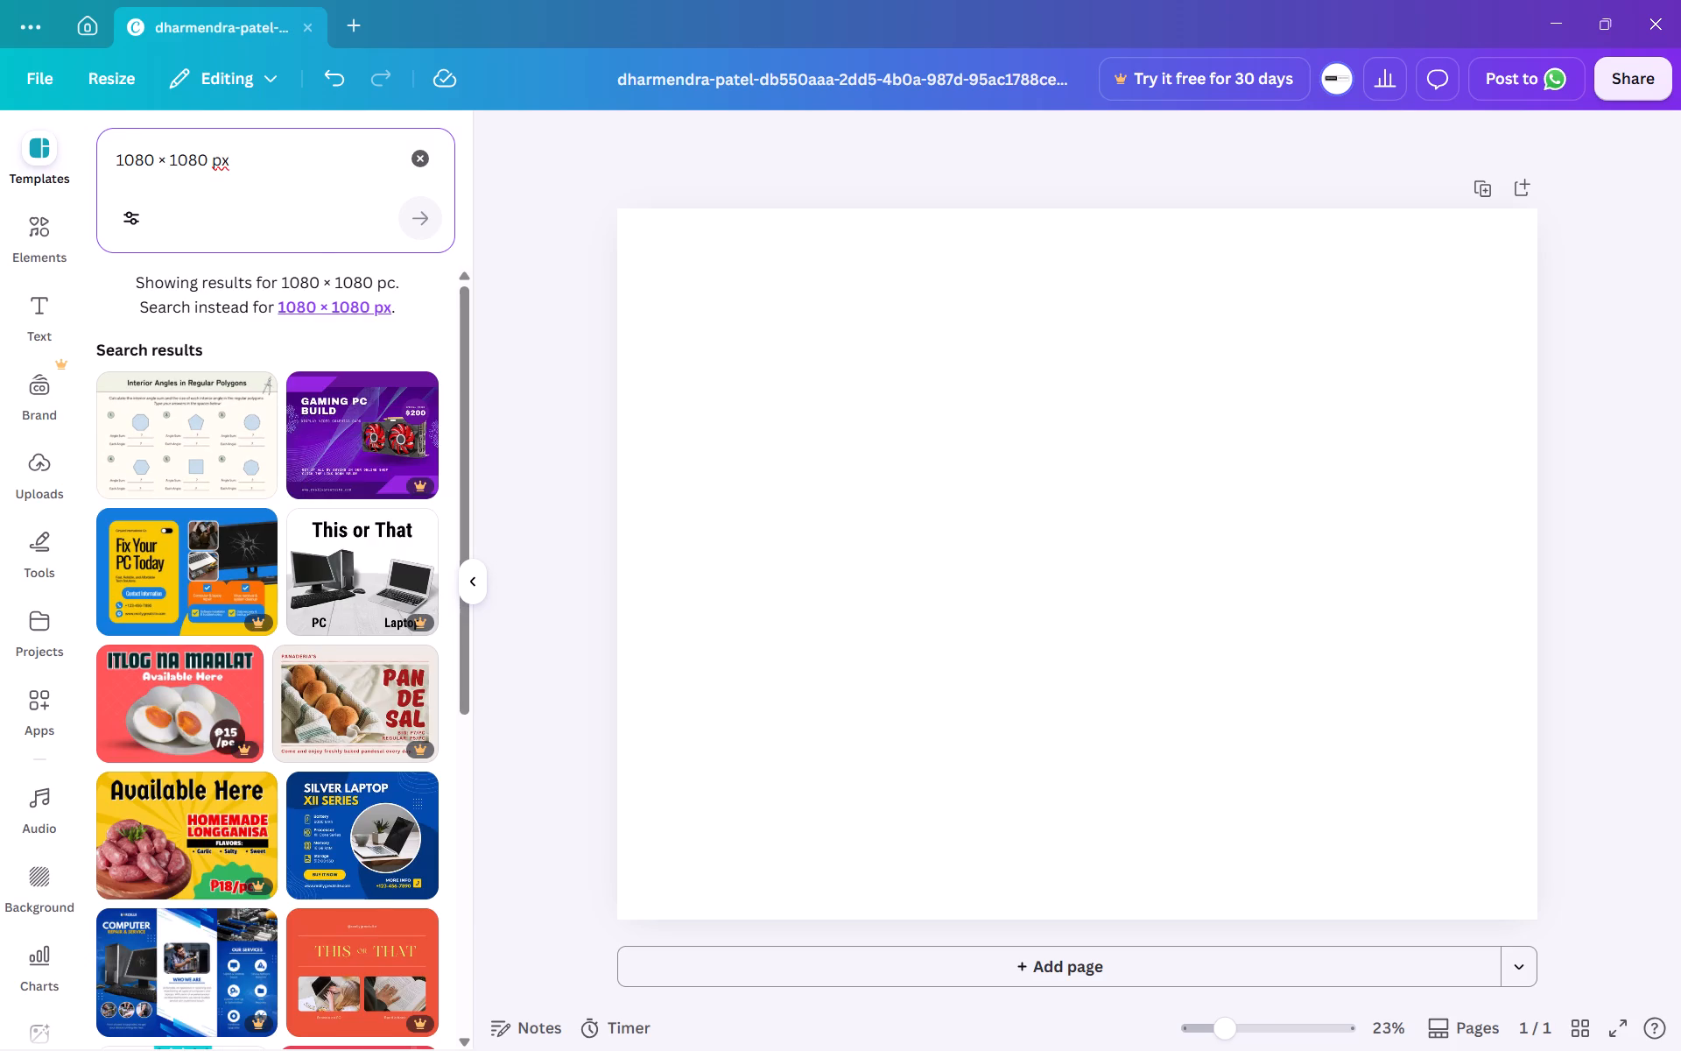
click(338, 300)
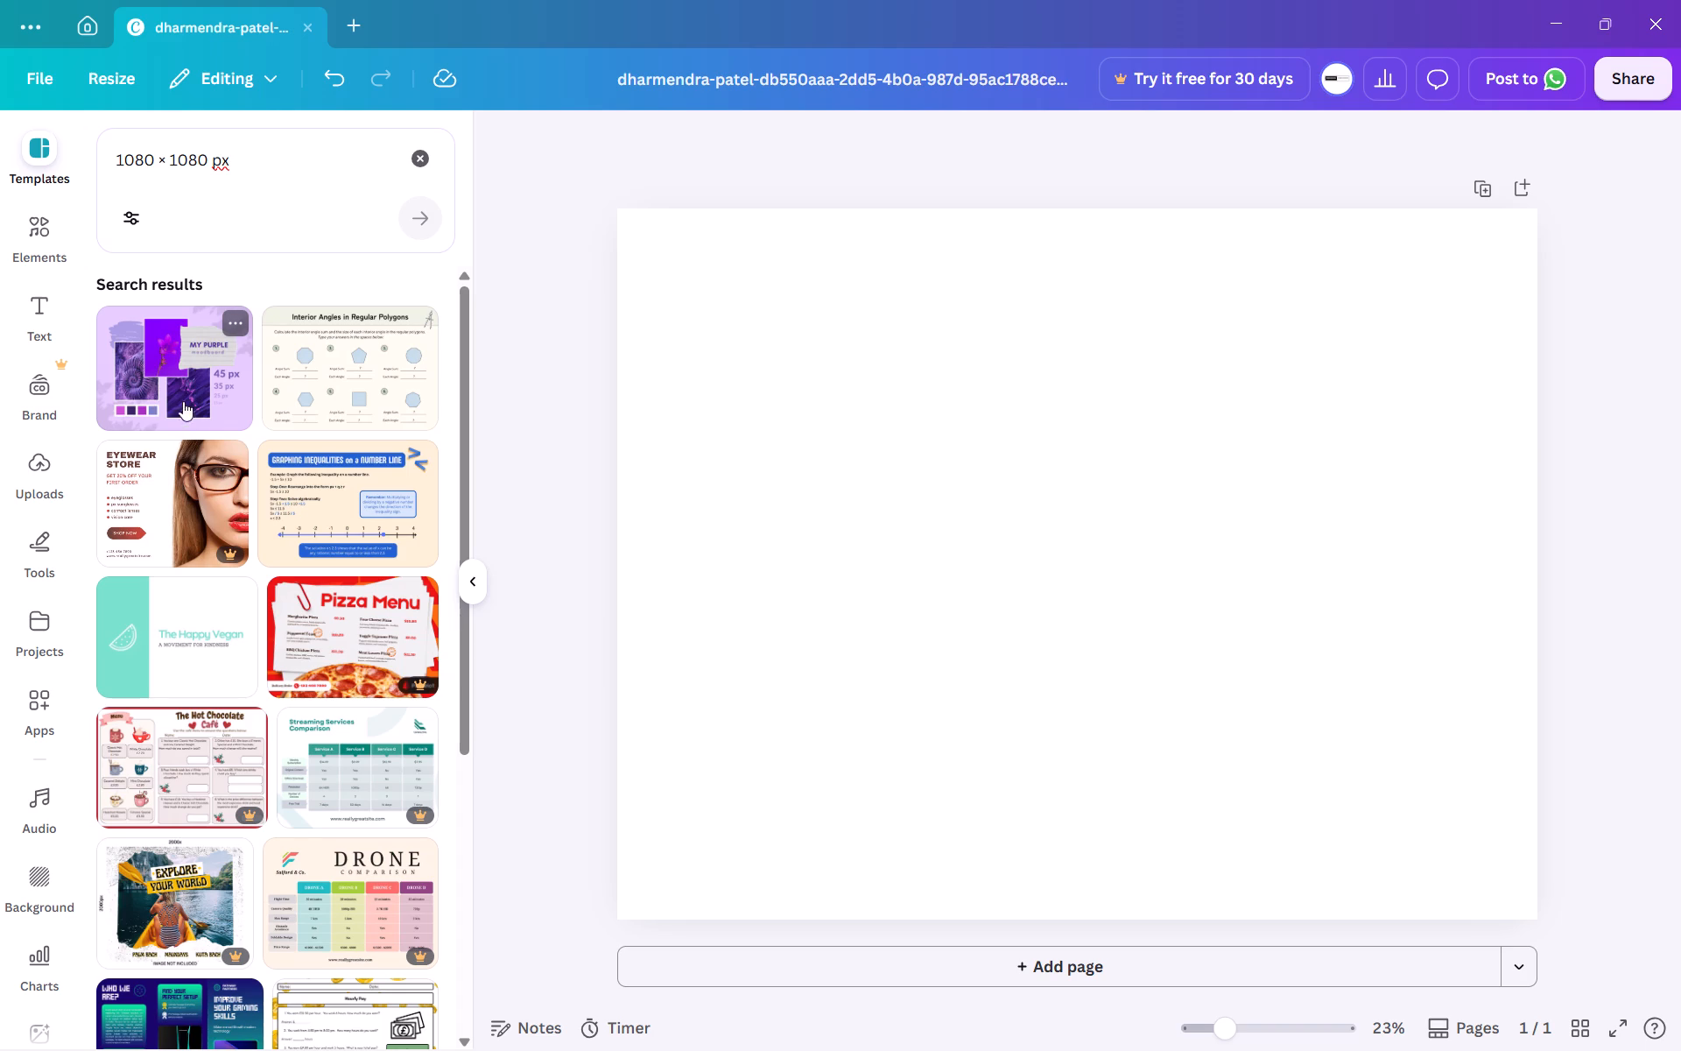
click(179, 648)
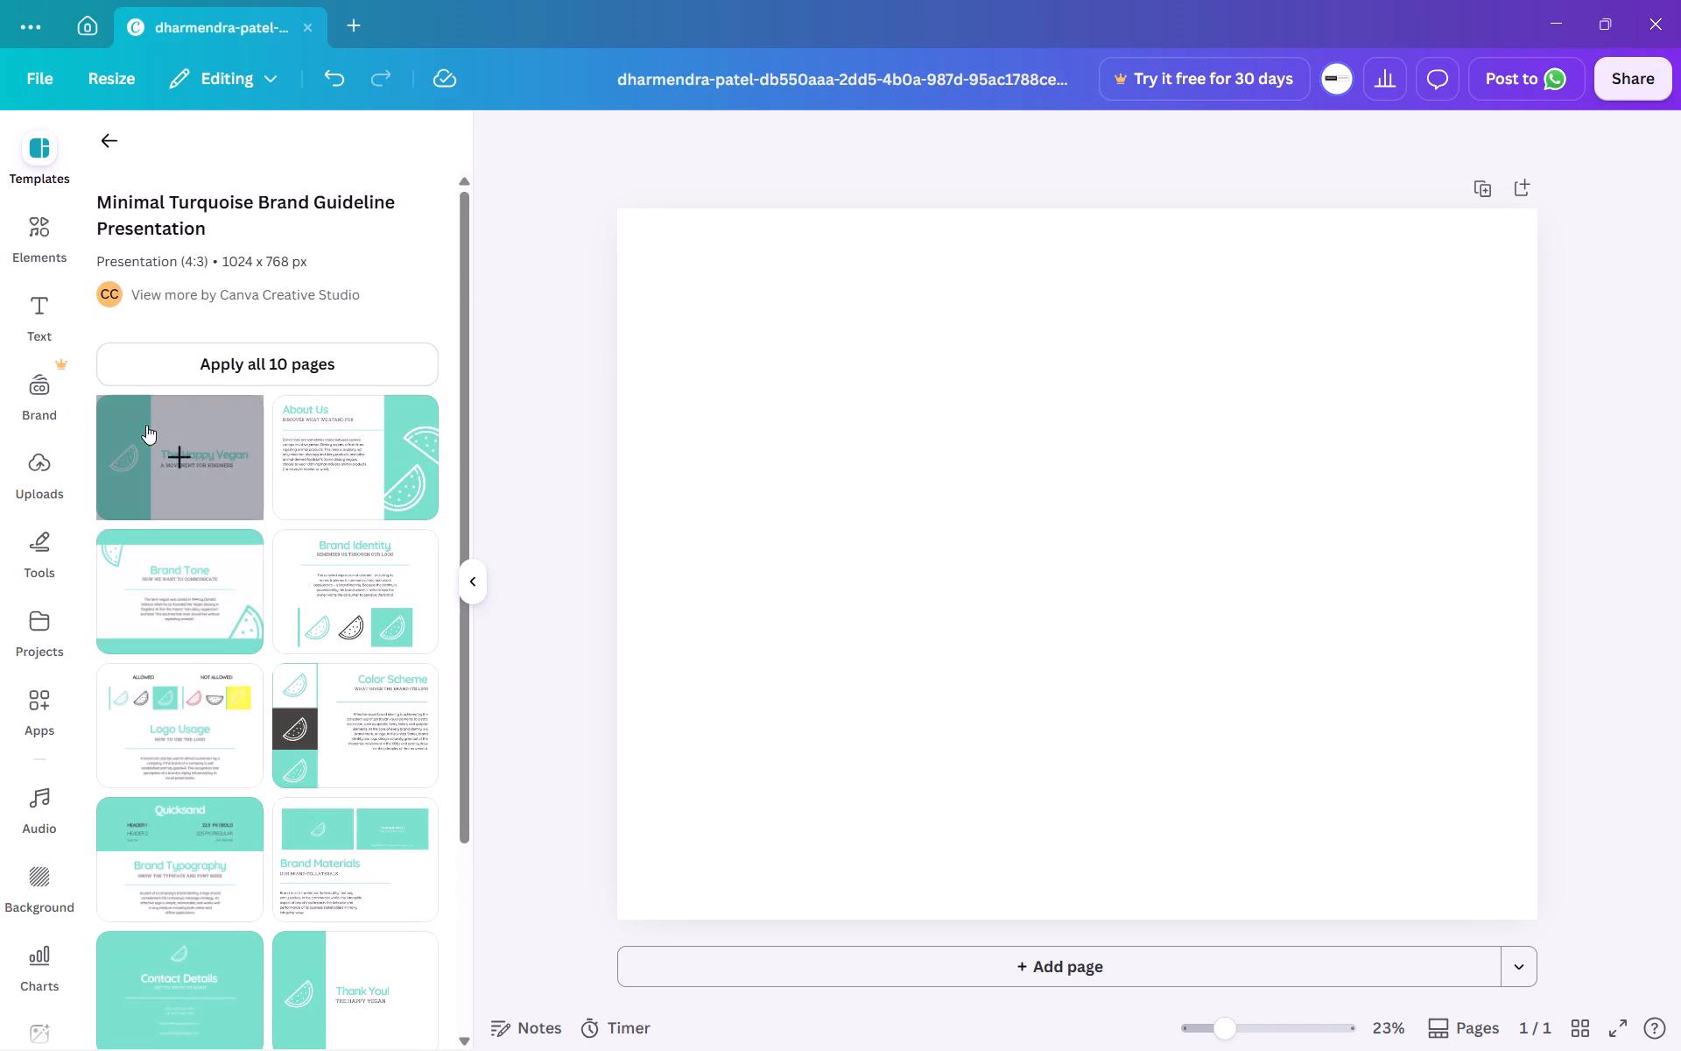
click(193, 444)
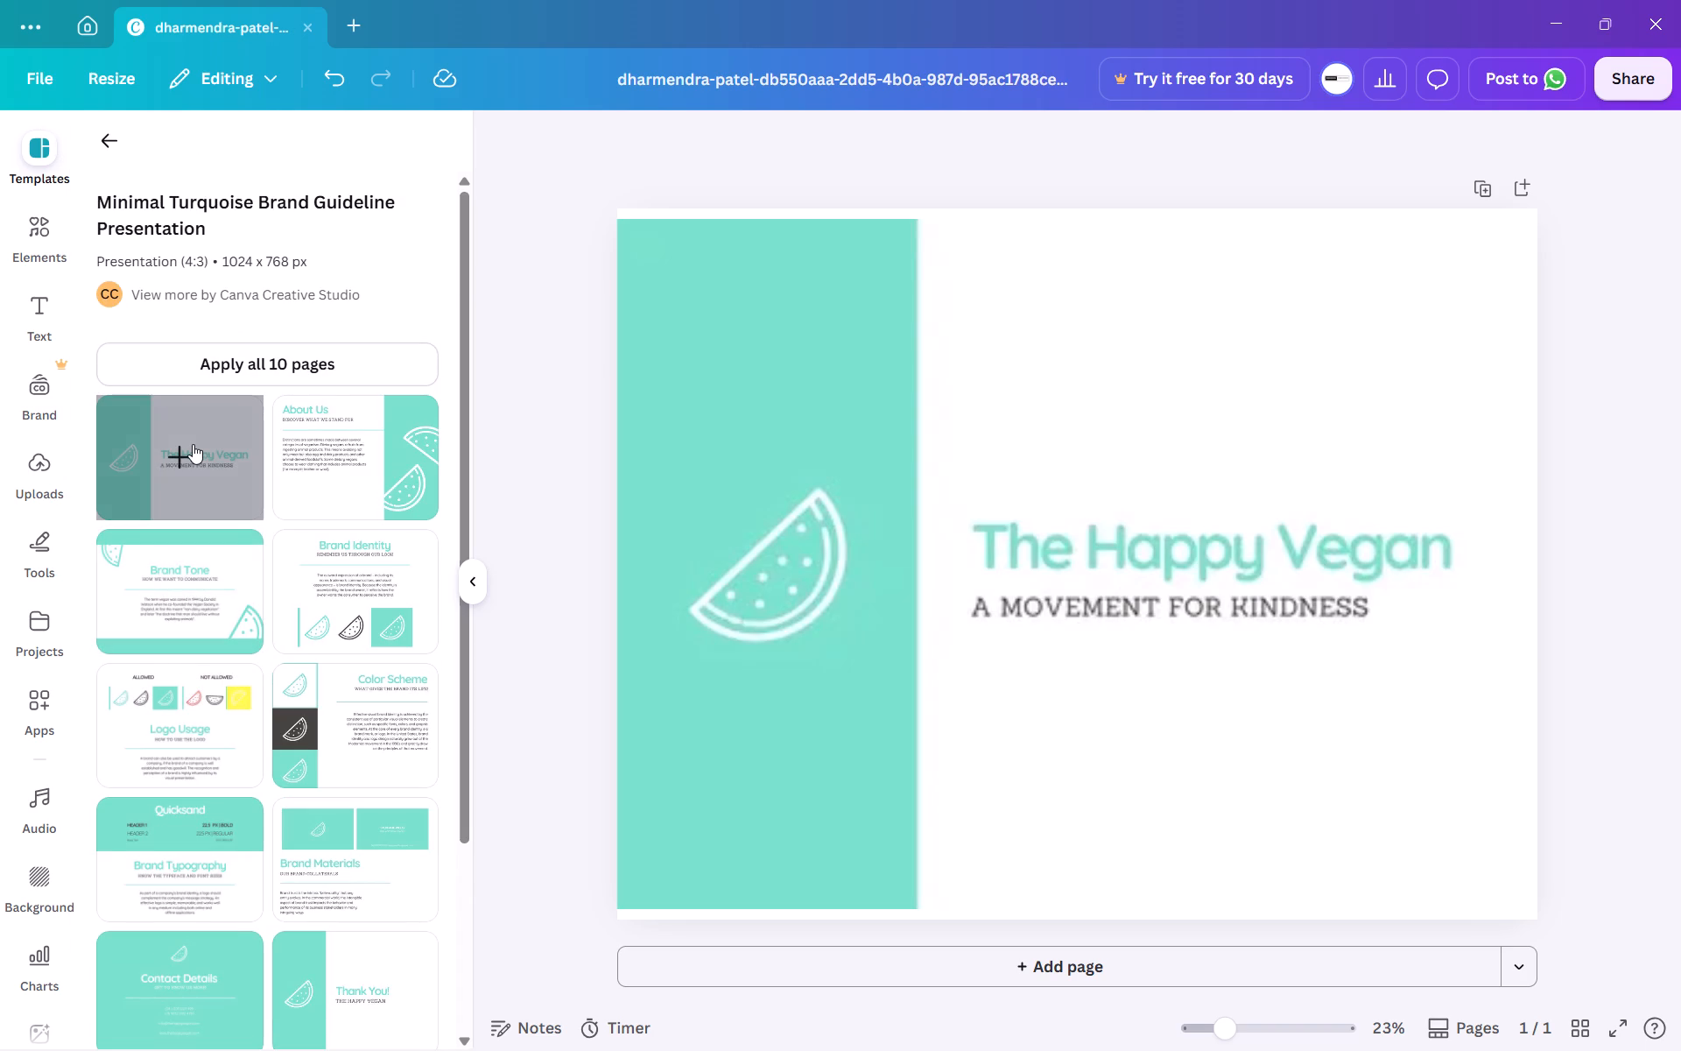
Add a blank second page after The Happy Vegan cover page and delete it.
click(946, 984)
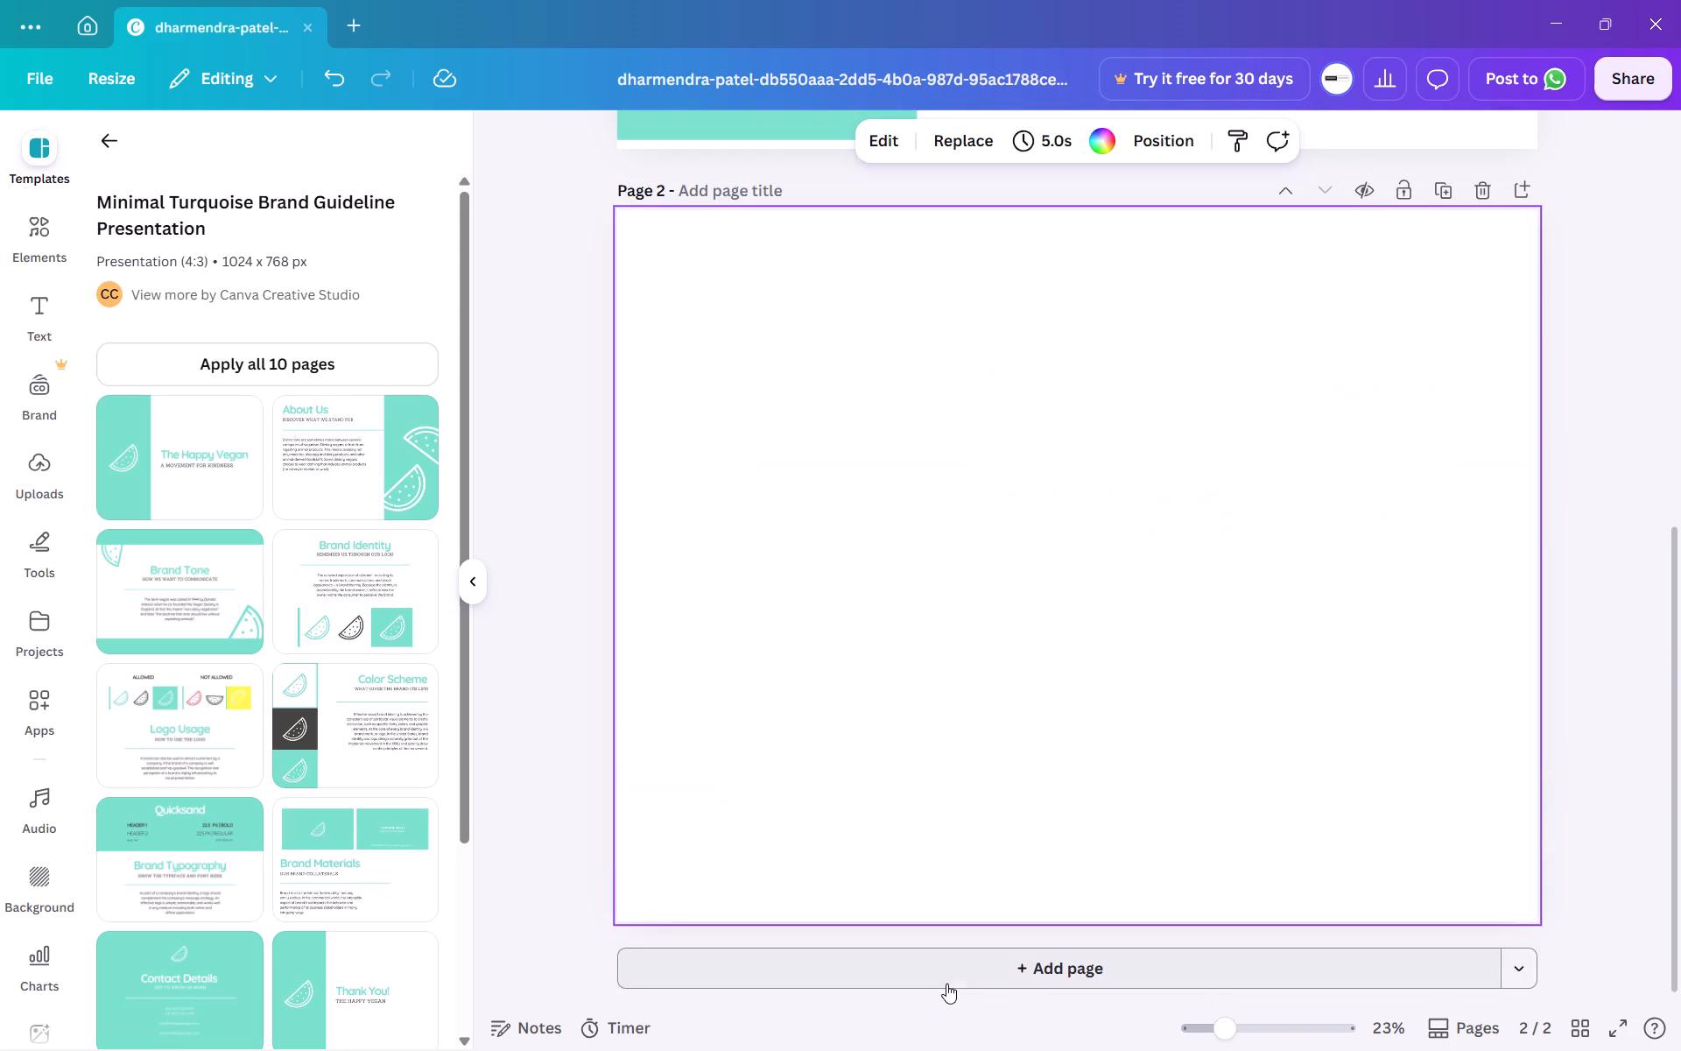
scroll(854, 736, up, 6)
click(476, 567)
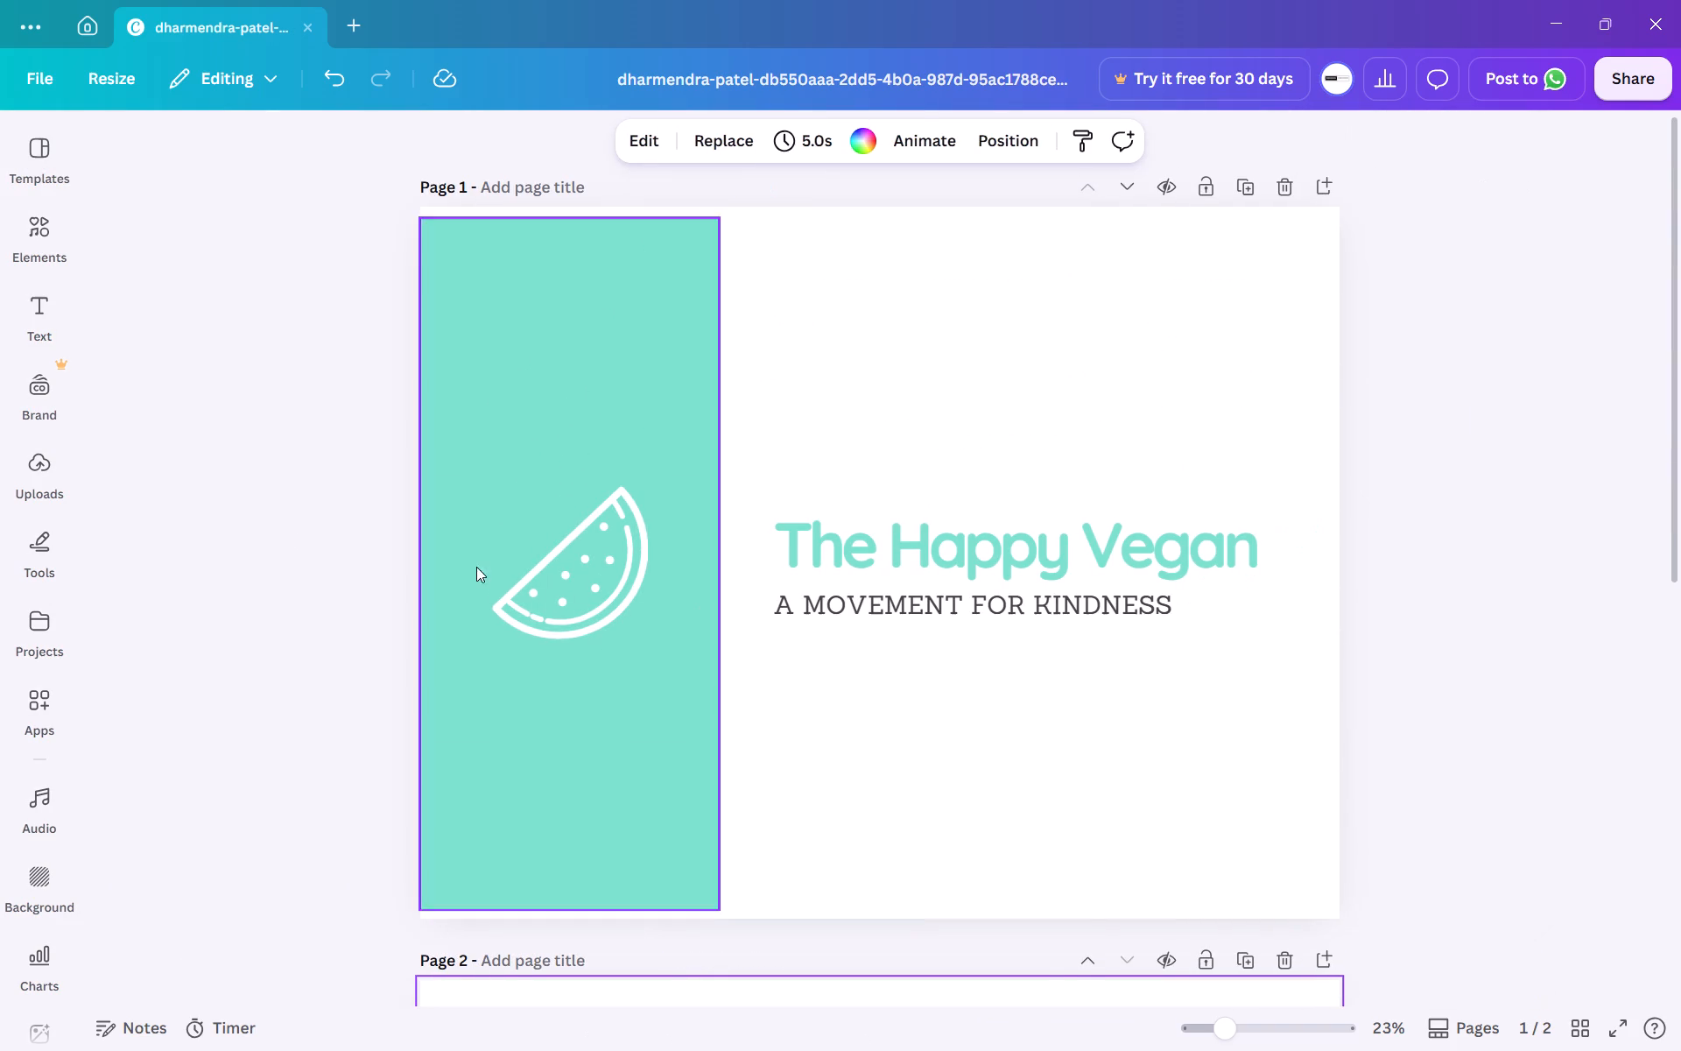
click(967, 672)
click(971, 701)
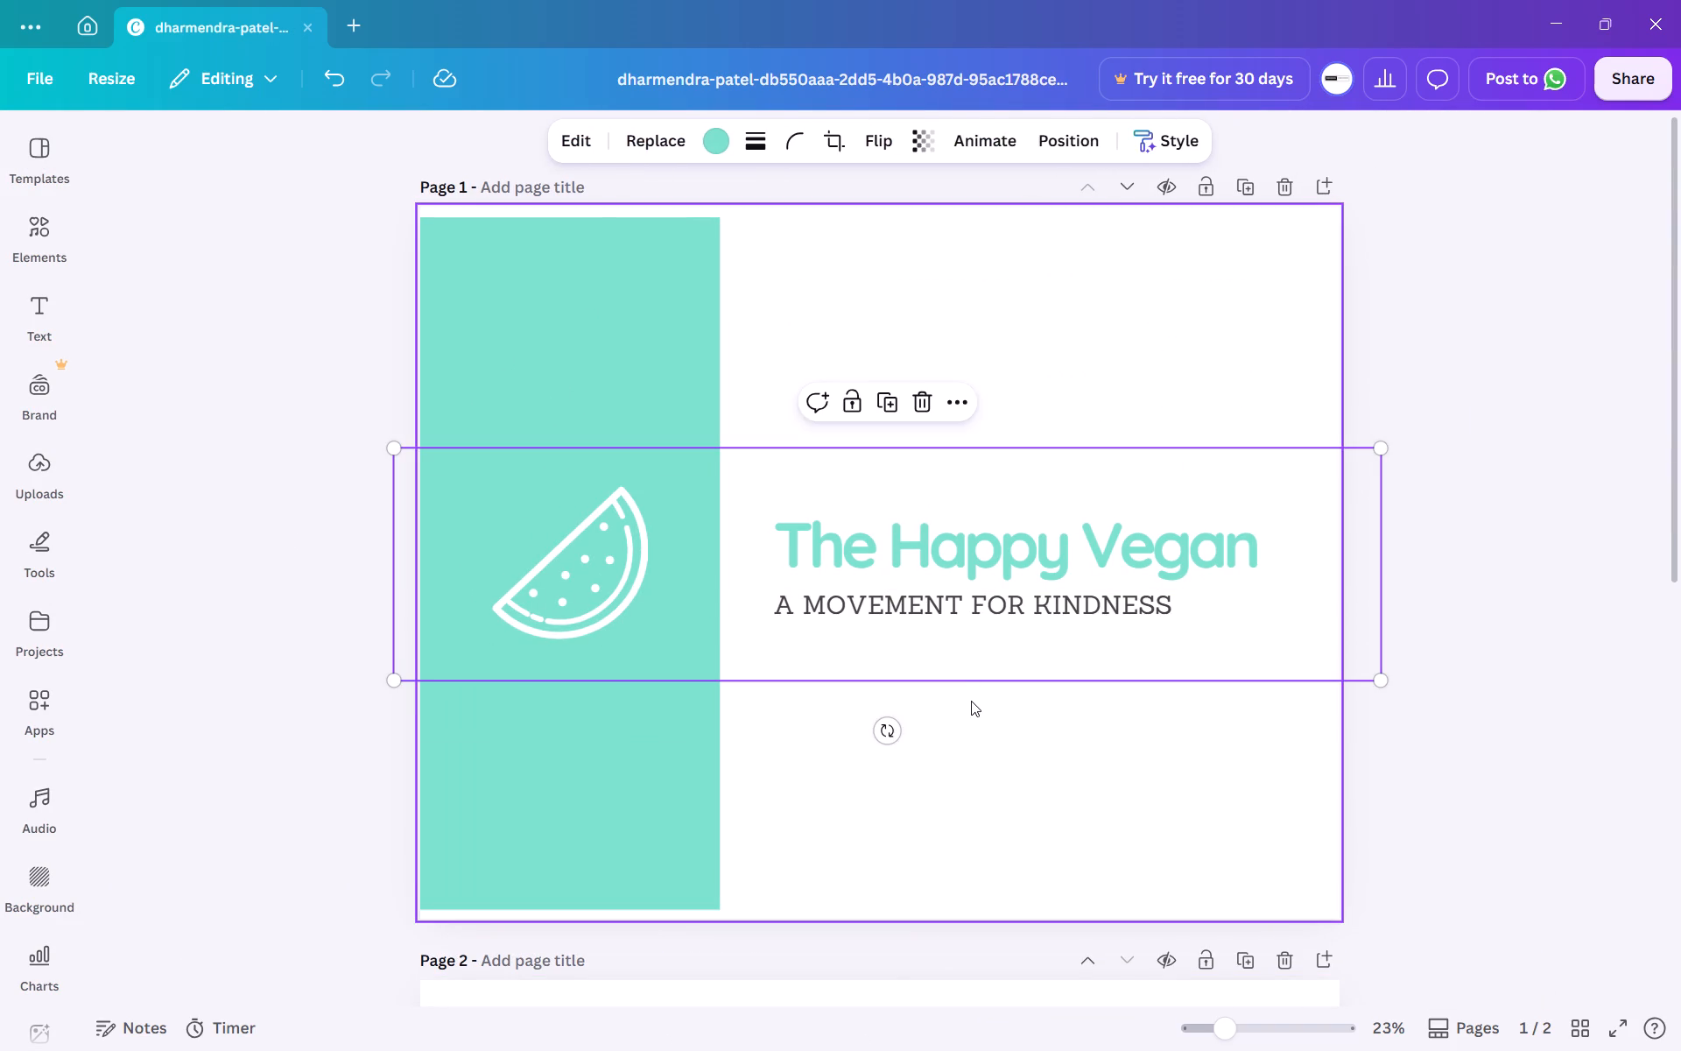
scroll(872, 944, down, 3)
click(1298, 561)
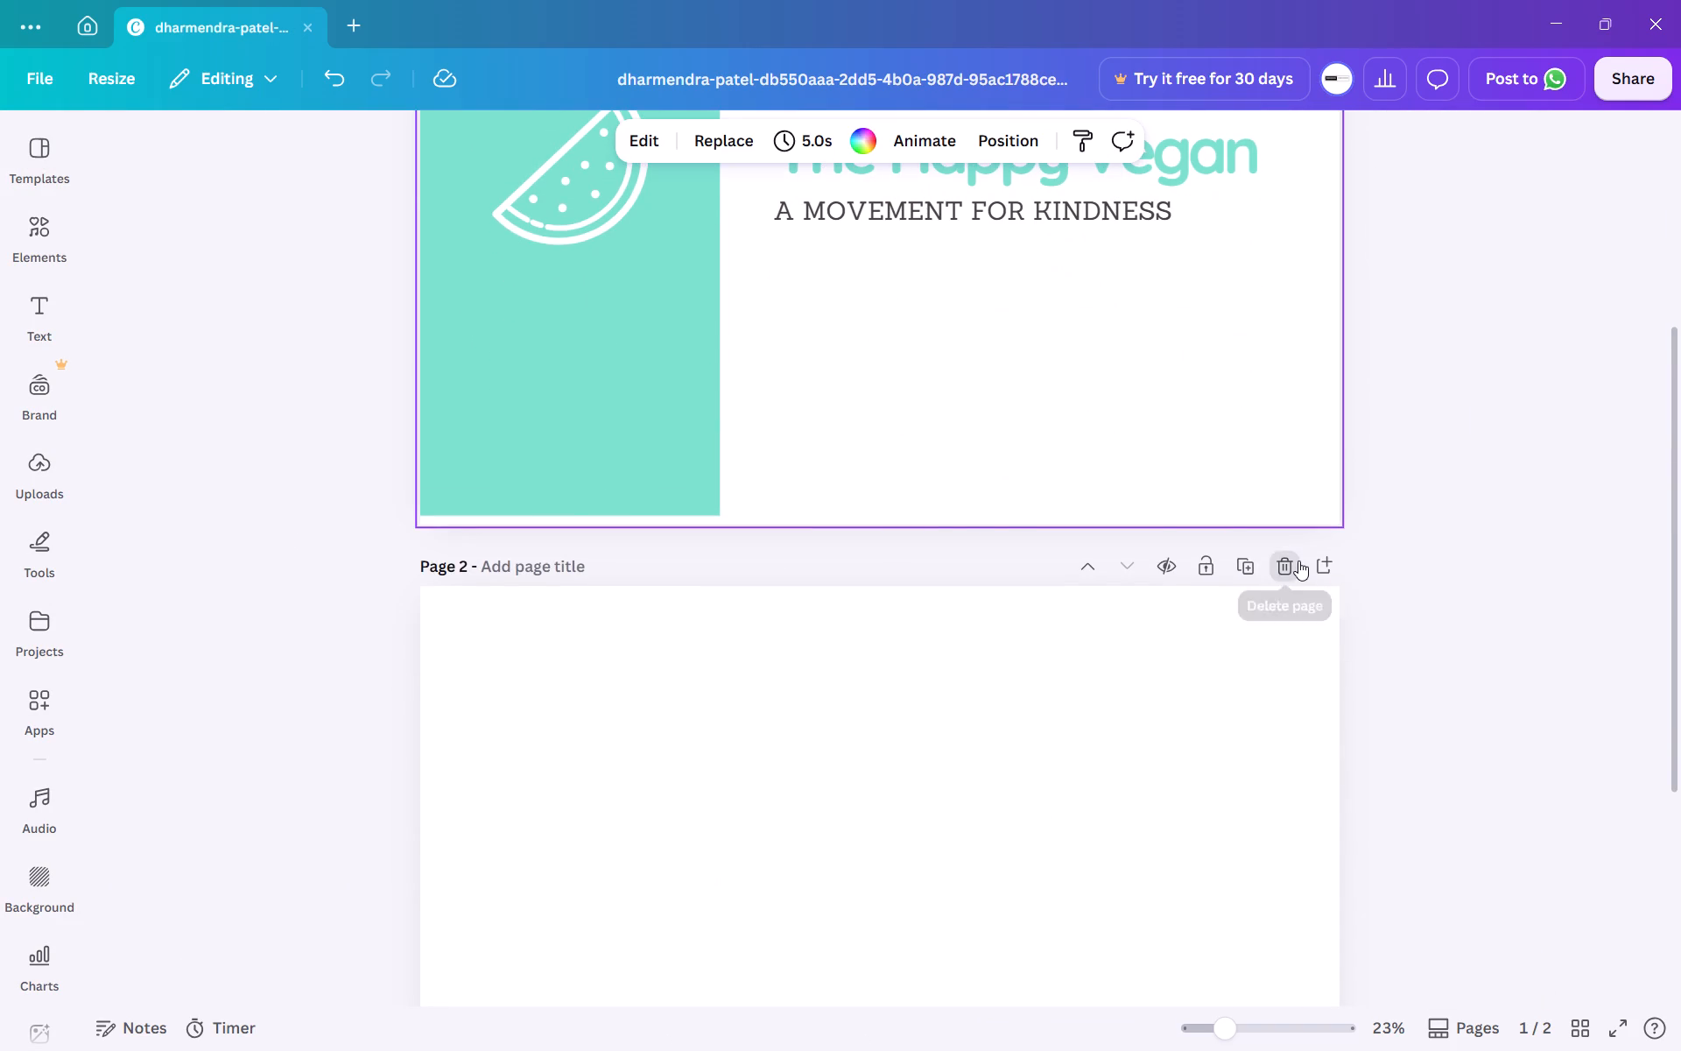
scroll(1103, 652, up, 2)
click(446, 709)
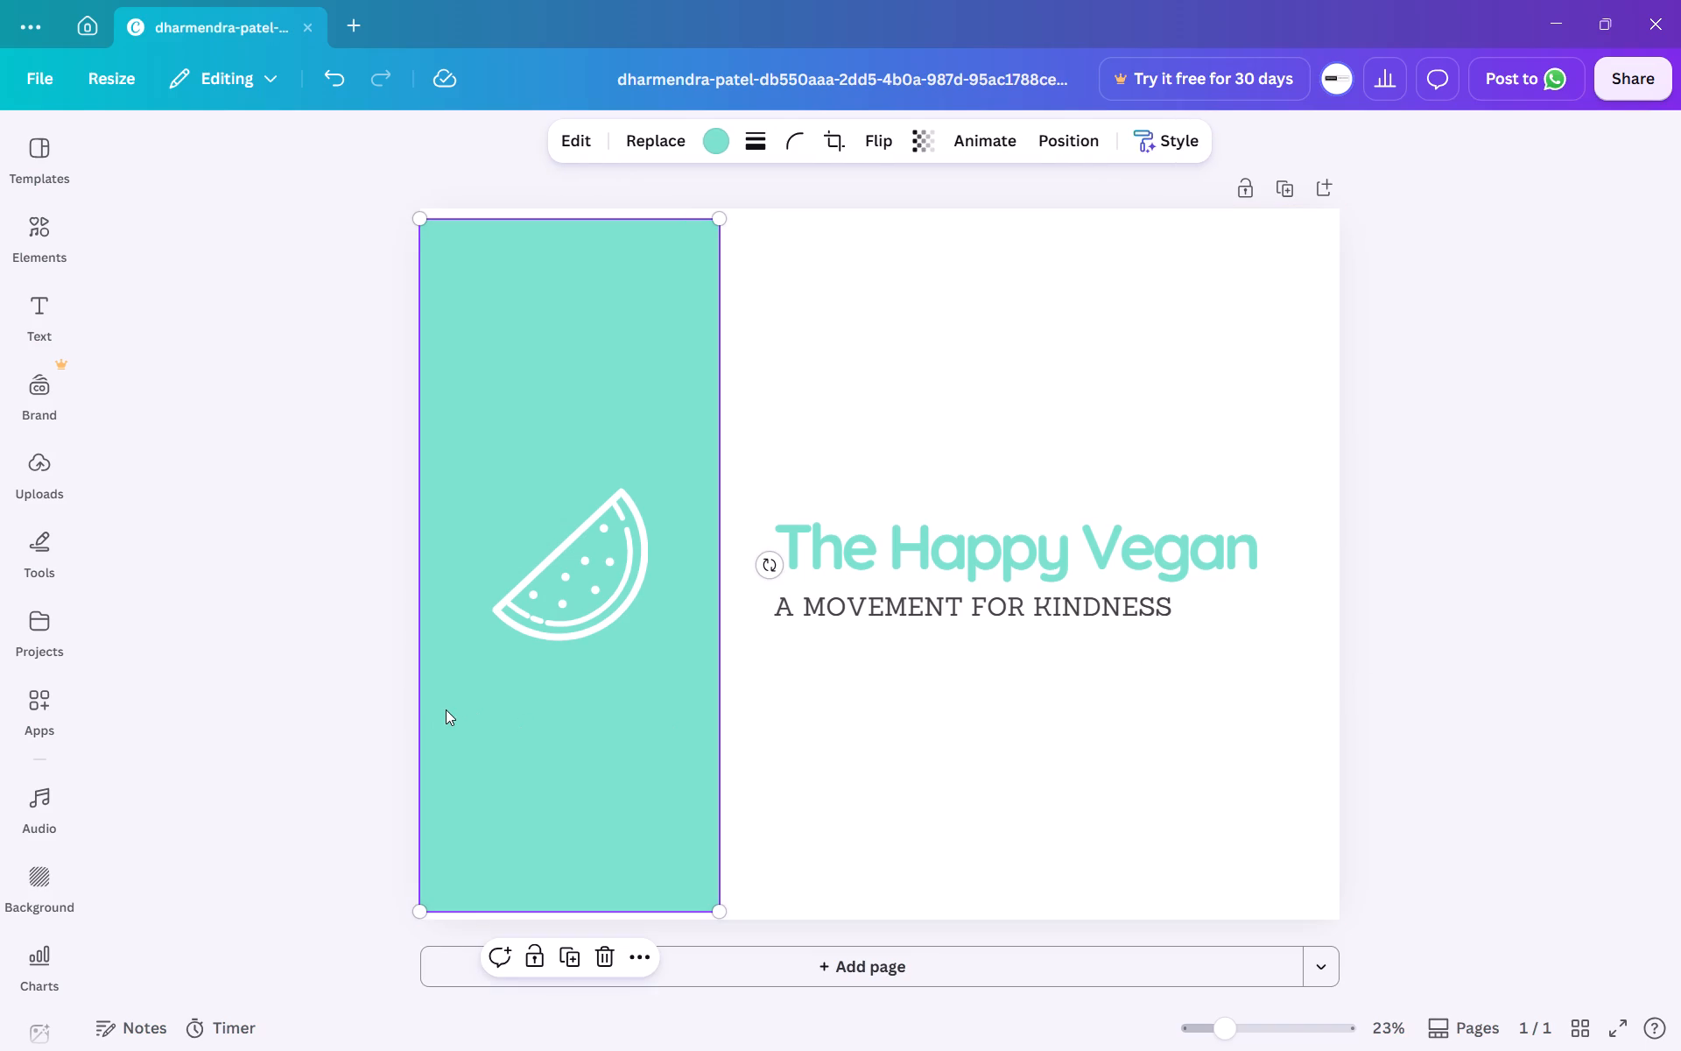
Switch to ChatGPT in Chrome, review the coffee shop Instagram post brief with its required text and design requirements, and return to Canva.
click(302, 758)
click(791, 435)
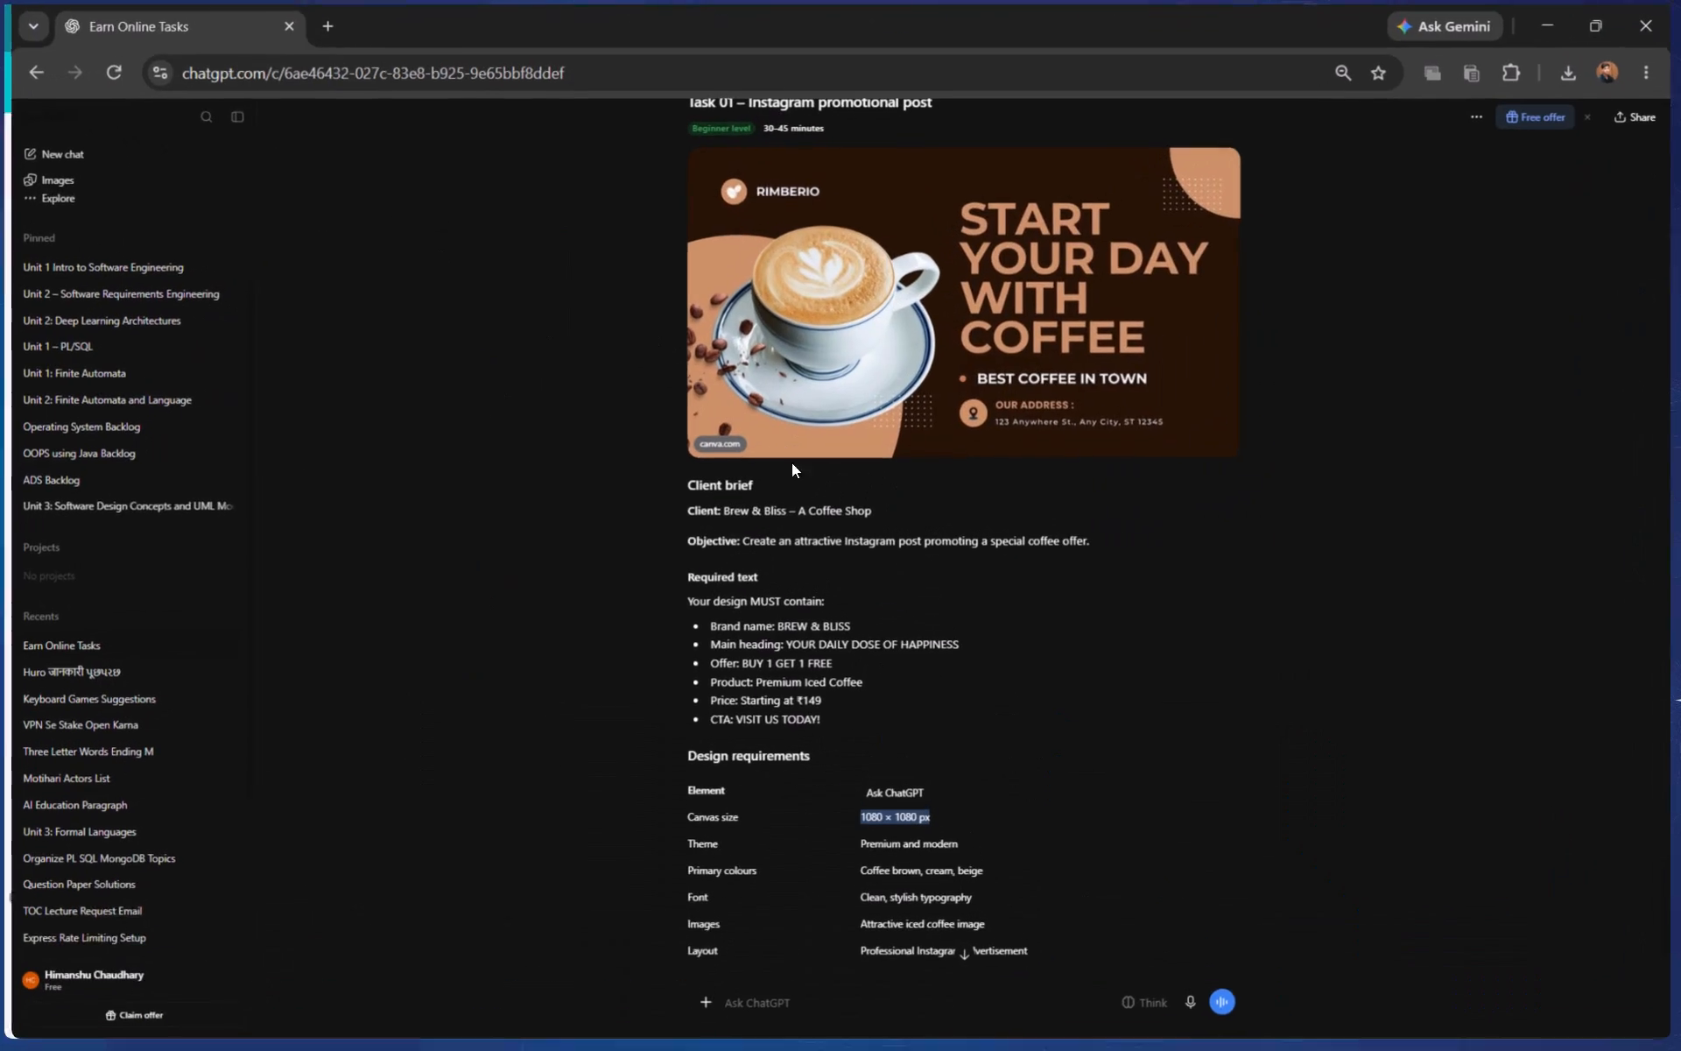
scroll(802, 702, up, 1)
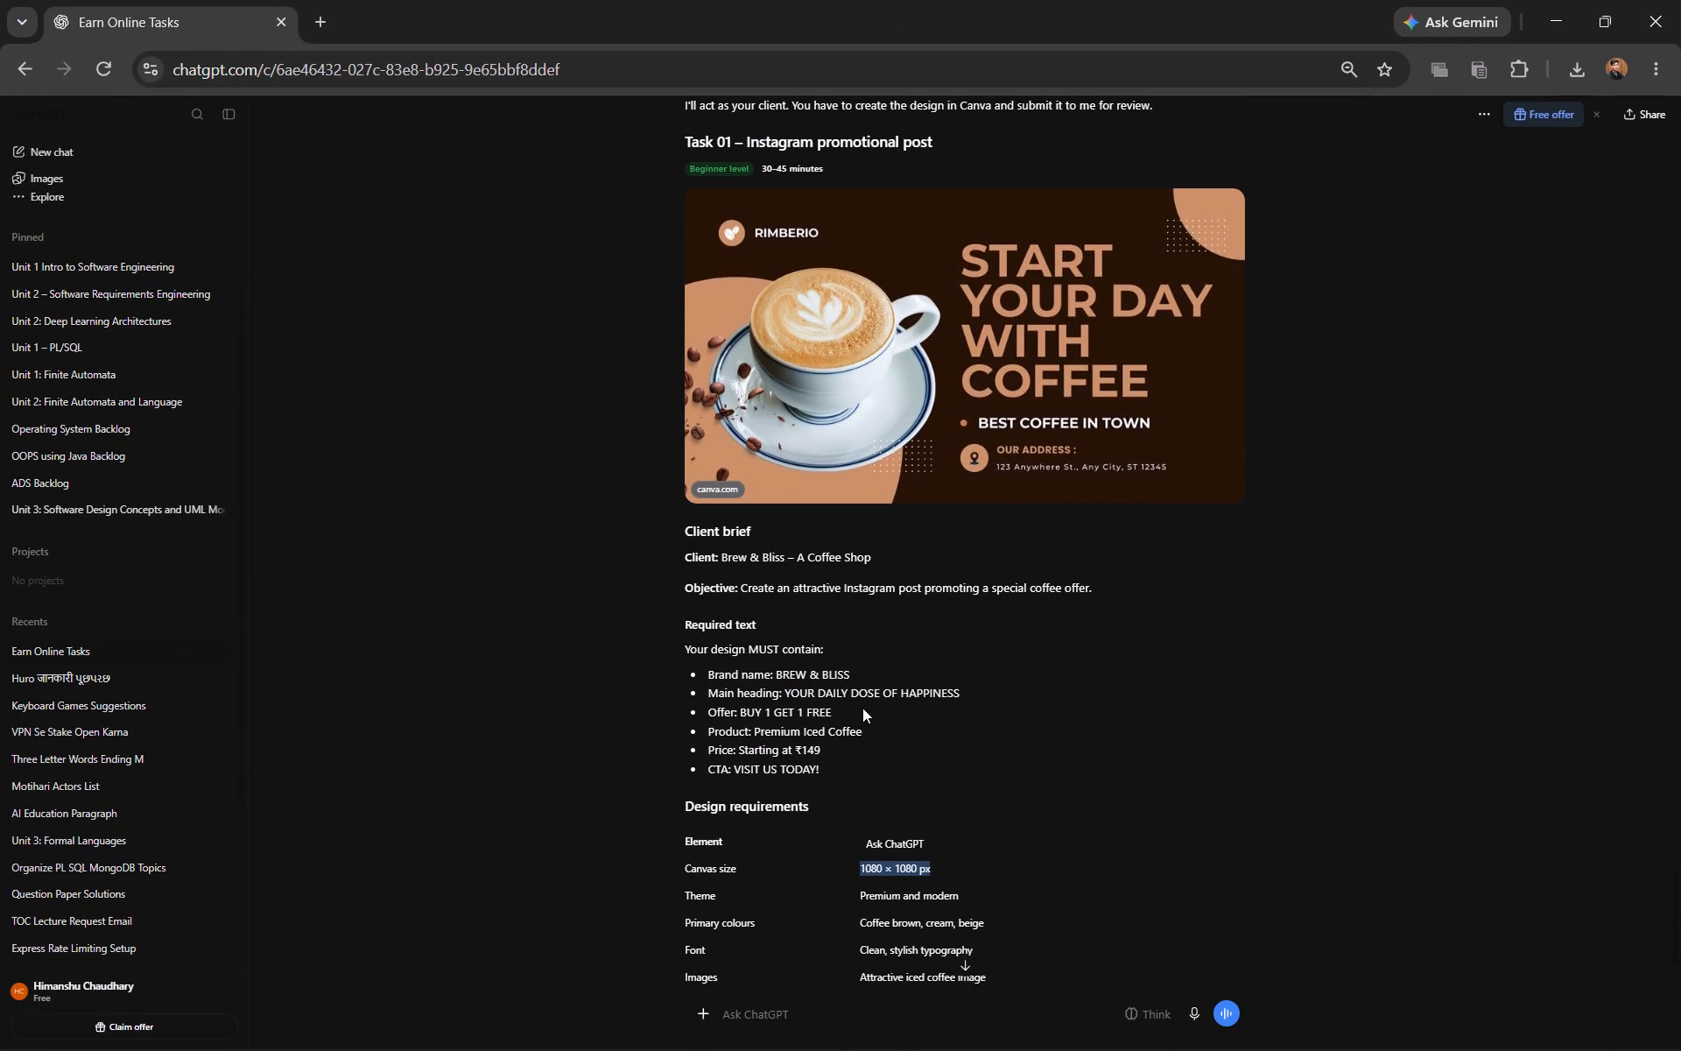
scroll(862, 708, up, 1)
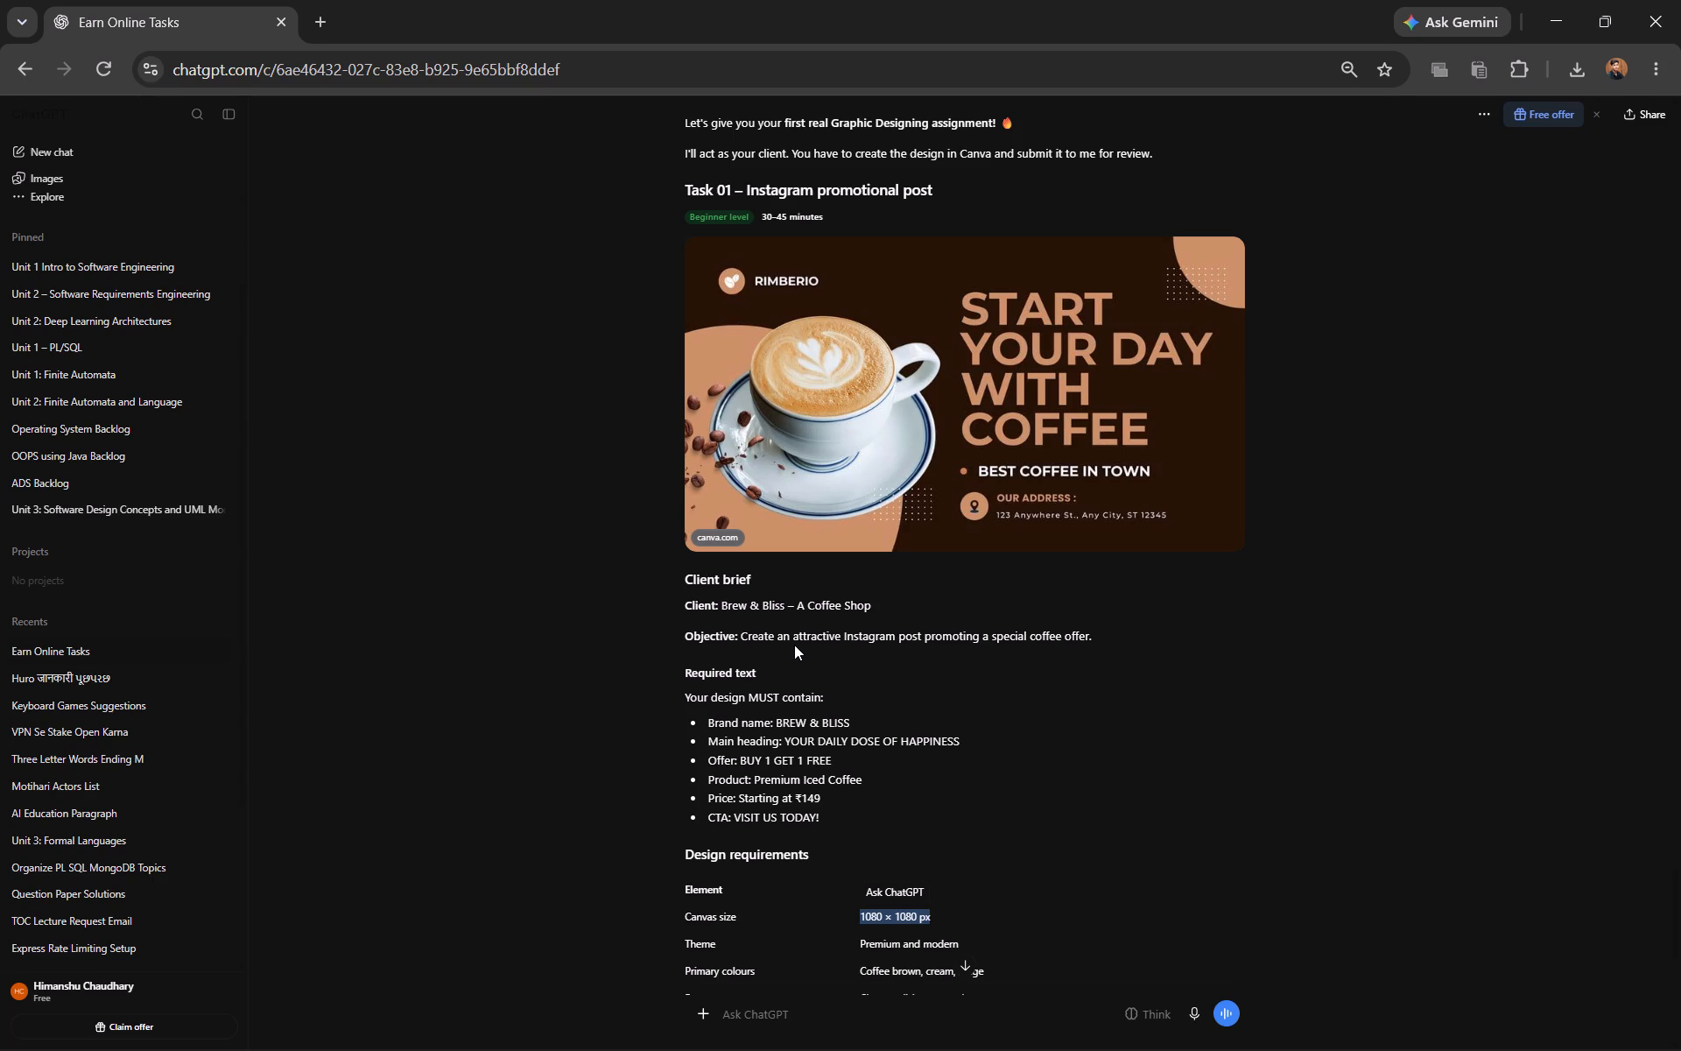
scroll(794, 645, down, 1)
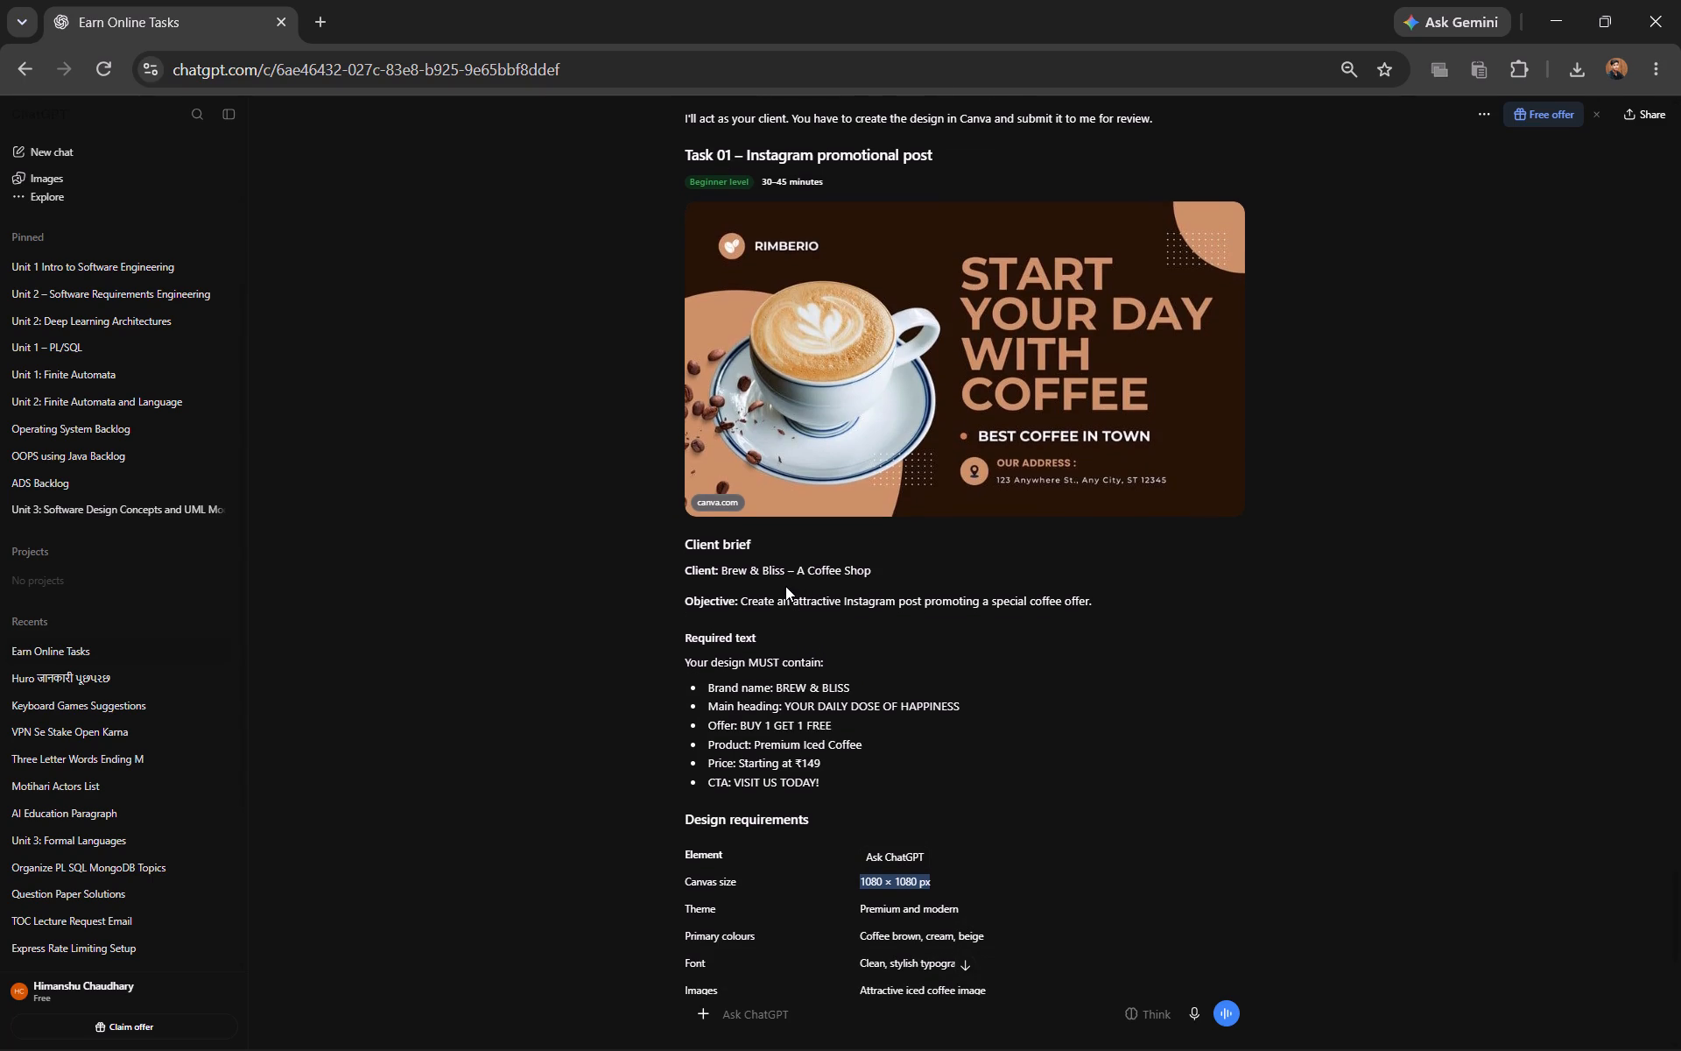
click(979, 342)
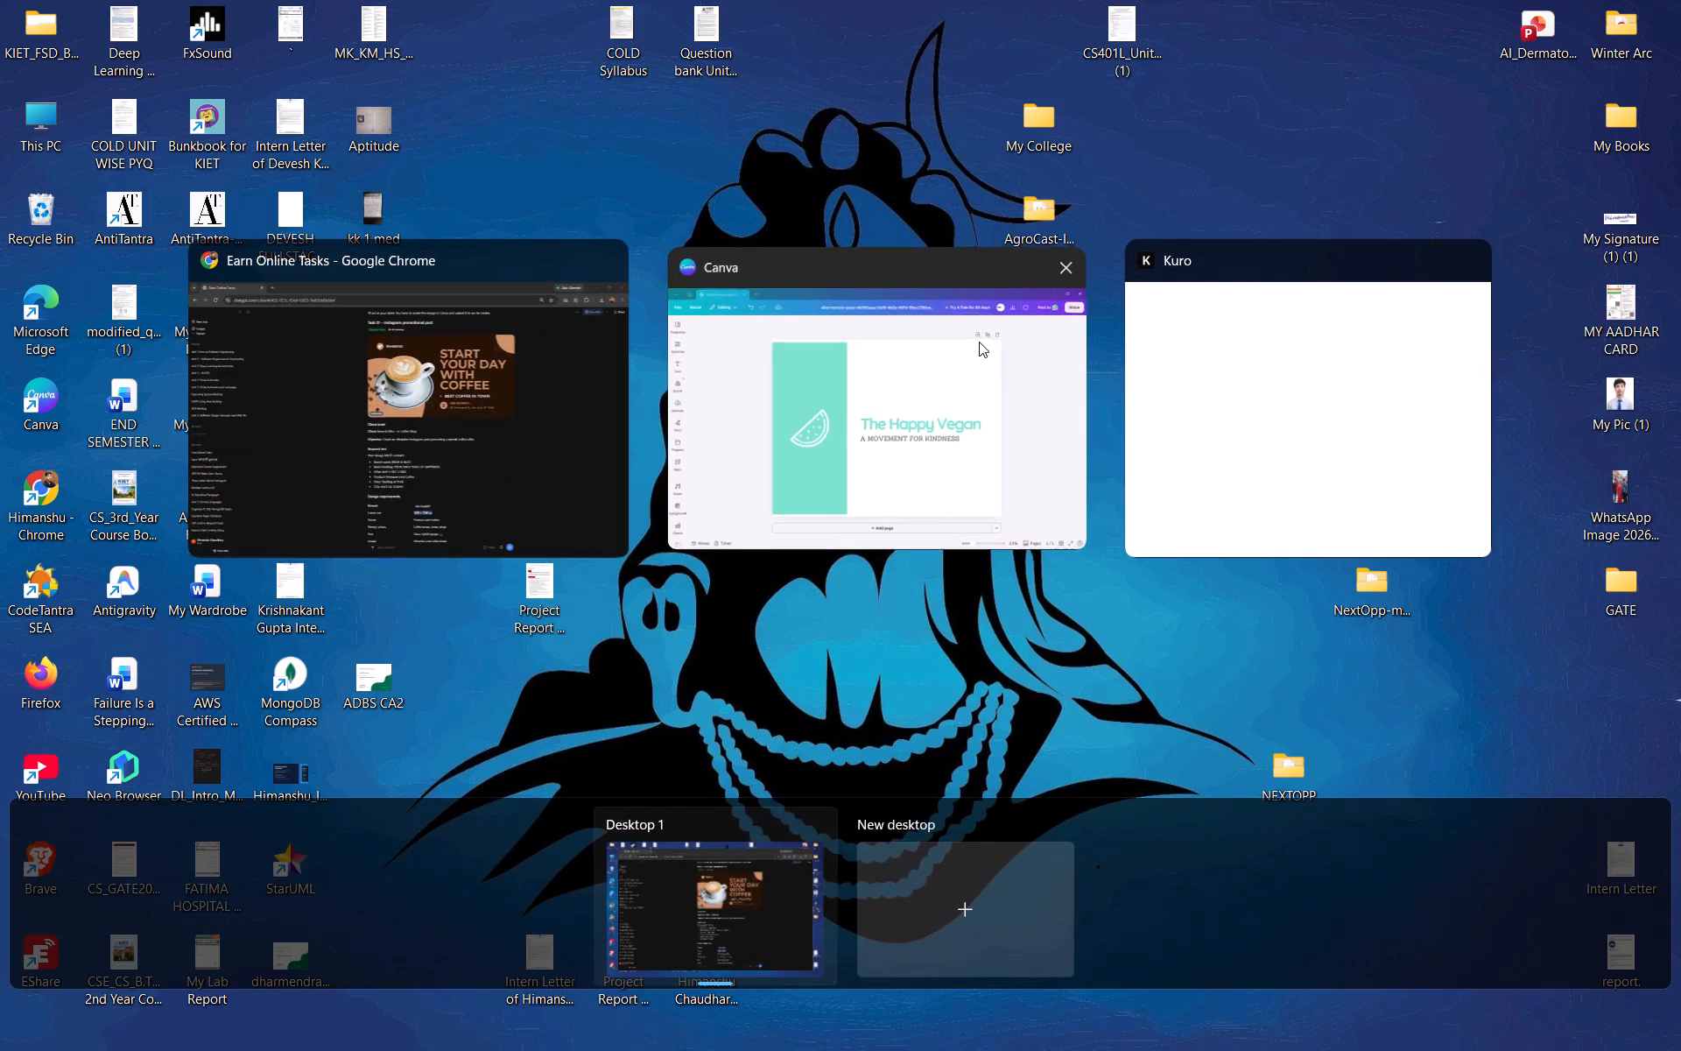
click(856, 653)
click(1019, 742)
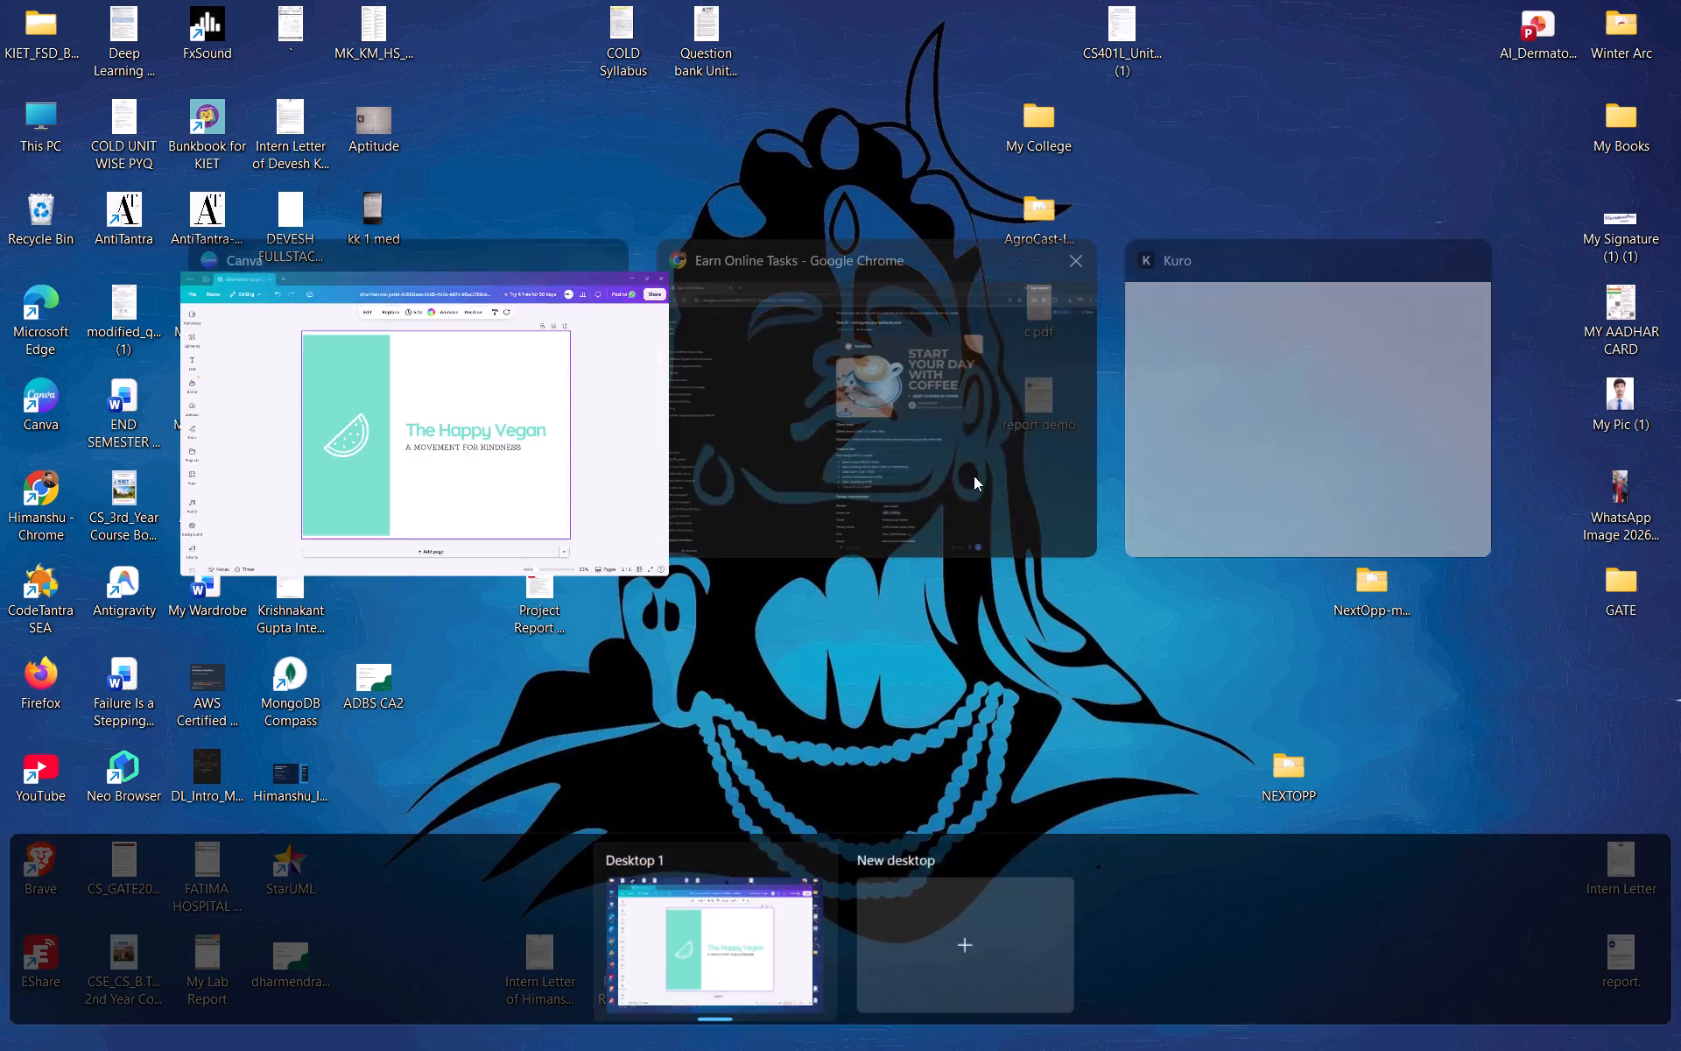
Copy the brand name BREW & BLISS from the required text of the ChatGPT brief and return to Canva.
click(1008, 376)
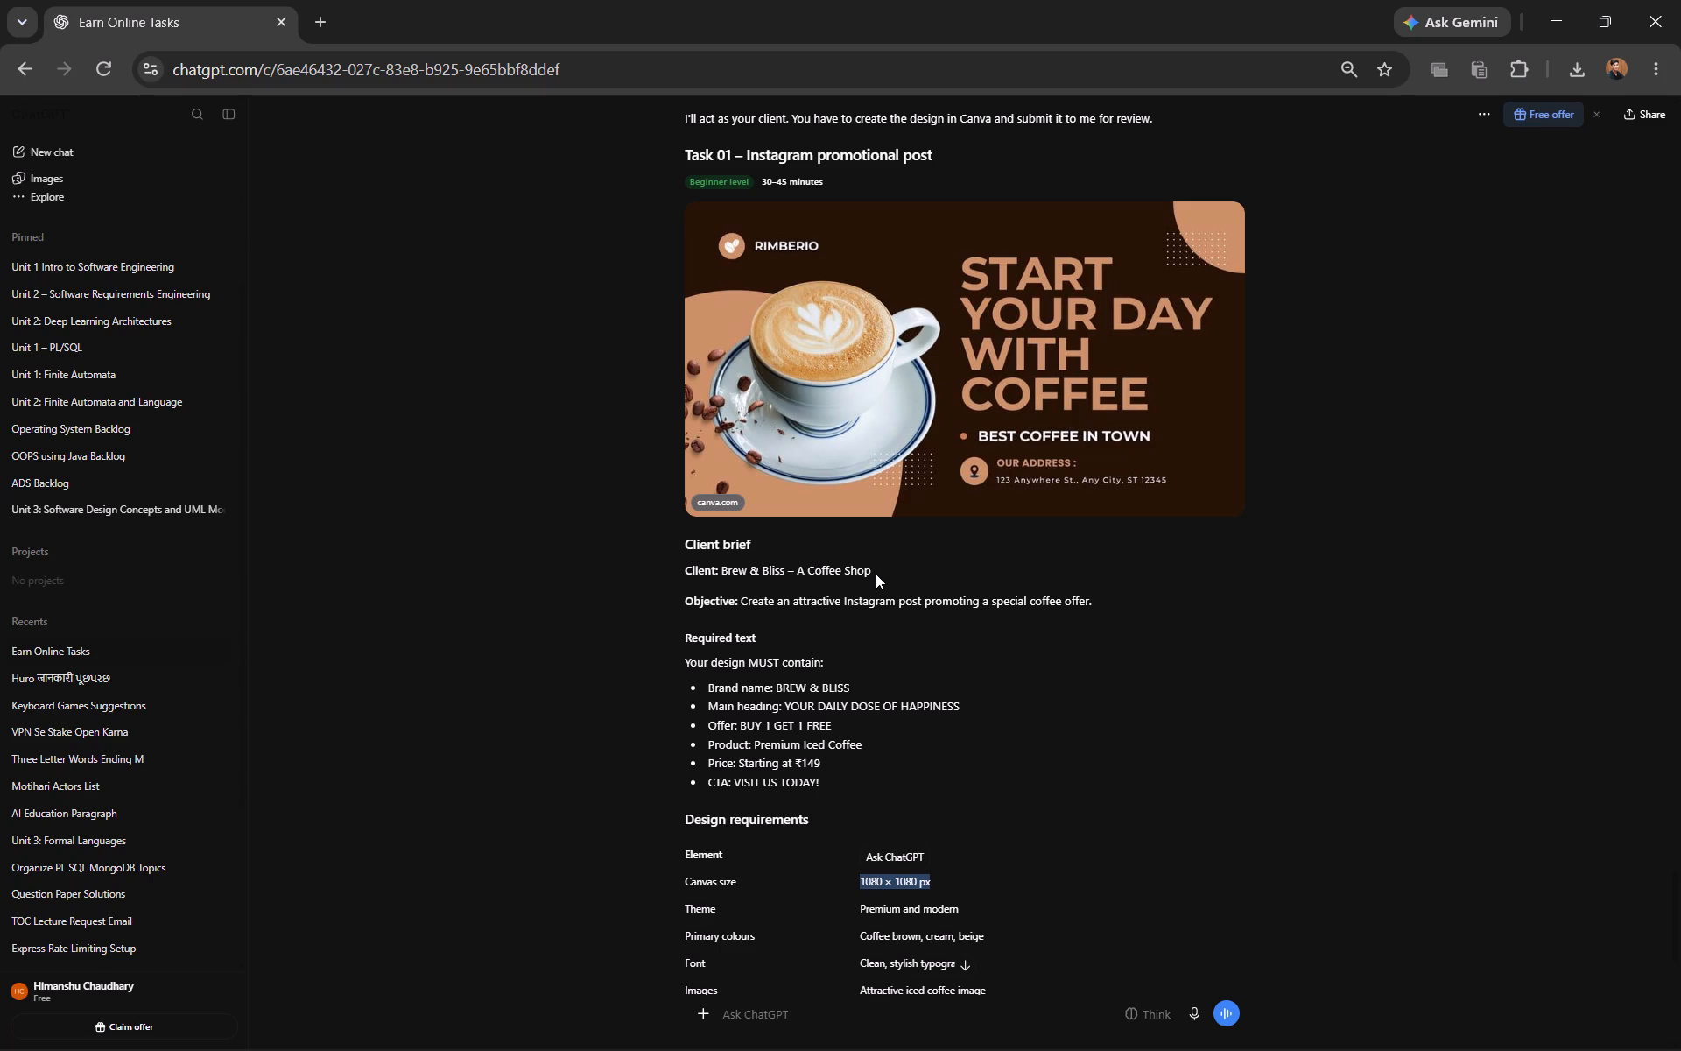
drag(876, 574, 758, 588)
click(758, 588)
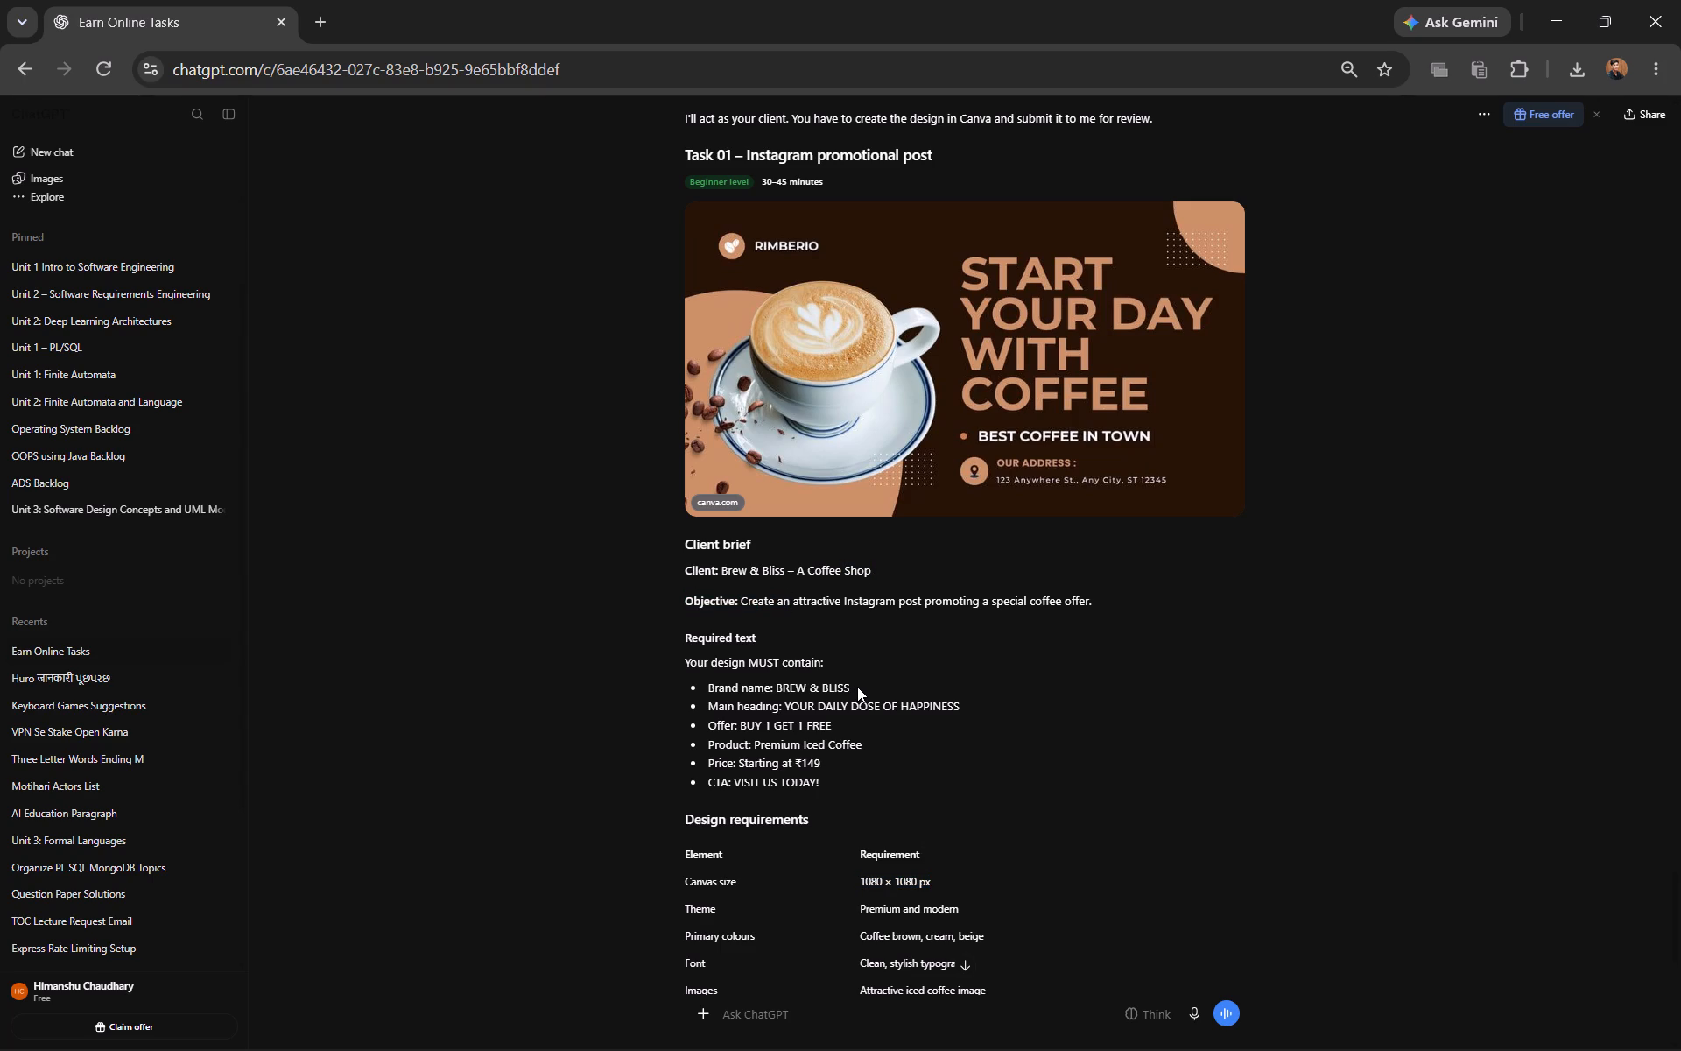
drag(857, 687, 776, 690)
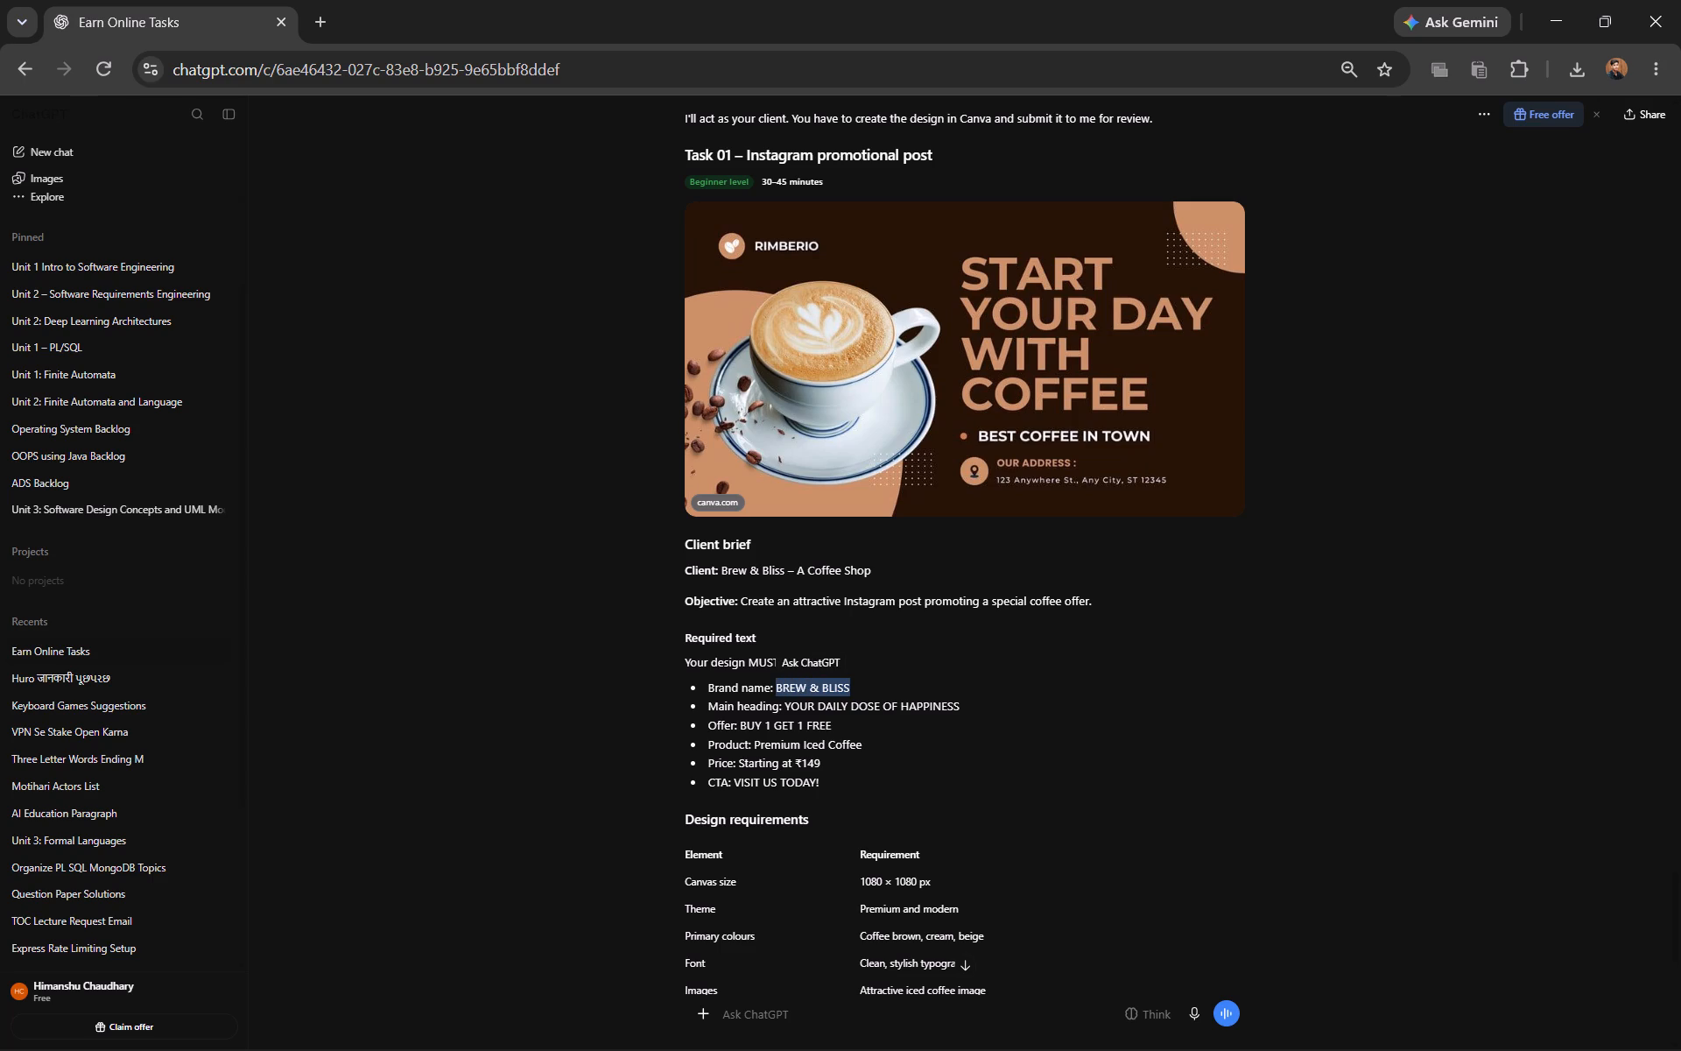
key(ctrl+c)
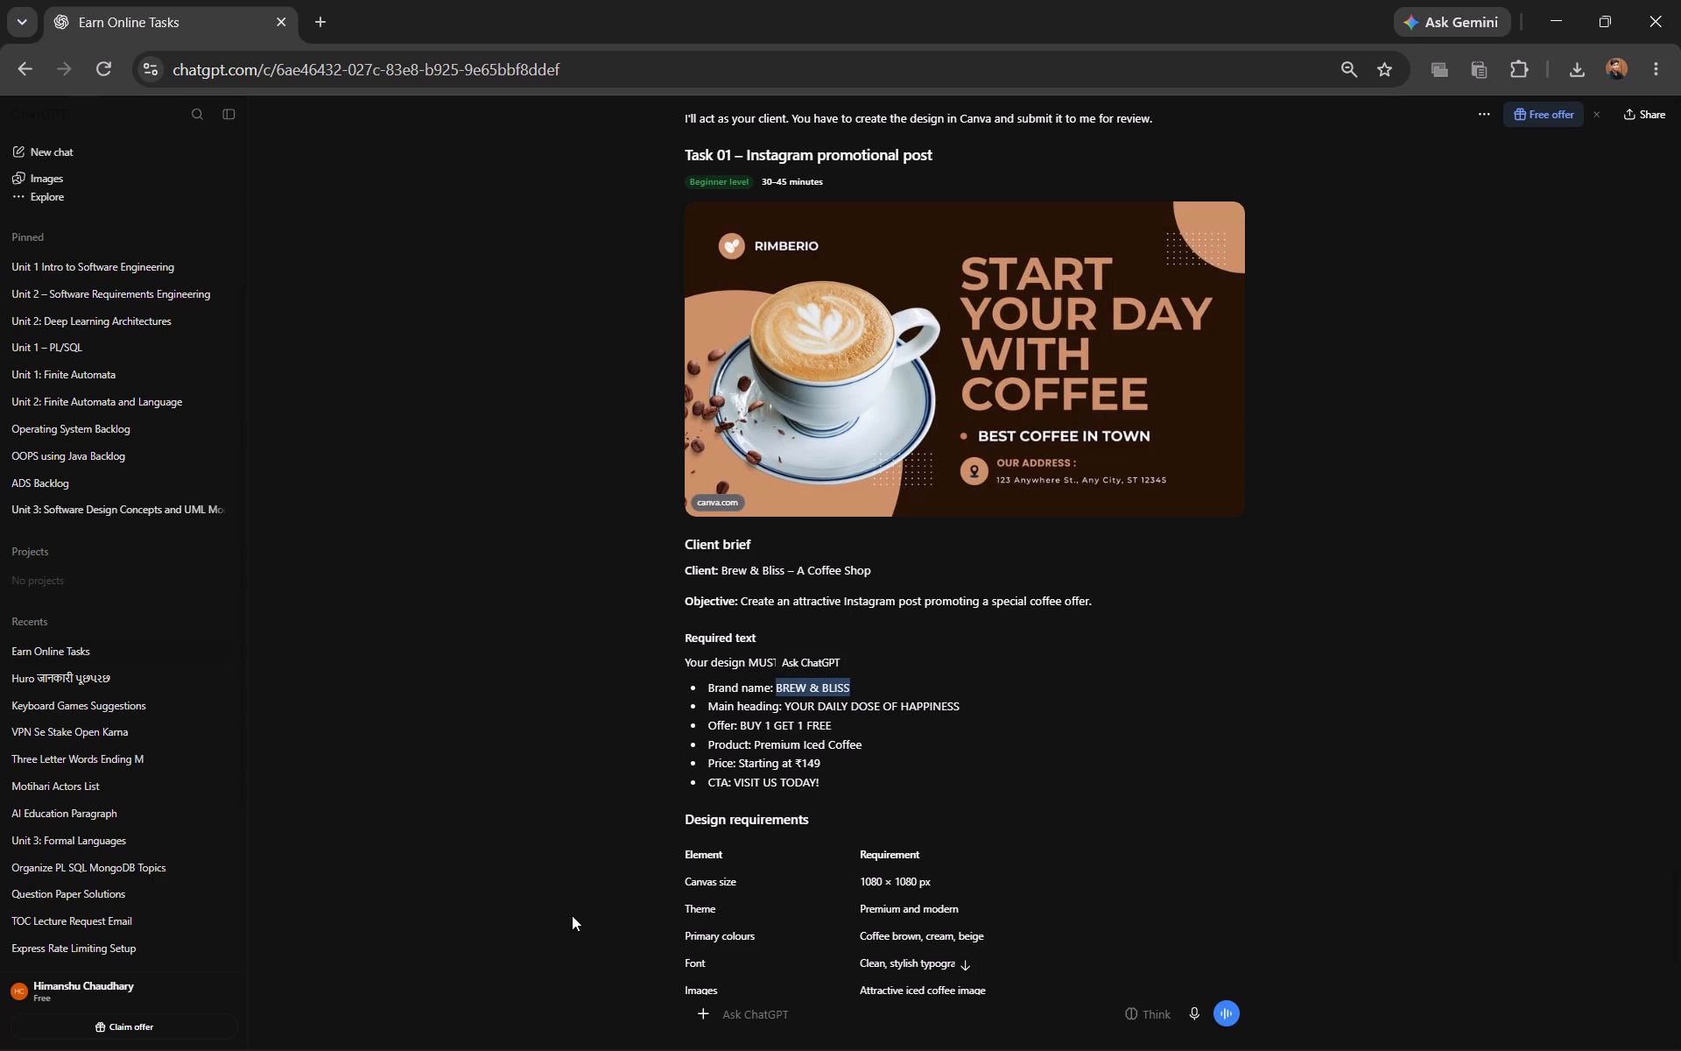
click(572, 915)
click(730, 525)
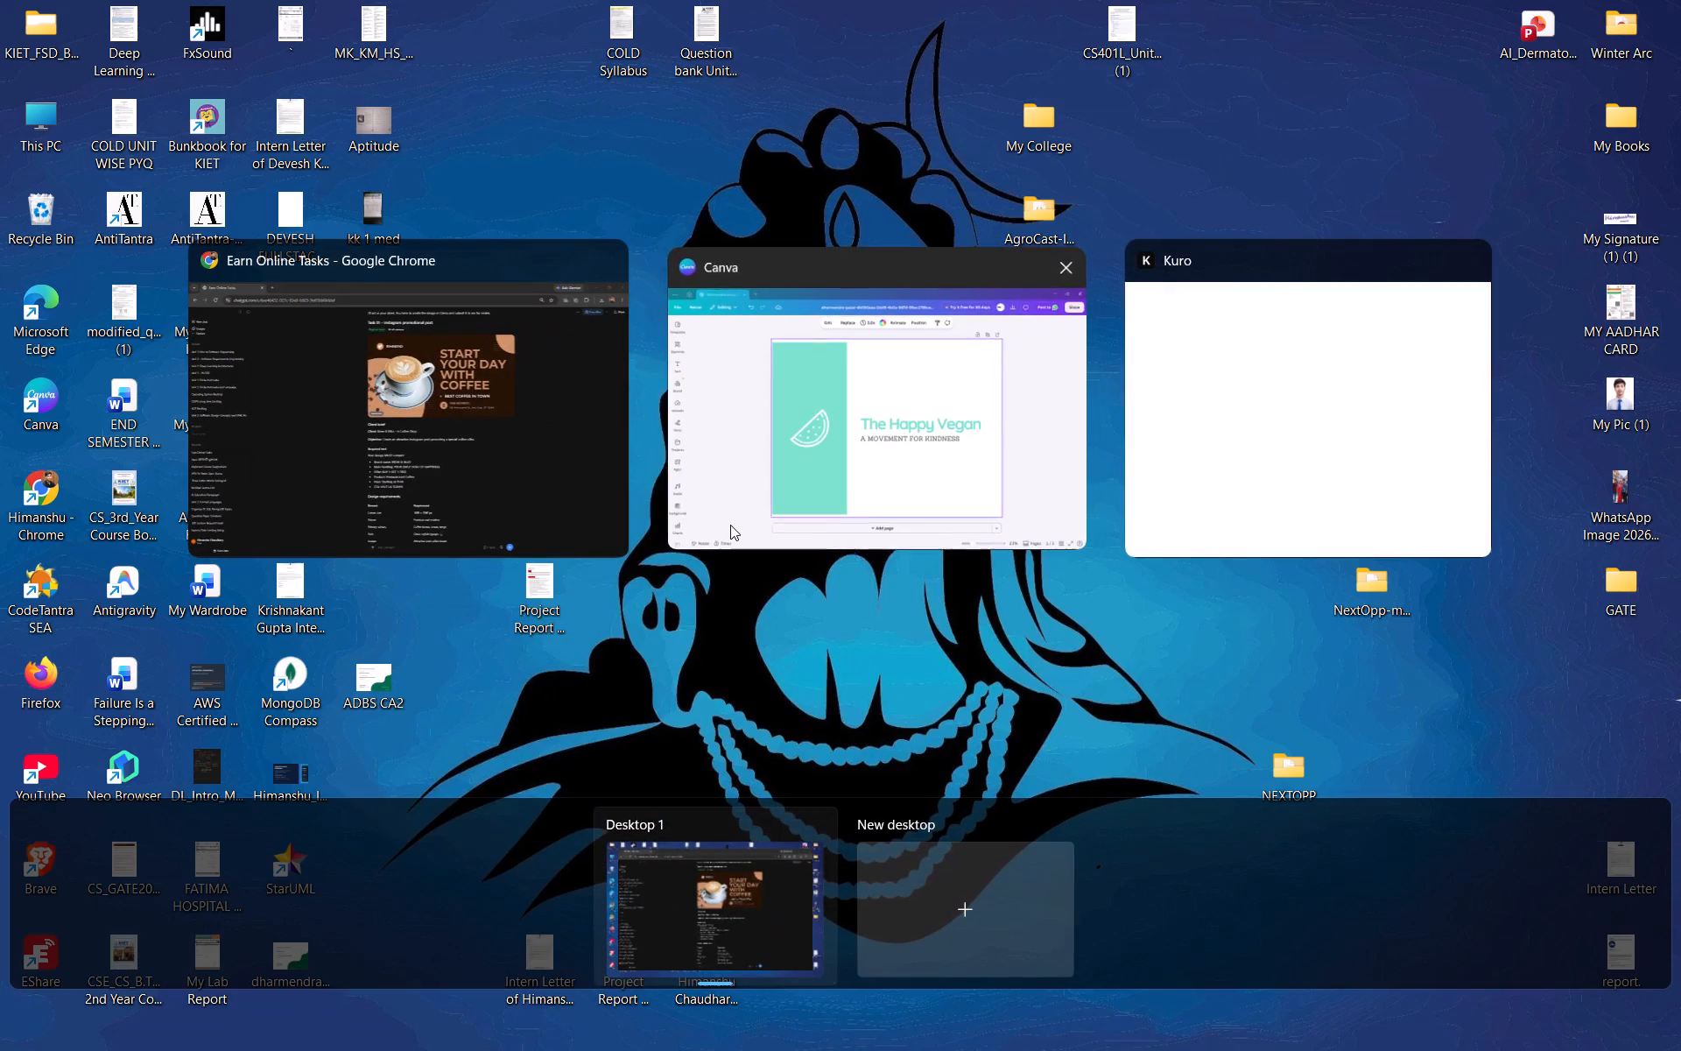
click(716, 573)
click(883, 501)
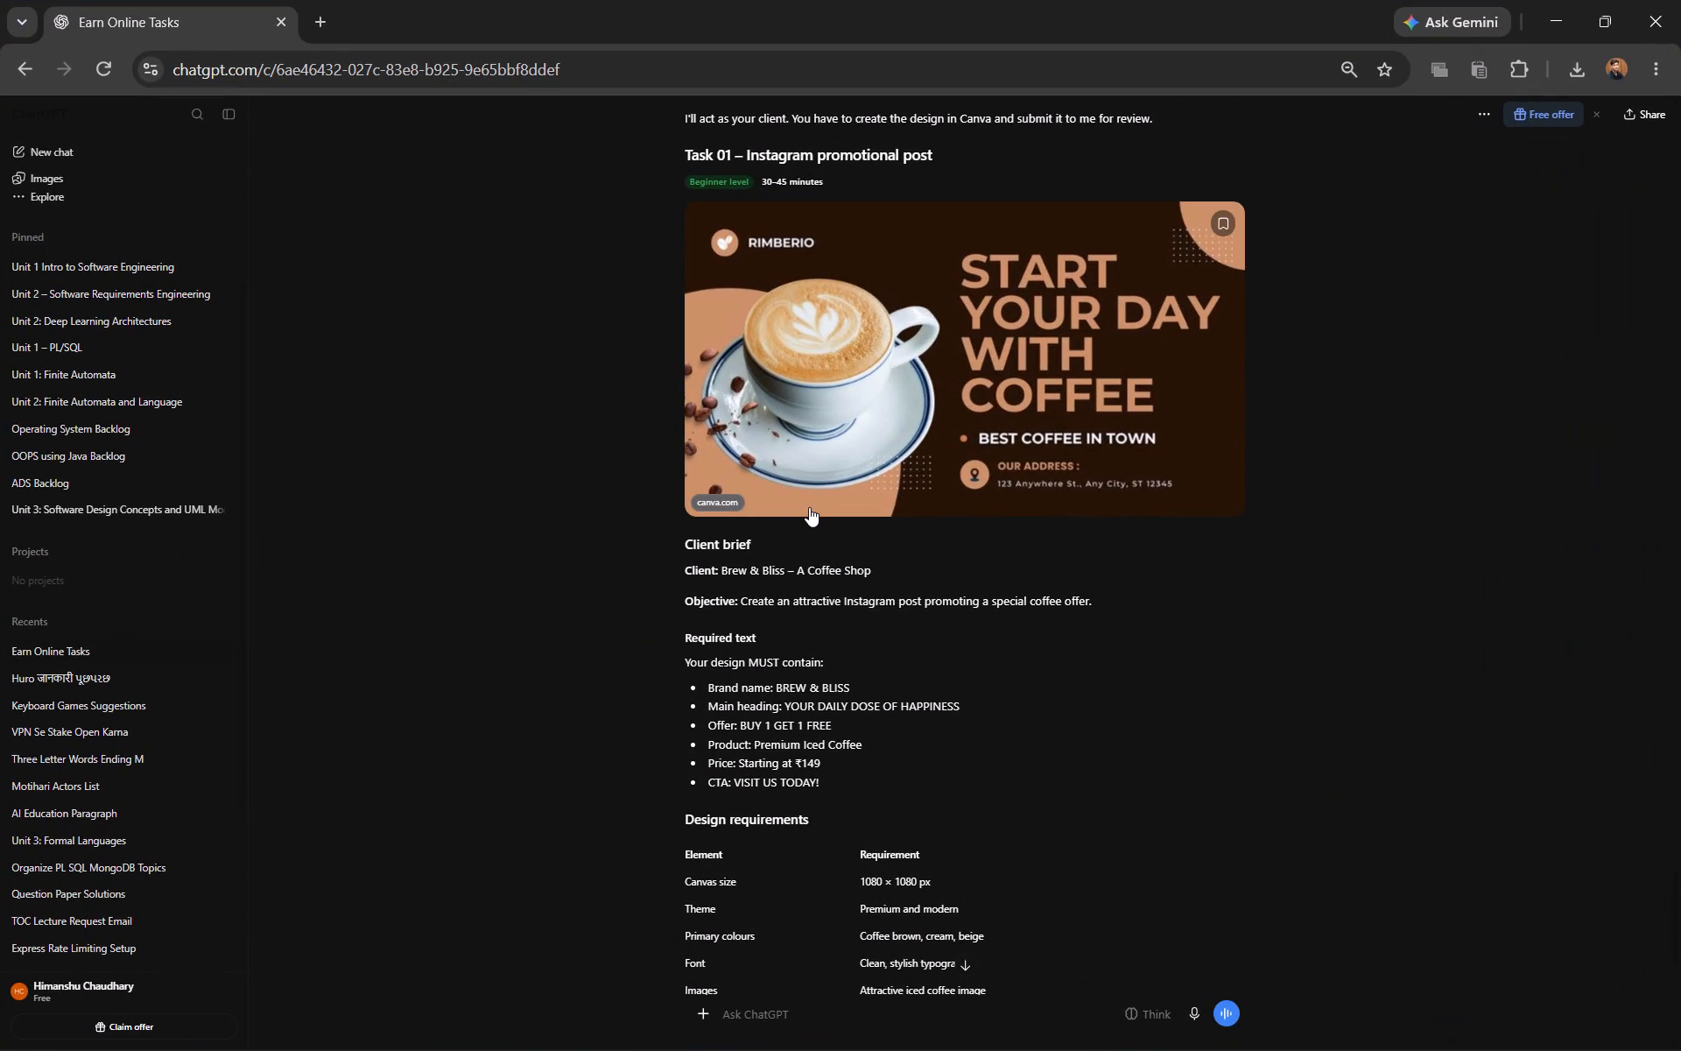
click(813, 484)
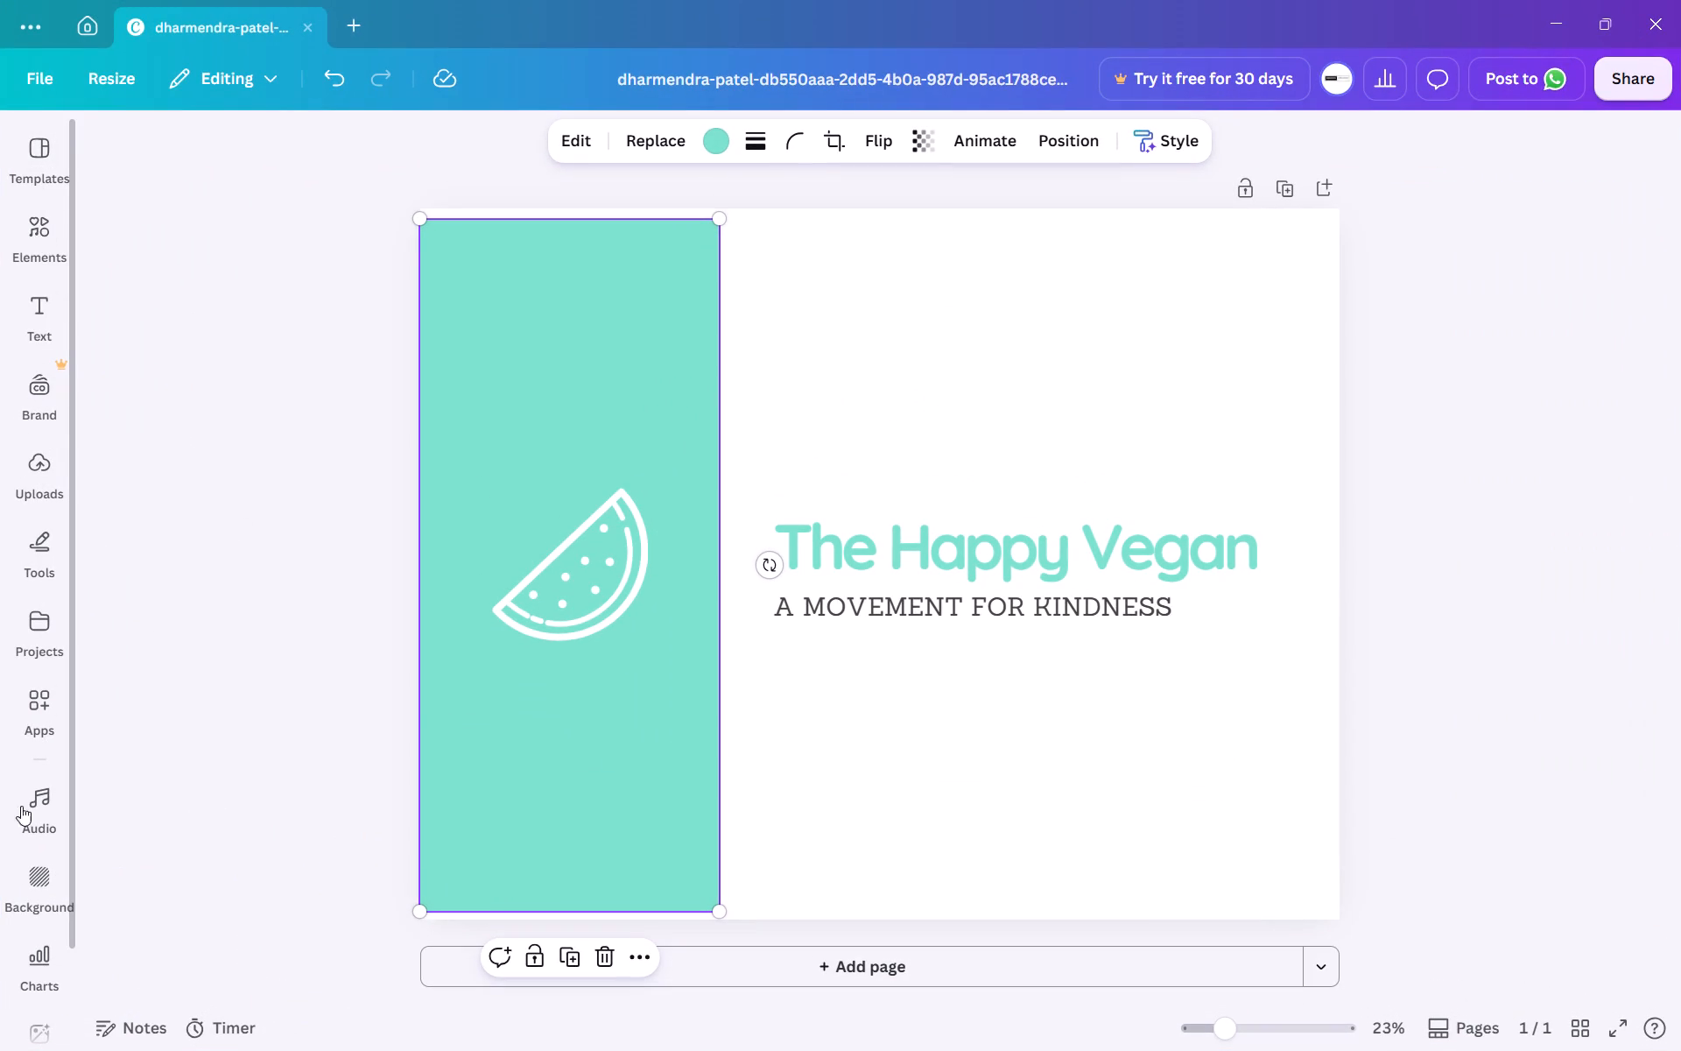
Return to the template search and replace the 1080 × 1080 px query with BREW & BLISS.
click(42, 162)
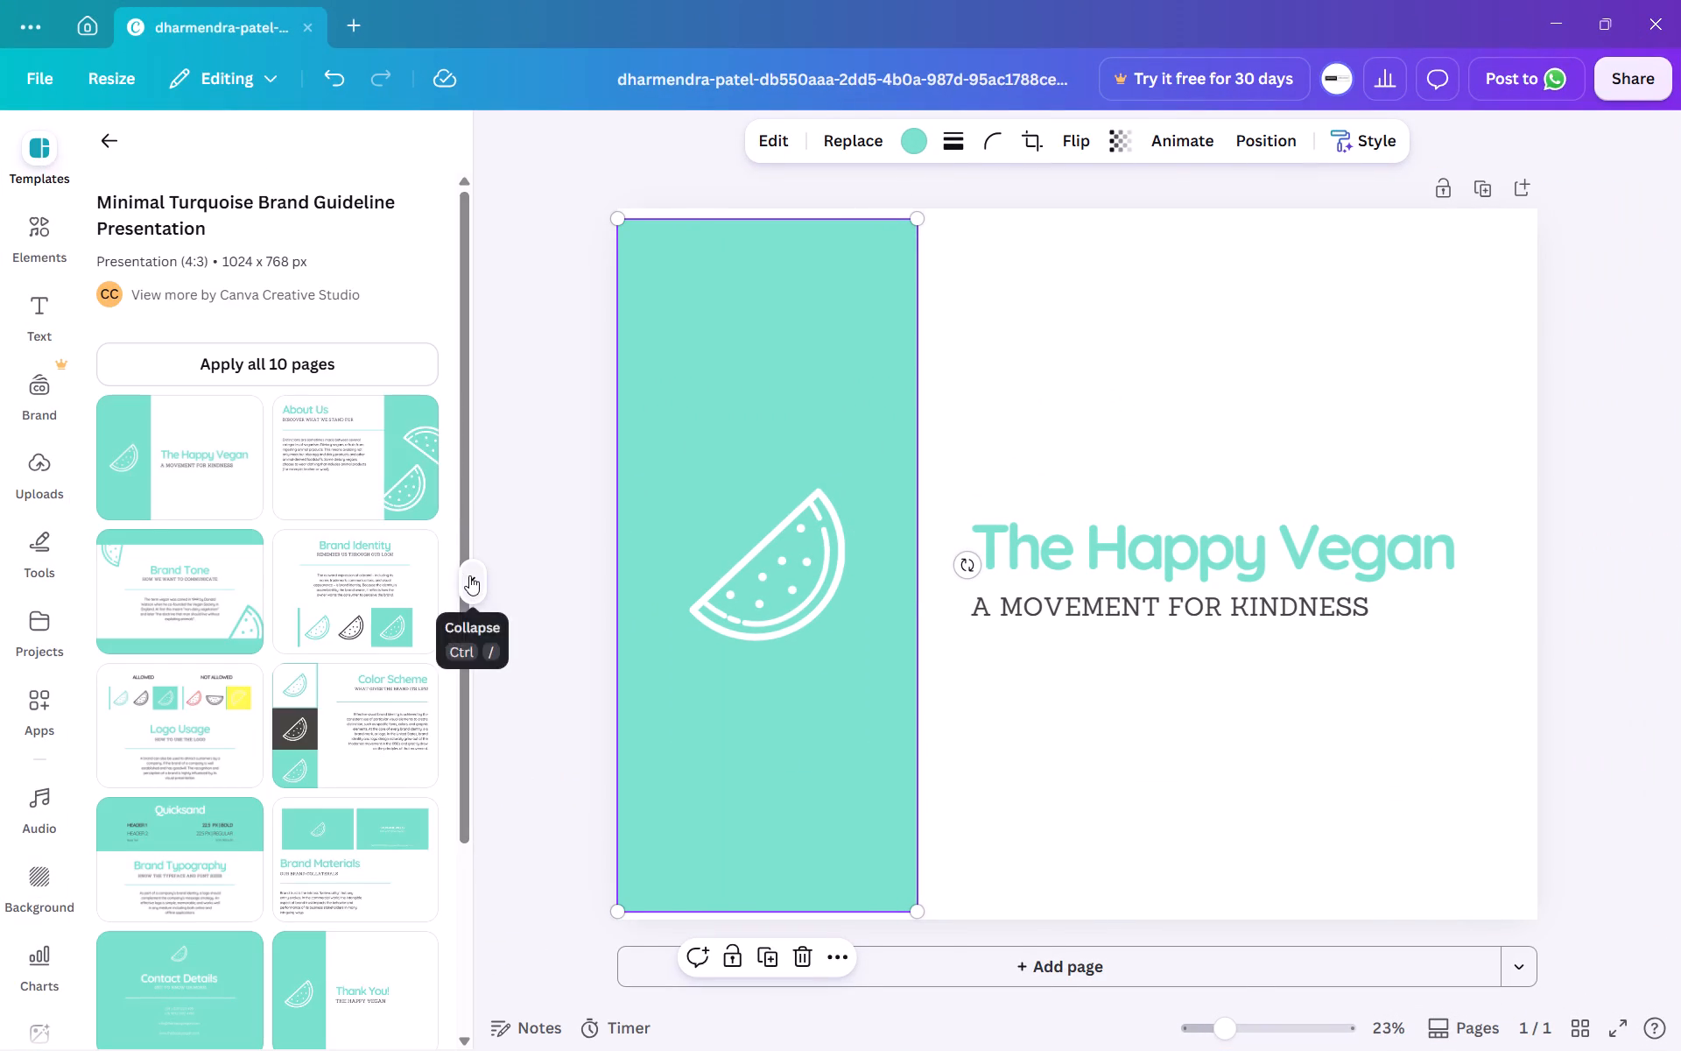
click(469, 575)
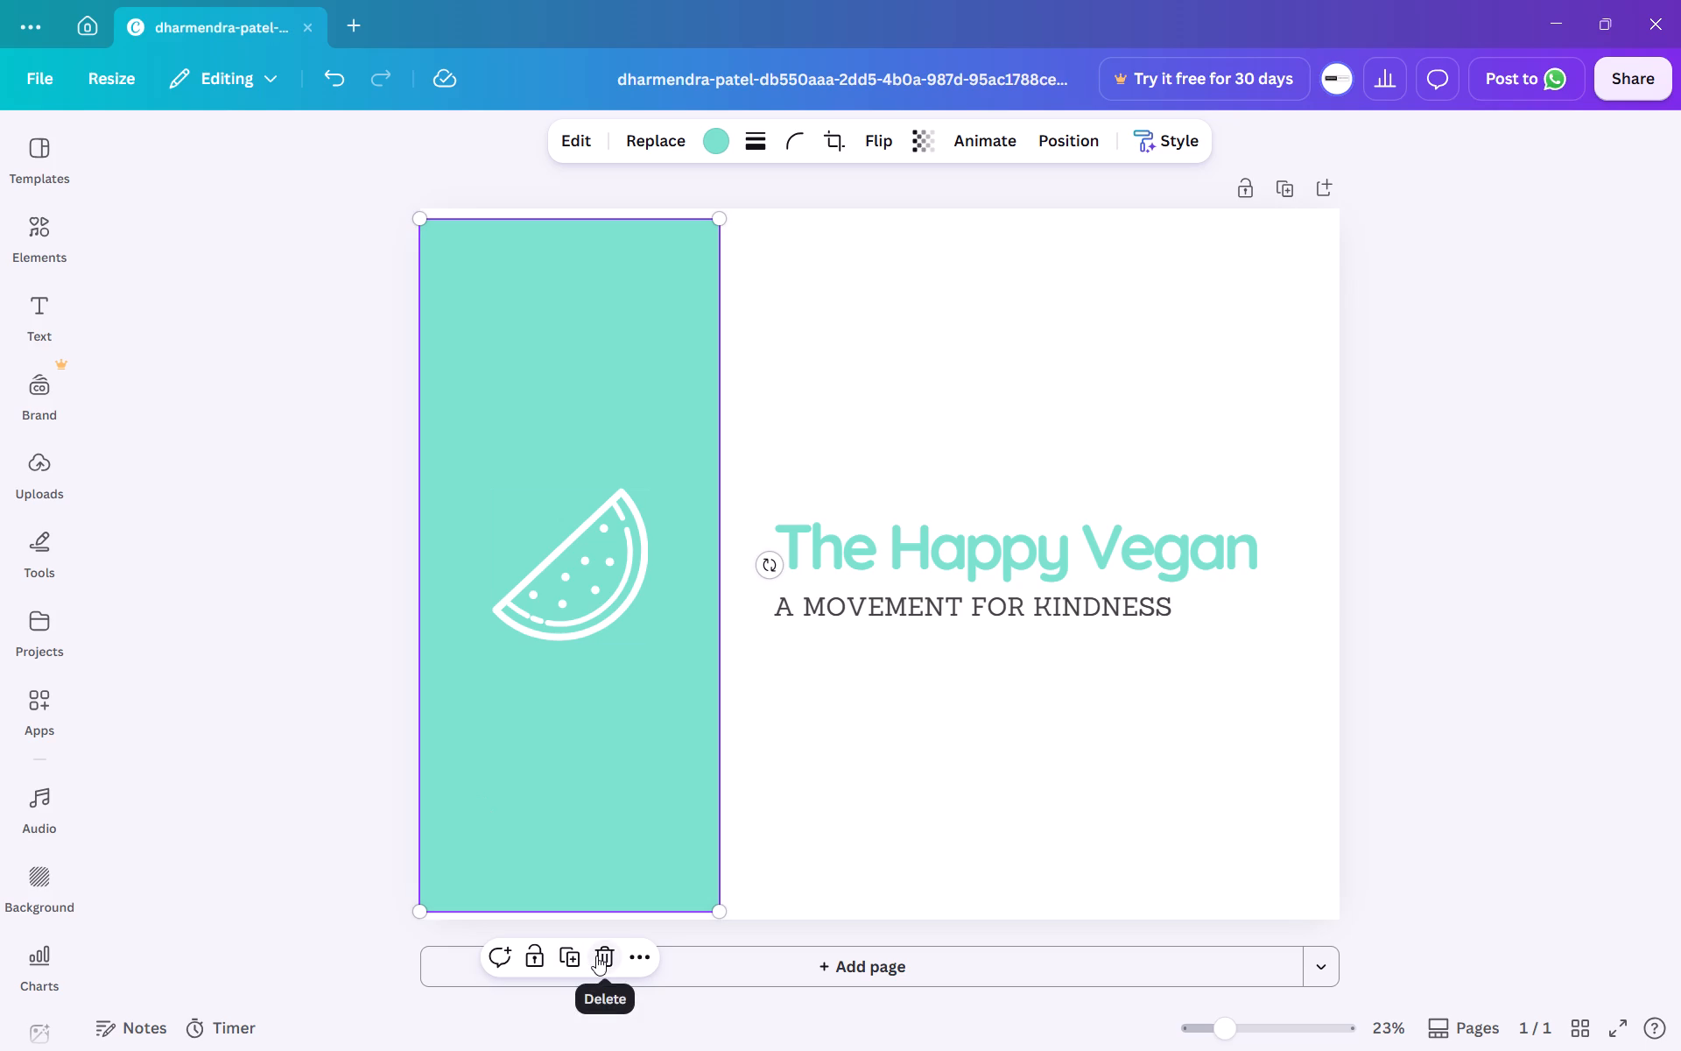
click(48, 169)
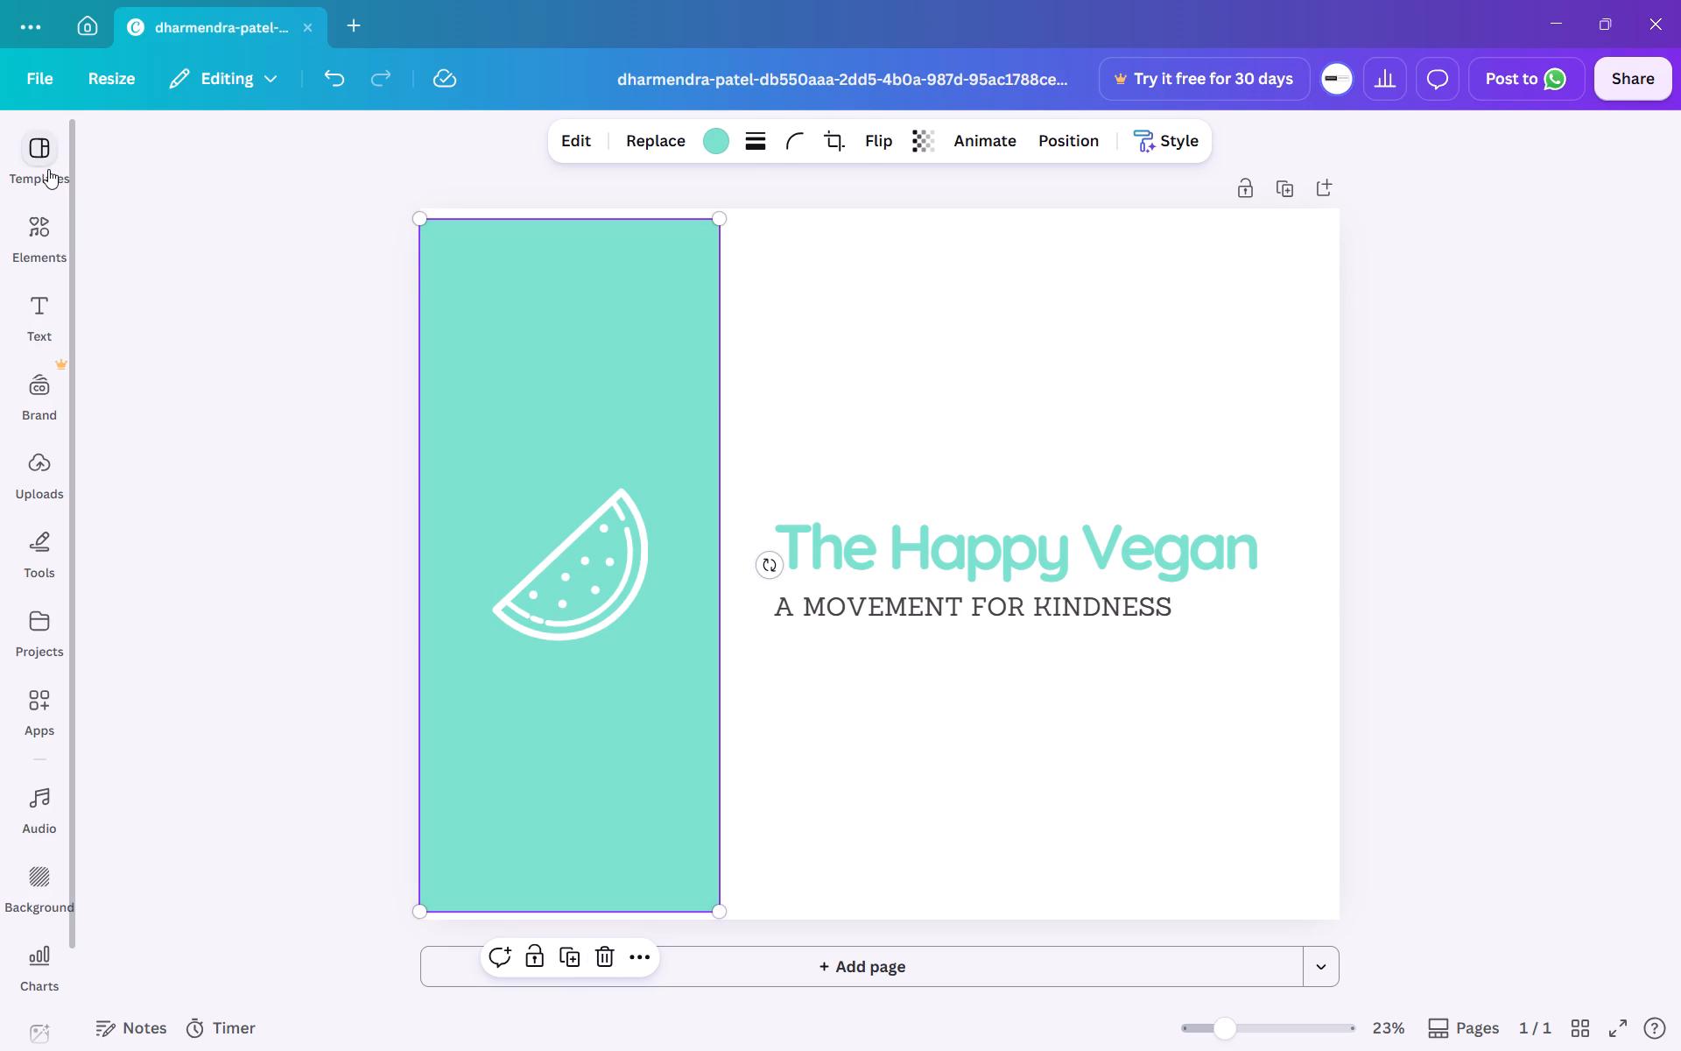
click(114, 137)
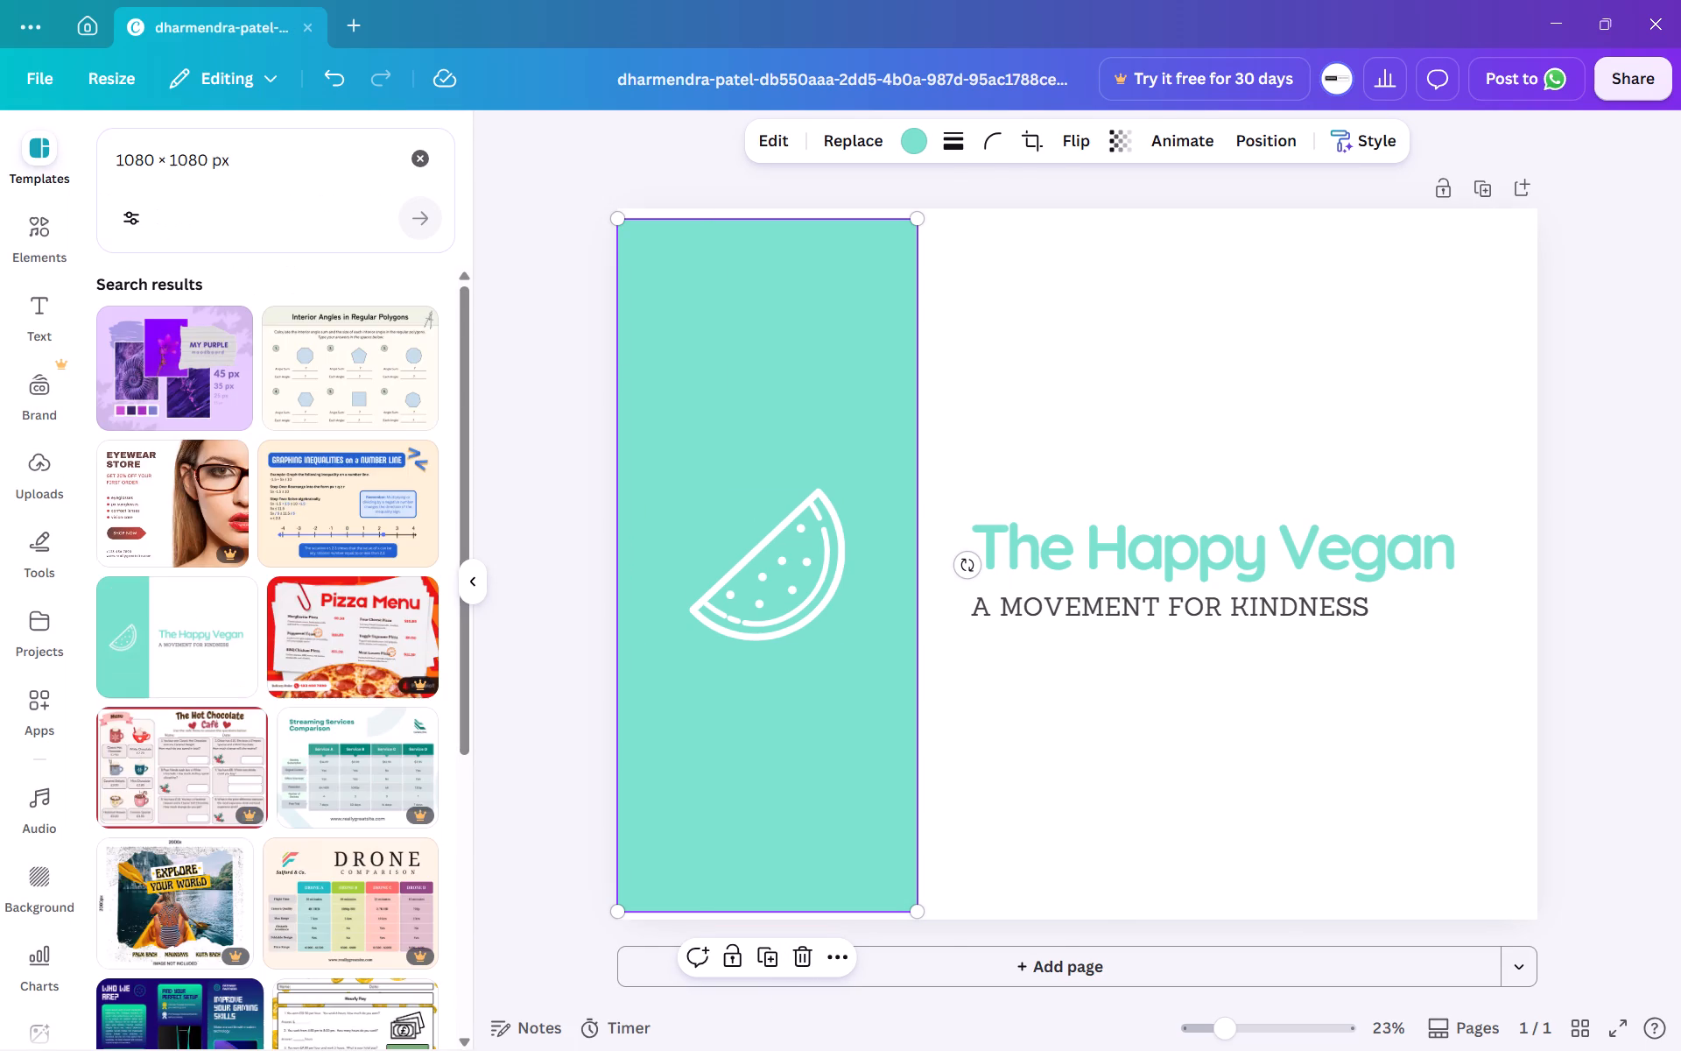
drag(244, 164, 22, 173)
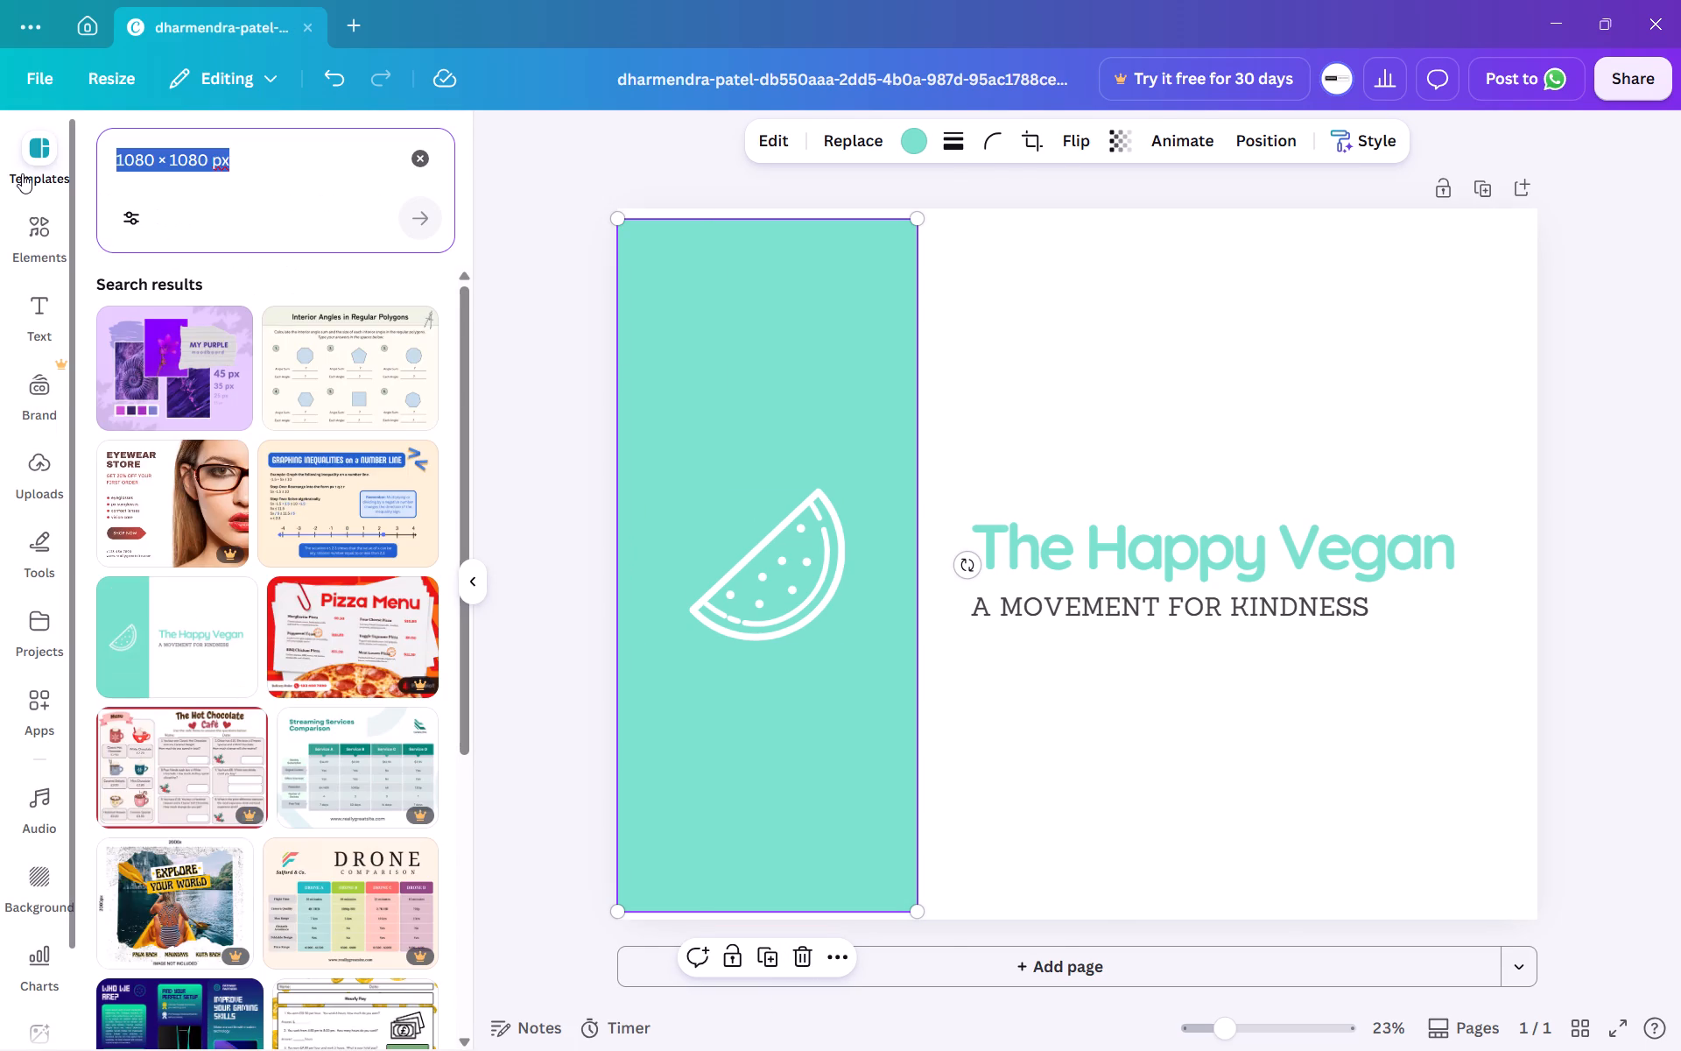
key(ctrl+v)
key(Return)
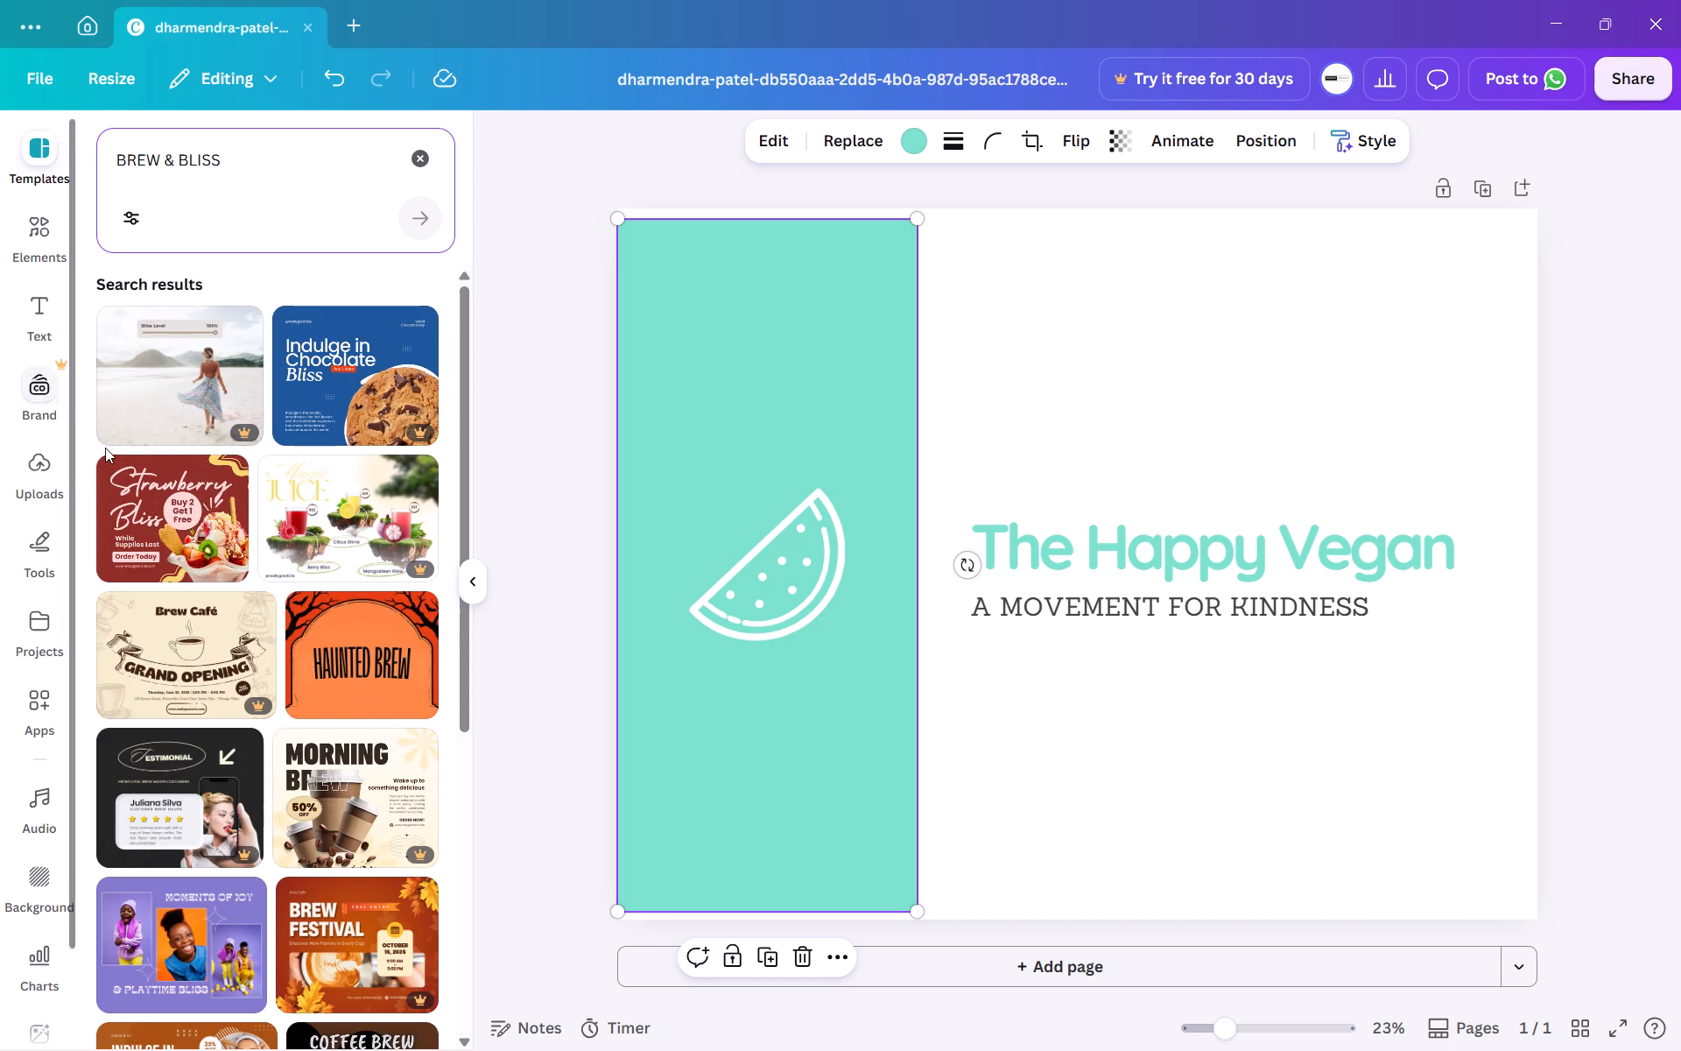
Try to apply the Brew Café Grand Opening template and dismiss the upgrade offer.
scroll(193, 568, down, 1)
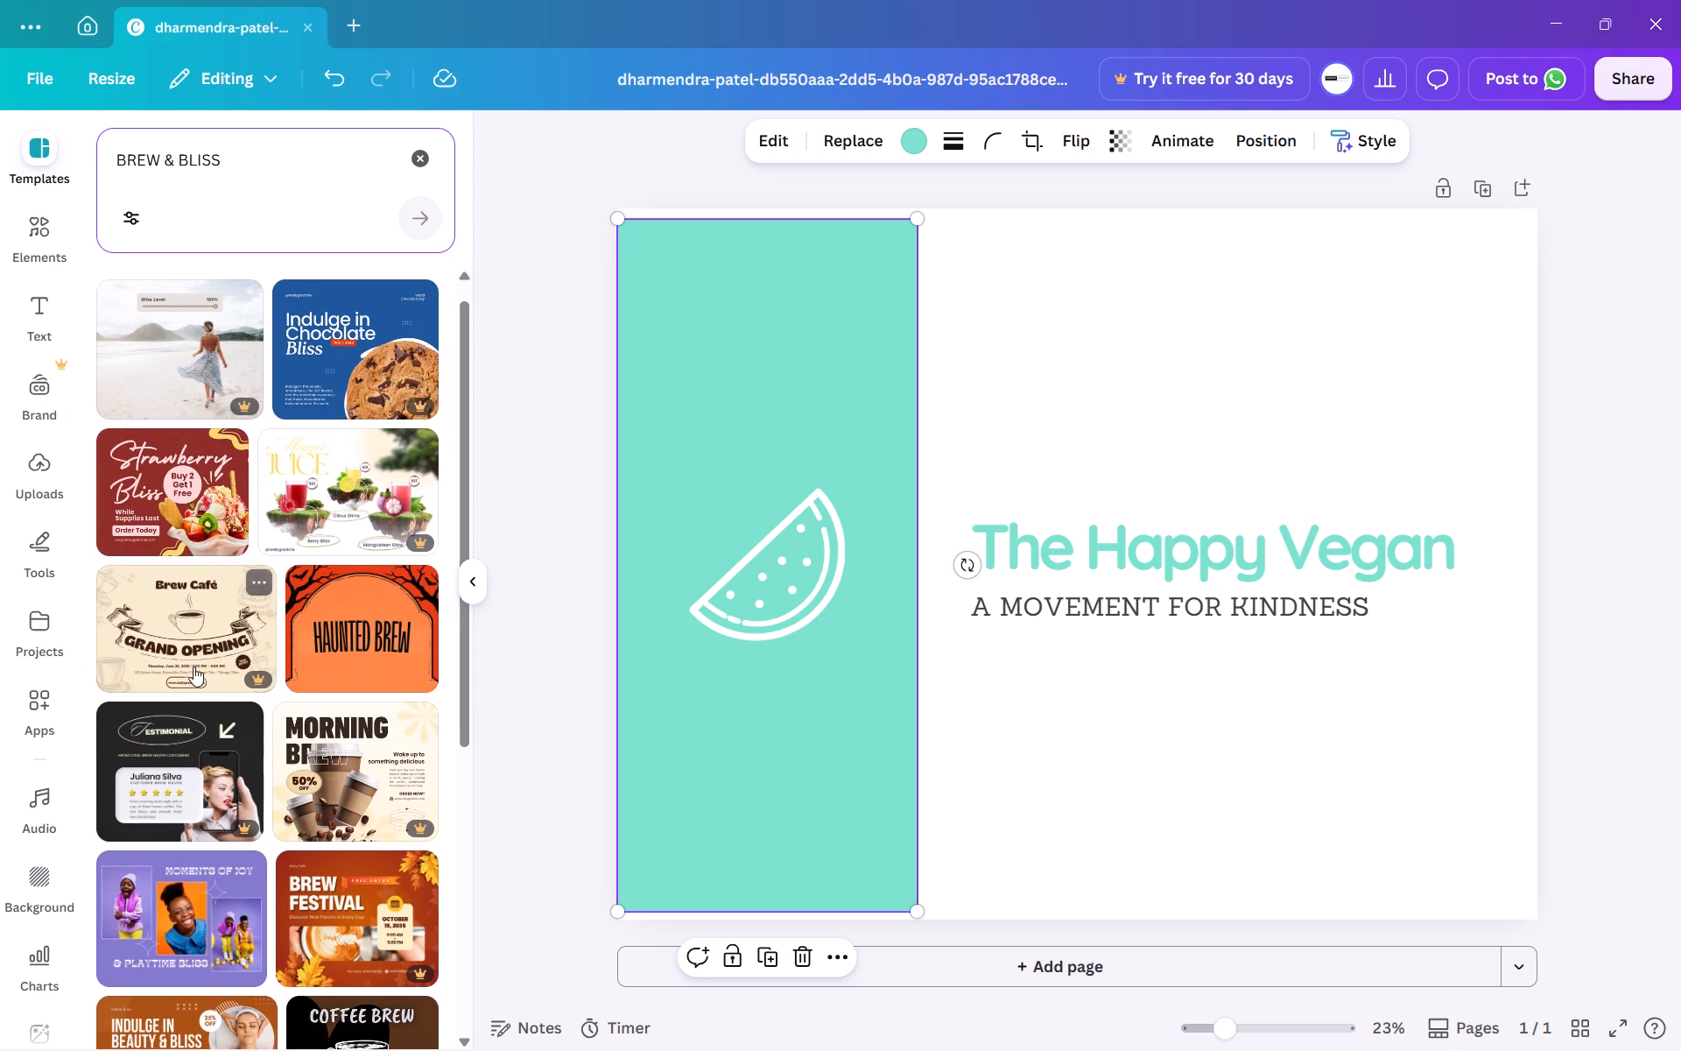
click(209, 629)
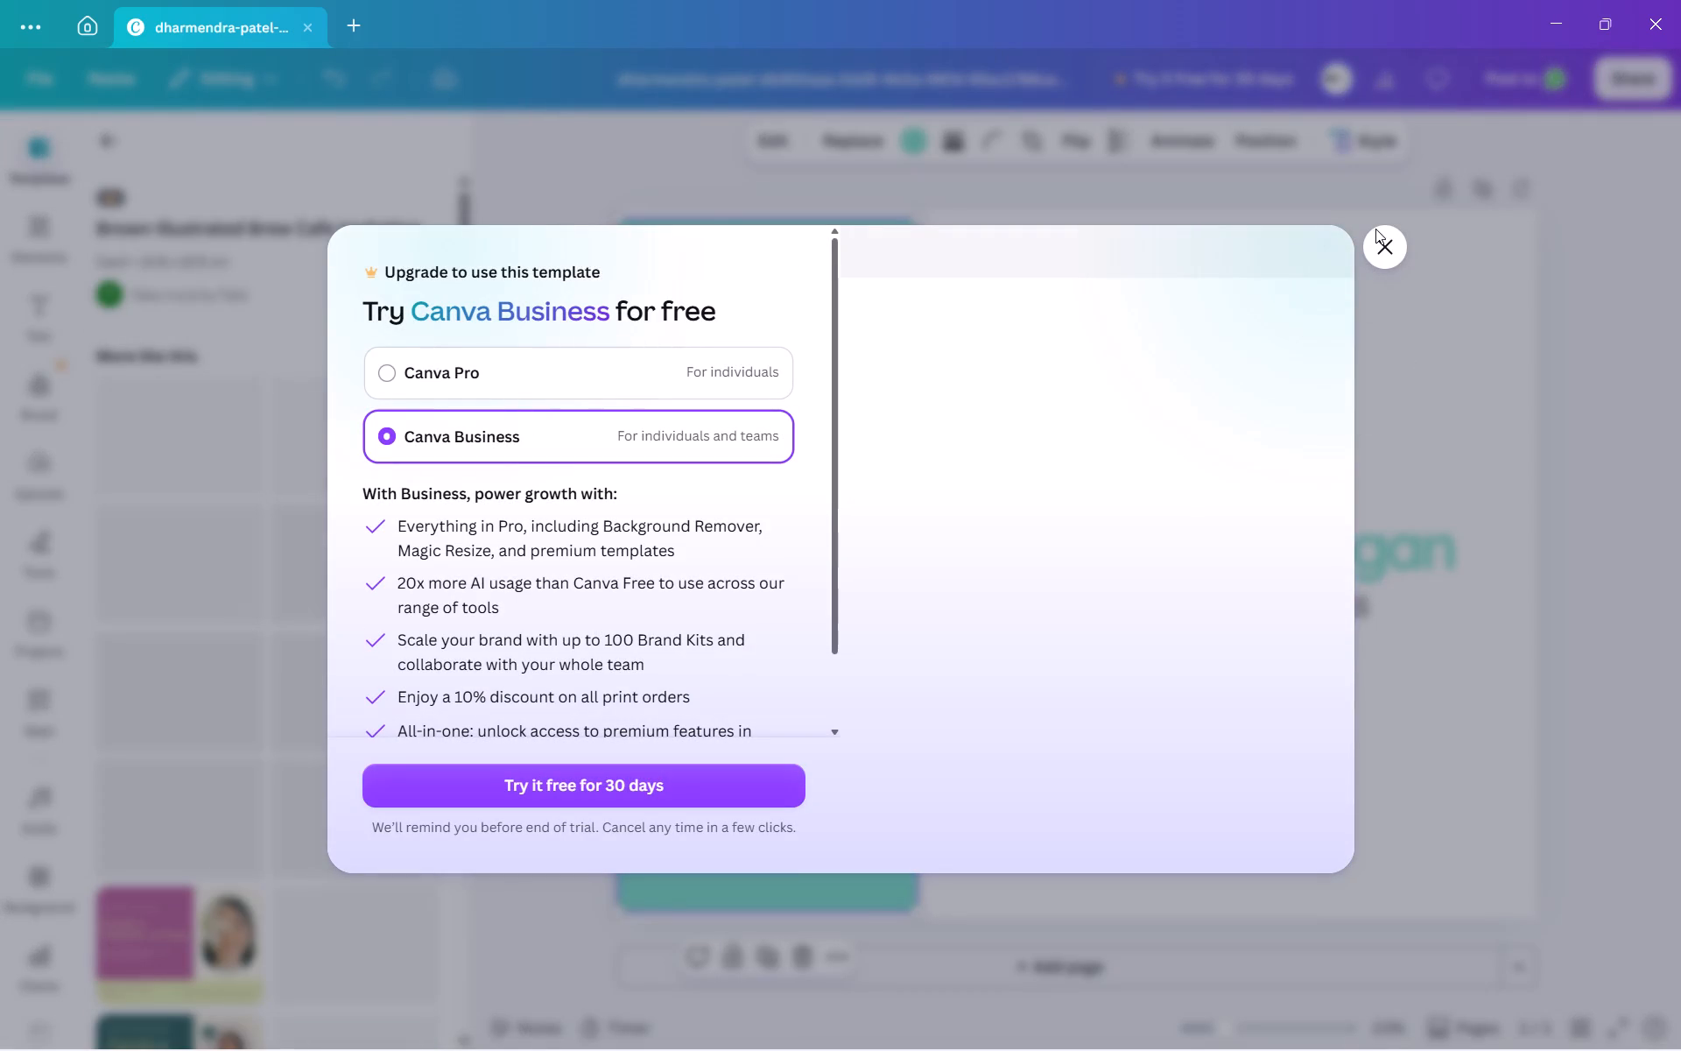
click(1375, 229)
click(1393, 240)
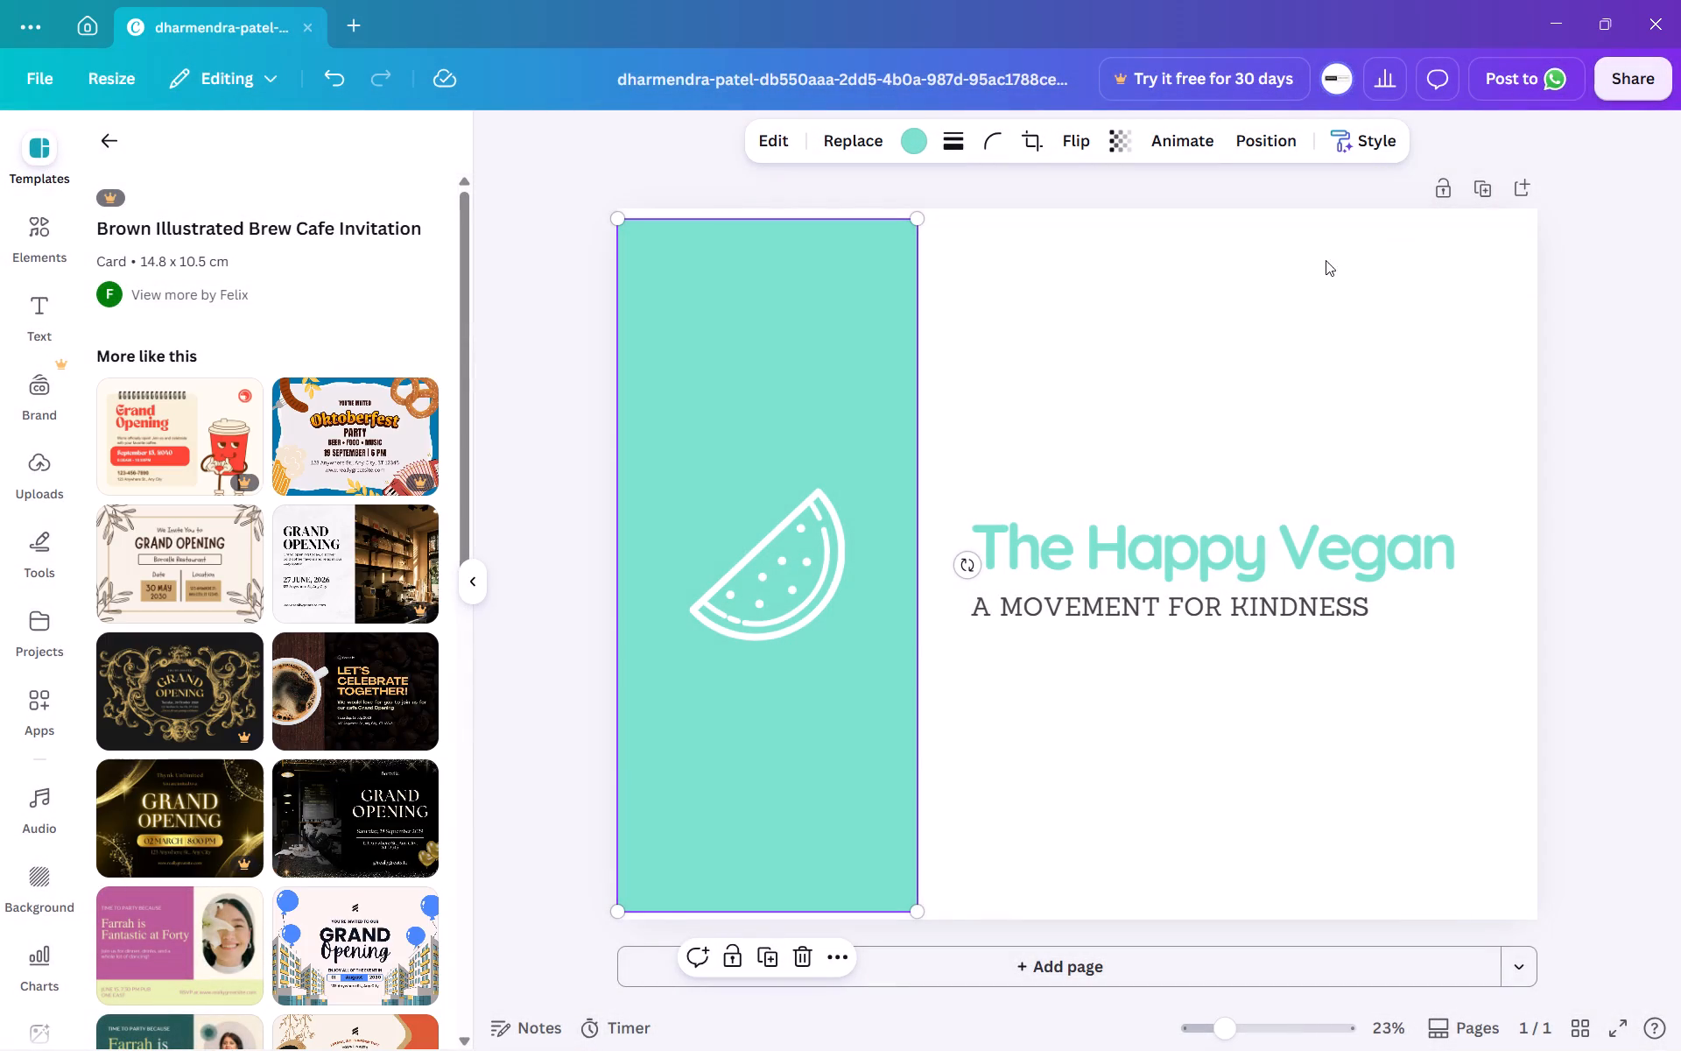
Examine the templates similar to the Brown Illustrated Brew Cafe Invitation and return to the BREW & BLISS search results.
scroll(260, 683, down, 2)
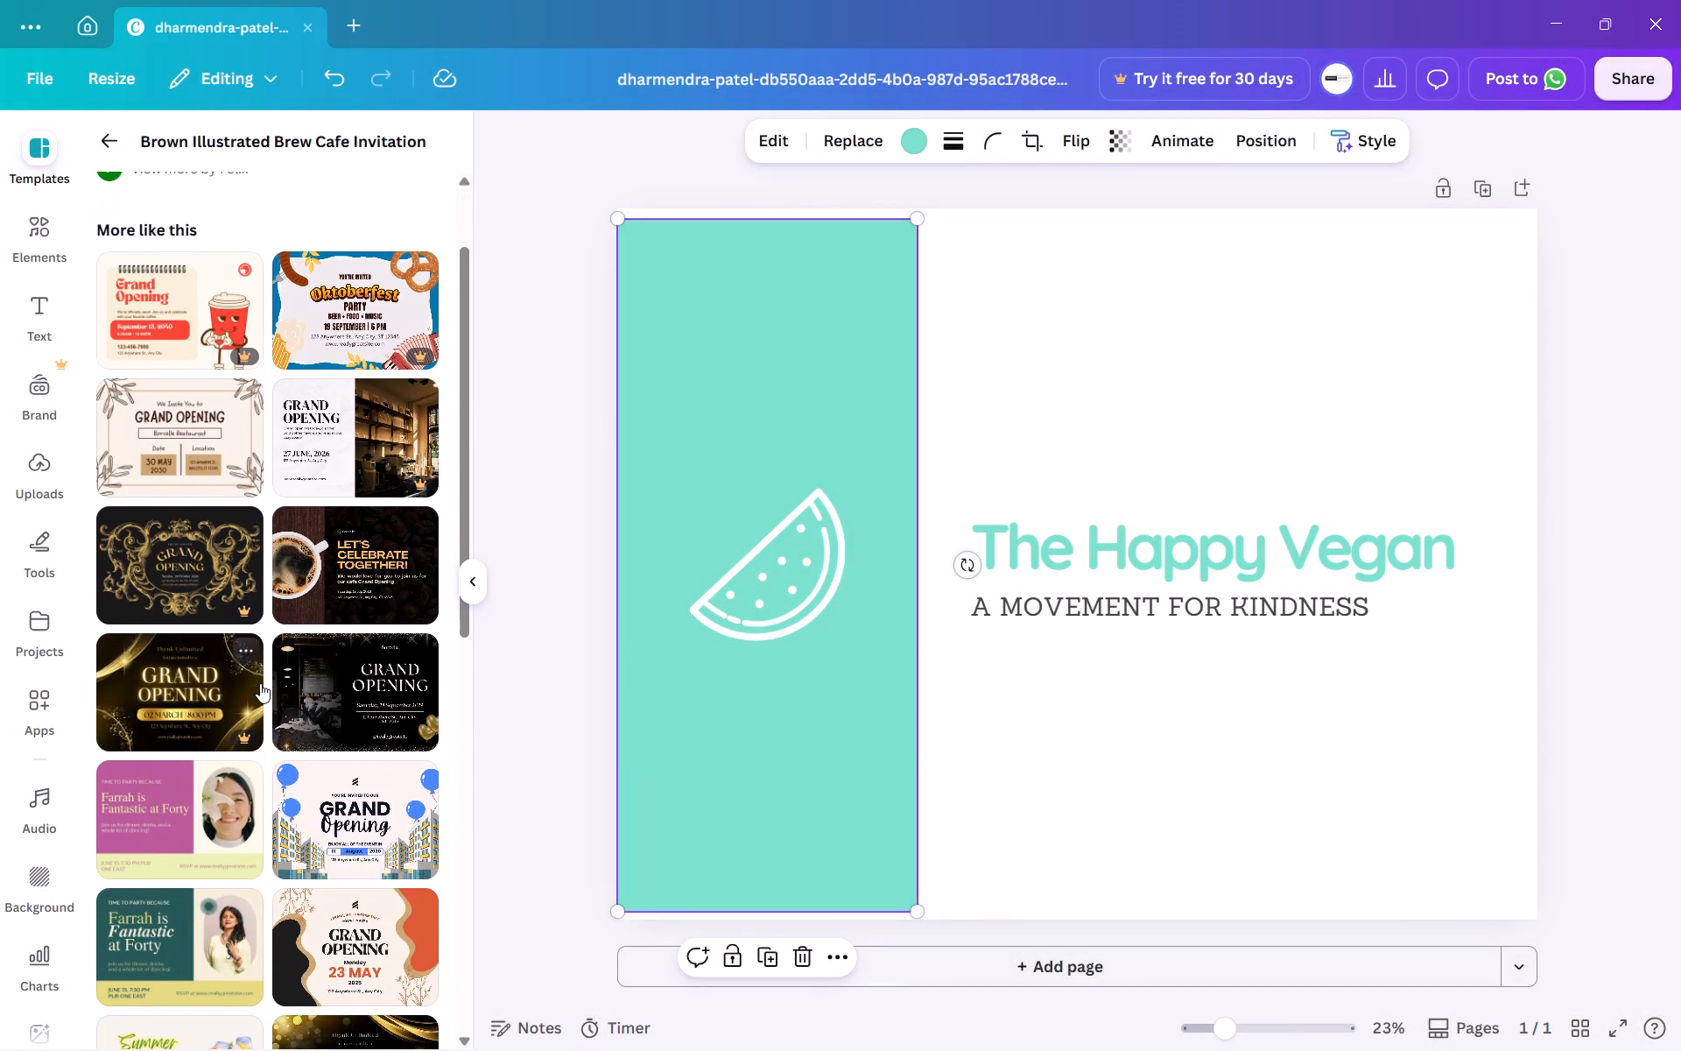
scroll(262, 667, up, 4)
scroll(231, 482, down, 3)
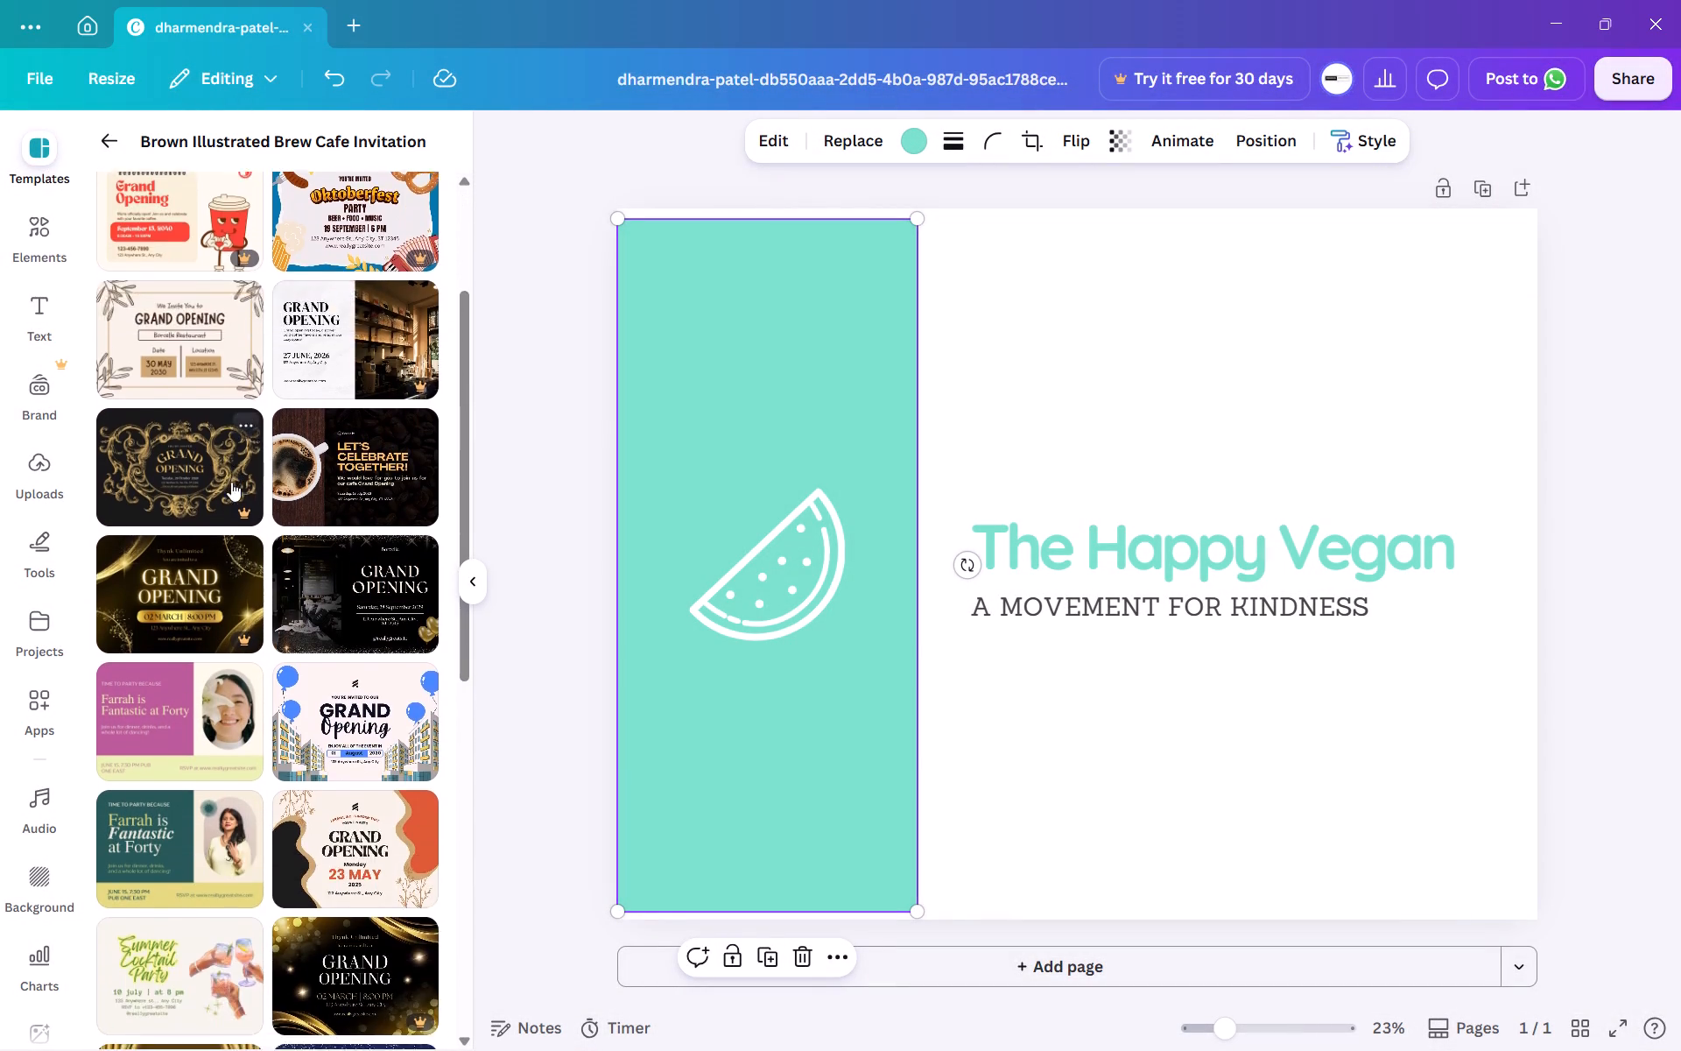
scroll(231, 482, down, 5)
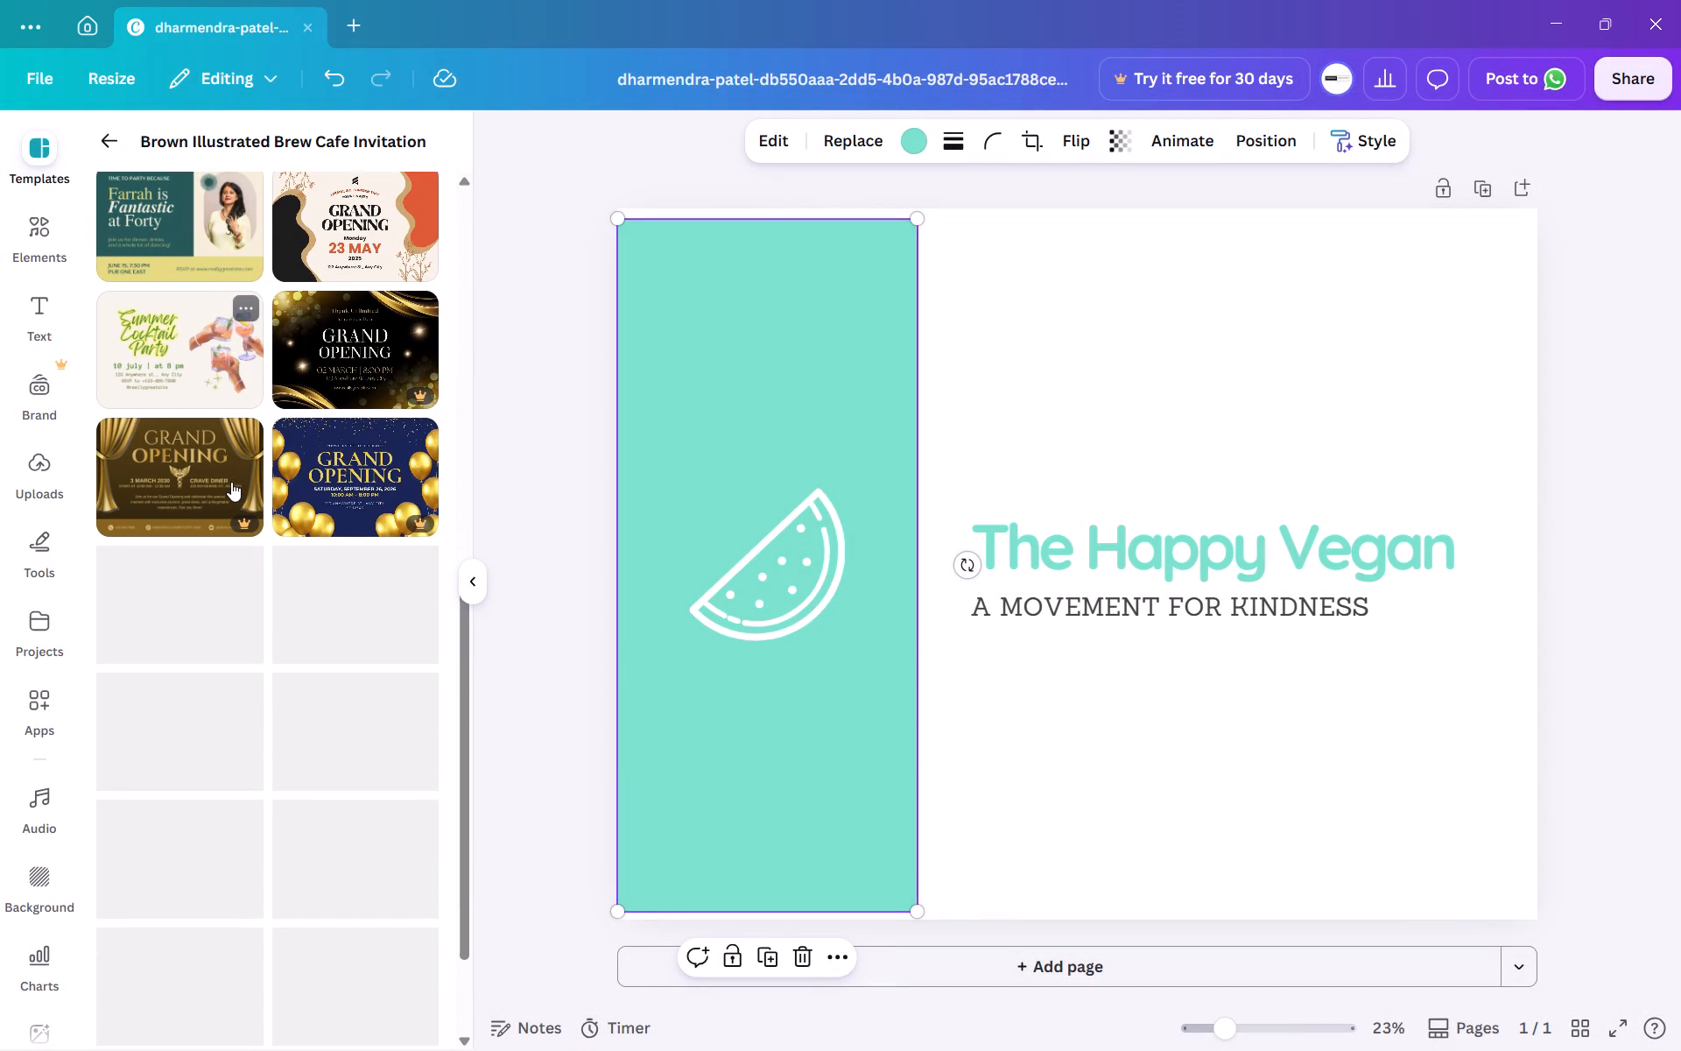
scroll(231, 482, down, 1)
scroll(231, 482, up, 8)
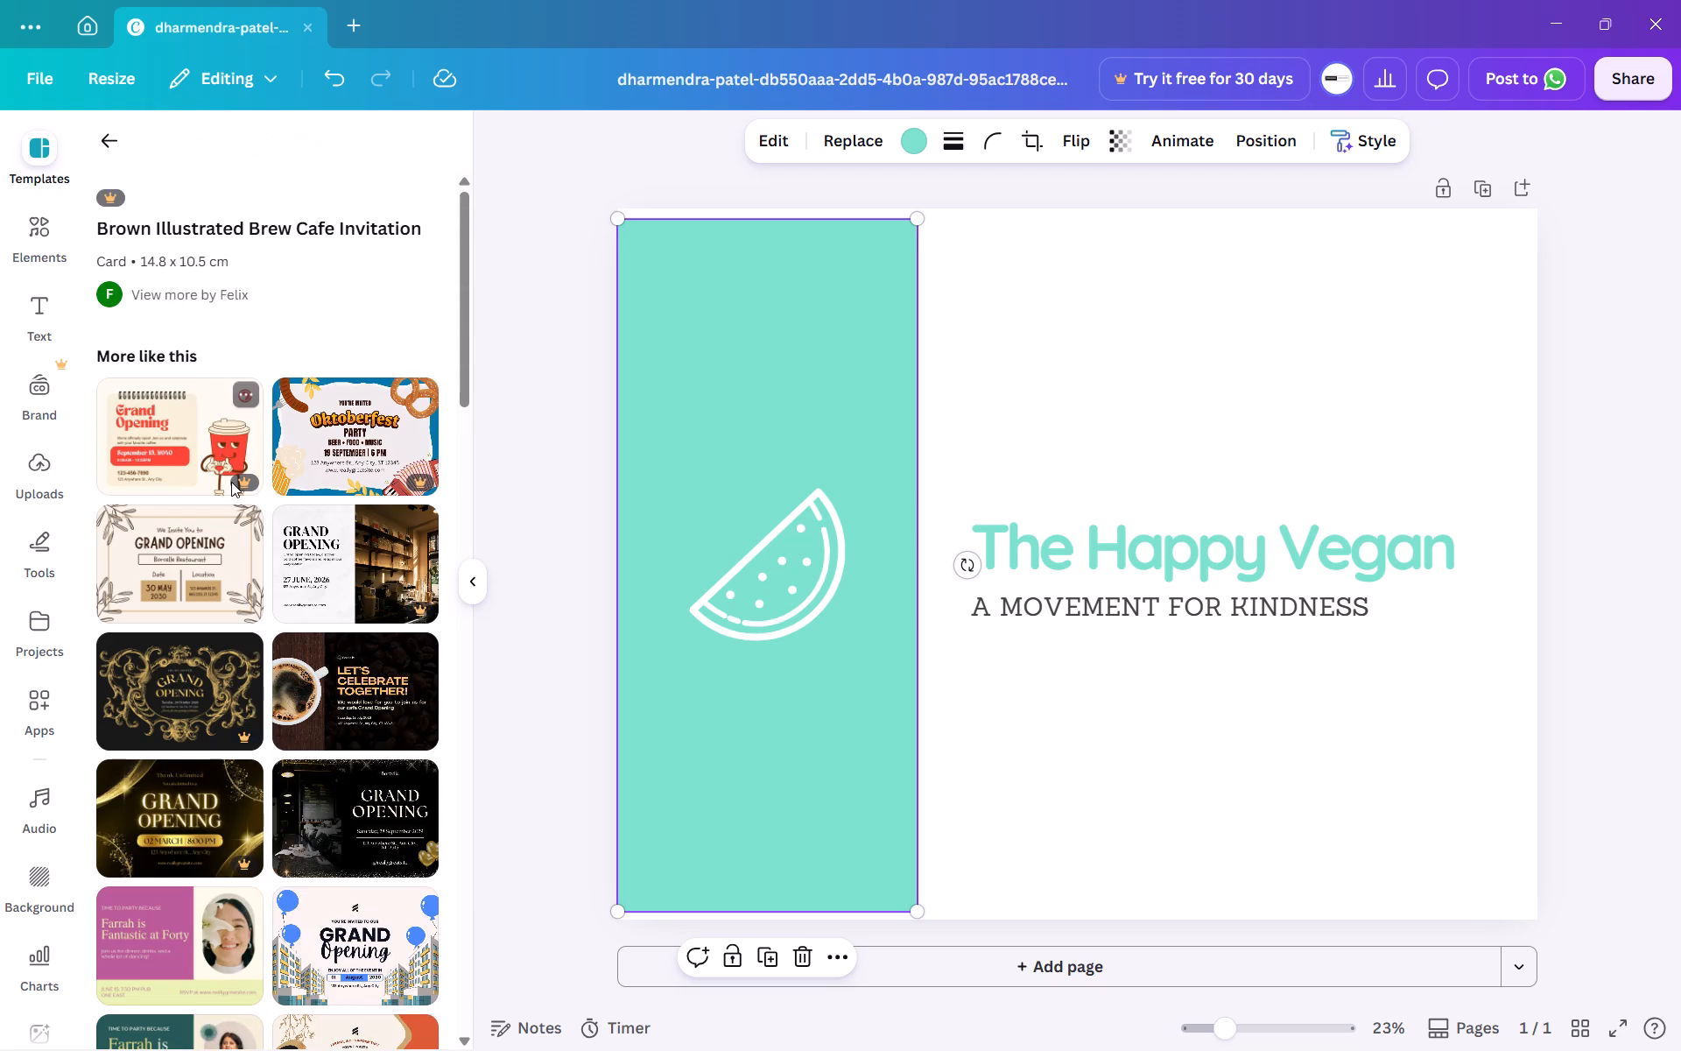
scroll(231, 482, up, 1)
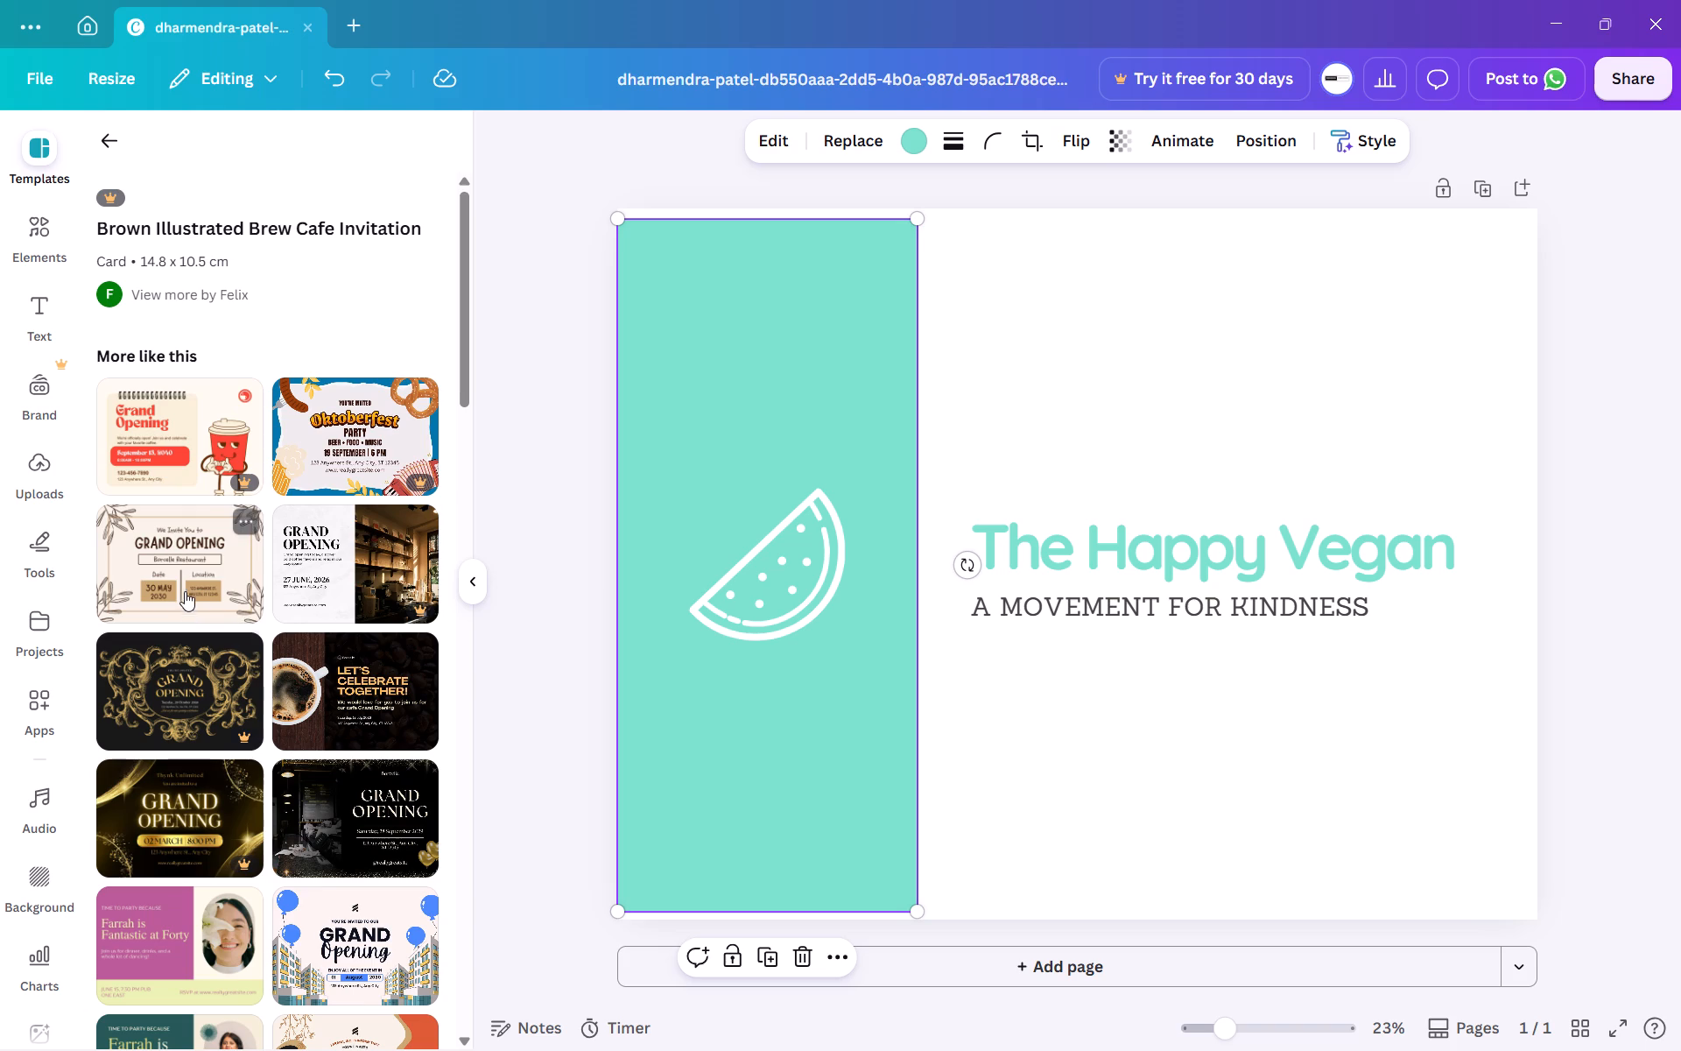
click(111, 138)
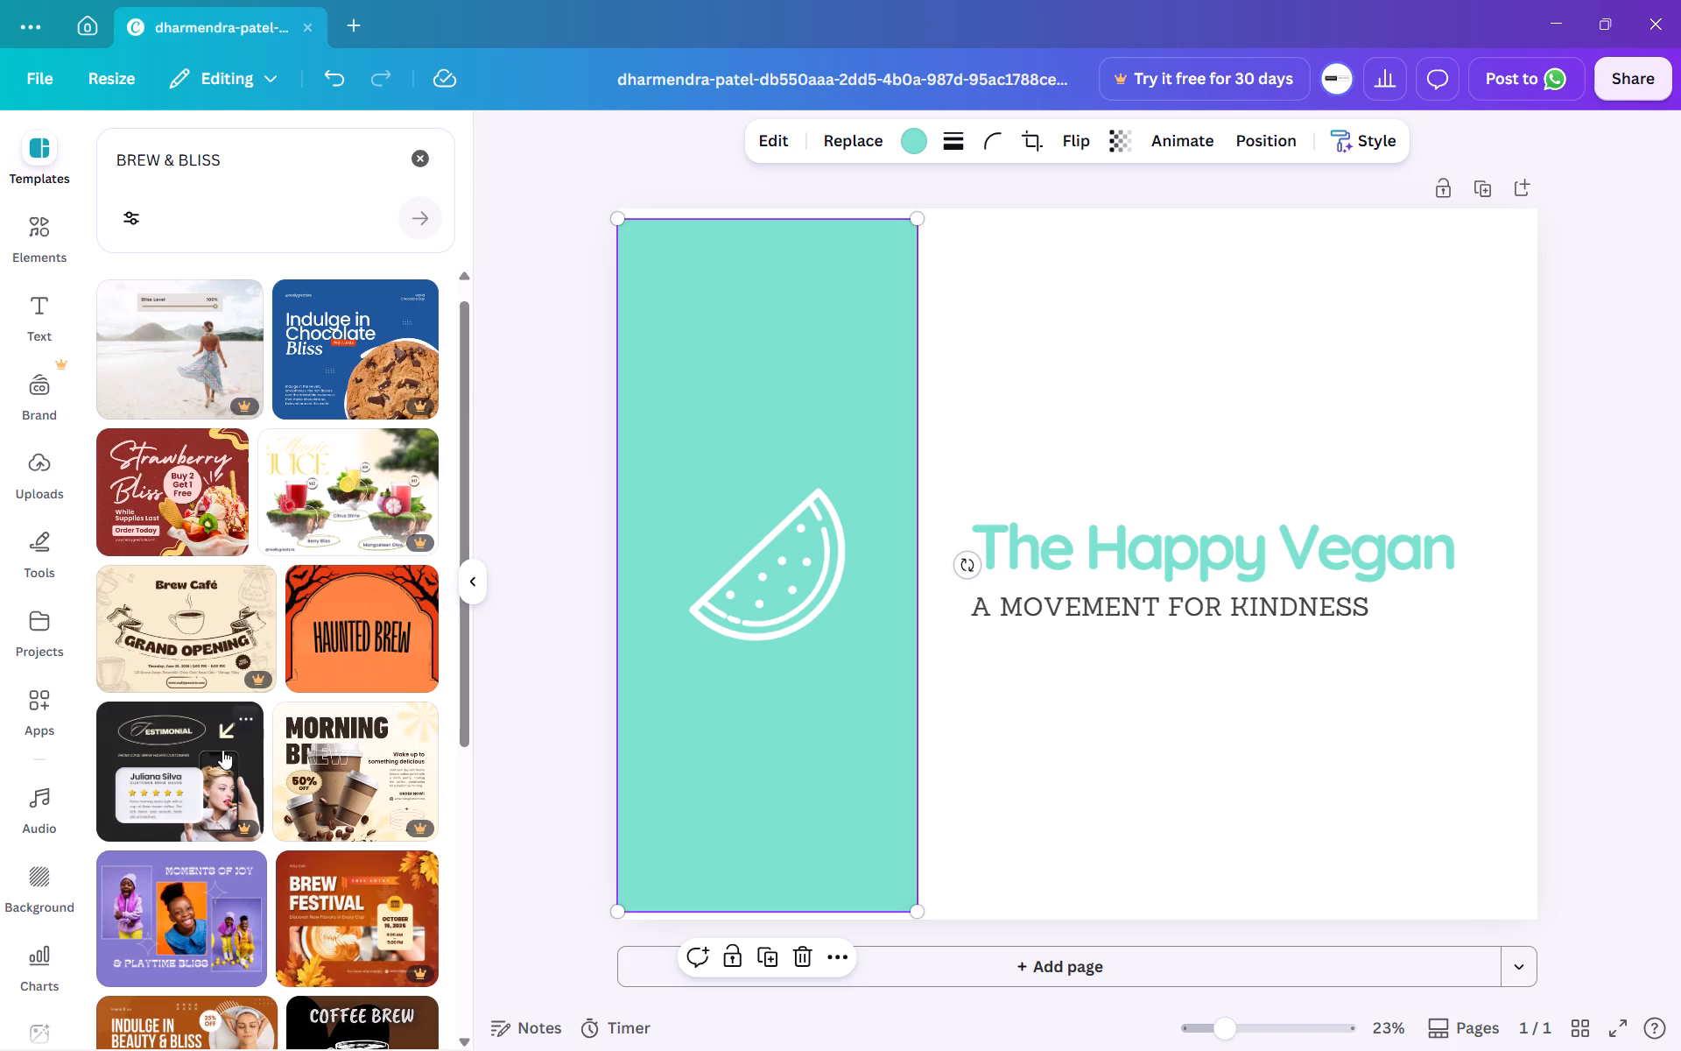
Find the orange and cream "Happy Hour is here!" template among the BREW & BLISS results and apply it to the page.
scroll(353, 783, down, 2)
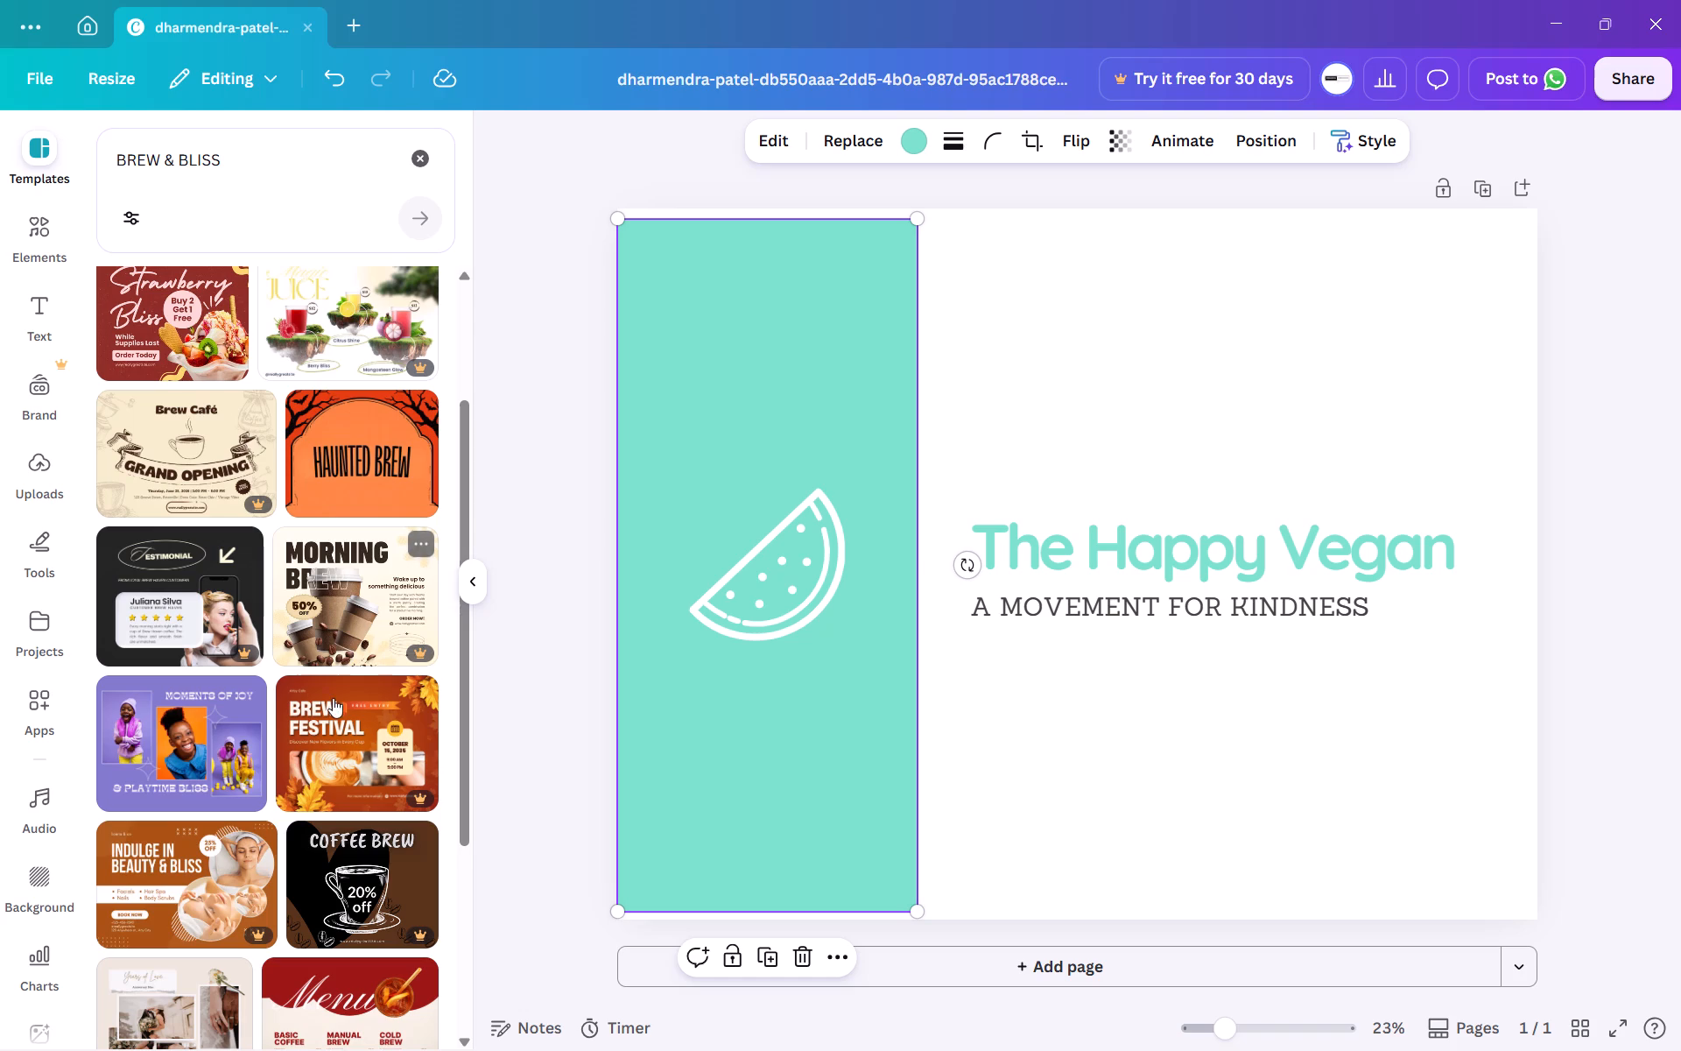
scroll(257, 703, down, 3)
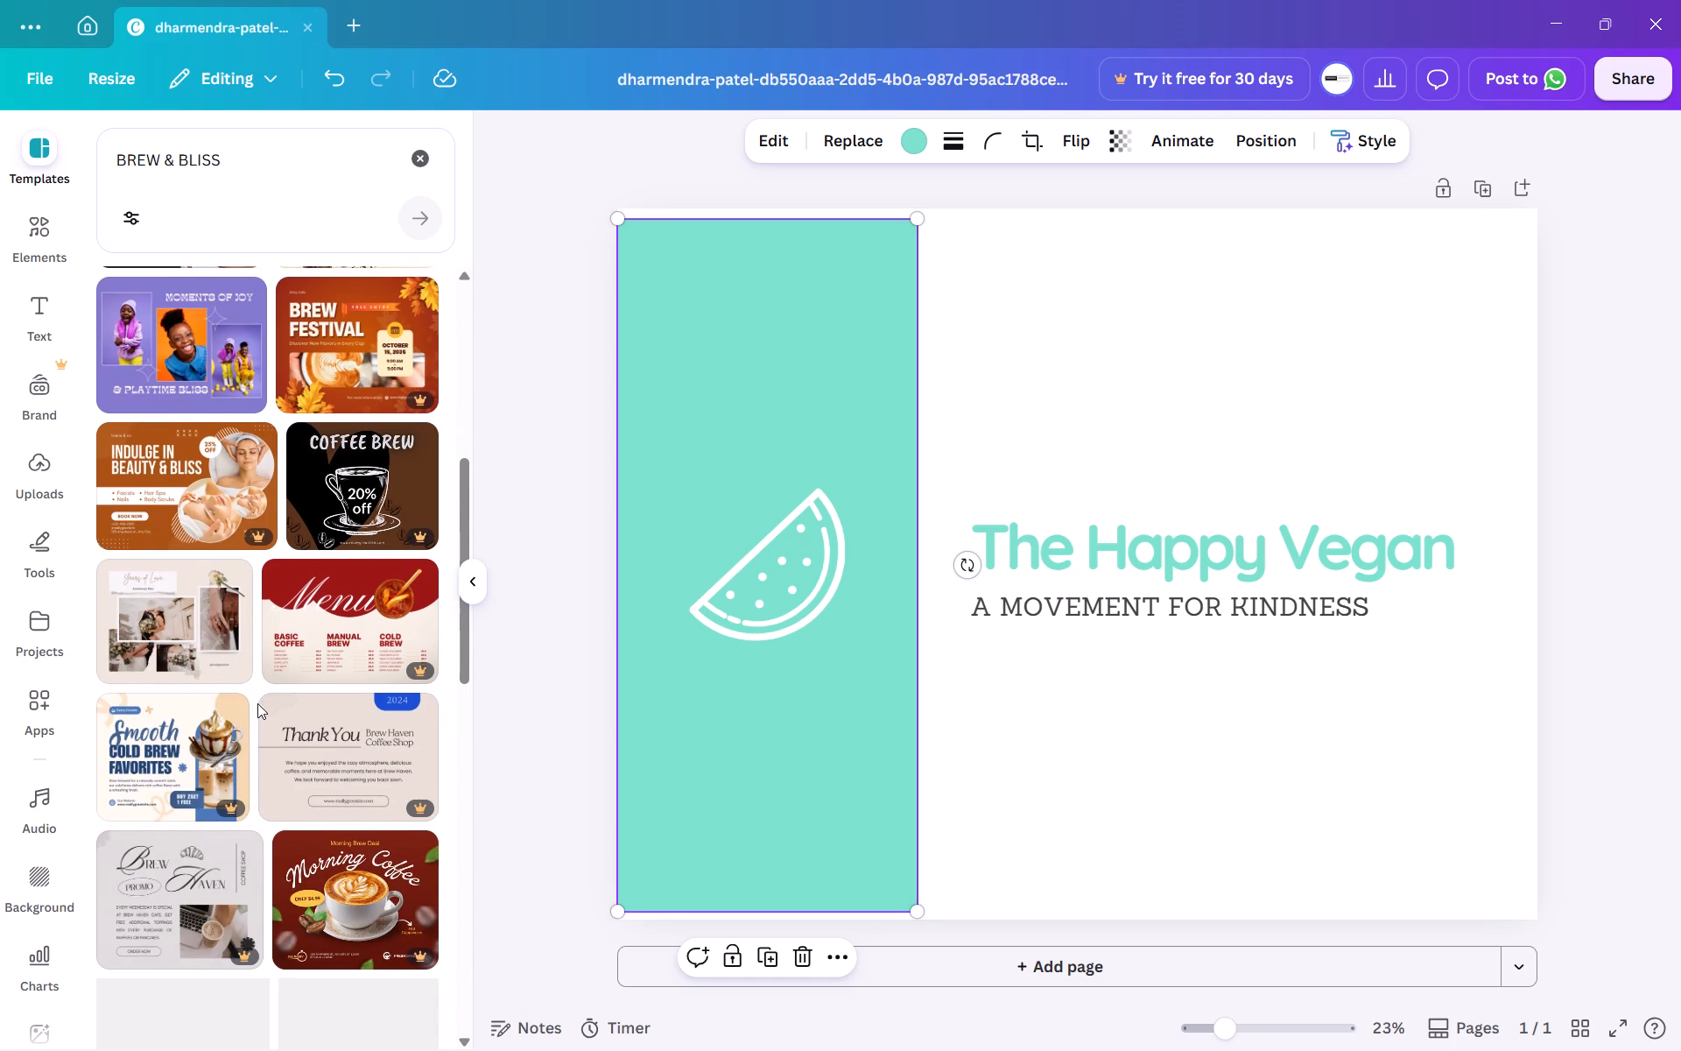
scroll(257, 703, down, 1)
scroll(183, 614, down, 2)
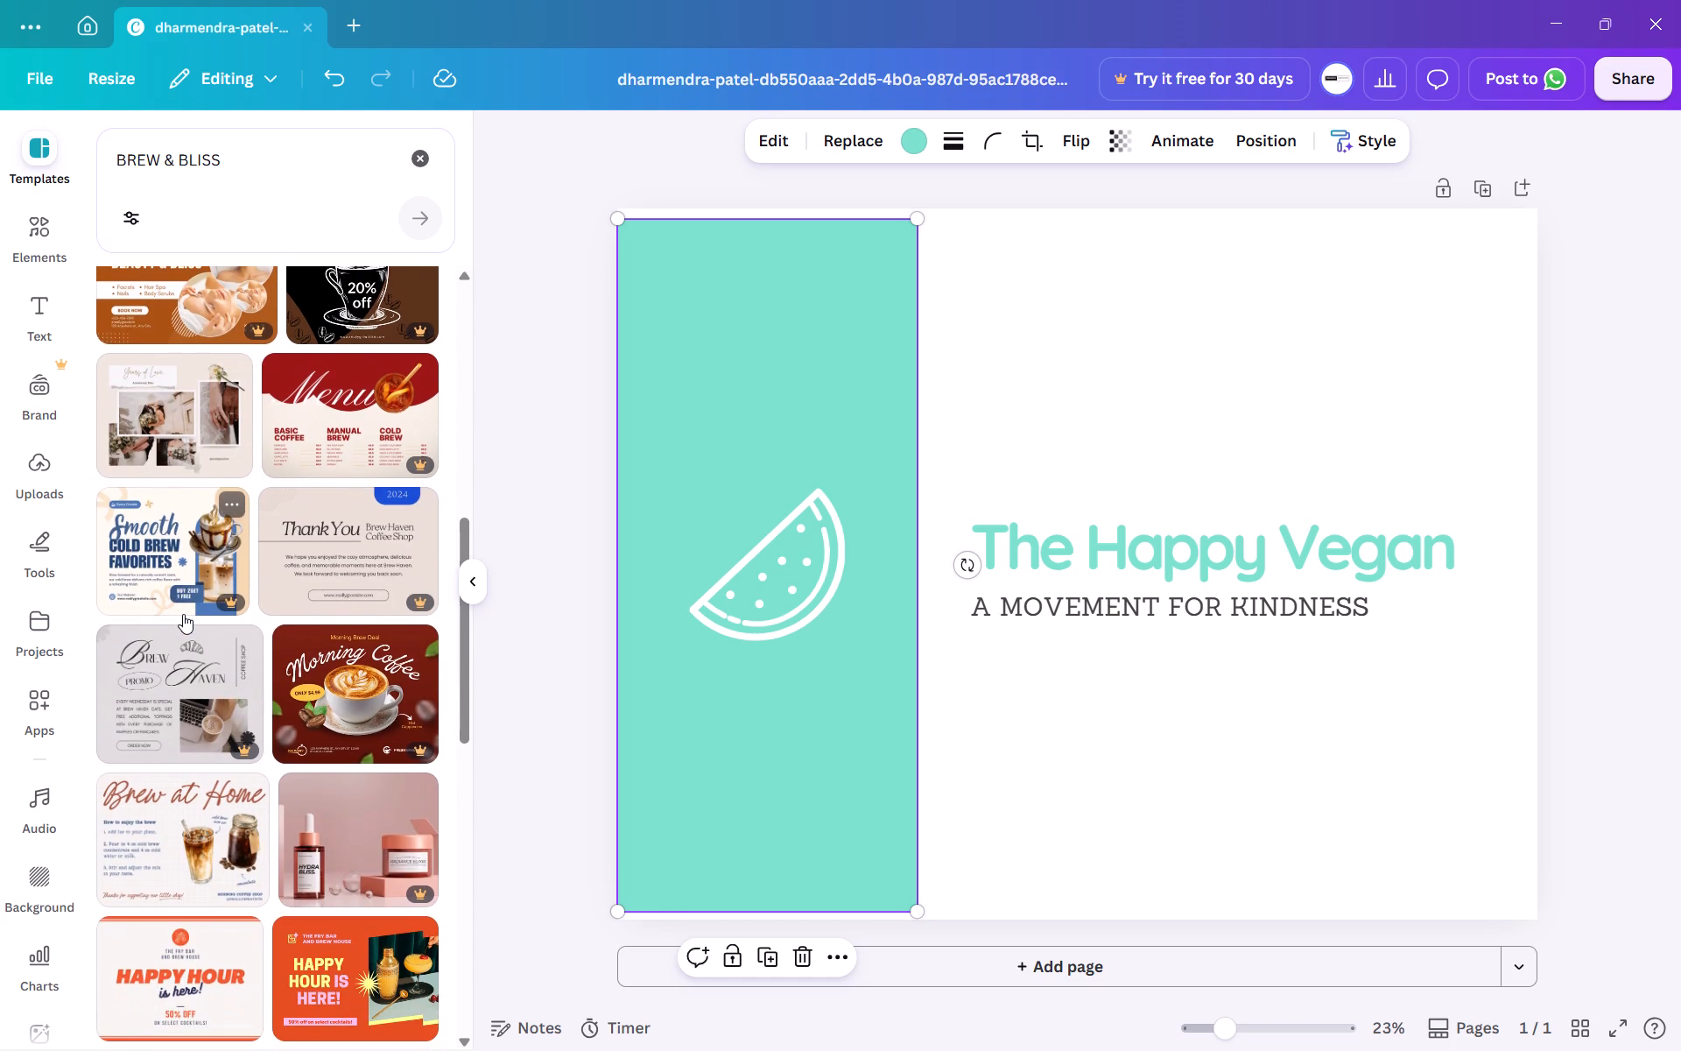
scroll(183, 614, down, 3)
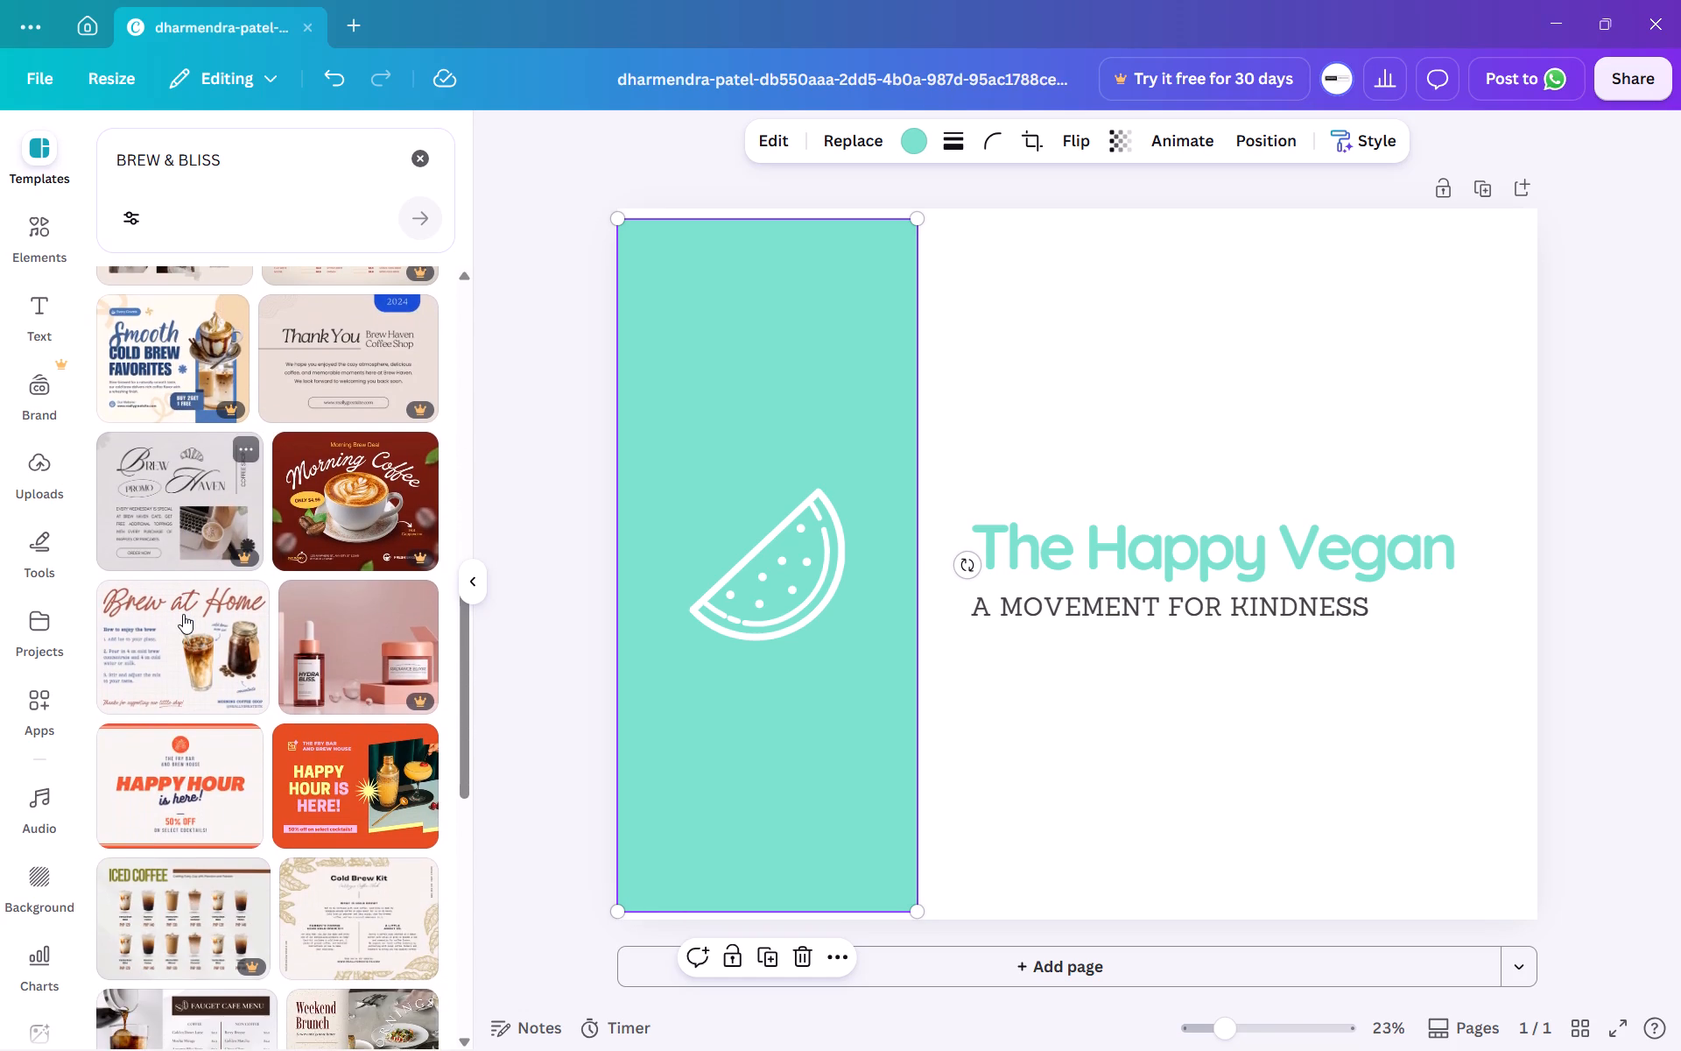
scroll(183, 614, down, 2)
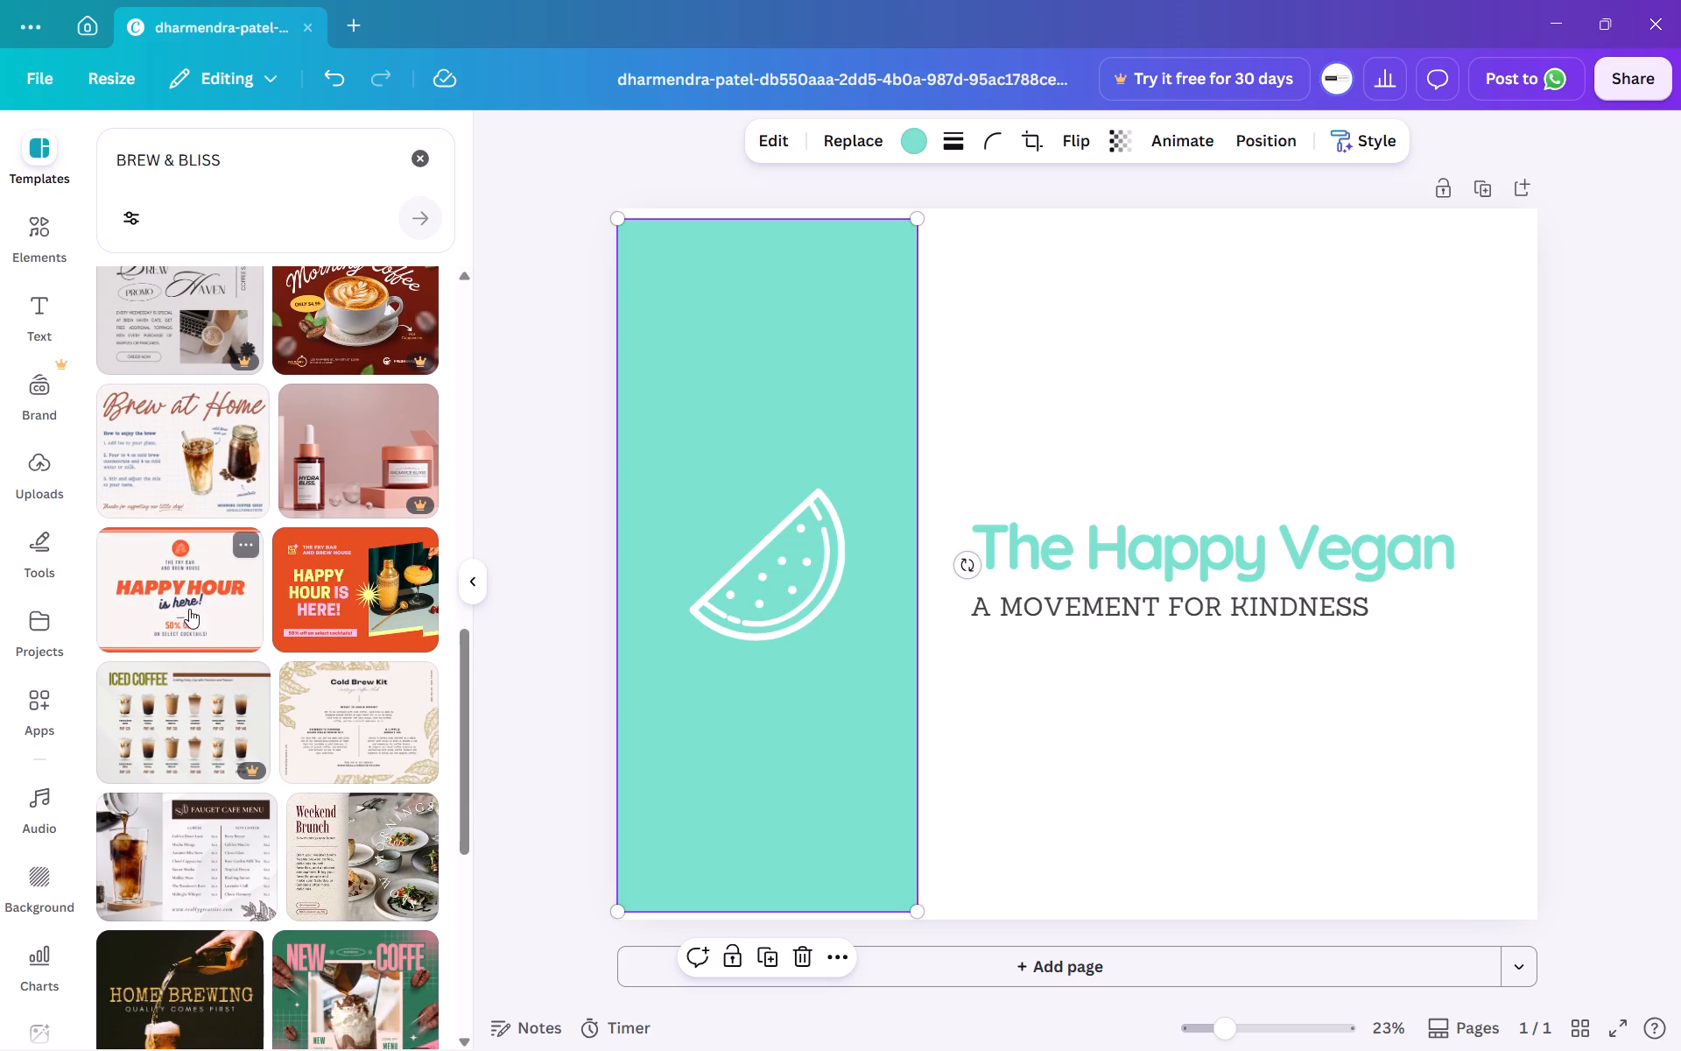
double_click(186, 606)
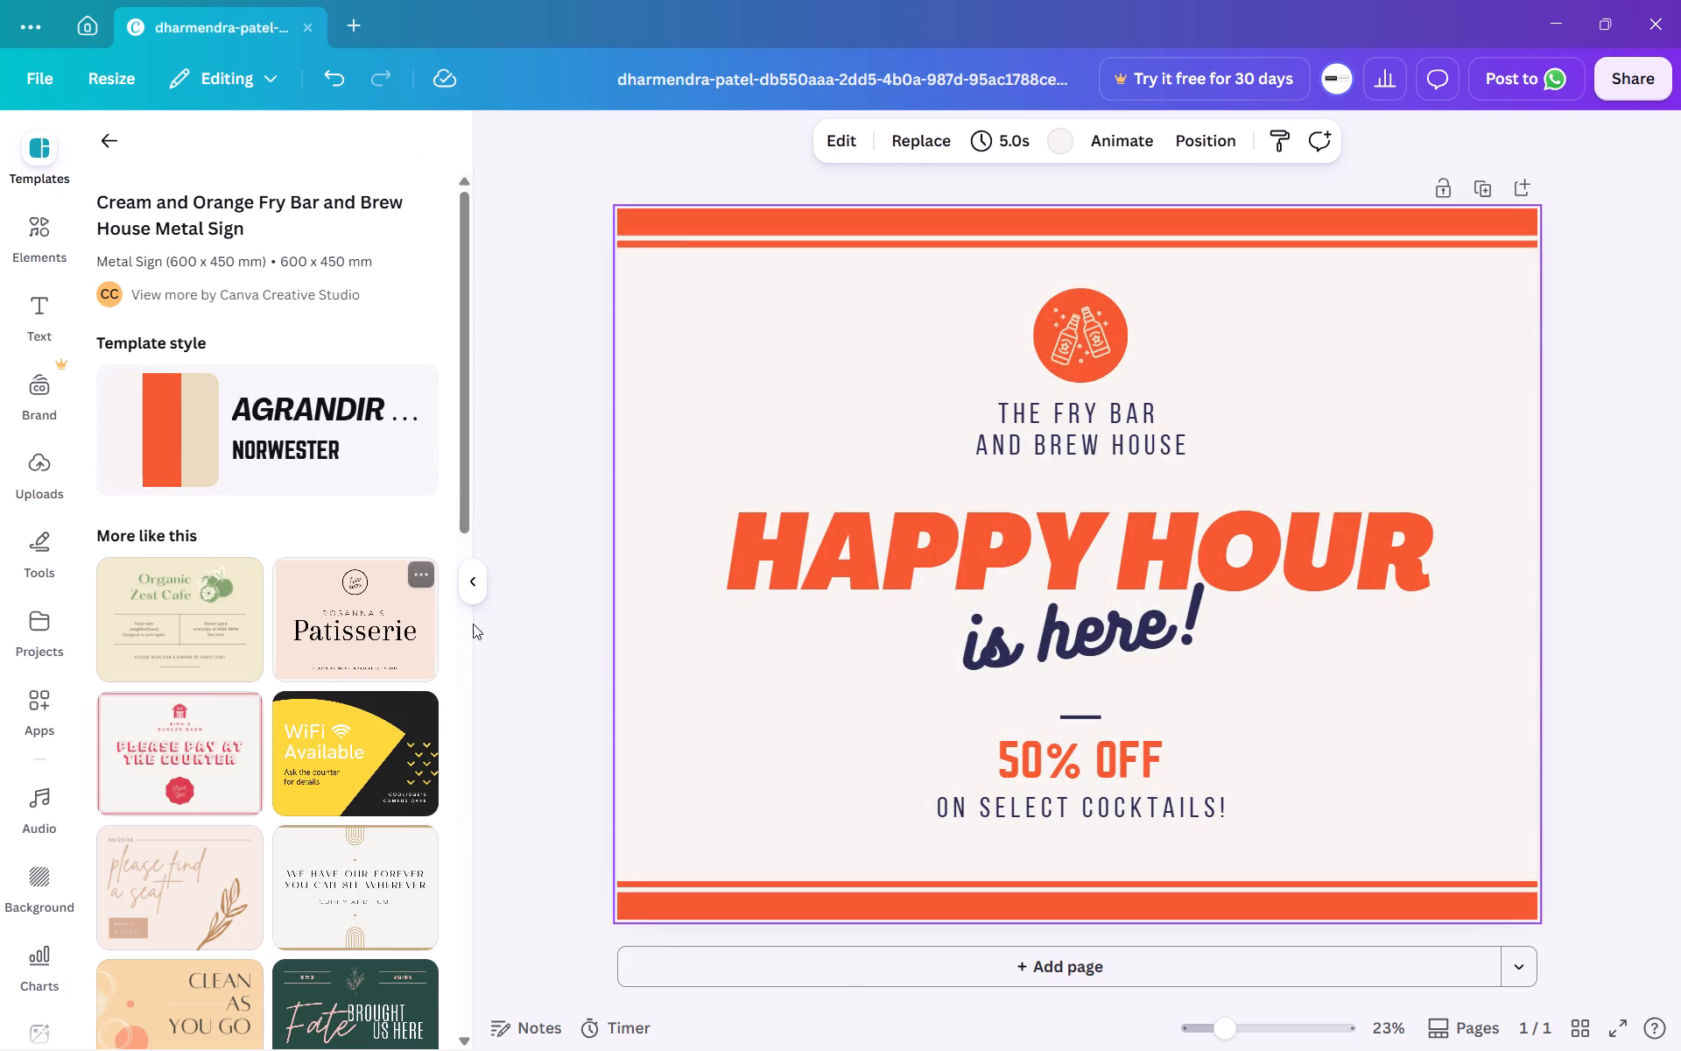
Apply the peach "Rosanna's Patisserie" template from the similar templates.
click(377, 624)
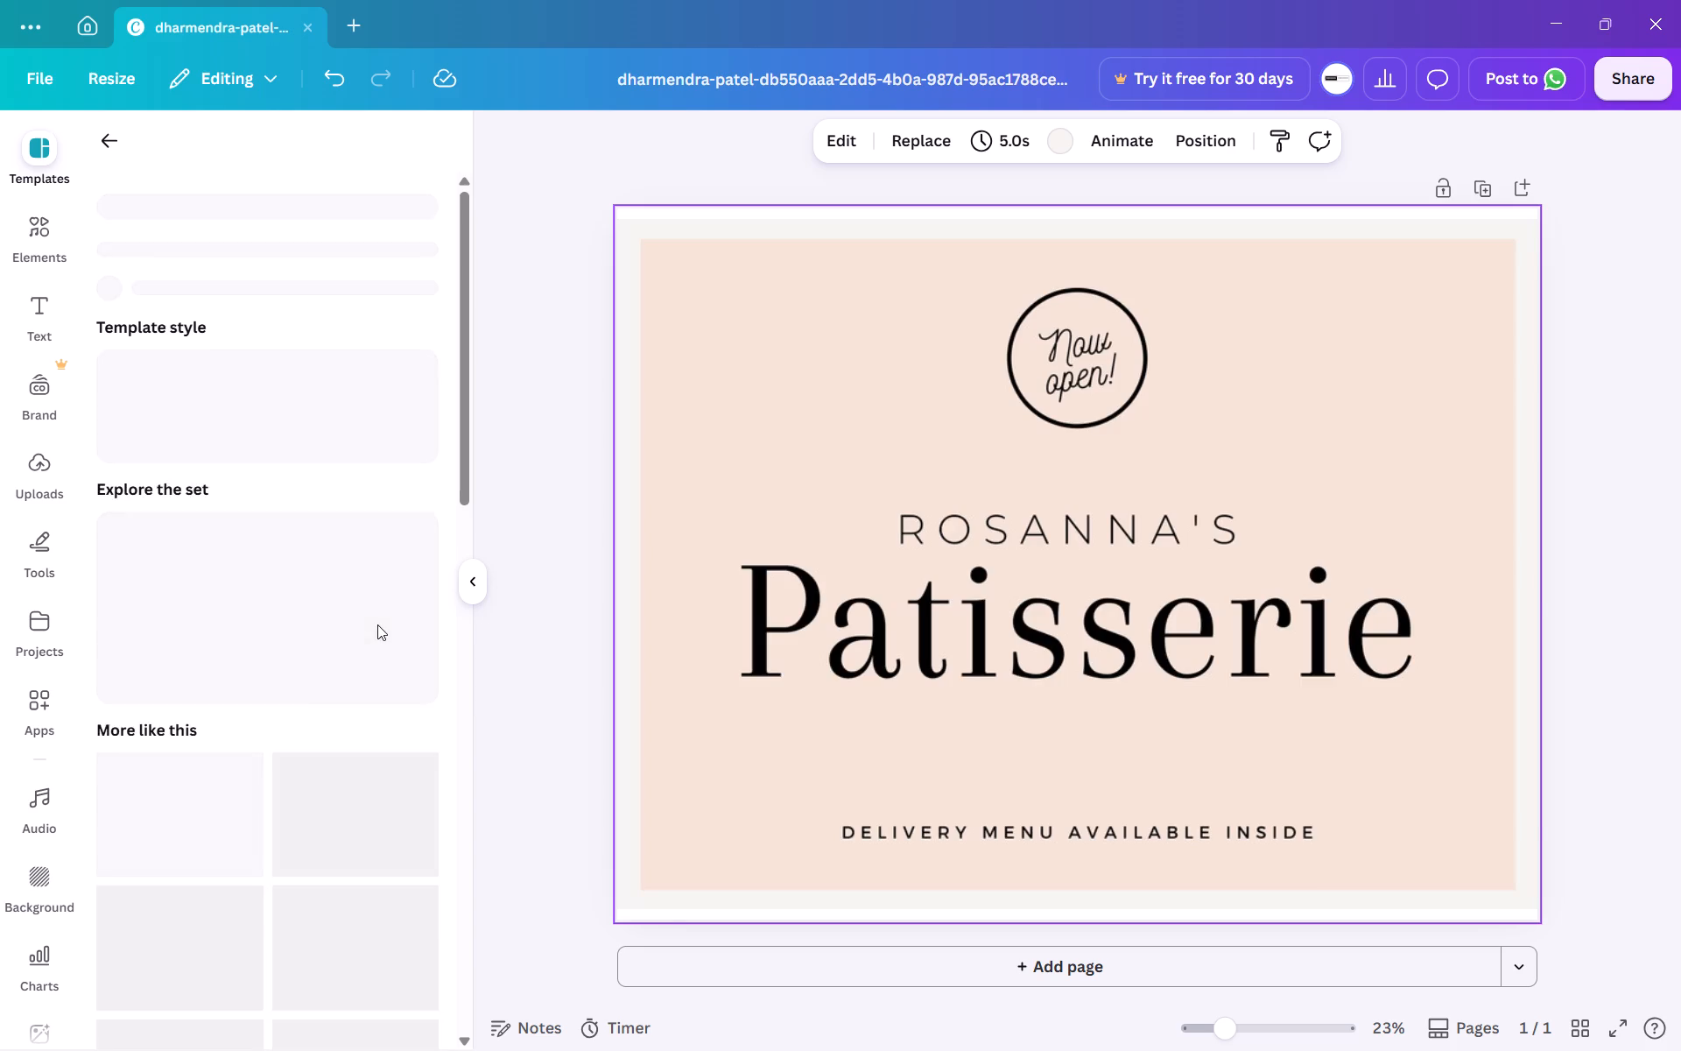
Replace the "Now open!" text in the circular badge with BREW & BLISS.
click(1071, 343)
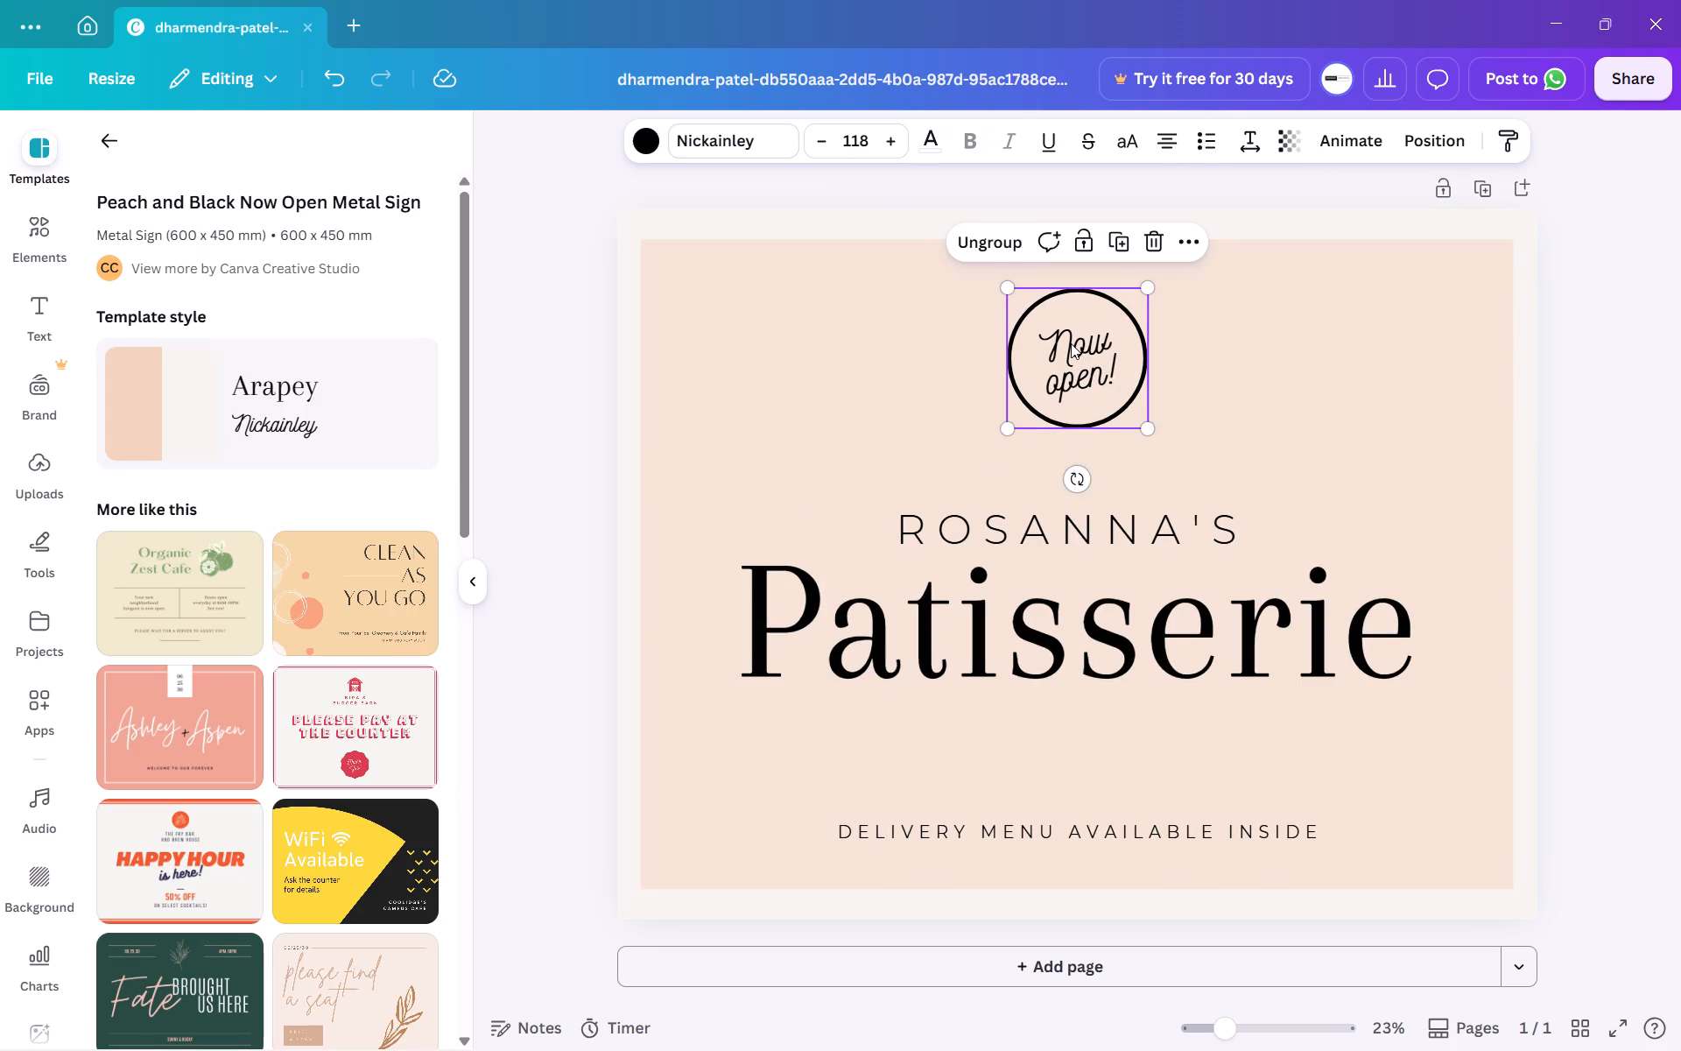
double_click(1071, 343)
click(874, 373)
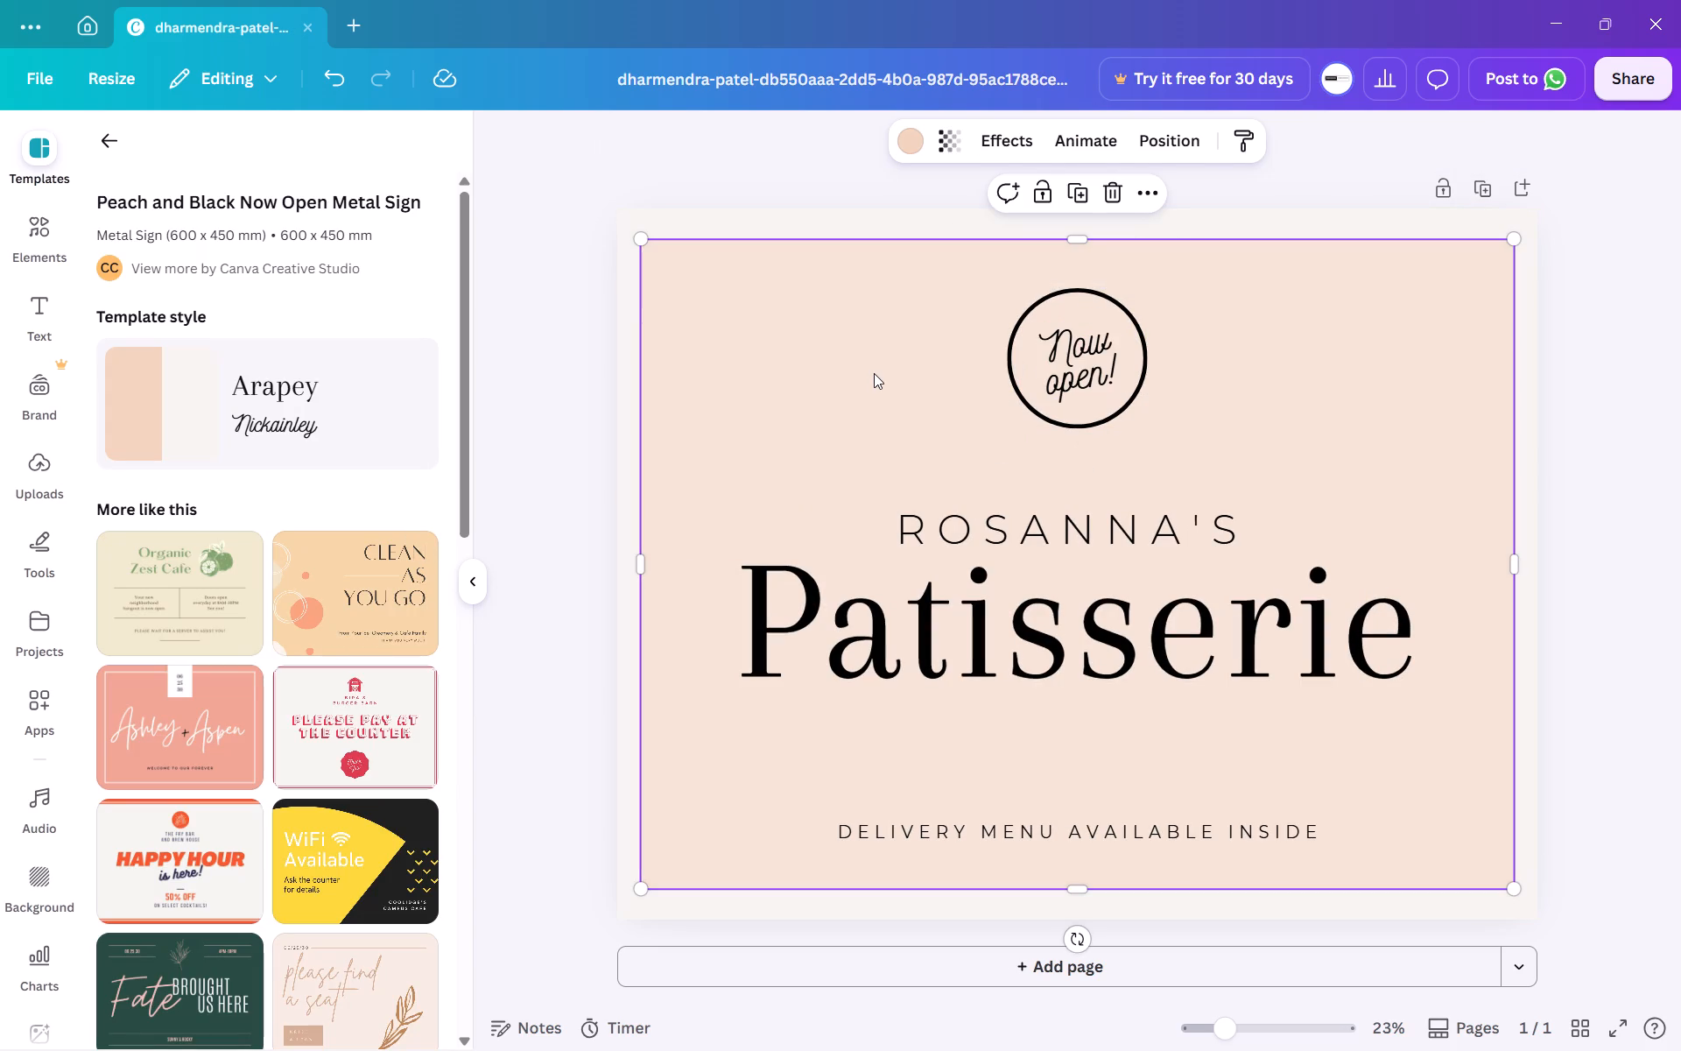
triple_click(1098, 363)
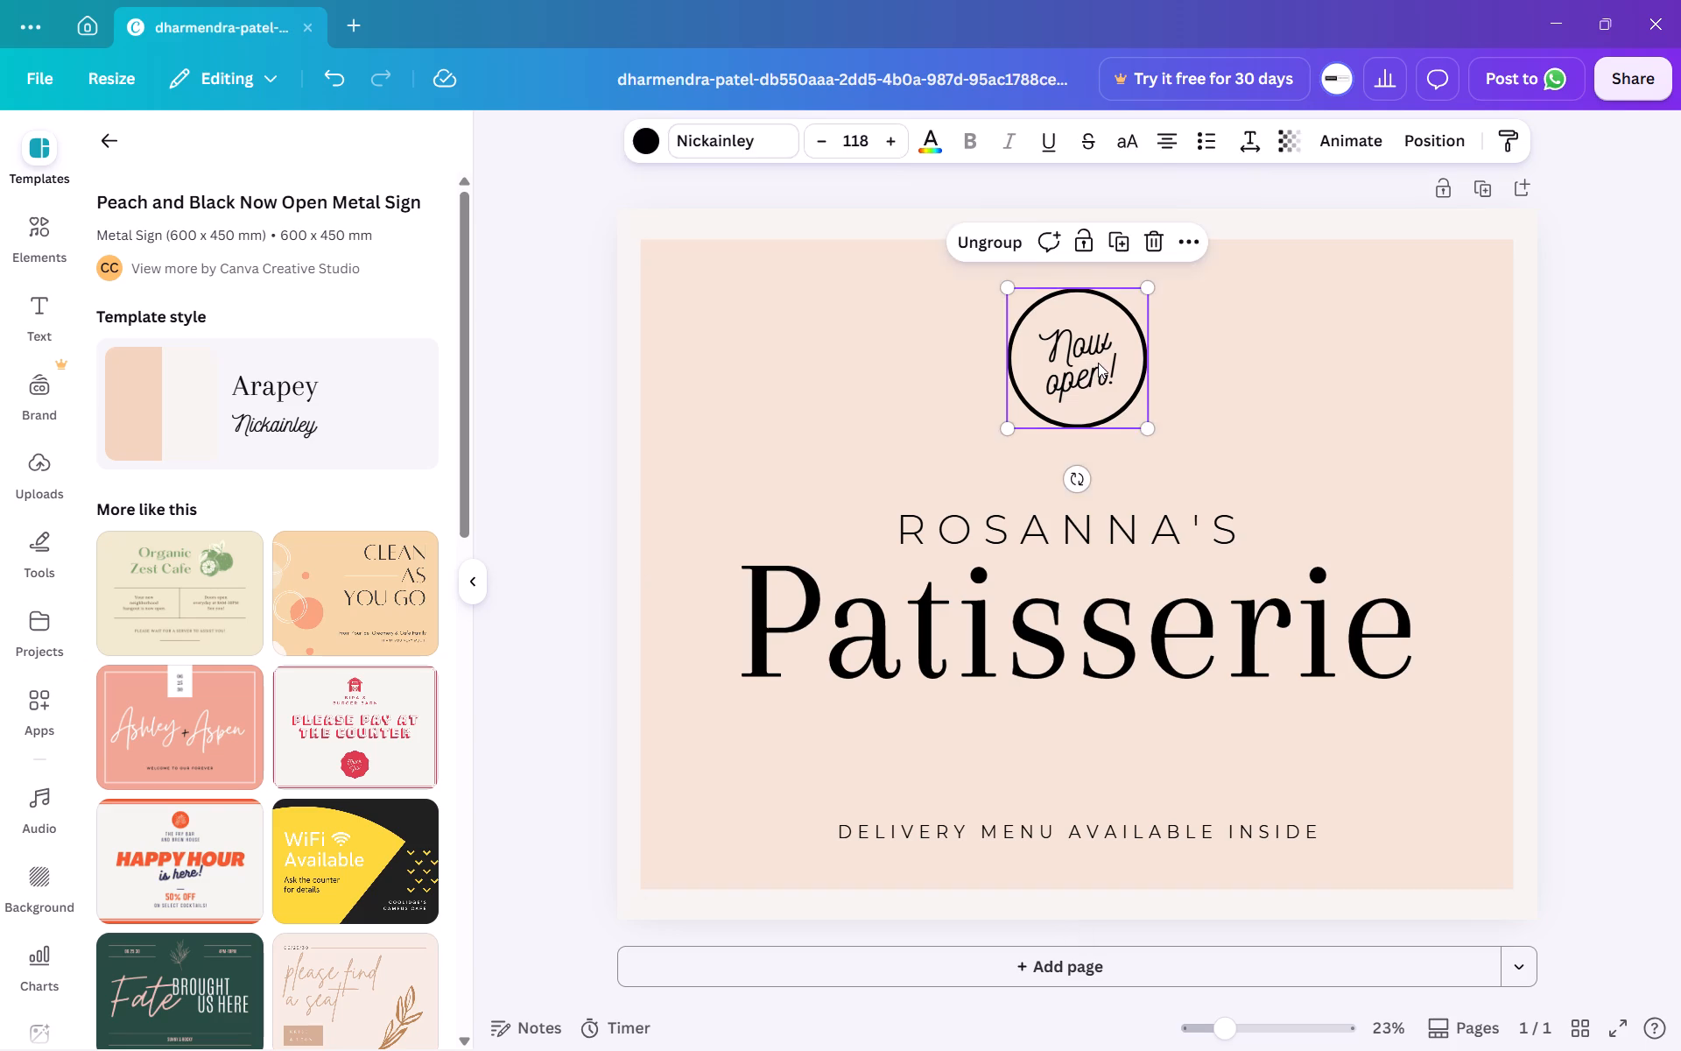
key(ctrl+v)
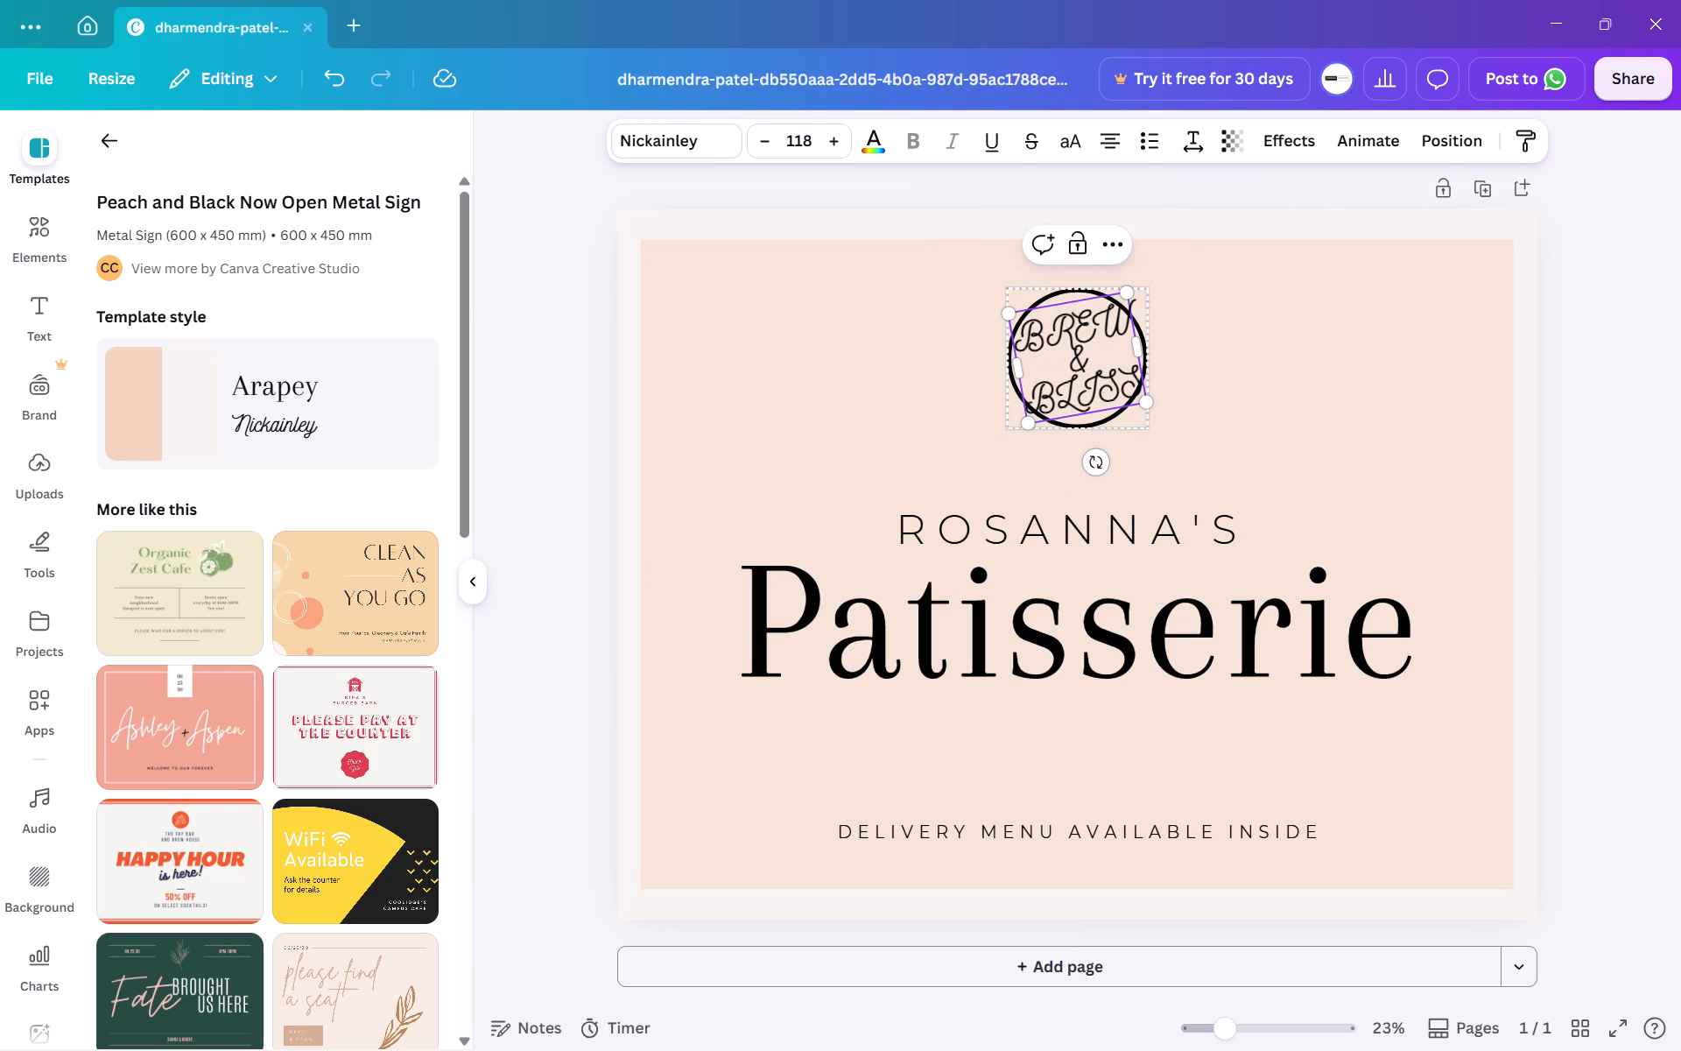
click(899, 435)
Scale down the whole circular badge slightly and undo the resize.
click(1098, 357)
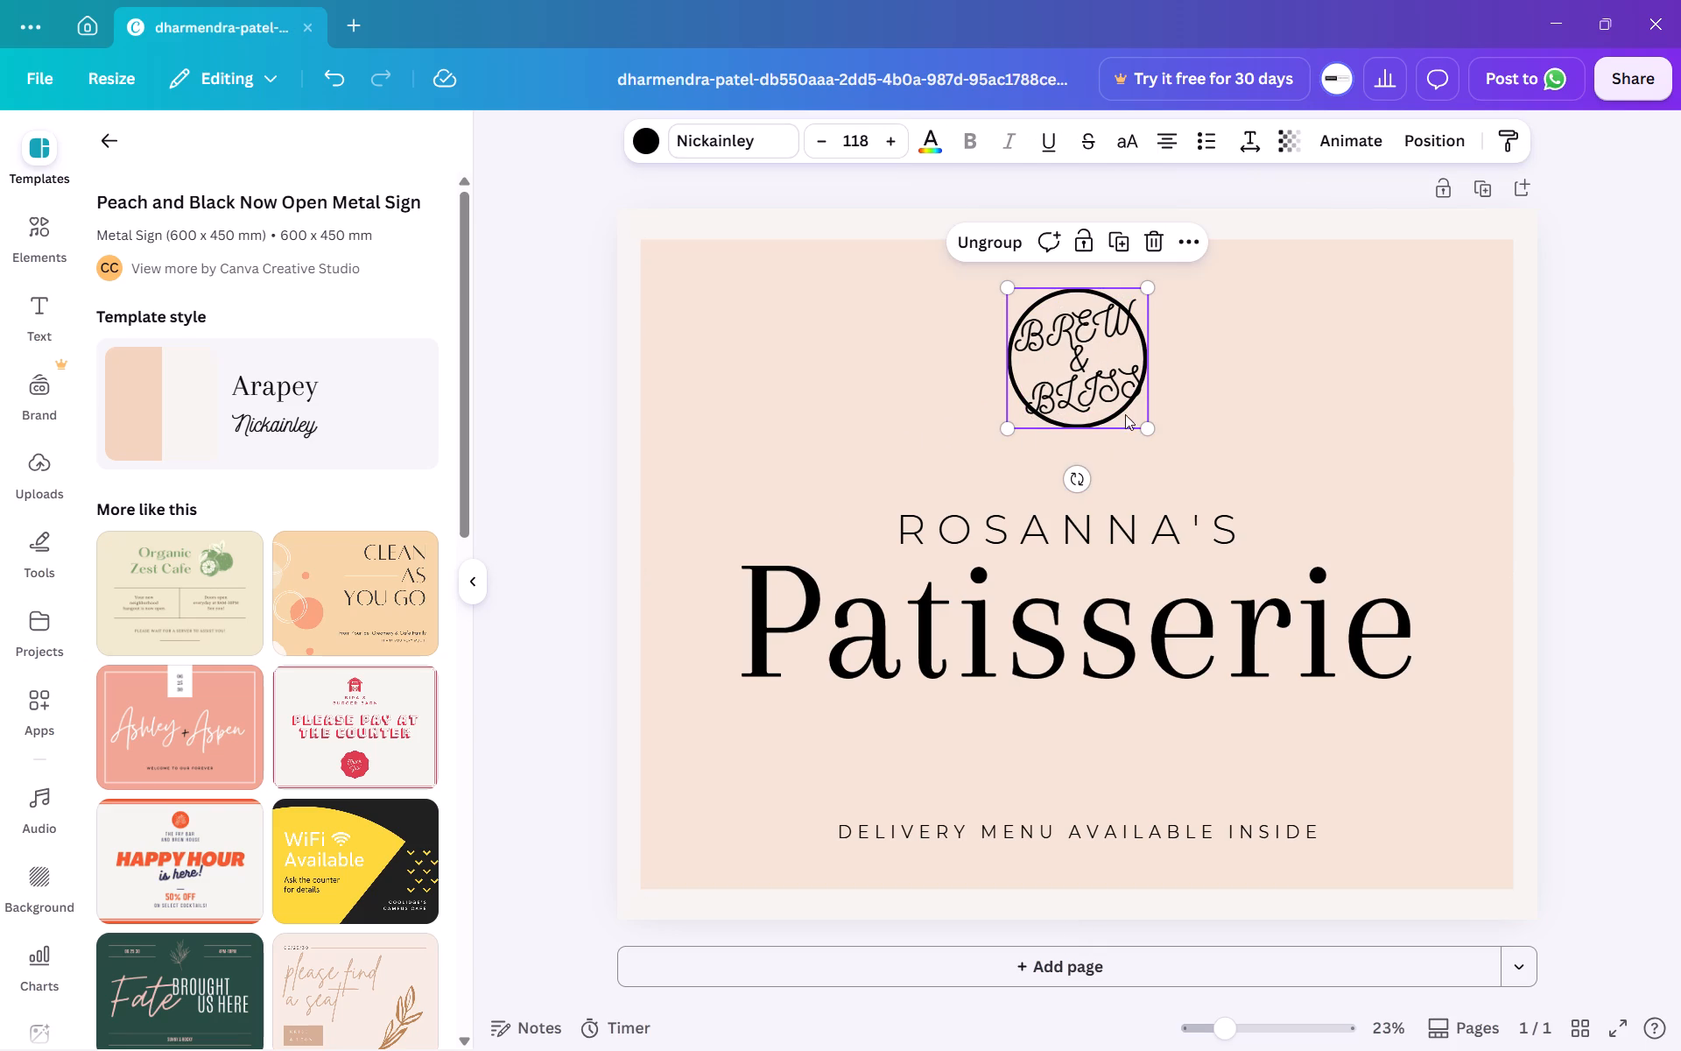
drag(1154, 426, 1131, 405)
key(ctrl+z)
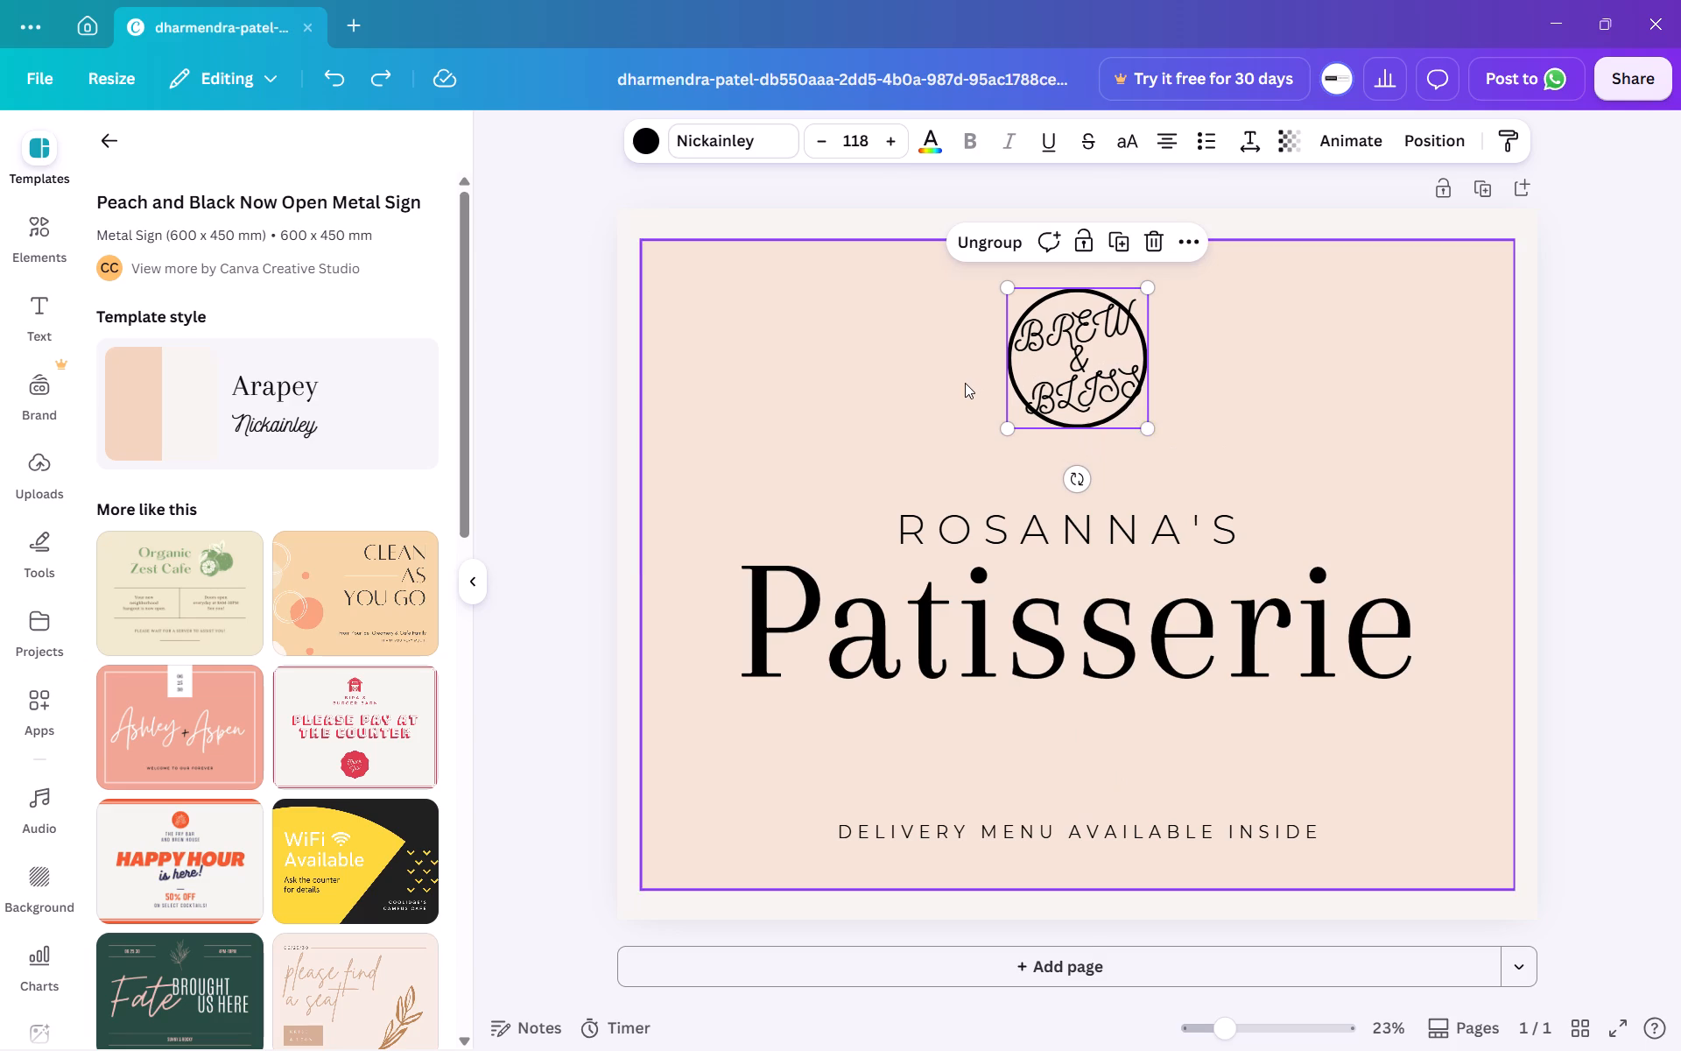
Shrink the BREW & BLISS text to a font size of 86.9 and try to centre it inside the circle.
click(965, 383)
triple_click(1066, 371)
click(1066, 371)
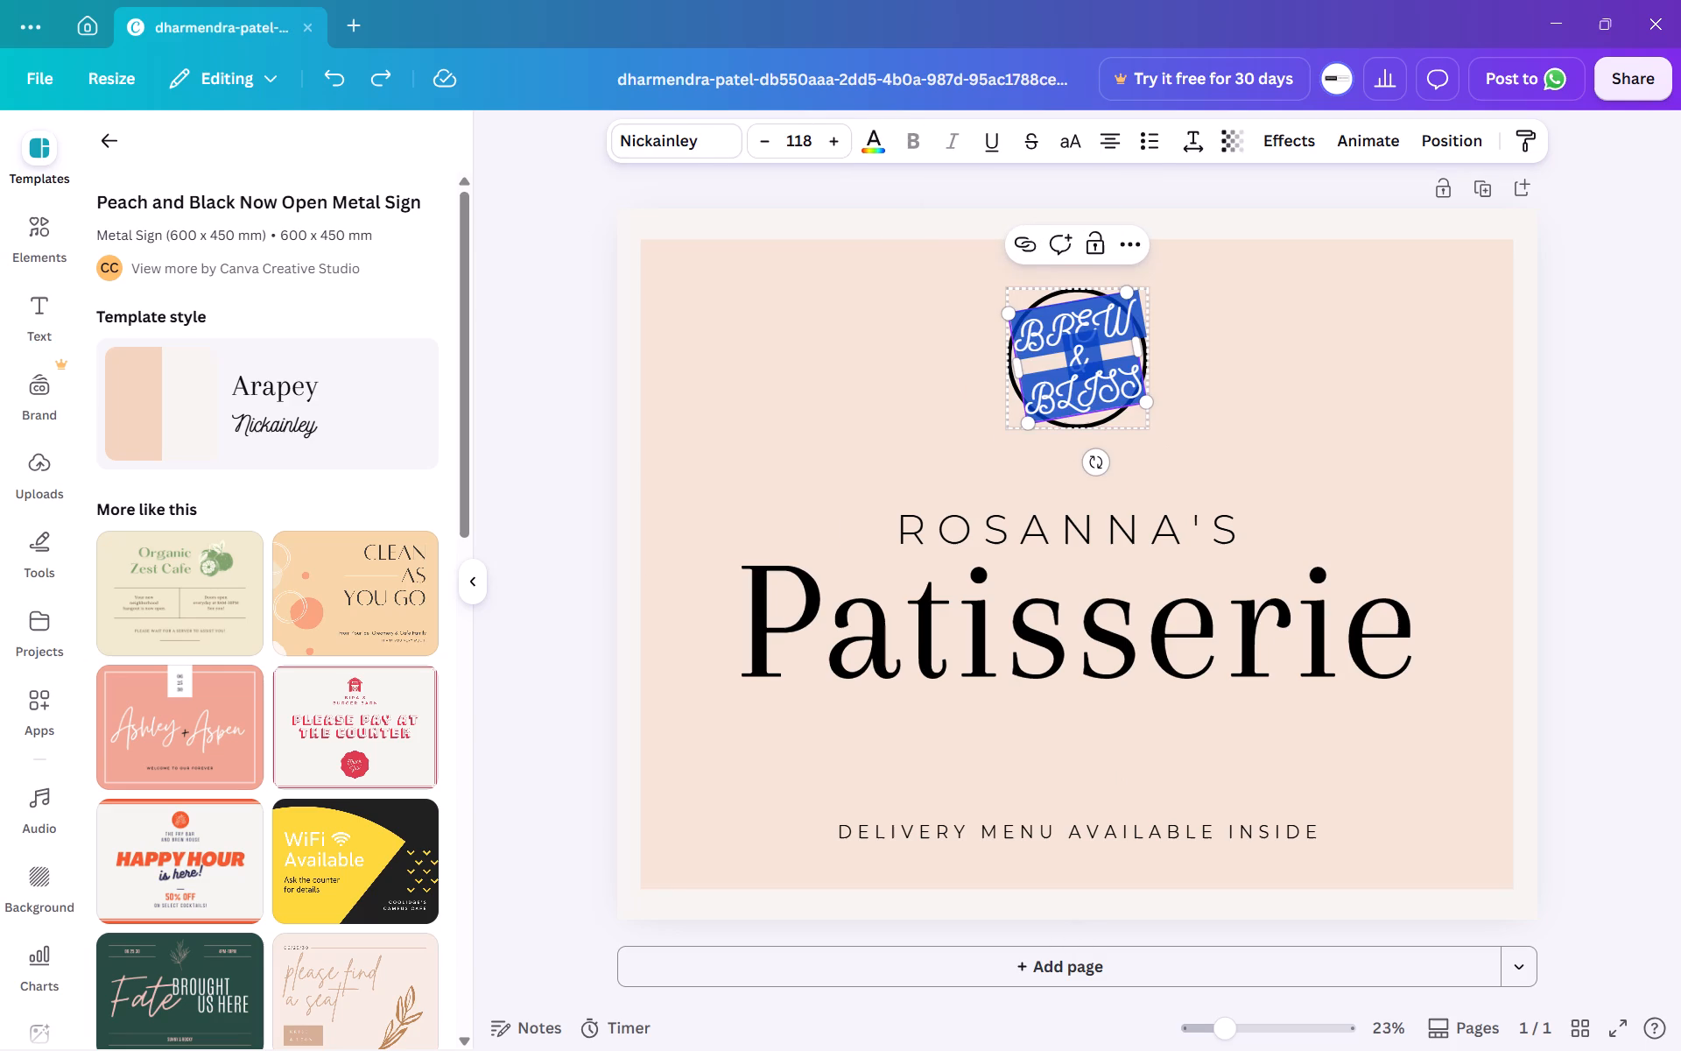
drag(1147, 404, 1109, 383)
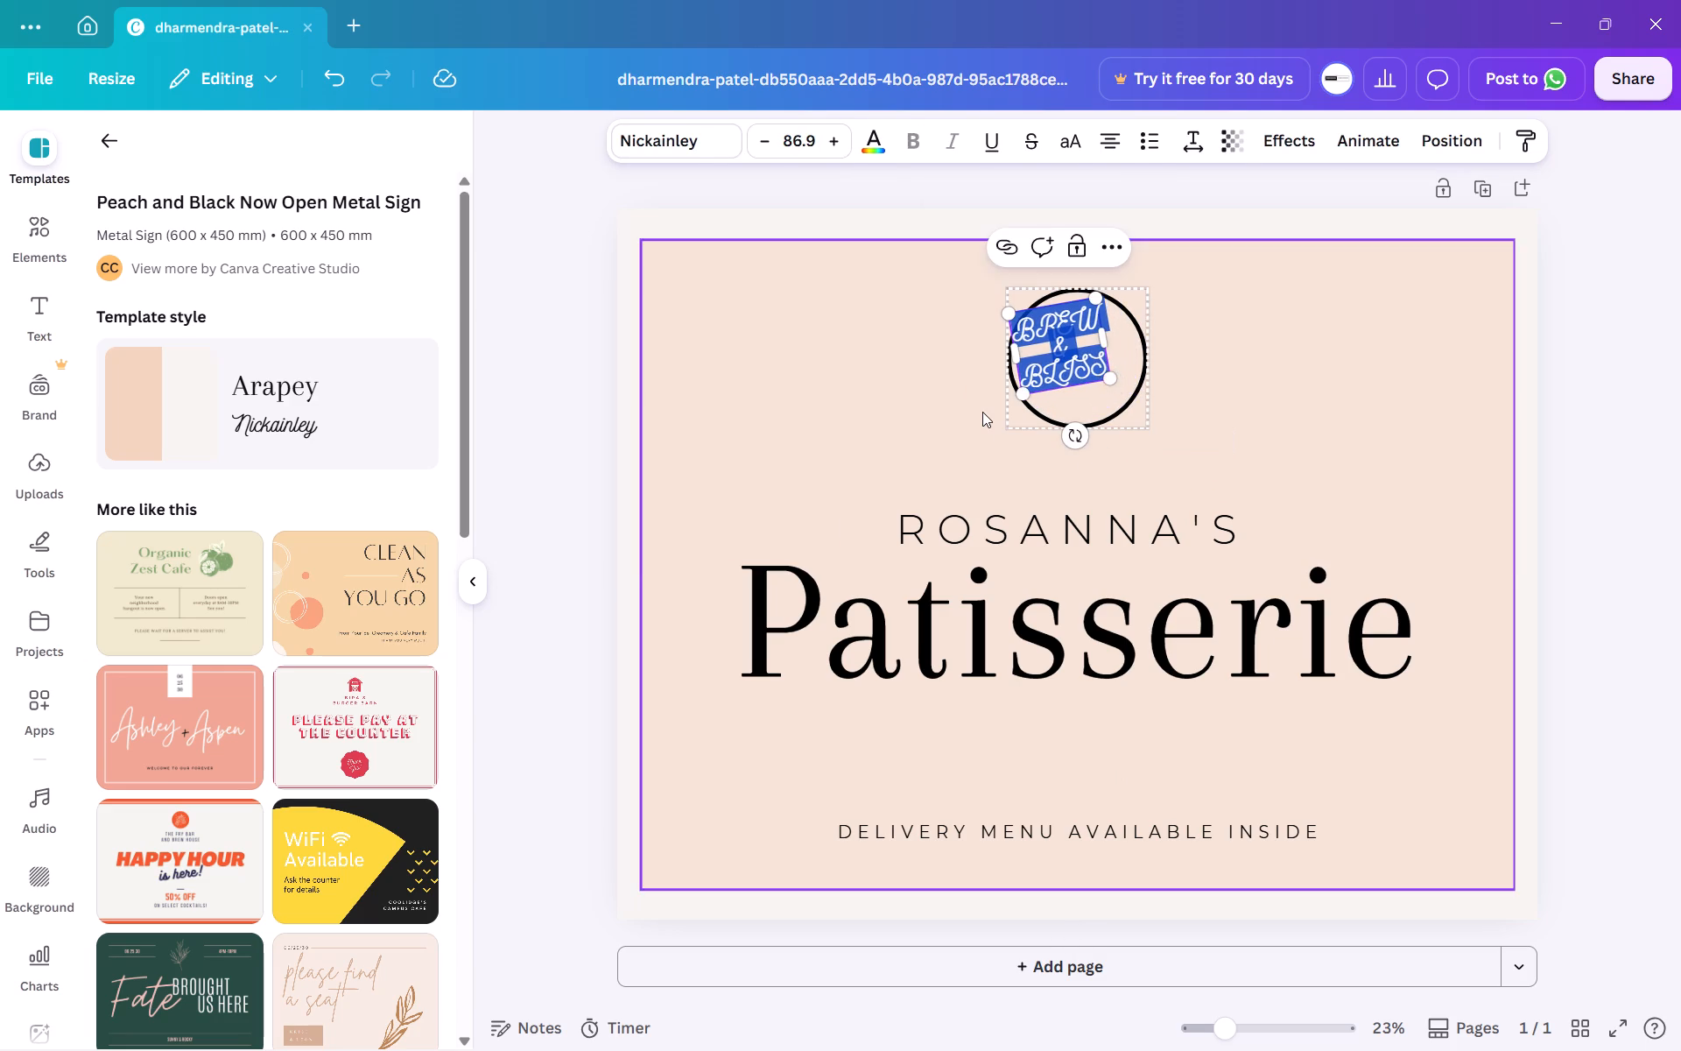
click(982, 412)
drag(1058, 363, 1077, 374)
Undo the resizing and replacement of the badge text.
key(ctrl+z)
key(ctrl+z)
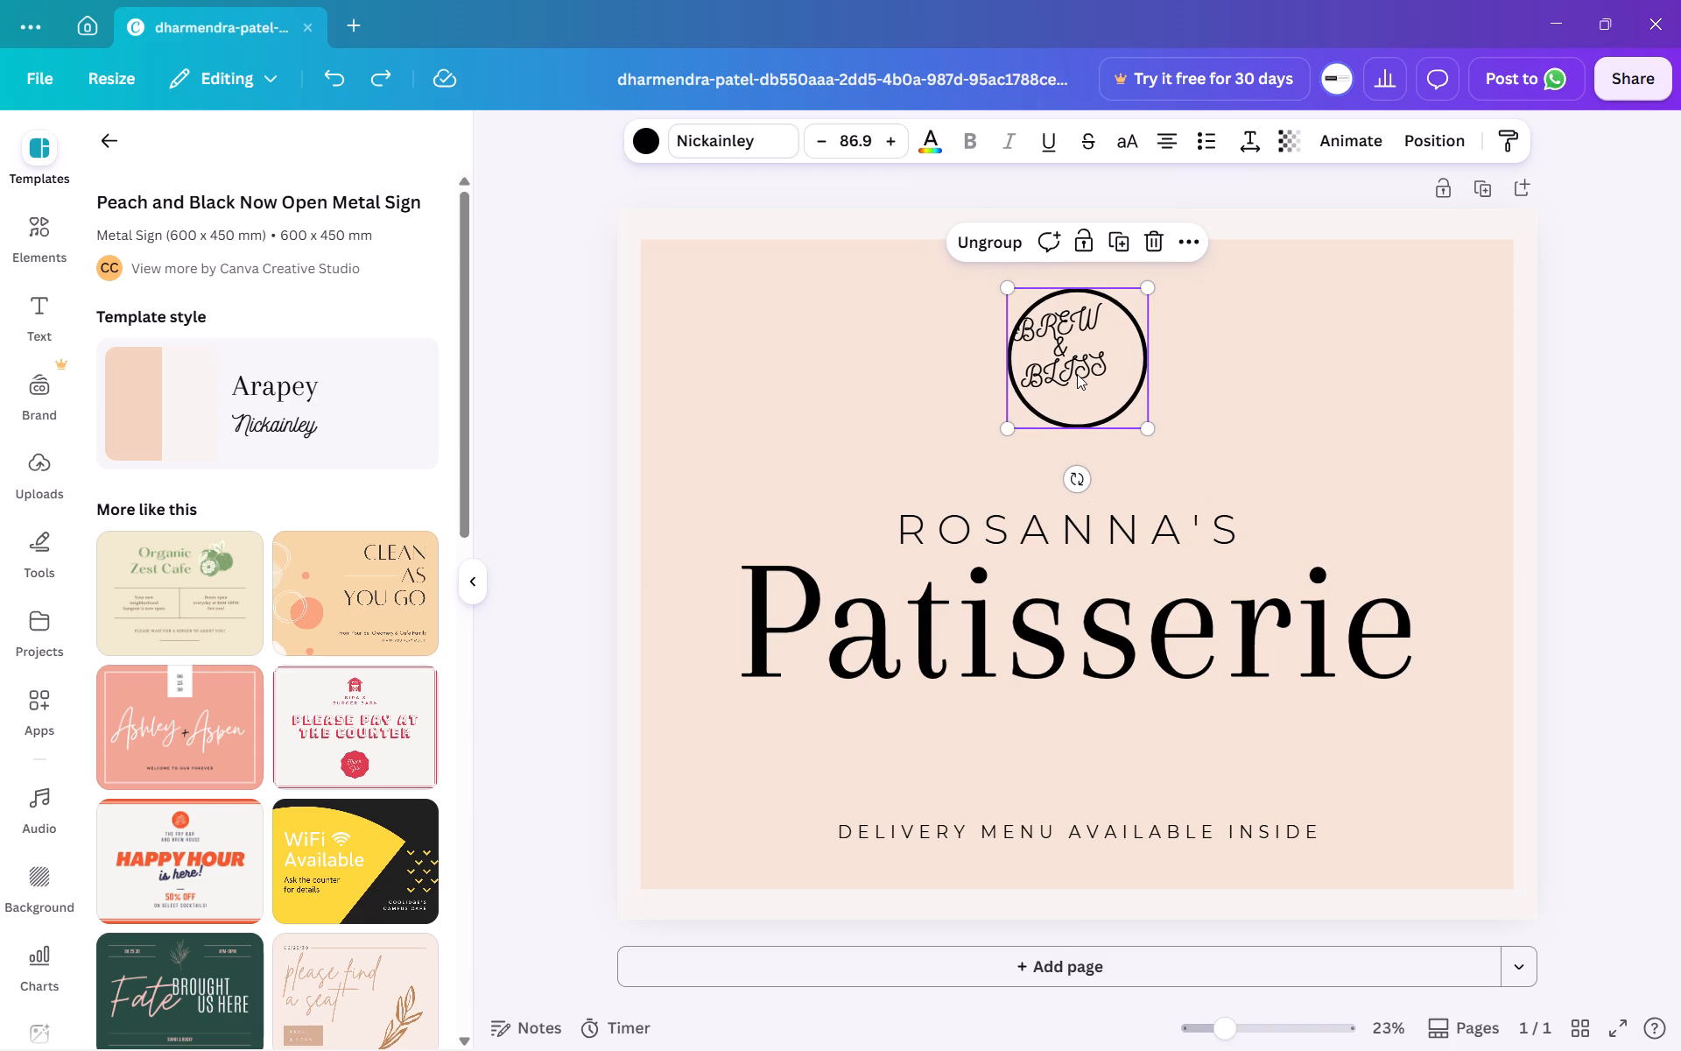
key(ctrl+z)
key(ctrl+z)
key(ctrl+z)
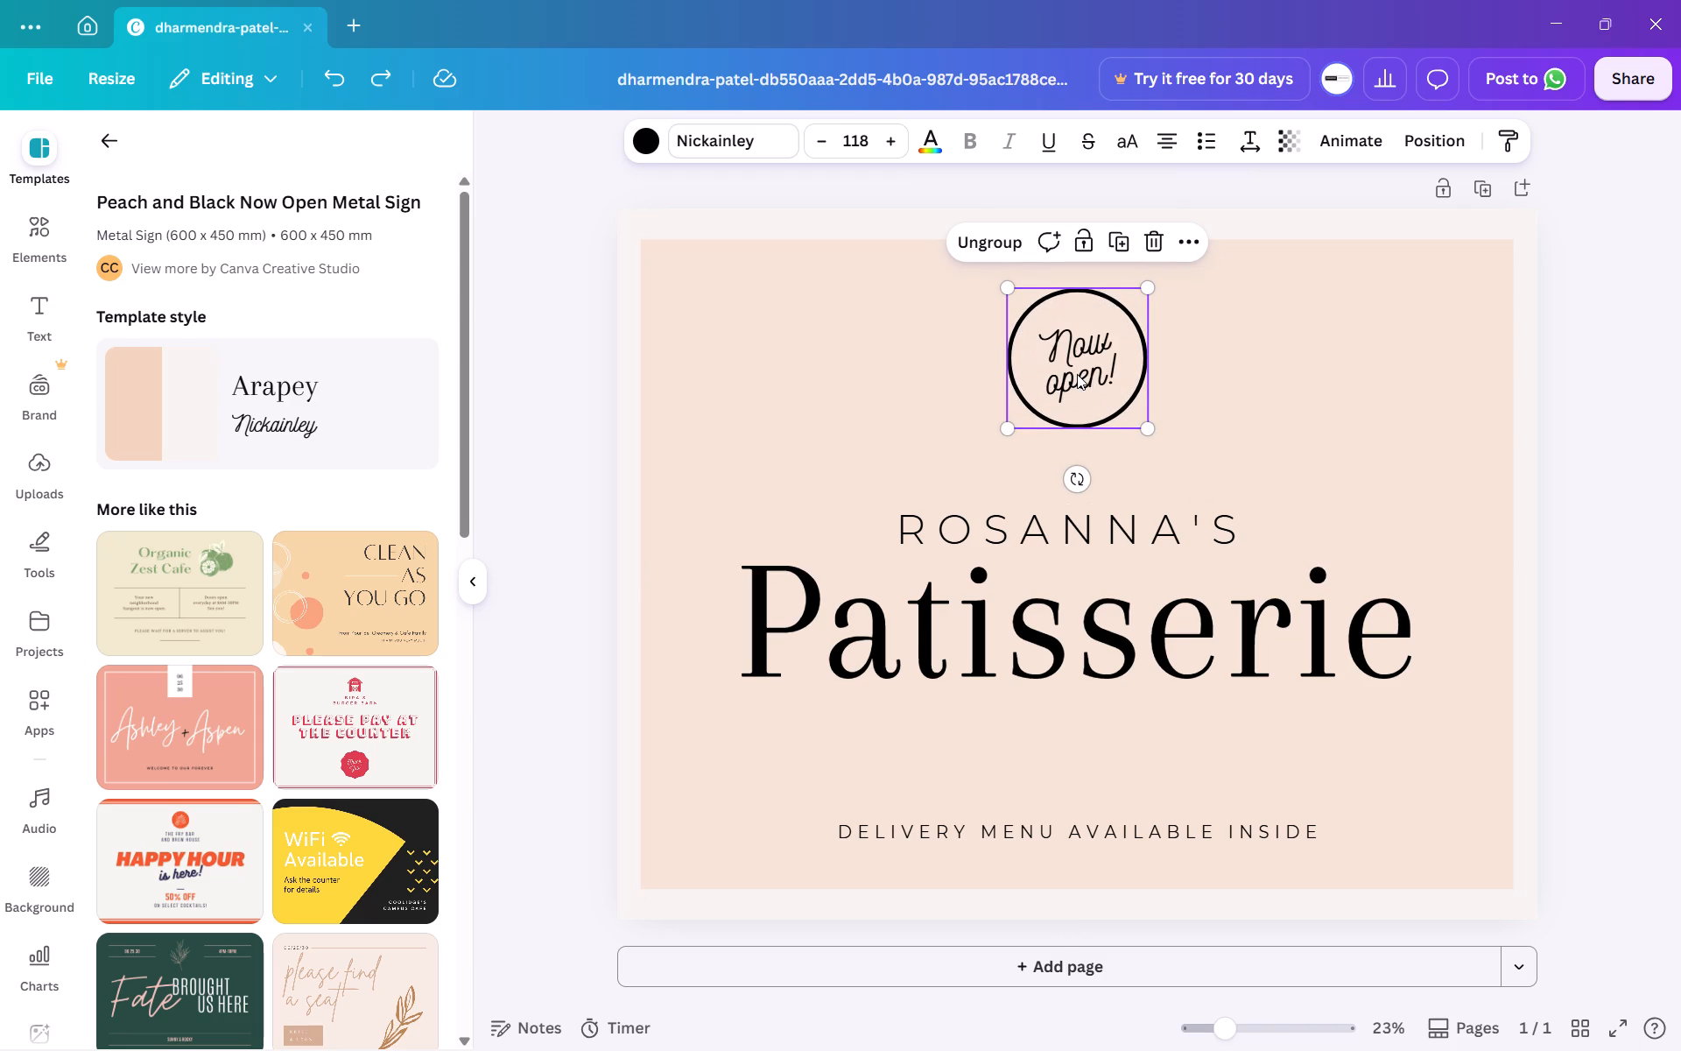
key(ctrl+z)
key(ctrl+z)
Apply the blush "please find a seat" template with the brown leaf branch from the similar templates.
scroll(637, 633, down, 1)
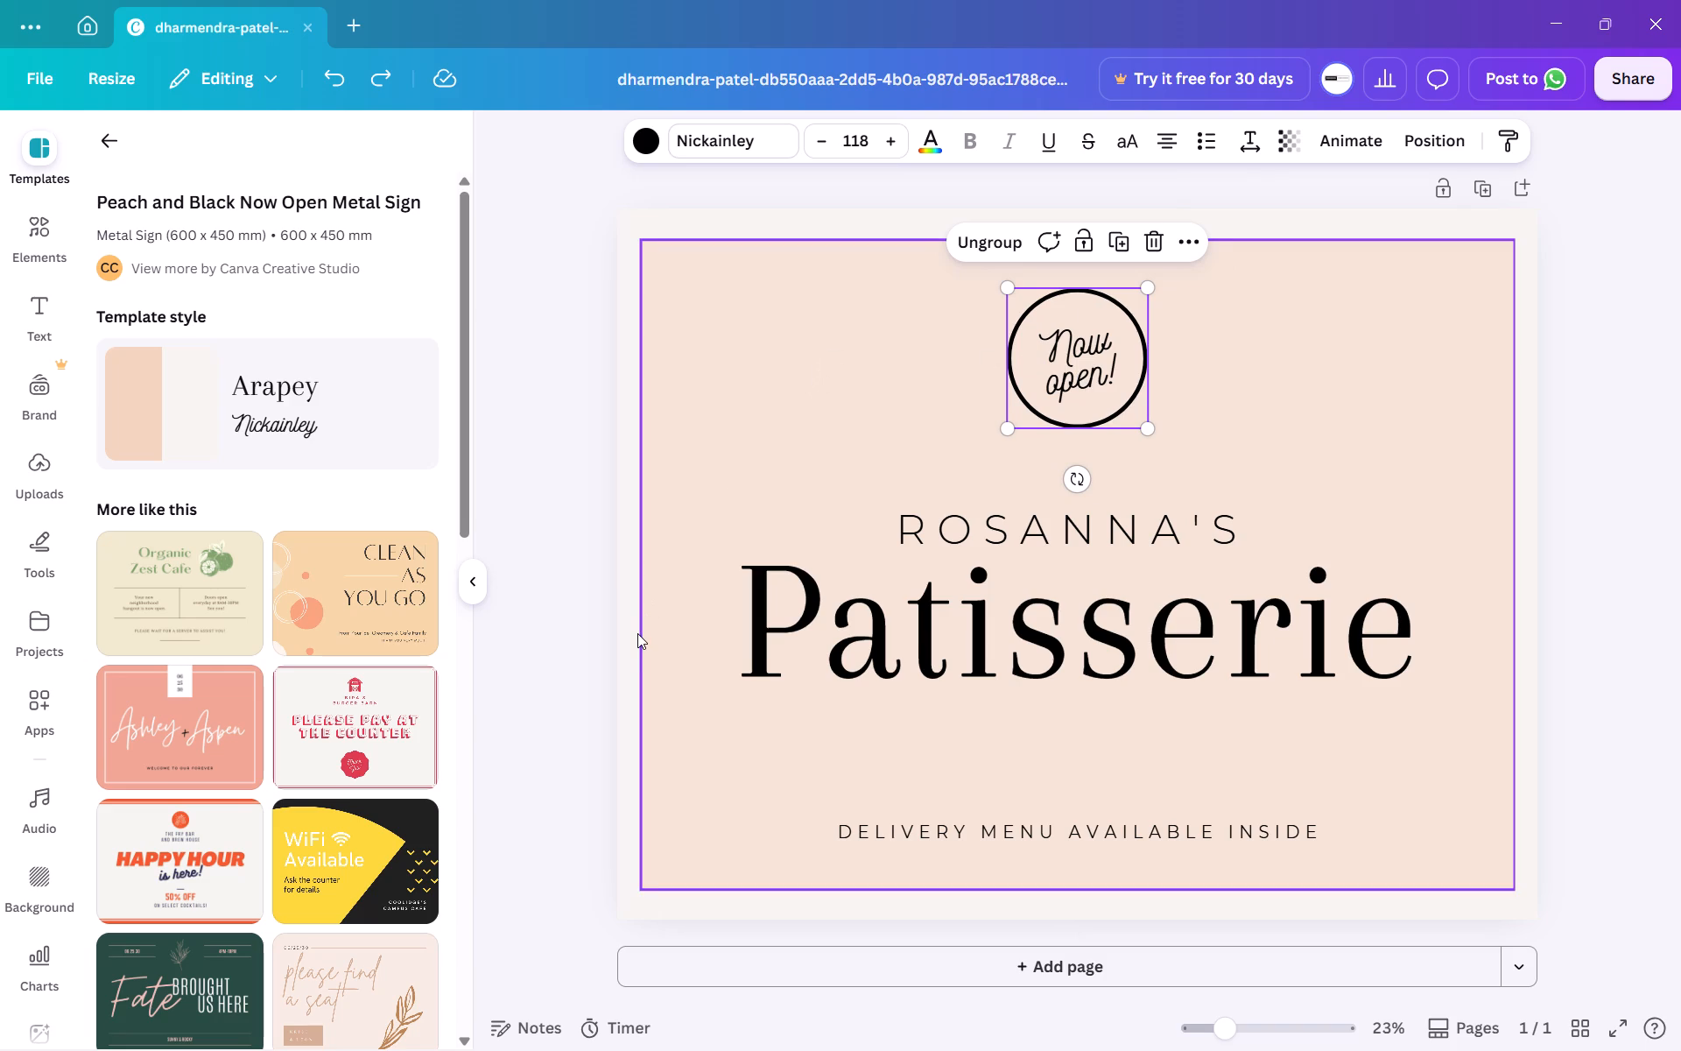
scroll(637, 633, down, 1)
scroll(392, 845, down, 1)
click(363, 733)
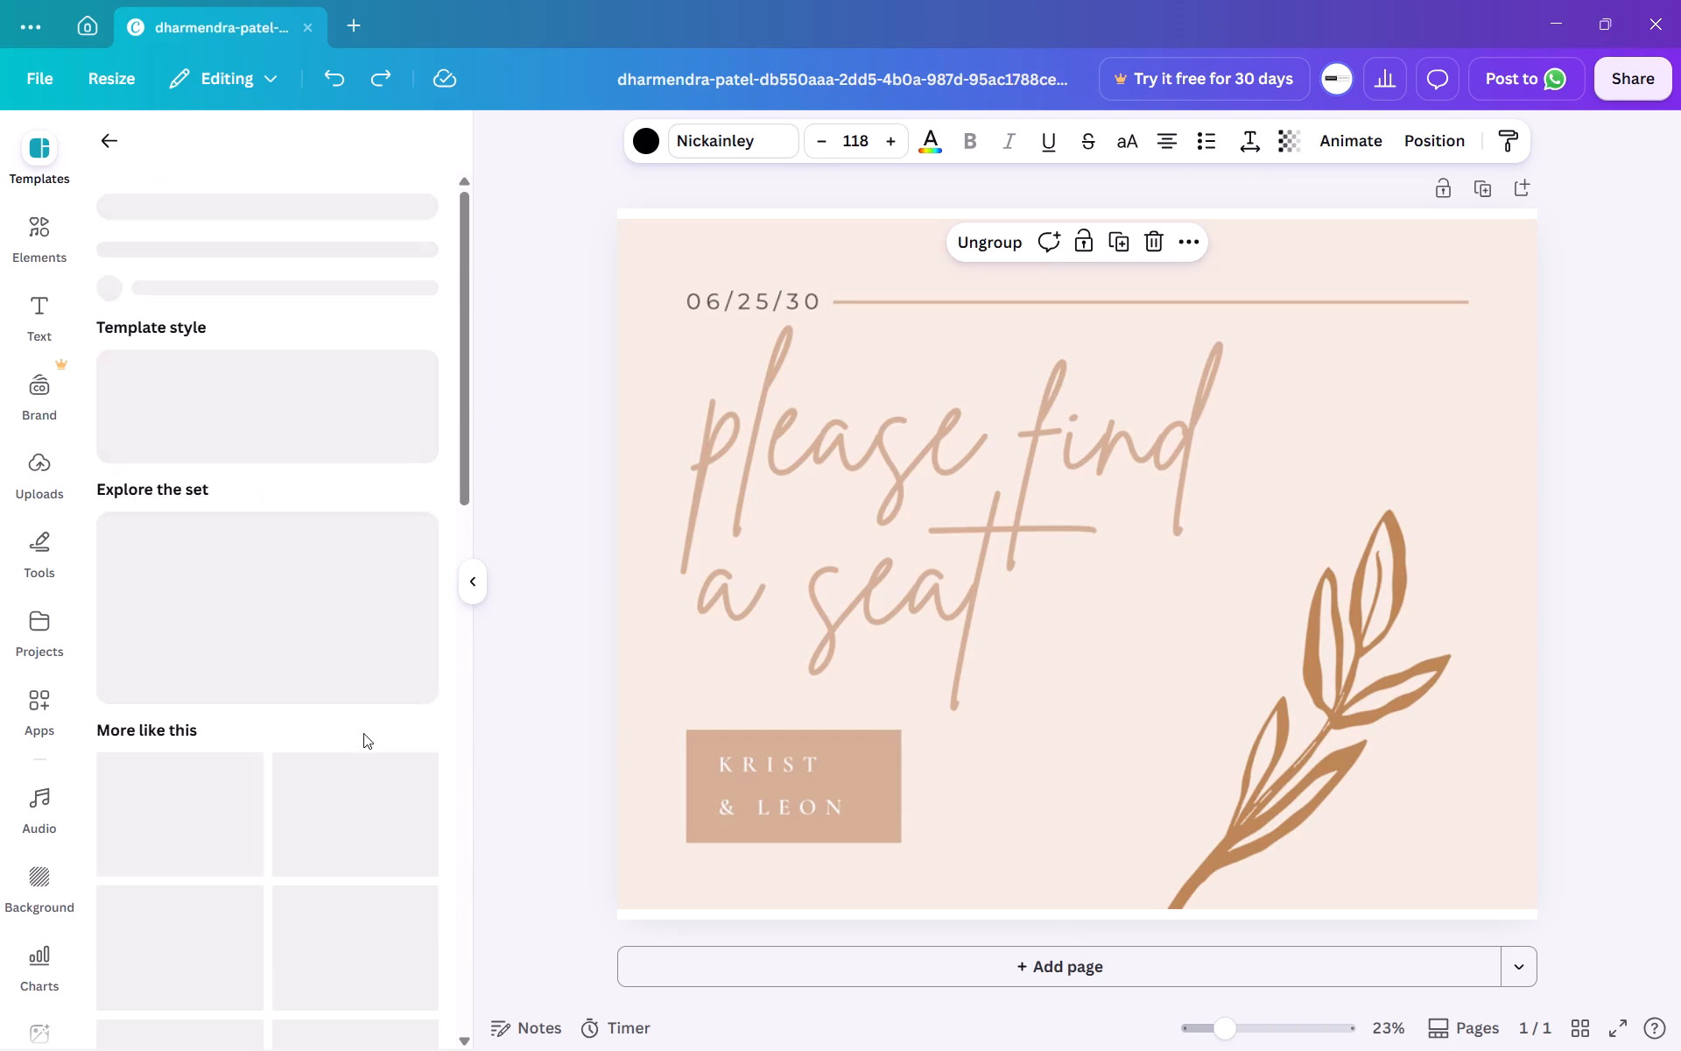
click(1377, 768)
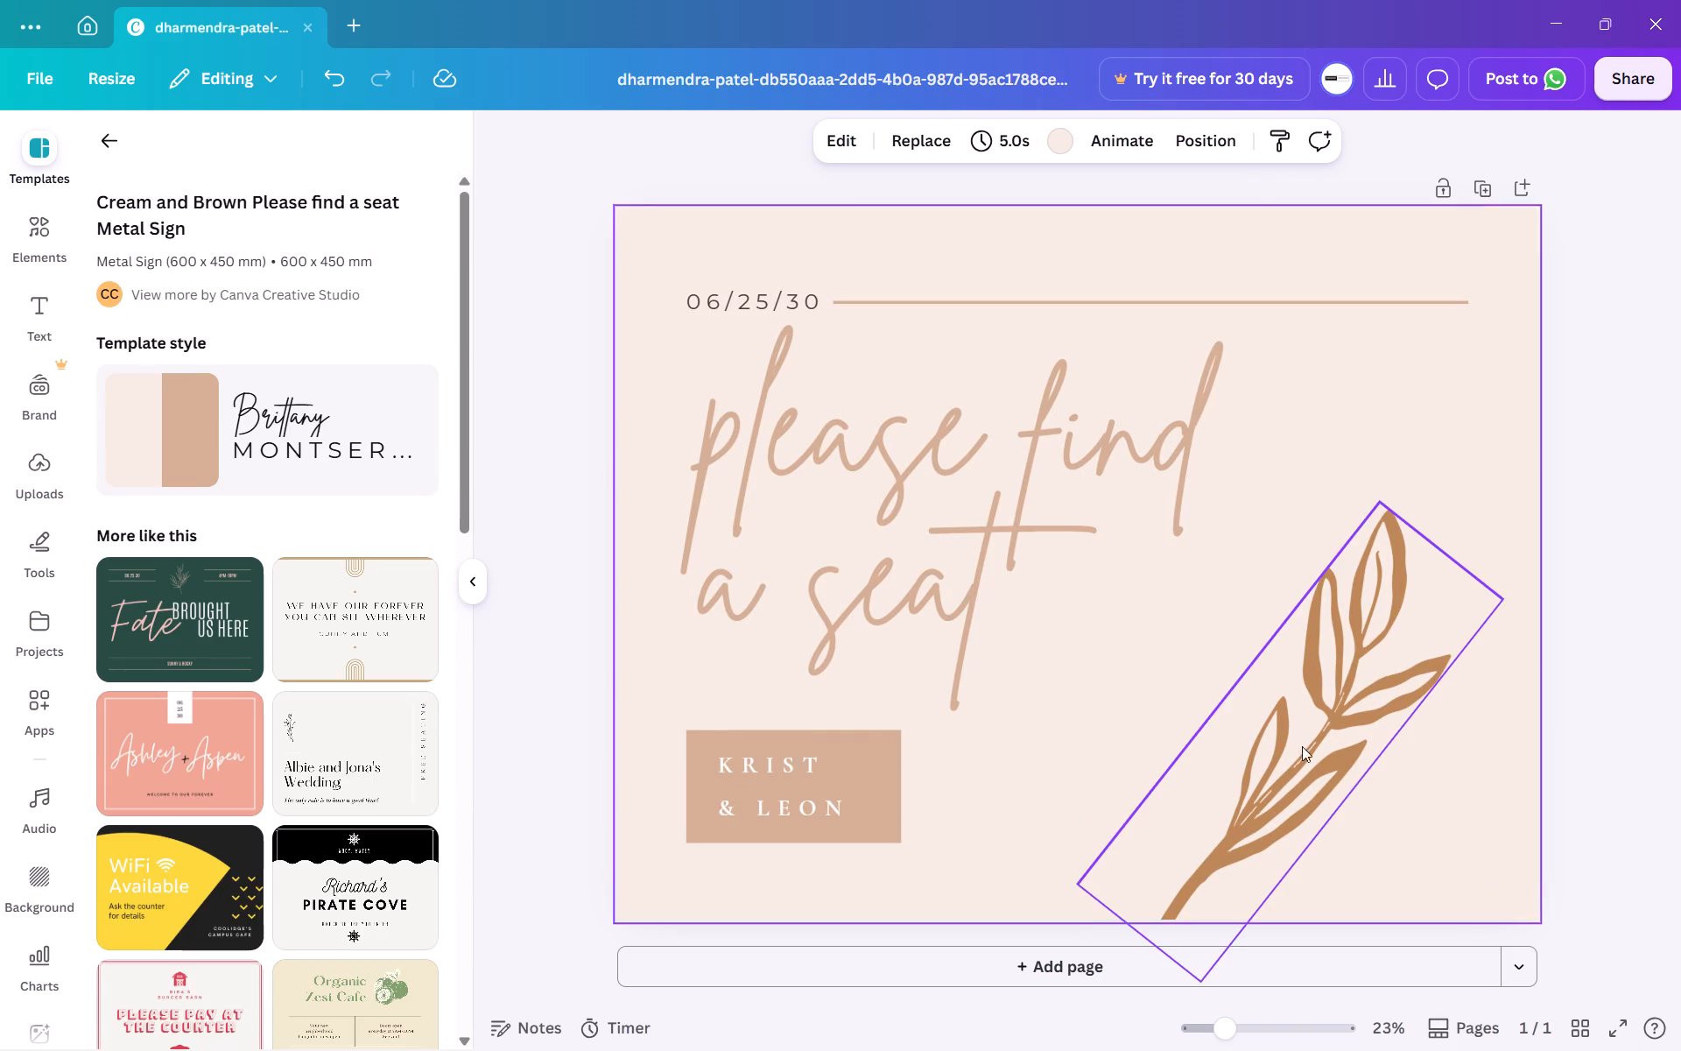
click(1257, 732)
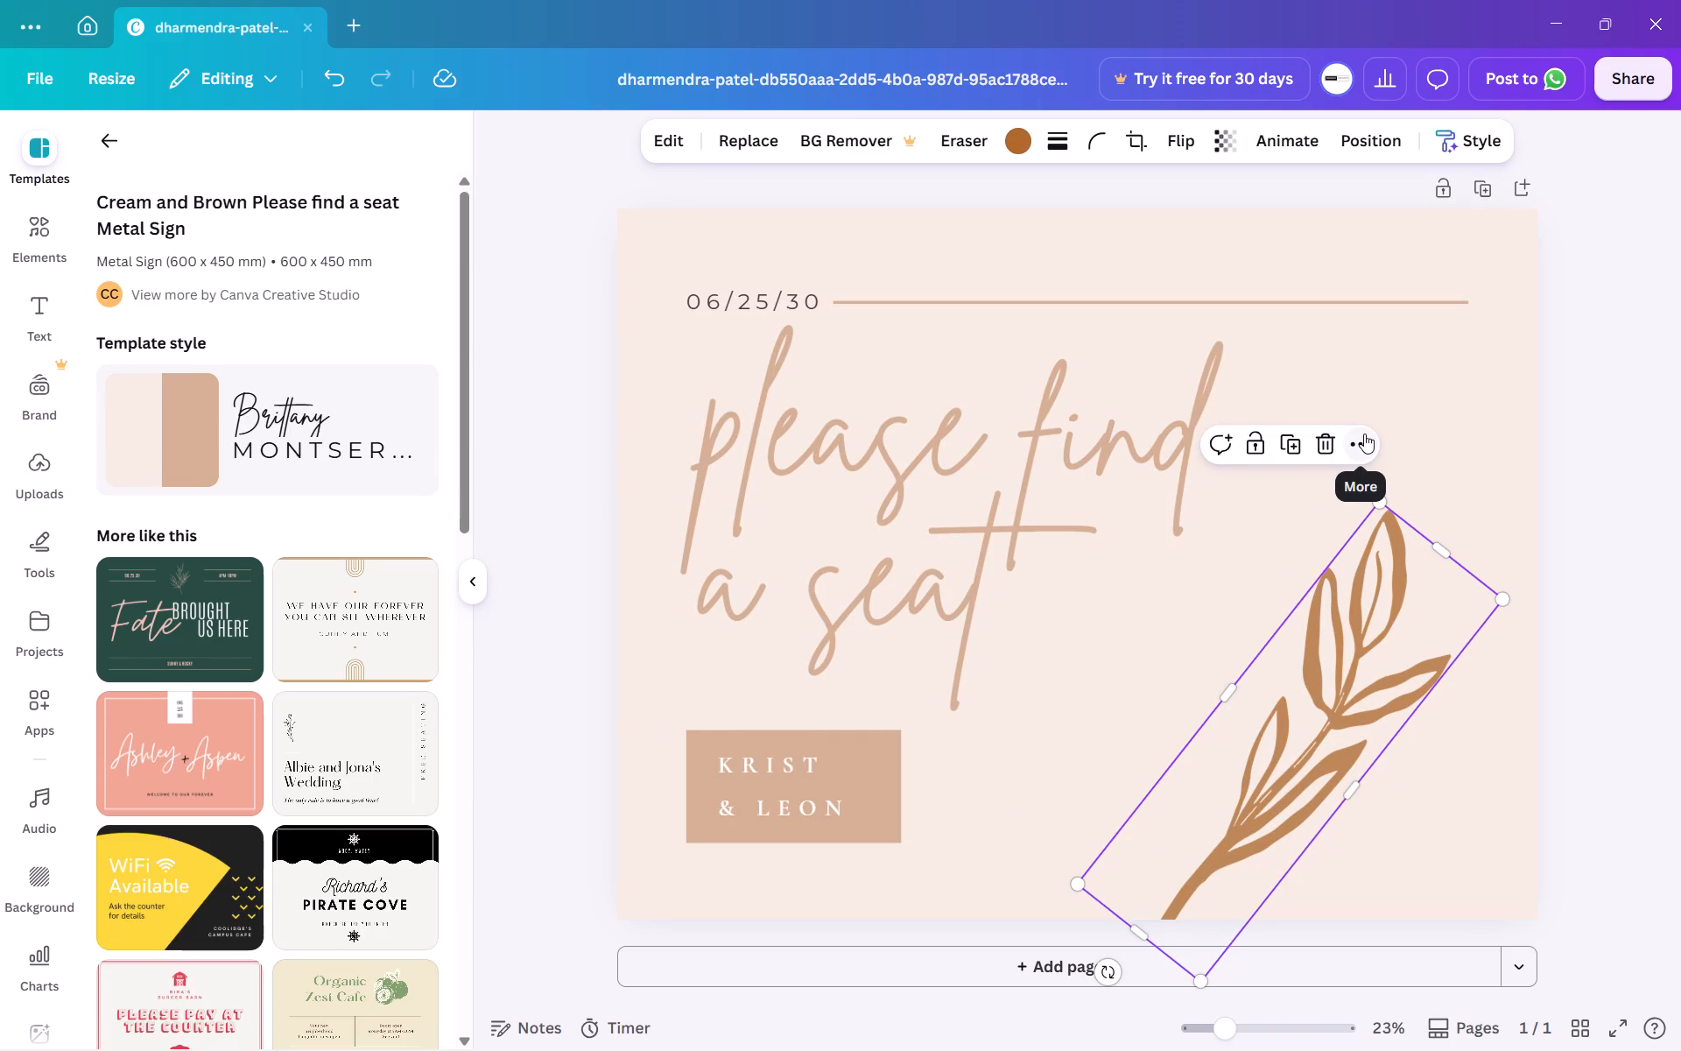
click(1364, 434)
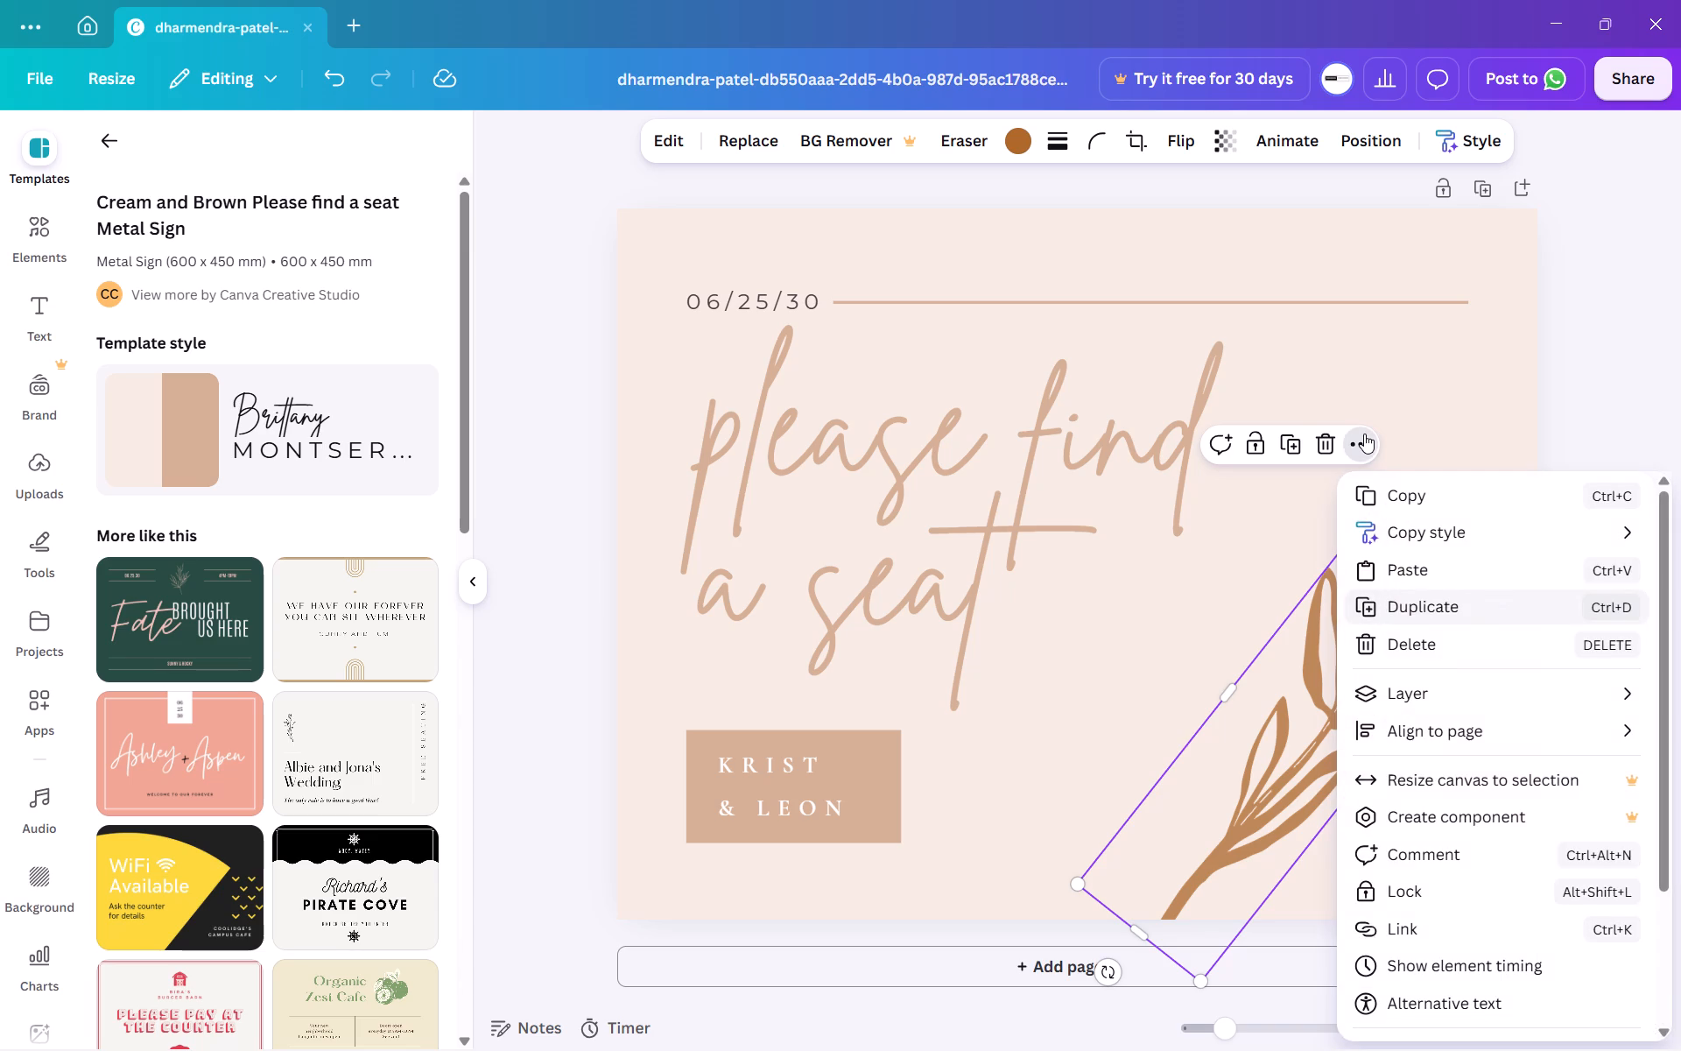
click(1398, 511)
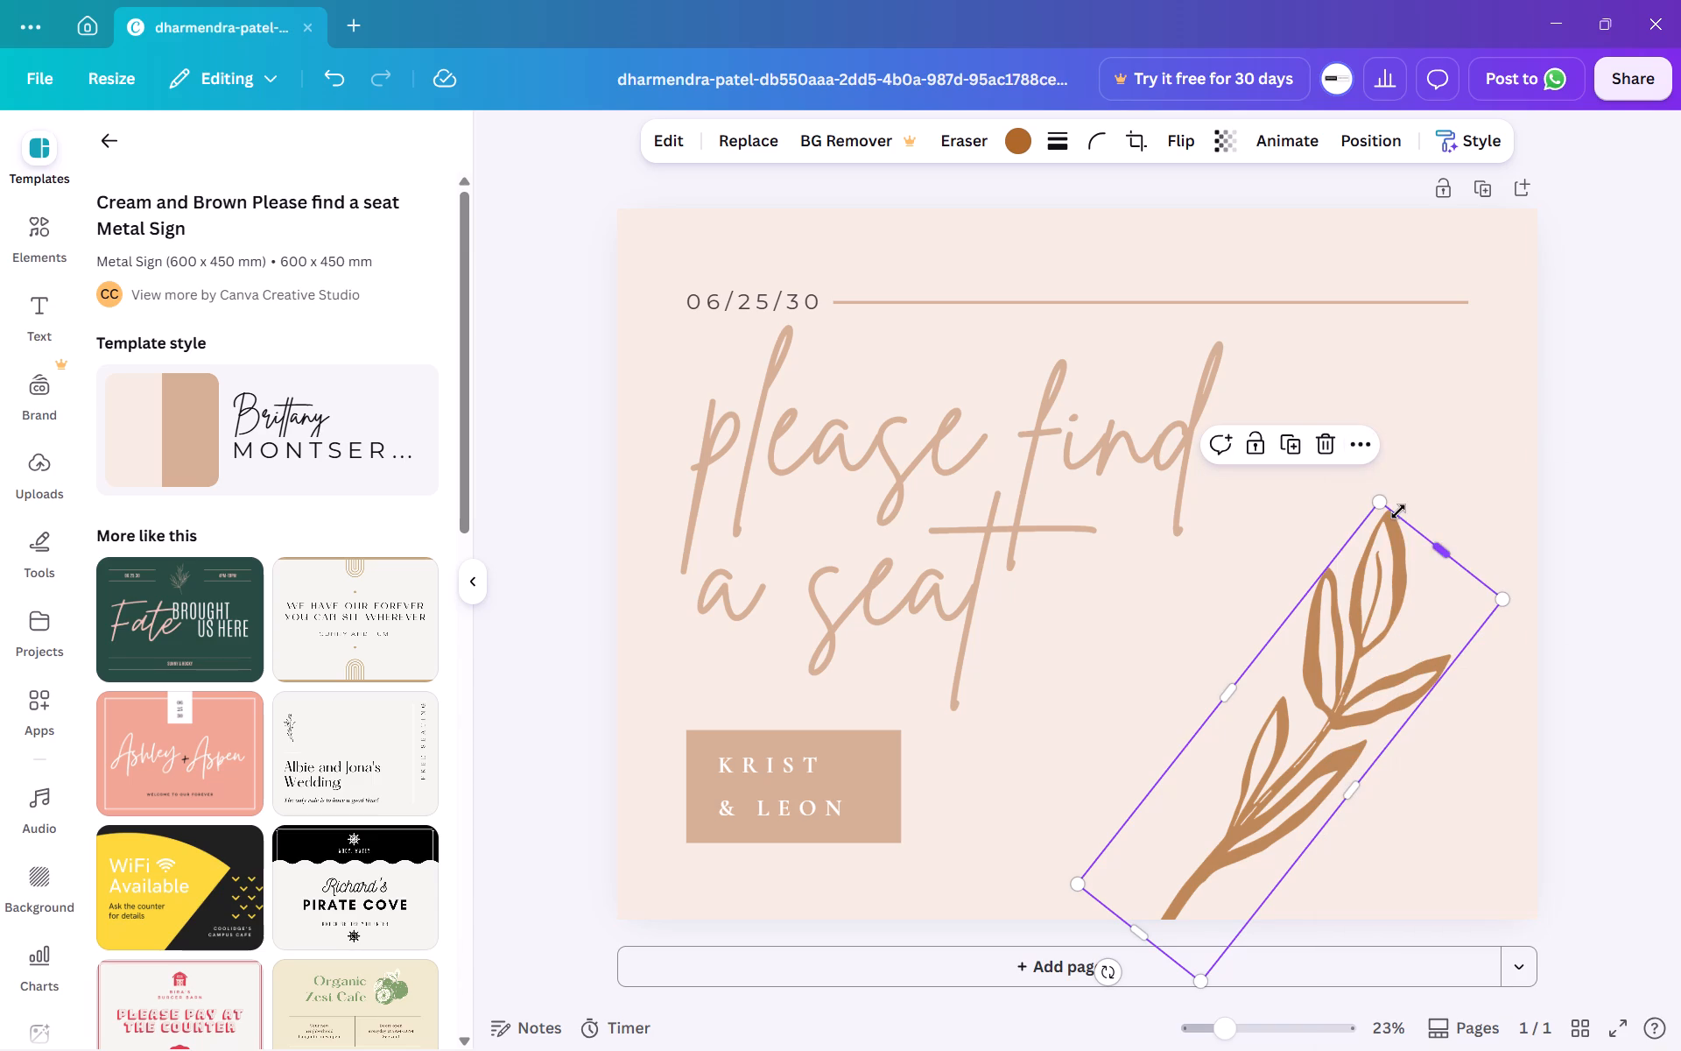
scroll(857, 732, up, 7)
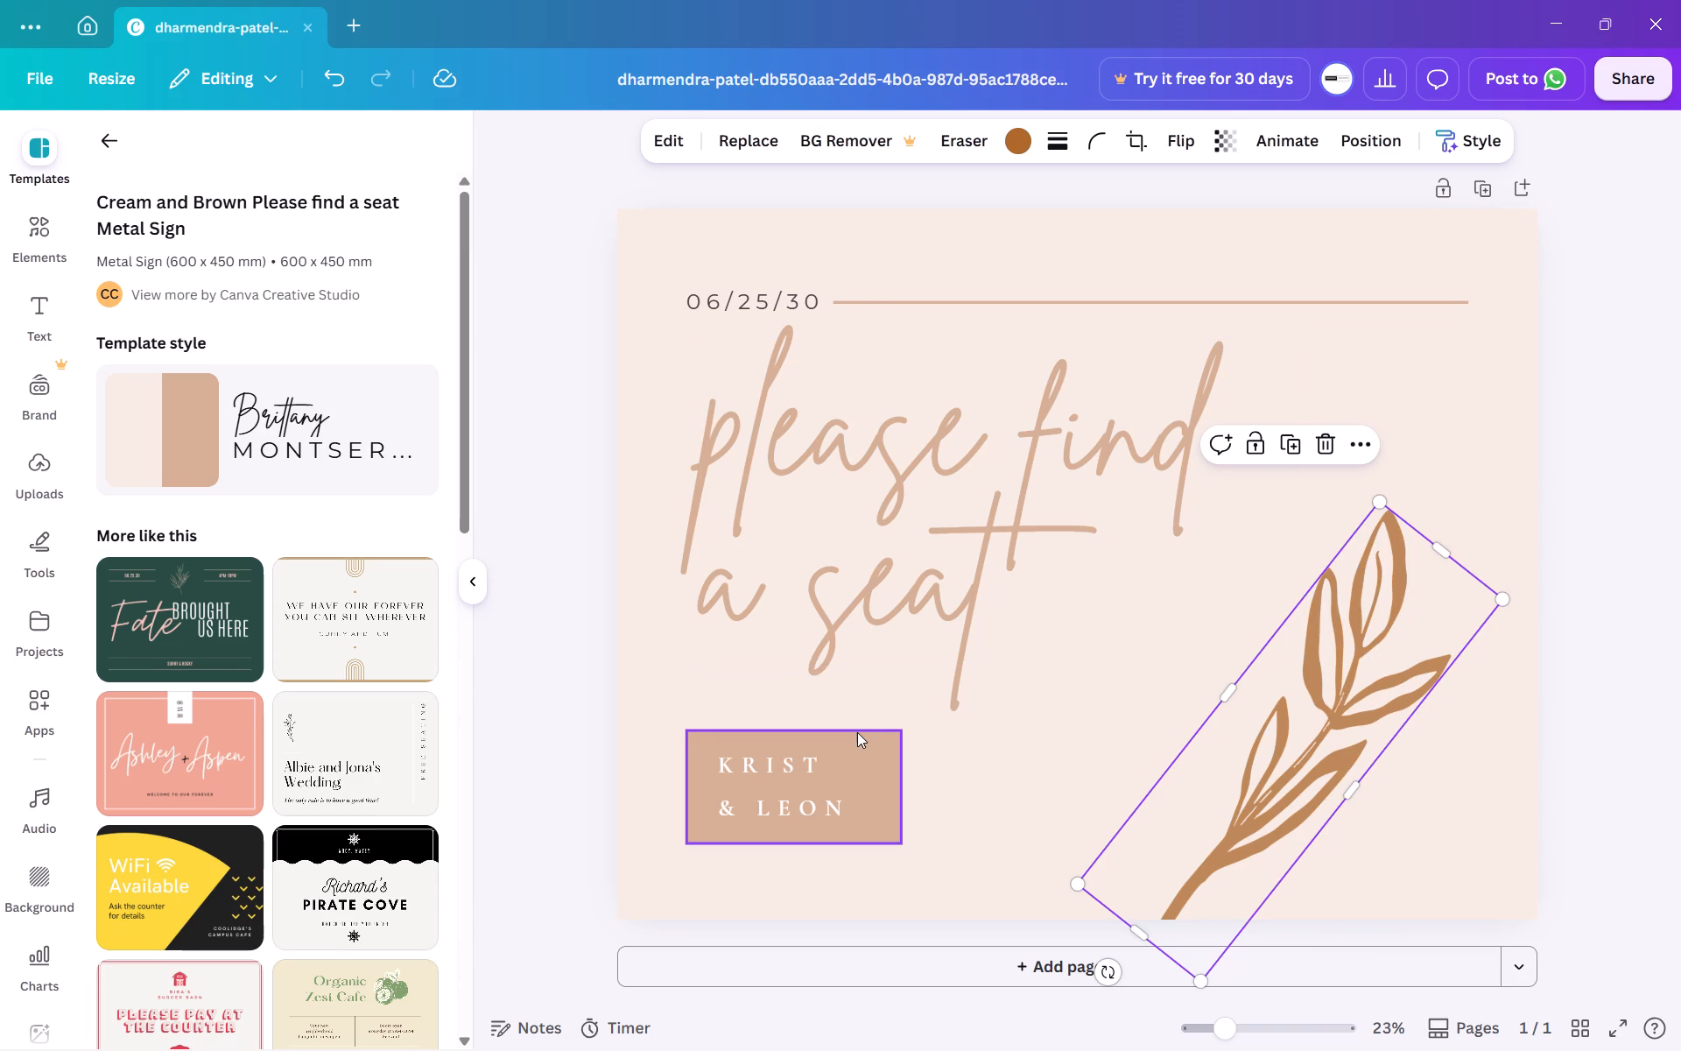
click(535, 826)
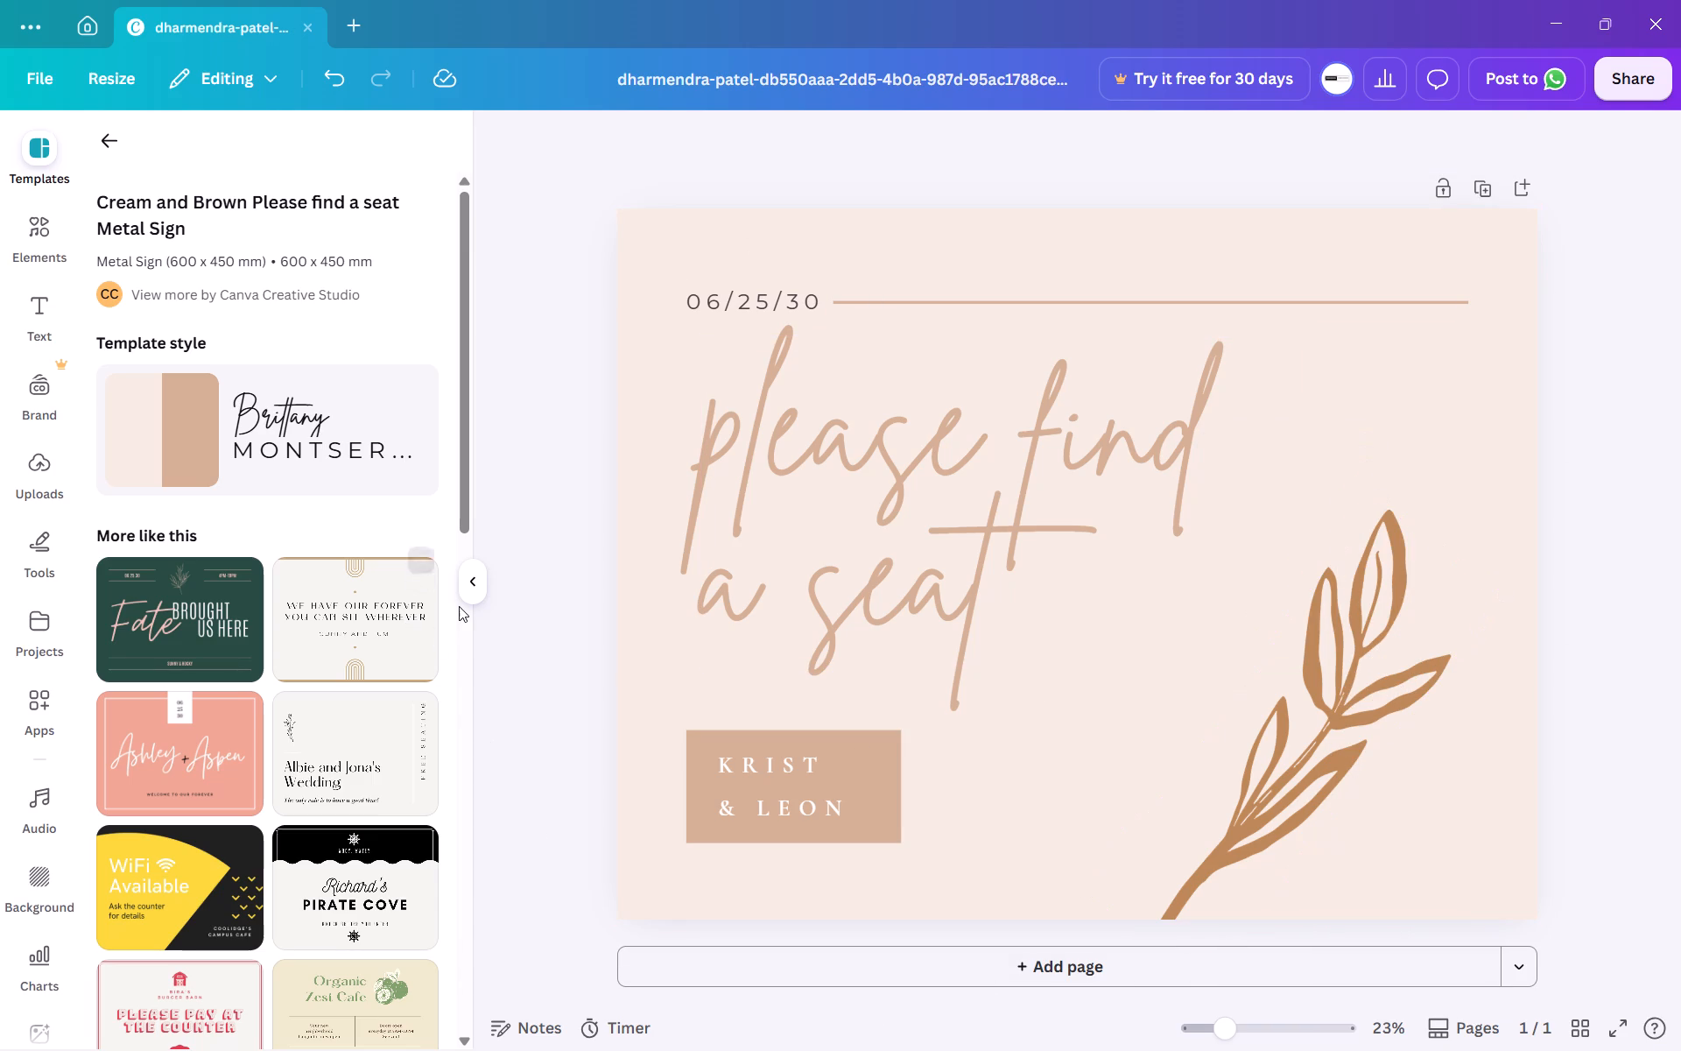
Delete the "please find a seat" heading from the blush template.
click(459, 600)
click(465, 589)
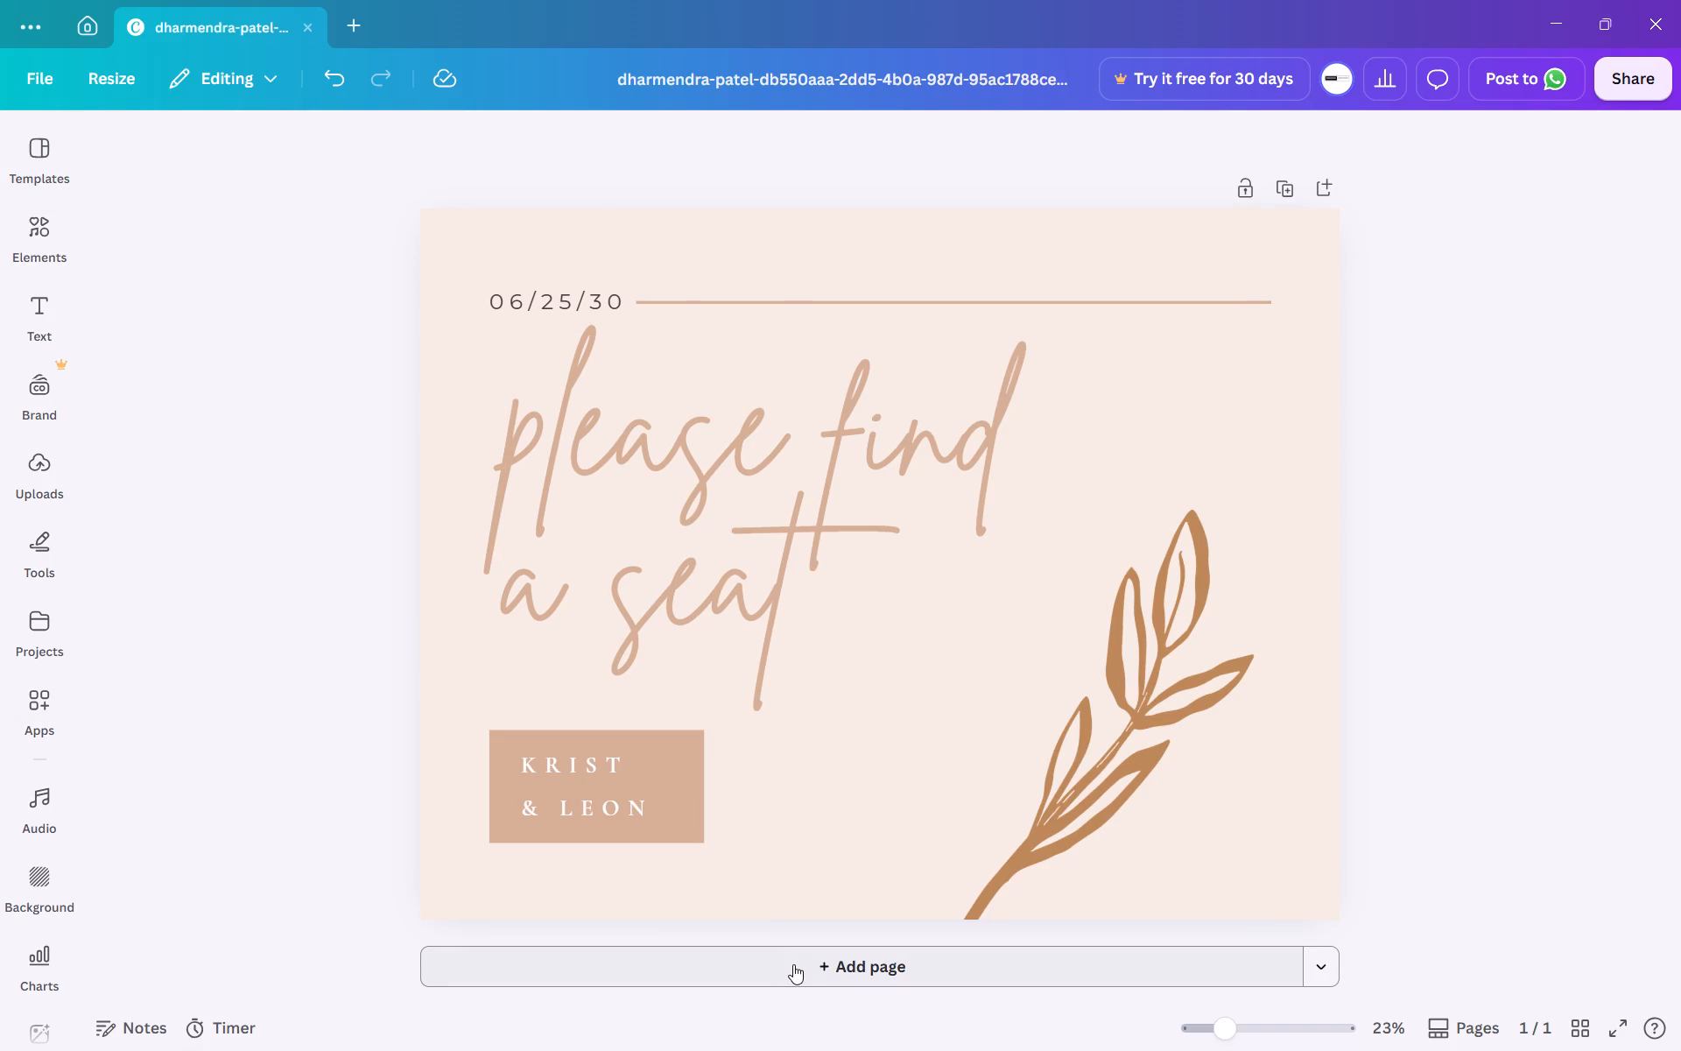
click(675, 497)
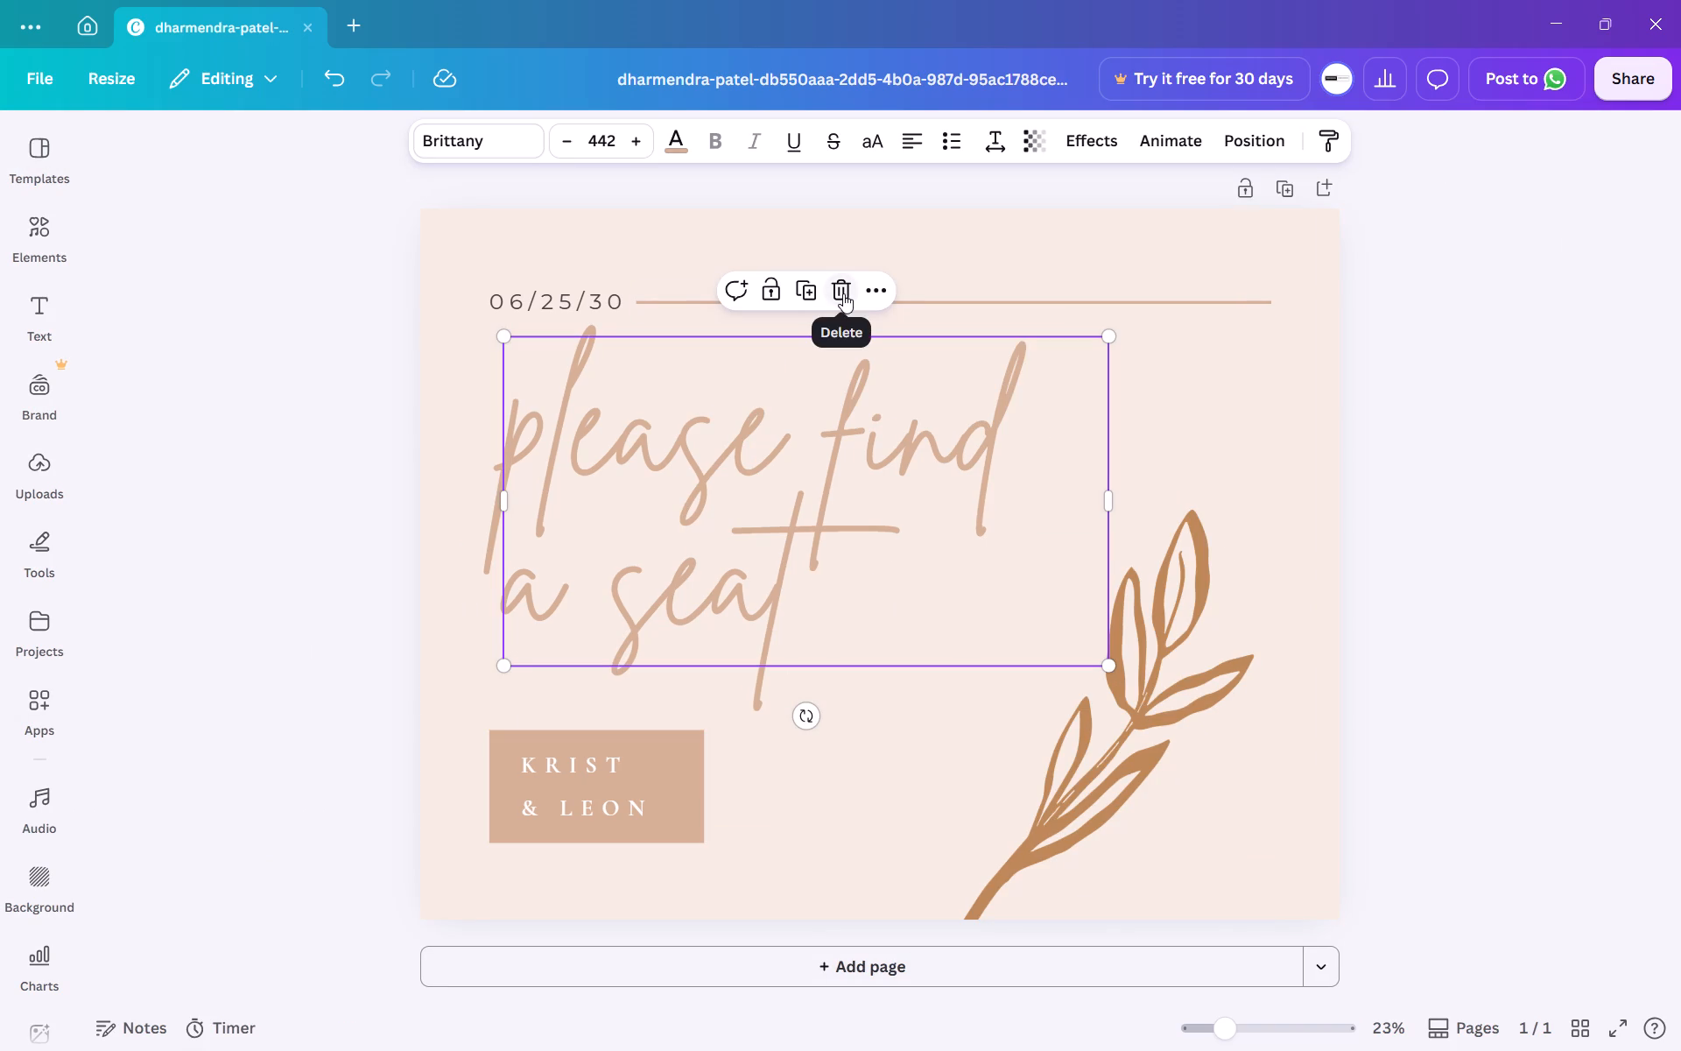
click(843, 293)
click(532, 696)
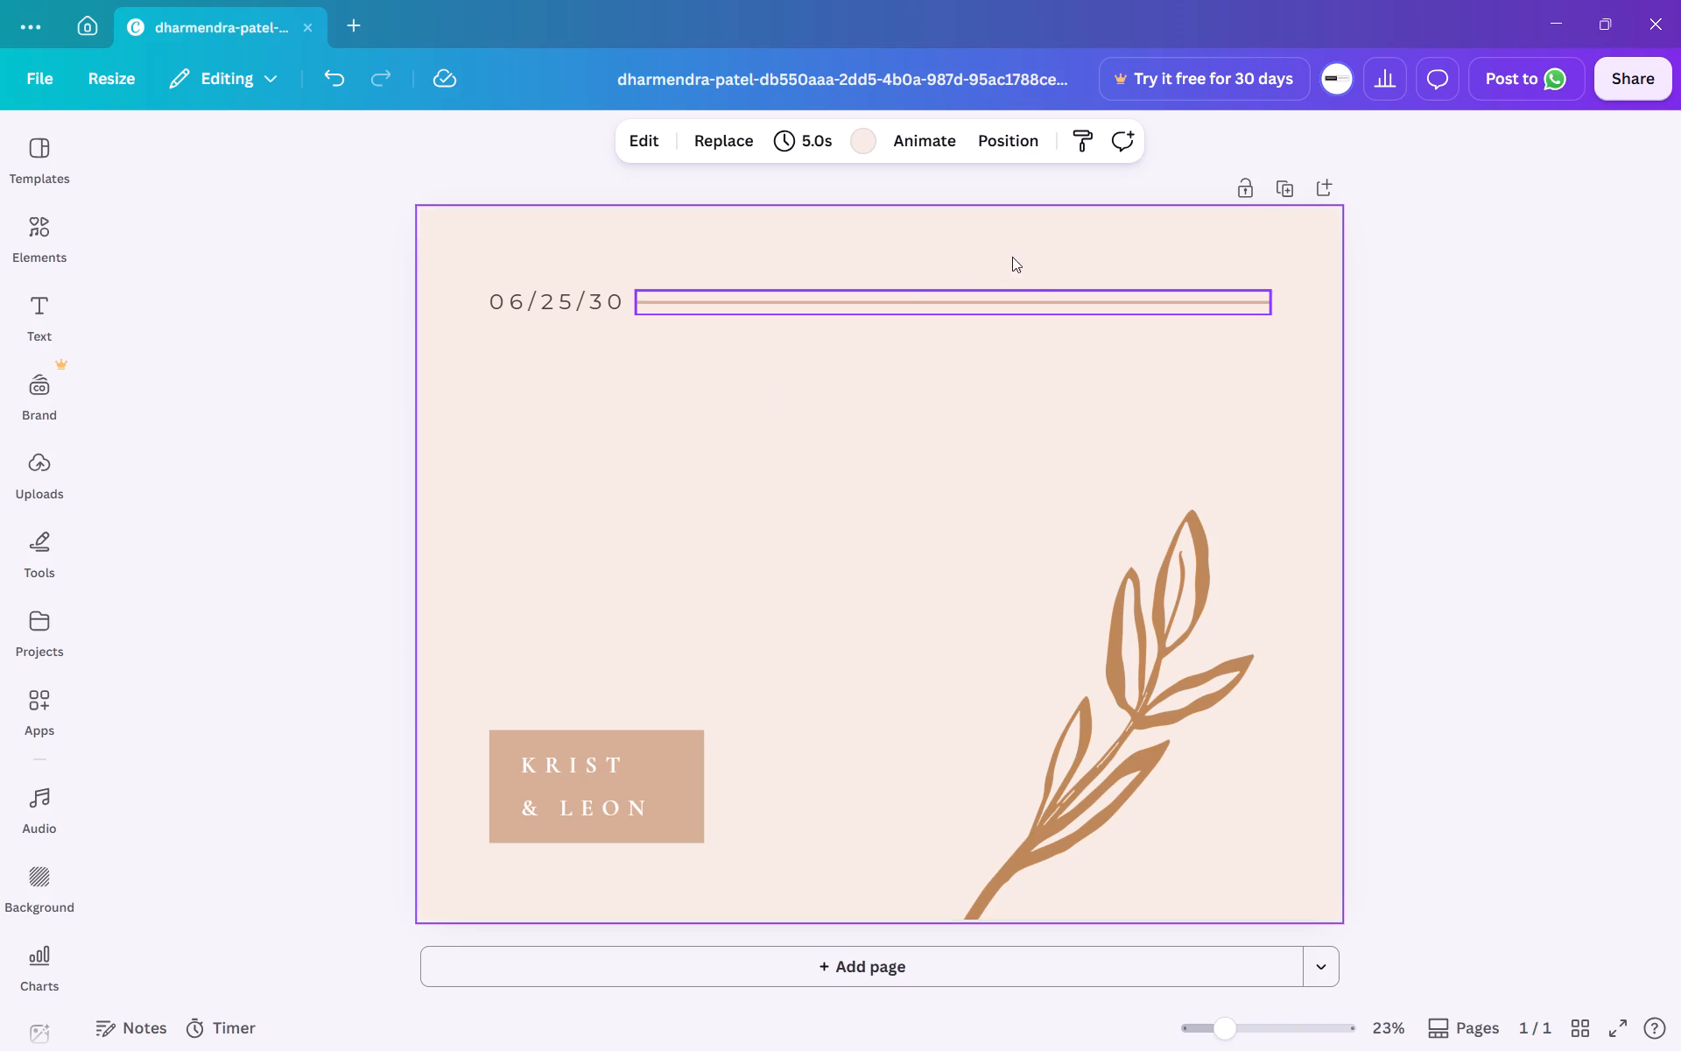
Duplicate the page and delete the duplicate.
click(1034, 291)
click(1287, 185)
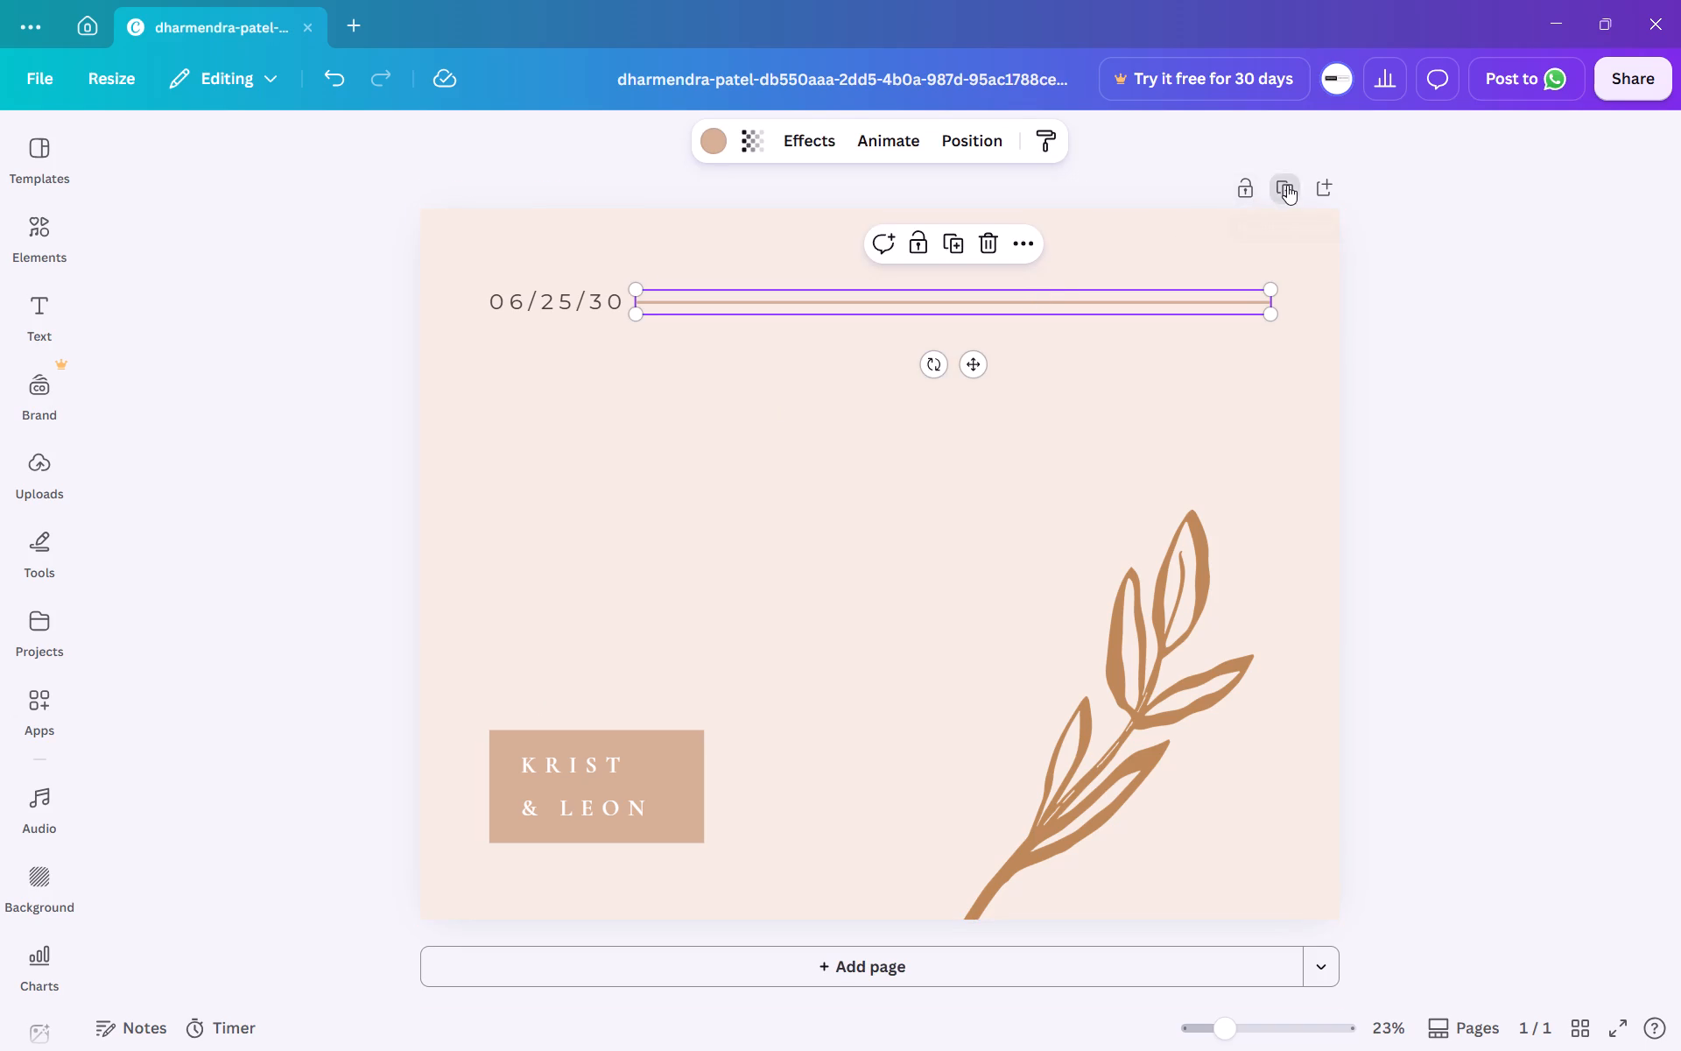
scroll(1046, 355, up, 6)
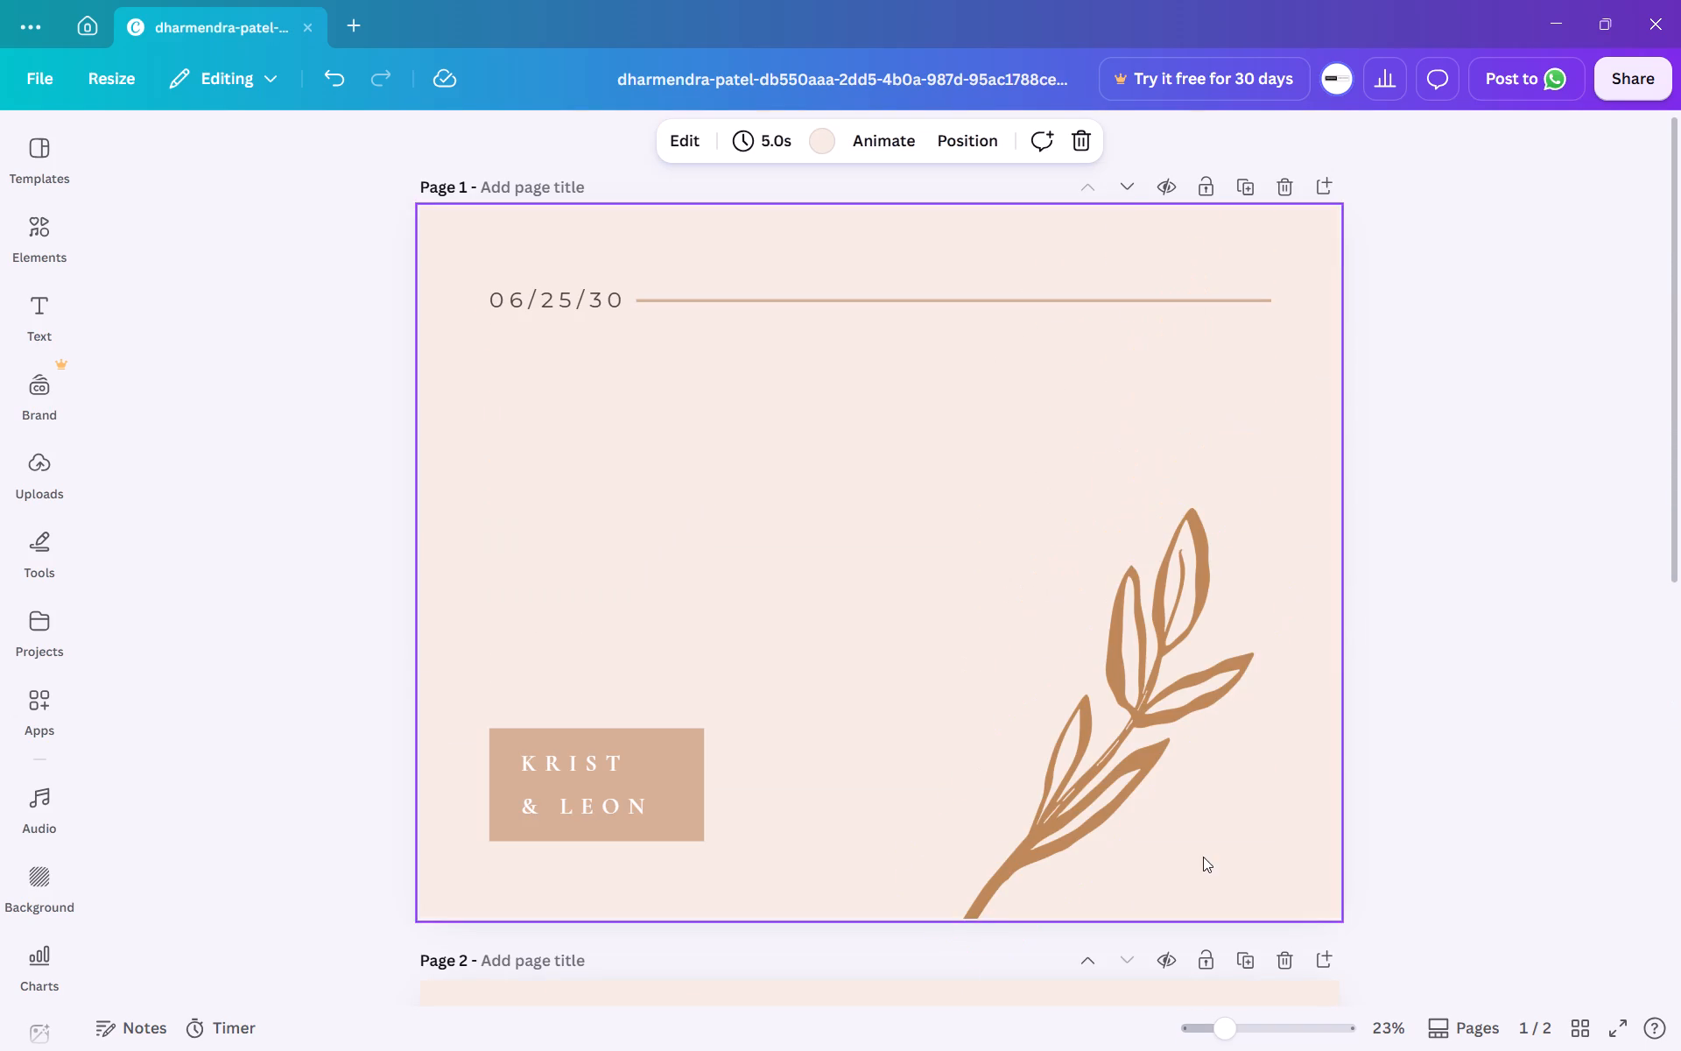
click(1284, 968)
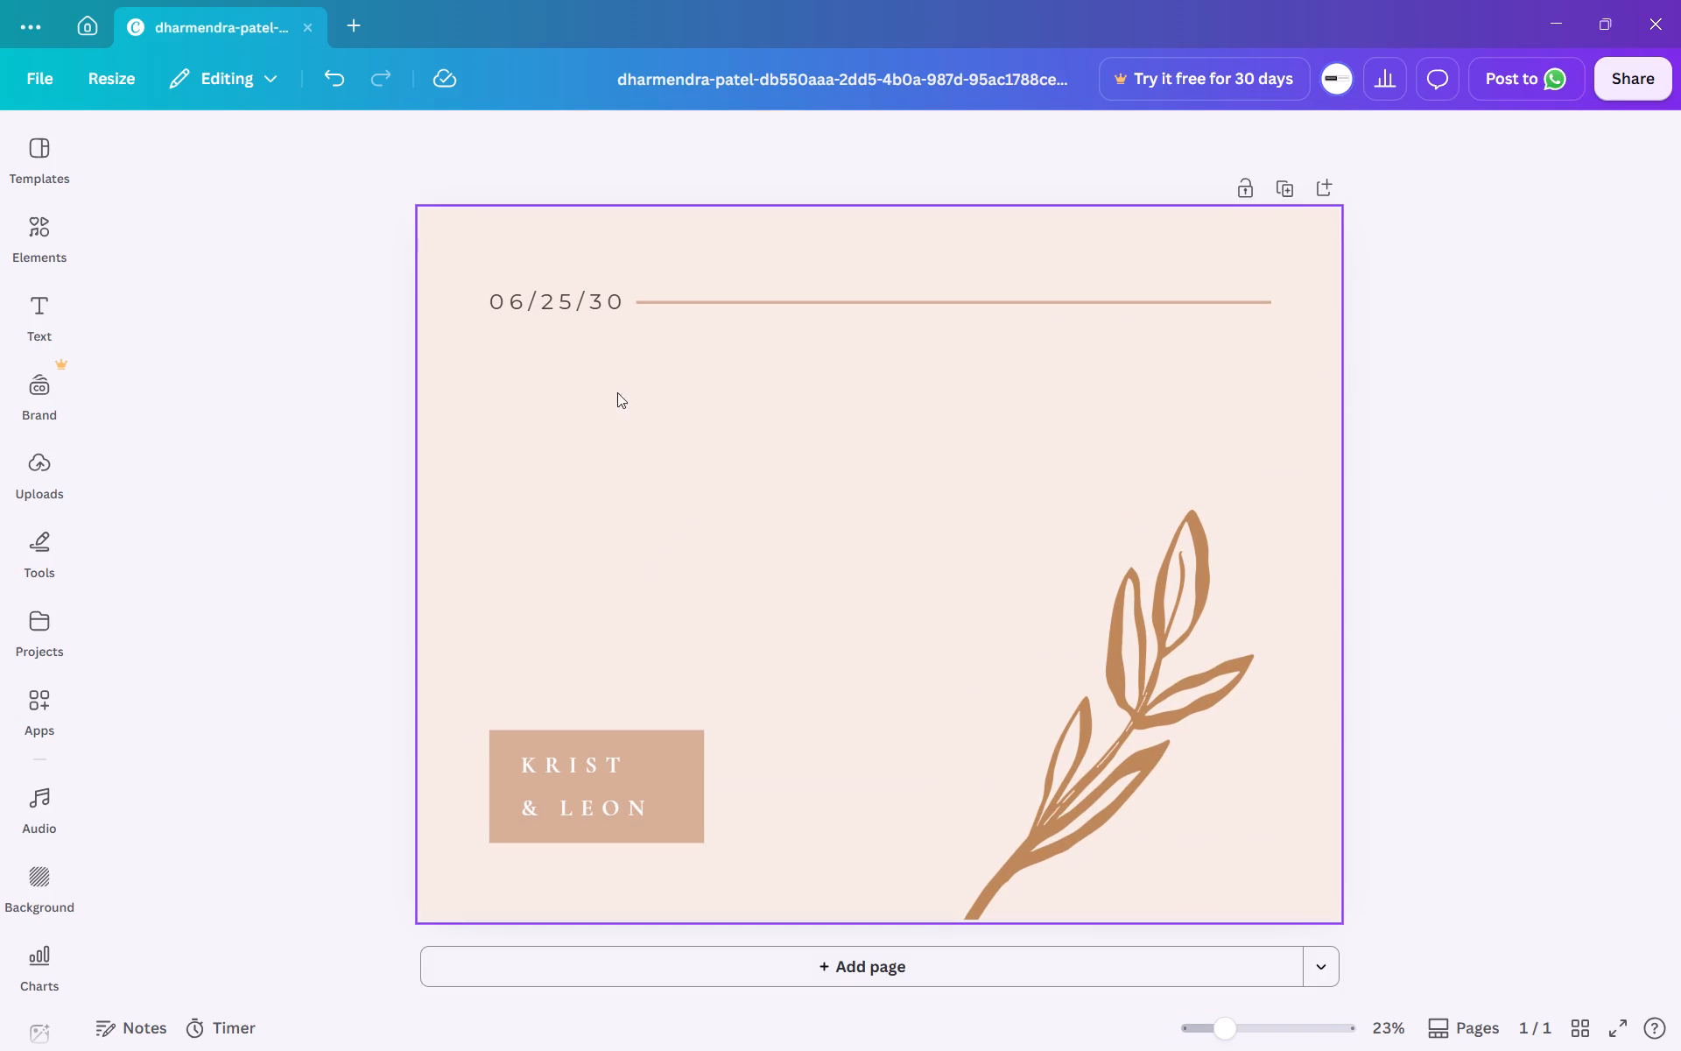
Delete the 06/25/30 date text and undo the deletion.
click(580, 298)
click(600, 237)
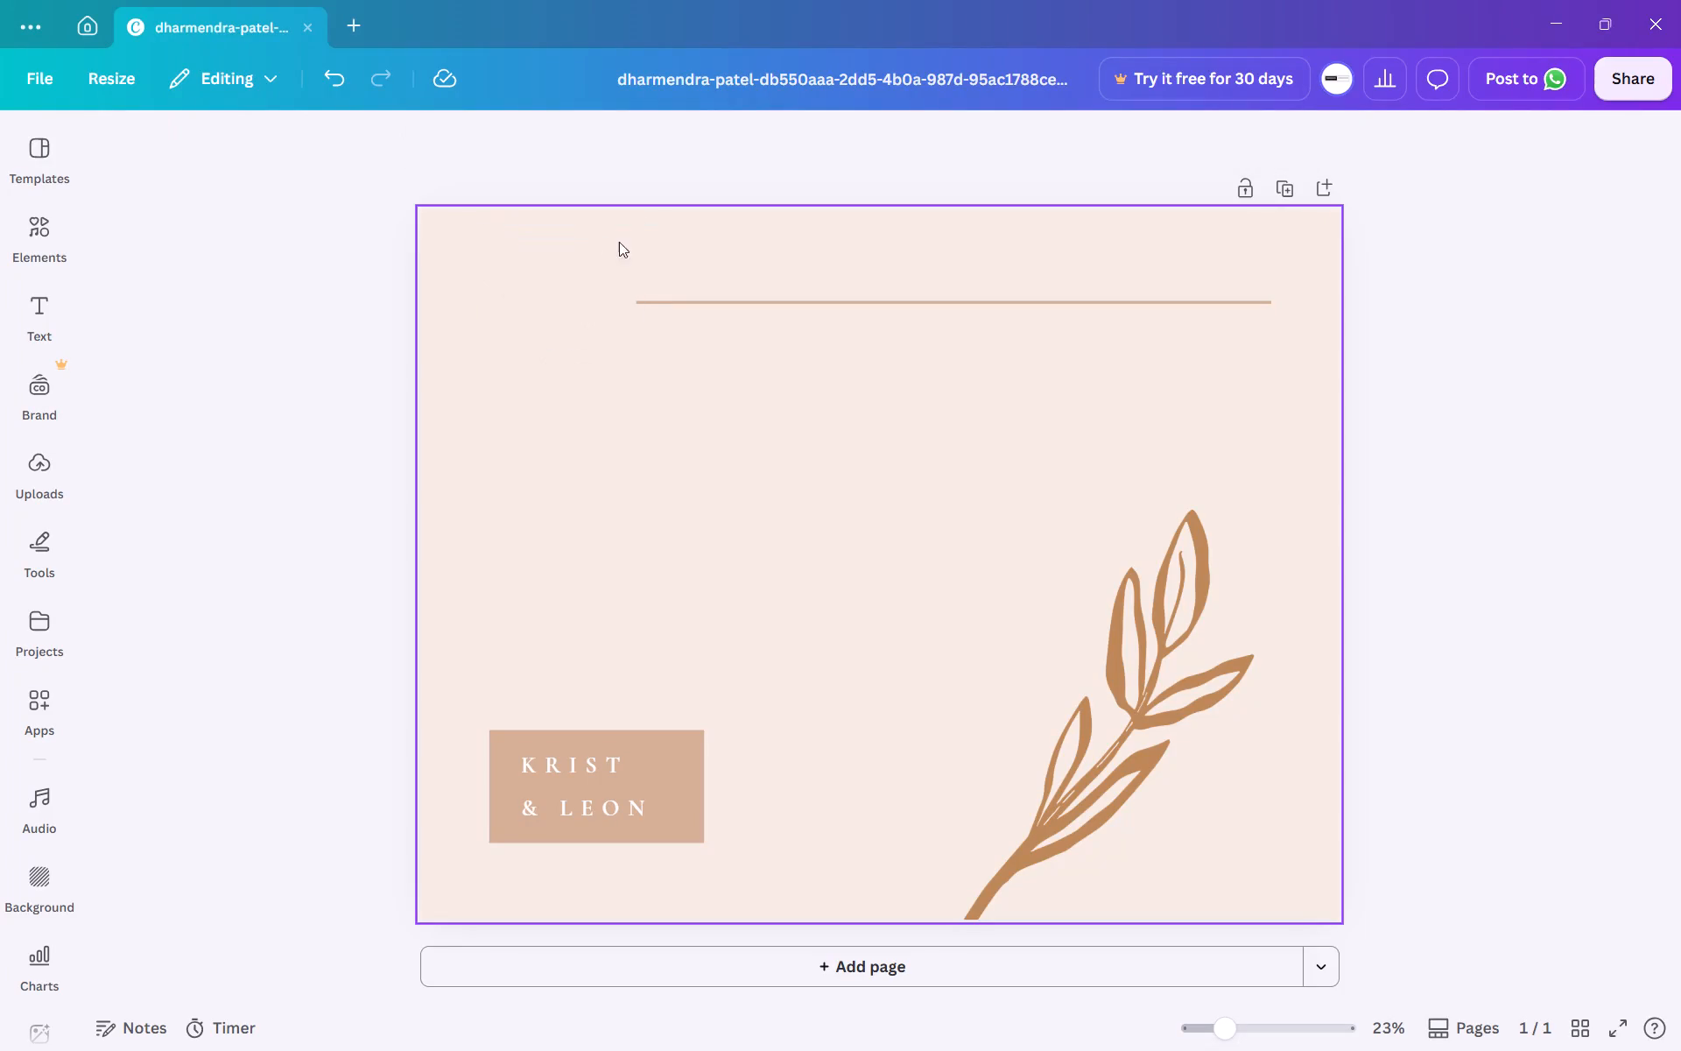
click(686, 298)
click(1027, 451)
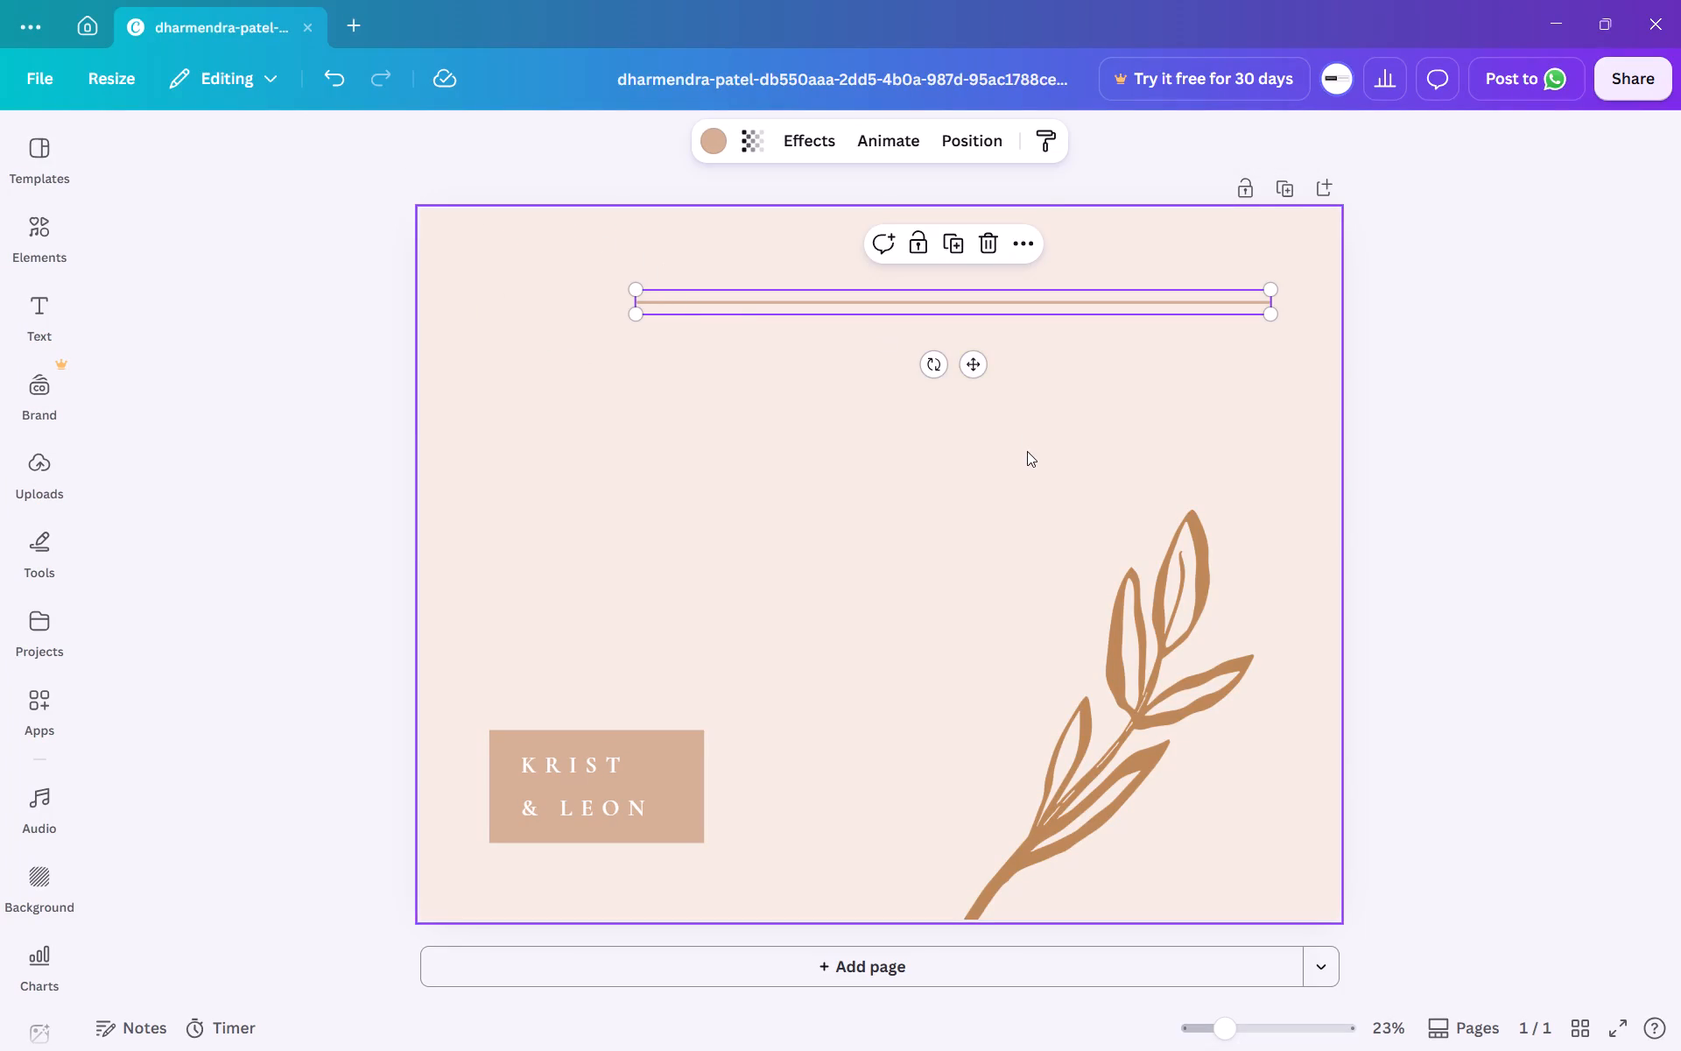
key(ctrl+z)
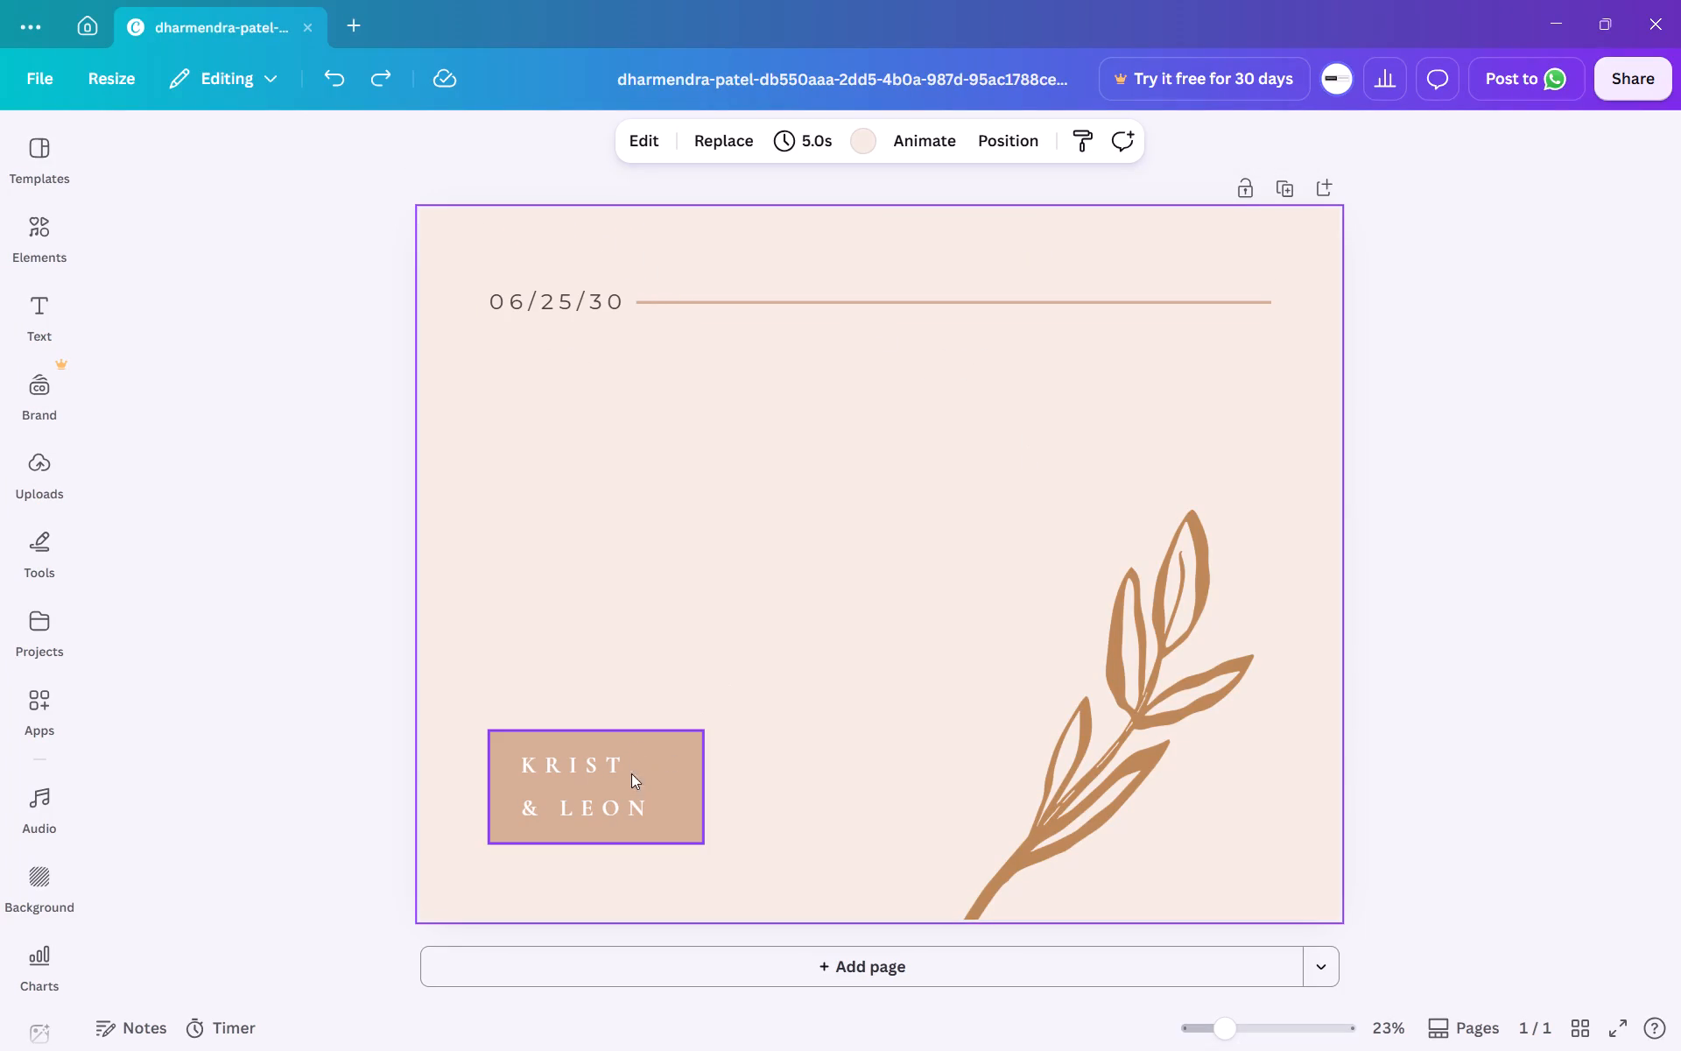
Delete the 06/25/30 date text beside the horizontal line.
click(574, 287)
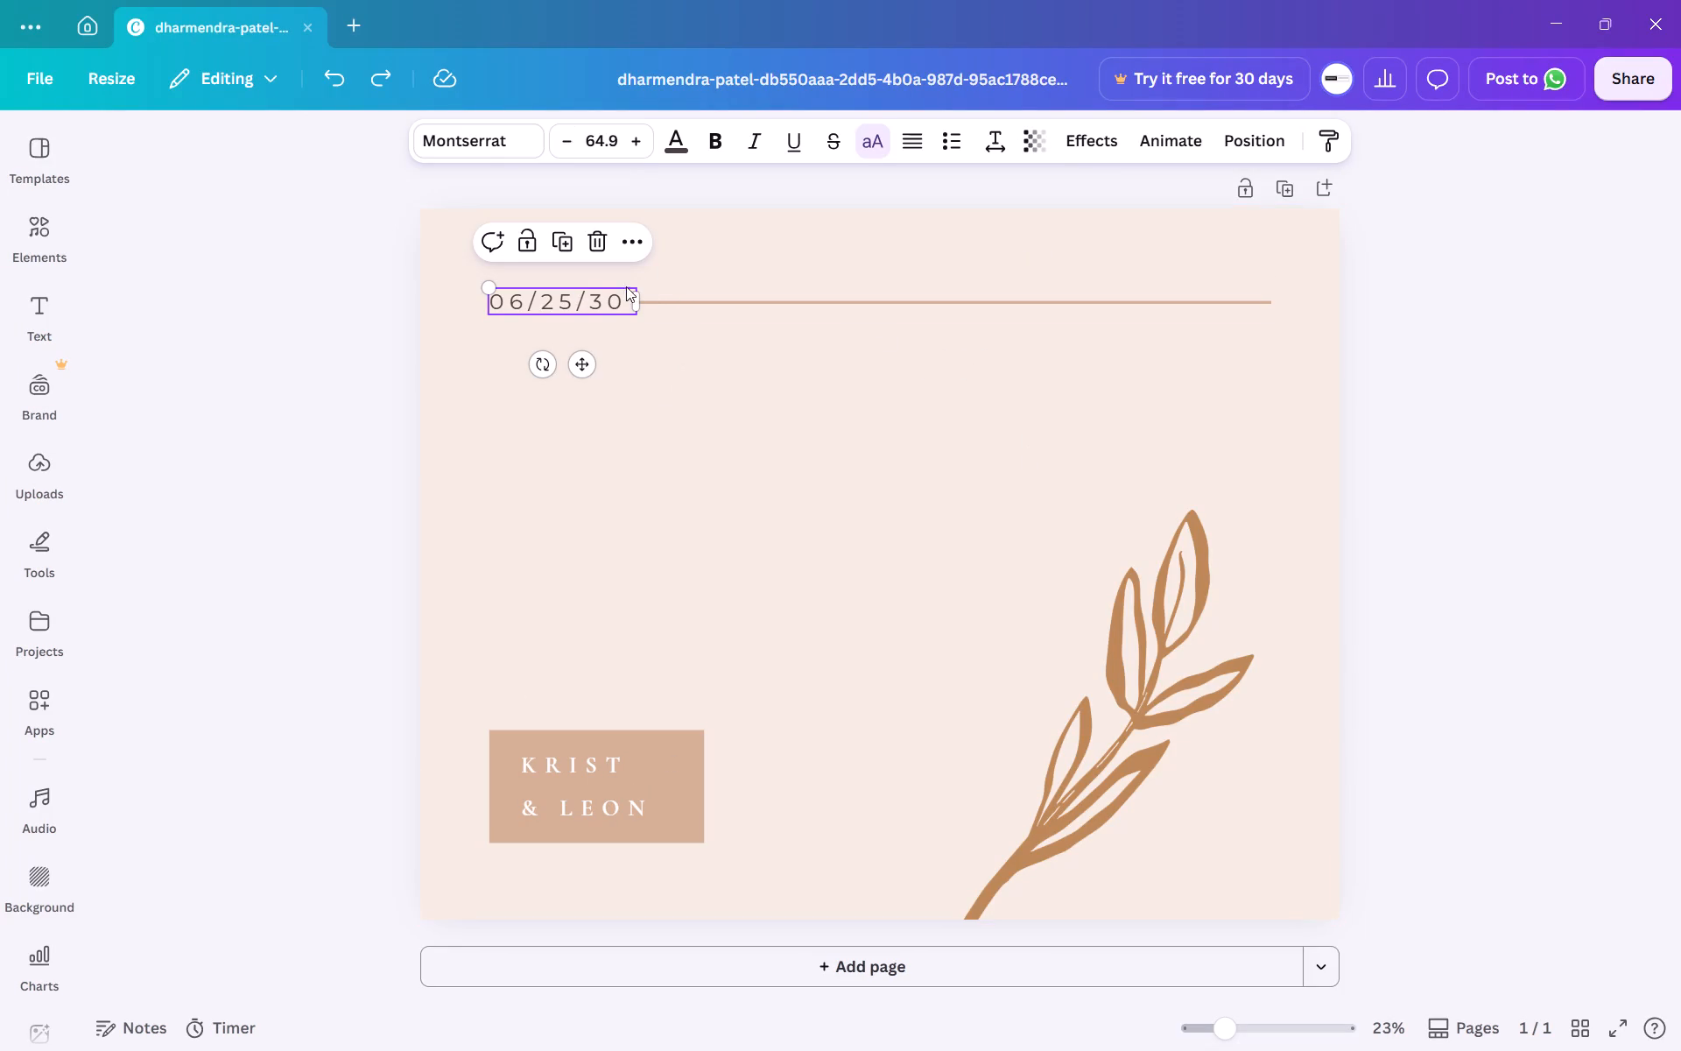
click(601, 247)
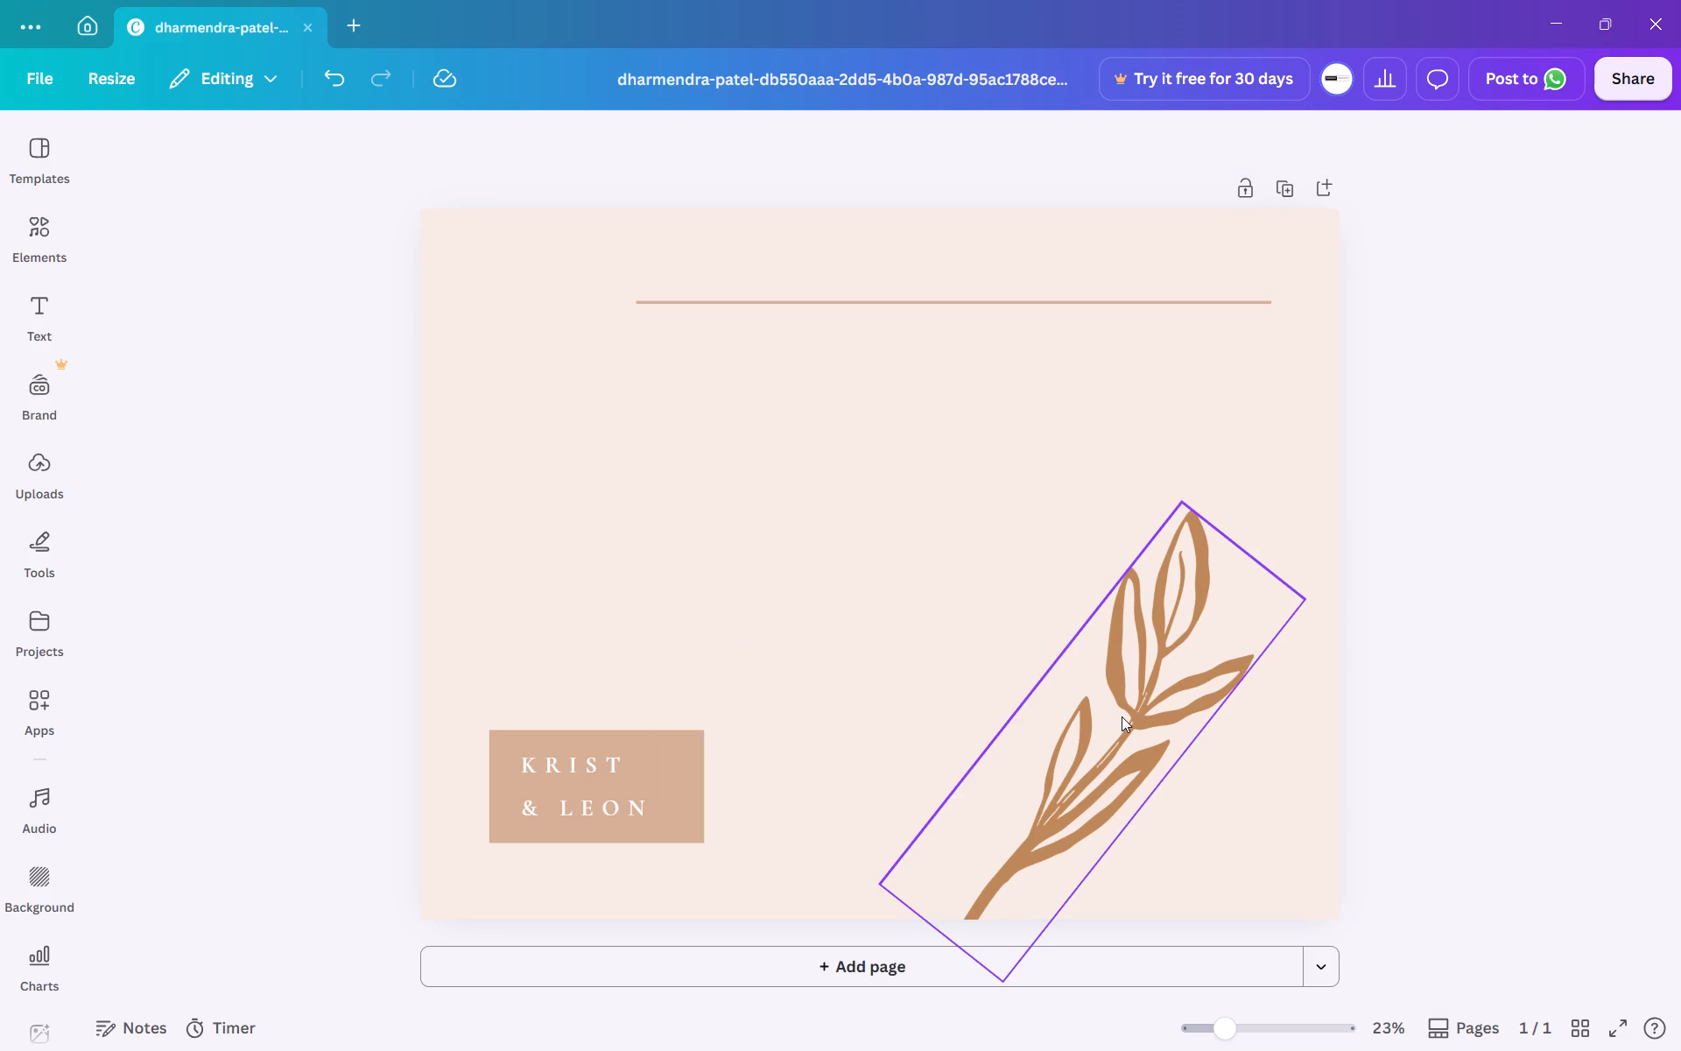
click(1122, 716)
click(728, 521)
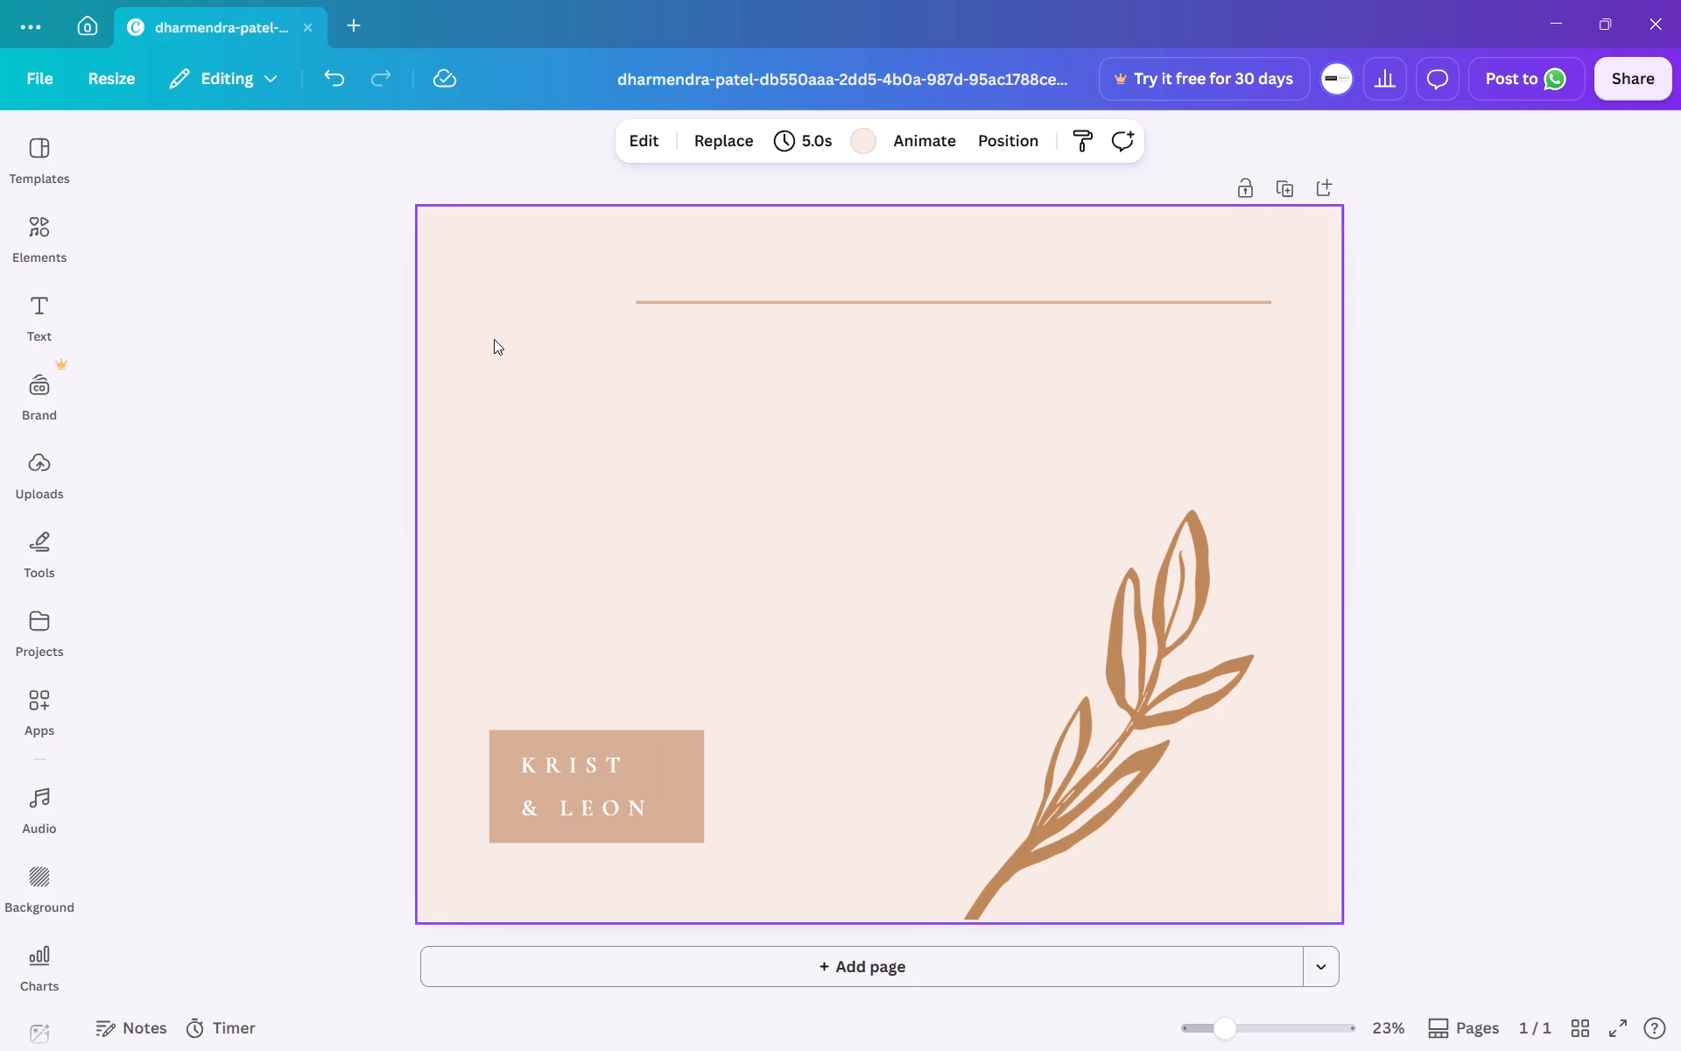
Search the elements for "circle" and add the basic circle shape to the page.
click(53, 239)
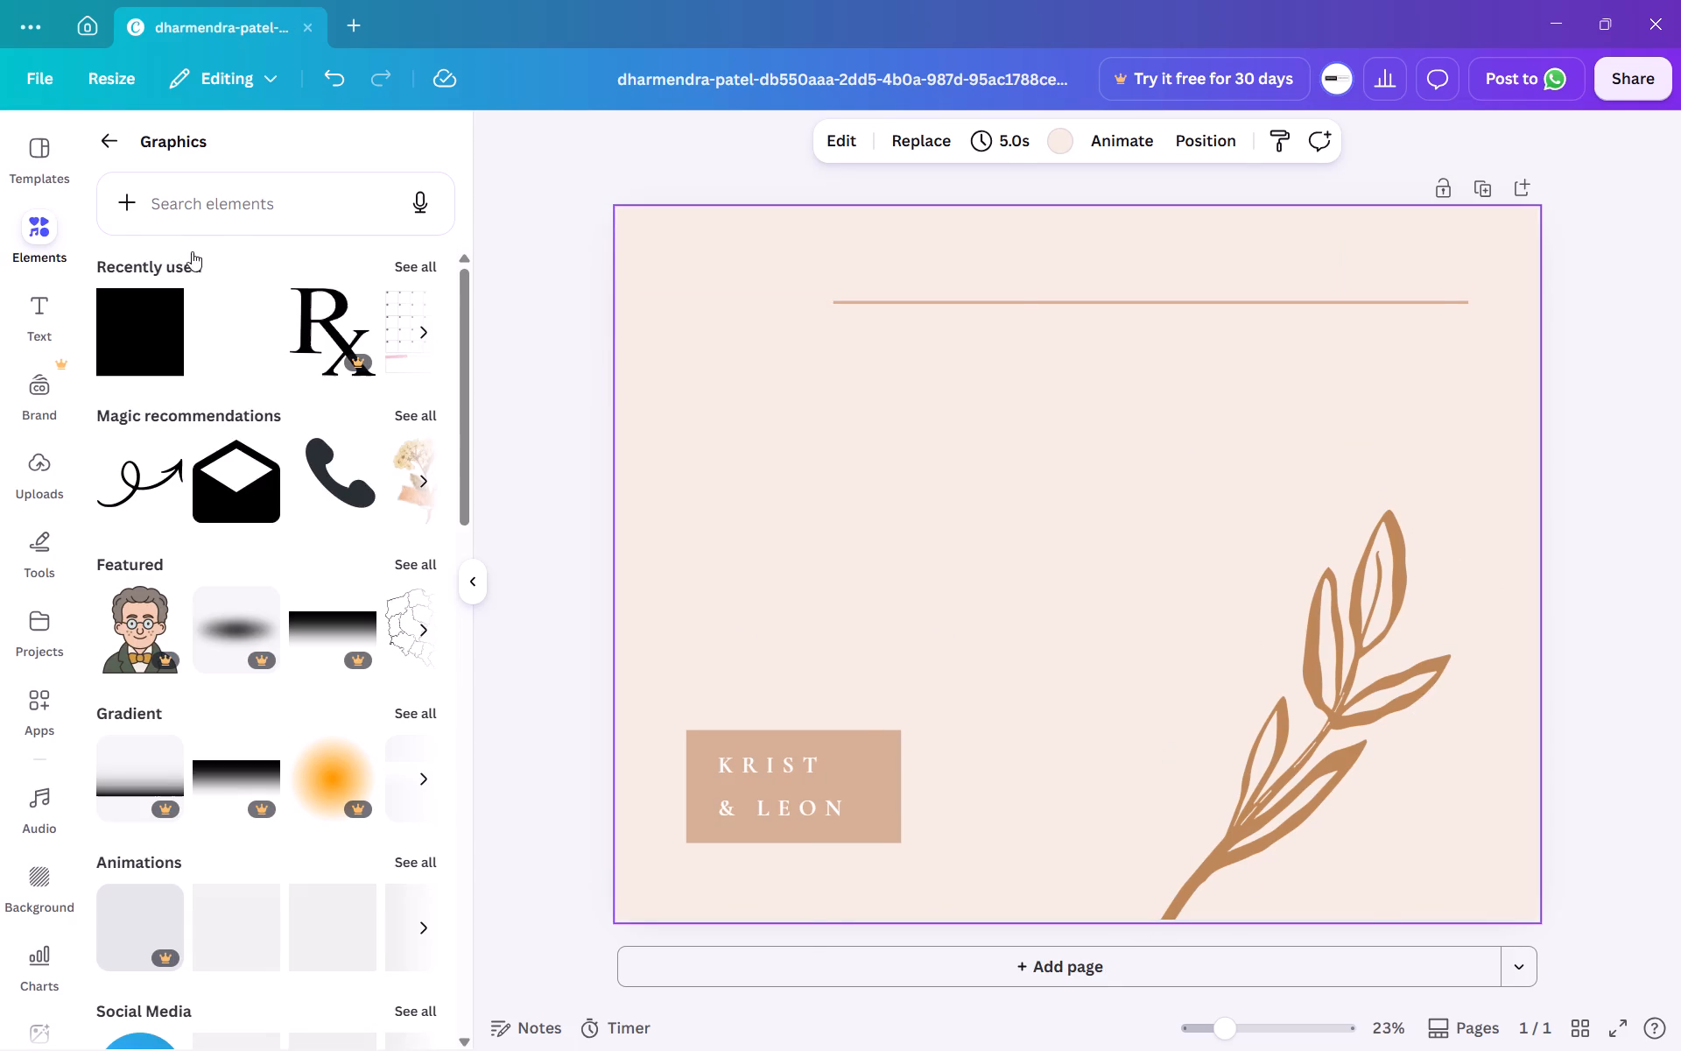
click(239, 204)
text(circle)
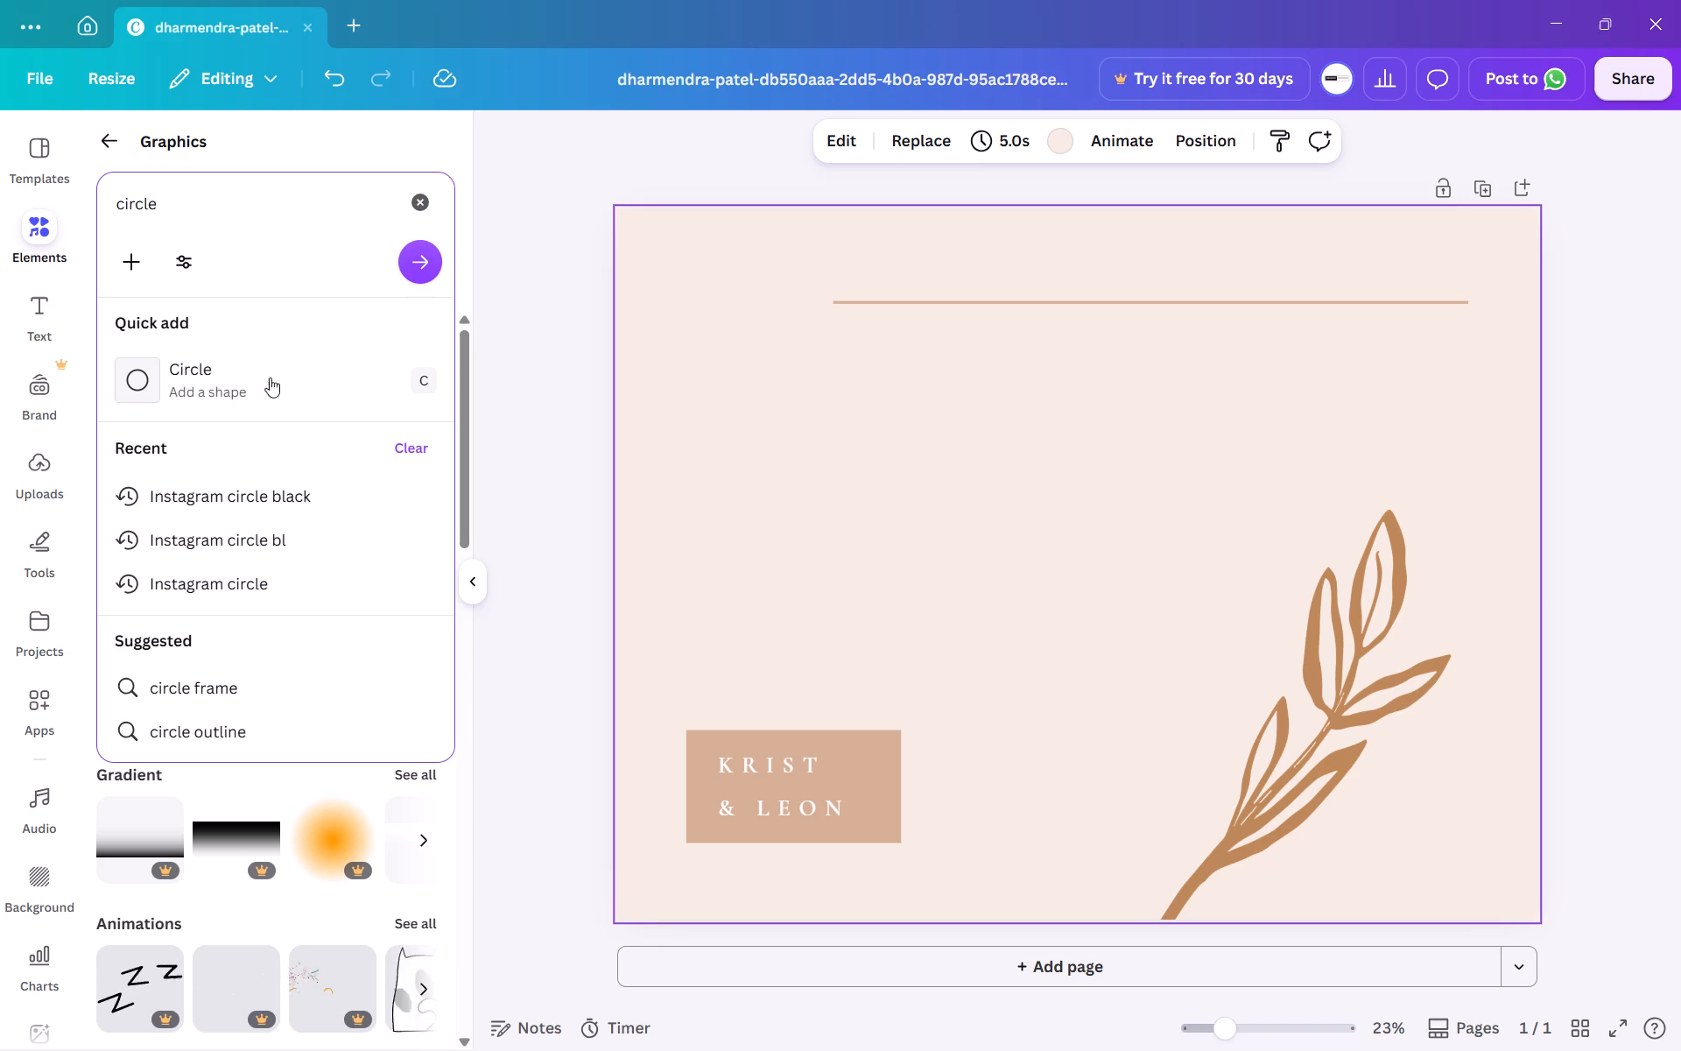
click(243, 373)
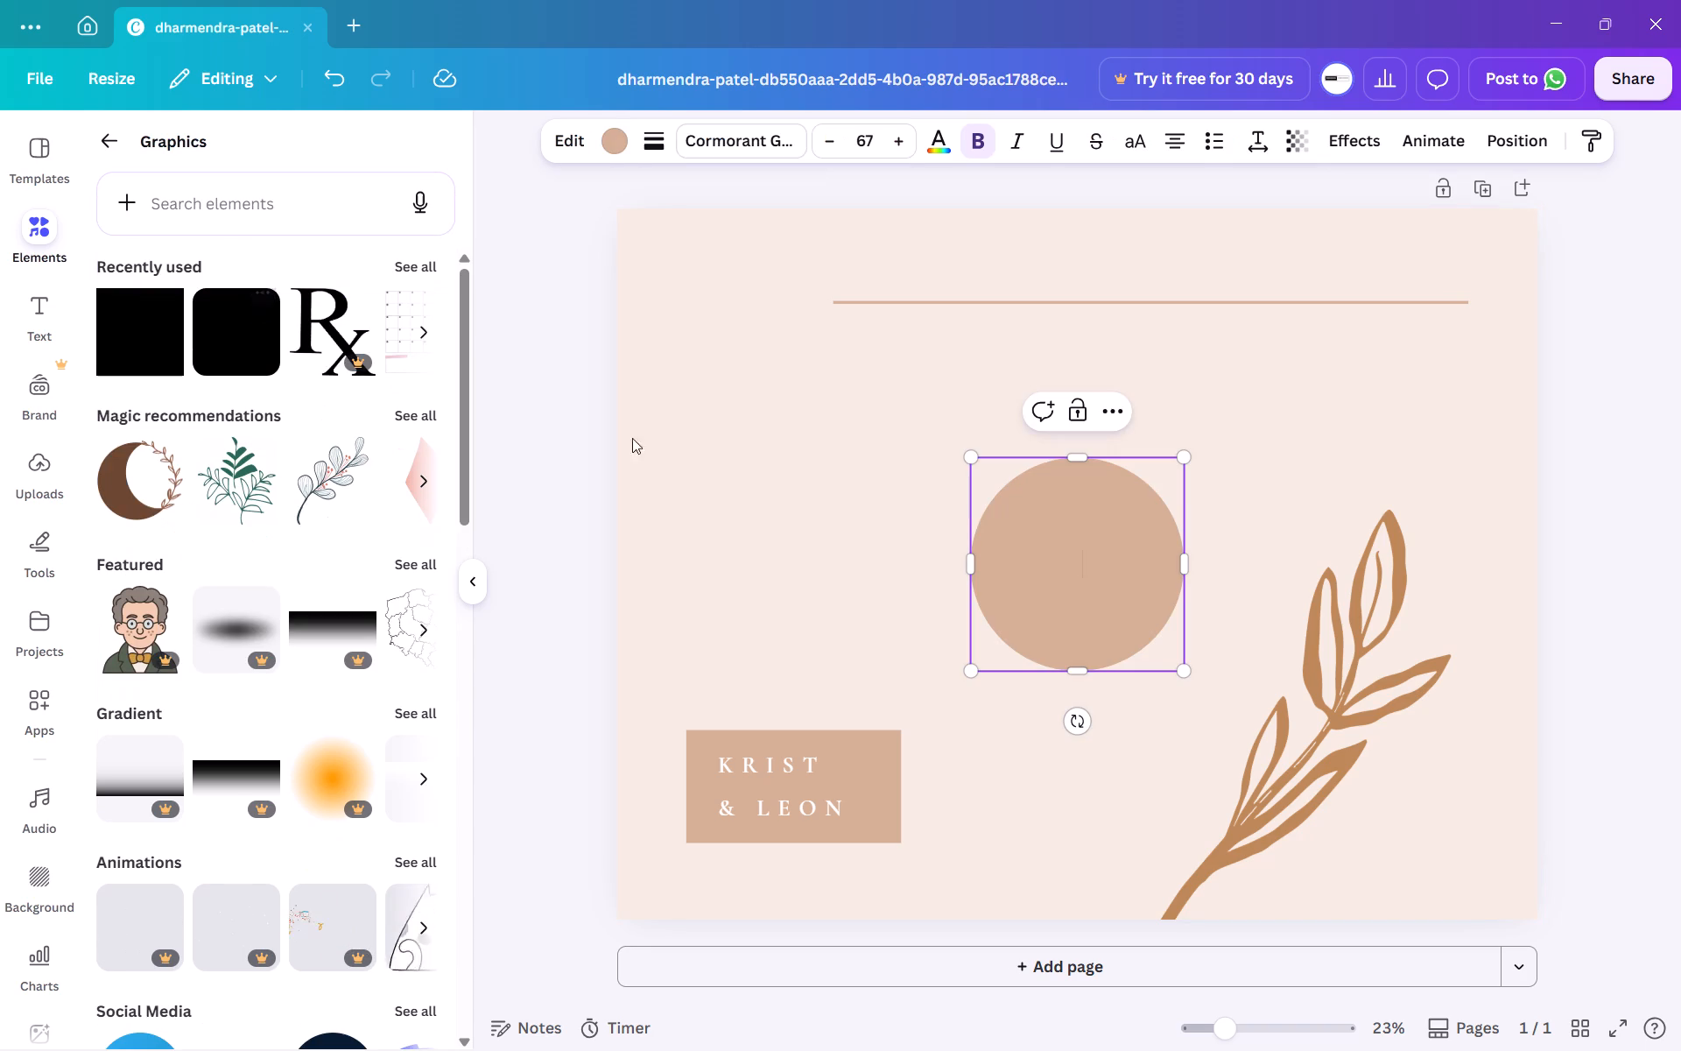
click(1118, 583)
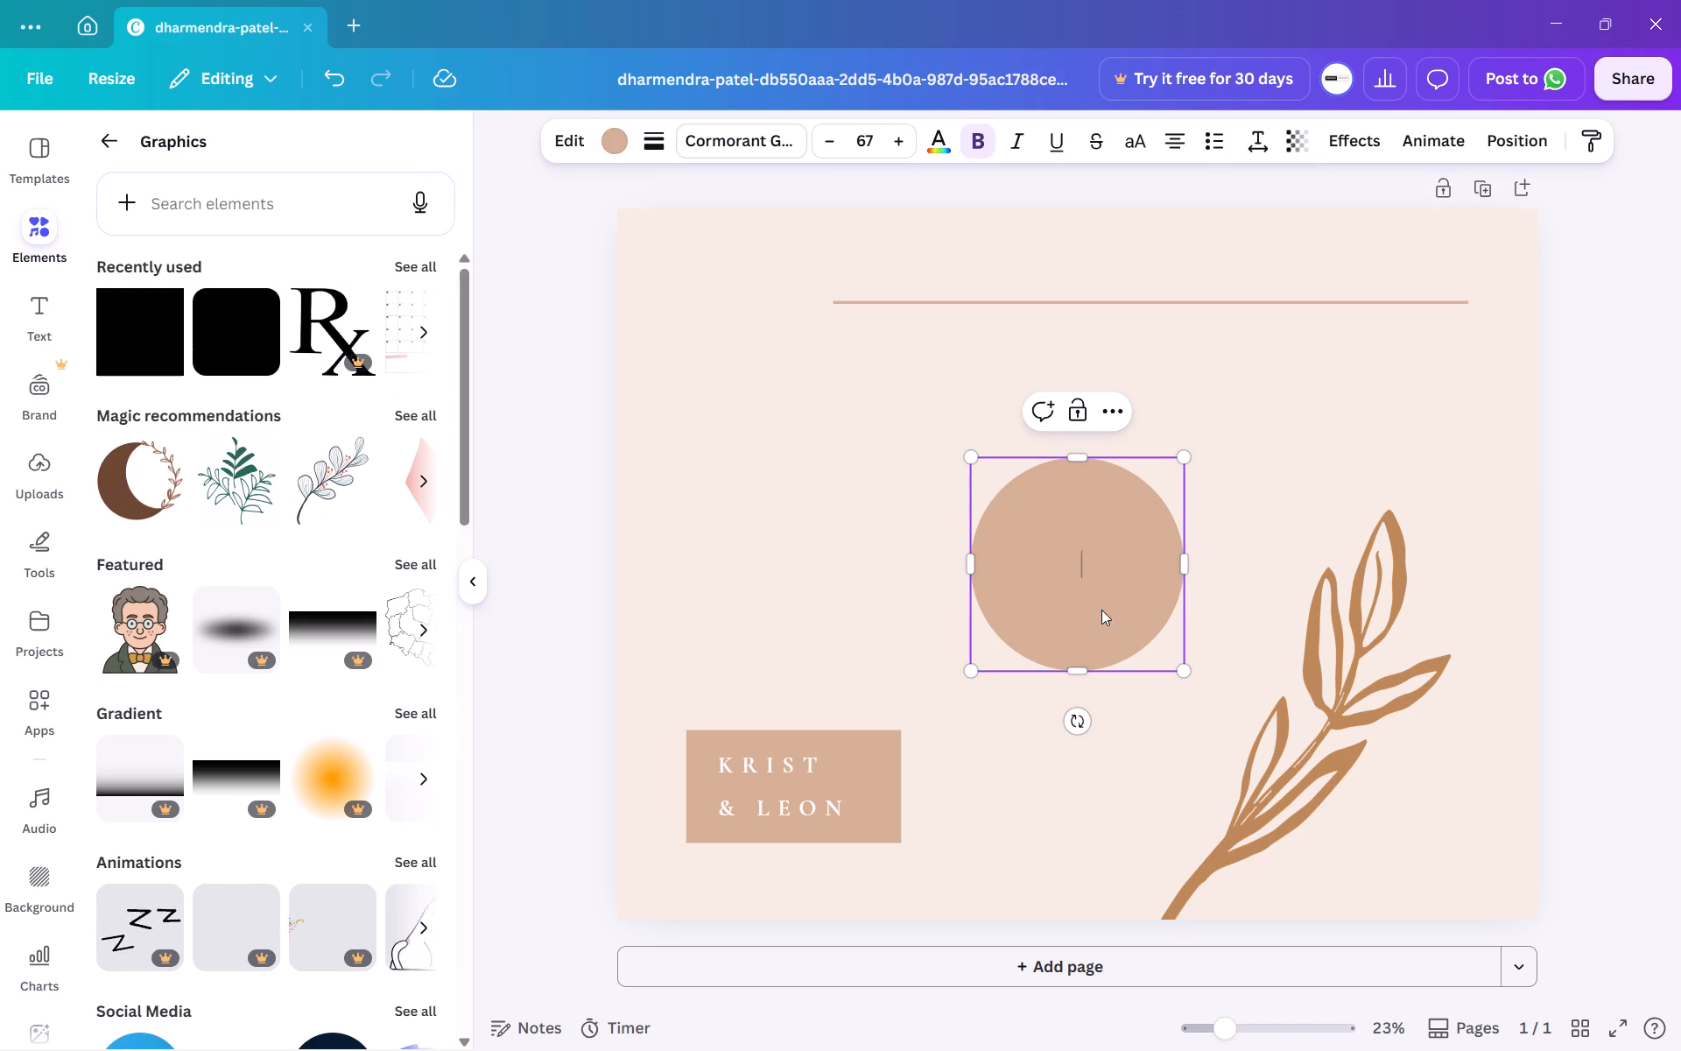
Shrink the circle and place it before the horizontal line, centred on the line and flush with the KRIST & LEON box's left edge.
drag(1098, 598, 759, 349)
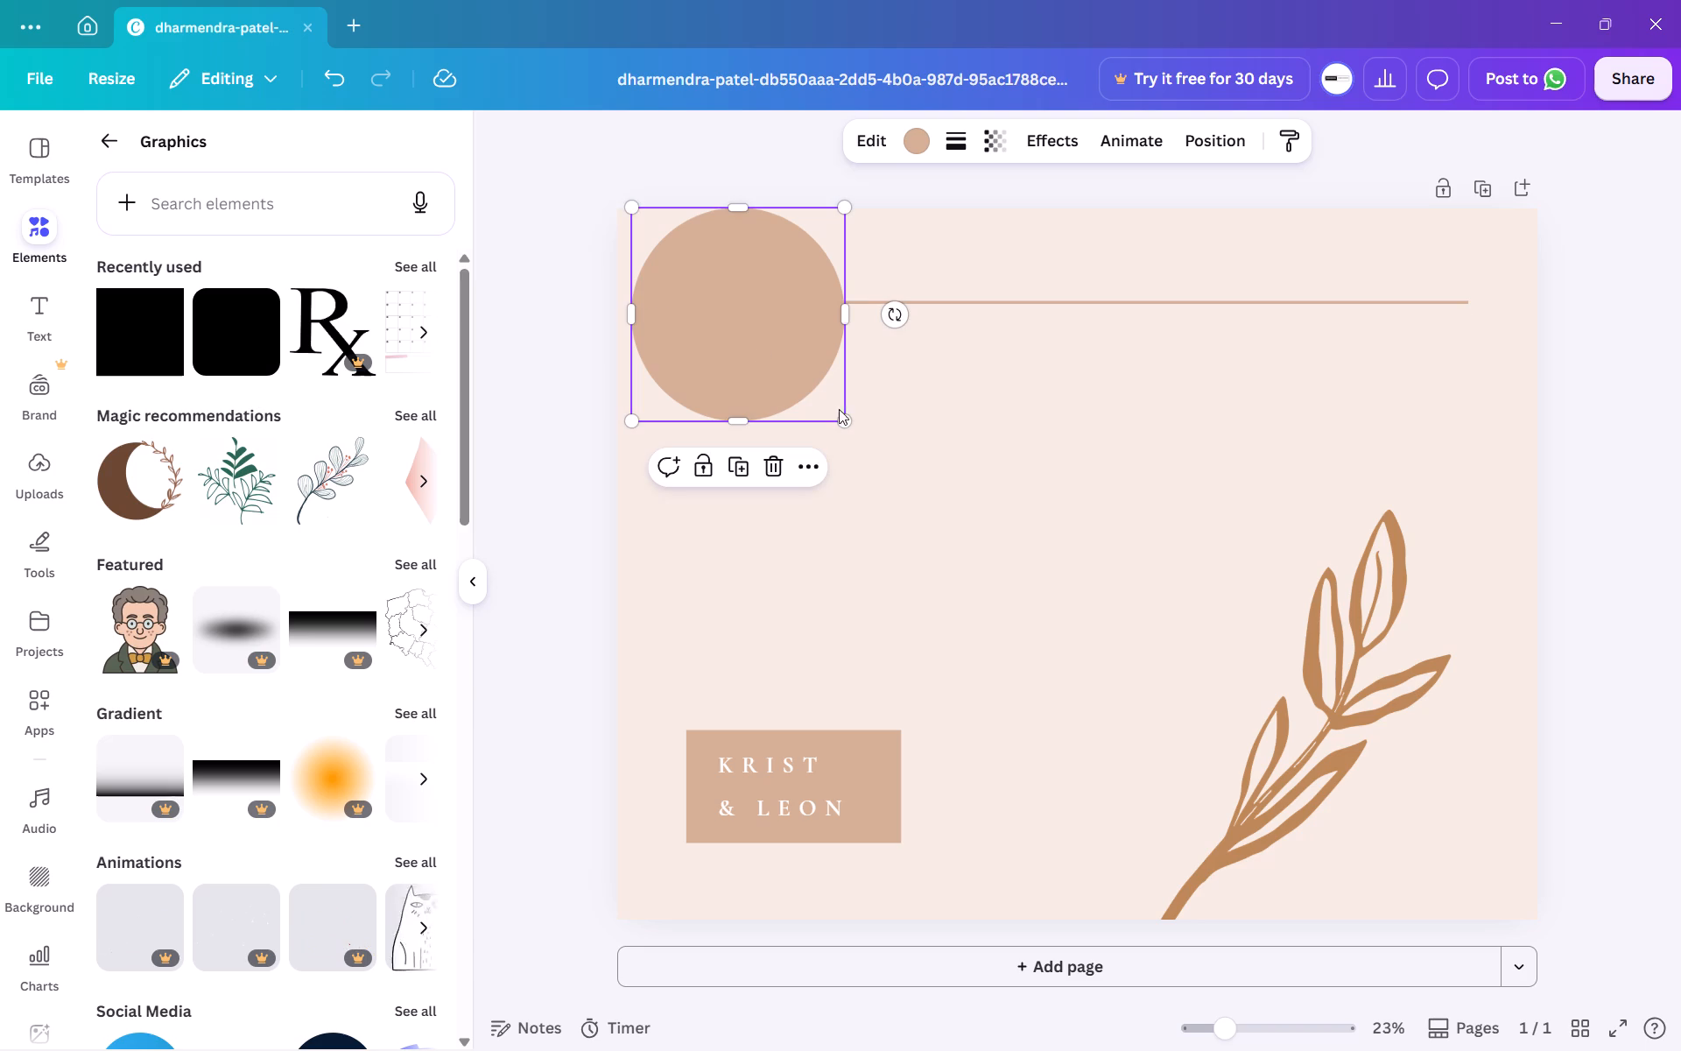
click(849, 416)
drag(849, 416, 749, 316)
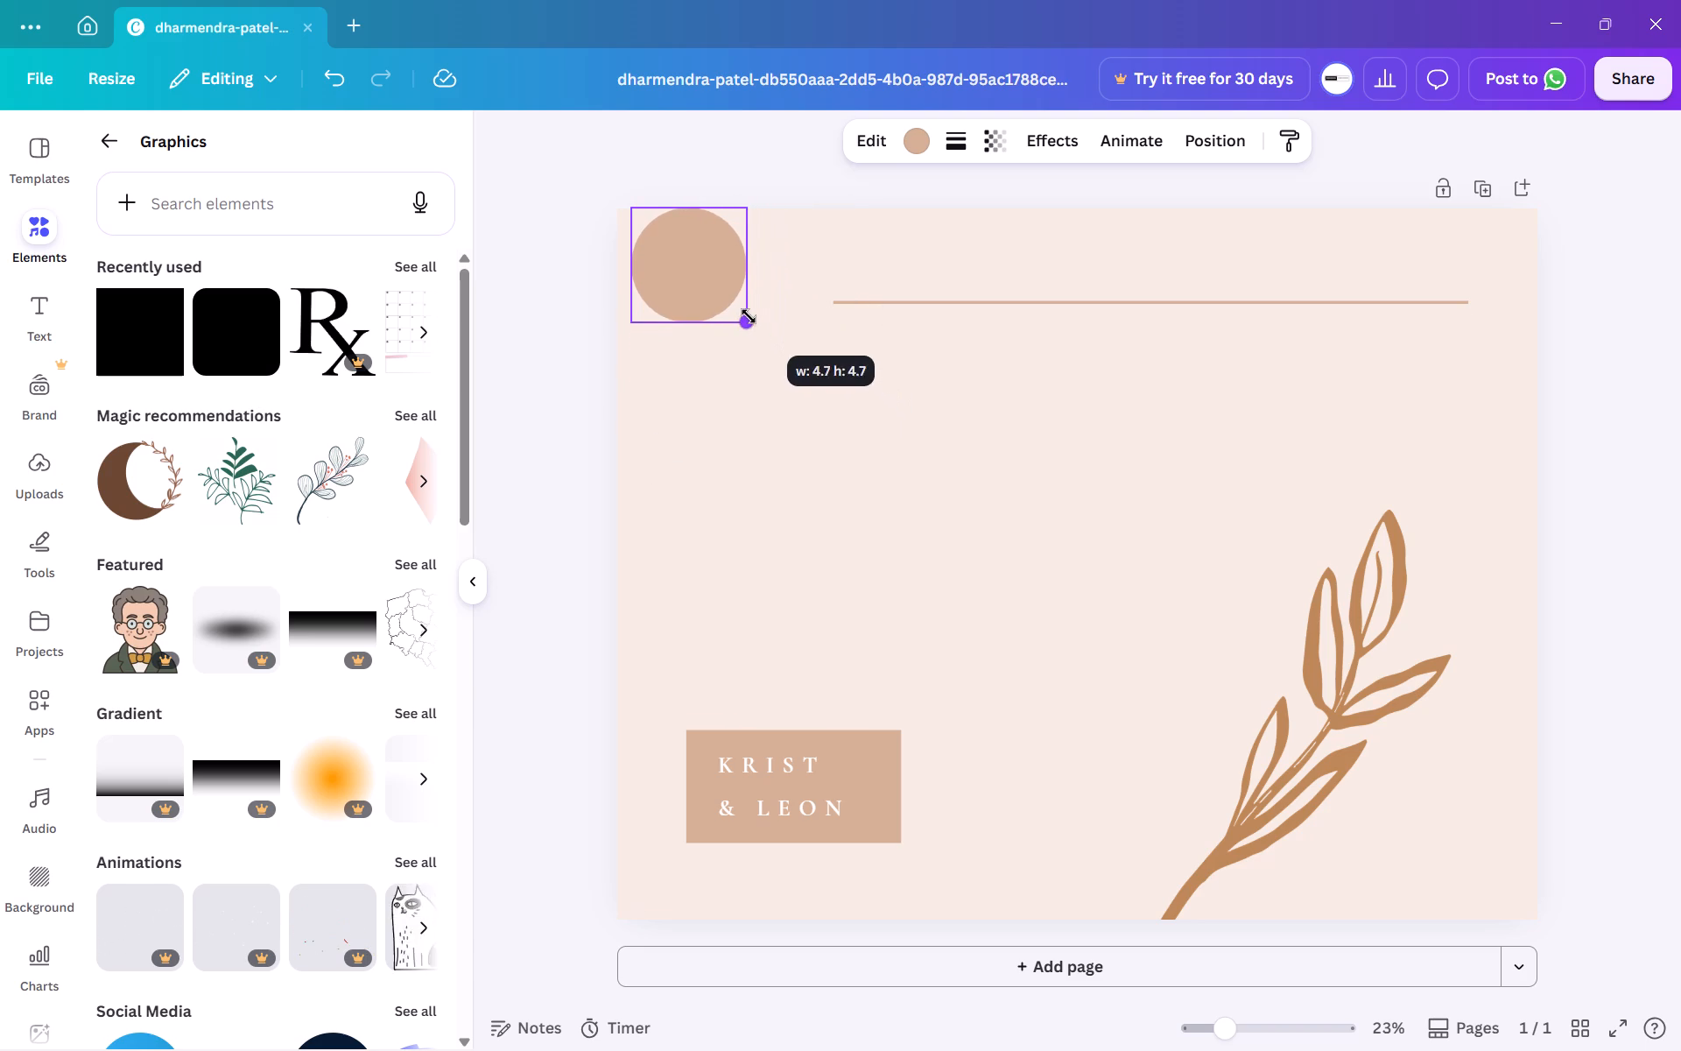
drag(749, 316, 725, 290)
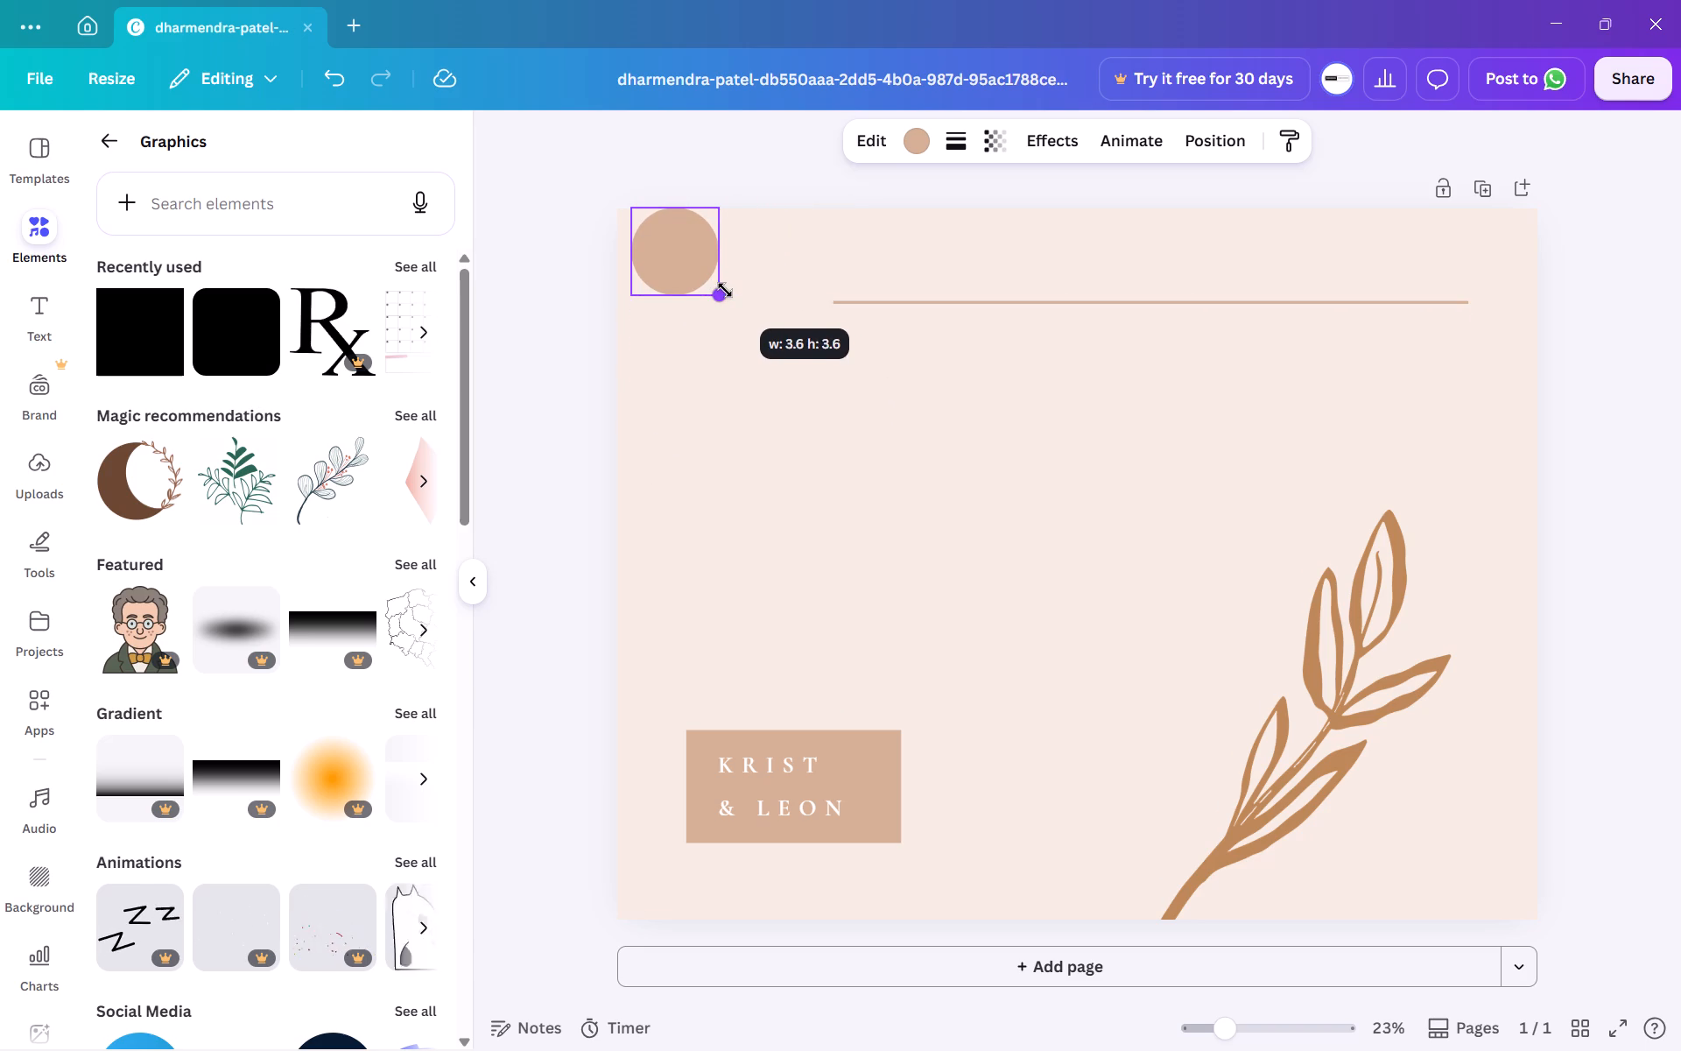
drag(725, 290, 737, 290)
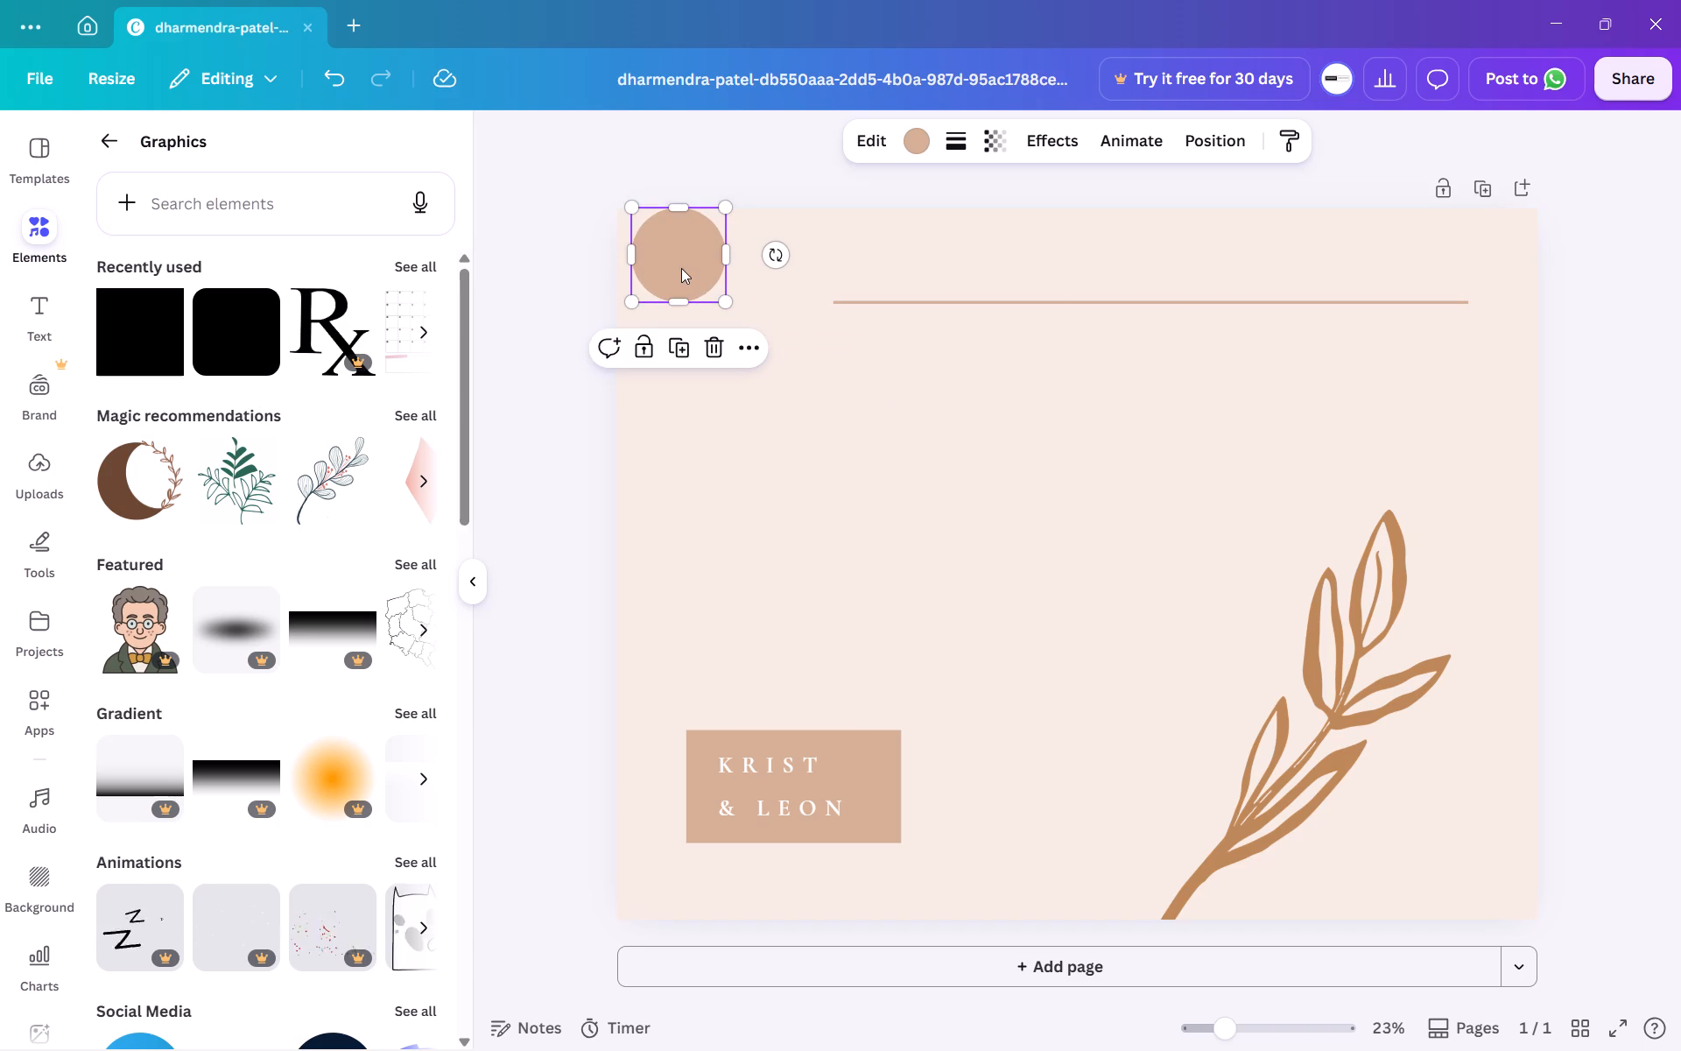
drag(681, 268, 756, 335)
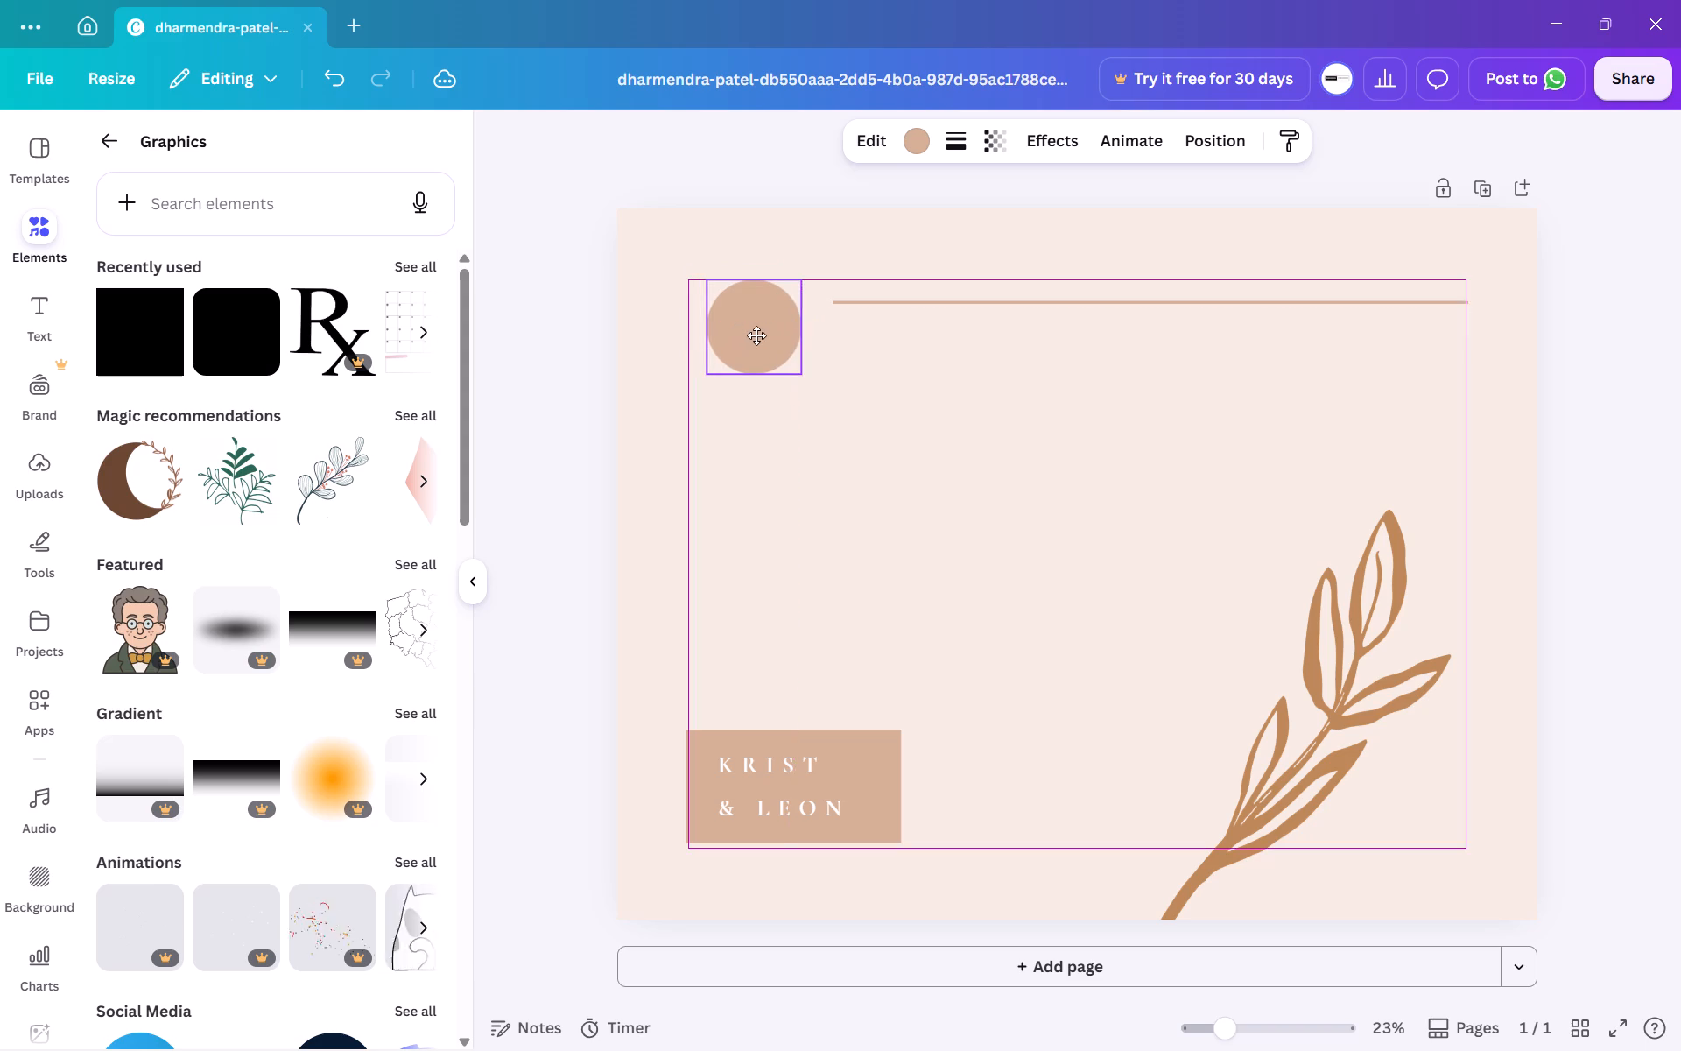
drag(756, 335, 741, 342)
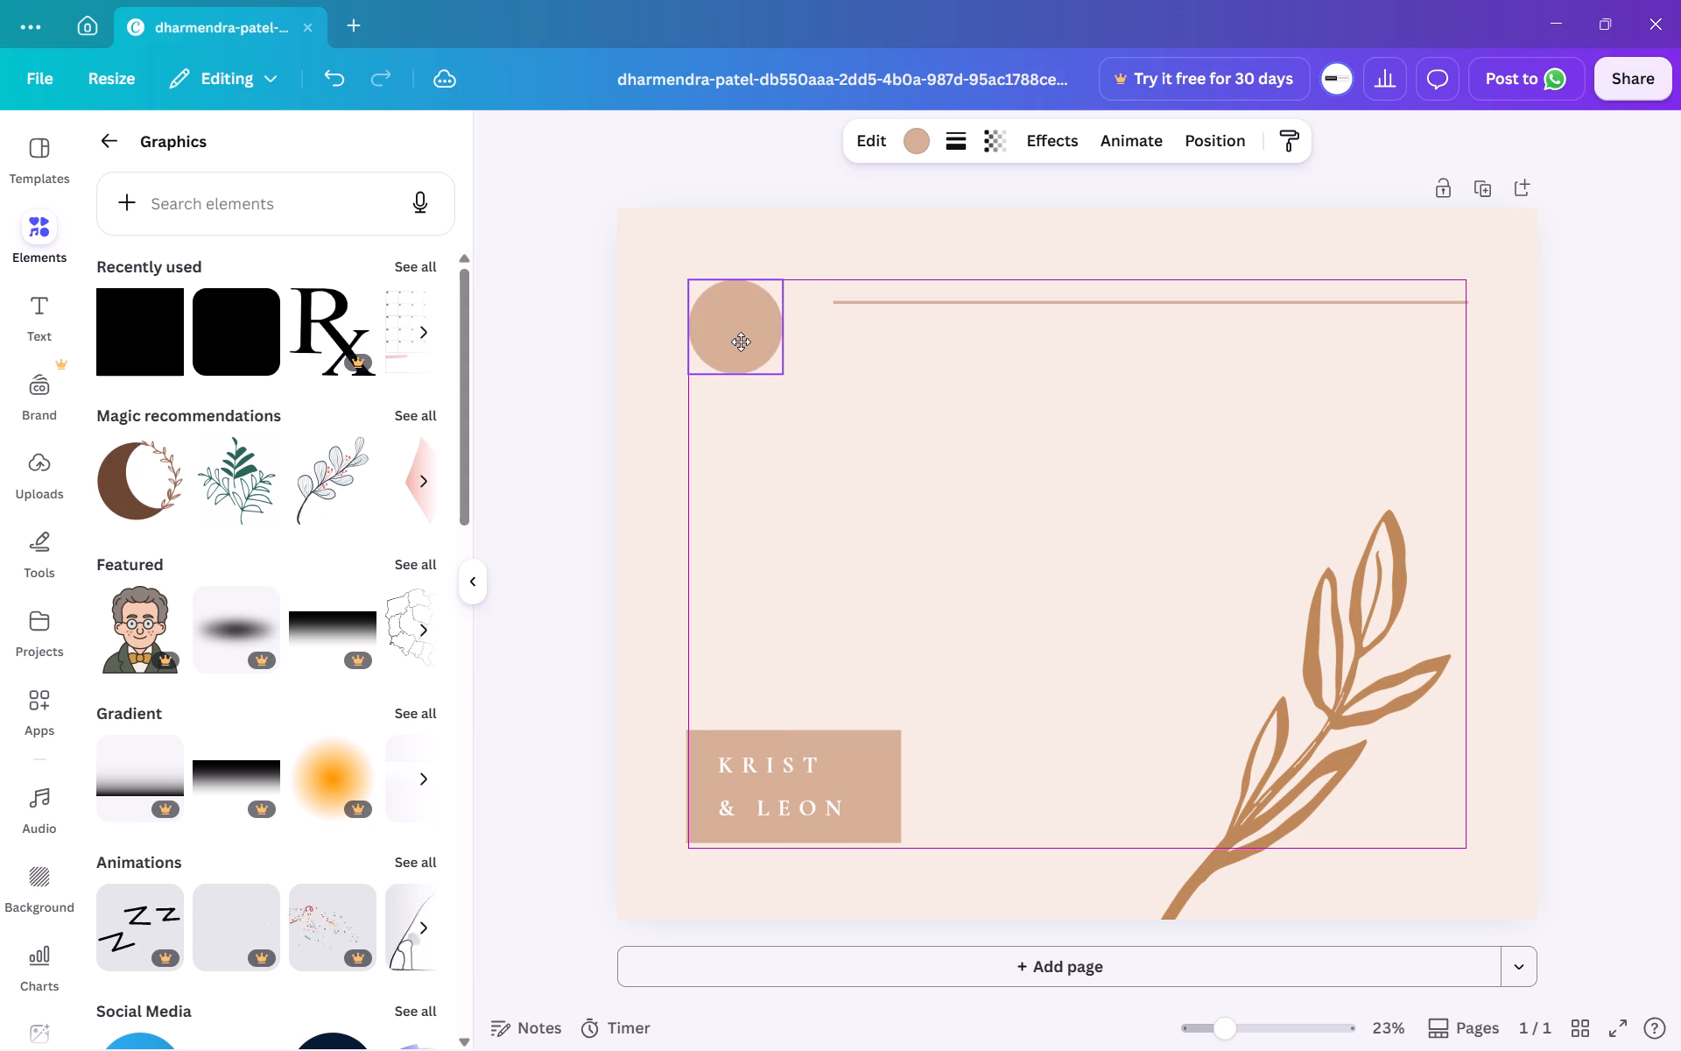
drag(741, 342, 737, 319)
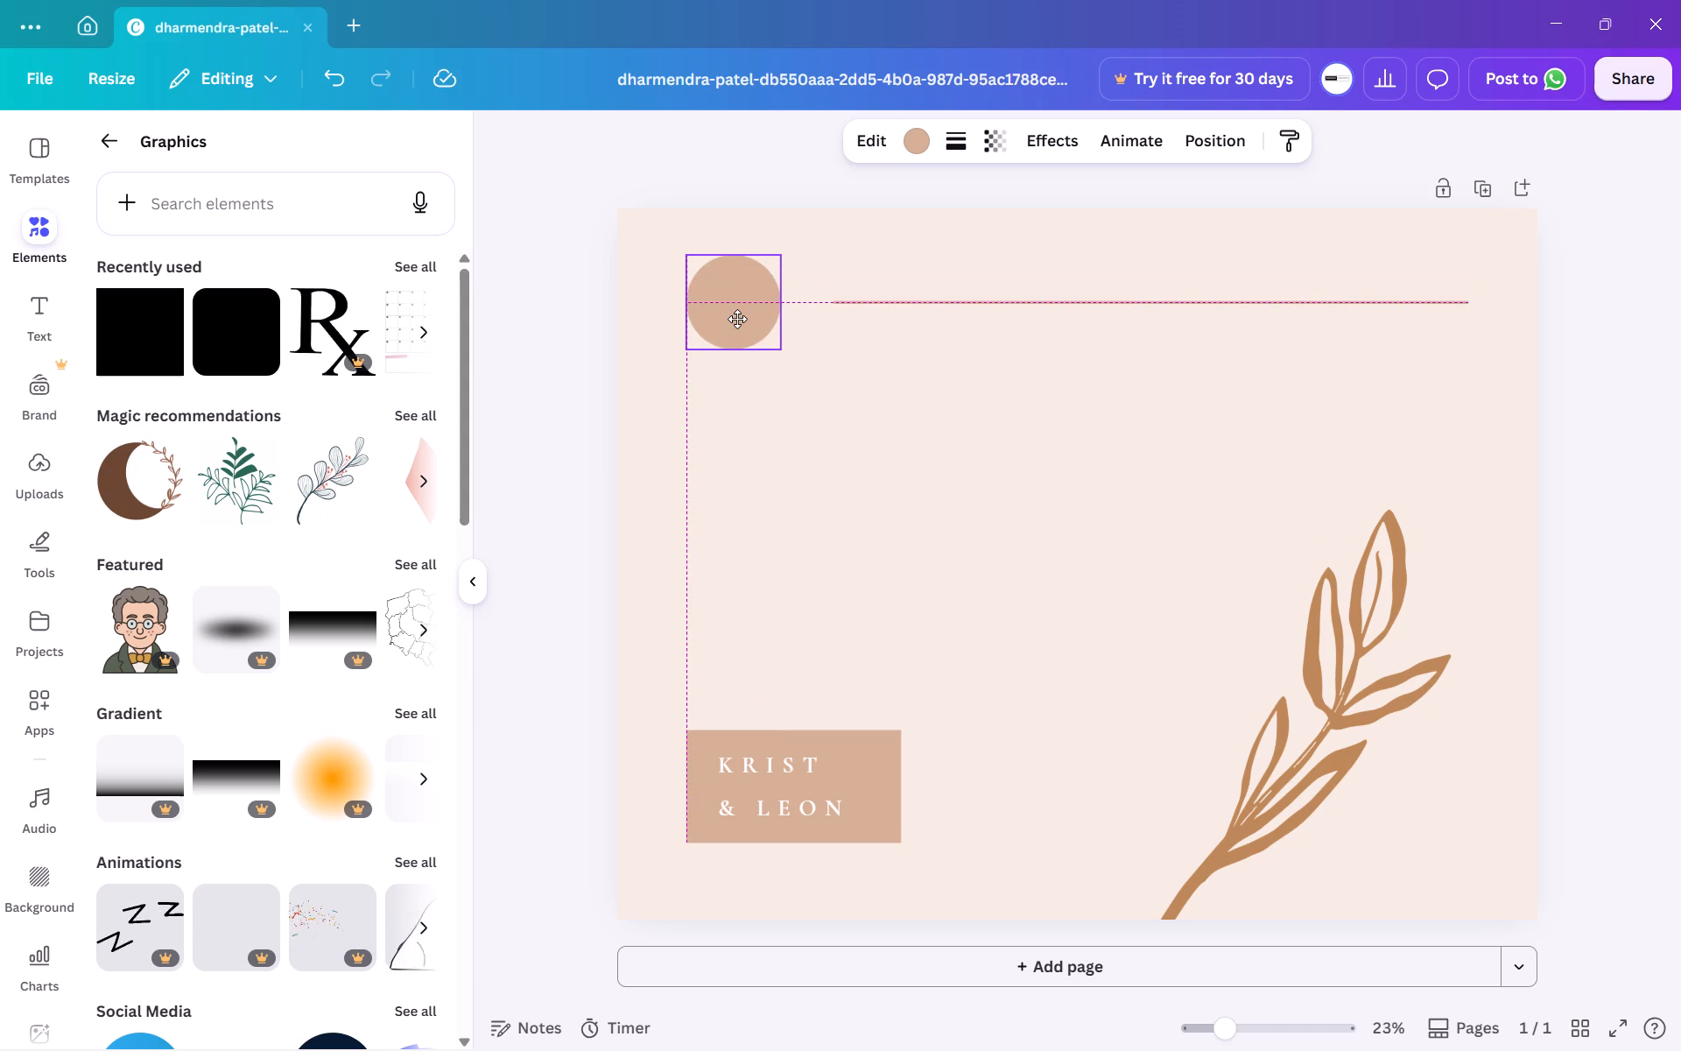
drag(737, 319, 737, 316)
click(911, 417)
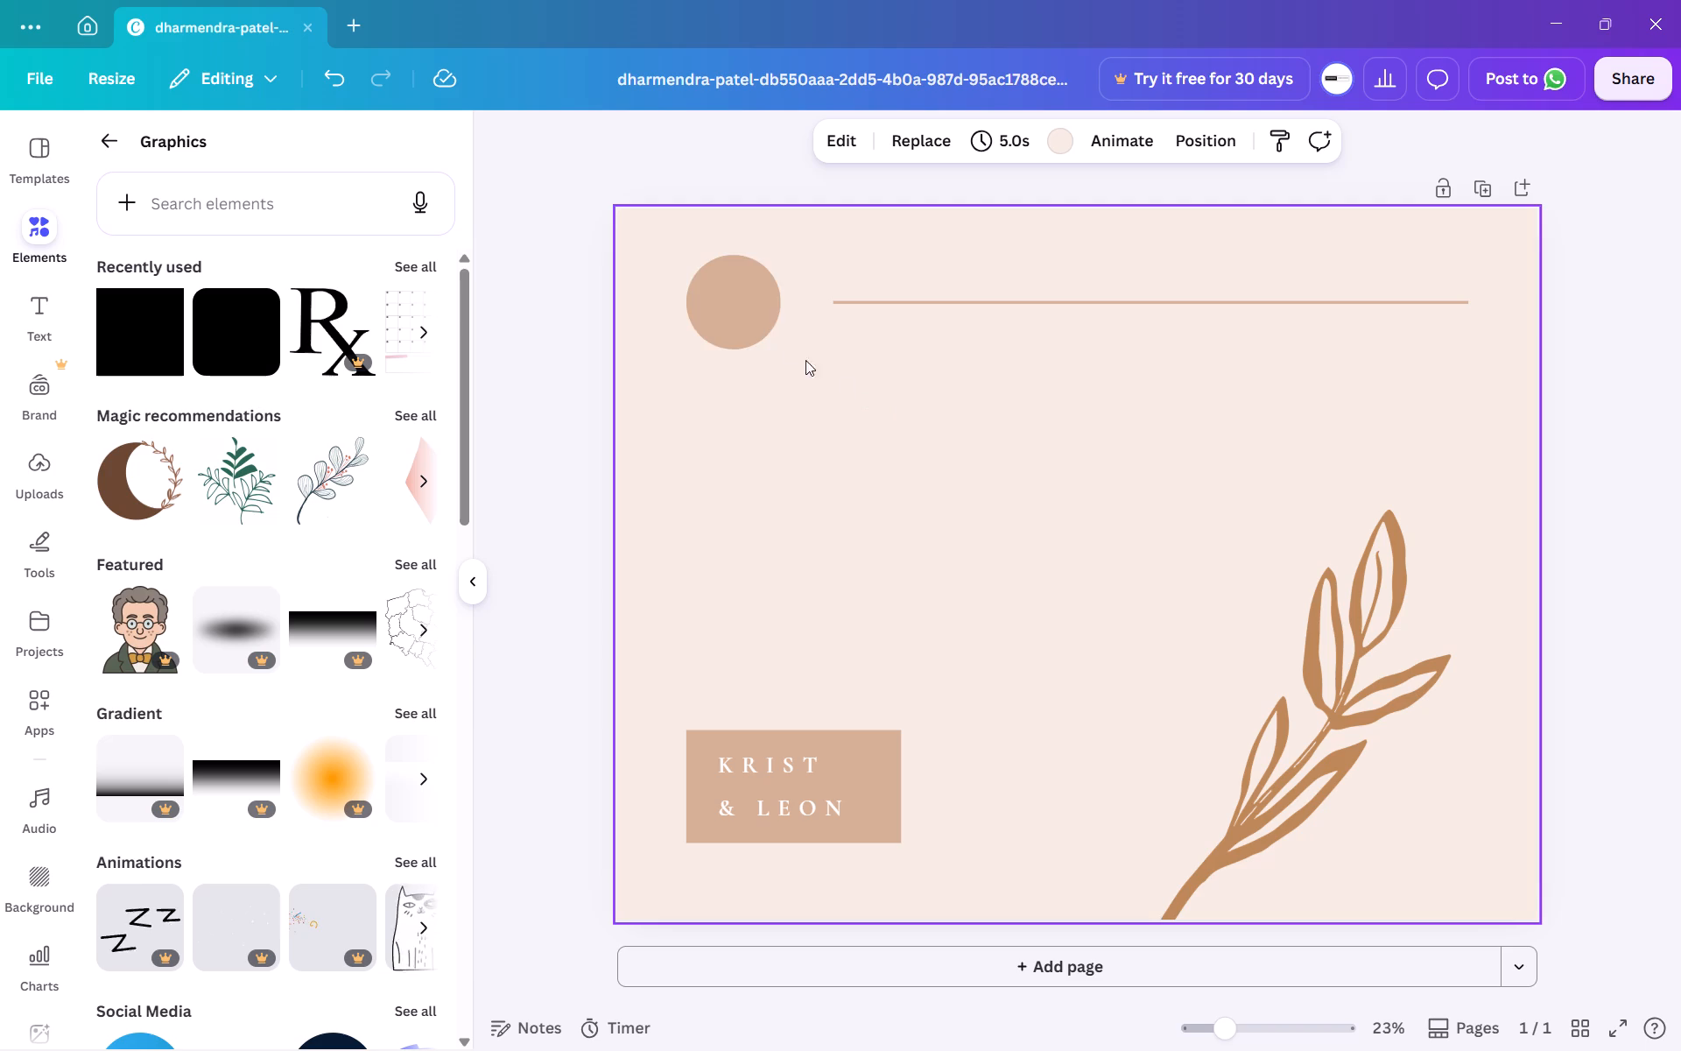
Shrink the circle further to about 2.4 × 2.4 and nudge it slightly to the right.
click(761, 314)
drag(780, 353, 767, 344)
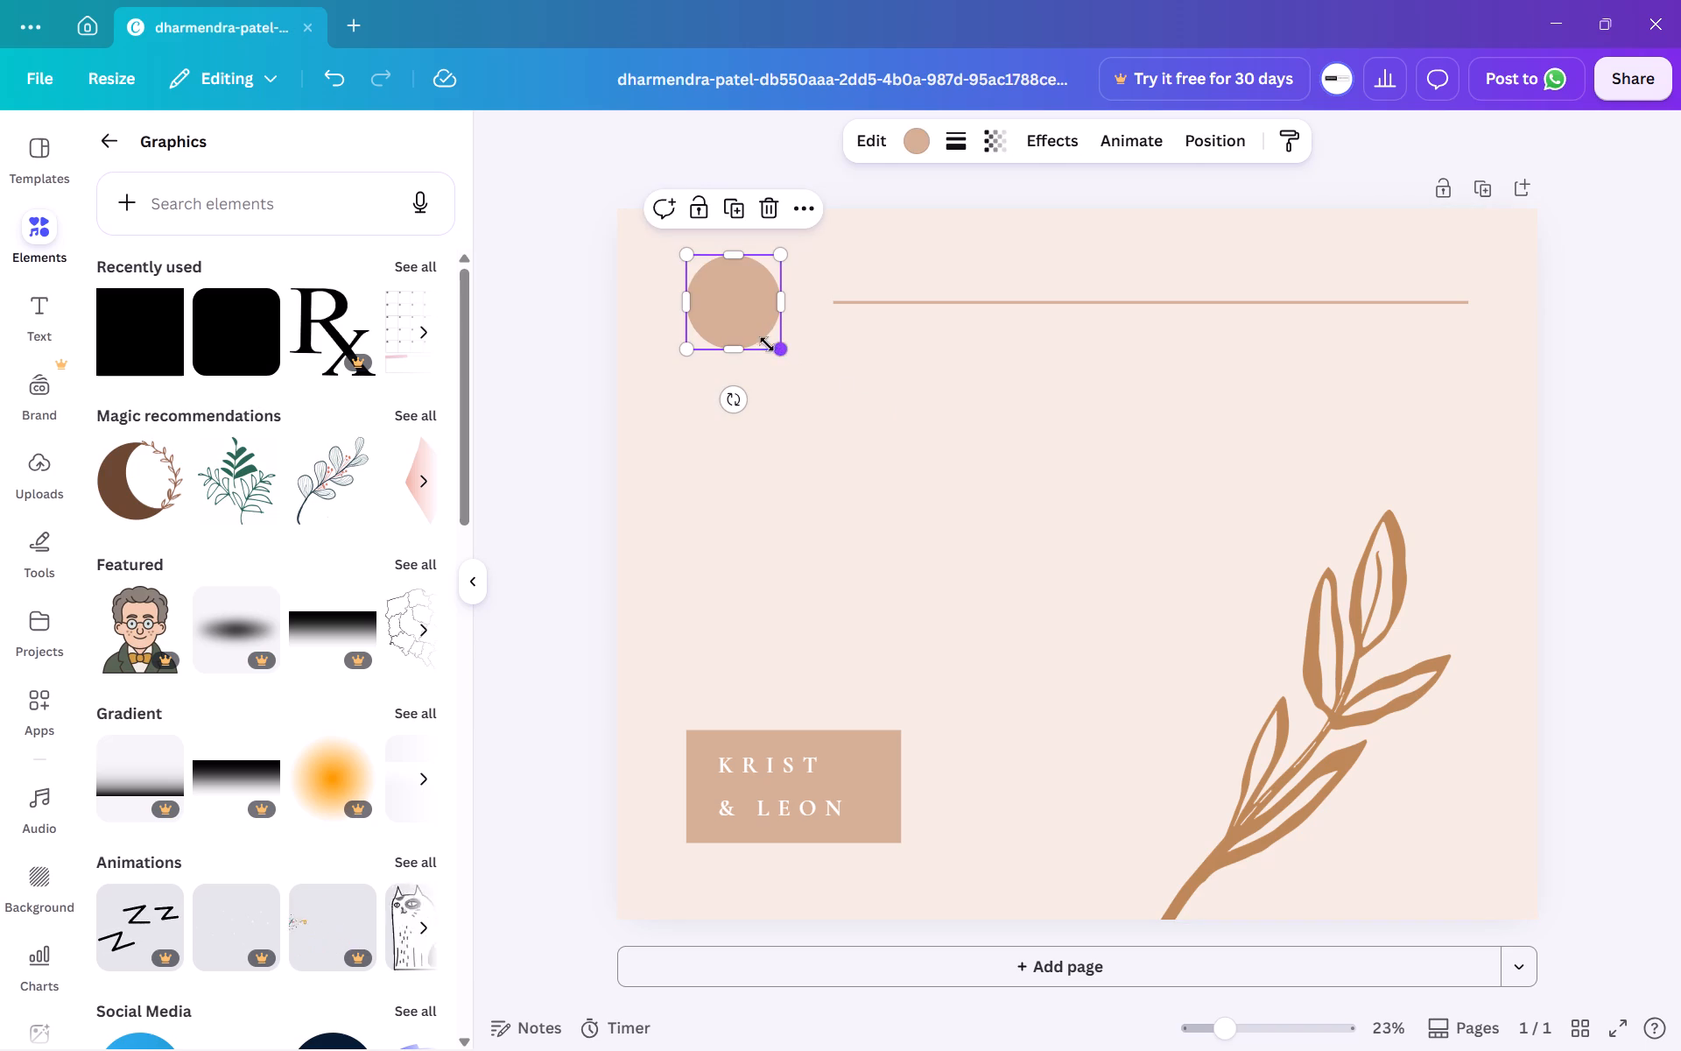
drag(767, 344, 738, 323)
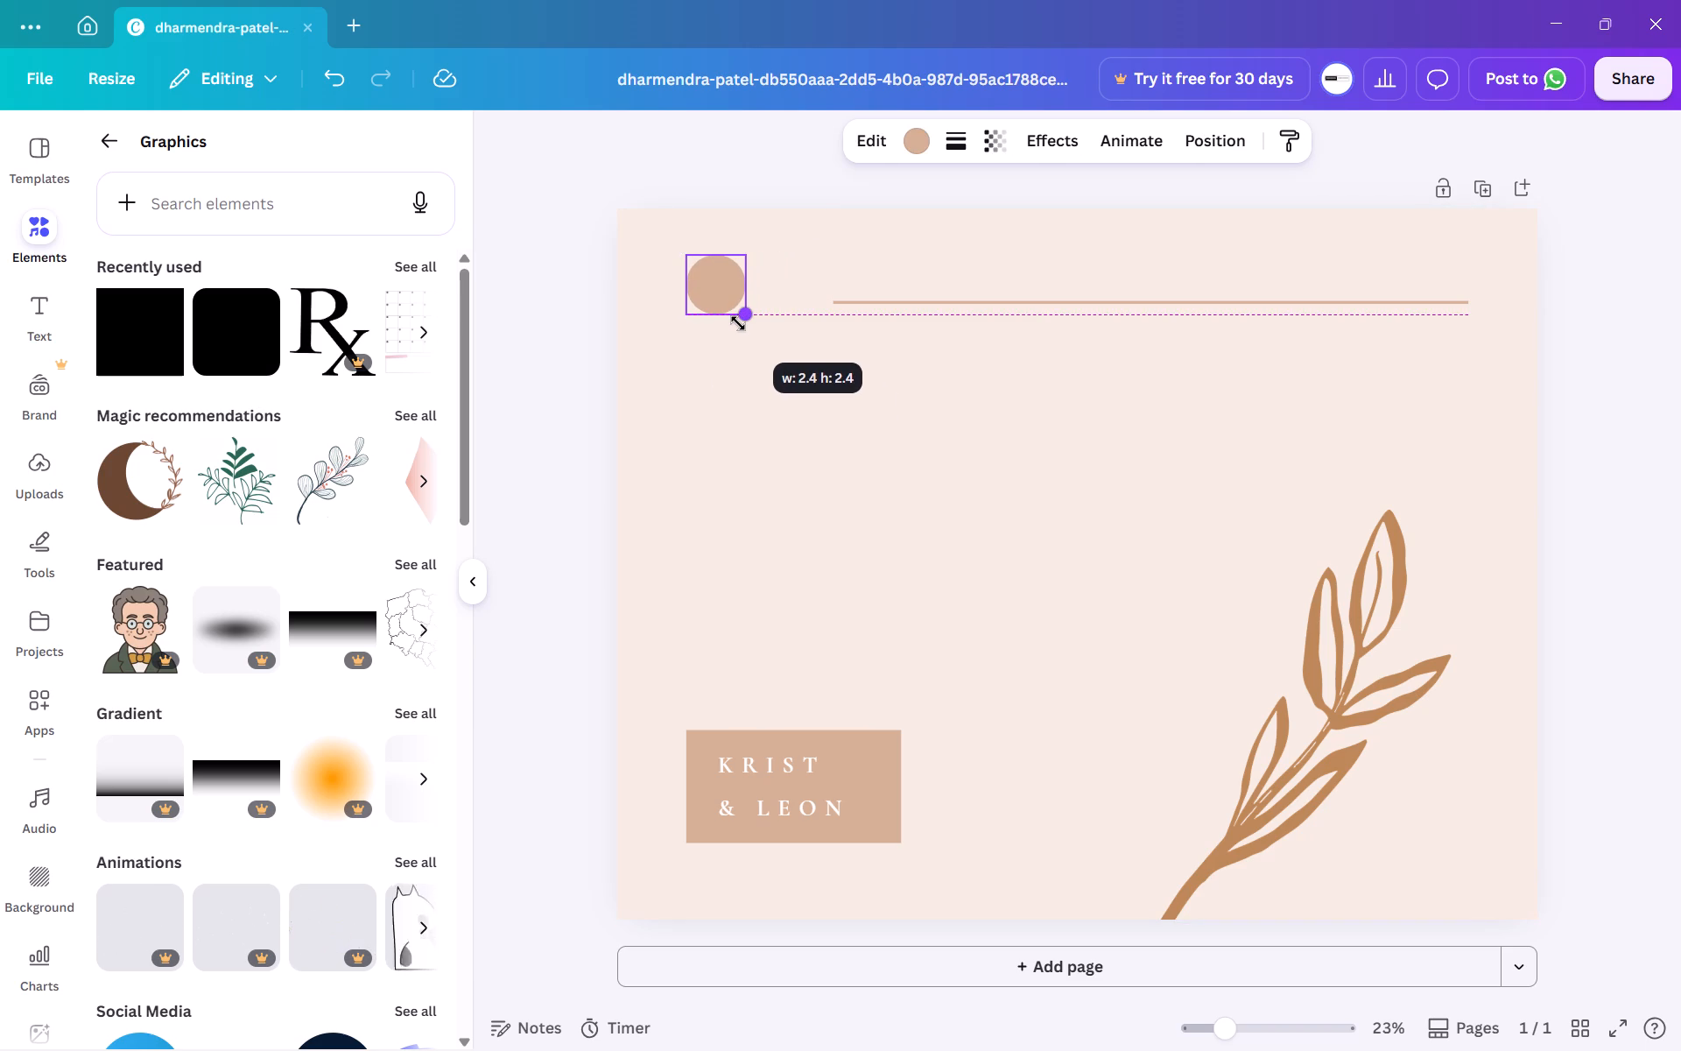
drag(738, 323, 740, 323)
click(714, 285)
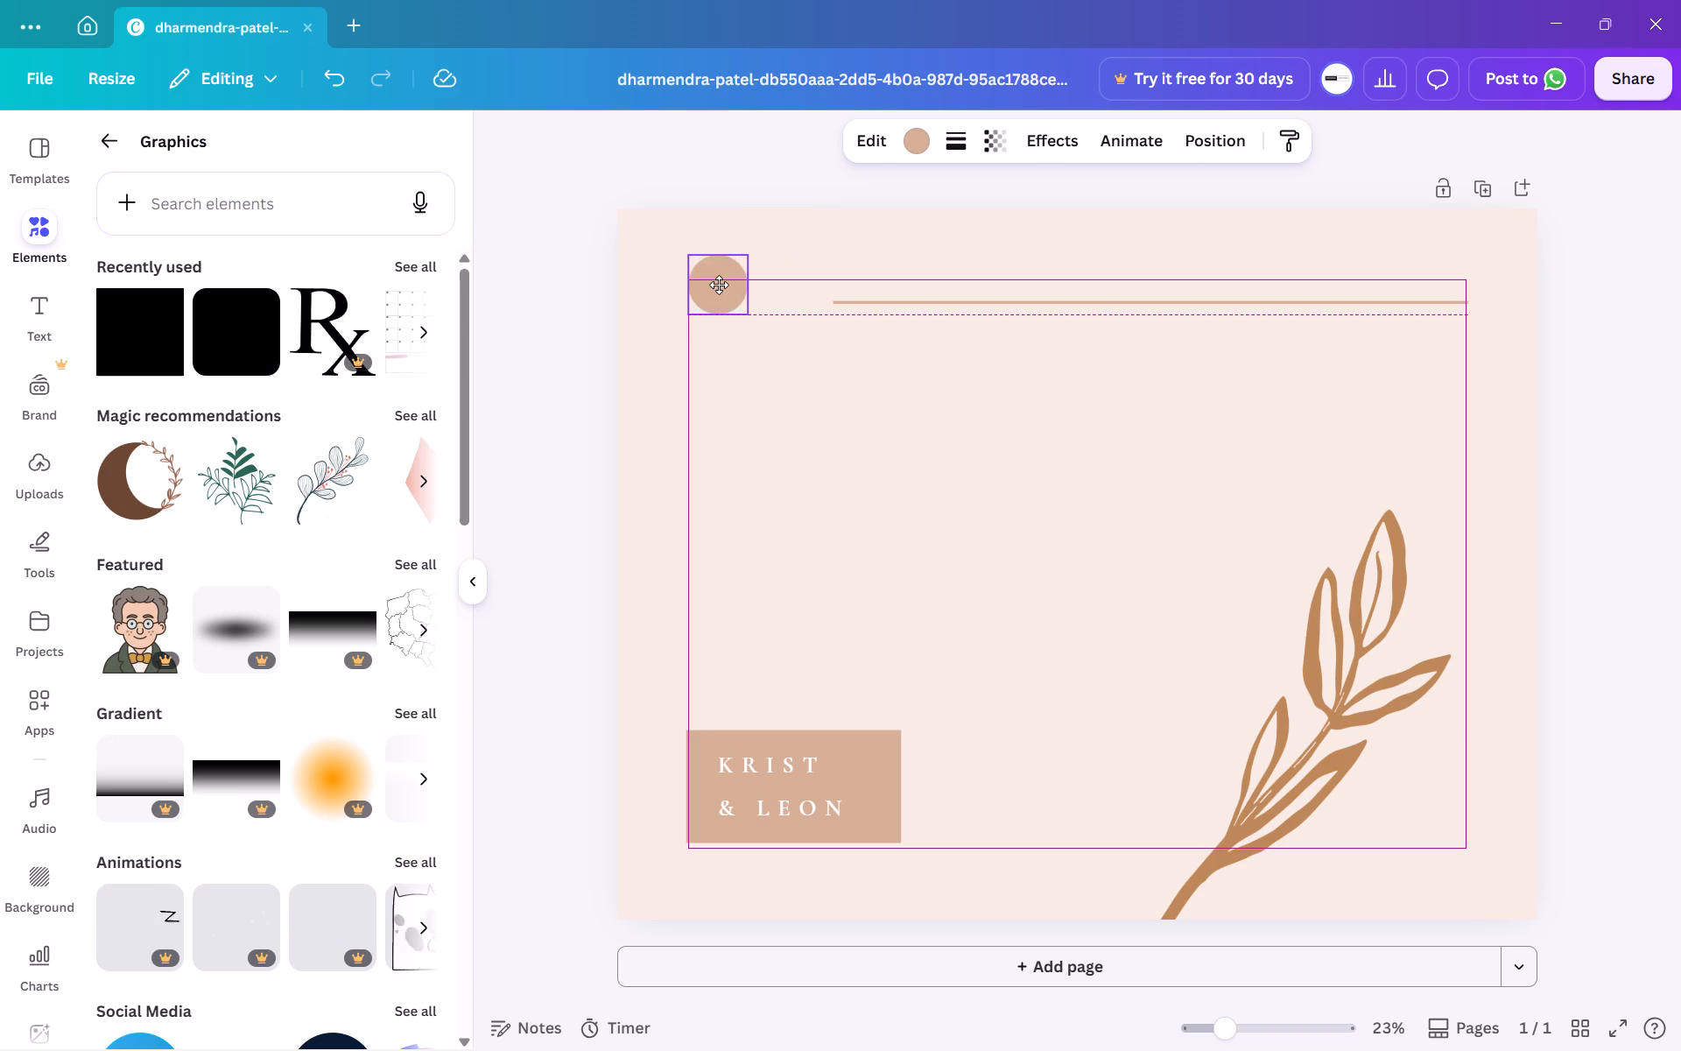
click(791, 384)
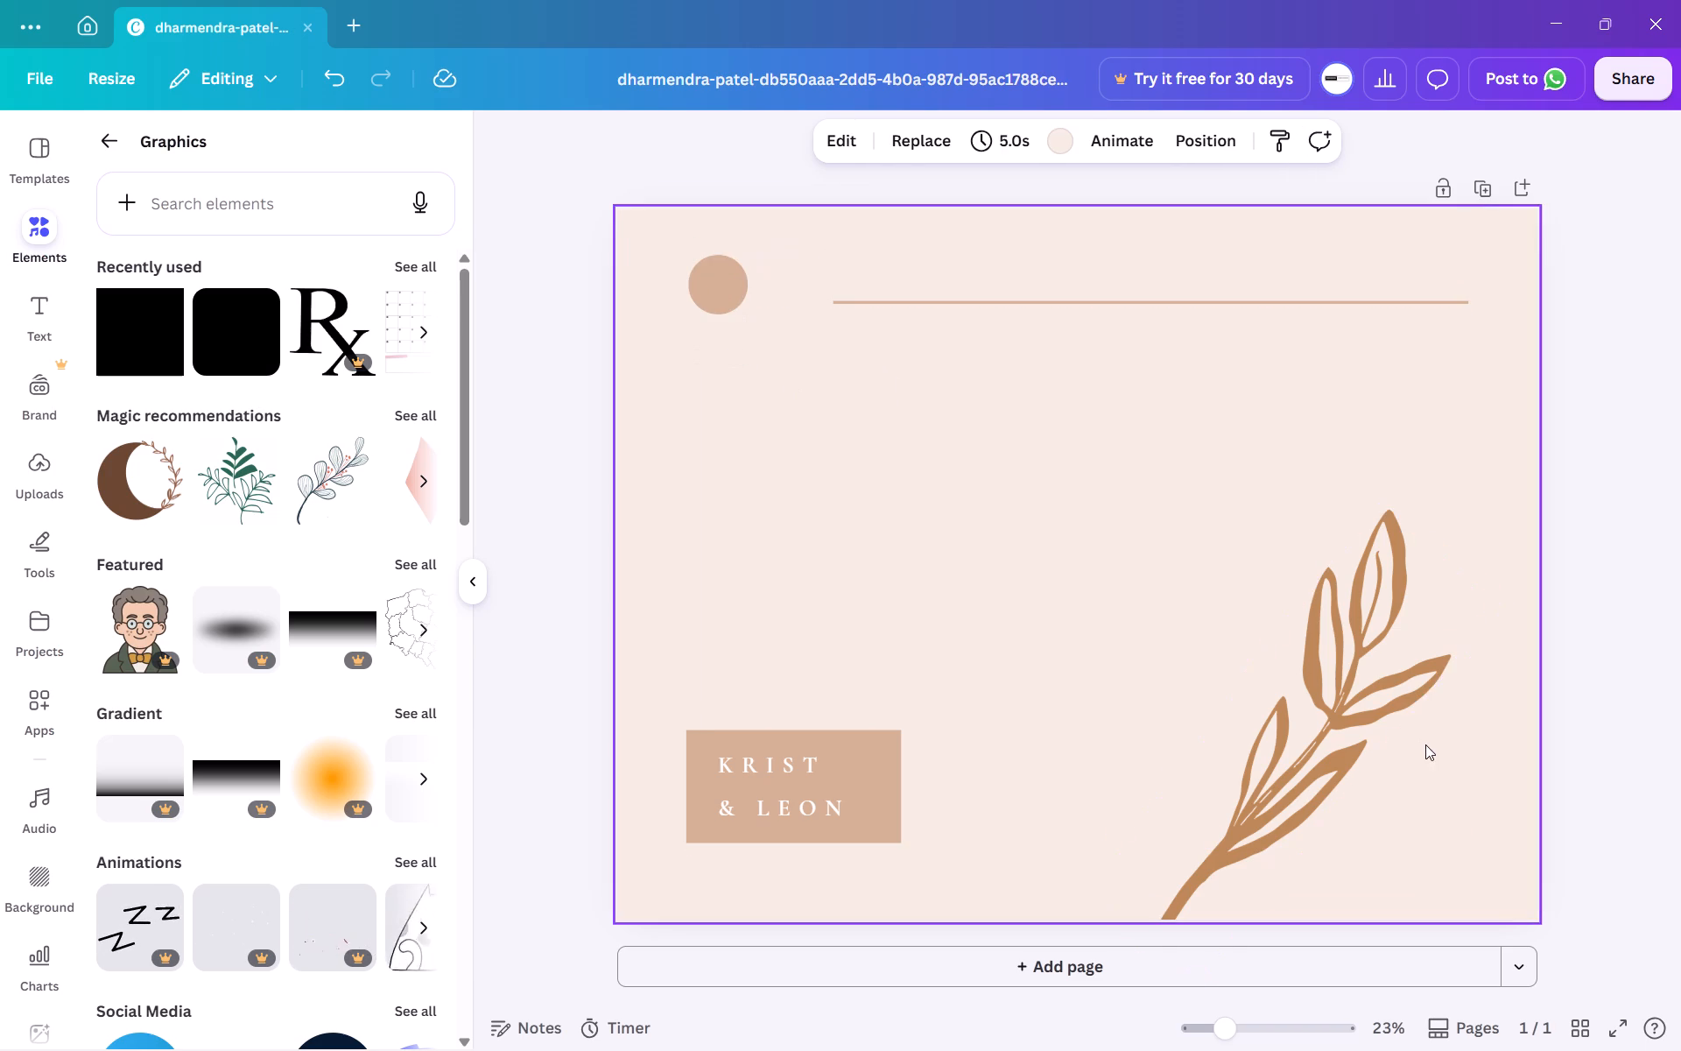
Shrink the leaf branch graphic to a small sprig and place it just below the start of the horizontal line.
click(1300, 689)
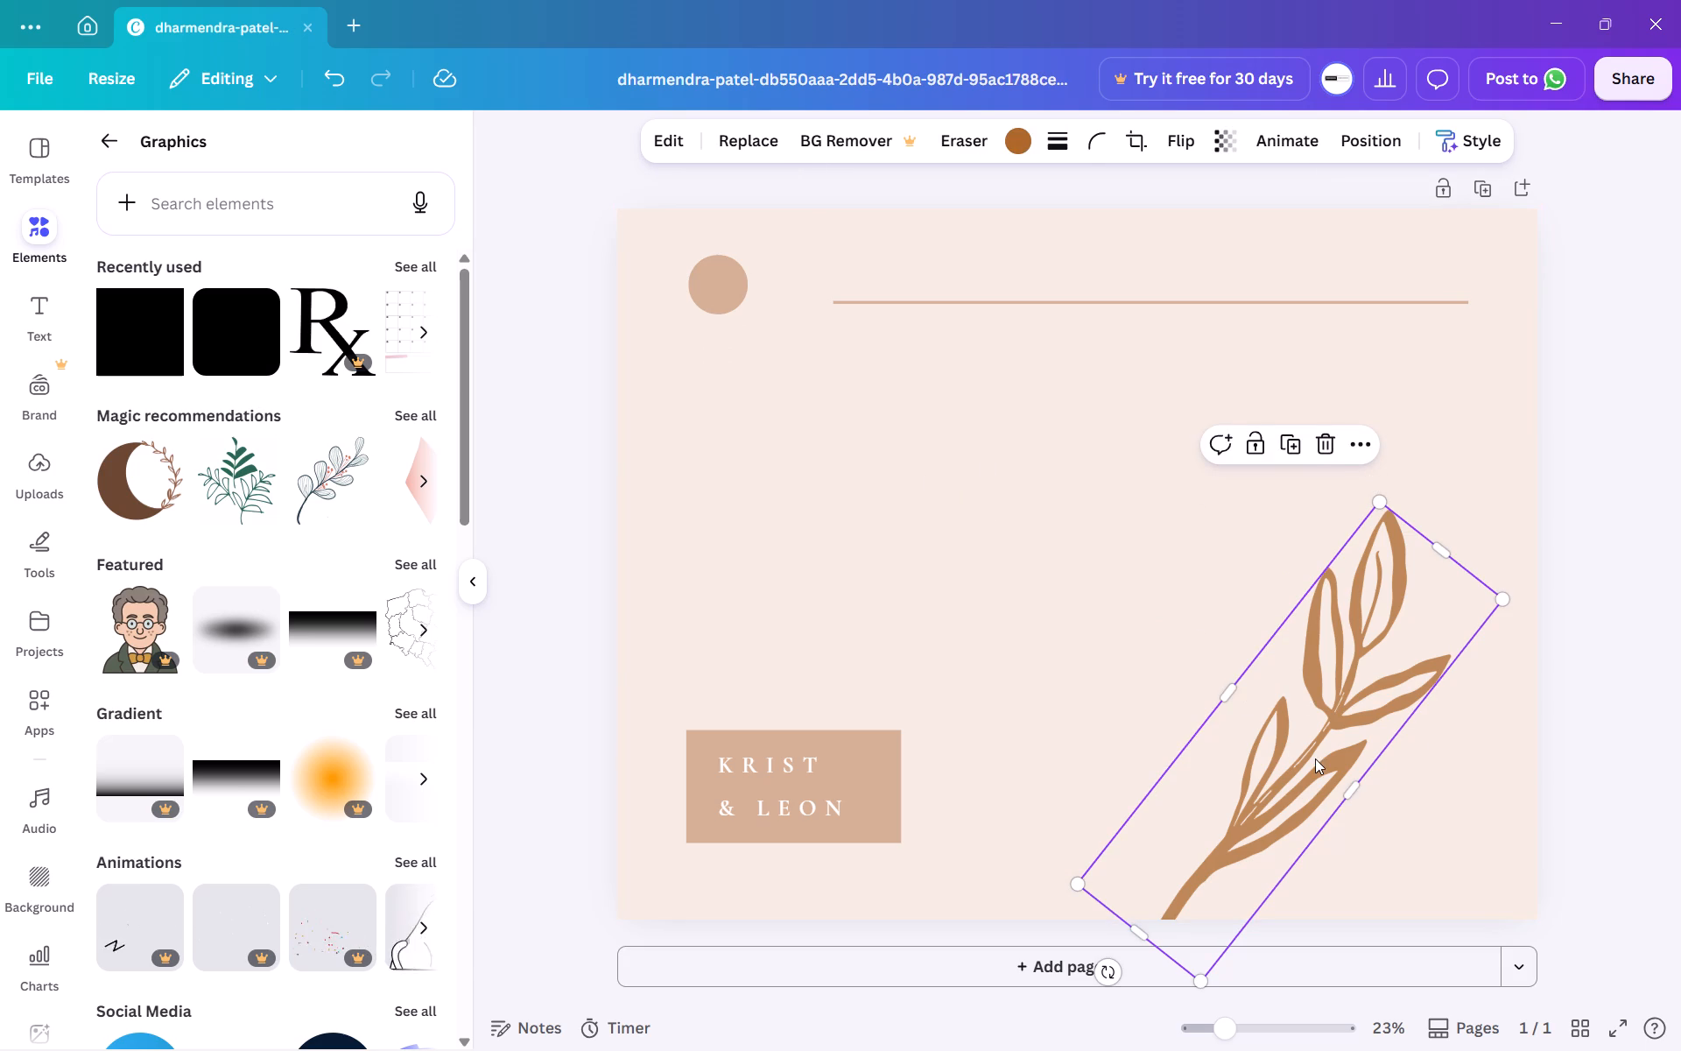
drag(1315, 758, 1006, 536)
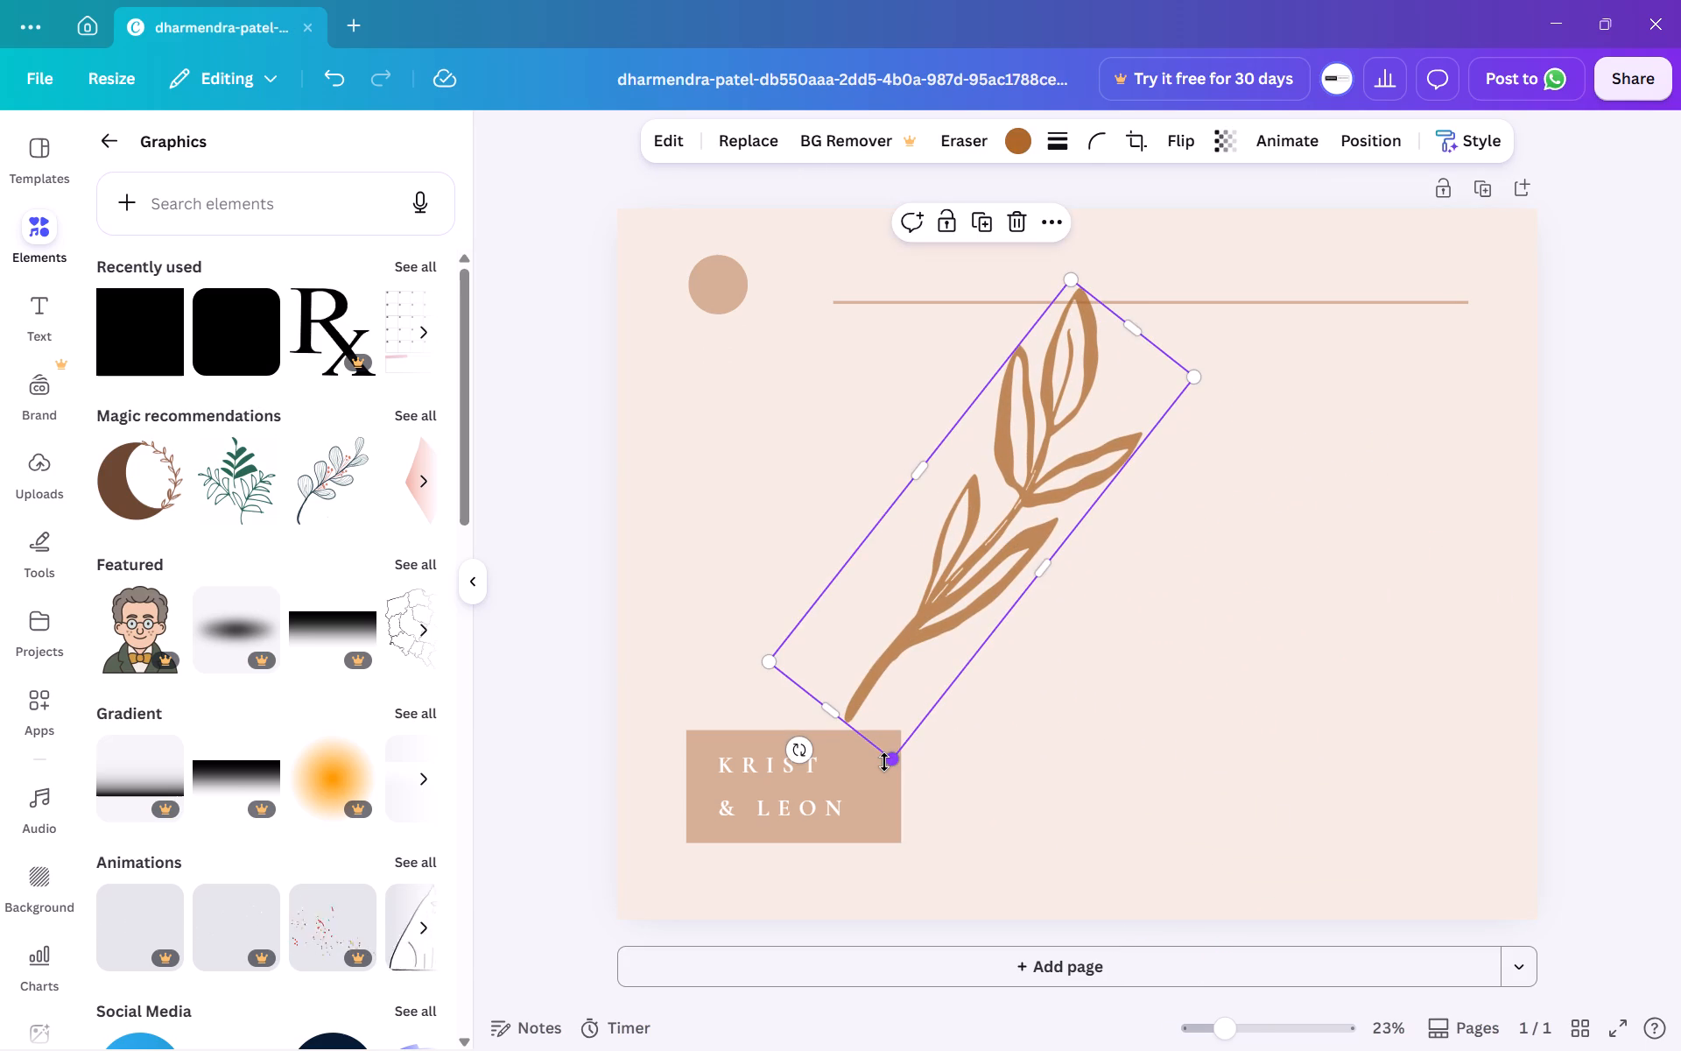
drag(884, 762, 1045, 446)
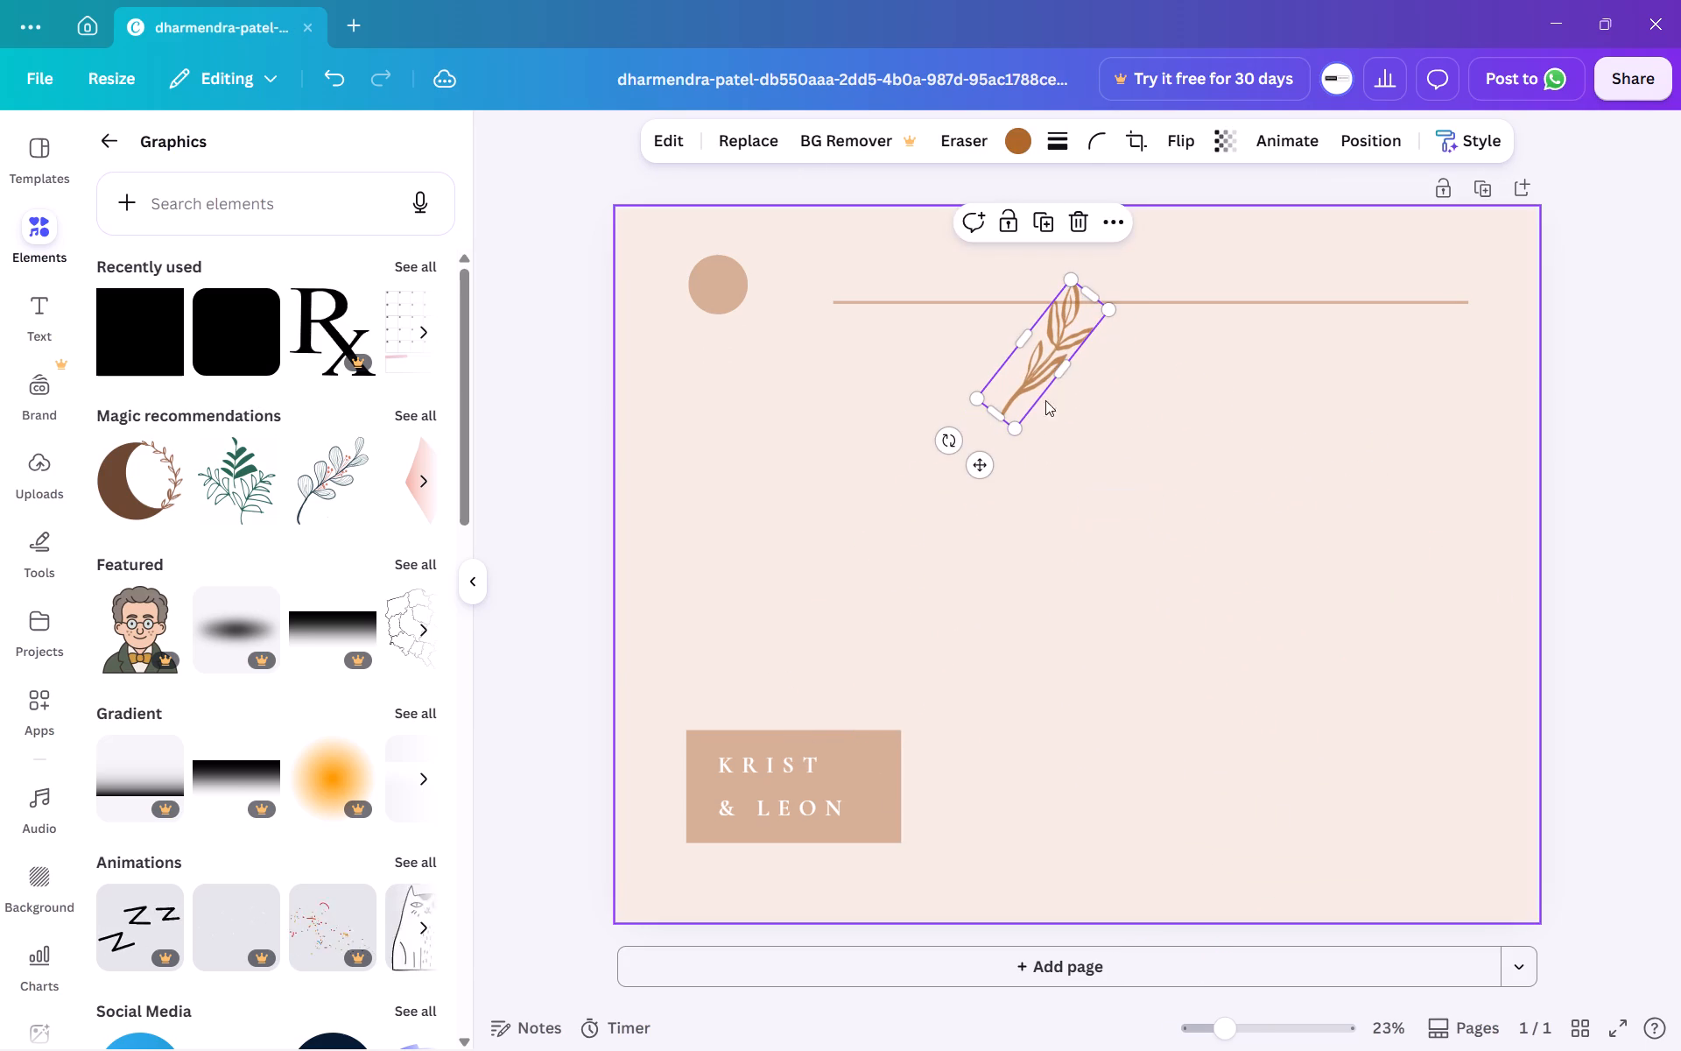
drag(1045, 367, 730, 295)
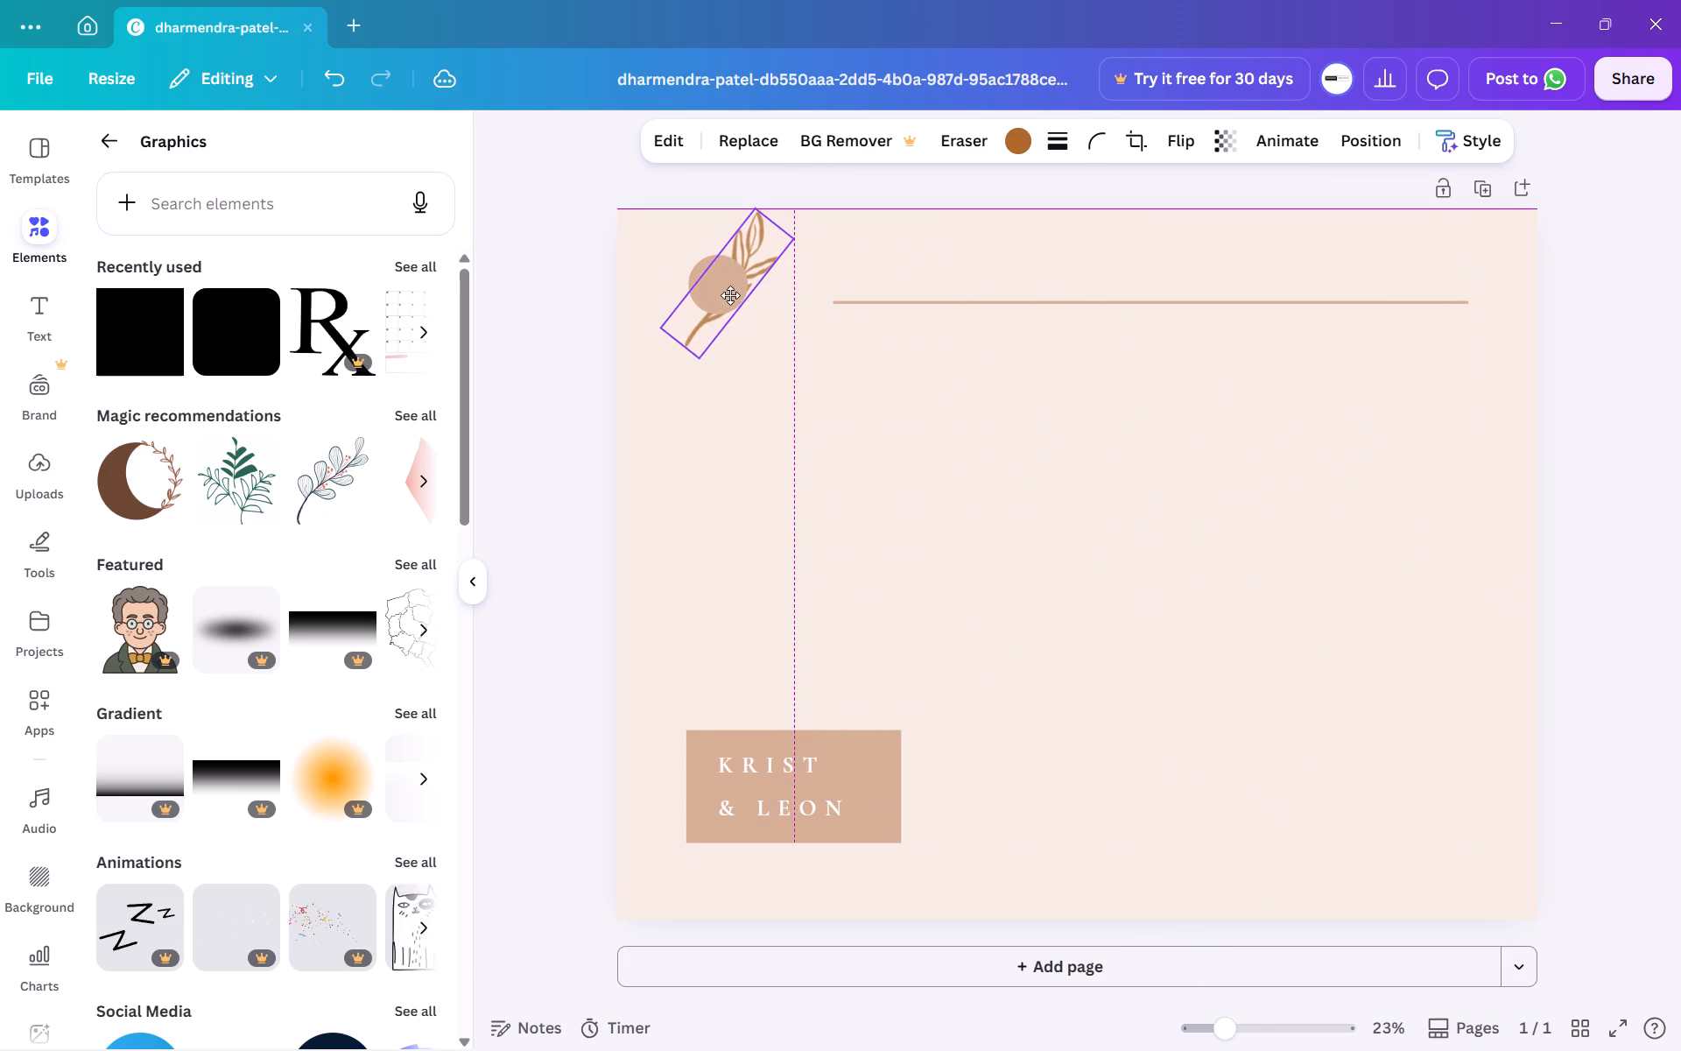
drag(730, 295, 950, 413)
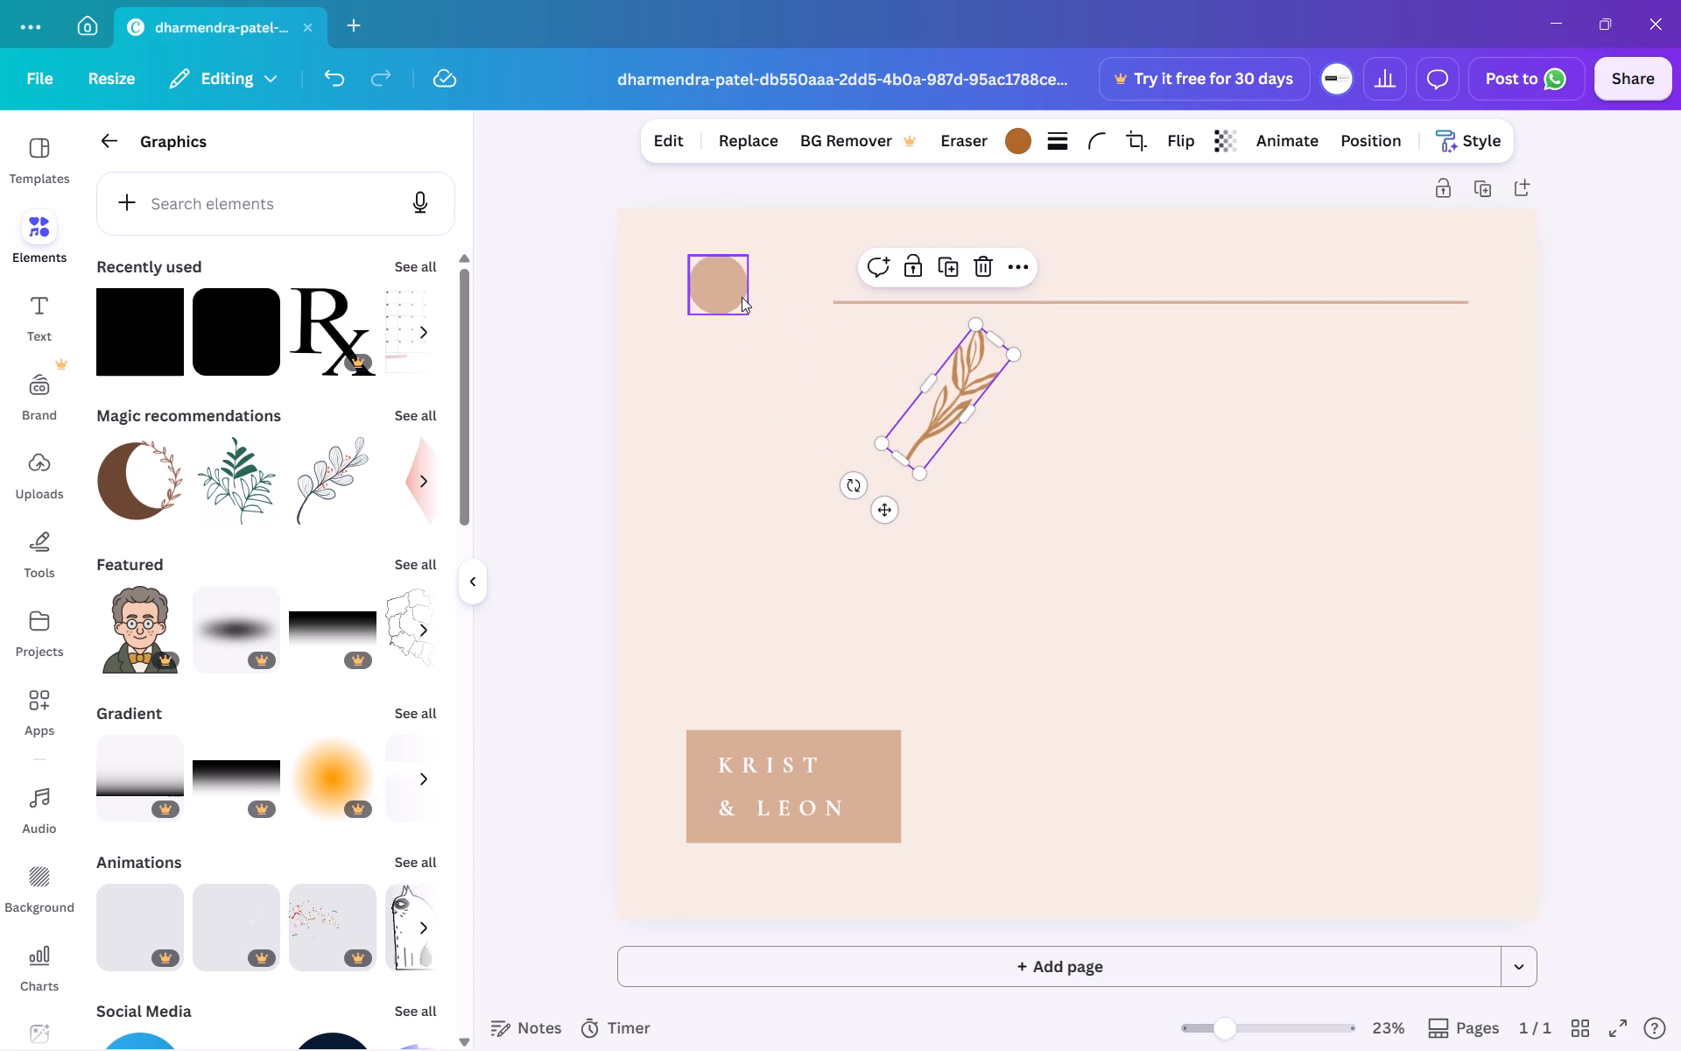
Select the circle before the horizontal line and look through the Shapes category of the elements library.
click(742, 297)
click(916, 129)
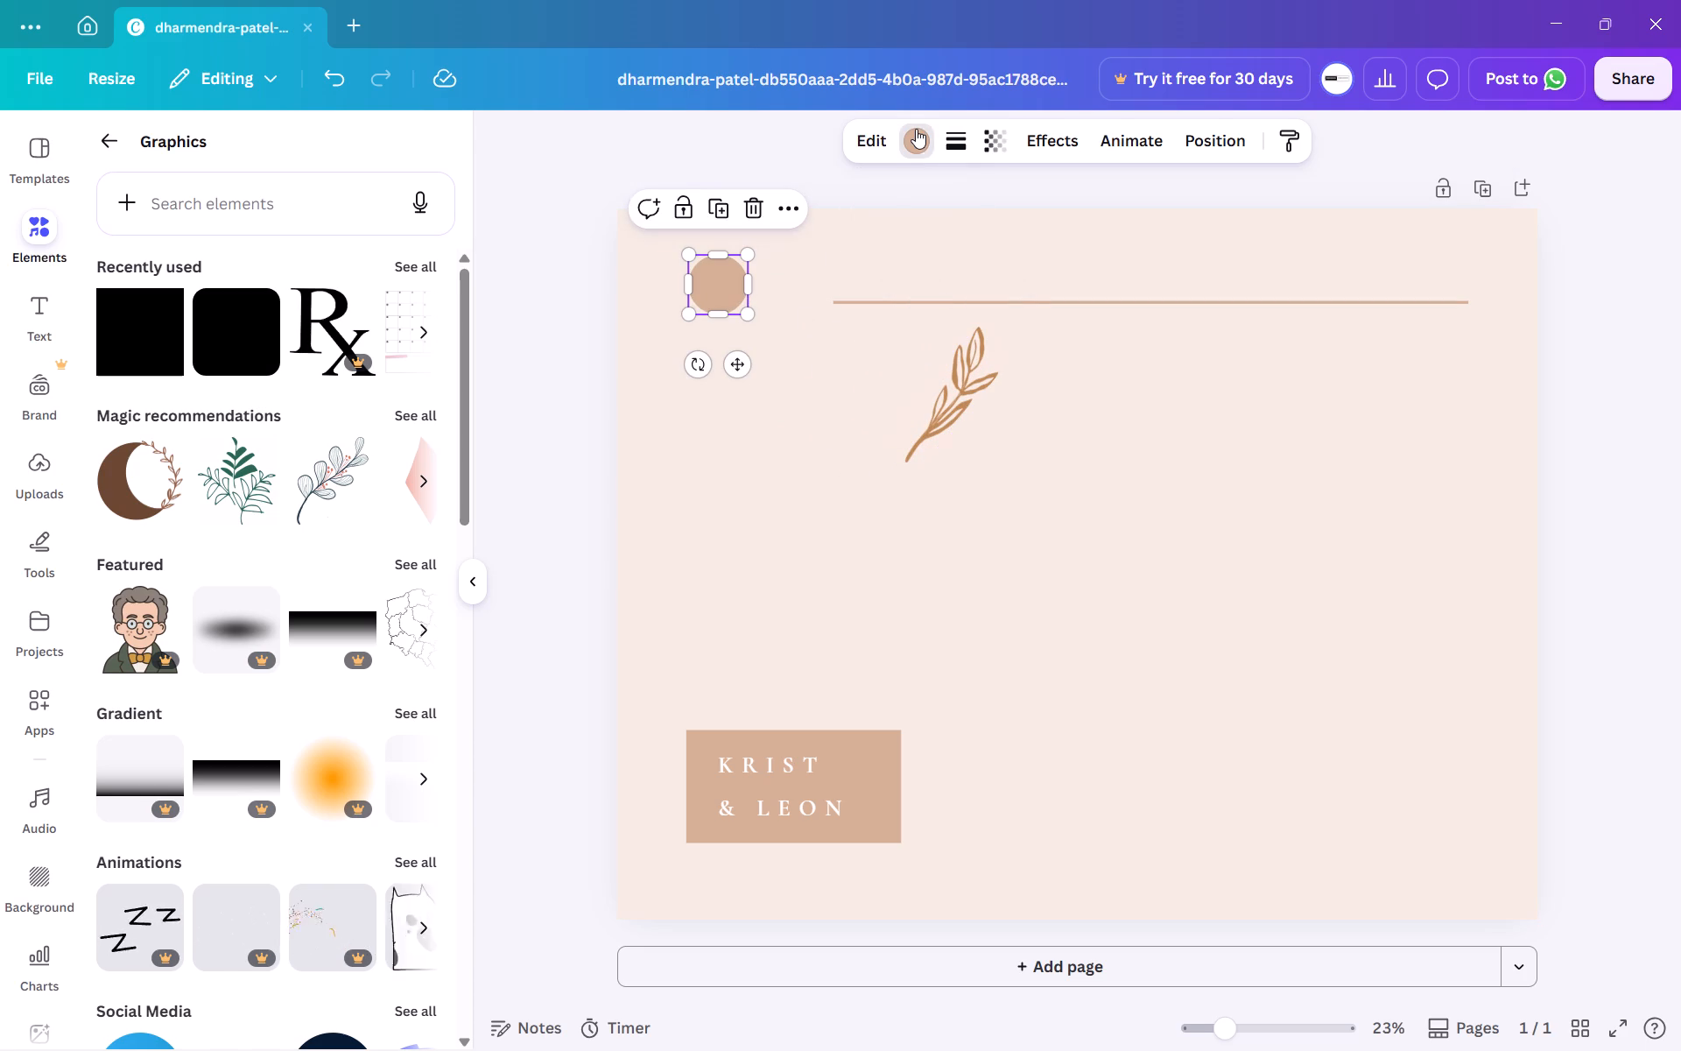
click(917, 140)
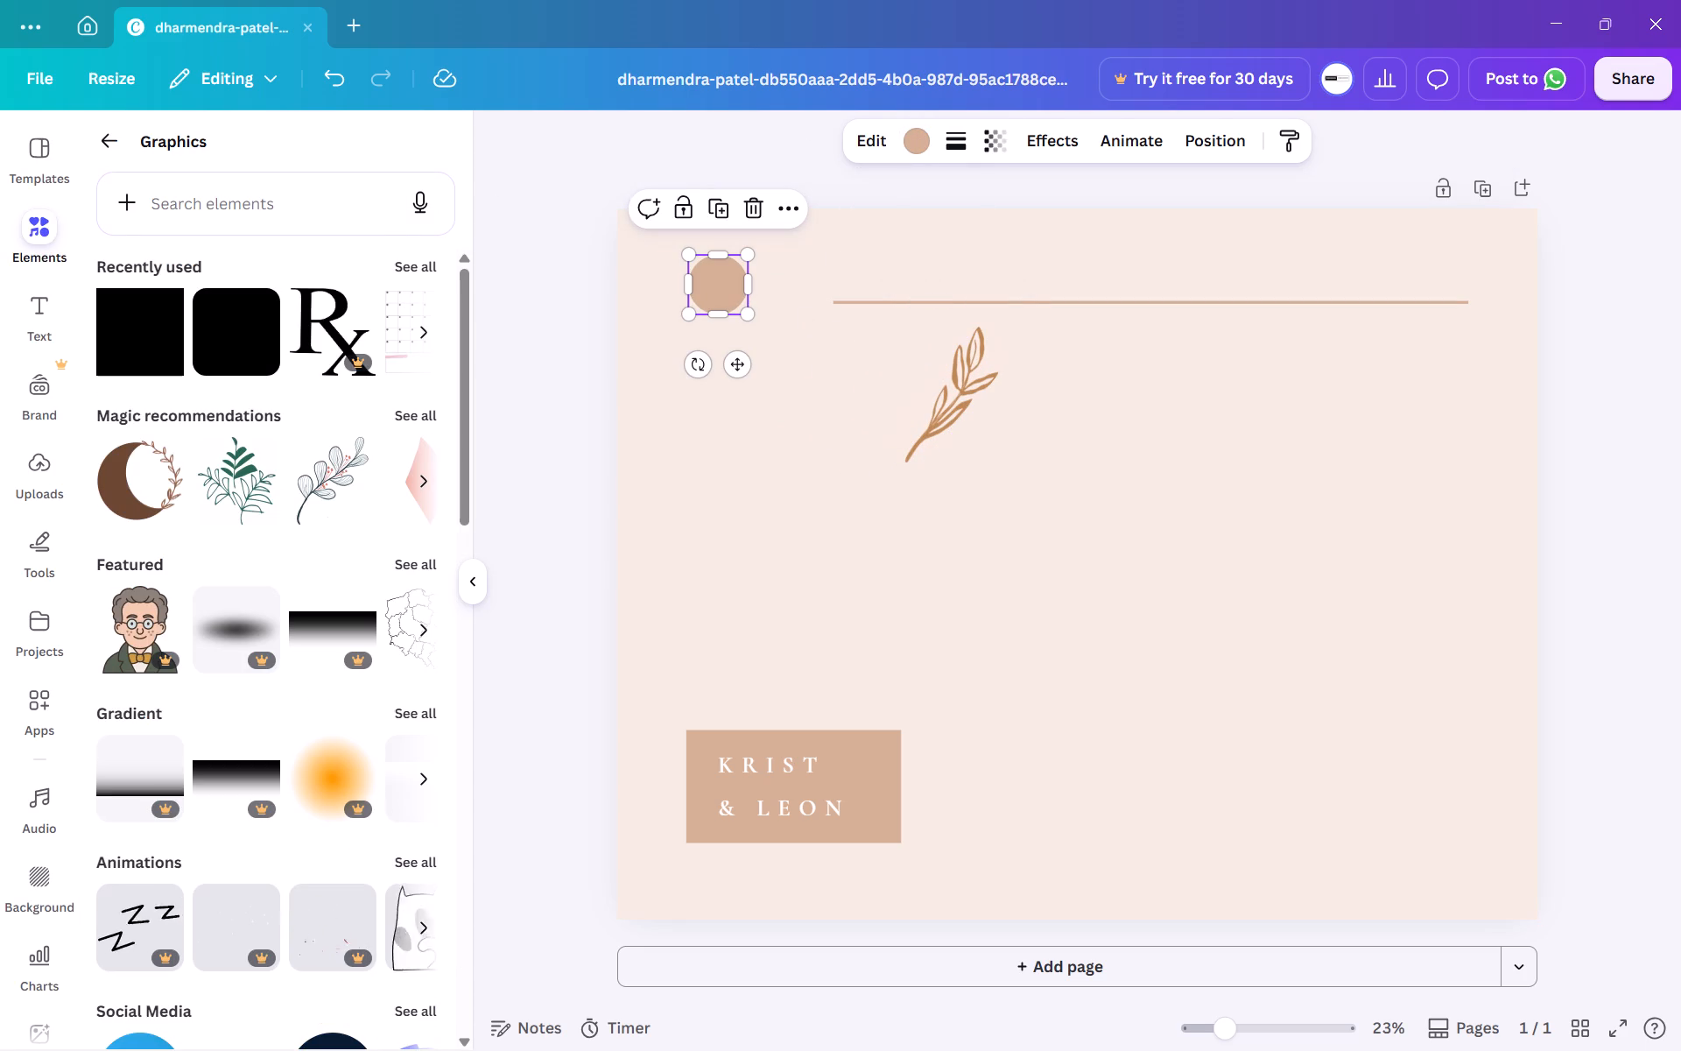
click(109, 138)
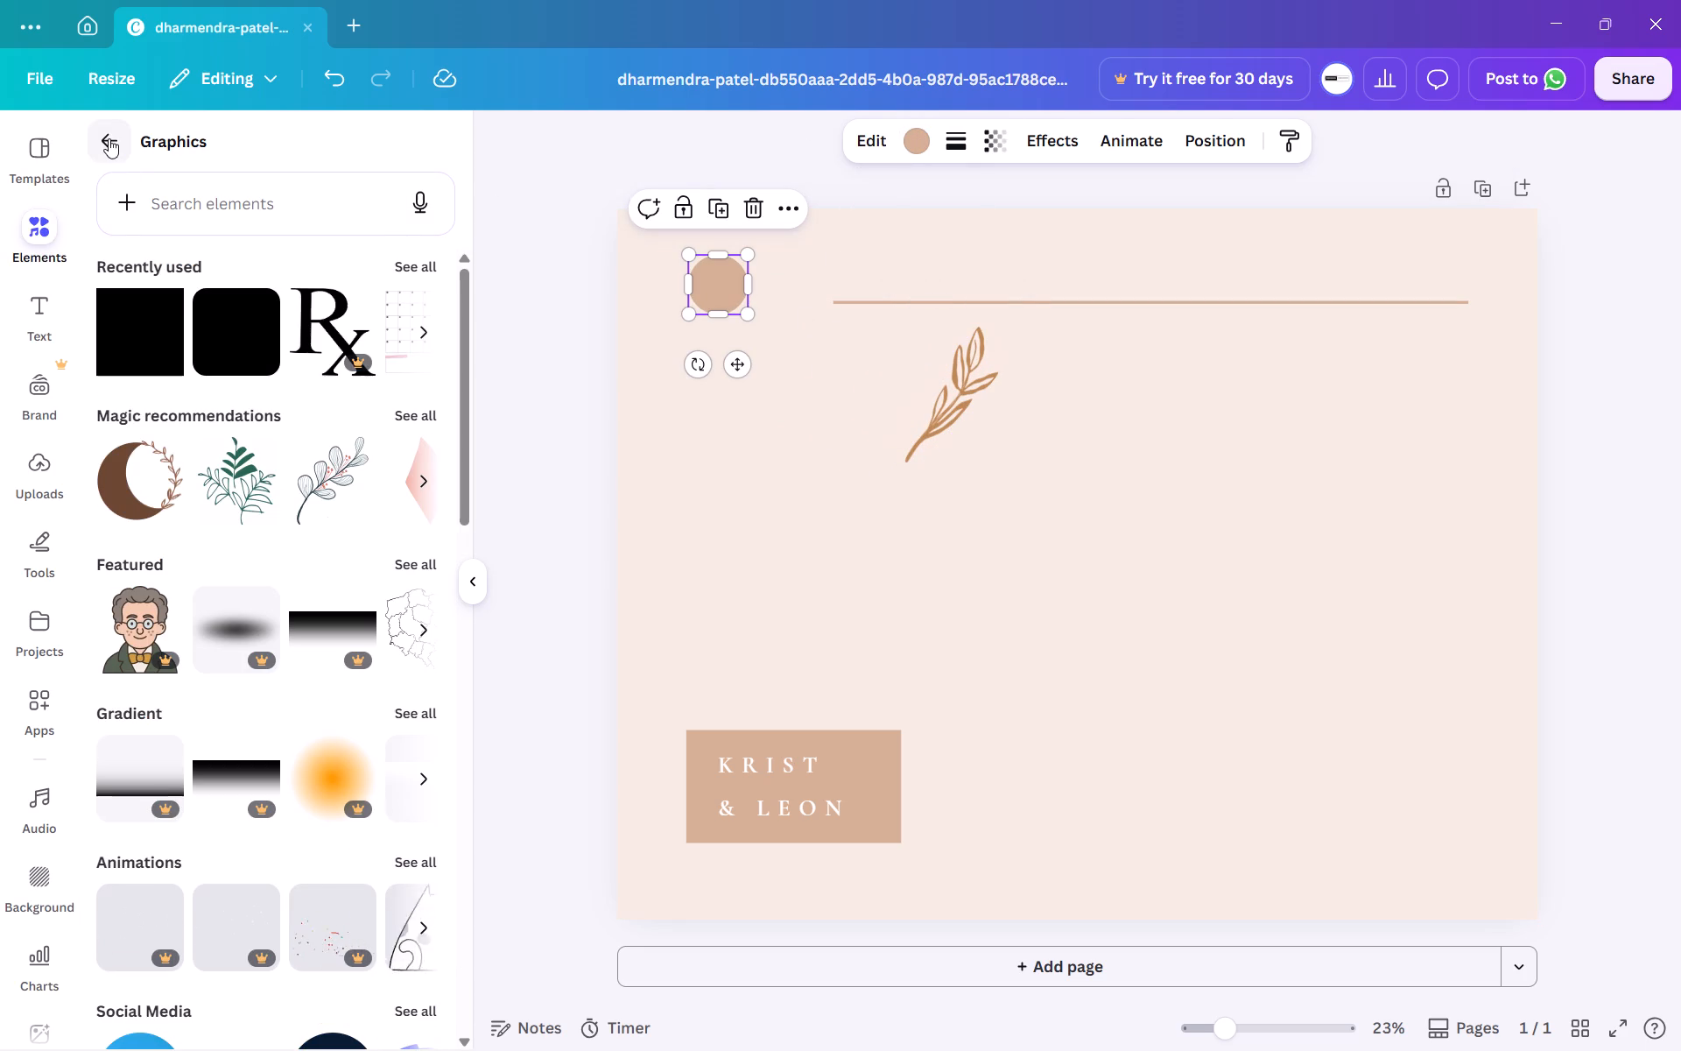
scroll(235, 603, down, 1)
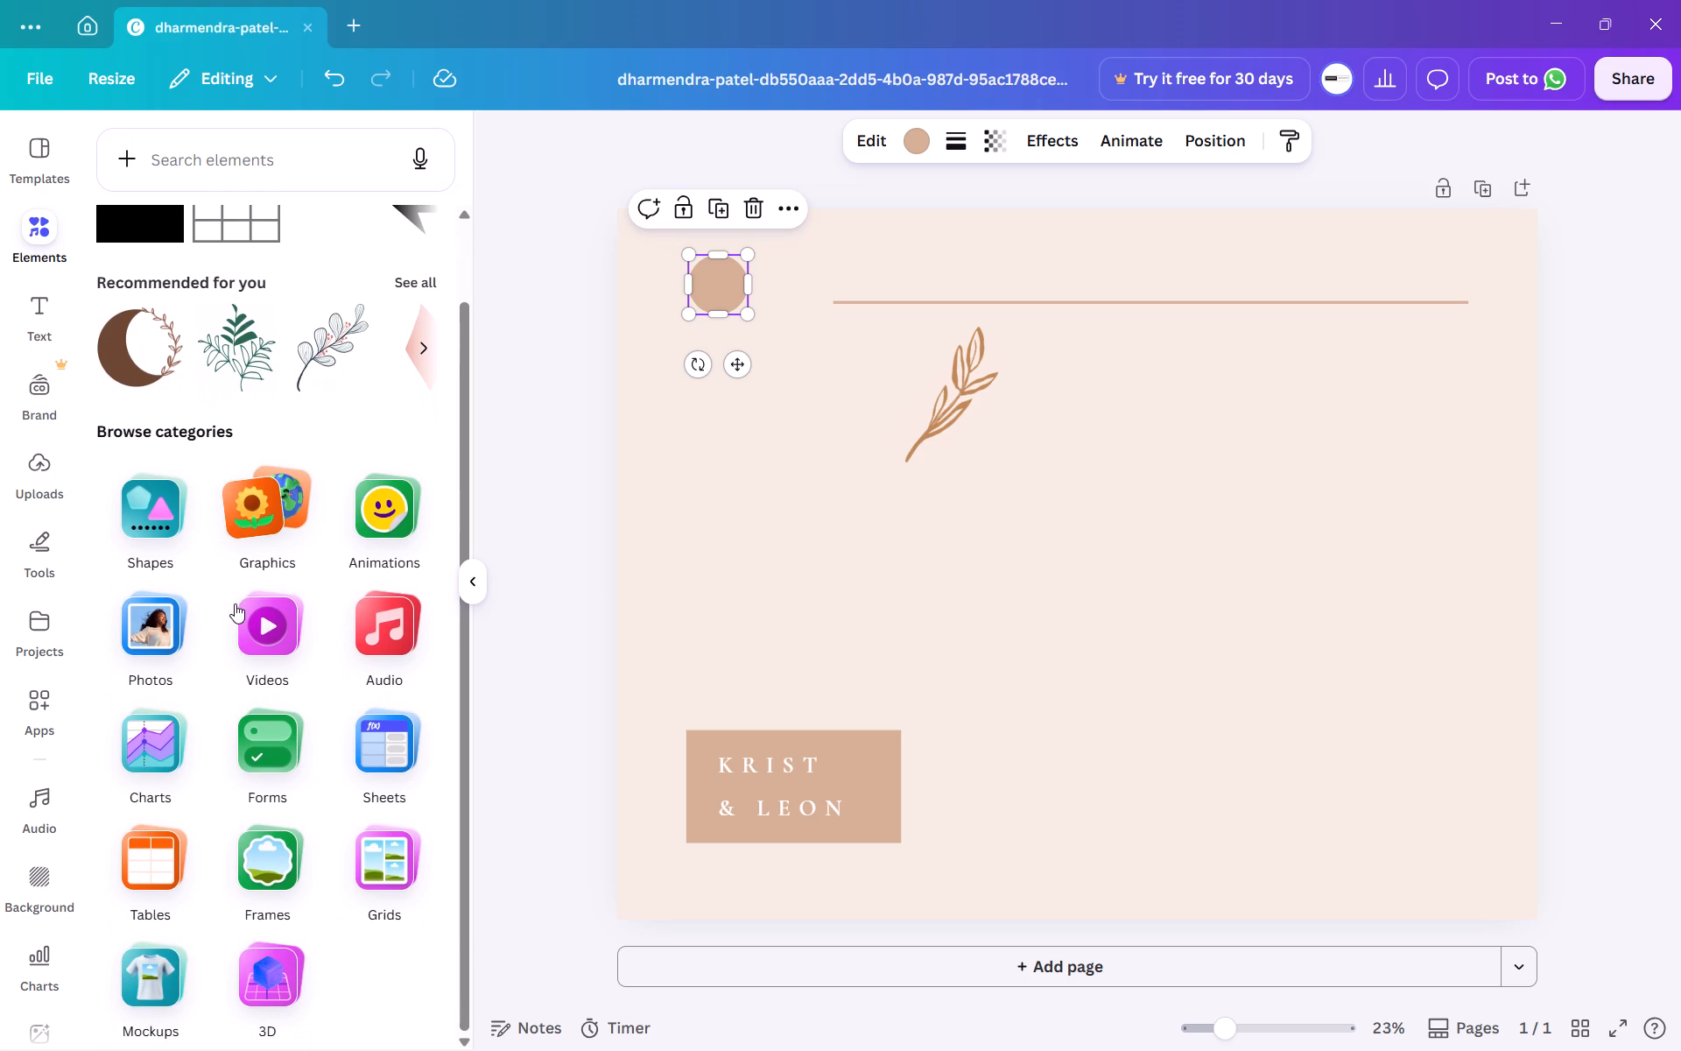
scroll(235, 603, down, 1)
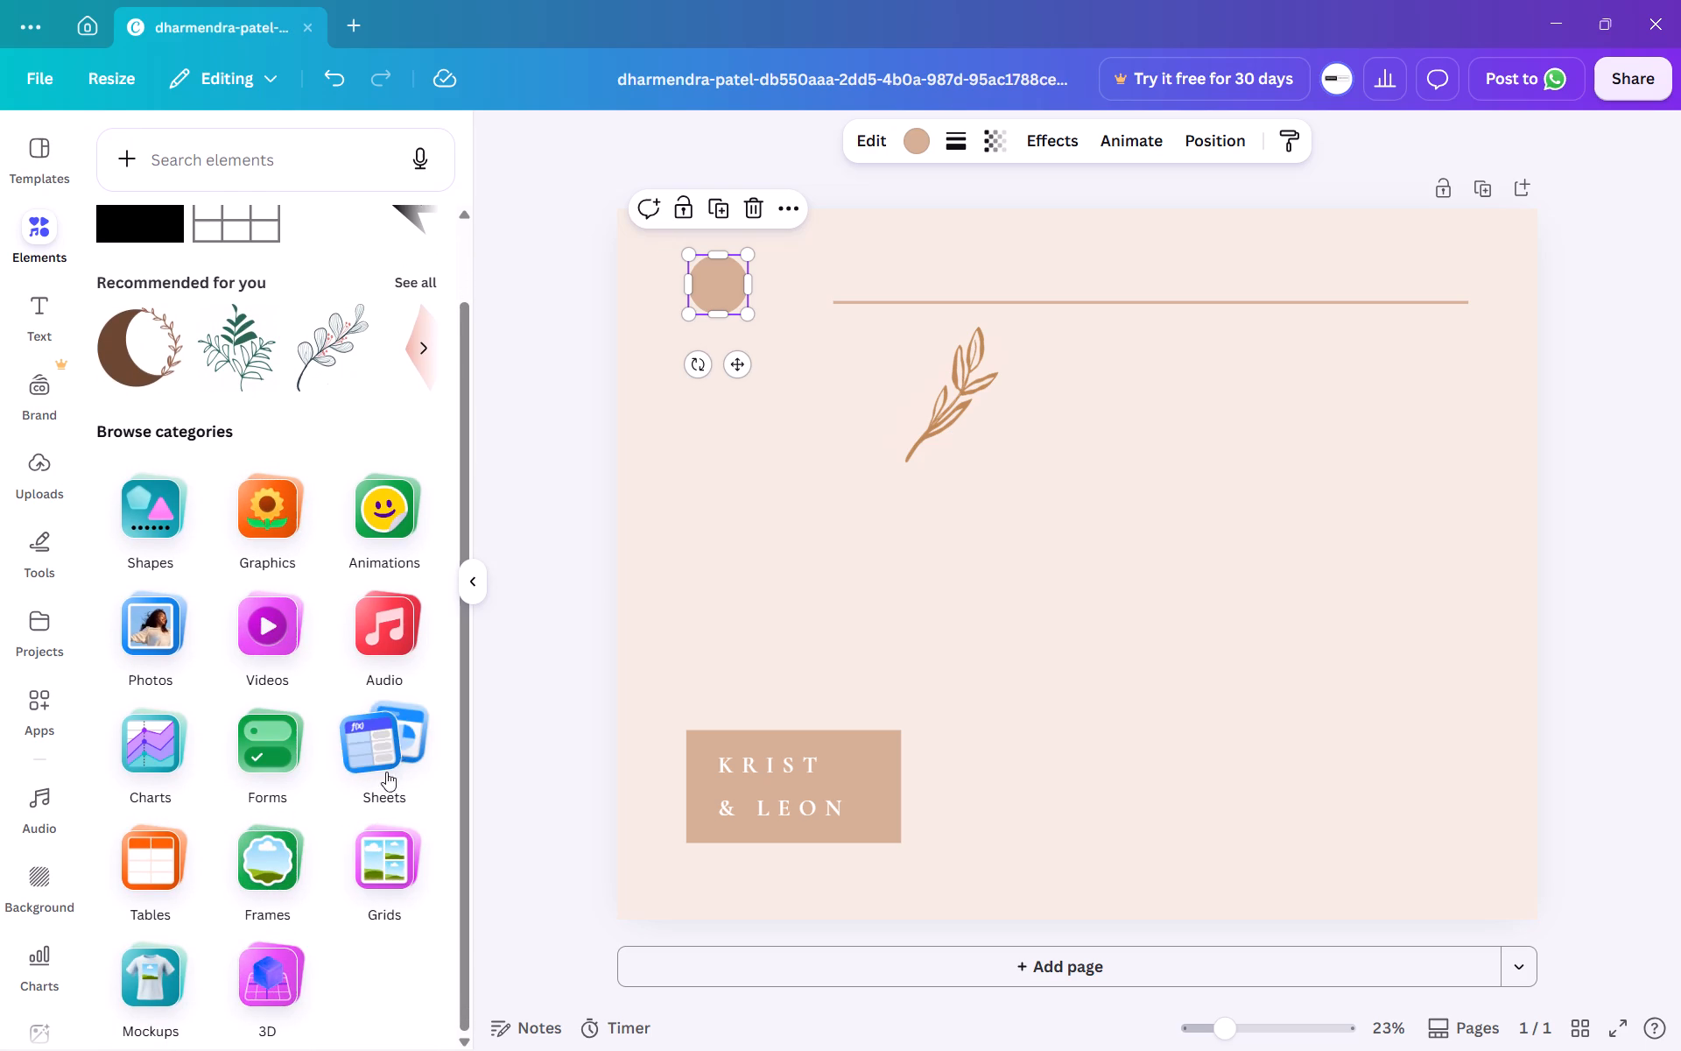
click(129, 490)
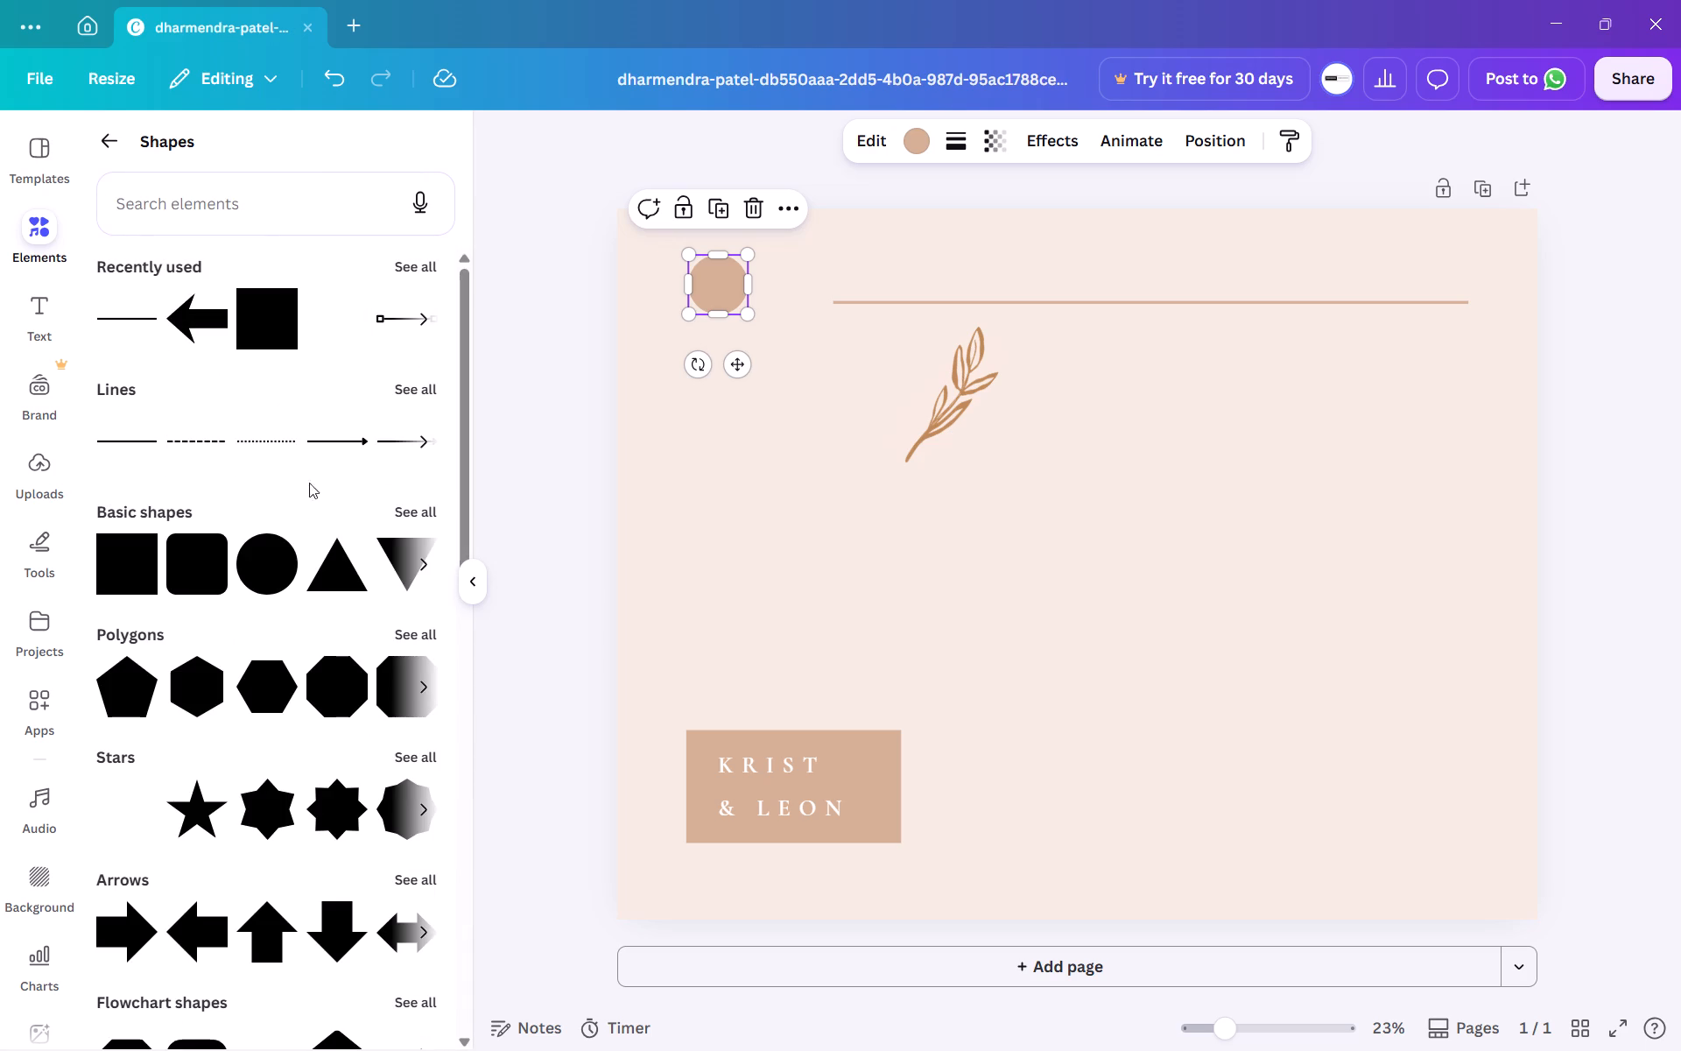
scroll(343, 603, down, 5)
scroll(343, 603, up, 6)
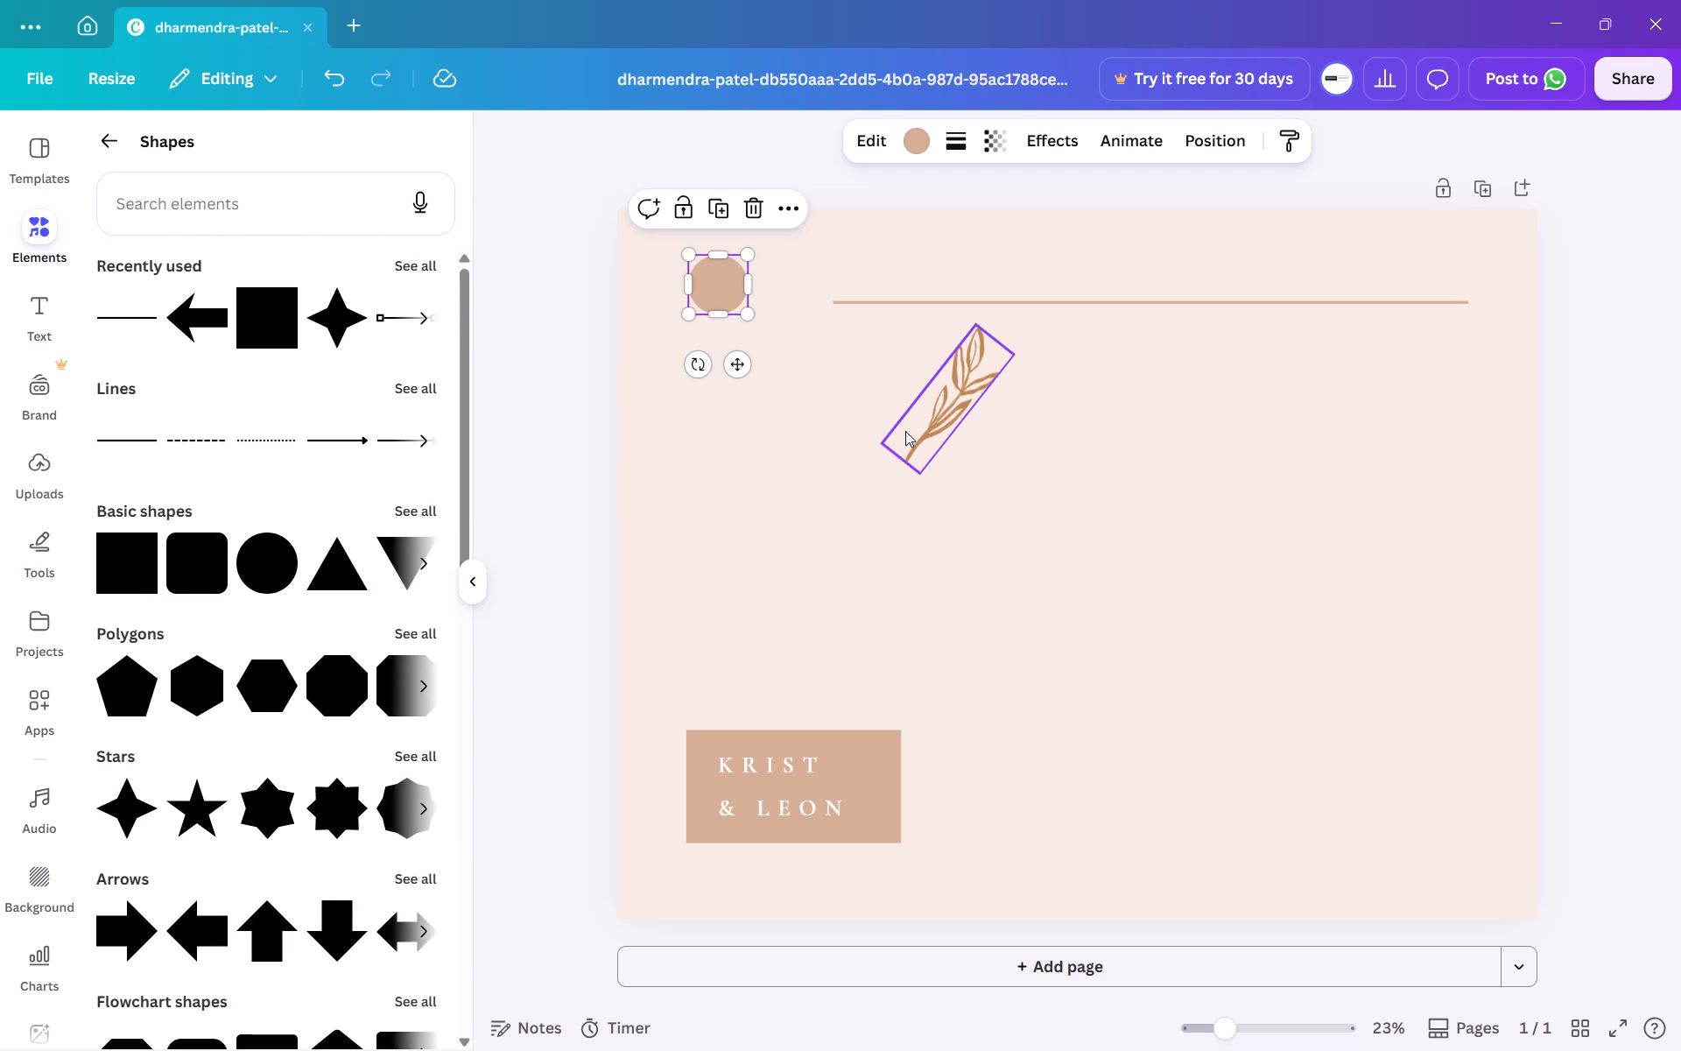
Delete the circle before the horizontal line.
click(759, 208)
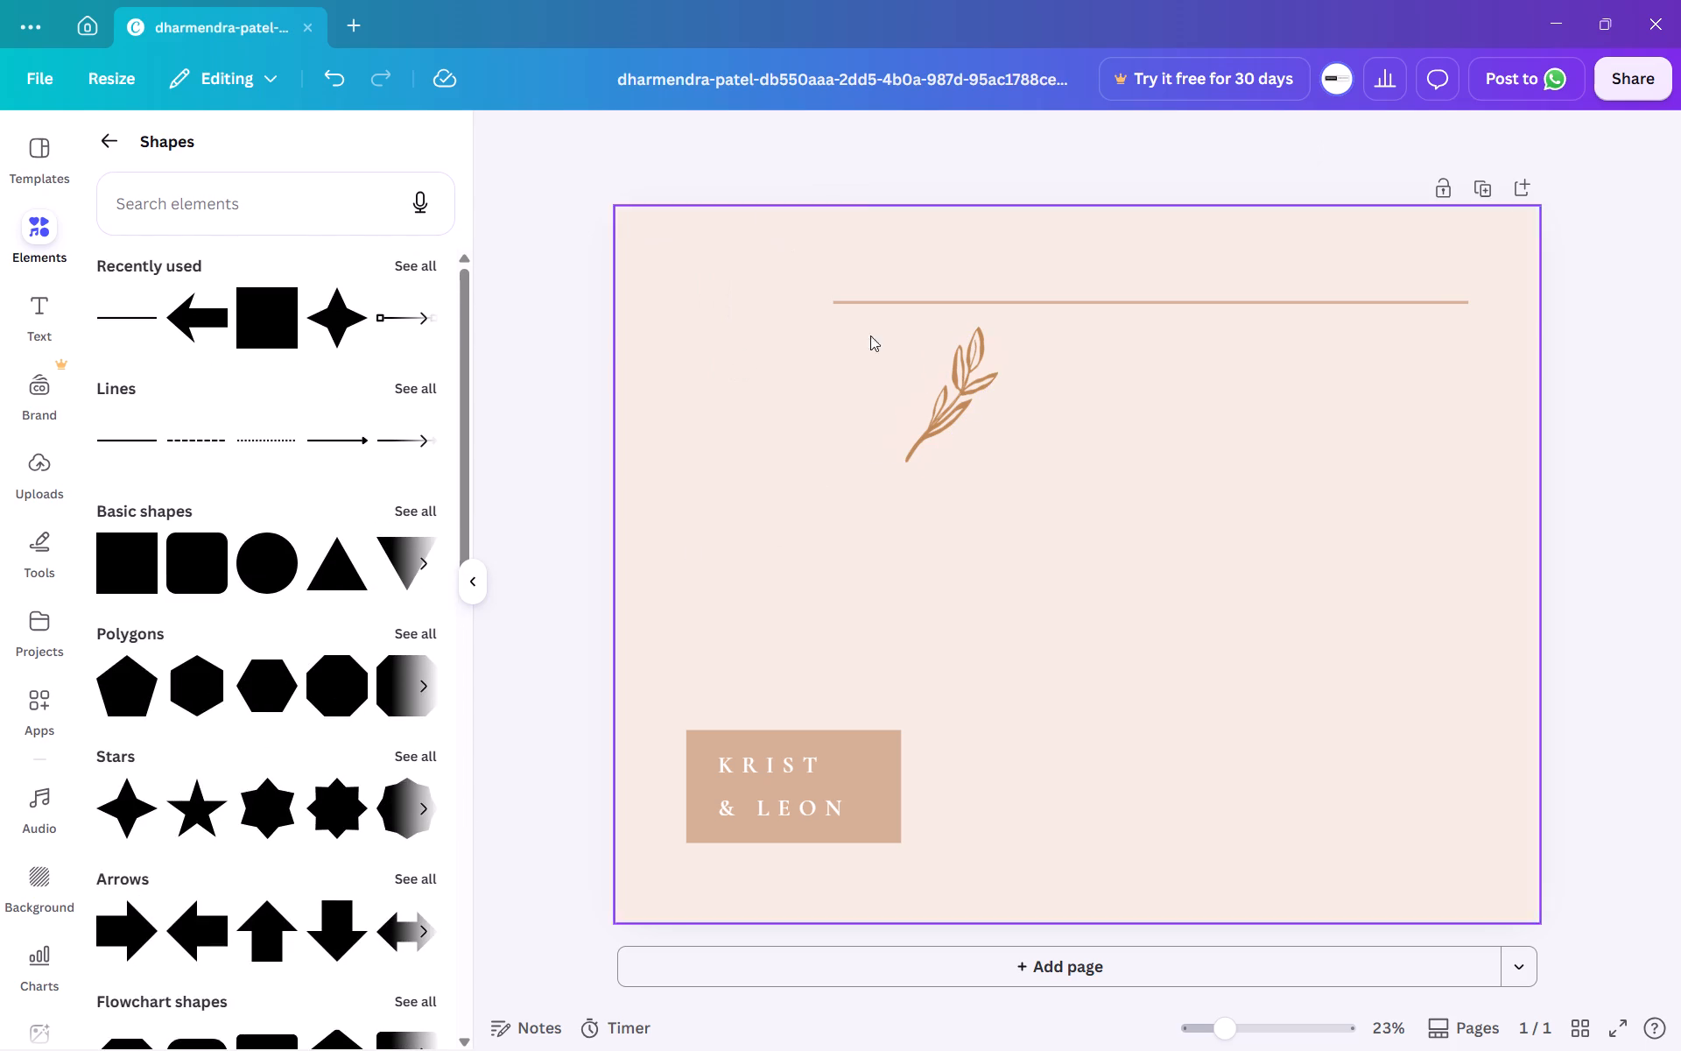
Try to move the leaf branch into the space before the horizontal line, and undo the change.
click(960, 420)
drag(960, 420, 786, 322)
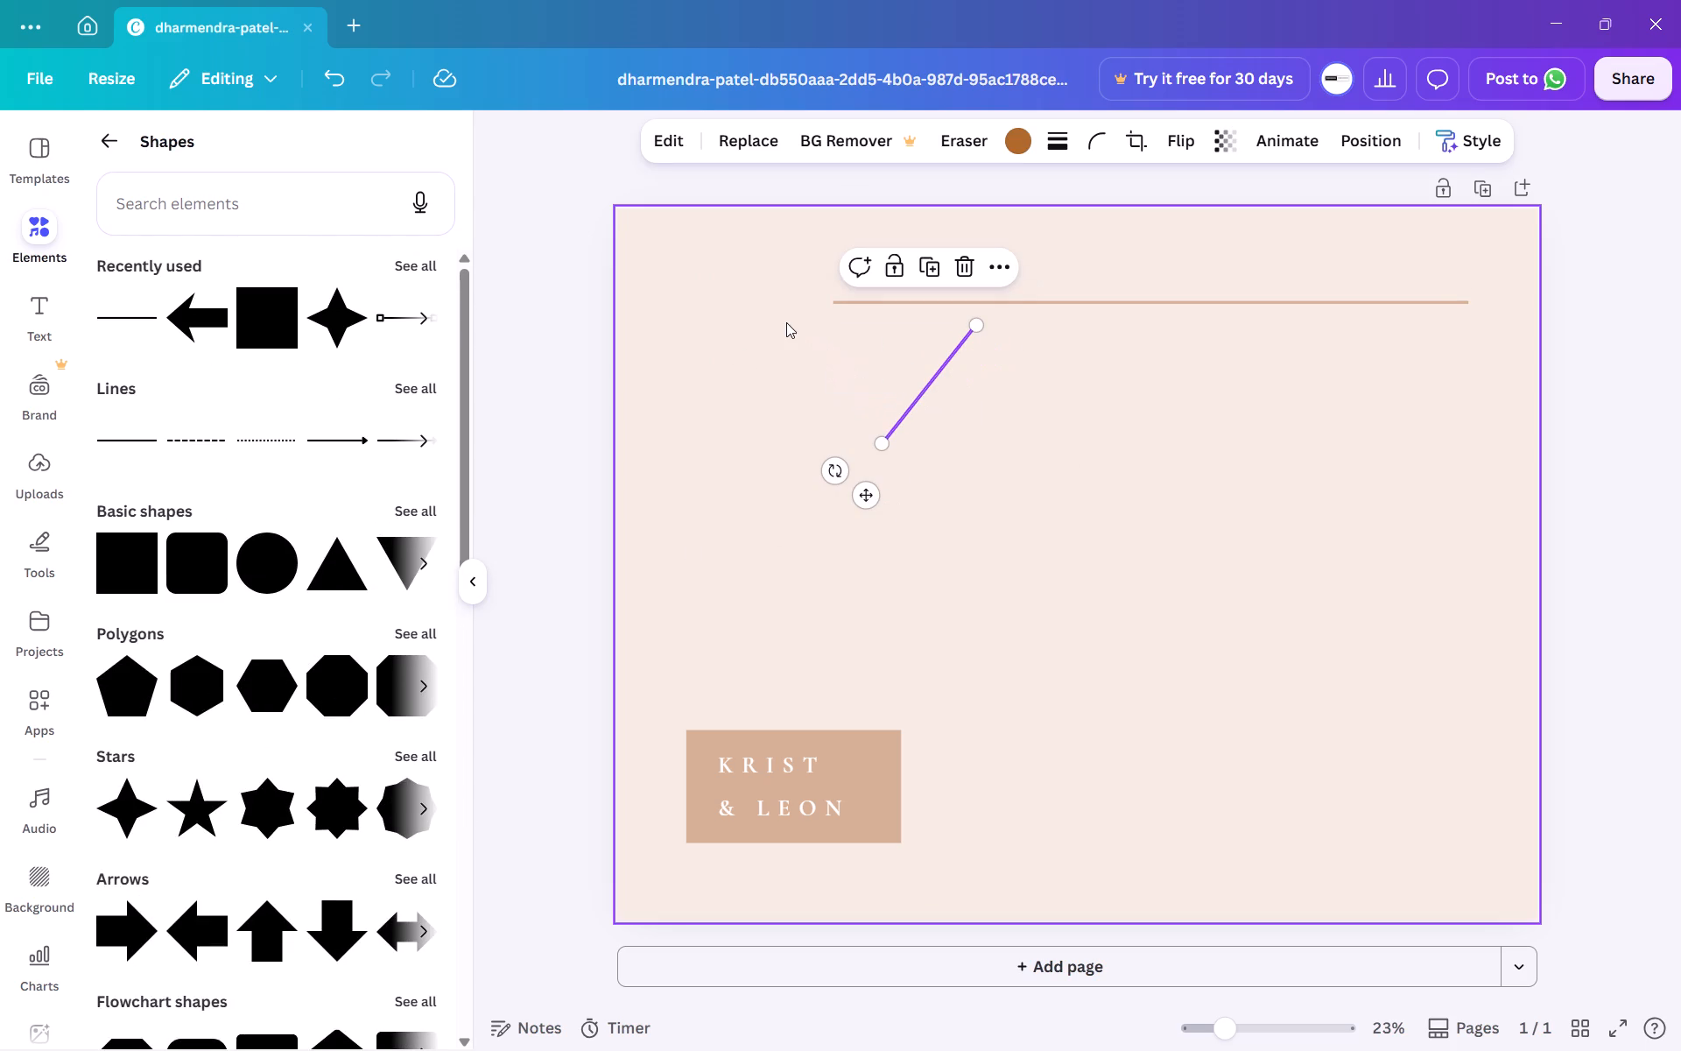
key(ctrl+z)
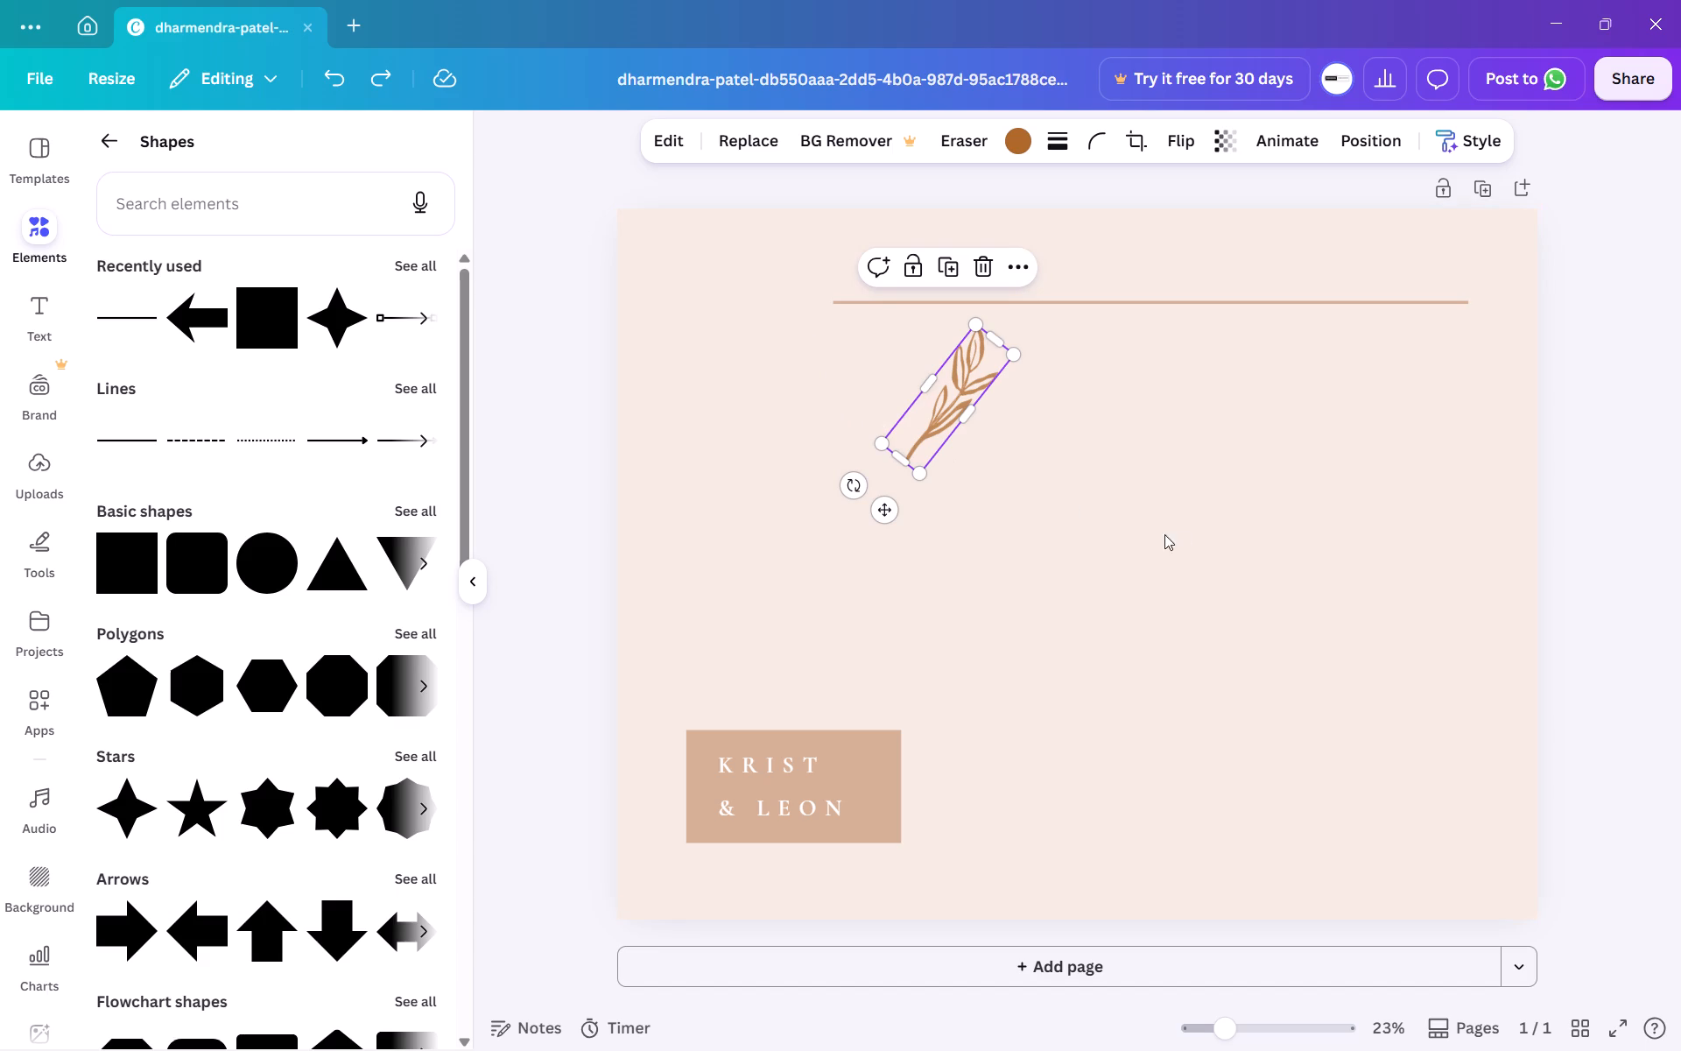
Move the leaf branch into the space before the horizontal line, vertically centred on the line.
drag(883, 509, 718, 406)
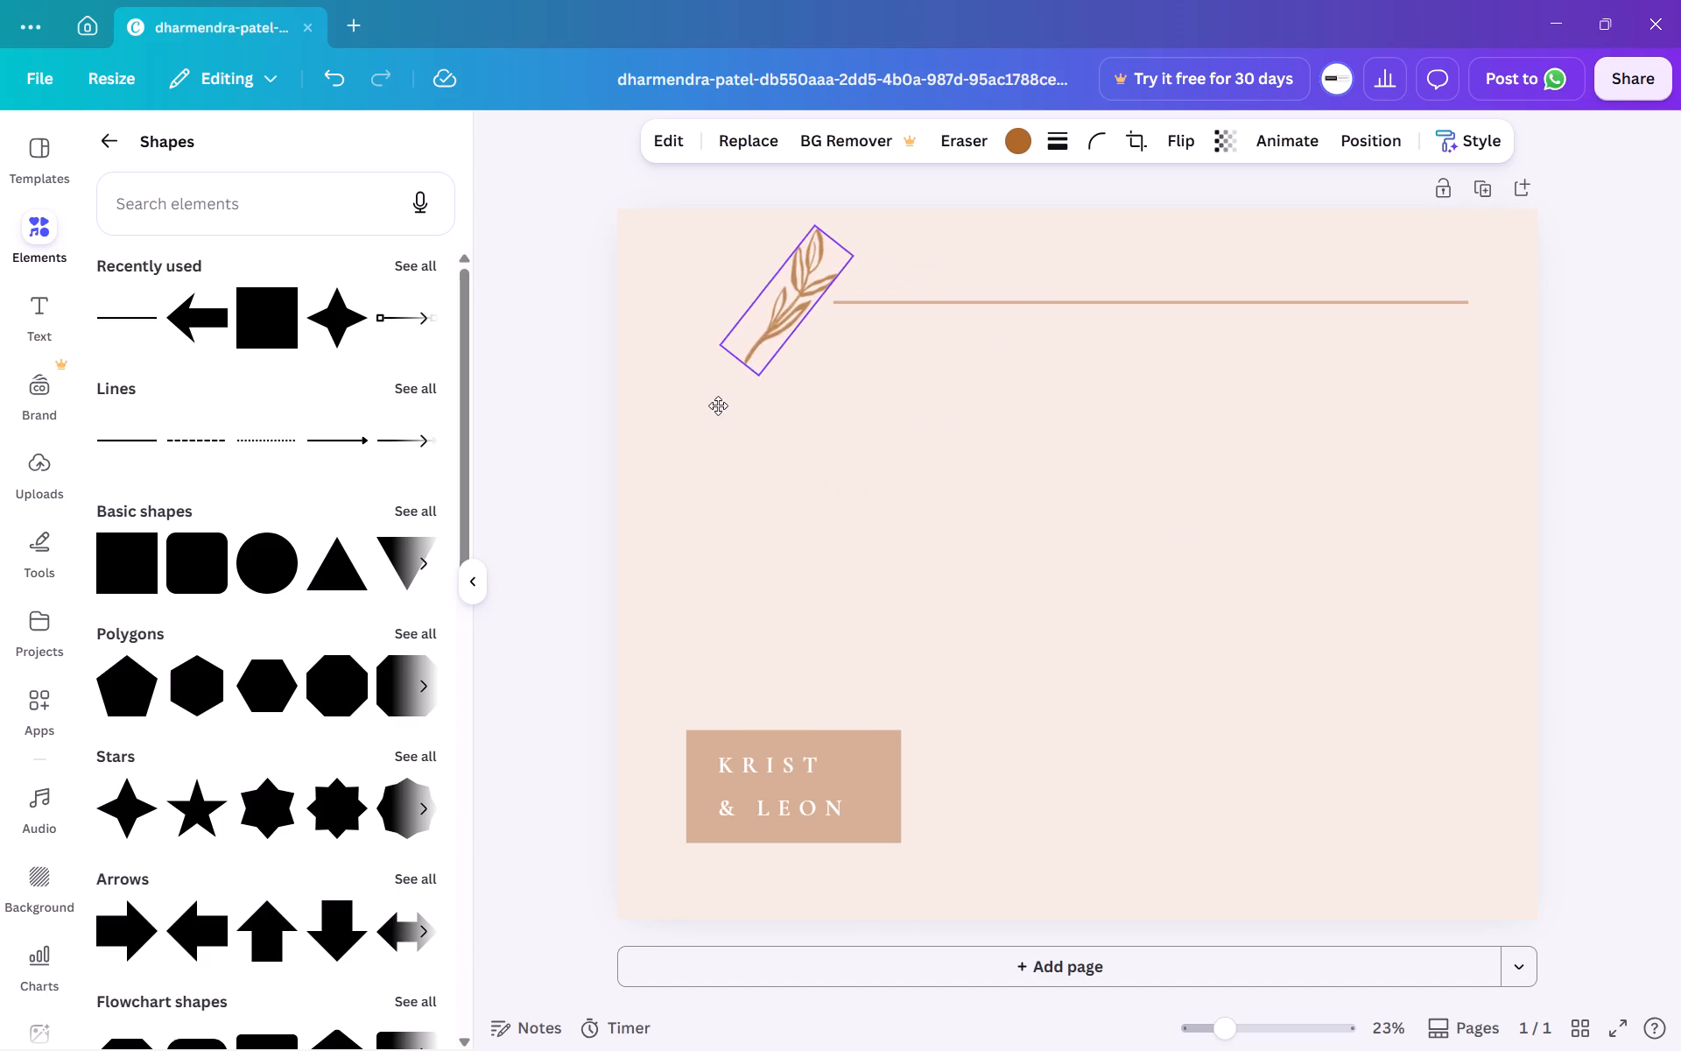
drag(718, 406, 667, 409)
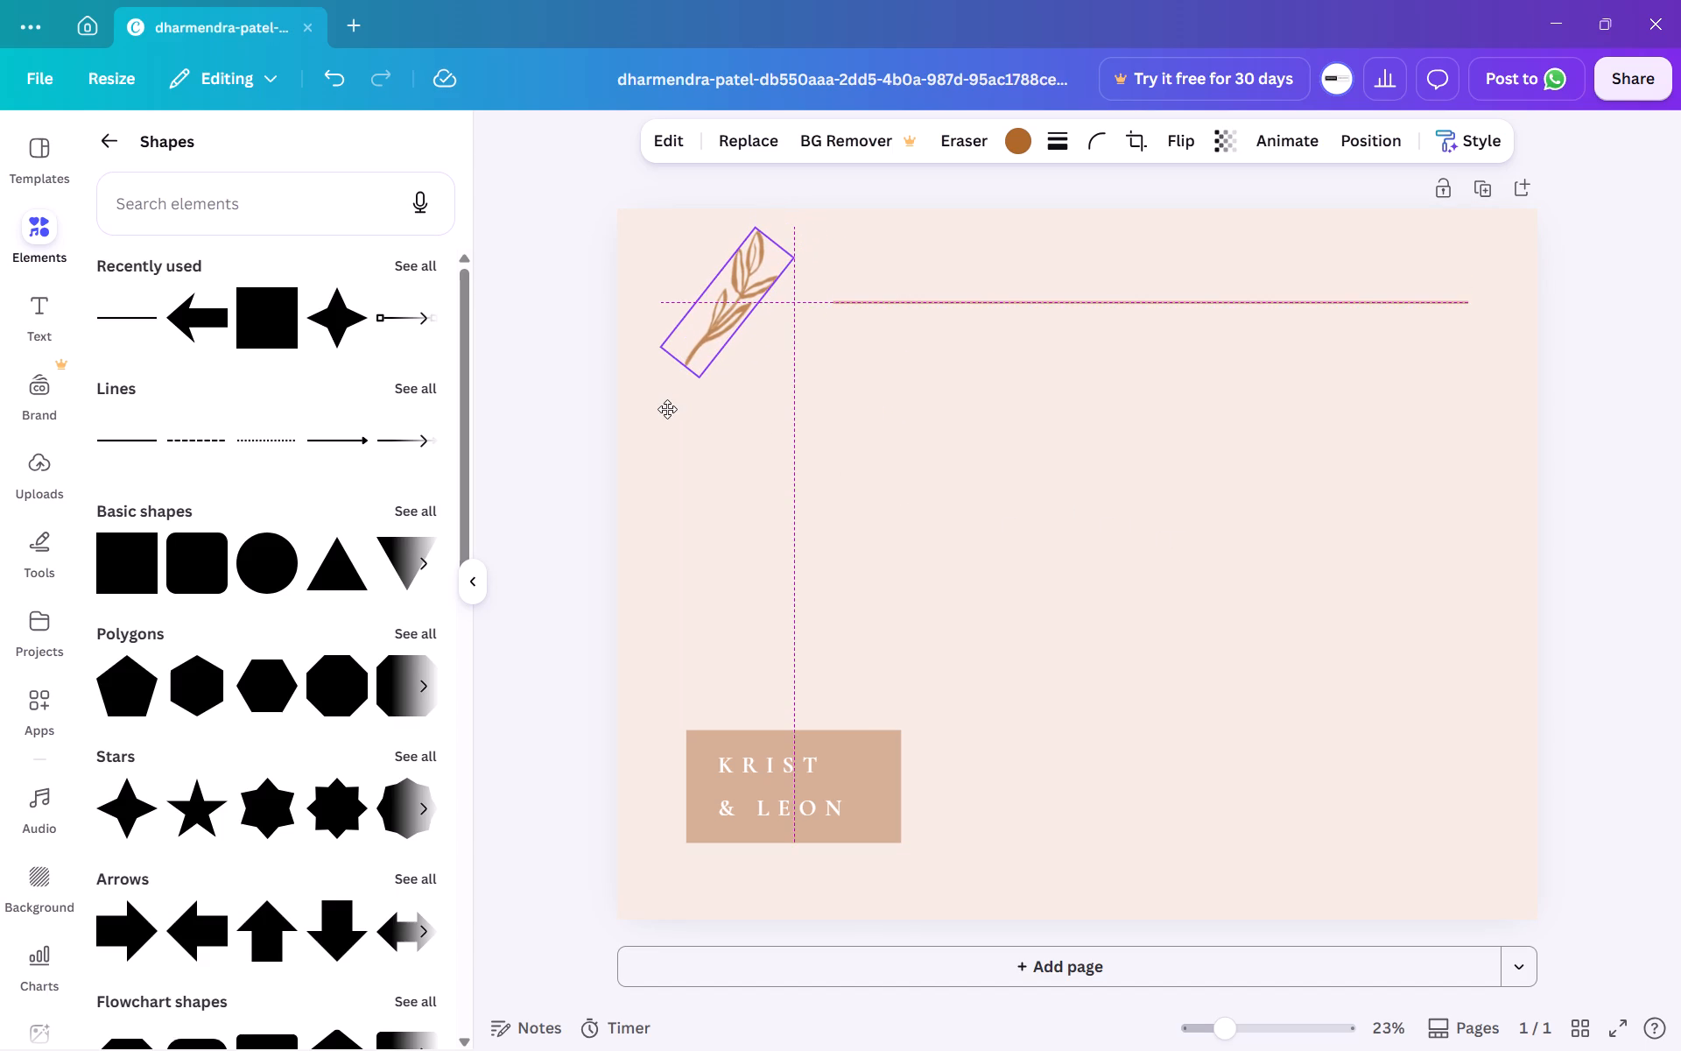
drag(667, 409, 667, 408)
Stretch the leaf branch slightly lengthwise, and scale it down proportionally to slightly less than 1 × 3.7.
drag(681, 363, 674, 358)
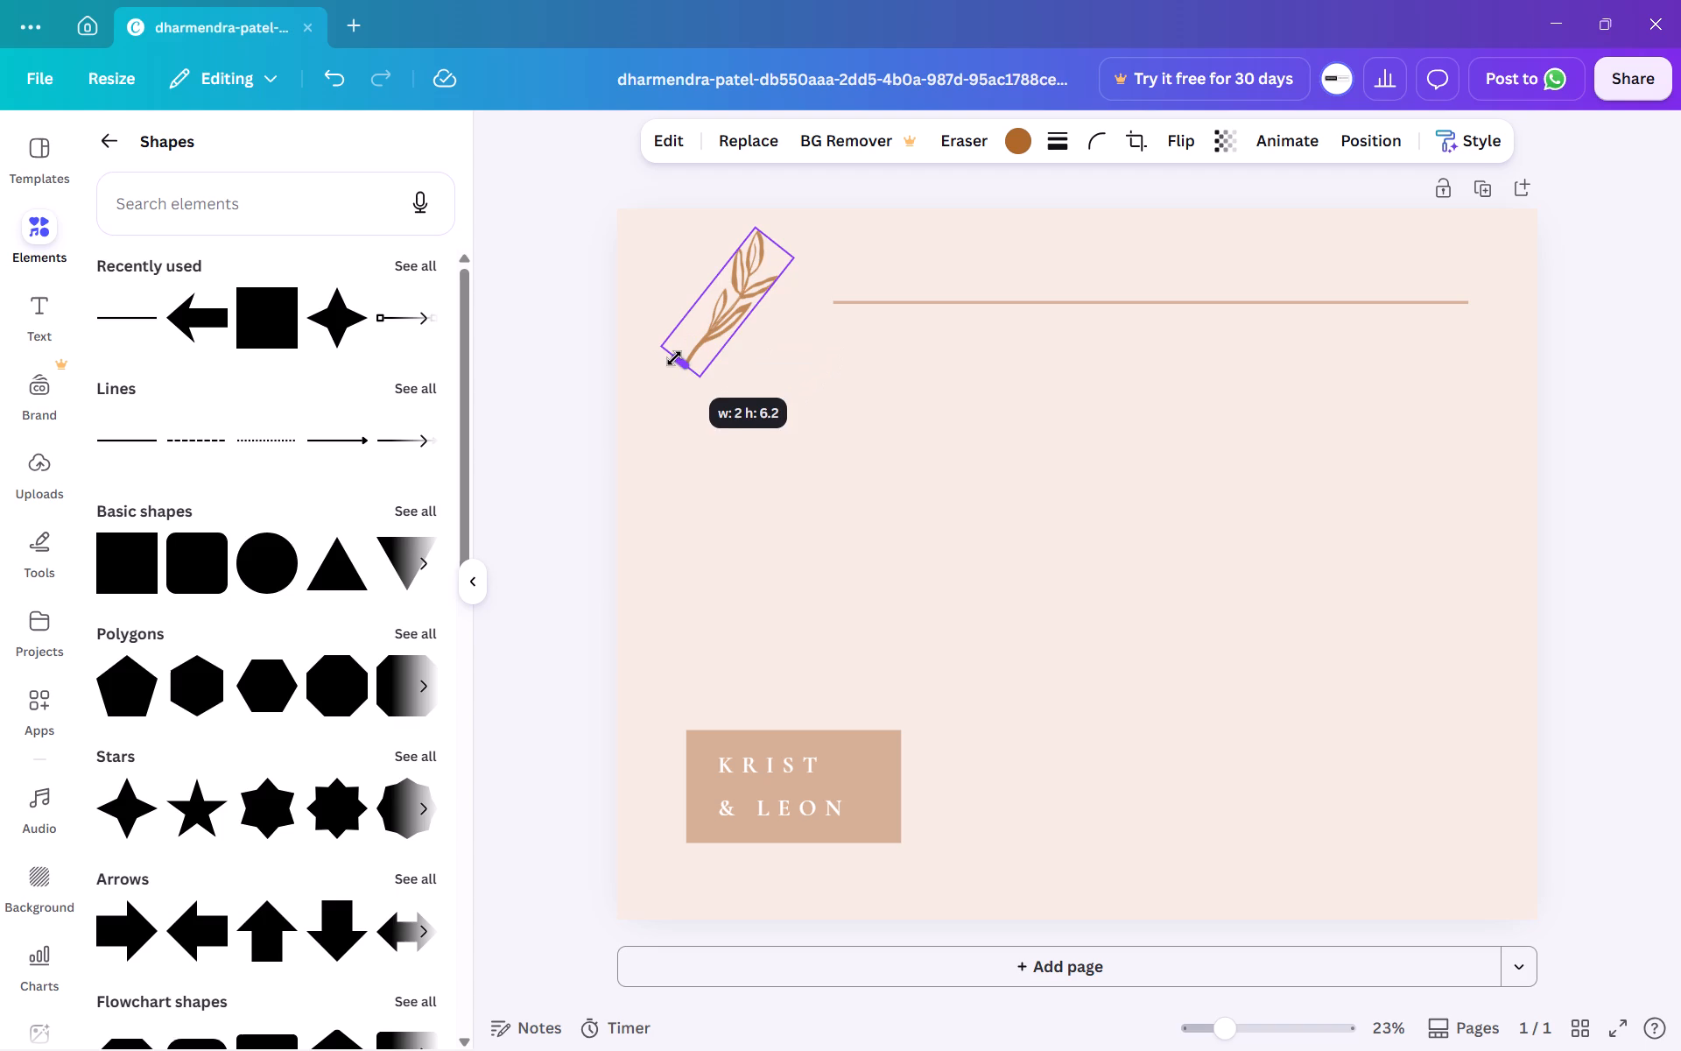
drag(674, 358, 673, 364)
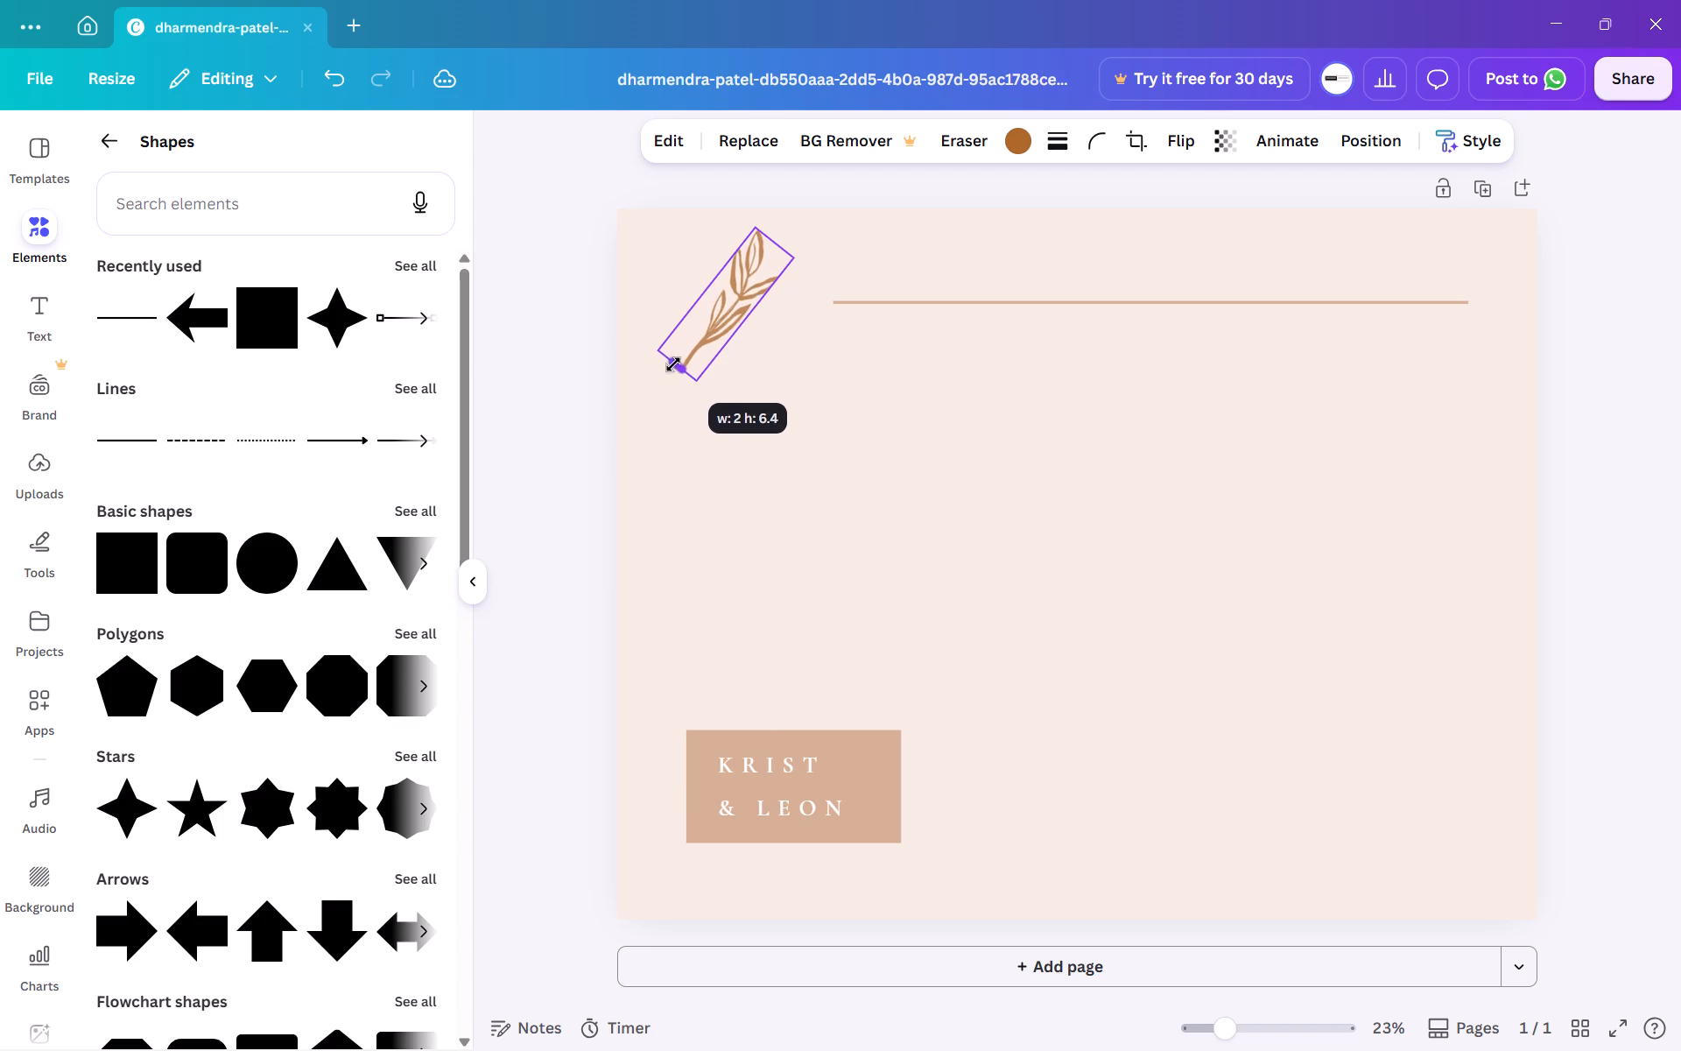
drag(673, 364, 662, 376)
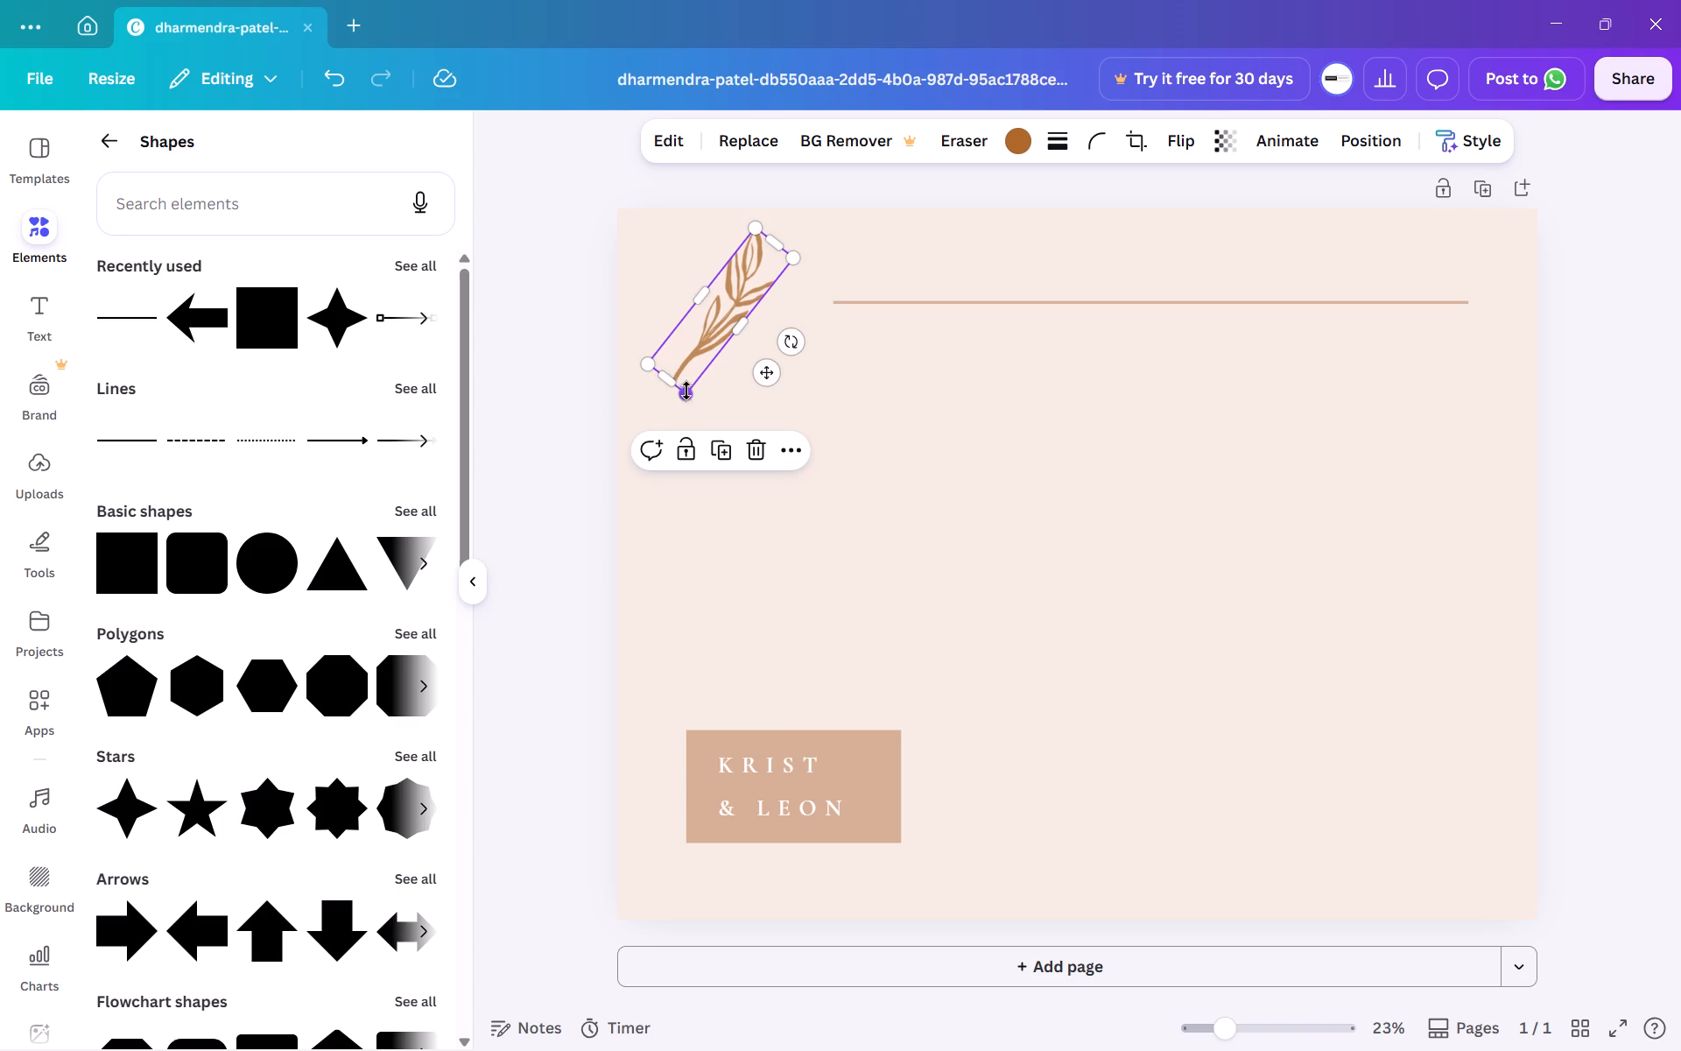
drag(687, 391, 738, 312)
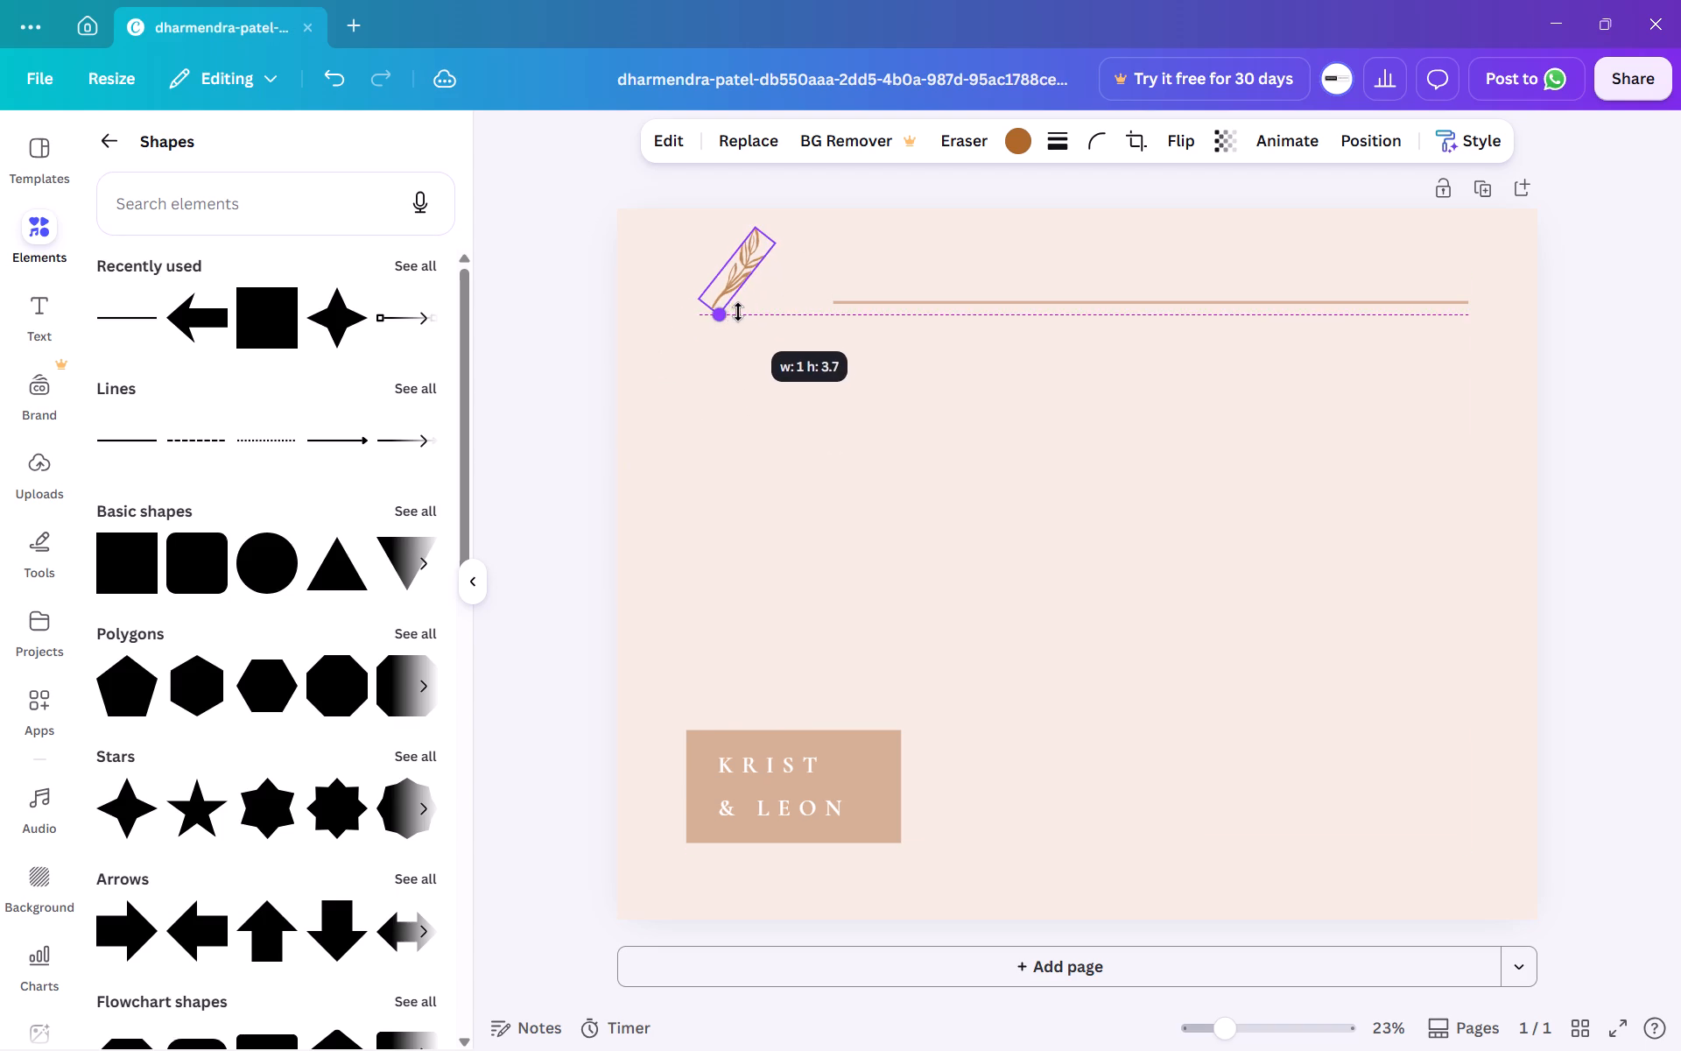
drag(738, 312, 737, 313)
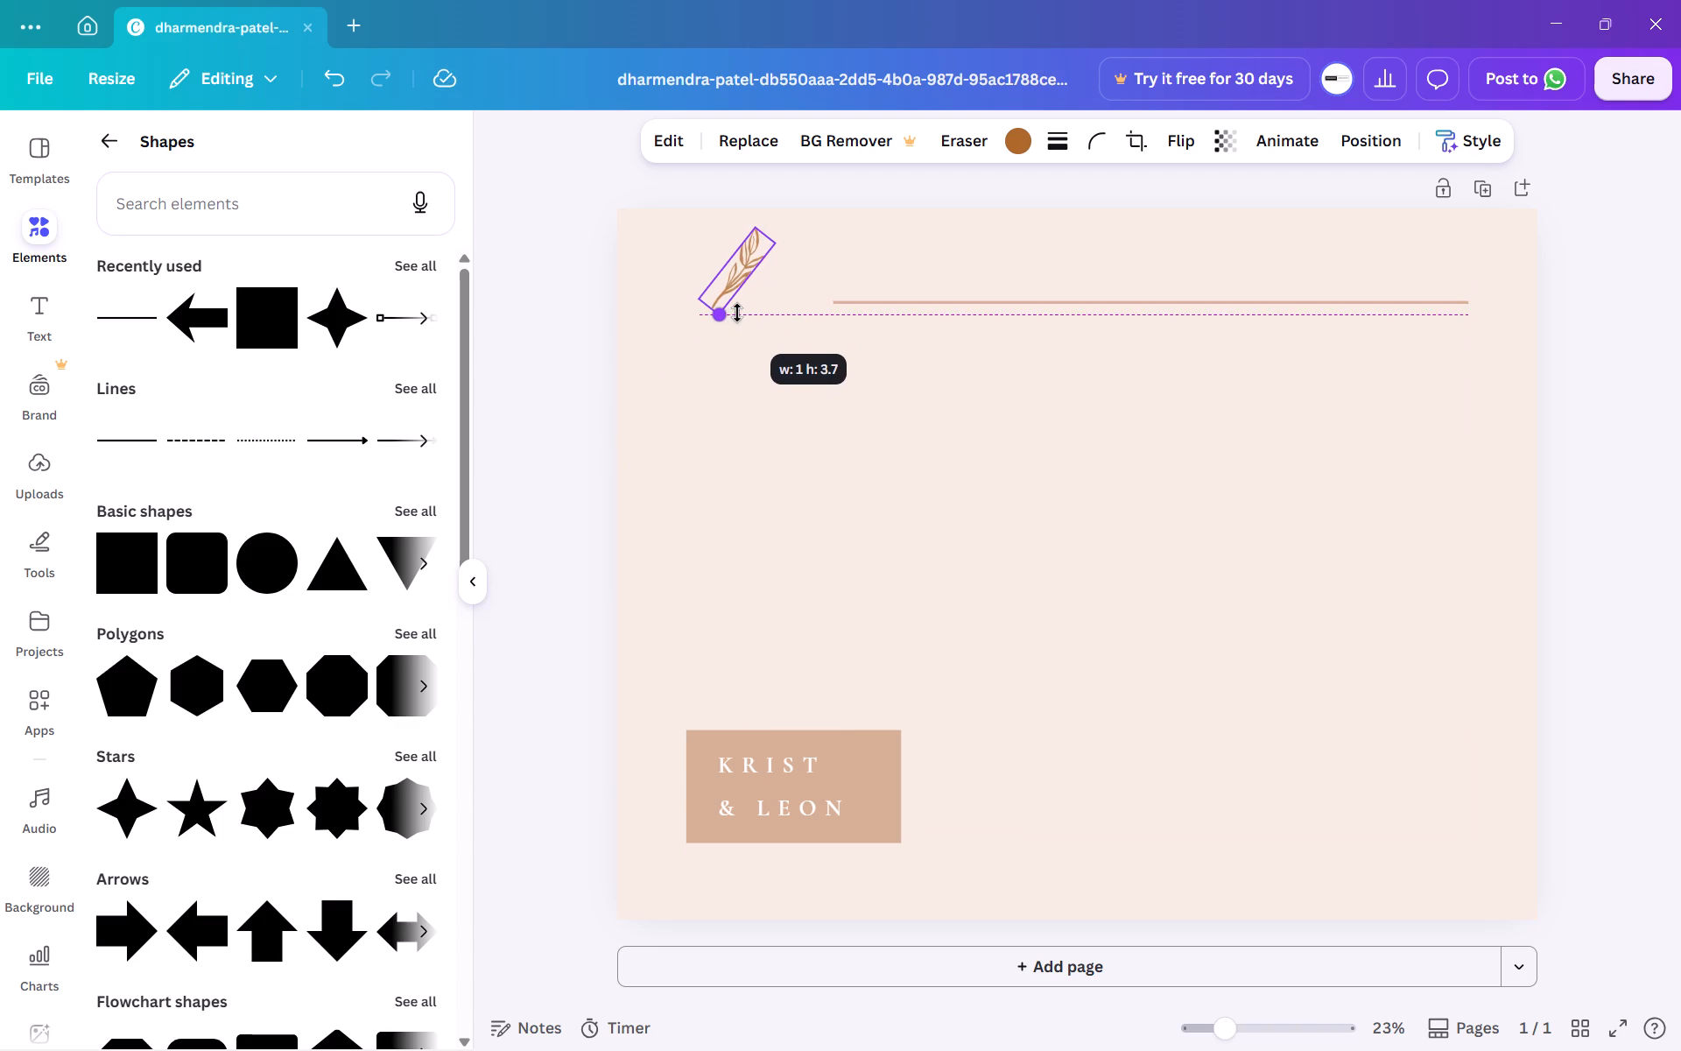
drag(737, 313, 741, 307)
click(798, 311)
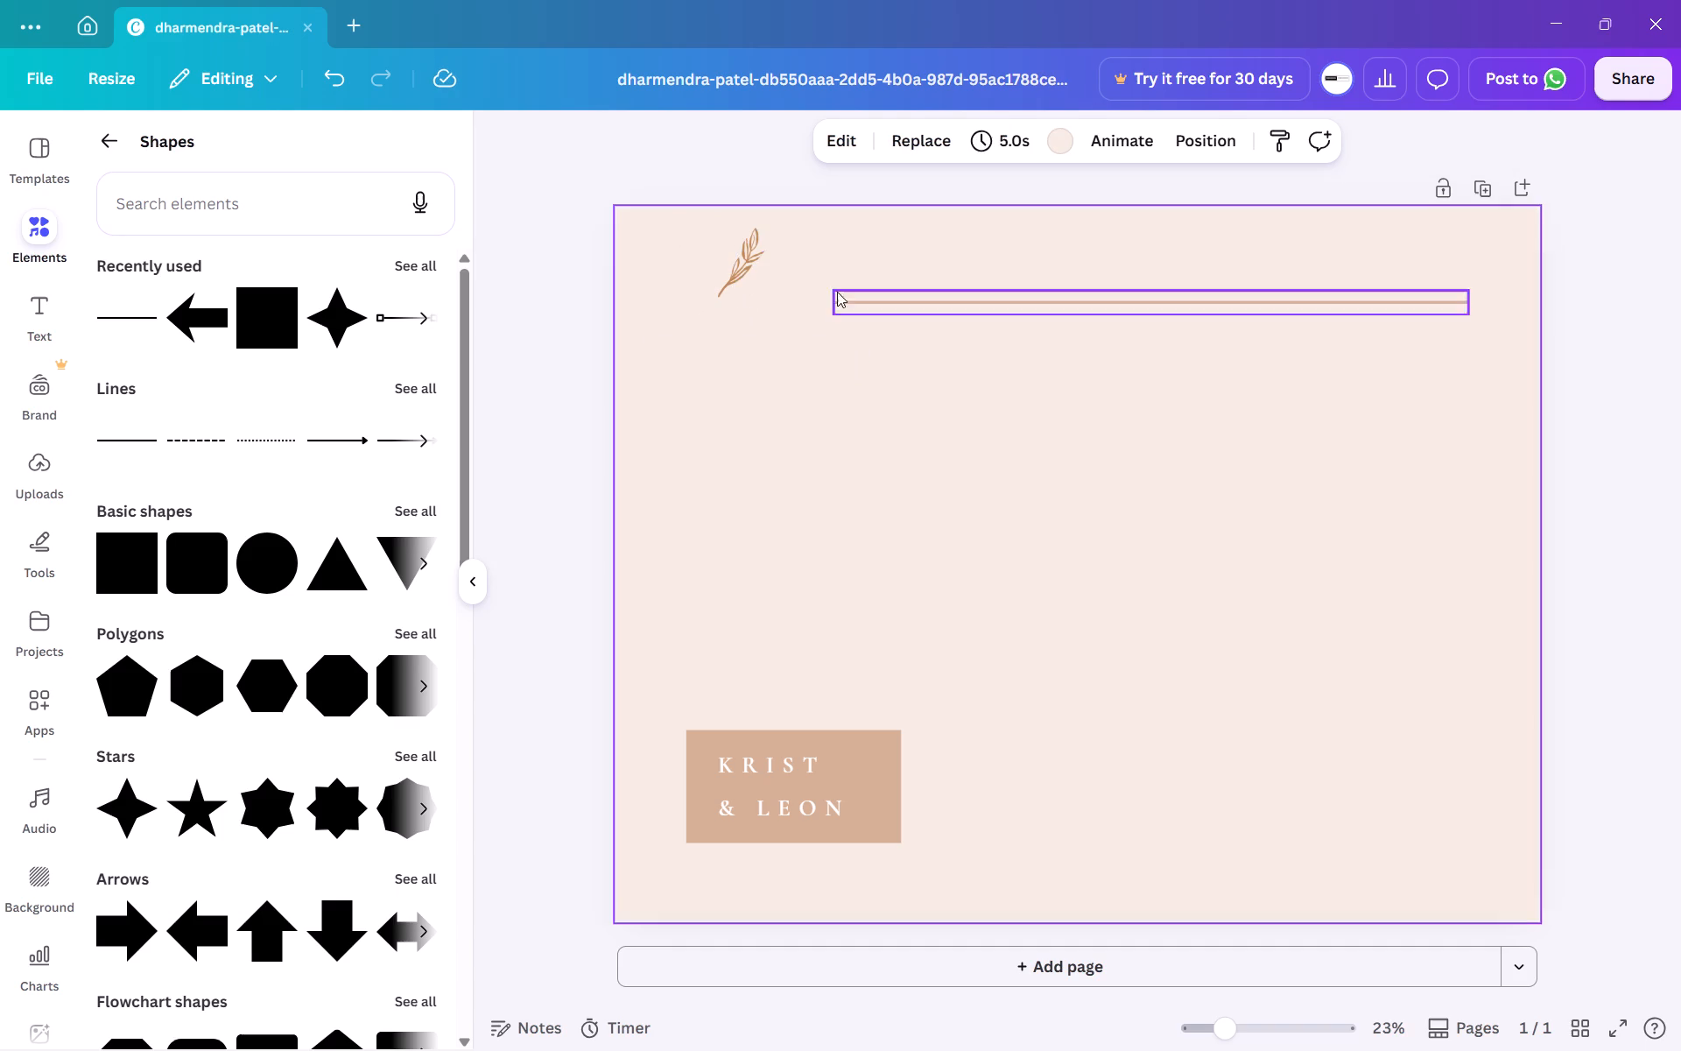
Move the leaf branch down to centre it on the horizontal line, about flush with the KRIST & LEON box's left edge.
drag(736, 253, 724, 288)
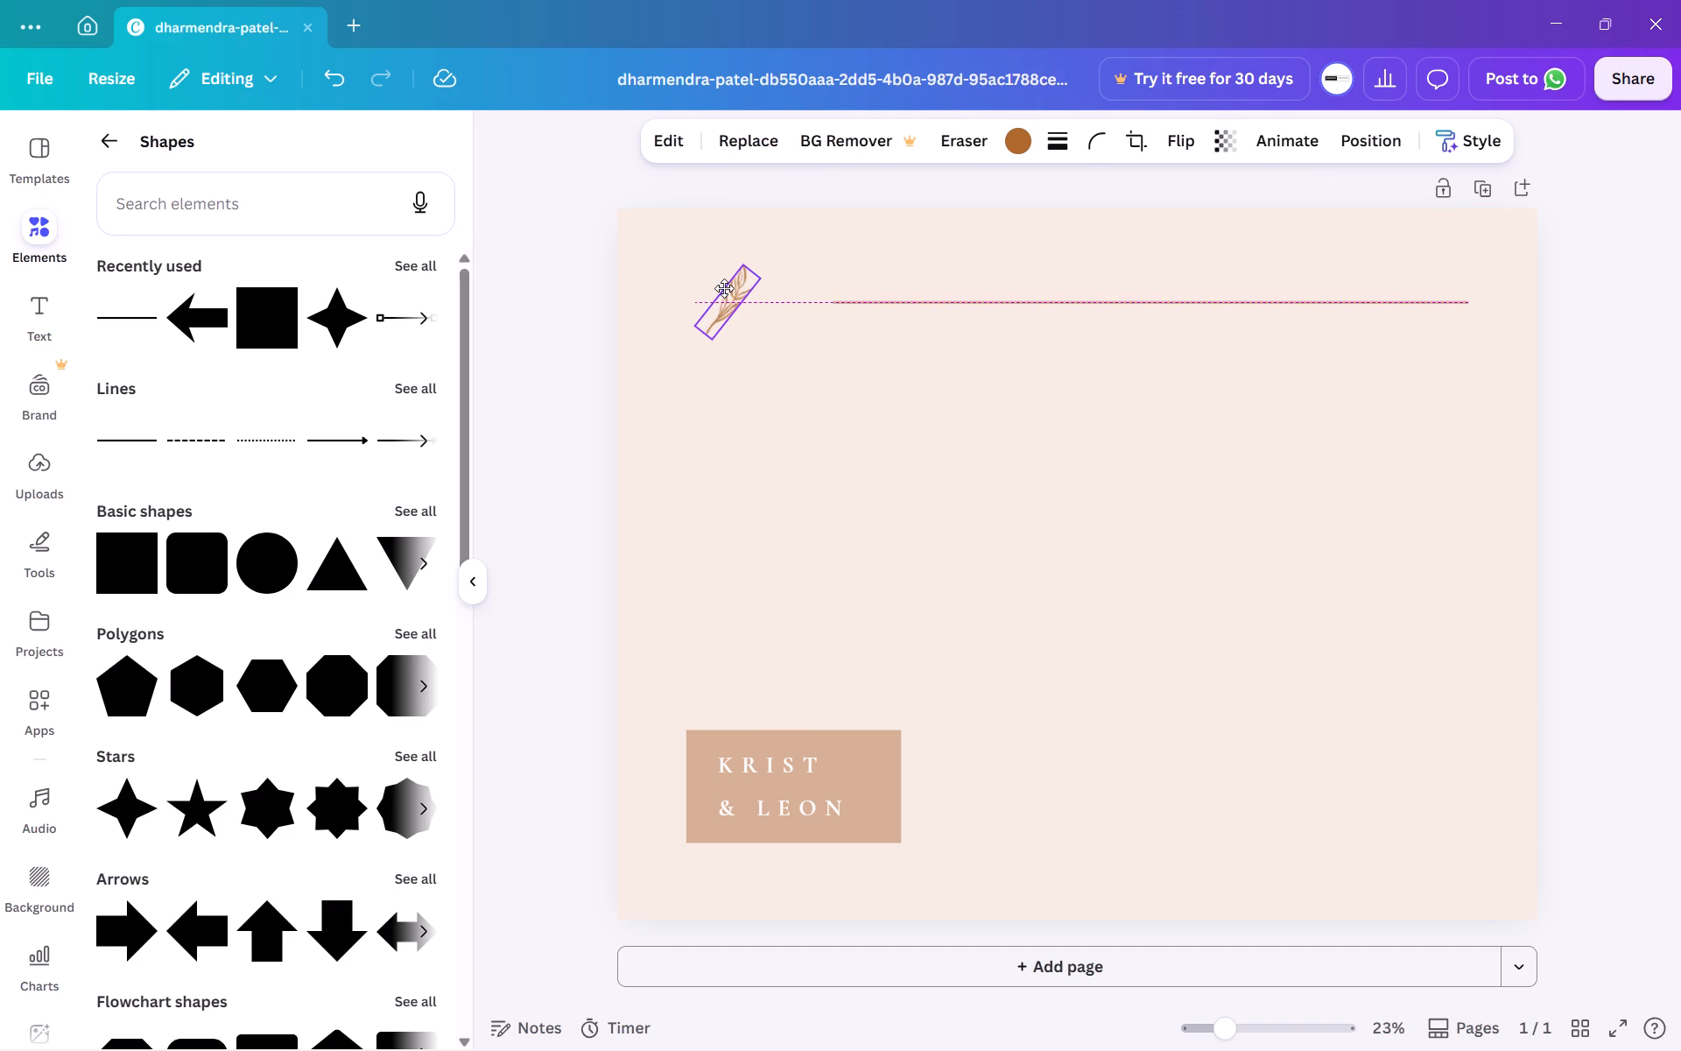
drag(724, 288, 711, 287)
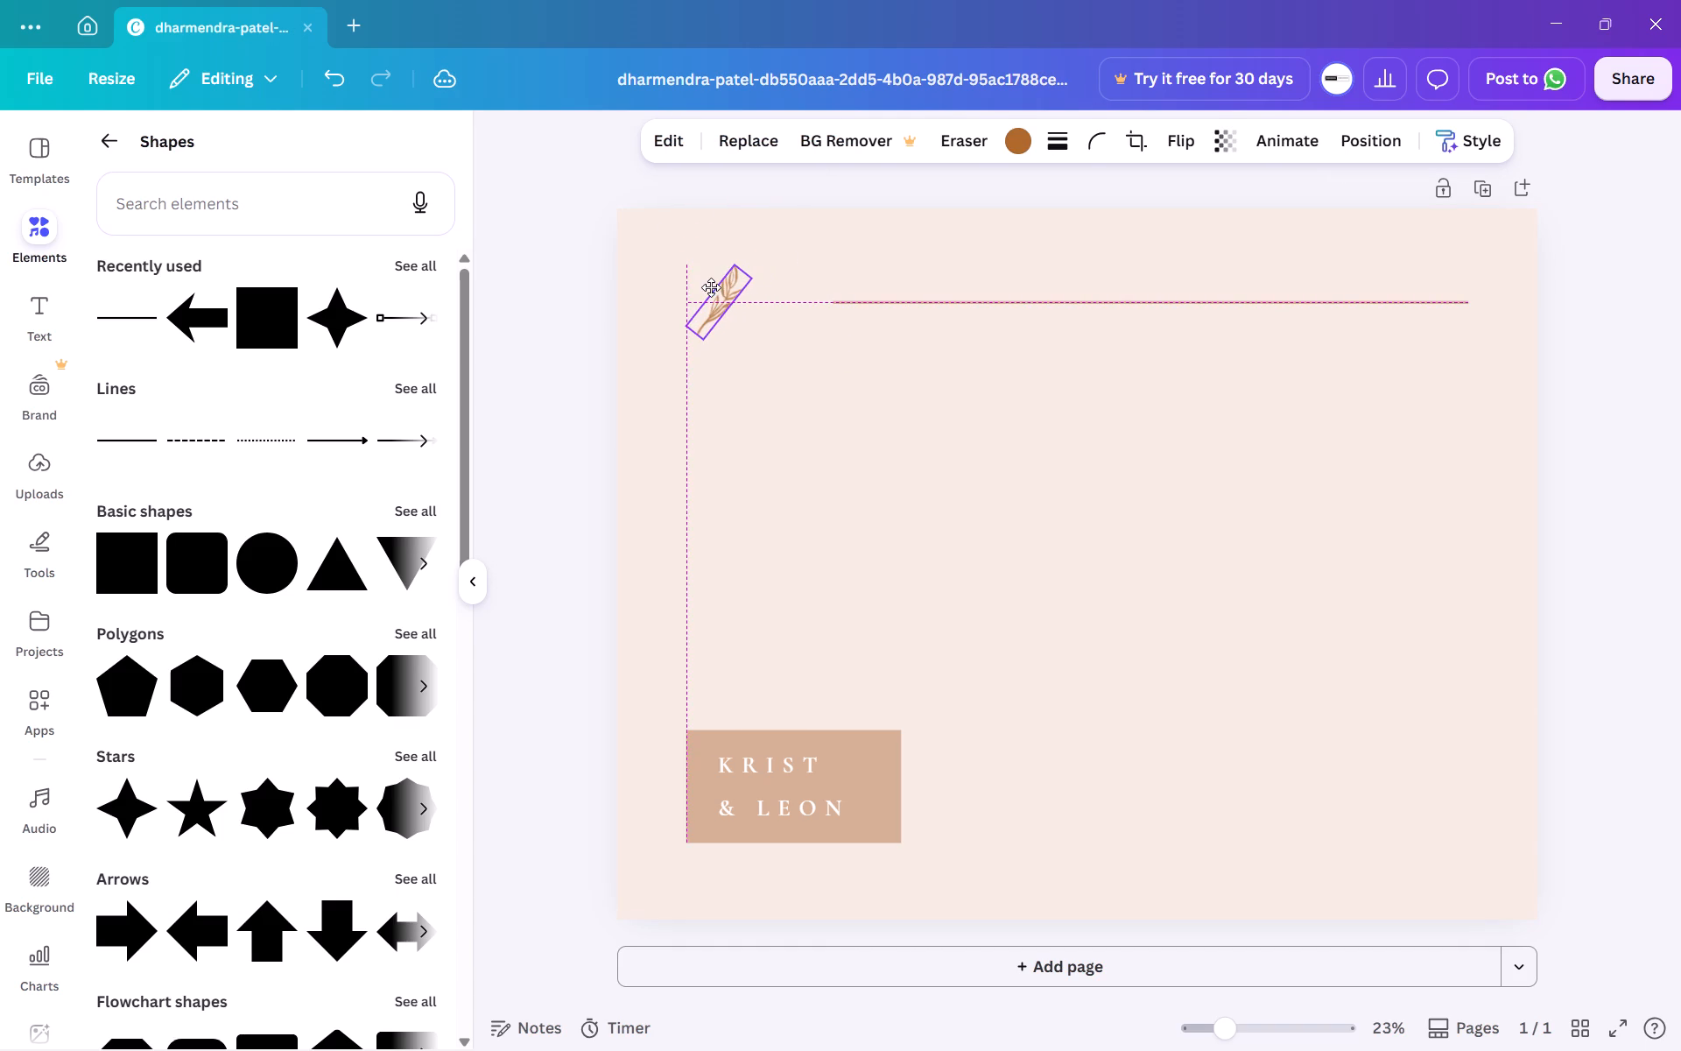
drag(711, 287, 716, 287)
click(771, 332)
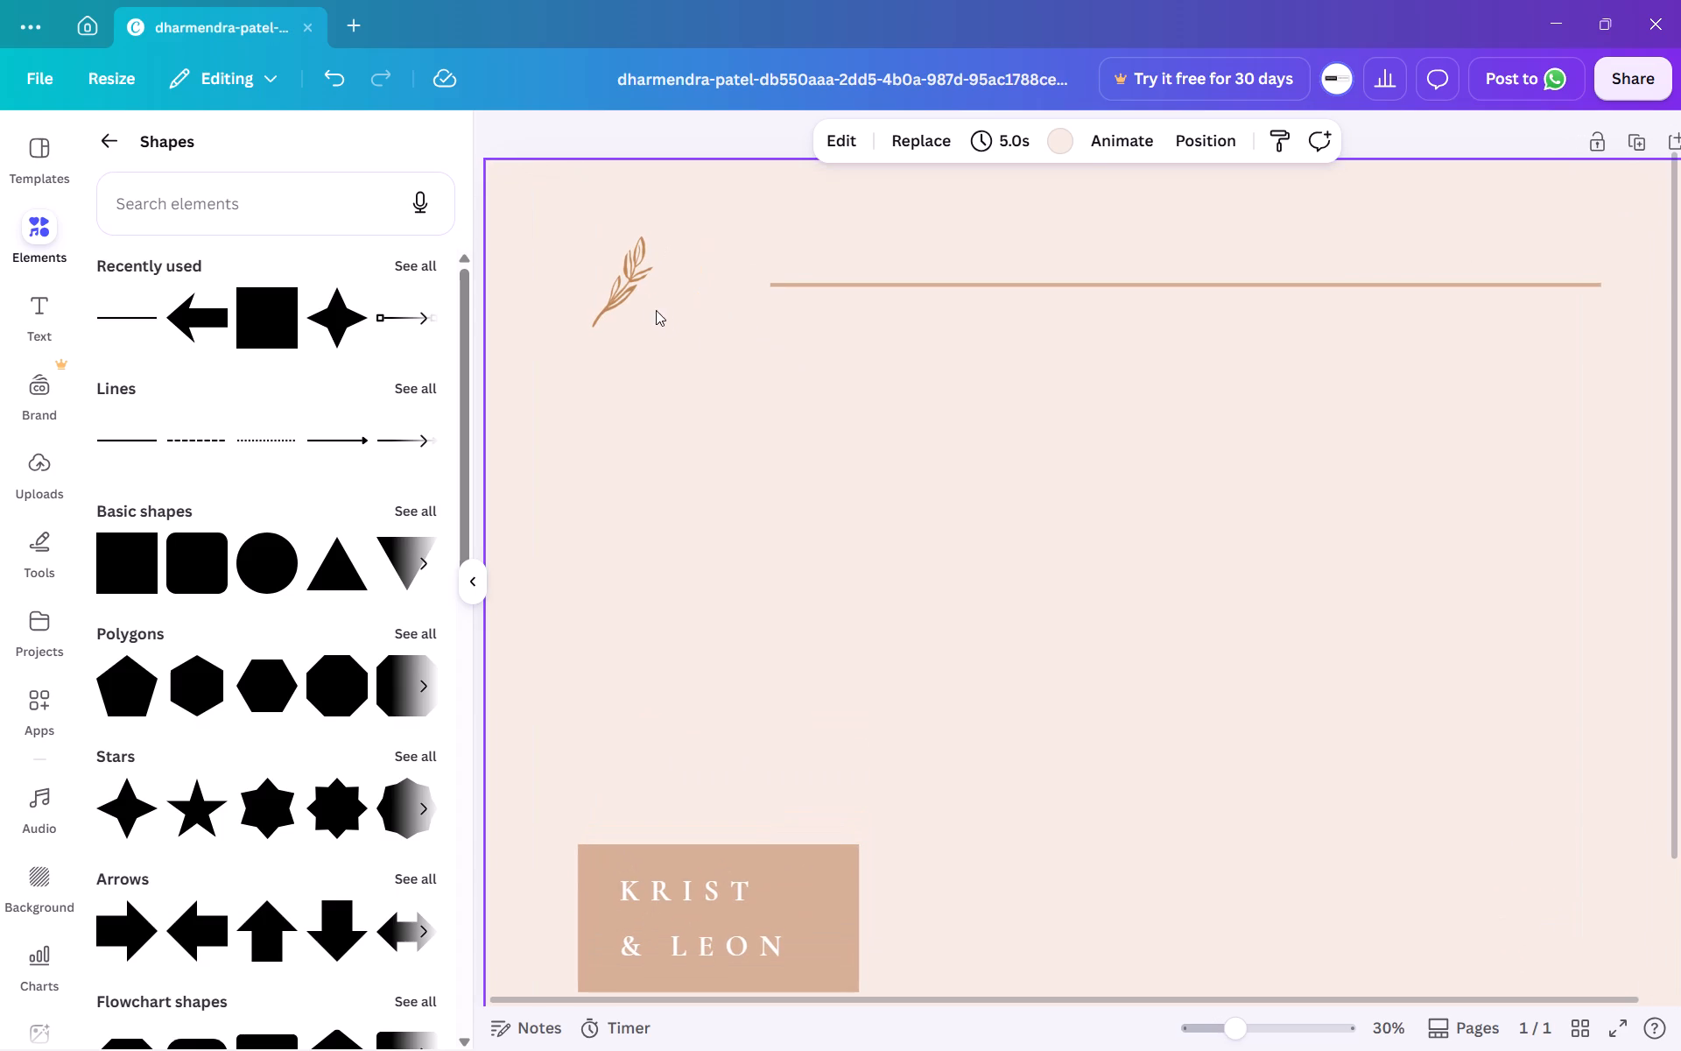
Shrink the leaf branch further to about two-thirds of its size.
click(622, 295)
drag(600, 339, 620, 304)
click(727, 366)
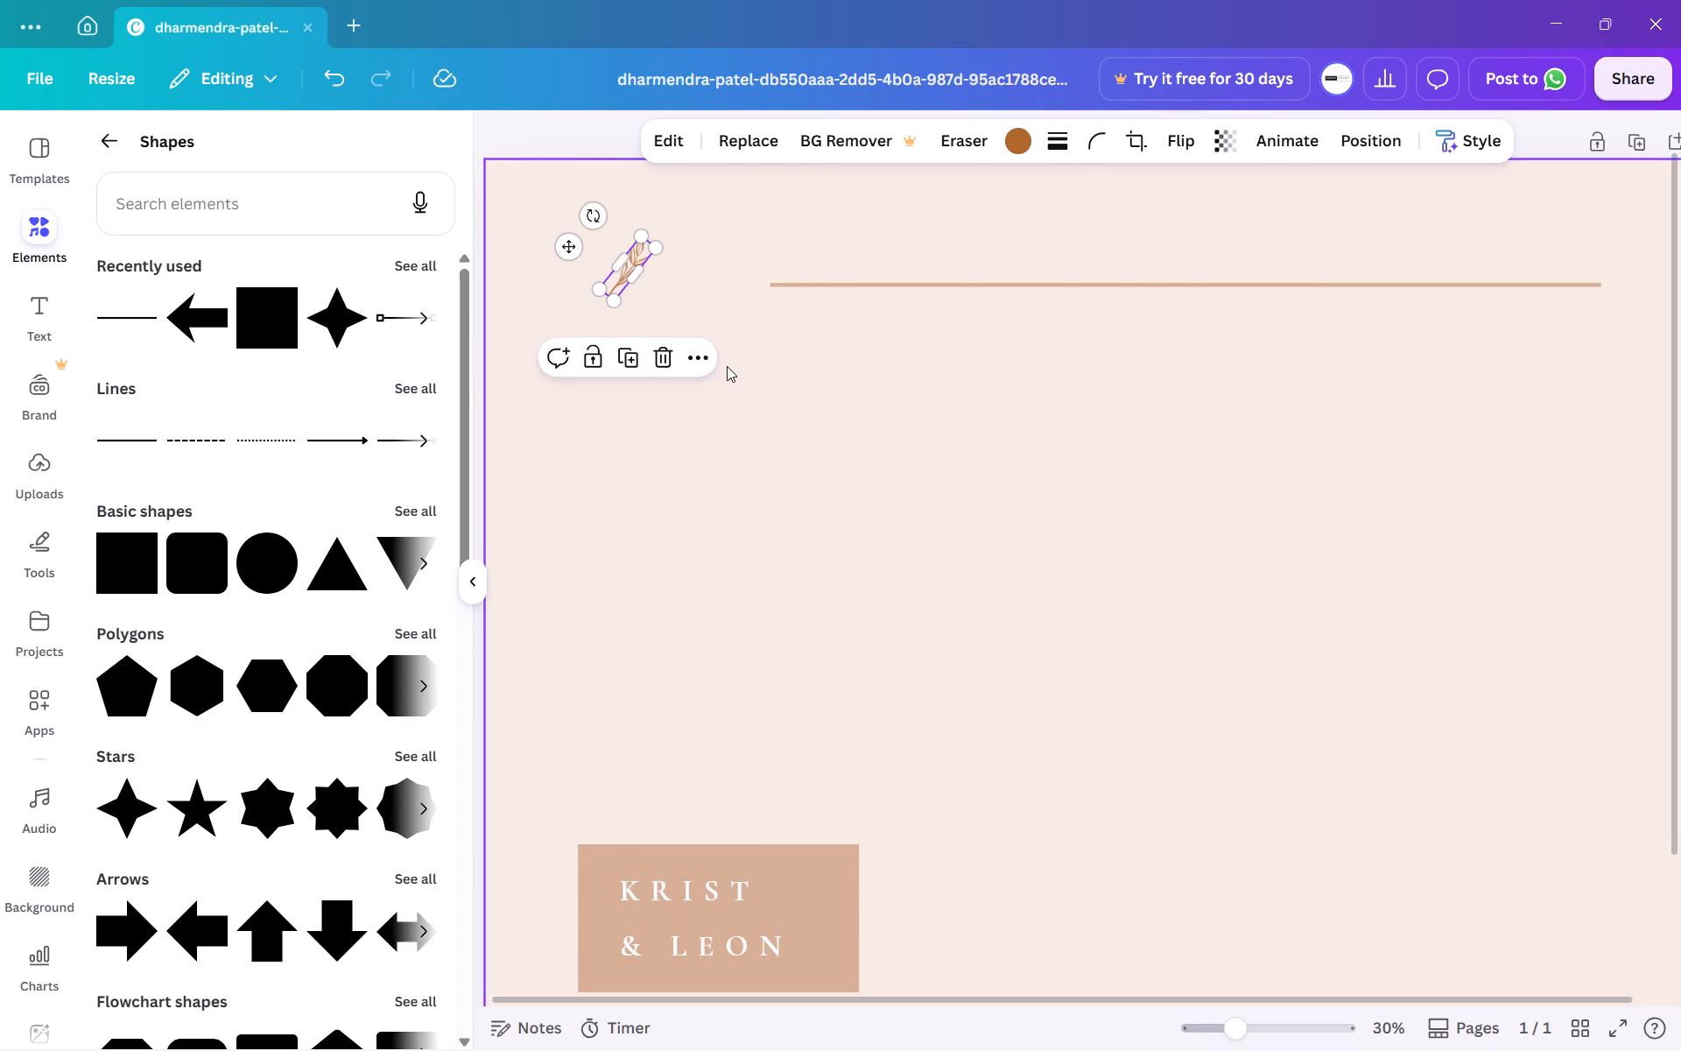
Move the smaller leaf branch back level with the horizontal line, near the KRIST & LEON box's left edge.
click(823, 284)
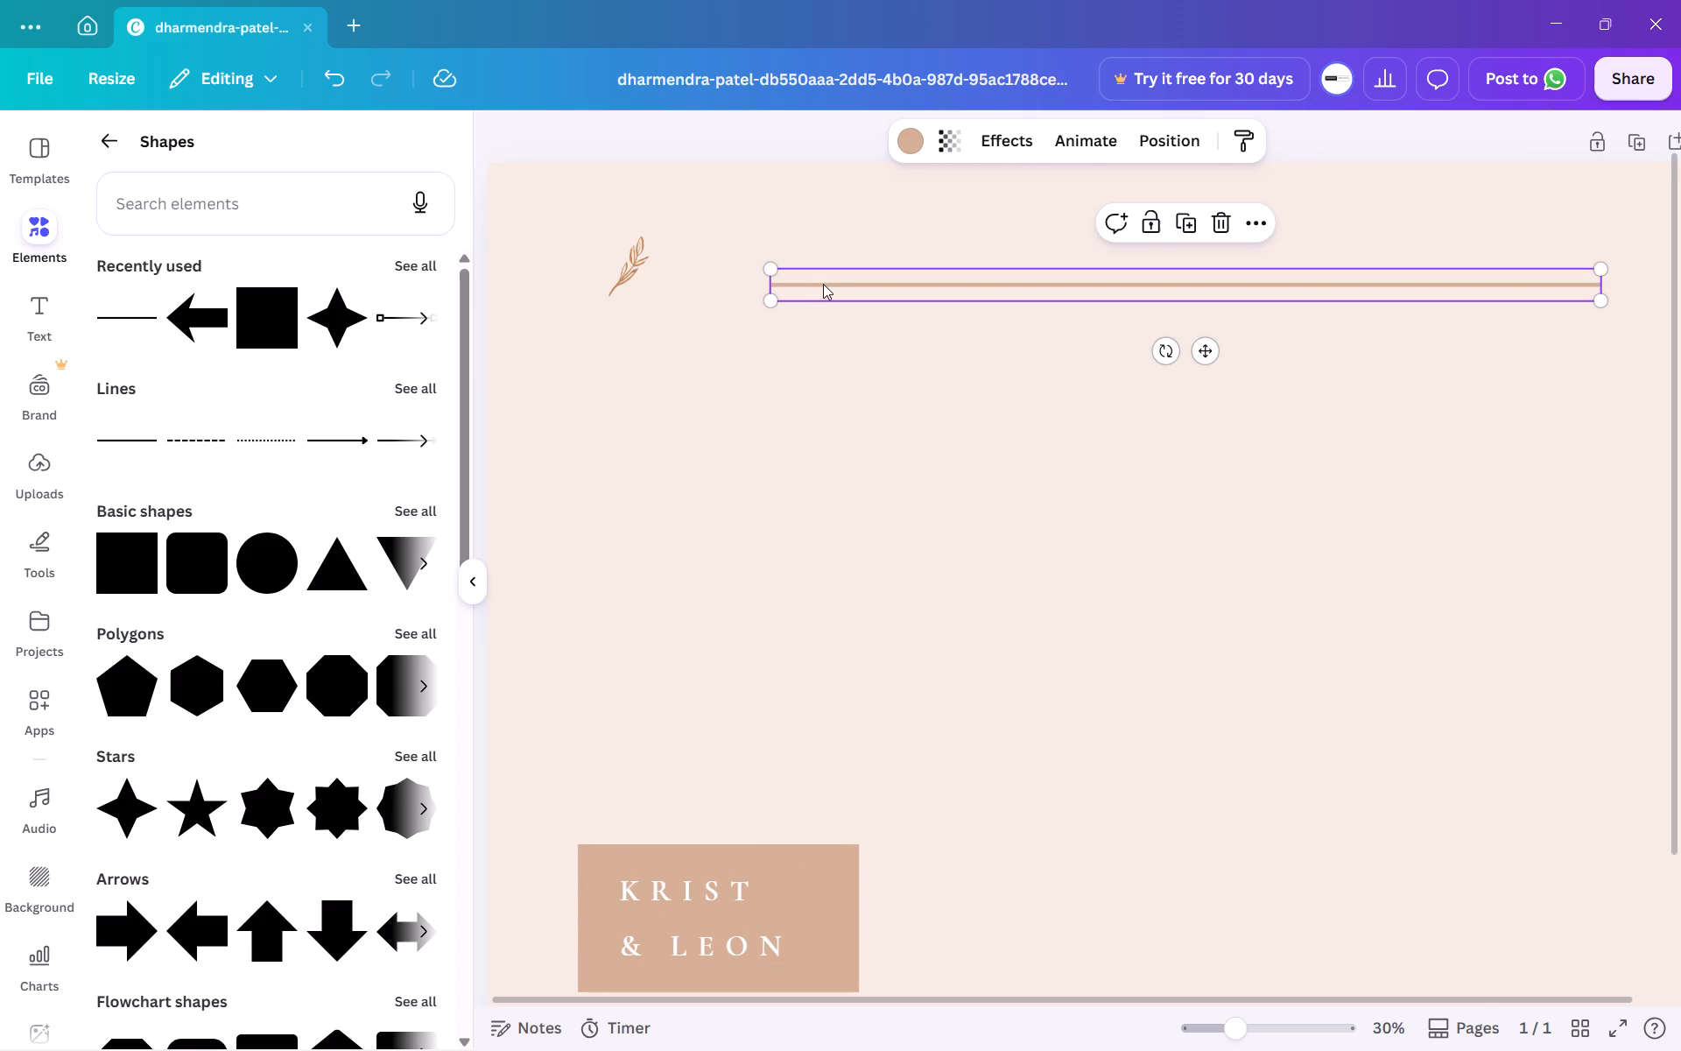
drag(626, 257, 608, 256)
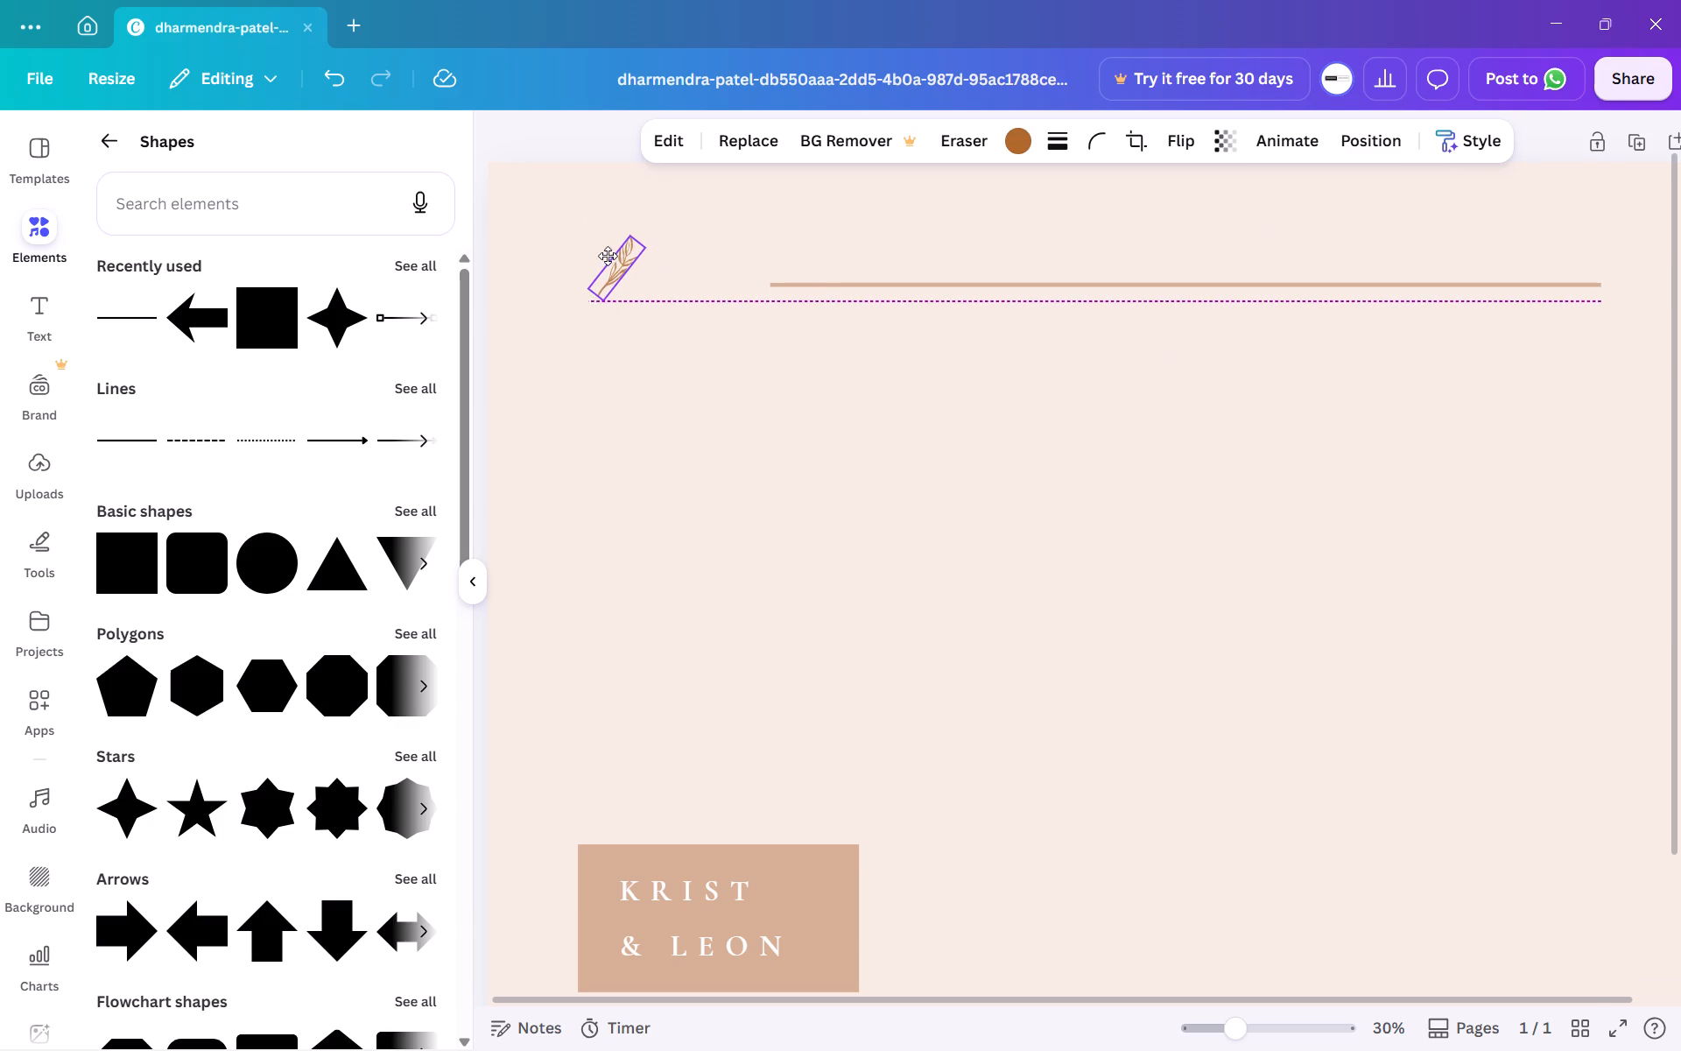
drag(608, 256, 609, 276)
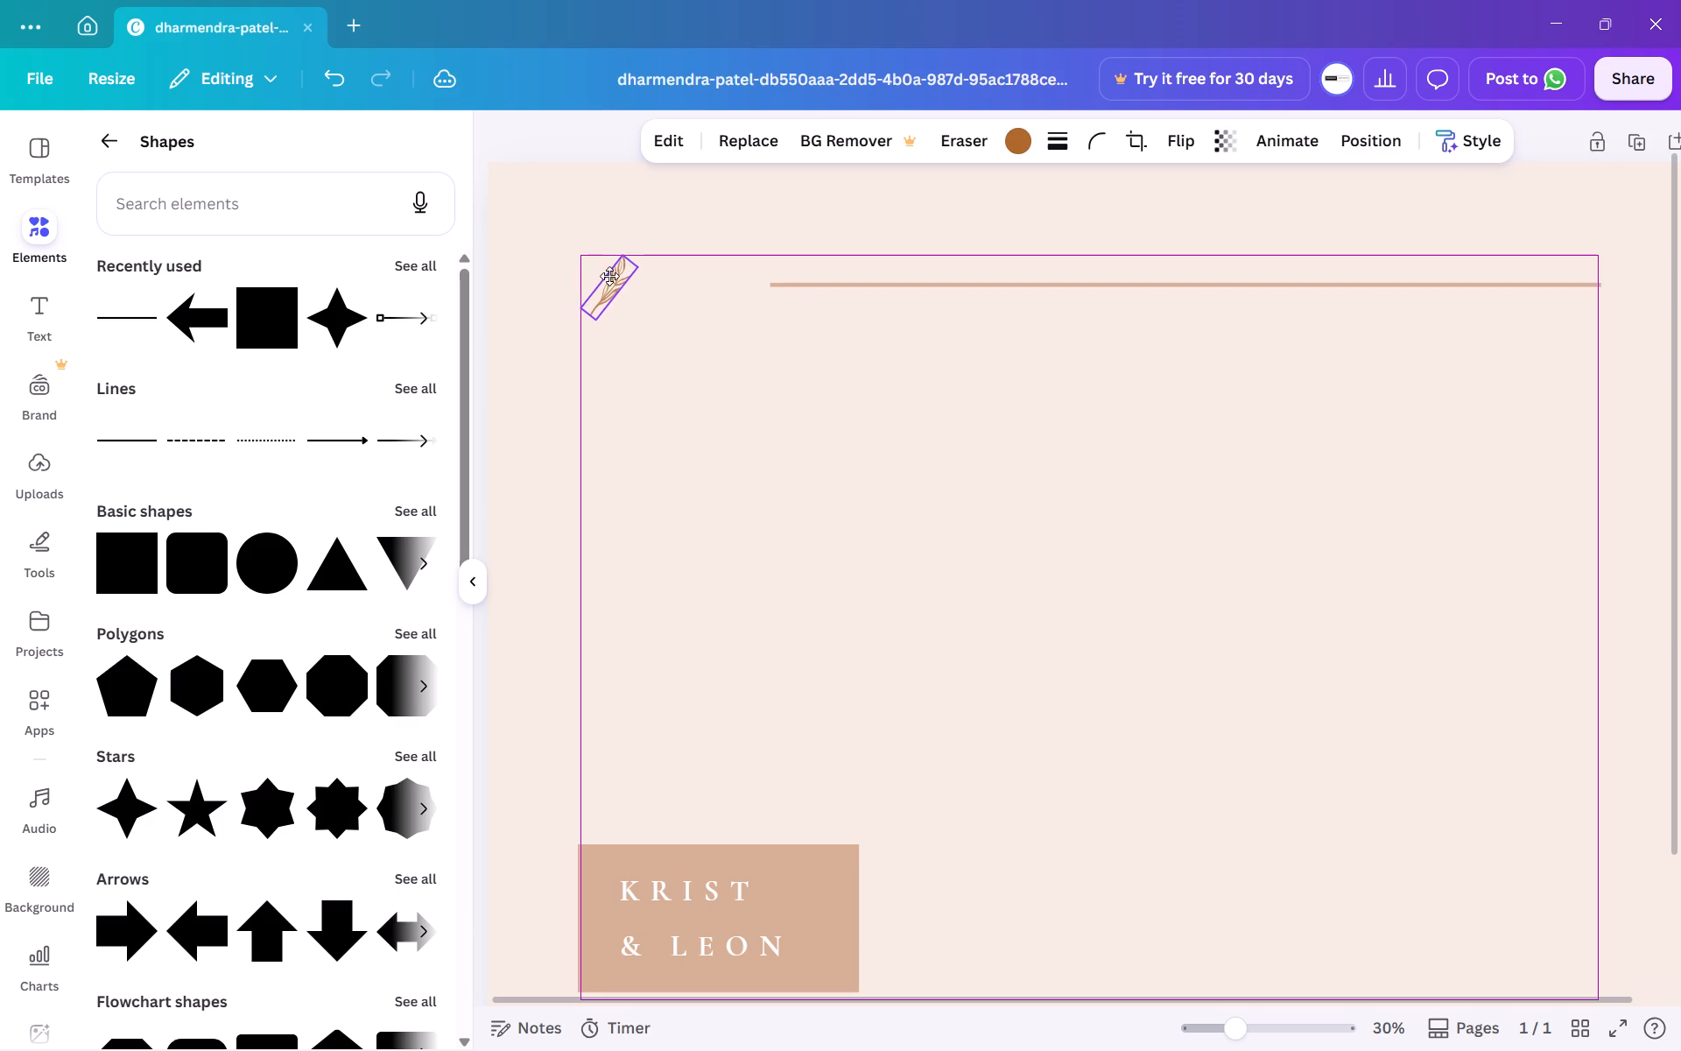
drag(609, 276, 608, 274)
click(722, 369)
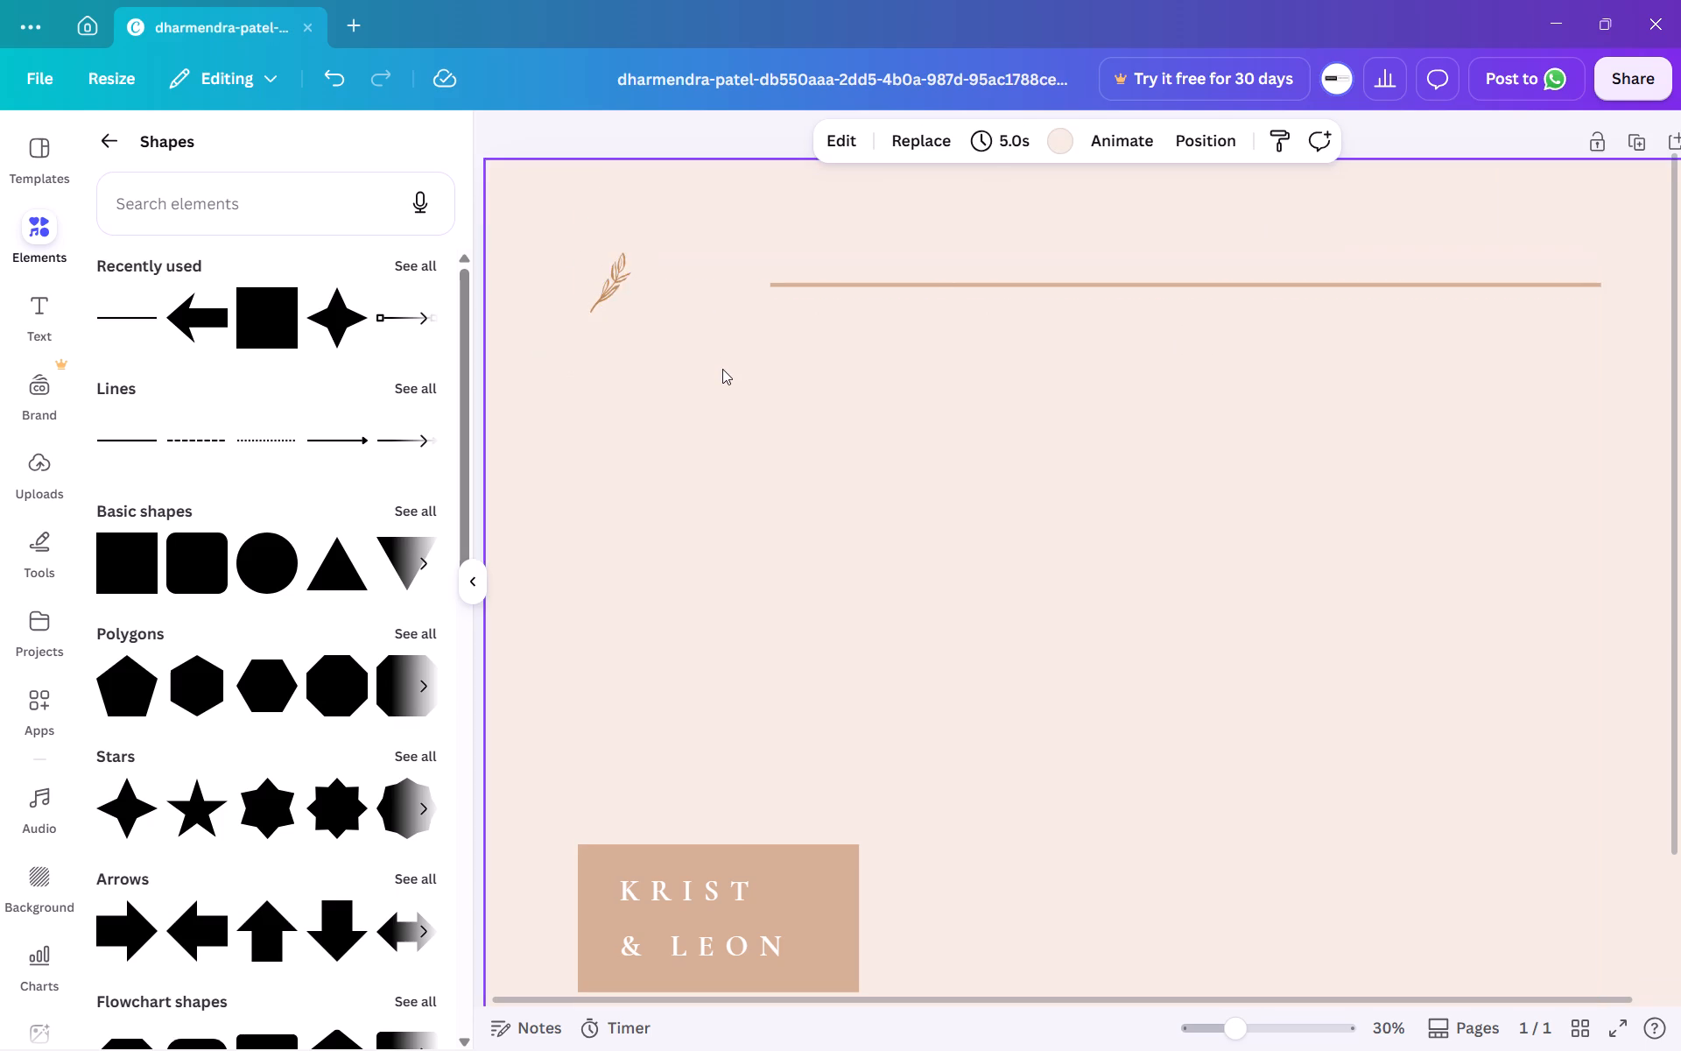
Move the leaf branch outward past the KRIST & LEON box's left edge and slightly above the horizontal line's level.
drag(651, 287, 614, 271)
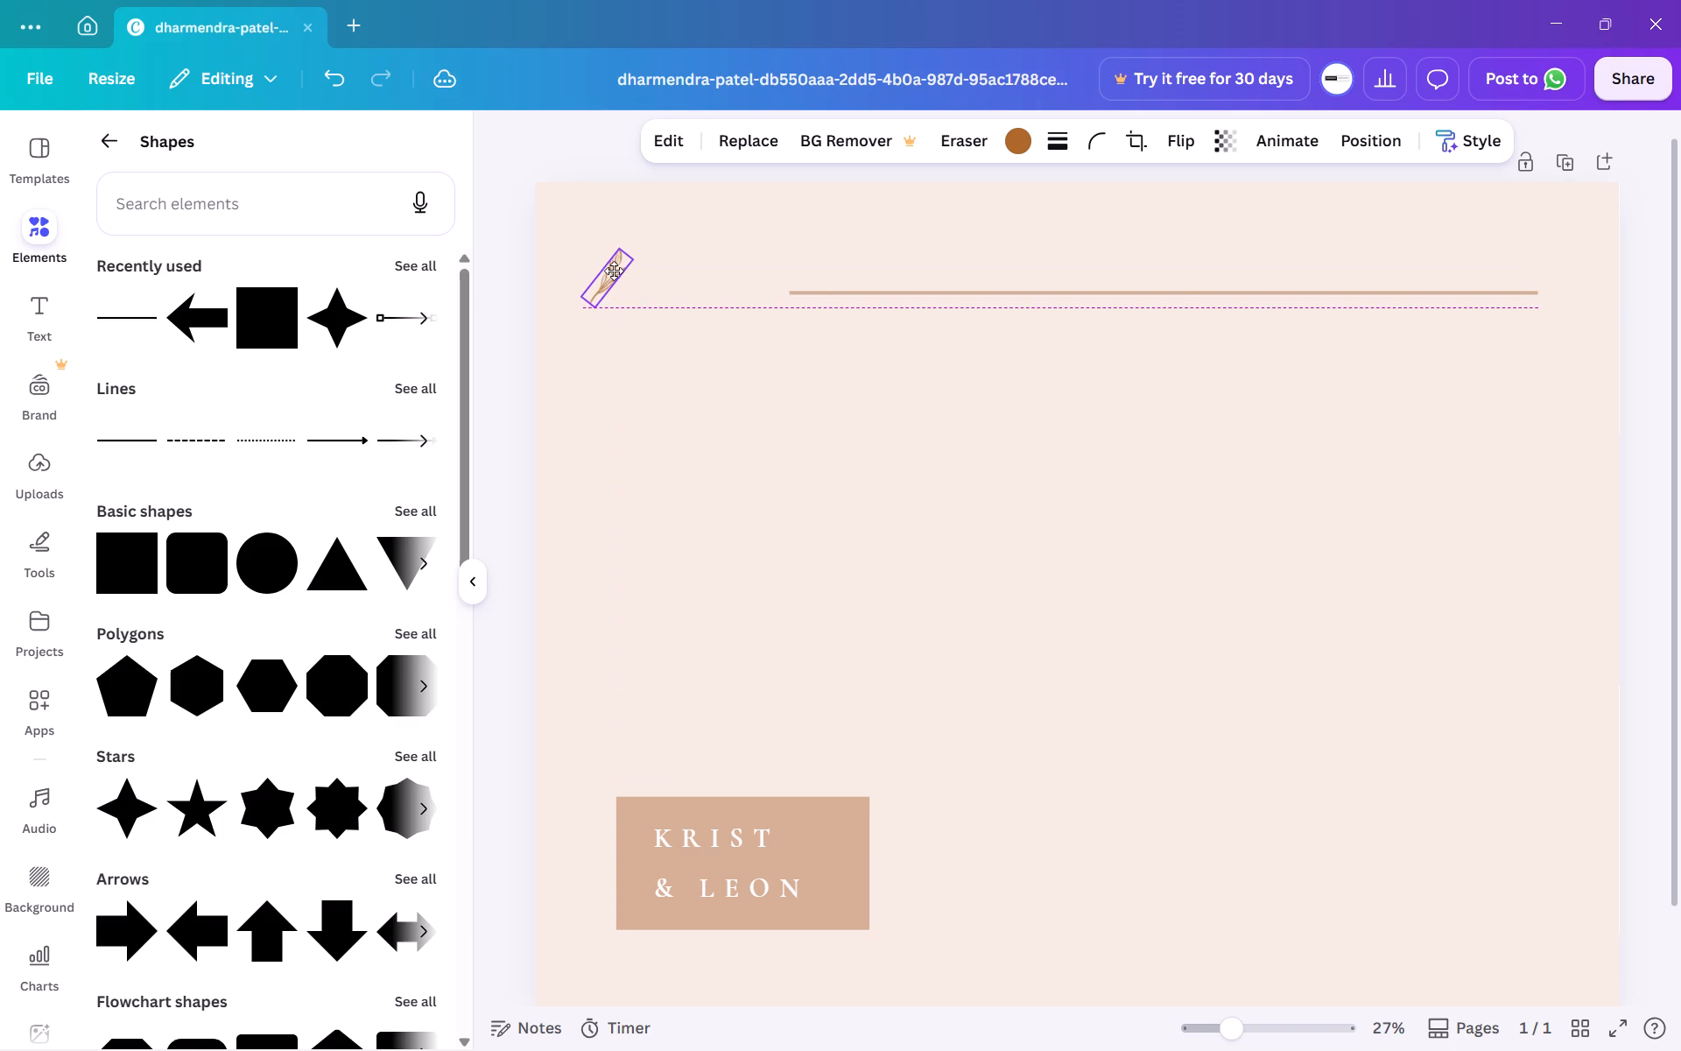
drag(614, 271, 601, 268)
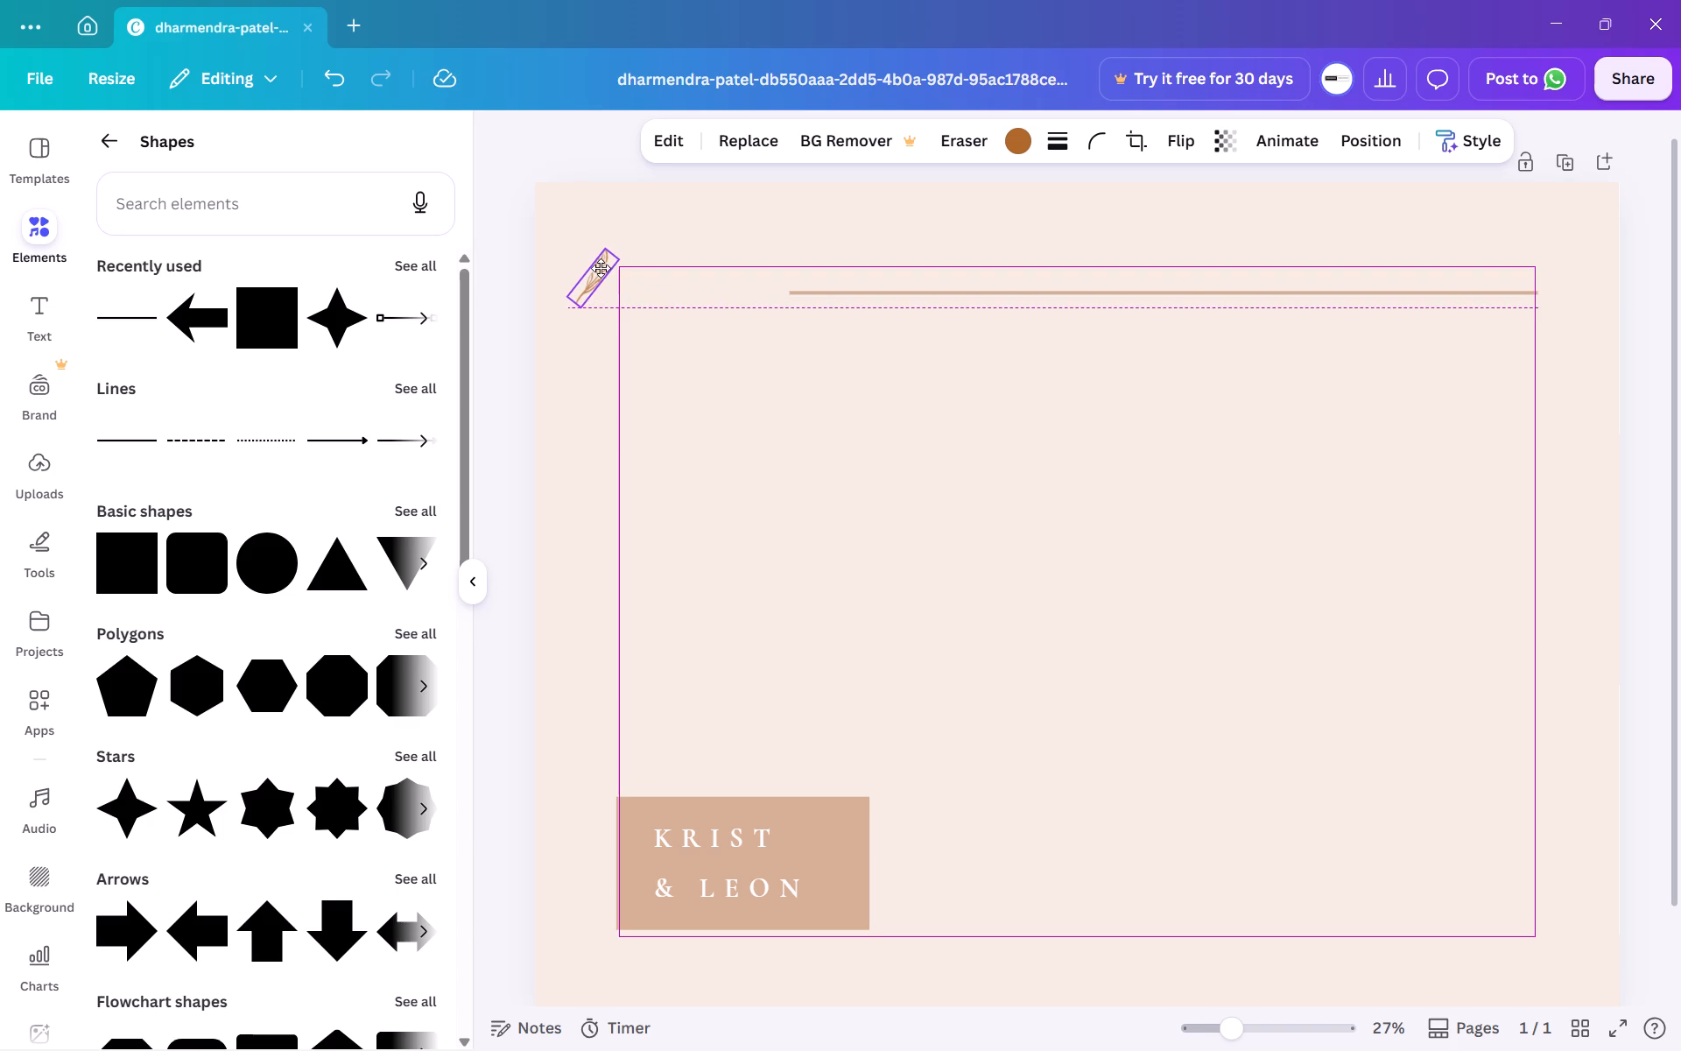
drag(601, 268, 614, 257)
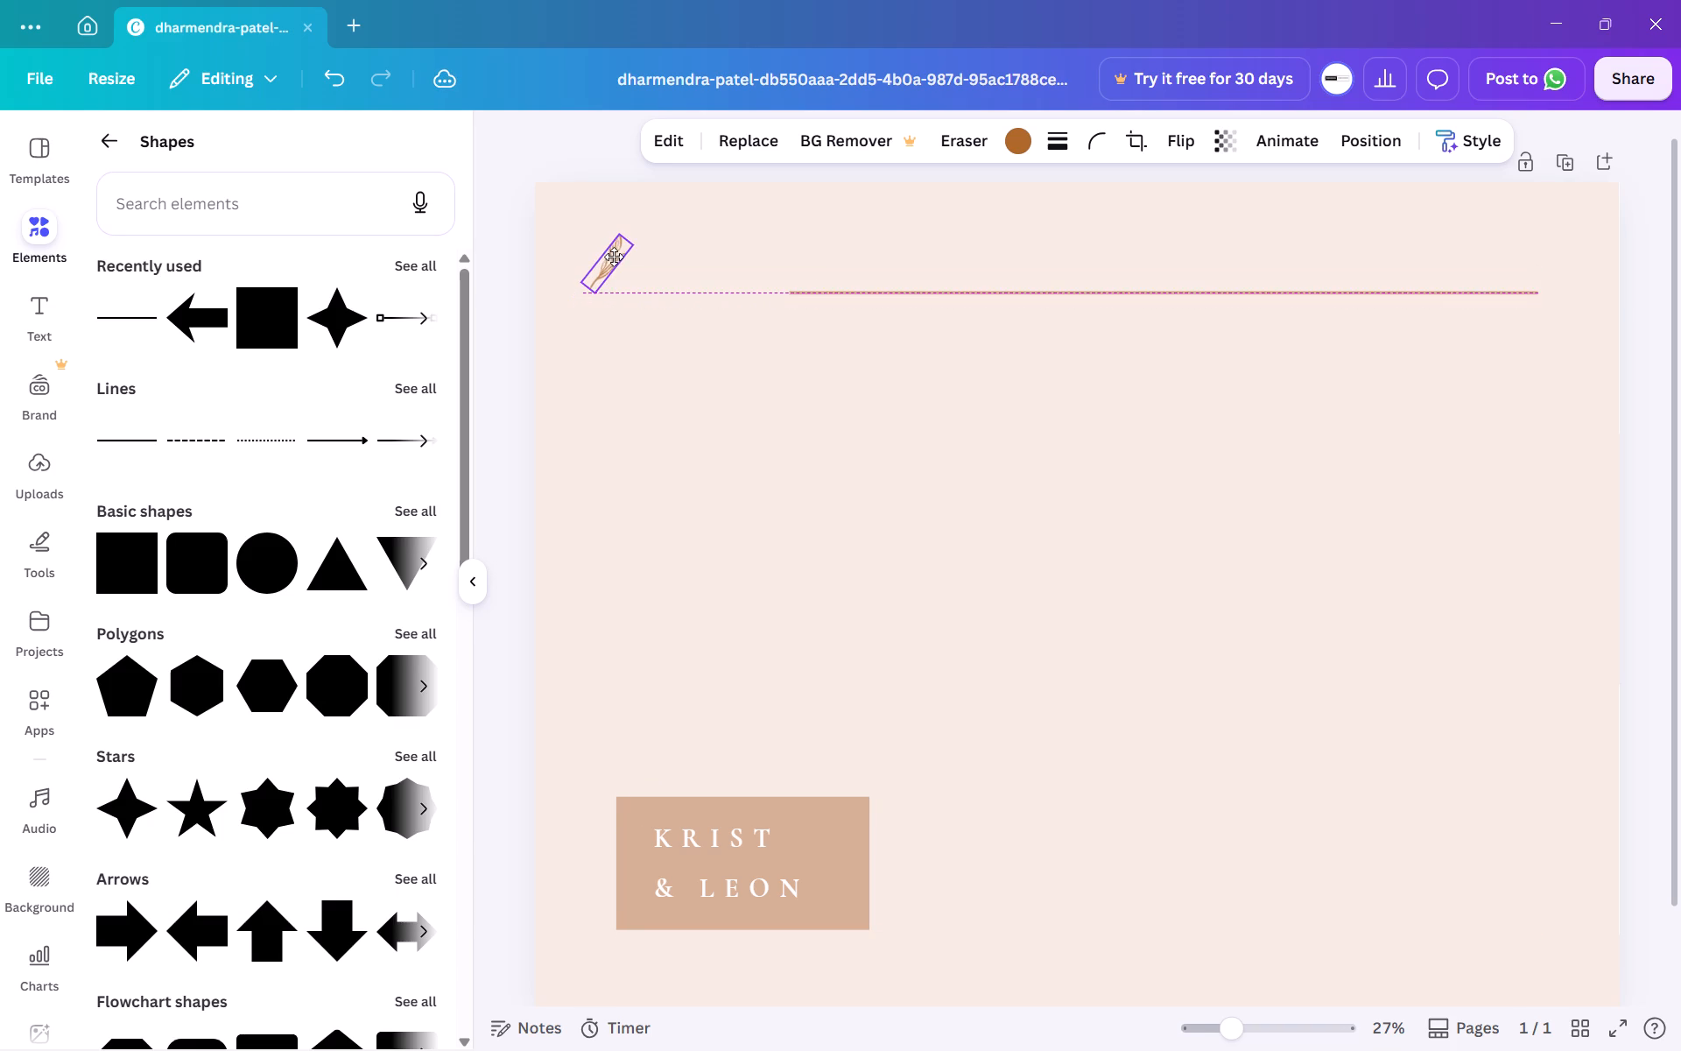
drag(614, 257, 612, 263)
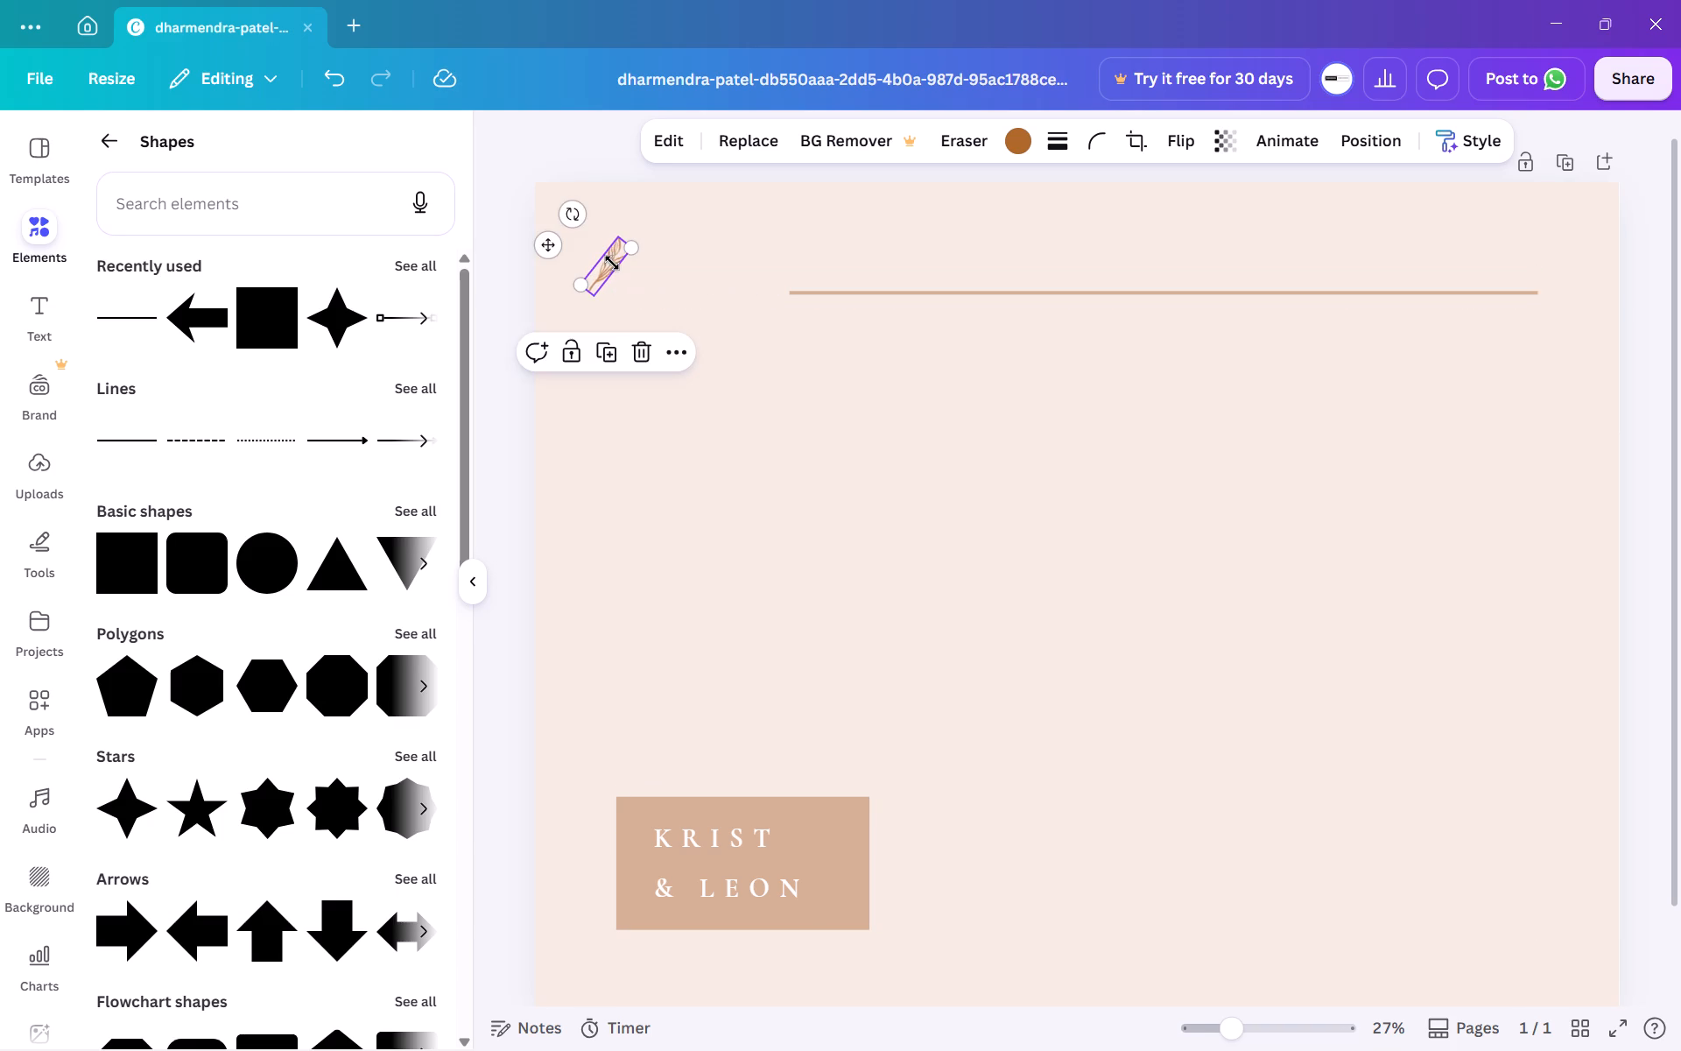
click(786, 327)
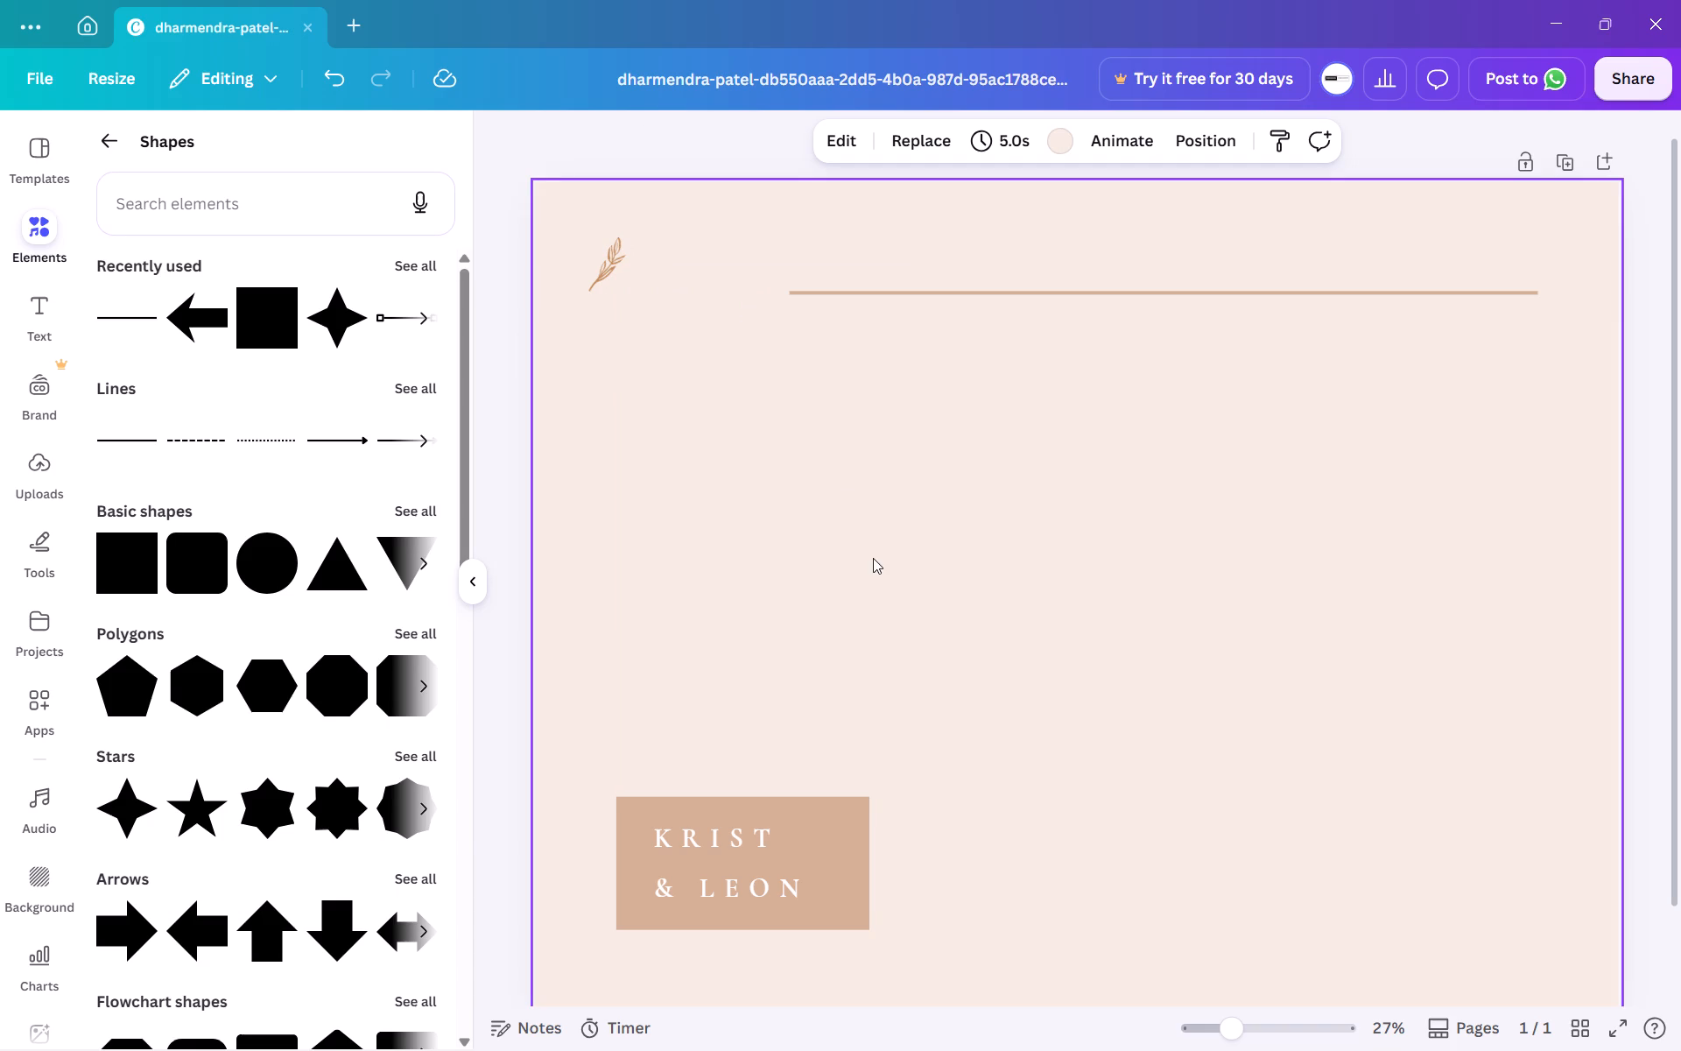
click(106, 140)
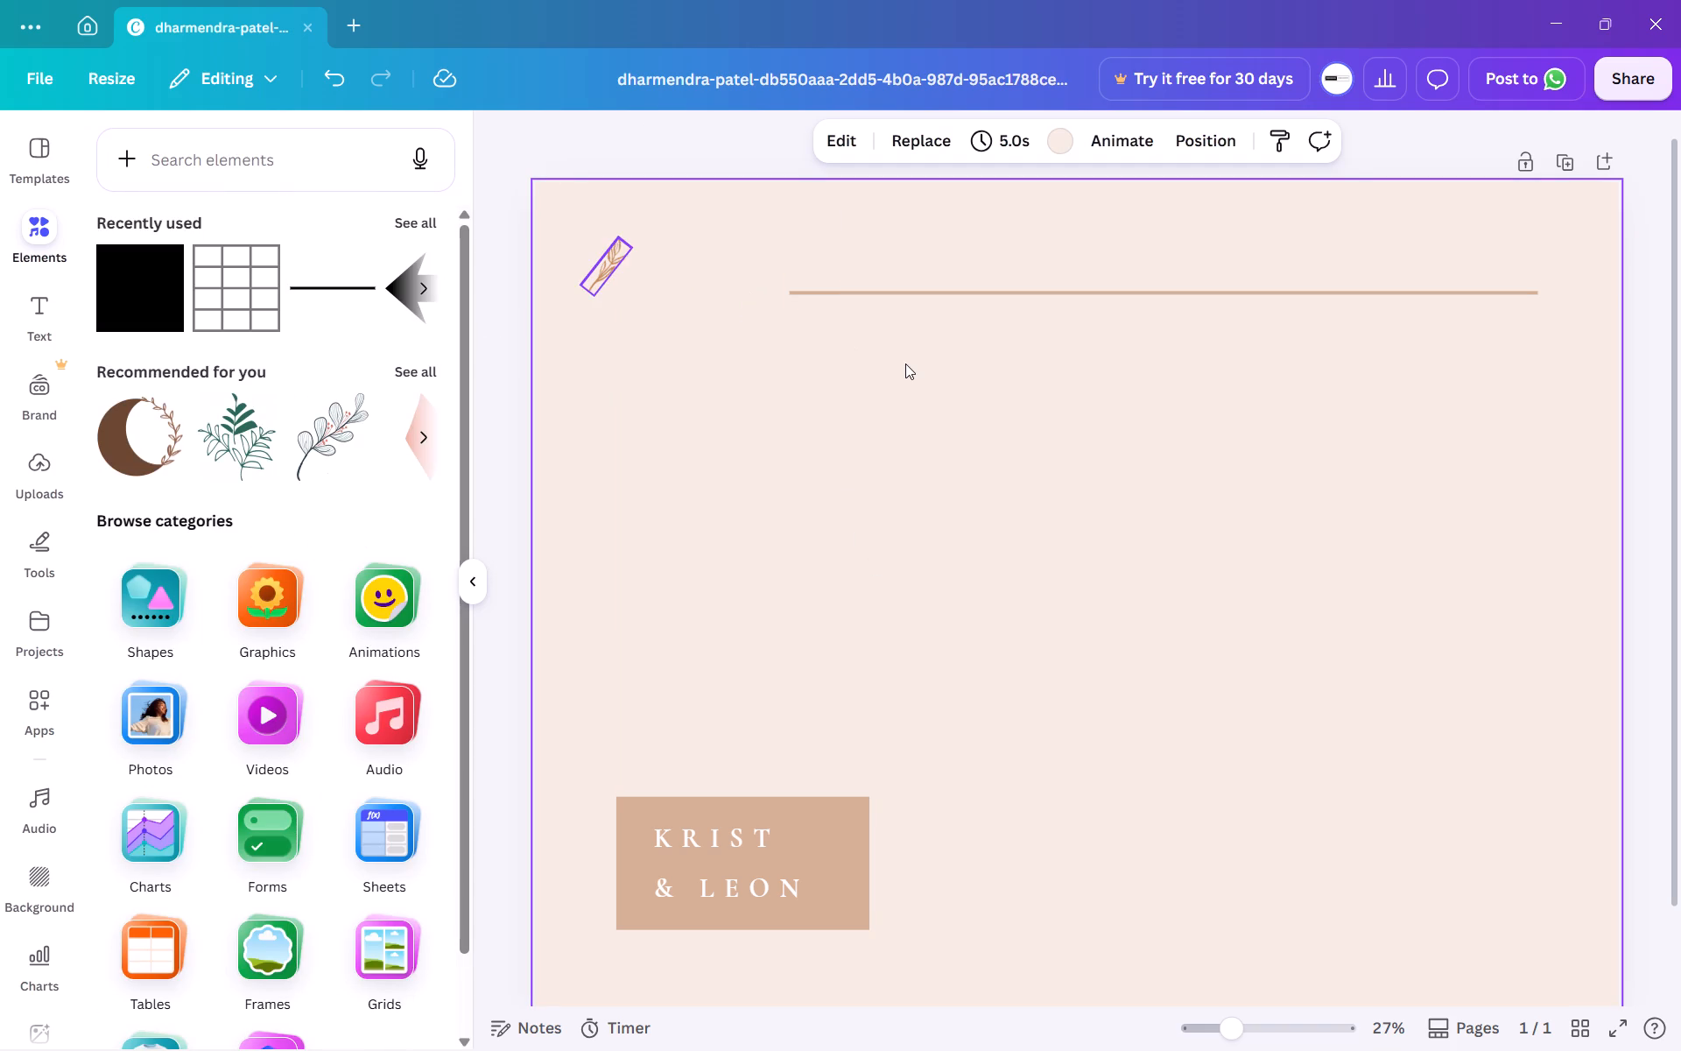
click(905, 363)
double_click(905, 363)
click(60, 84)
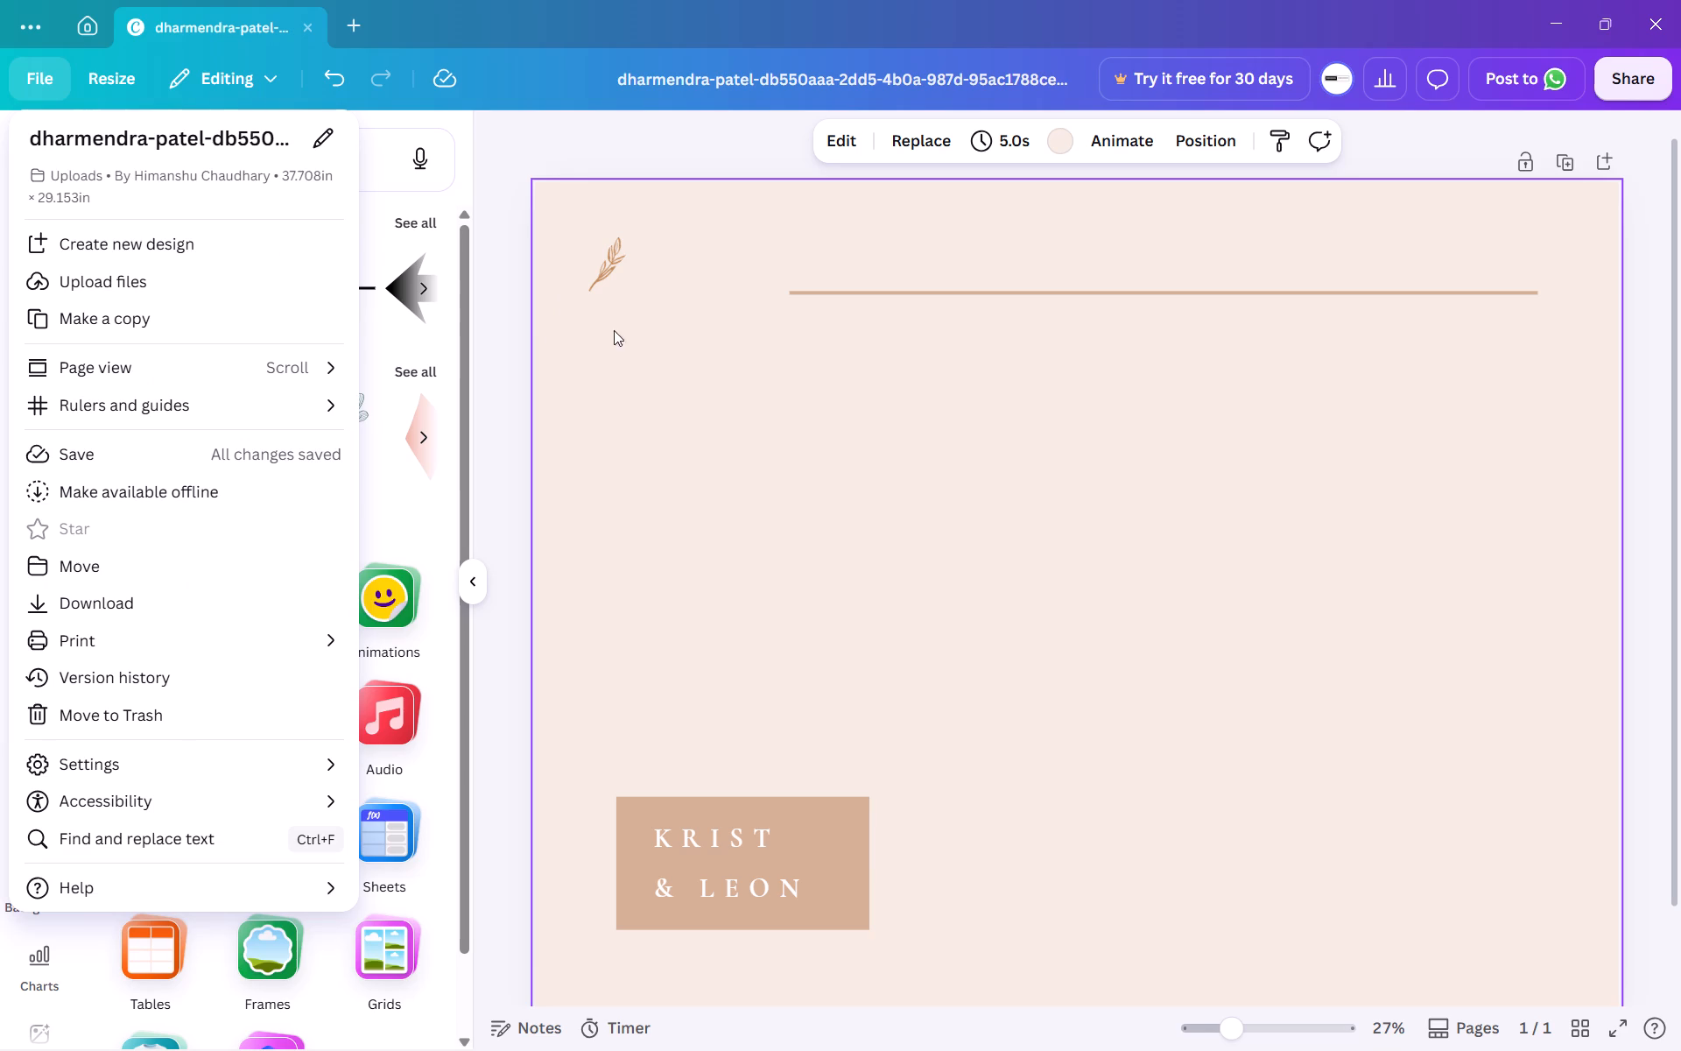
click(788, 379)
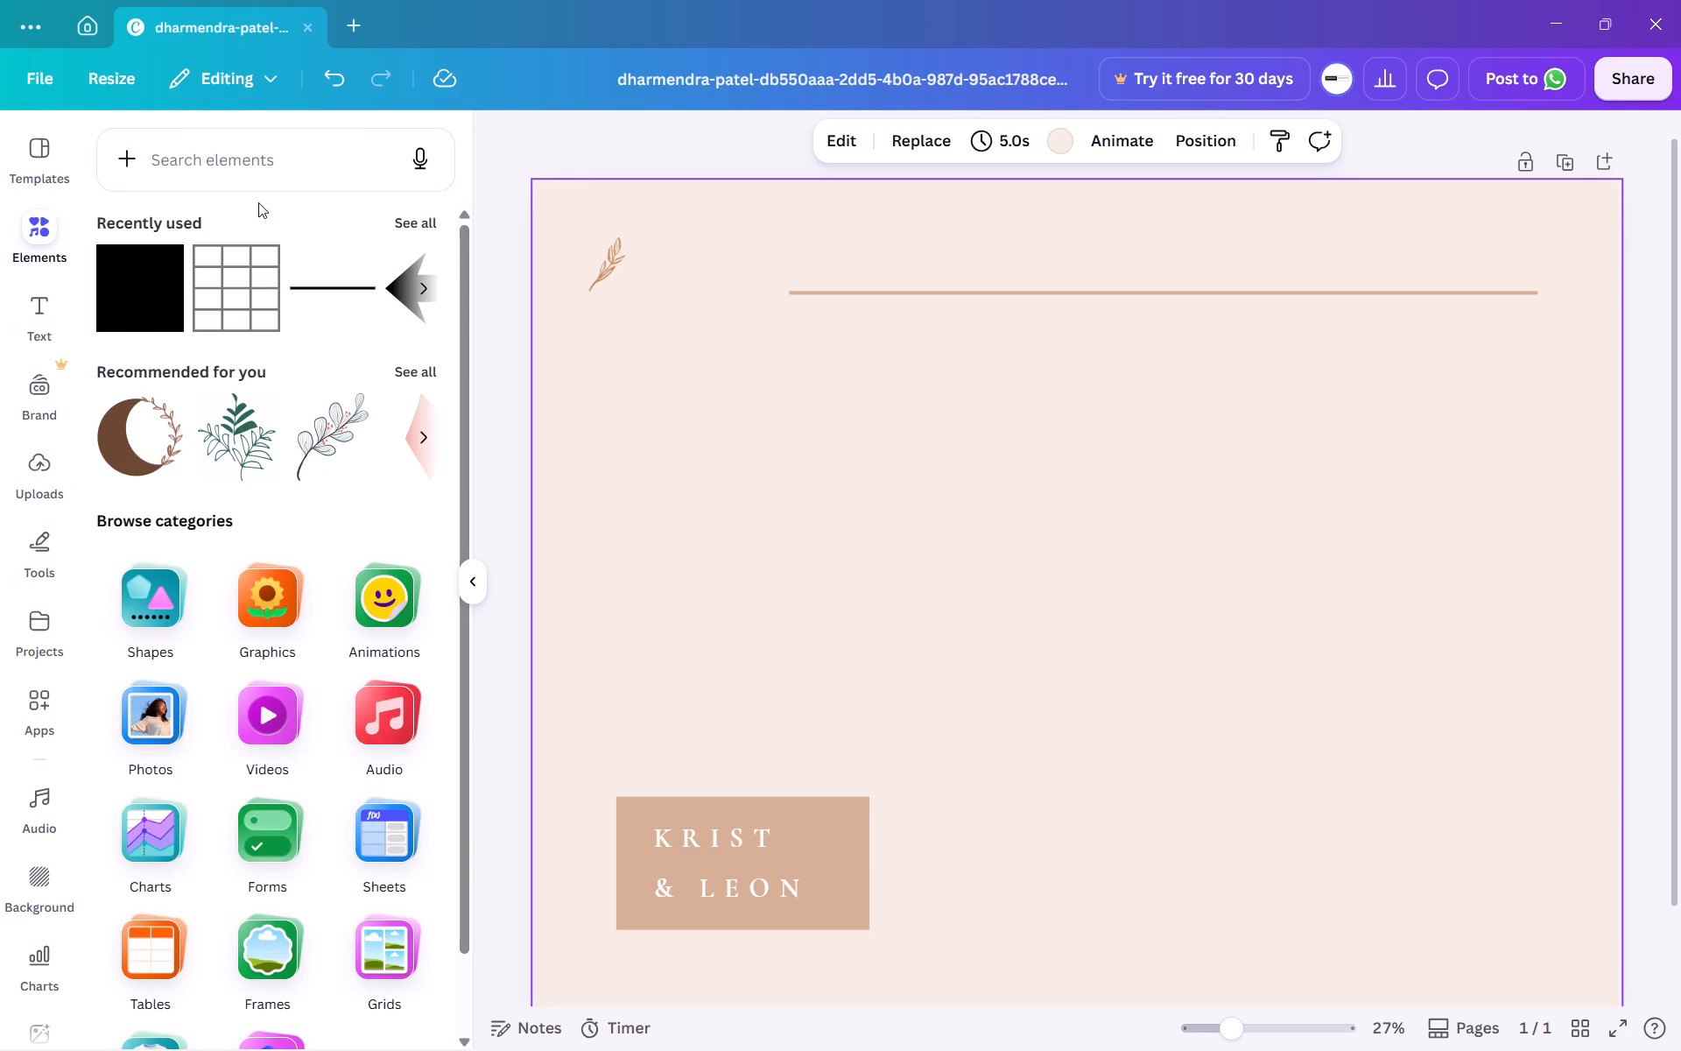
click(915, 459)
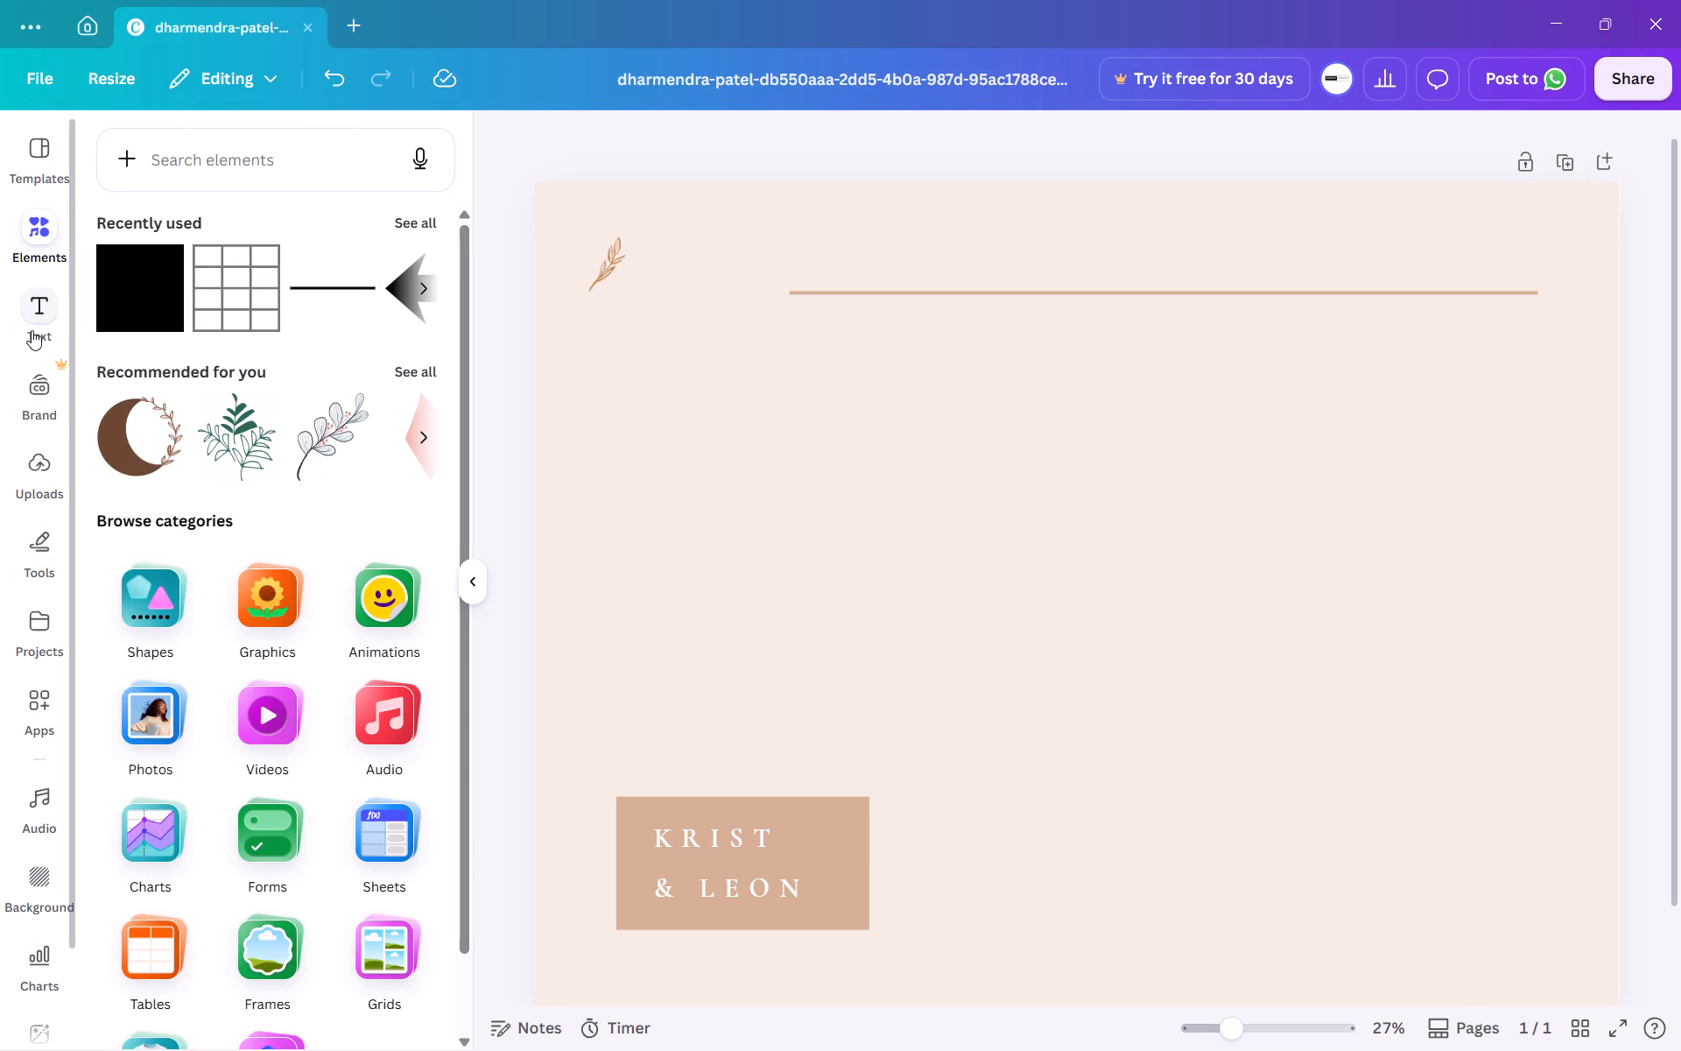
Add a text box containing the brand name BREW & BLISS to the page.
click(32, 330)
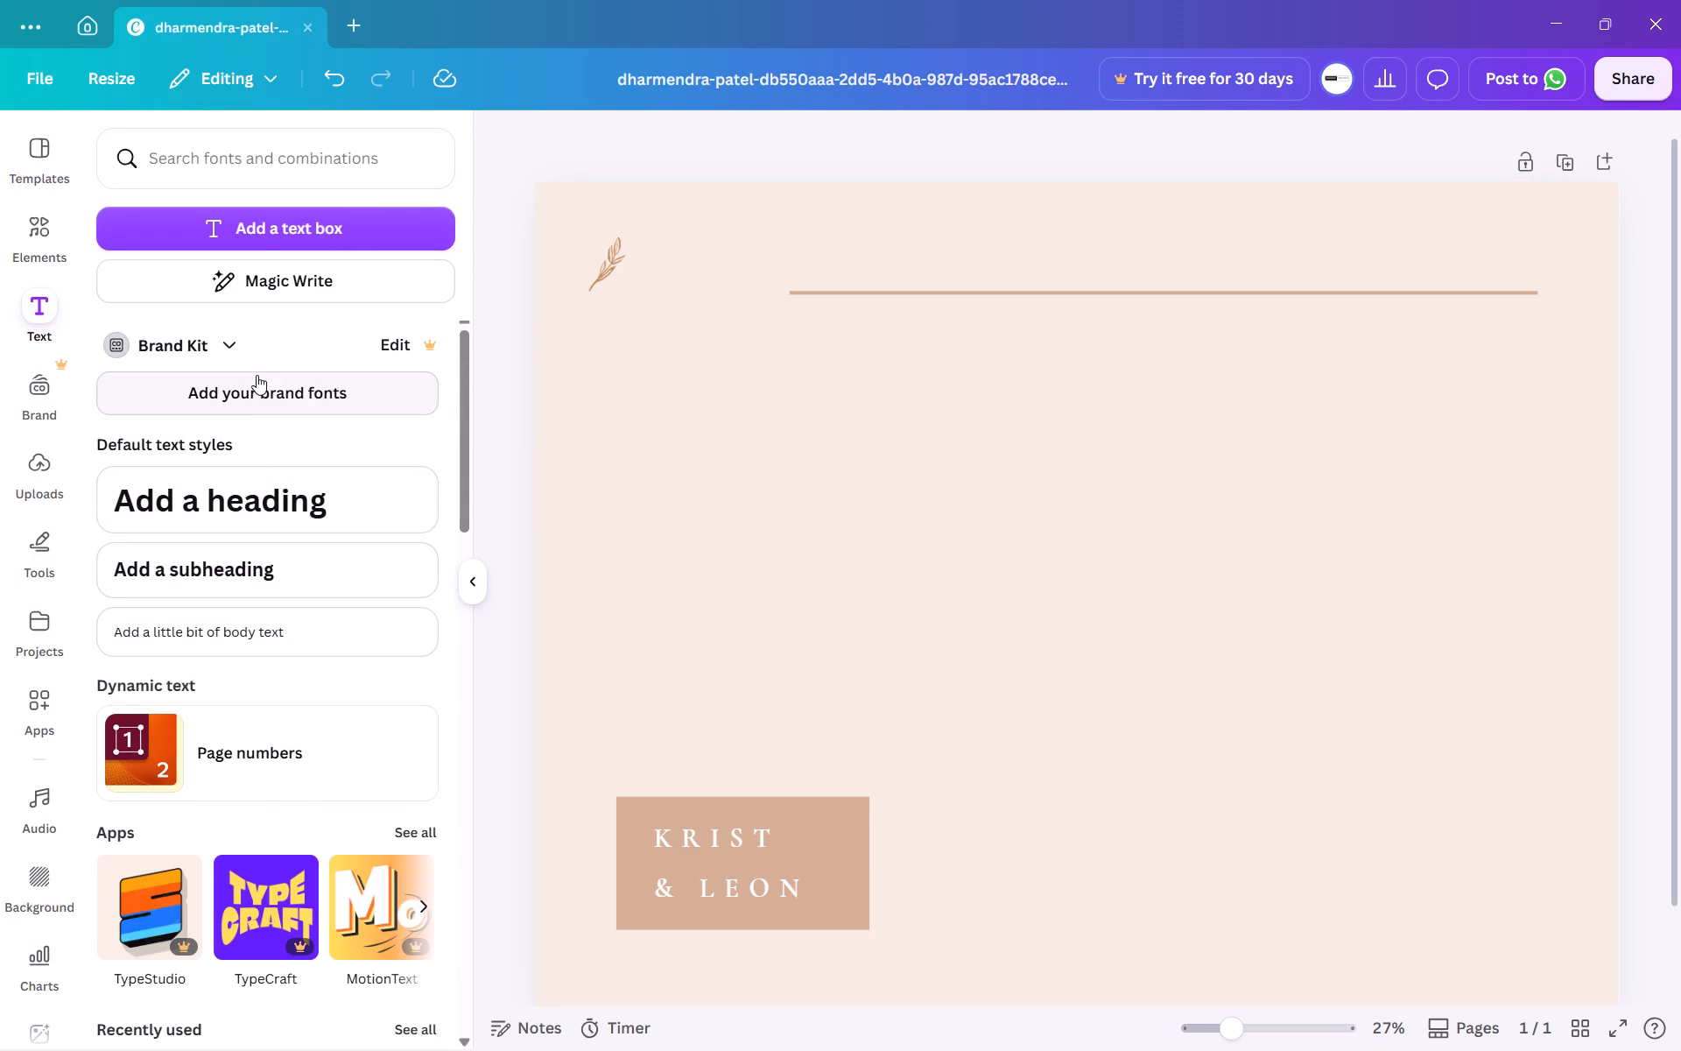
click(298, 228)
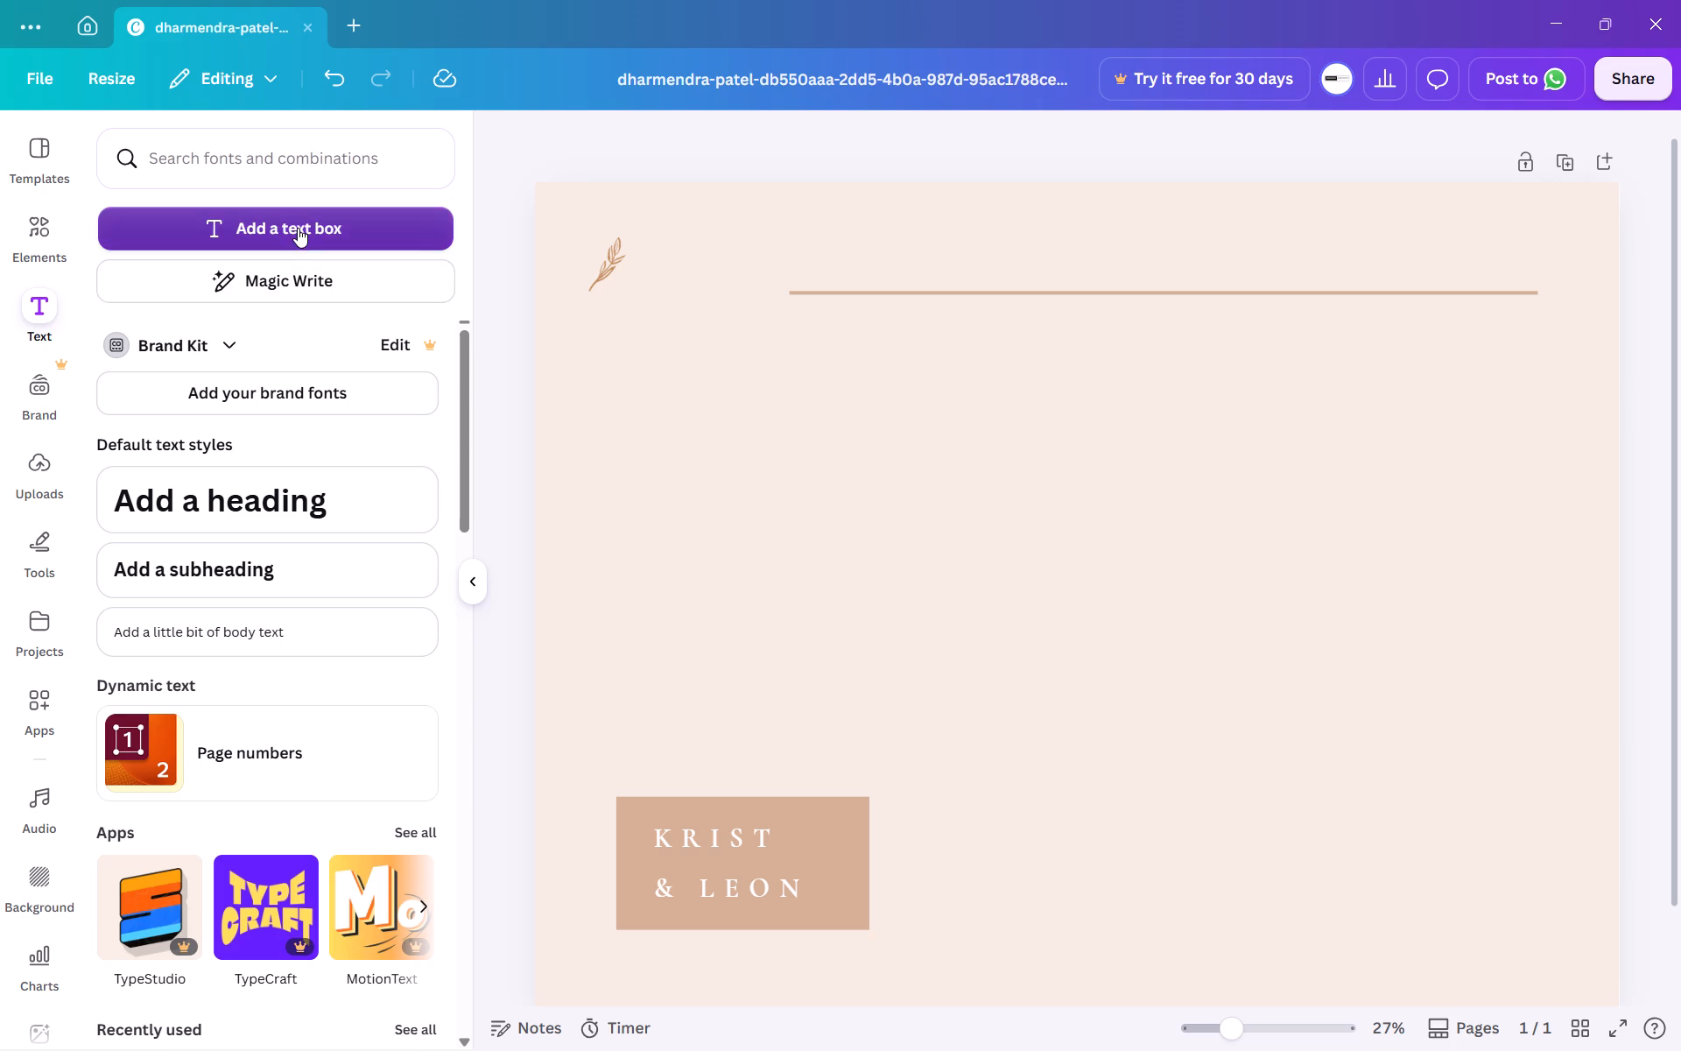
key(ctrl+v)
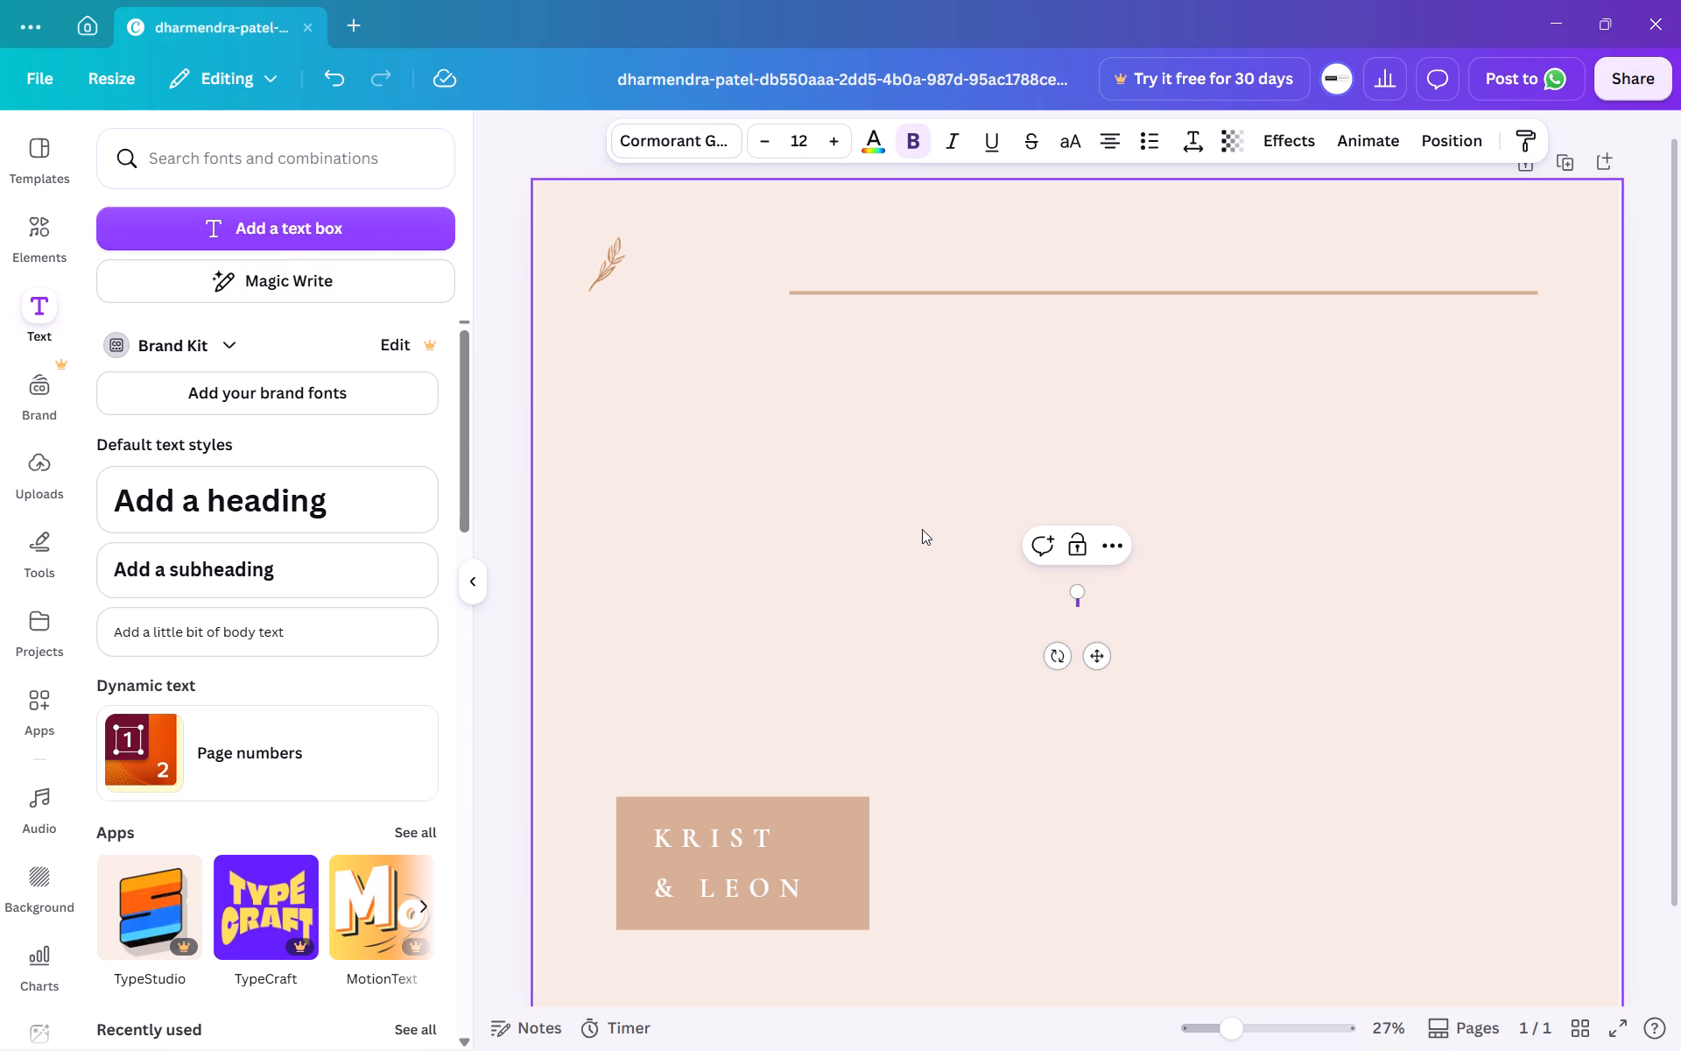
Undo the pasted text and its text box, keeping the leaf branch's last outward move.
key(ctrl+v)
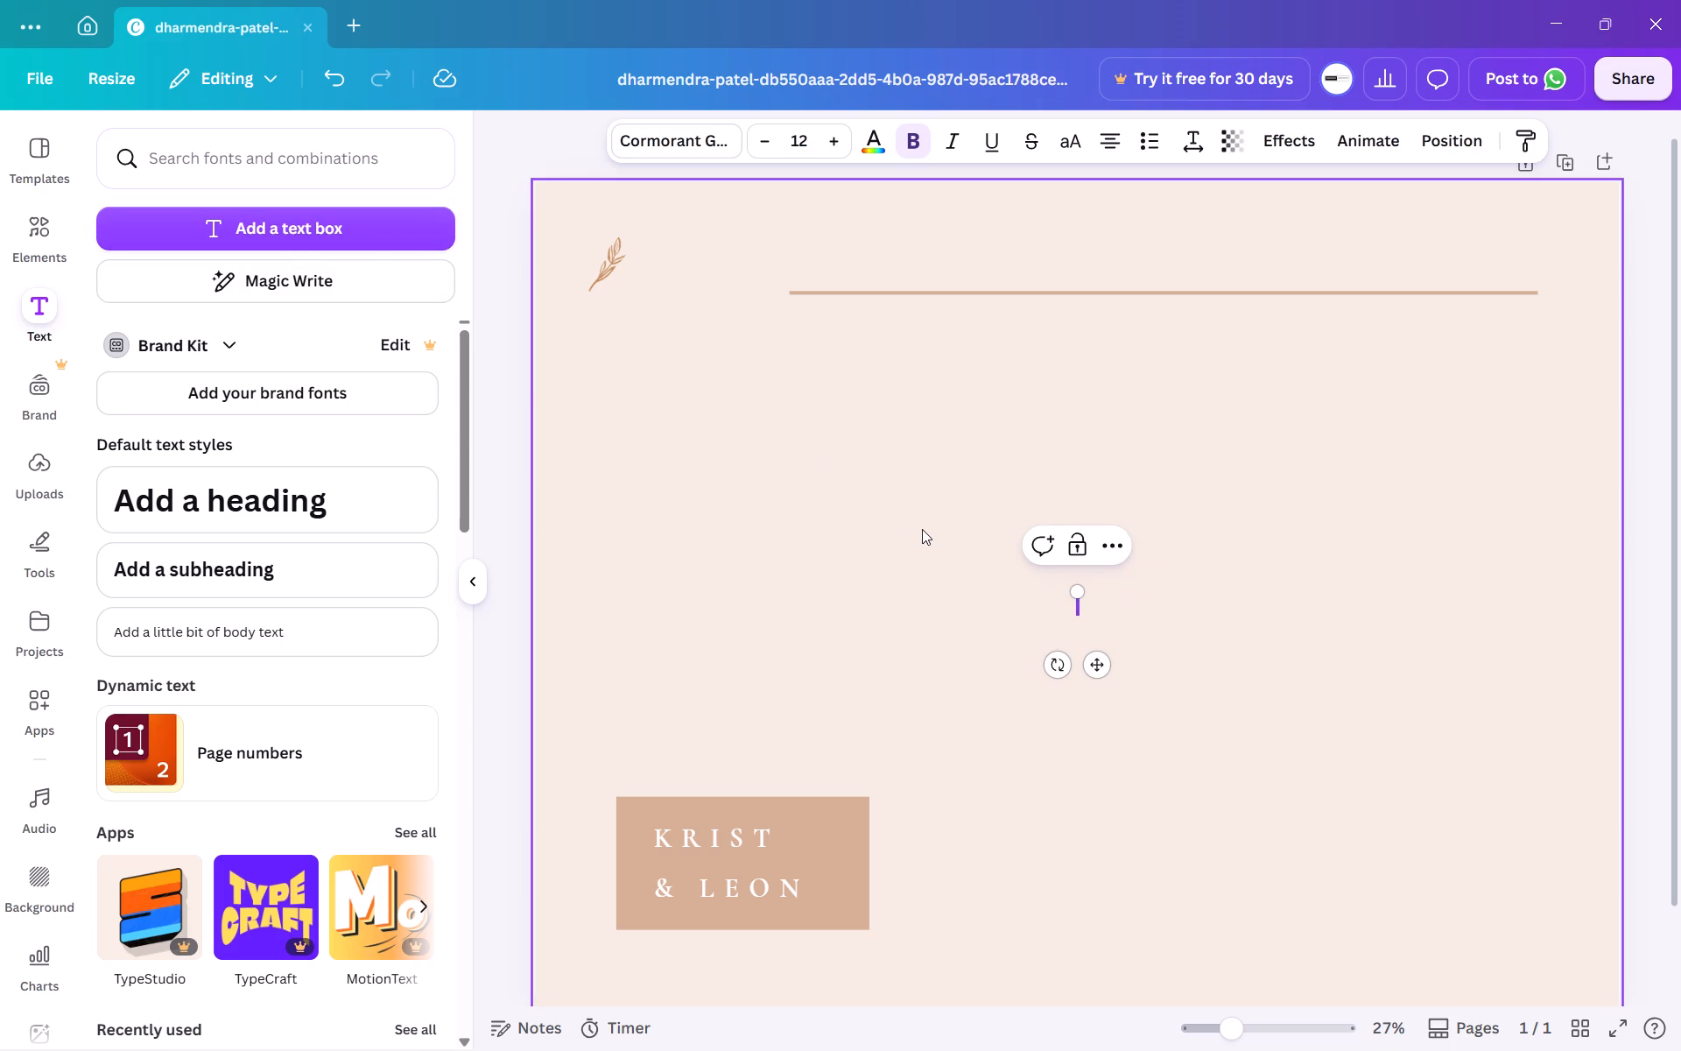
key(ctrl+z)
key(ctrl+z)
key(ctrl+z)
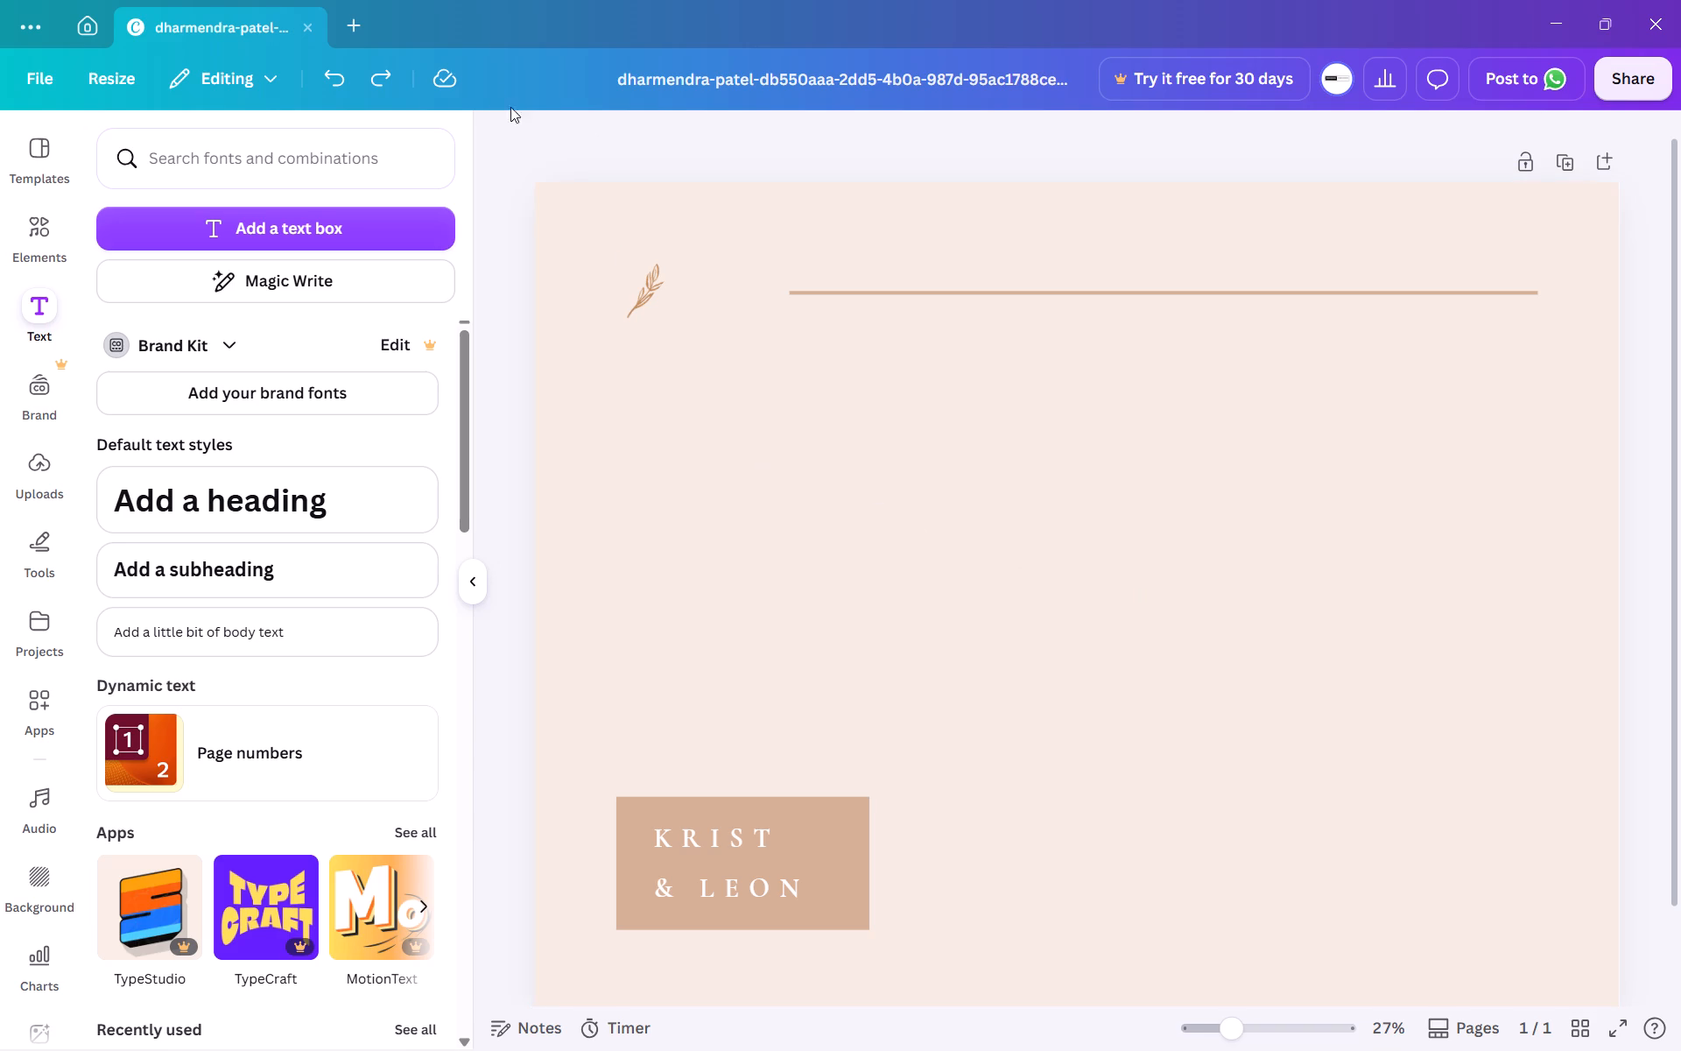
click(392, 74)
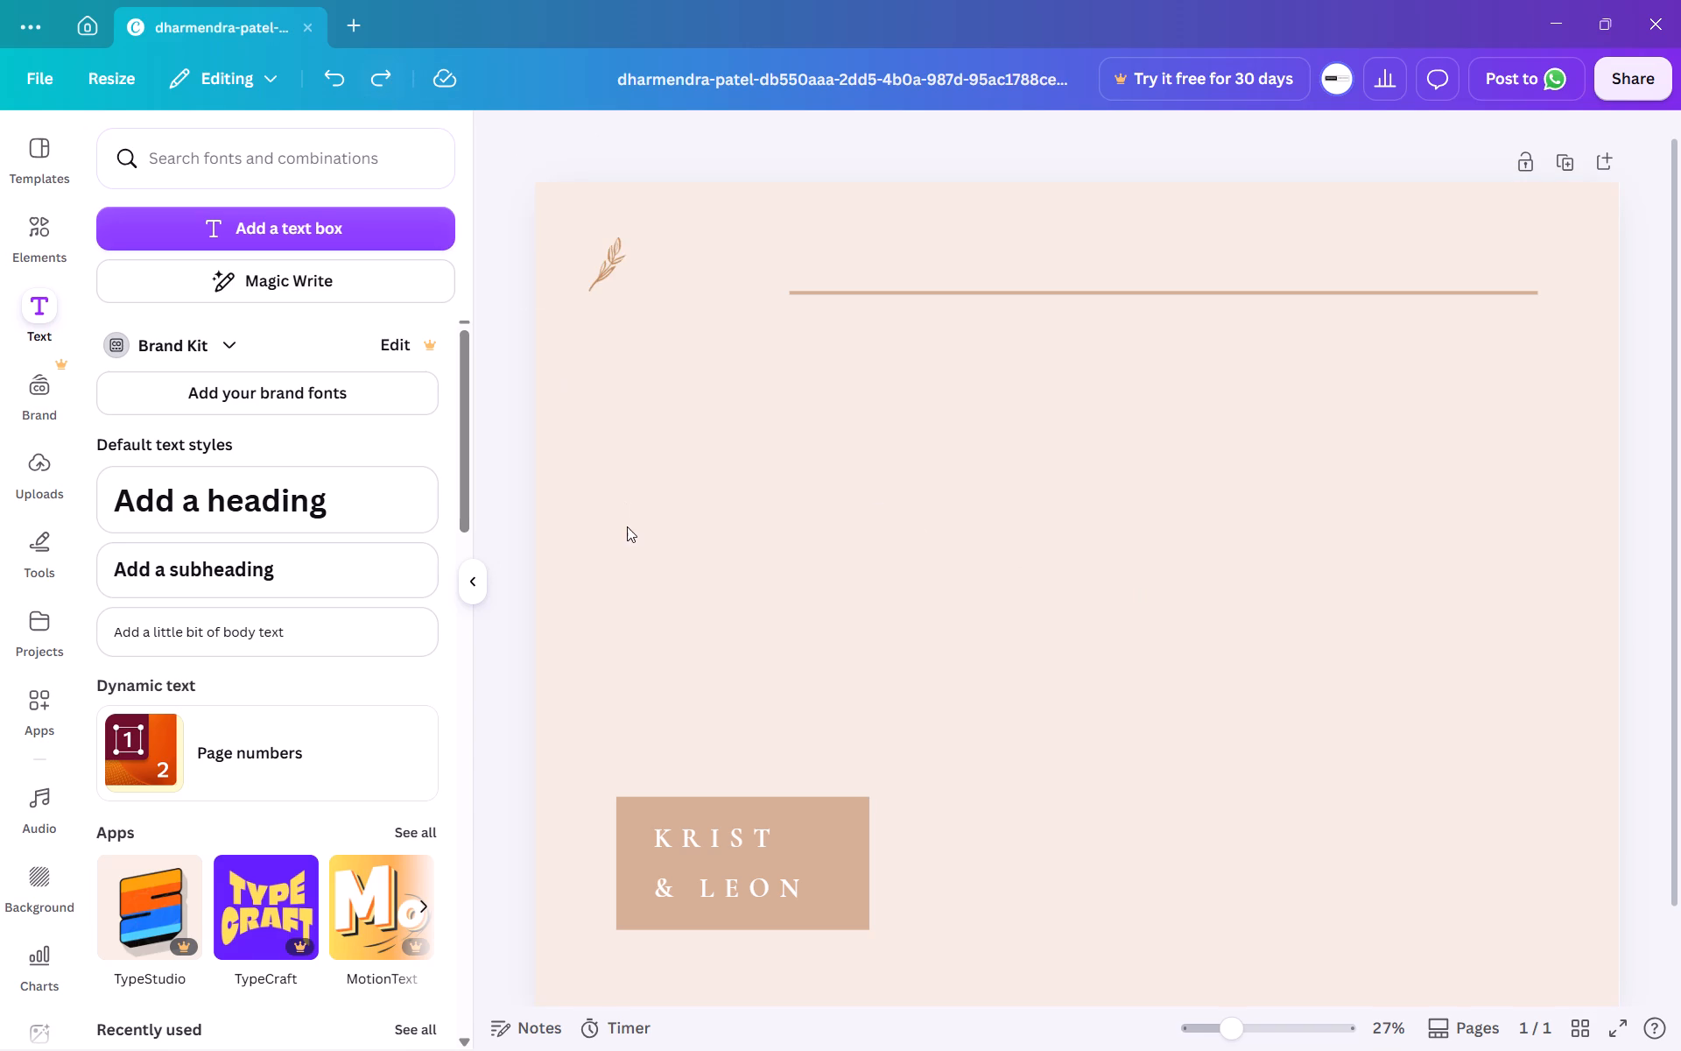
Copy the brand name BREW & BLISS from the ChatGPT client brief and paste it onto the Canva page as text.
click(899, 429)
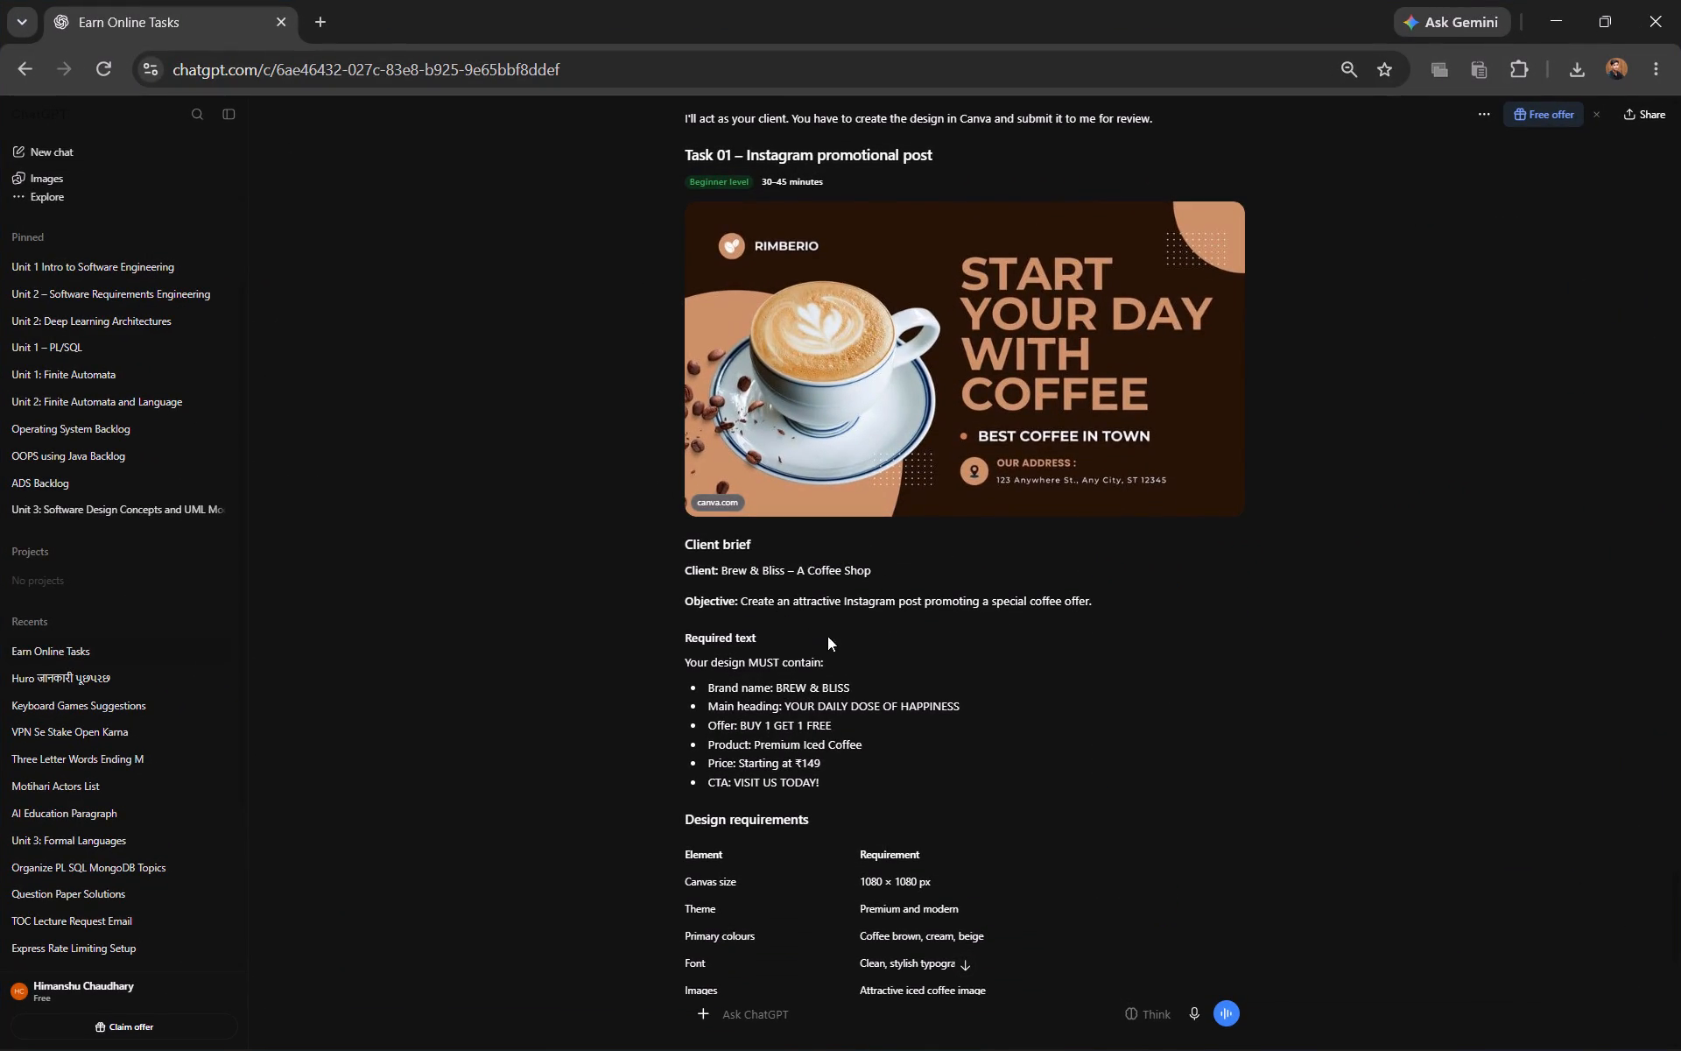
drag(853, 691, 792, 689)
drag(792, 689, 775, 689)
key(ctrl+c)
click(849, 489)
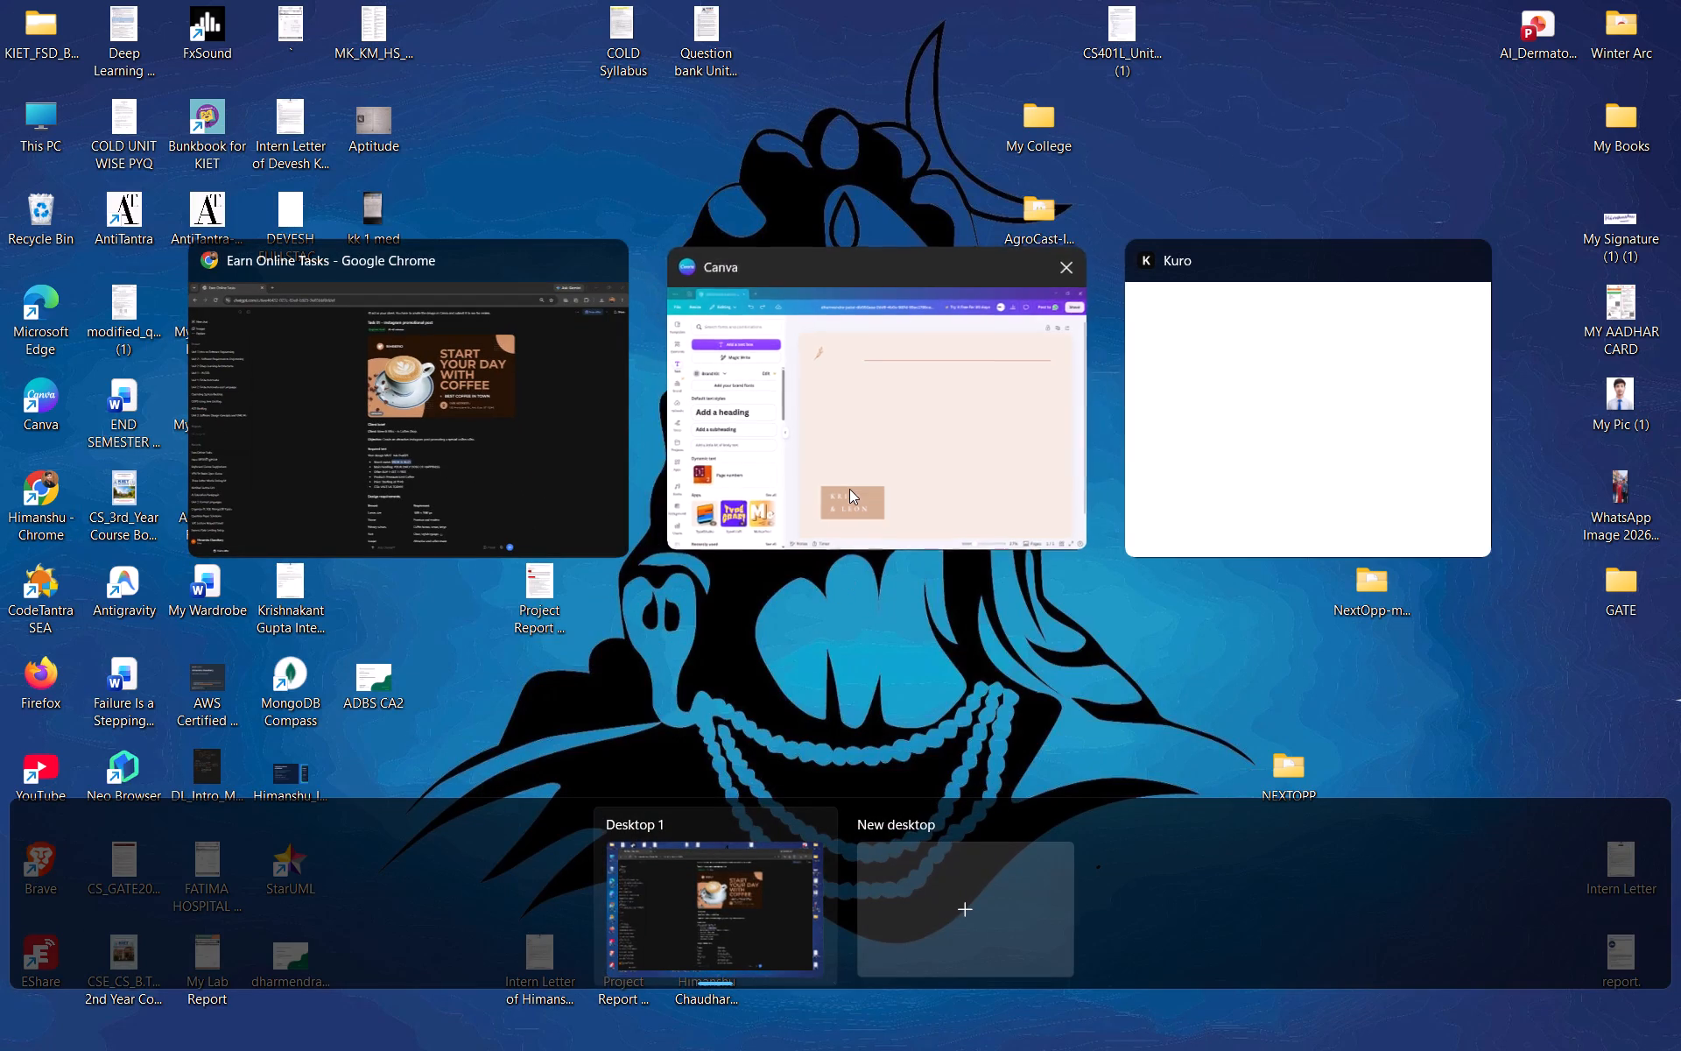
click(681, 283)
click(681, 283)
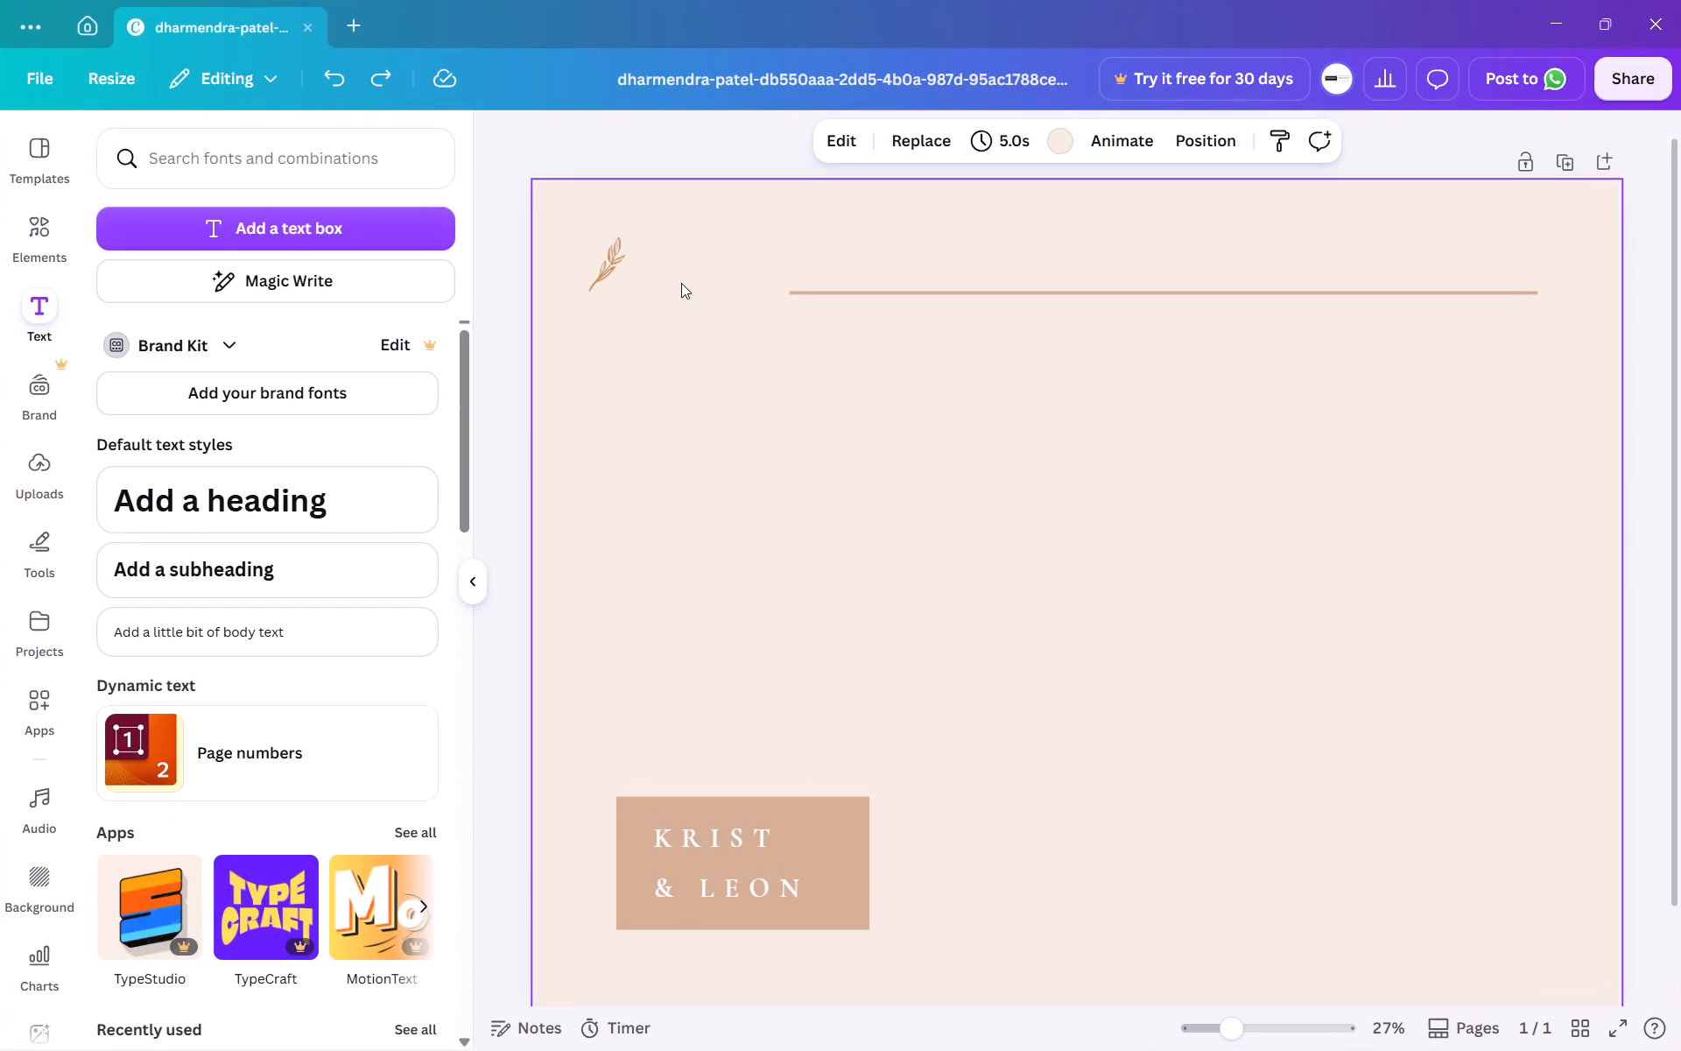
key(ctrl+v)
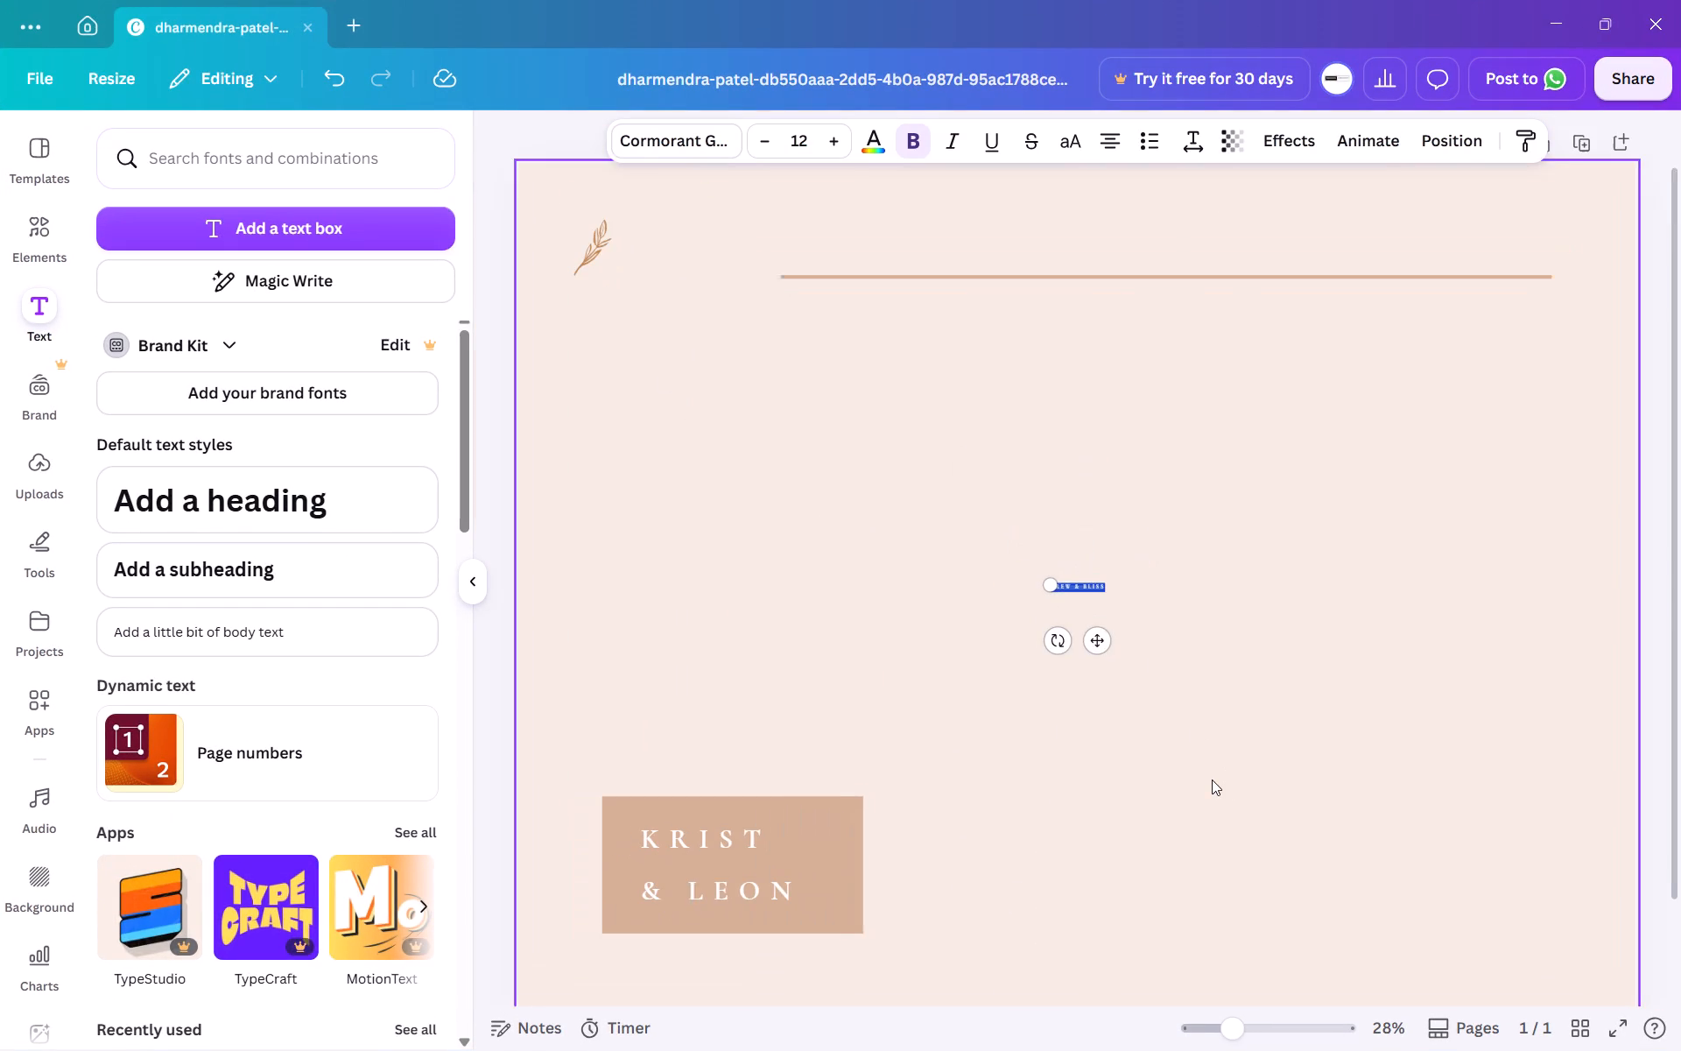
Move the BREW & BLISS text near the page's top edge, just above the start of the horizontal line.
drag(1095, 647, 776, 250)
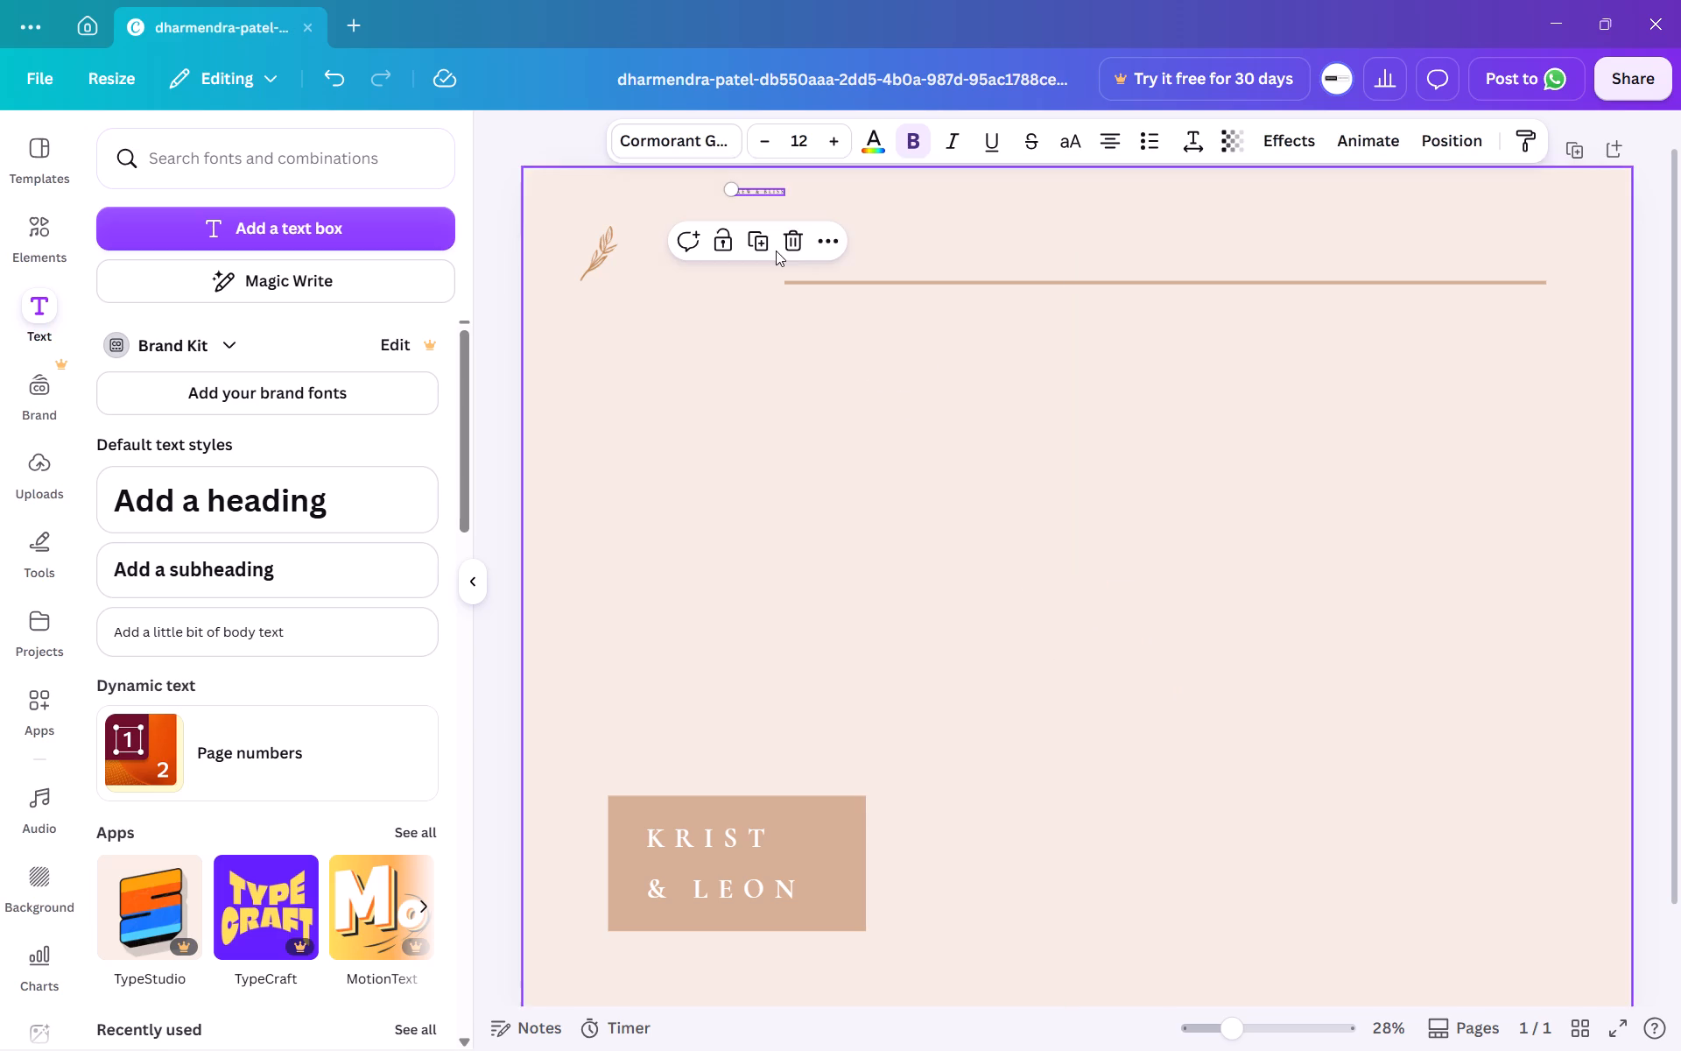
click(710, 359)
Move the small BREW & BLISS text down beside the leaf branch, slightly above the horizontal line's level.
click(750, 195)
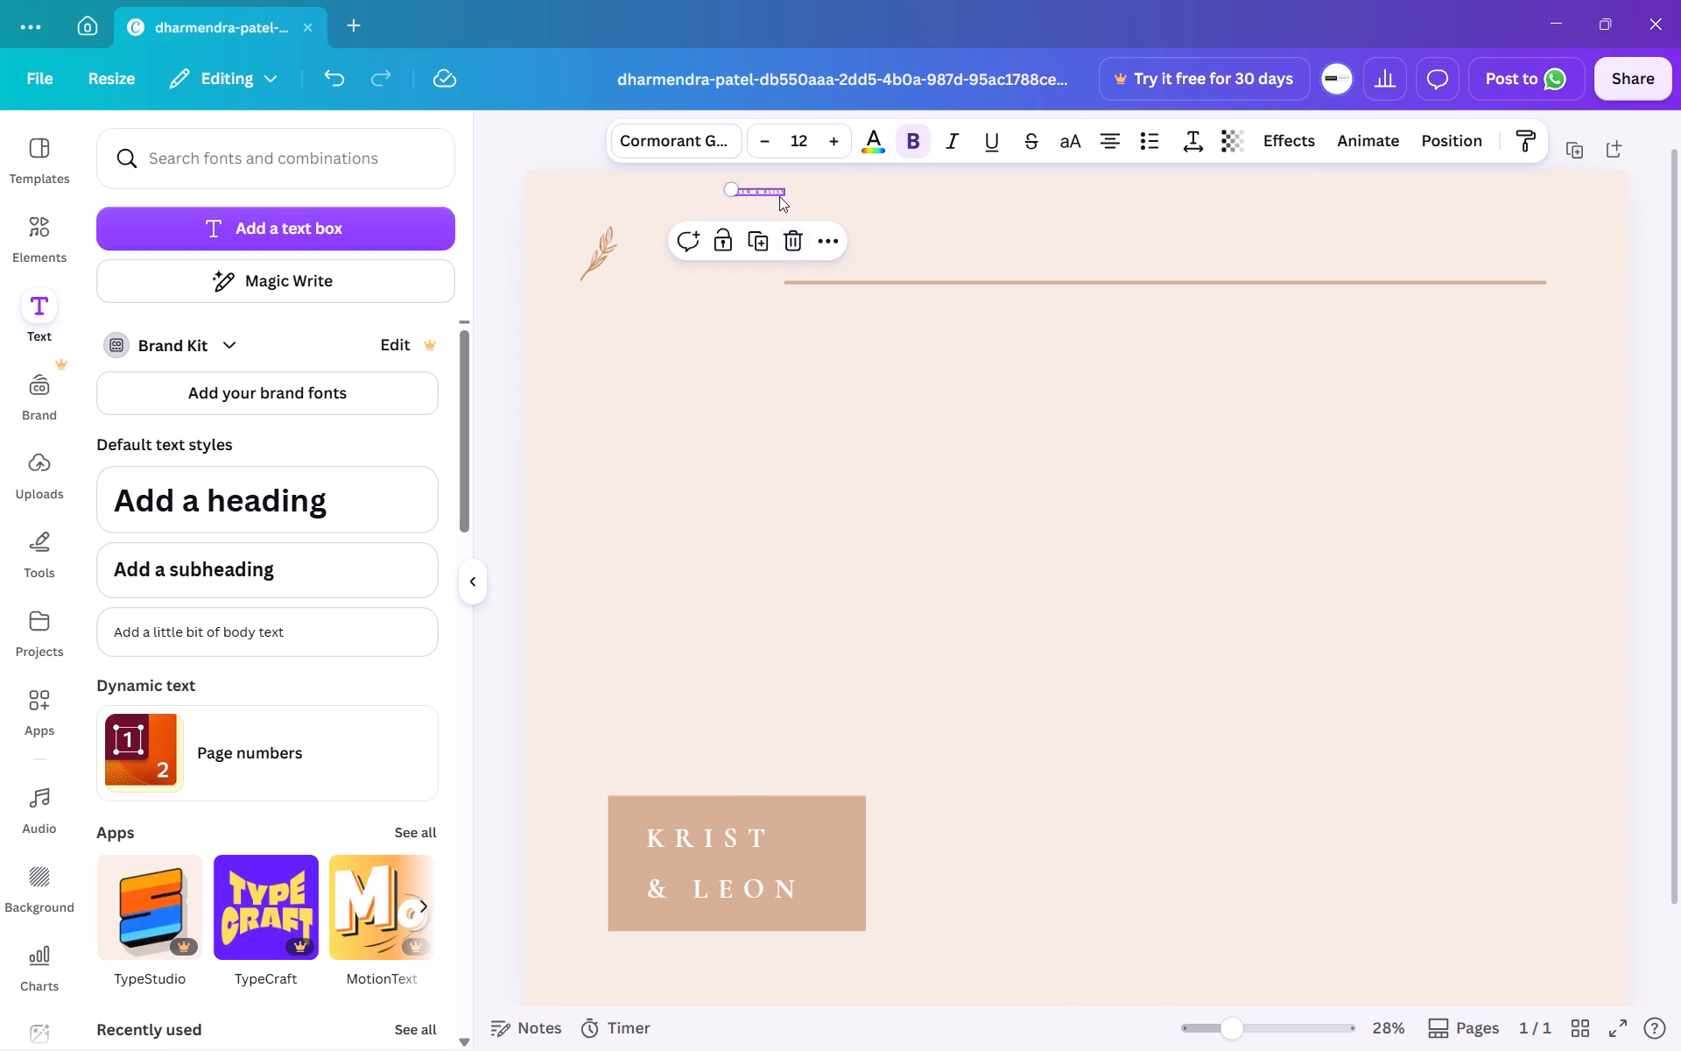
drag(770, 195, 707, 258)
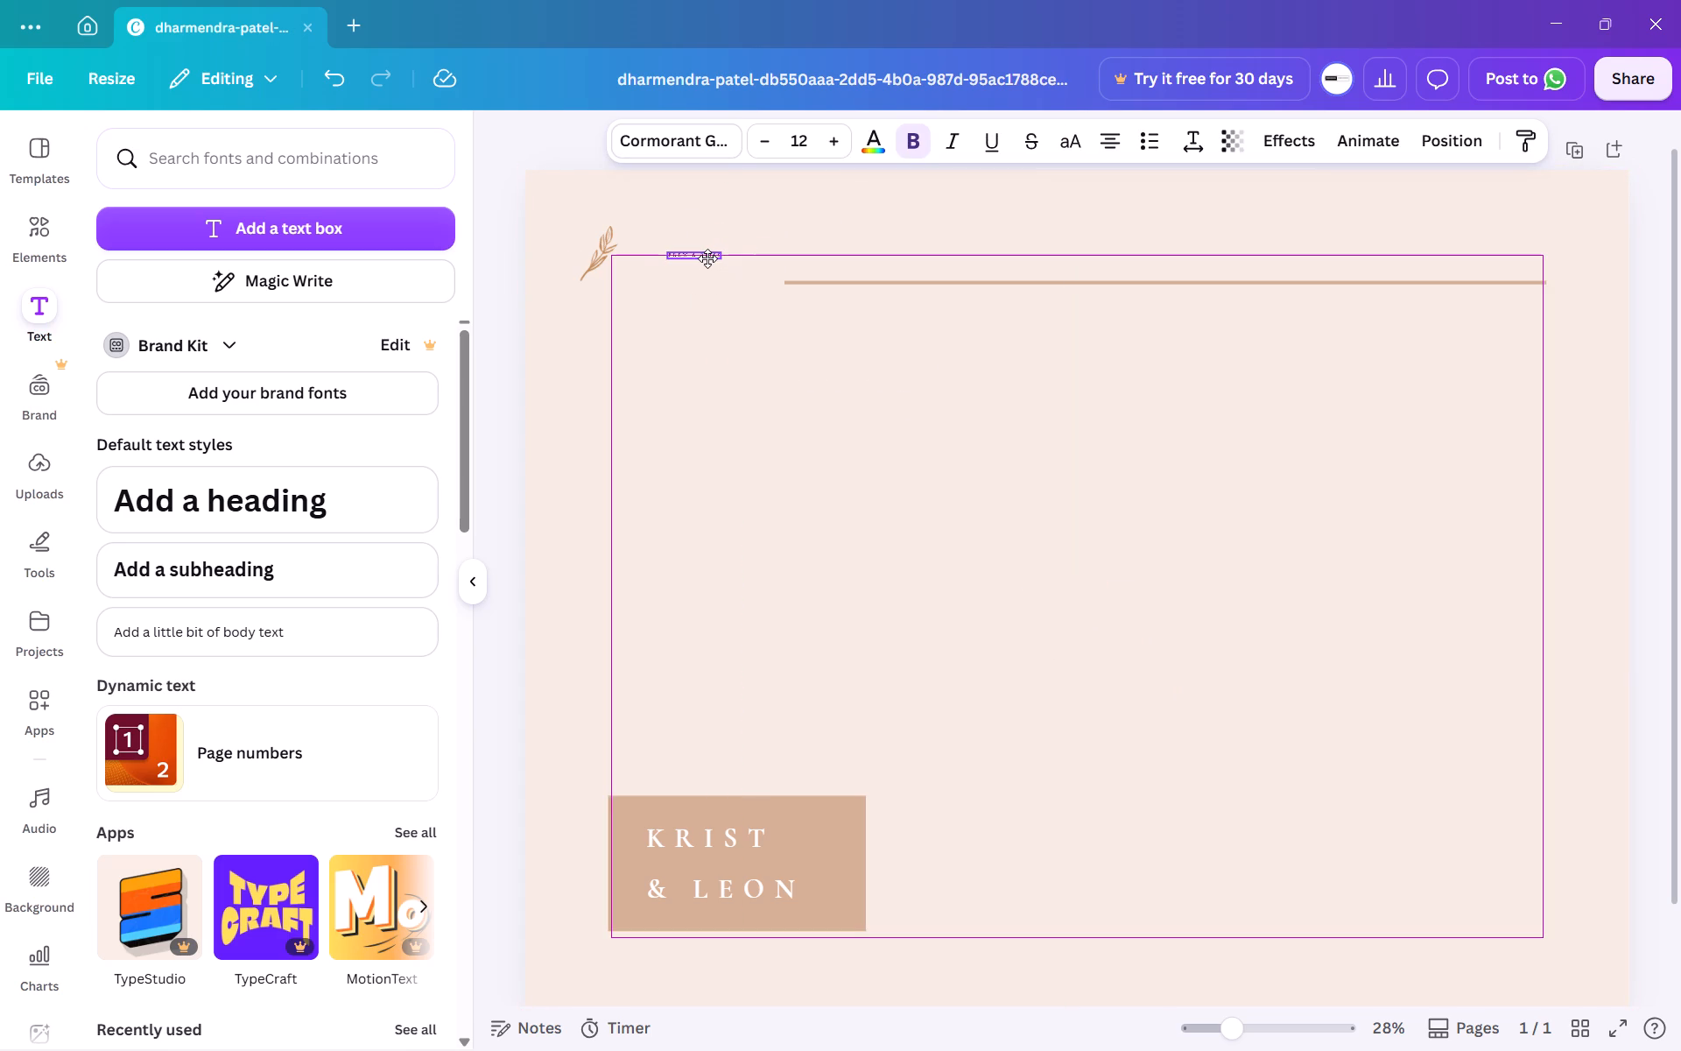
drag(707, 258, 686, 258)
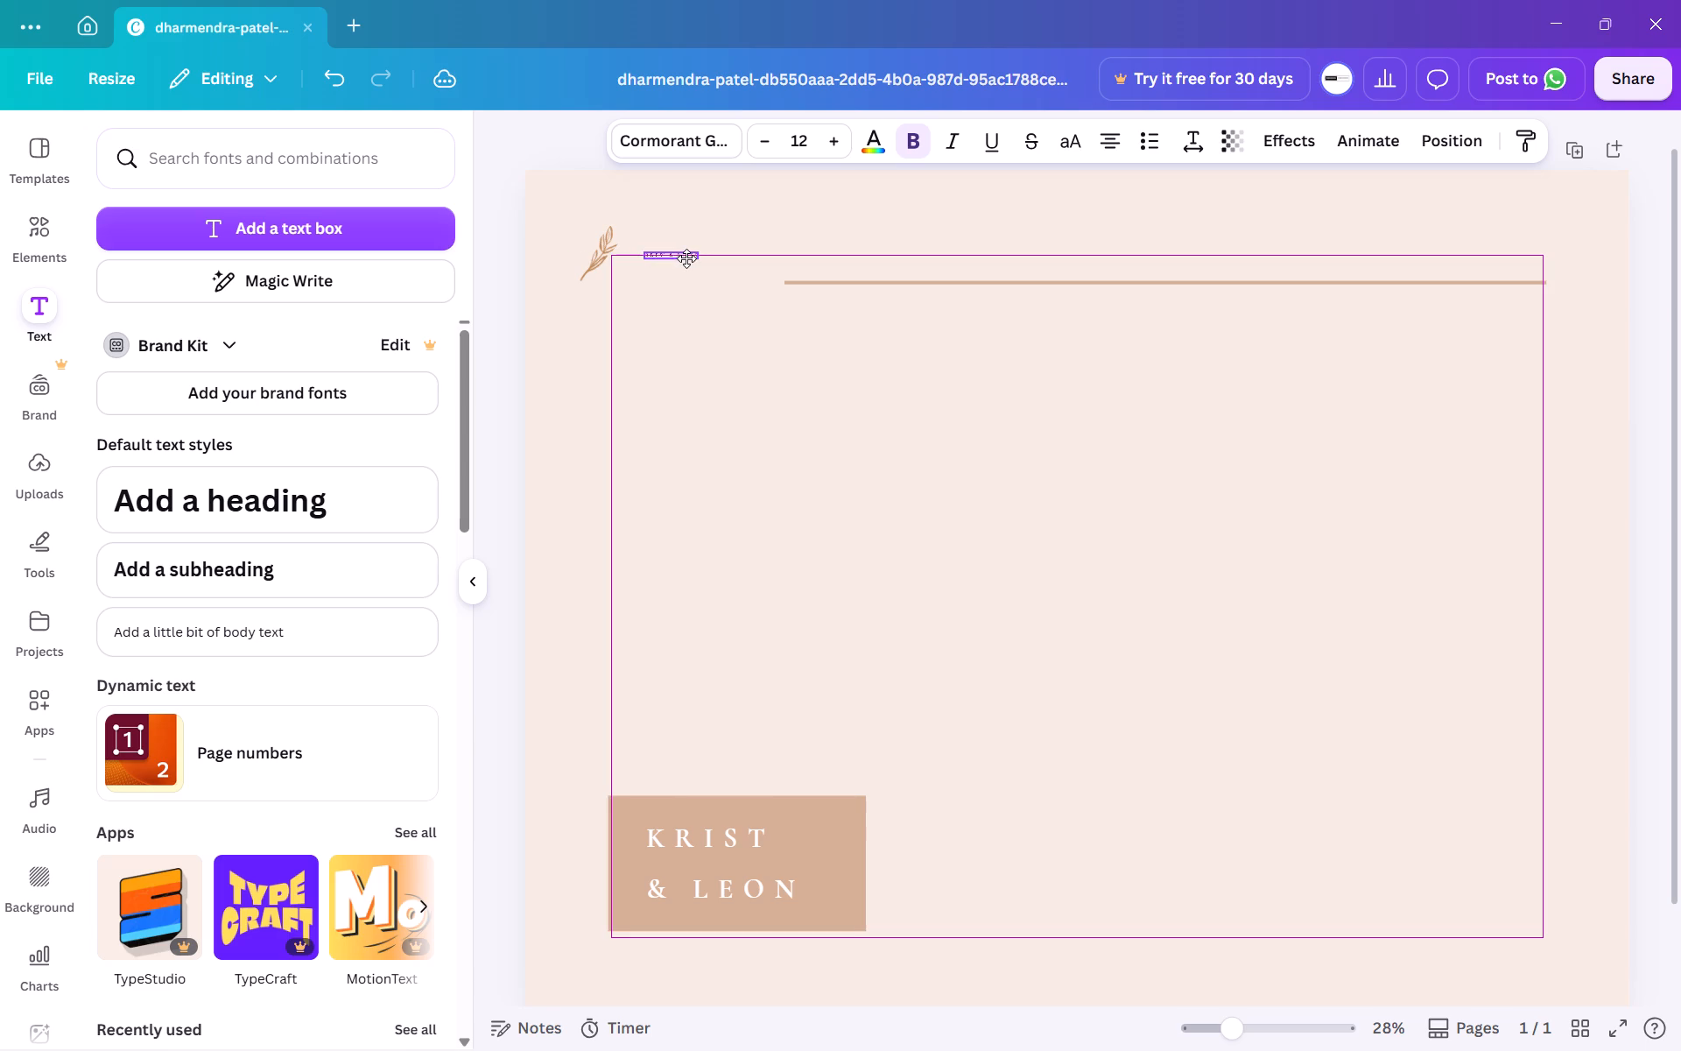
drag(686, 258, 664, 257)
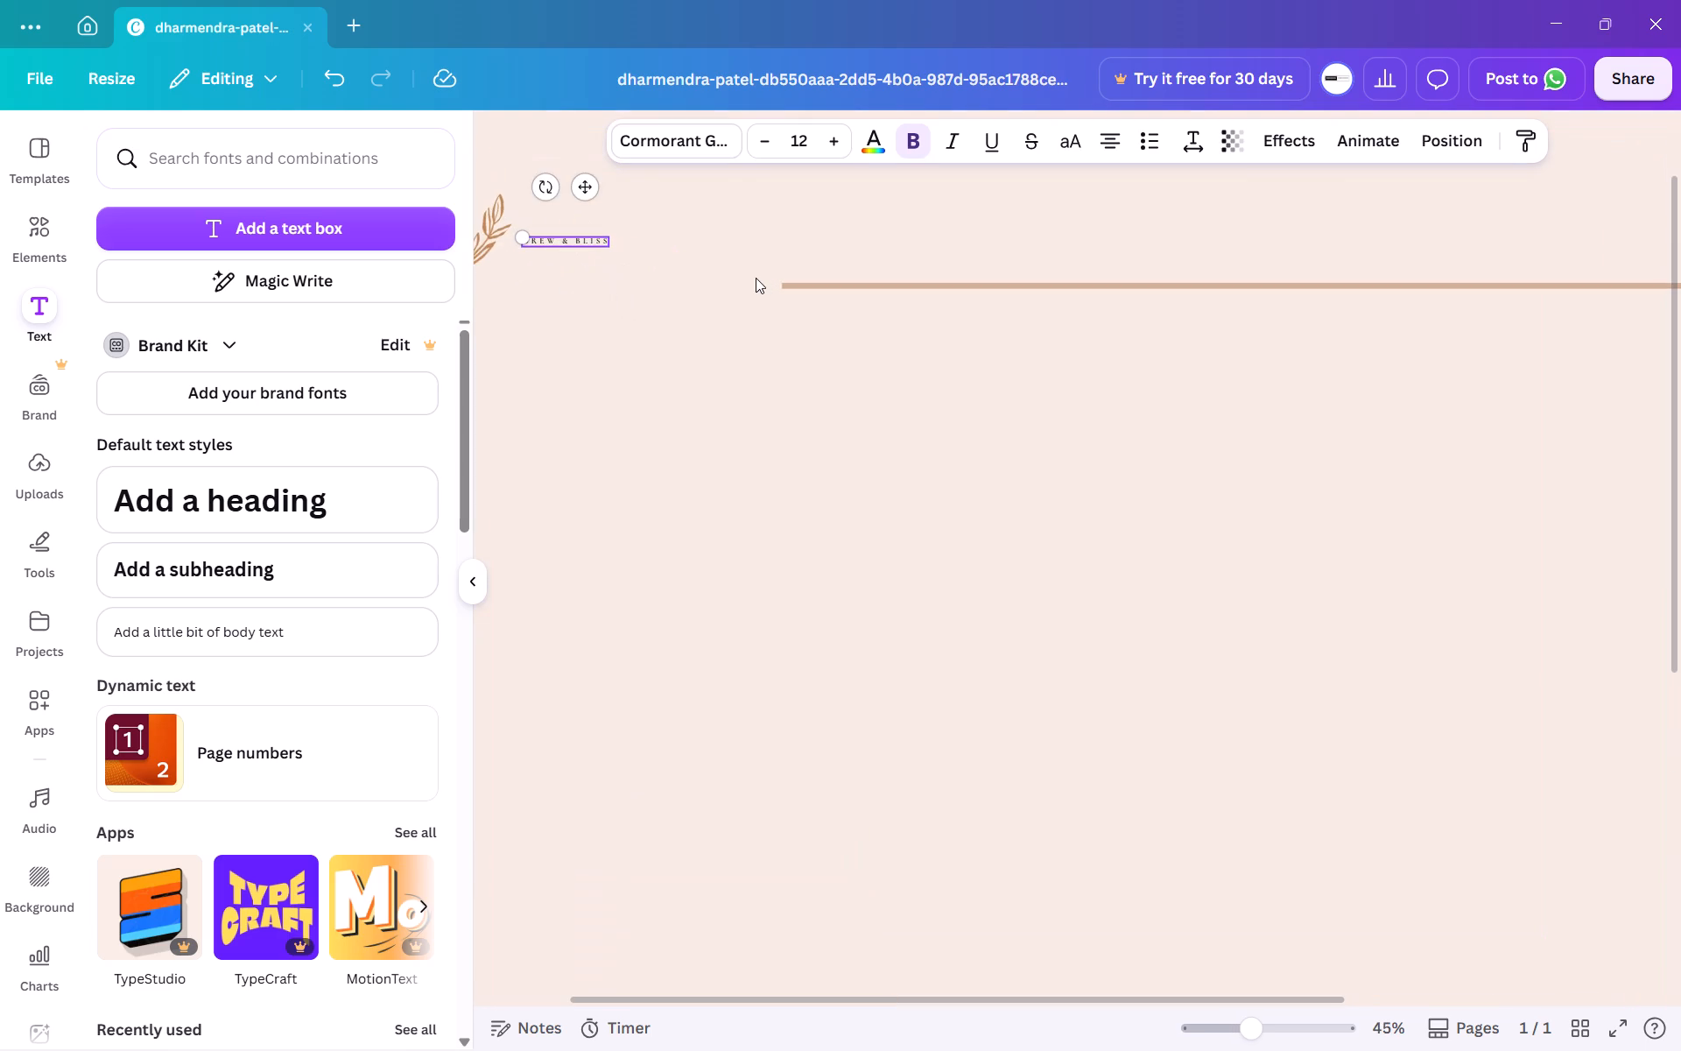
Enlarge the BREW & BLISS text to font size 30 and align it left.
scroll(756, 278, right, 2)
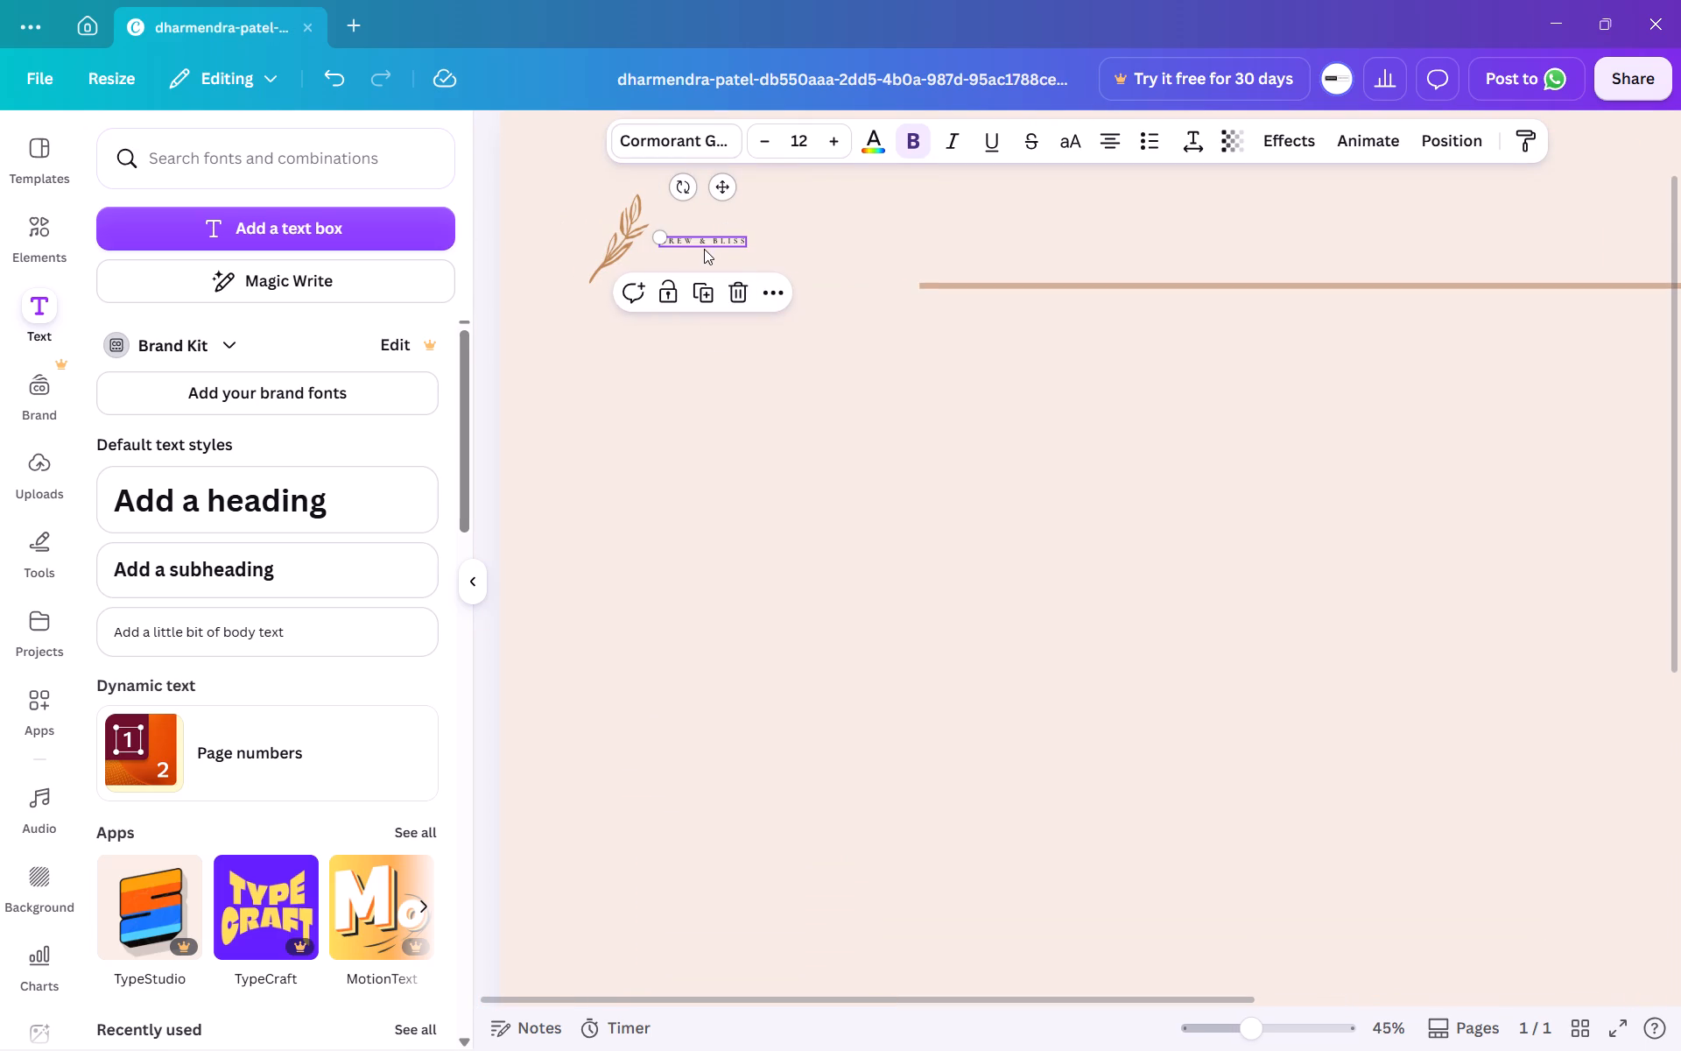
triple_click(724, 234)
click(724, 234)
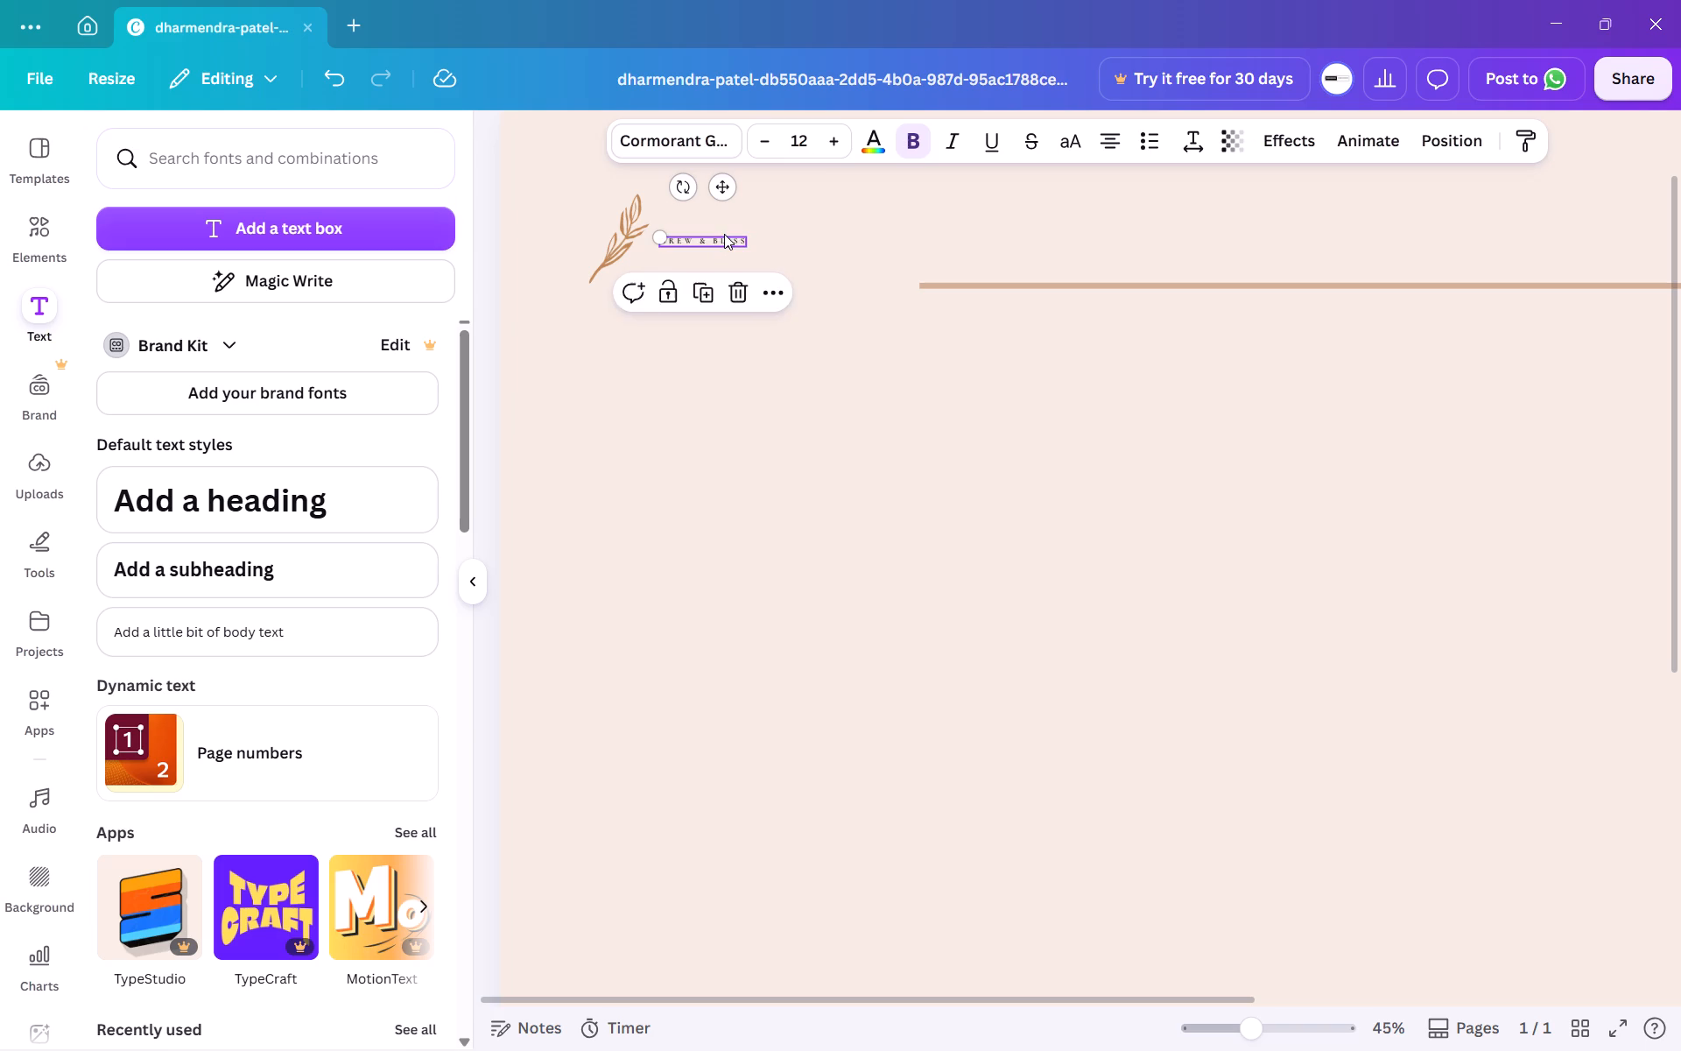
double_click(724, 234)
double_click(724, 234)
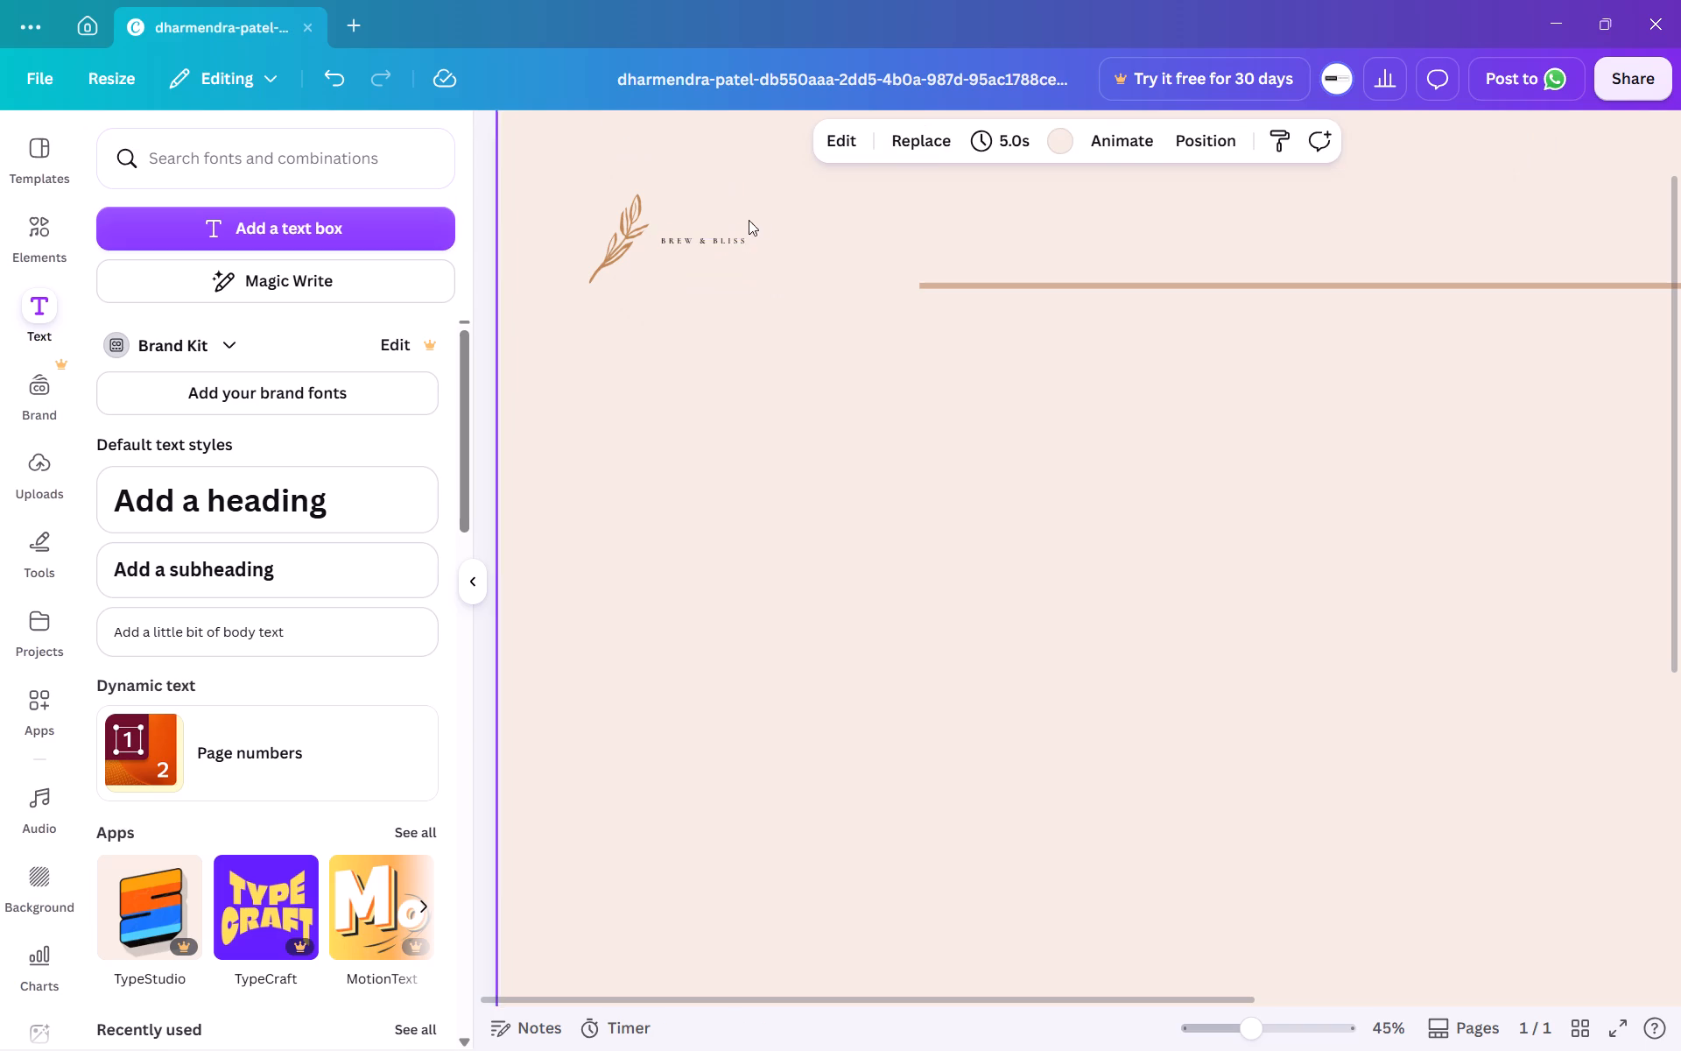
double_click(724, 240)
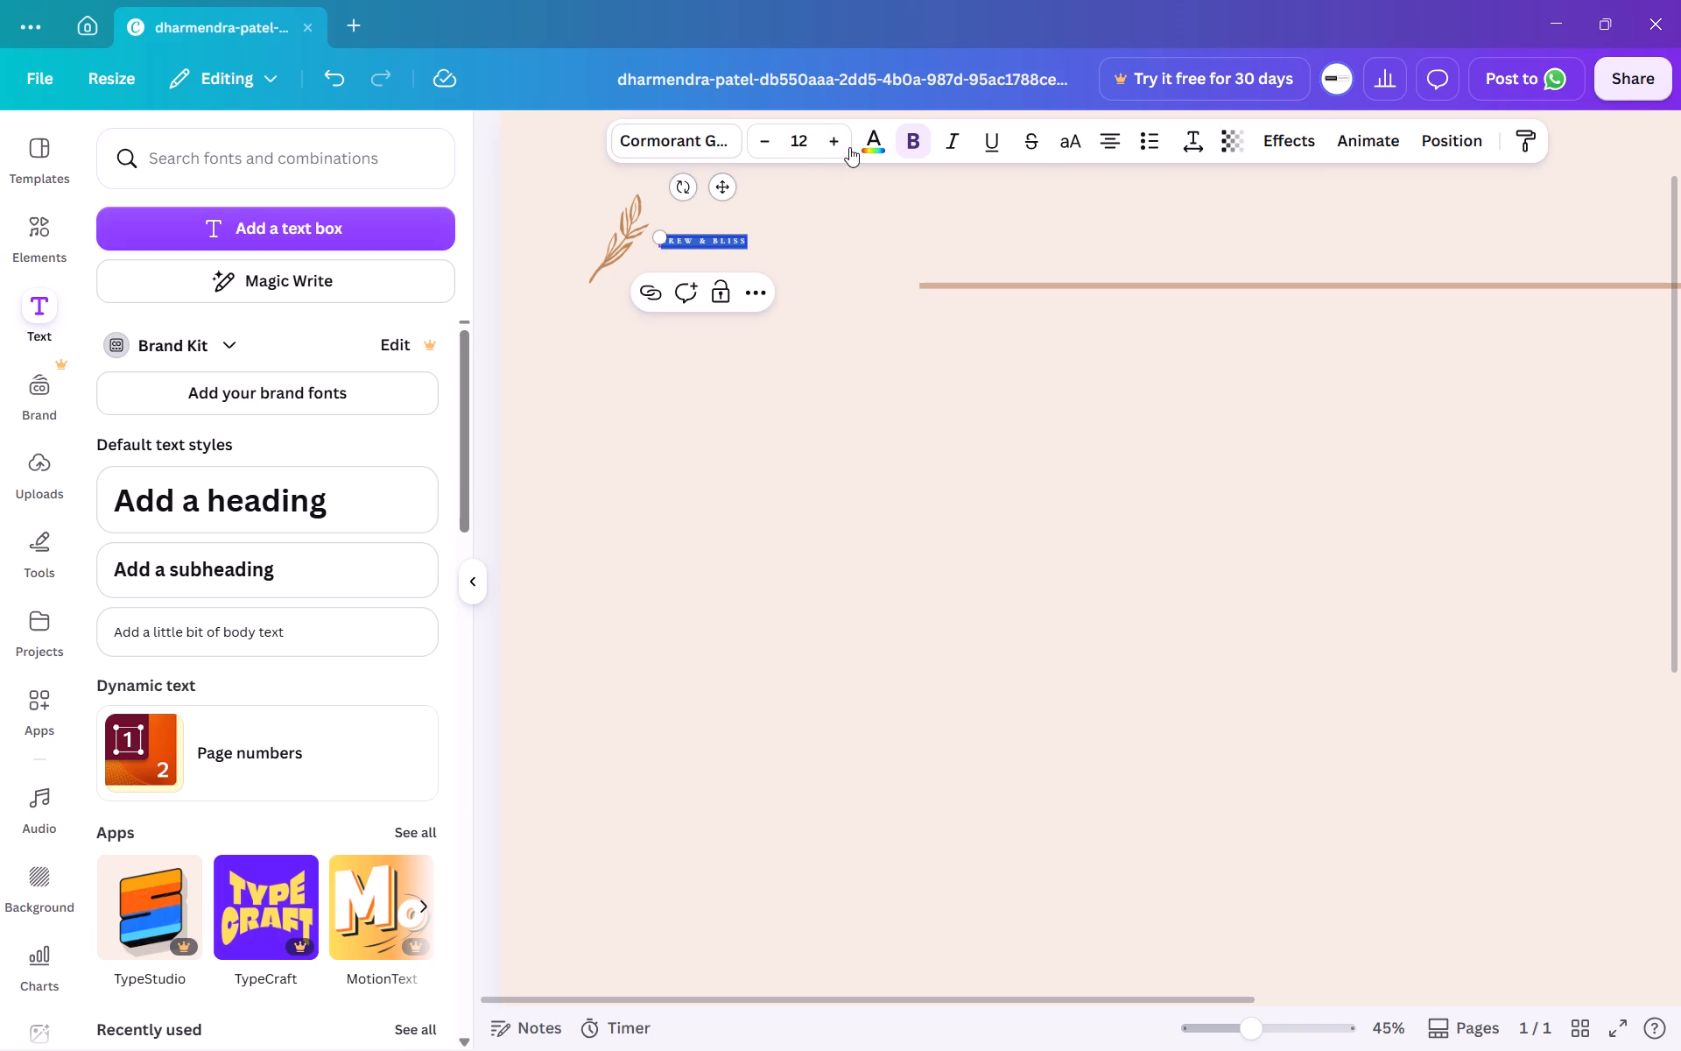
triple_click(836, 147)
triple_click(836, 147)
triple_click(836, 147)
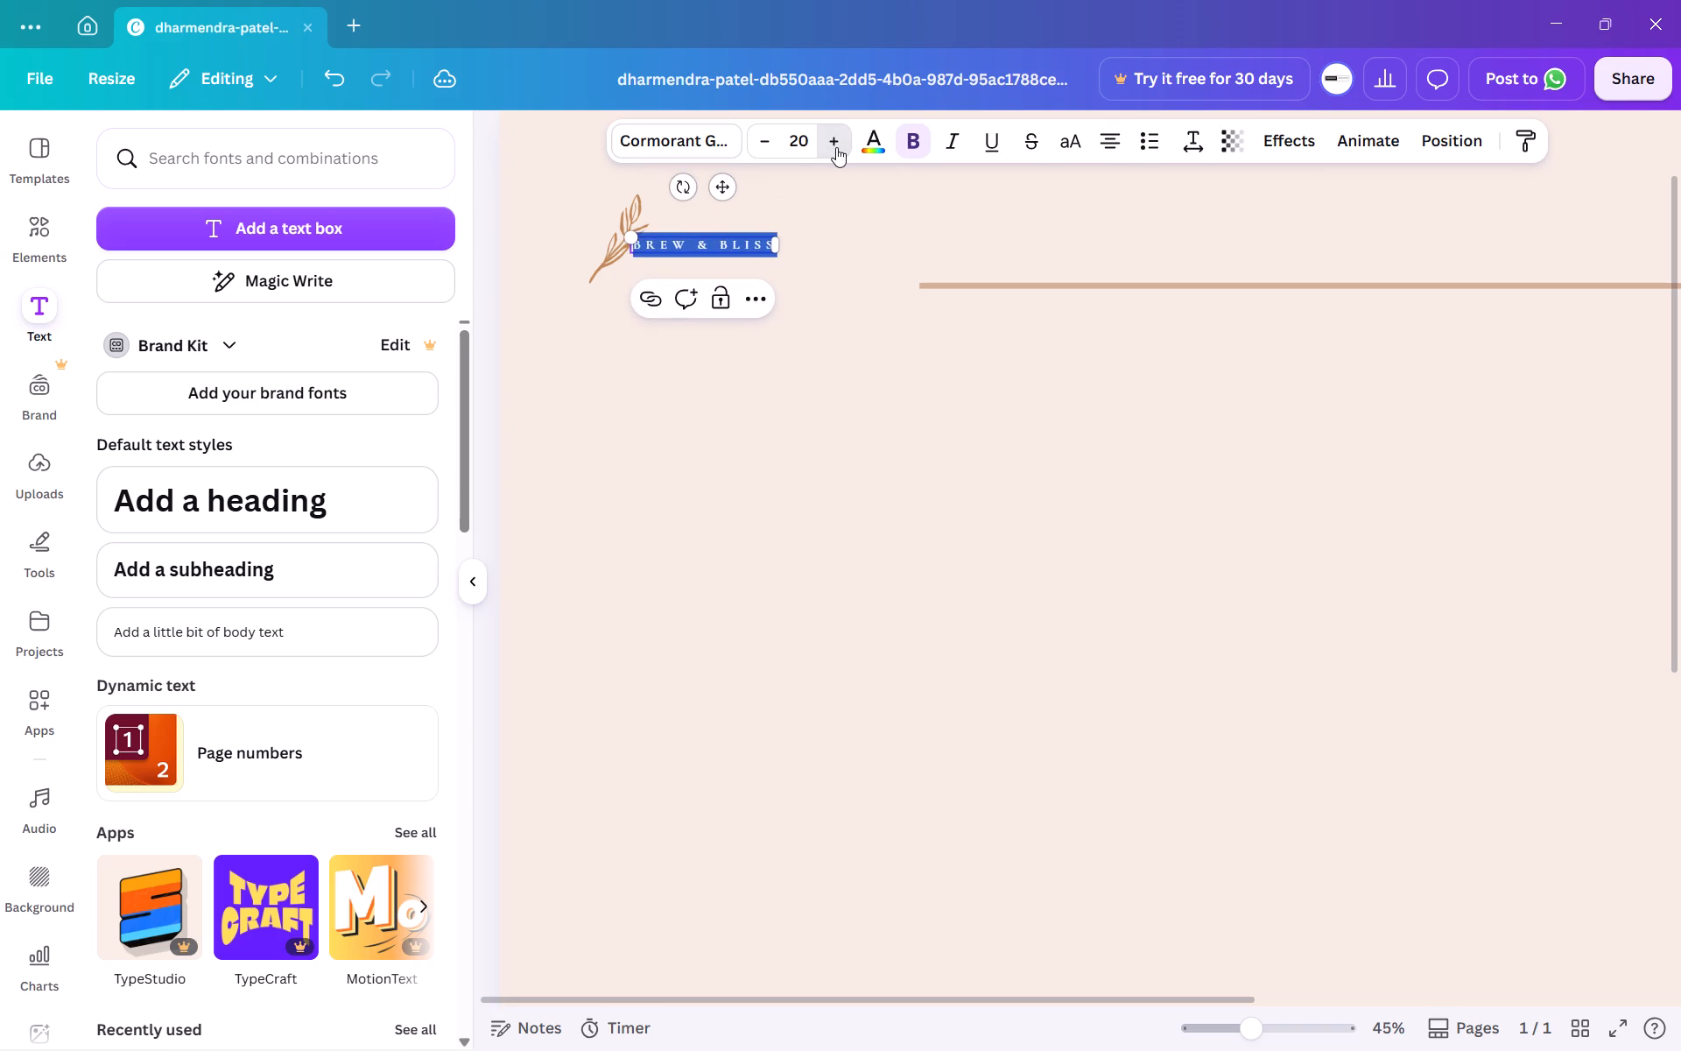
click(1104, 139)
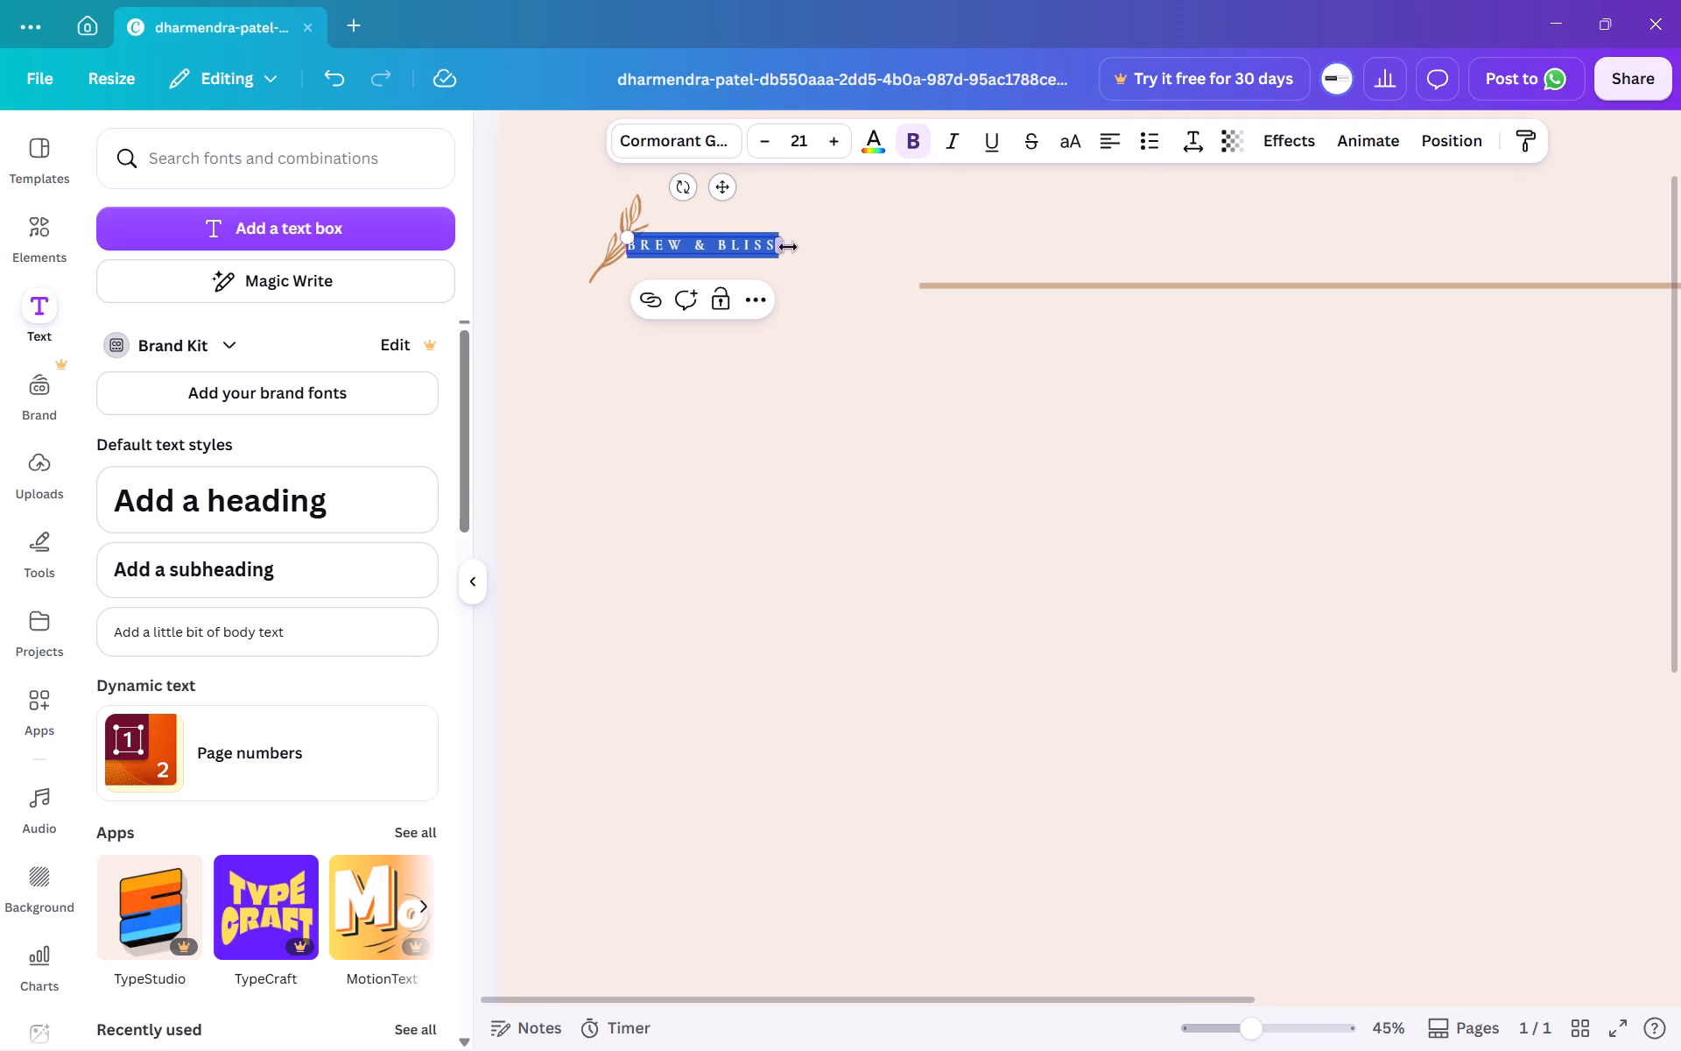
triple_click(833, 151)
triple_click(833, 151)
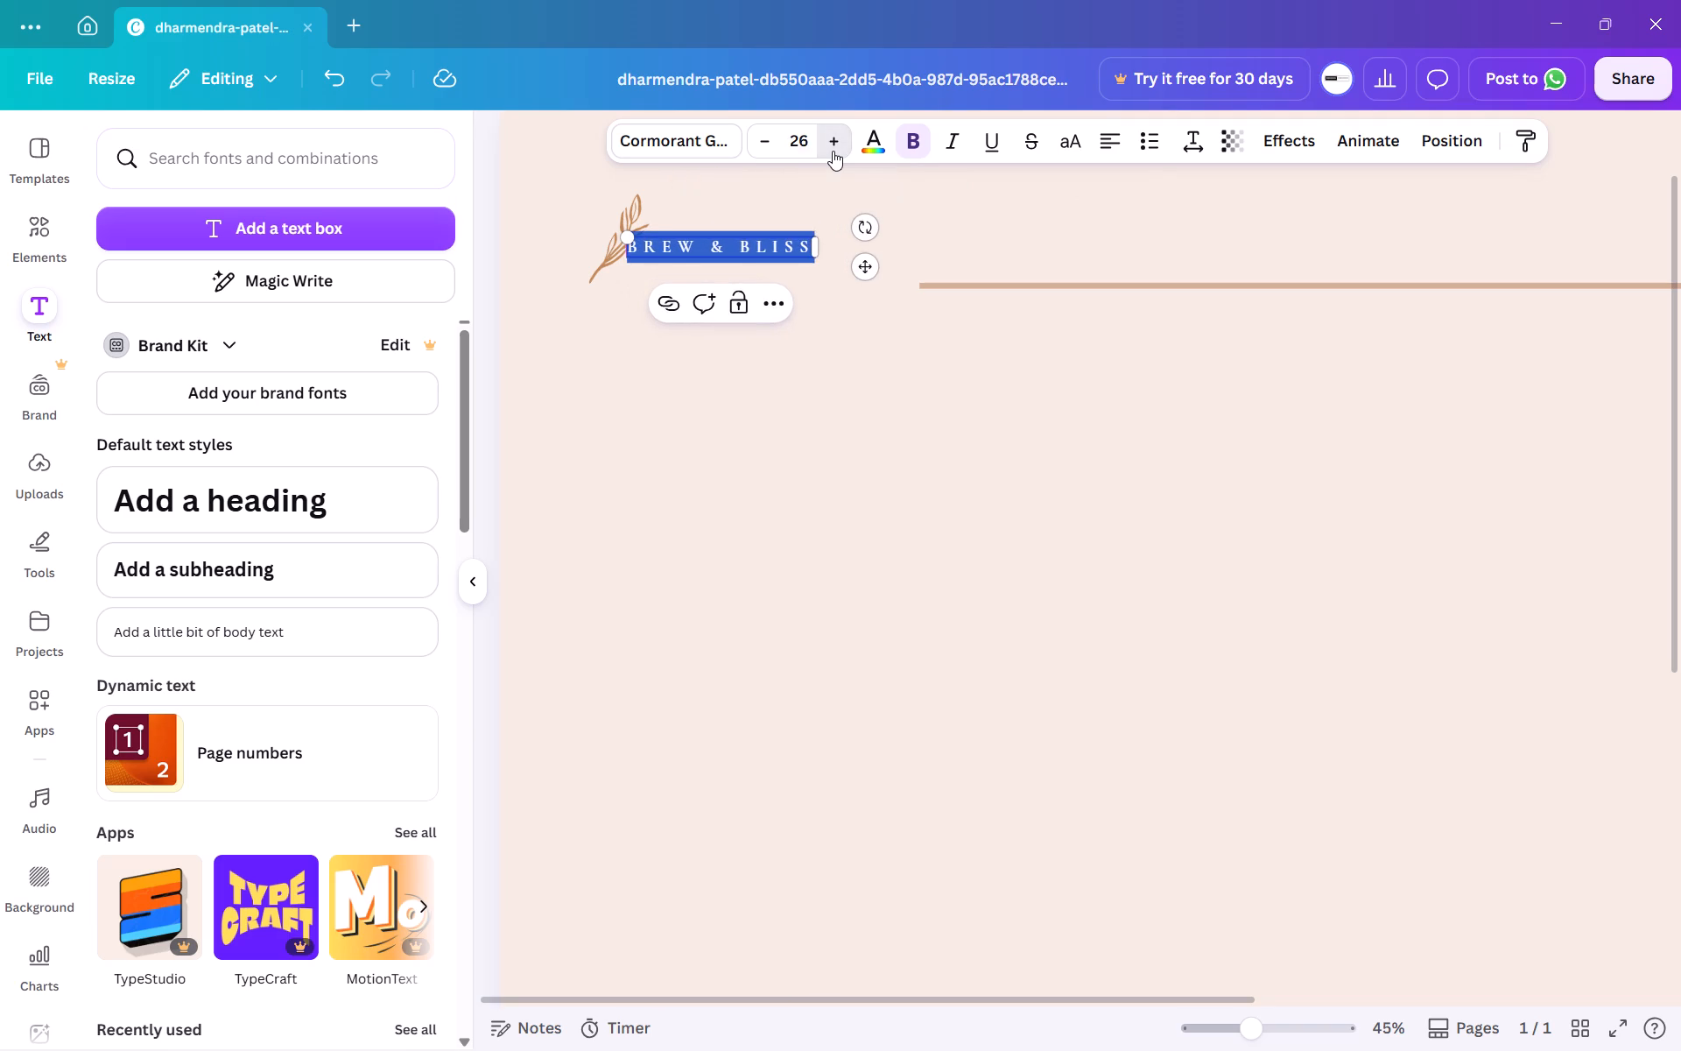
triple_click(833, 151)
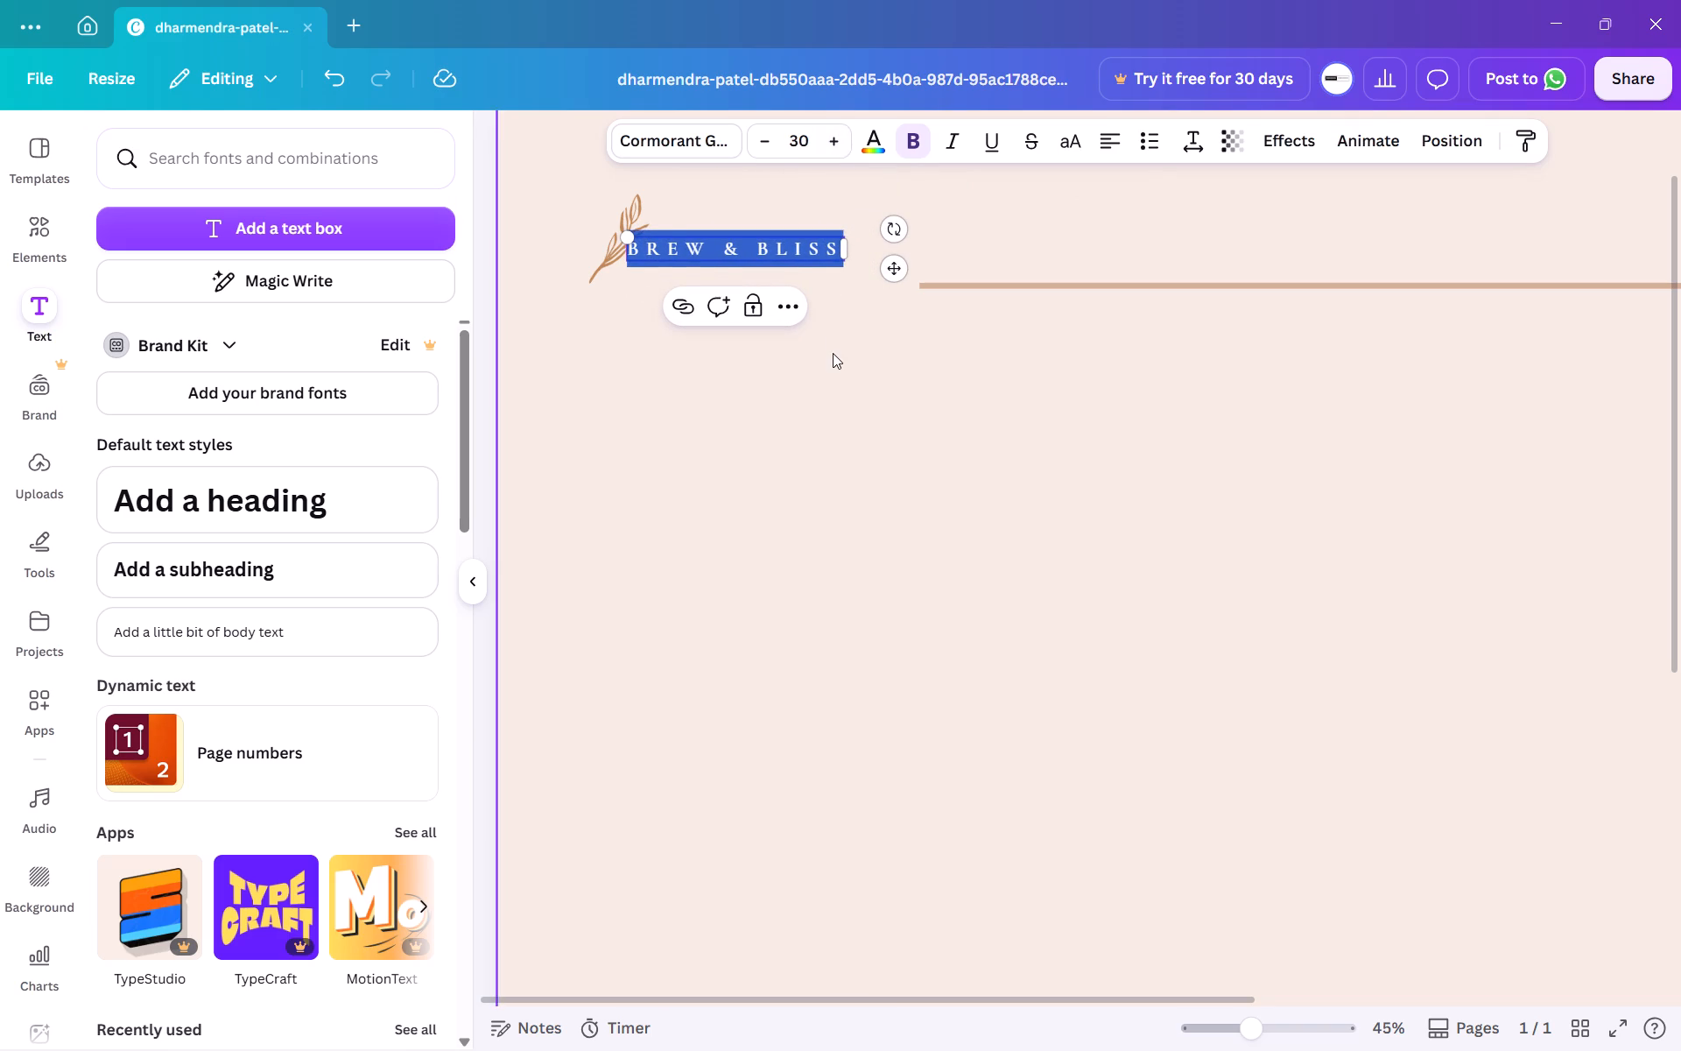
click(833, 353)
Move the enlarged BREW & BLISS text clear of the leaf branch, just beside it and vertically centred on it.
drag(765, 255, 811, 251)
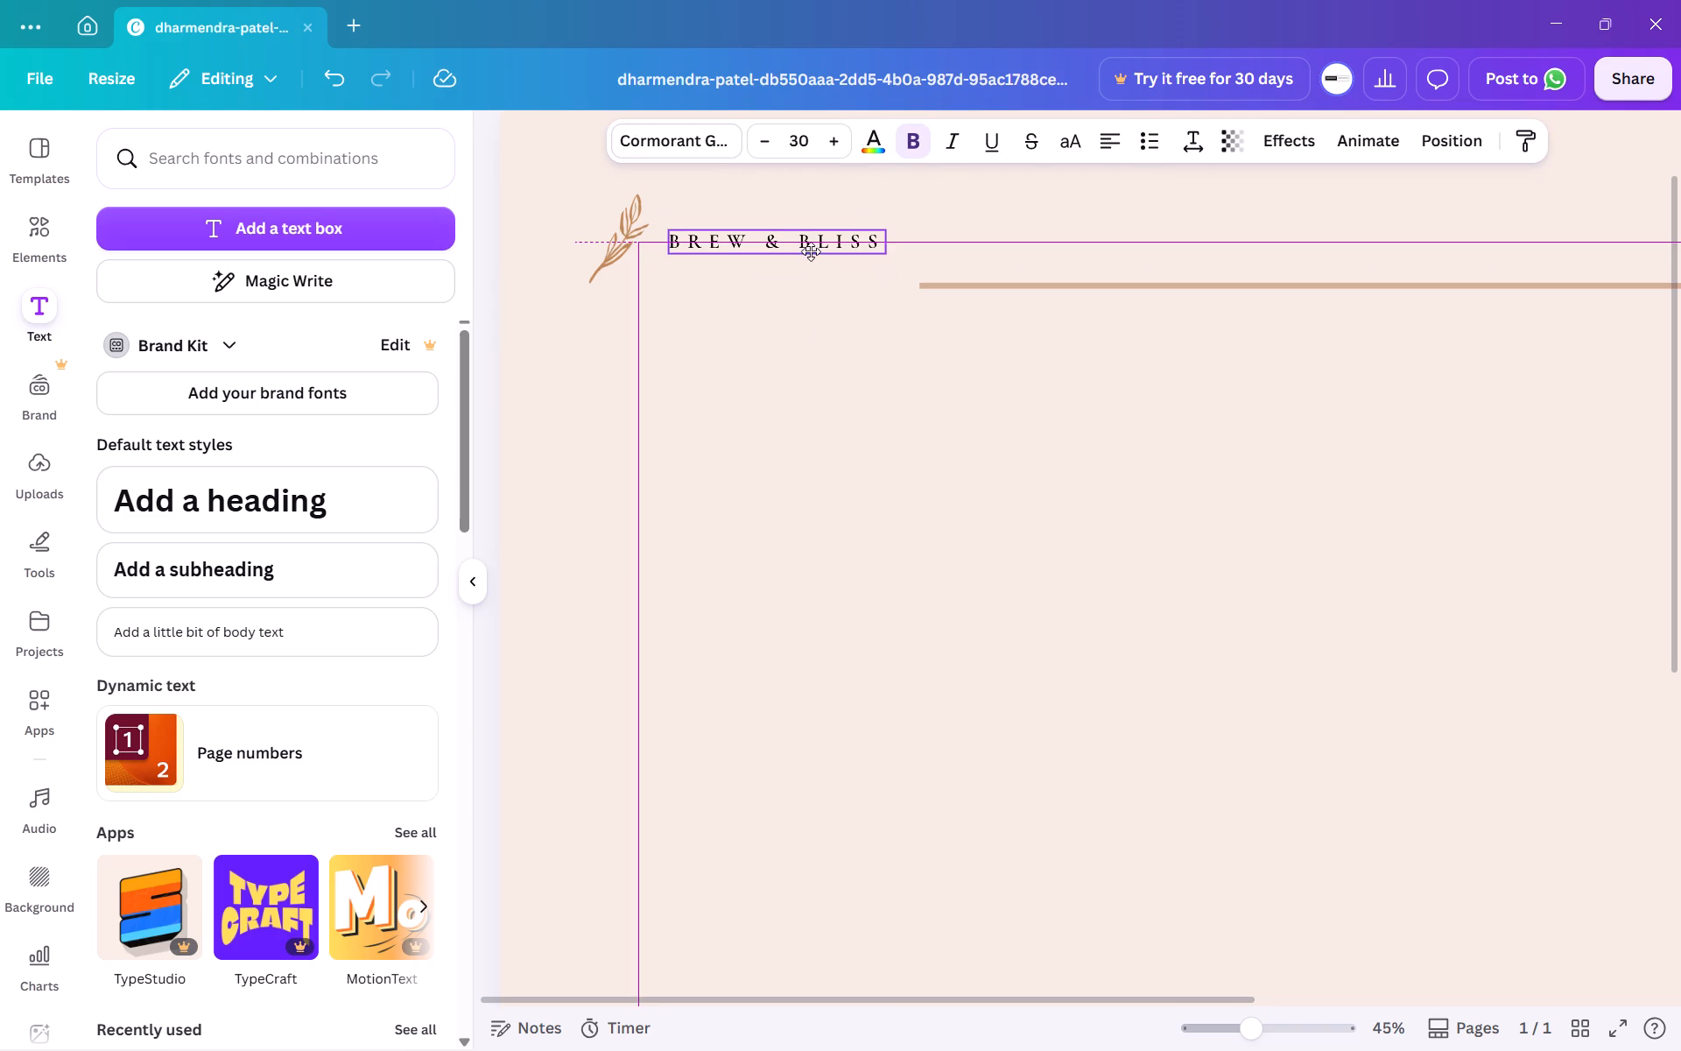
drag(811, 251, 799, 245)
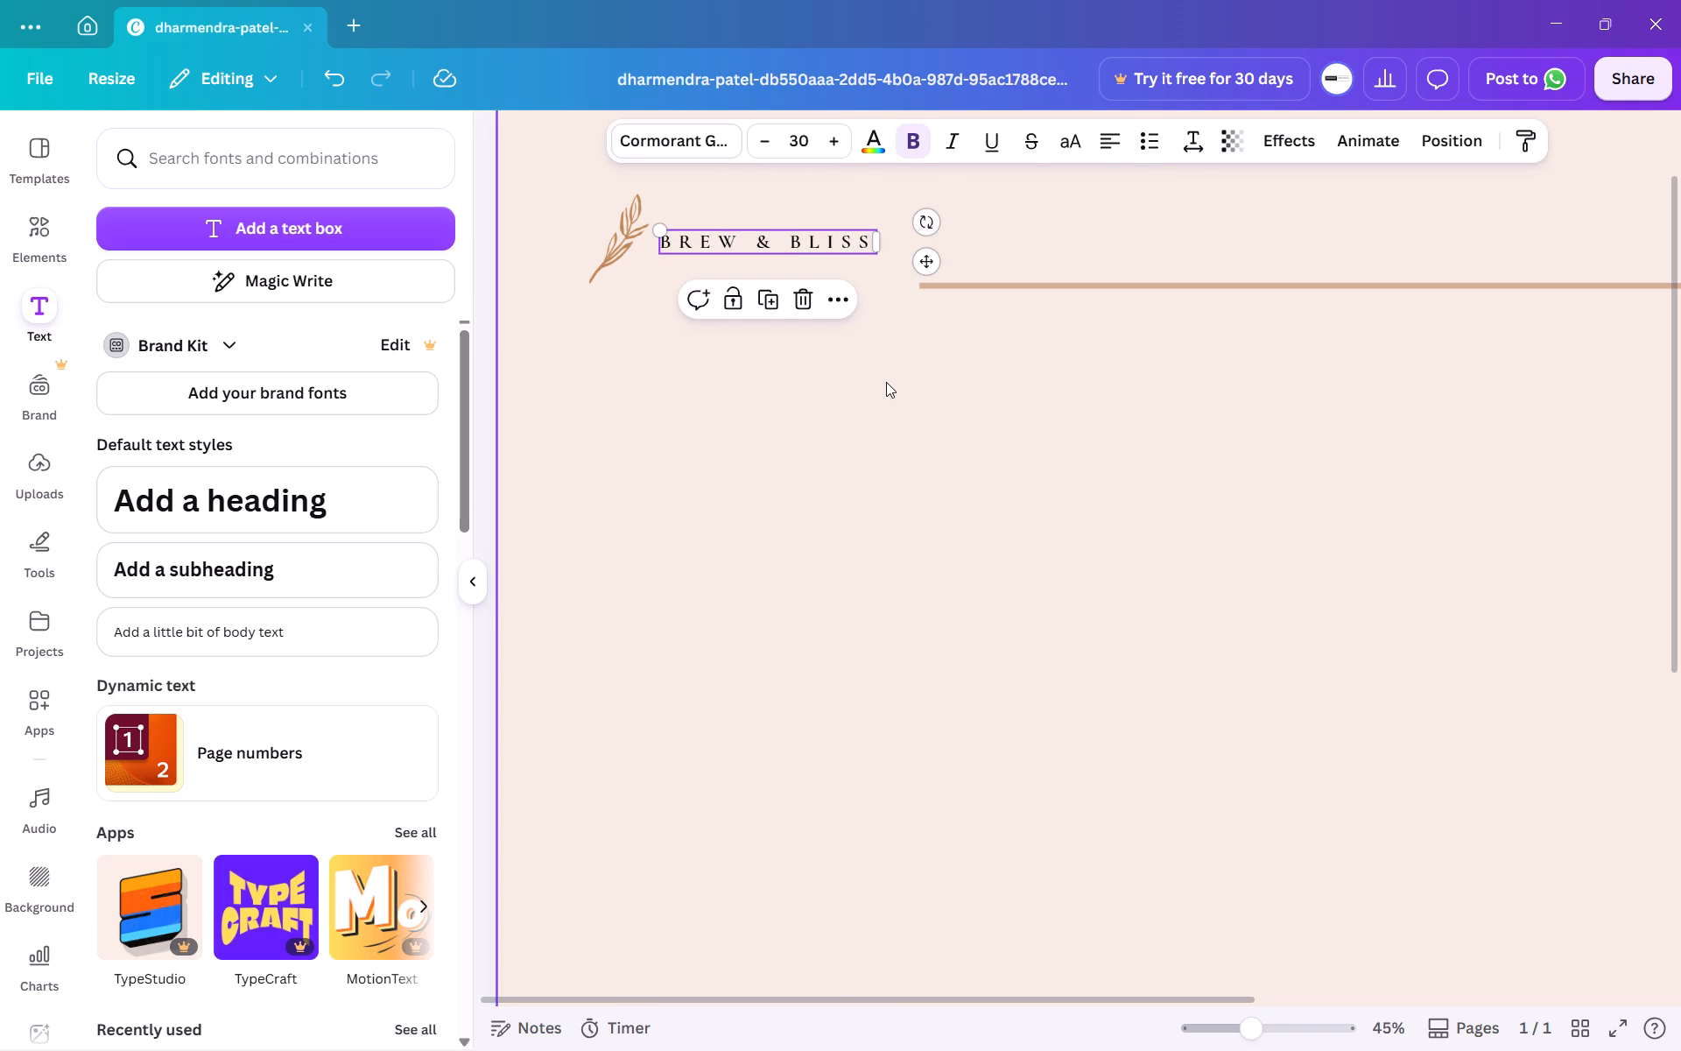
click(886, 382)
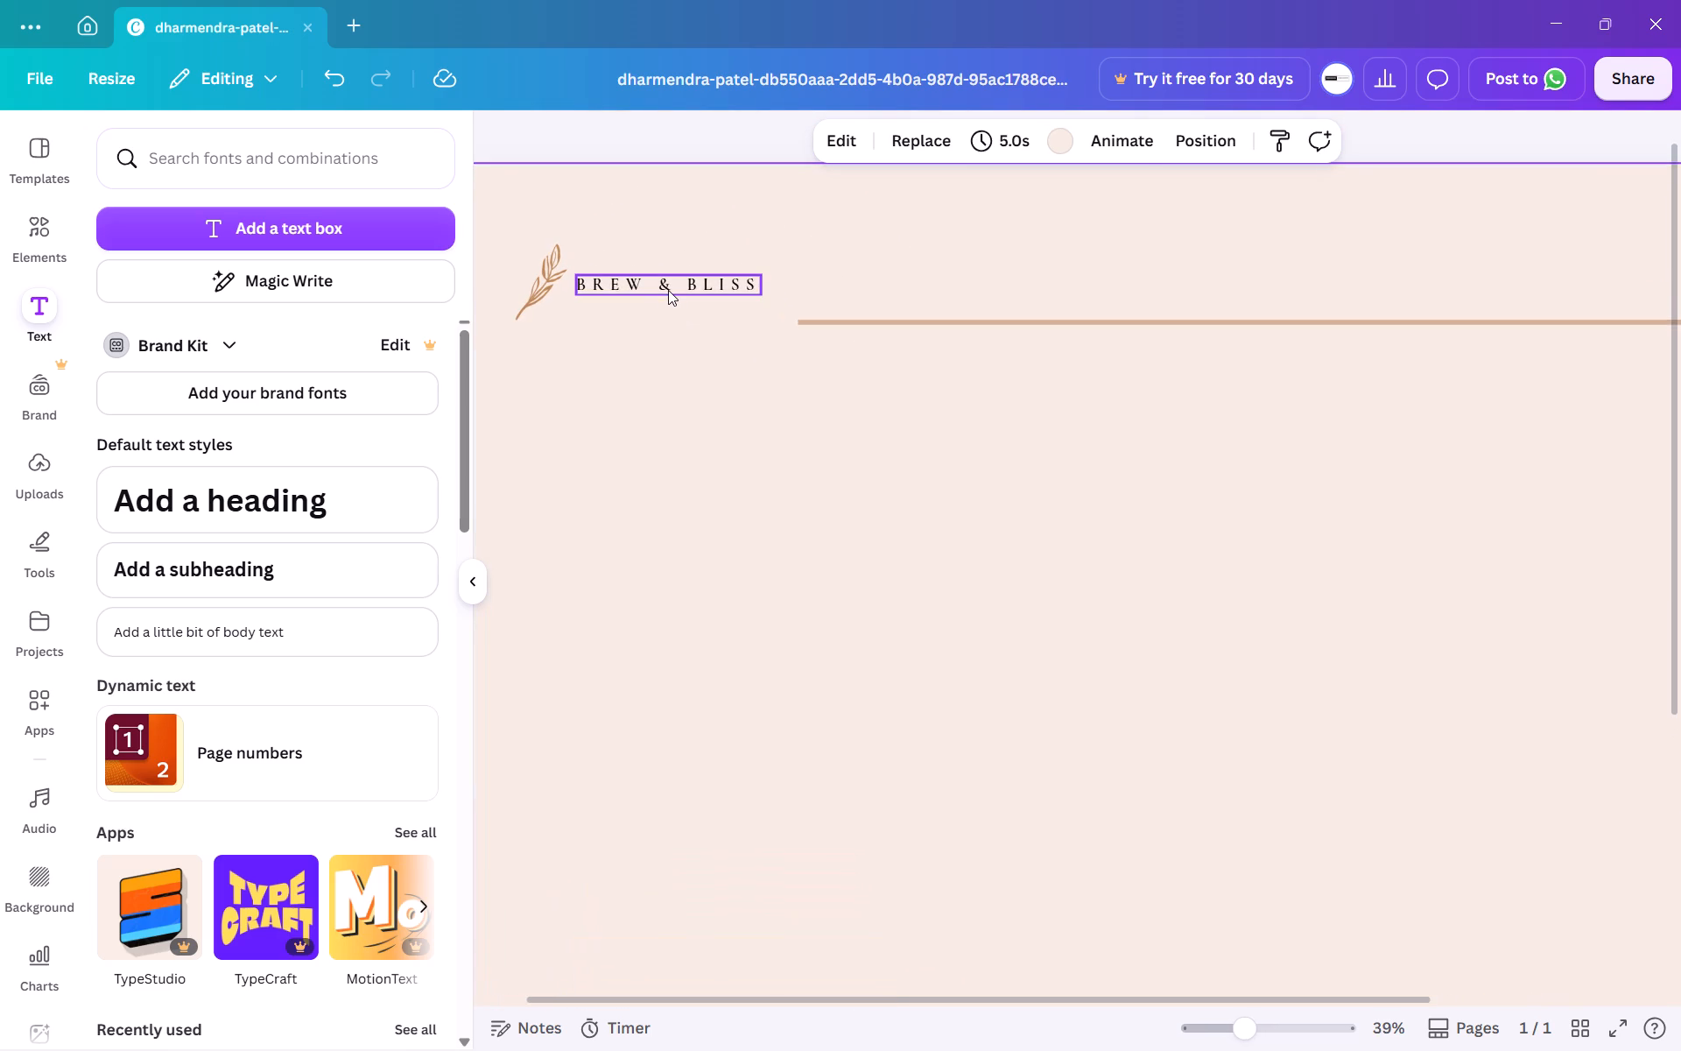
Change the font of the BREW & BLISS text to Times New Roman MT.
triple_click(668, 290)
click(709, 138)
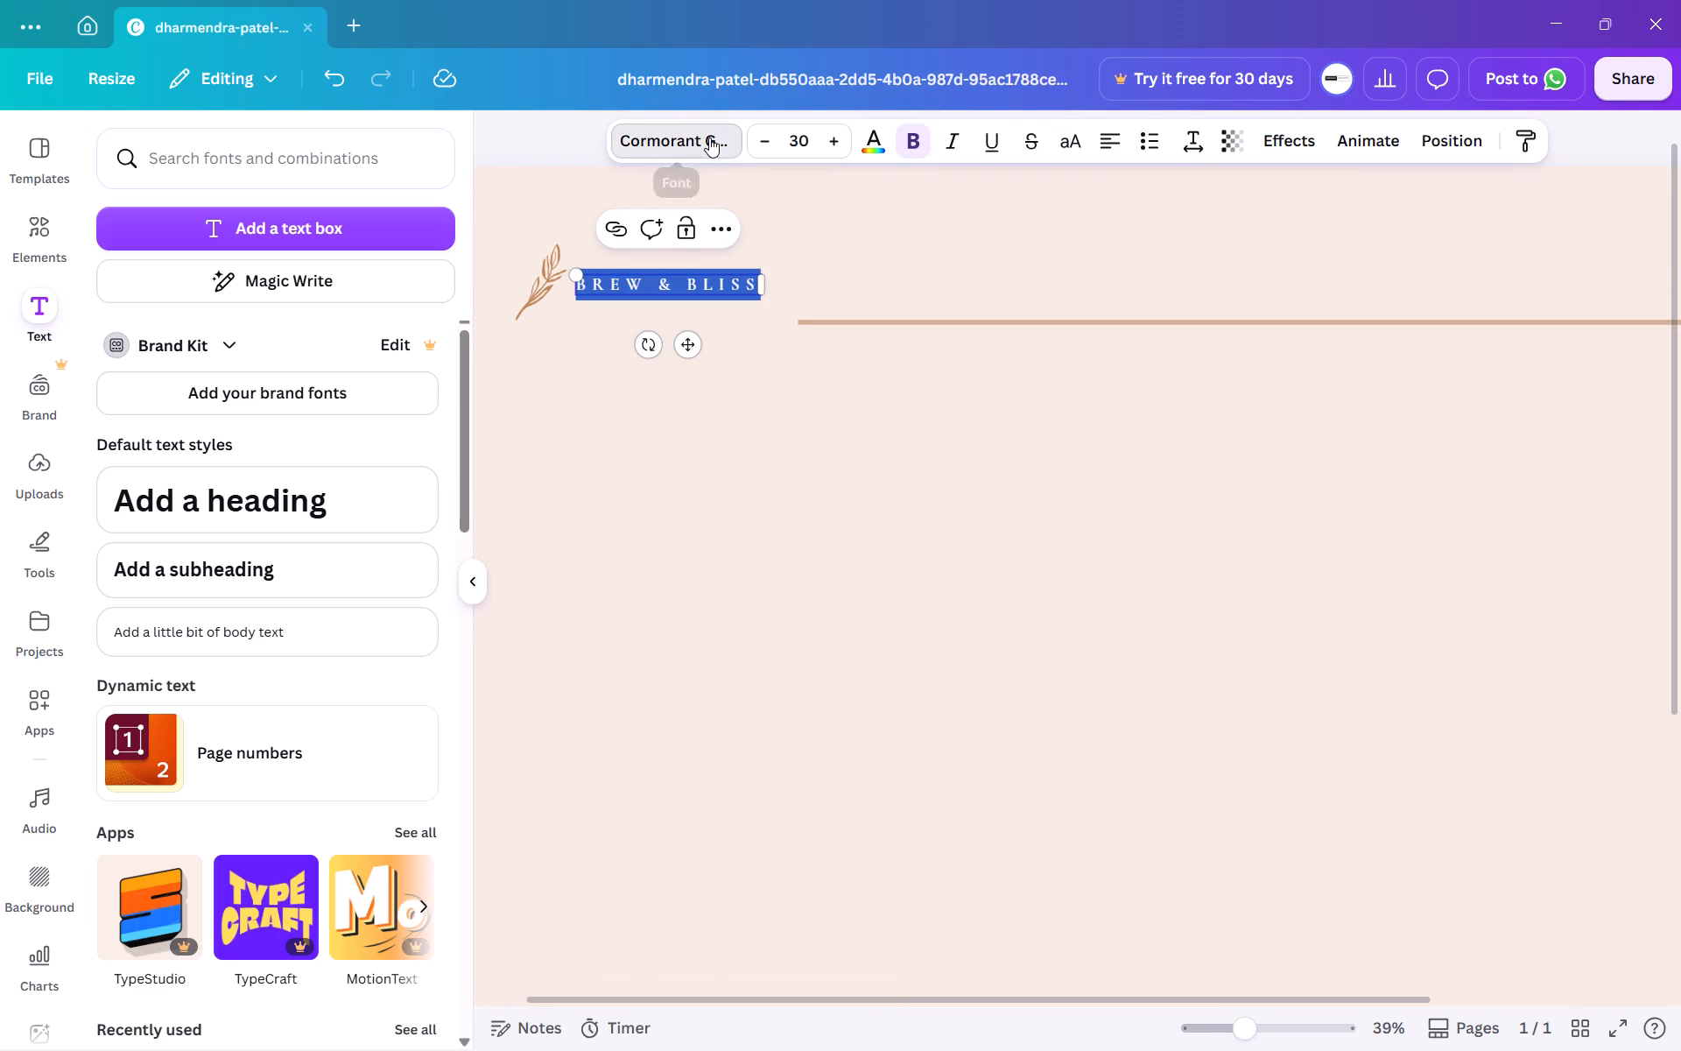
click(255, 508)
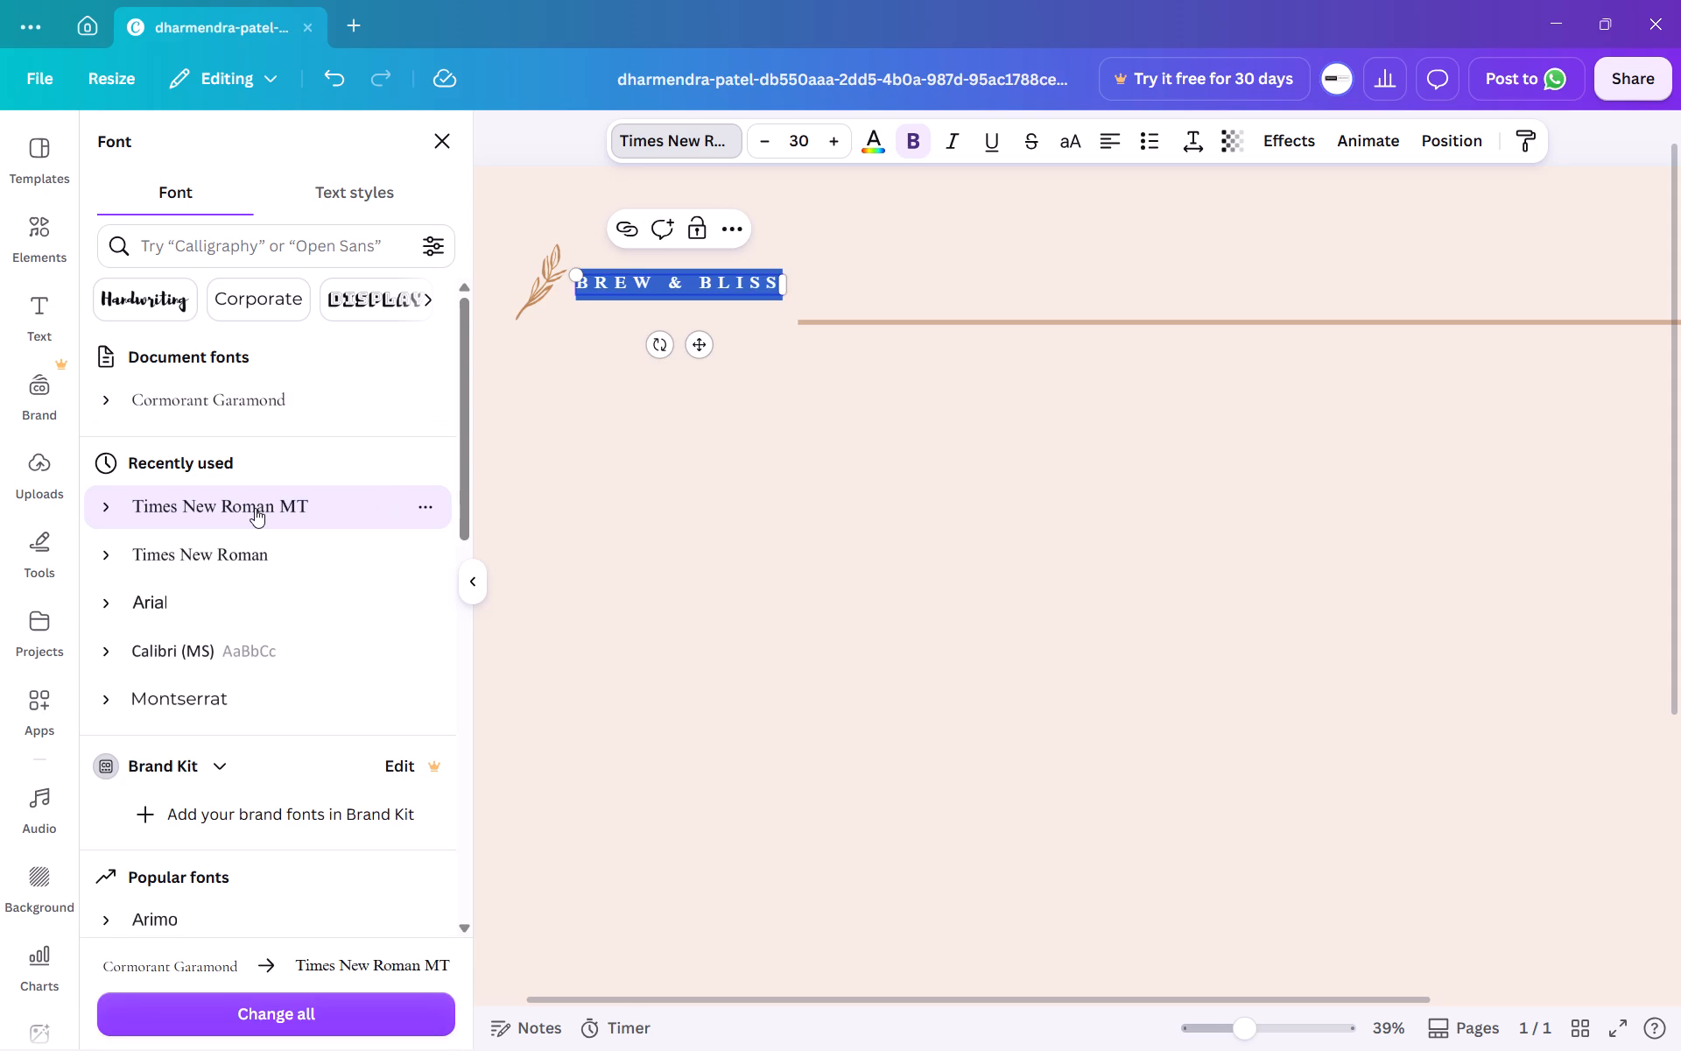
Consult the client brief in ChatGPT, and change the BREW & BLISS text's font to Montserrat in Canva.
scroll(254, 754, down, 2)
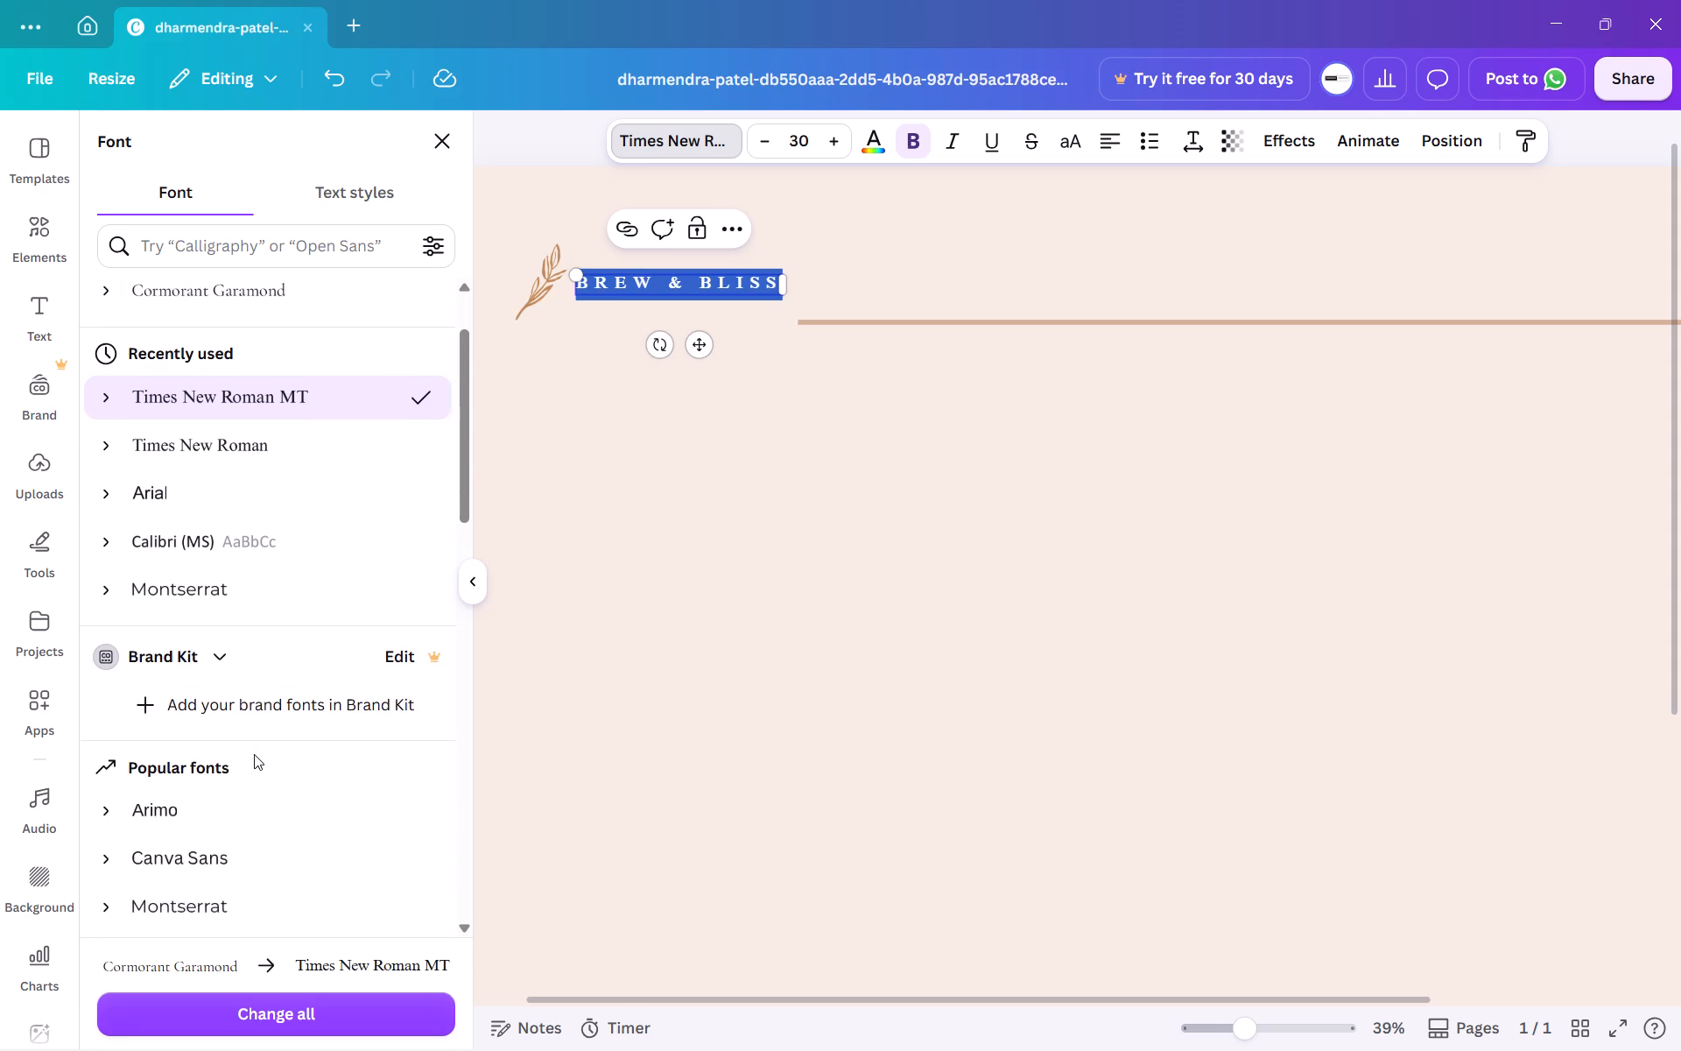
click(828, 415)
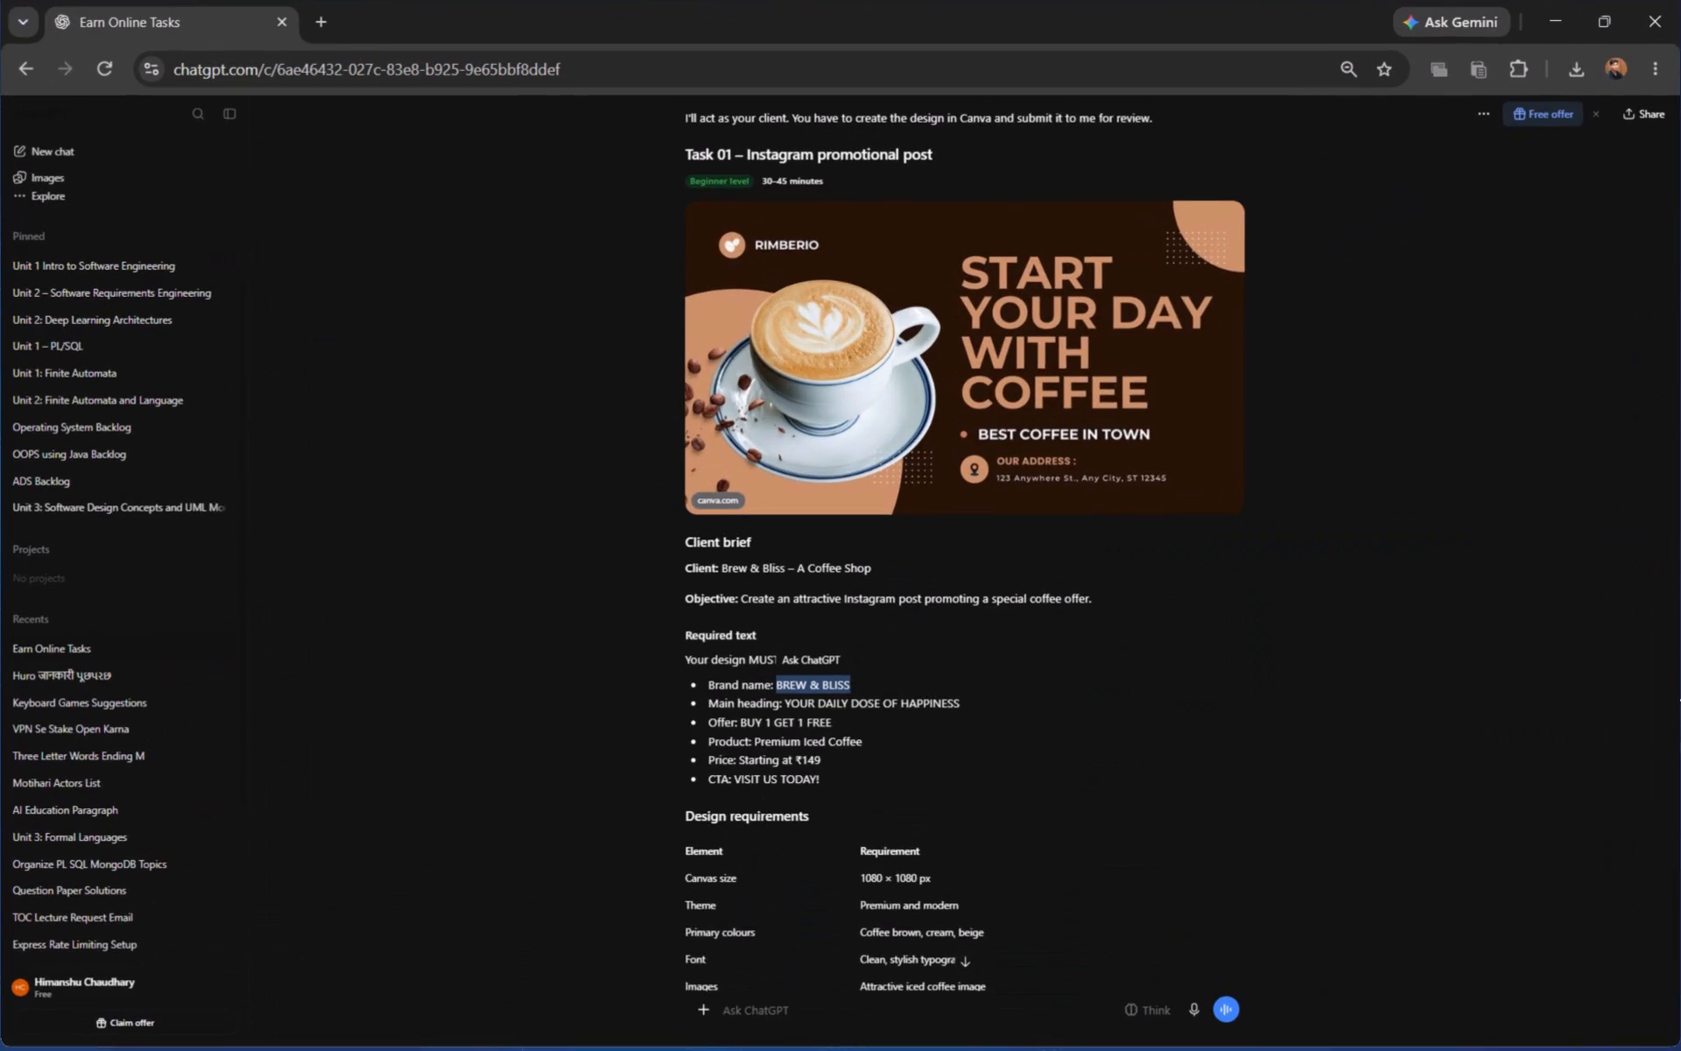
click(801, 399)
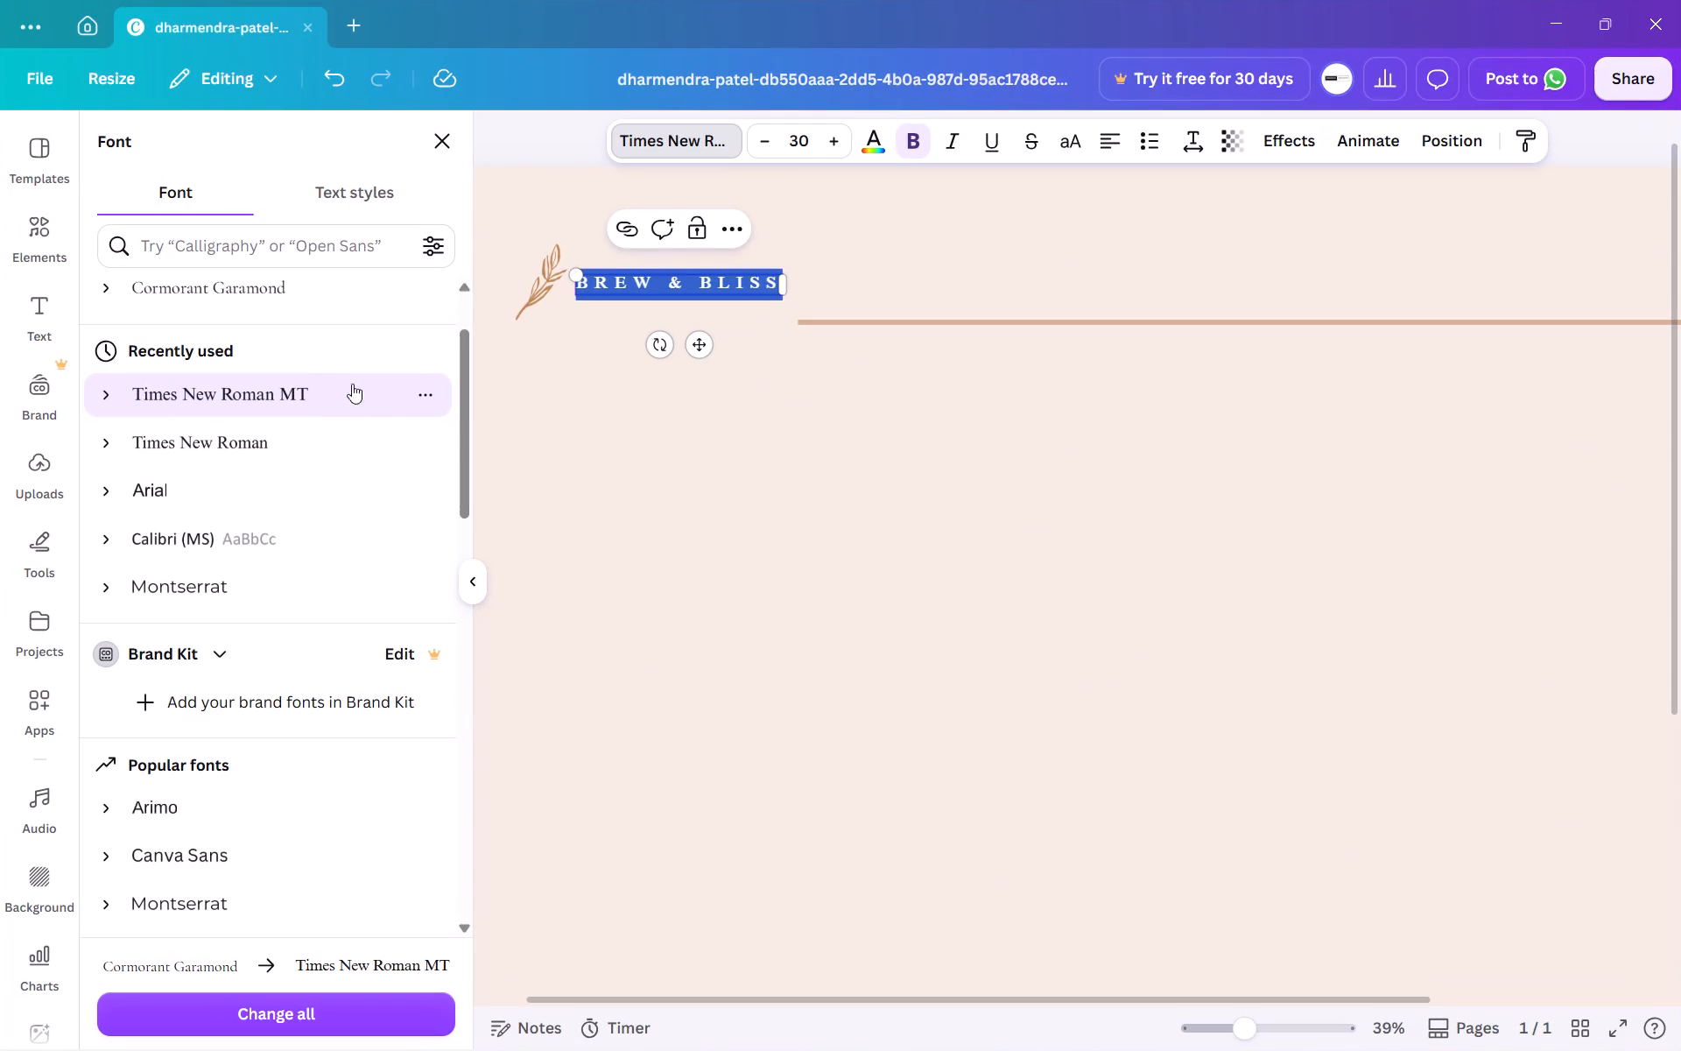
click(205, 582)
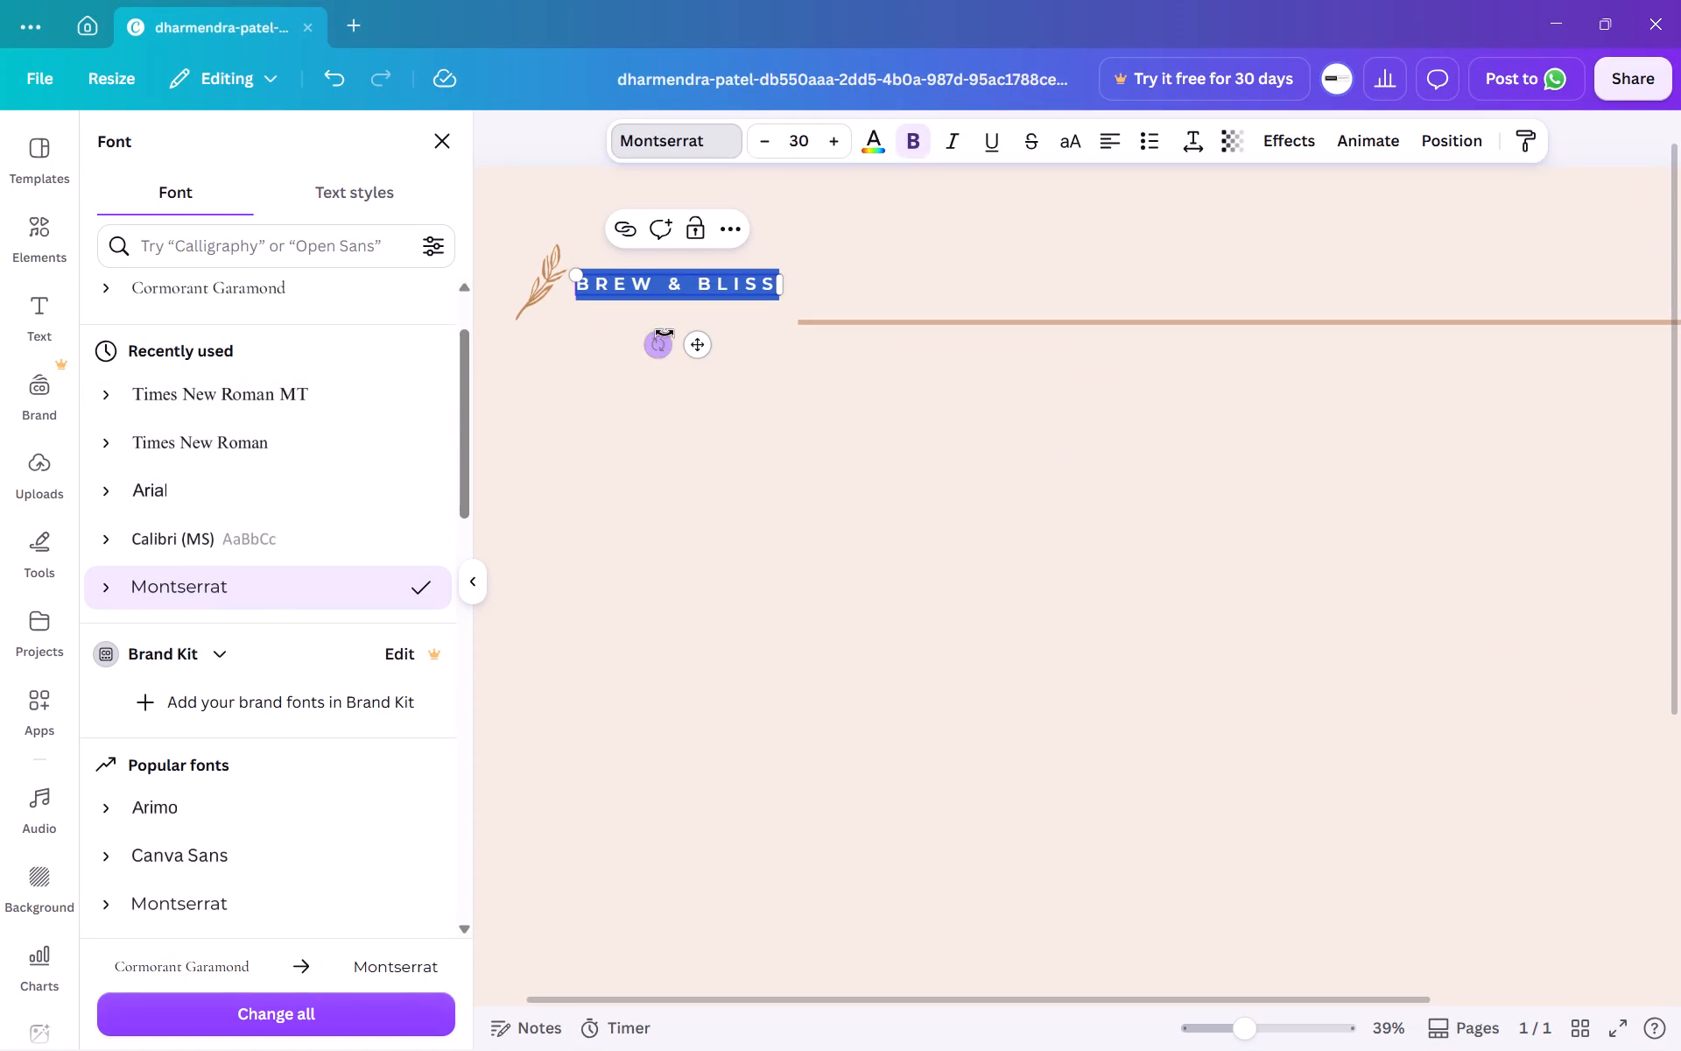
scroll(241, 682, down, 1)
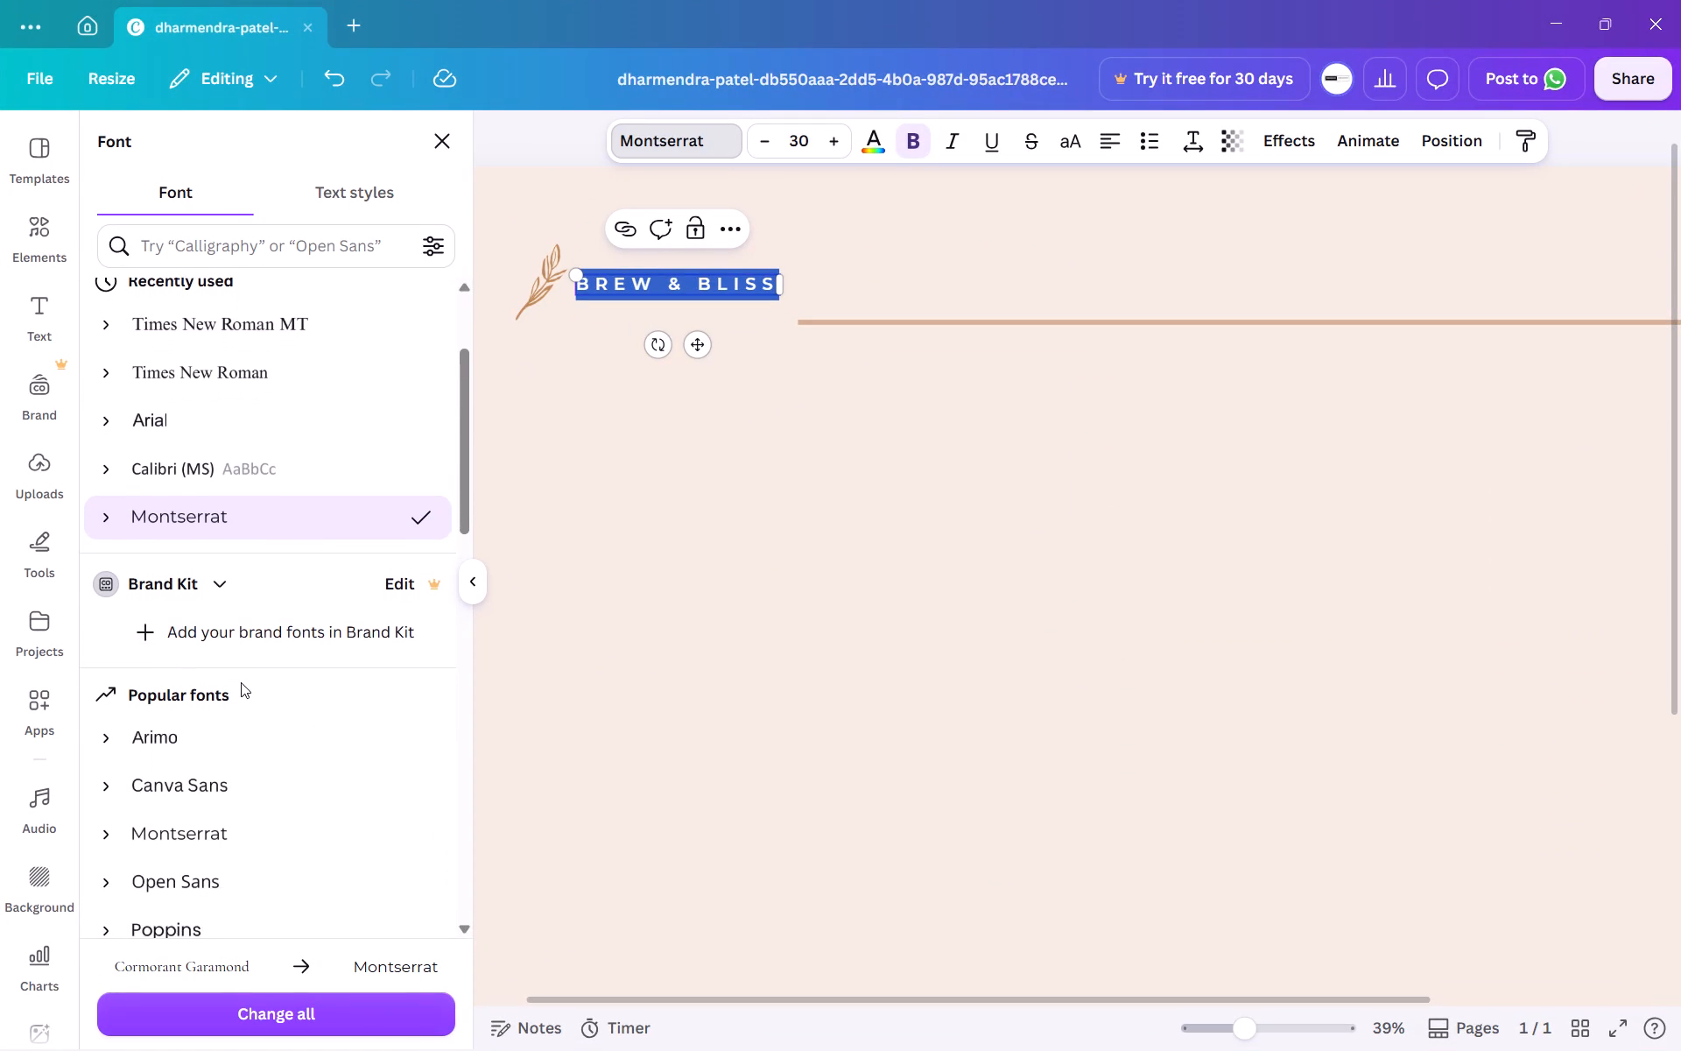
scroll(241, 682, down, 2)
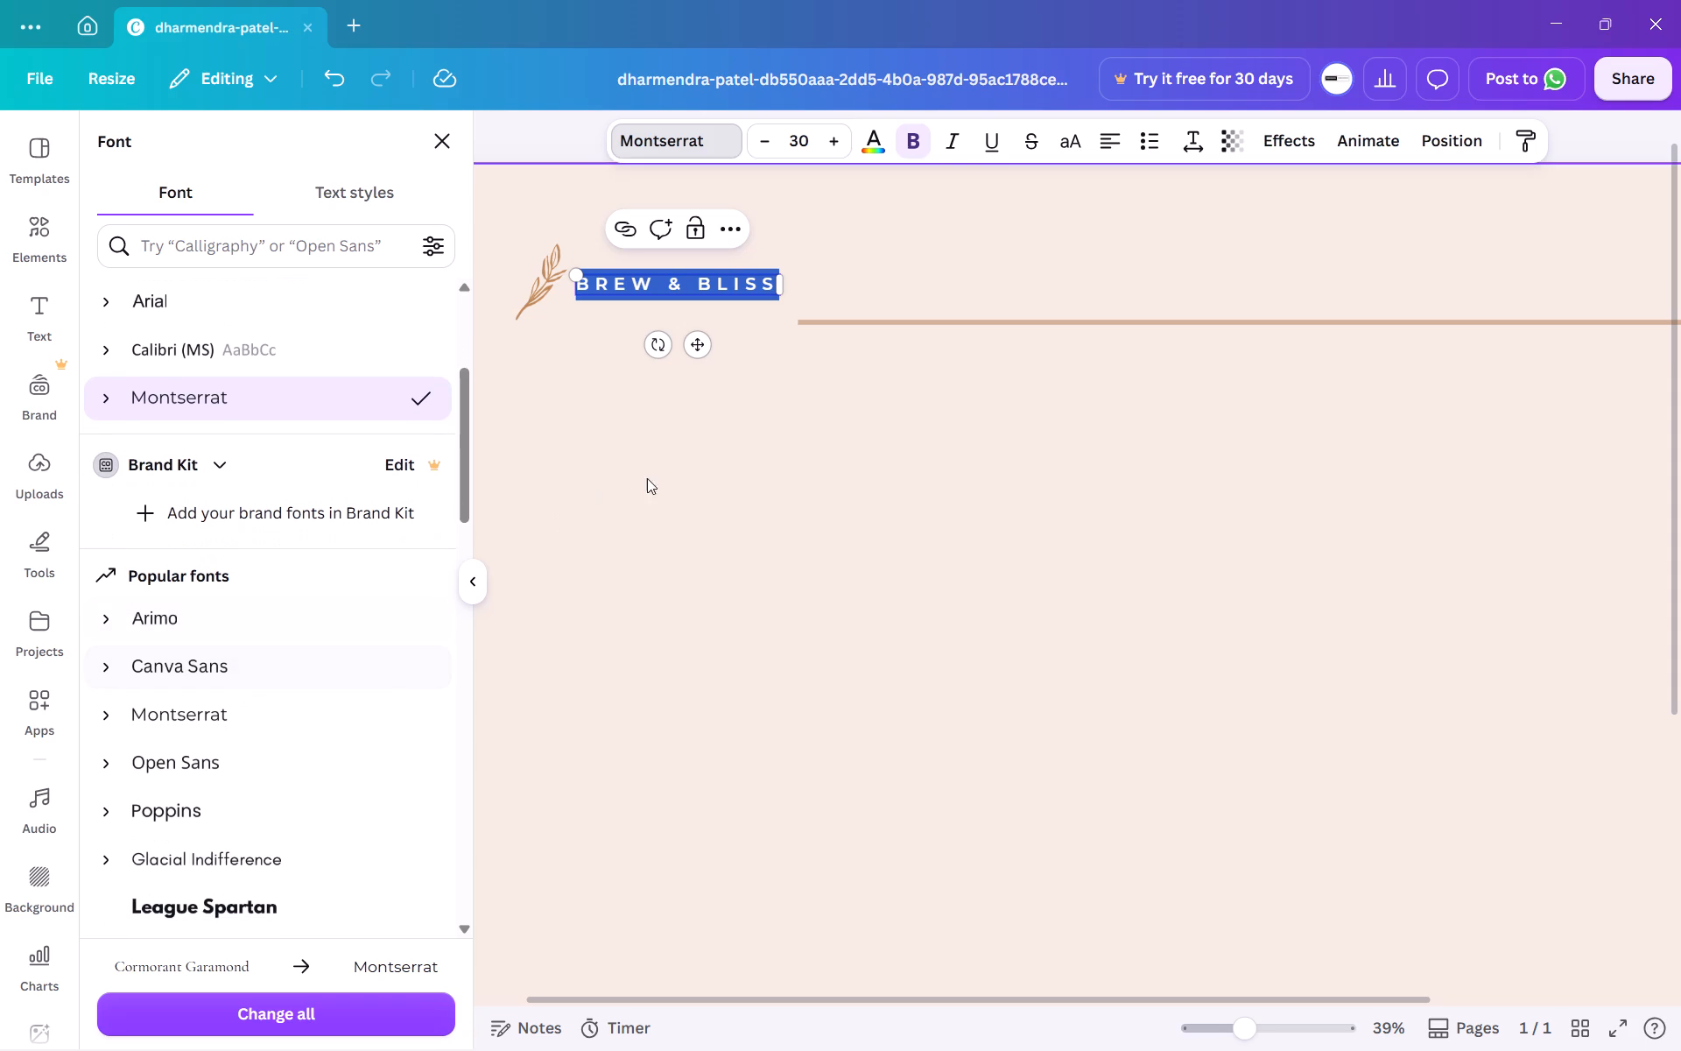
Retype the BREW & BLISS text beside the leaf branch in title case as "Brew & Bliss".
click(656, 472)
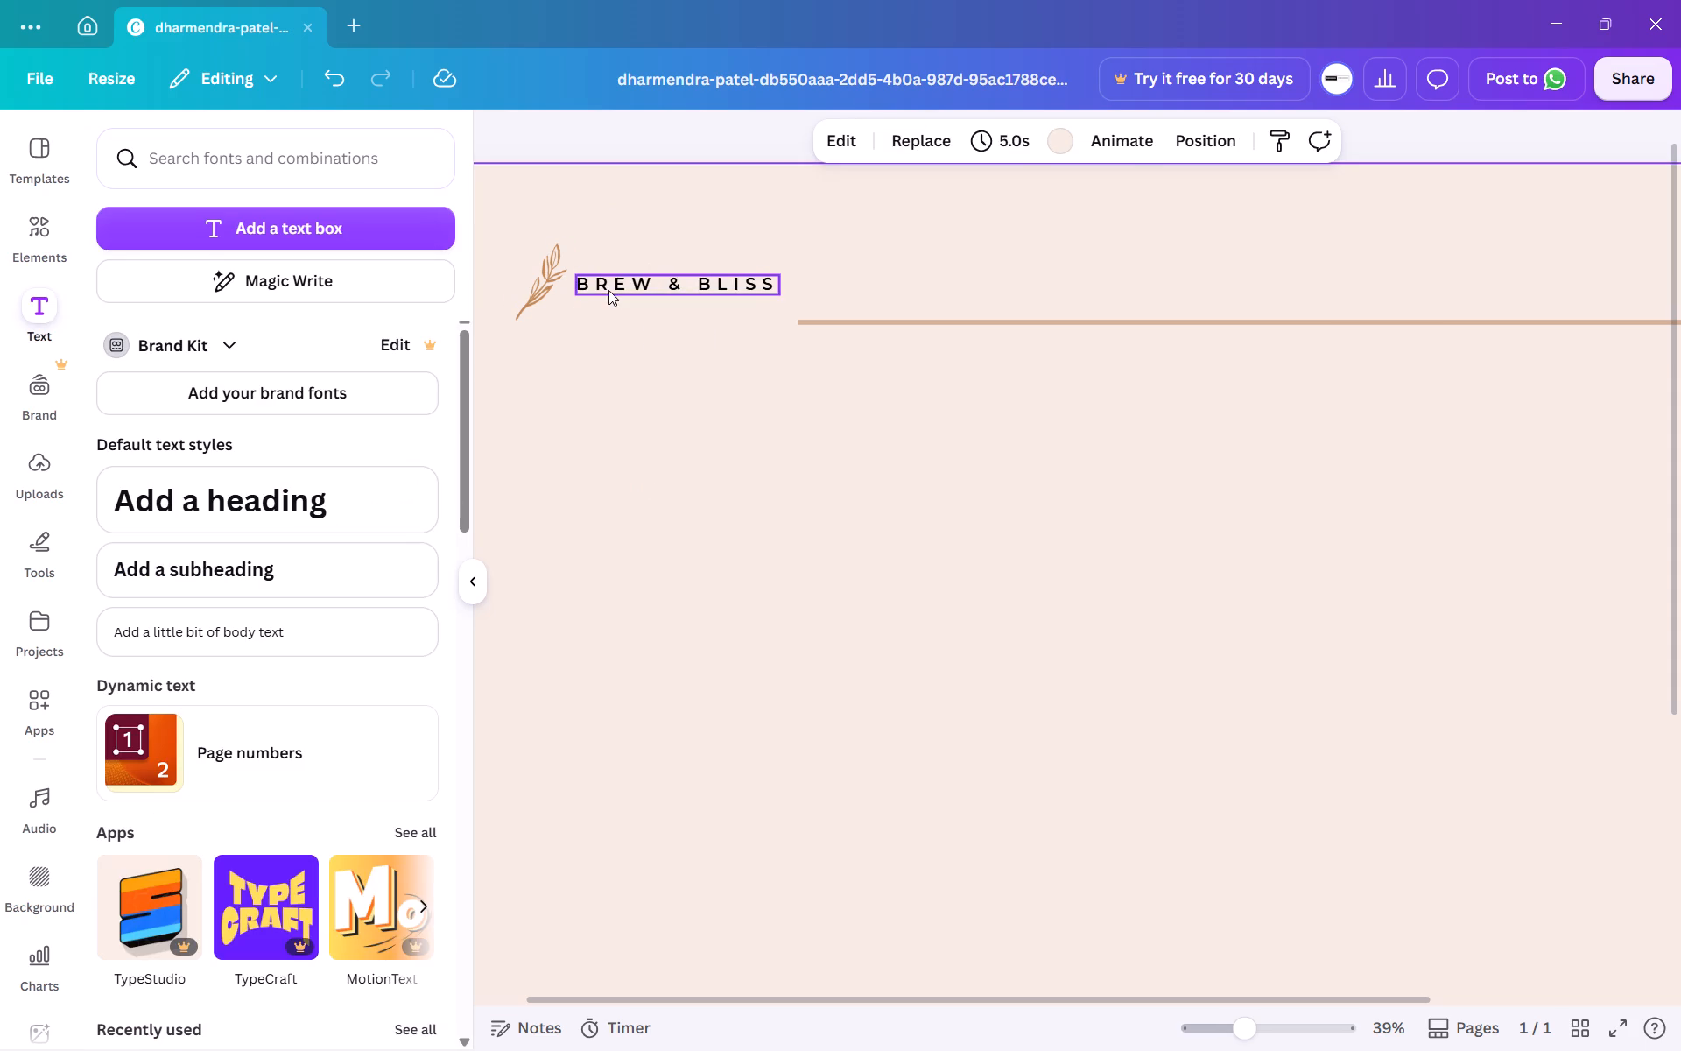
click(611, 288)
click(636, 284)
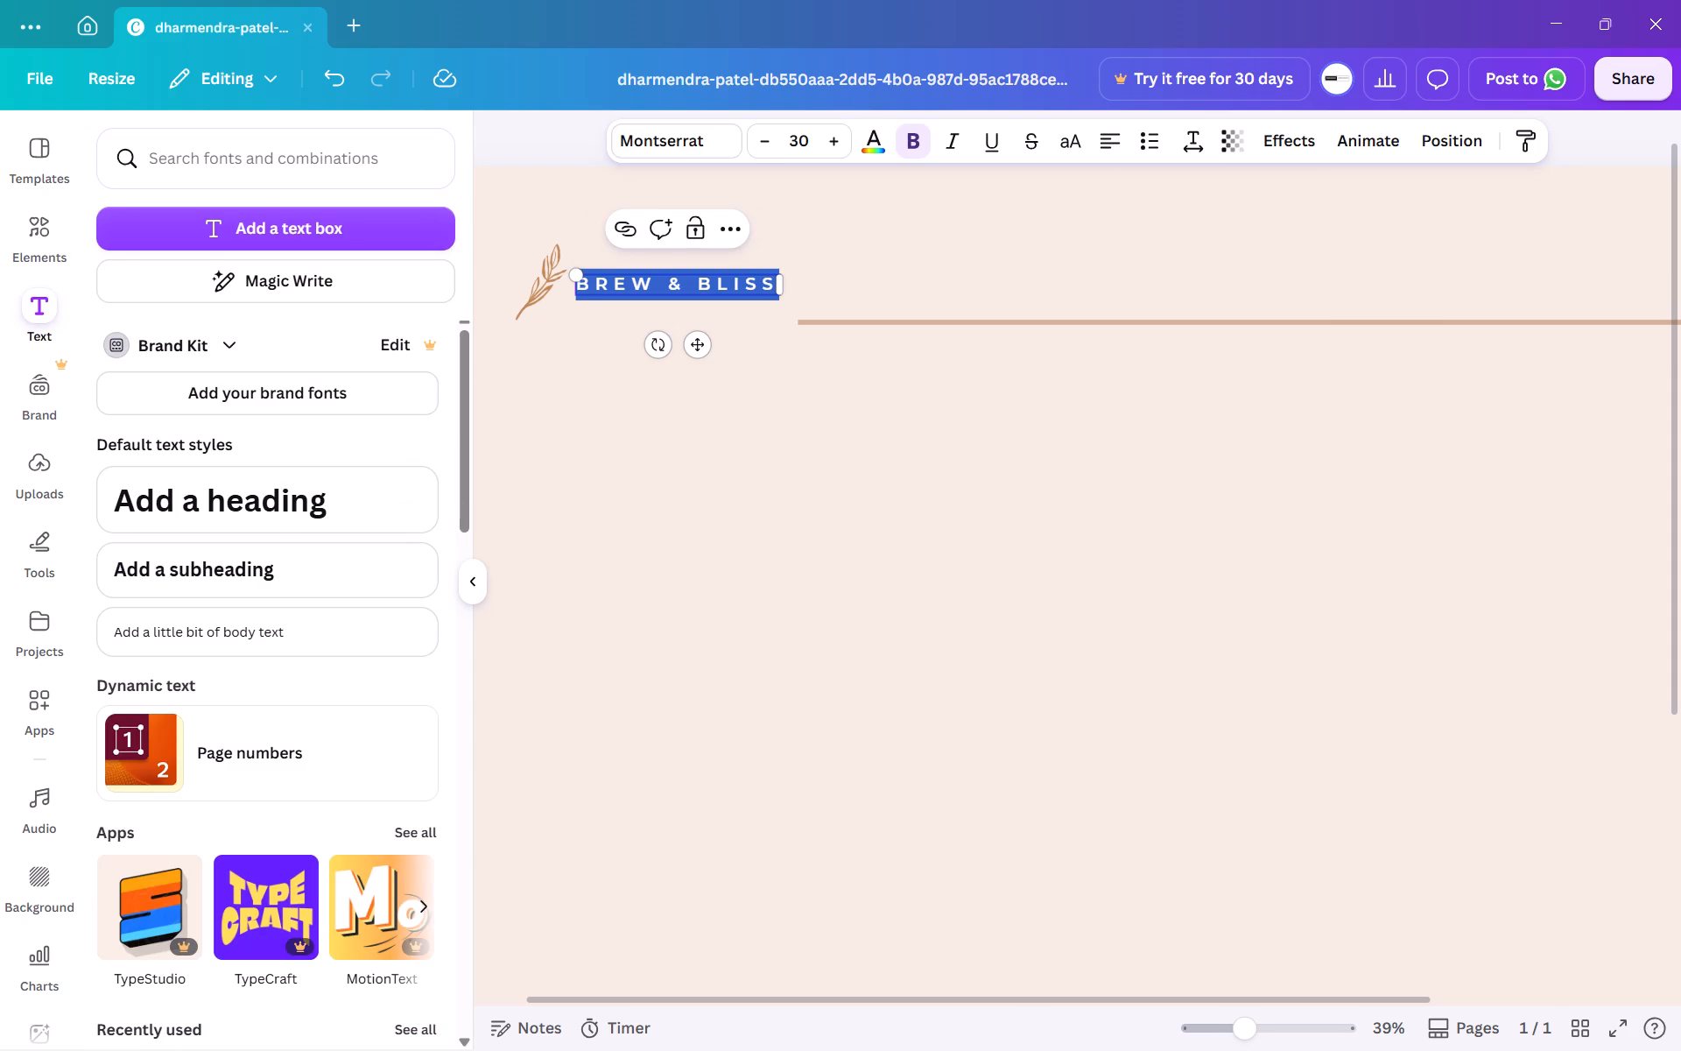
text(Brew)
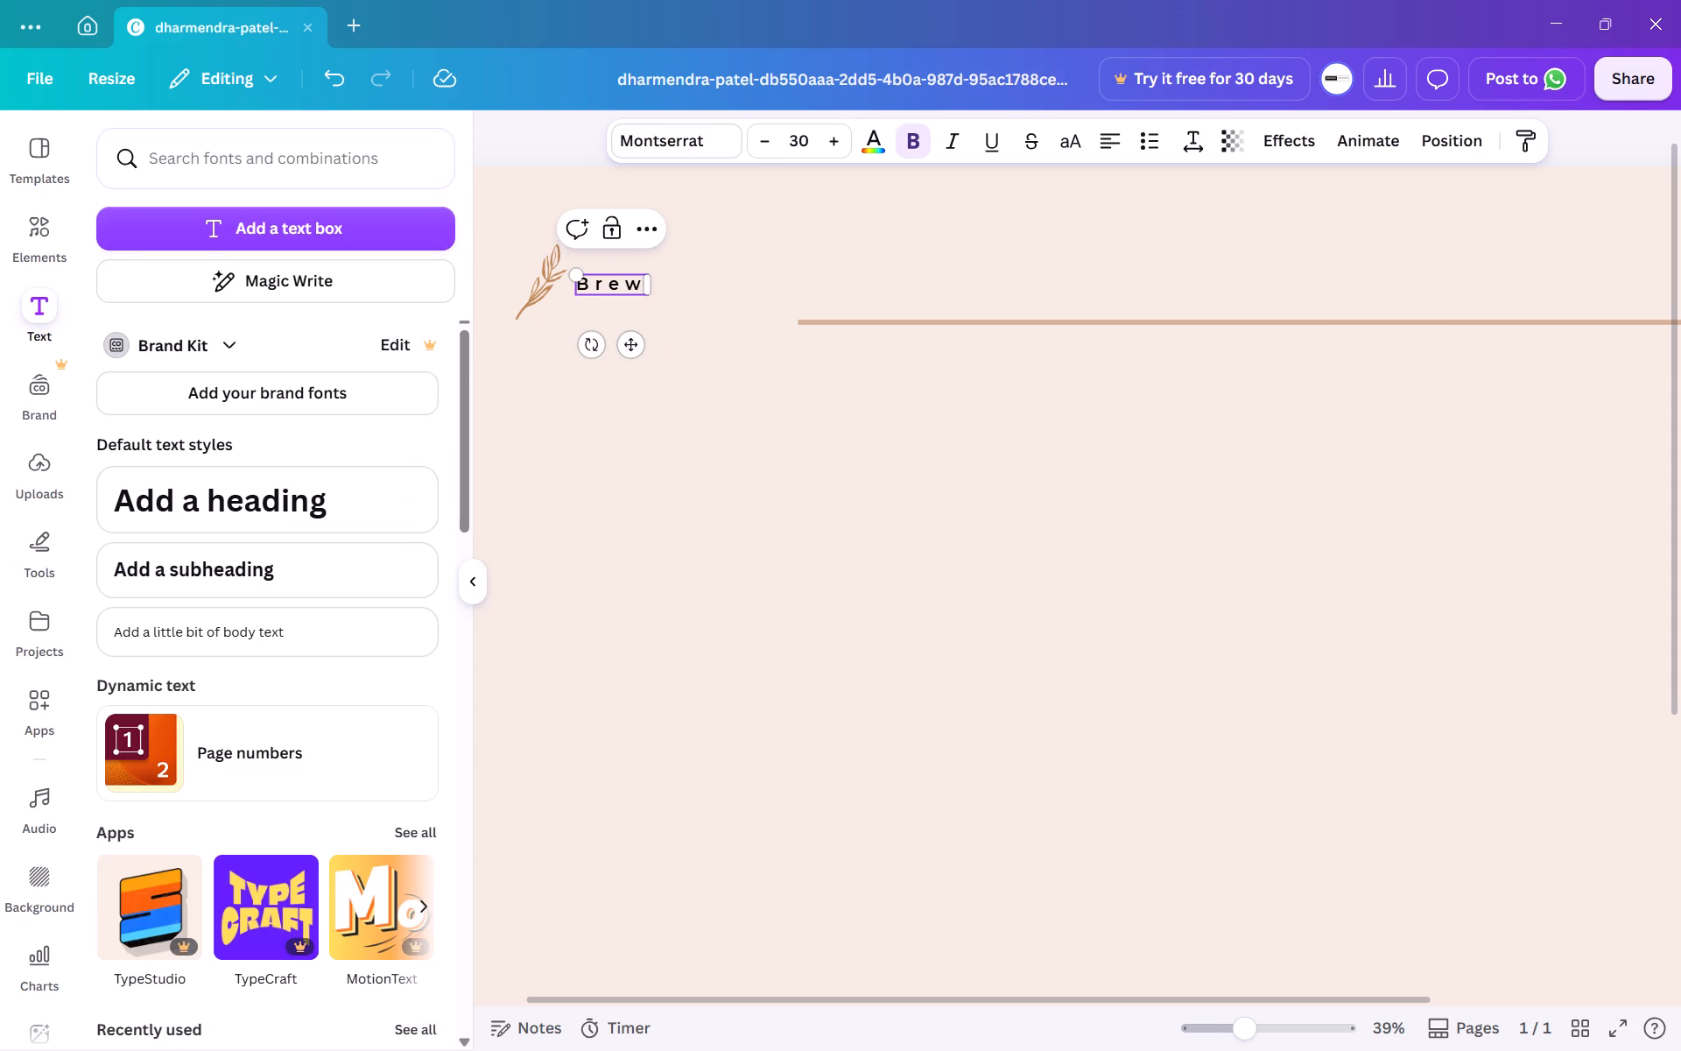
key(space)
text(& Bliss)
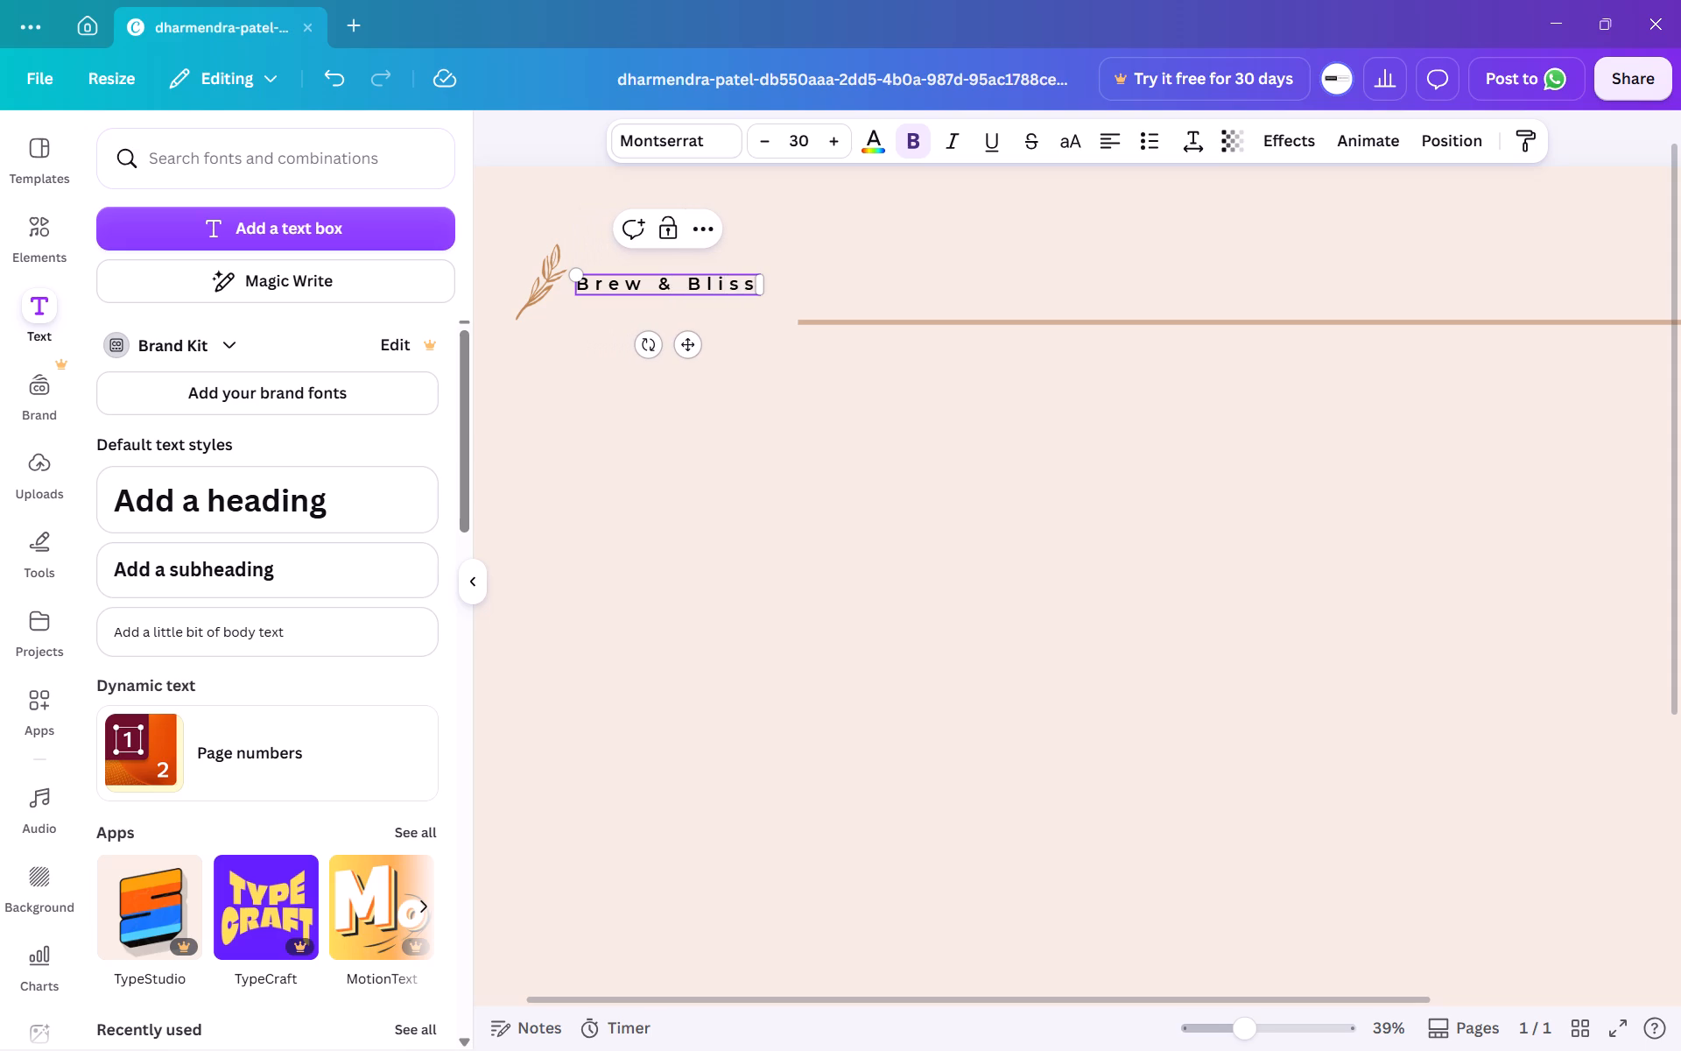
click(915, 480)
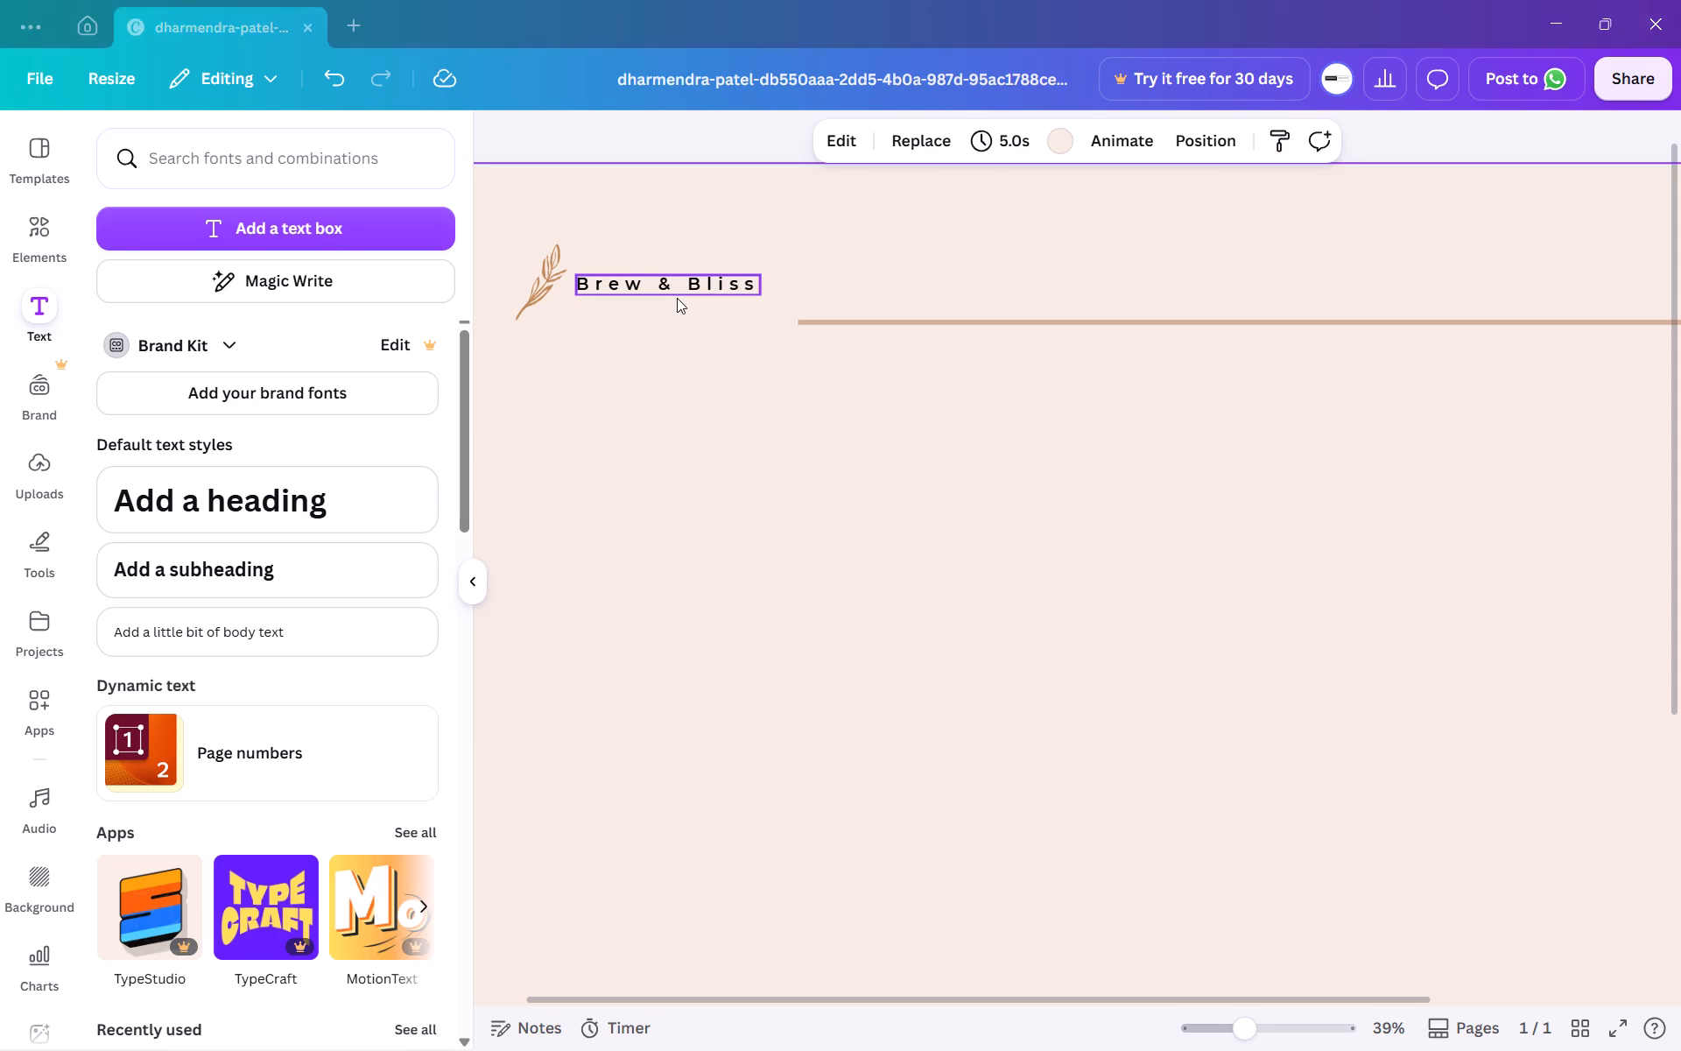
Review the client brief and its reference coffee design in ChatGPT, and return to the Canva design.
click(826, 338)
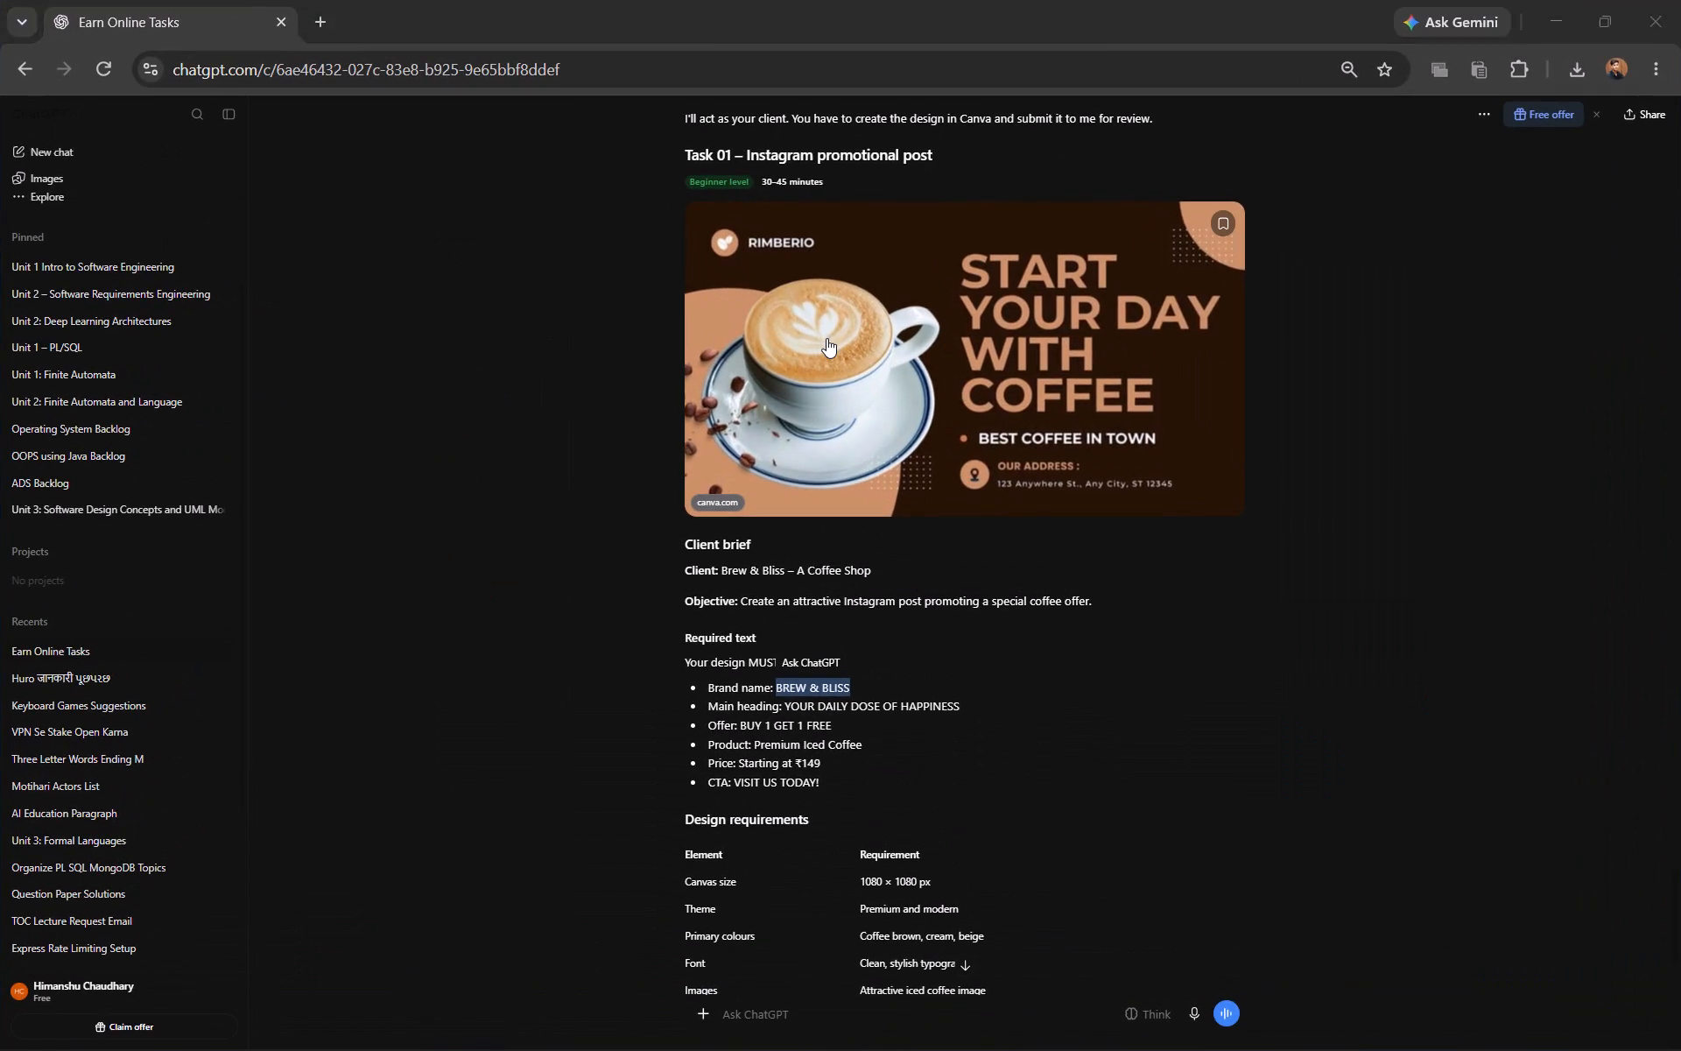
click(828, 390)
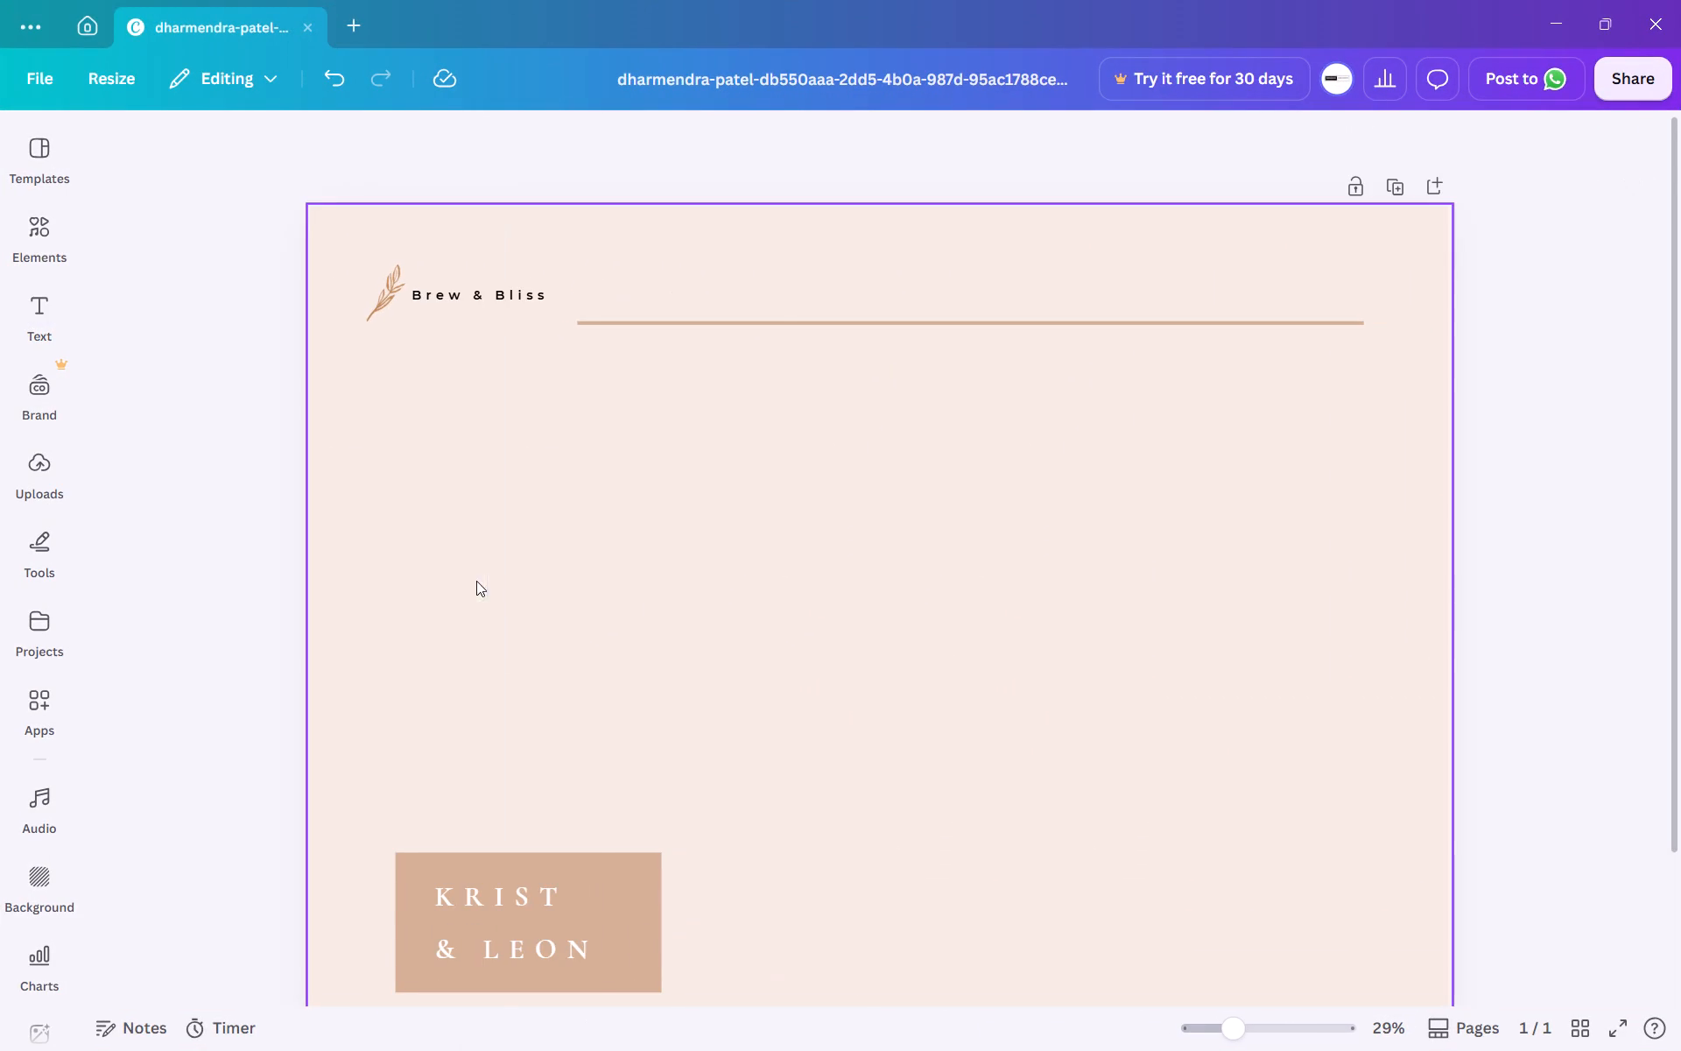
scroll(810, 638, down, 1)
click(810, 638)
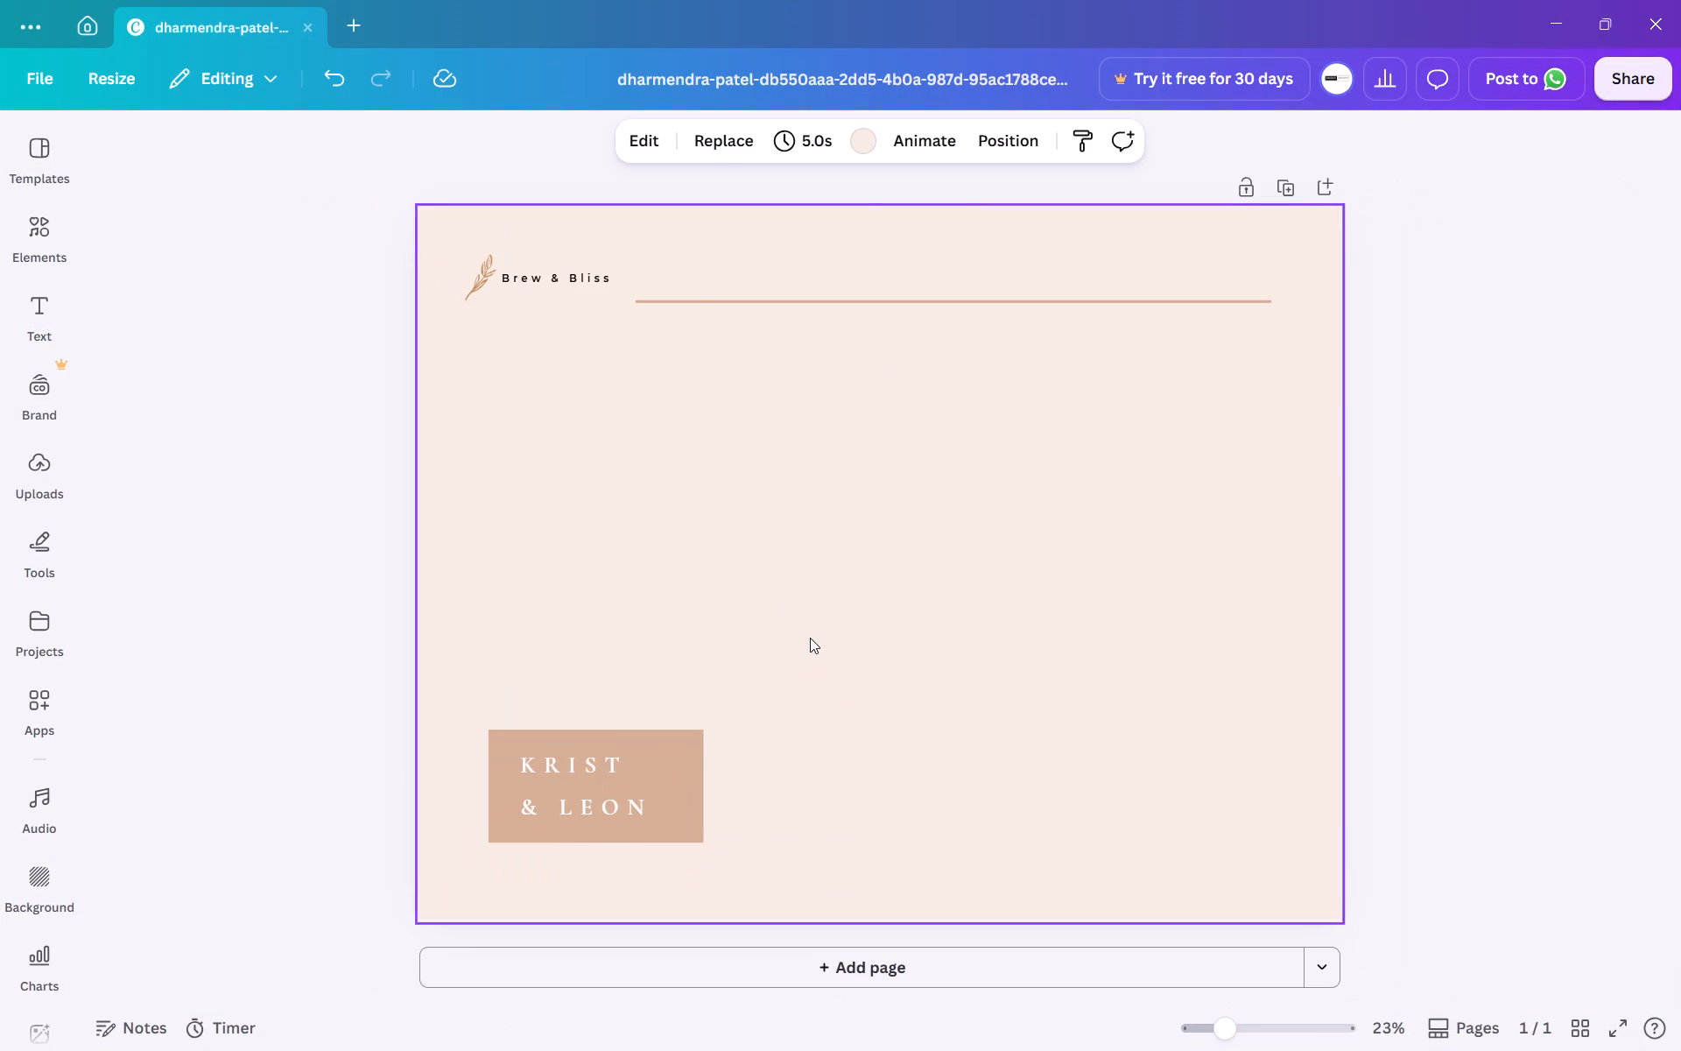
key(ctrl+a)
key(BackSpace)
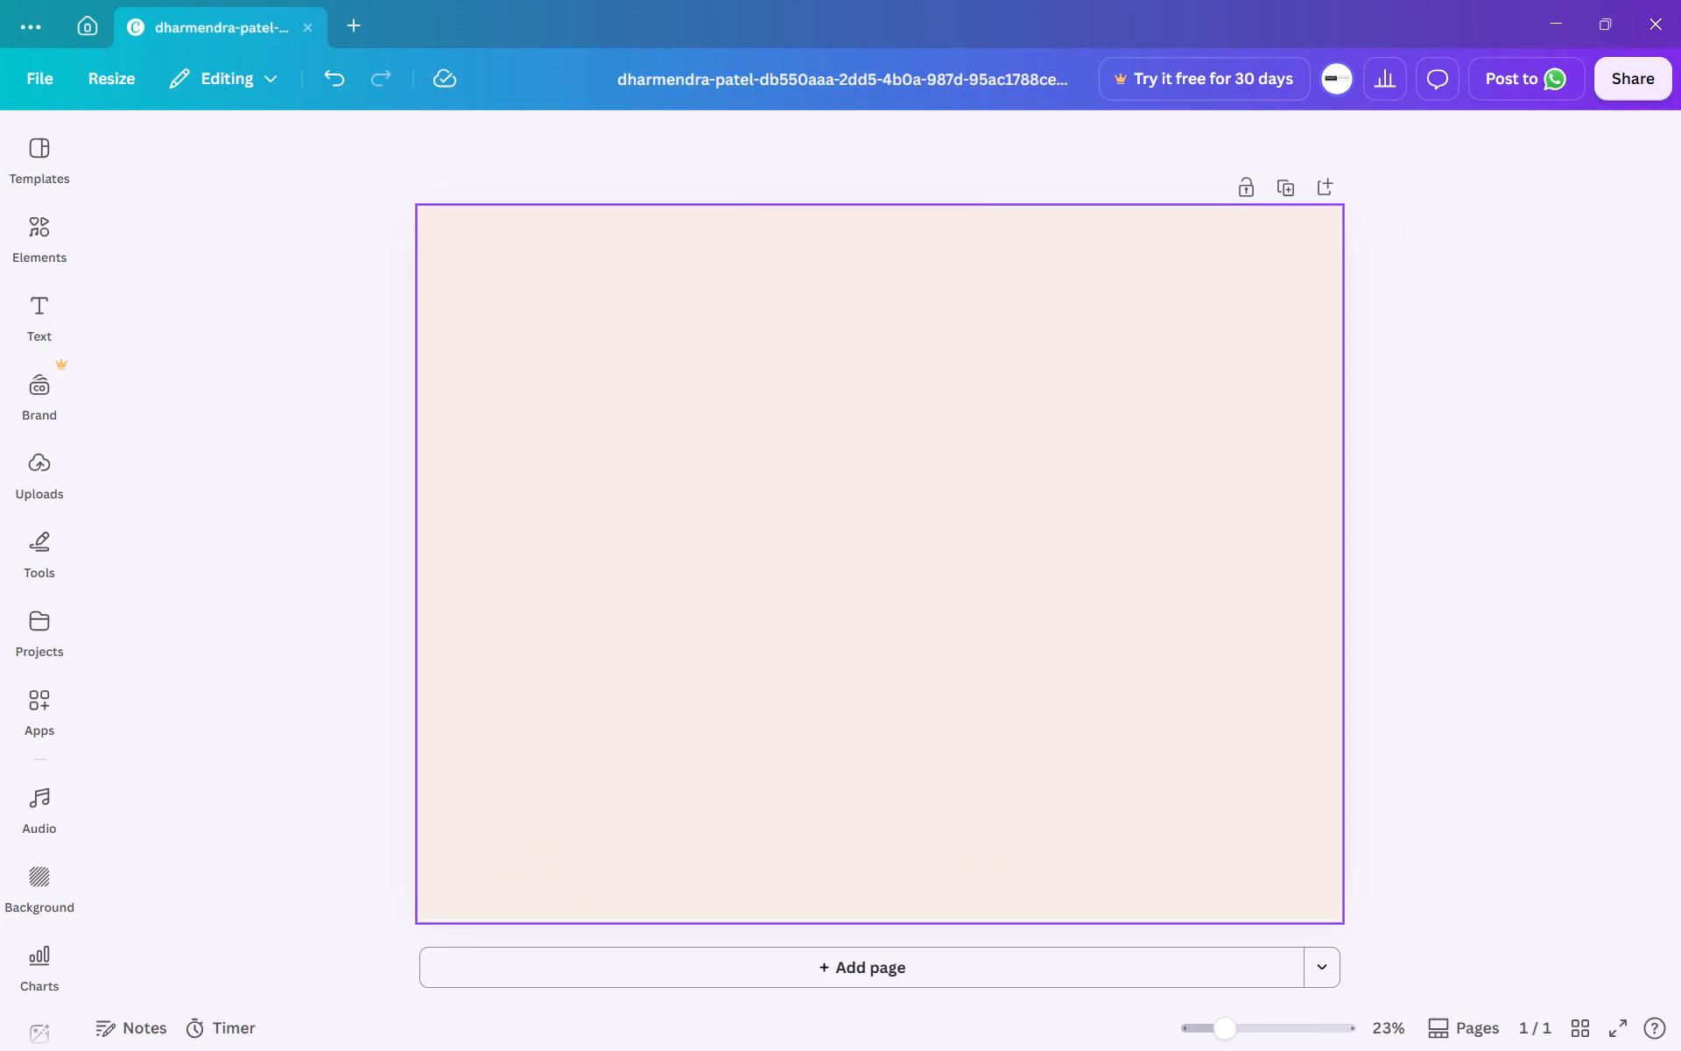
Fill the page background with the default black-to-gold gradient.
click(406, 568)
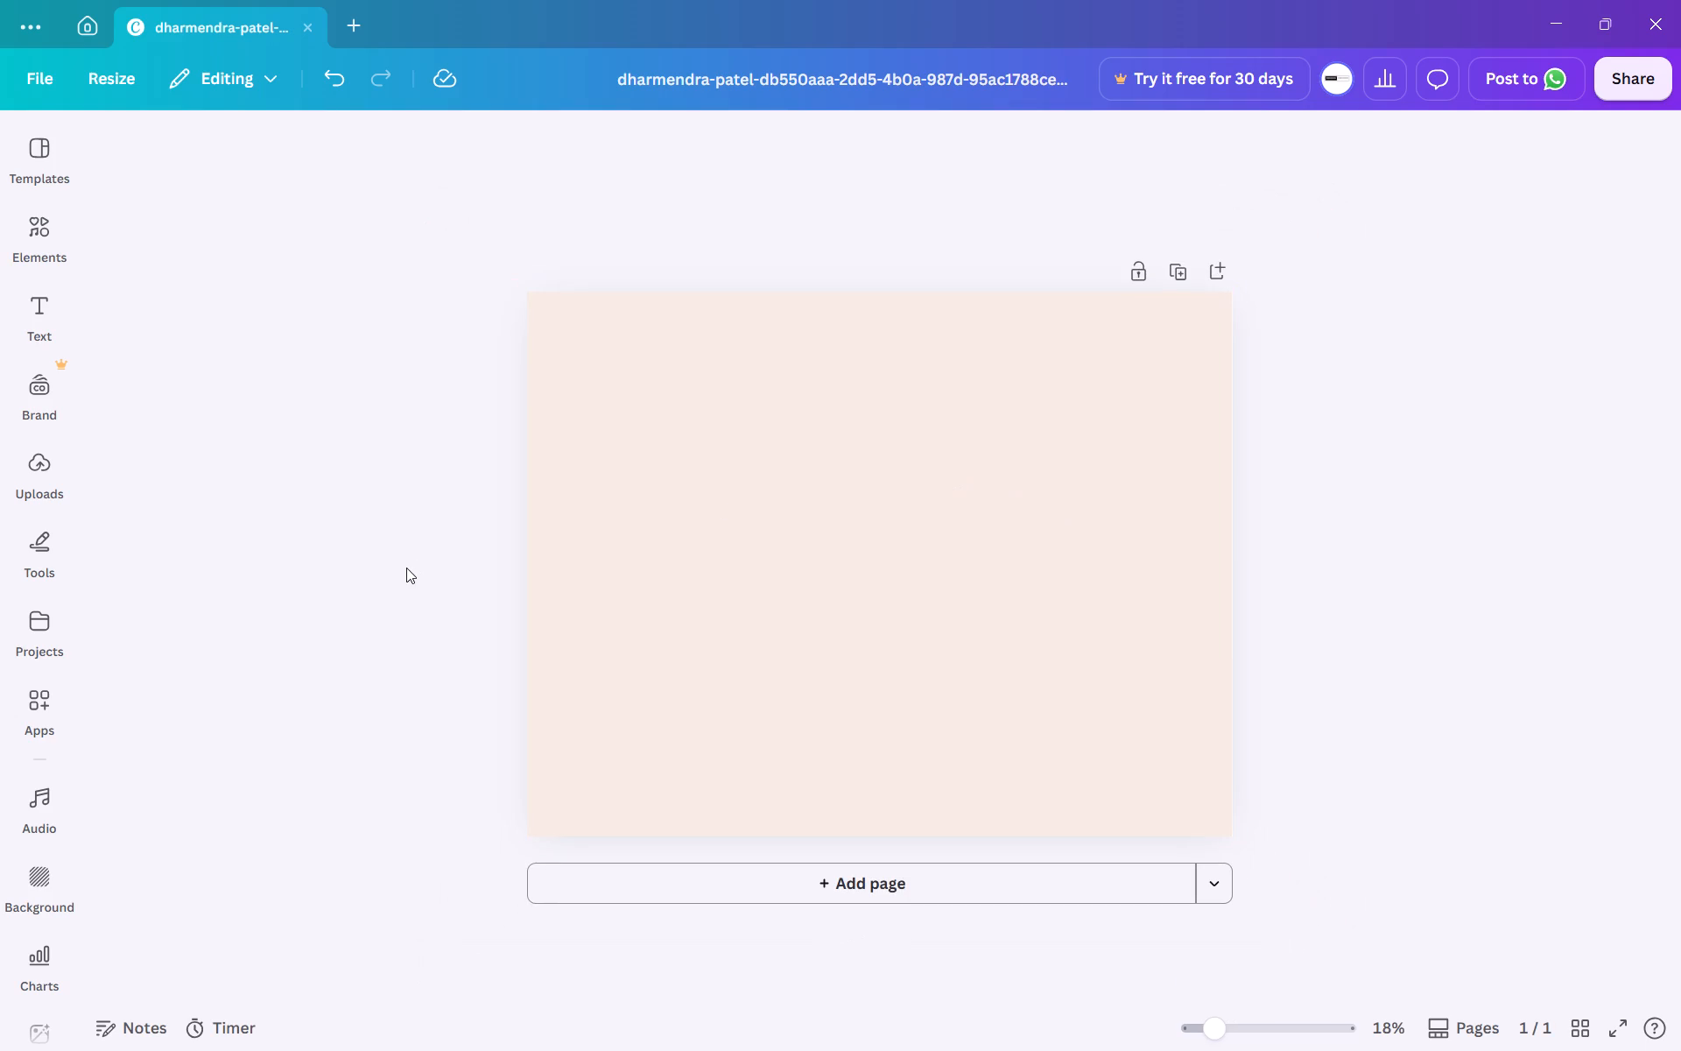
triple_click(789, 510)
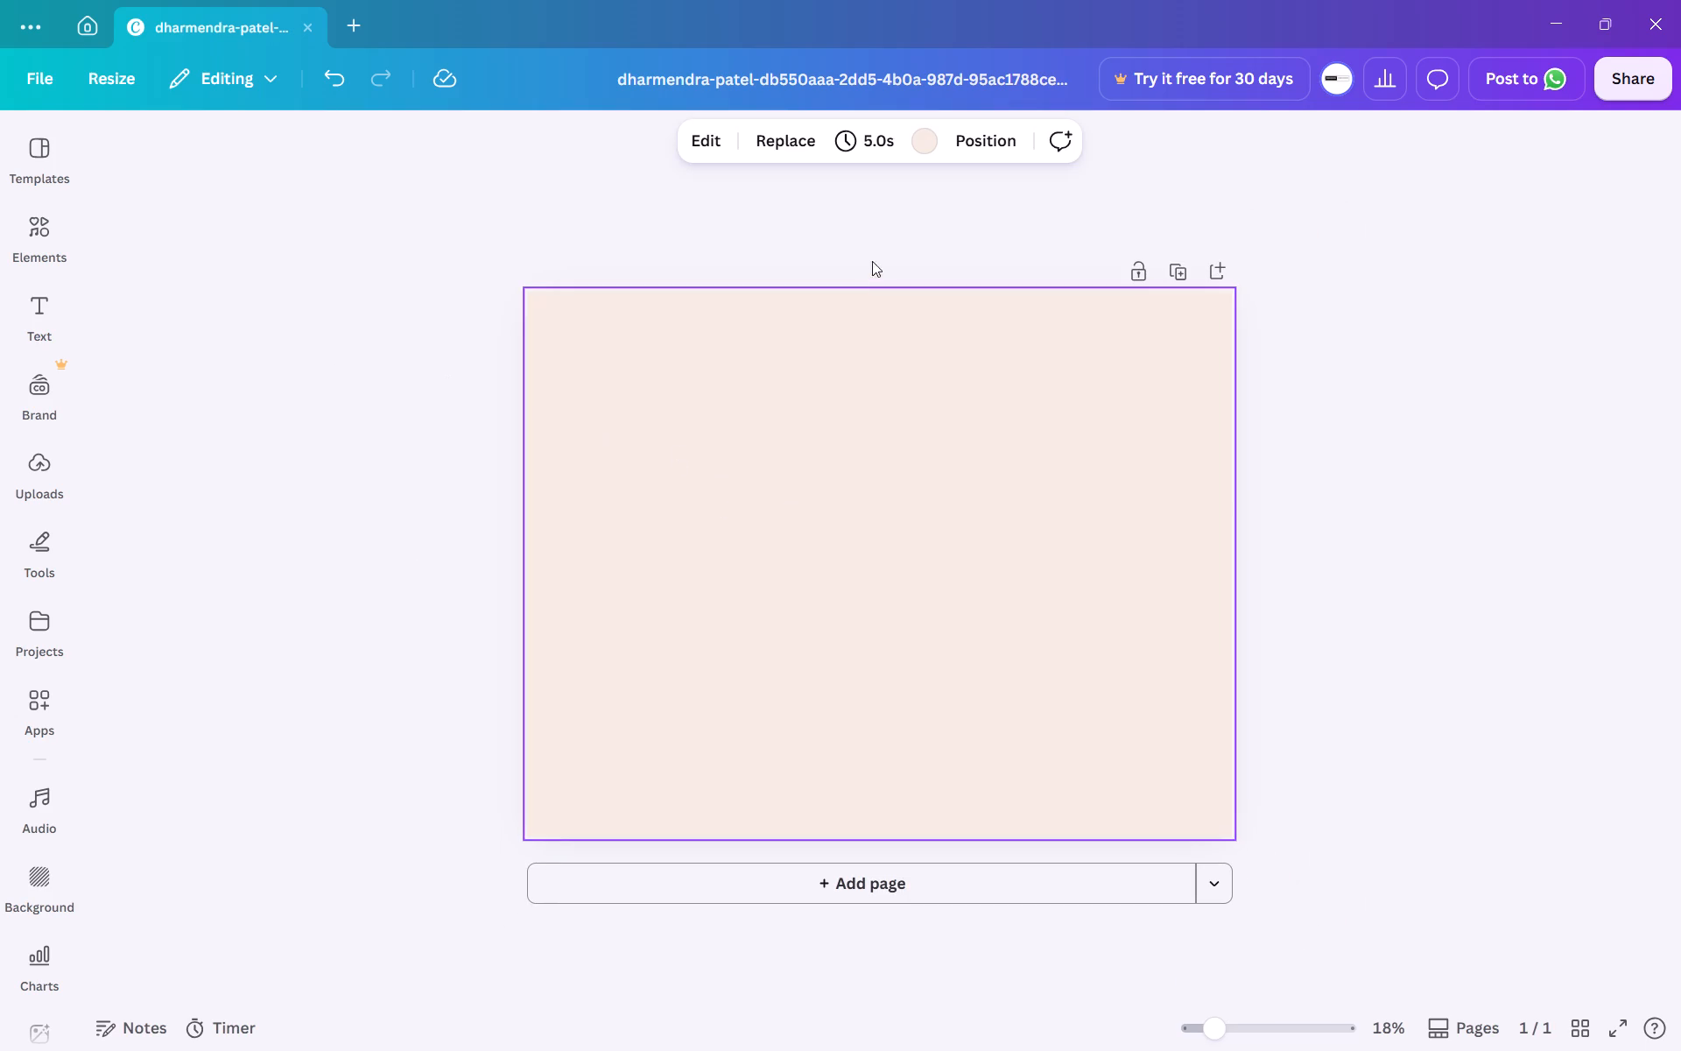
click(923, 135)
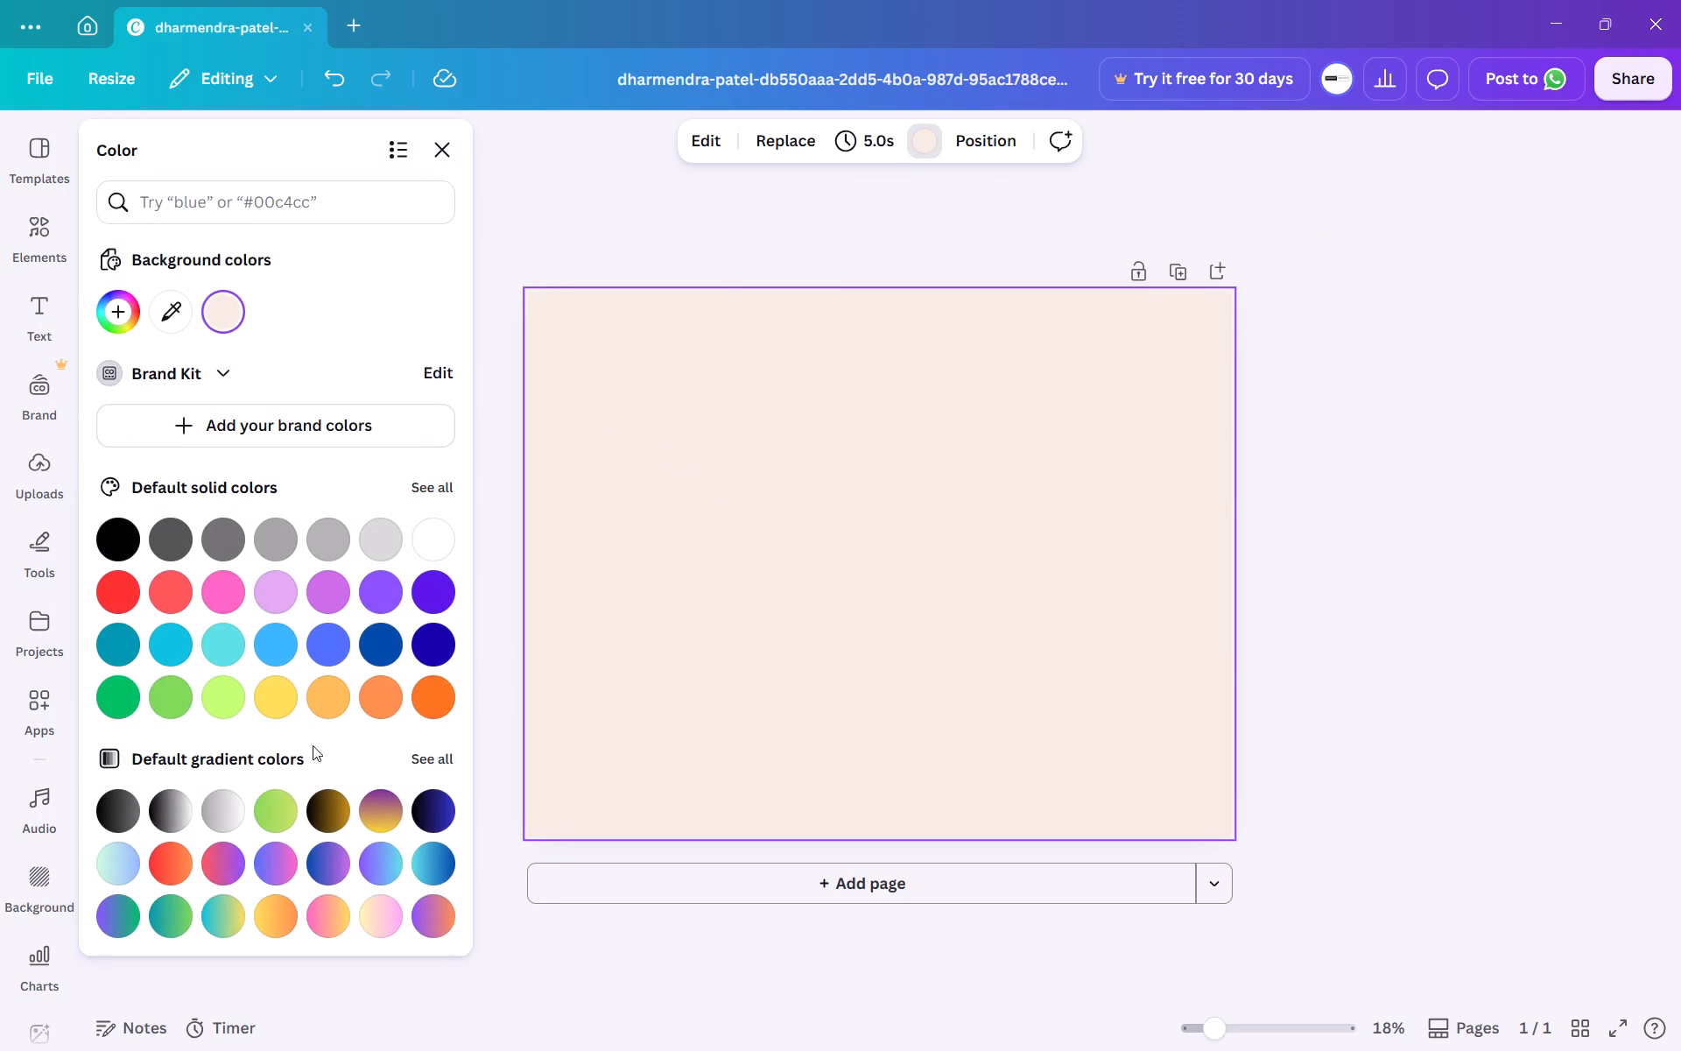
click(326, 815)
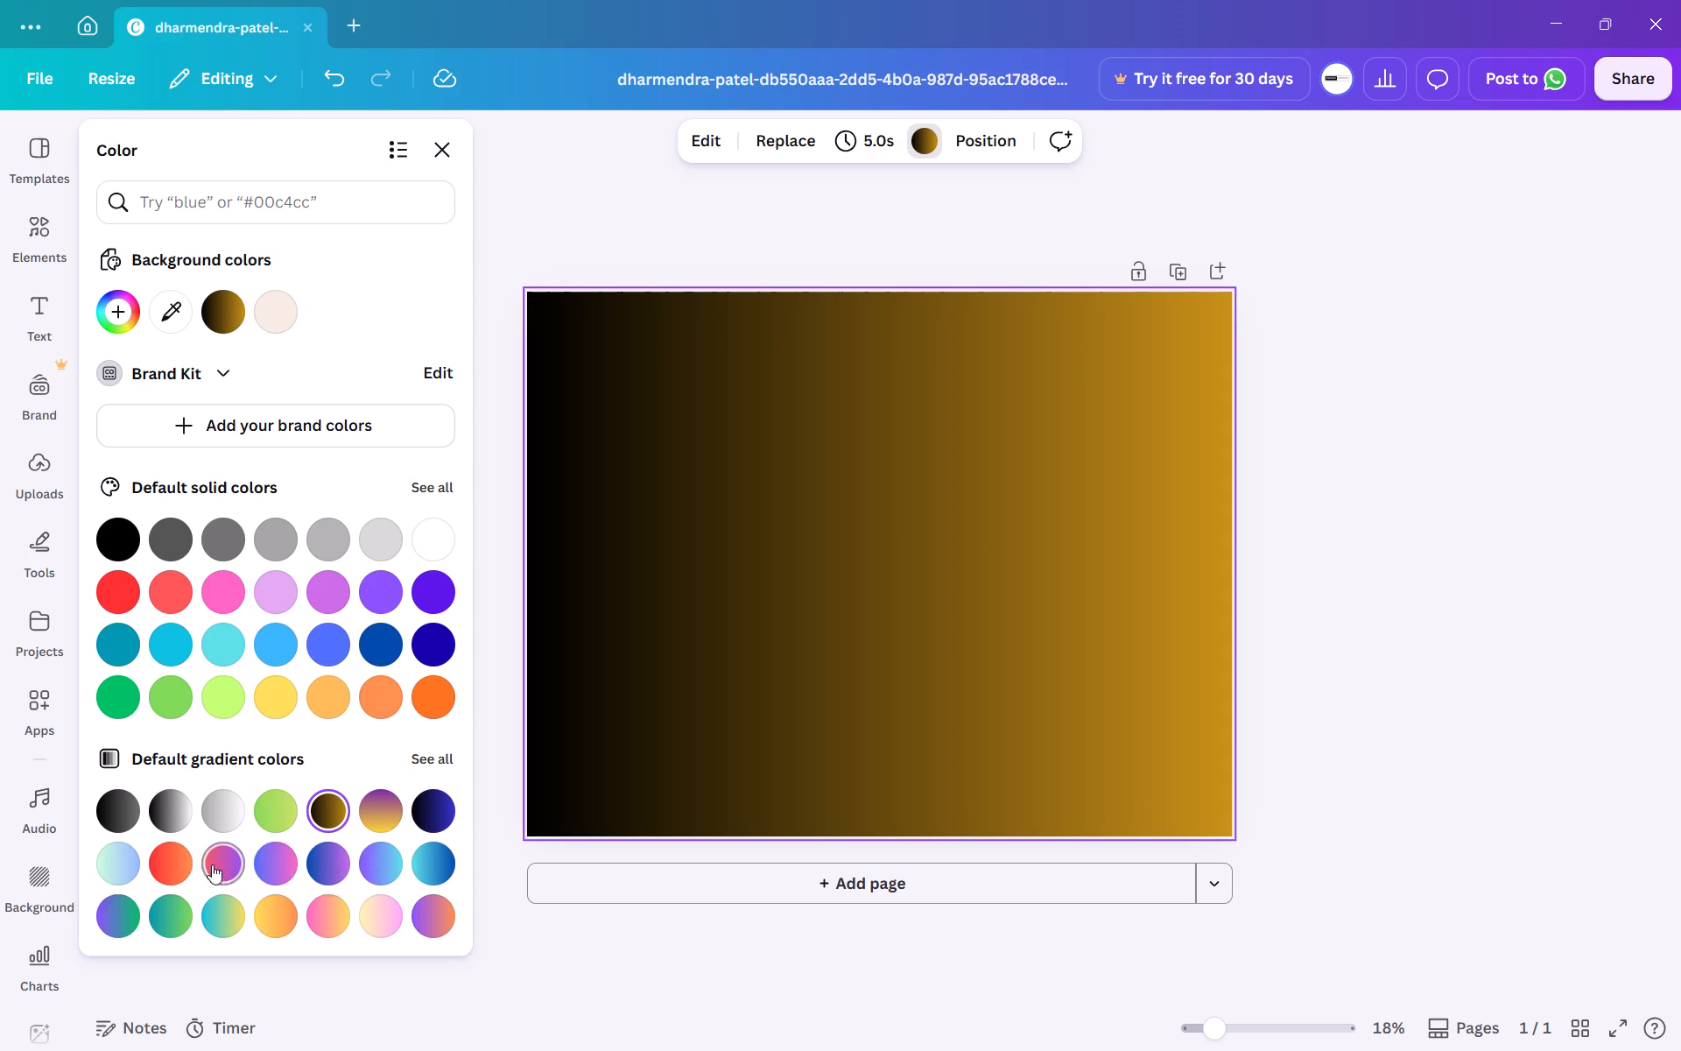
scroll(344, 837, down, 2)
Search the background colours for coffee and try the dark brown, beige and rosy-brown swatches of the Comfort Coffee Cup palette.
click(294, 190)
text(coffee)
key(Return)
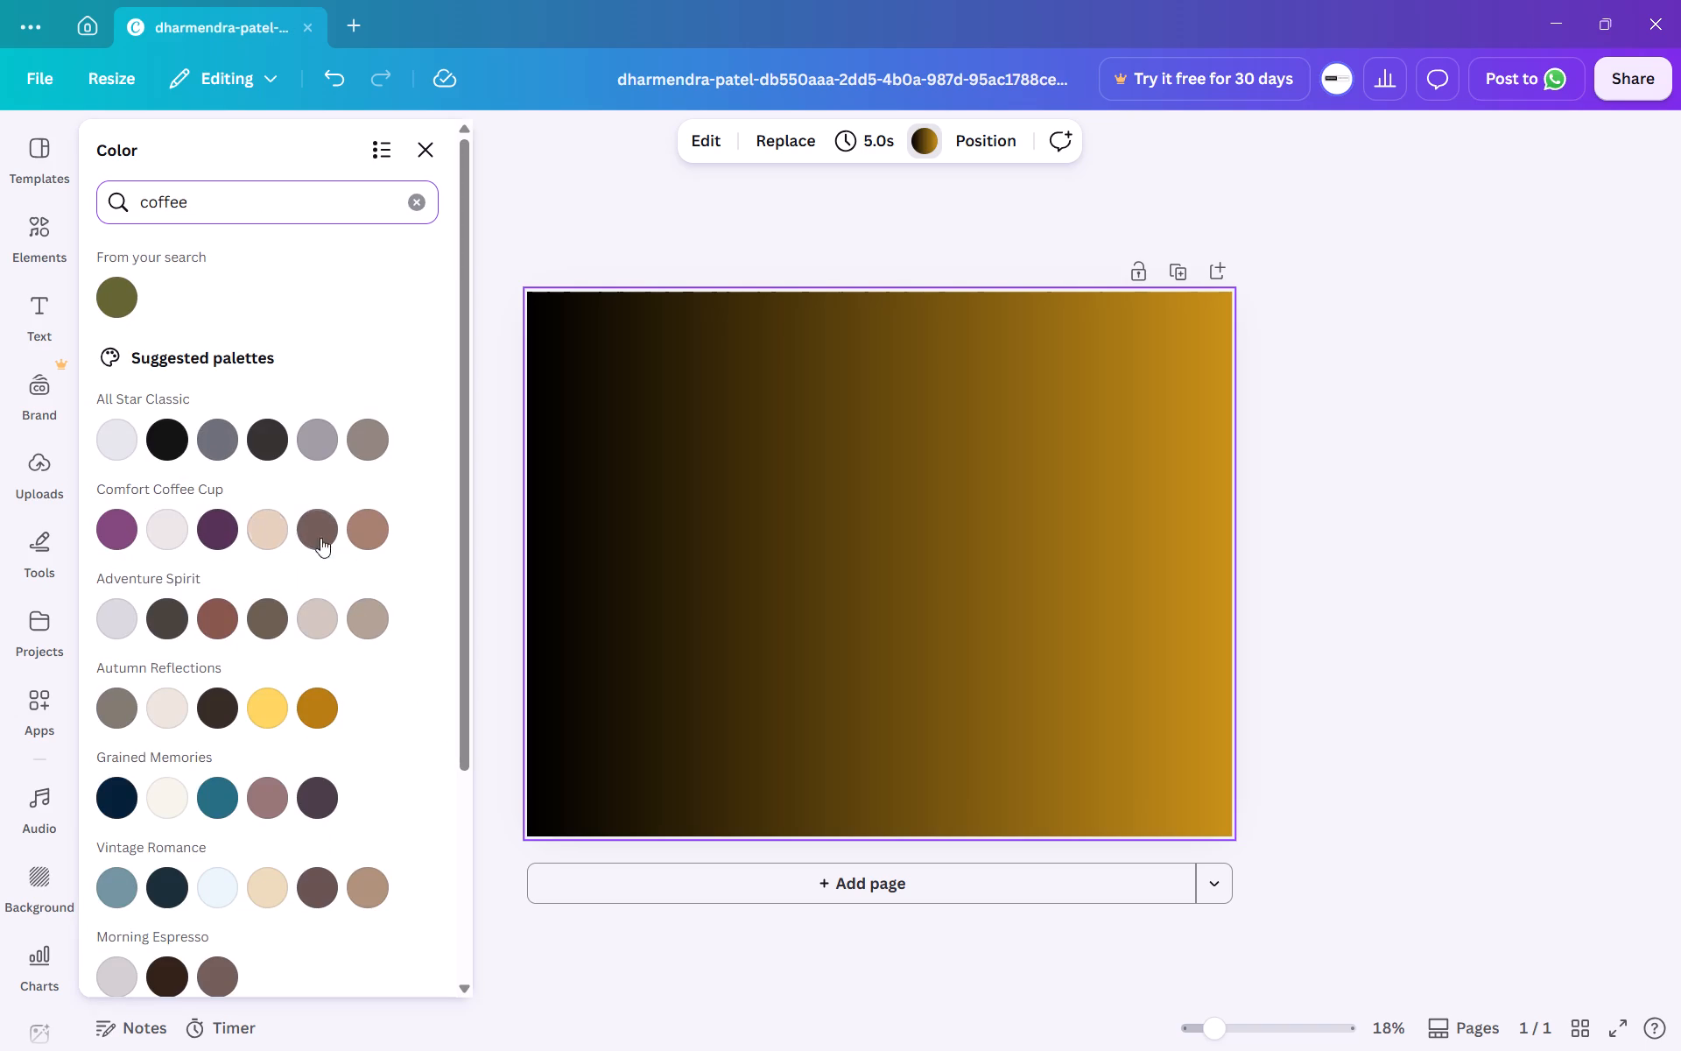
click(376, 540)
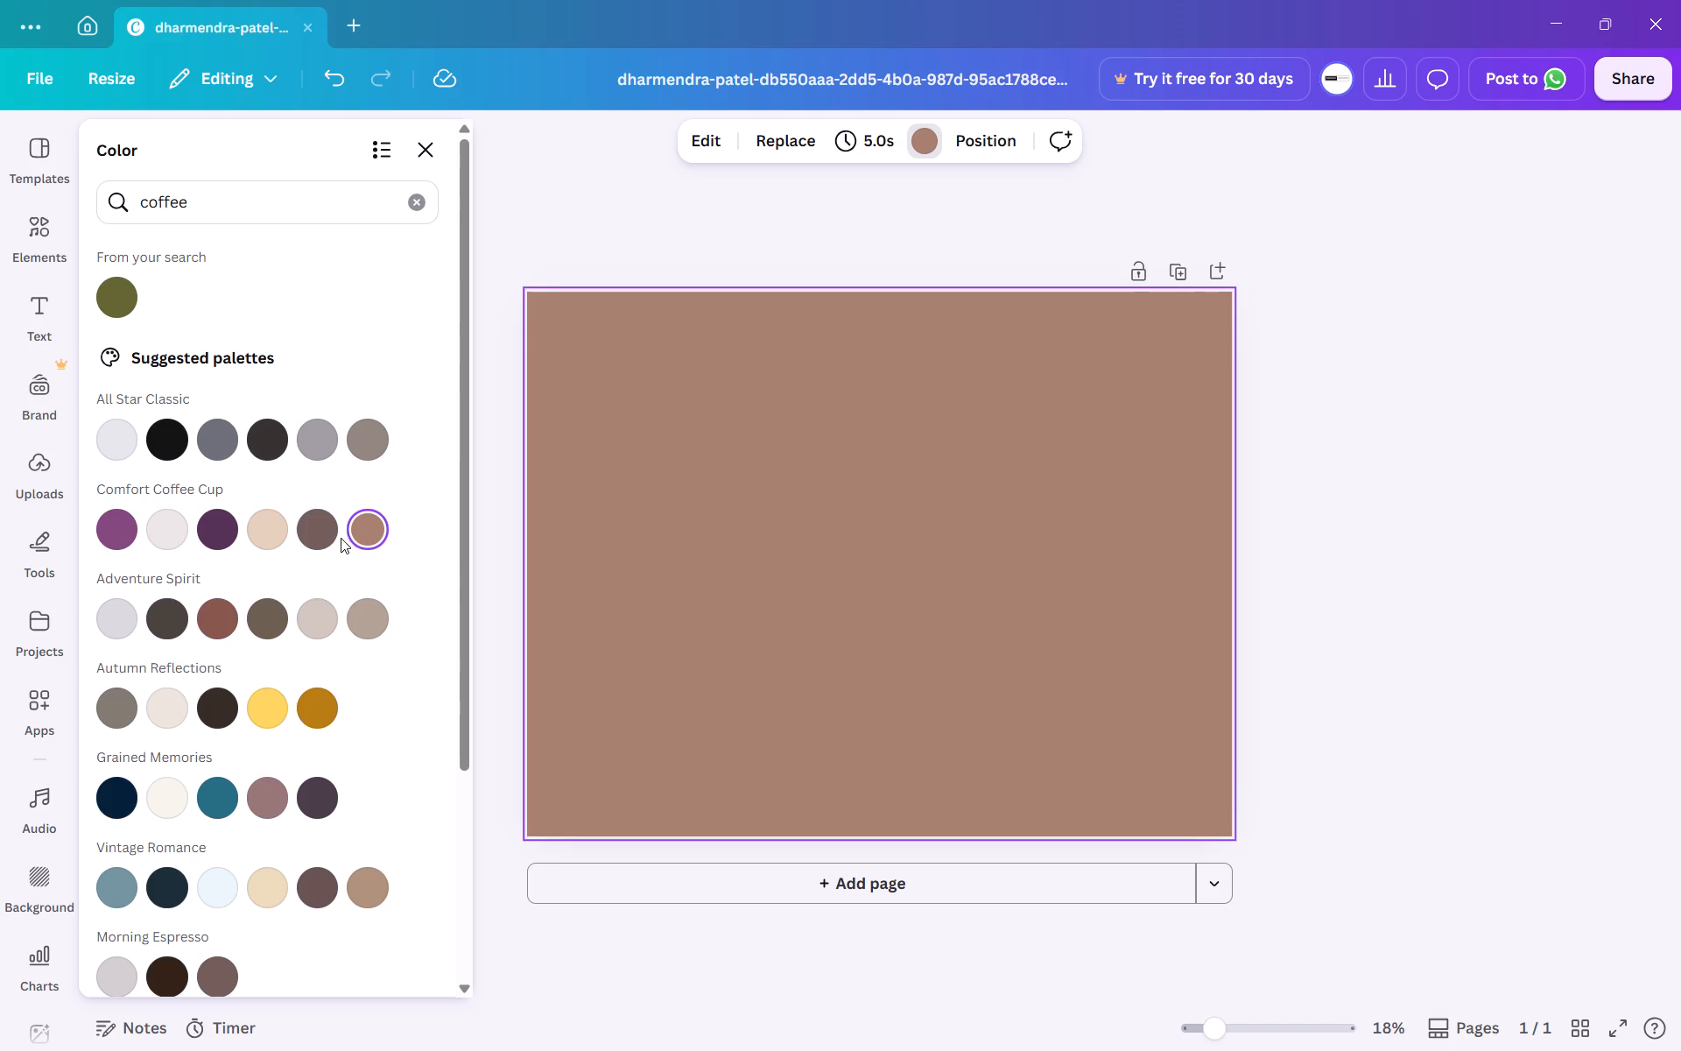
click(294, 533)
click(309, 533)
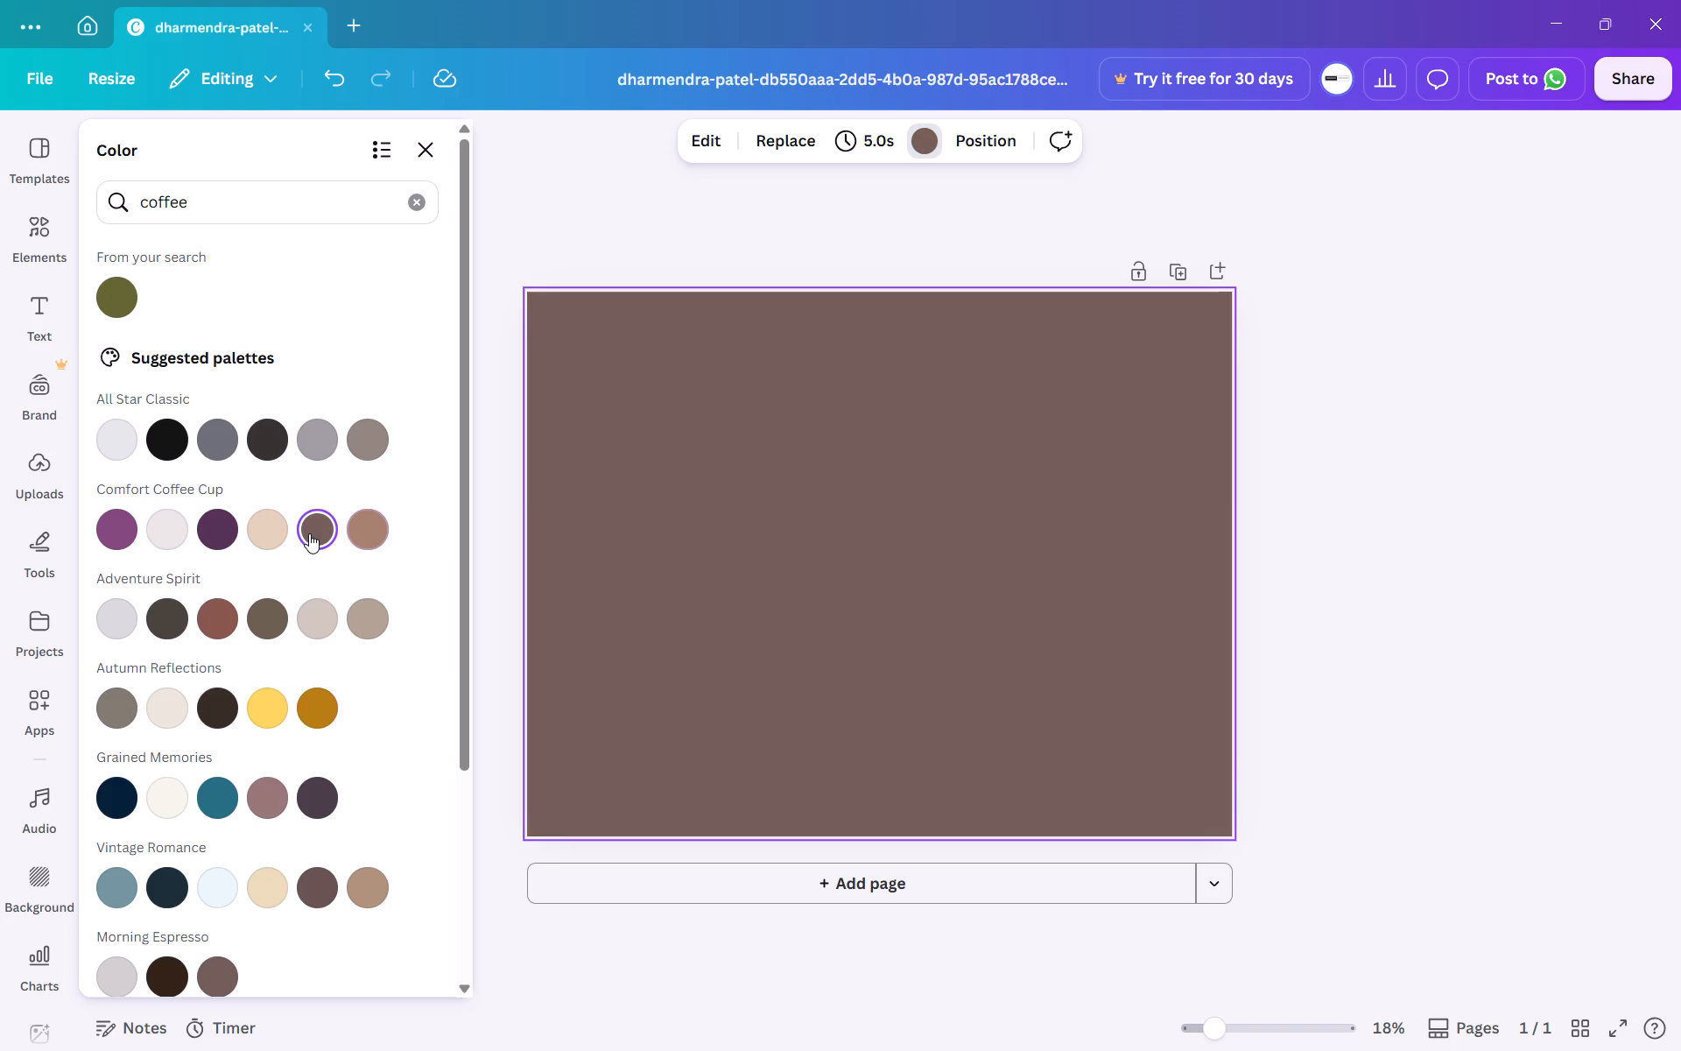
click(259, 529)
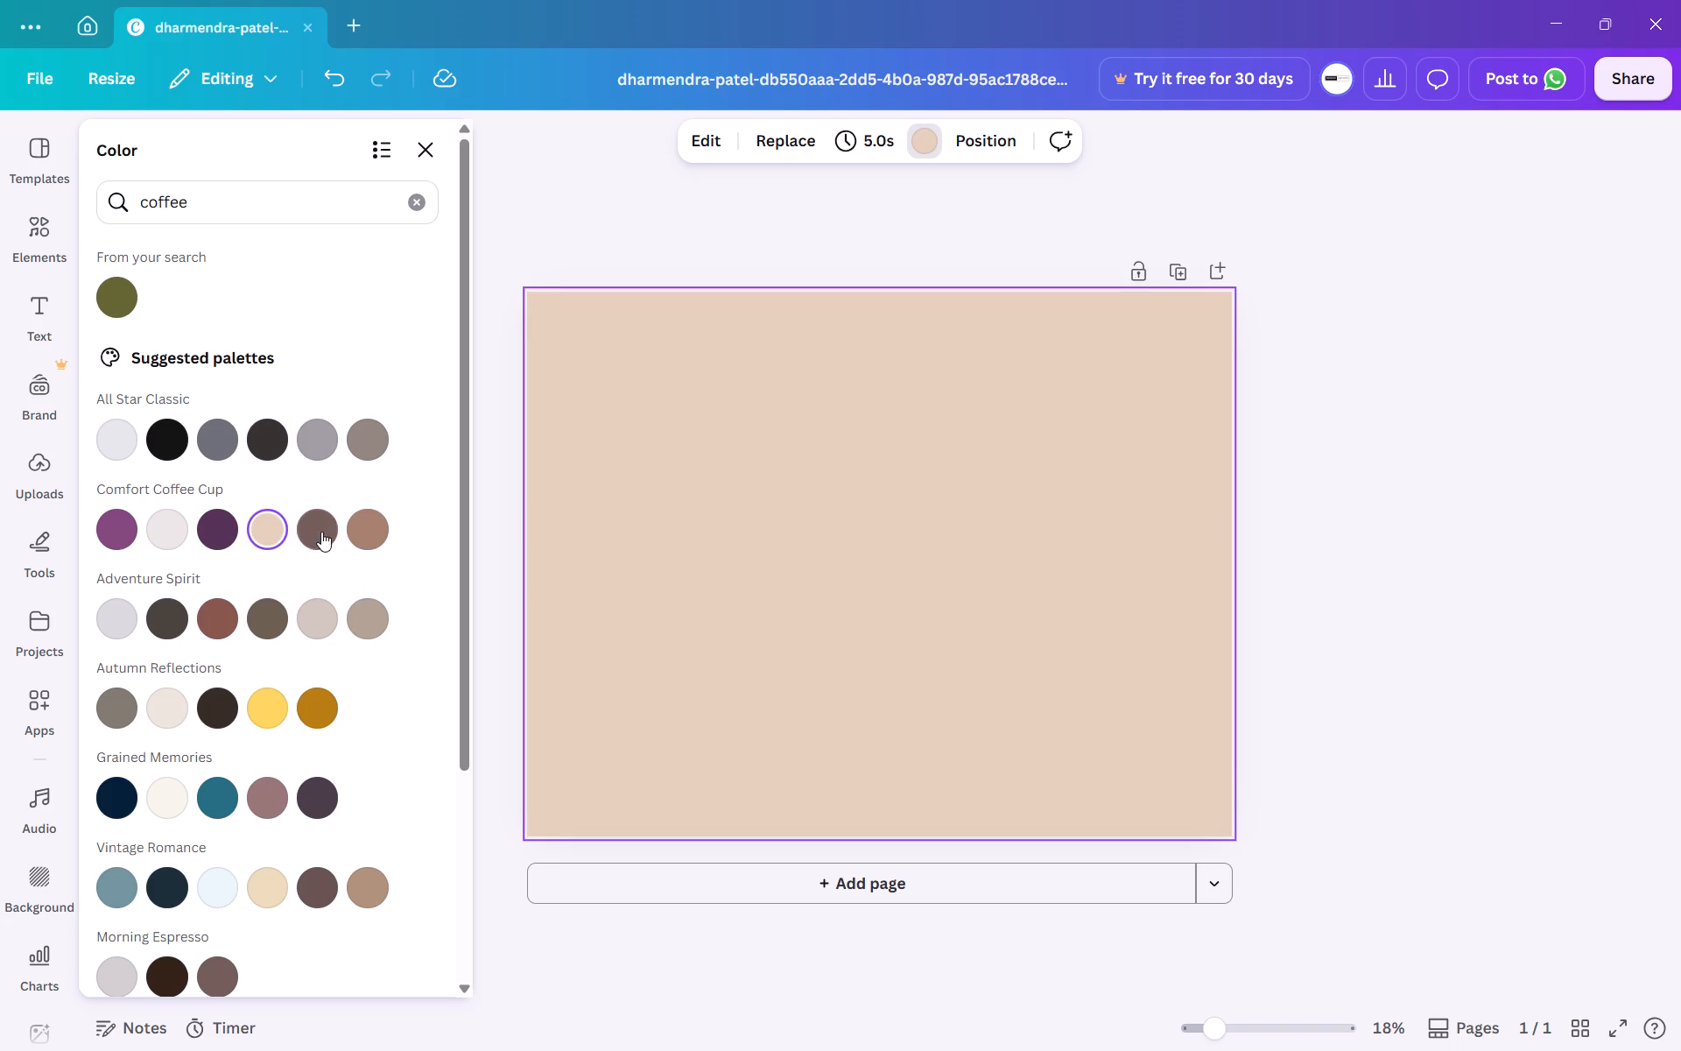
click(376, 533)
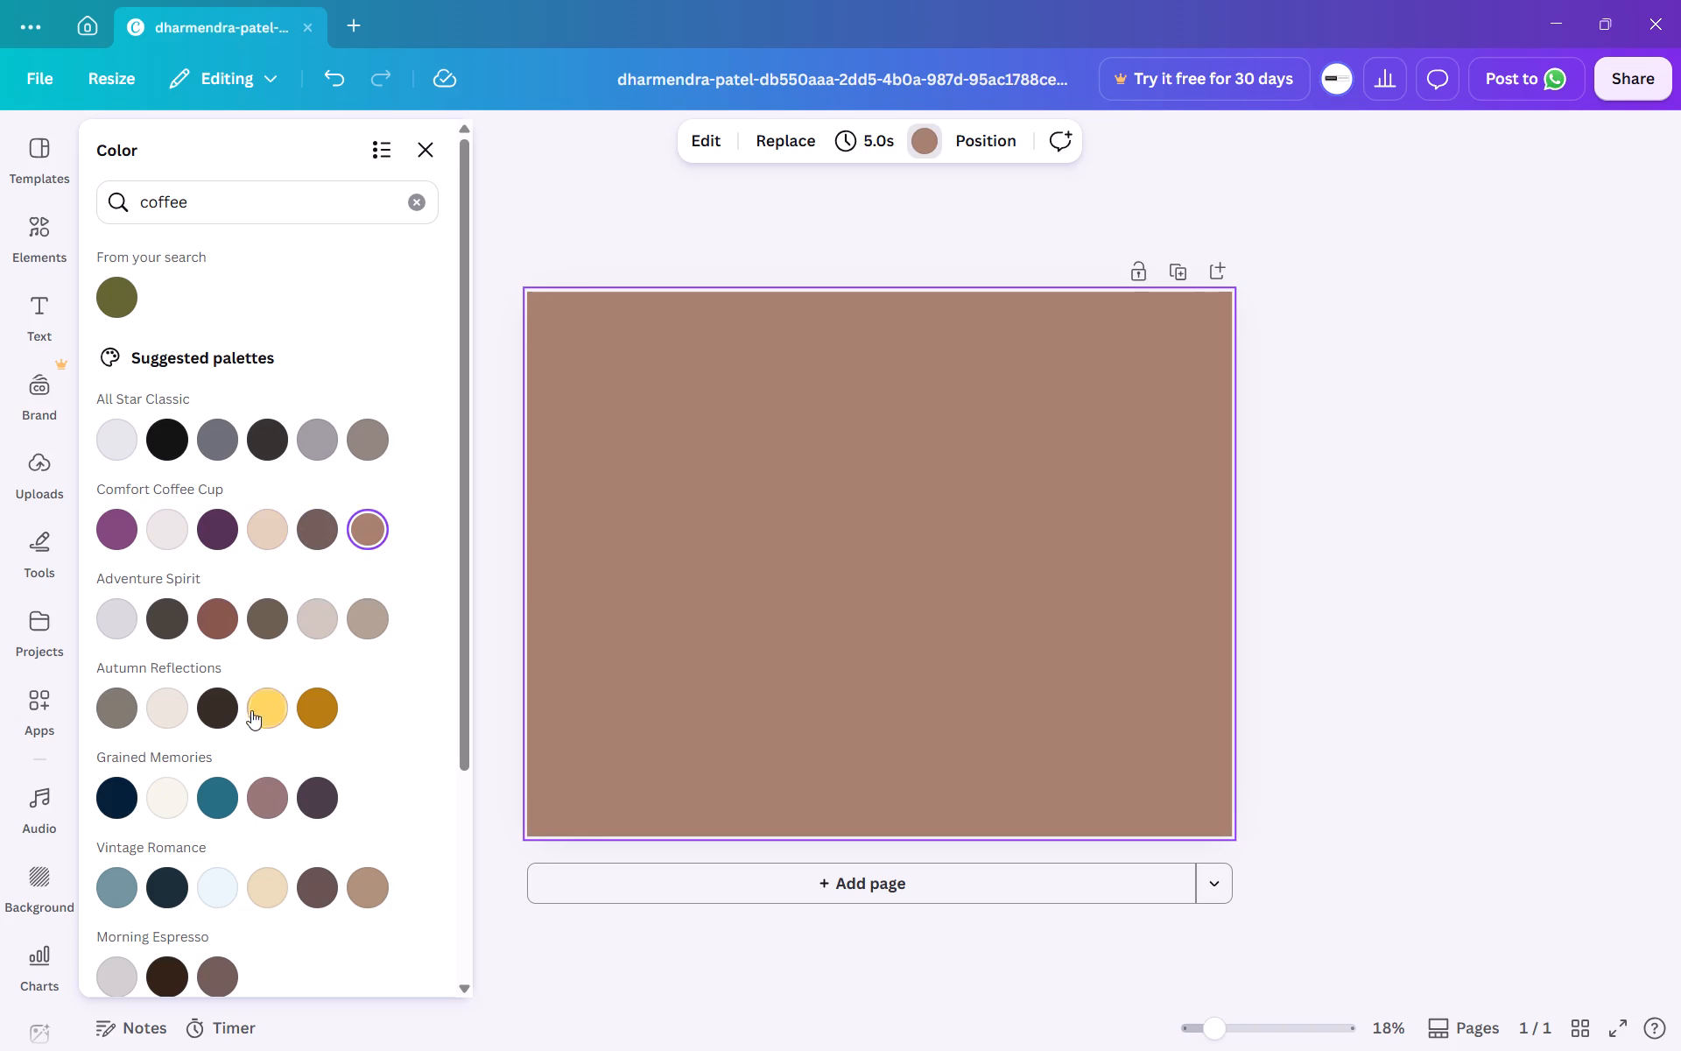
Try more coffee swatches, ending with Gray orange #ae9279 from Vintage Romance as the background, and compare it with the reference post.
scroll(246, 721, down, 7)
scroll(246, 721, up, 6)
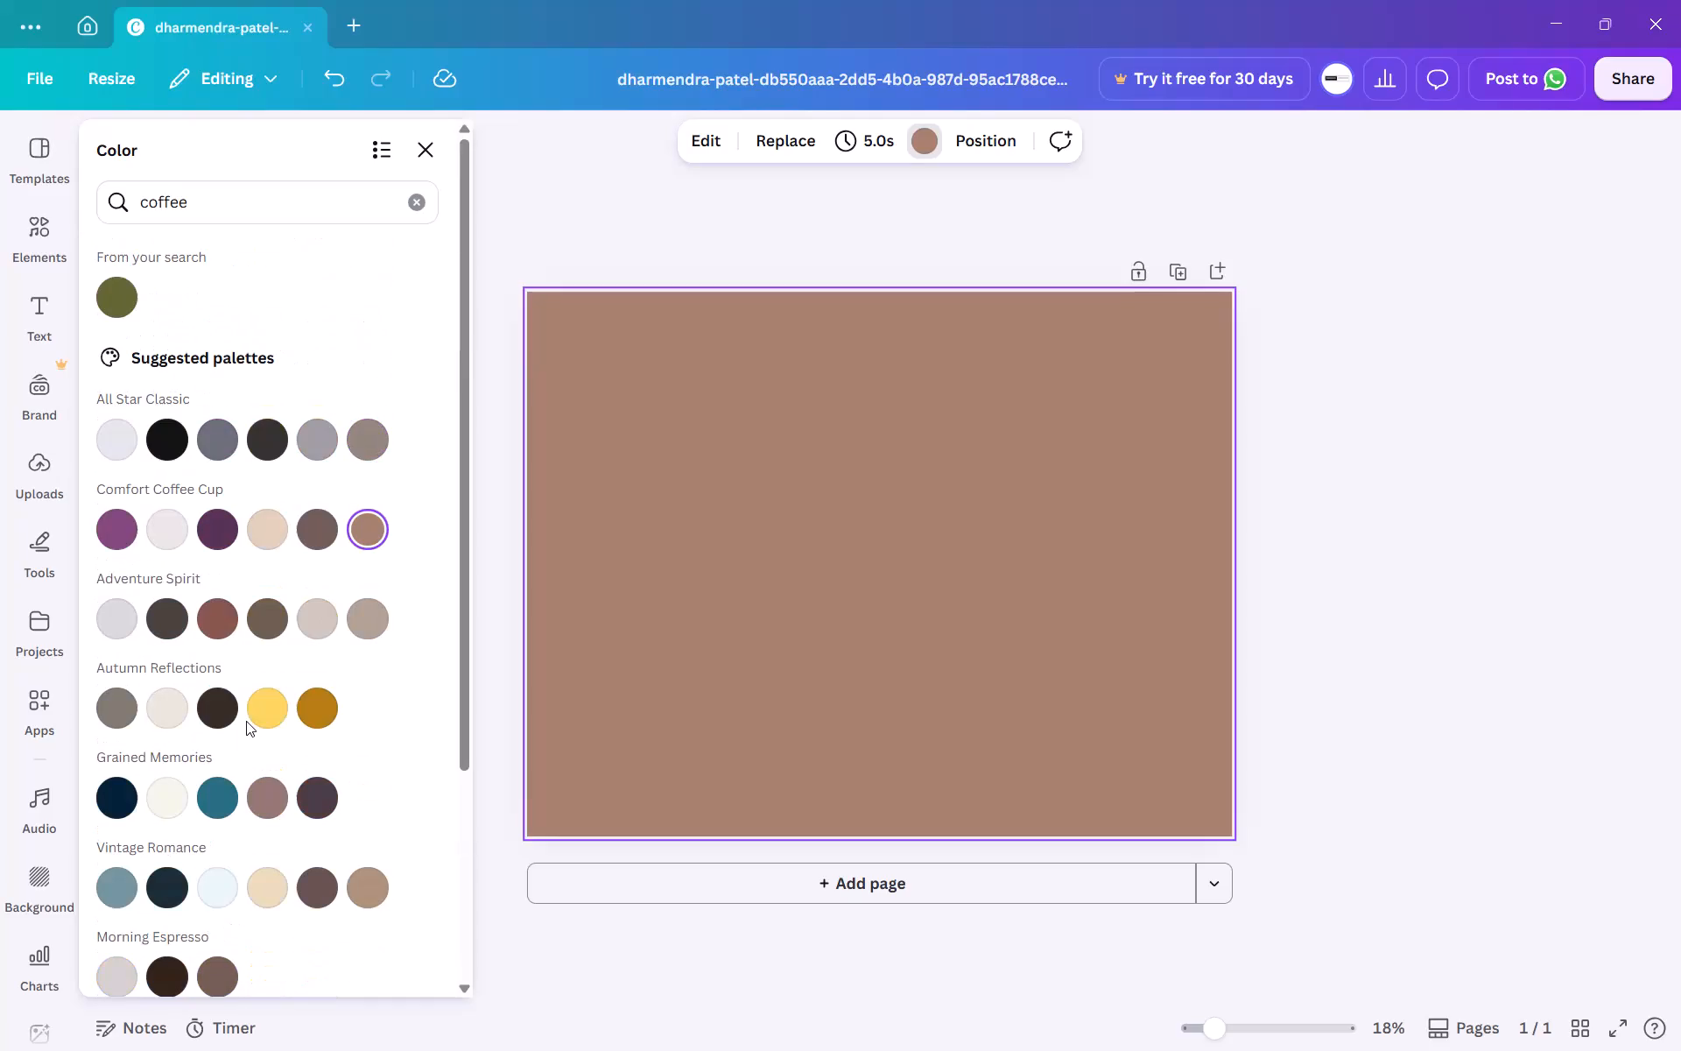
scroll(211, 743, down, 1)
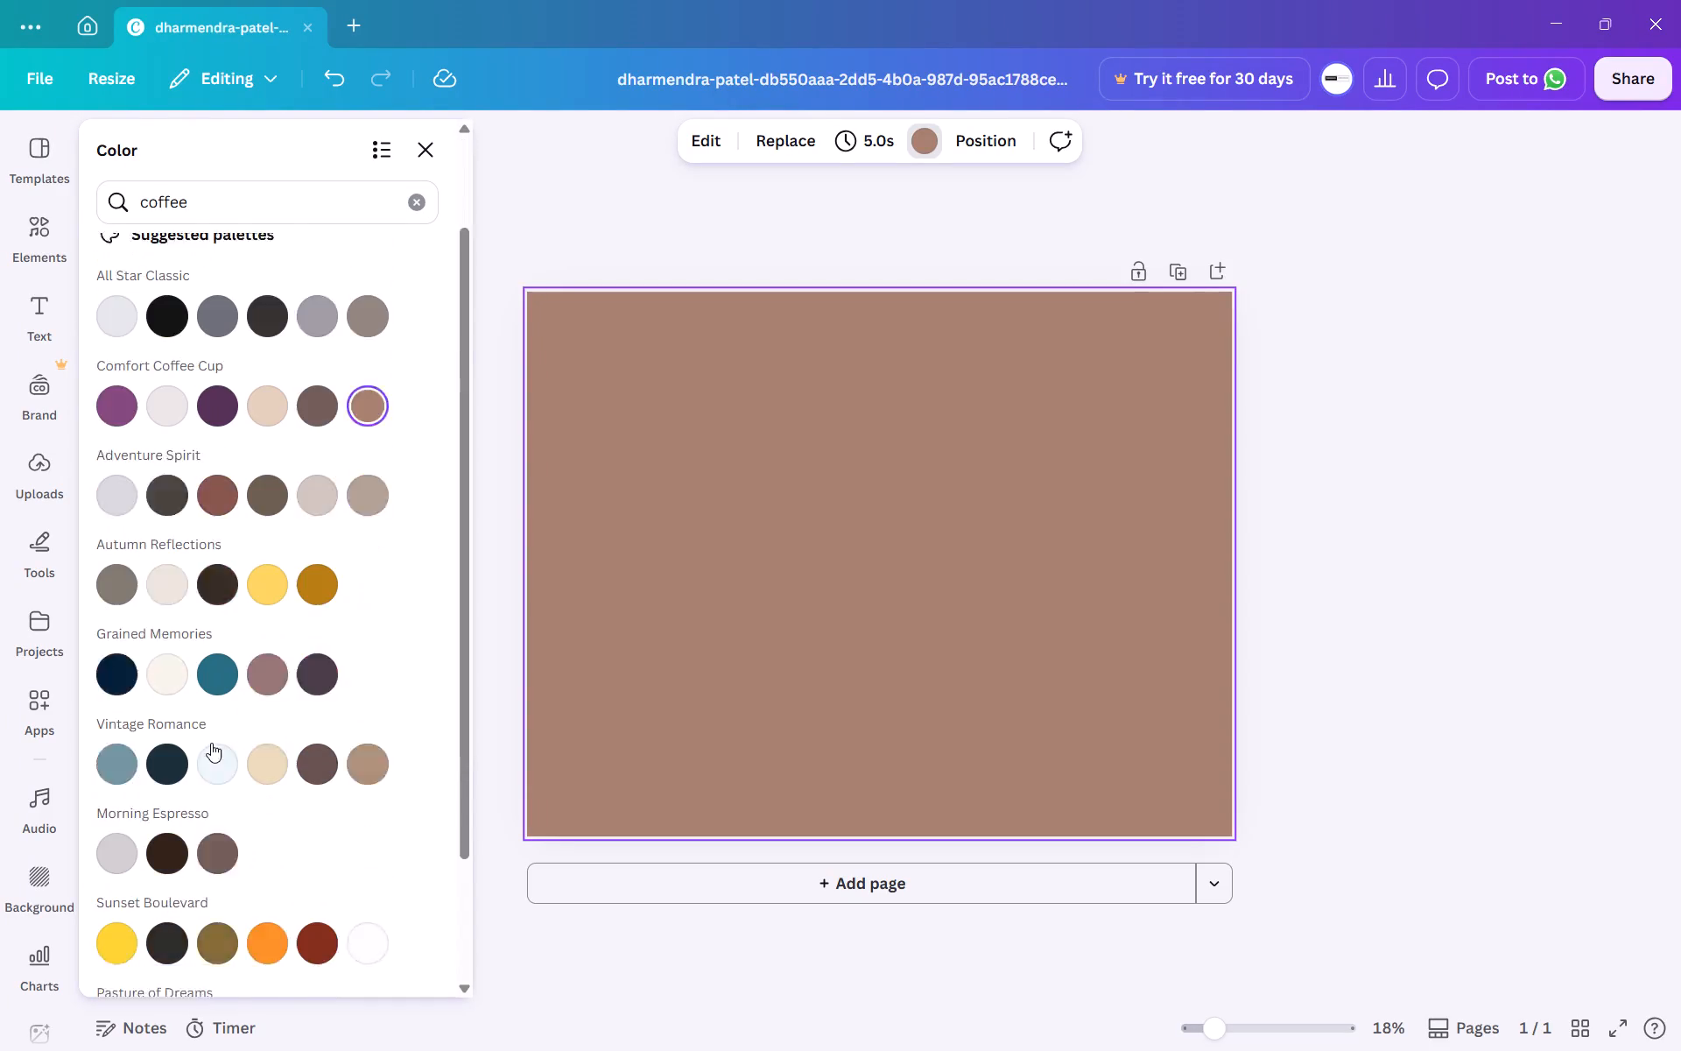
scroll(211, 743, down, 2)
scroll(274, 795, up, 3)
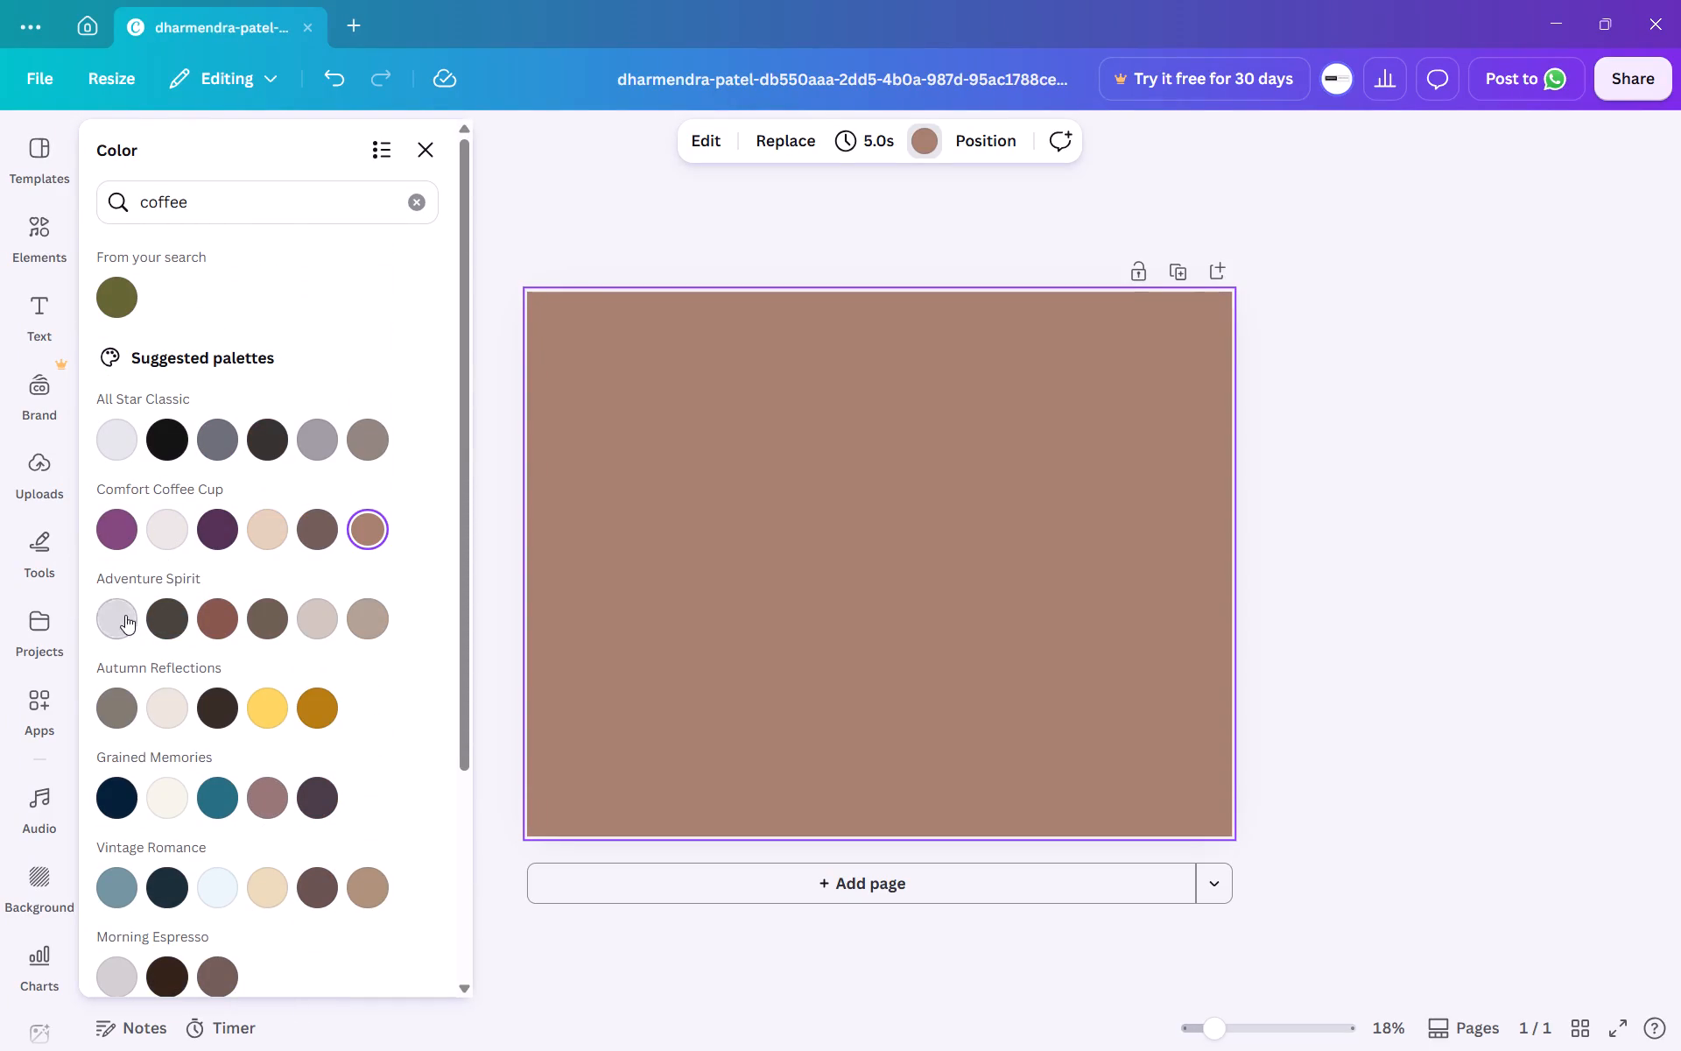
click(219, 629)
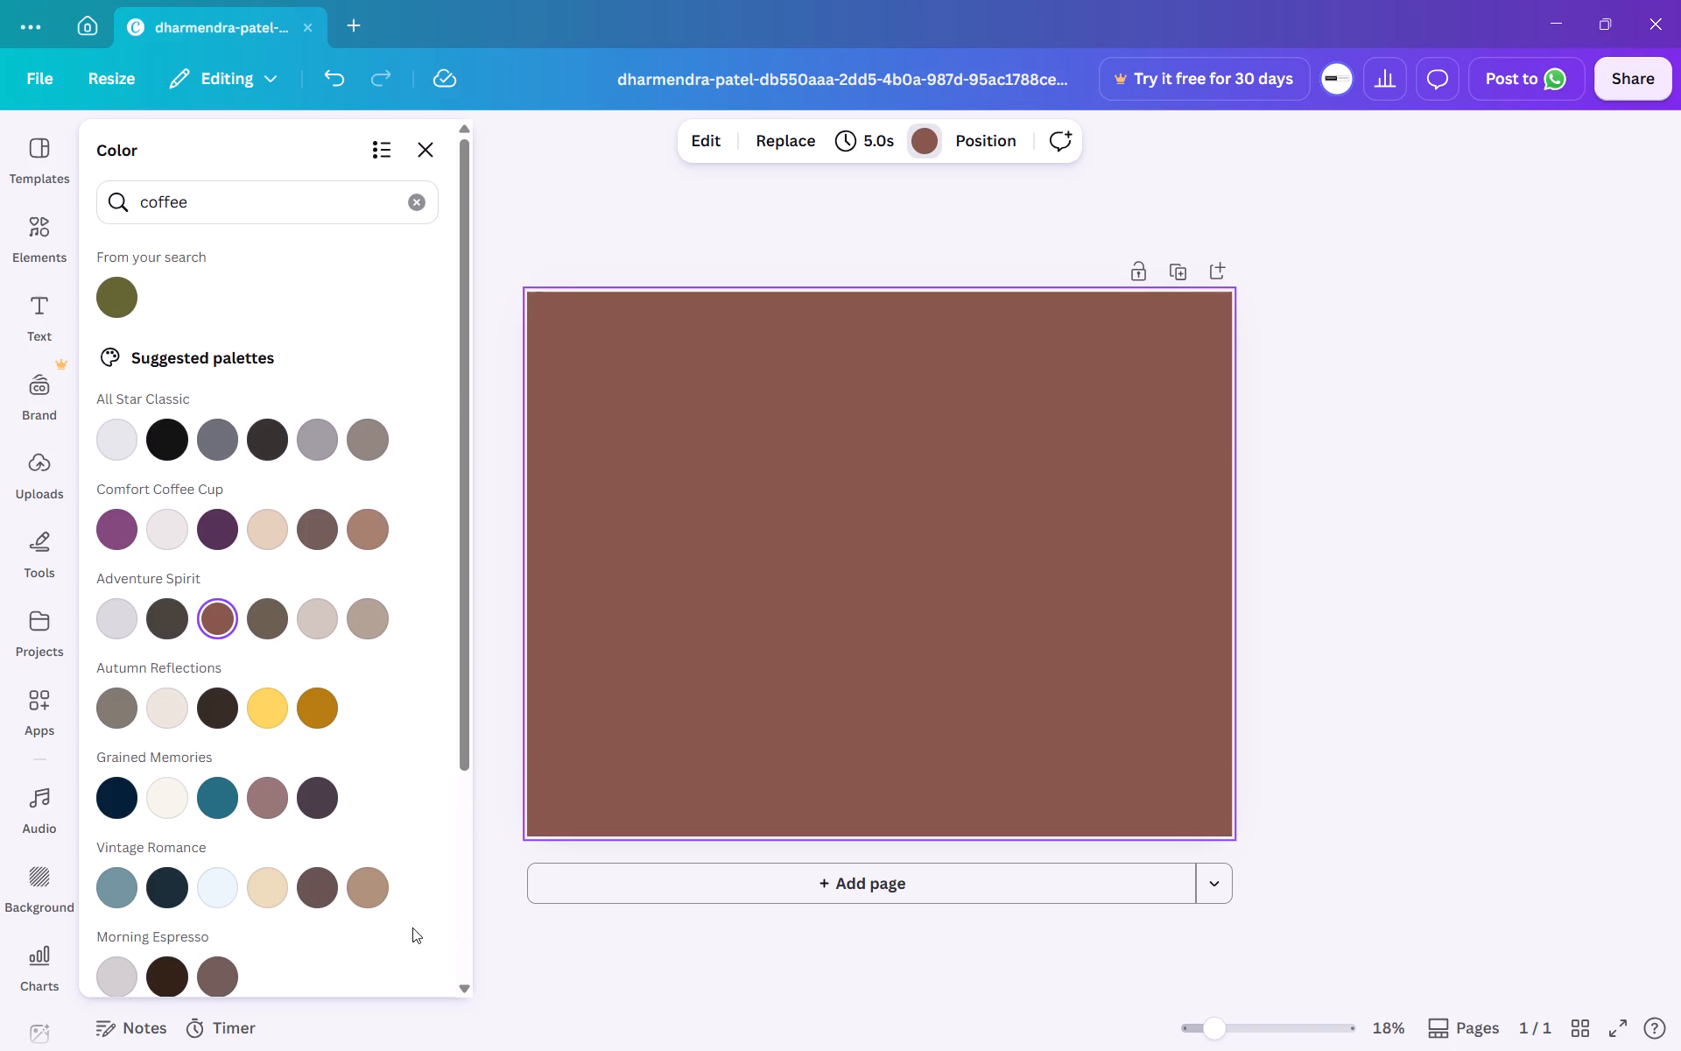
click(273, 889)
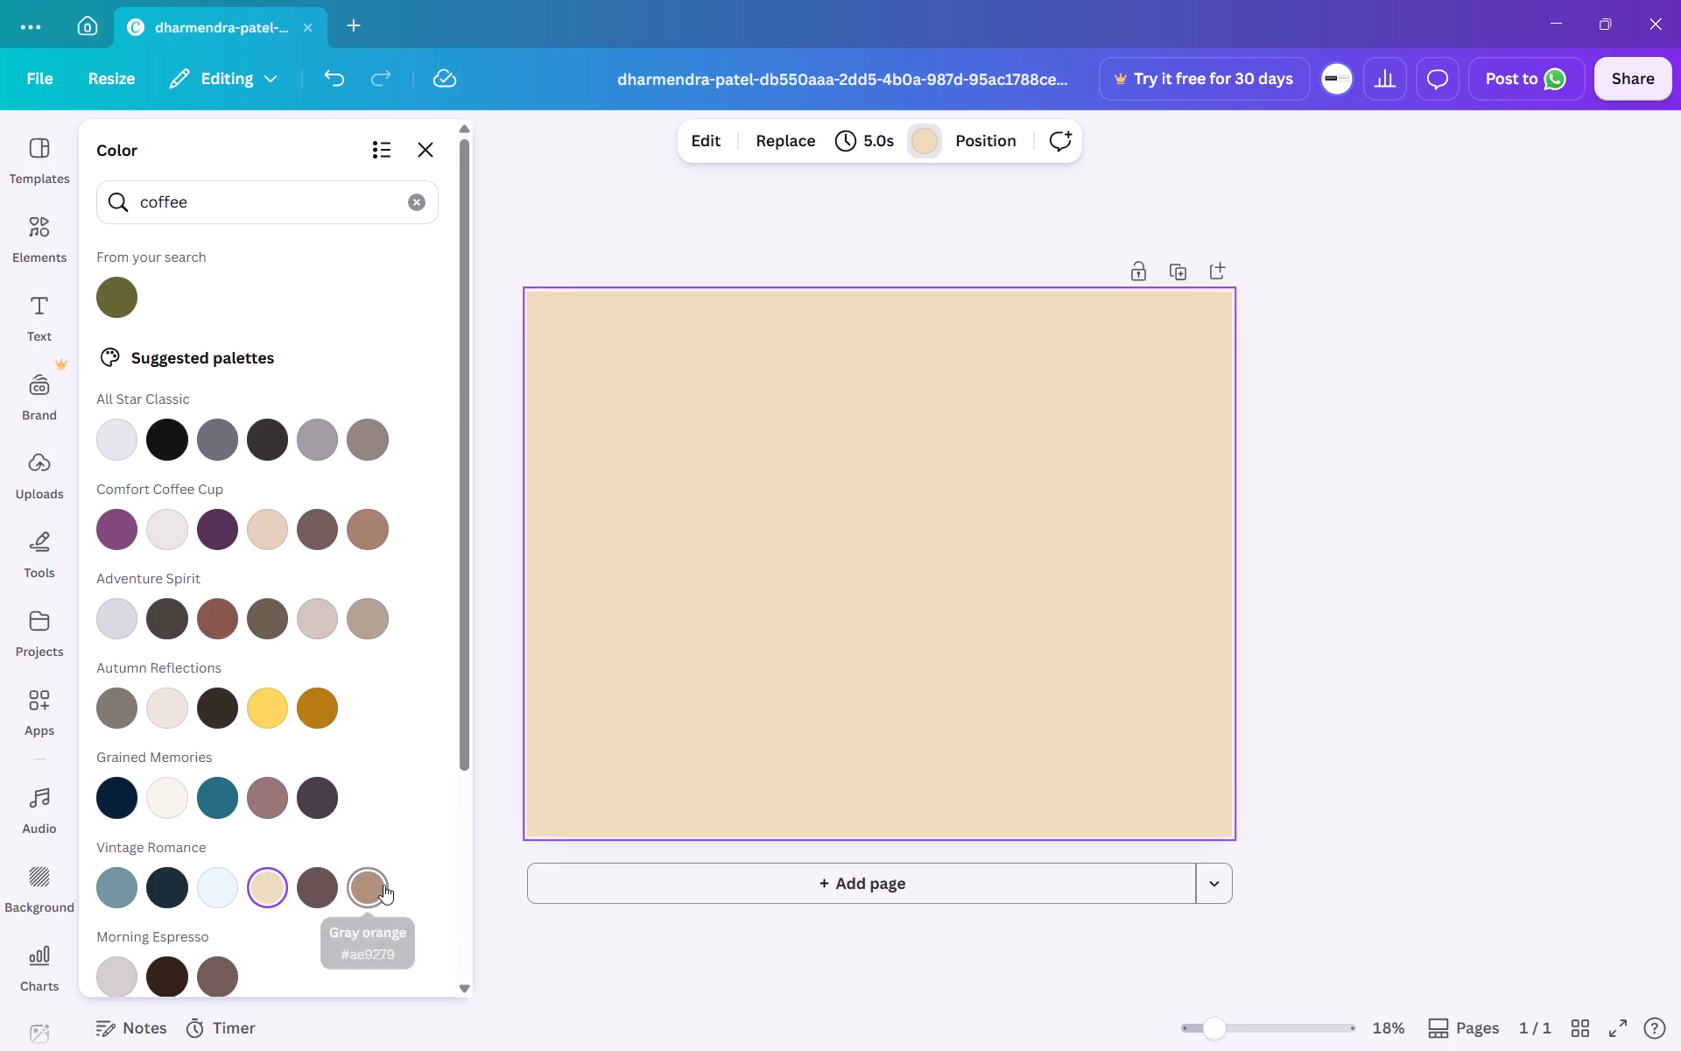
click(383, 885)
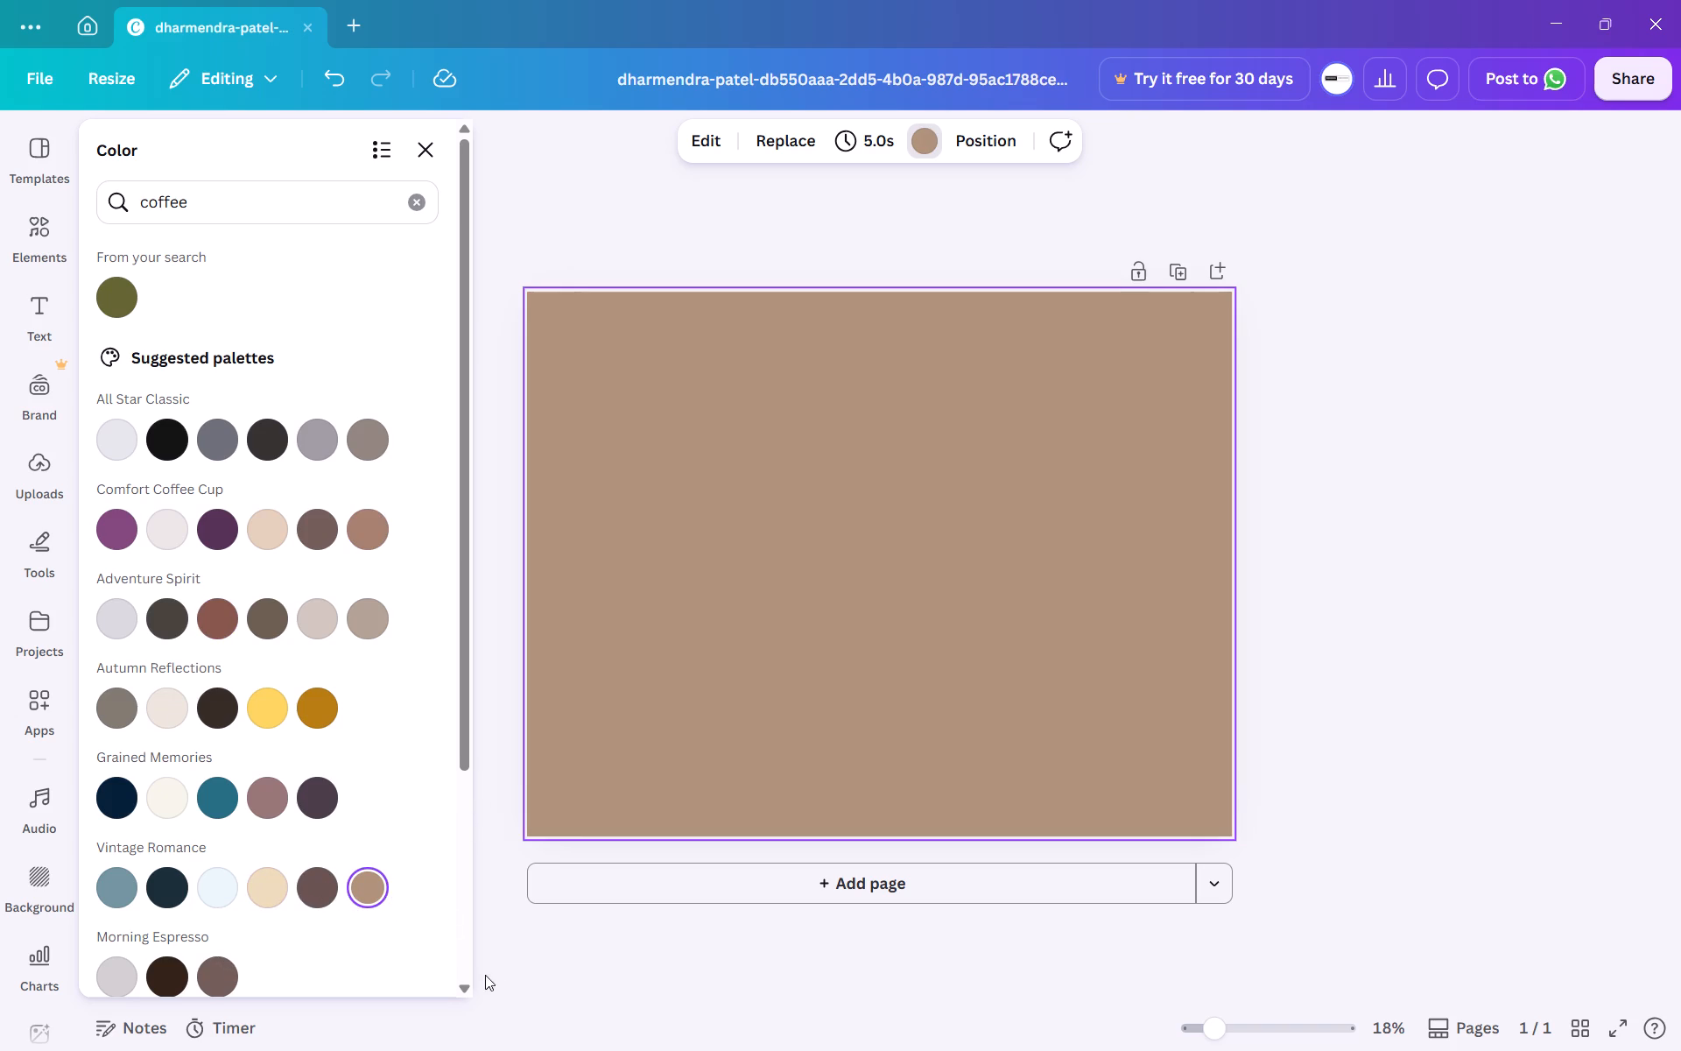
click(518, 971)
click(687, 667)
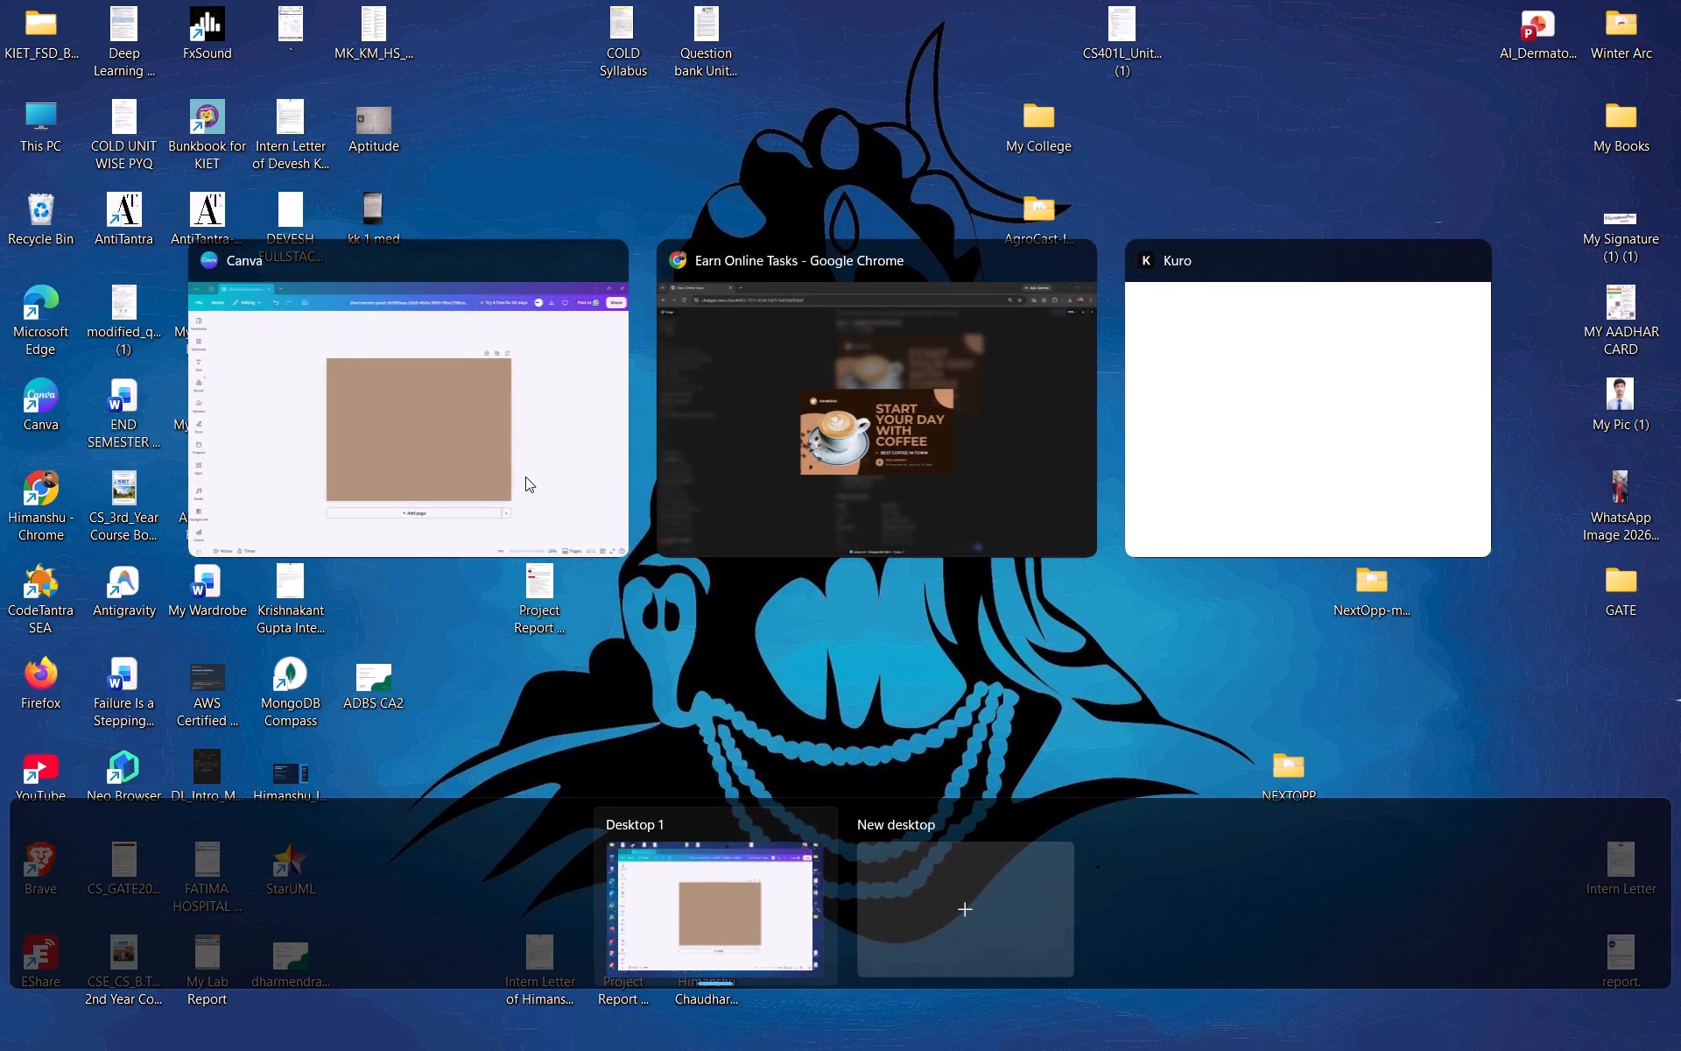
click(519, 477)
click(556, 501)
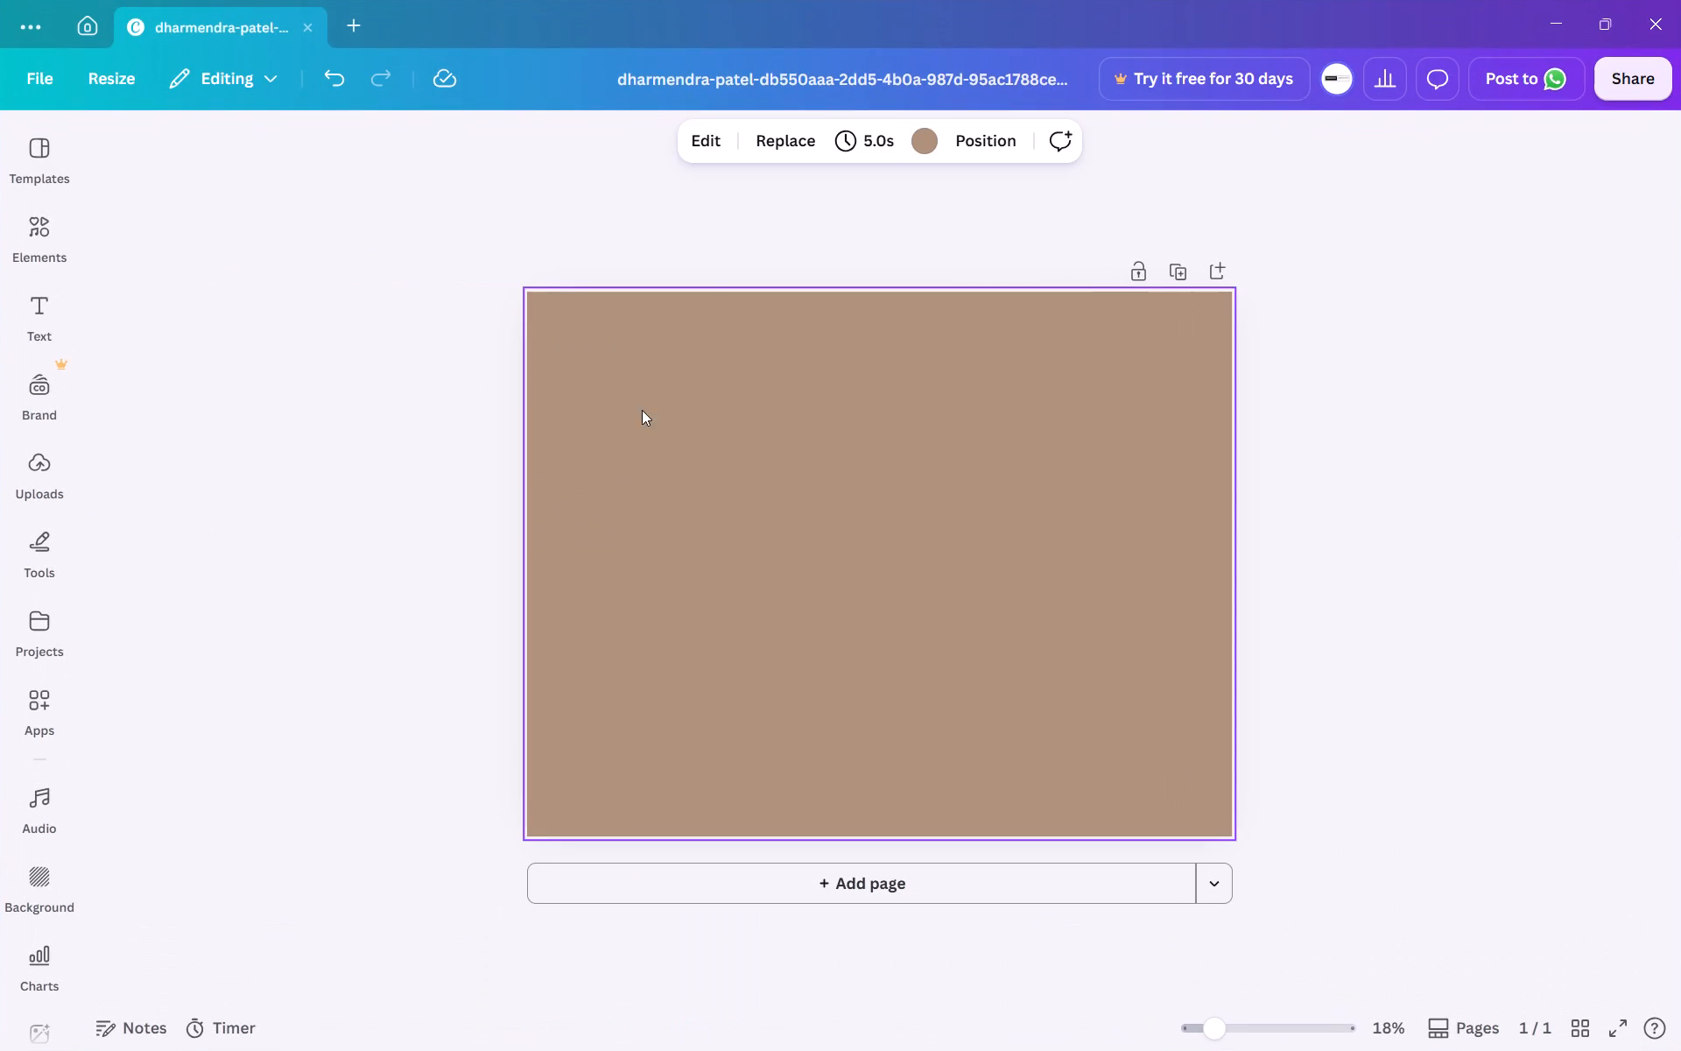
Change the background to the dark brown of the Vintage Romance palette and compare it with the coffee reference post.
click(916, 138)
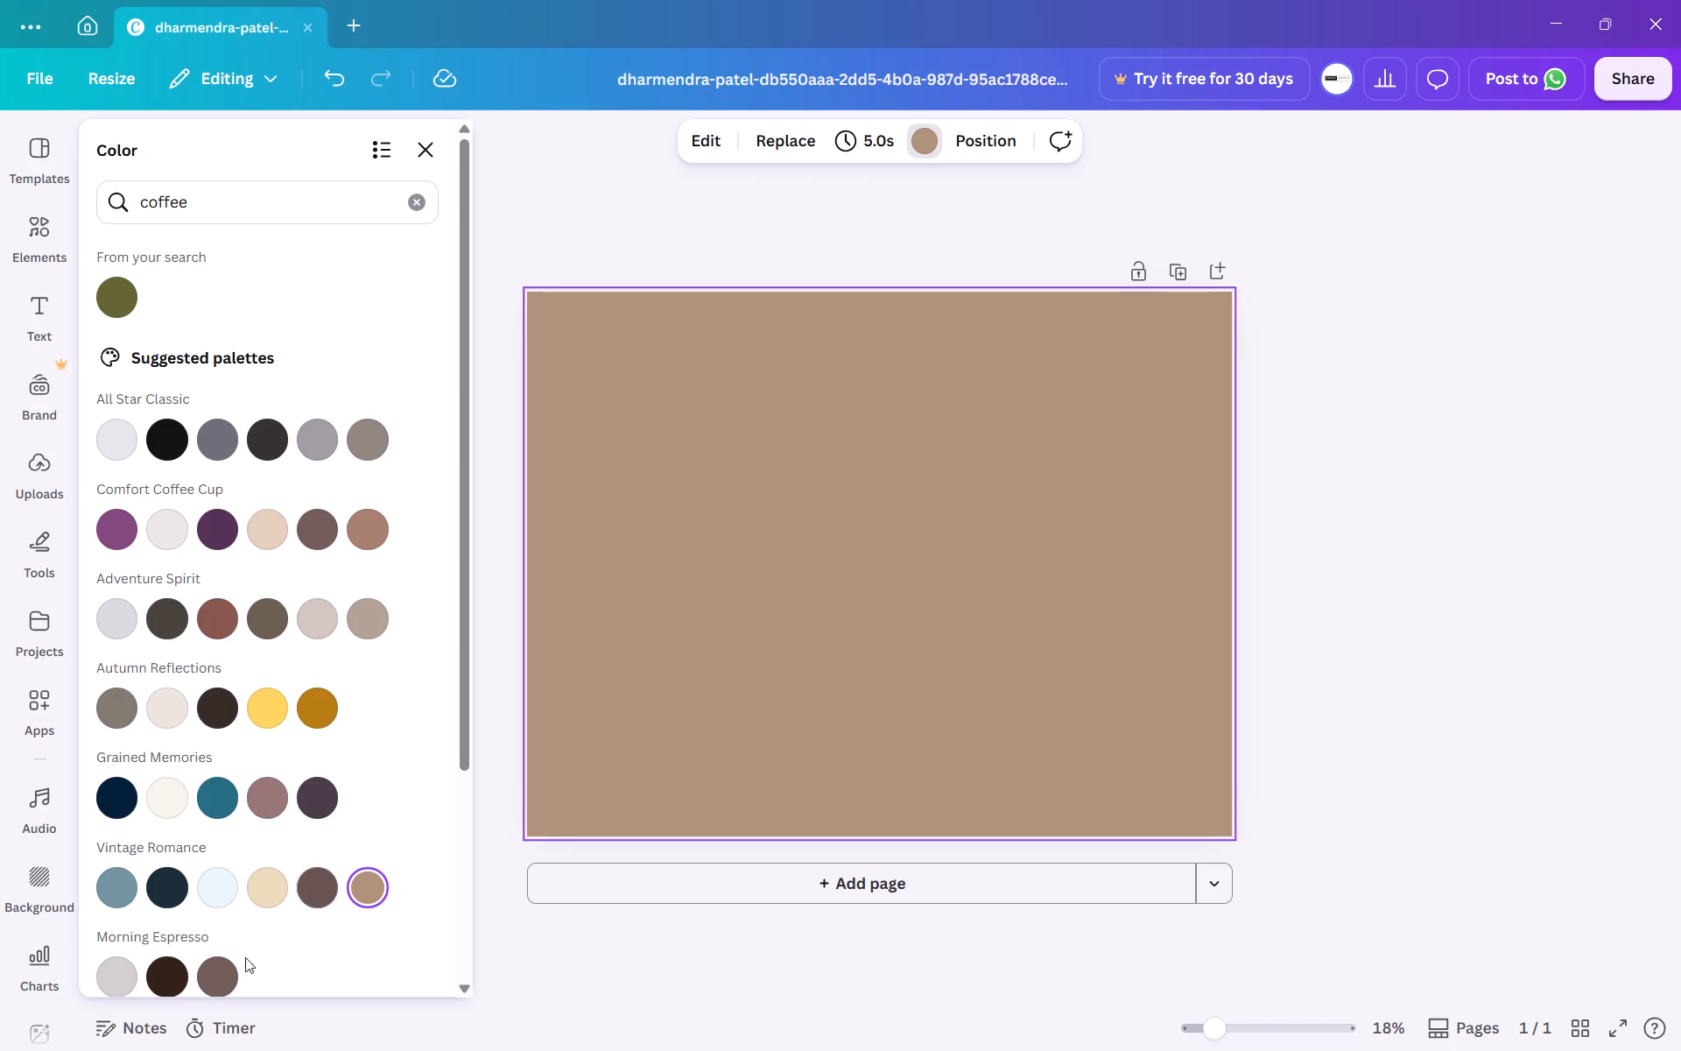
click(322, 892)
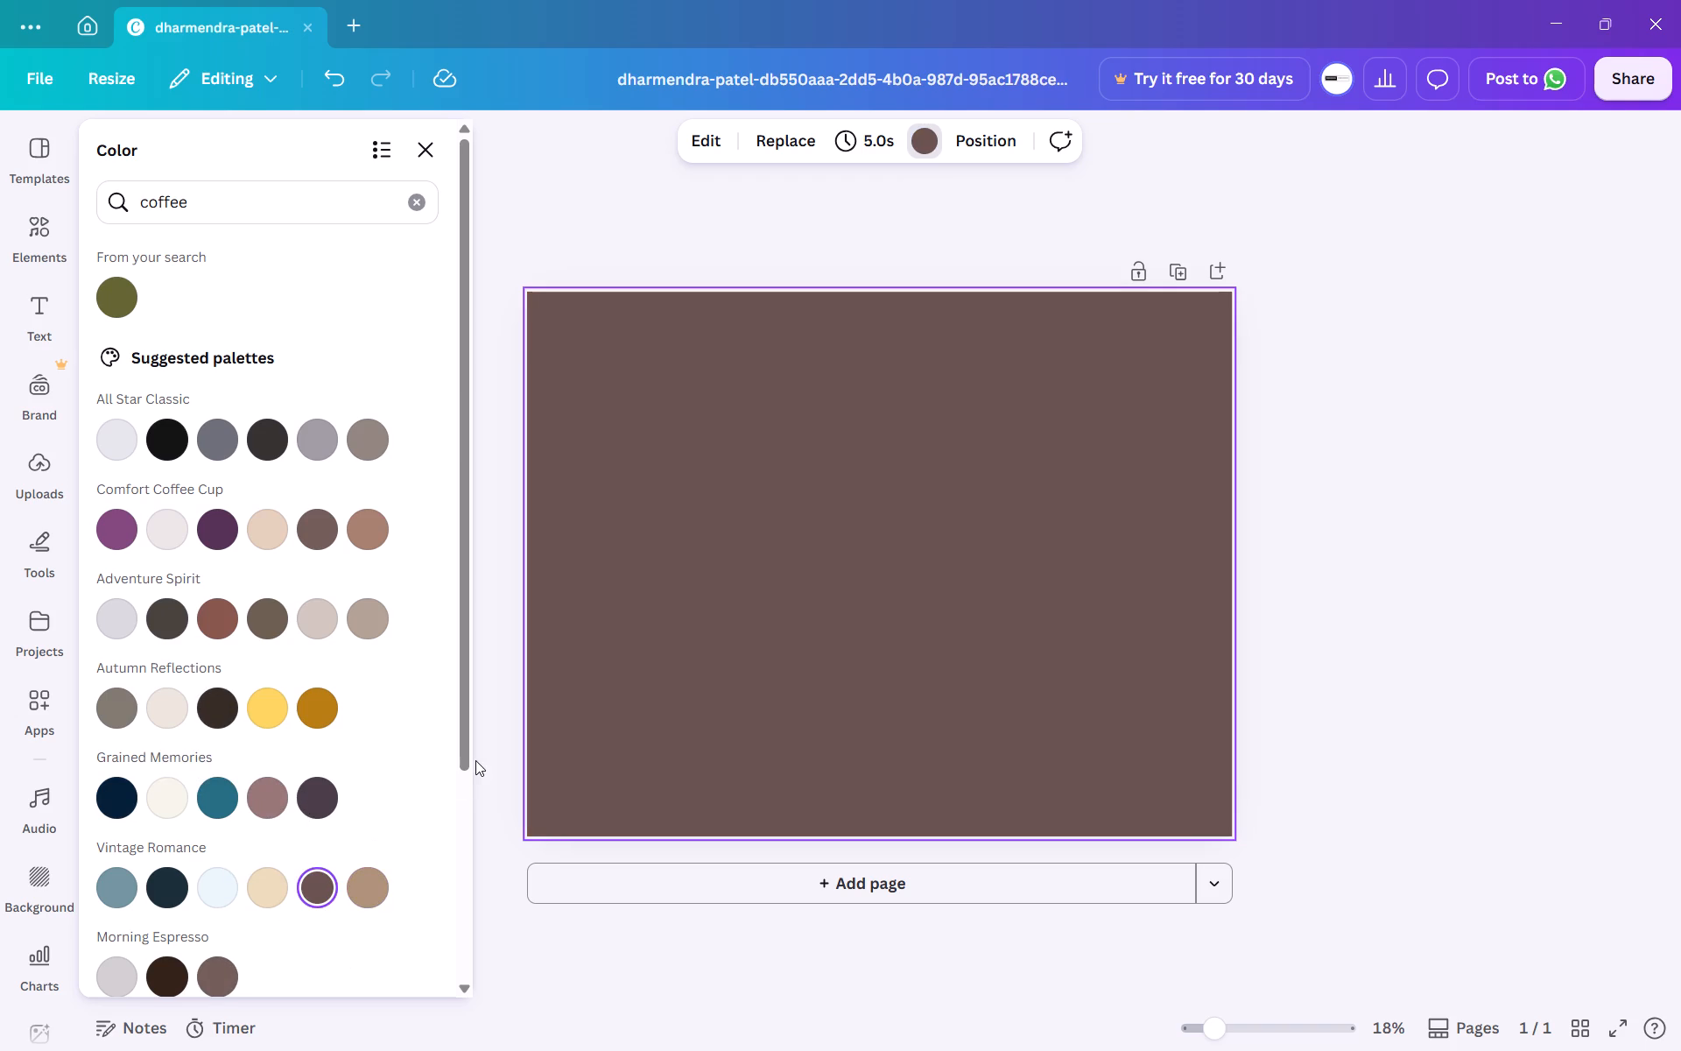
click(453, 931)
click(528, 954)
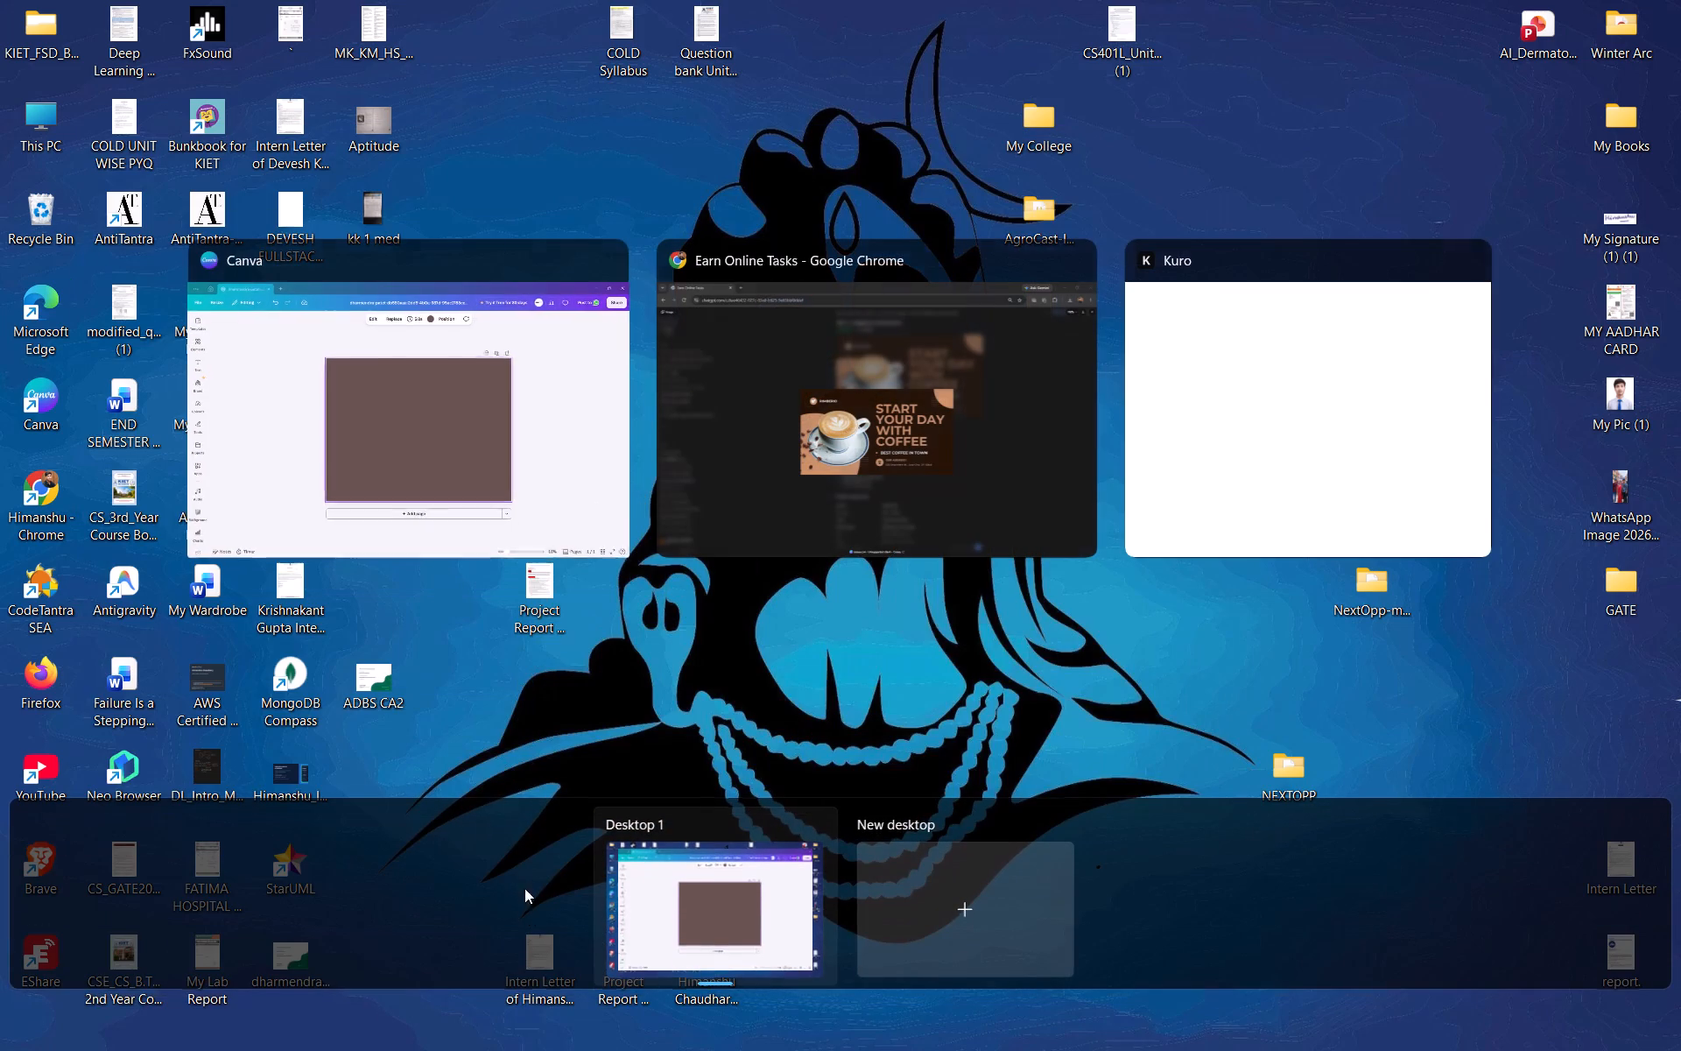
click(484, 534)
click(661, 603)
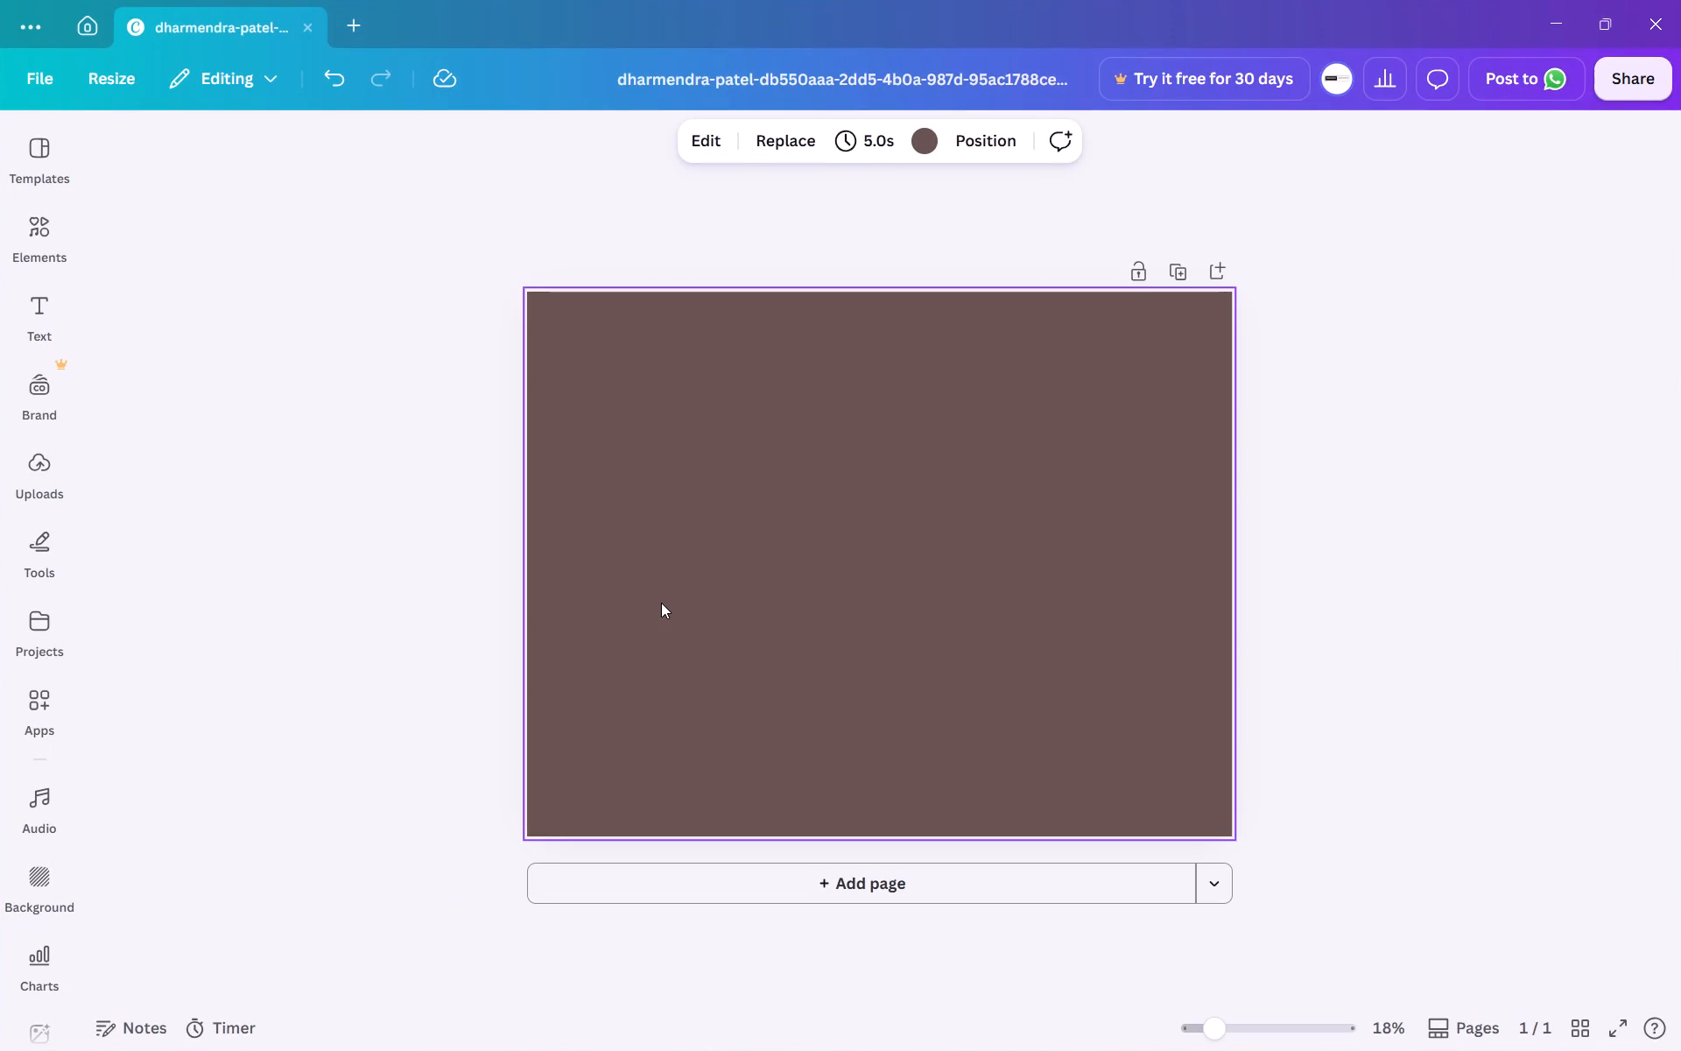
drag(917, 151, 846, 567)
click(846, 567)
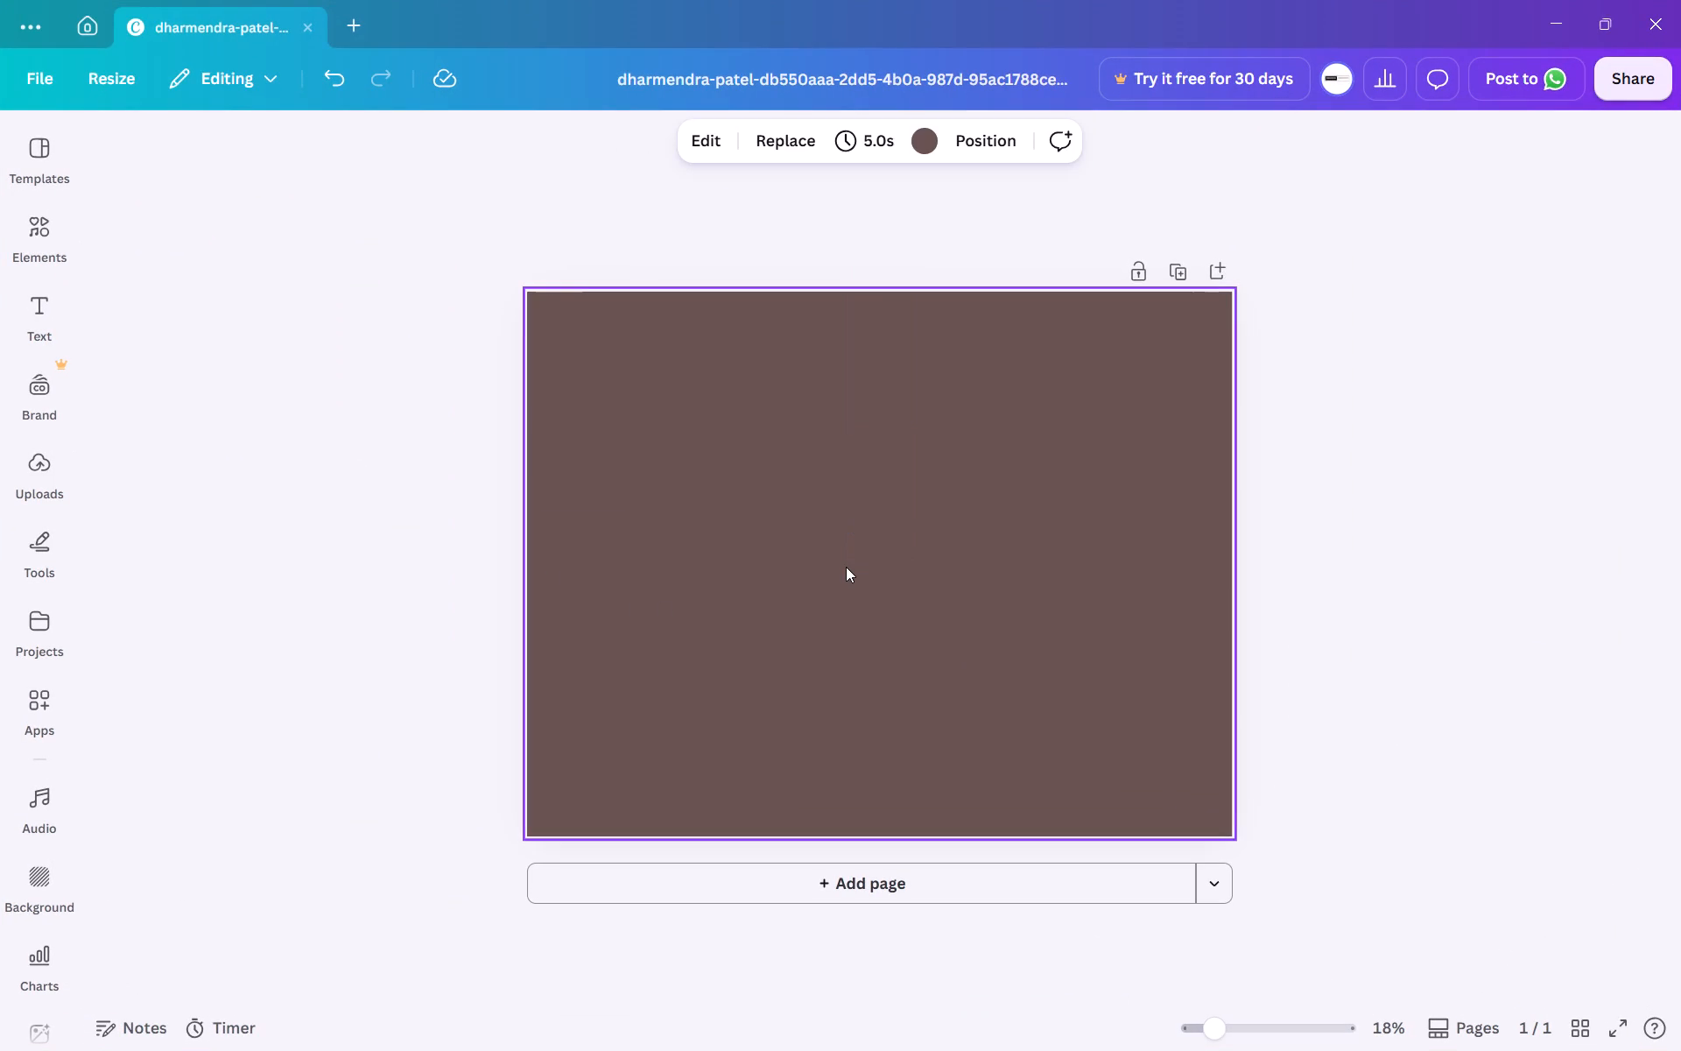
Search the colours for coffee brown, apply the reddish brown of the Coffee Blues palette to the background, and compare with the reference.
click(918, 151)
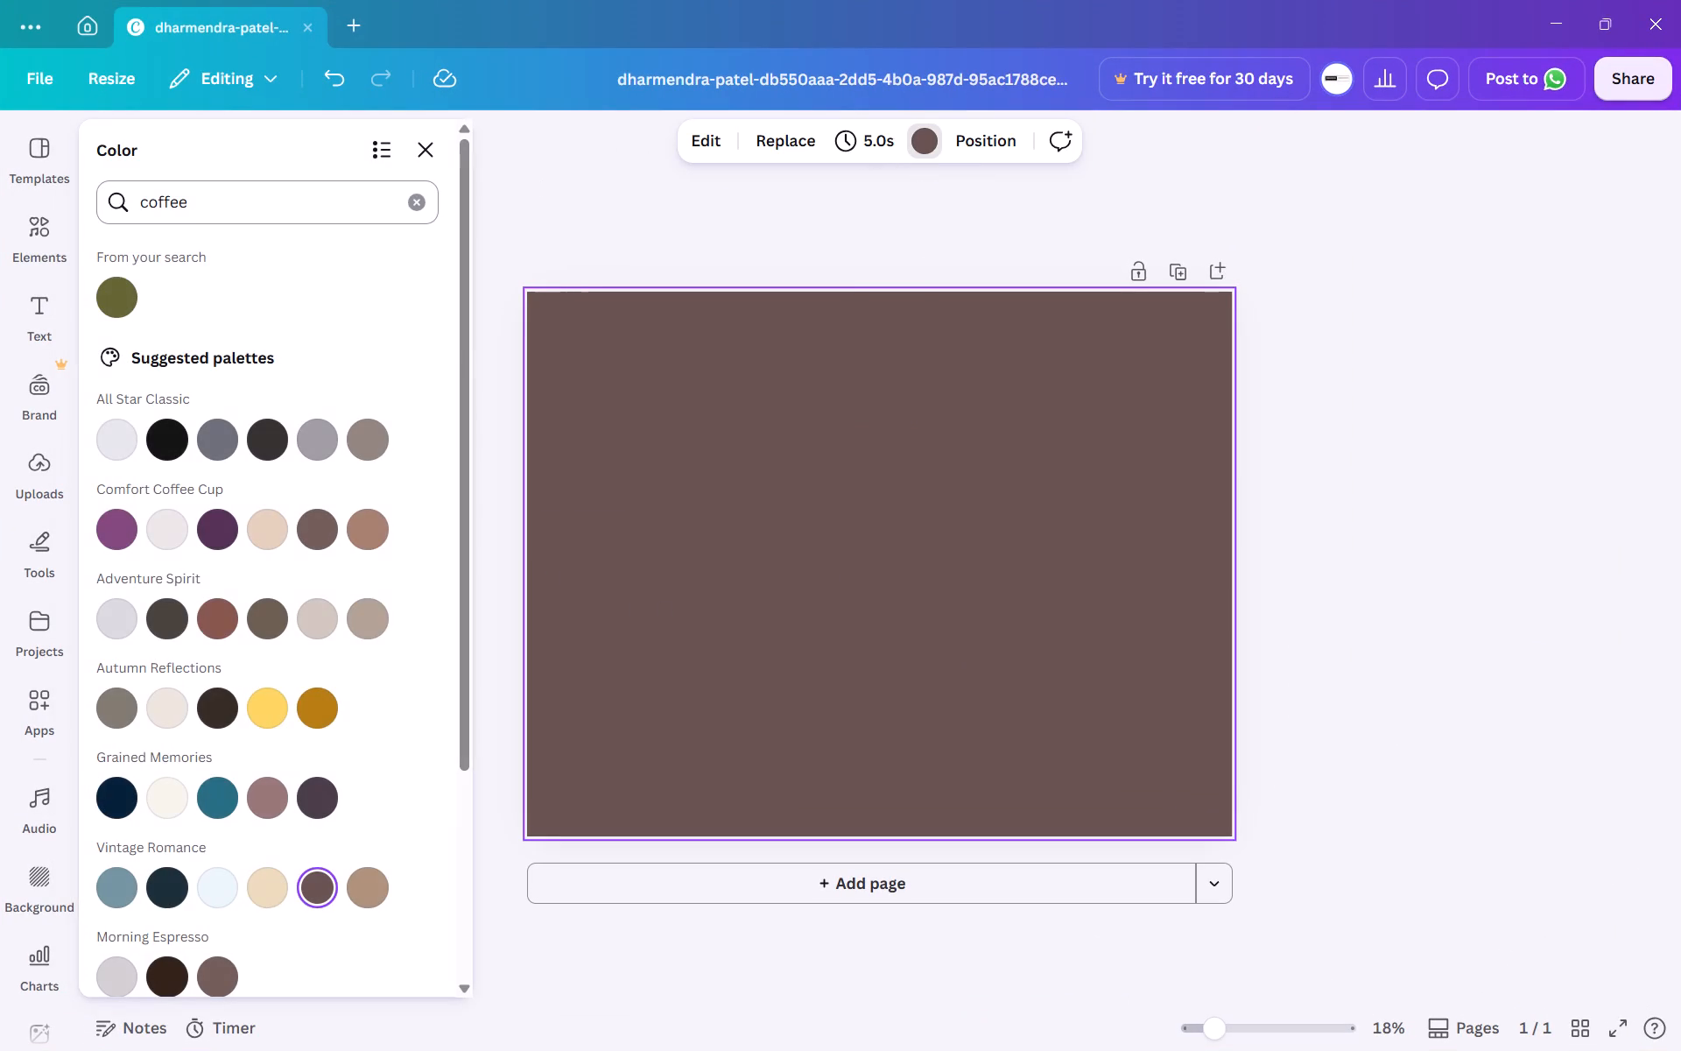
click(200, 218)
key(space)
text(brwo)
key(BackSpace)
key(BackSpace)
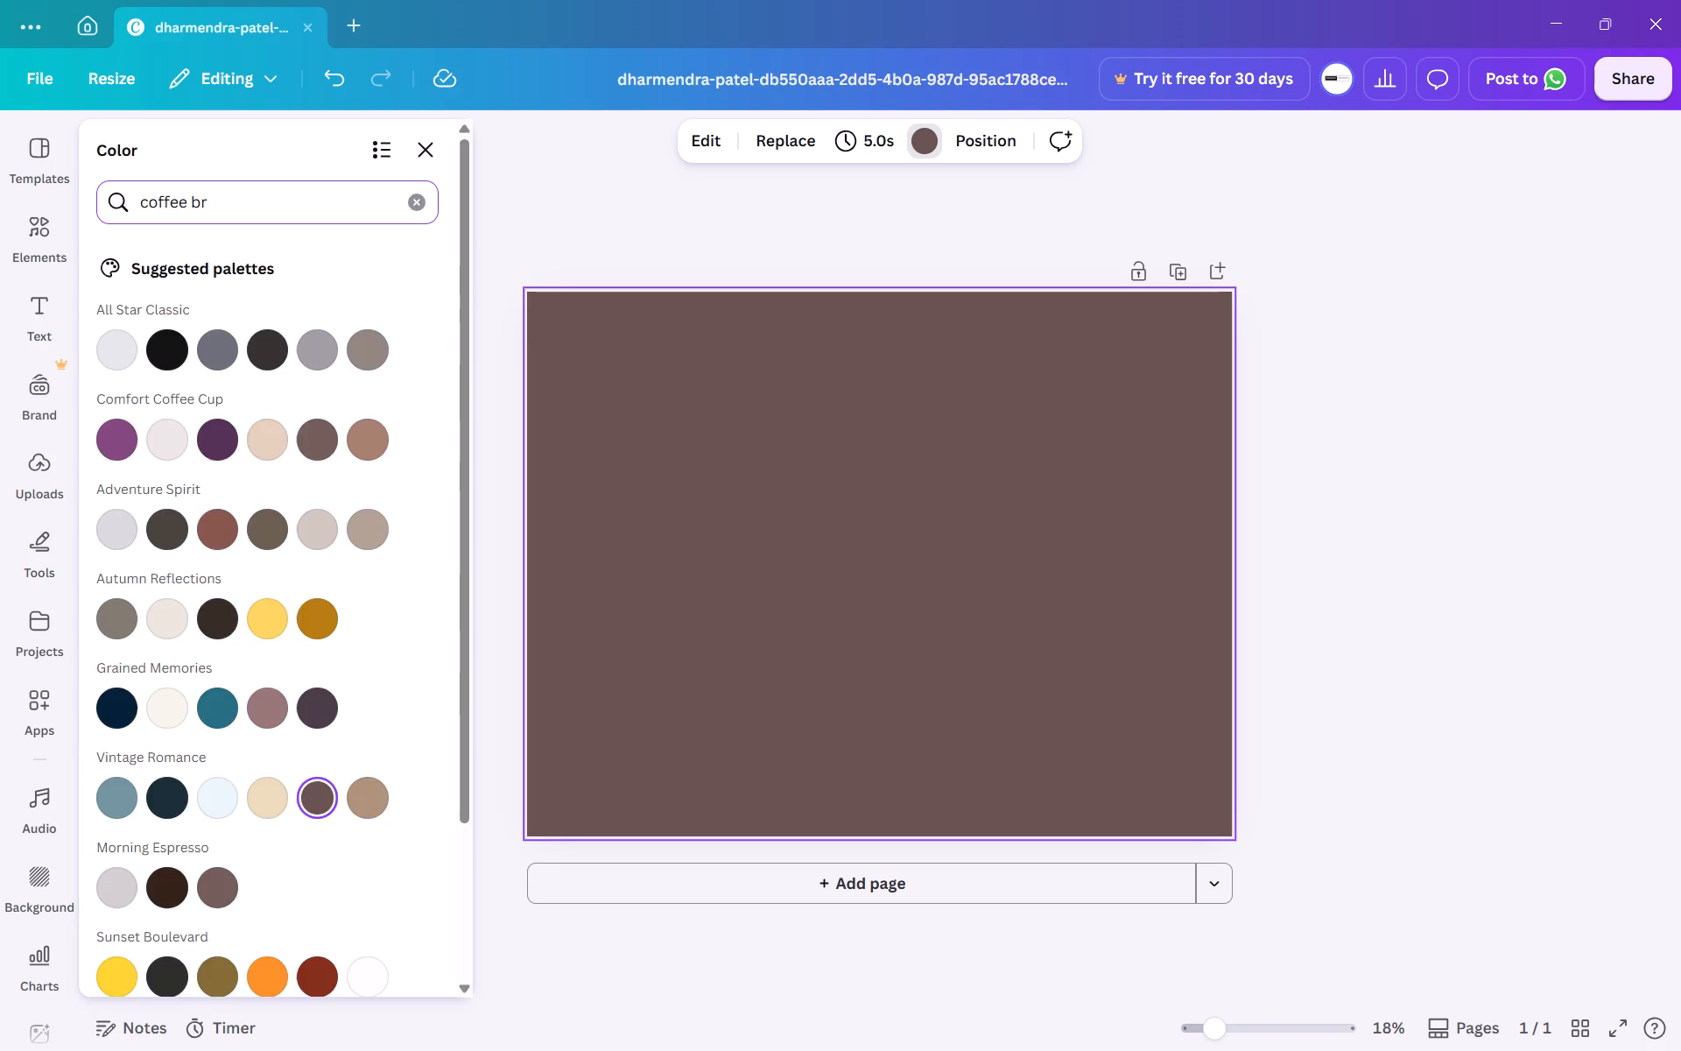
text(own)
key(Return)
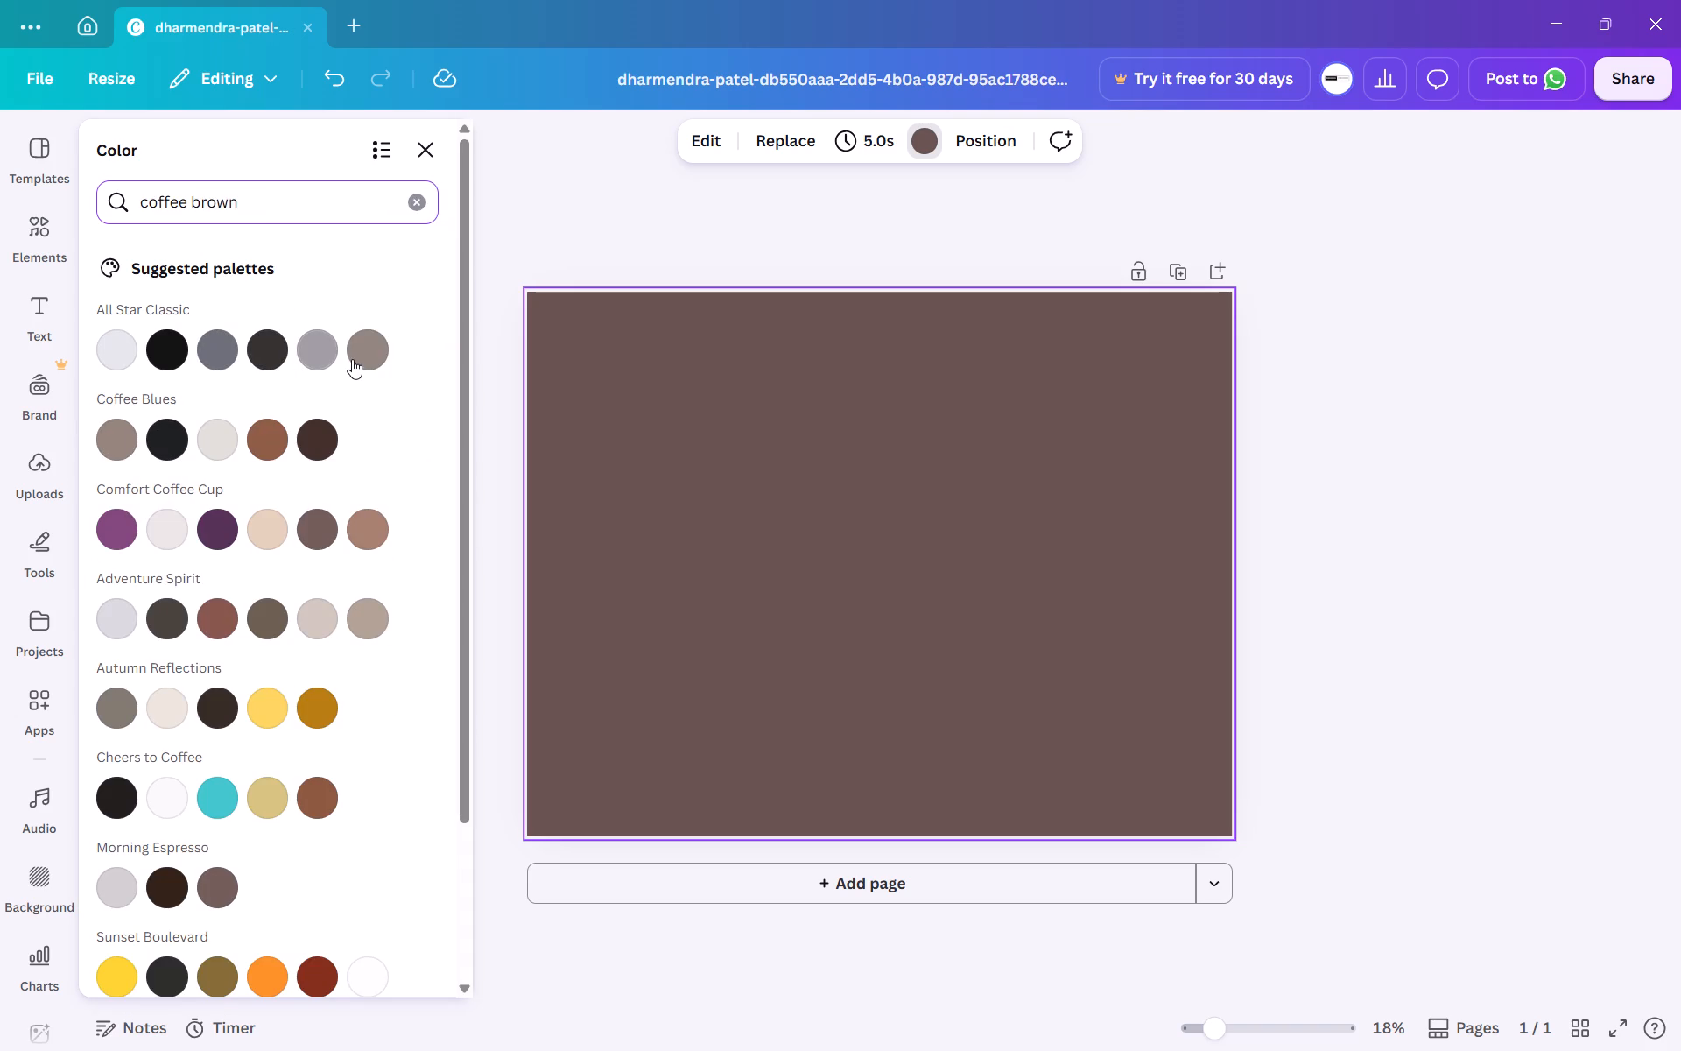
click(269, 435)
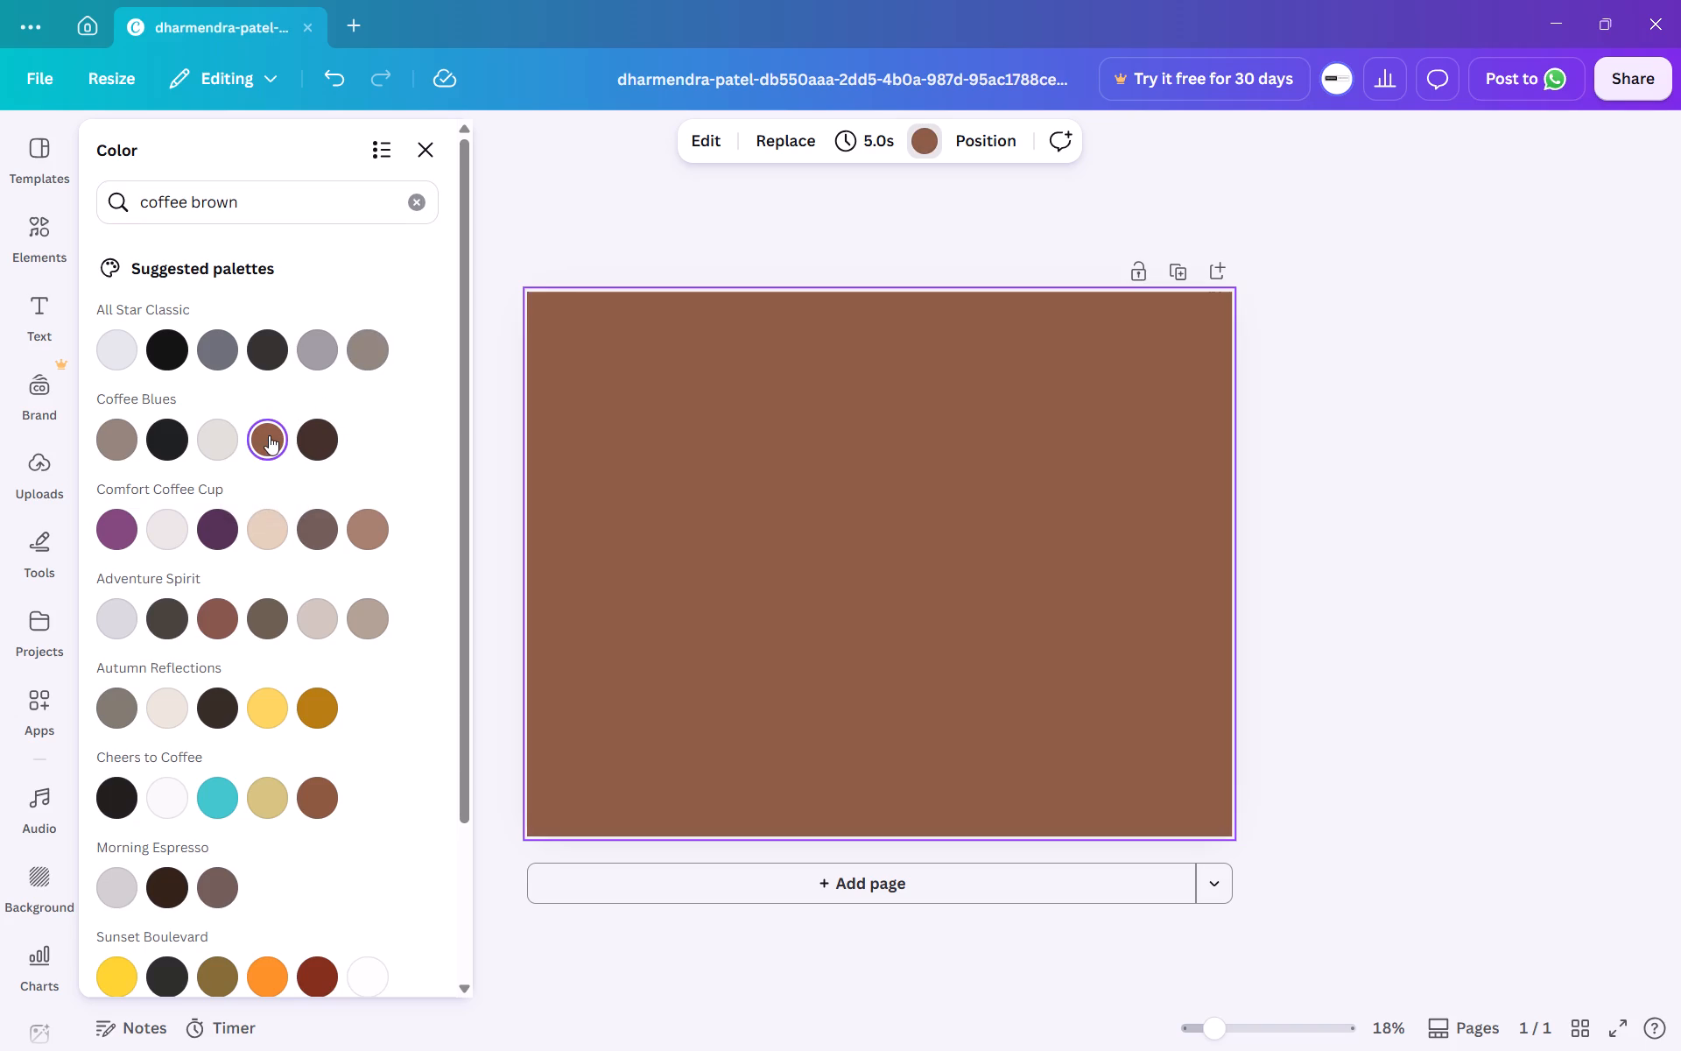
click(483, 476)
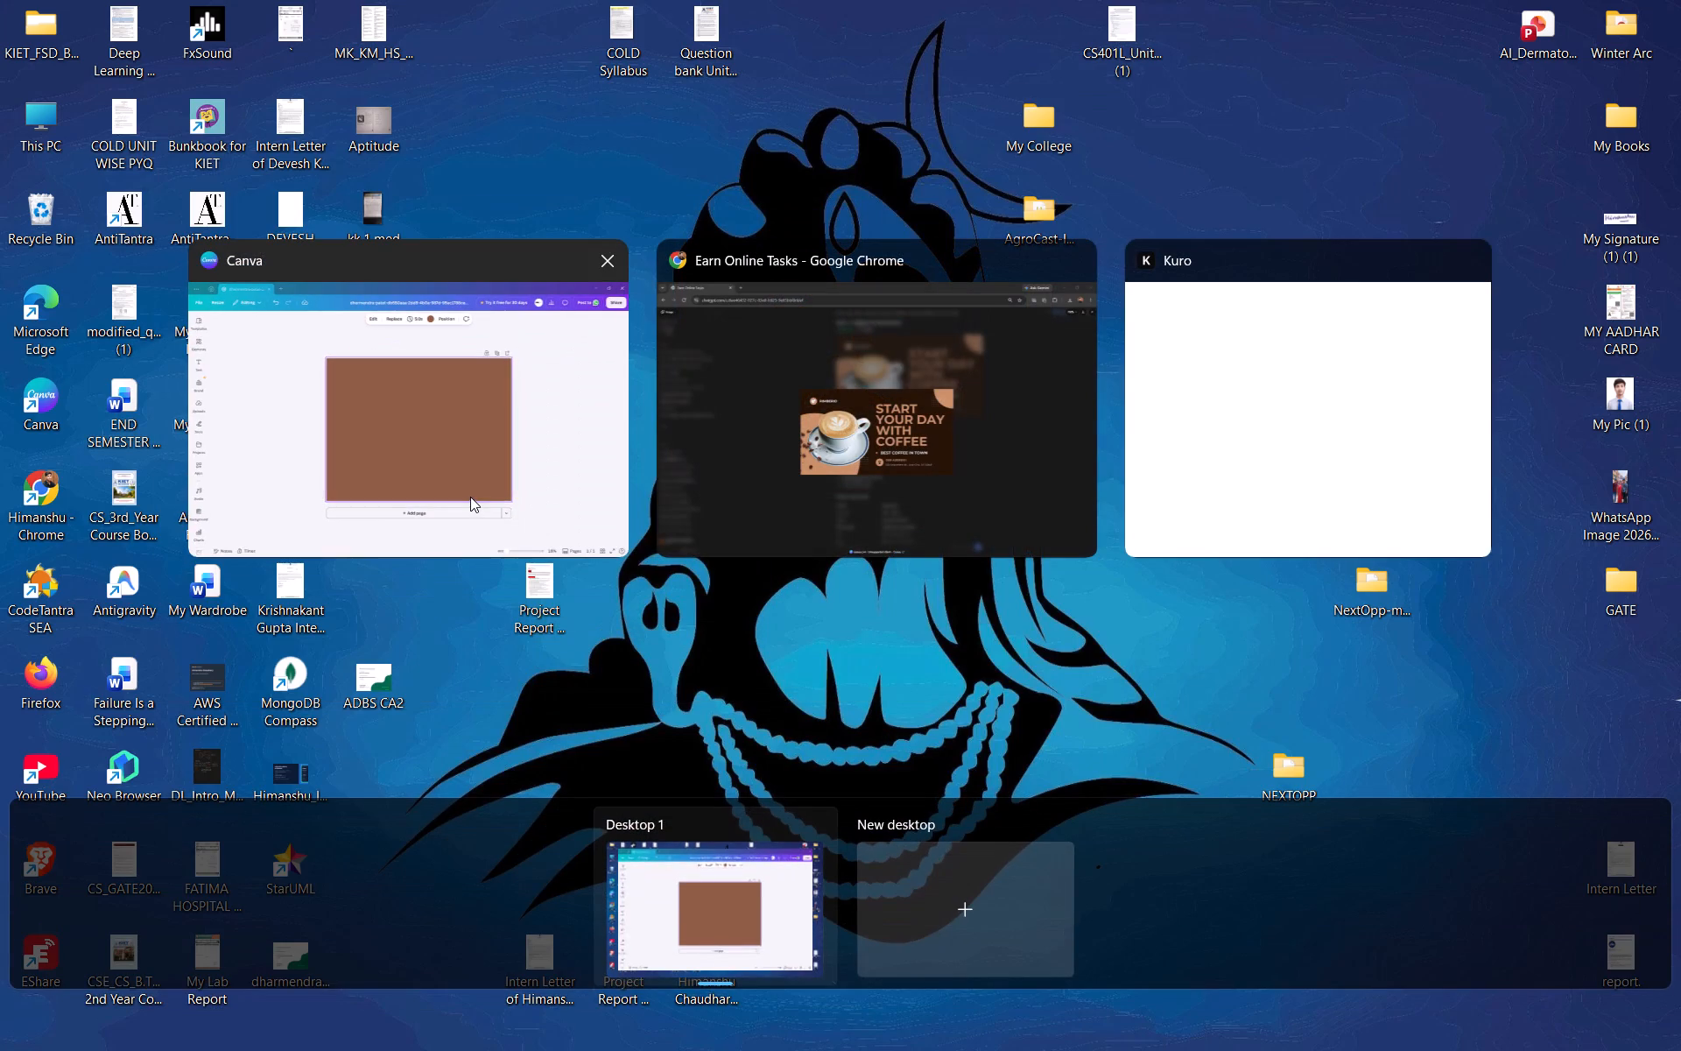
click(470, 497)
click(362, 549)
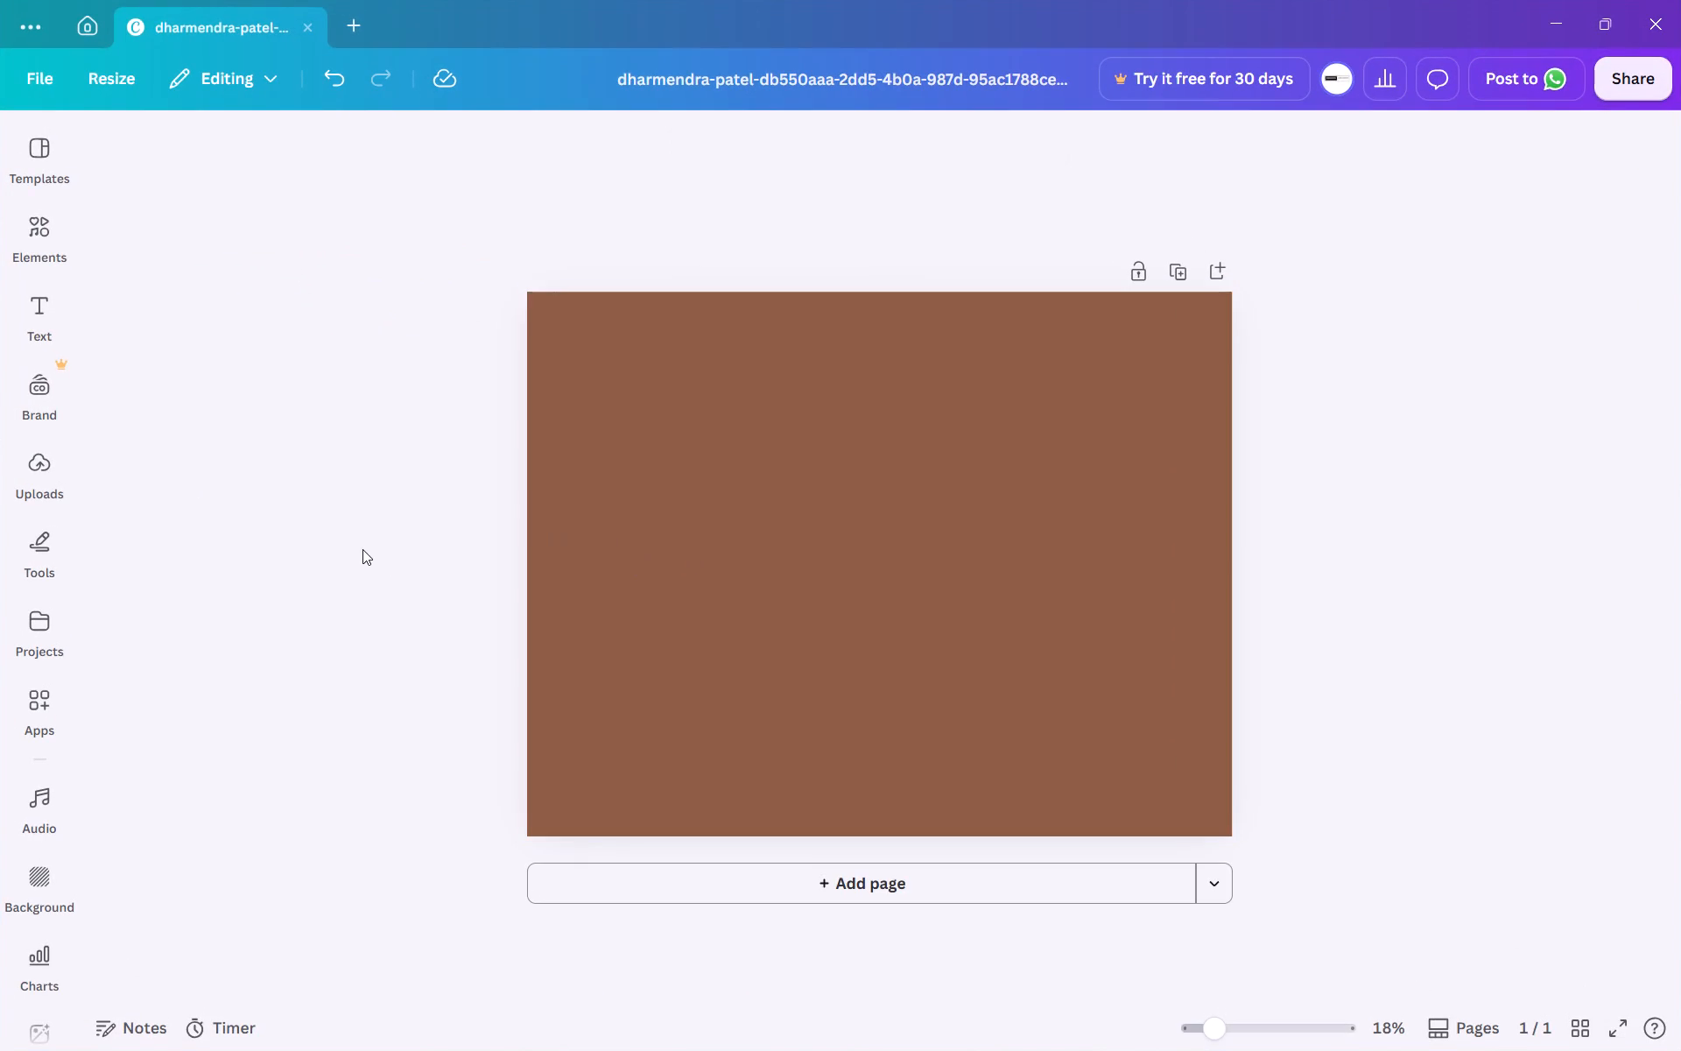
Add a circle from the basic shapes and move it close to the page's upper-right corner.
click(10, 152)
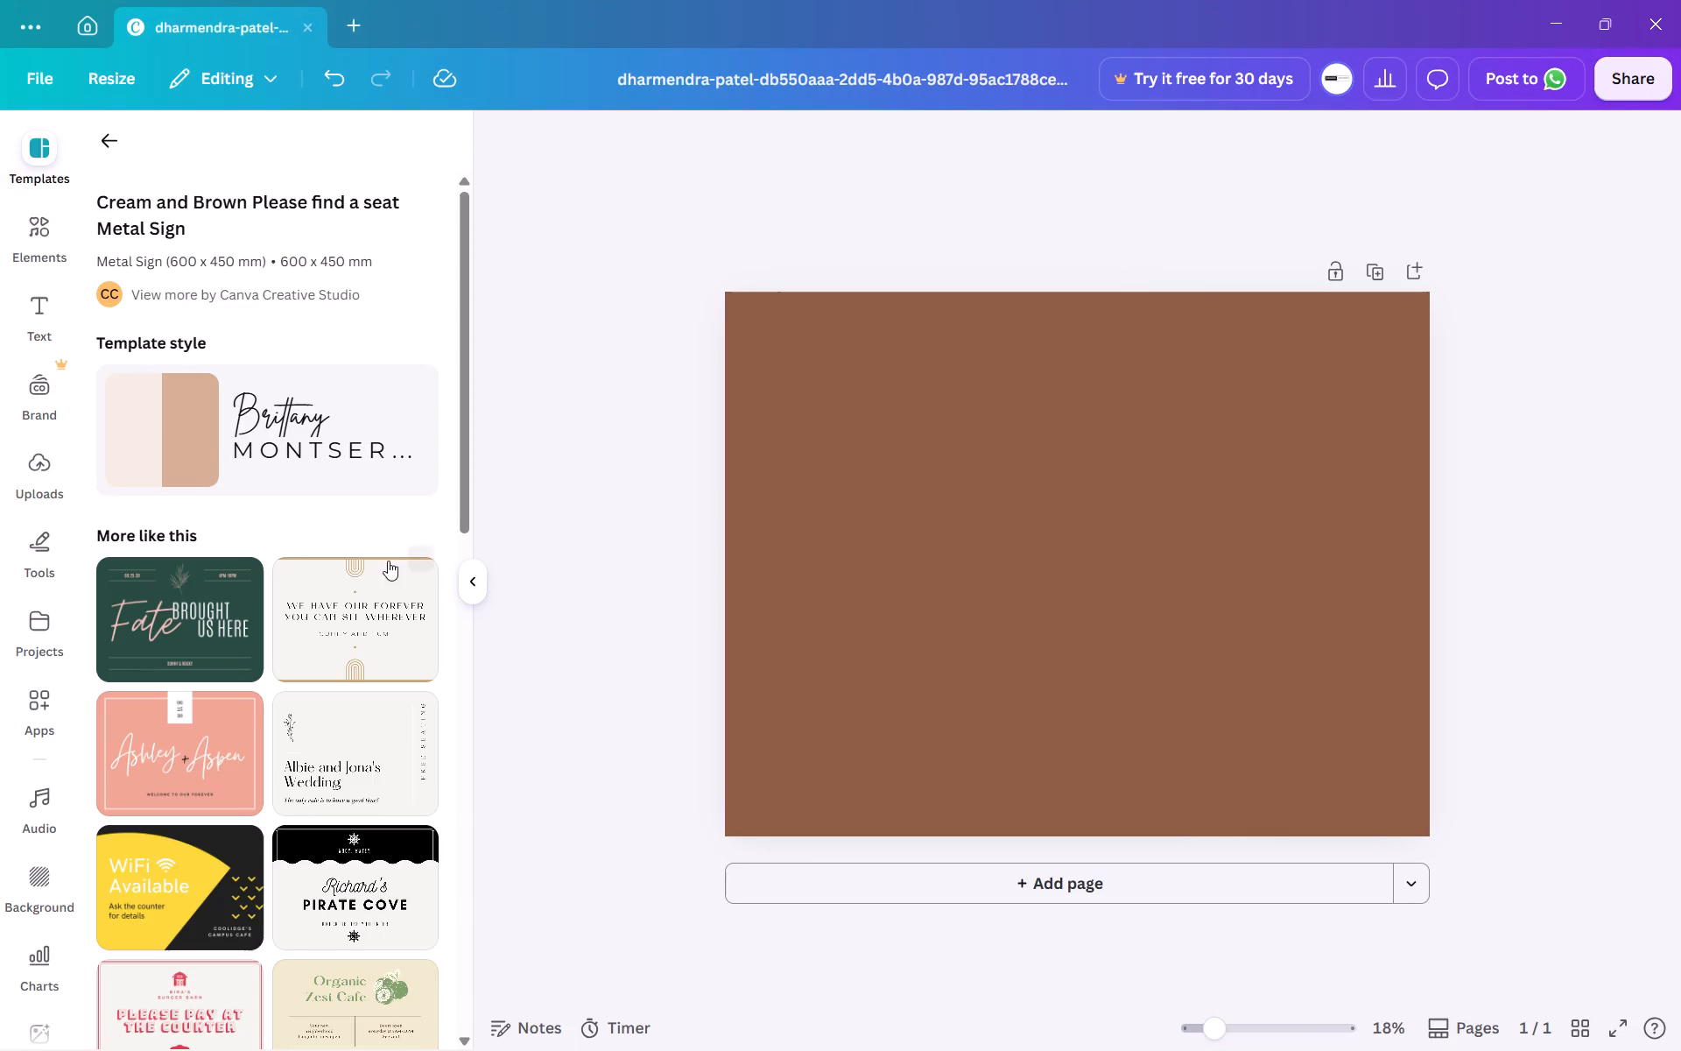
scroll(258, 573, up, 3)
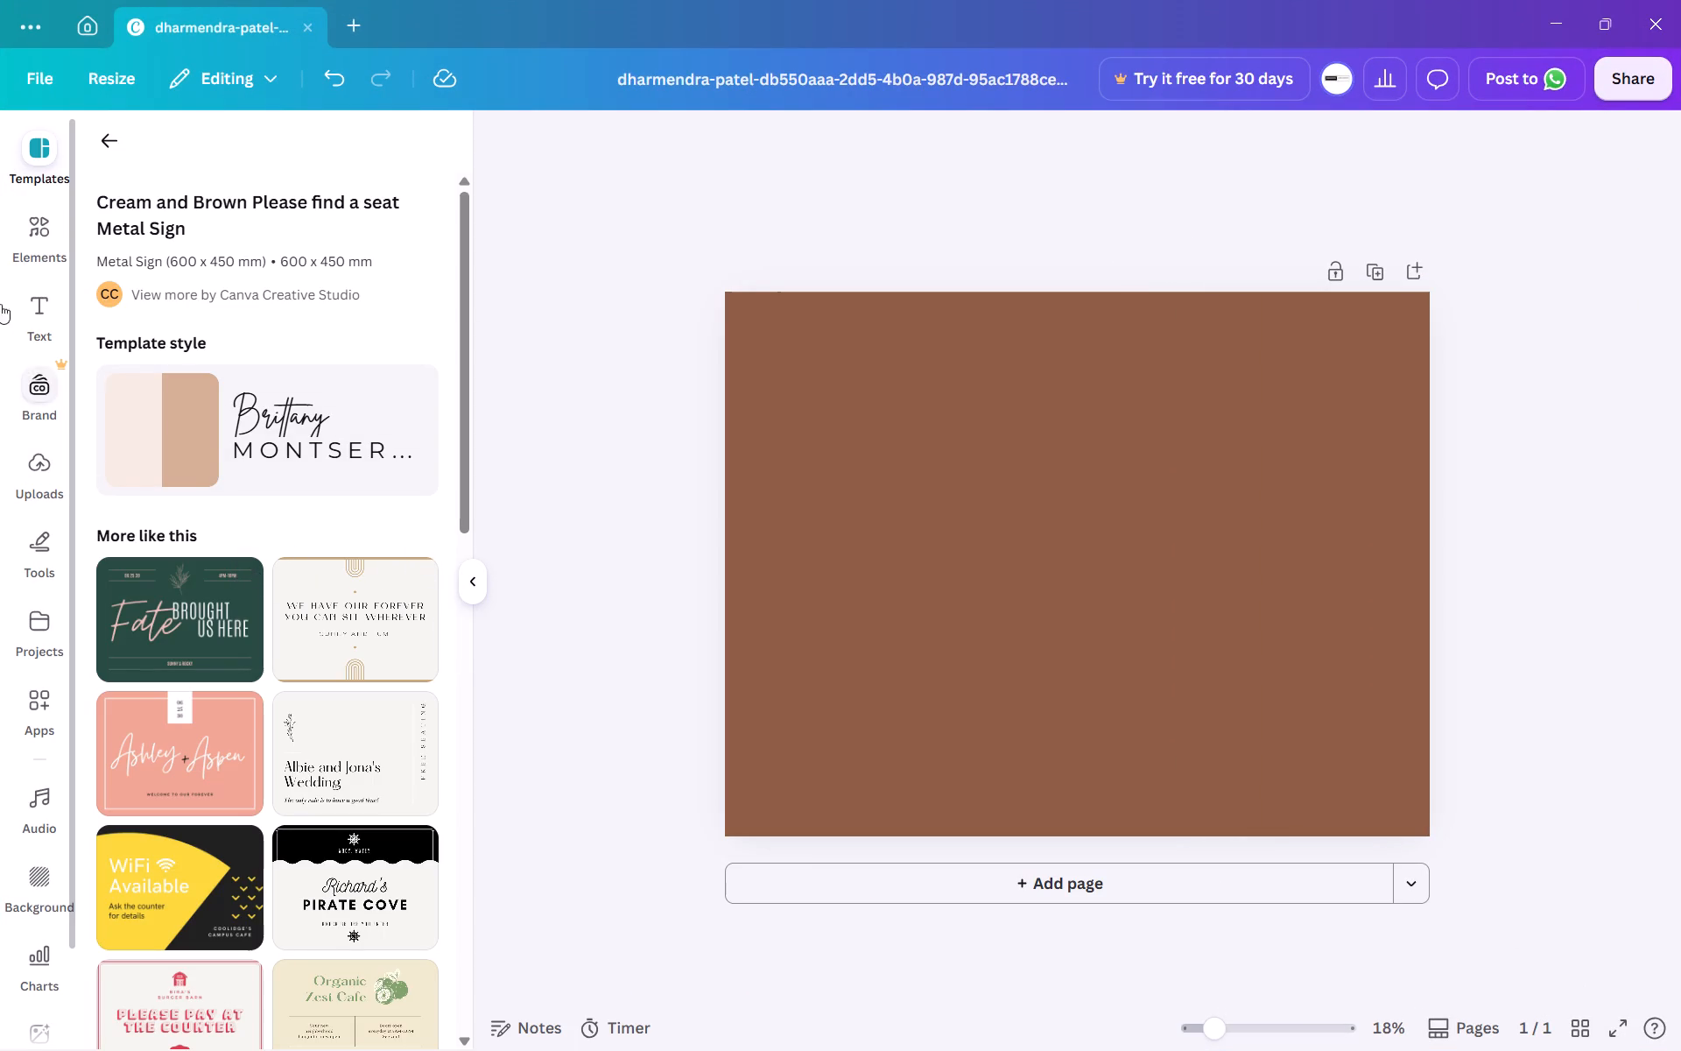
click(53, 222)
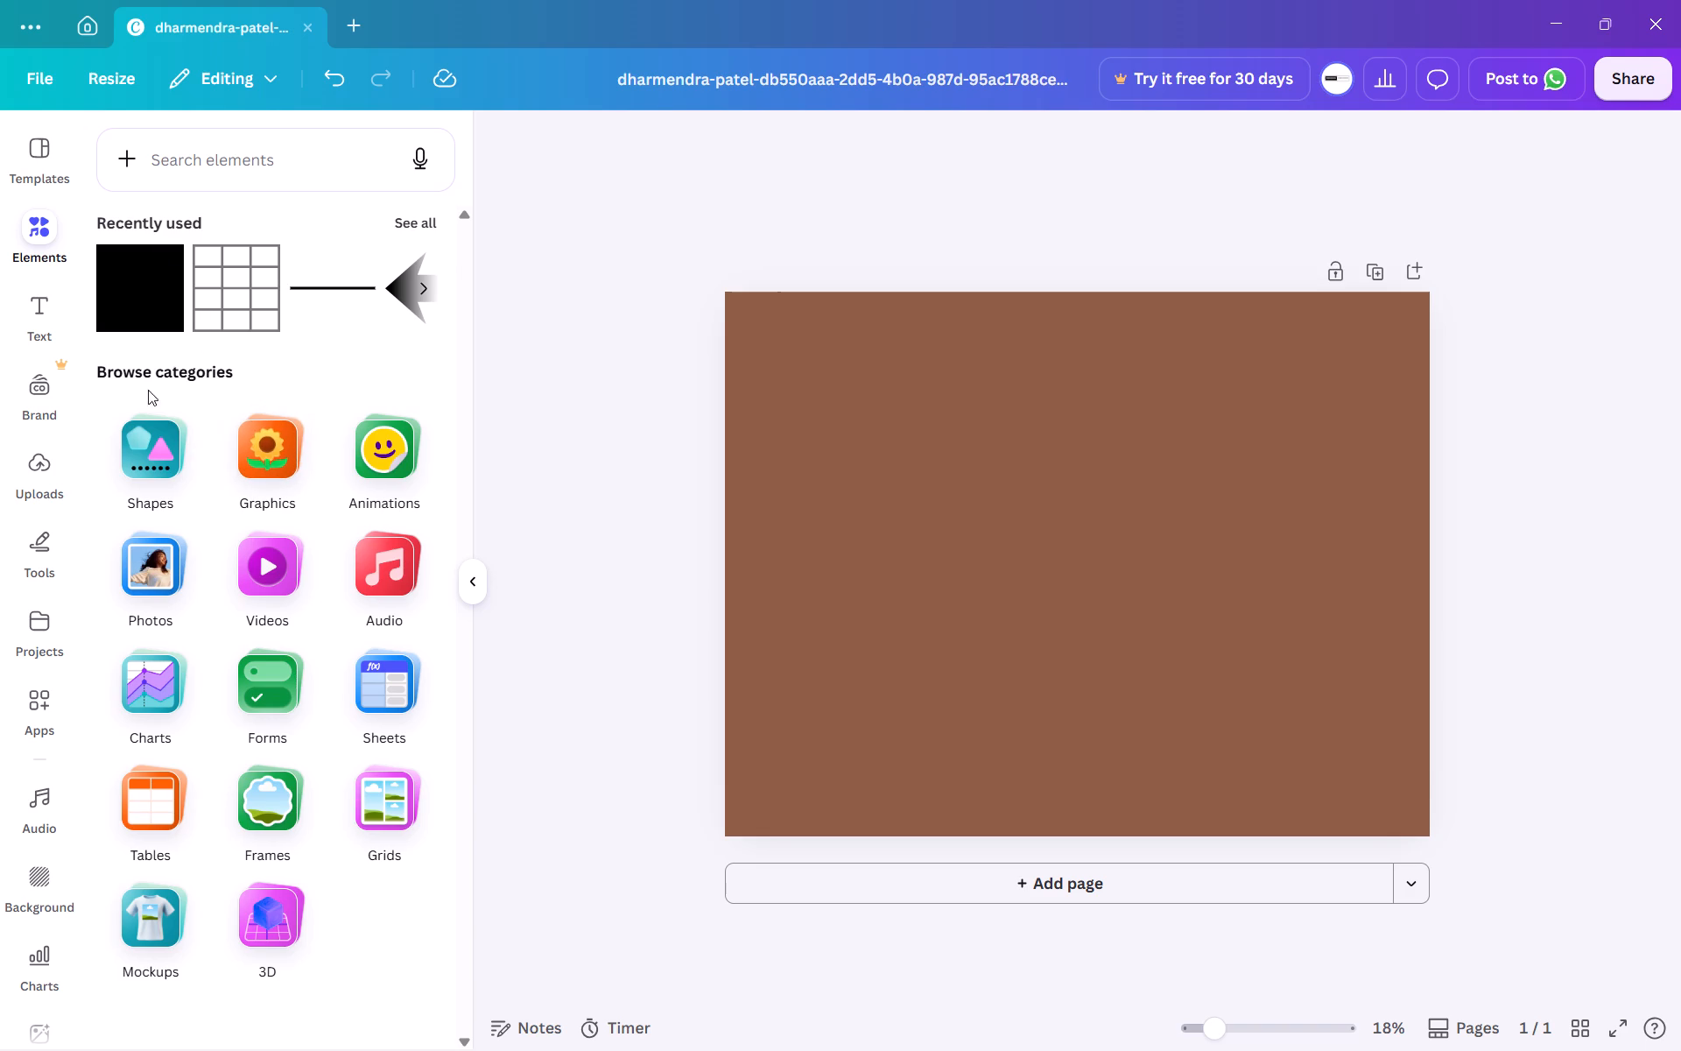
click(158, 476)
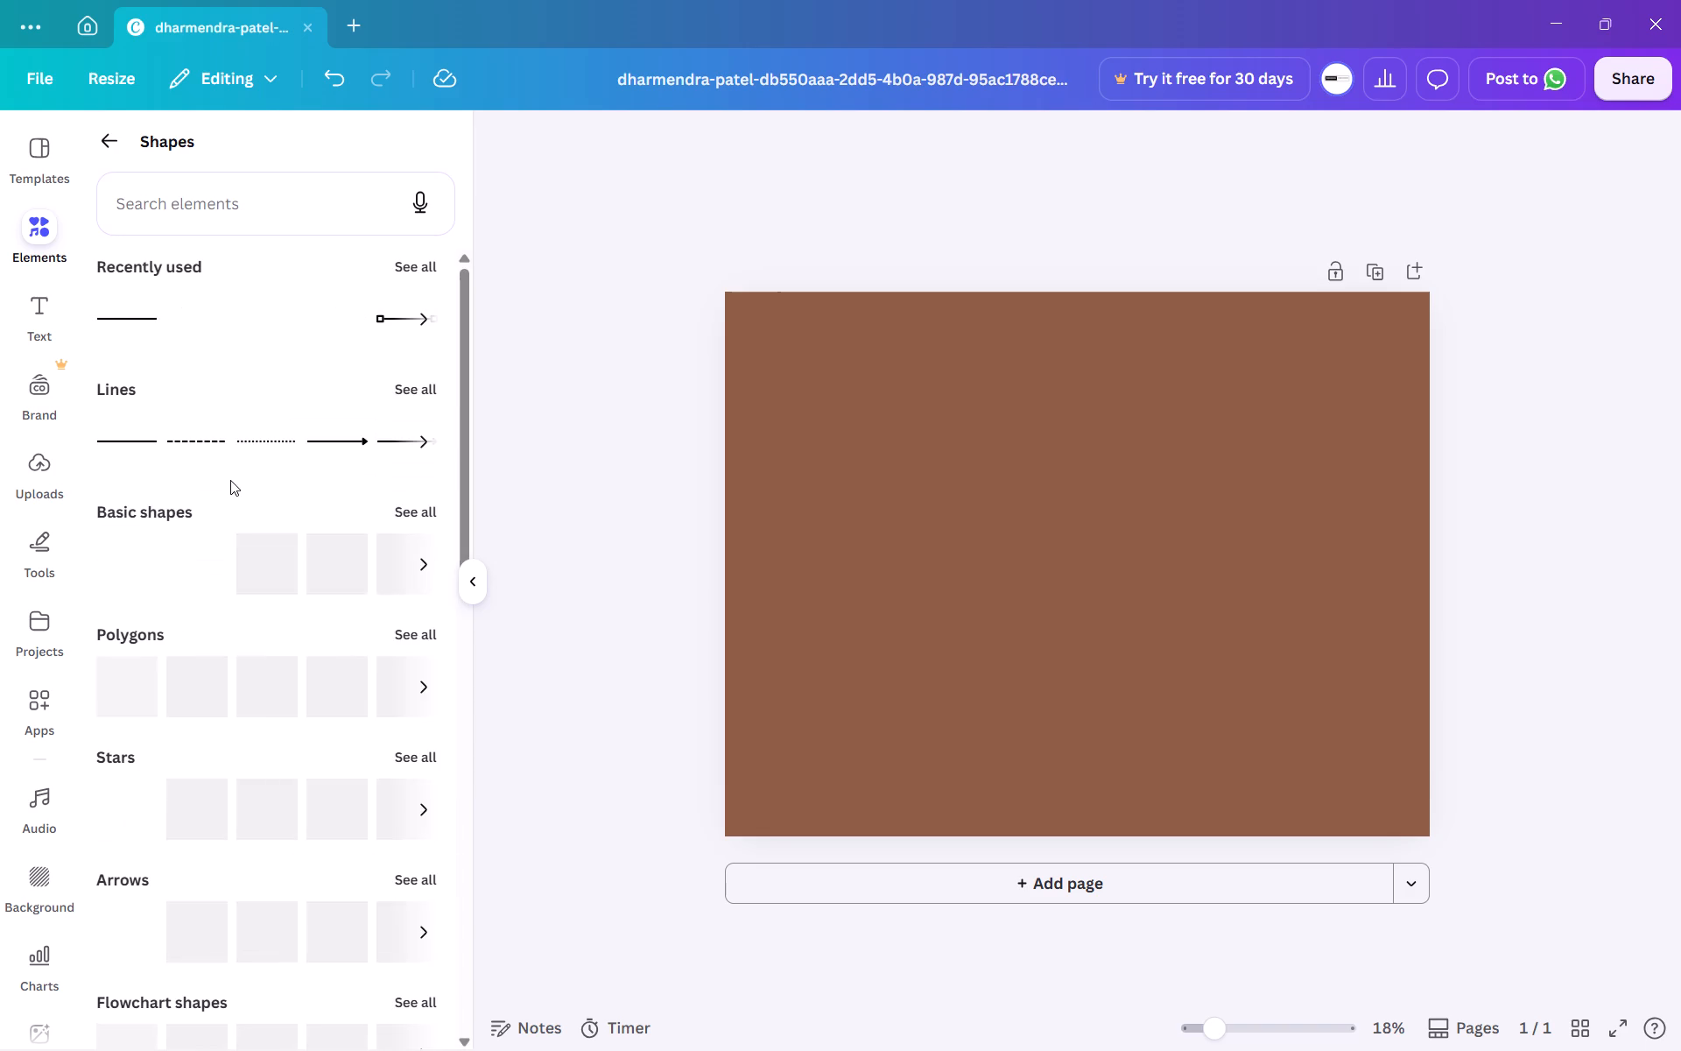
click(273, 576)
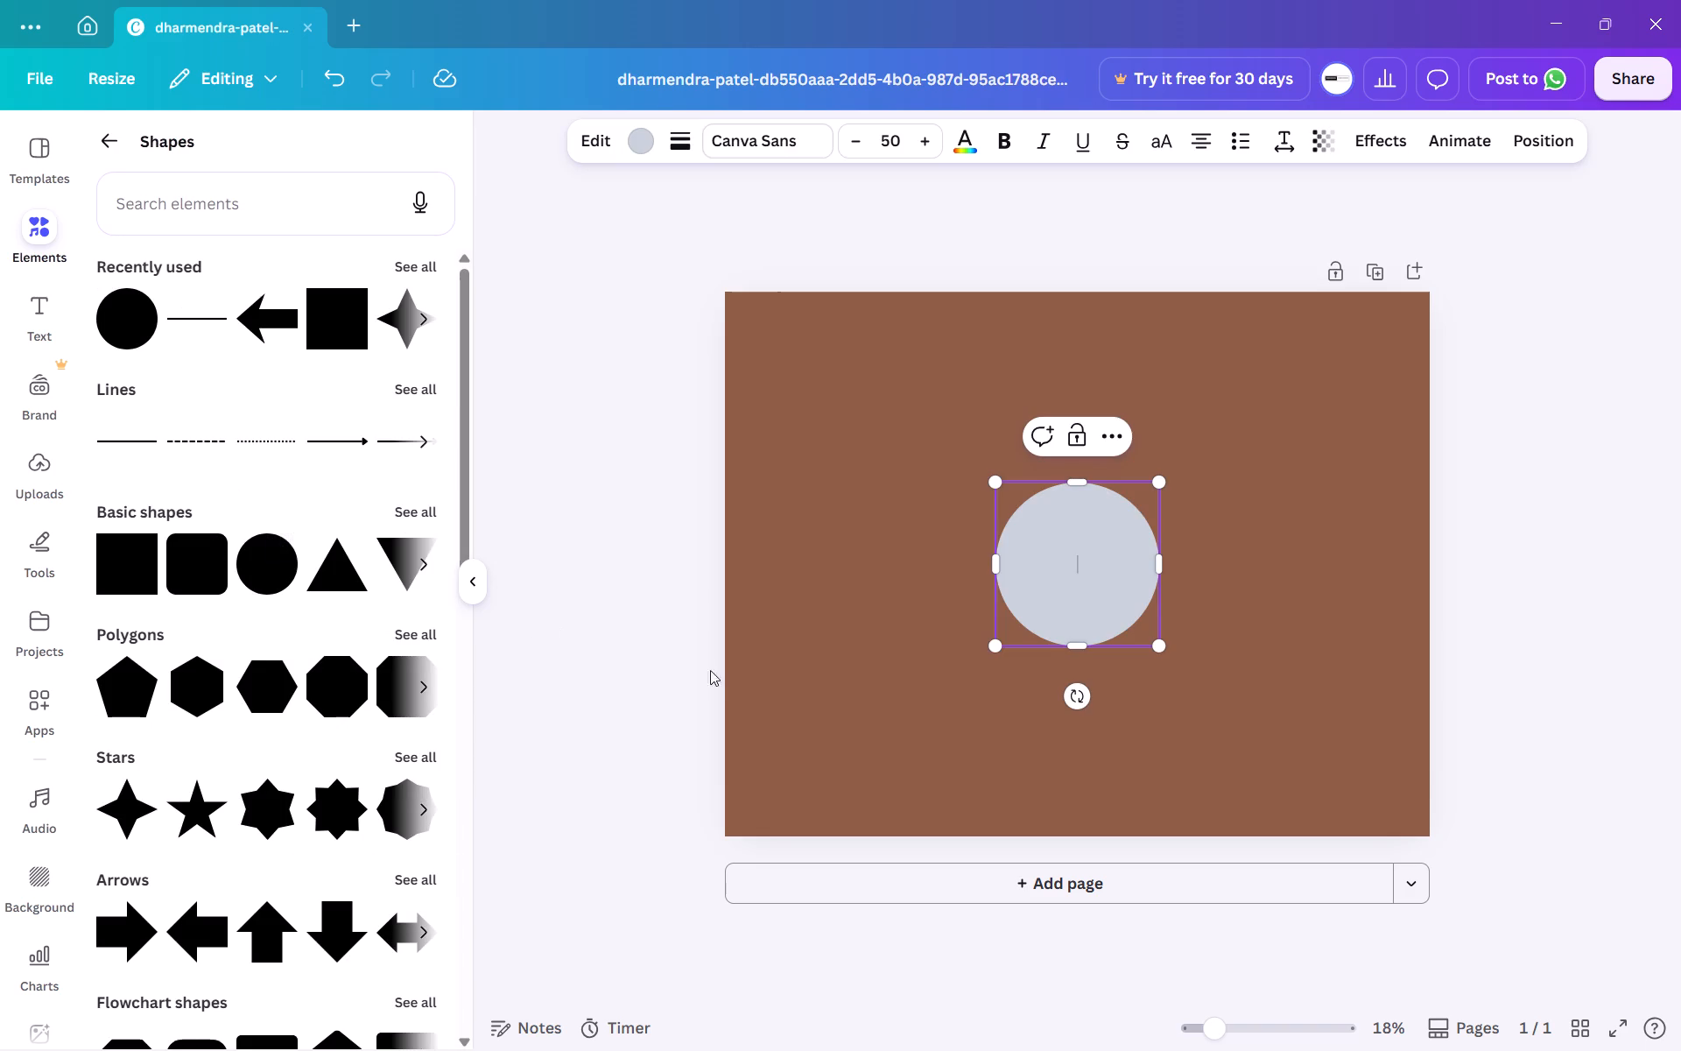
click(613, 639)
drag(1052, 563, 1253, 394)
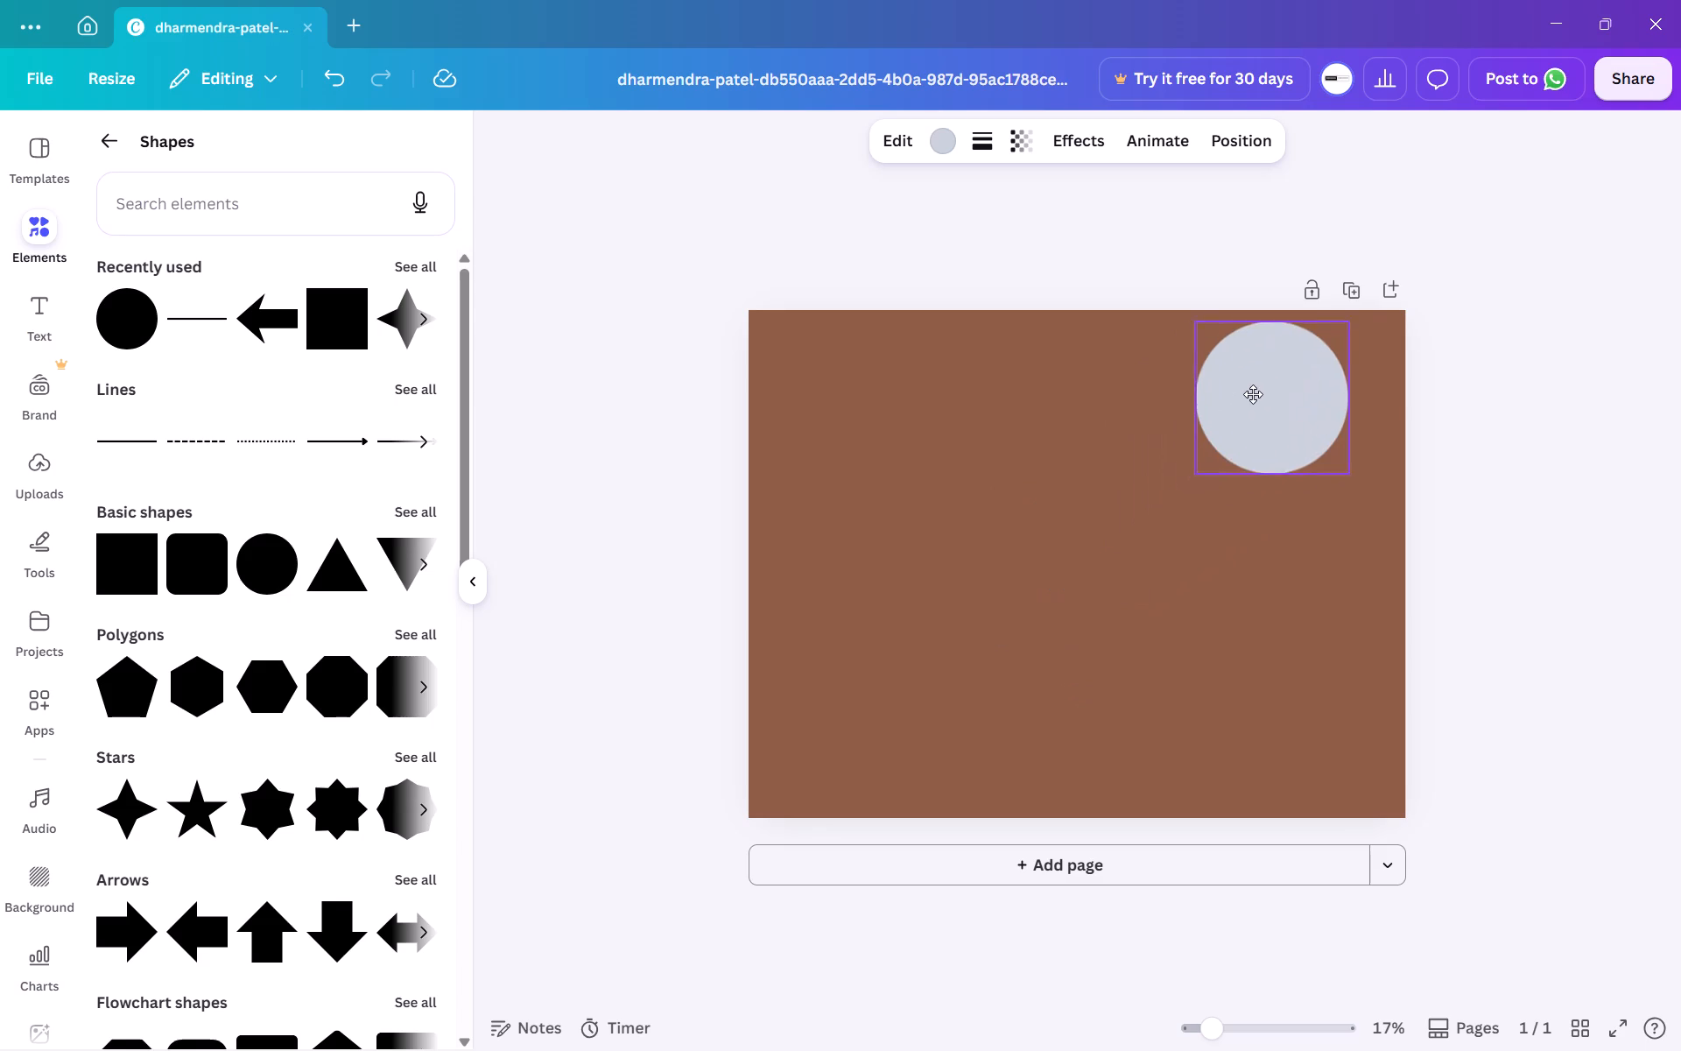
Move the circle over the page's upper-right corner, centred on the right page edge so only its lower-left part shows.
drag(1253, 394, 1368, 338)
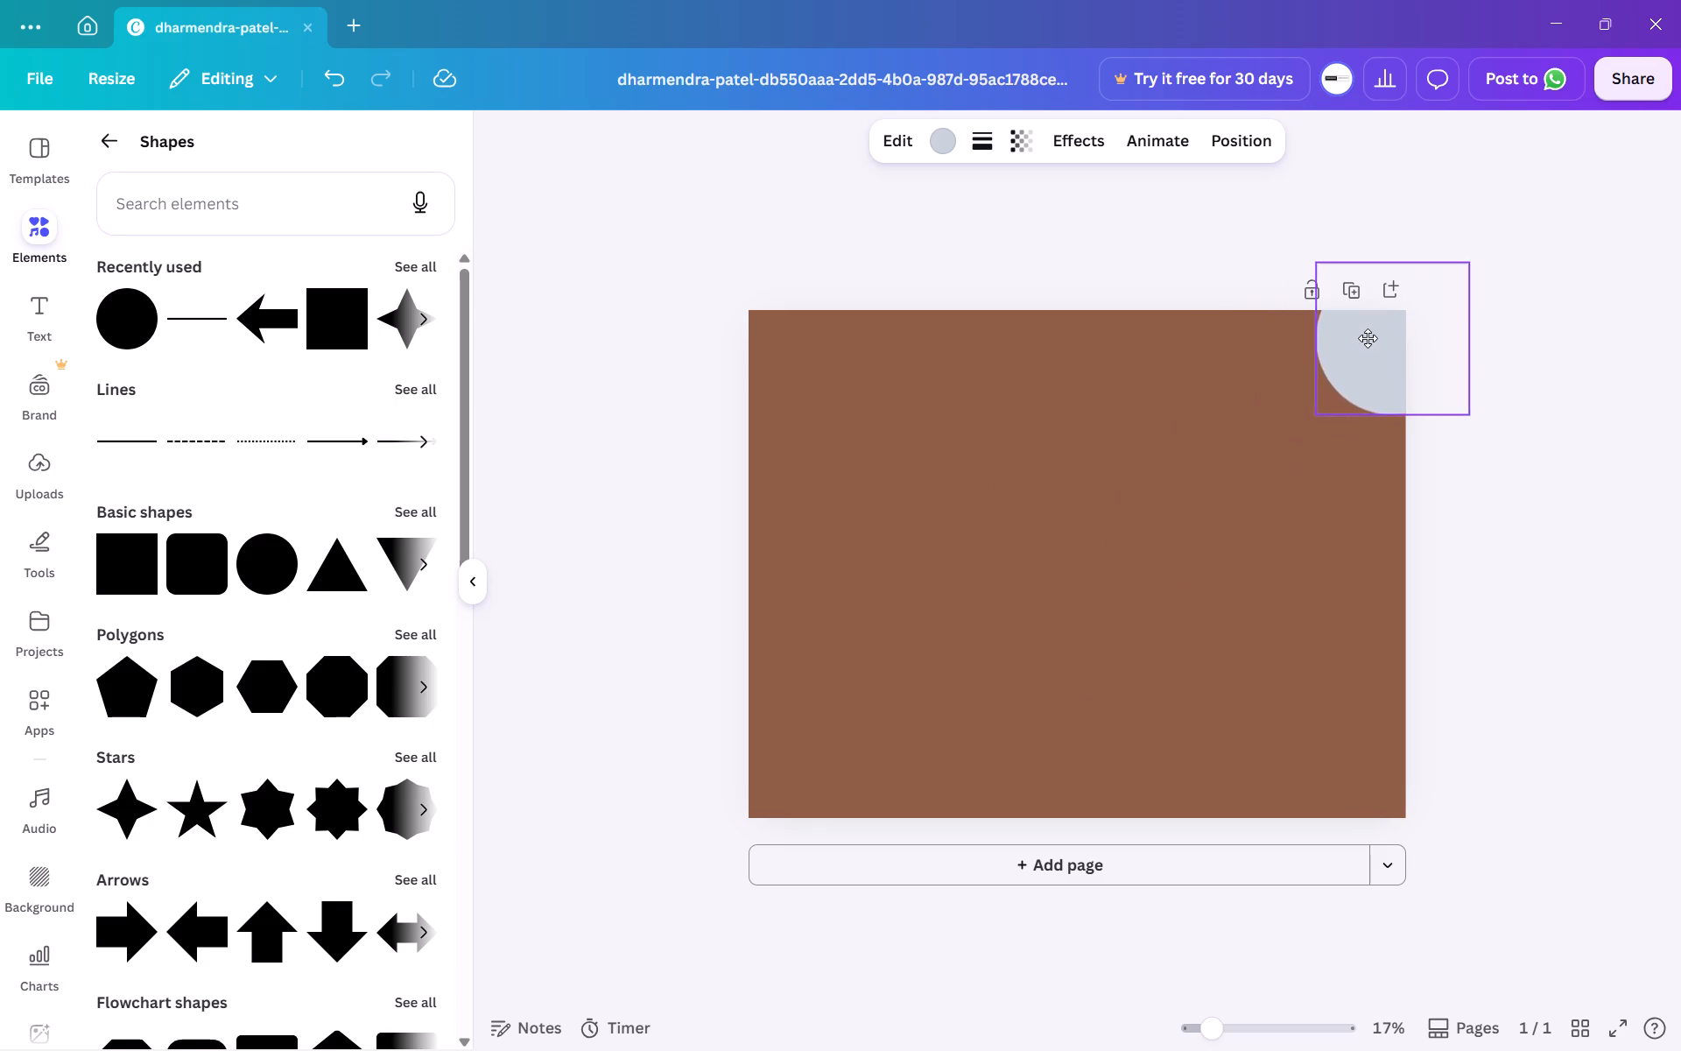
drag(1368, 338, 1382, 330)
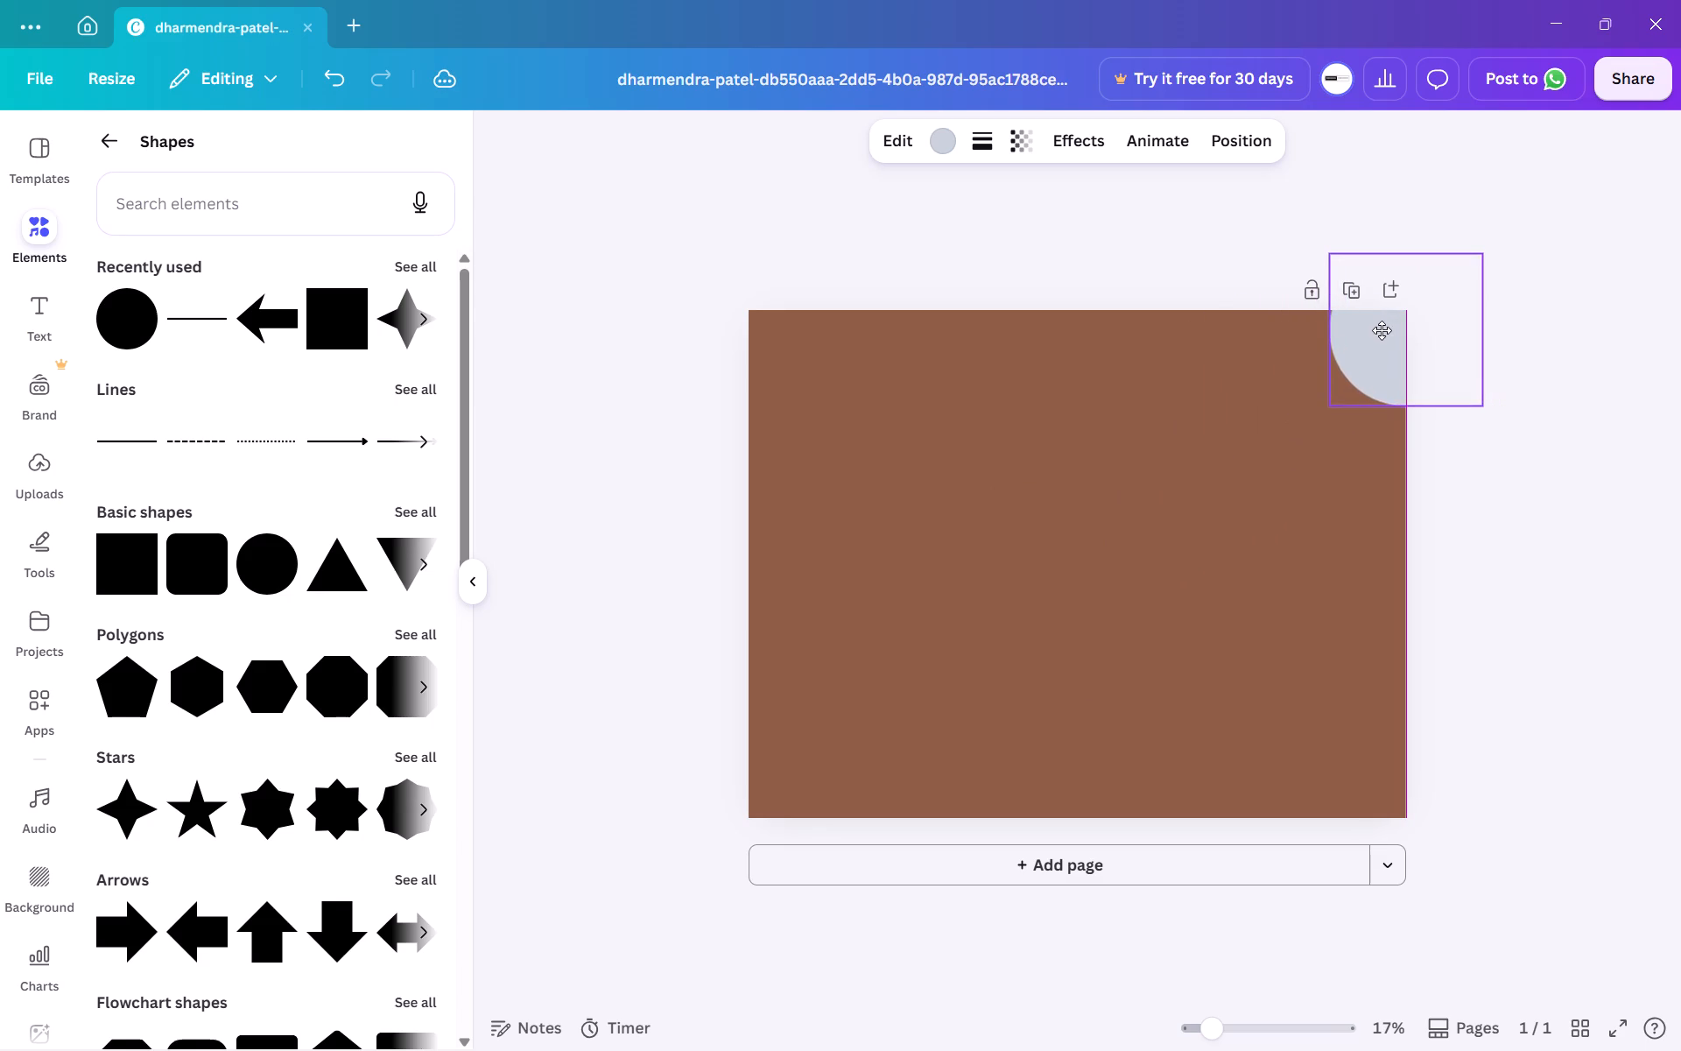
drag(1382, 330, 1383, 346)
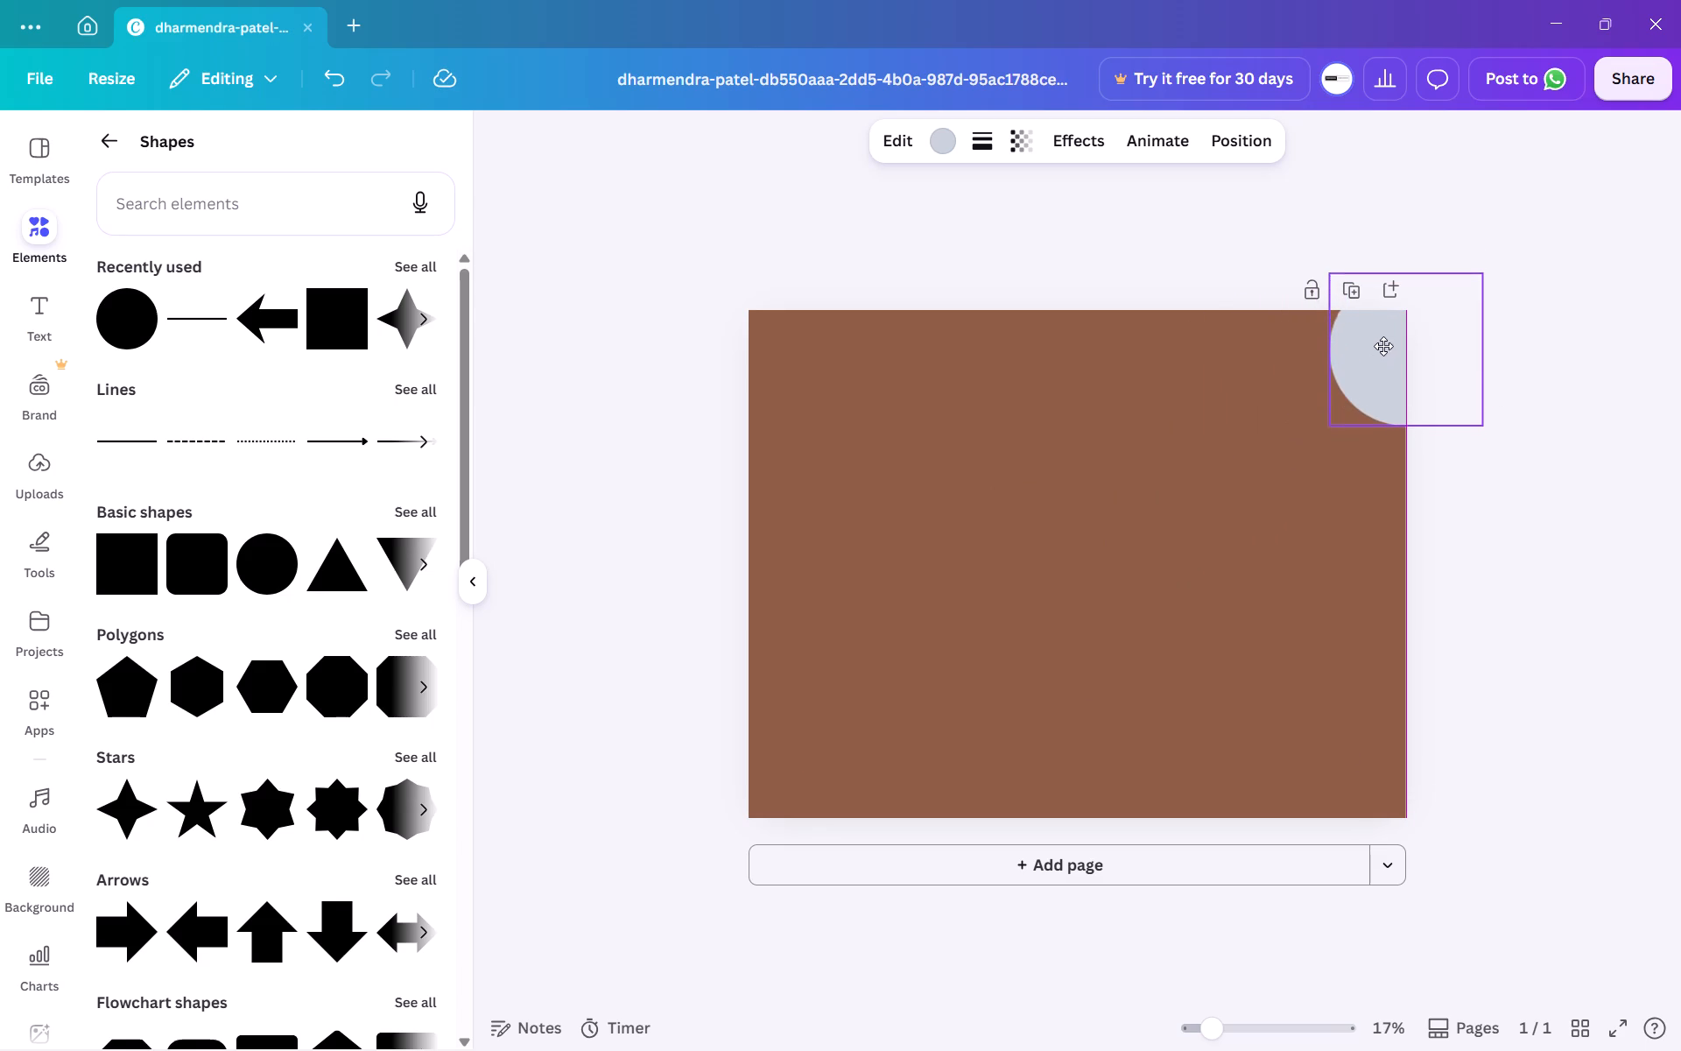
drag(1383, 346, 1378, 329)
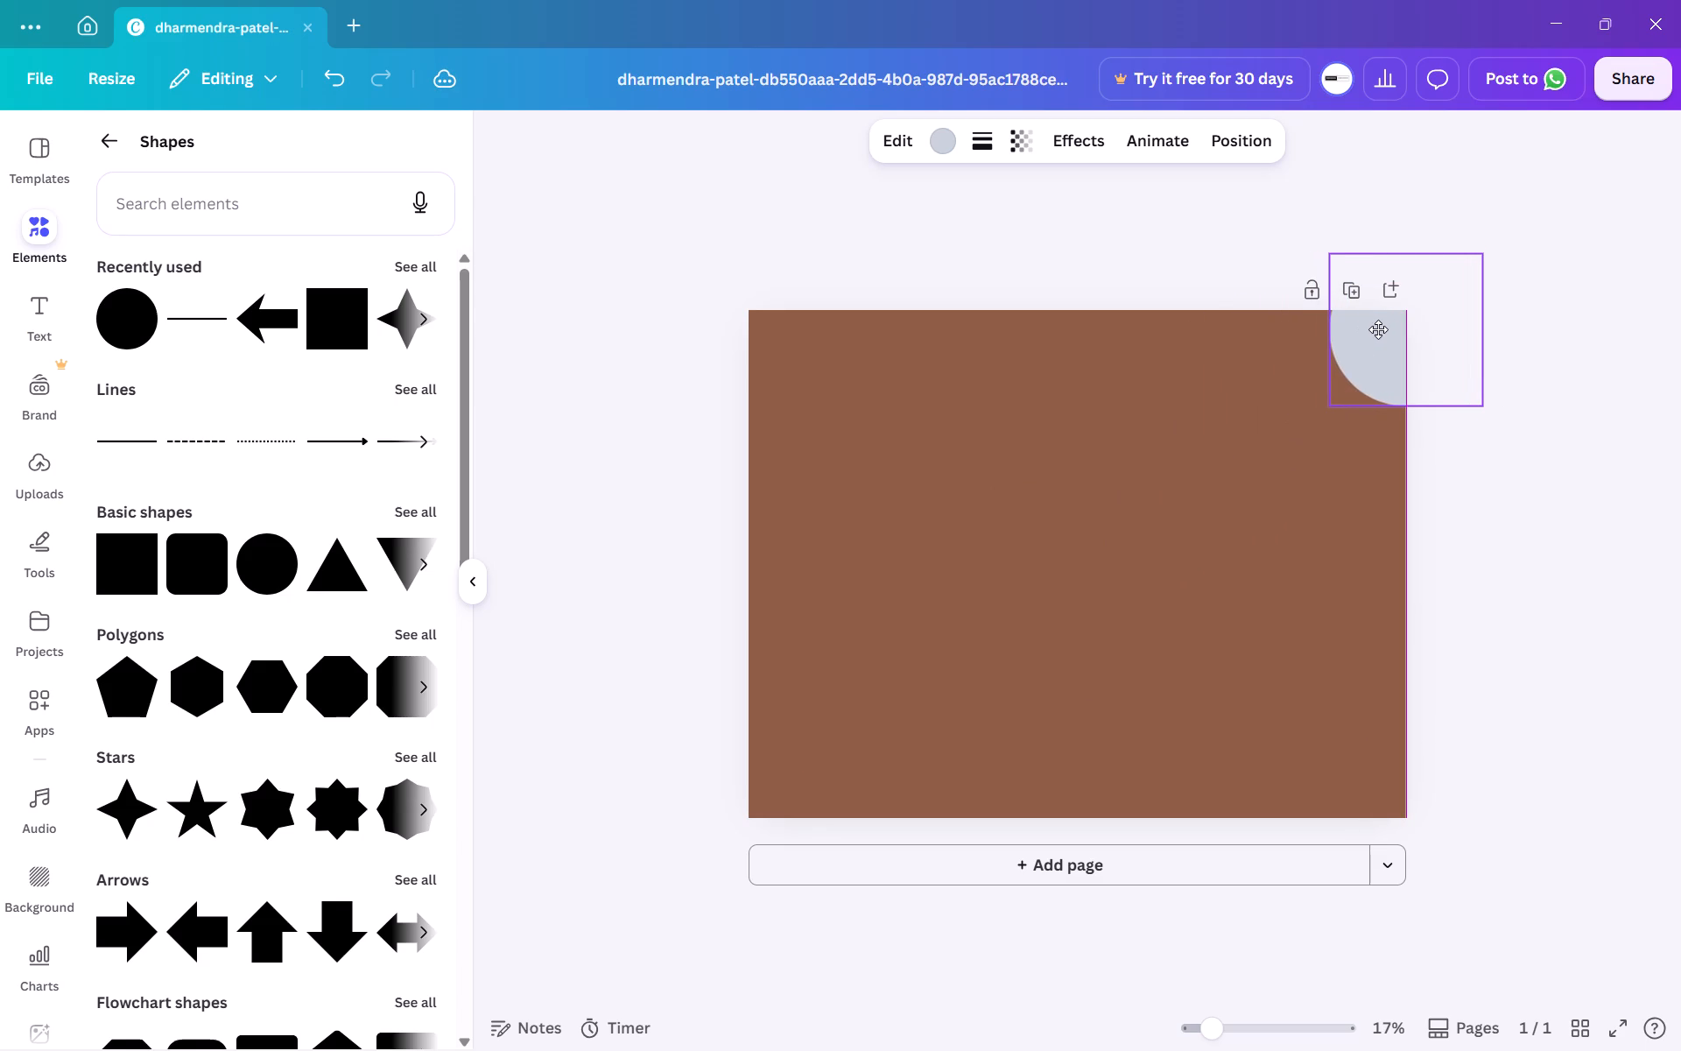
drag(1378, 329, 1382, 328)
click(1512, 526)
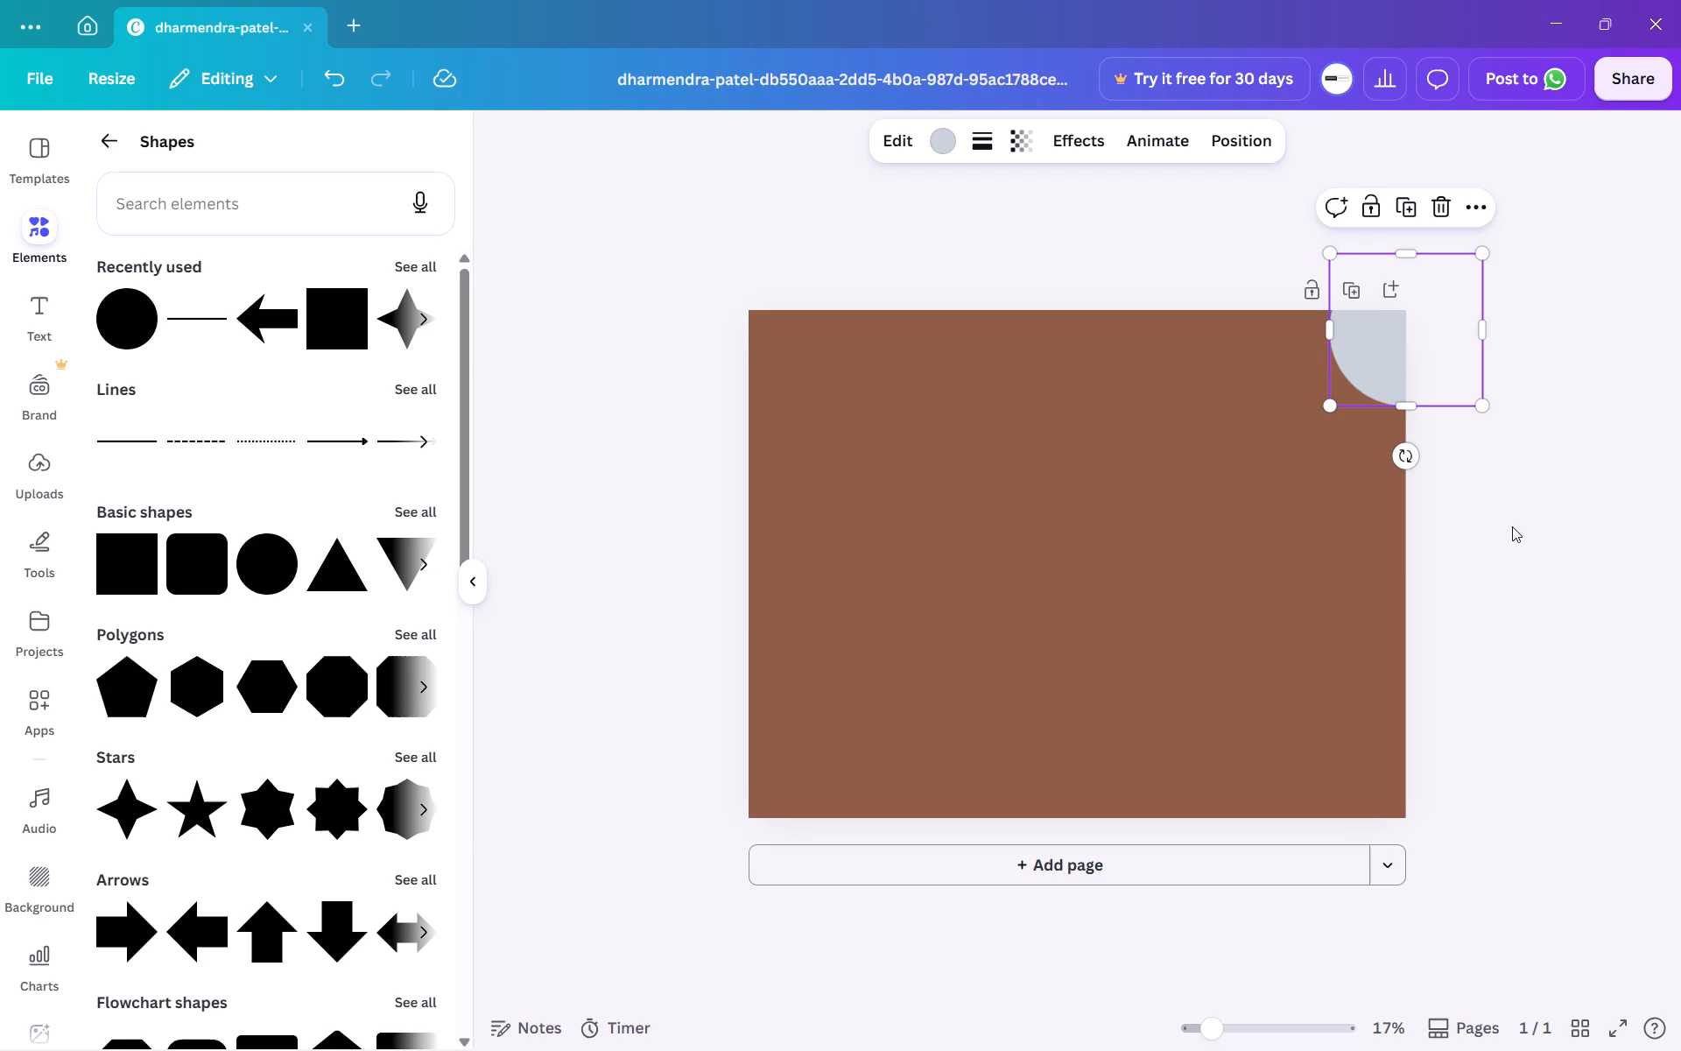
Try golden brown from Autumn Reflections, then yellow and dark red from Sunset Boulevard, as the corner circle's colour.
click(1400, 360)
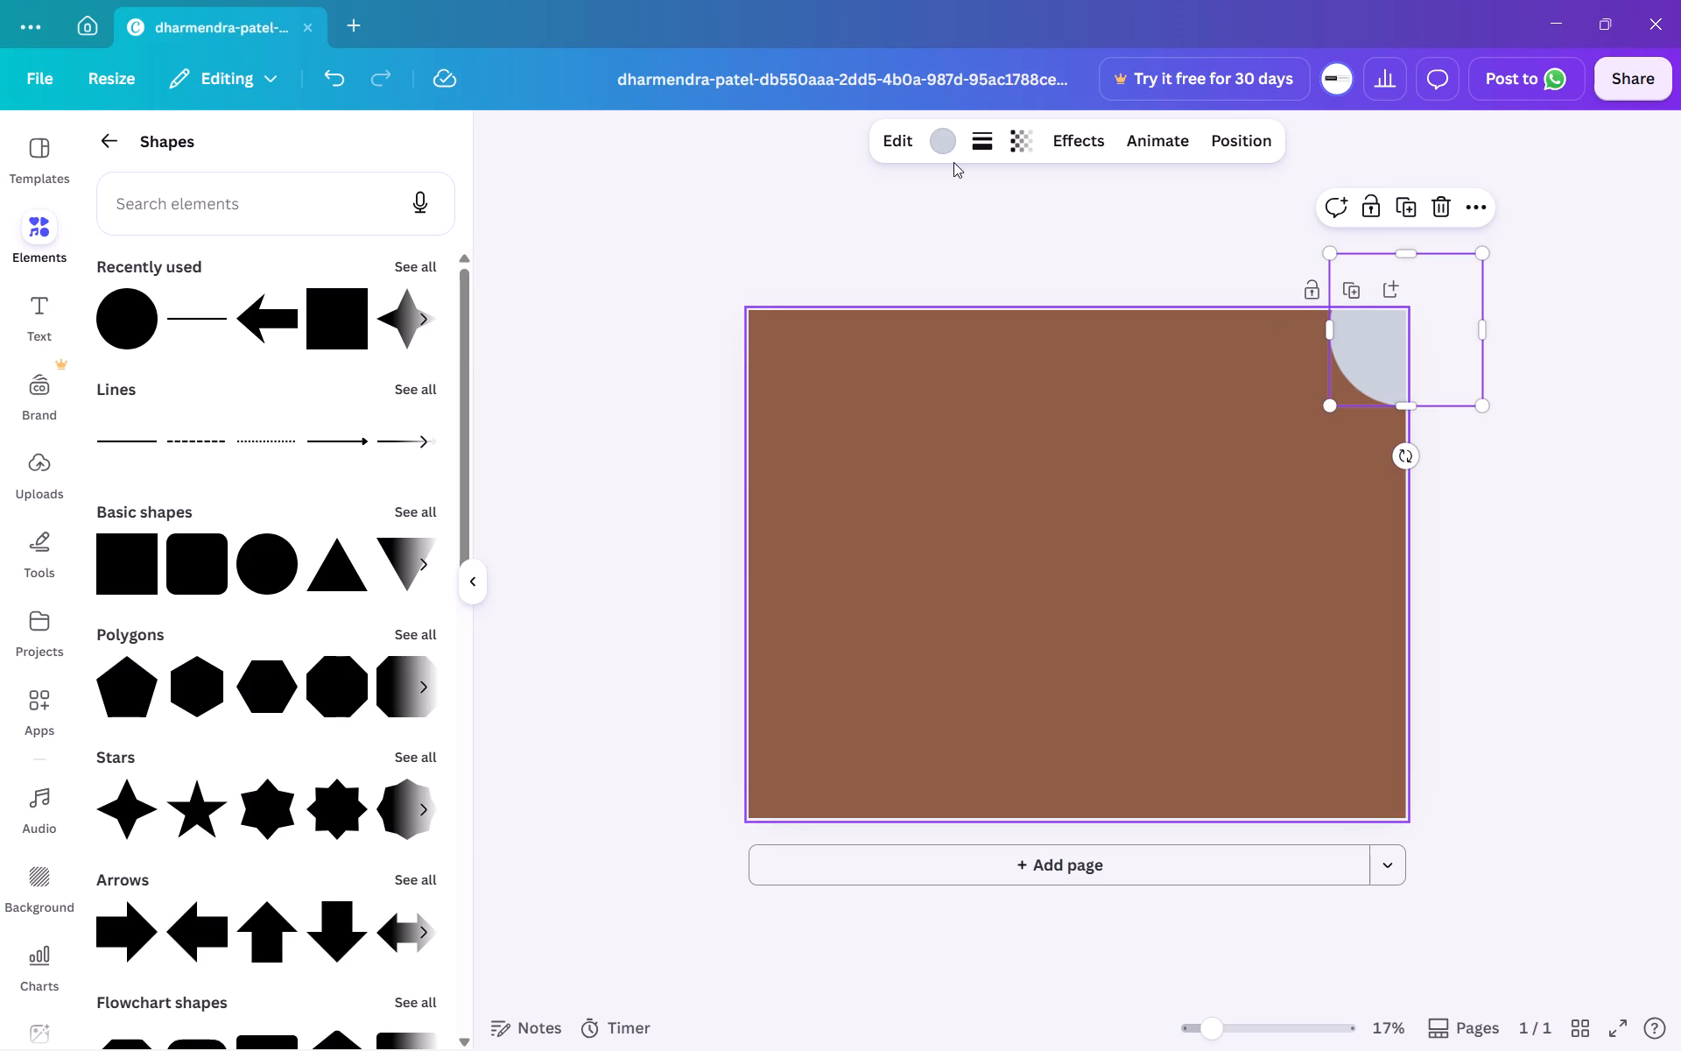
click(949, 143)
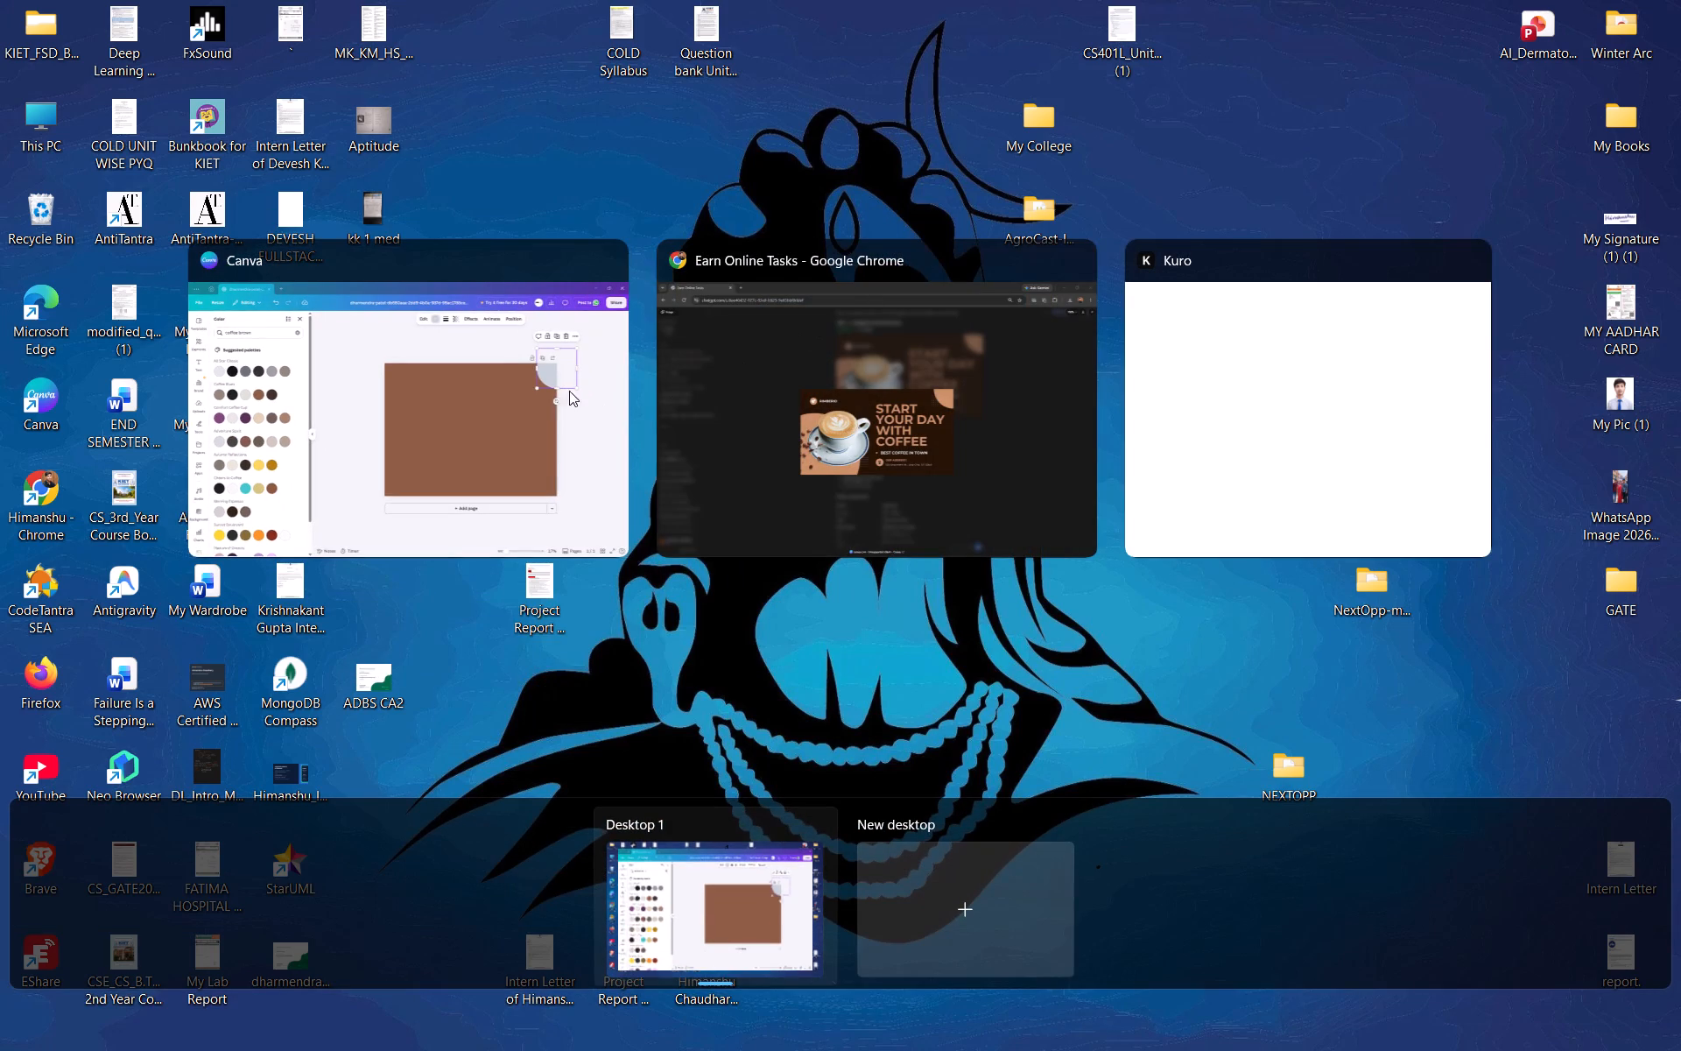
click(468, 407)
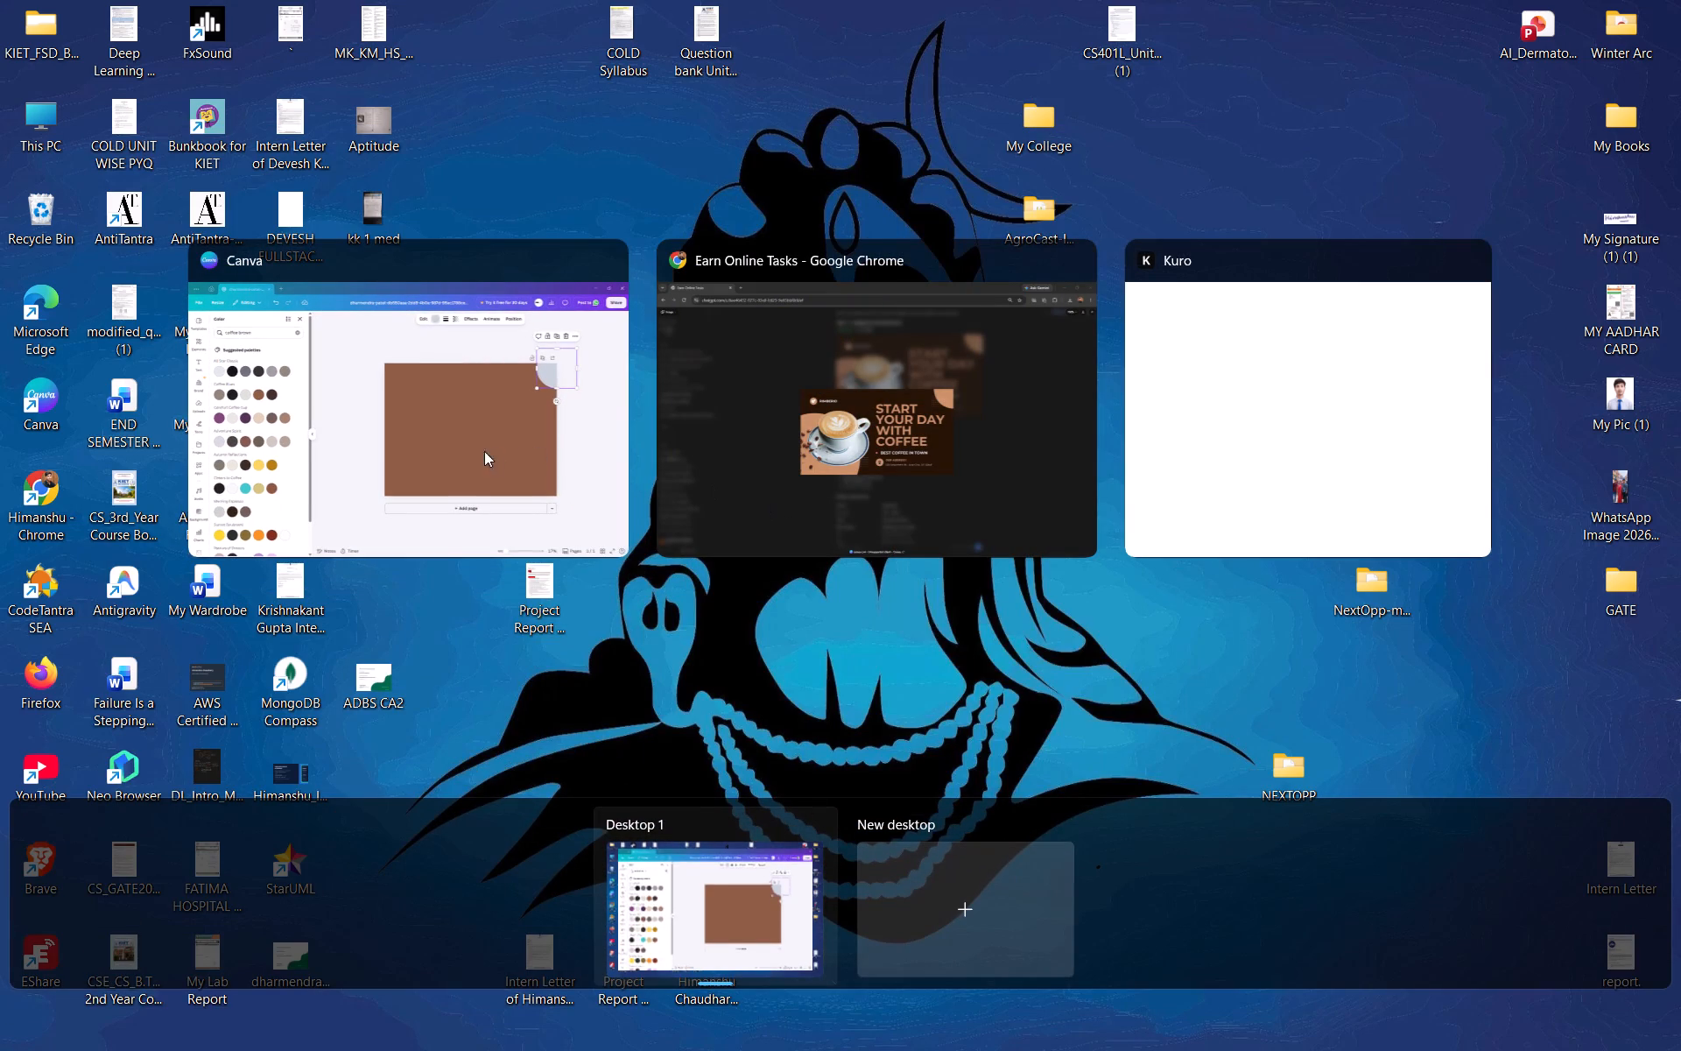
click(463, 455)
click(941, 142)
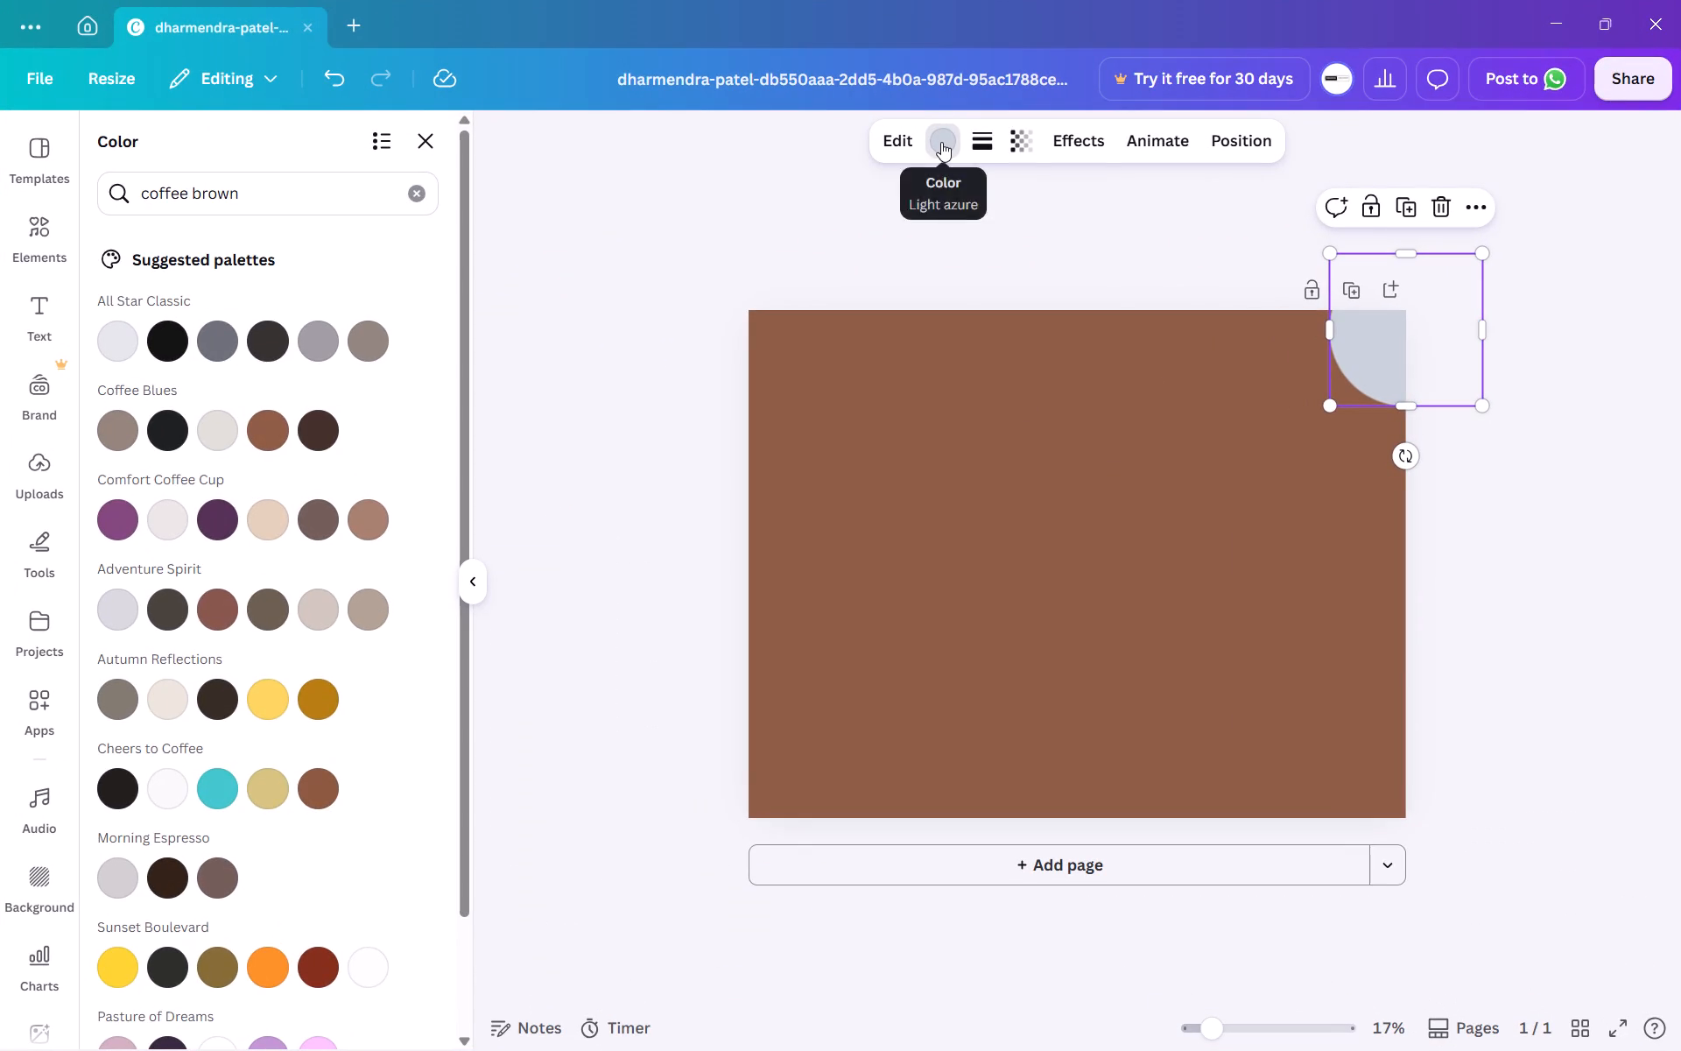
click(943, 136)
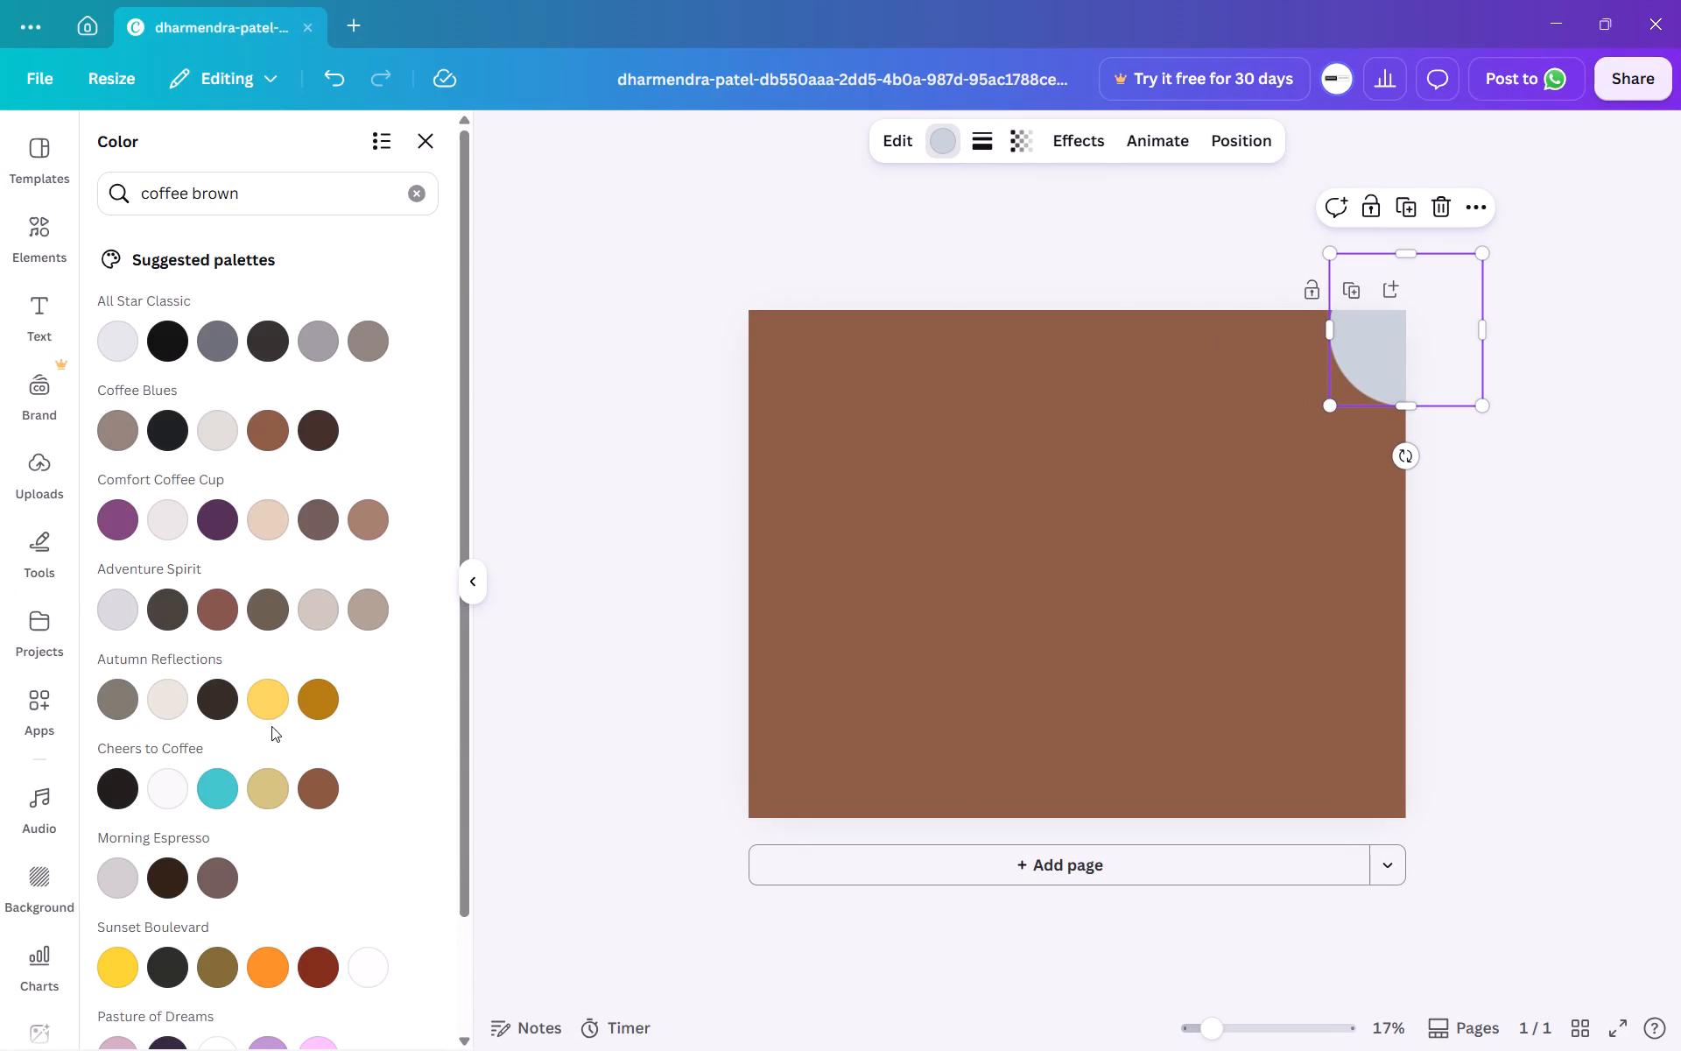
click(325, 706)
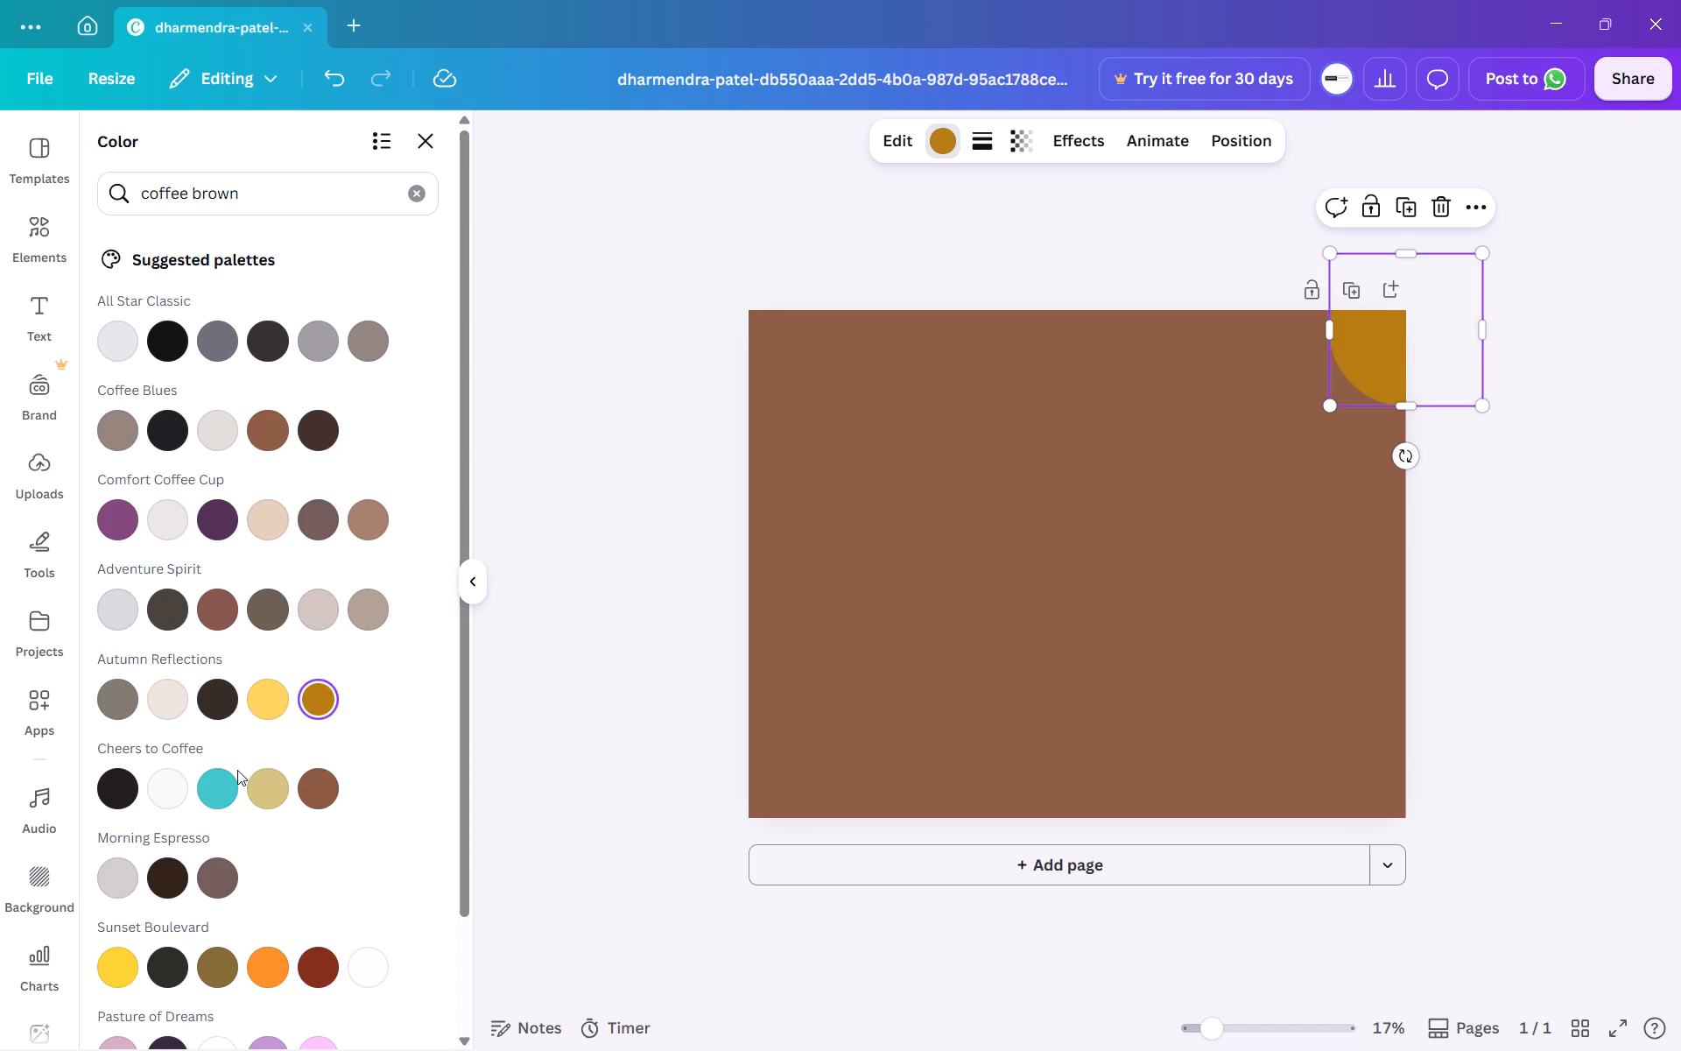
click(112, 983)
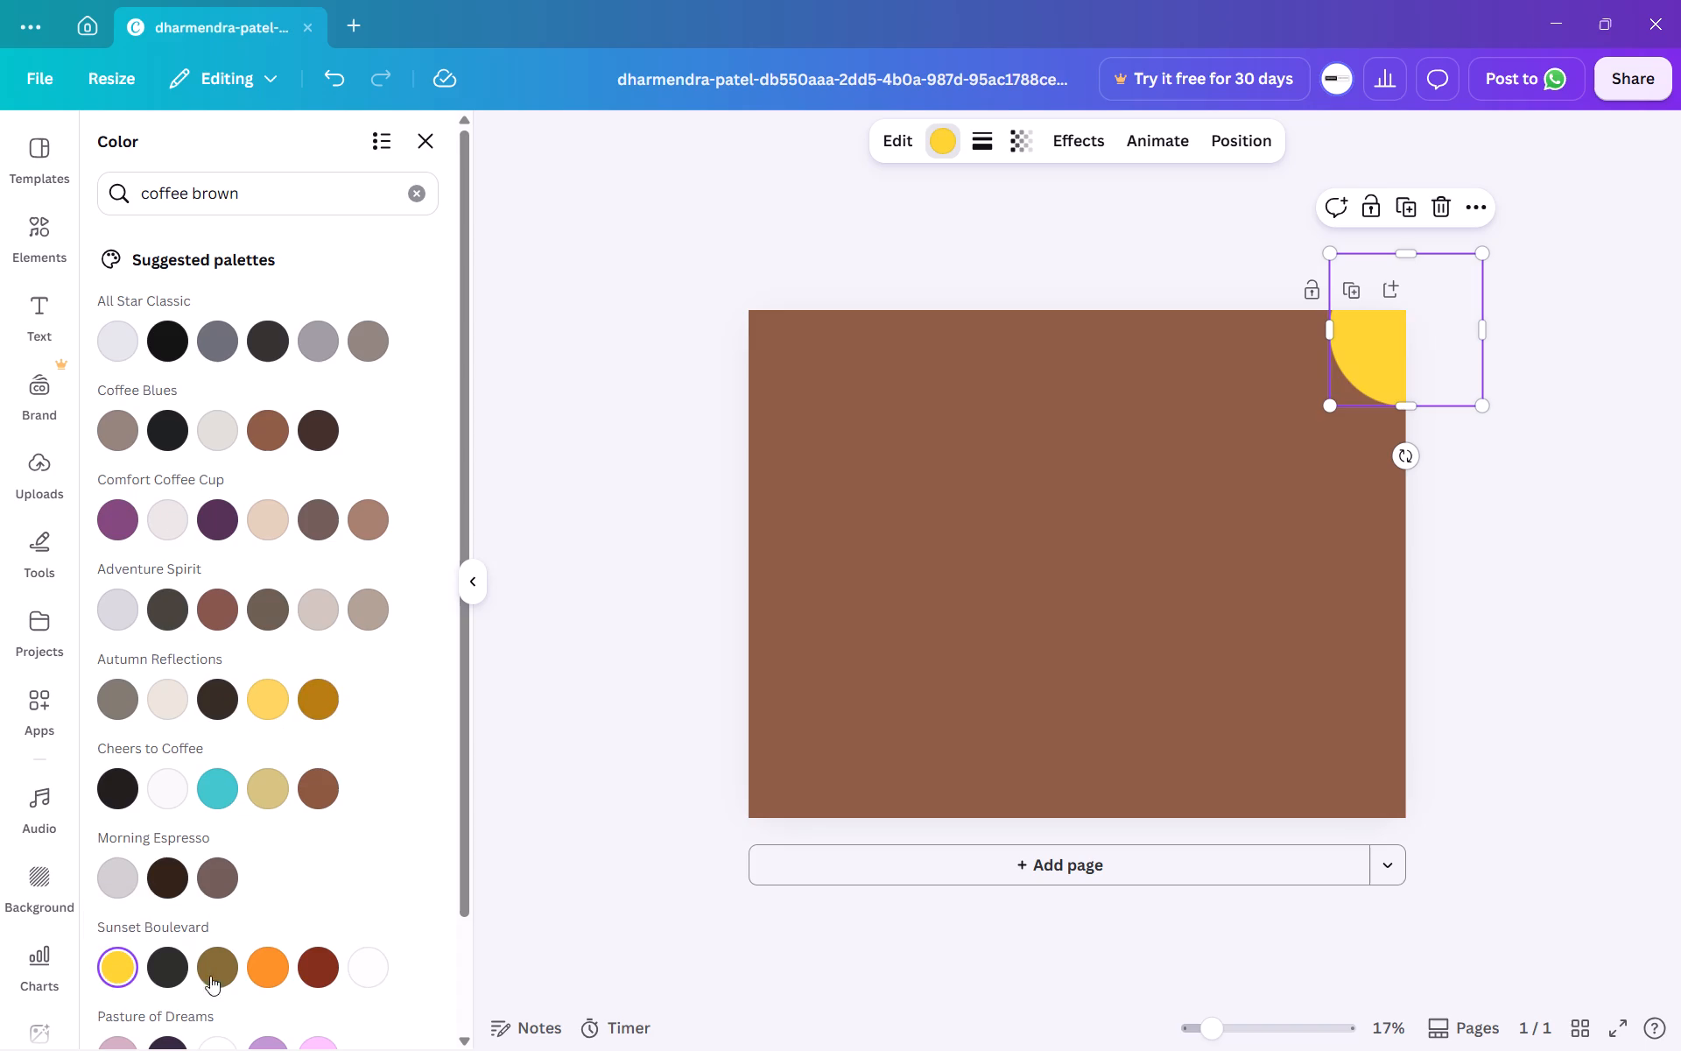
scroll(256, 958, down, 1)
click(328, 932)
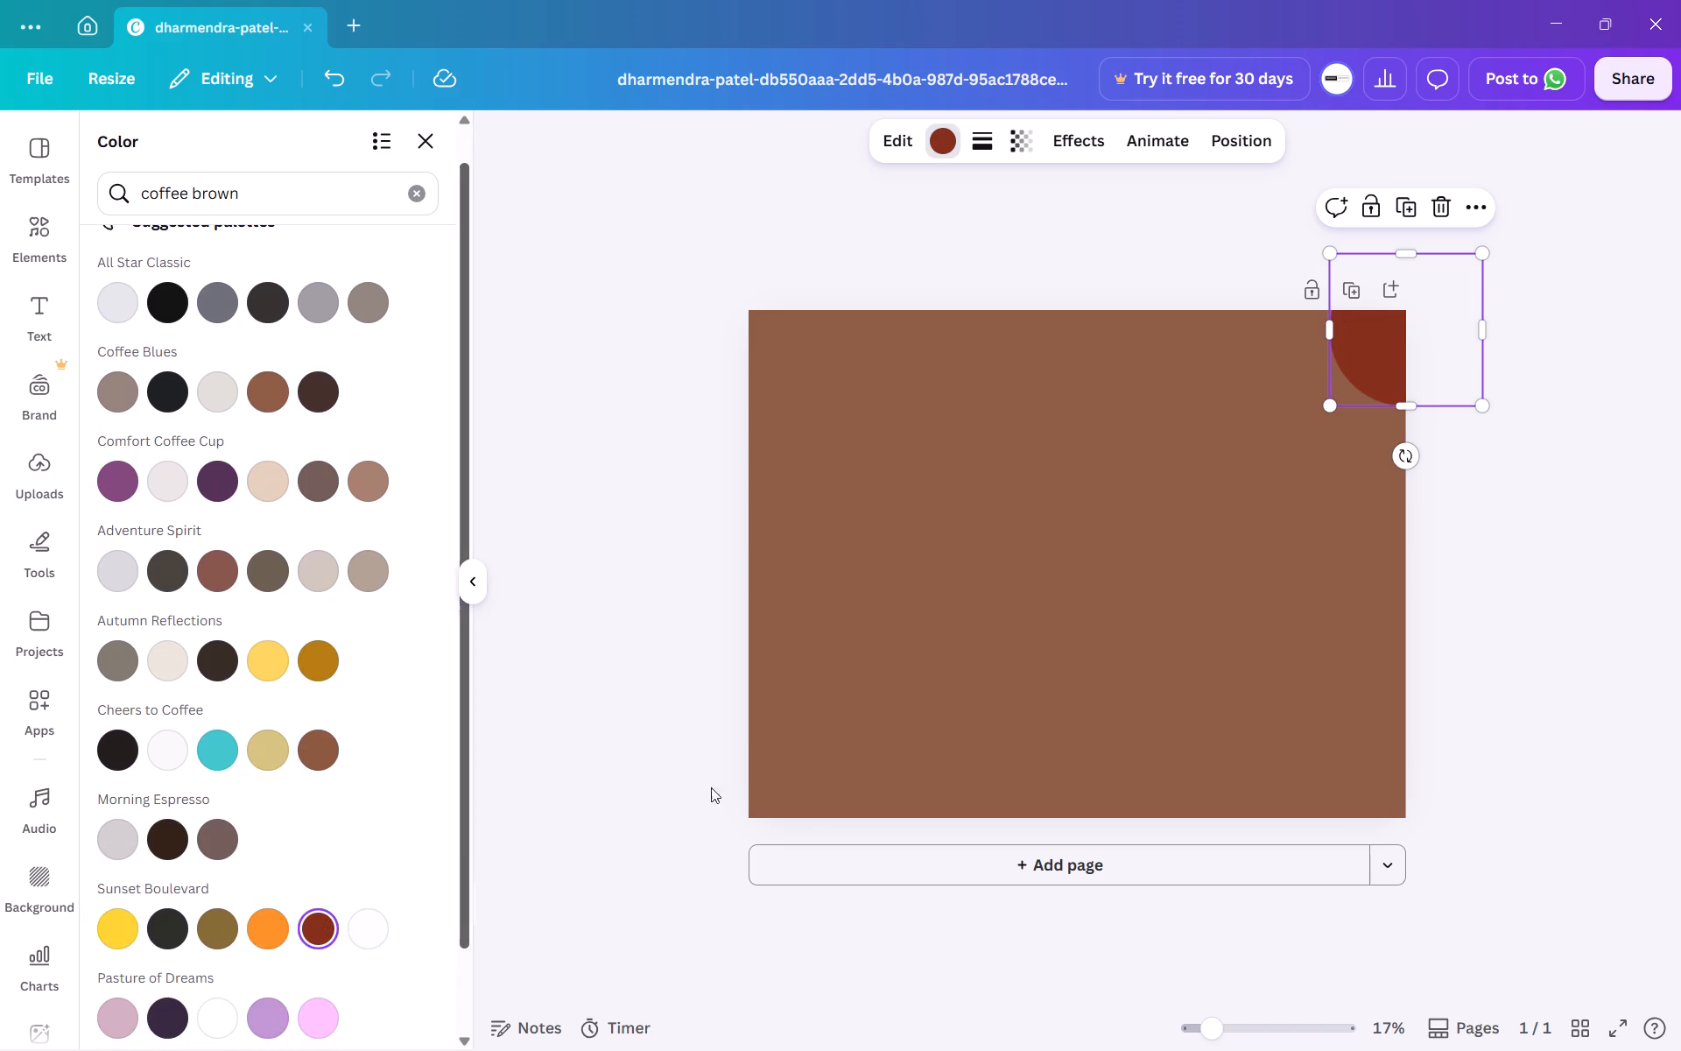
Change the page background to the dark red of the Sunset Boulevard palette.
click(853, 747)
click(853, 747)
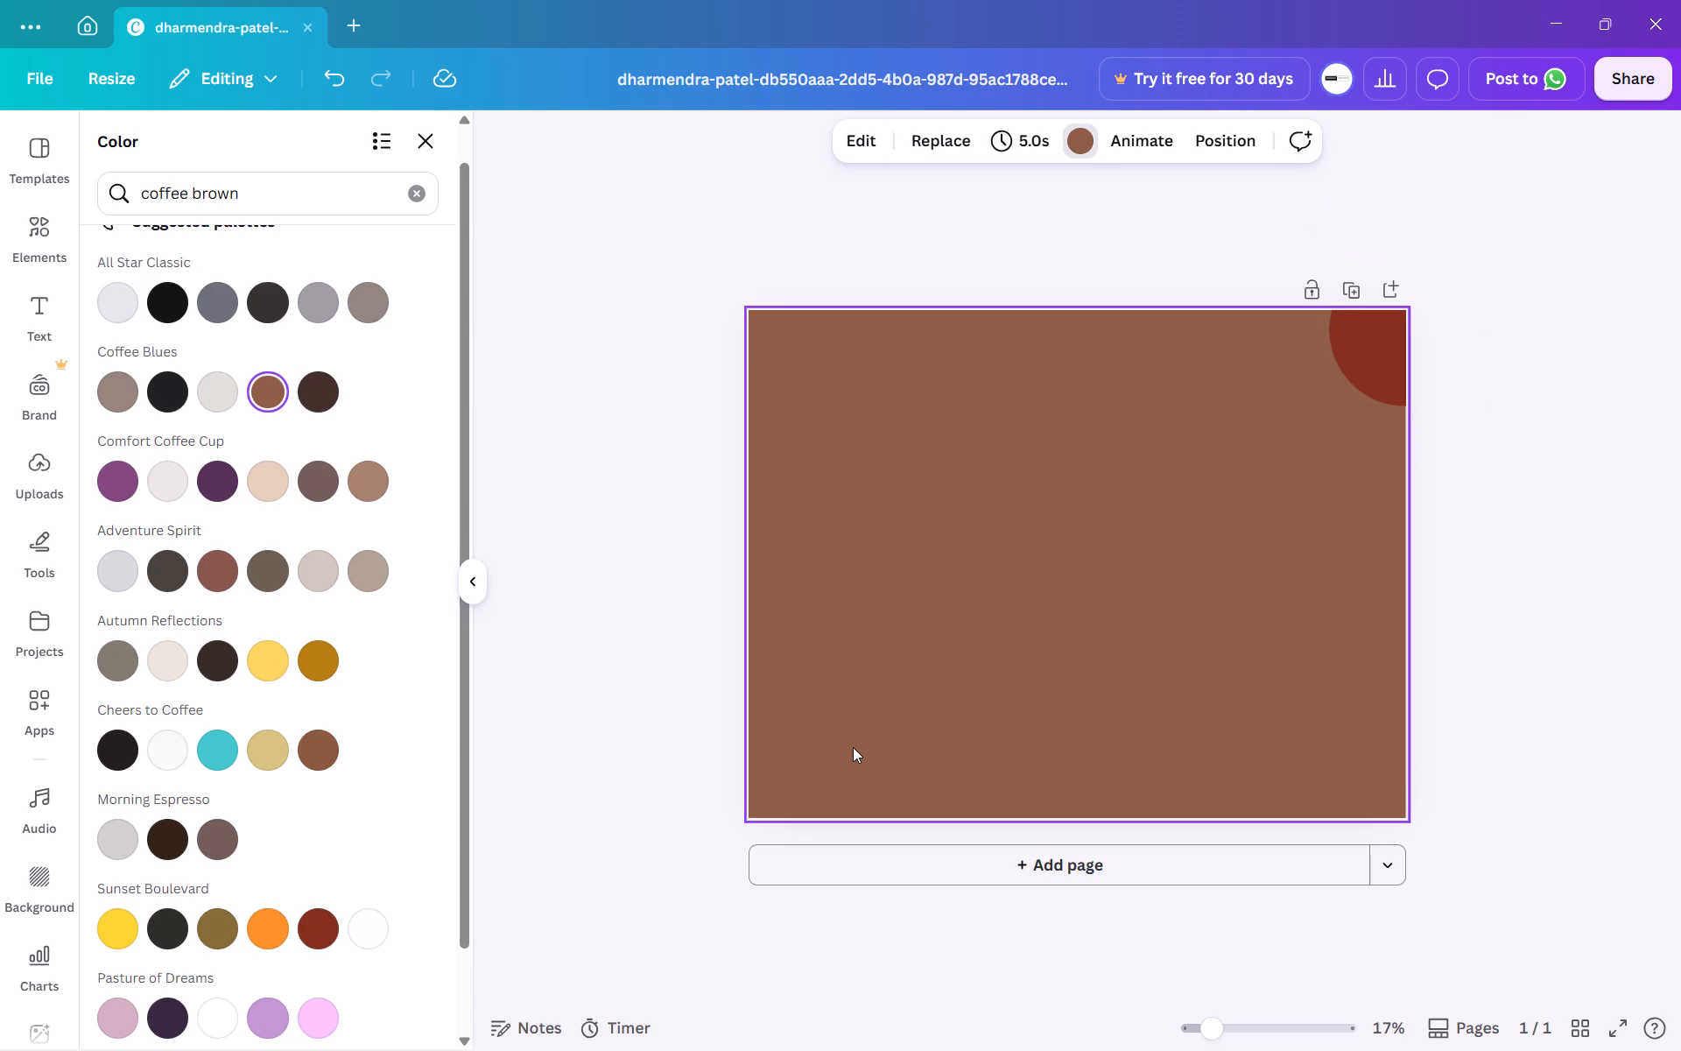
double_click(853, 747)
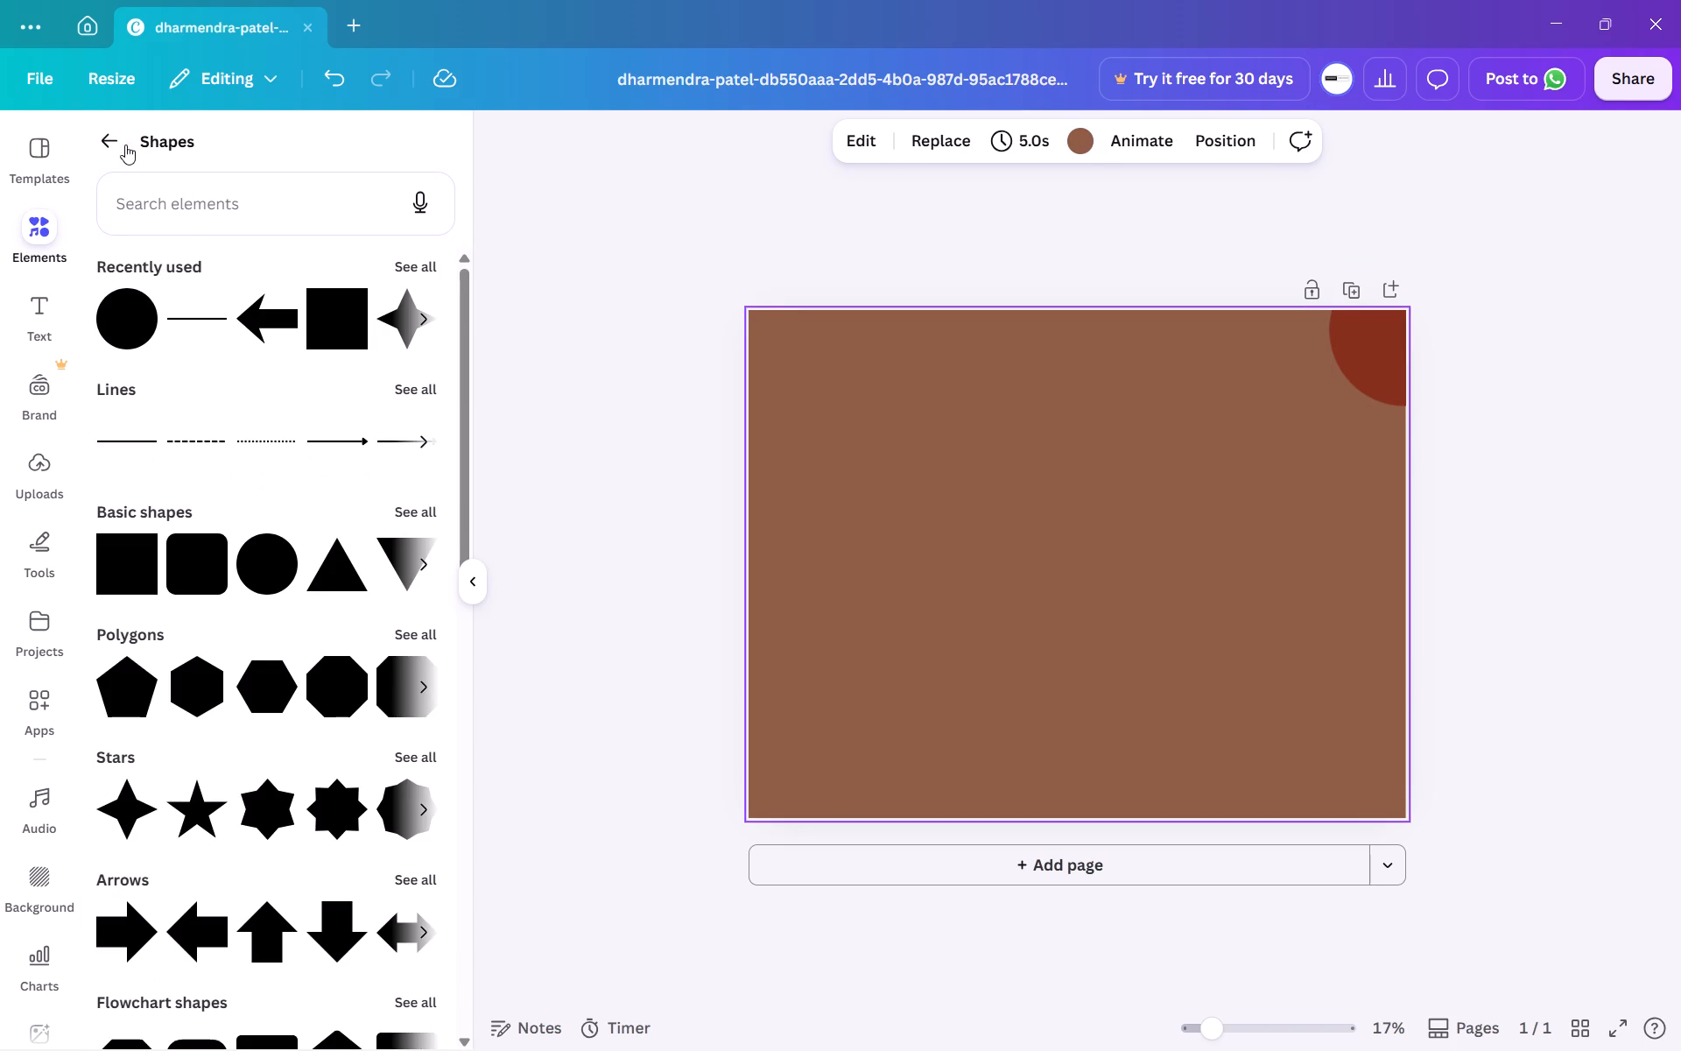
click(108, 142)
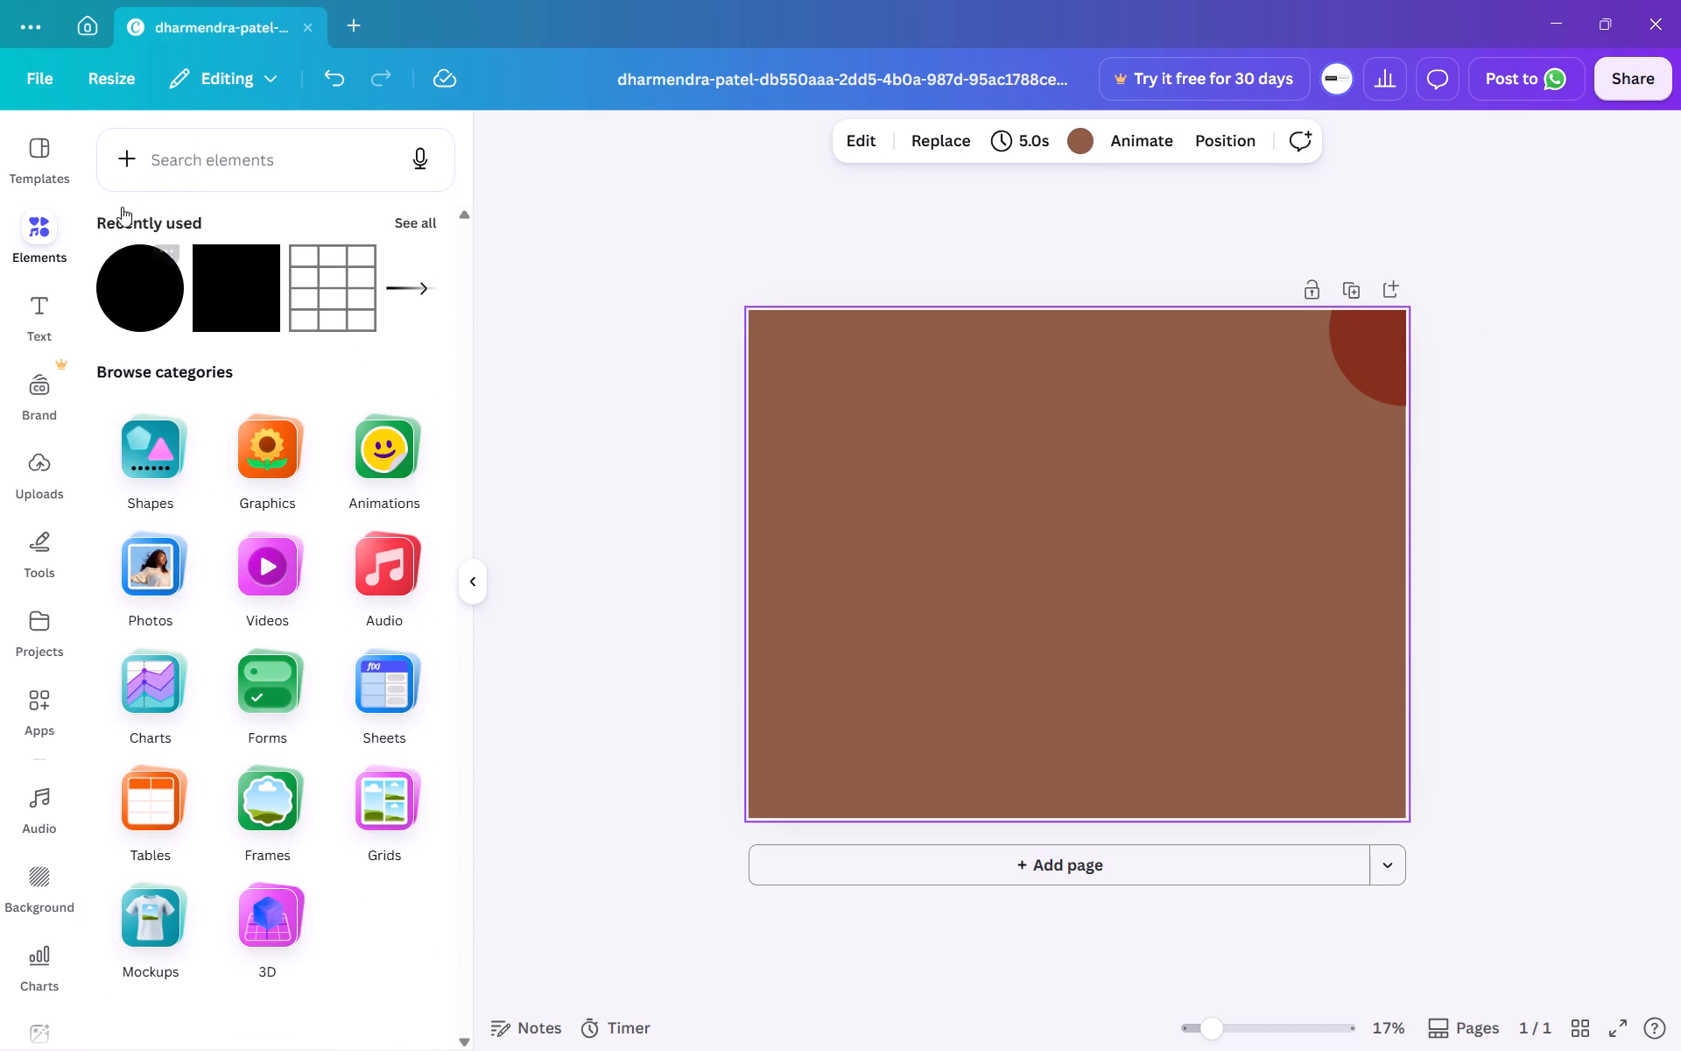
click(1084, 138)
click(316, 977)
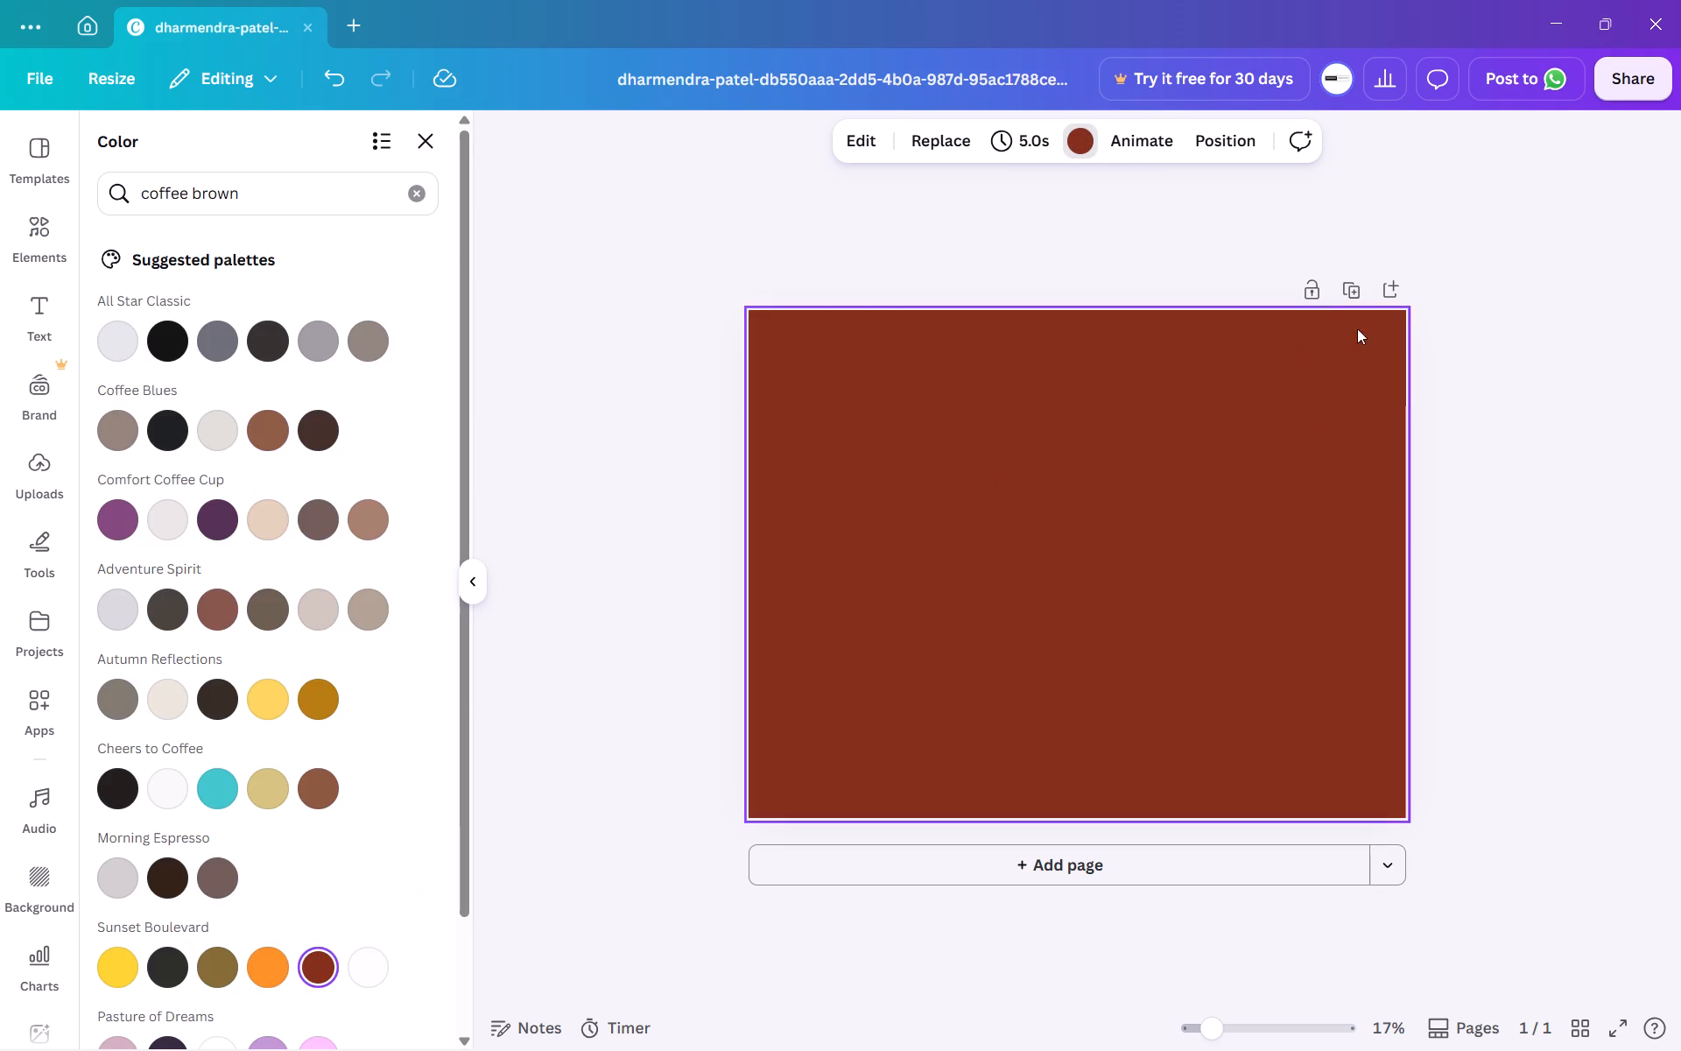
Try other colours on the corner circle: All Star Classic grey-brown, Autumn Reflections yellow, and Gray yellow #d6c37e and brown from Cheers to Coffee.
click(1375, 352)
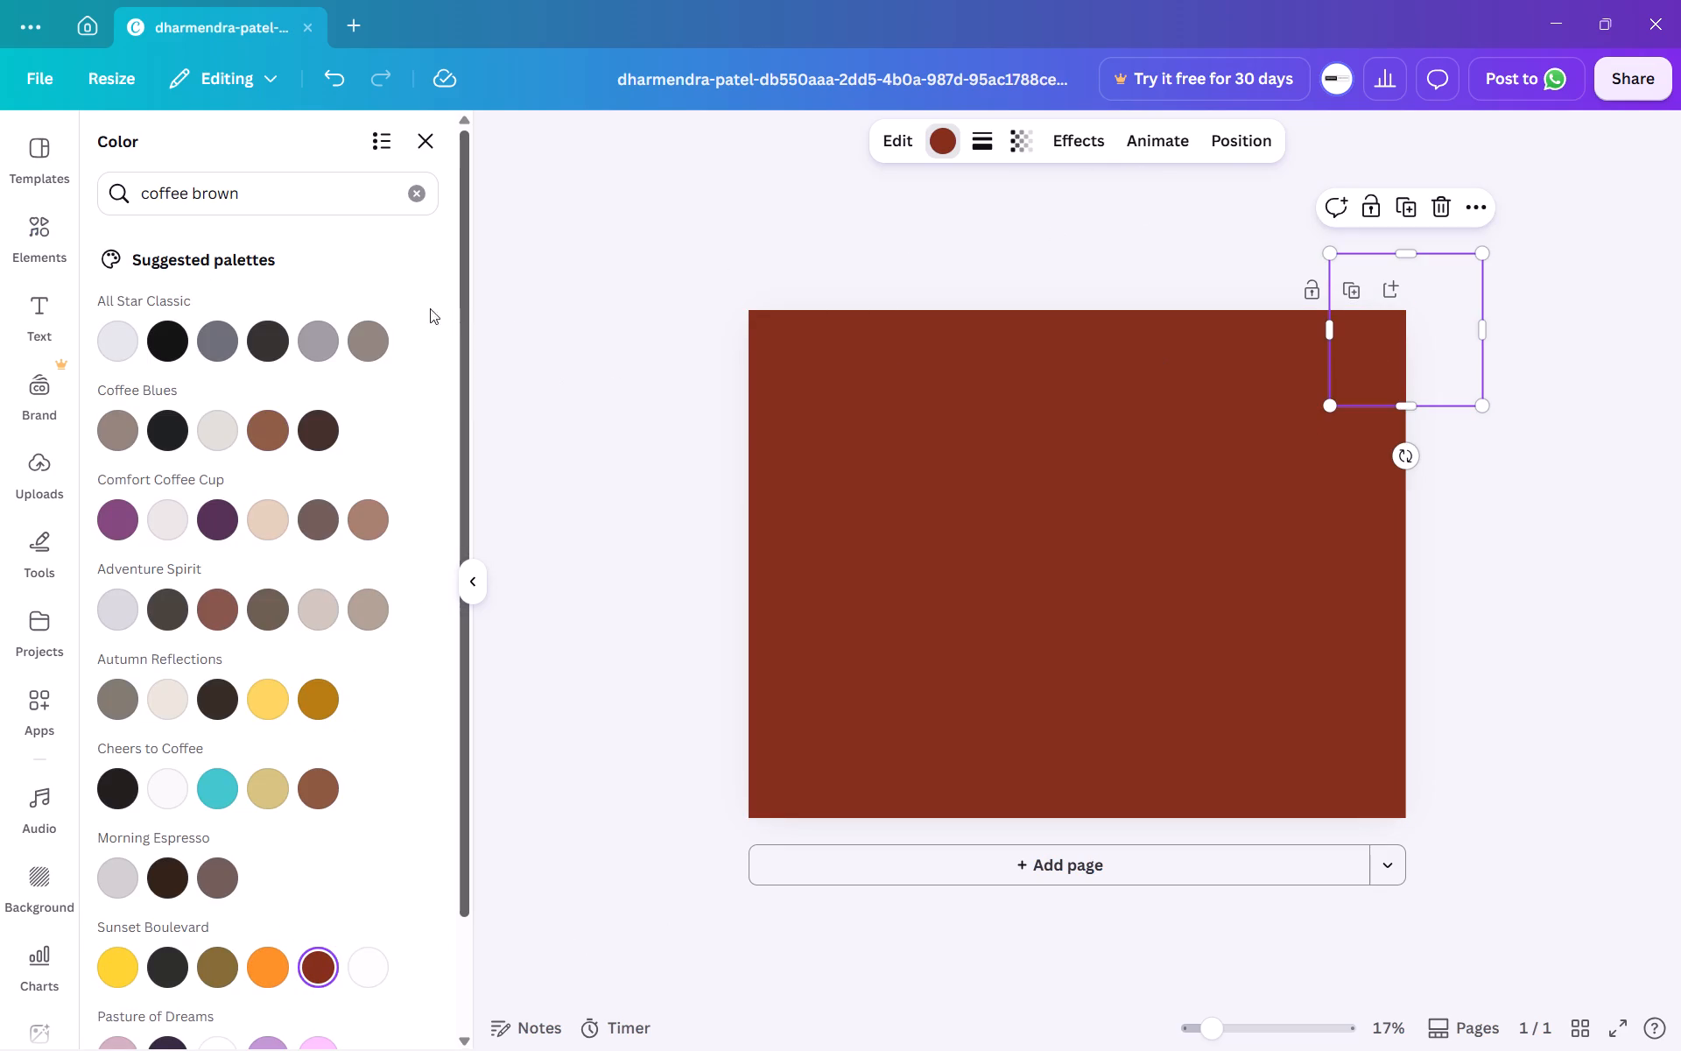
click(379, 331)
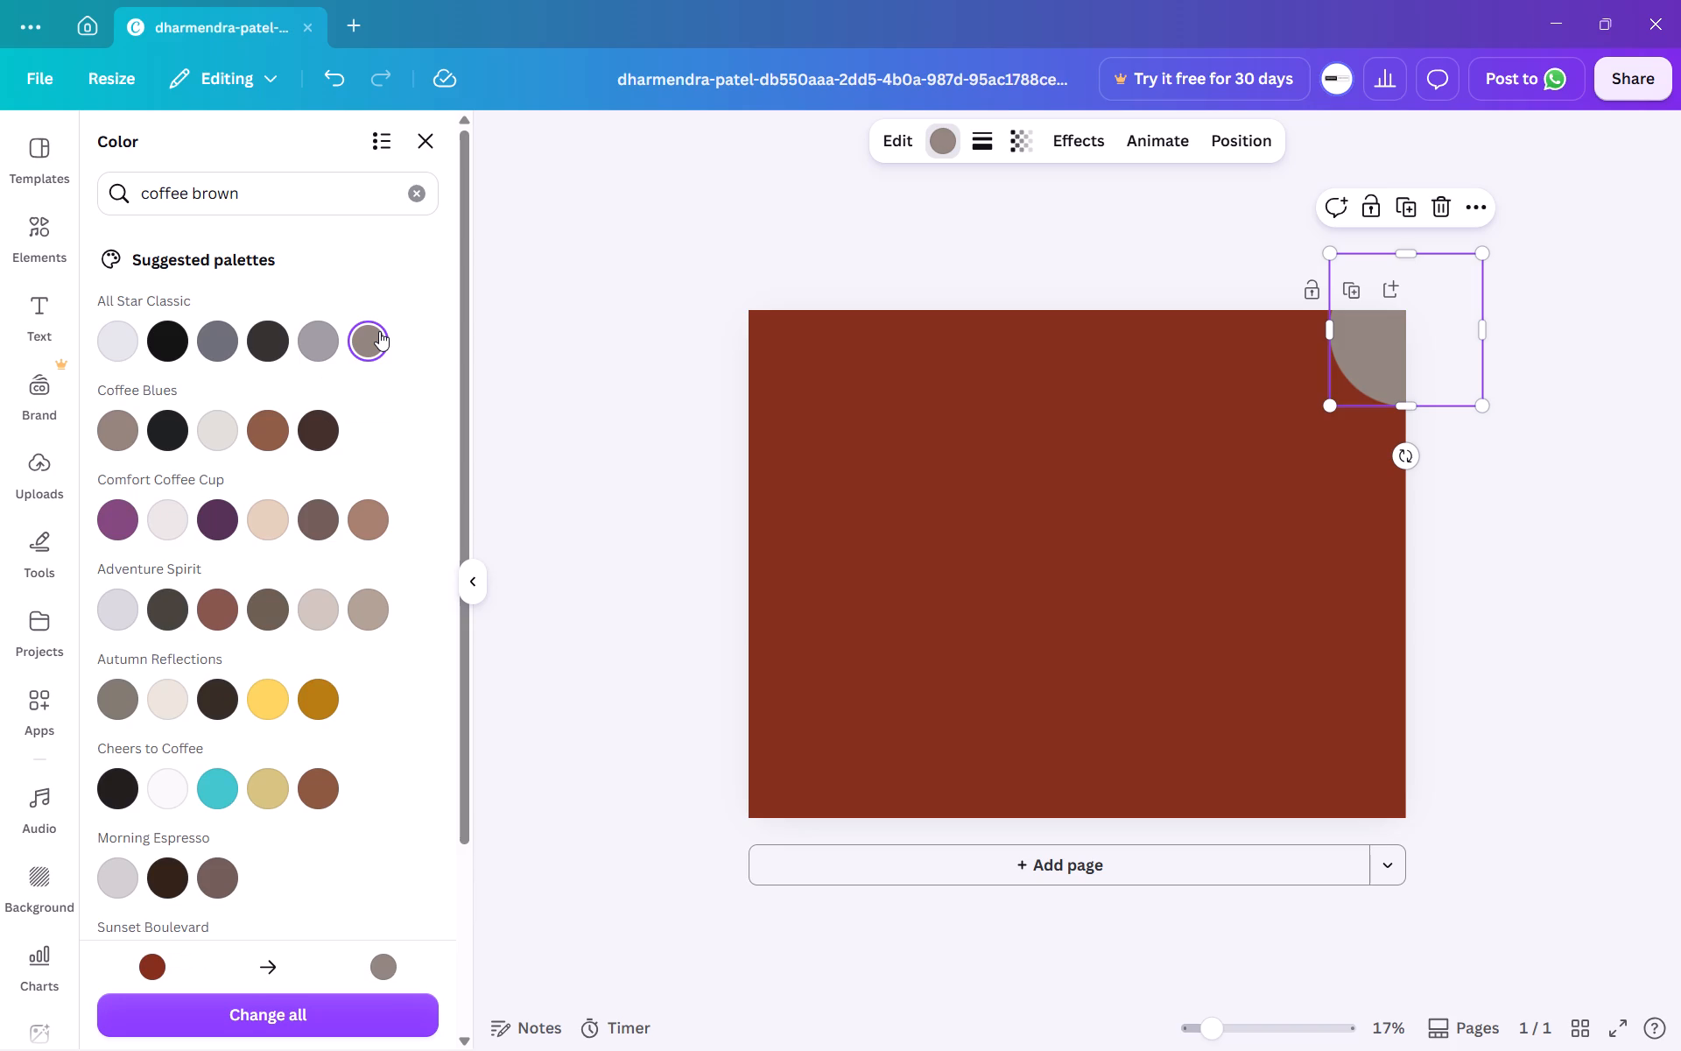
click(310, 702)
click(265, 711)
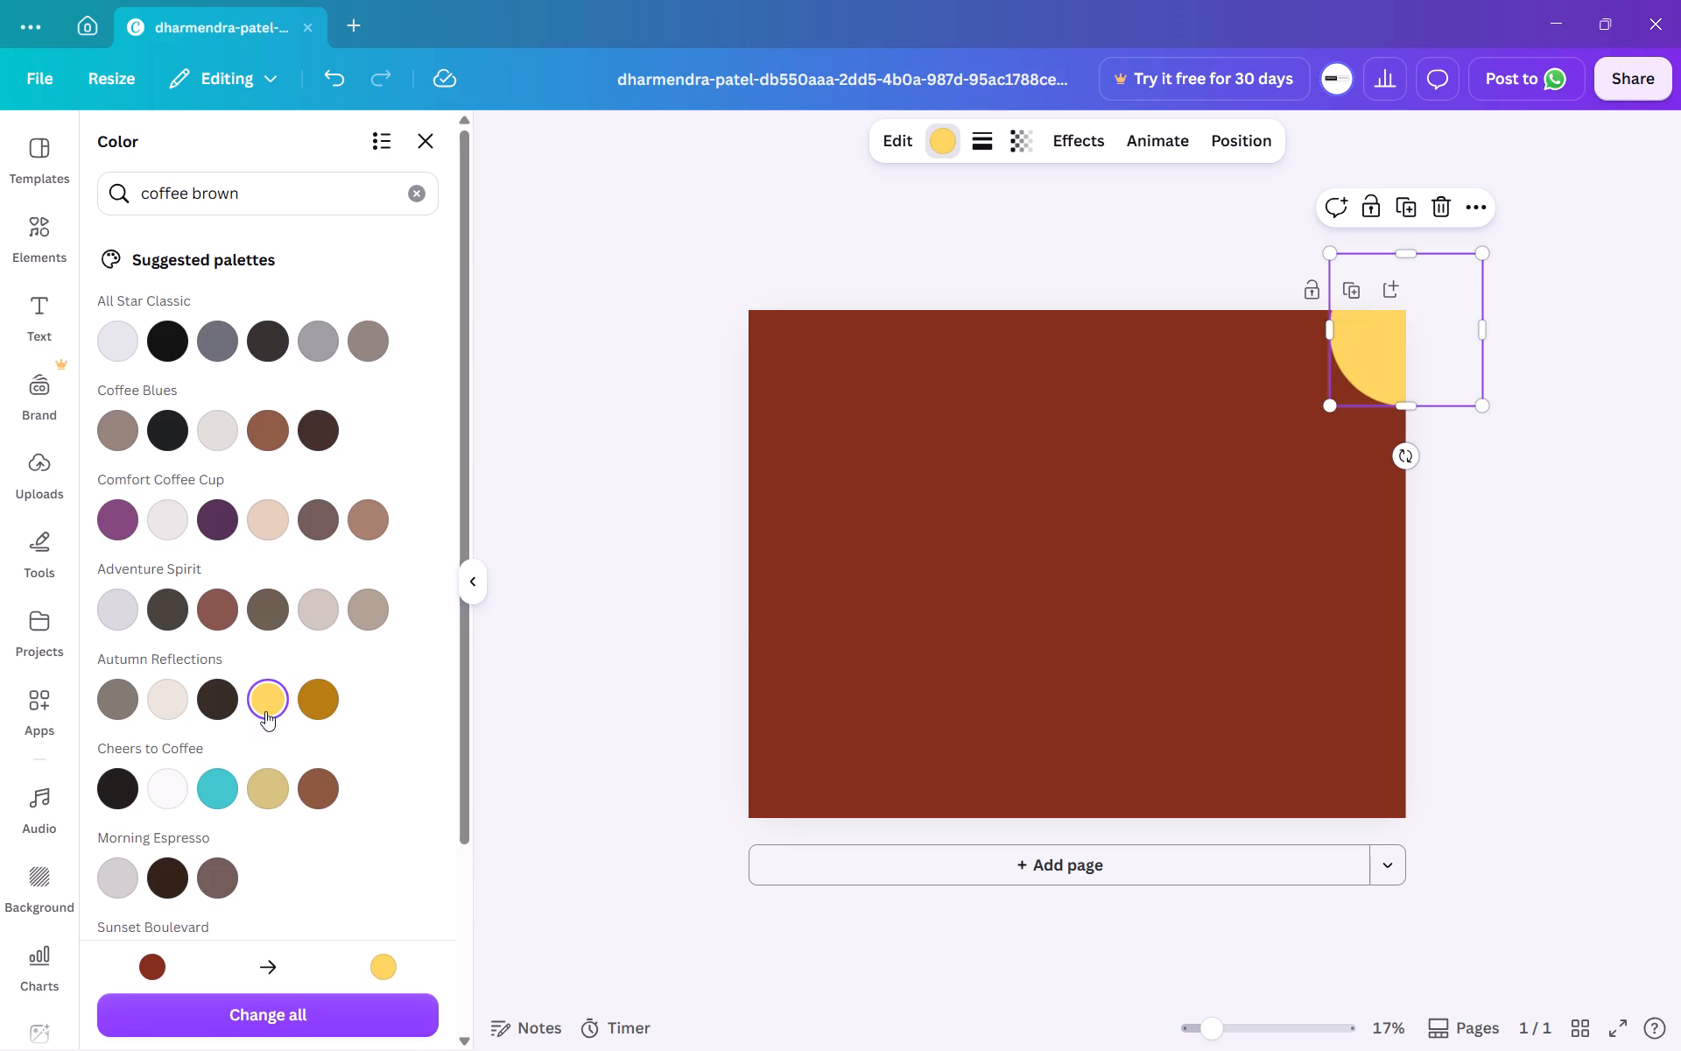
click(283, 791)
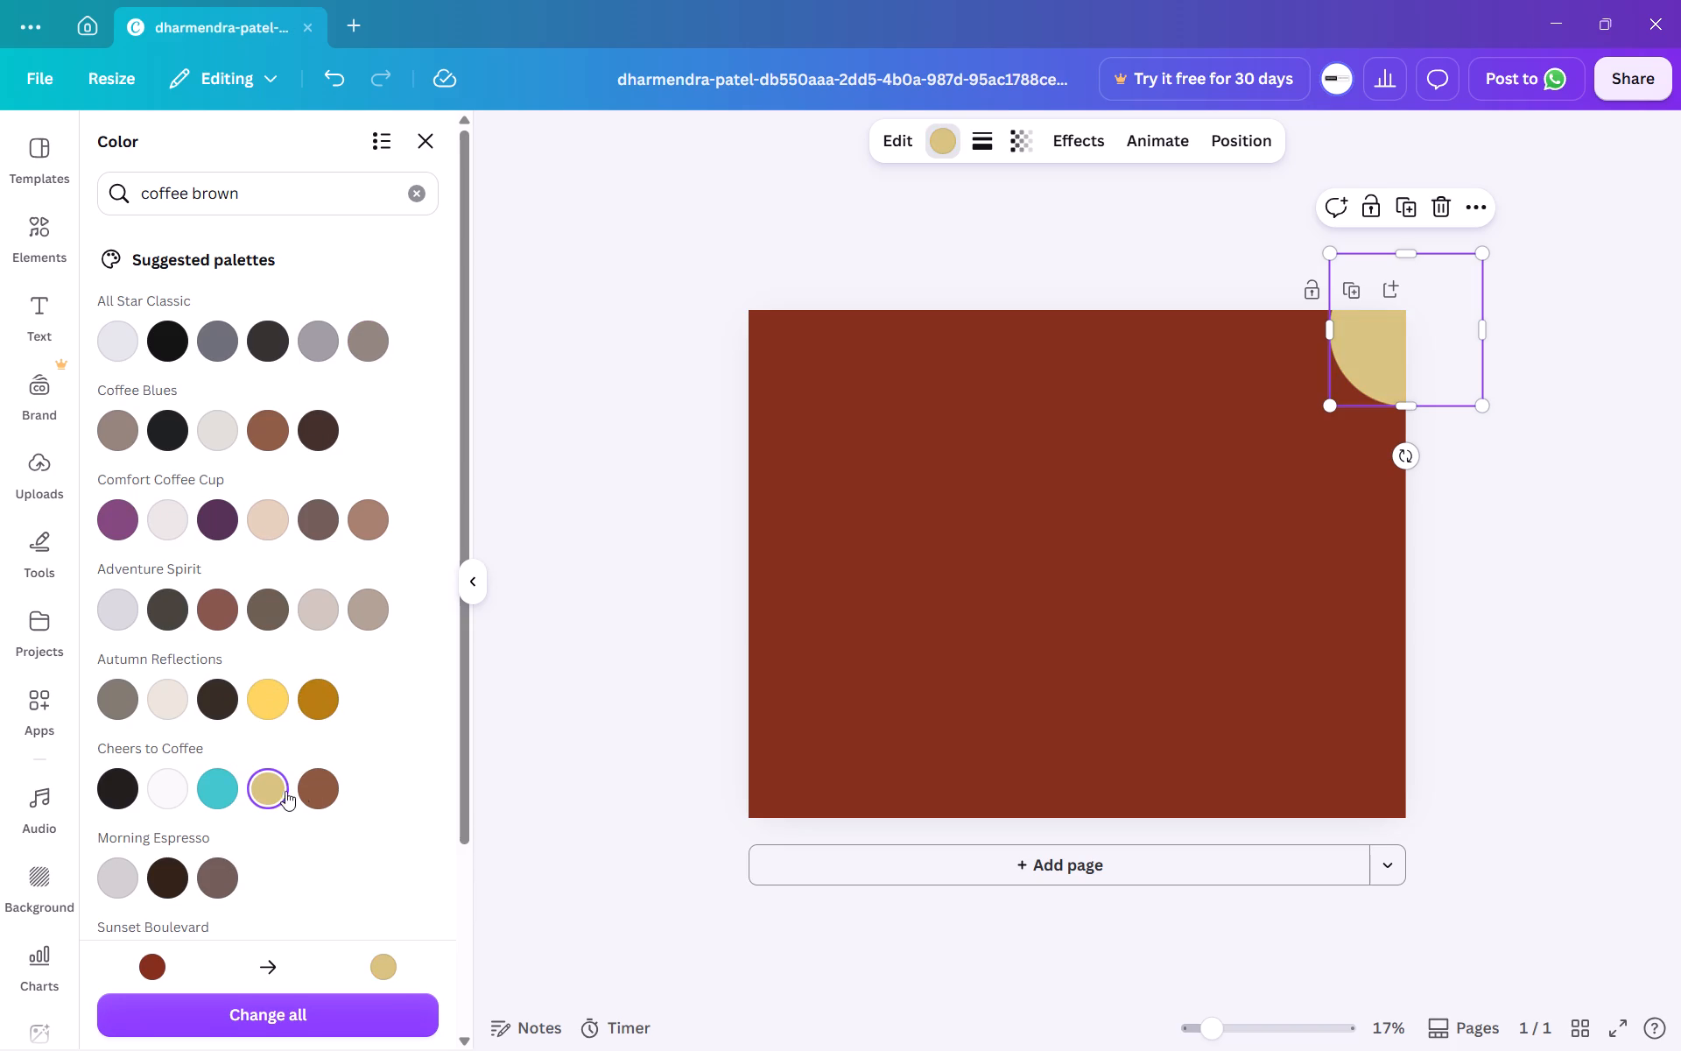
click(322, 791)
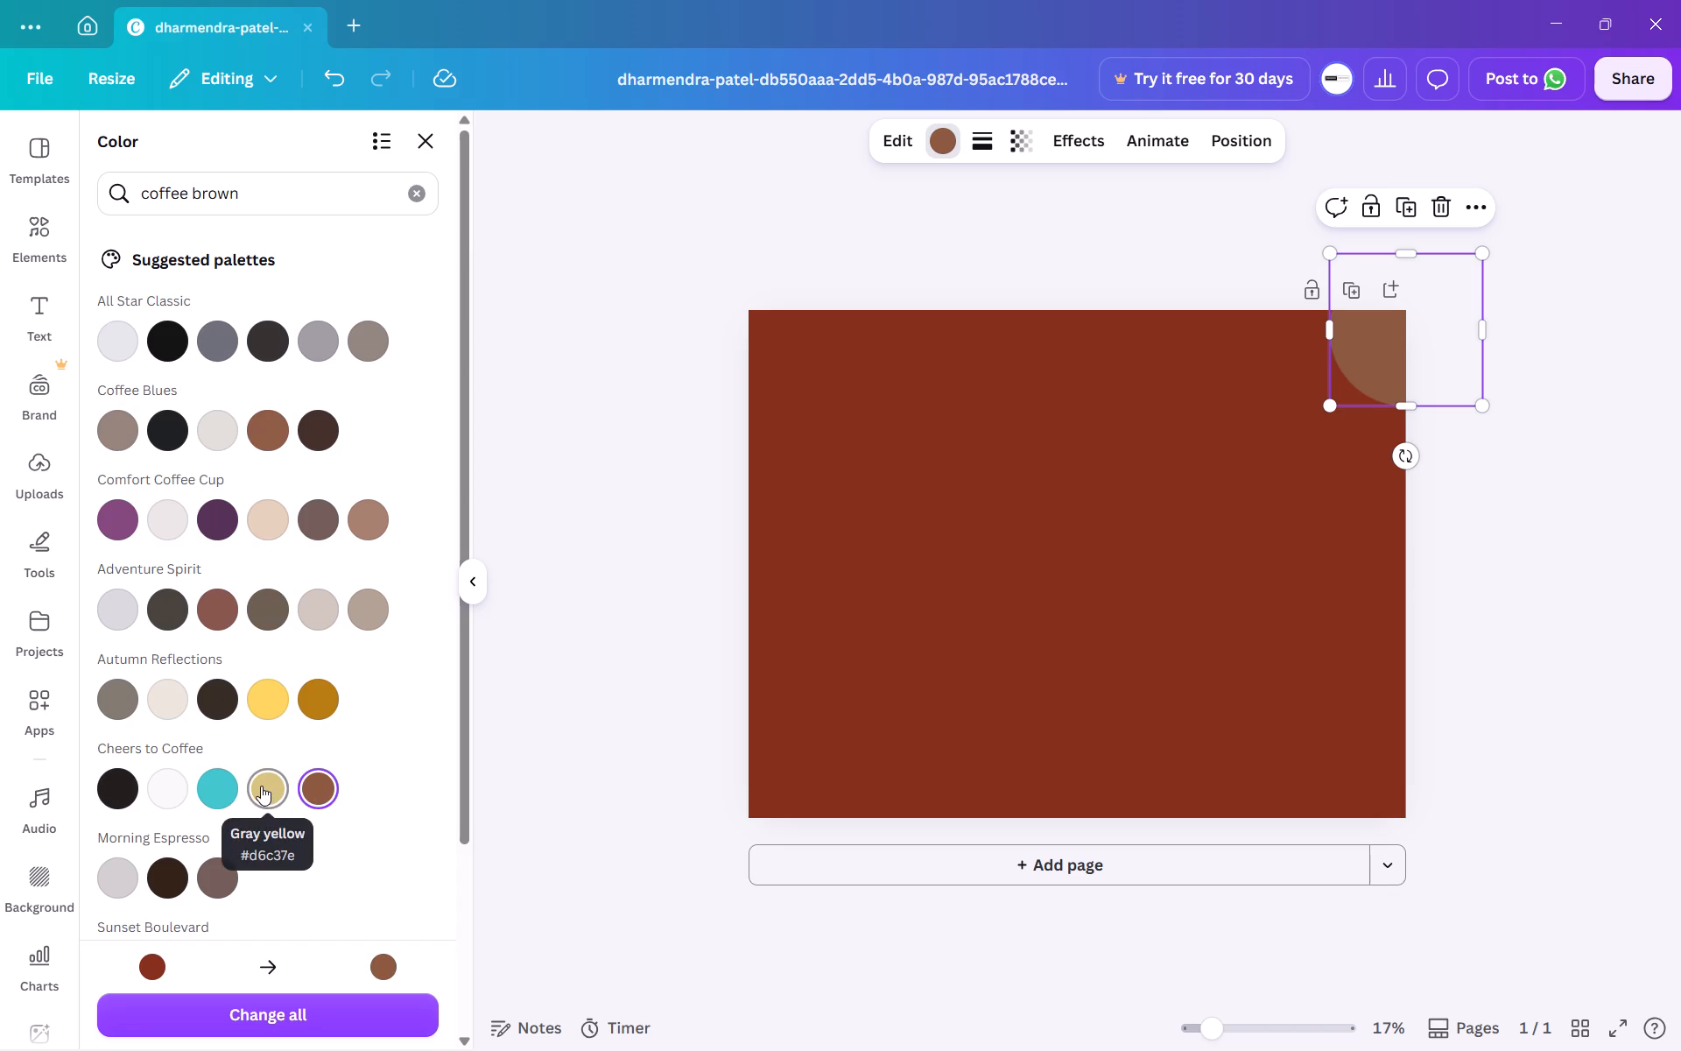
Search the colours for "golden" and apply the default dark olive-brown result to the corner circle.
click(329, 484)
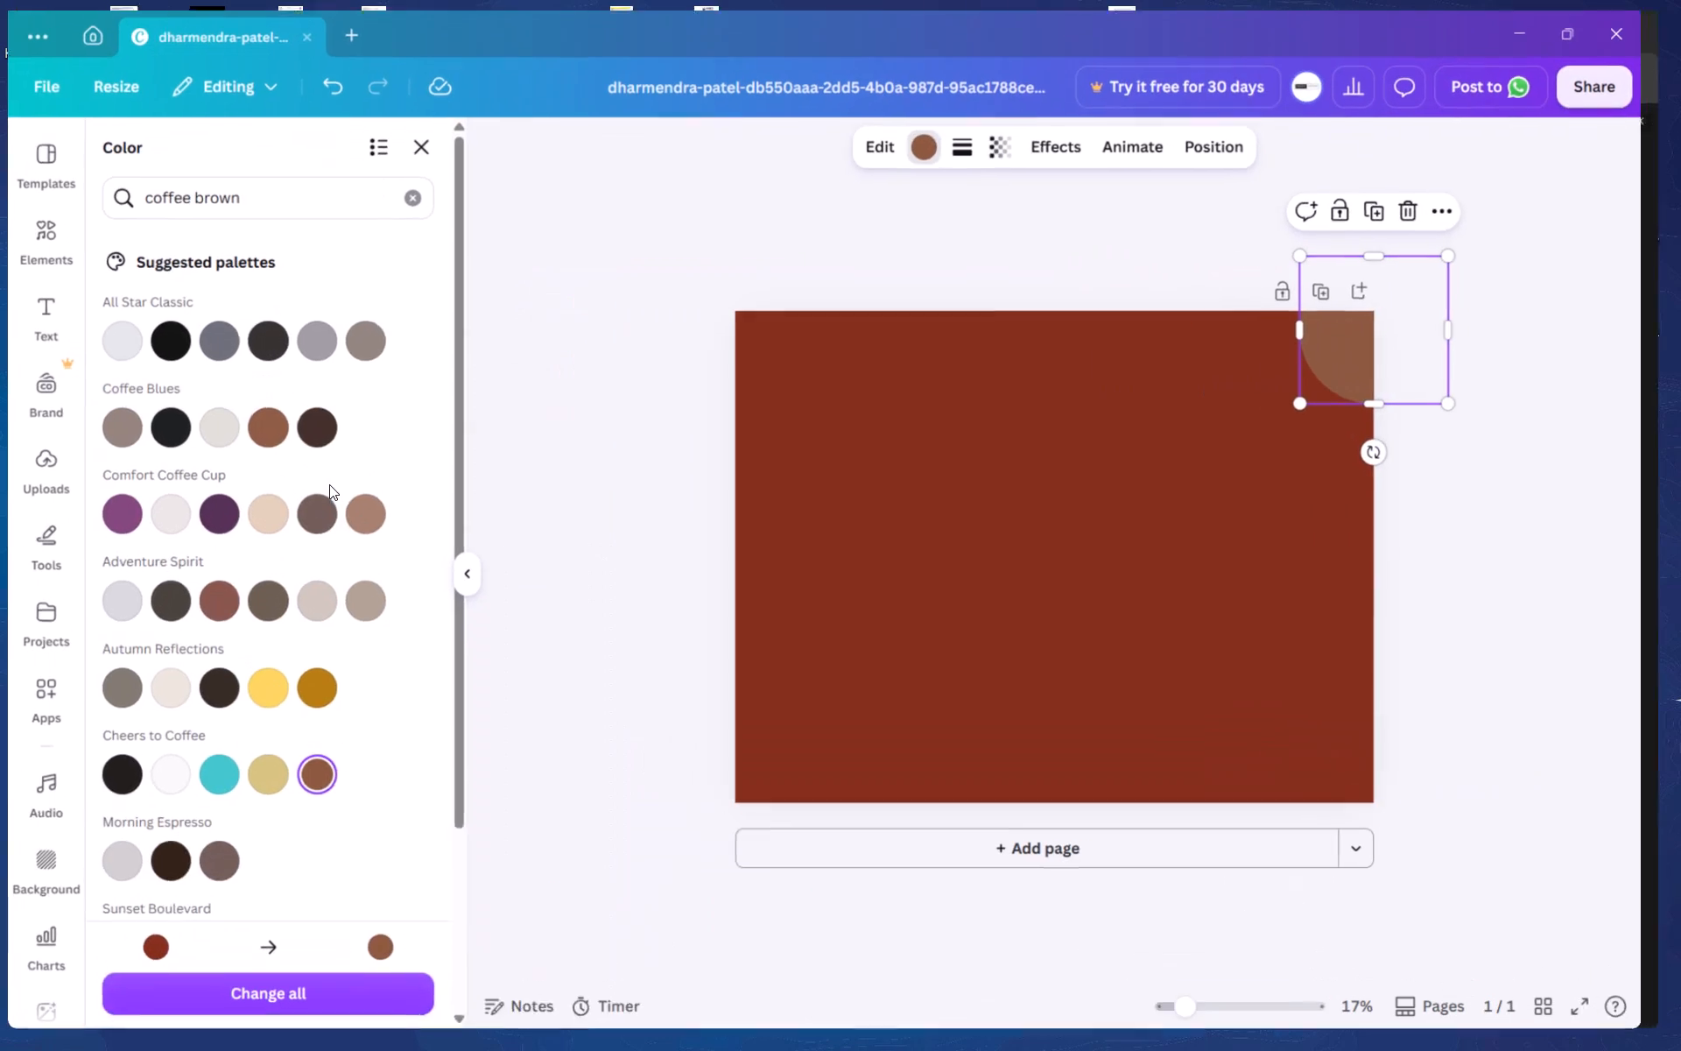
drag(286, 194, 114, 192)
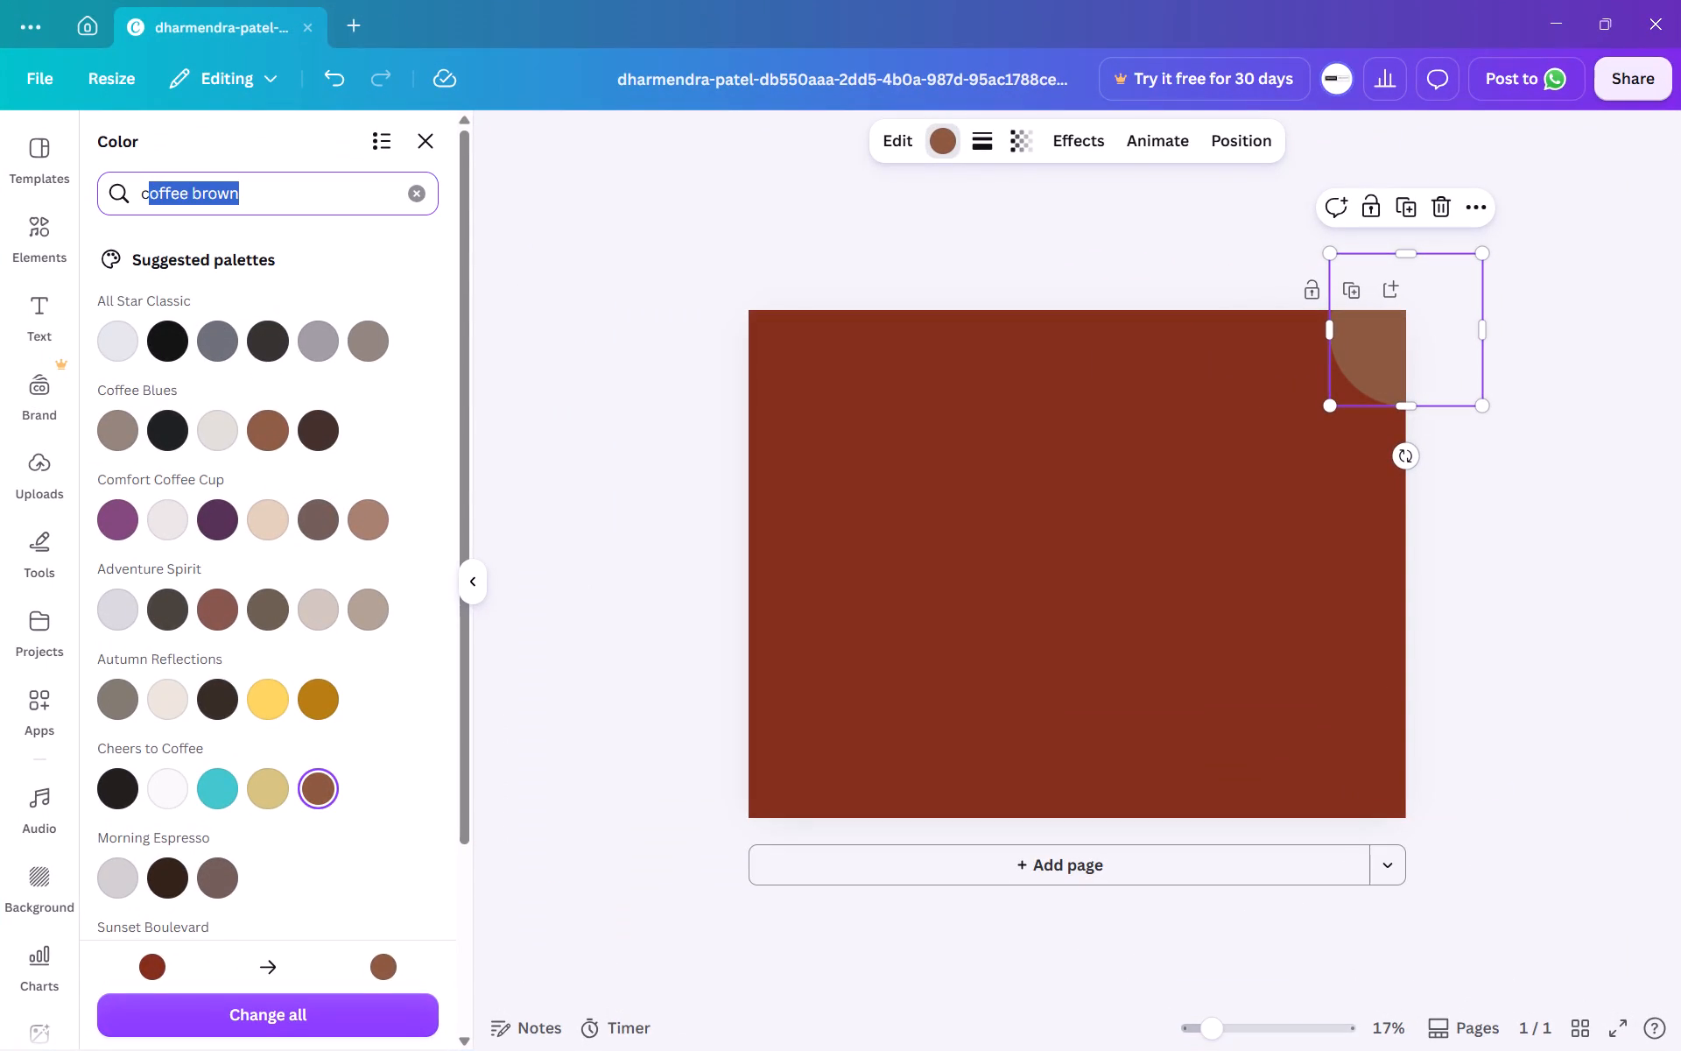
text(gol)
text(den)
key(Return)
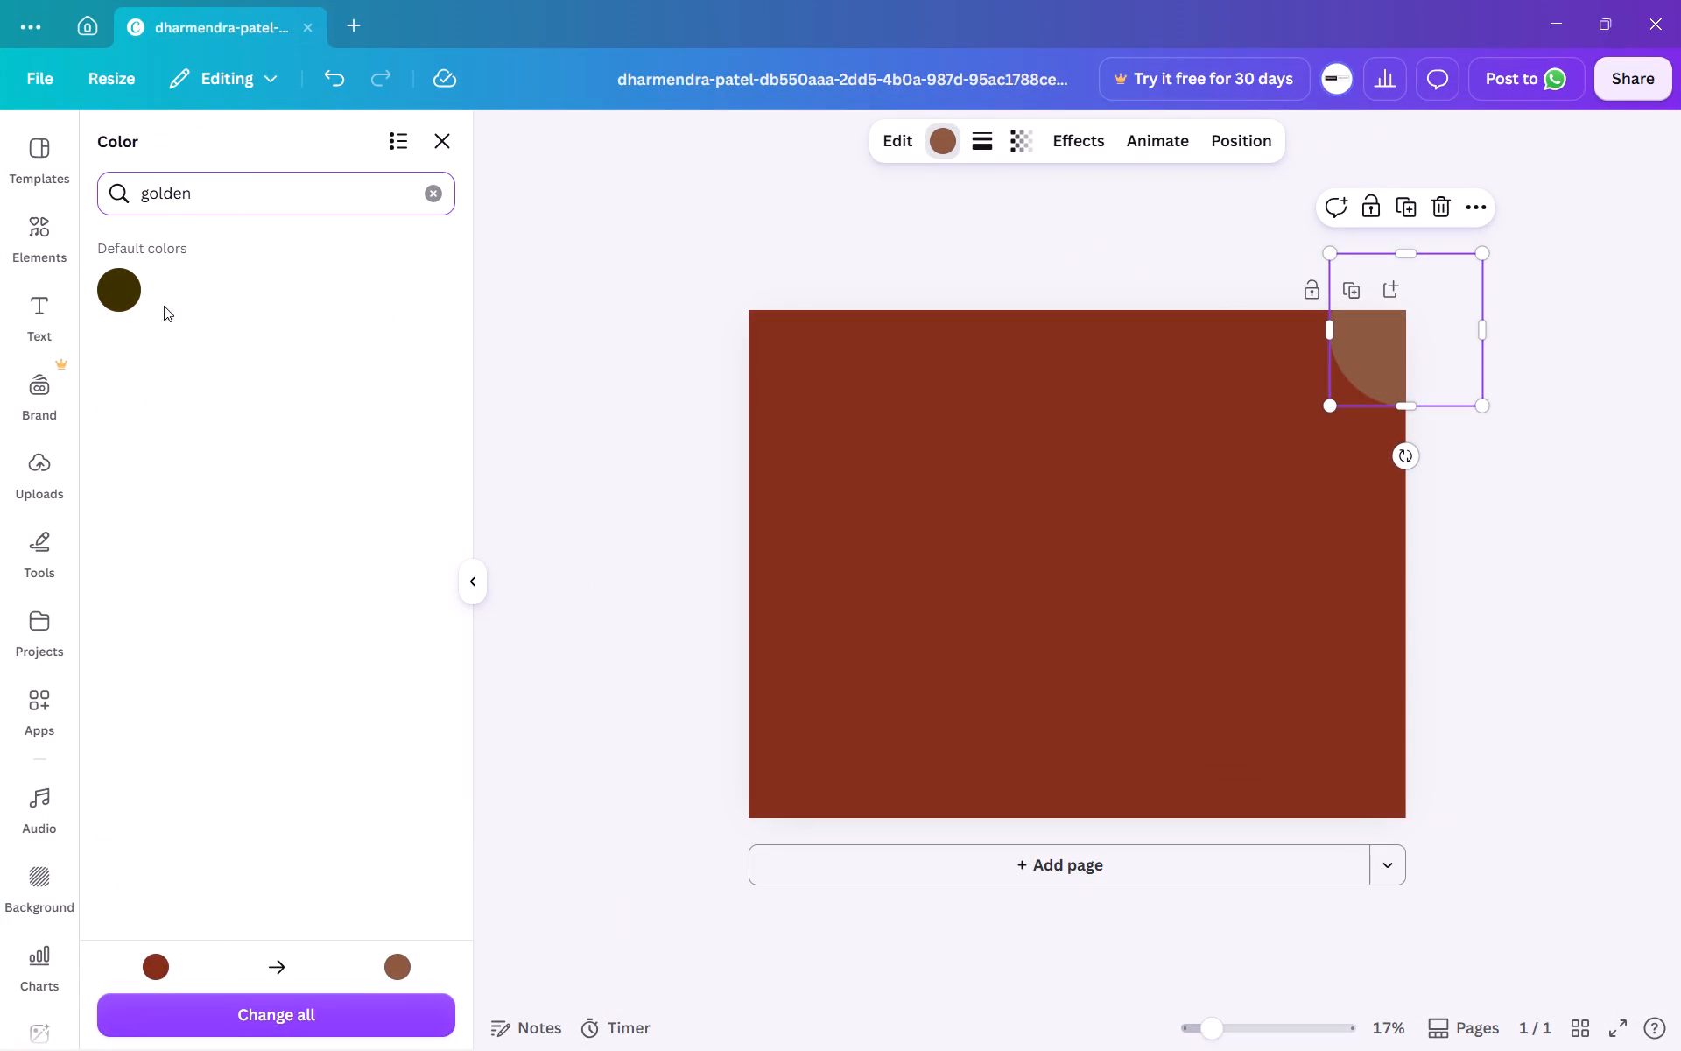
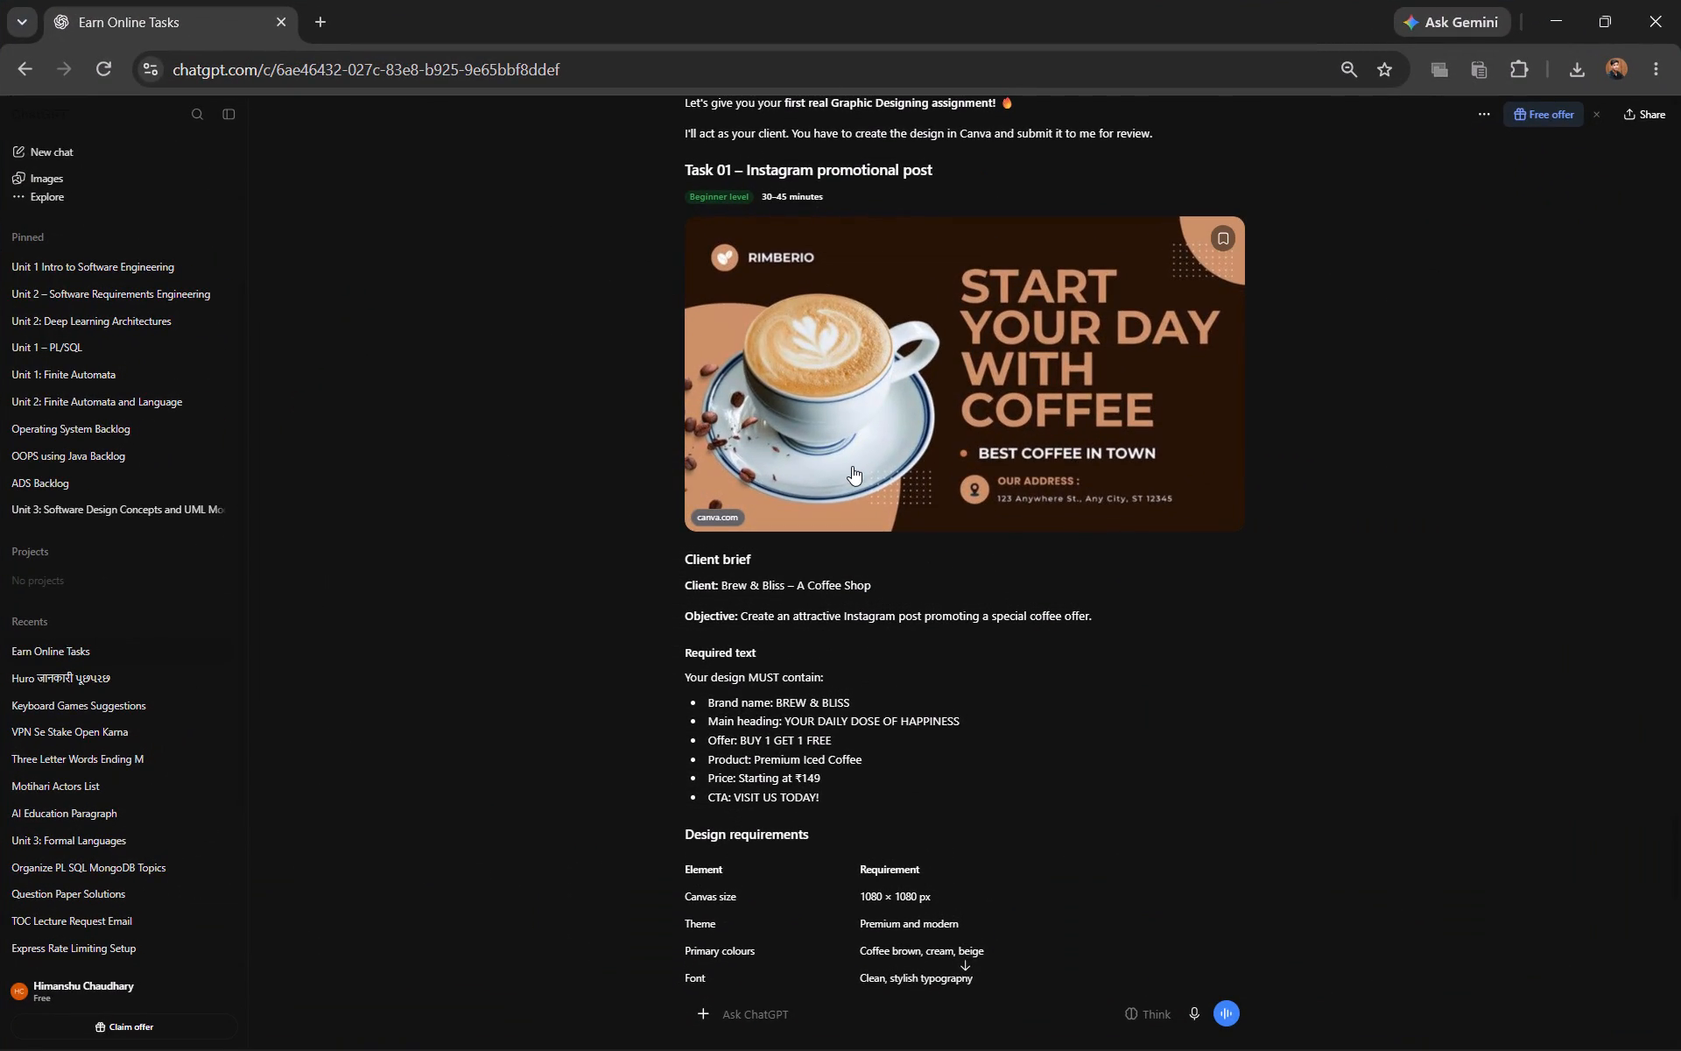
Switch from the ChatGPT reference post back to the coffee shop design in Canva.
click(884, 455)
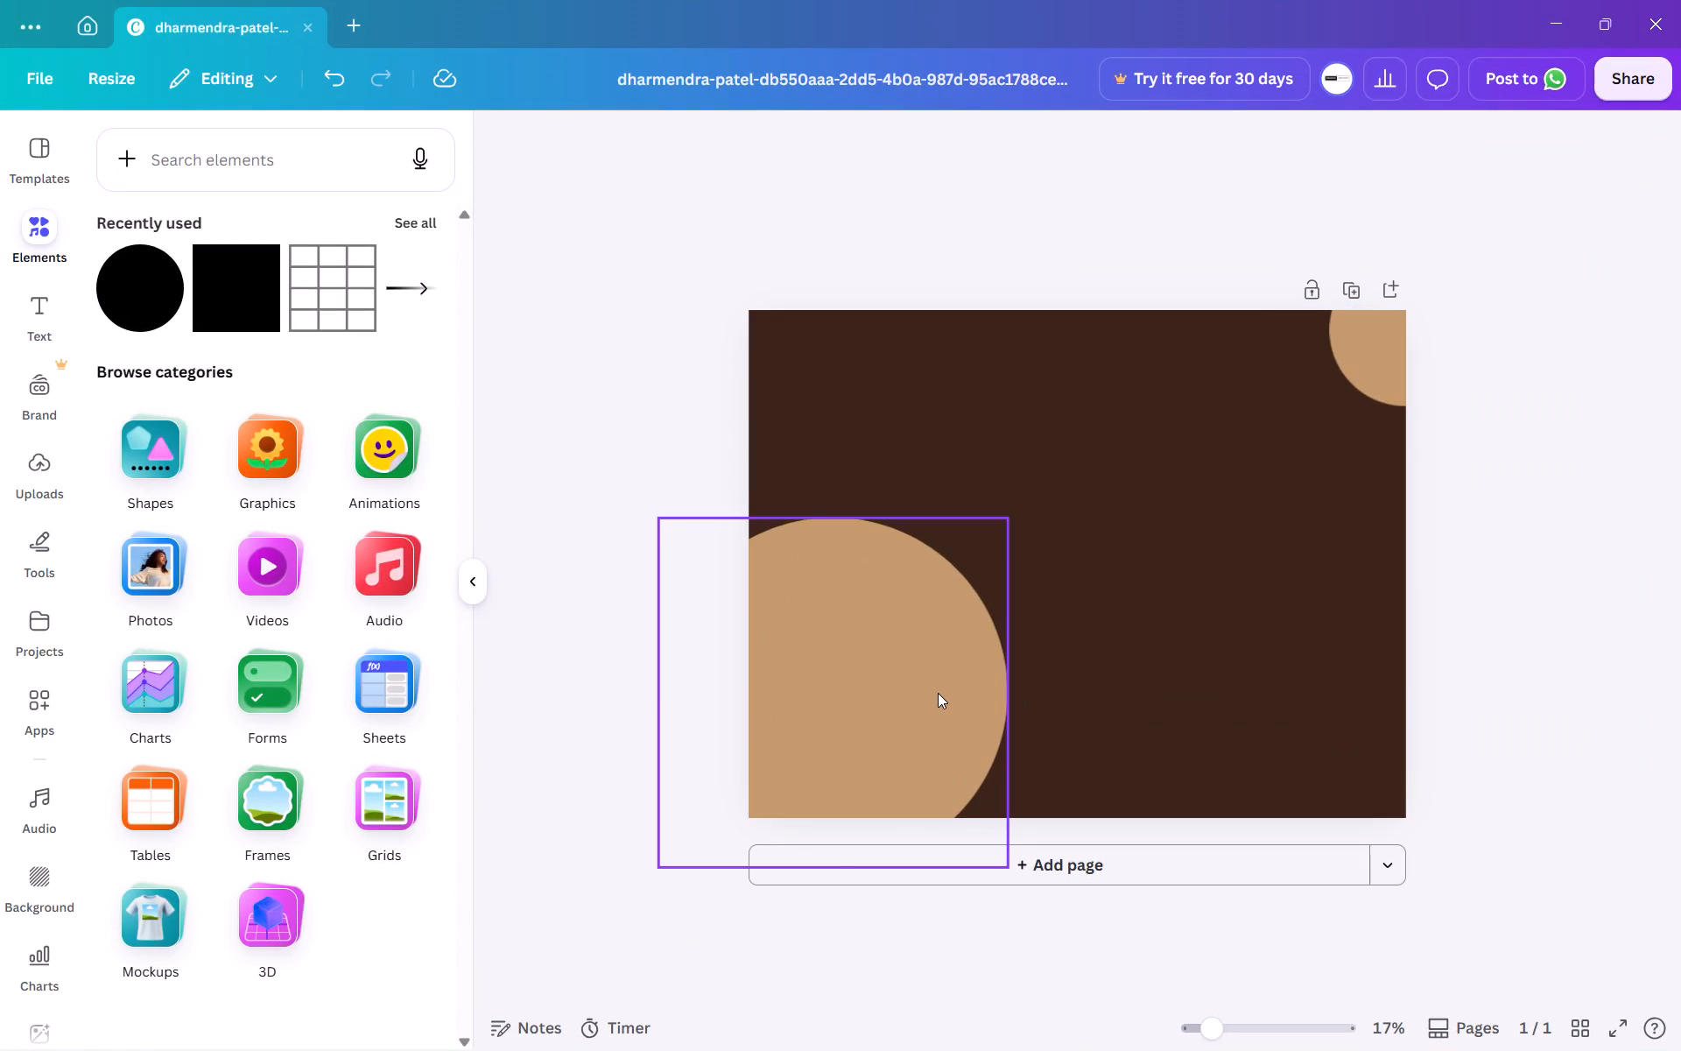
Duplicate the caramel circle at the page's upper-right corner and move the copy into the upper-left corner.
click(938, 693)
click(1362, 382)
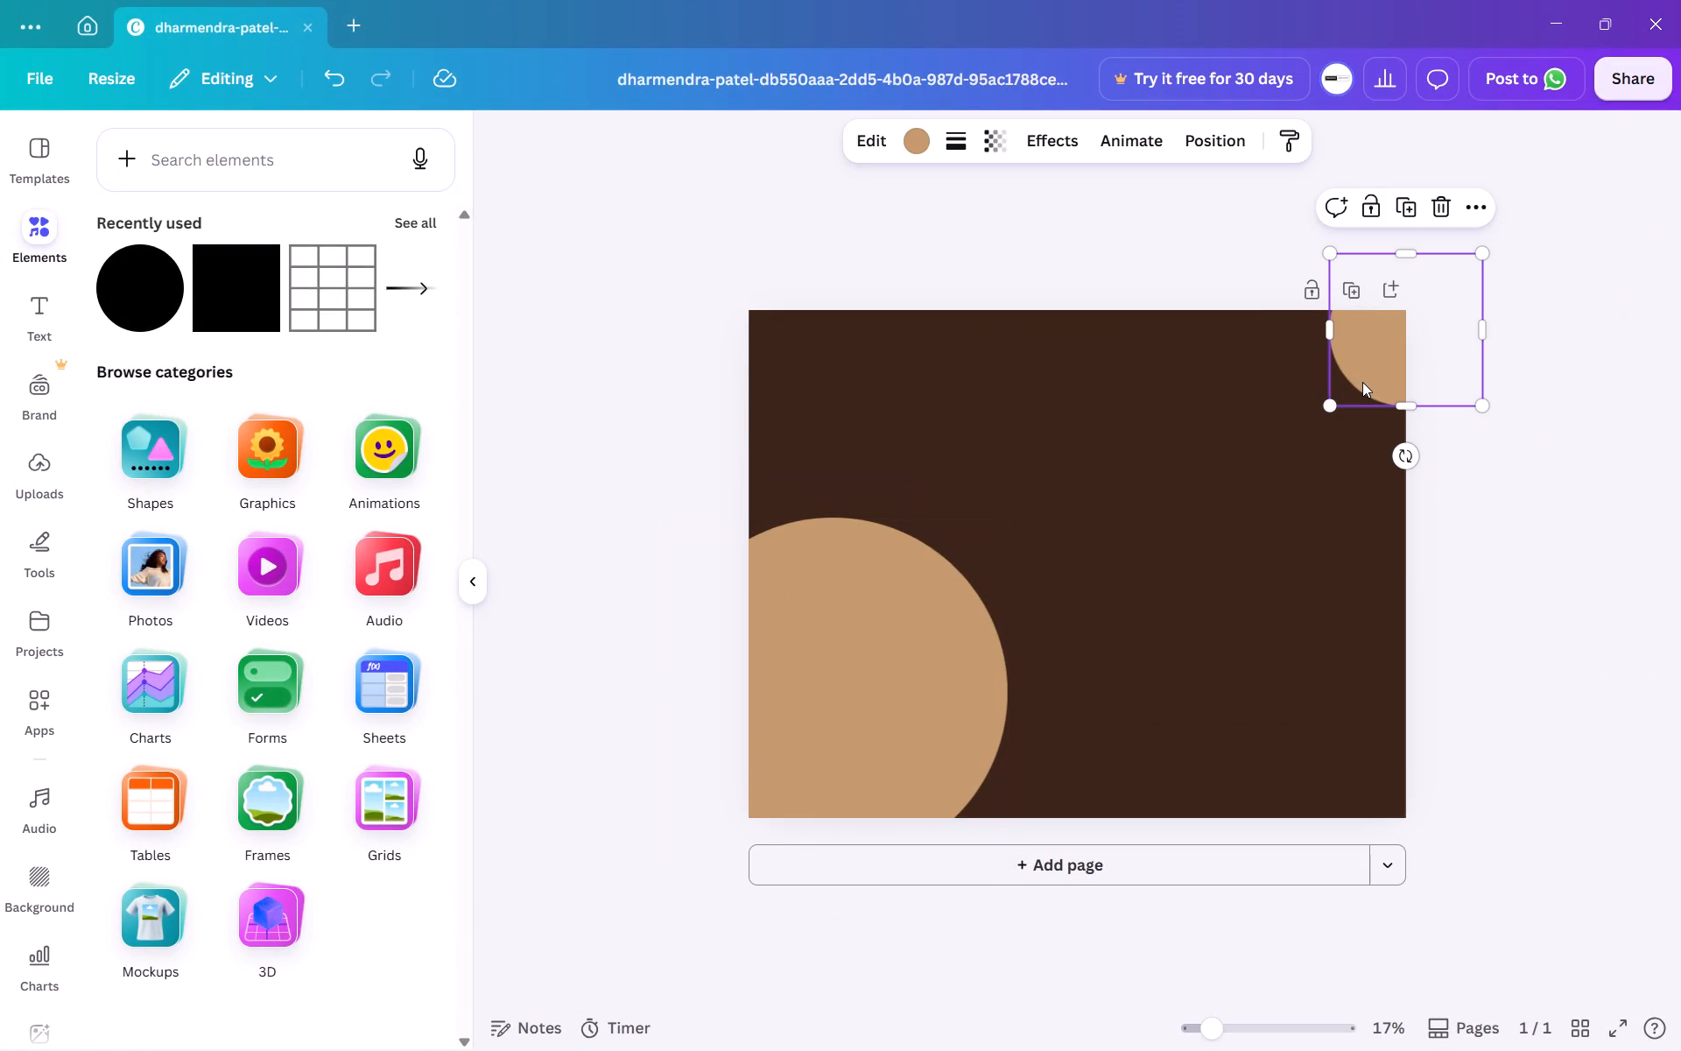
key(ctrl+c)
click(1202, 502)
key(ctrl+v)
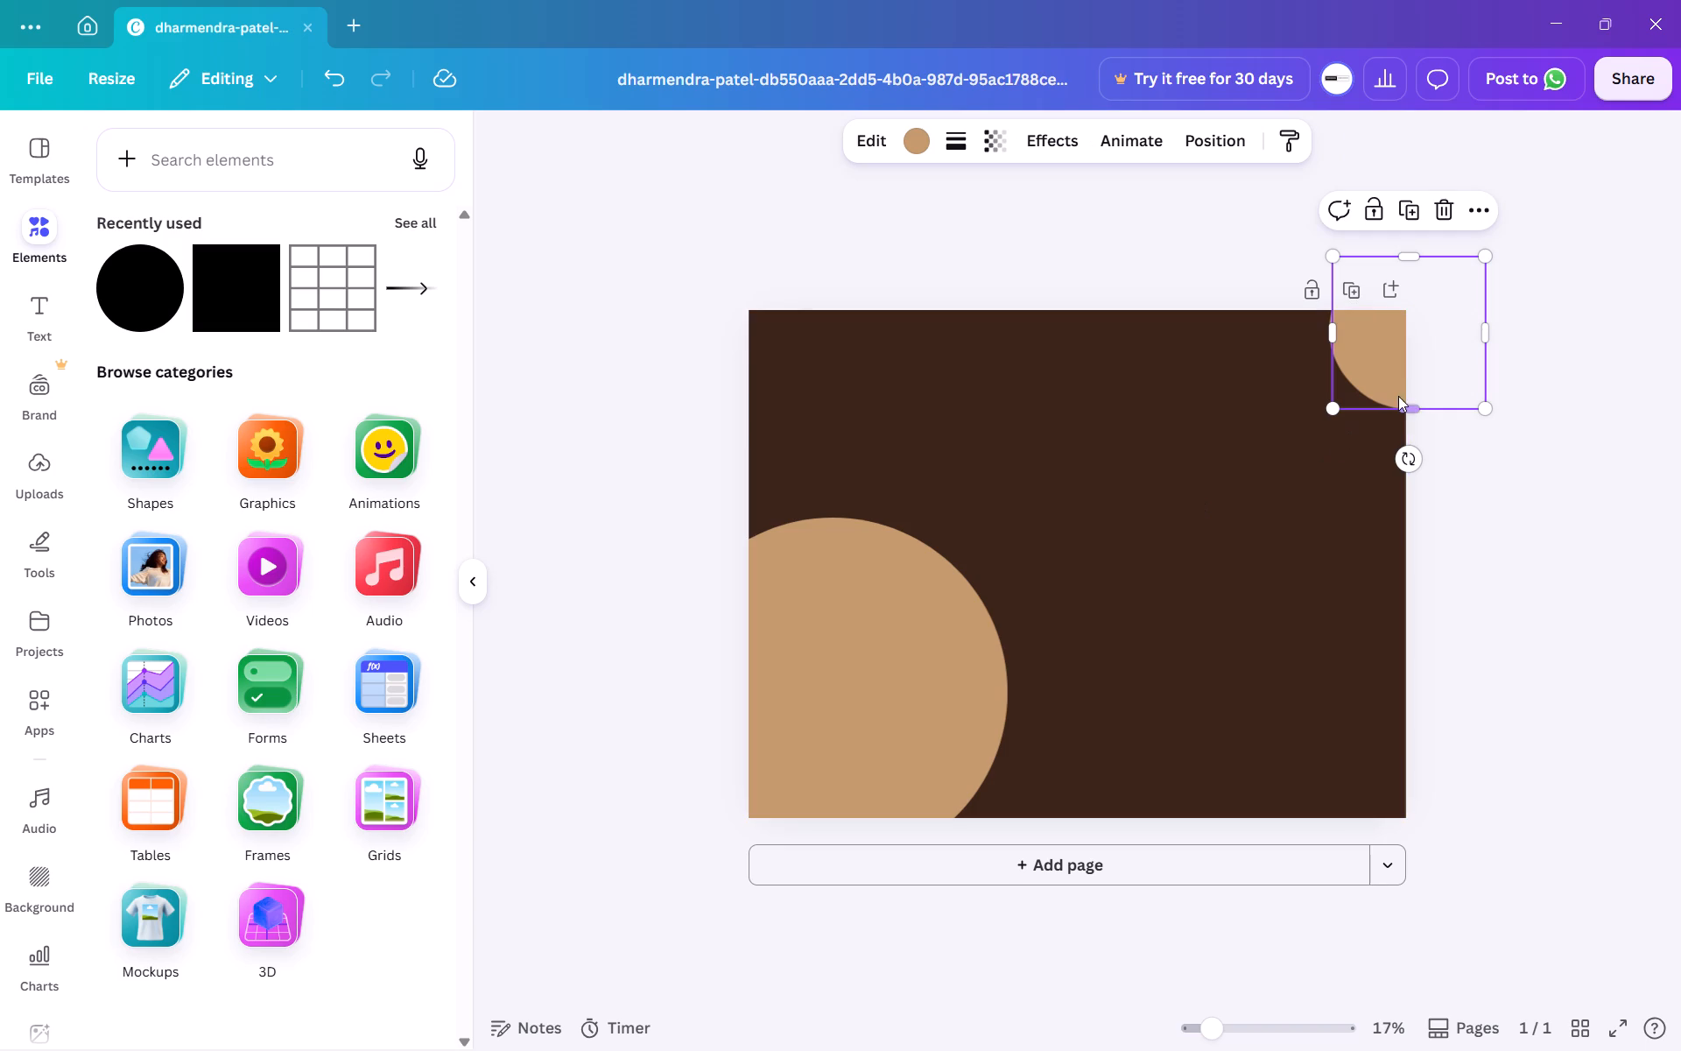
drag(1405, 369, 921, 460)
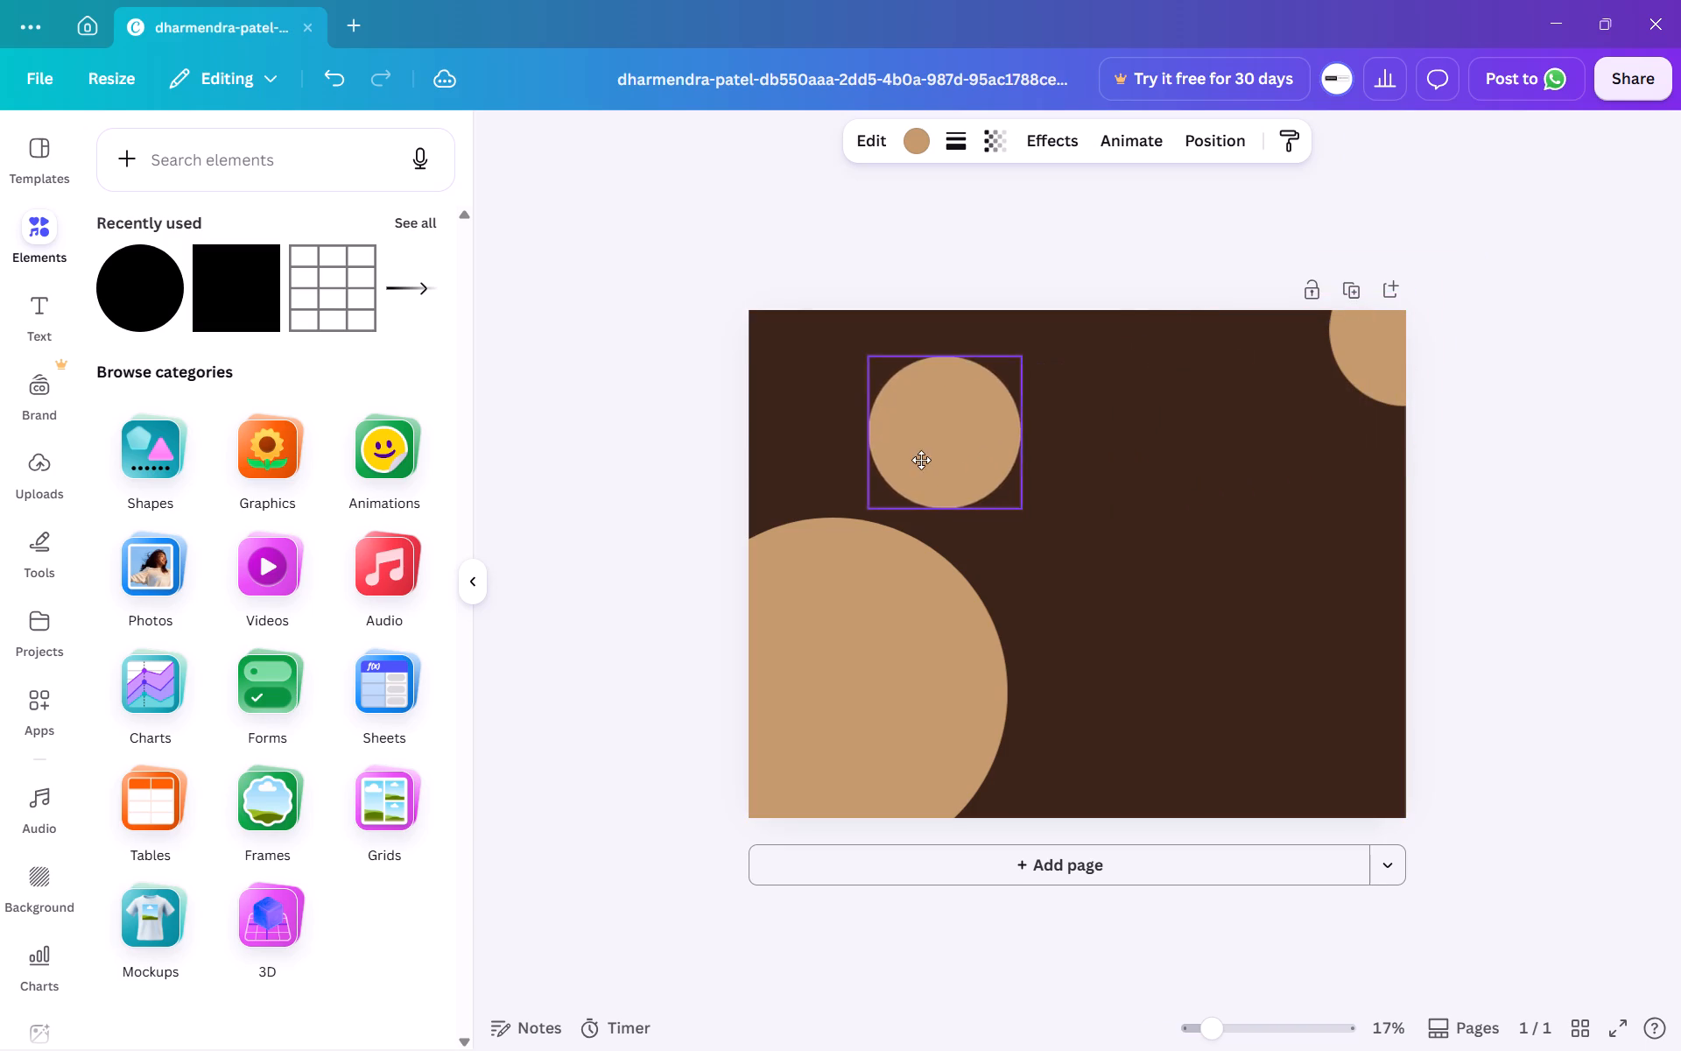
drag(921, 460, 819, 422)
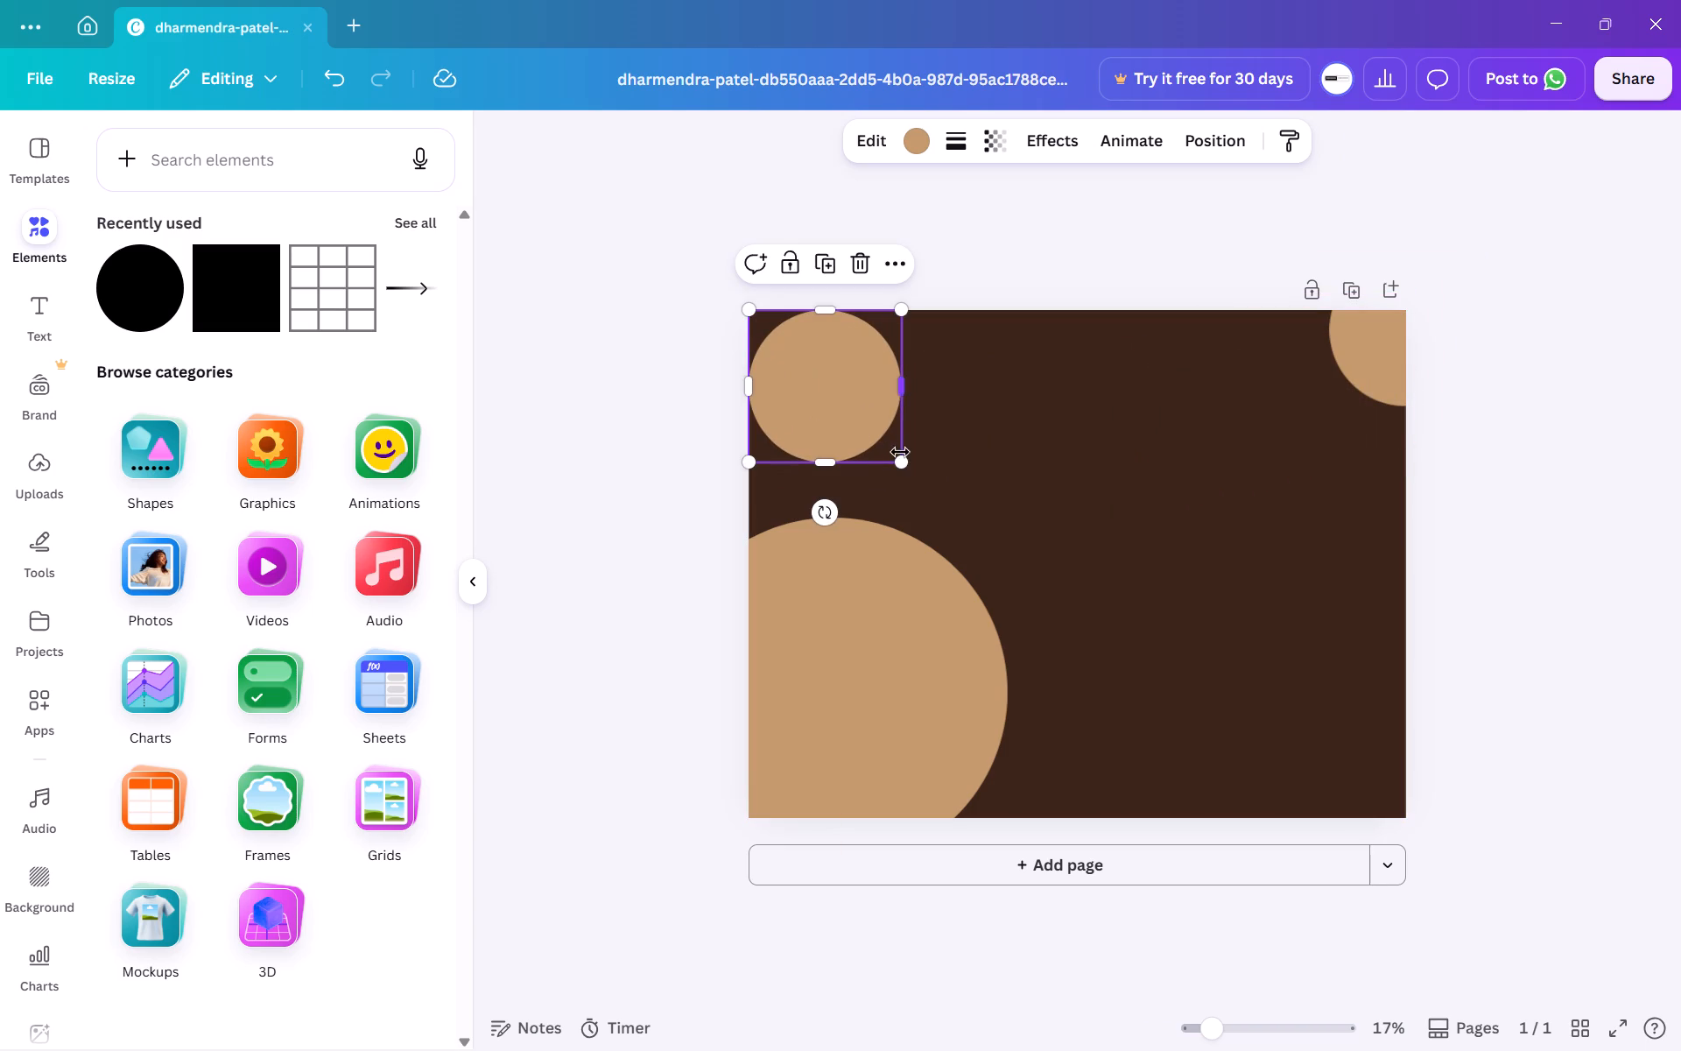
Shrink the copied circle to about 2.9 wide and high and place it slightly inside the page's upper-left corner.
drag(900, 458, 785, 363)
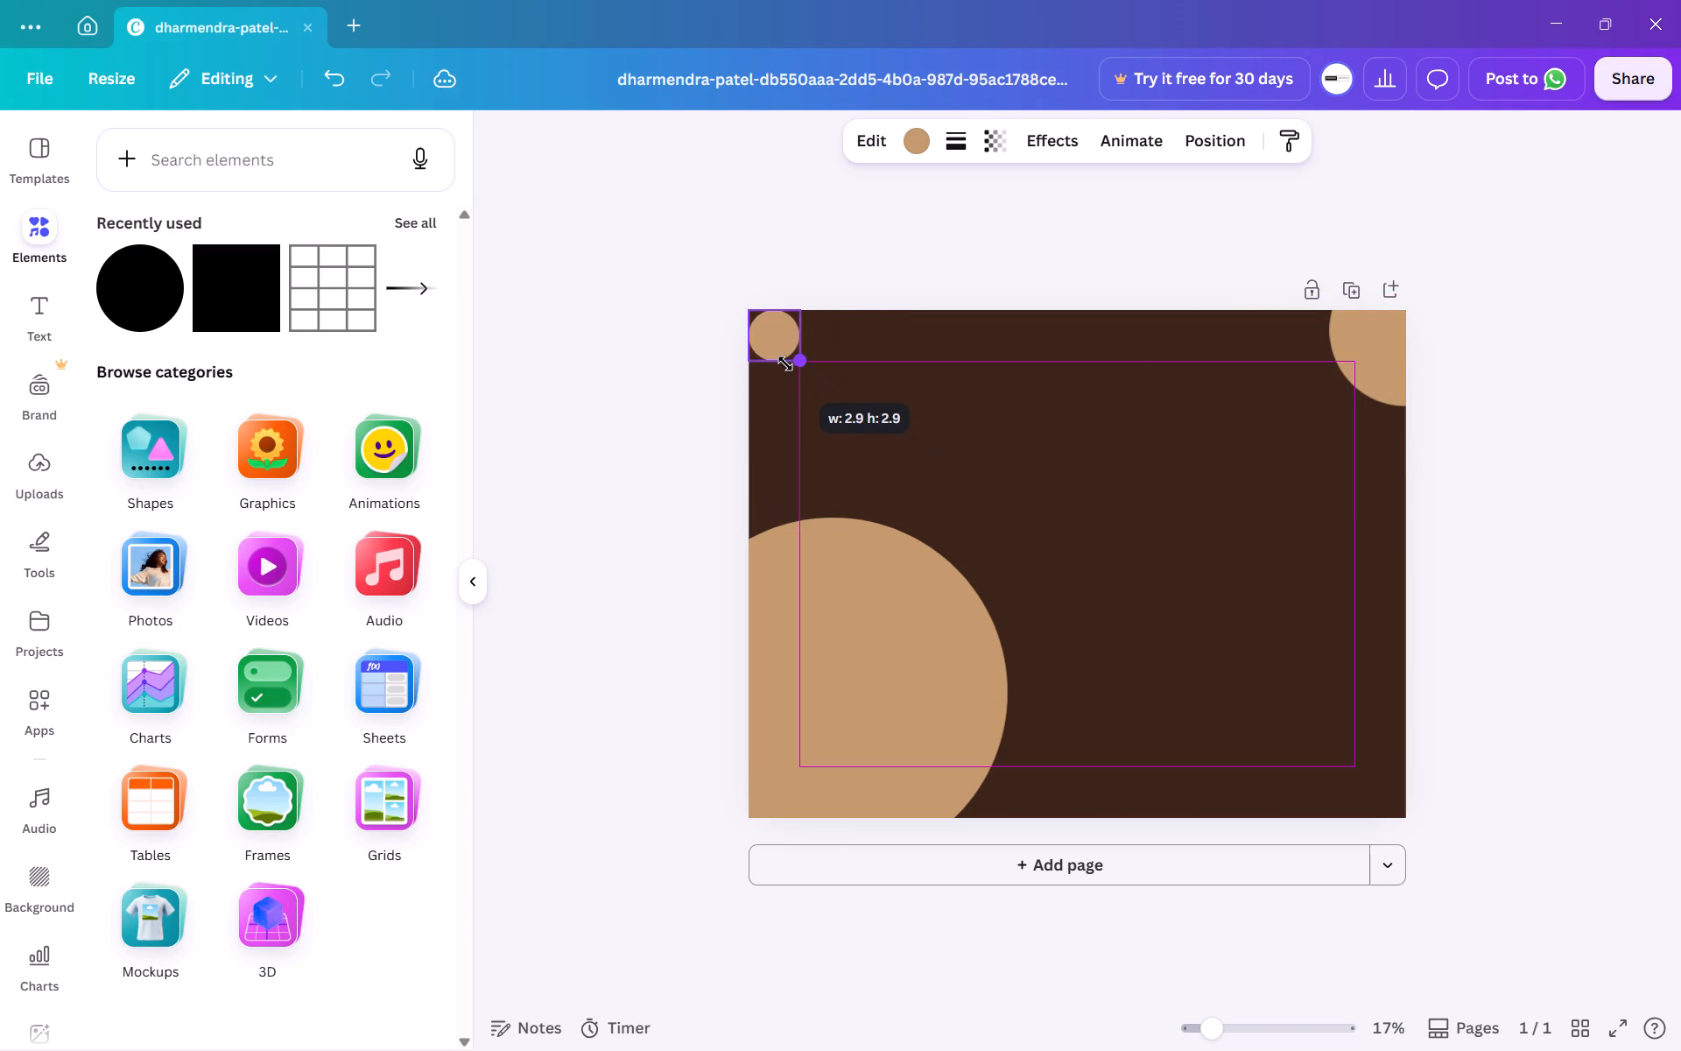
drag(785, 363, 784, 365)
drag(784, 365, 786, 365)
drag(769, 337, 784, 360)
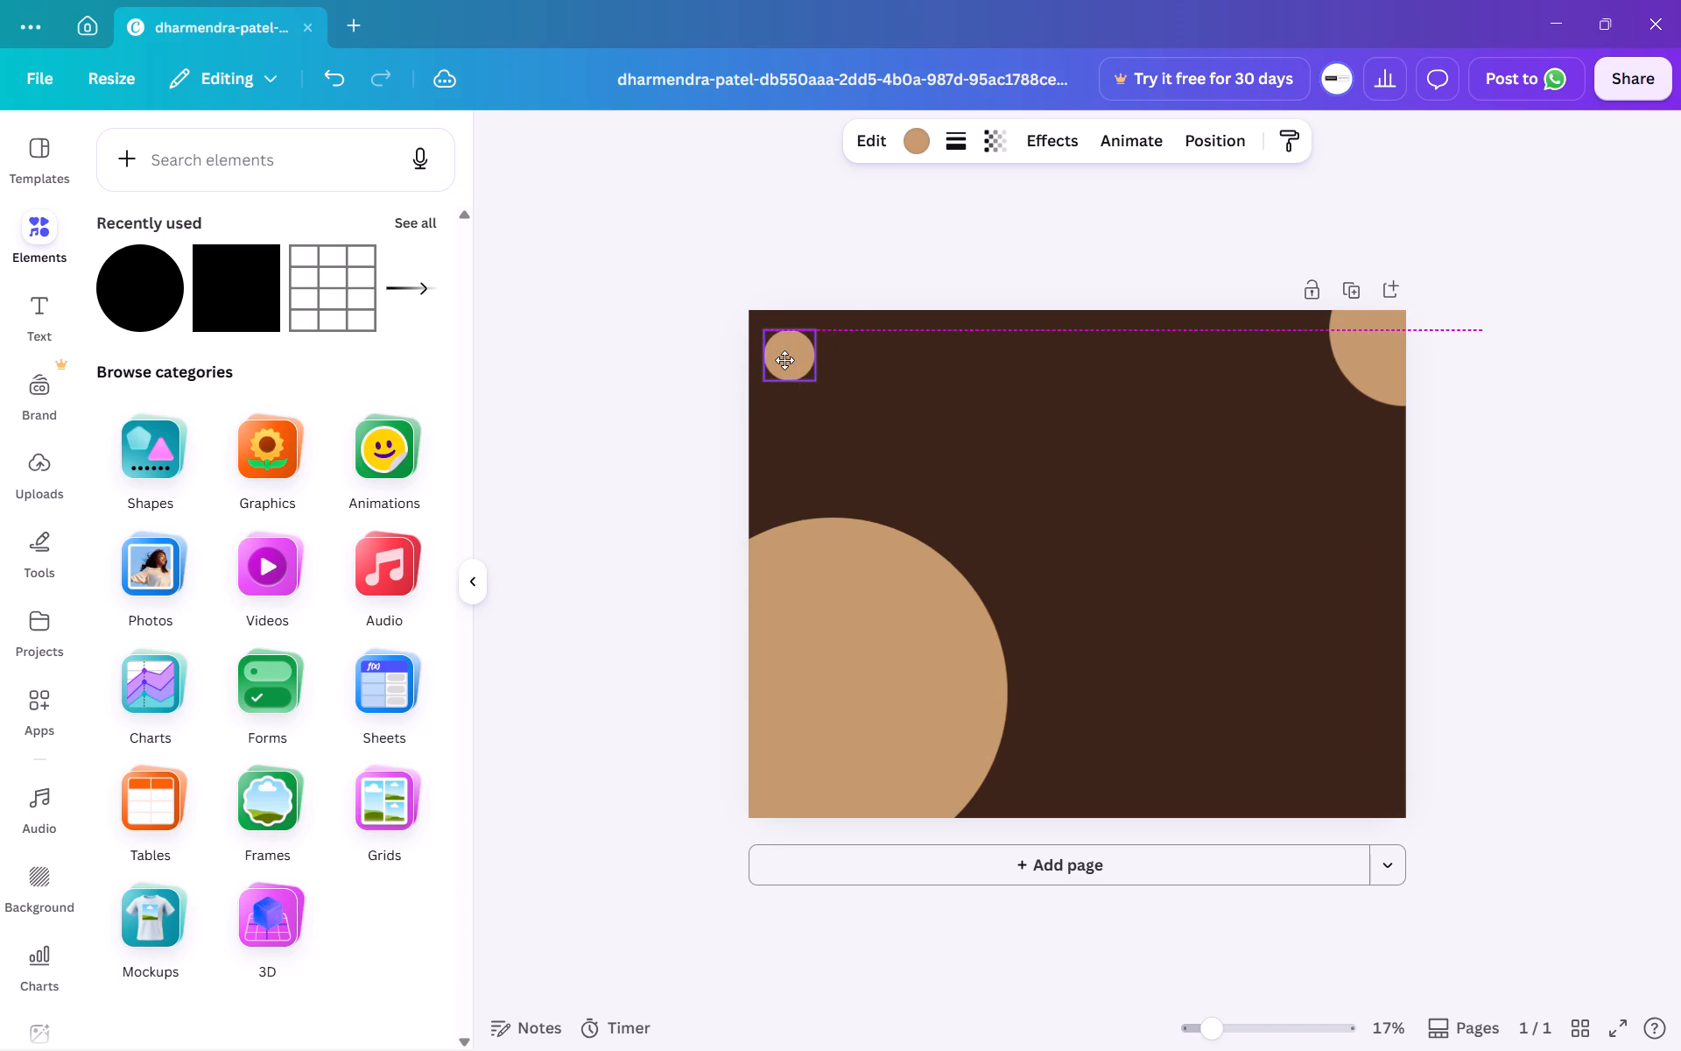
drag(784, 360, 796, 363)
click(715, 407)
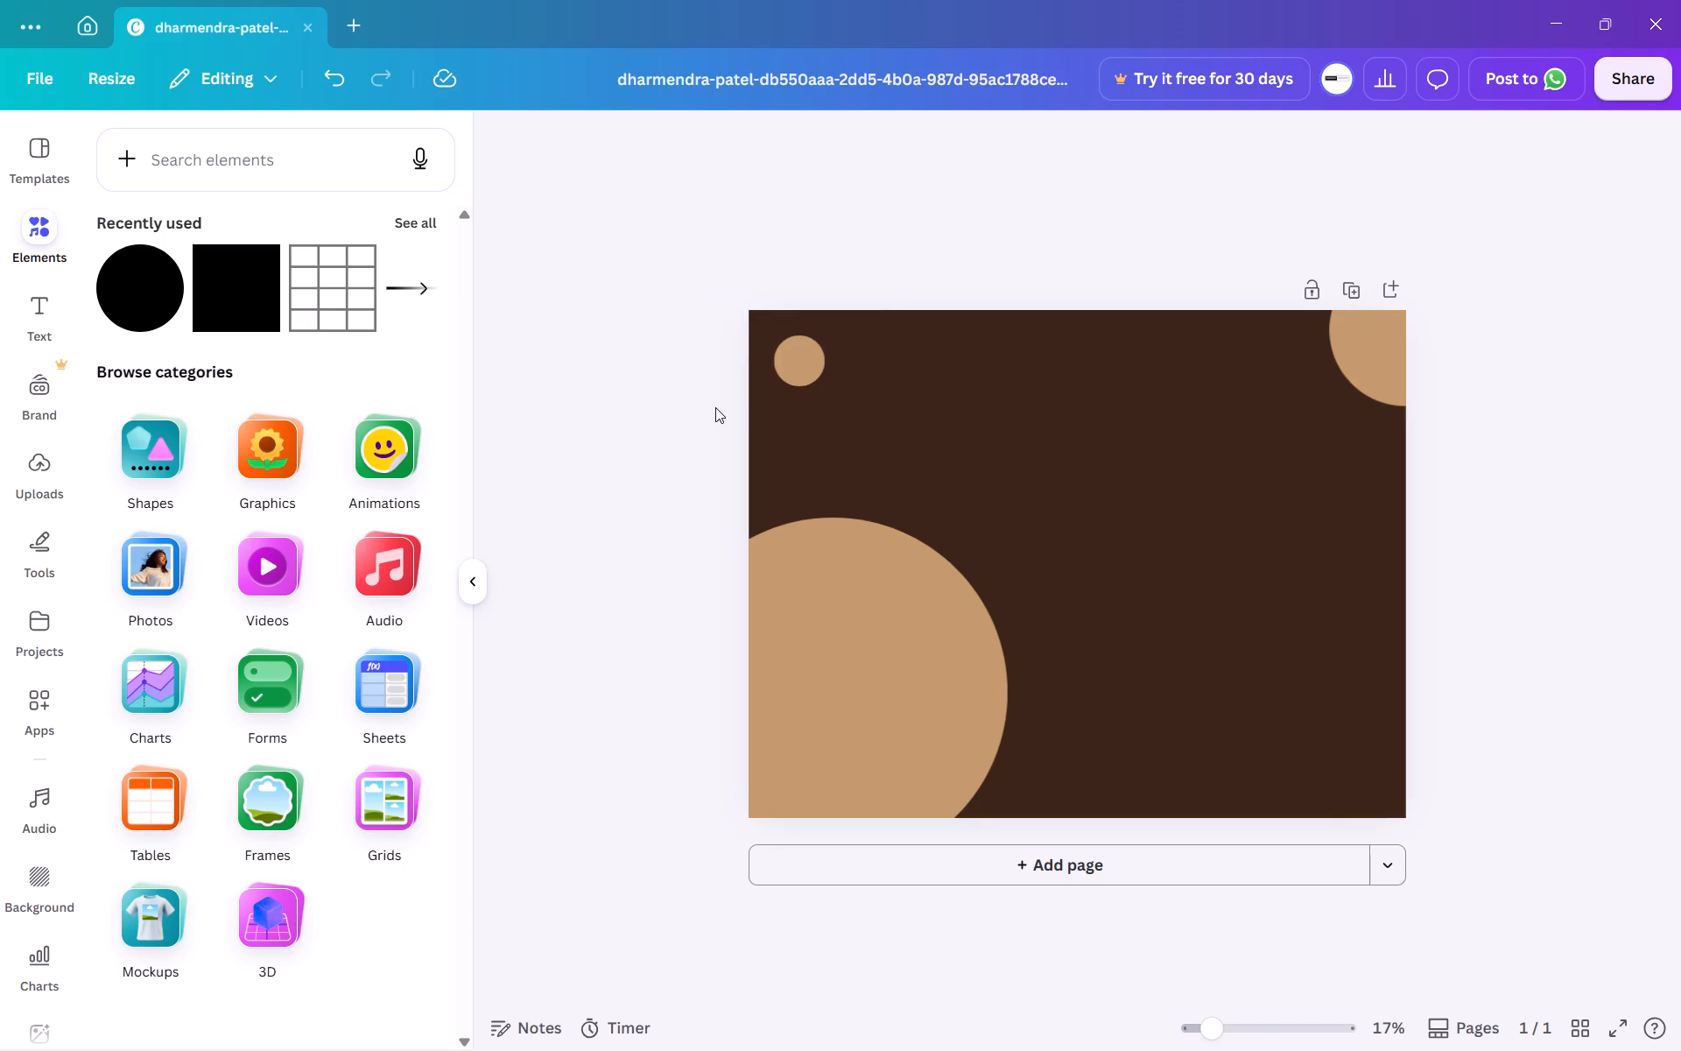
Reduce the small upper-left circle further to about 2 wide and high and nudge it slightly inward from the corner.
click(502, 442)
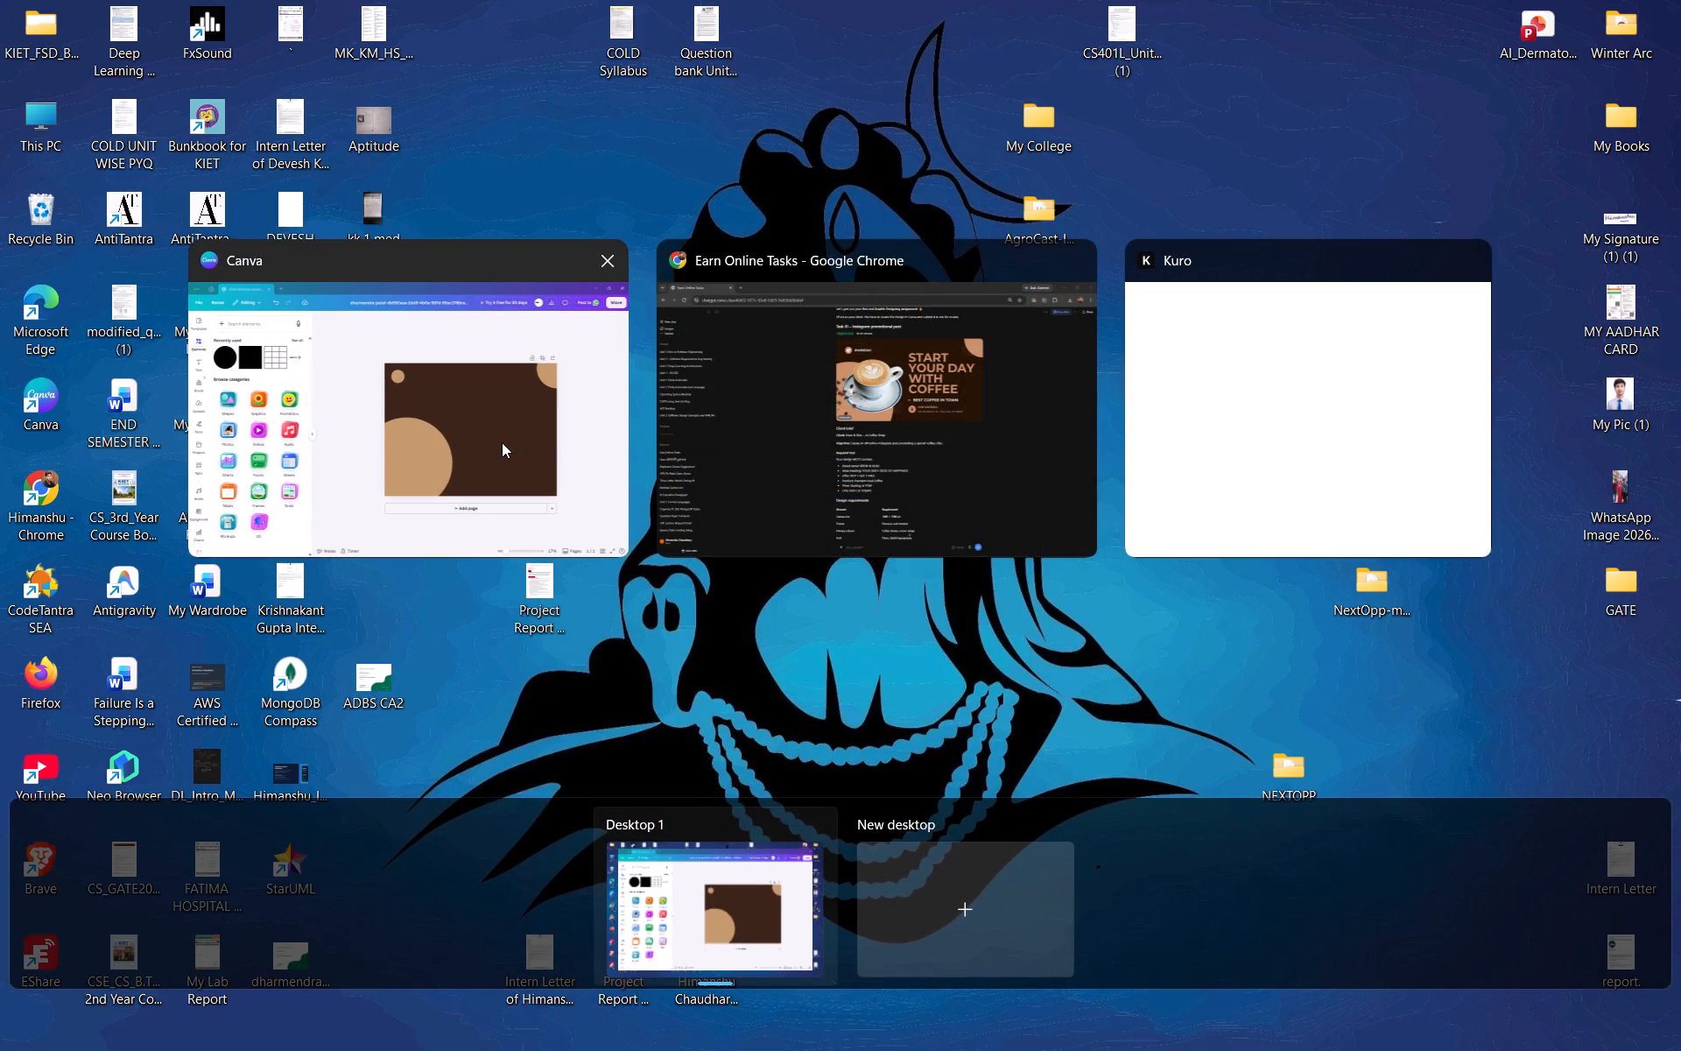
scroll(763, 443, right, 1)
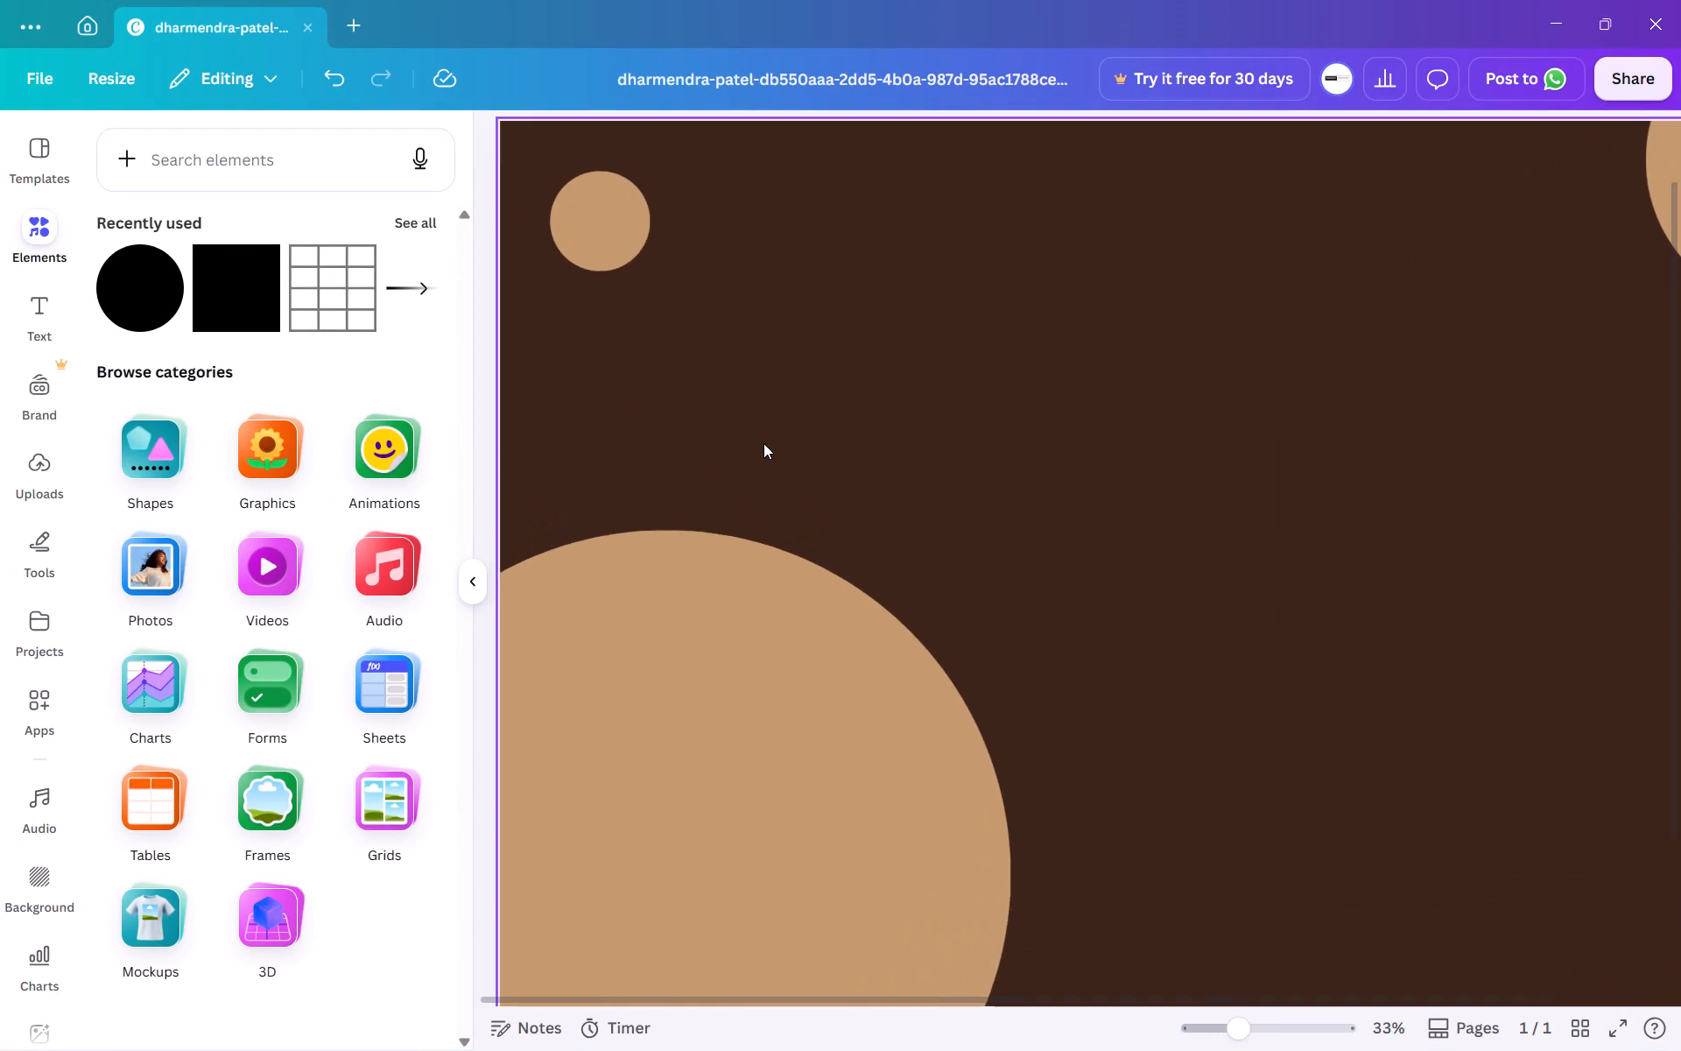
scroll(763, 443, right, 1)
click(556, 223)
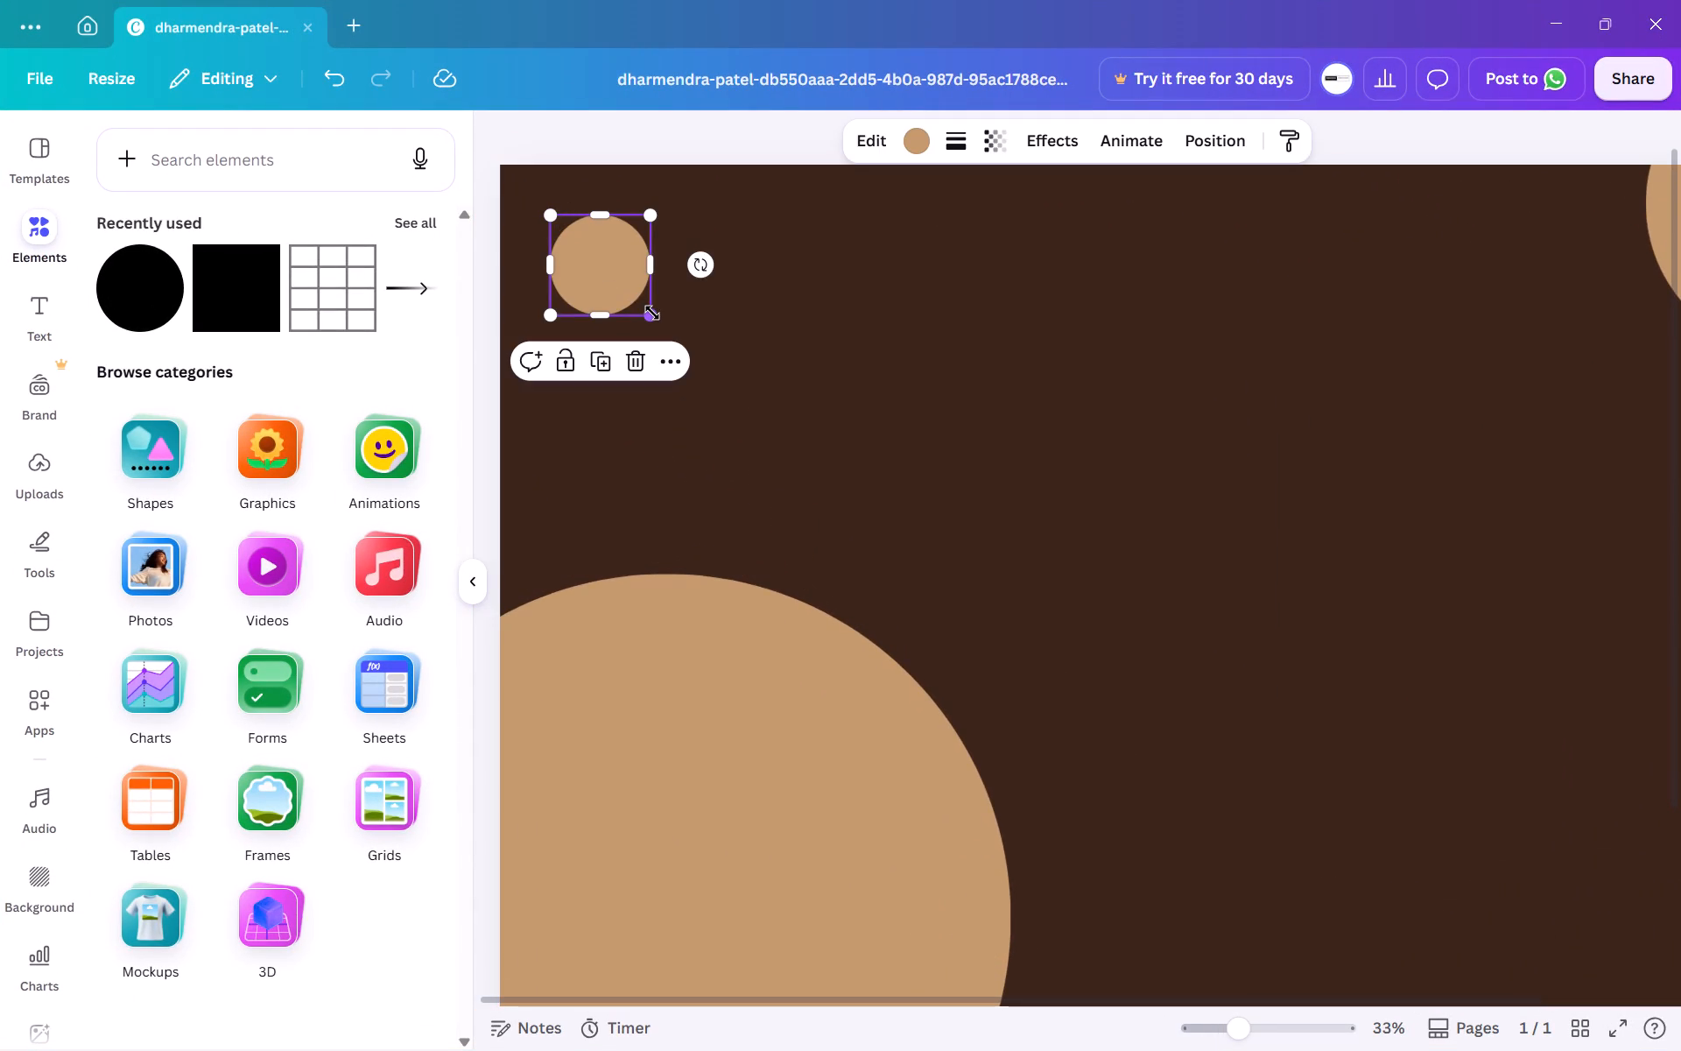
drag(652, 313, 626, 297)
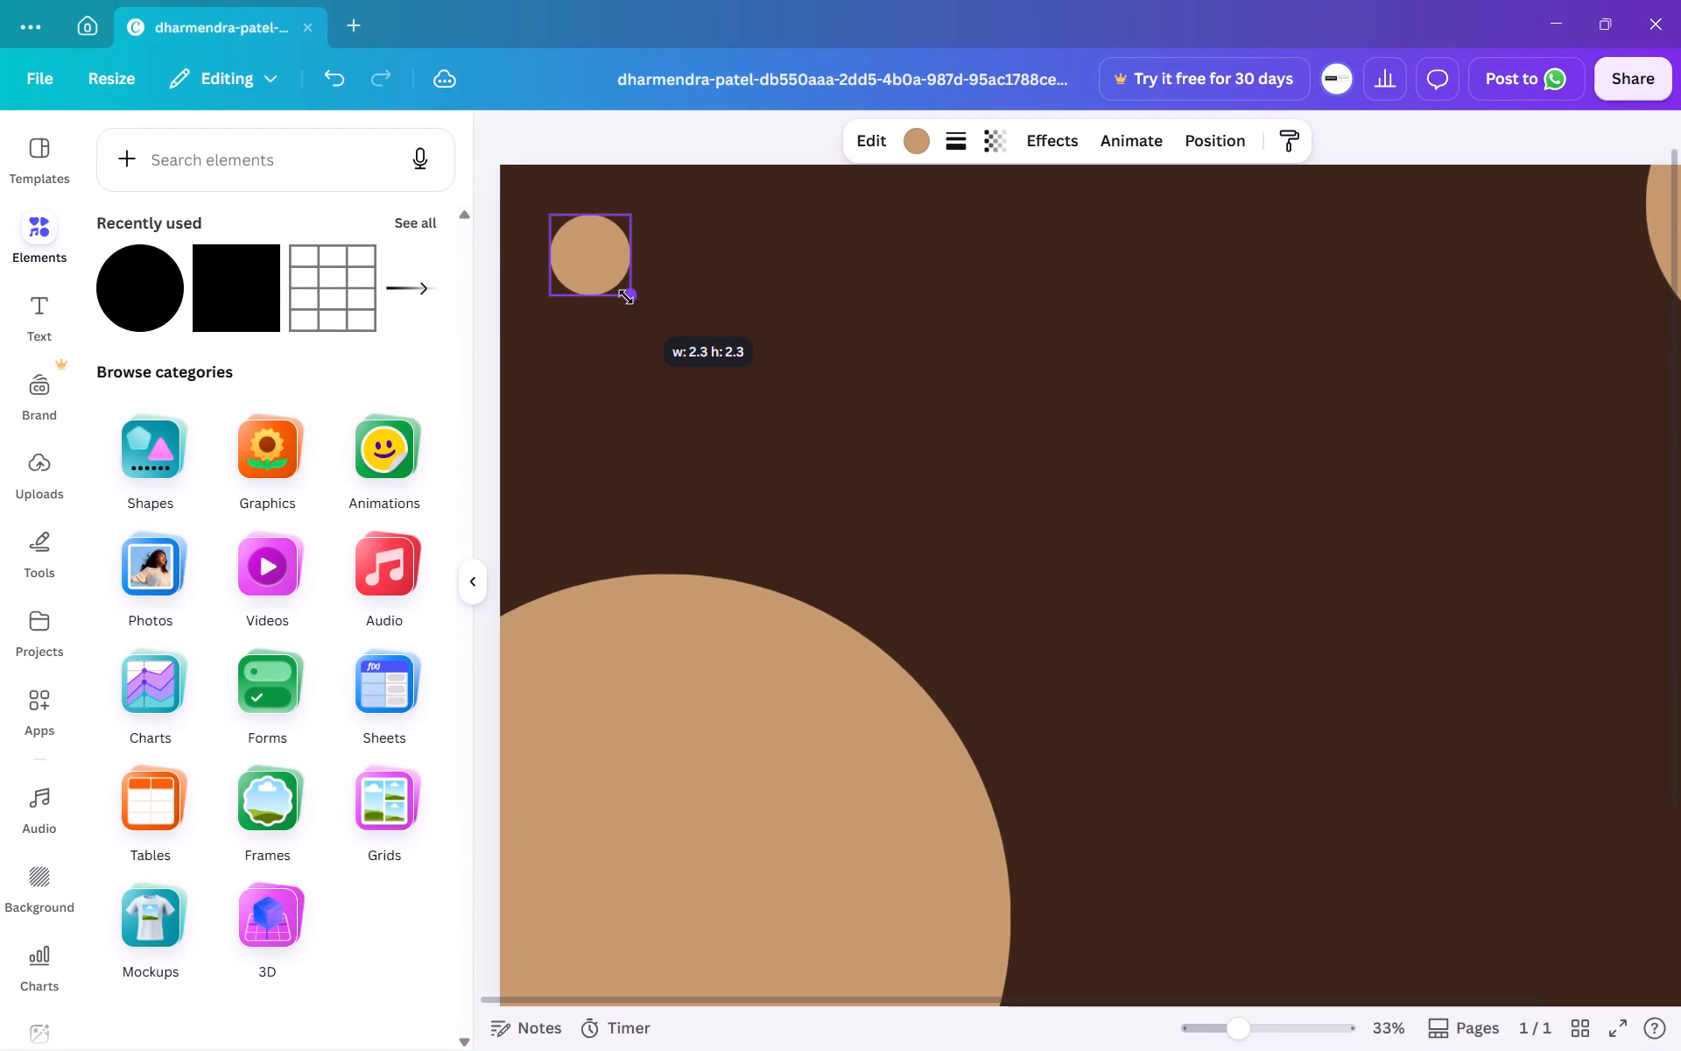
drag(626, 297, 617, 290)
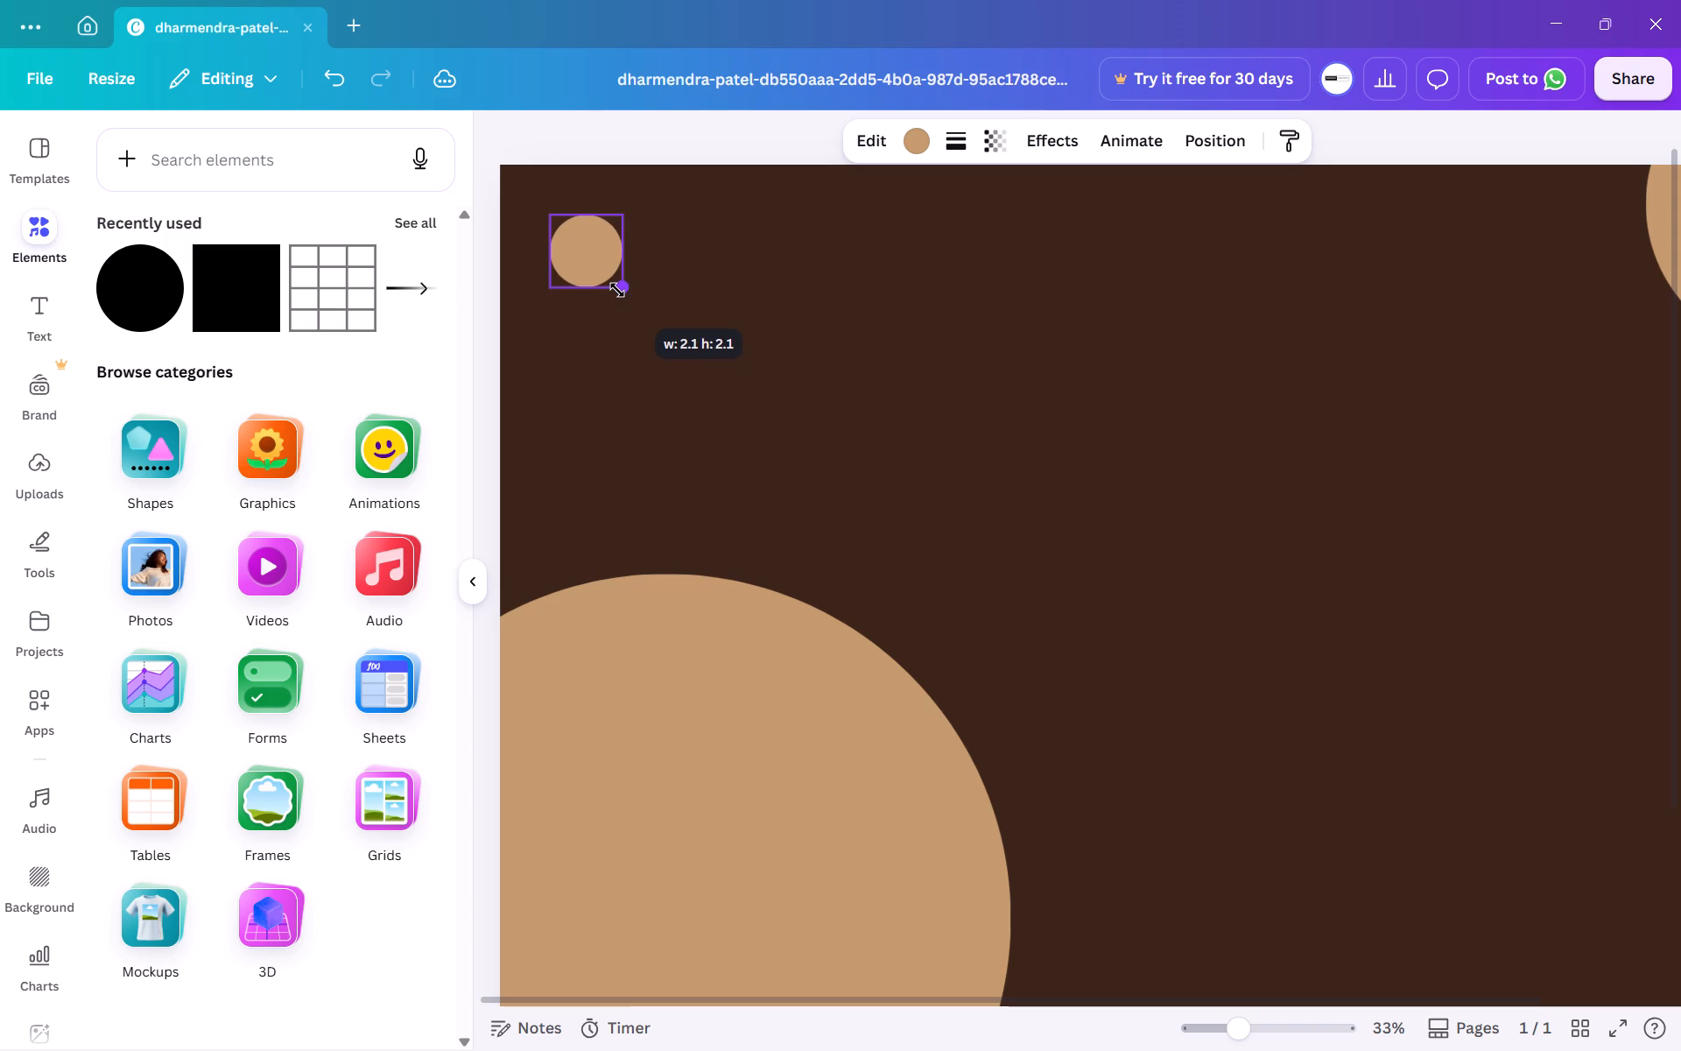
drag(617, 290, 615, 290)
click(836, 426)
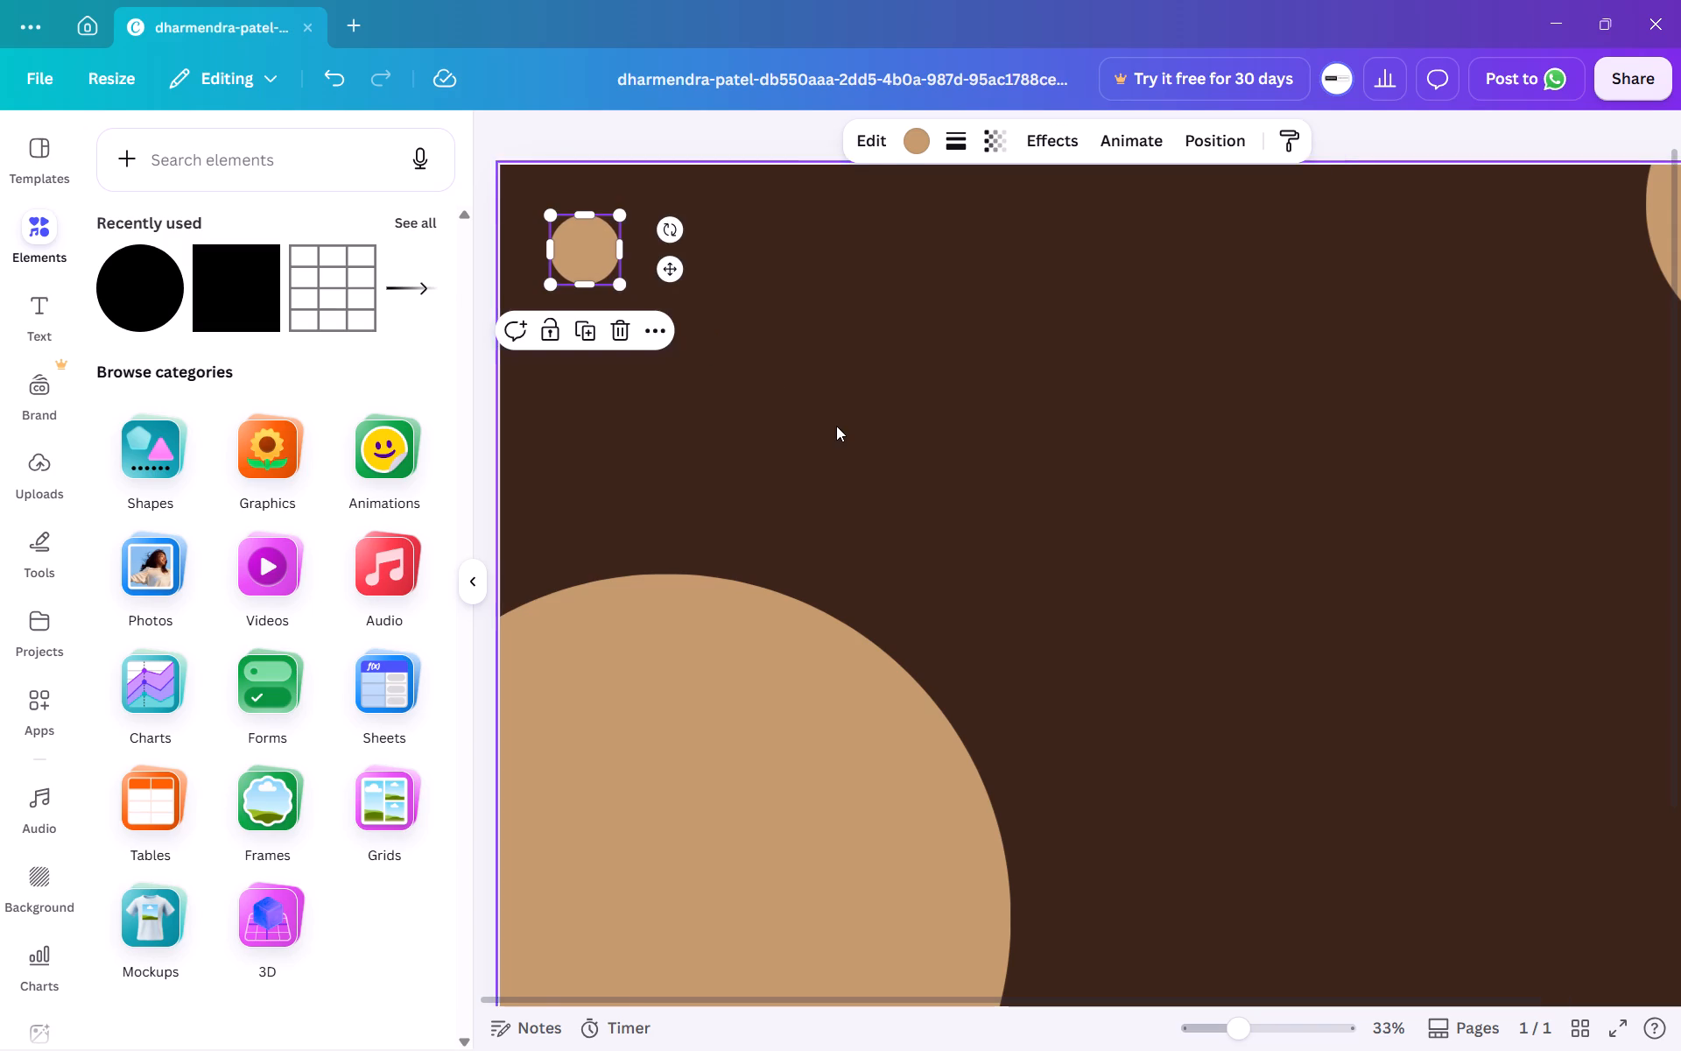
drag(712, 296, 721, 304)
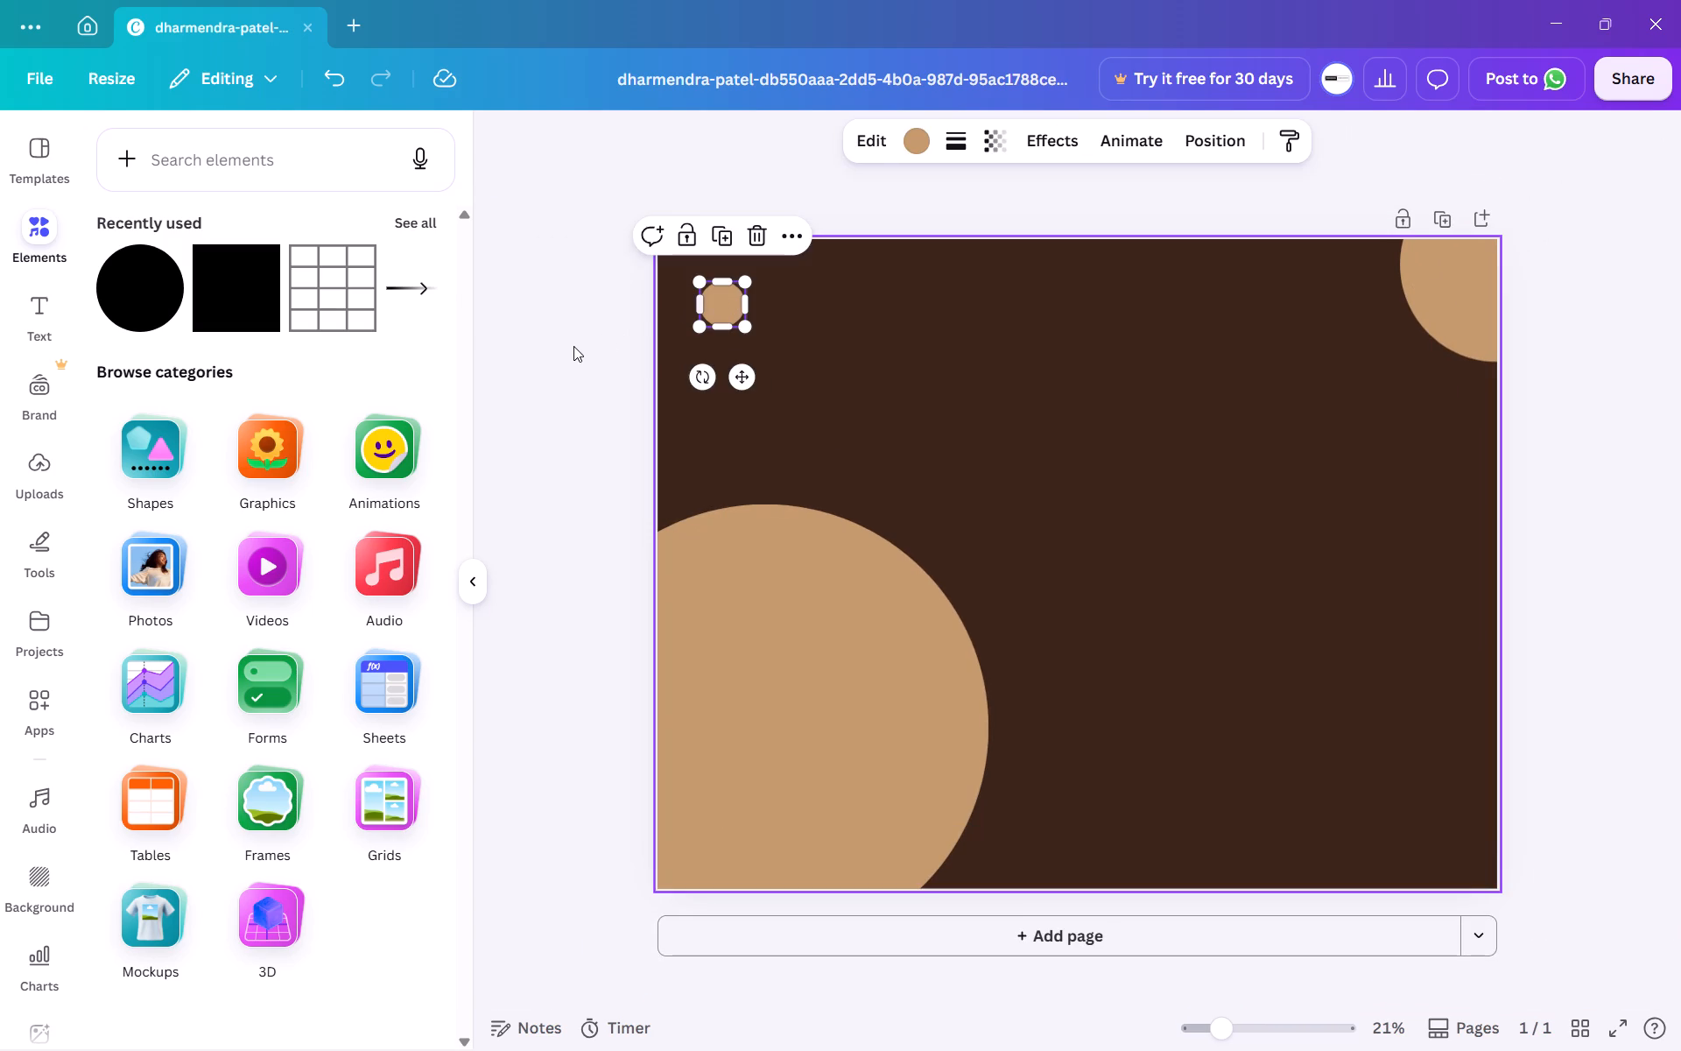
click(573, 346)
Search the elements library for "beans" and refine the search to "coffee beans".
click(270, 181)
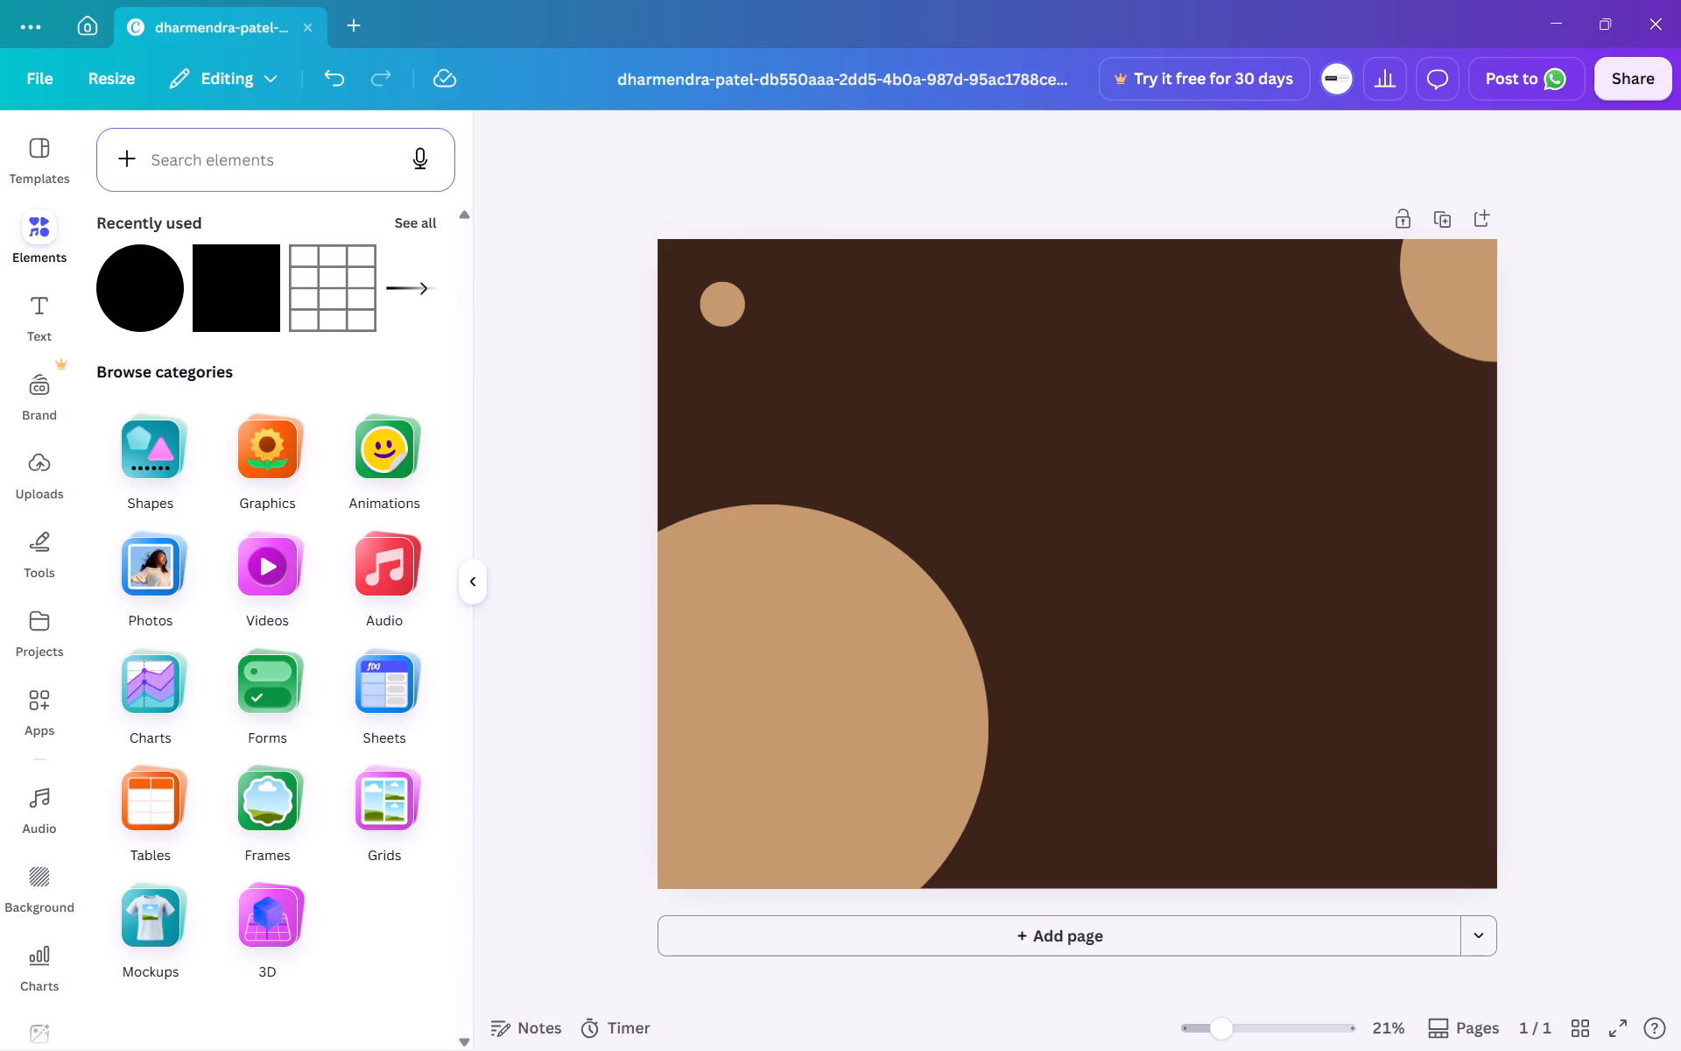
click(284, 131)
click(266, 150)
text(beans)
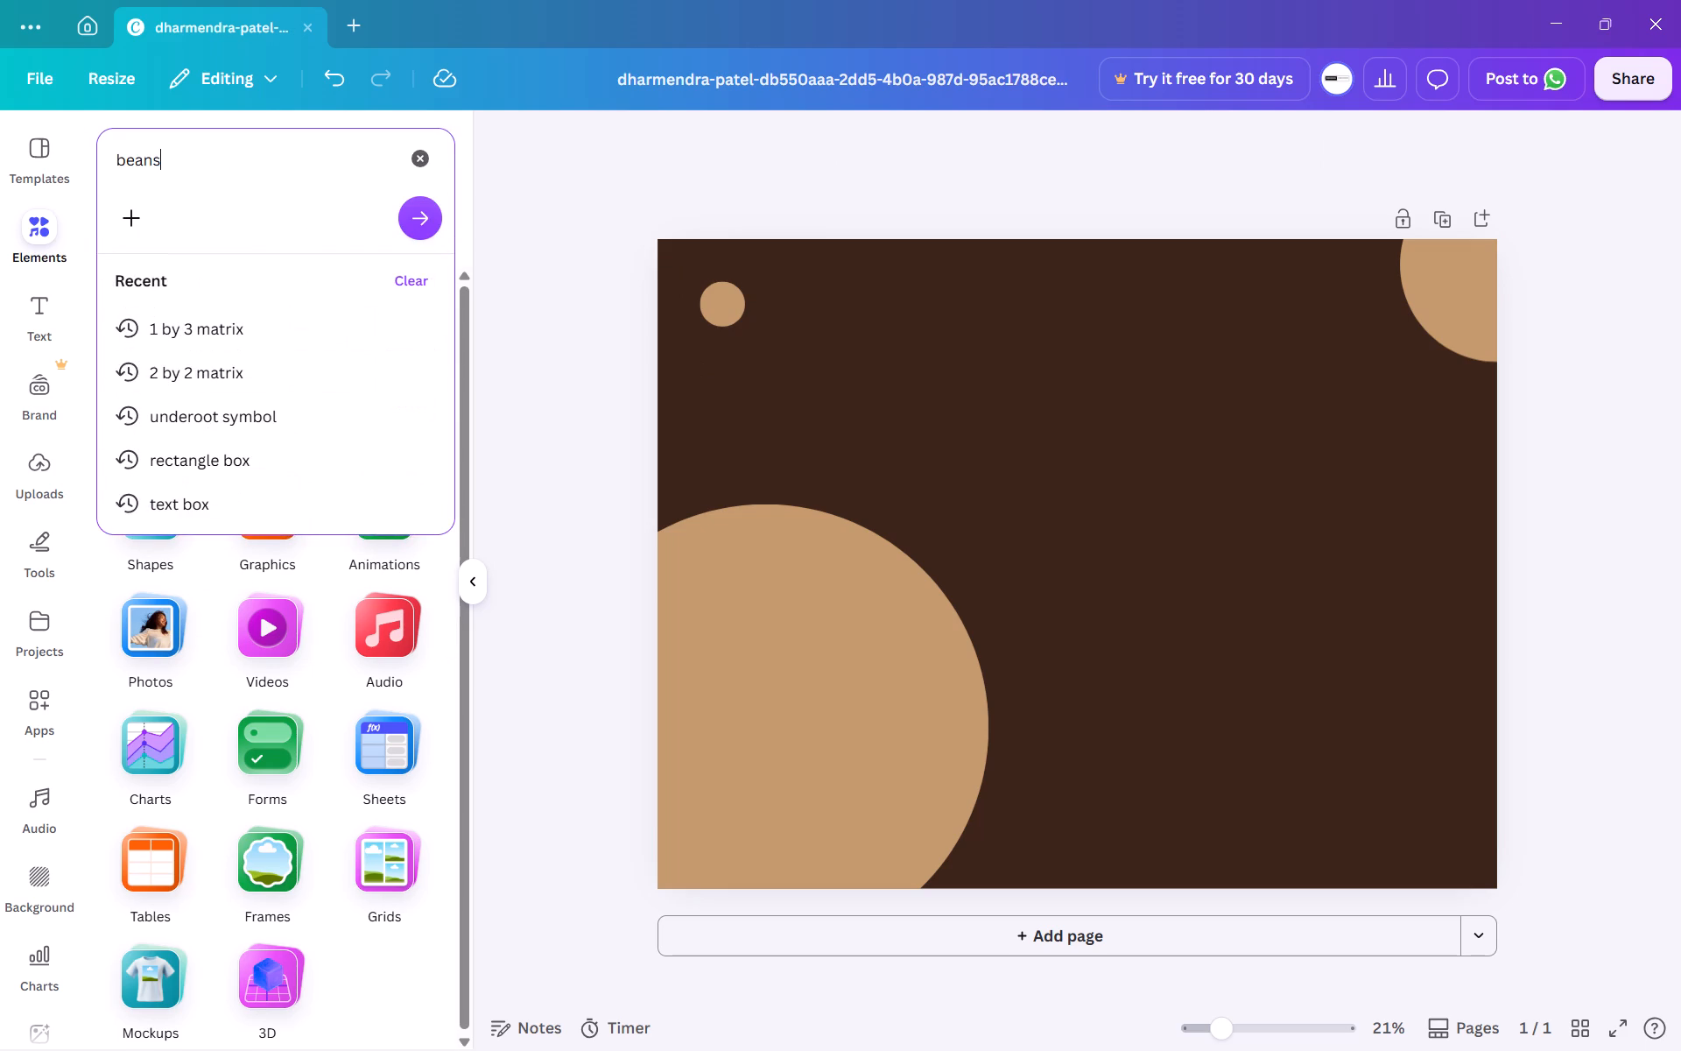
key(Return)
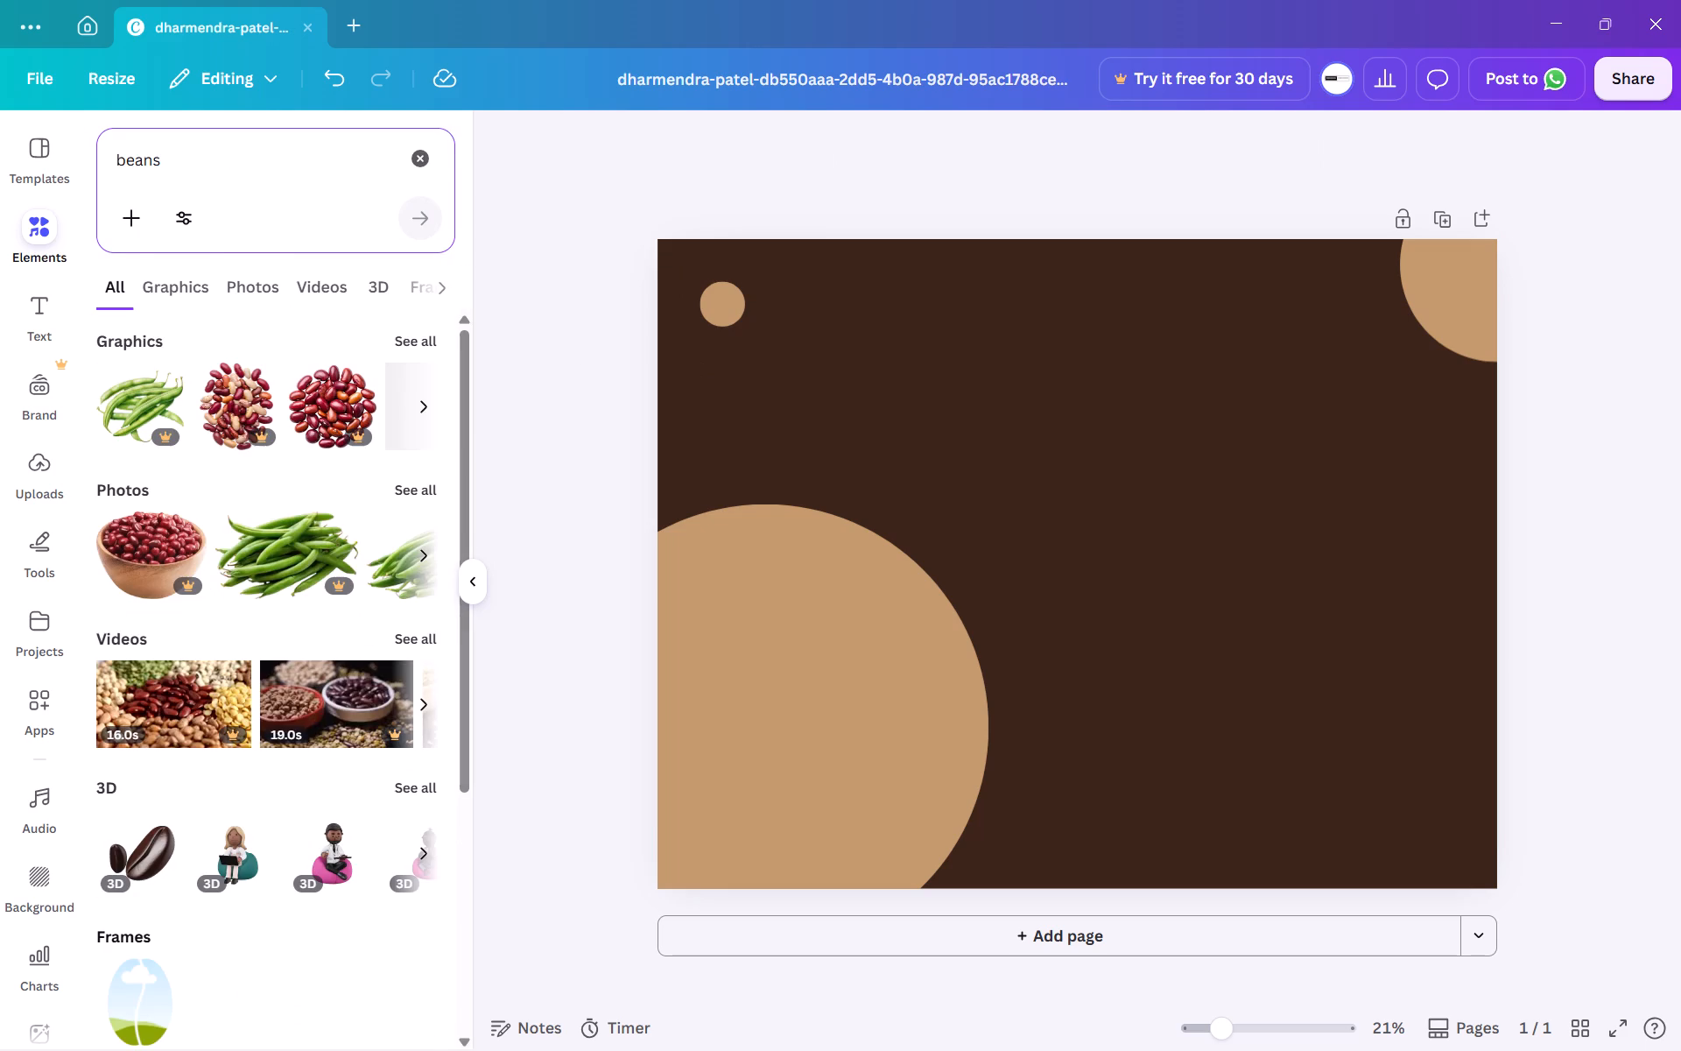
click(124, 158)
key(Left)
key(Left)
key(Left)
text(coffe)
text(e)
key(space)
key(Return)
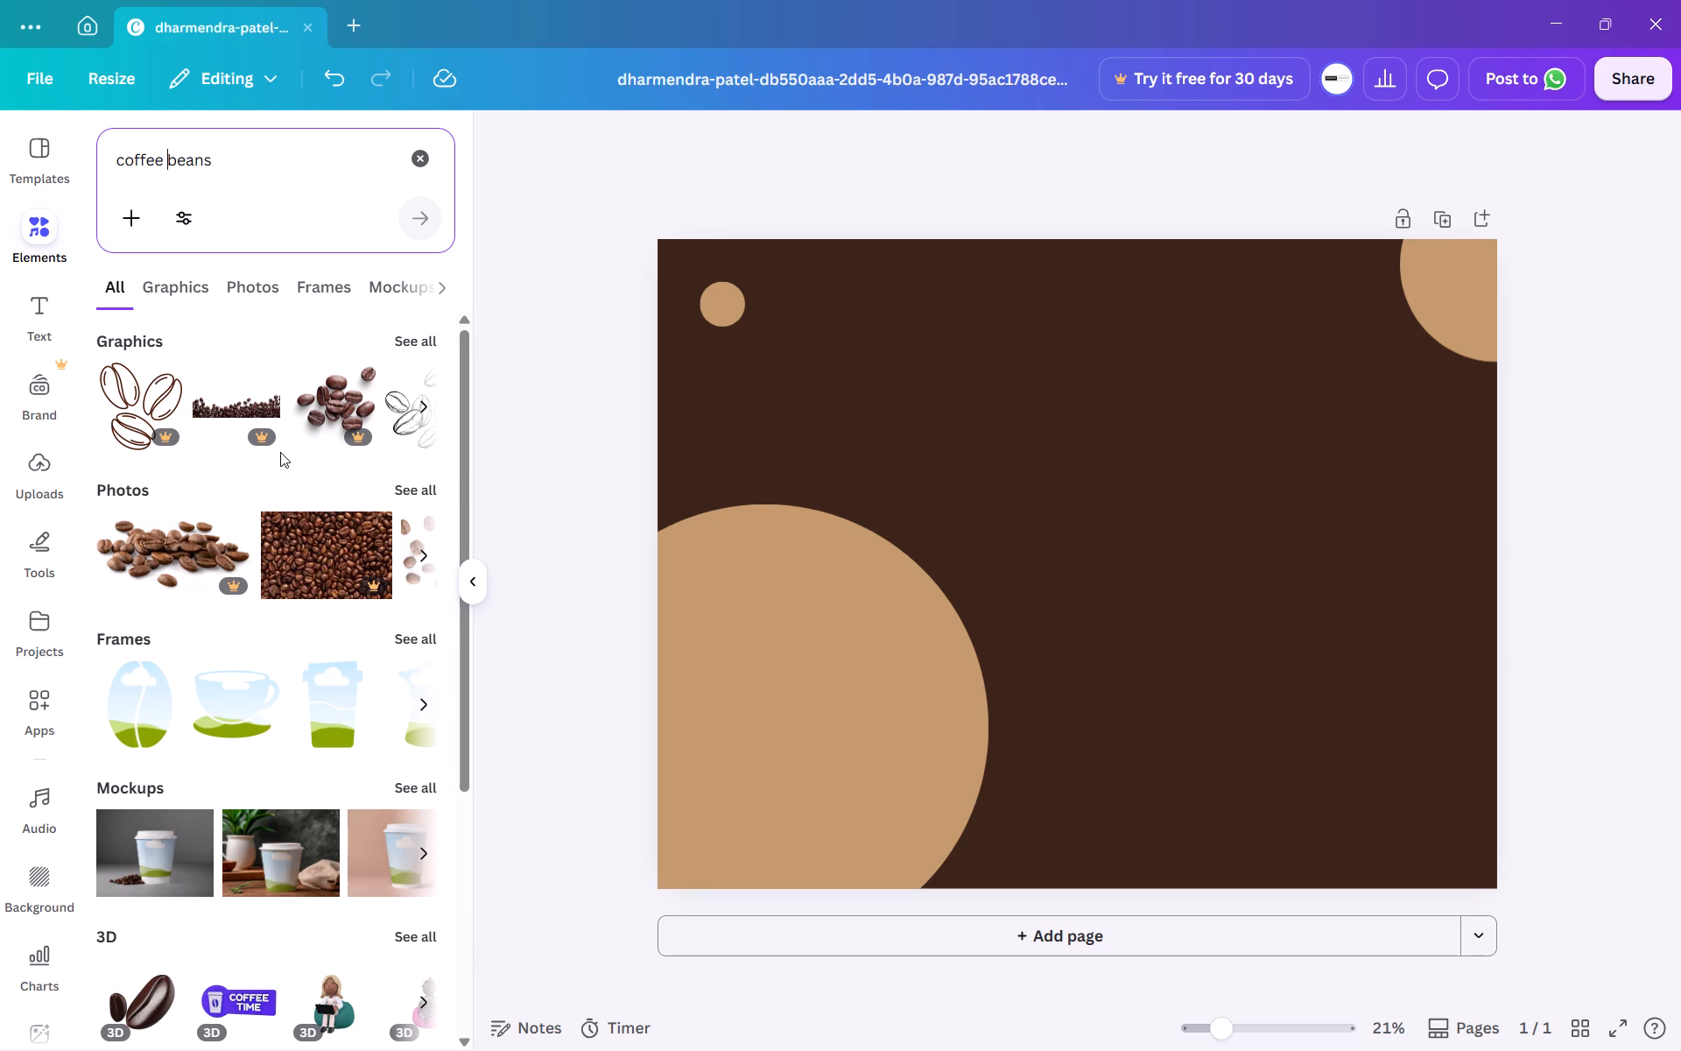
Browse the coffee bean graphics and insert the one with scattered dark brown beans on the page.
scroll(280, 452, left, 2)
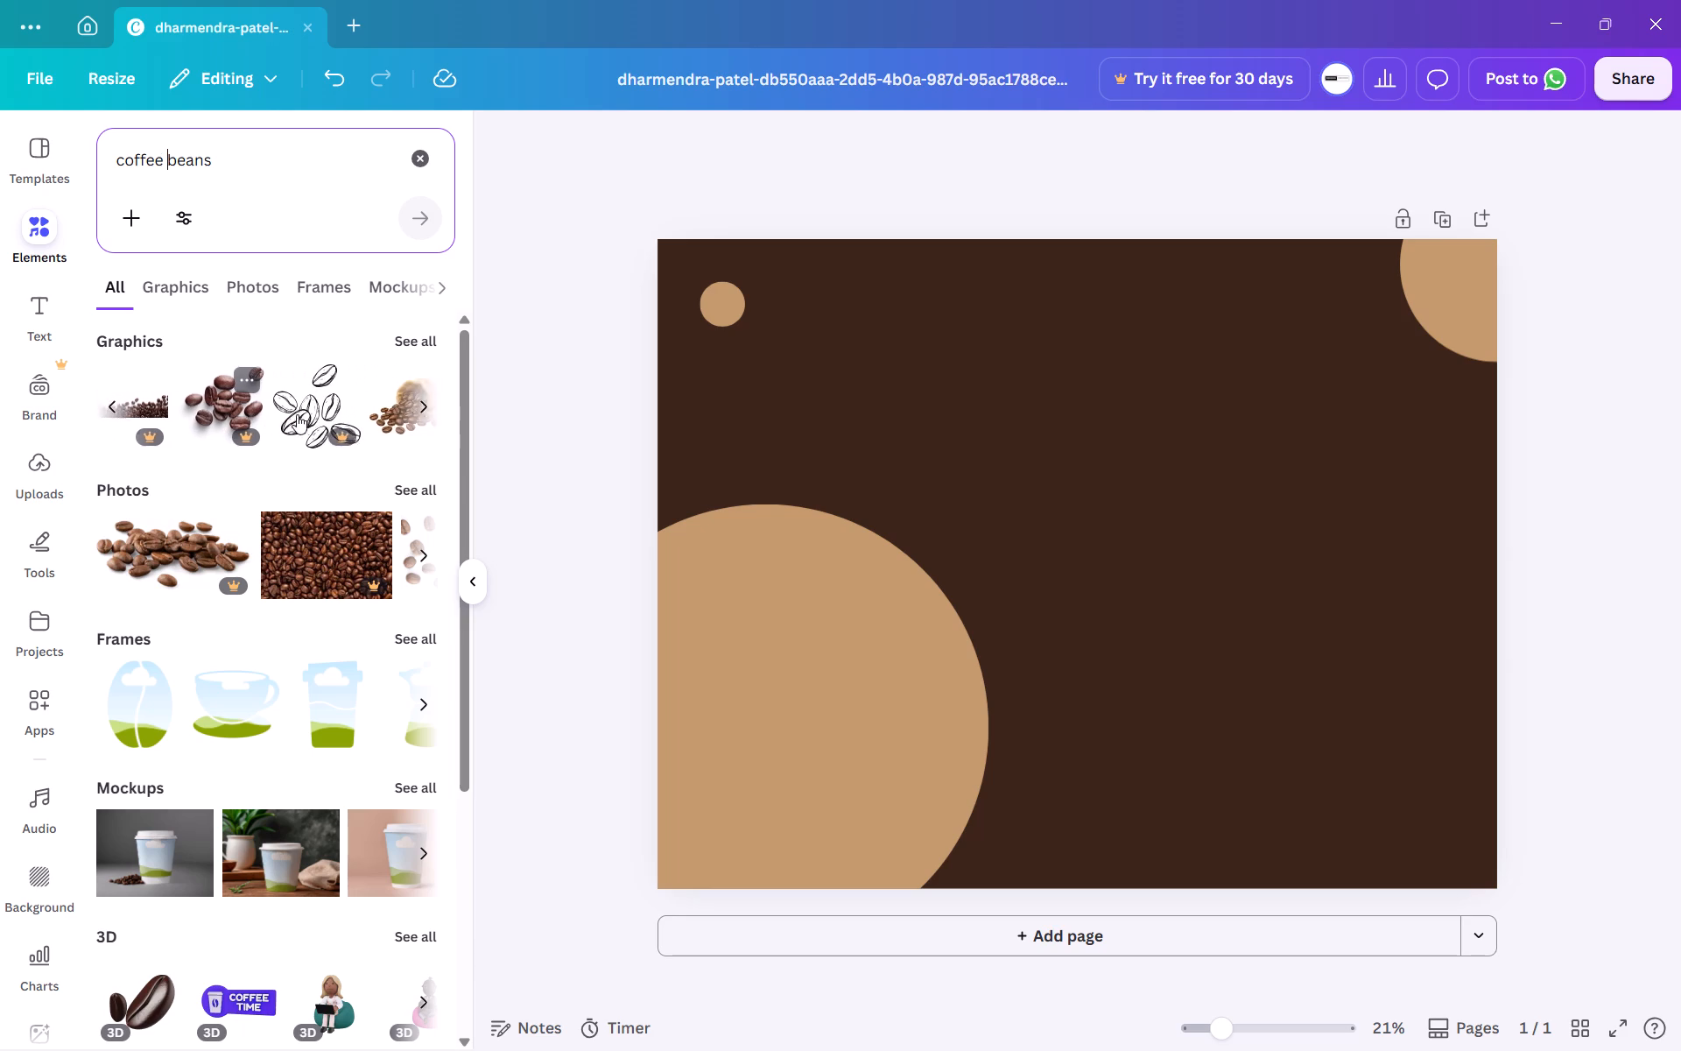
scroll(297, 414, left, 5)
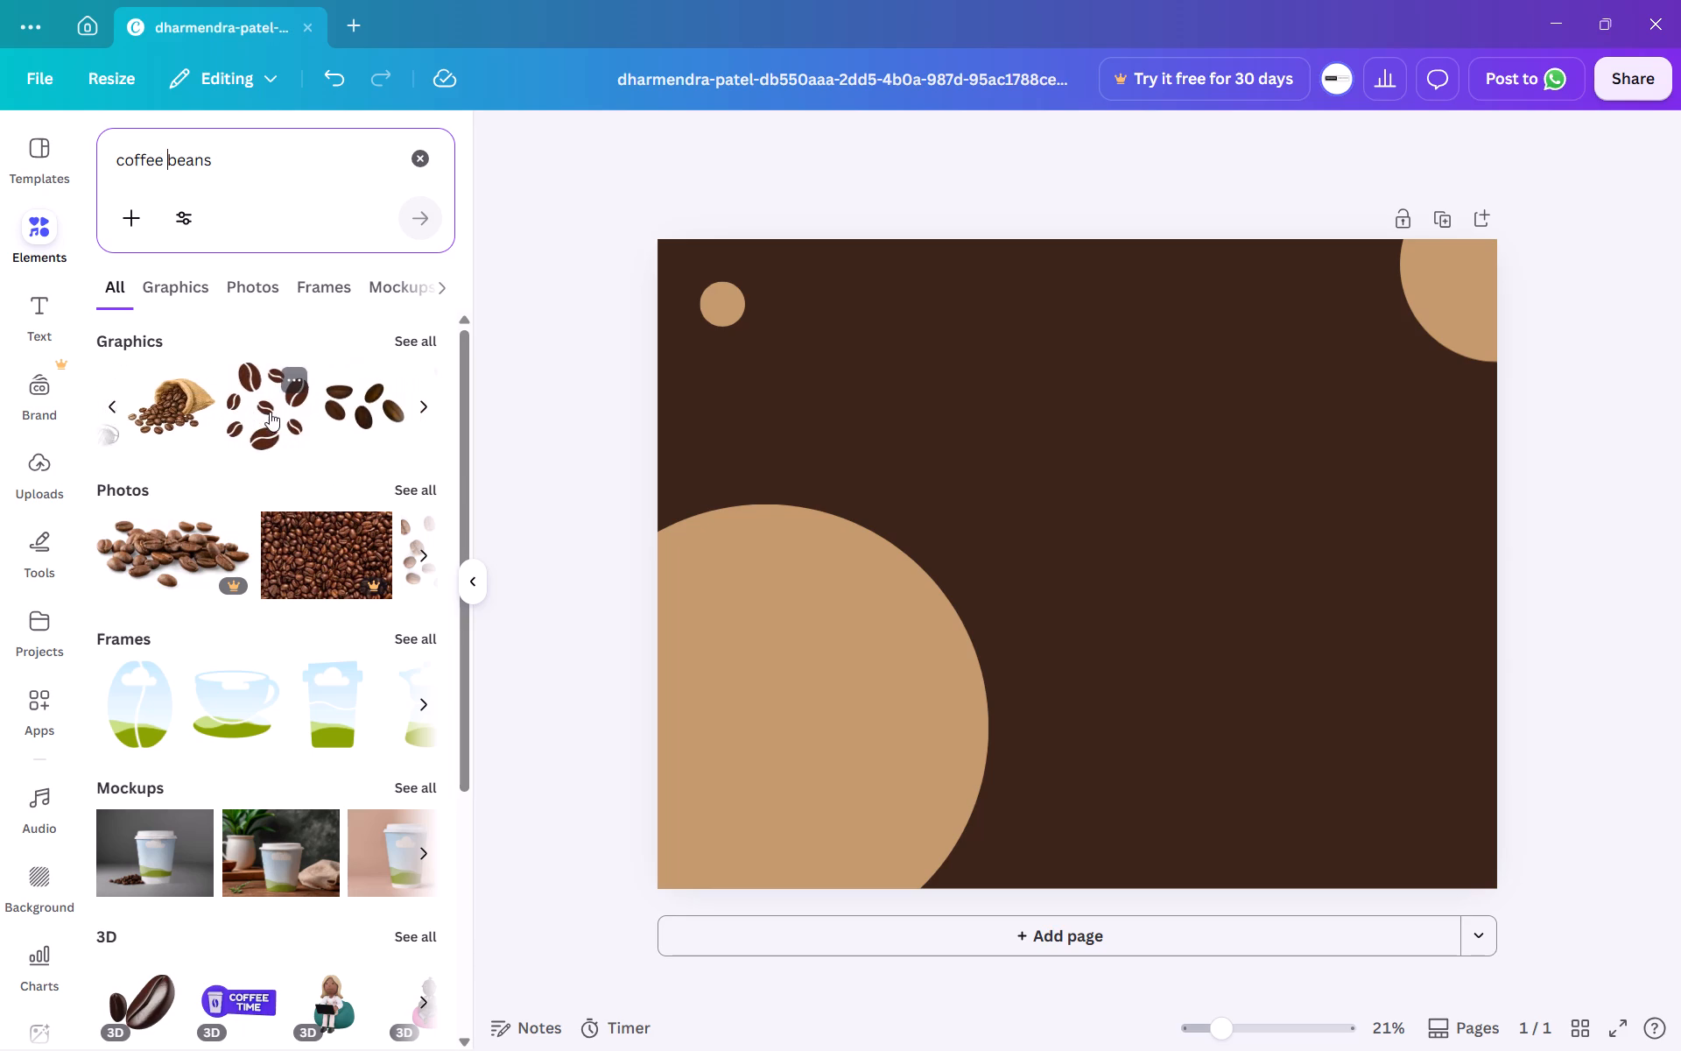
scroll(270, 412, left, 1)
scroll(270, 412, right, 1)
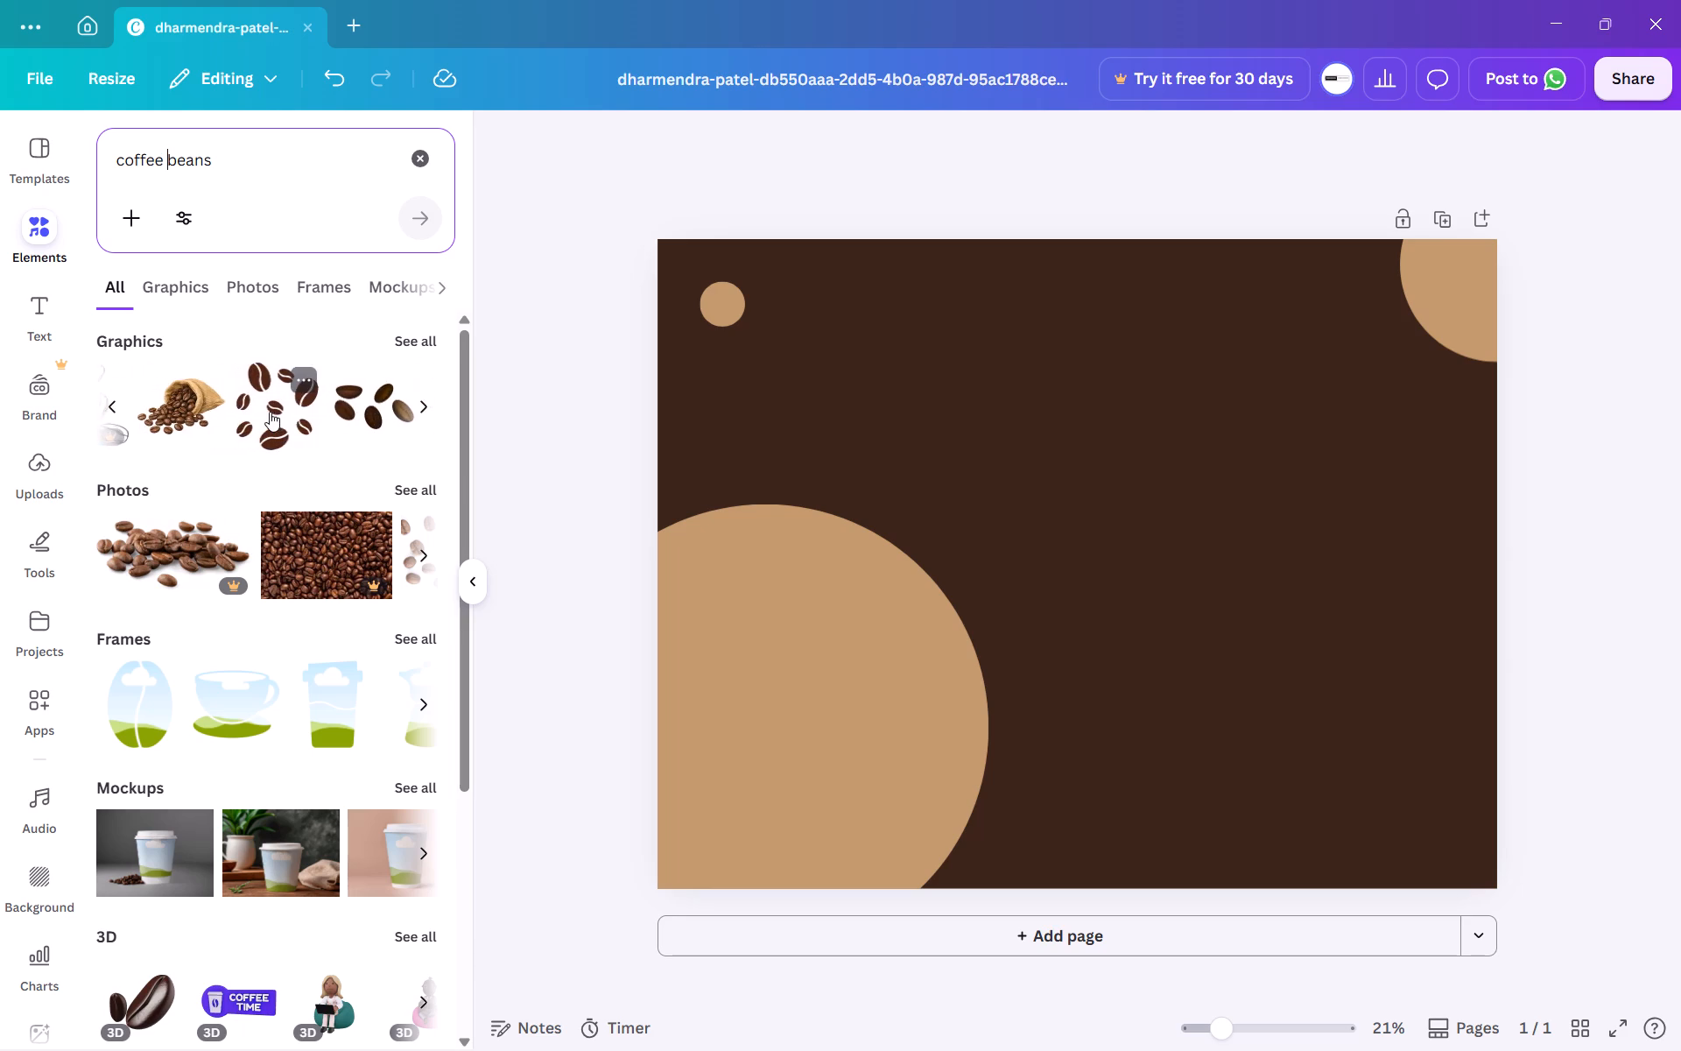
click(270, 412)
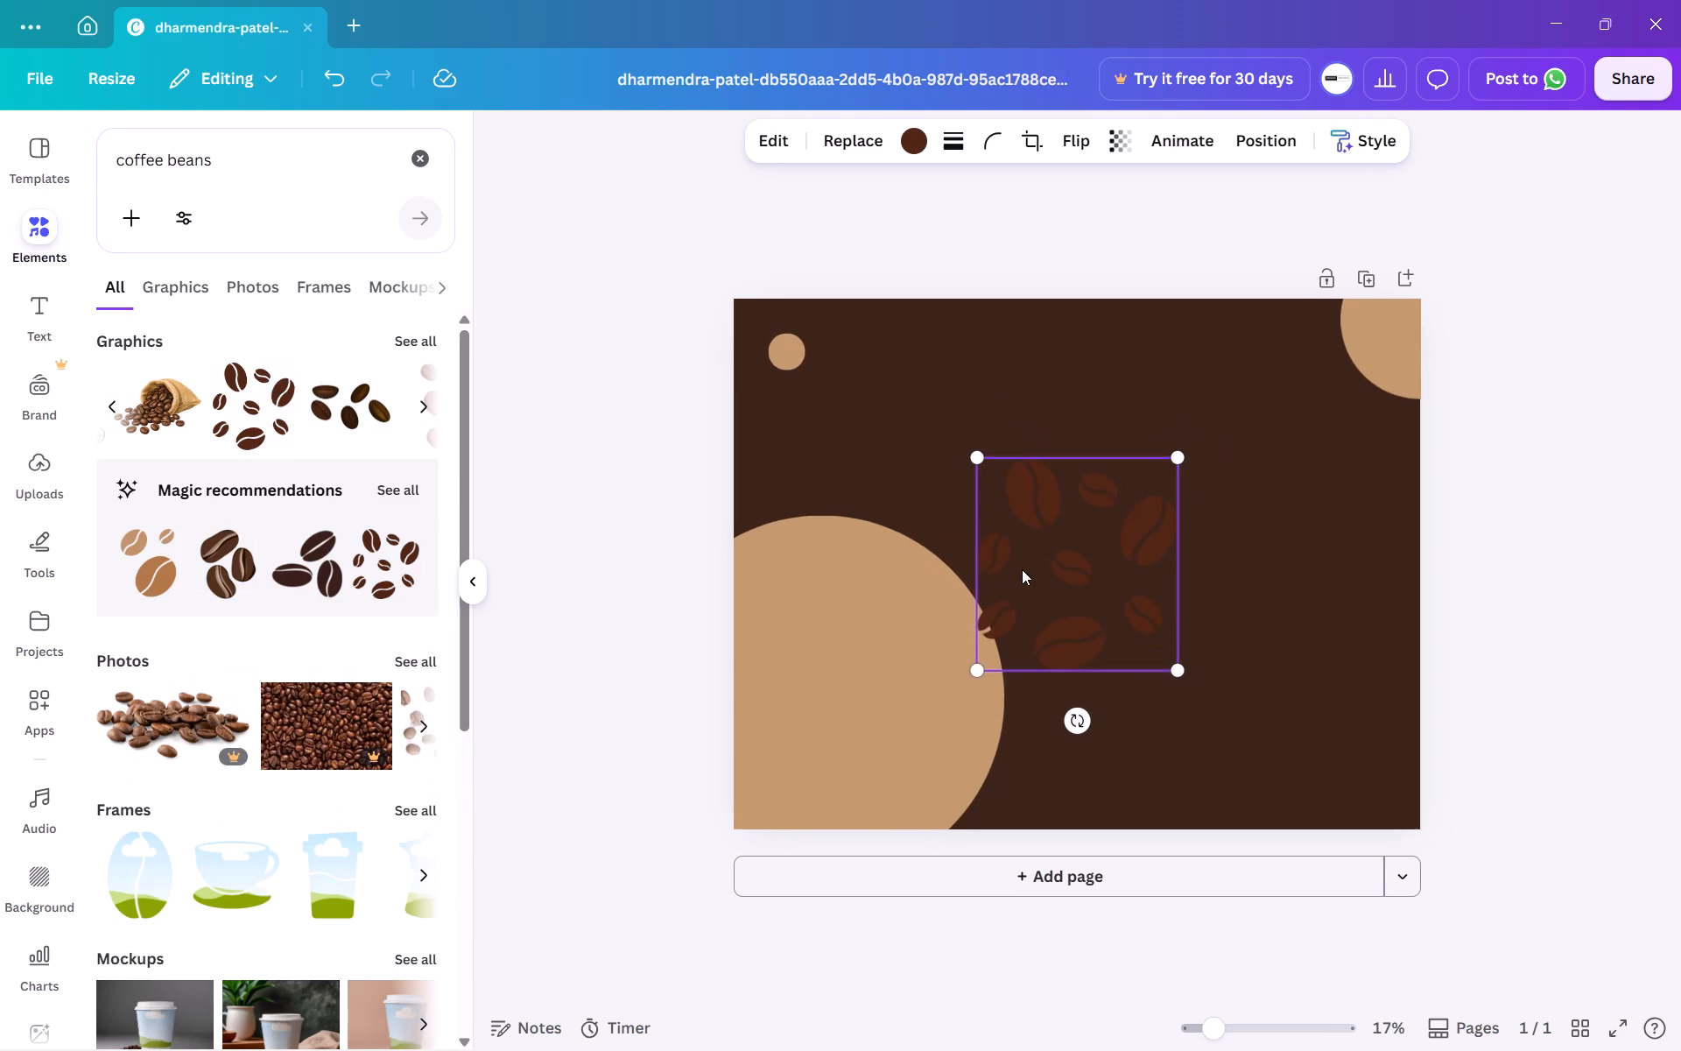
Shrink the coffee beans graphic to about half its size and place it over the small upper-left circle.
drag(1197, 686, 1128, 635)
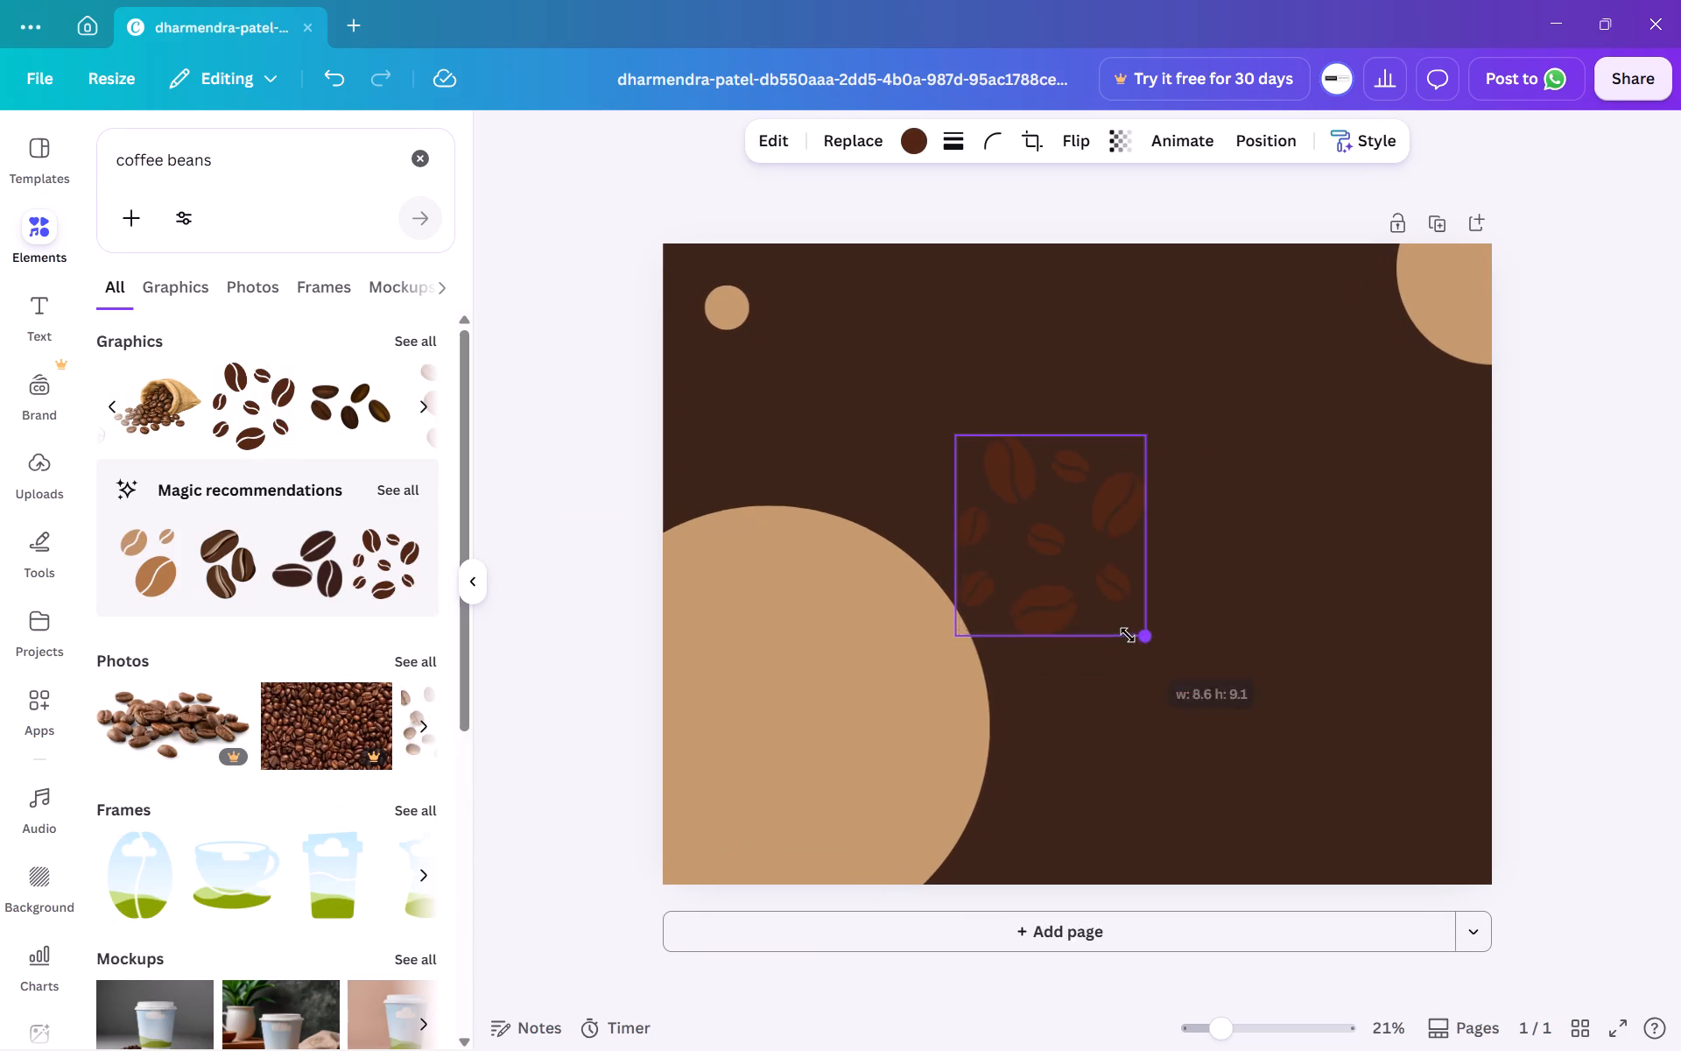
drag(1128, 635, 1049, 531)
drag(1015, 507, 760, 349)
Recolour the coffee beans graphic to white (#ffffff), found by searching the colours for "white".
click(911, 149)
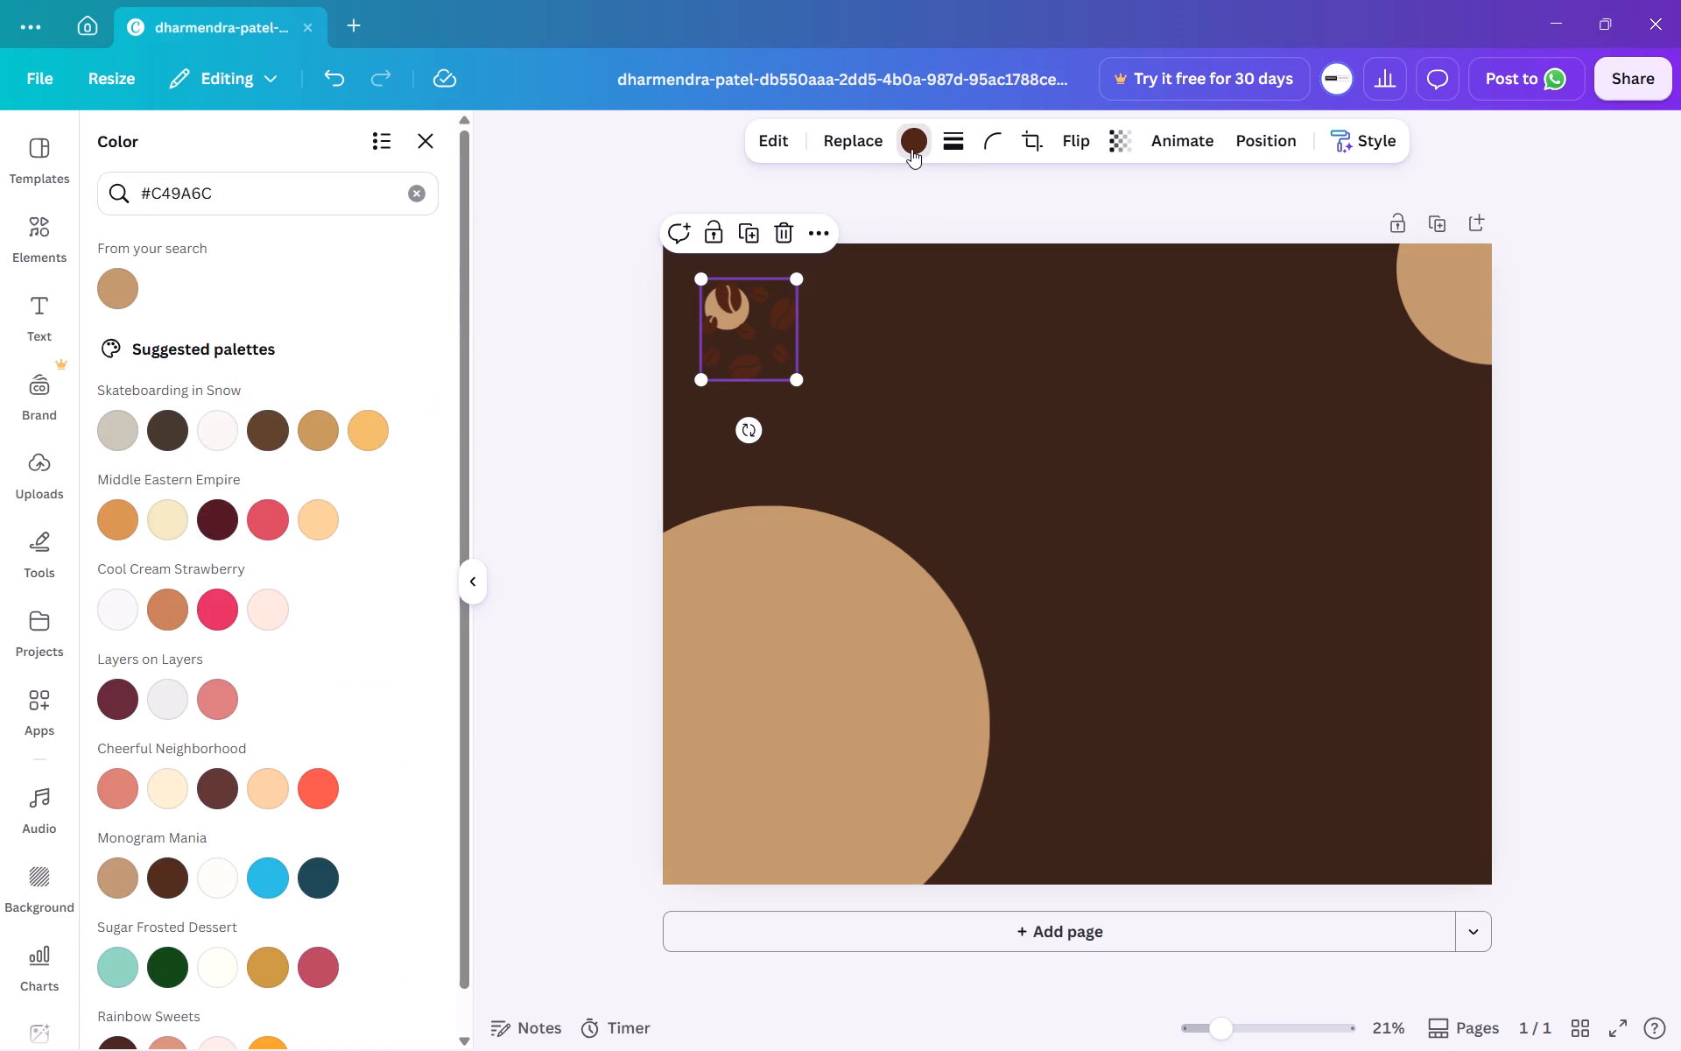
double_click(735, 352)
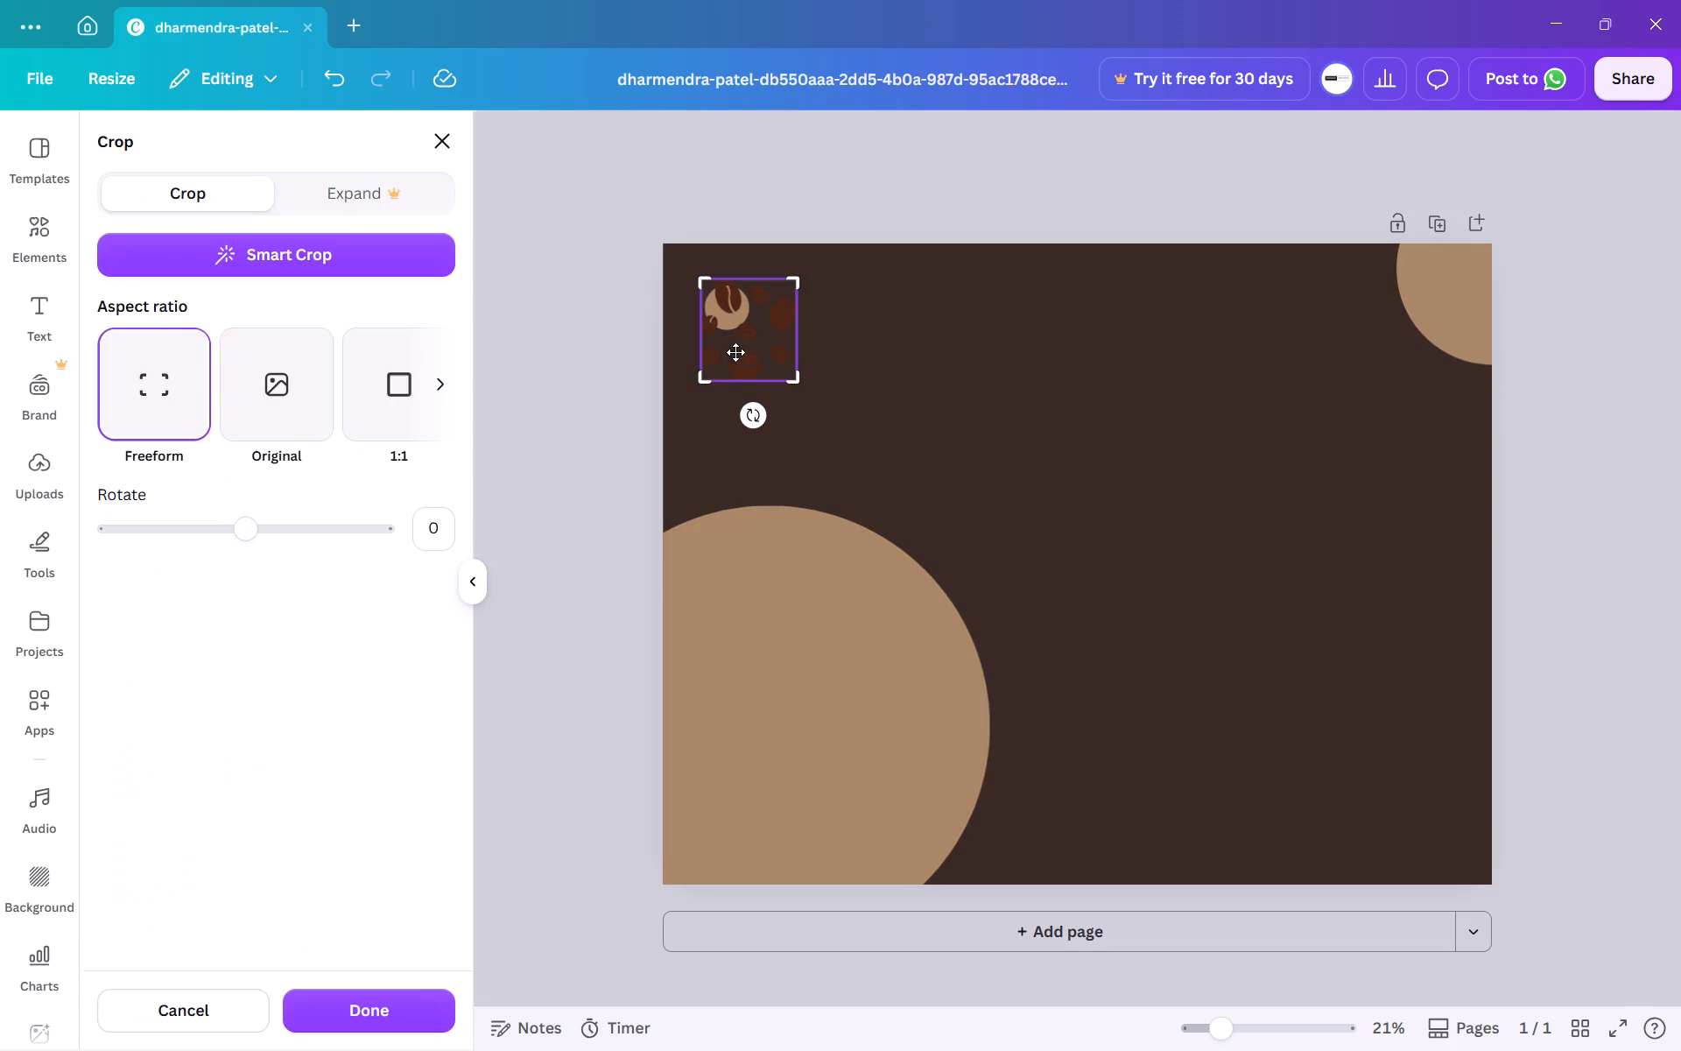
click(438, 140)
click(912, 137)
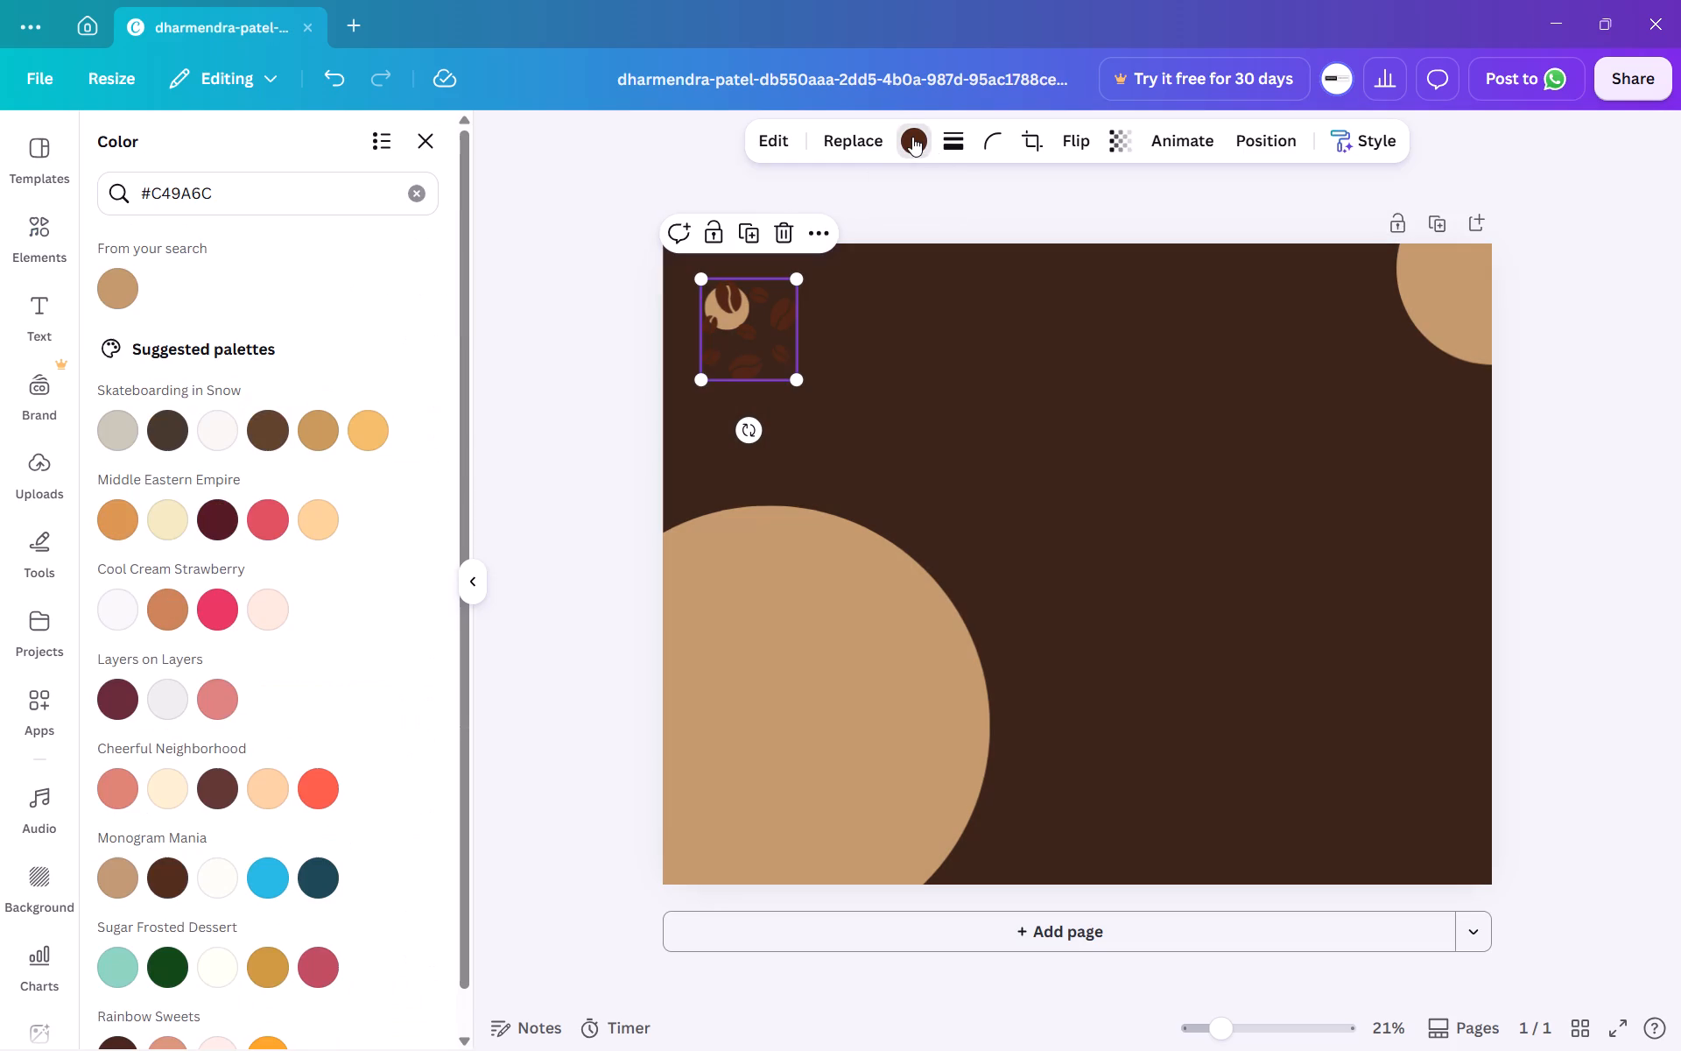
drag(236, 191, 194, 195)
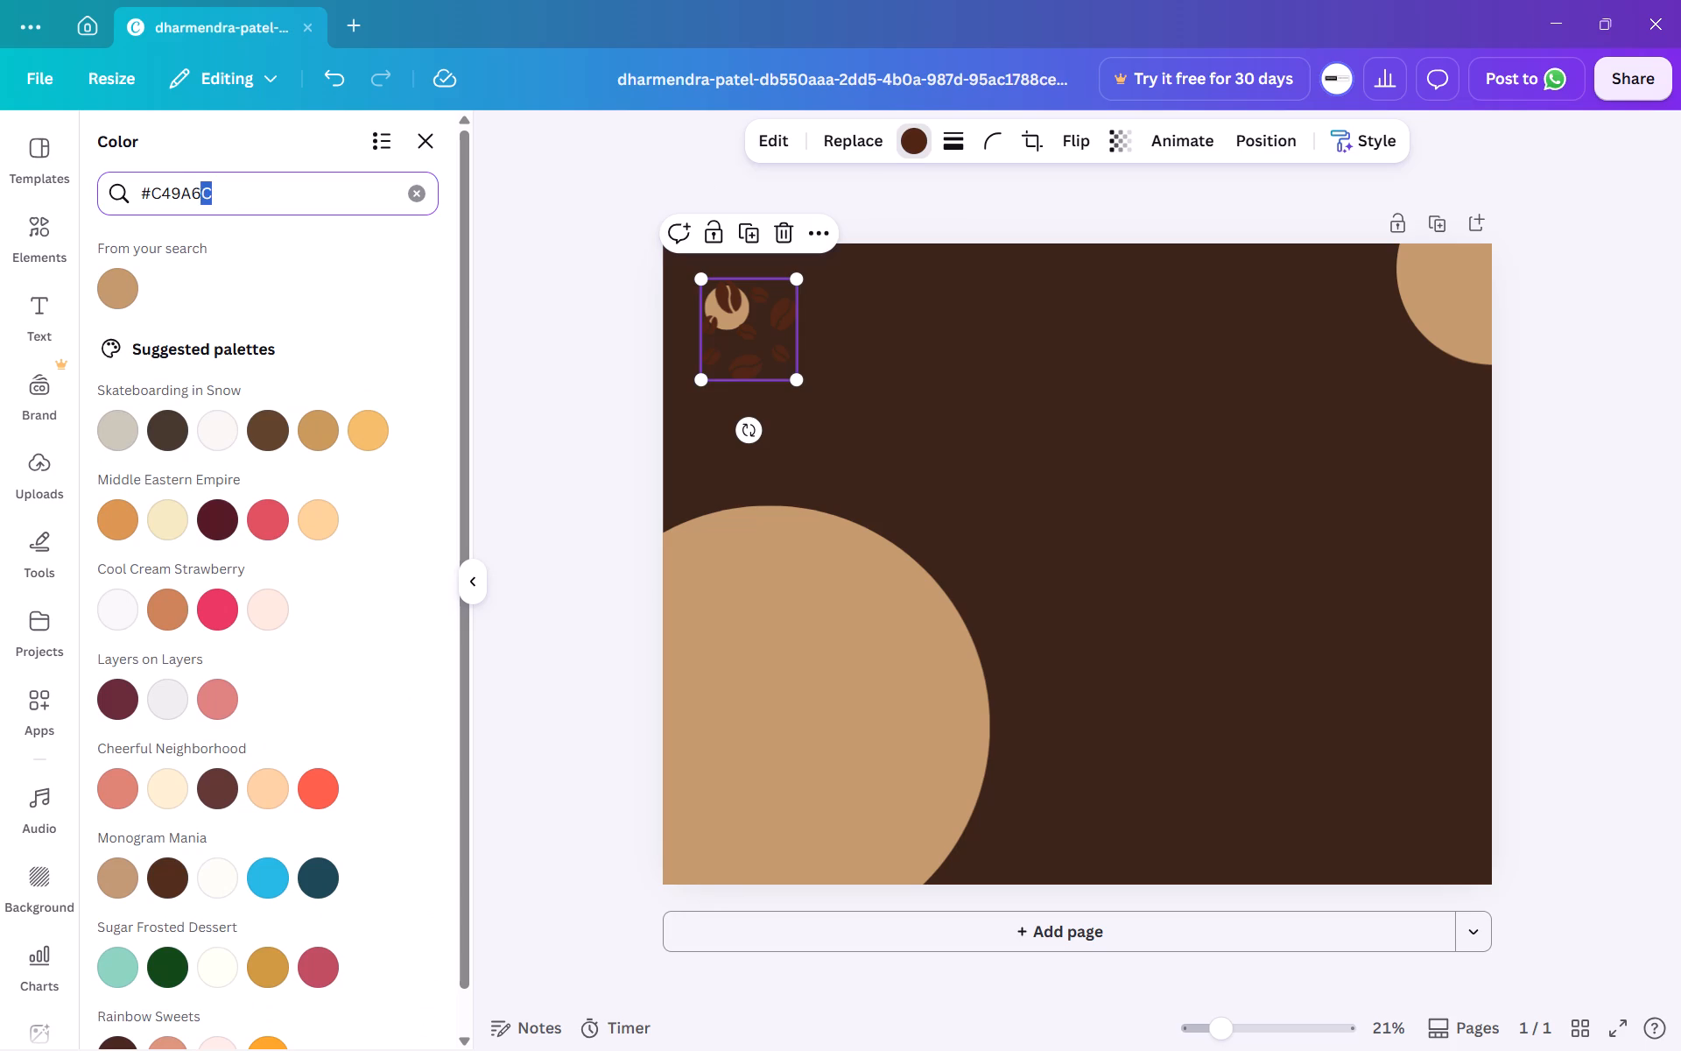
drag(194, 195, 116, 211)
text(white)
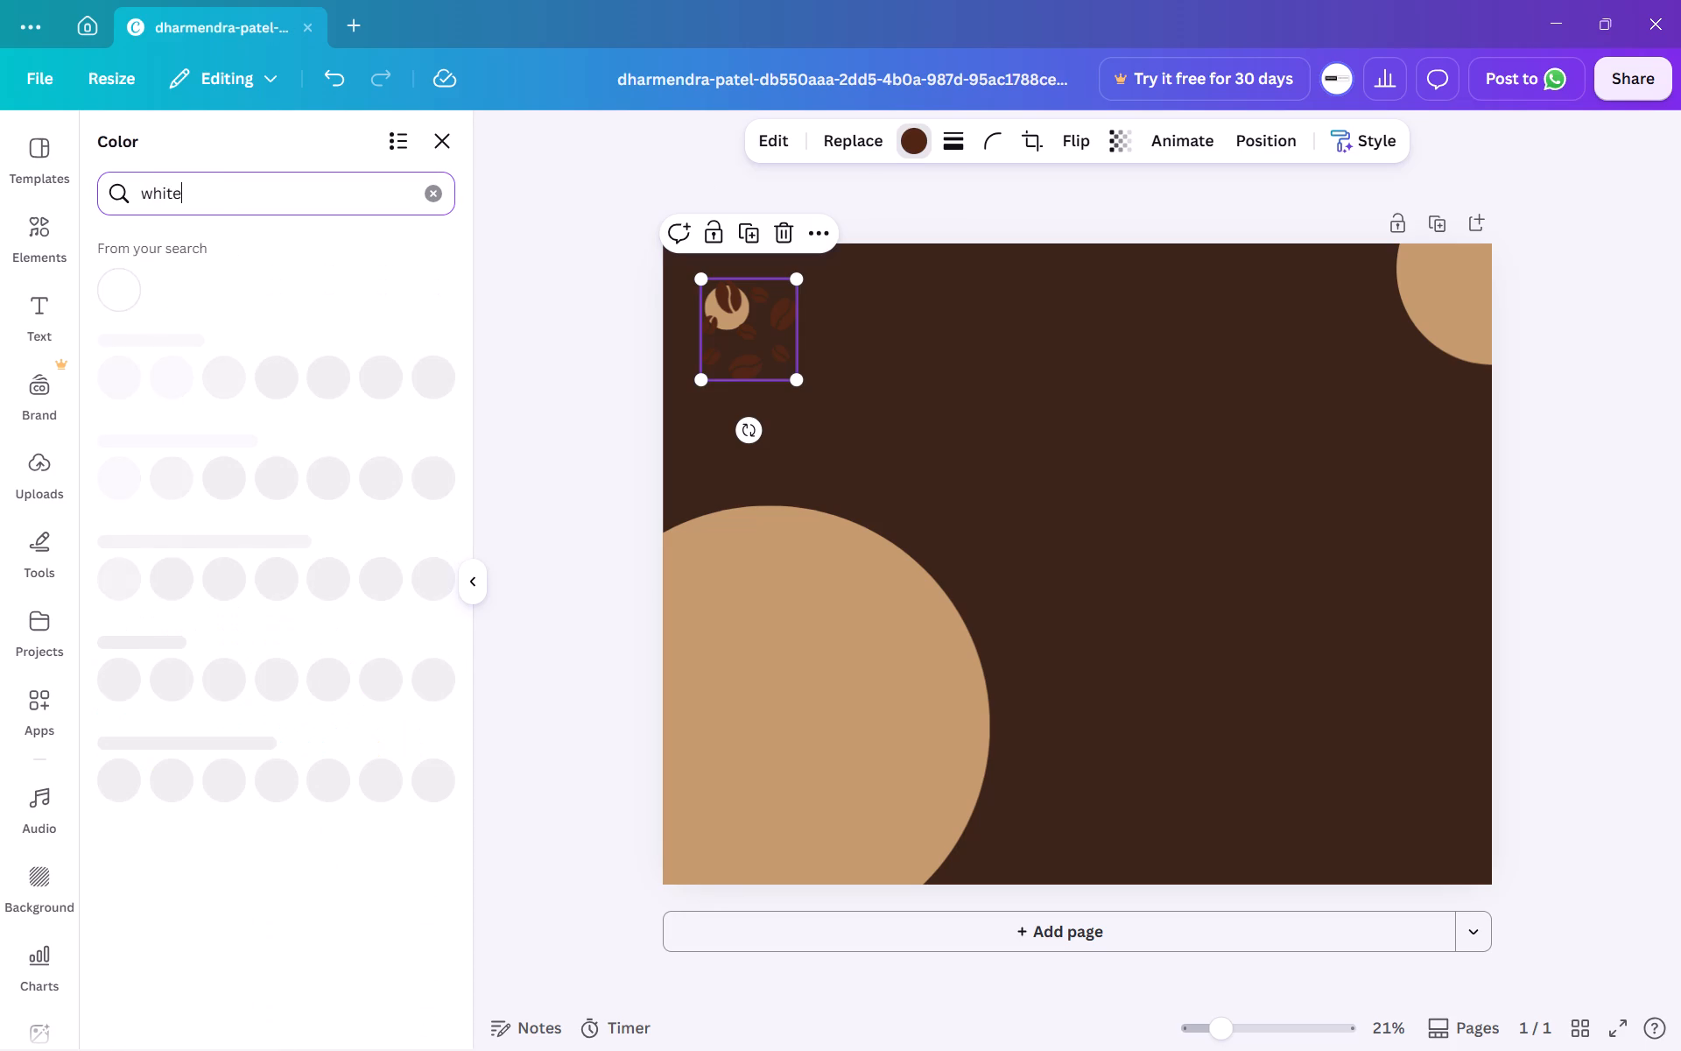
key(Return)
click(165, 282)
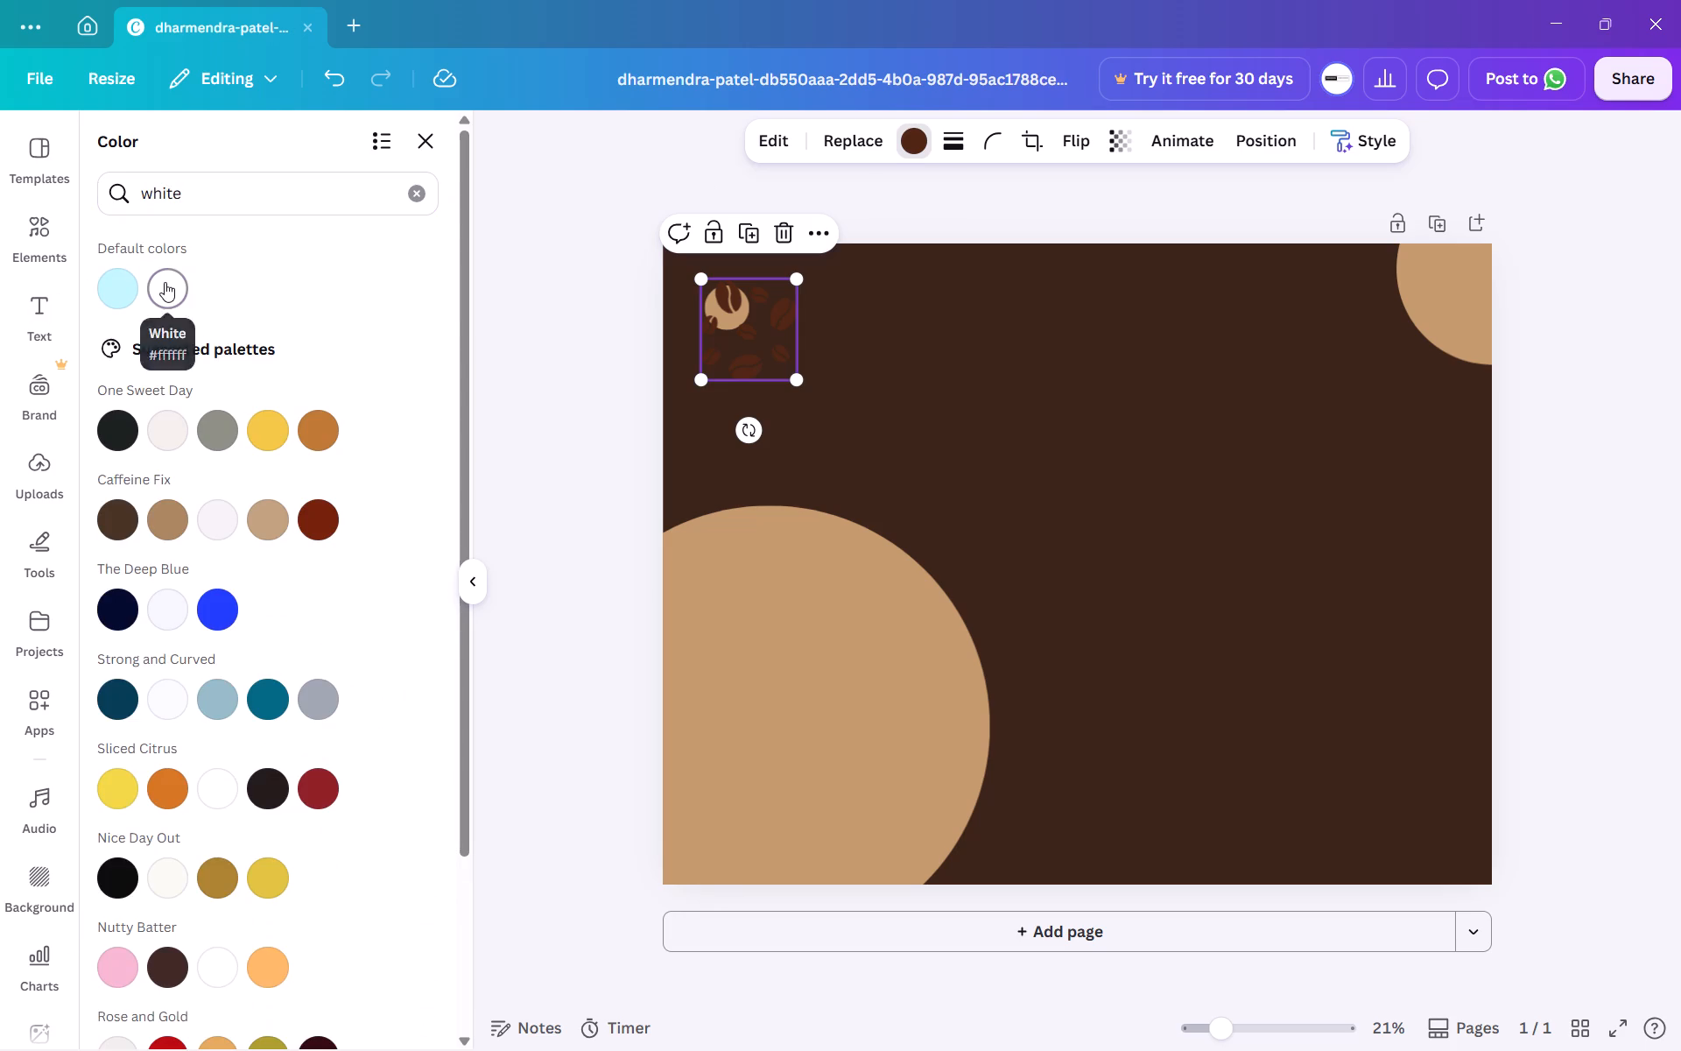
click(574, 409)
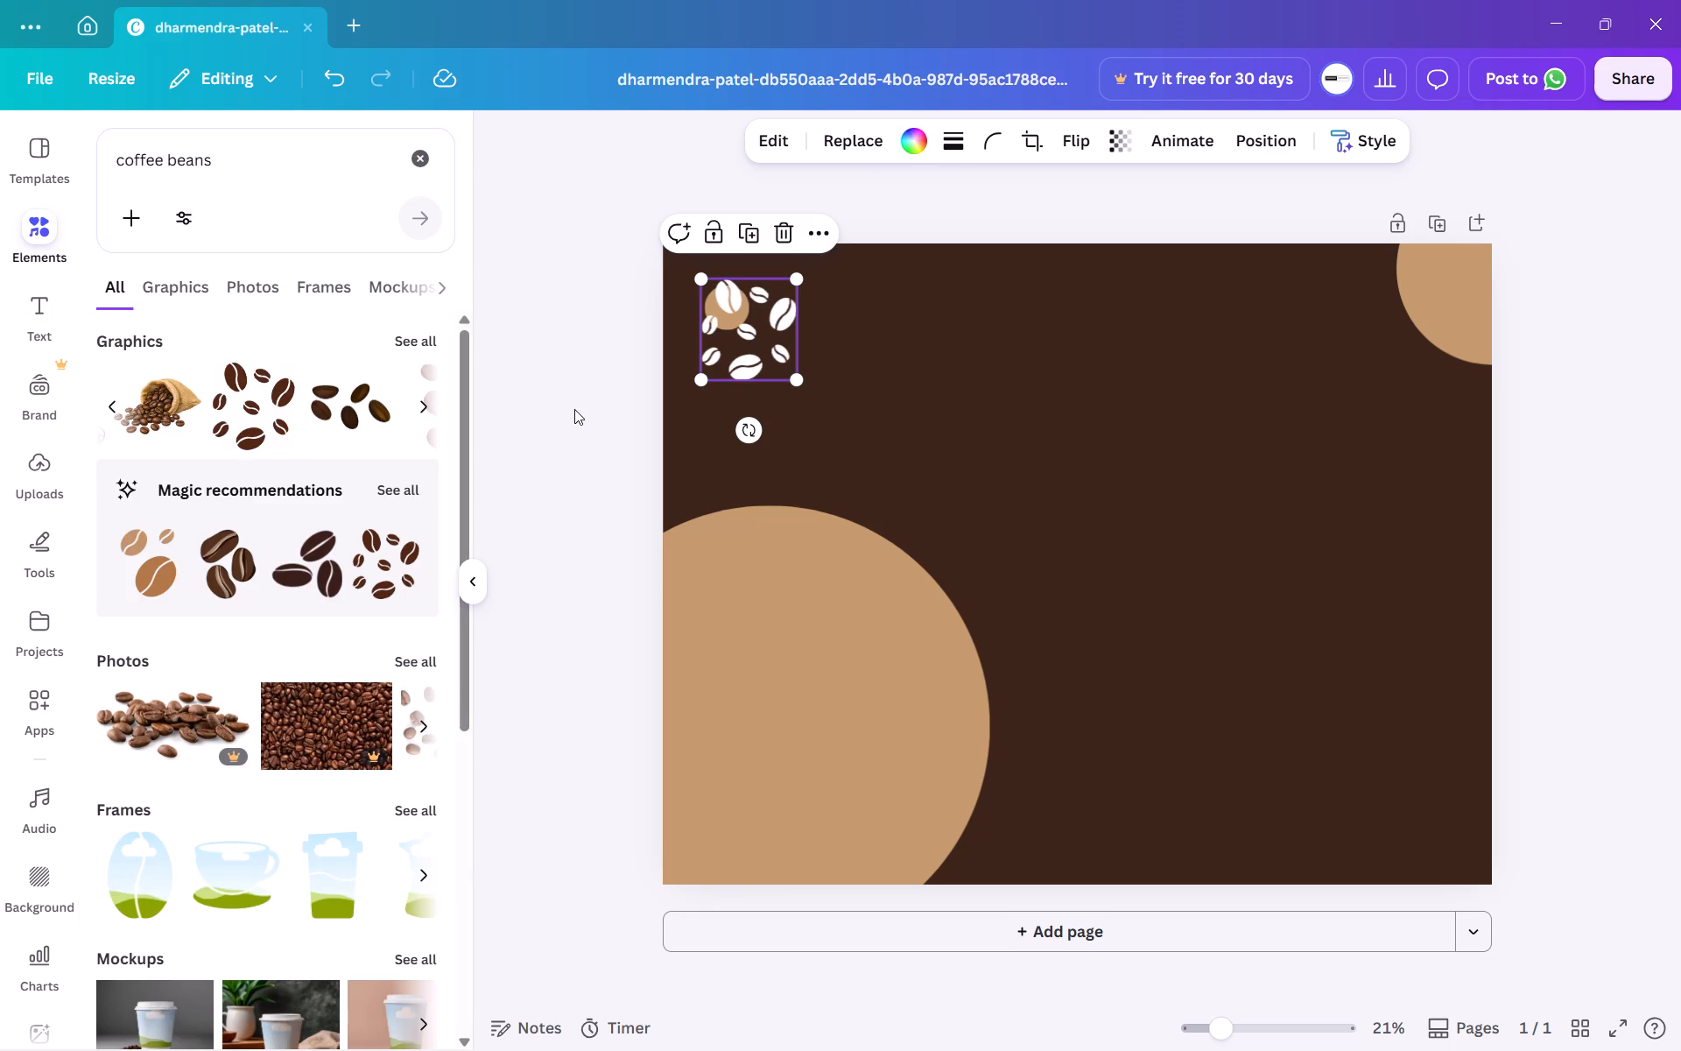
scroll(686, 429, right, 1)
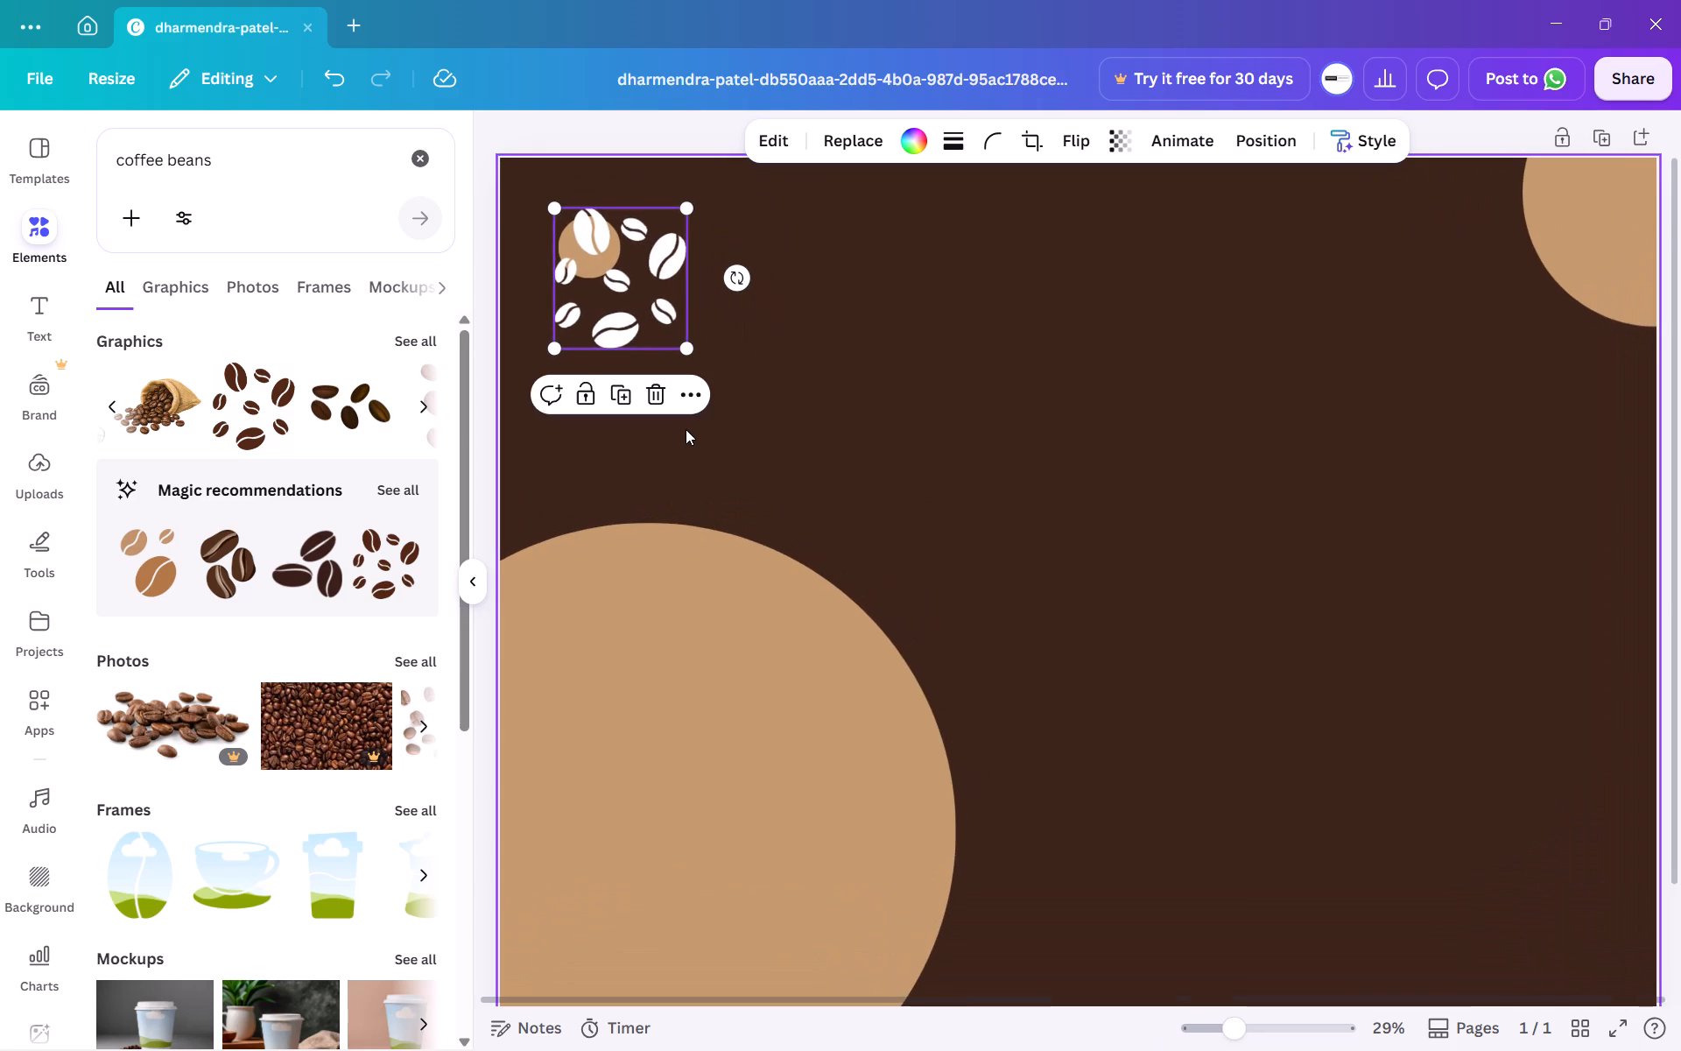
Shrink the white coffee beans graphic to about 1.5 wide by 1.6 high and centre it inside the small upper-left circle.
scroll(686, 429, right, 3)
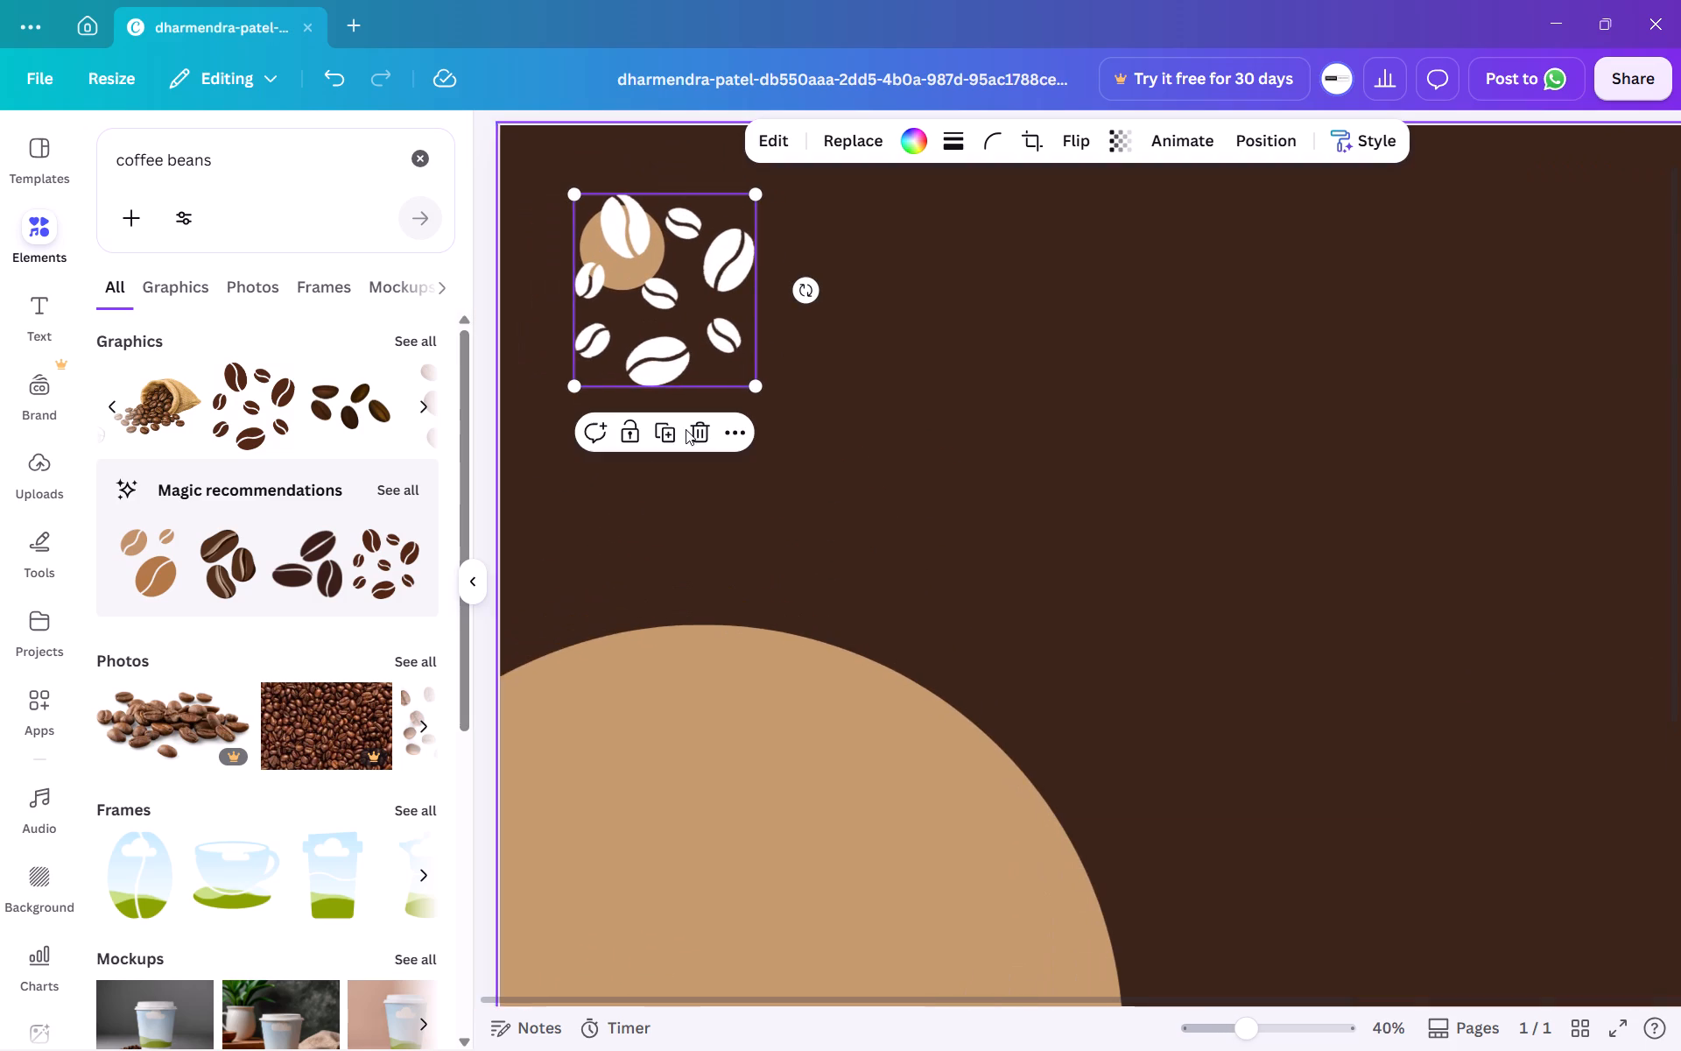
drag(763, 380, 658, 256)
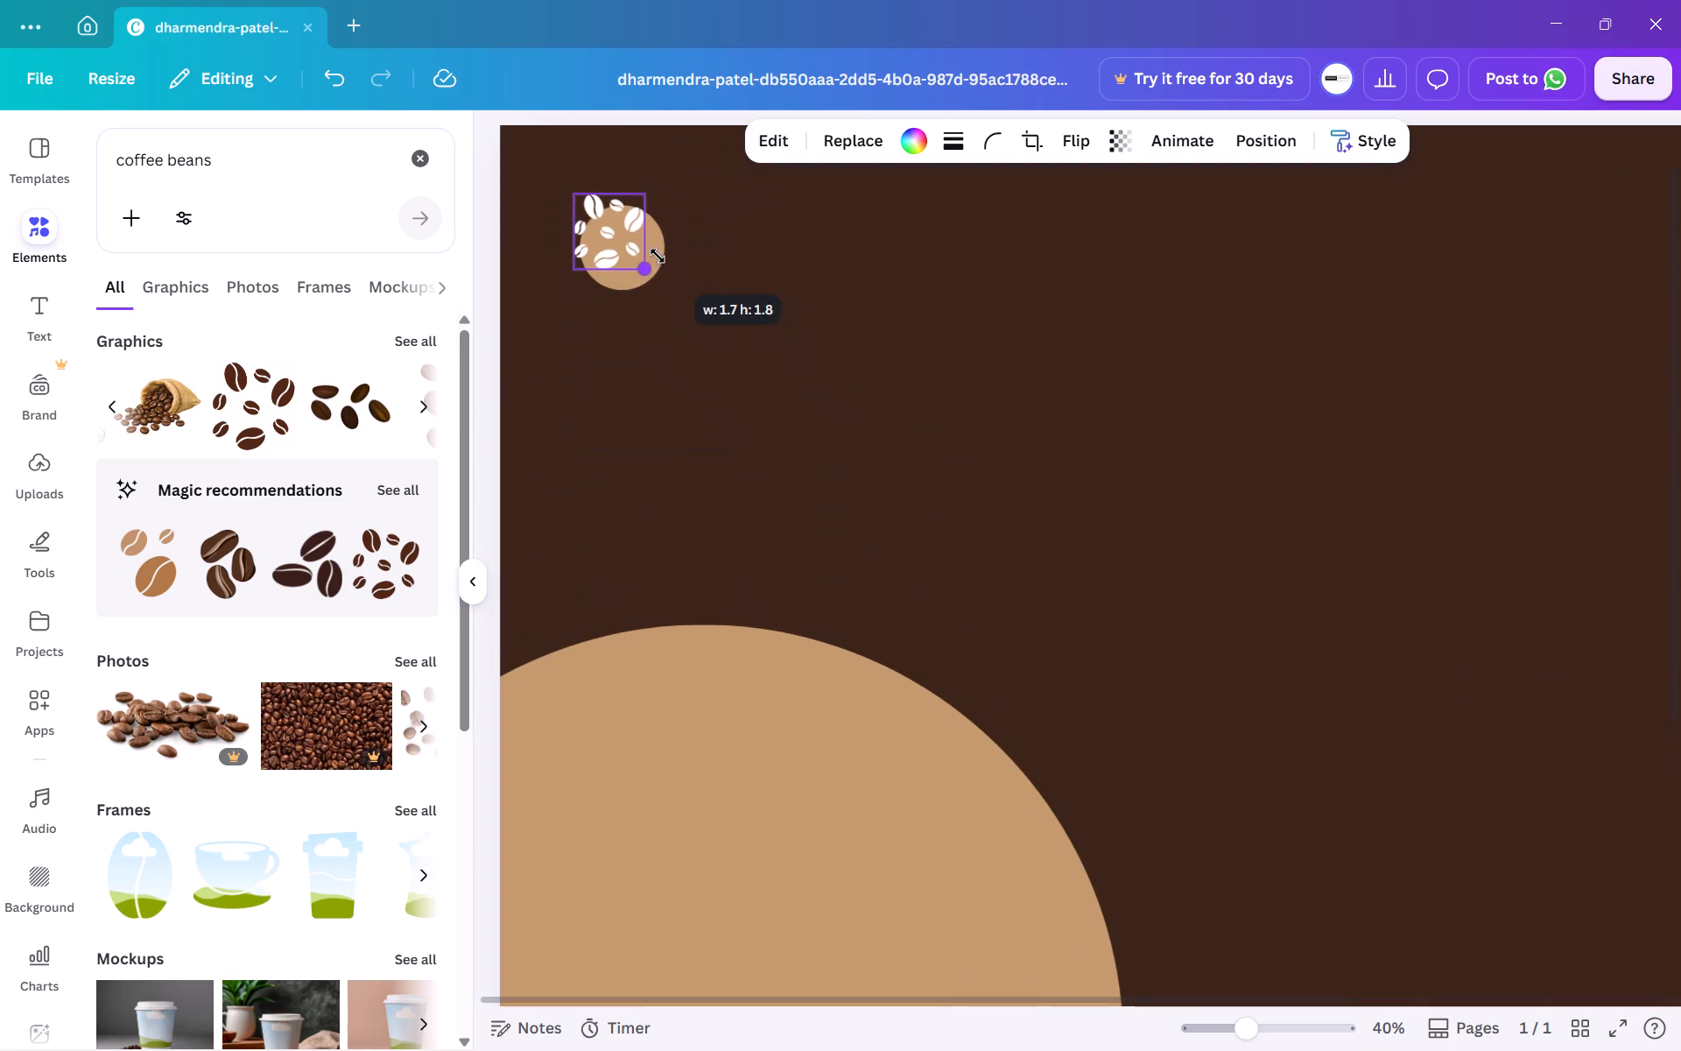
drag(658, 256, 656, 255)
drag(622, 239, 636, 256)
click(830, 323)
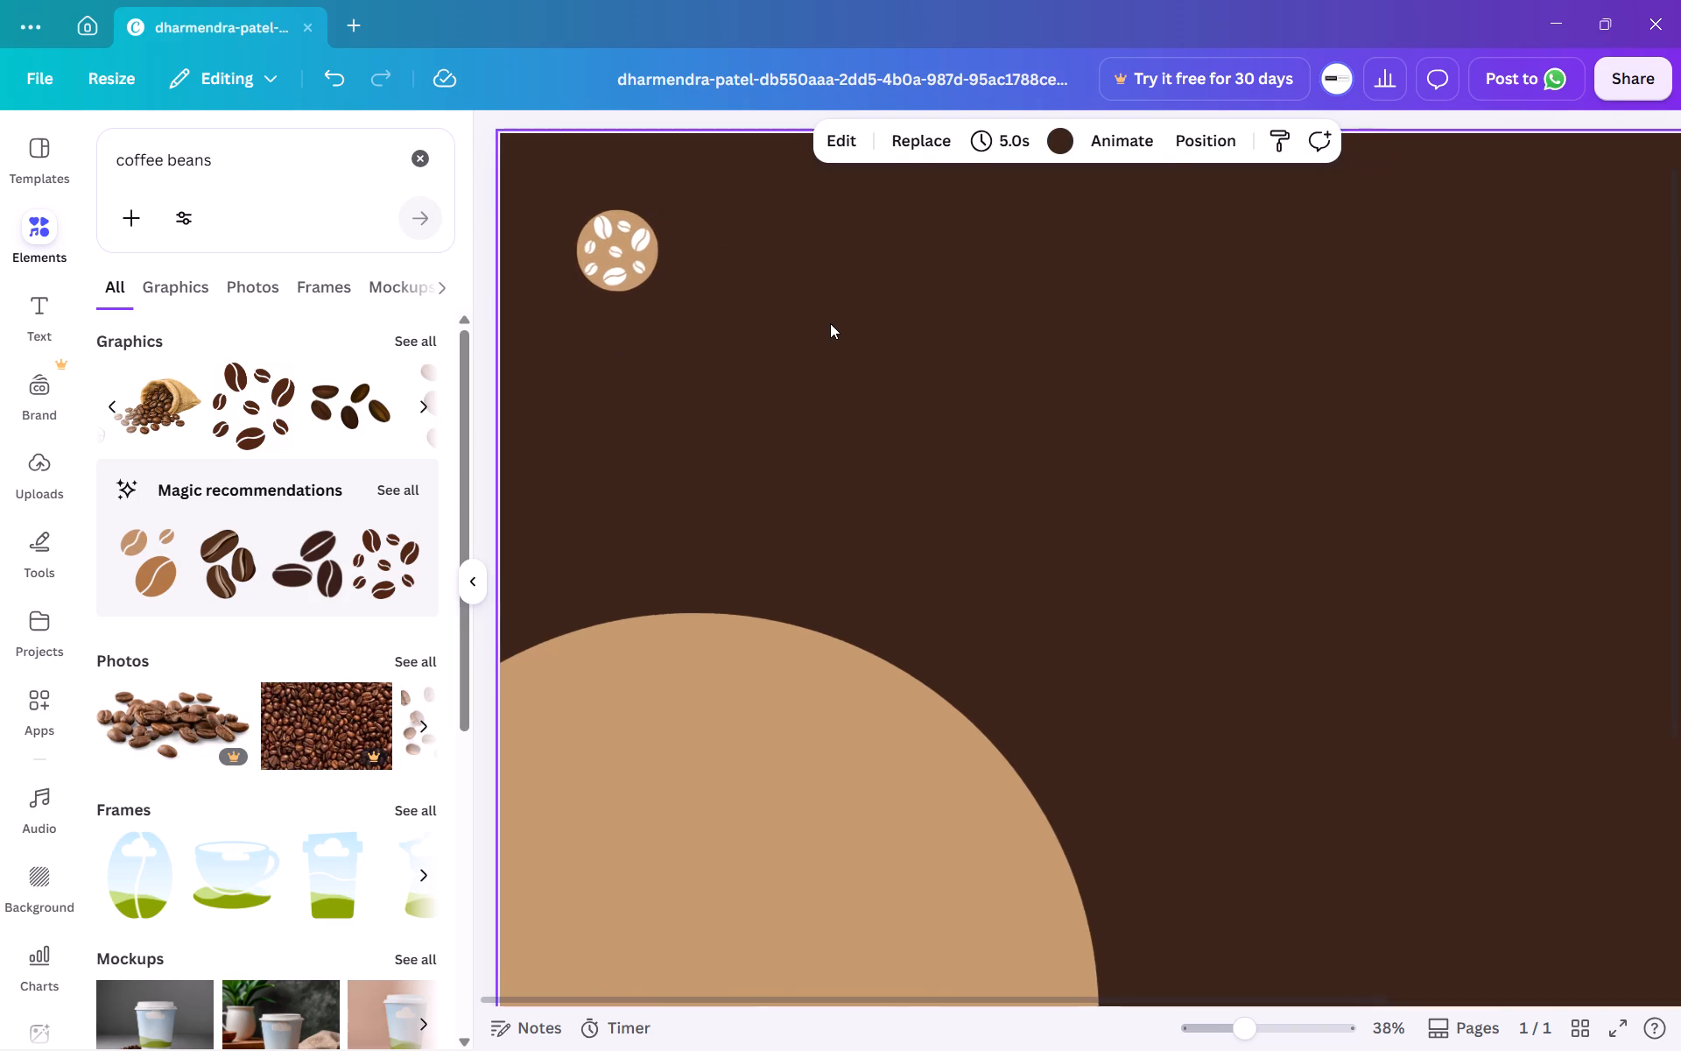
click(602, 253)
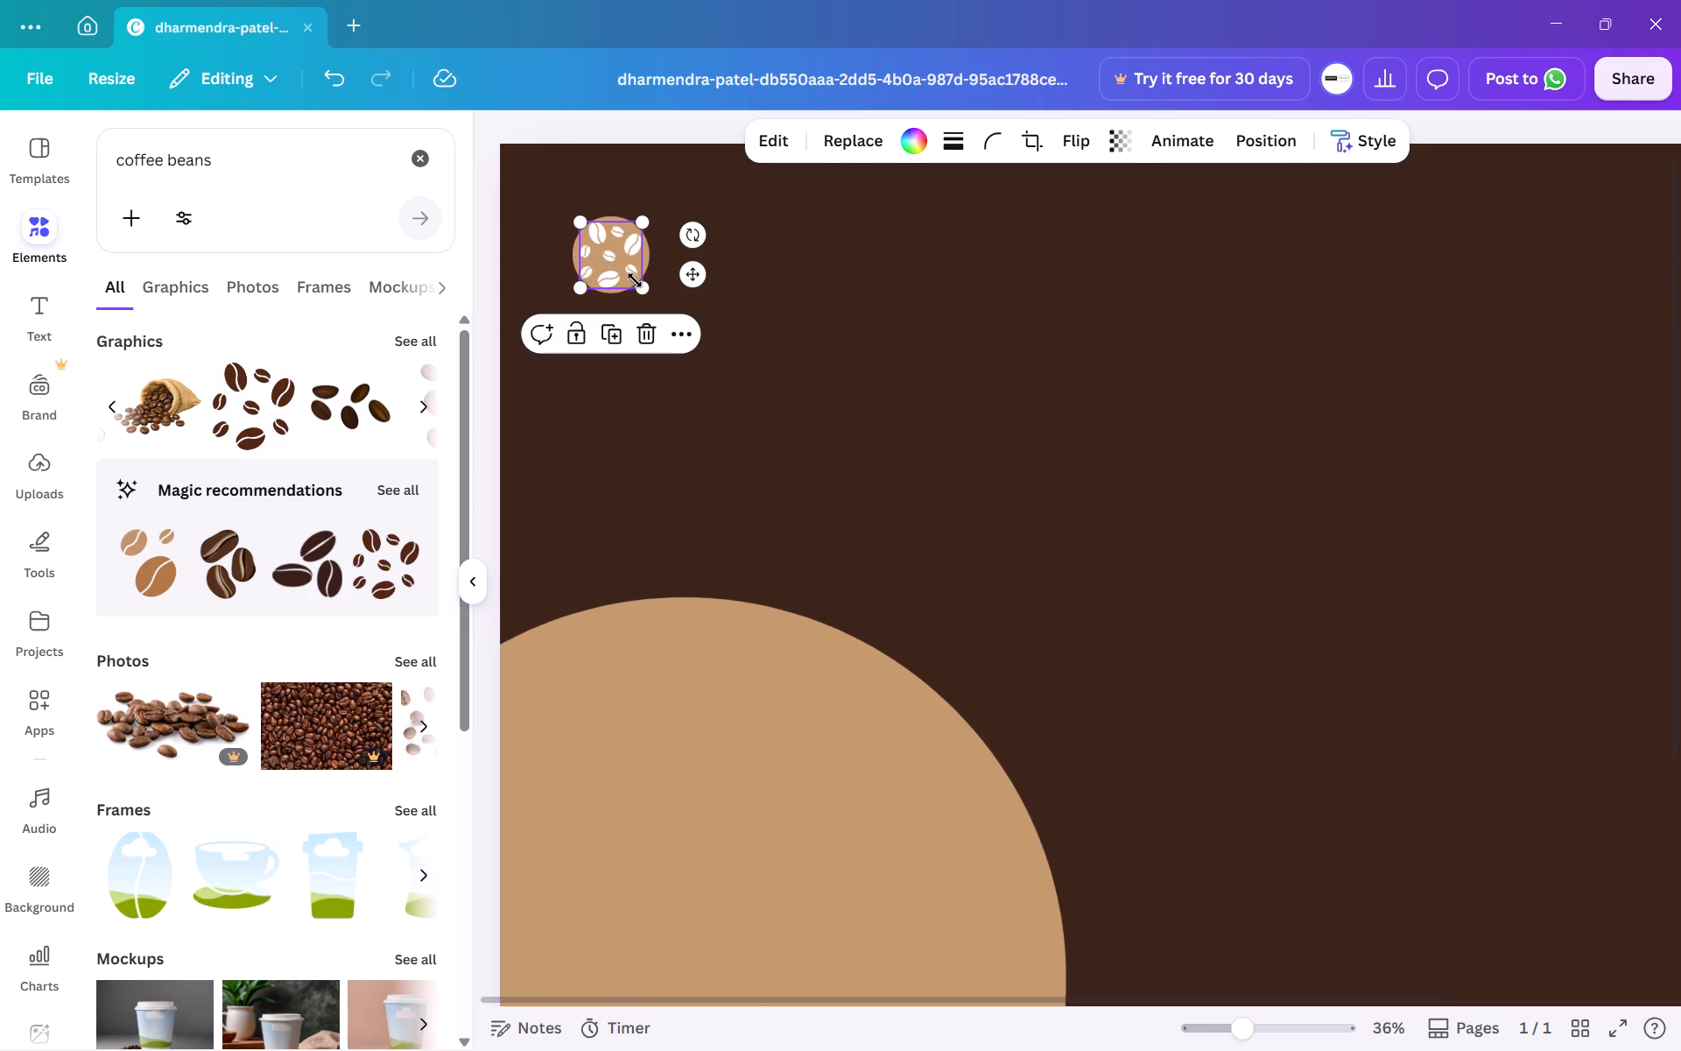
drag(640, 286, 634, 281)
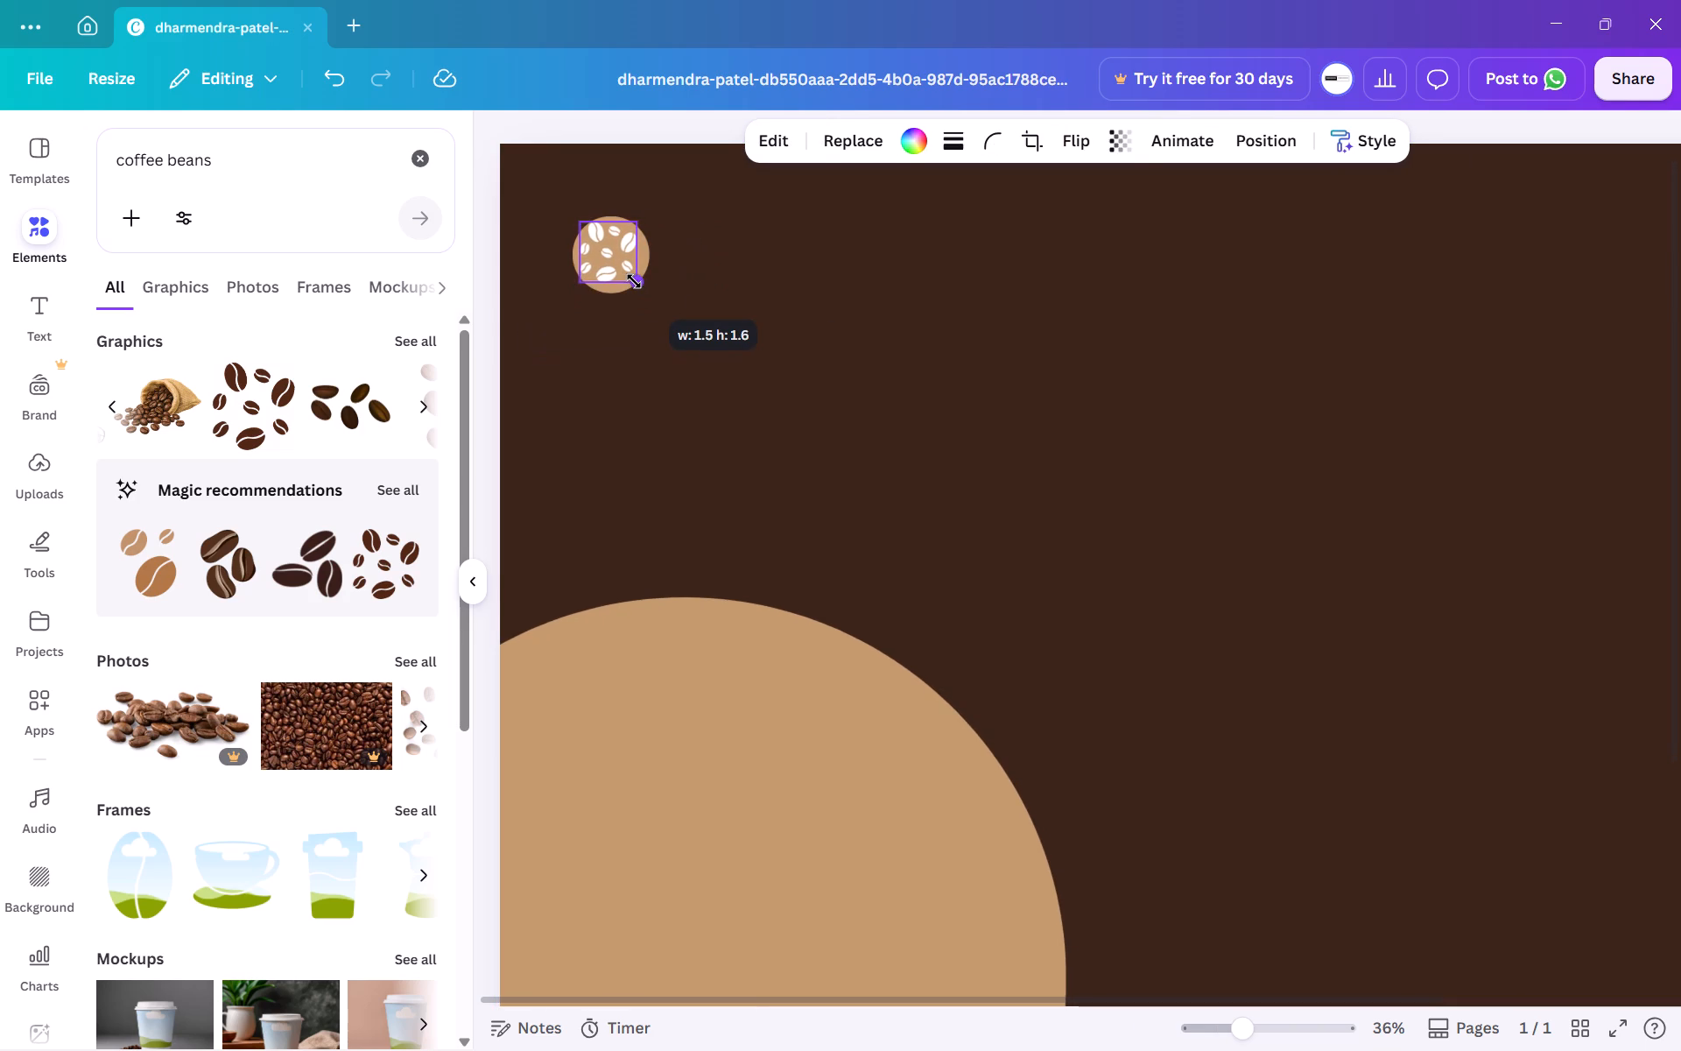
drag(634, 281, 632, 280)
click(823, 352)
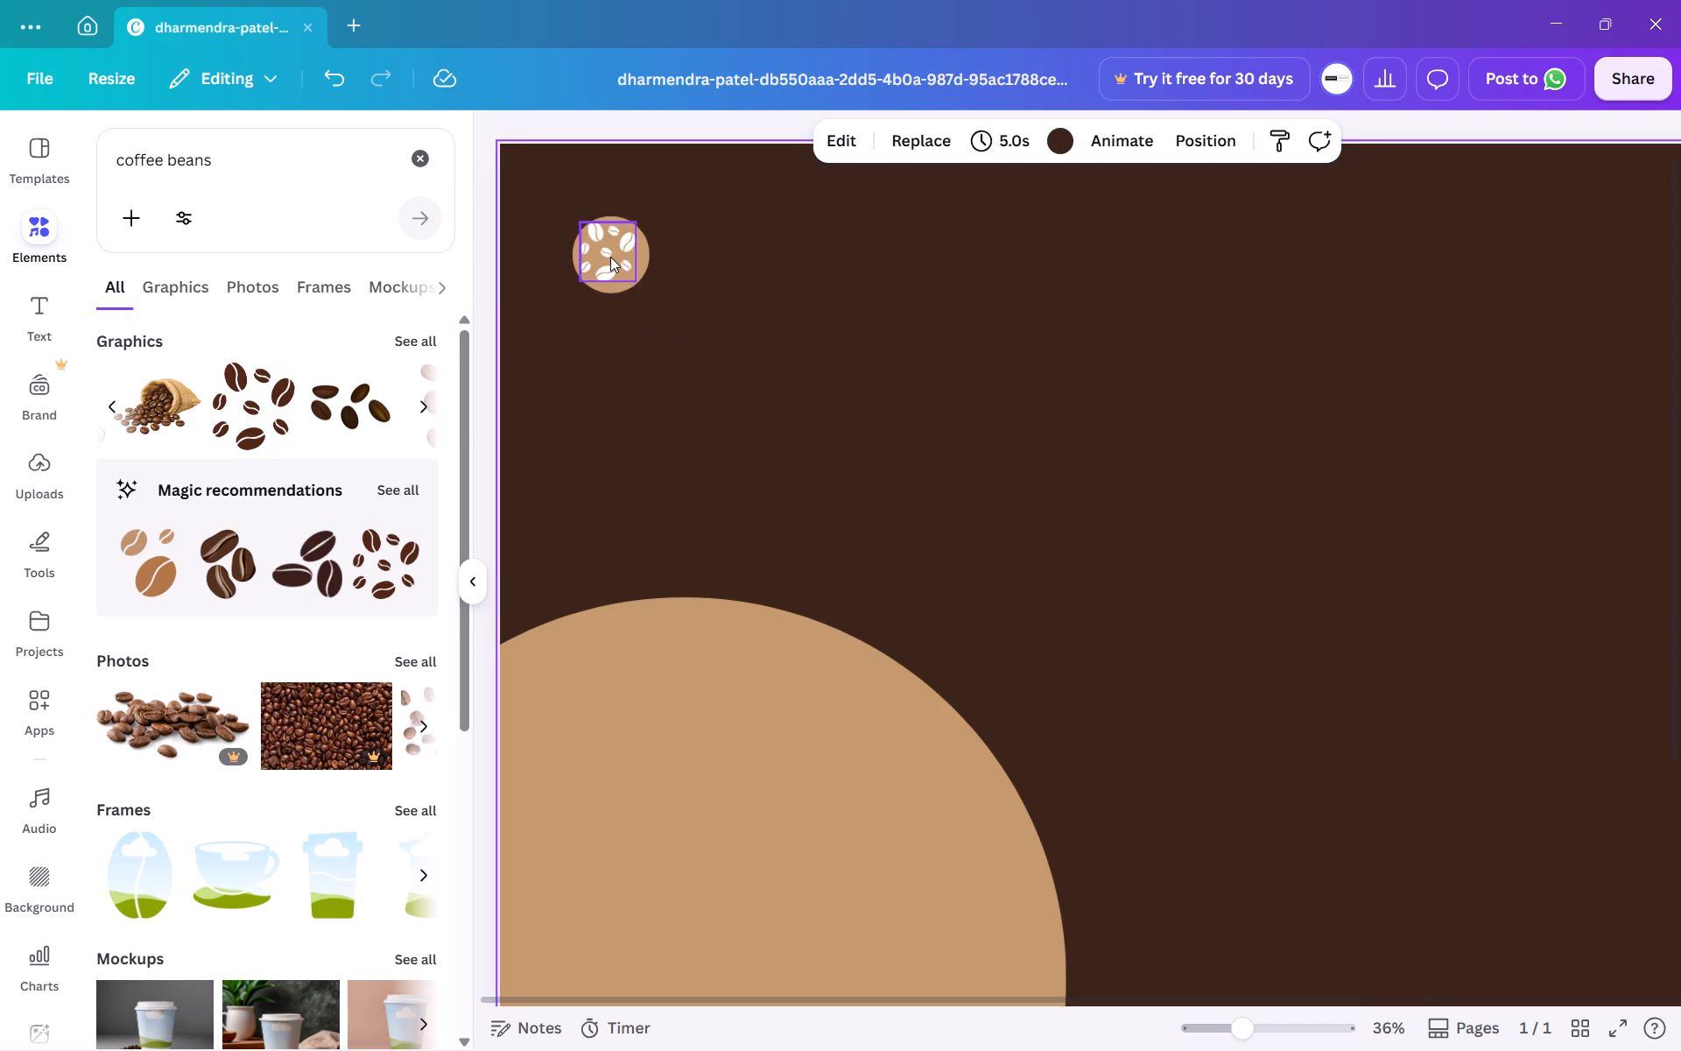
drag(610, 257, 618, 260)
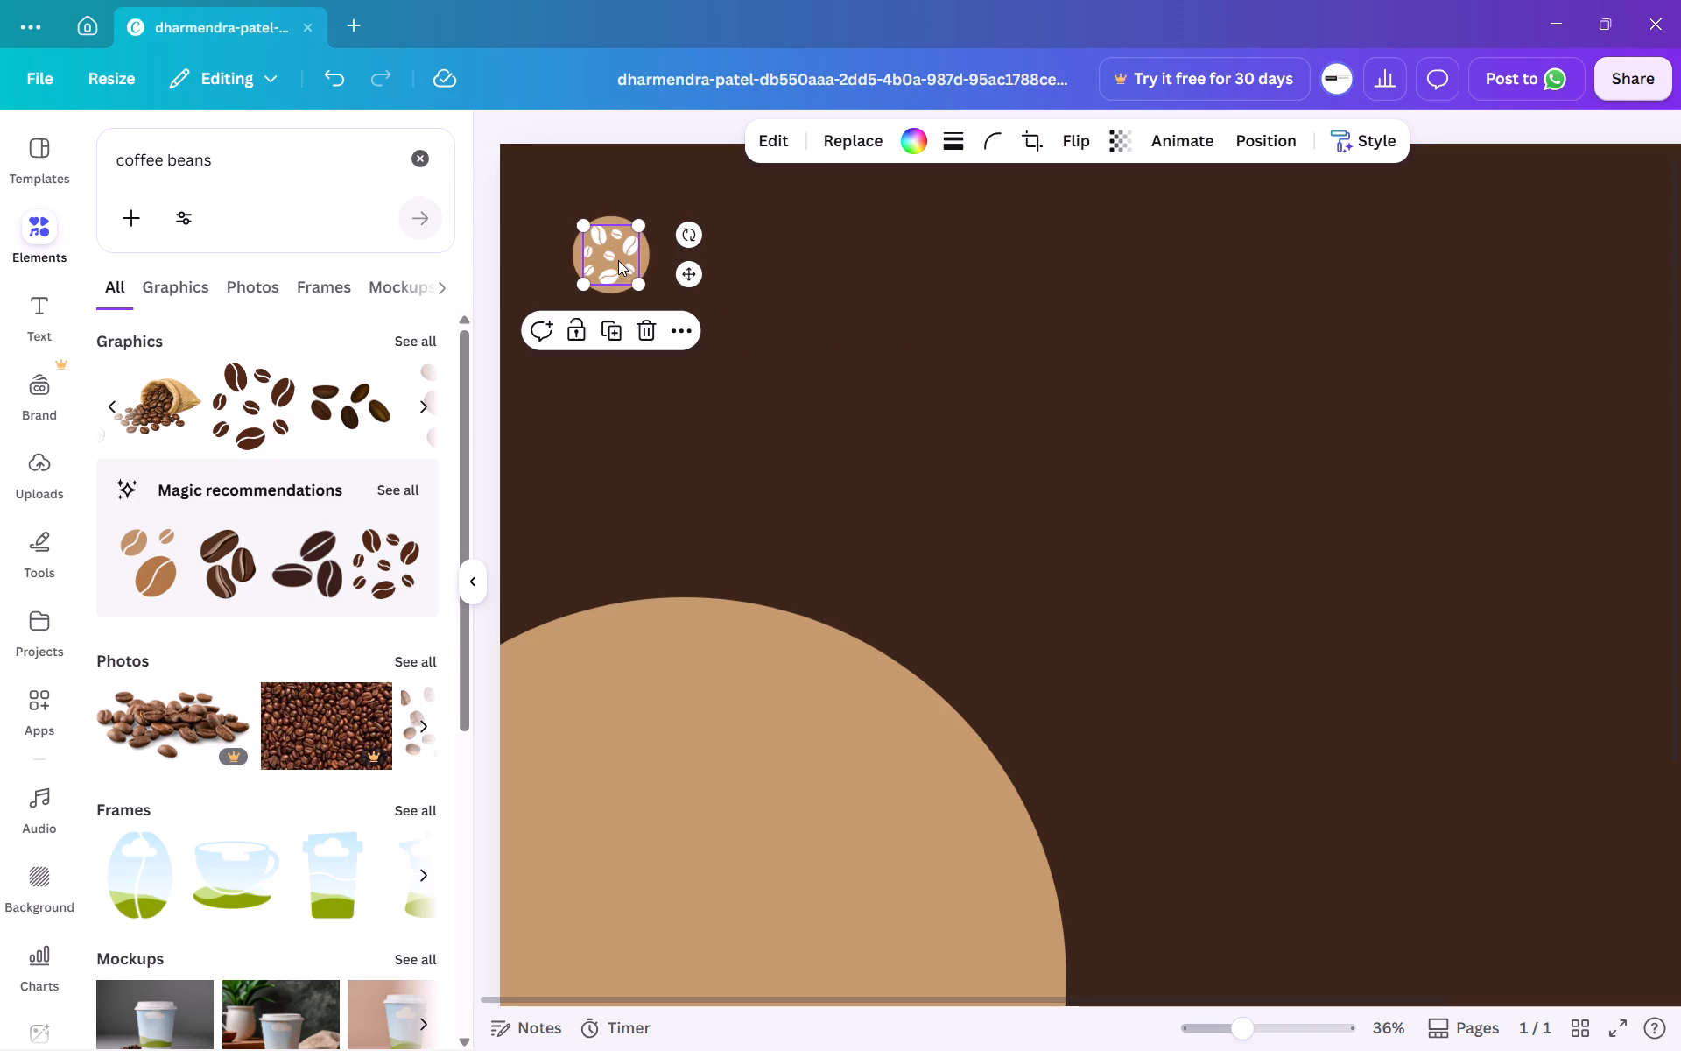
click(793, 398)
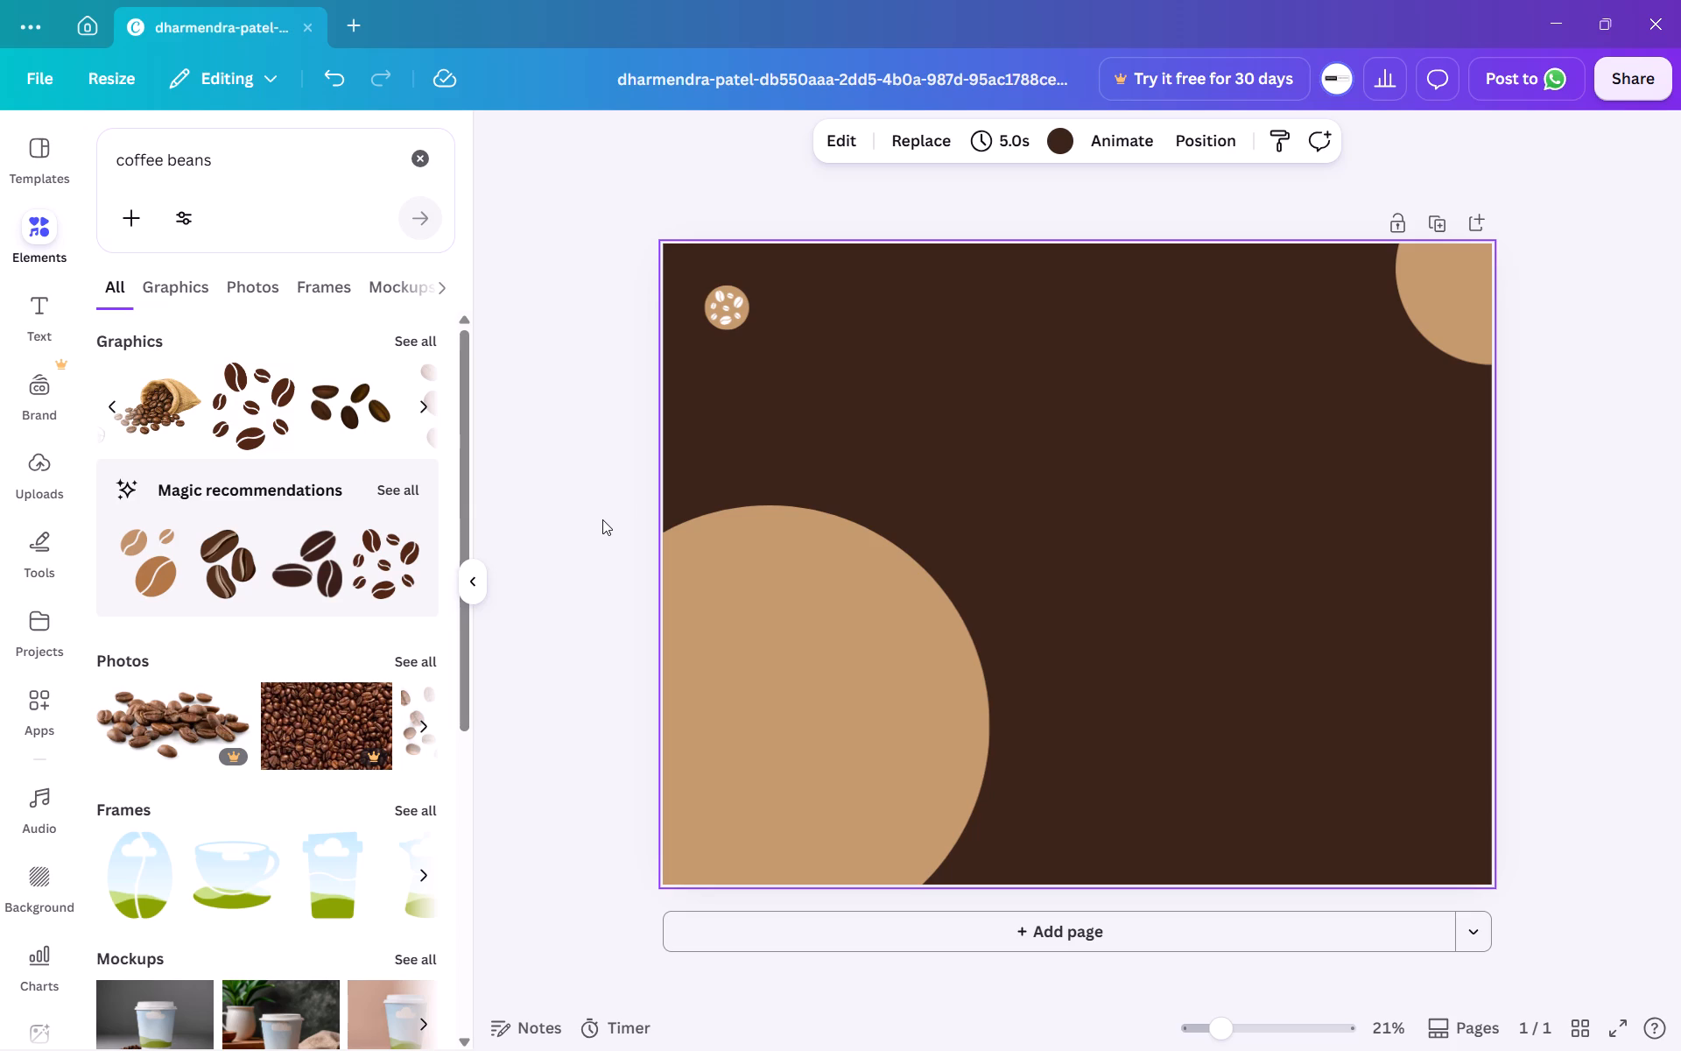
Browse the coffee bean graphics and insert the one with three large dark brown beans on the page.
scroll(328, 377, left, 2)
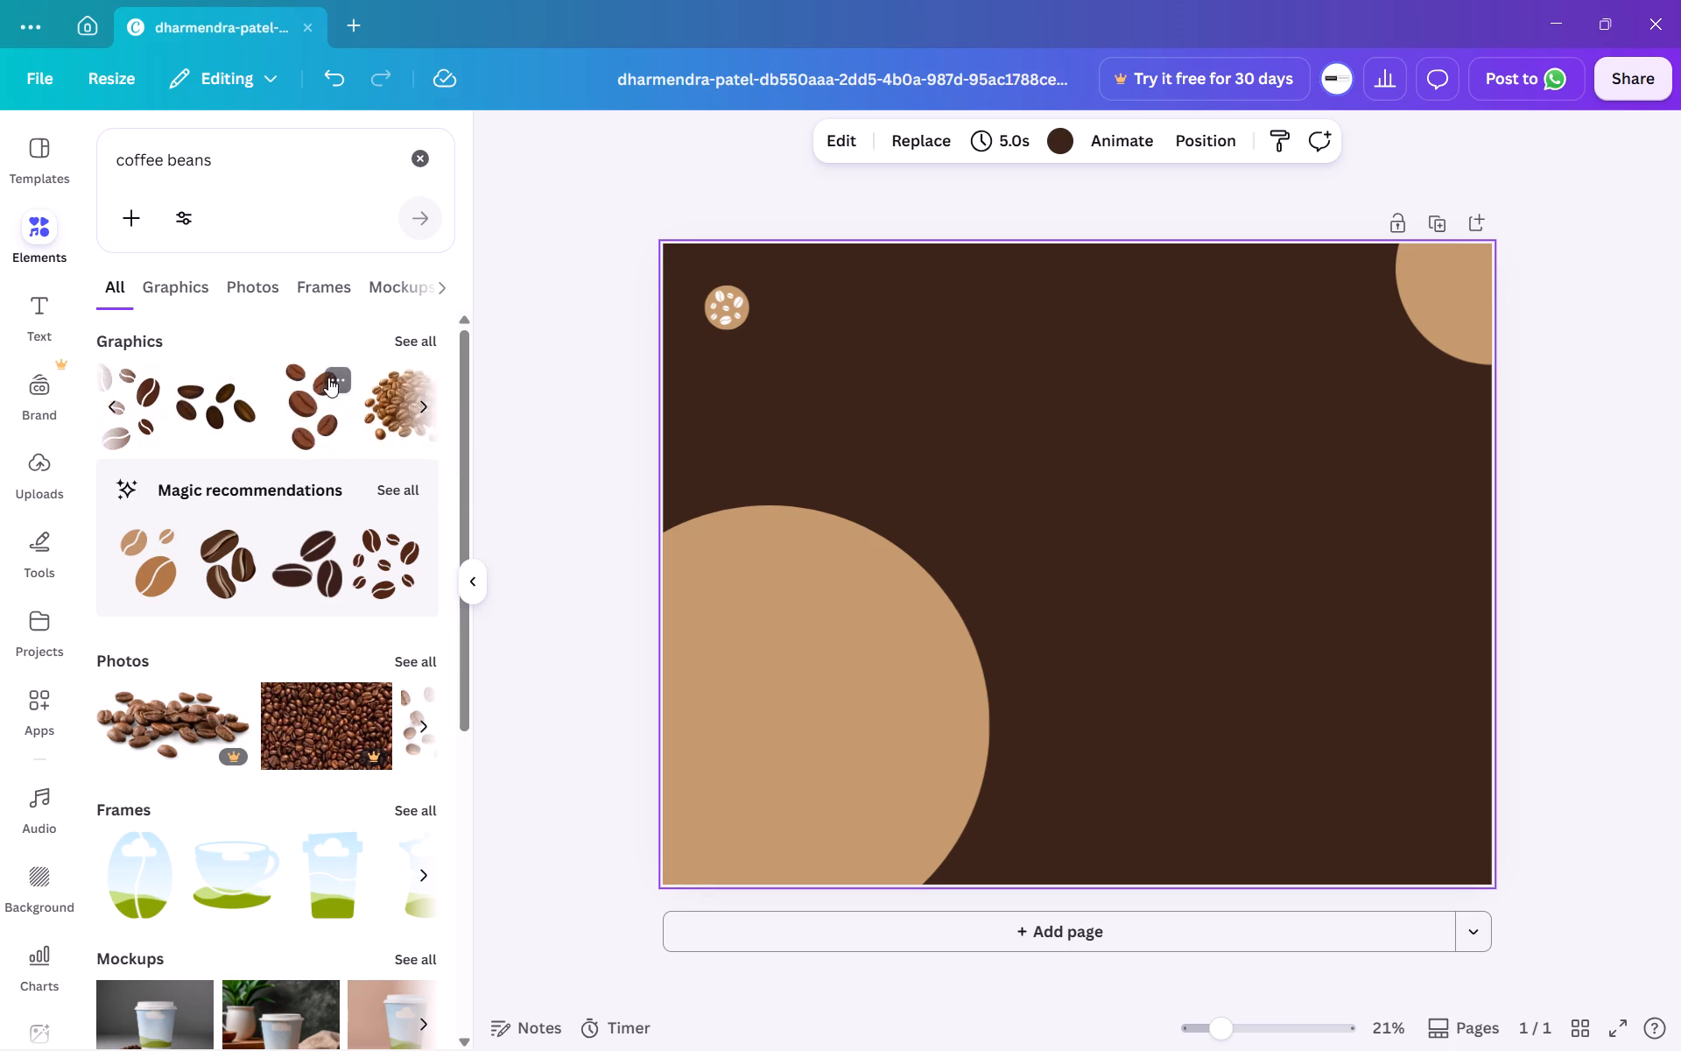
scroll(328, 377, left, 5)
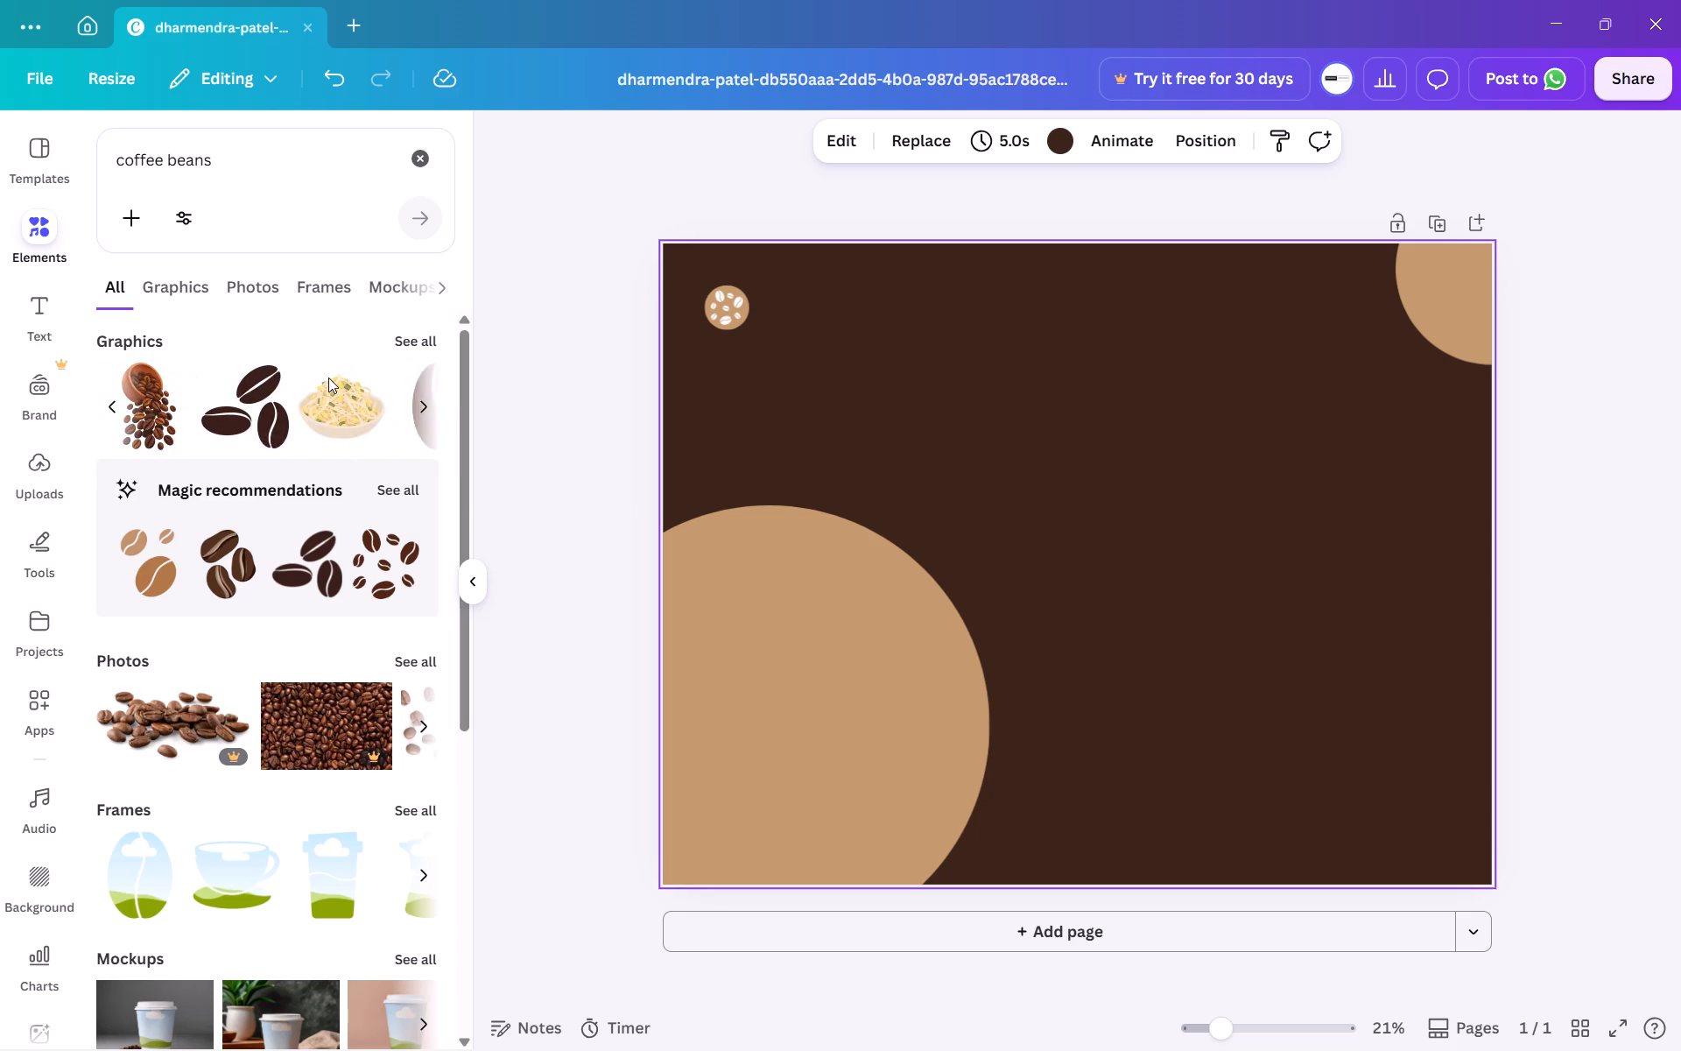
click(312, 406)
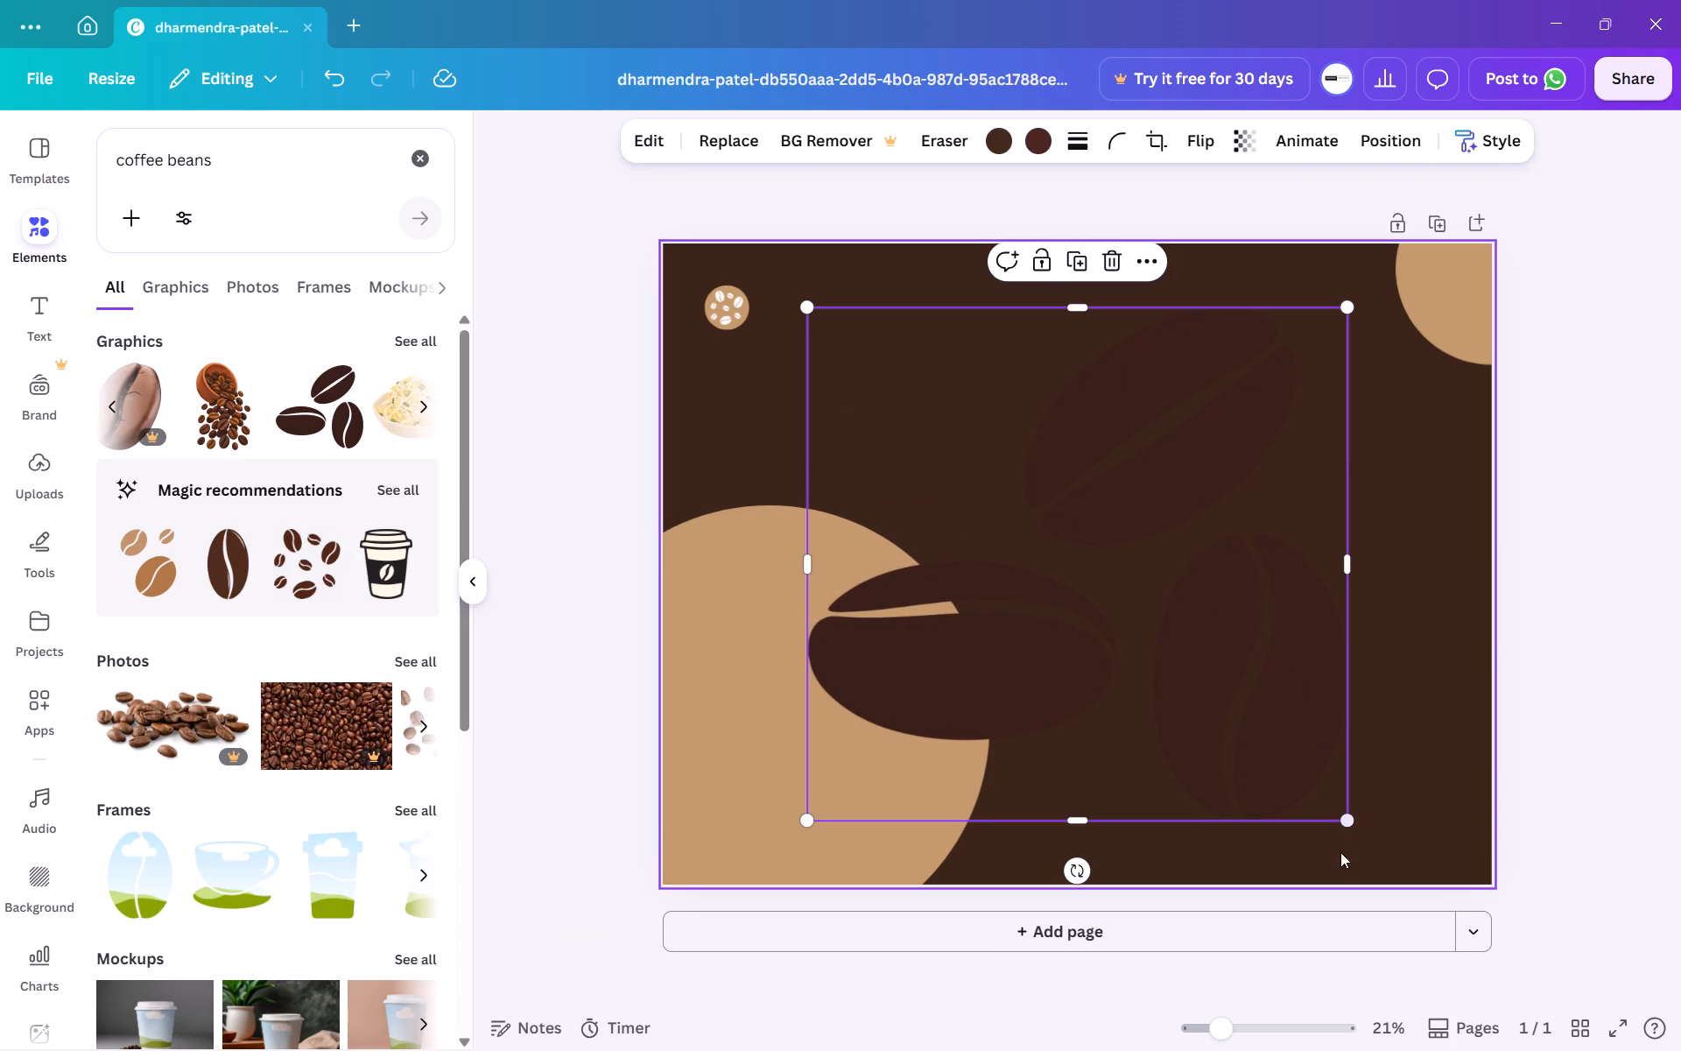
Shrink the three-bean graphic to about one-ninth of its width, beside the small upper-left circle.
drag(1341, 820, 1338, 816)
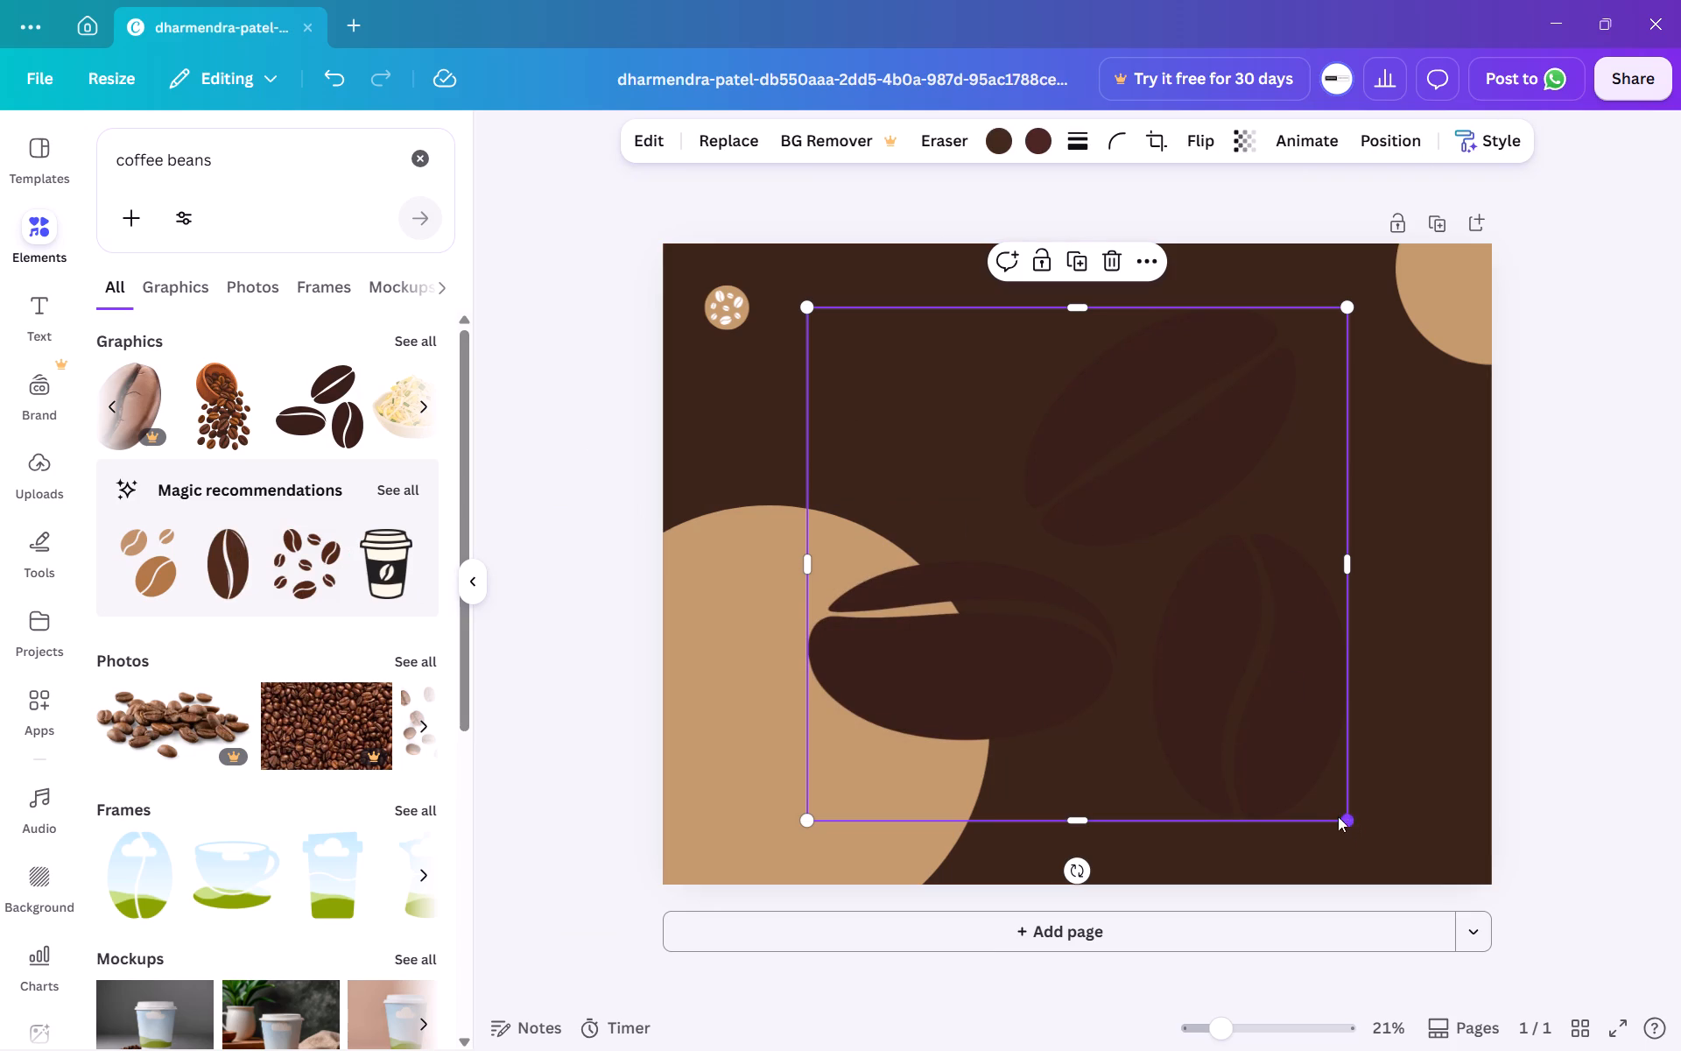
drag(1338, 816, 847, 377)
scroll(946, 467, left, 1)
scroll(847, 377, left, 1)
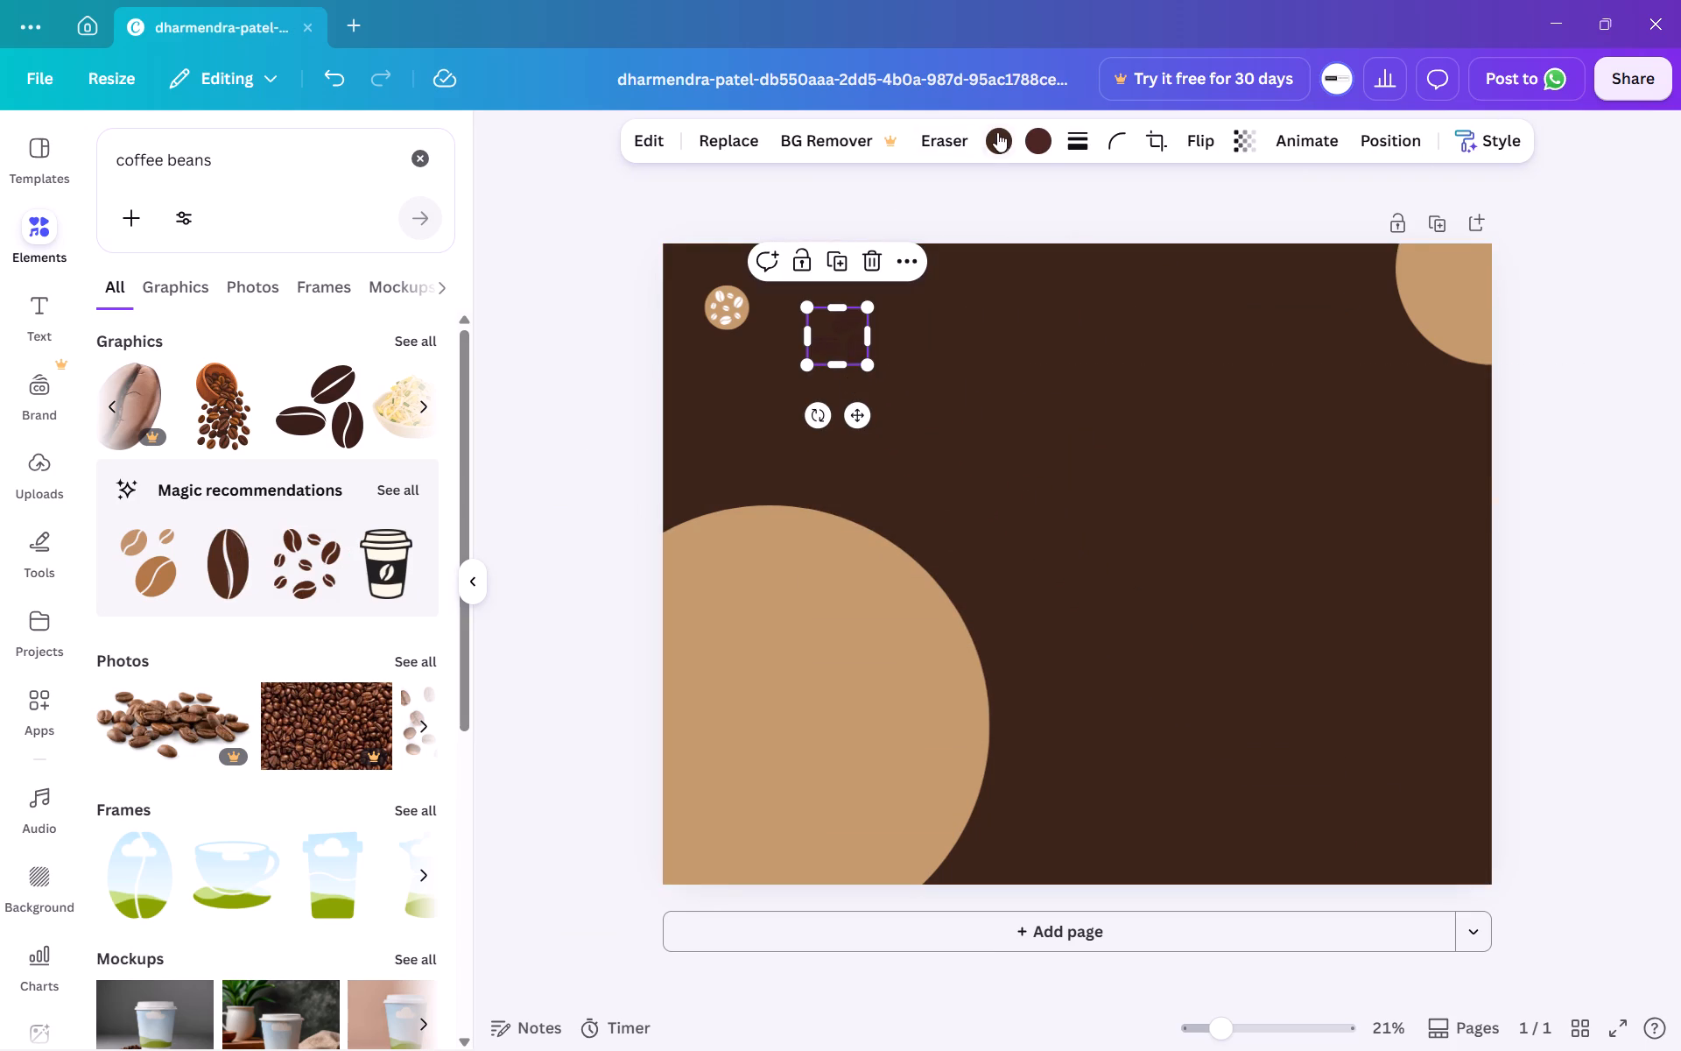
Set both colours of the three-bean graphic to white.
click(1000, 139)
click(1030, 134)
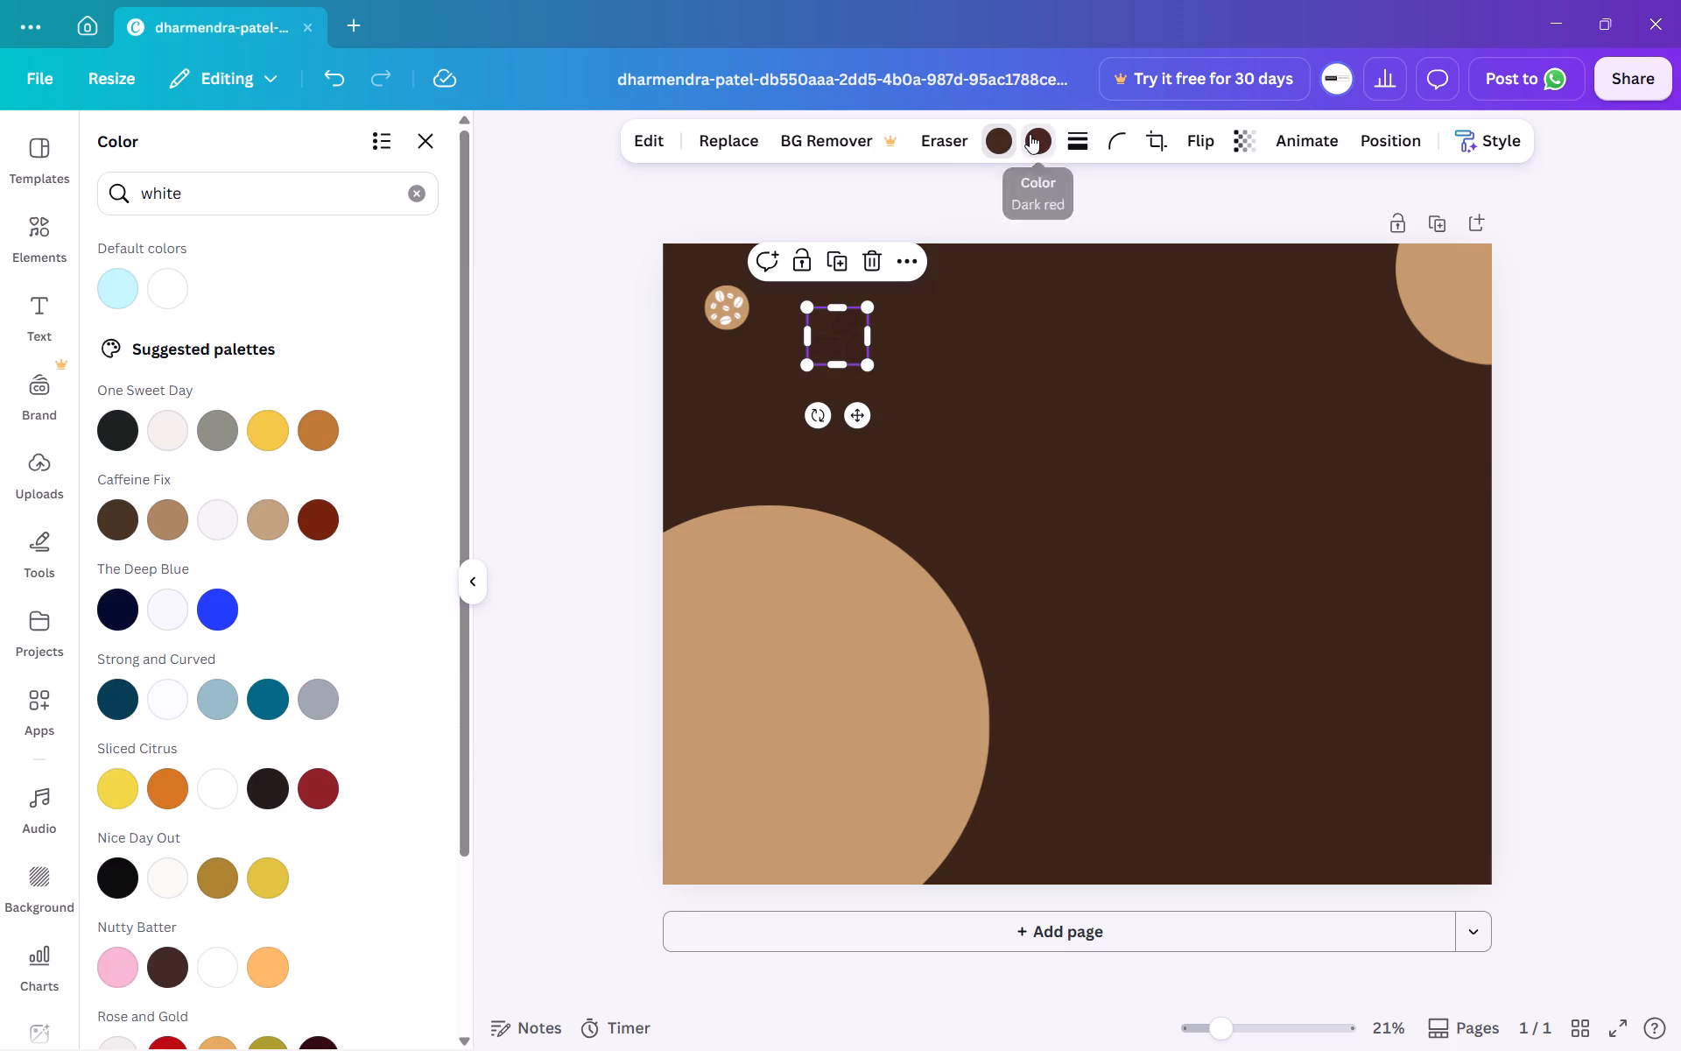
double_click(1030, 134)
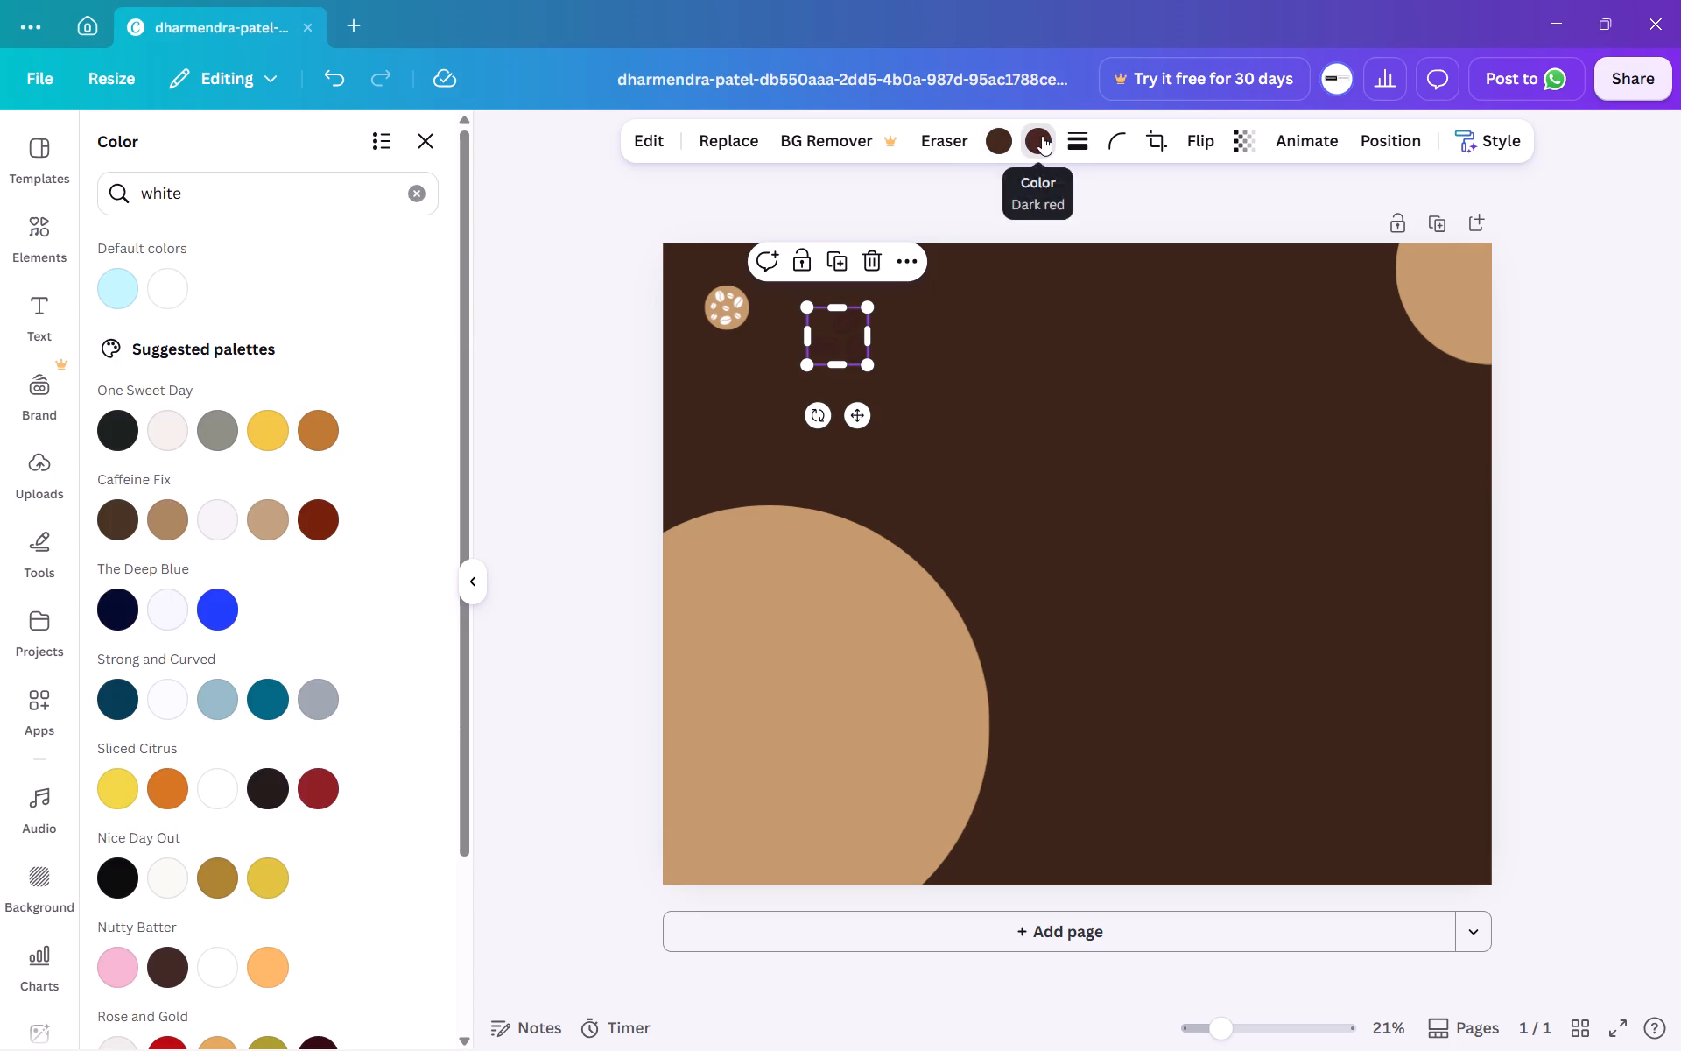
click(1042, 136)
click(1047, 143)
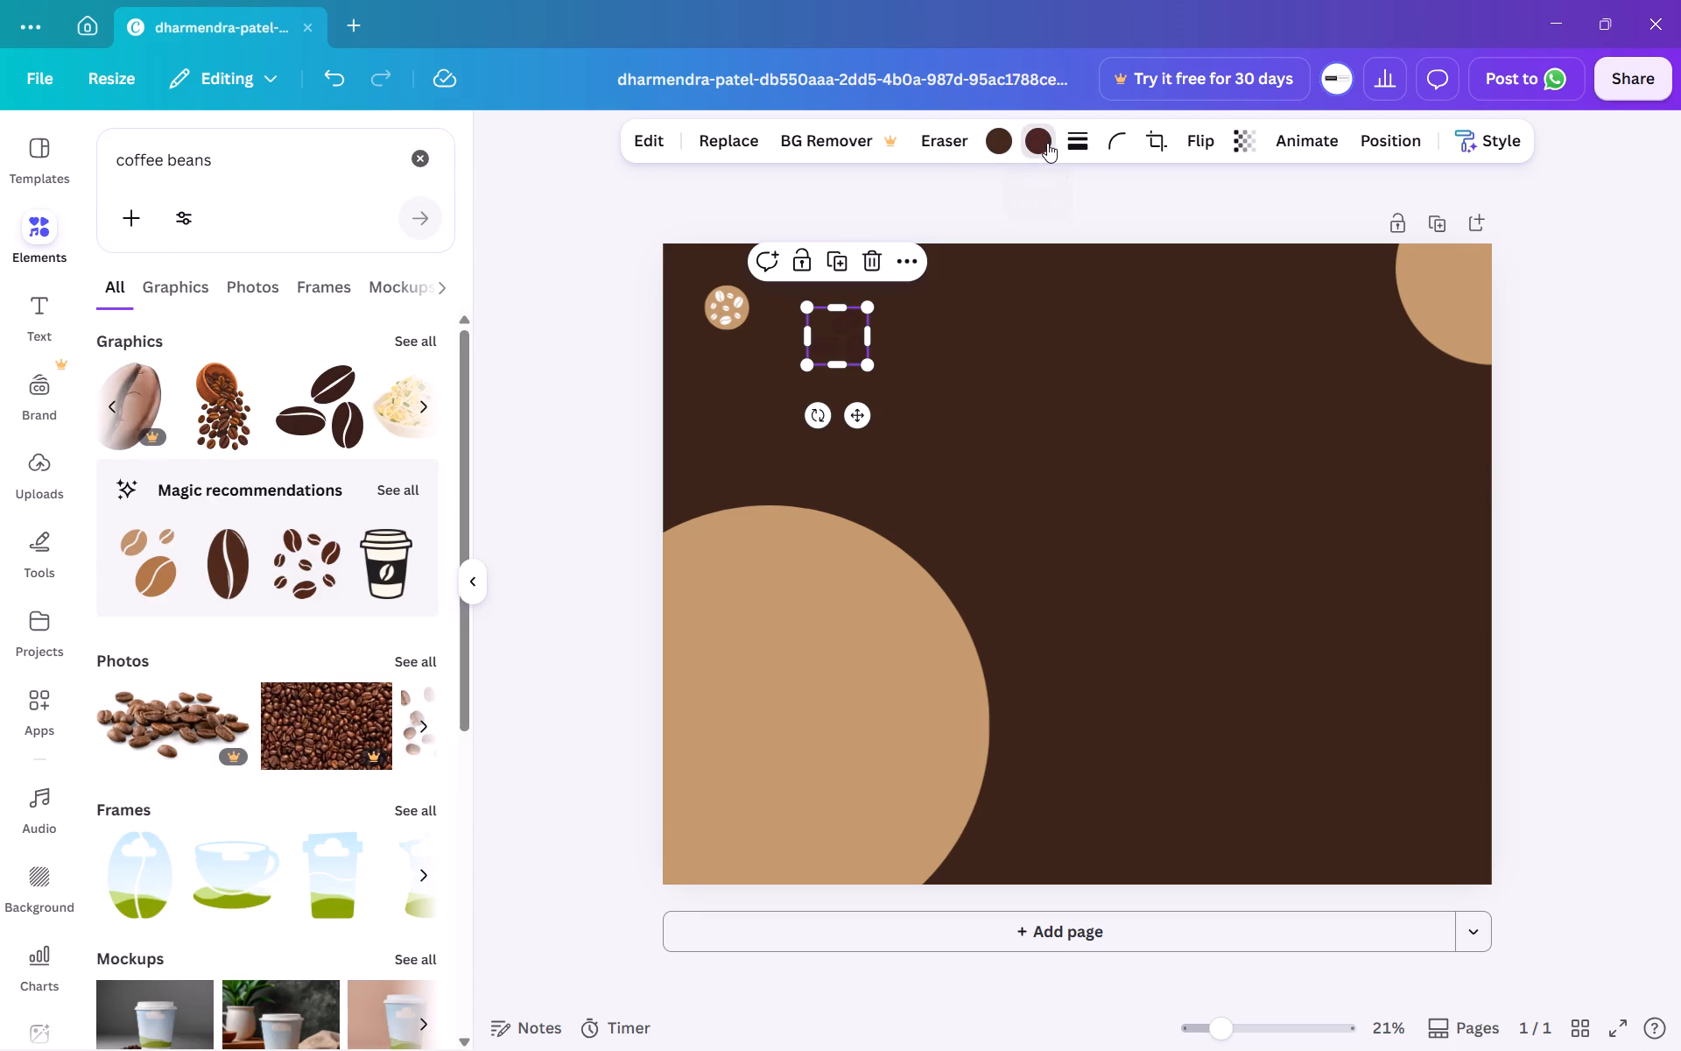
click(179, 291)
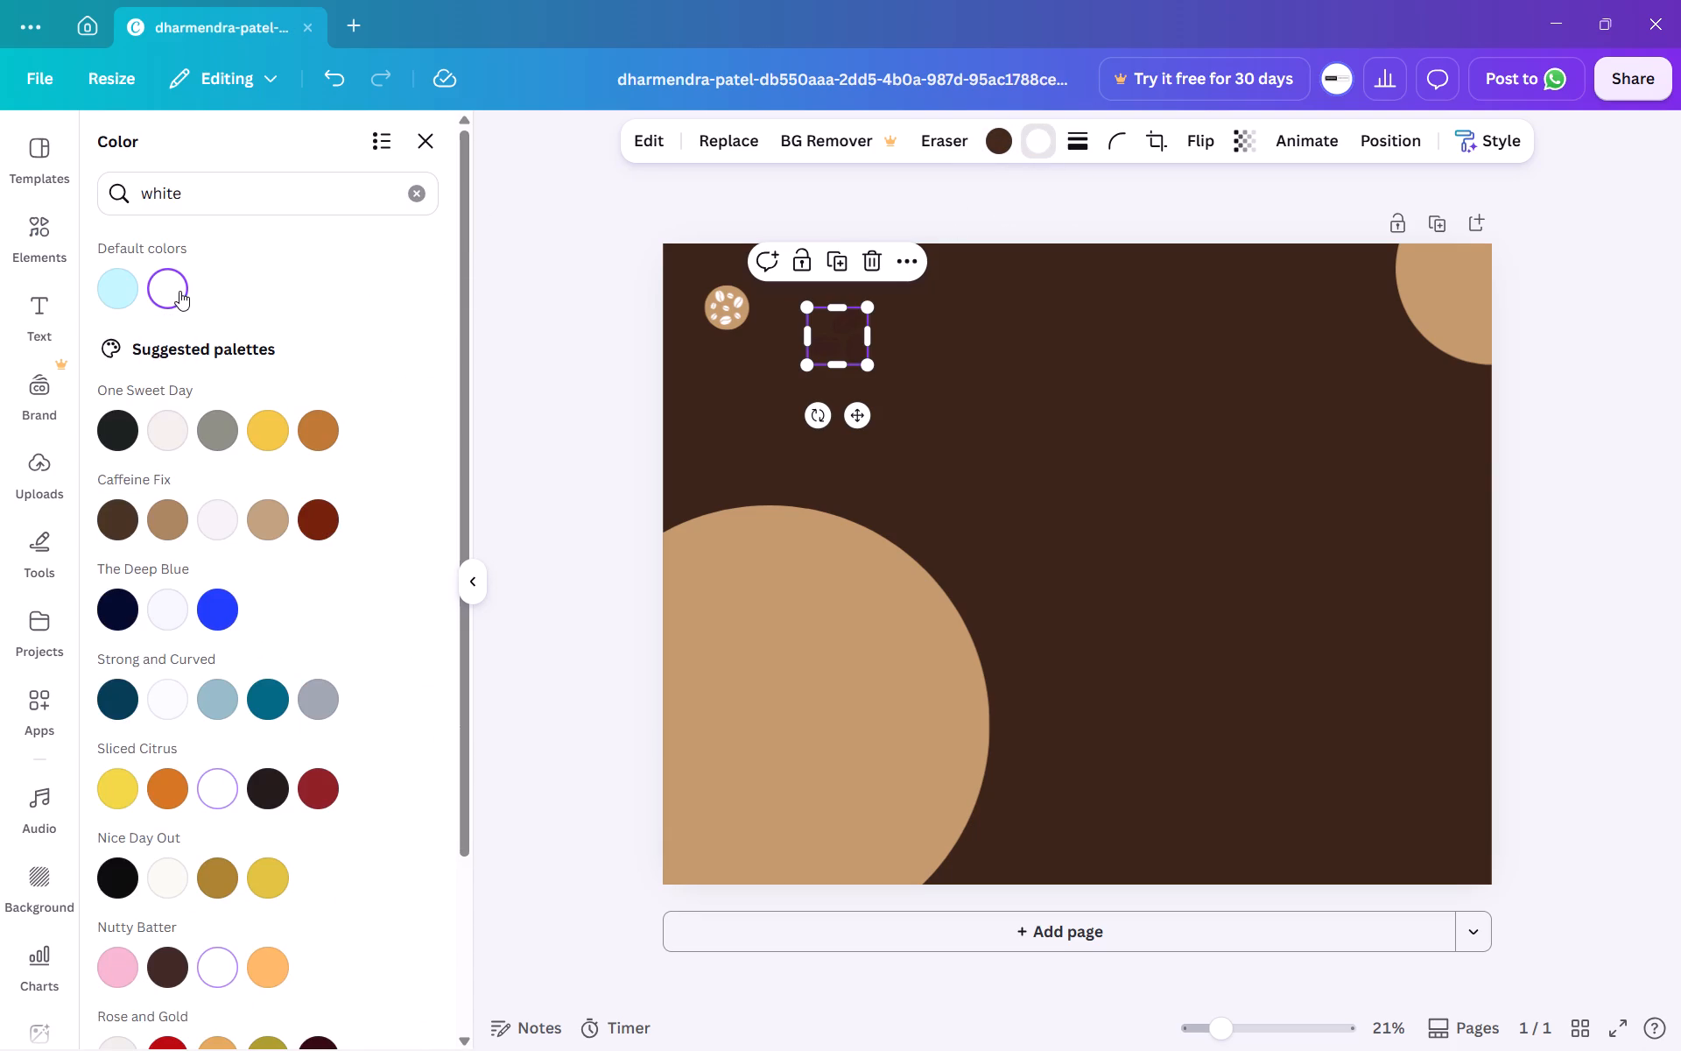
click(999, 138)
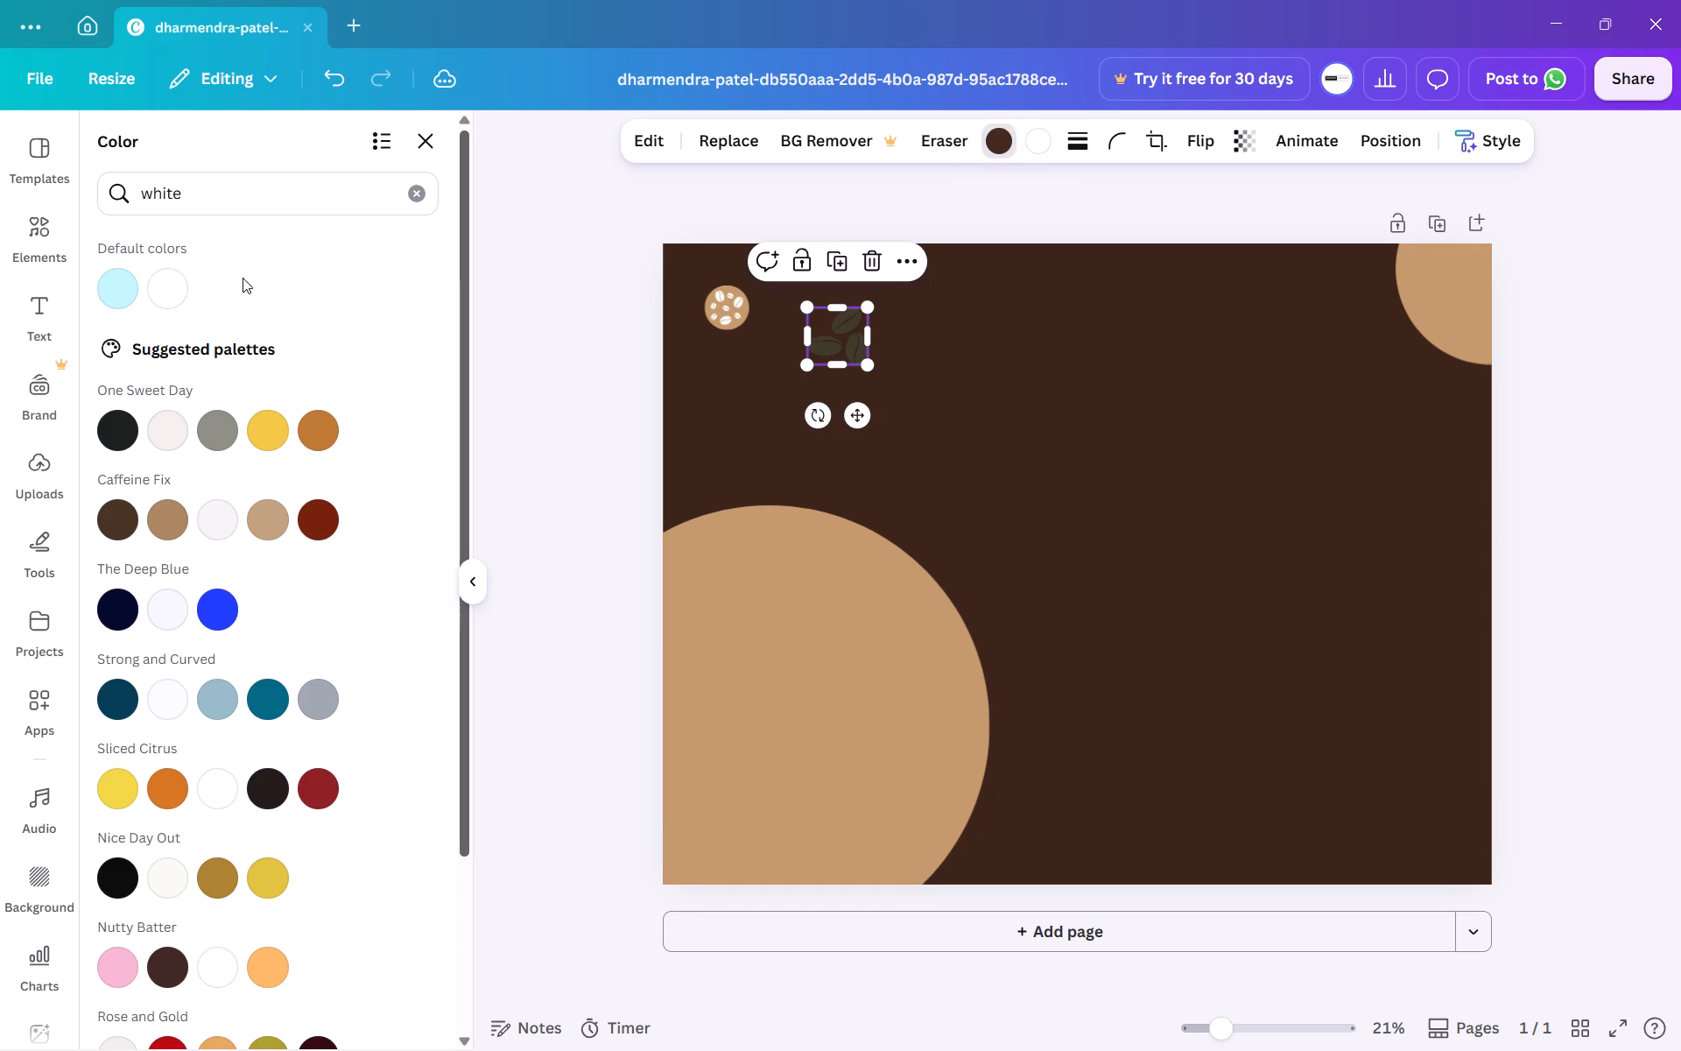
click(178, 288)
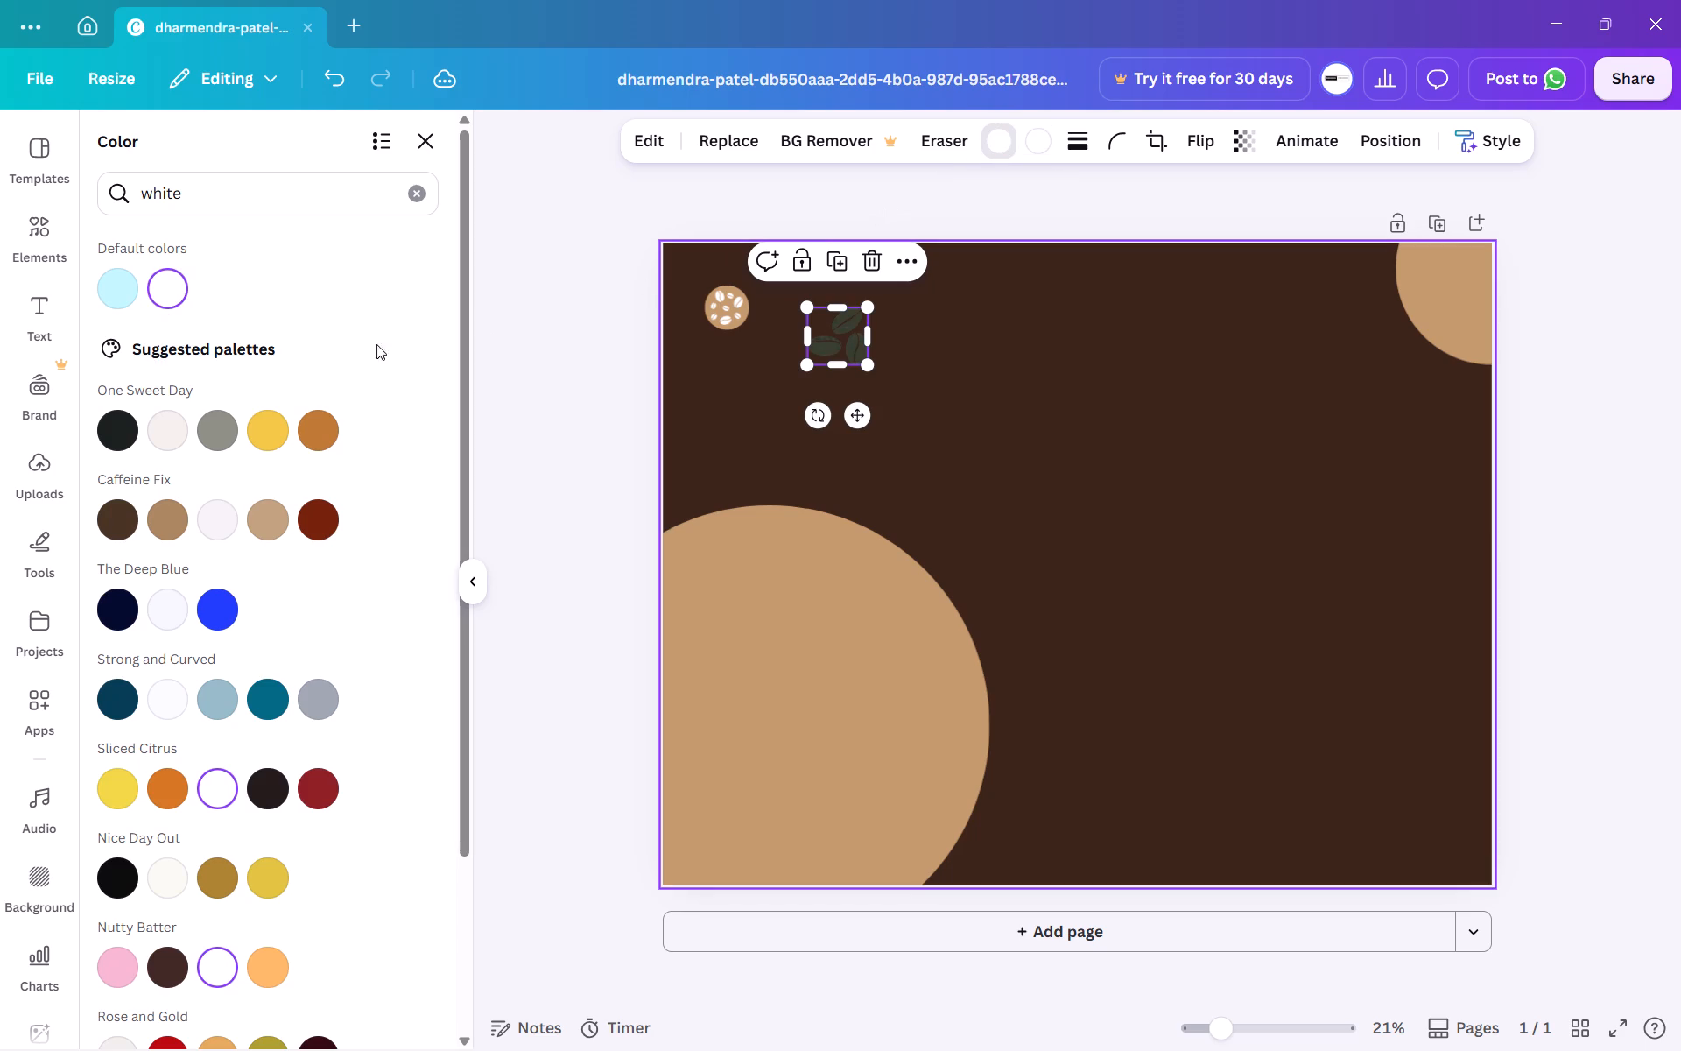
click(509, 412)
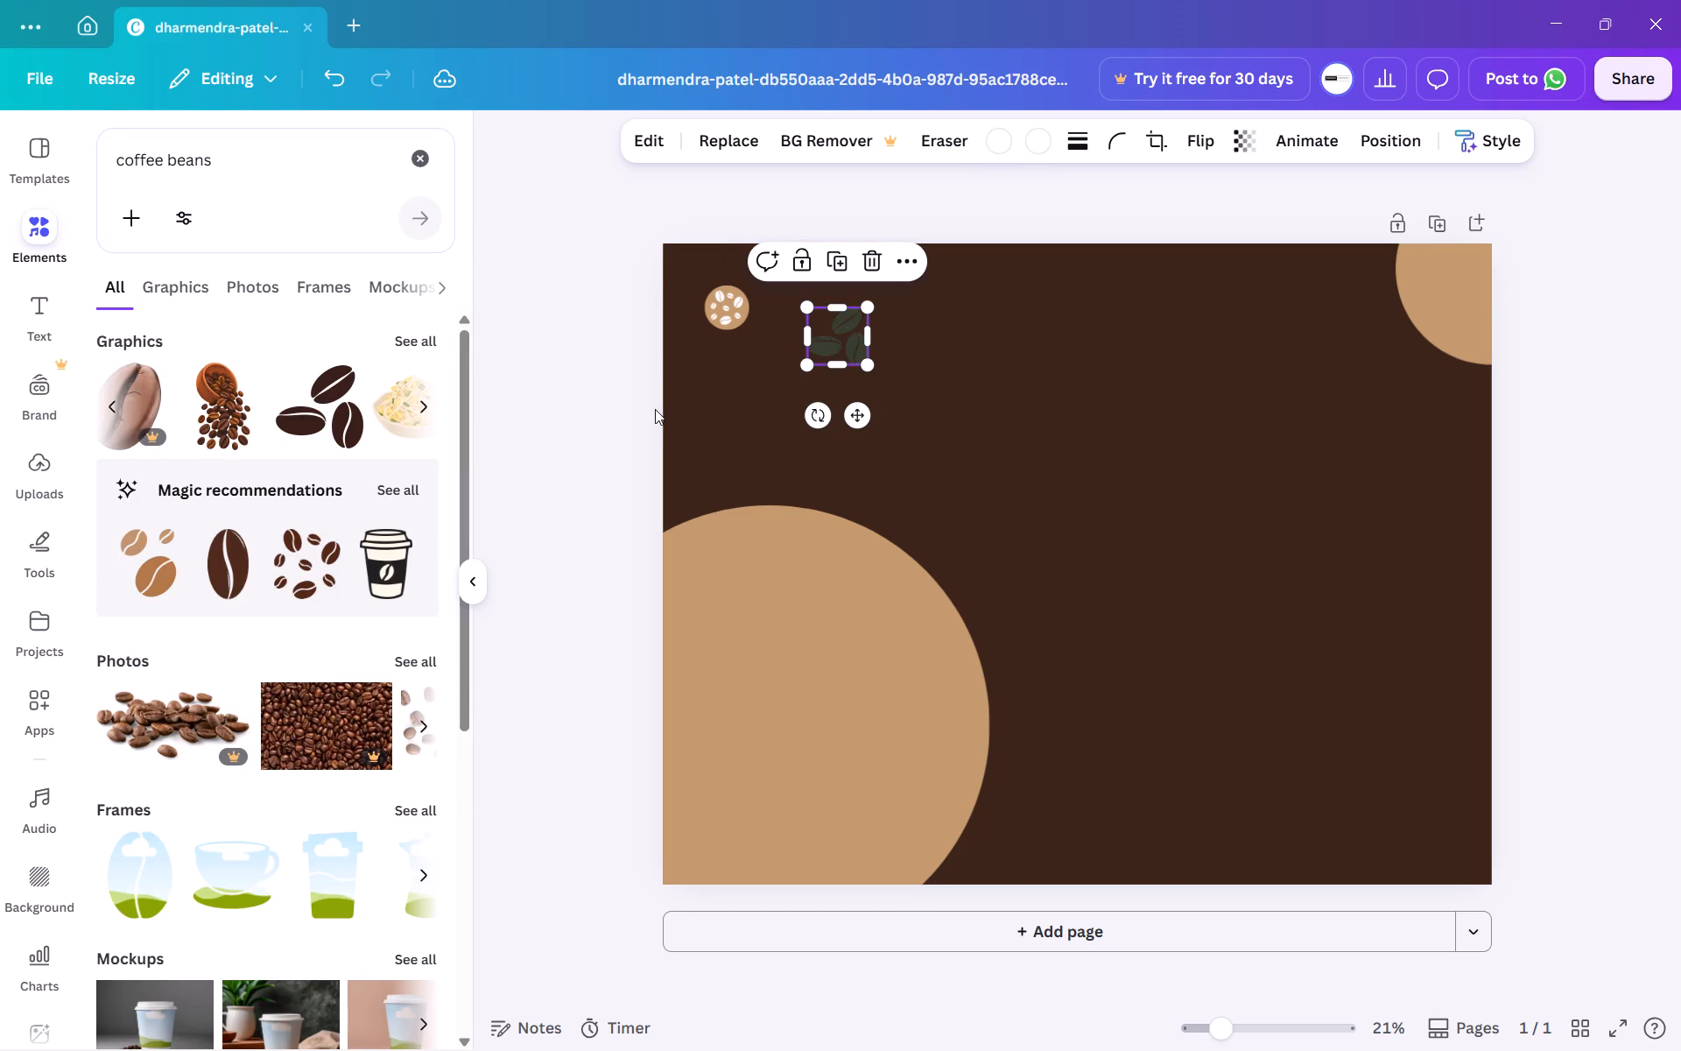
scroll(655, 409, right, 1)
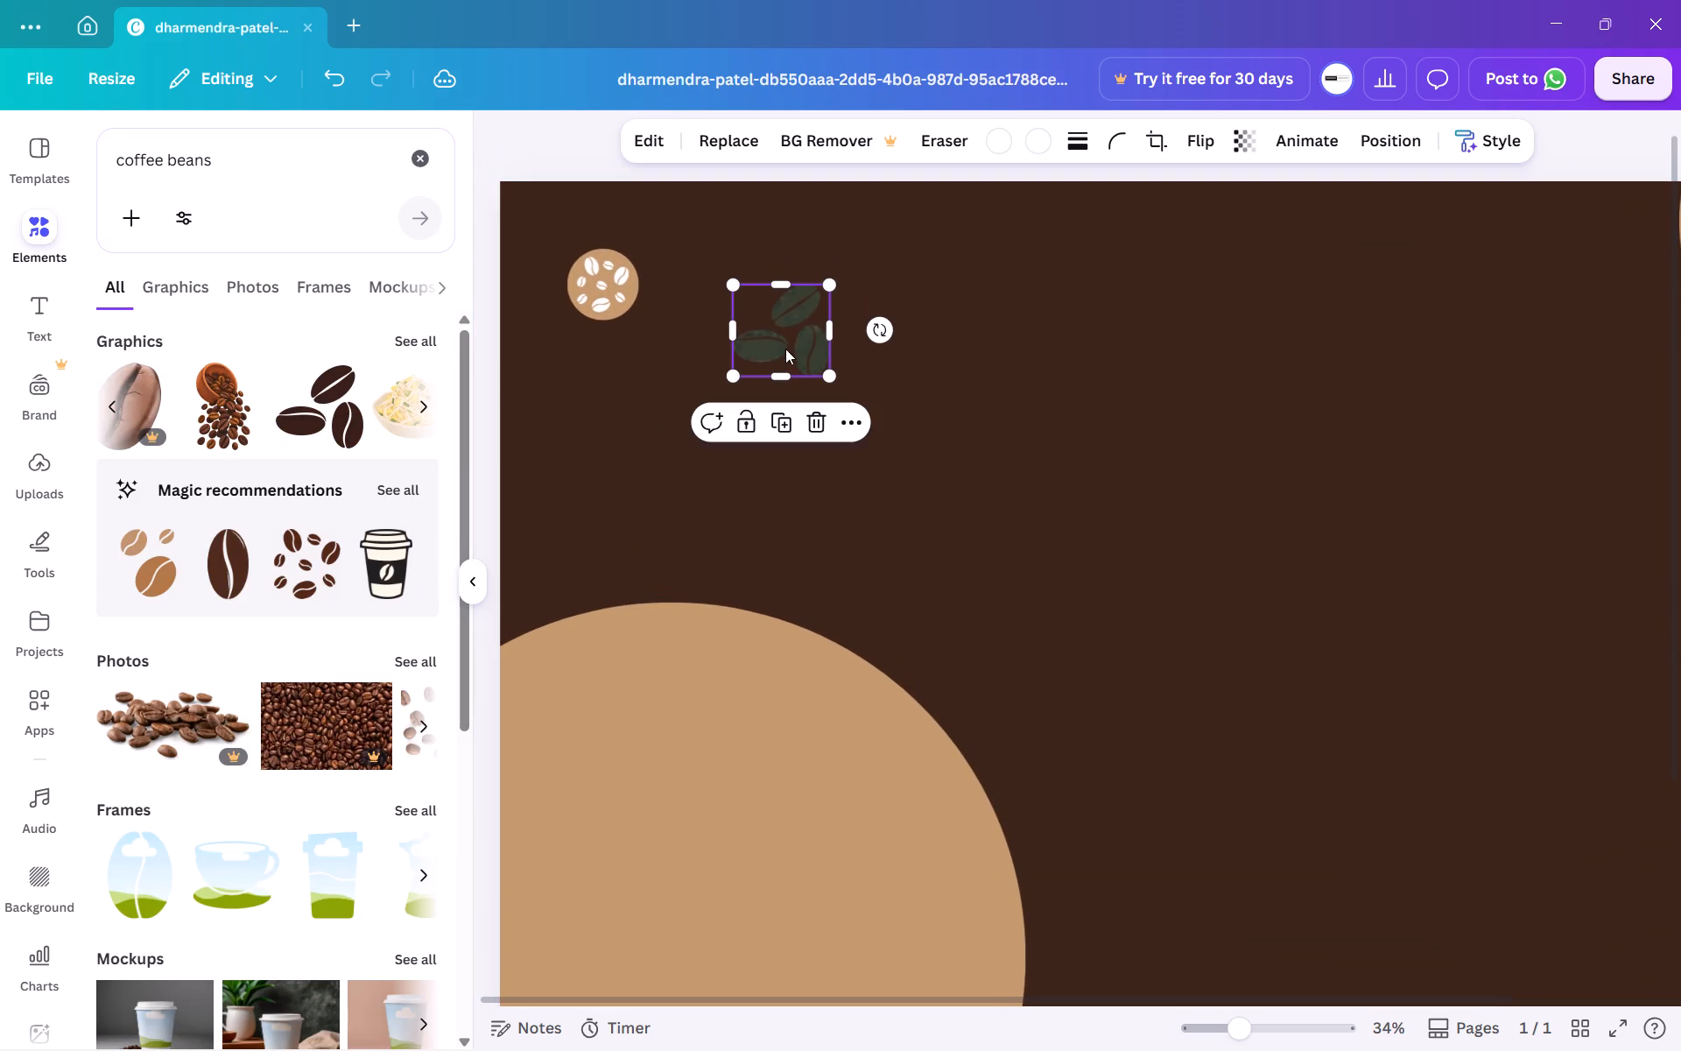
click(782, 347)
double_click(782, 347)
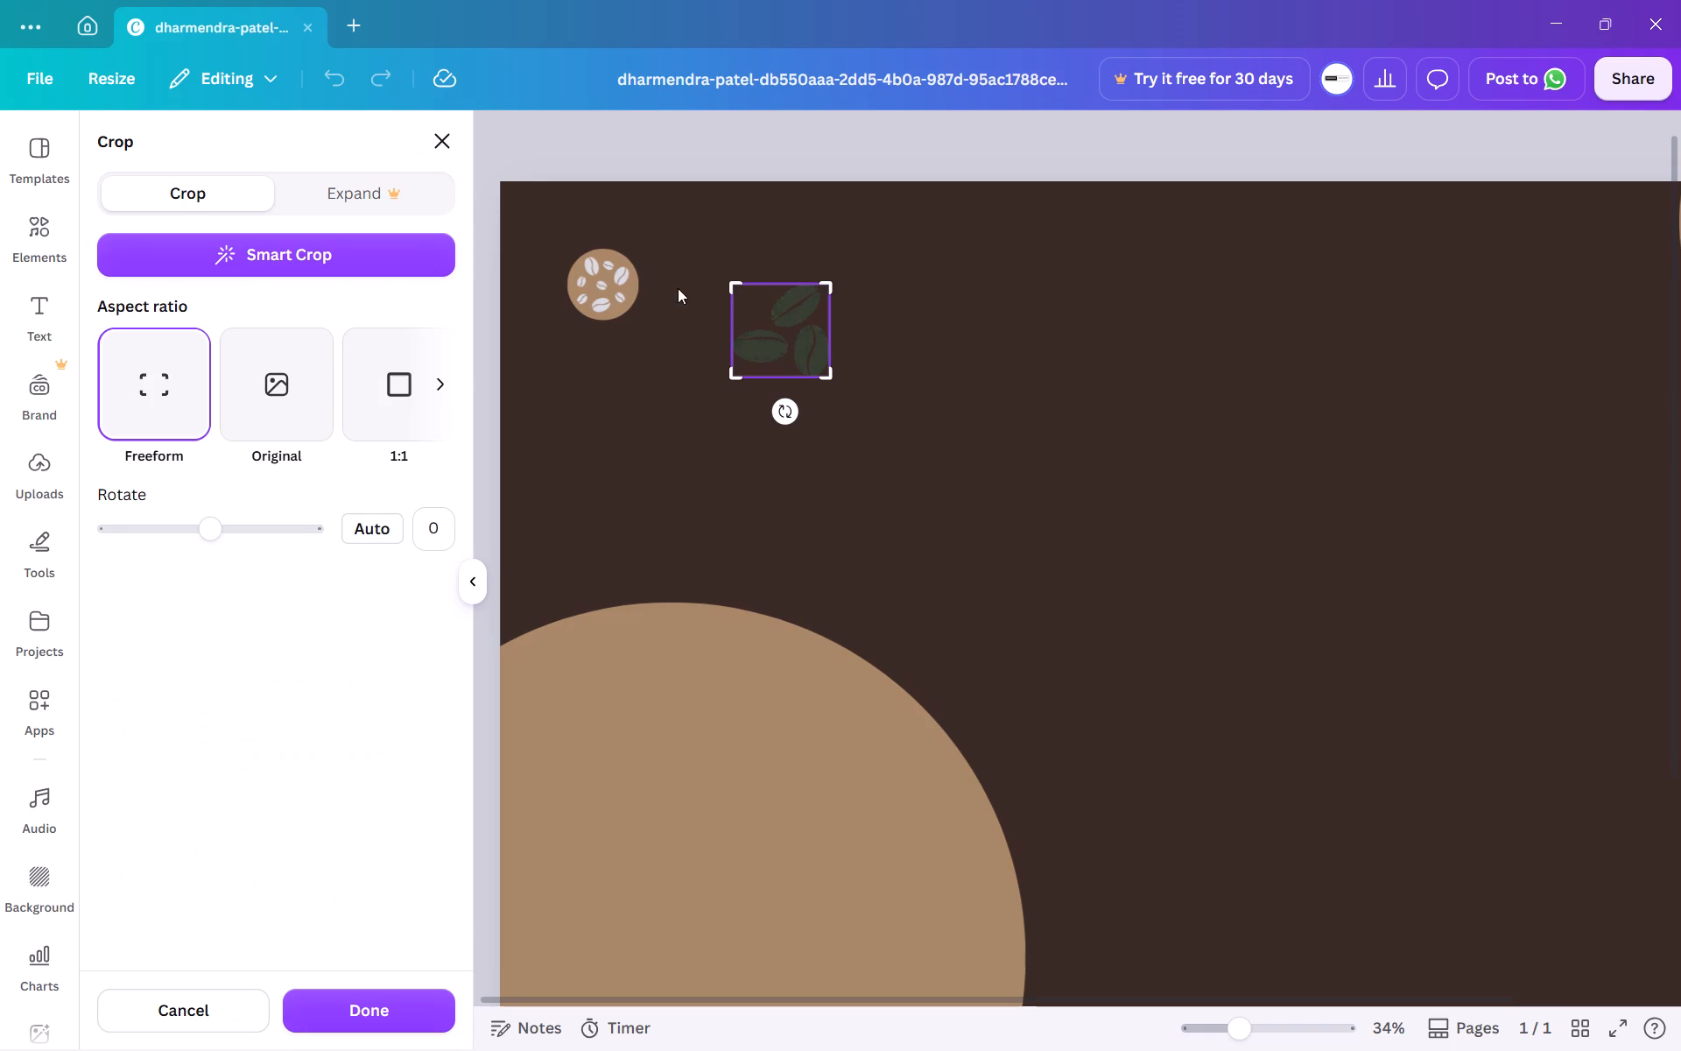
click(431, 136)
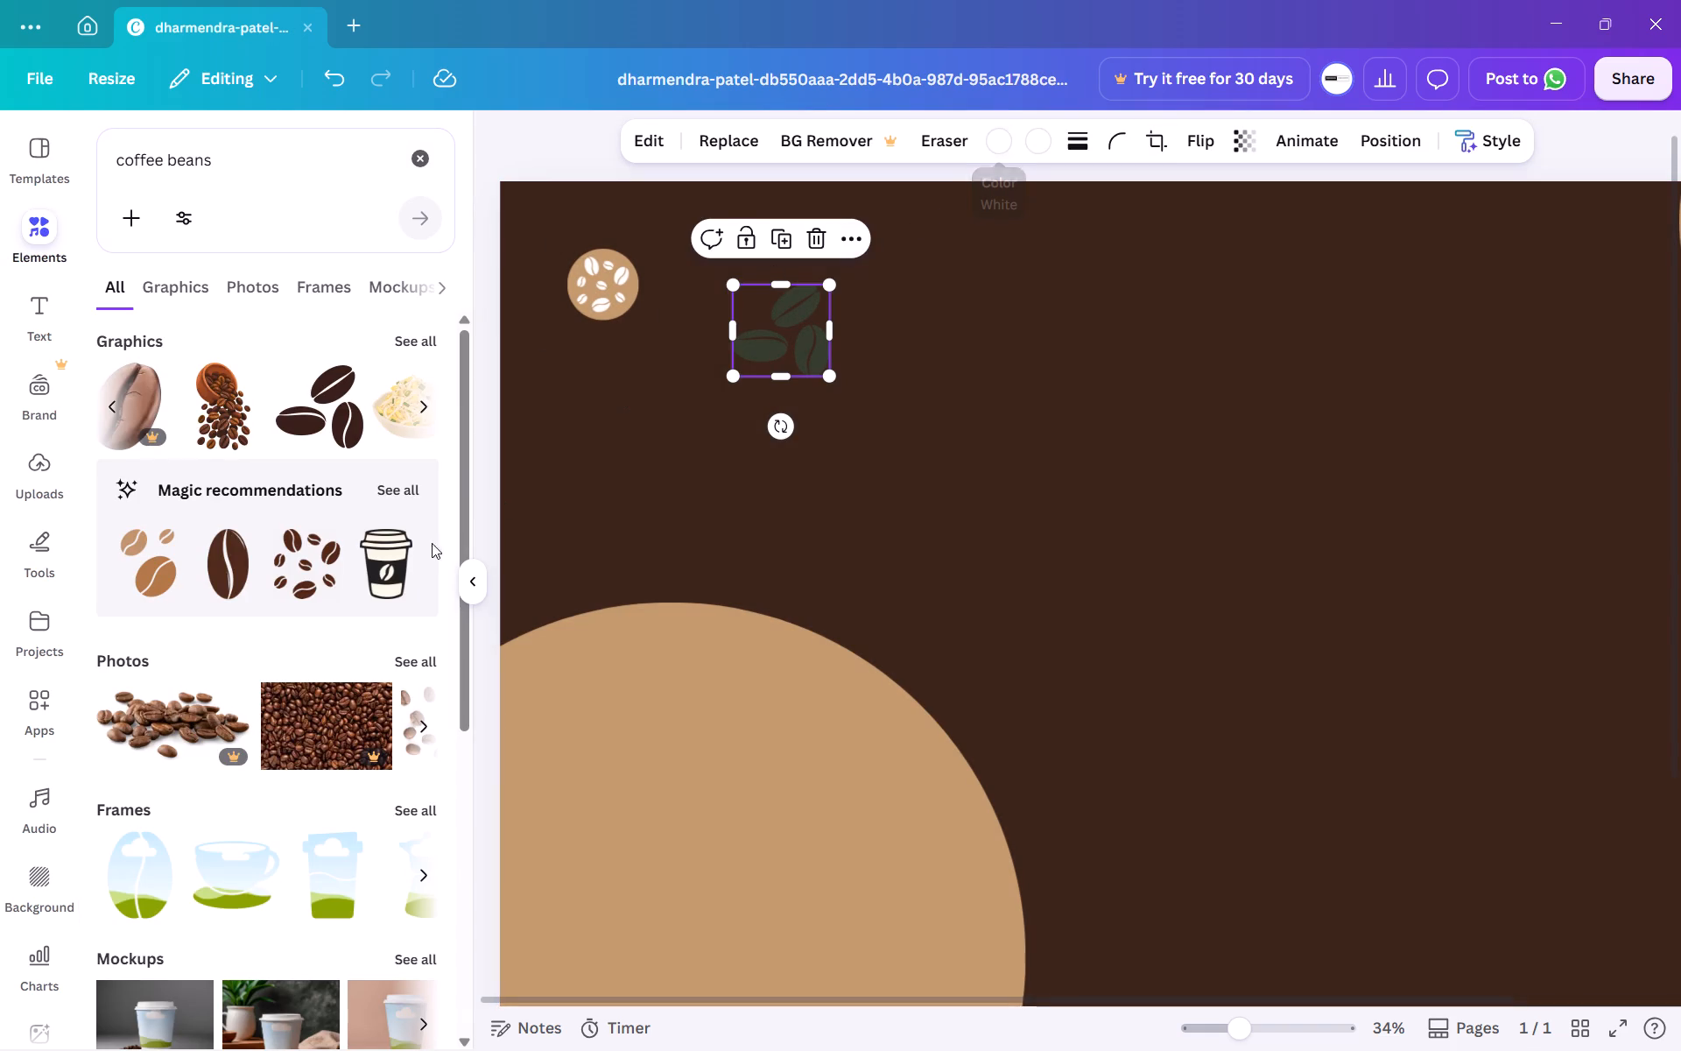
Insert the takeaway coffee cup graphic with a bean emblem from the magic recommendations.
click(391, 581)
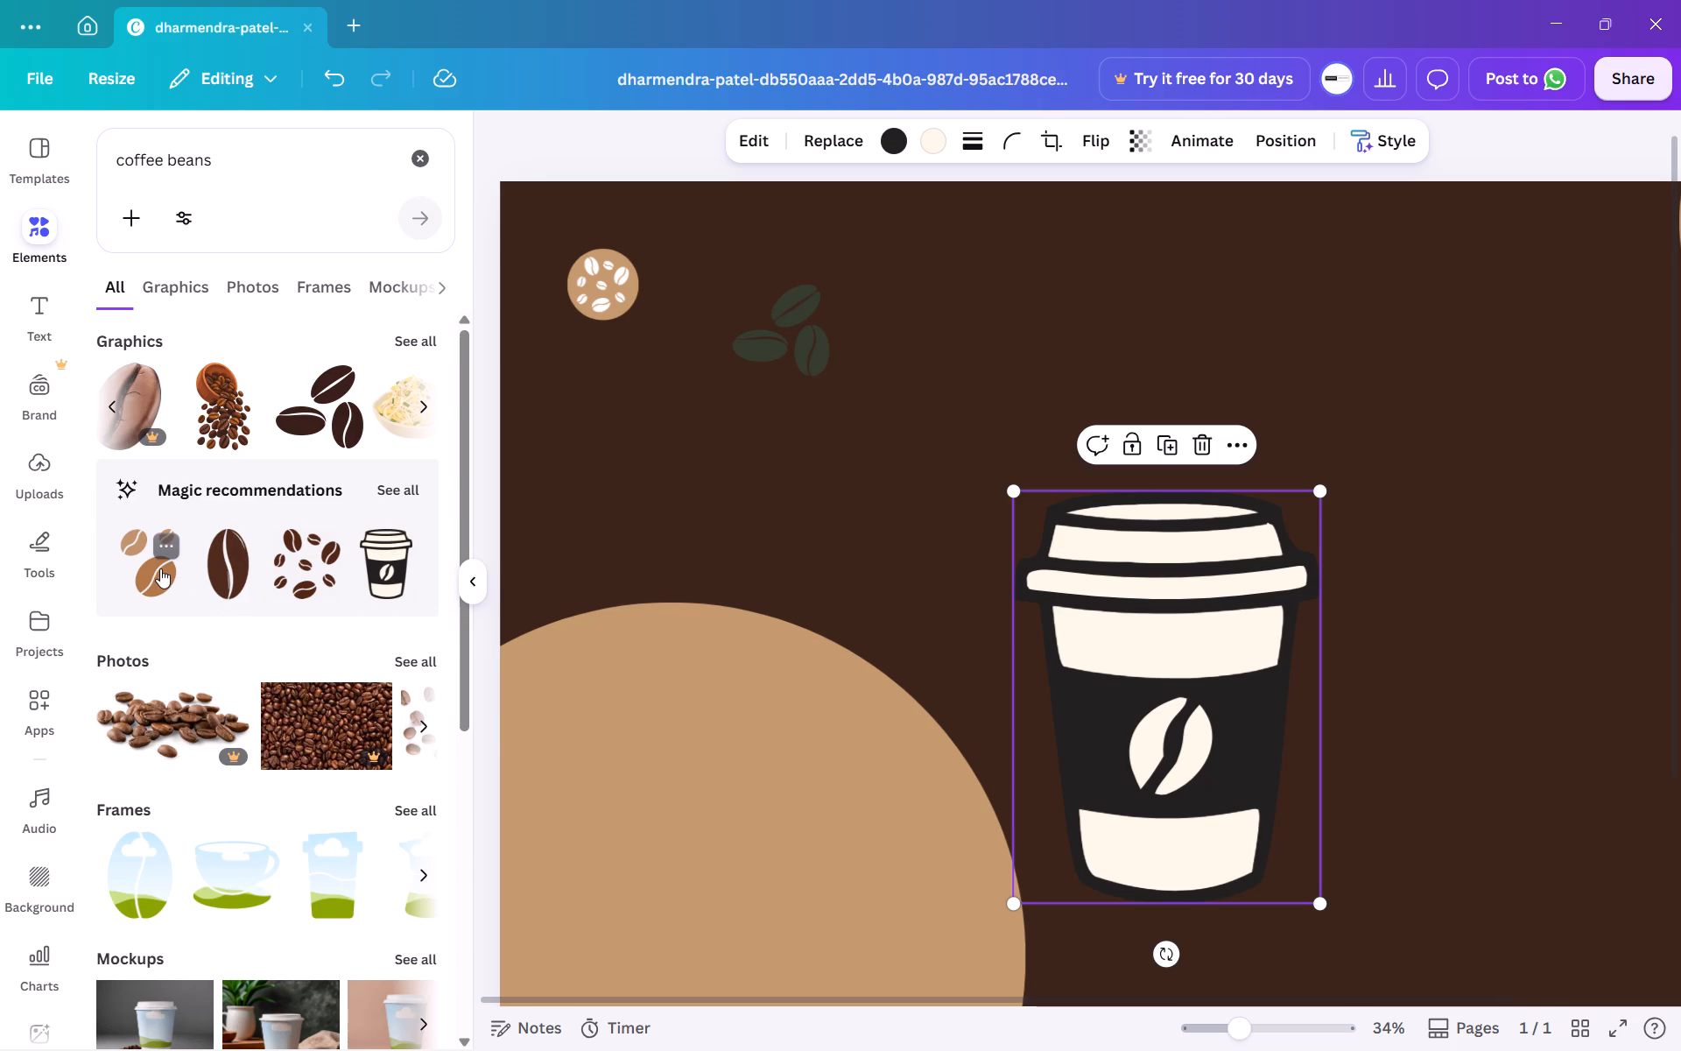
Reapply white to both colours of the three-bean graphic and shift it slightly farther from the small circle.
click(751, 339)
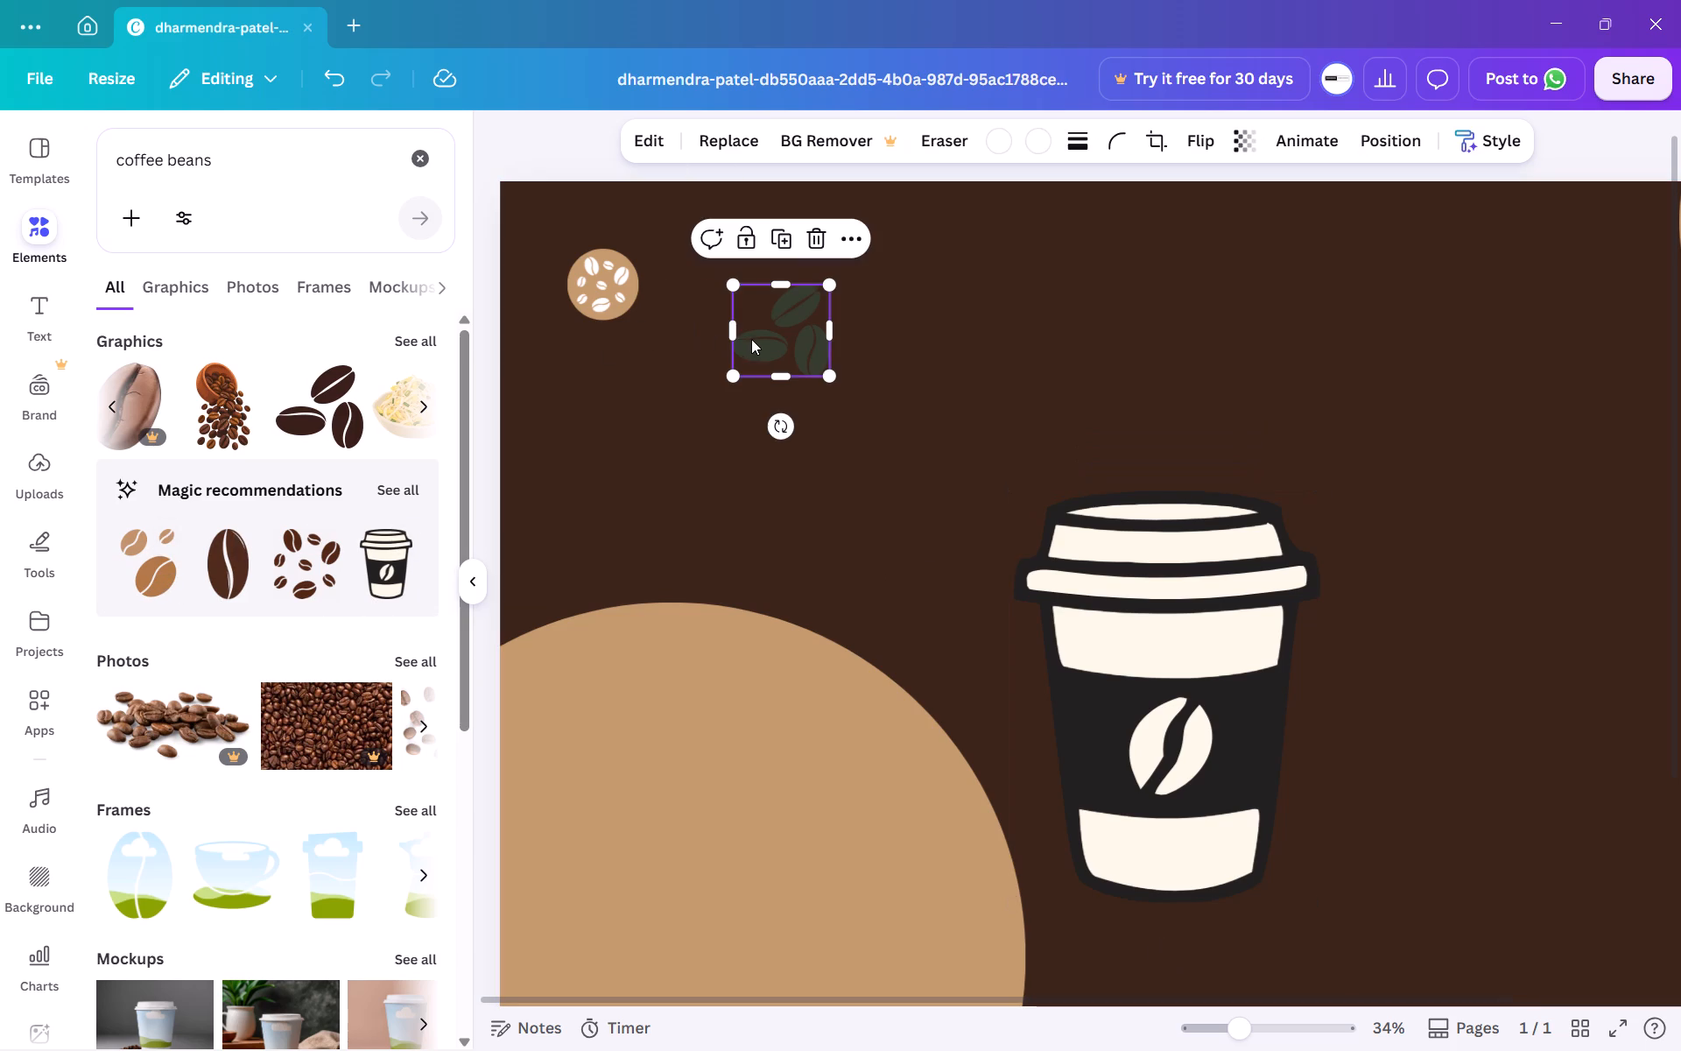
click(1003, 126)
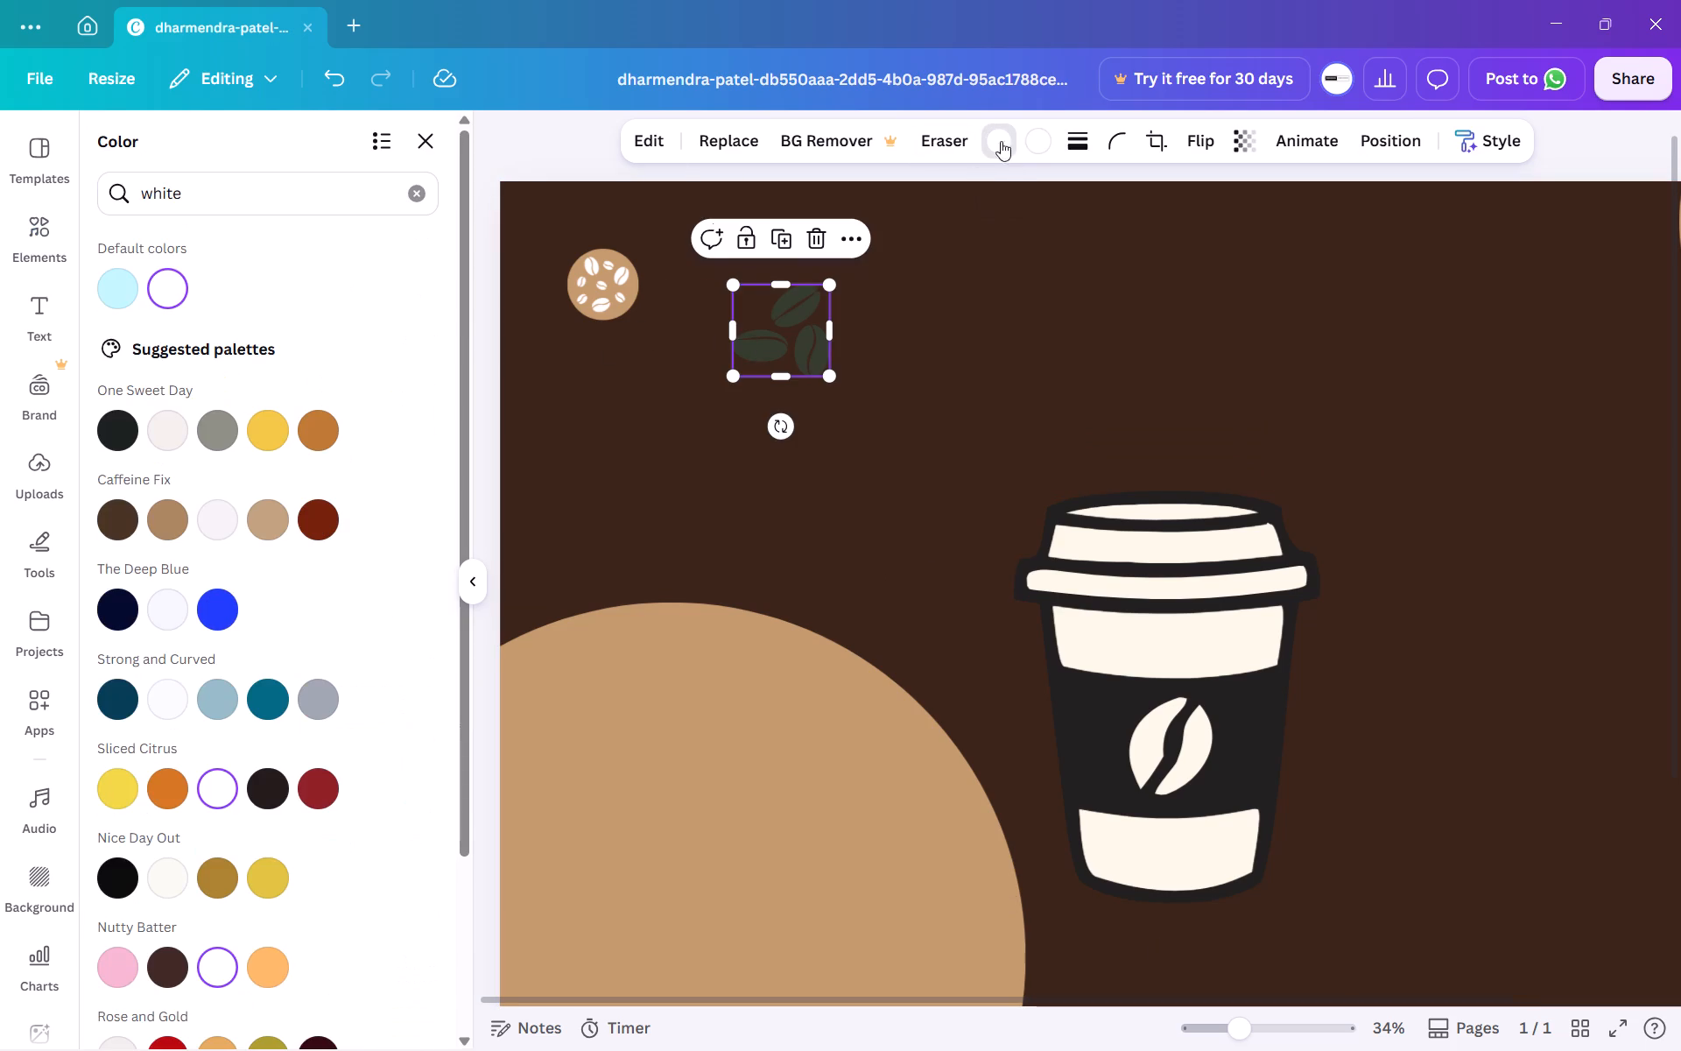
click(162, 295)
drag(779, 328, 651, 311)
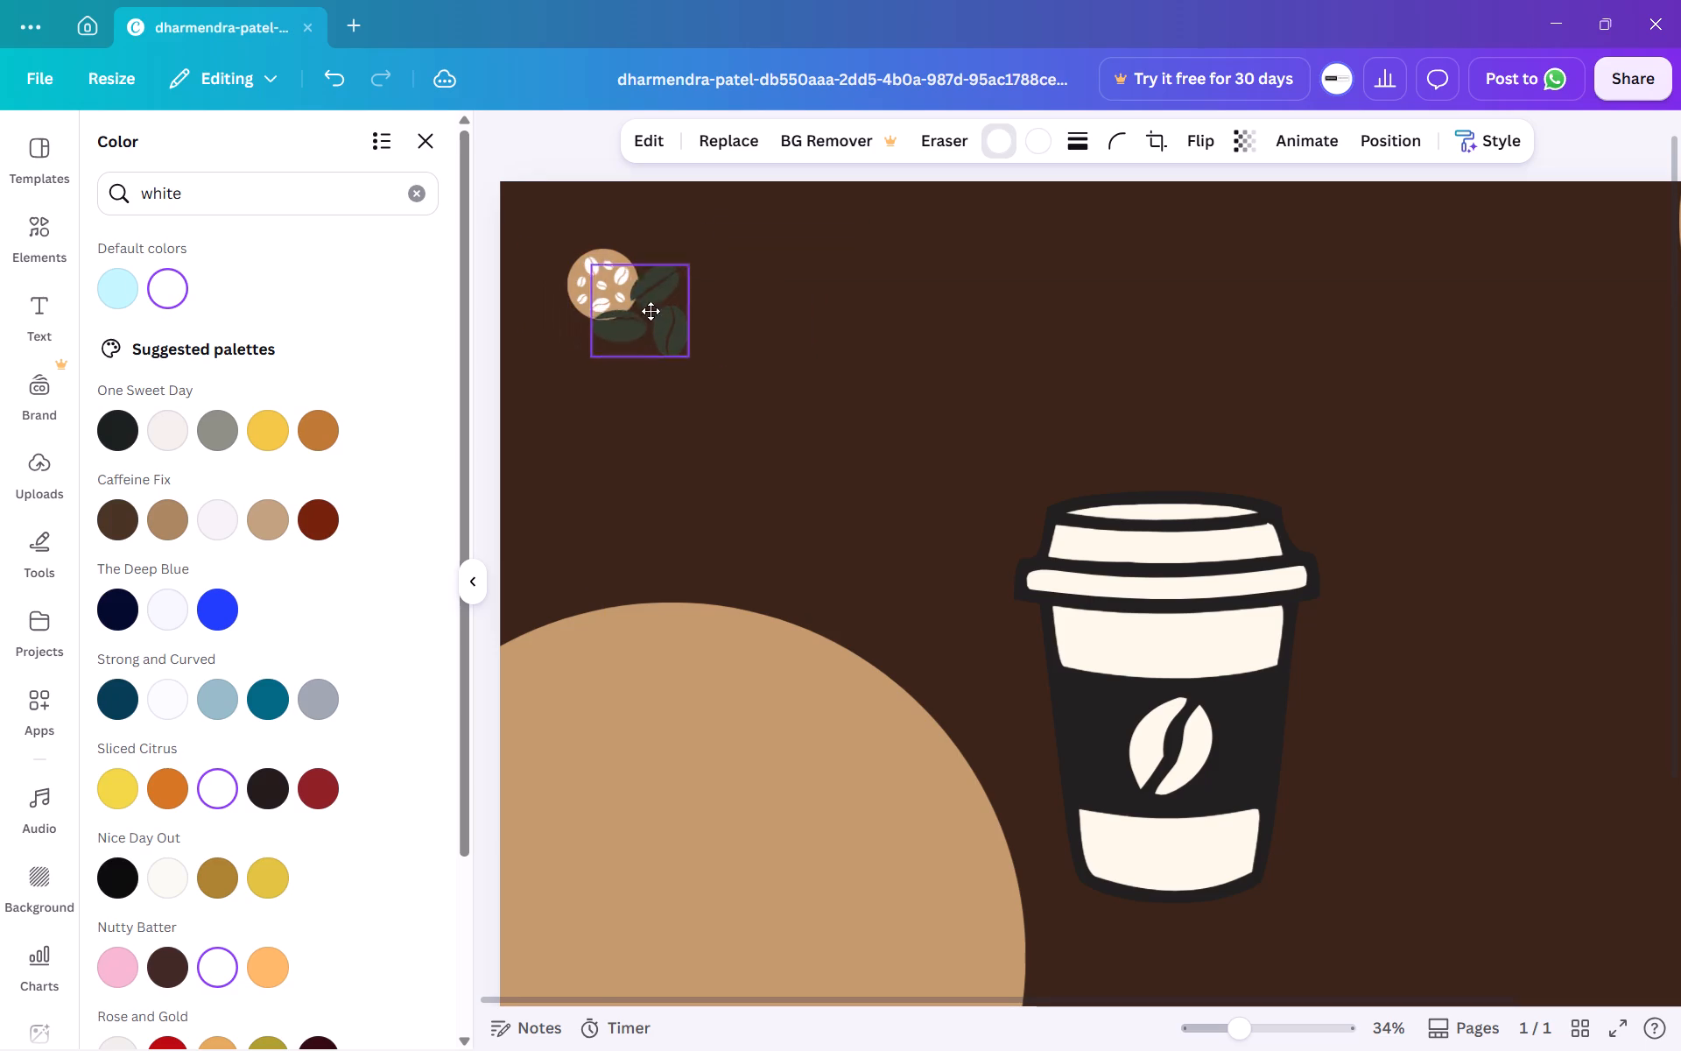
drag(651, 311, 807, 330)
click(1039, 148)
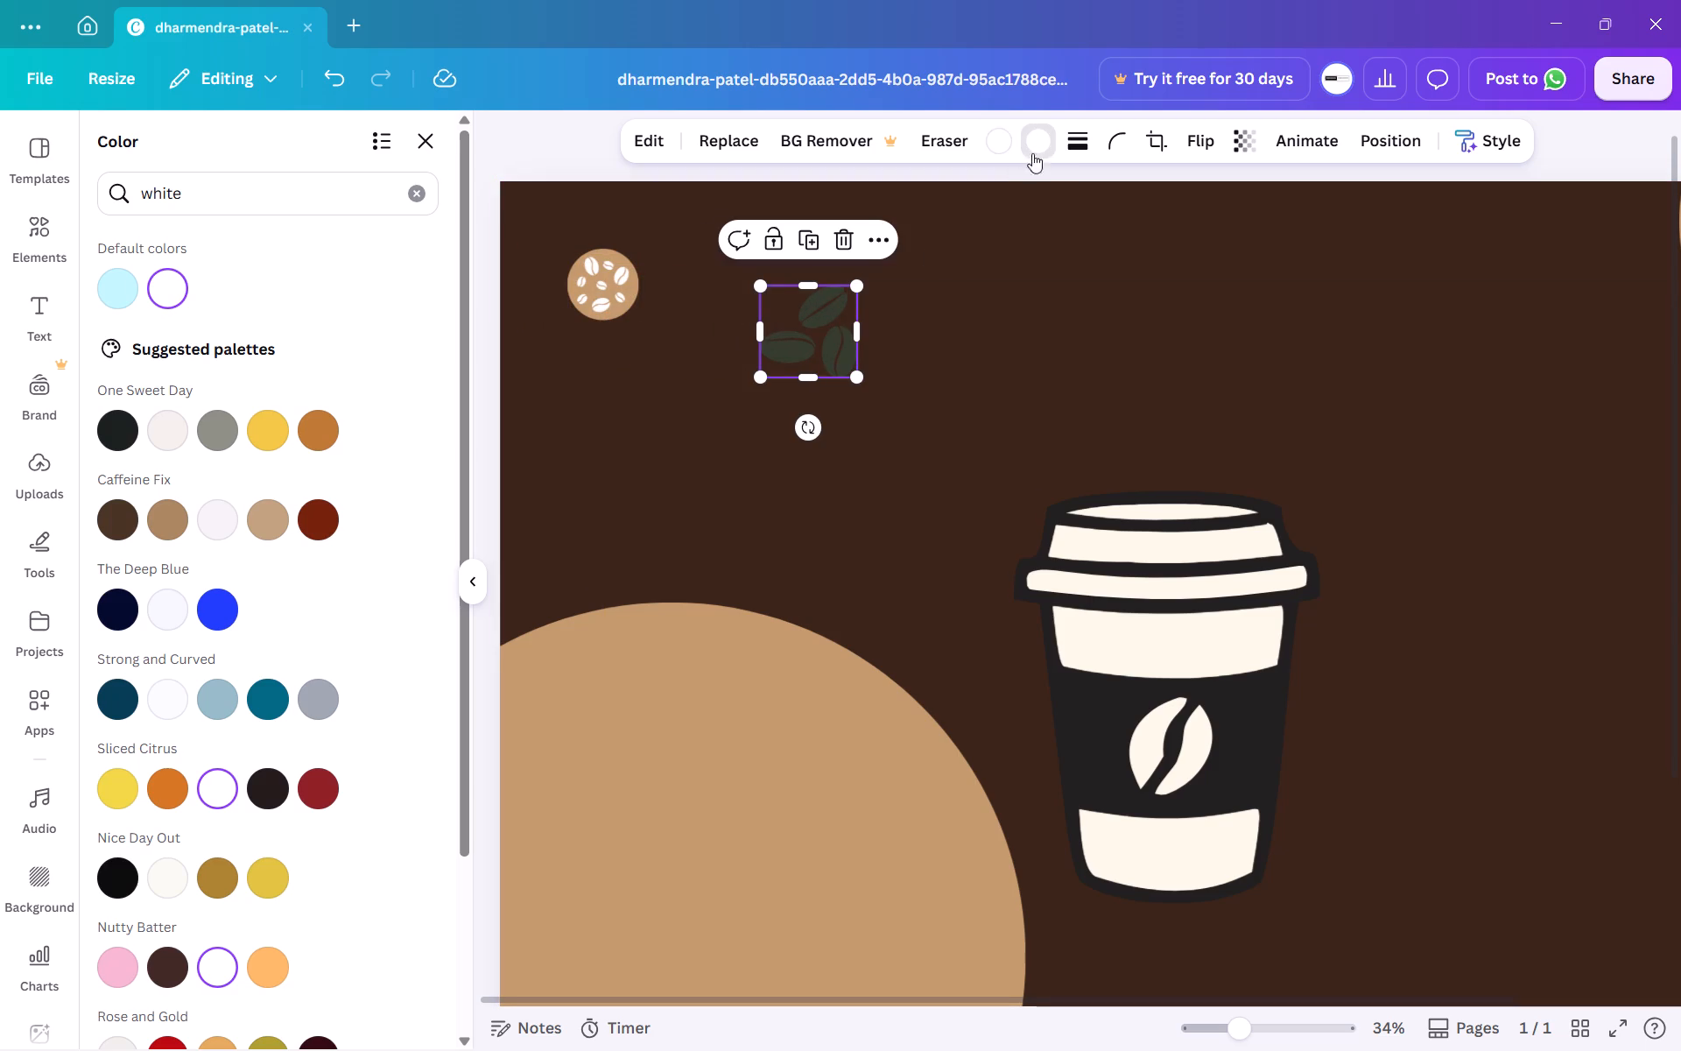
click(168, 285)
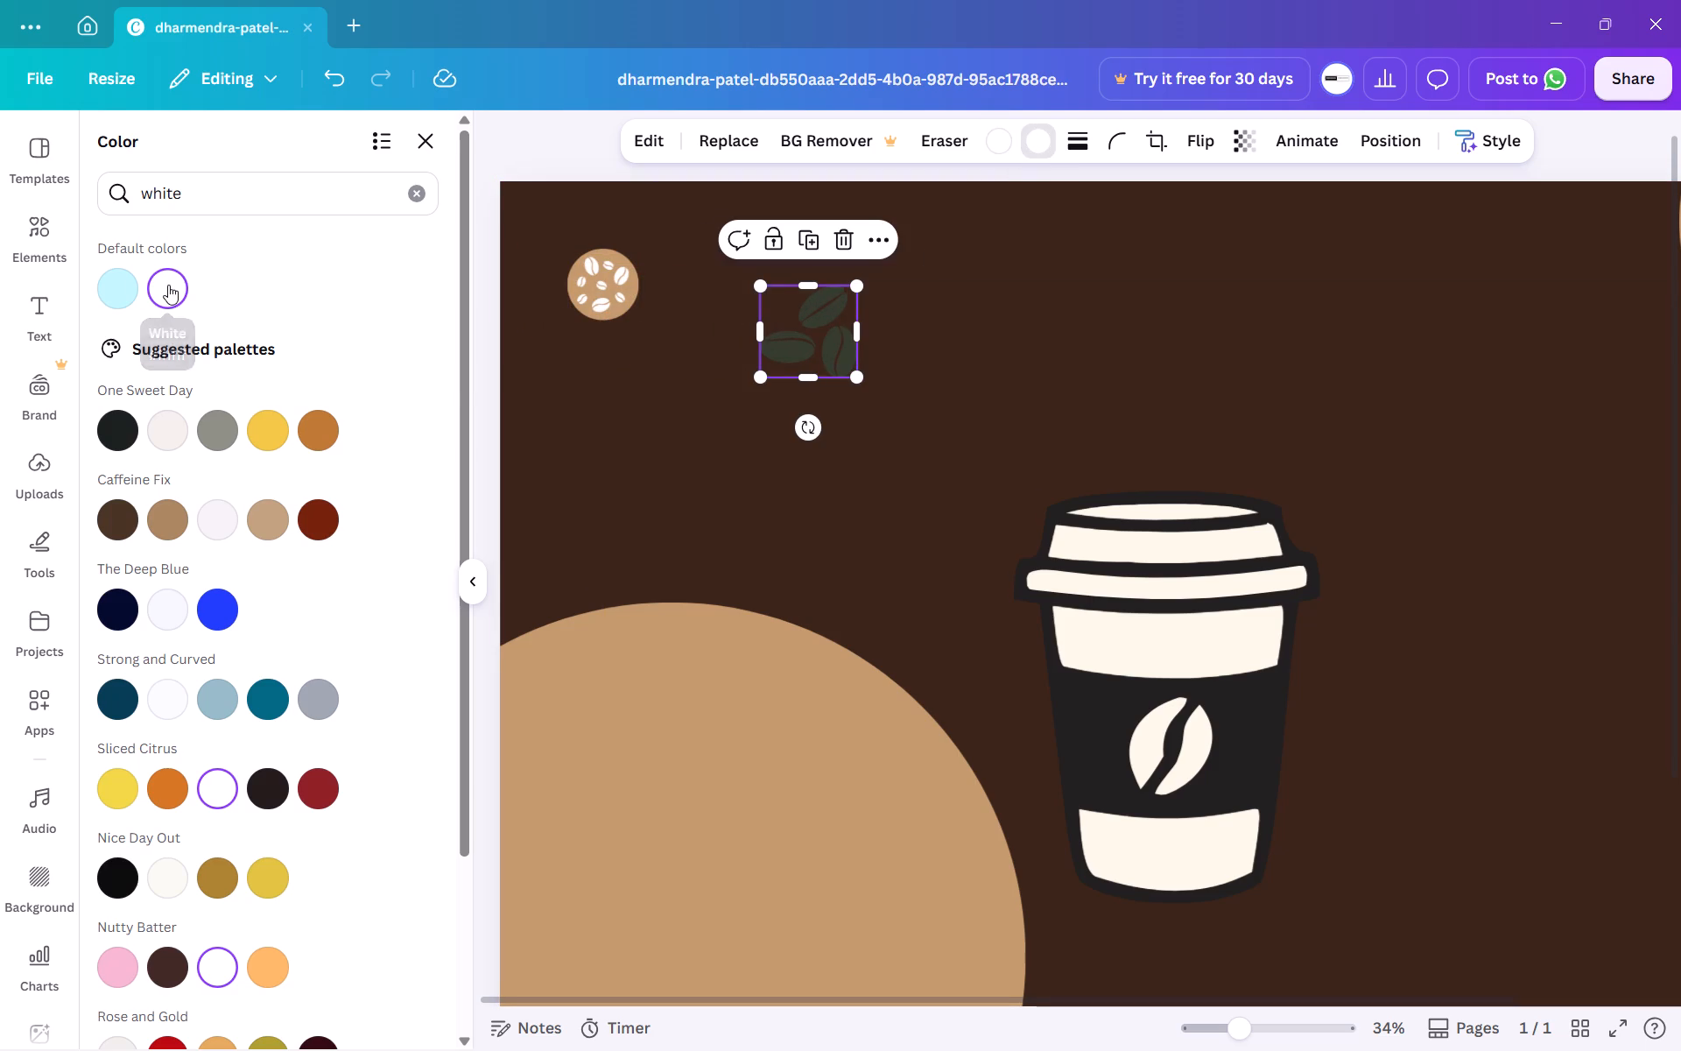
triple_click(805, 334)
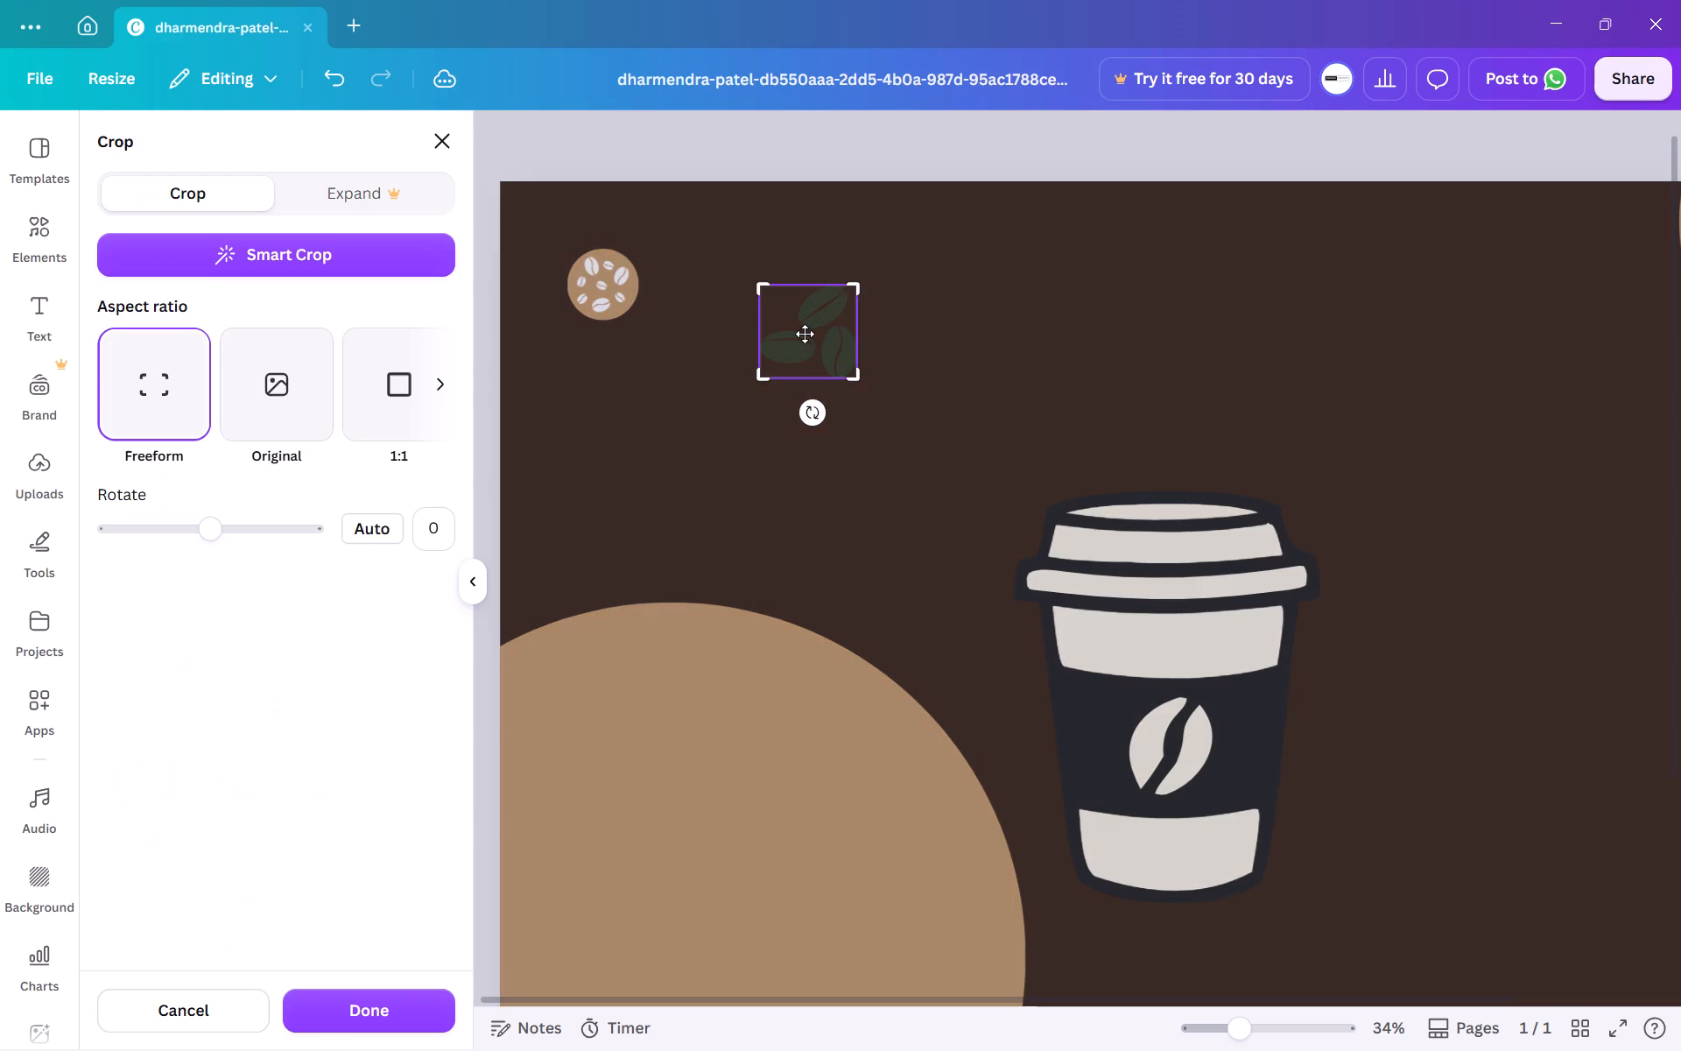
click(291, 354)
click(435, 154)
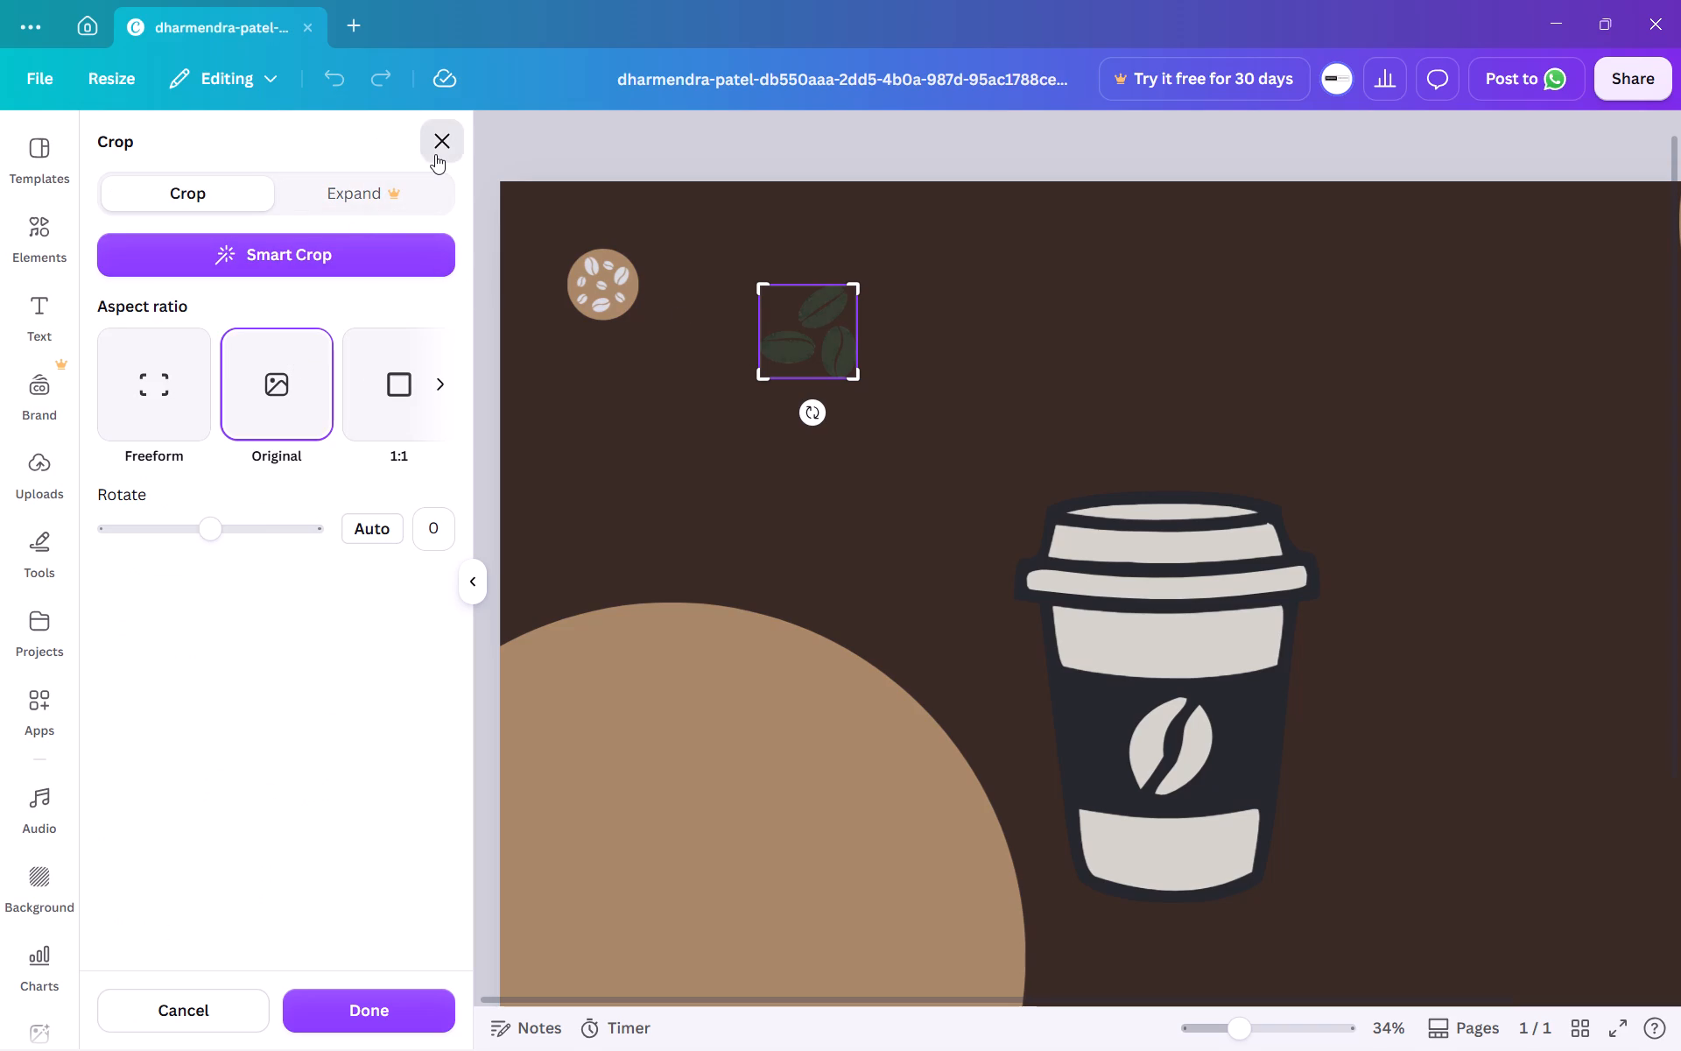
Delete the white scattered coffee beans graphic from the small upper-left circle.
click(609, 274)
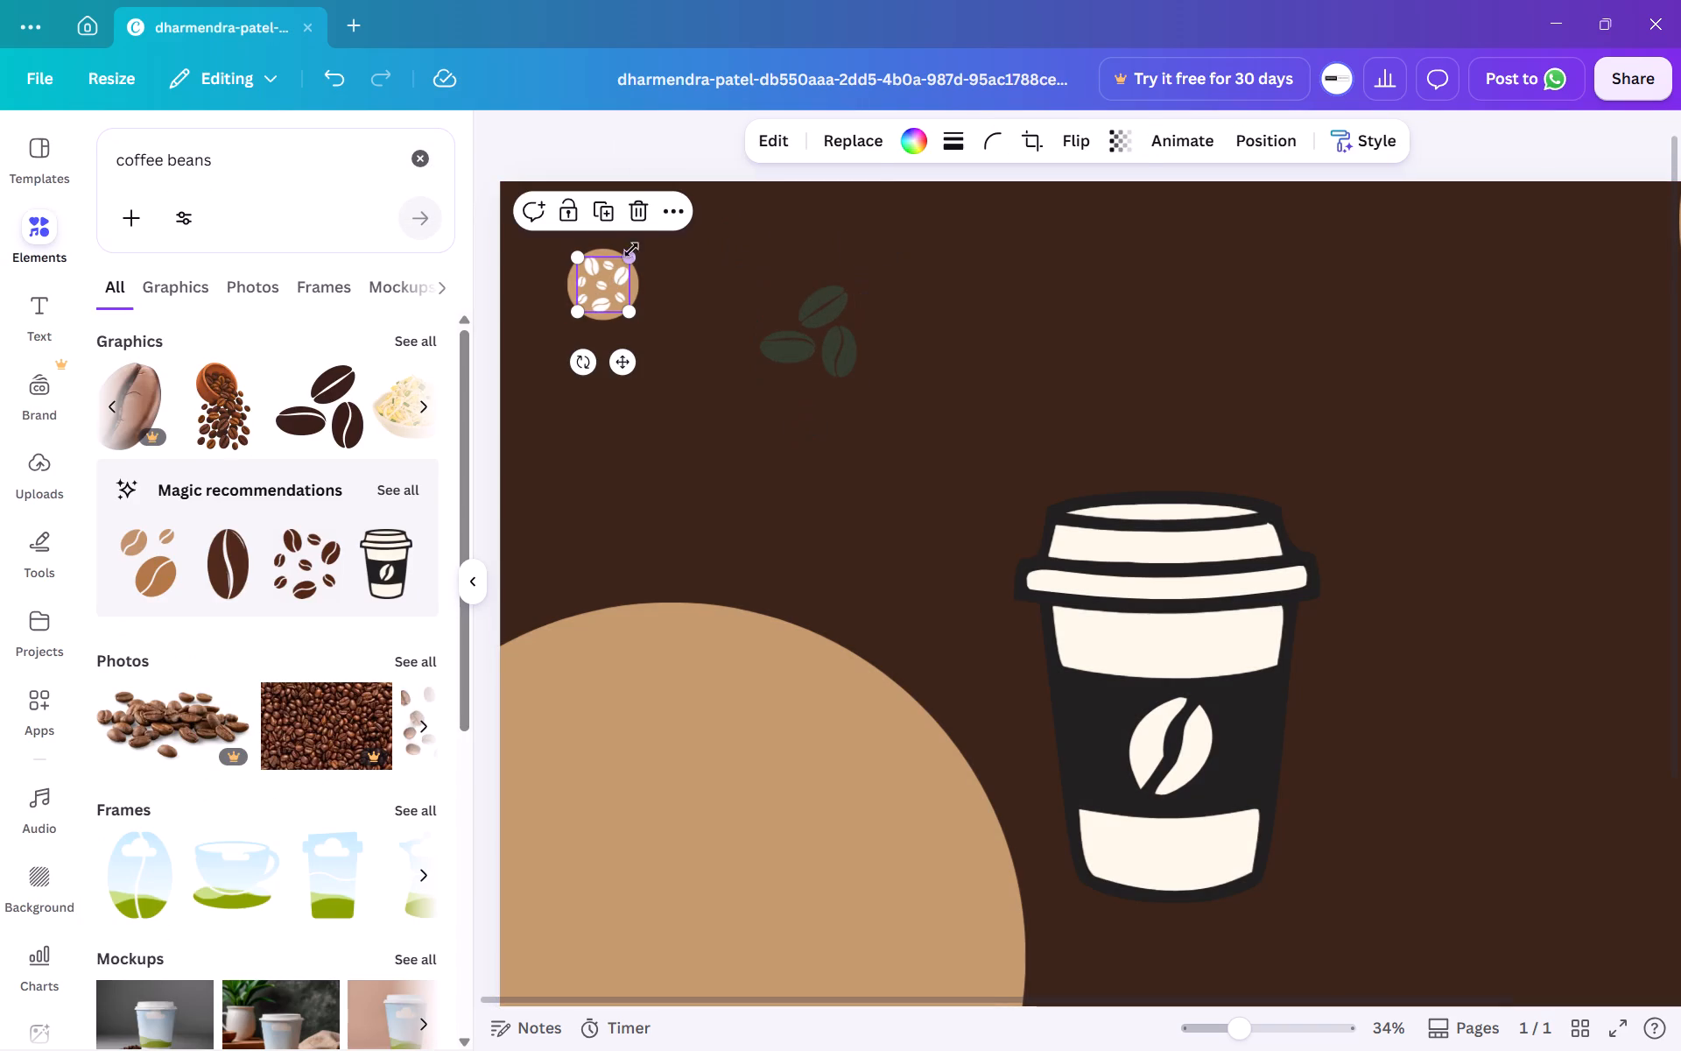
click(648, 222)
Move the coffee cup graphic to the page's upper-left corner, over the small circle.
drag(1140, 664, 900, 499)
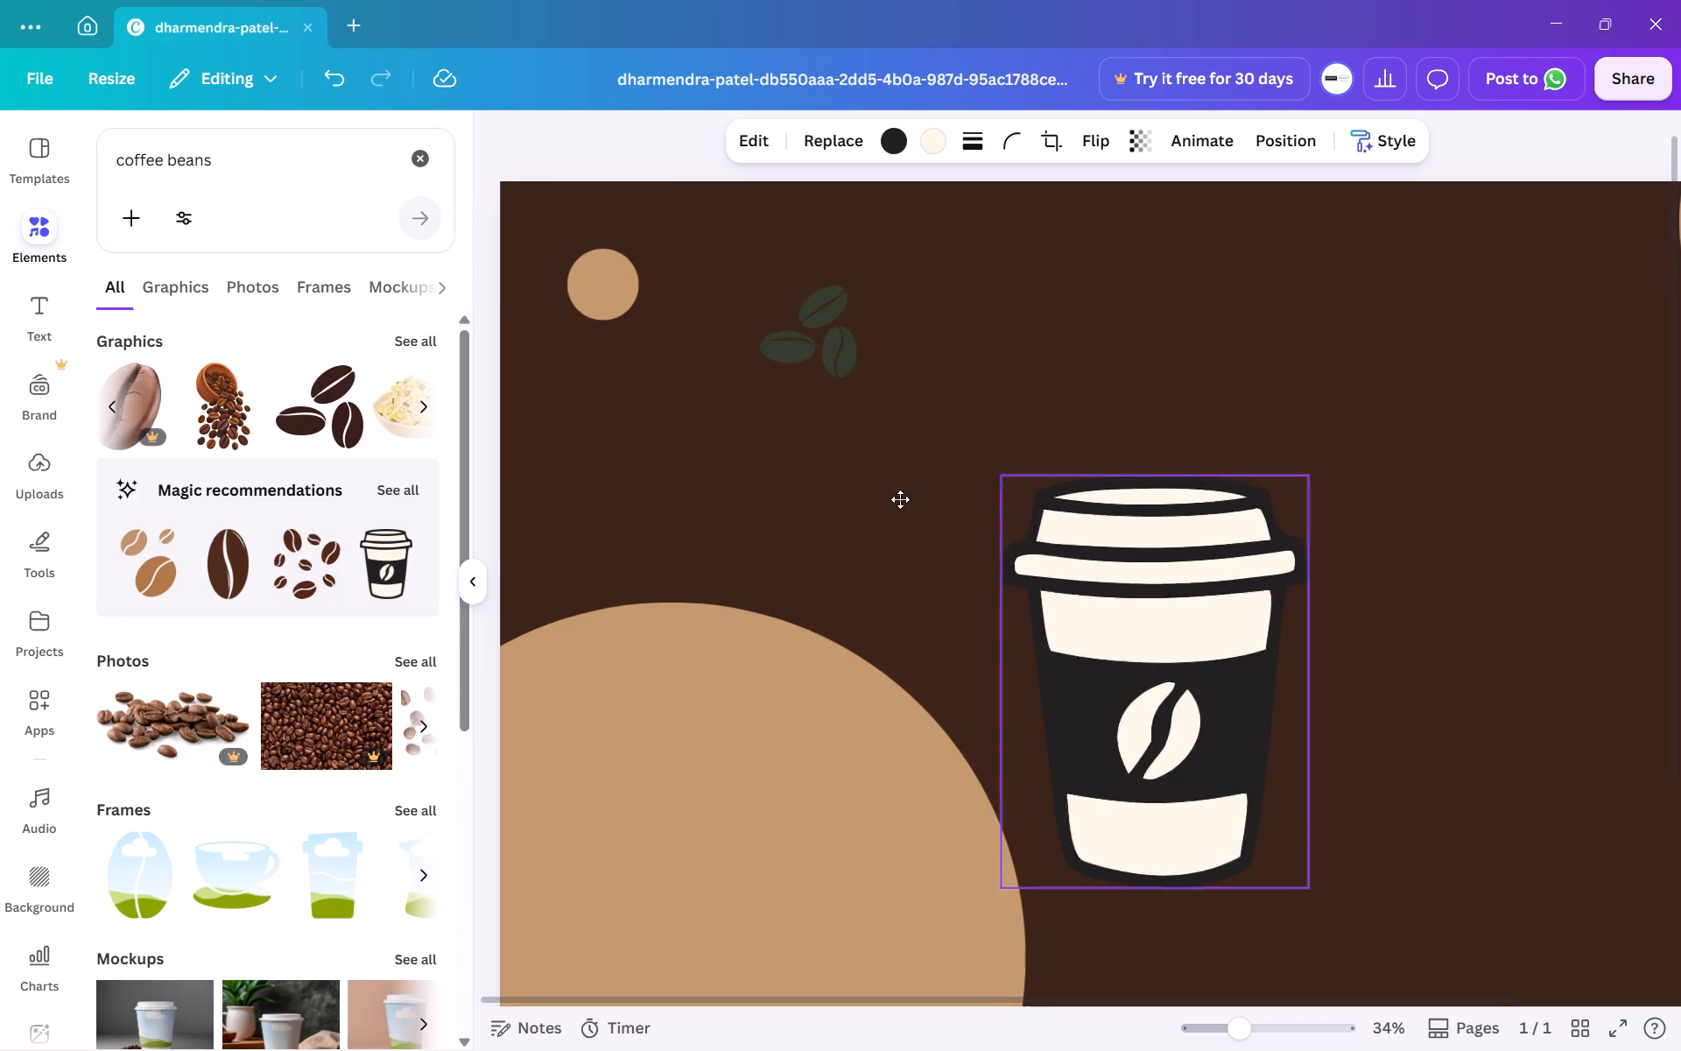
drag(900, 499, 669, 409)
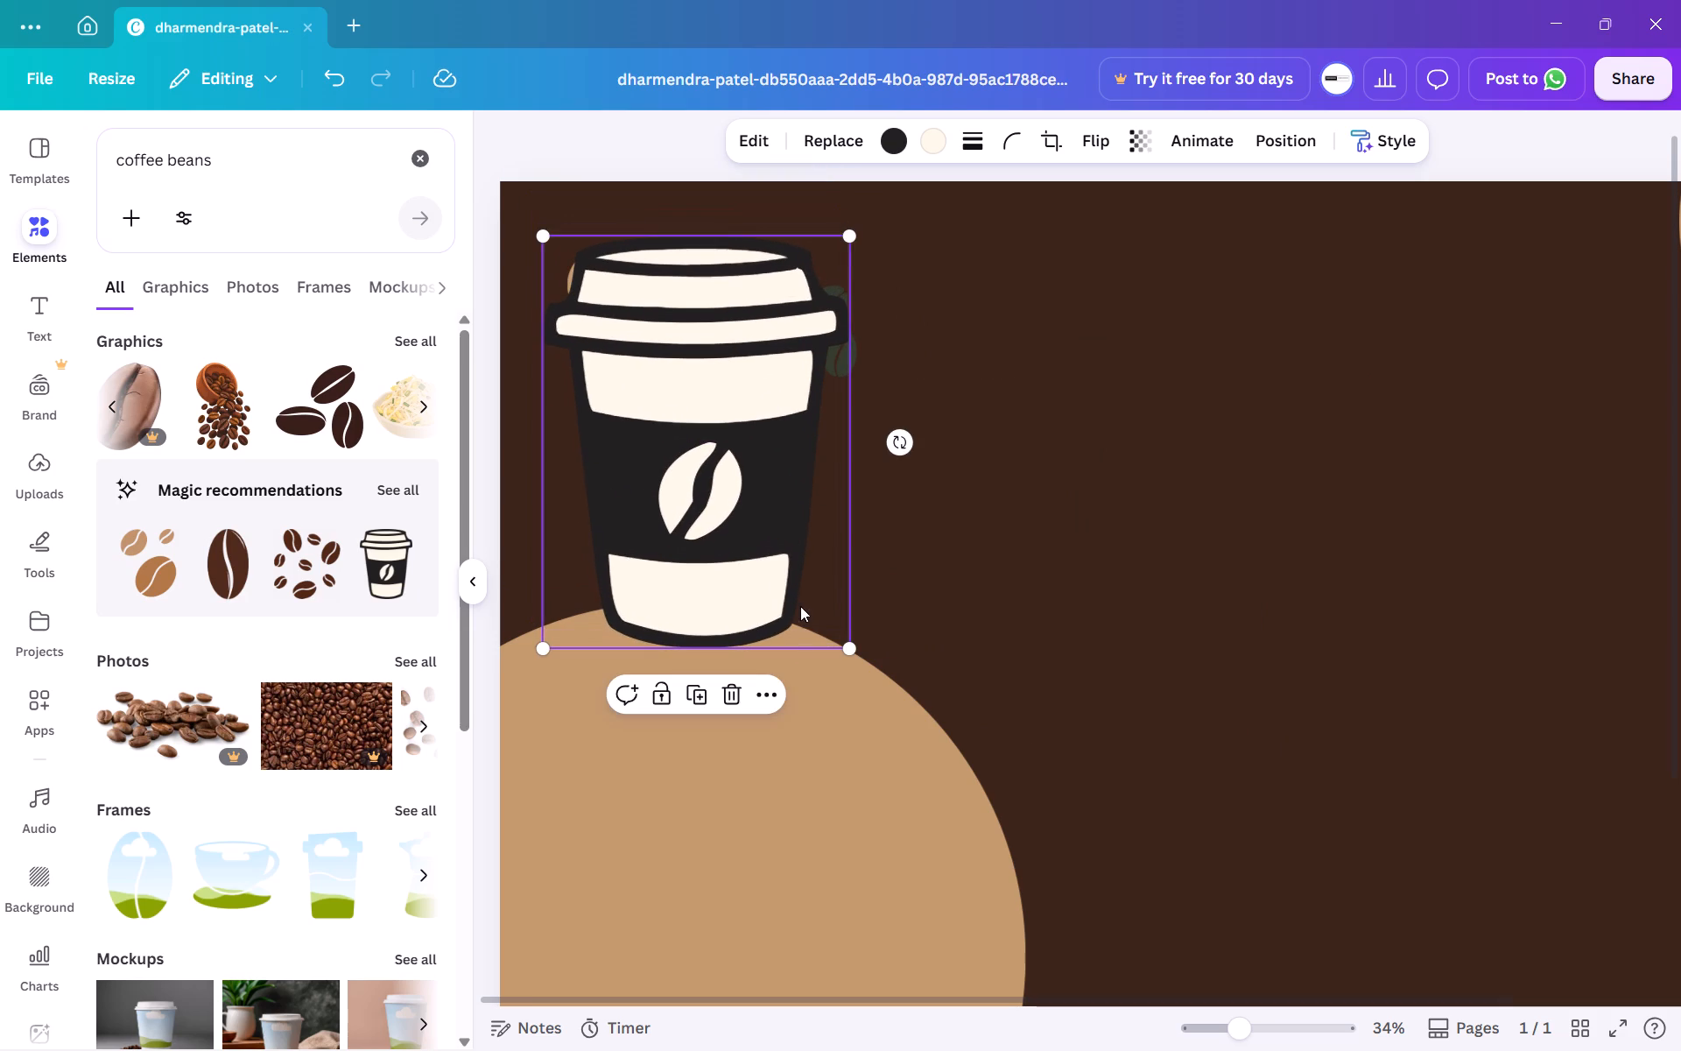
Shrink the takeaway coffee cup graphic to fit inside the small upper-left circle and centre it there.
drag(847, 645, 615, 307)
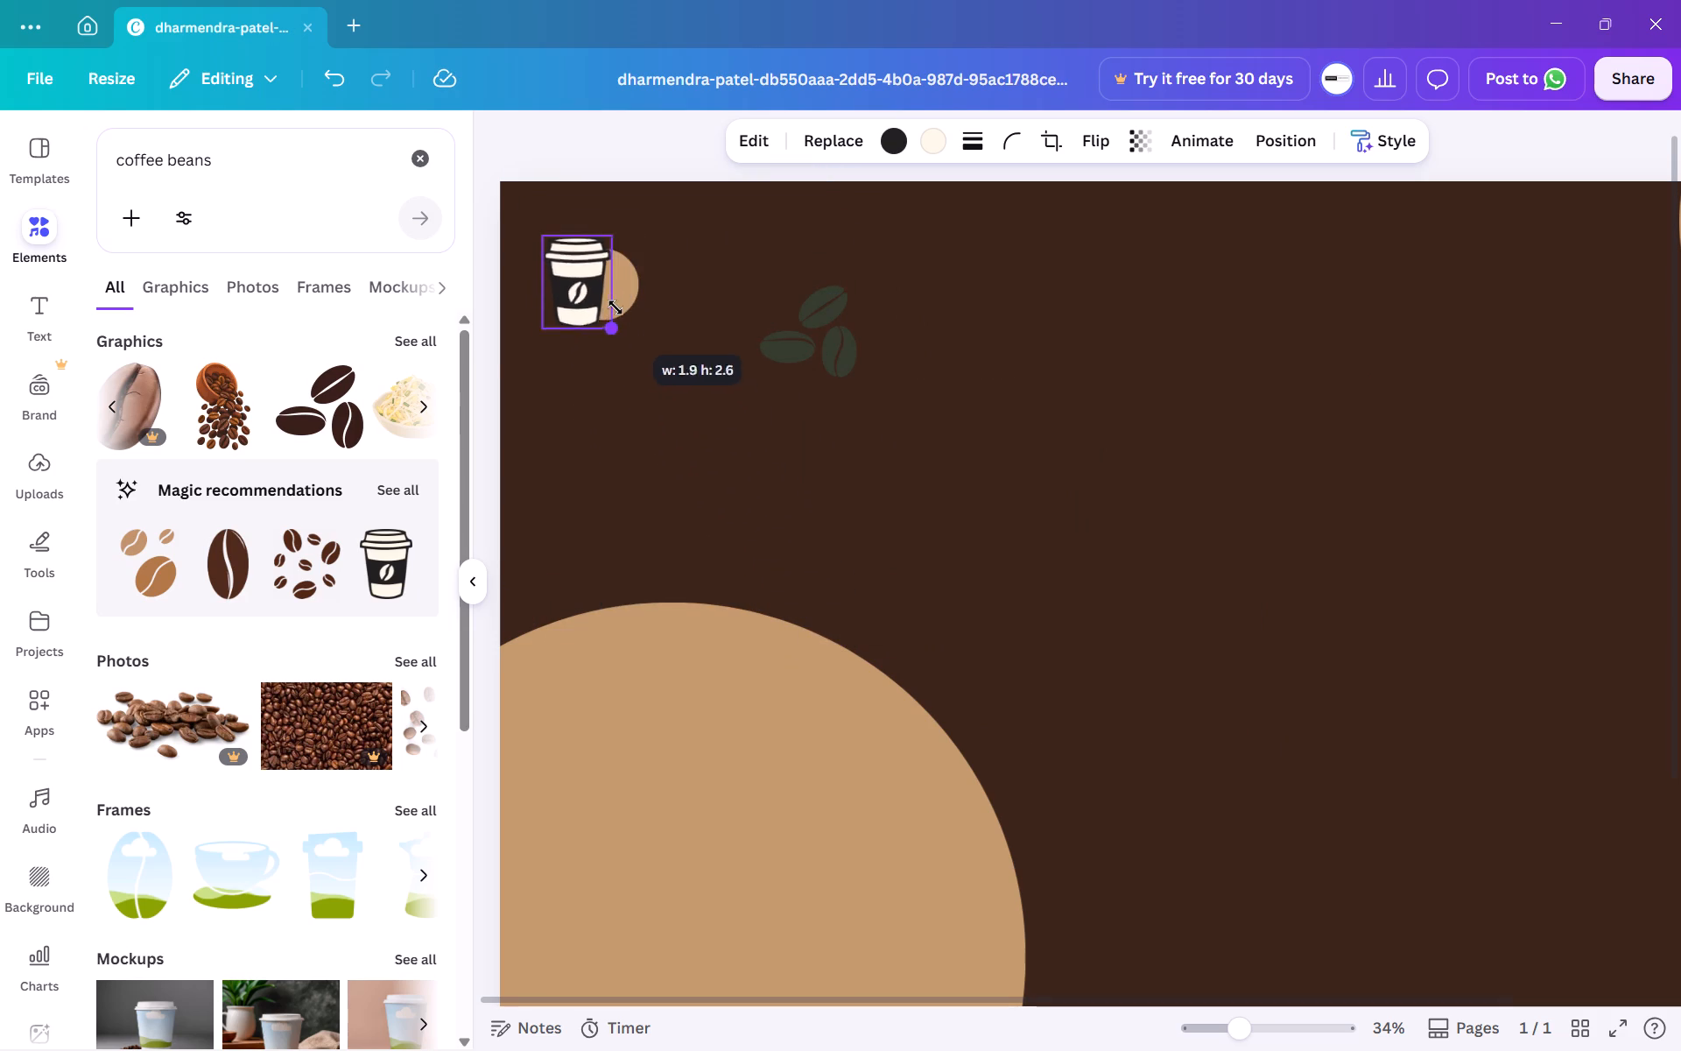
drag(615, 307, 596, 287)
click(679, 401)
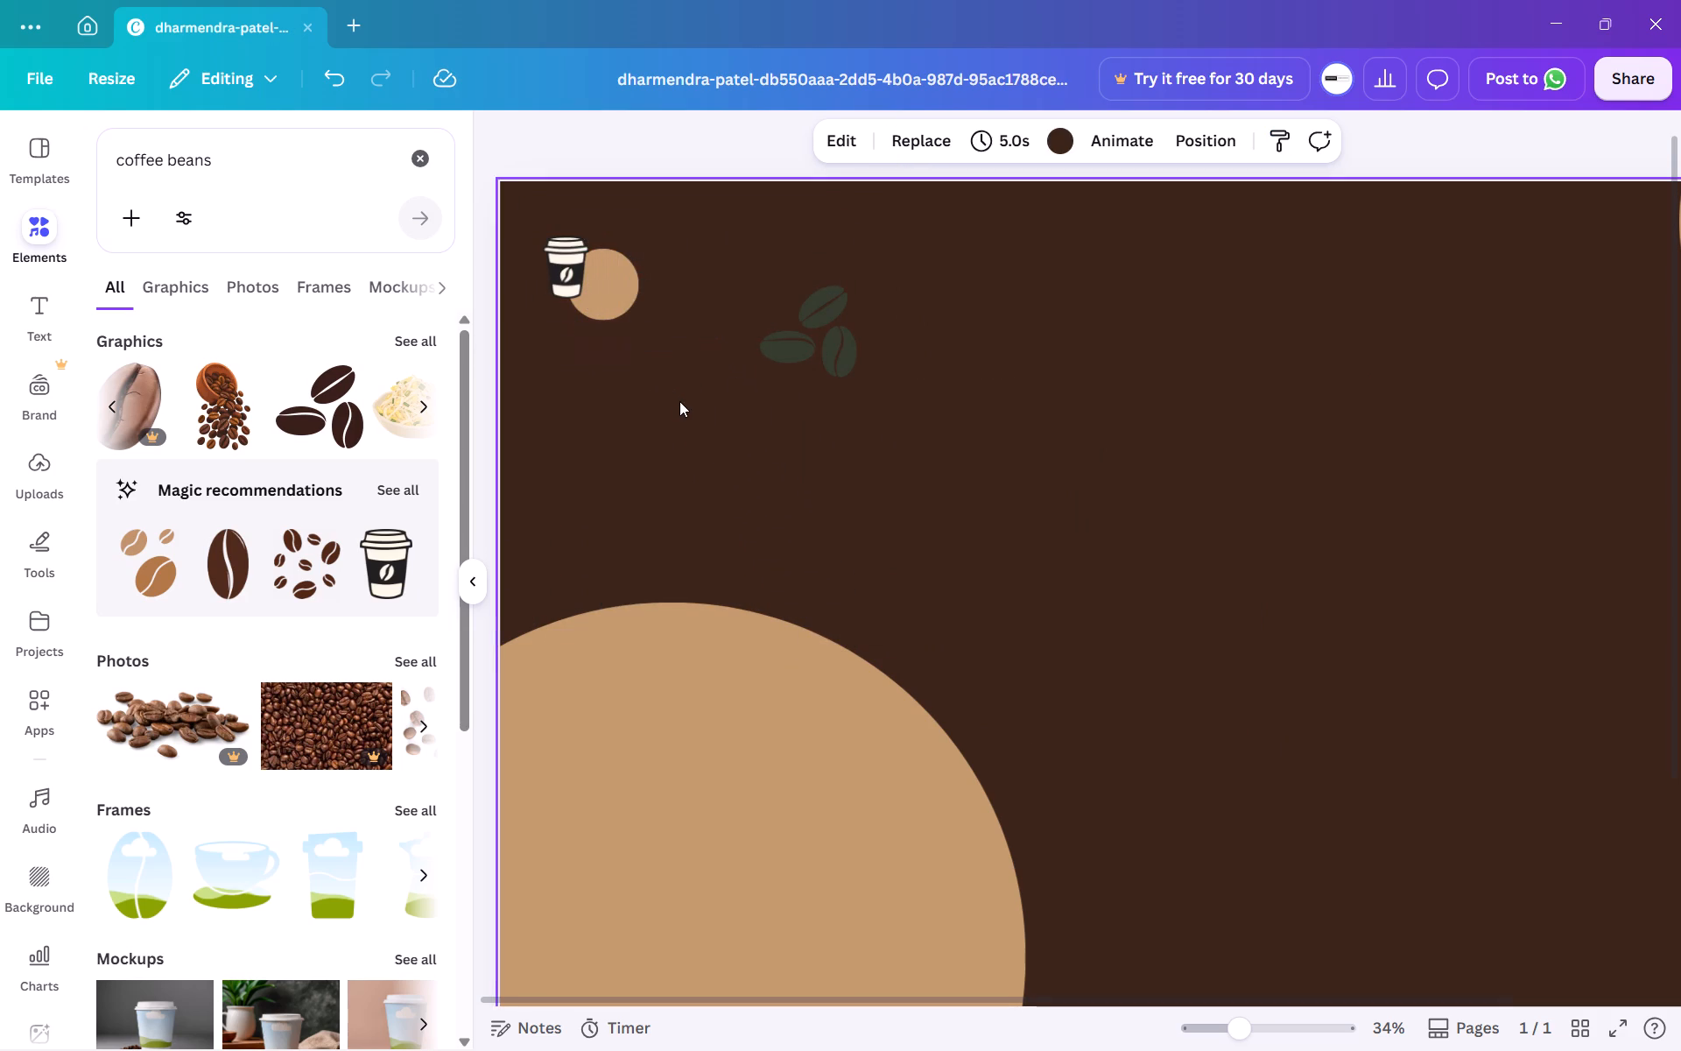
click(869, 382)
drag(560, 259, 599, 279)
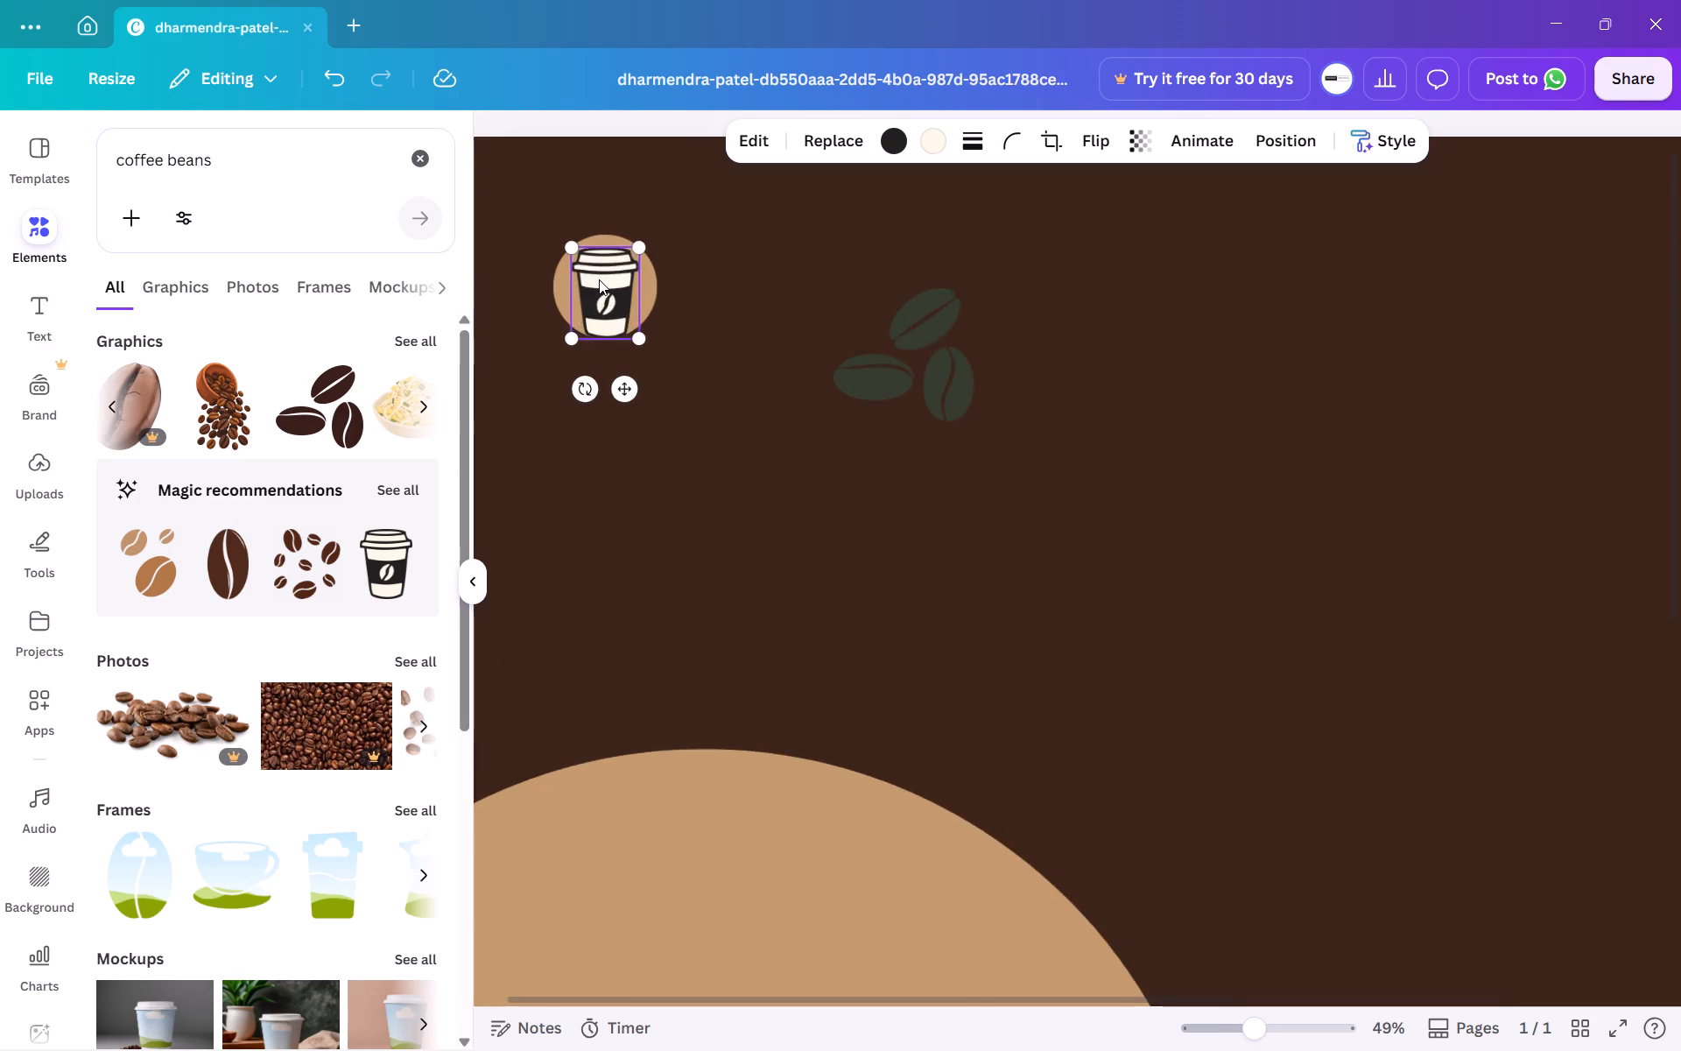
click(599, 320)
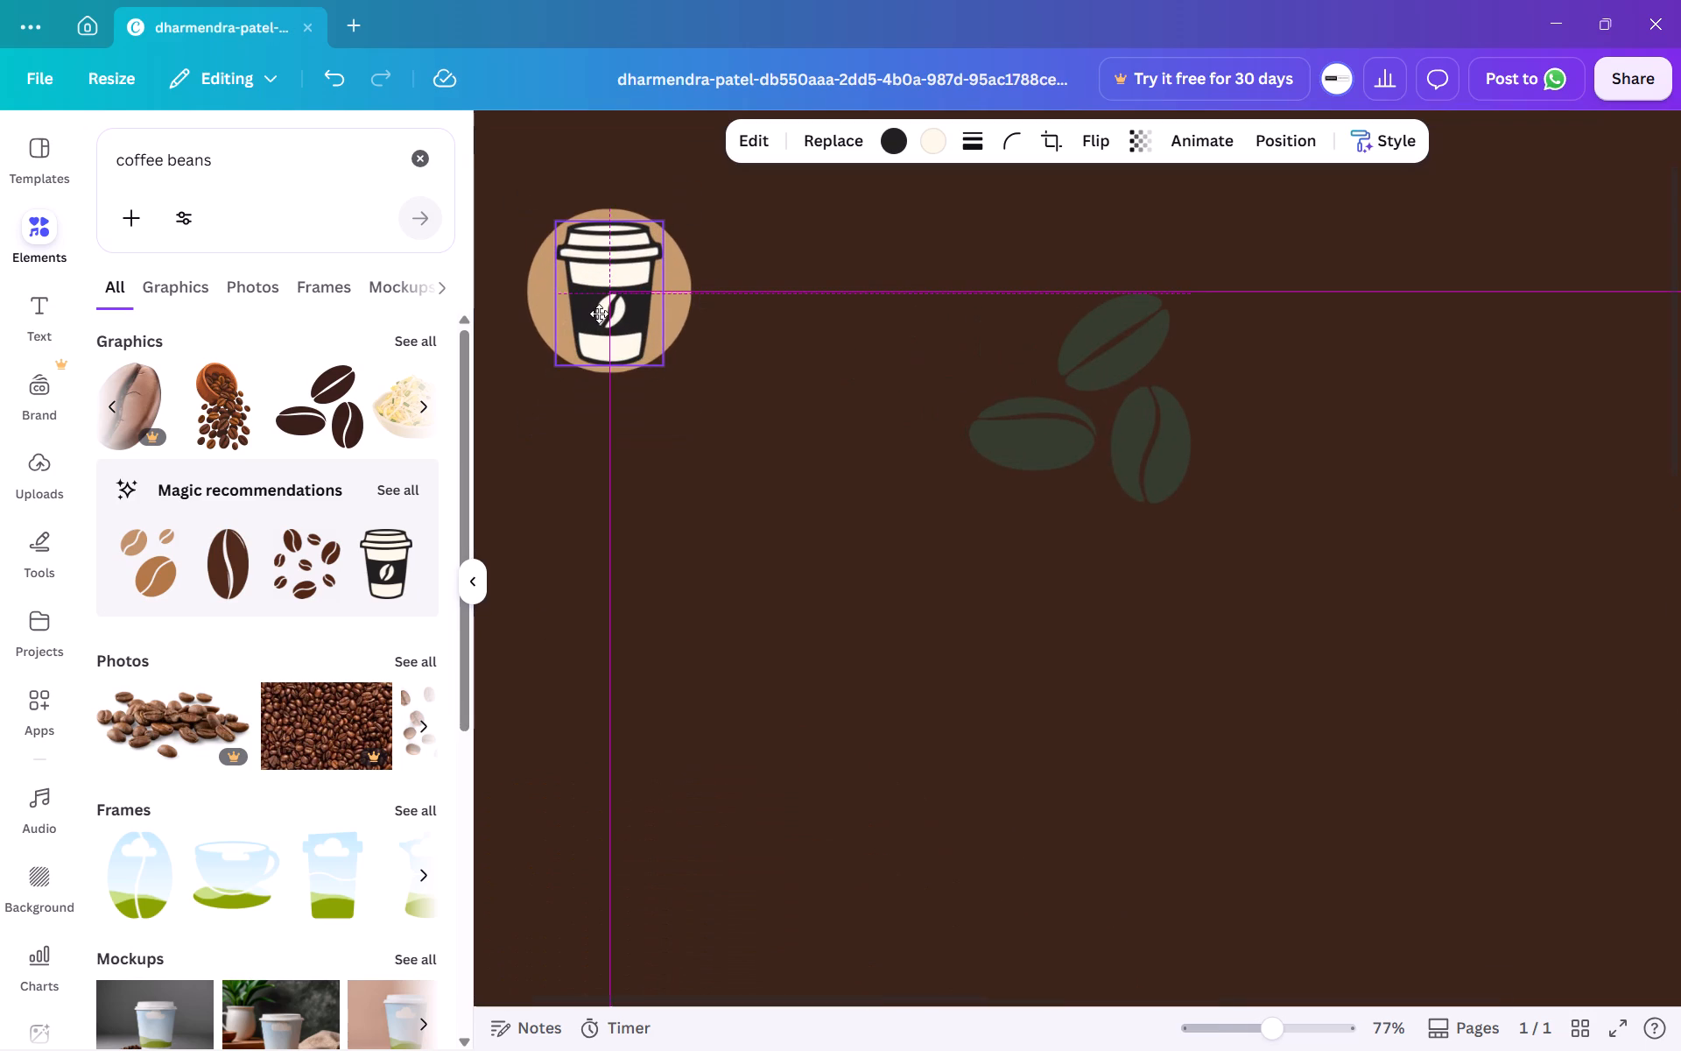
click(766, 468)
Change the takeaway coffee cup graphic's cream colour to white.
click(633, 315)
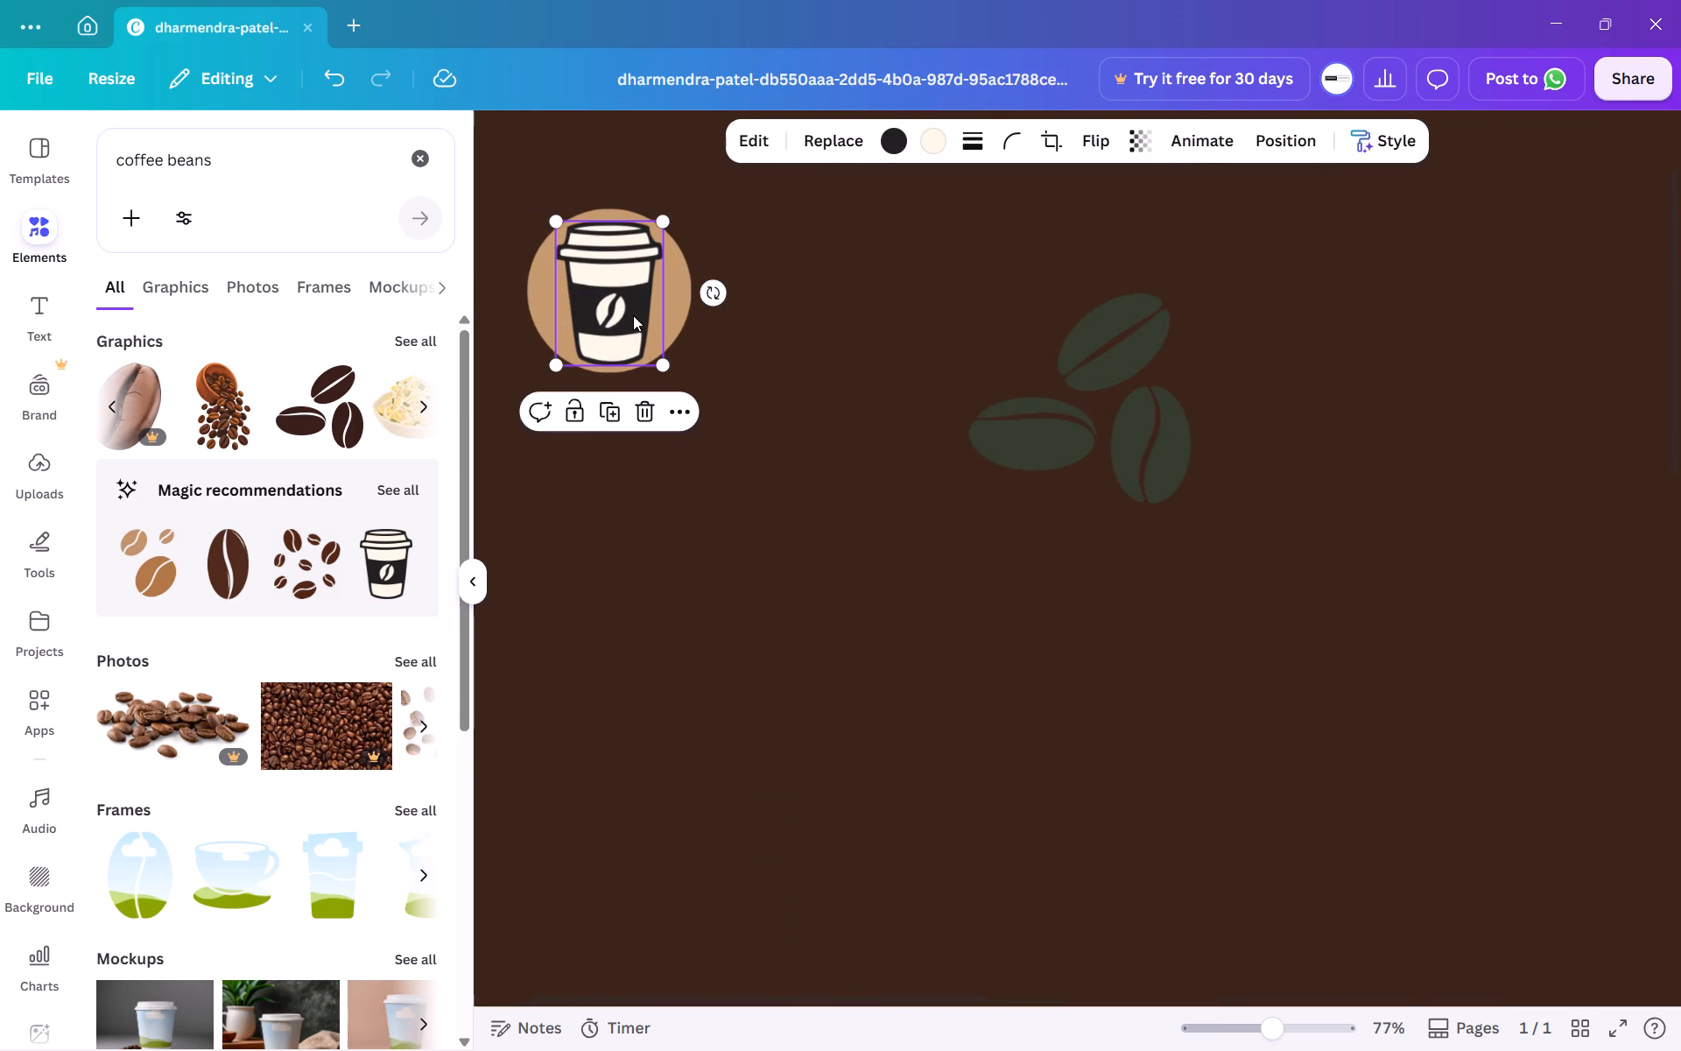
click(940, 139)
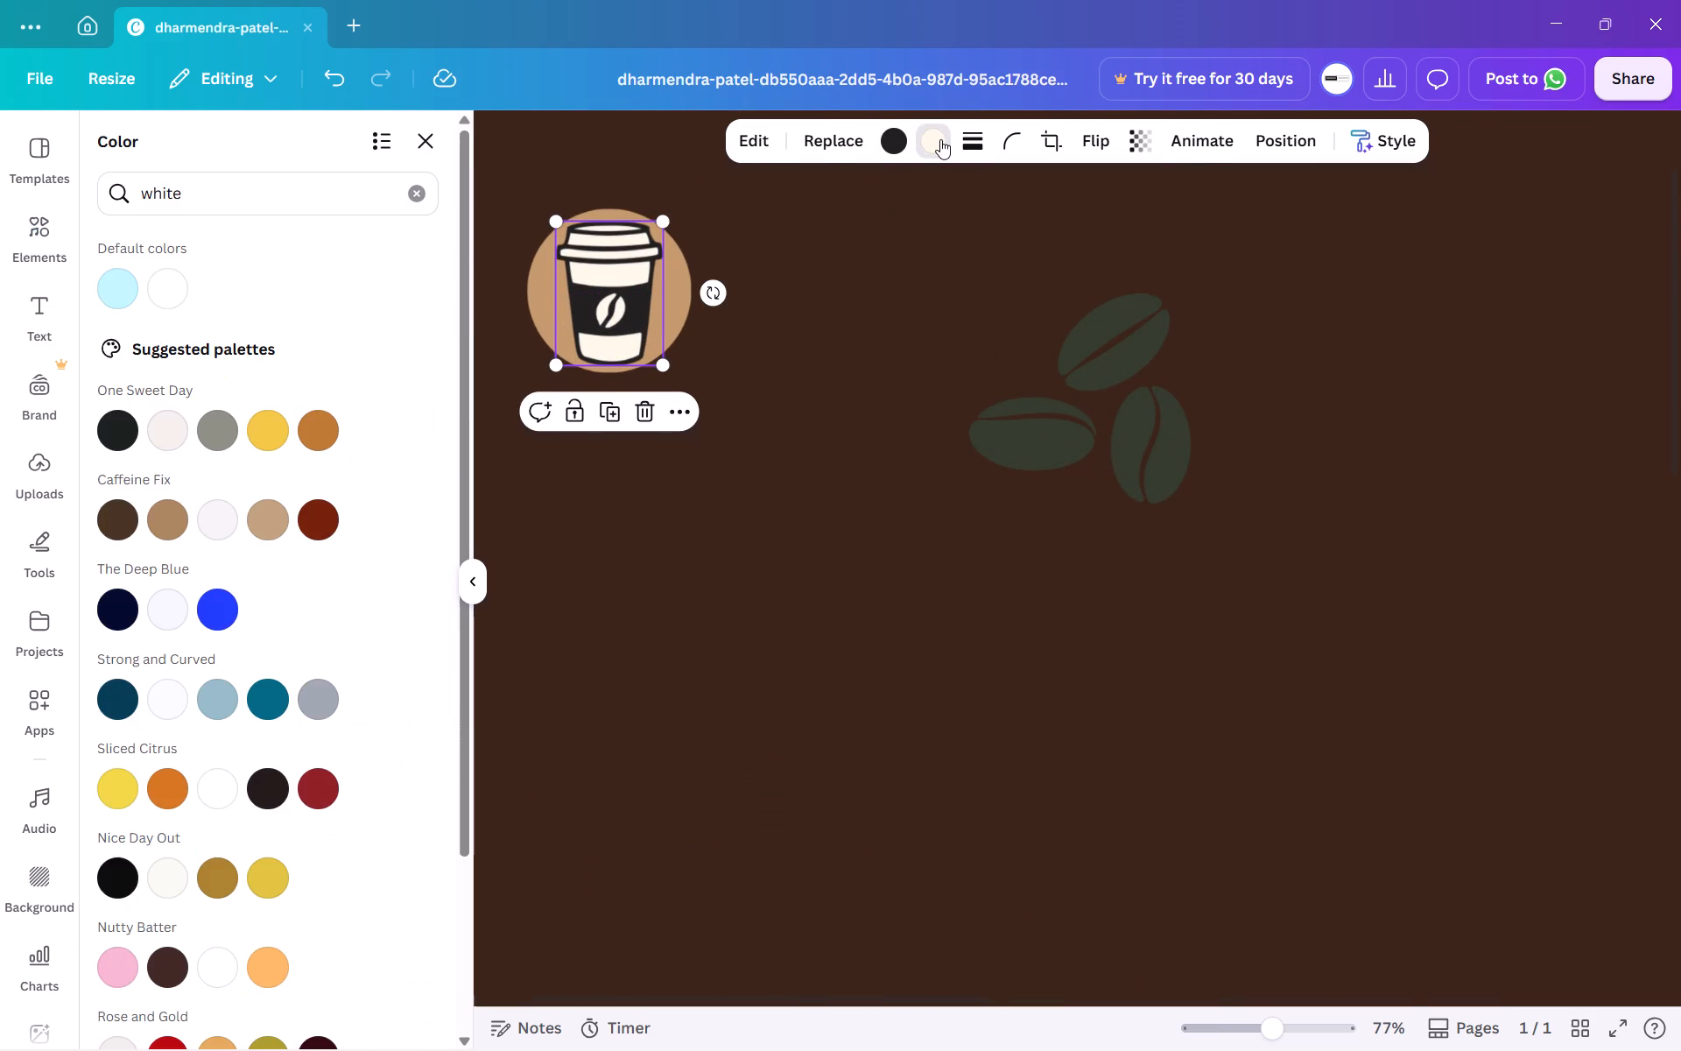
click(174, 286)
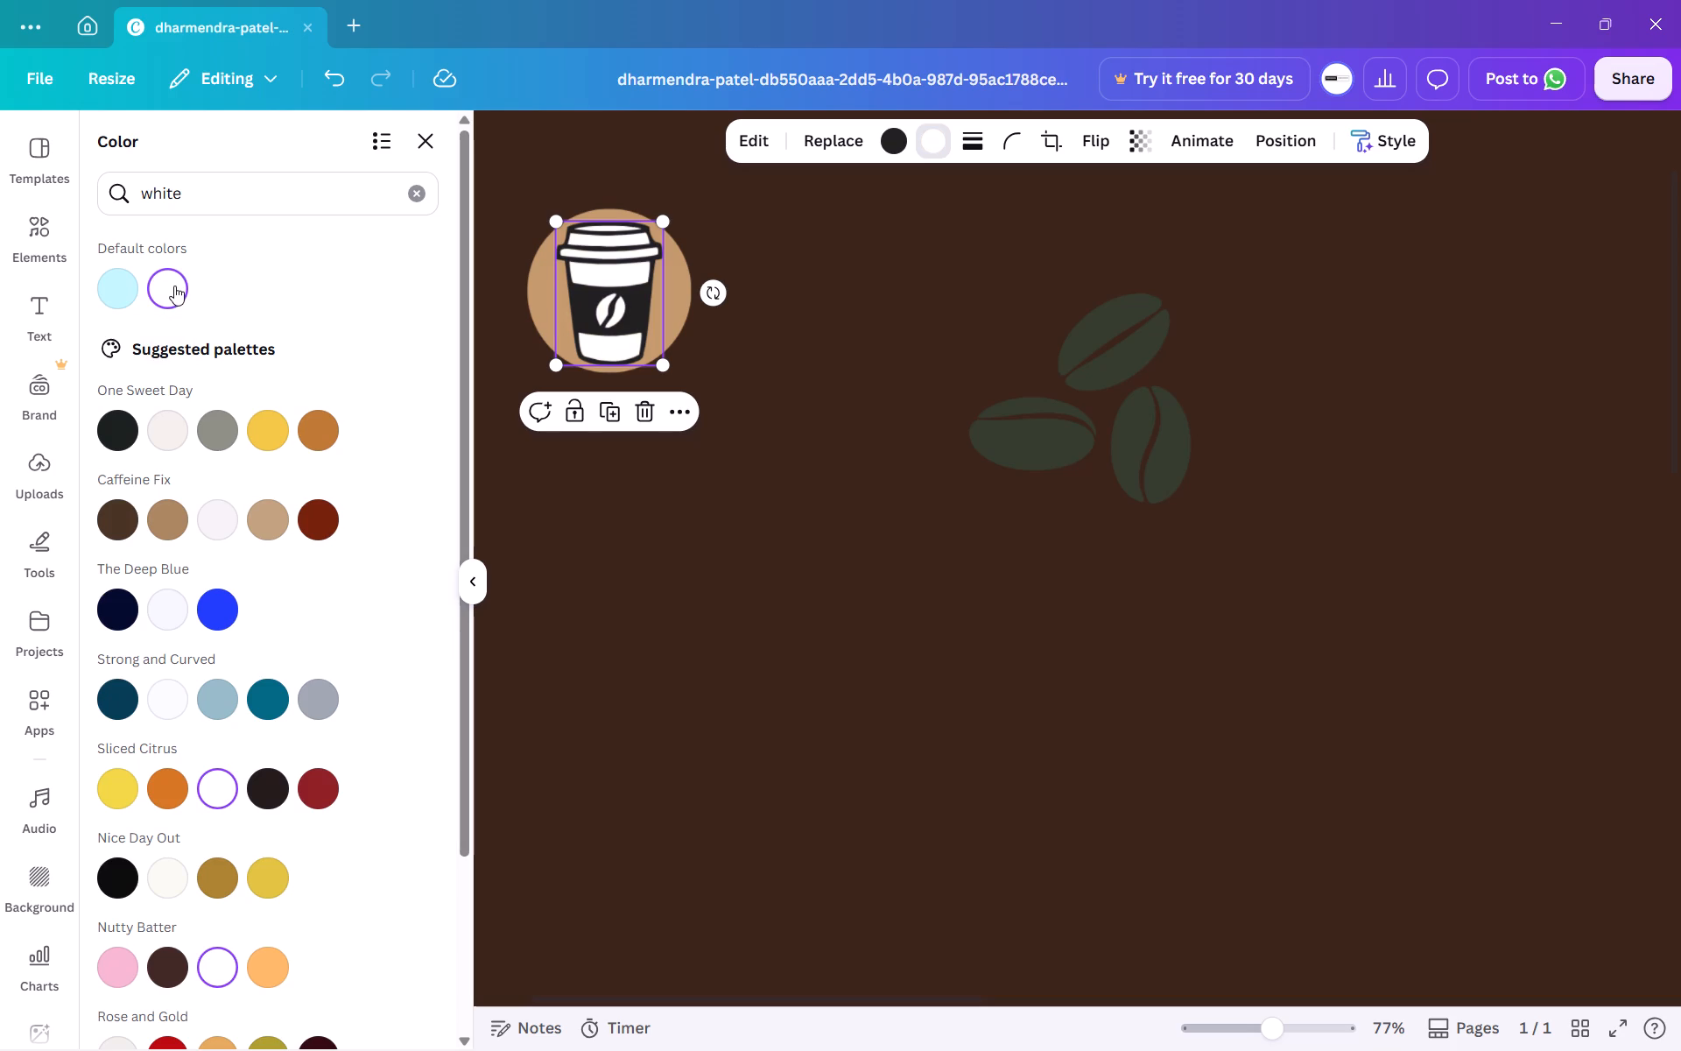
Open the takeaway coffee cup graphic for cropping and apply Smart Crop to it.
triple_click(603, 275)
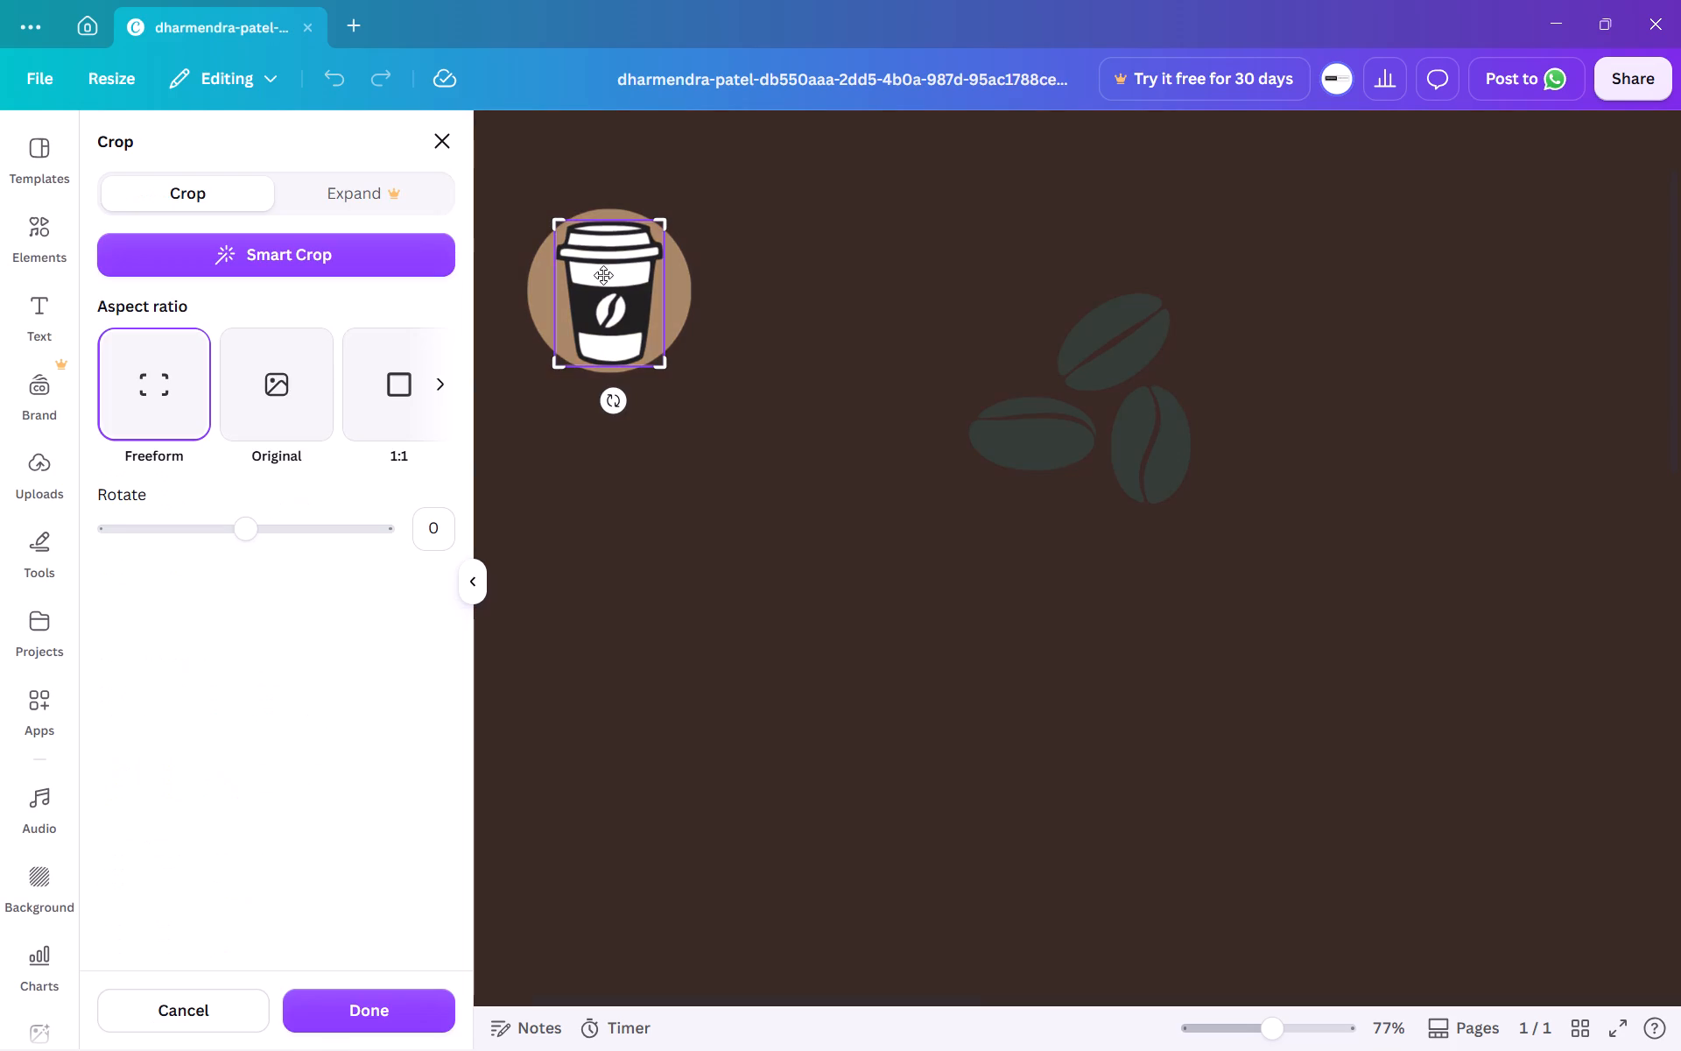
click(603, 275)
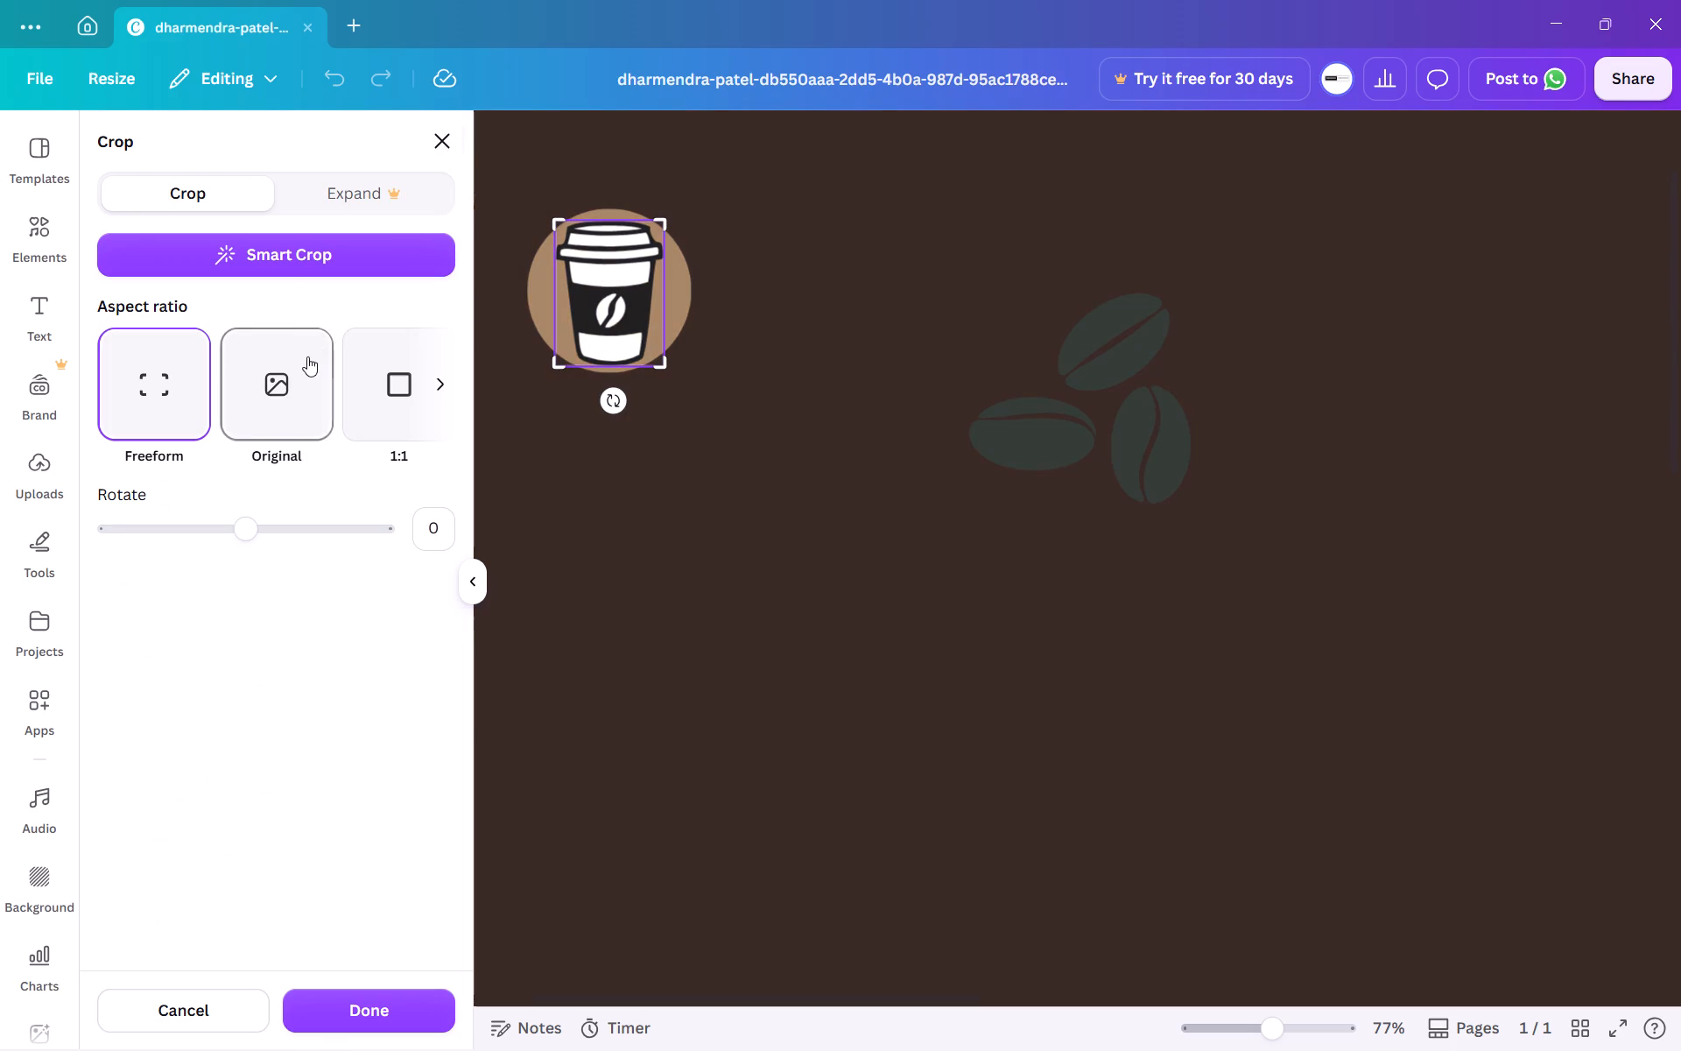
click(312, 266)
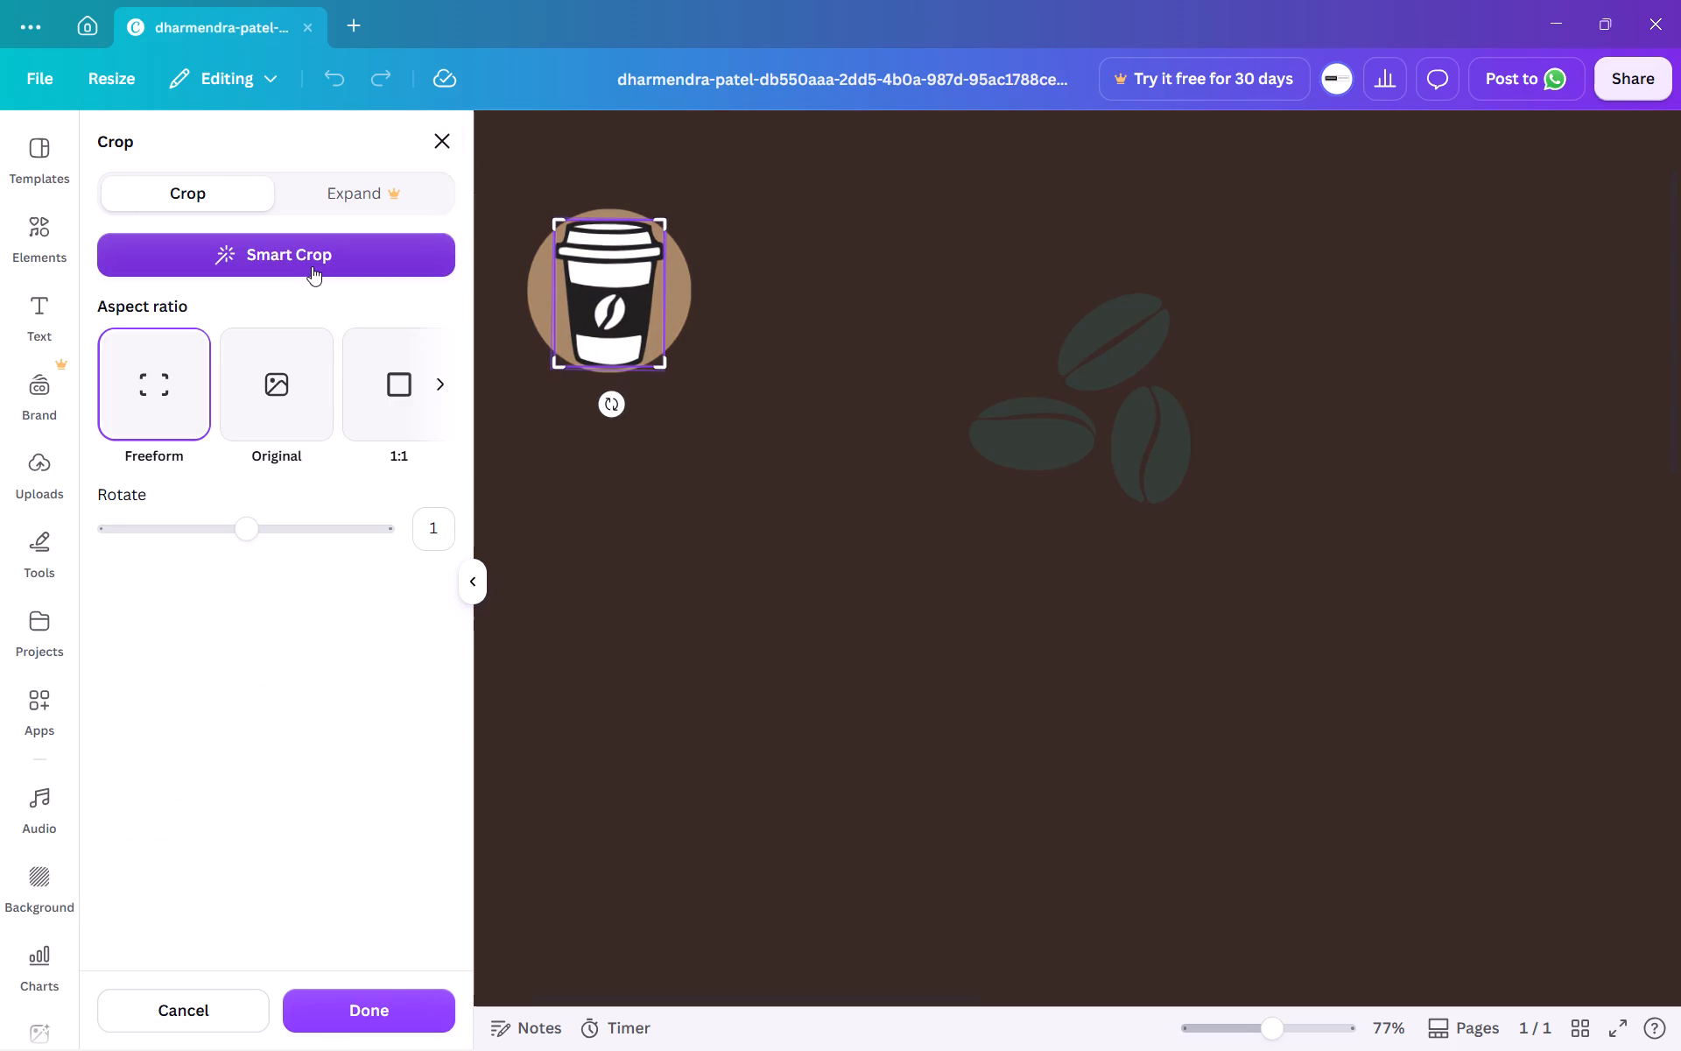
click(636, 434)
click(636, 434)
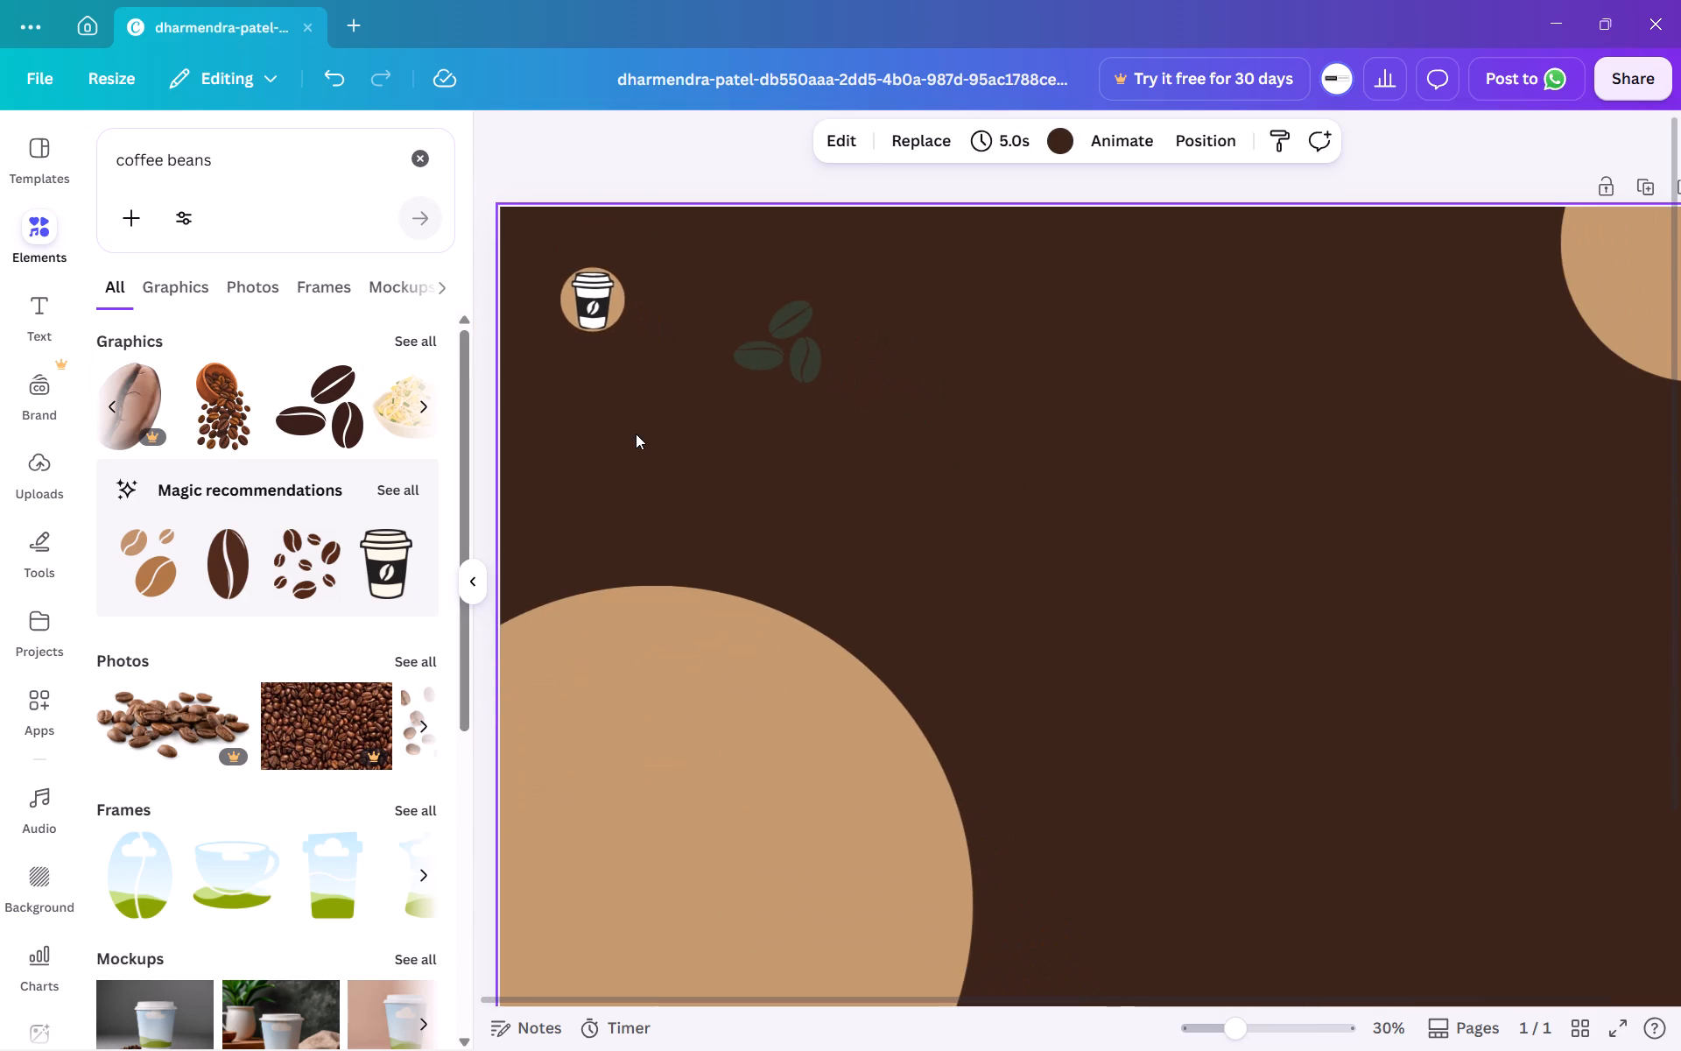
Clear the coffee beans search to return to the general elements library.
click(603, 307)
click(622, 300)
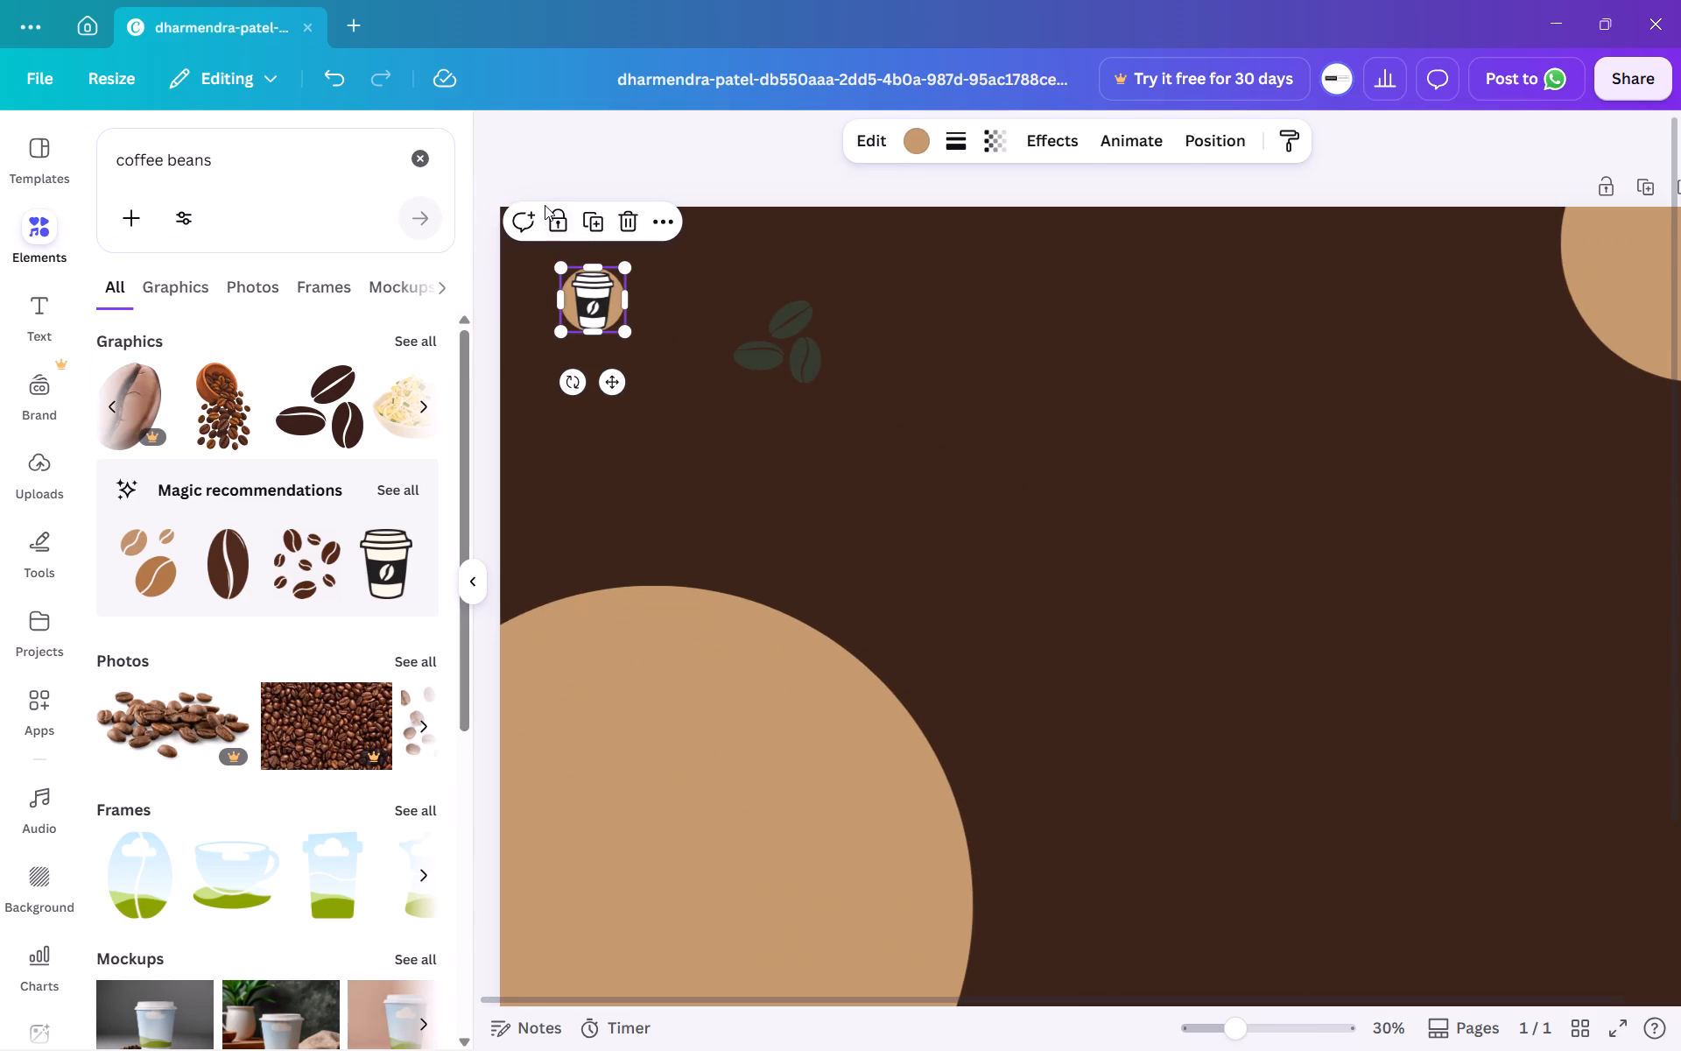
click(424, 149)
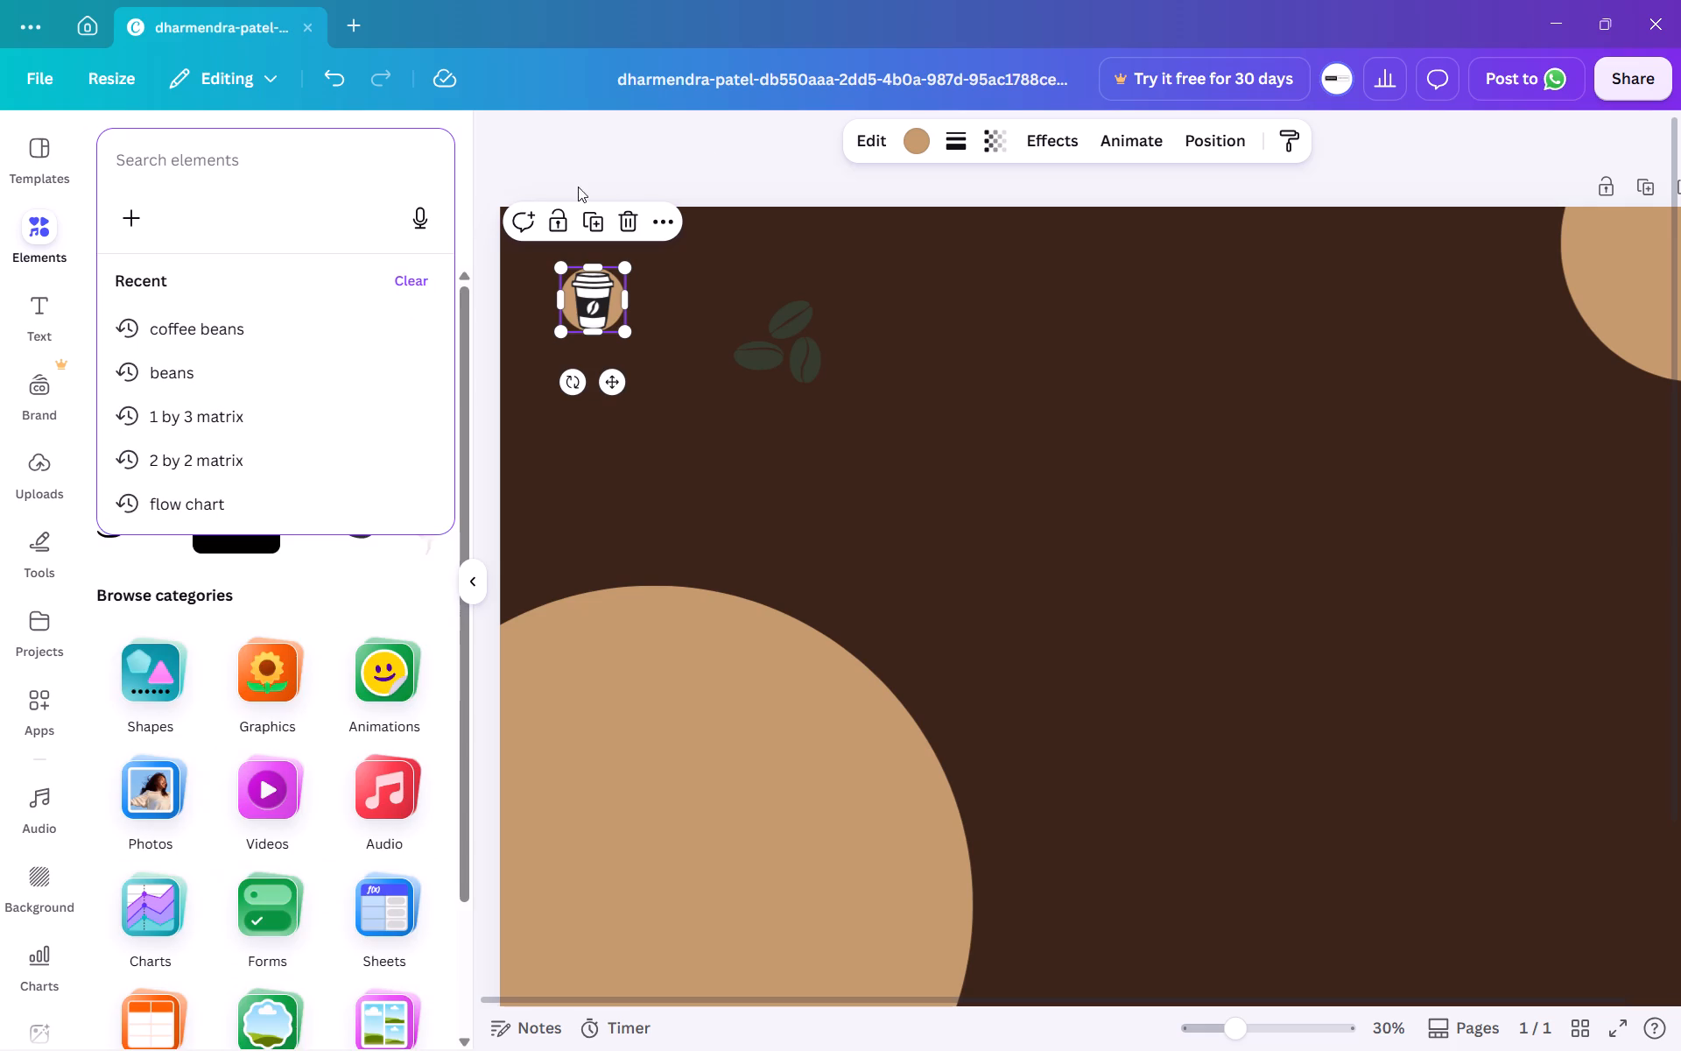
double_click(907, 140)
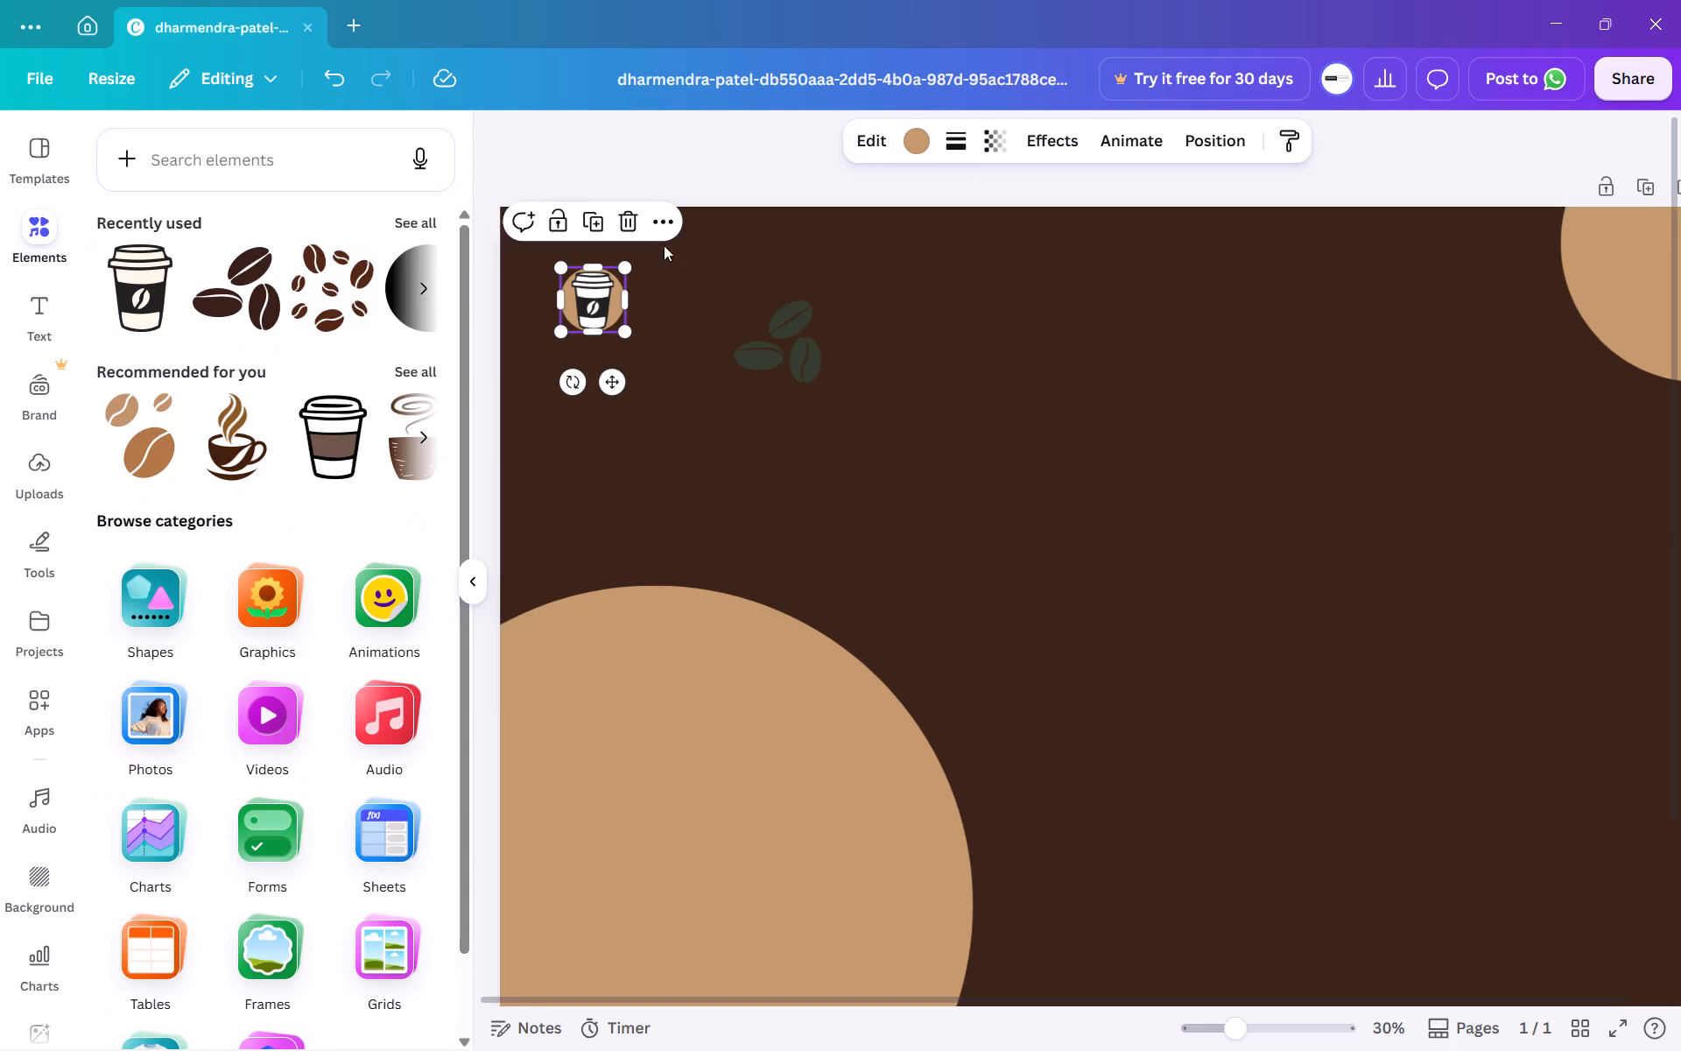
click(657, 321)
Reduce the takeaway coffee cup slightly to about 1.2 wide by 1.6 high and recentre it on the small circle.
click(586, 303)
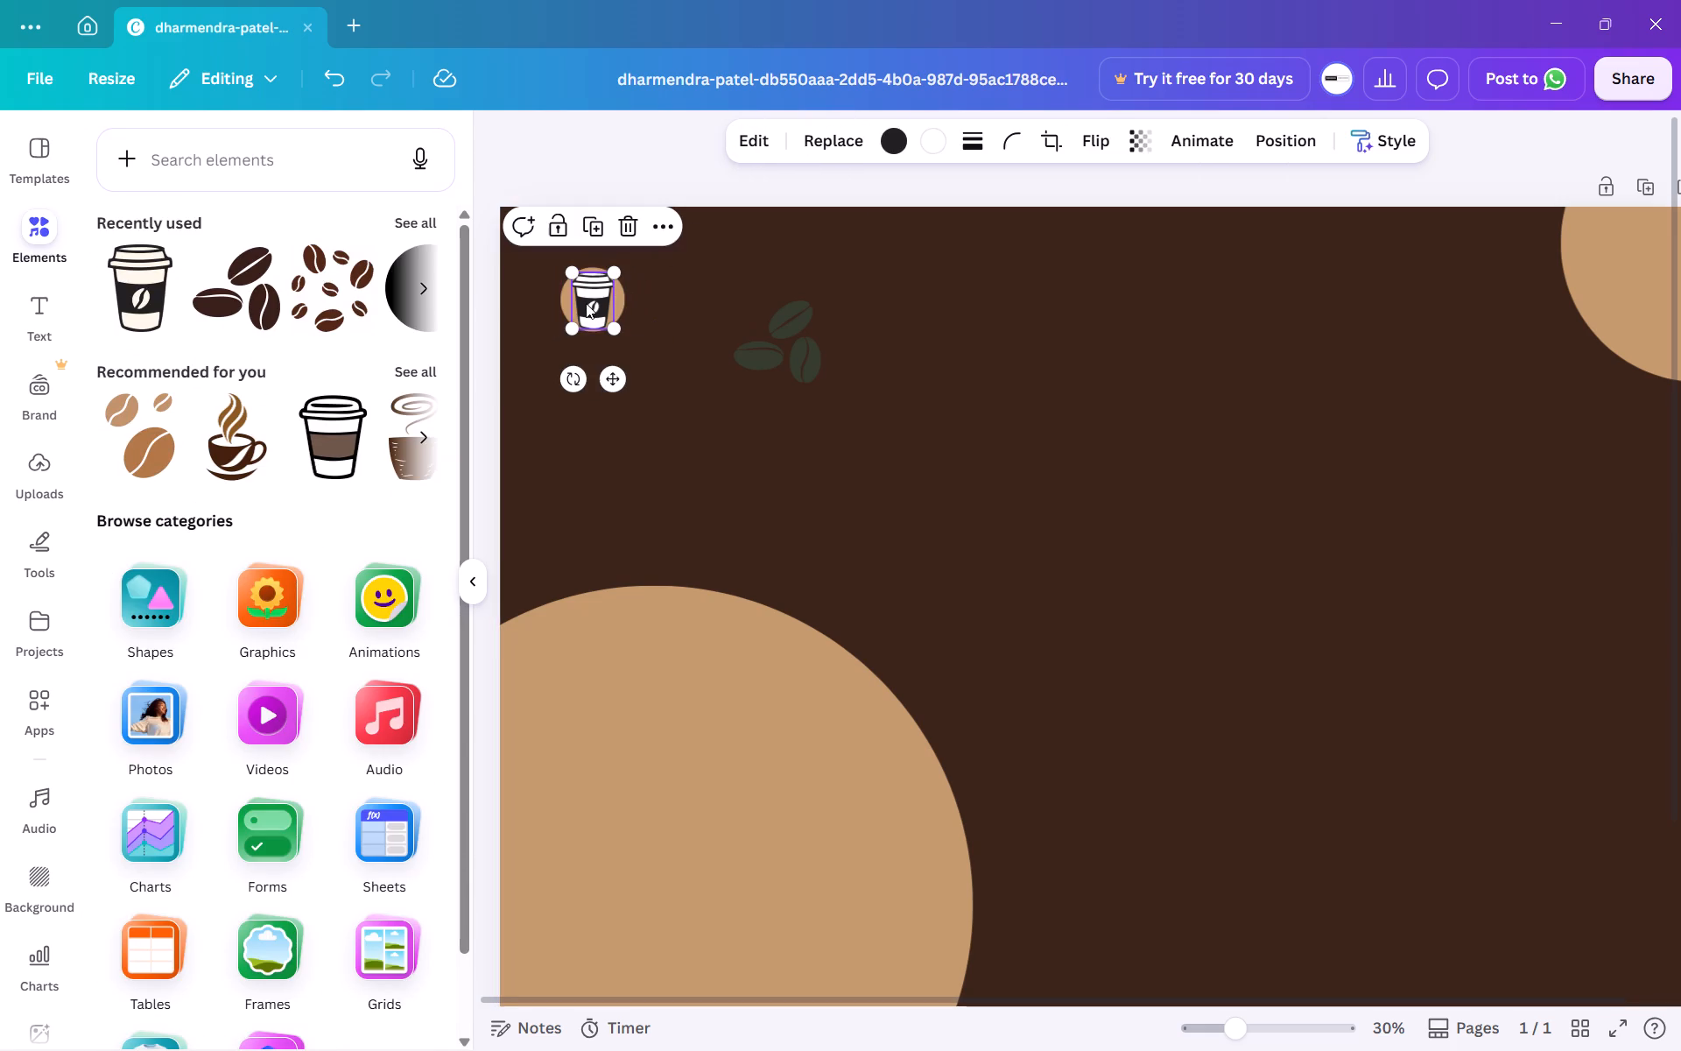
click(607, 373)
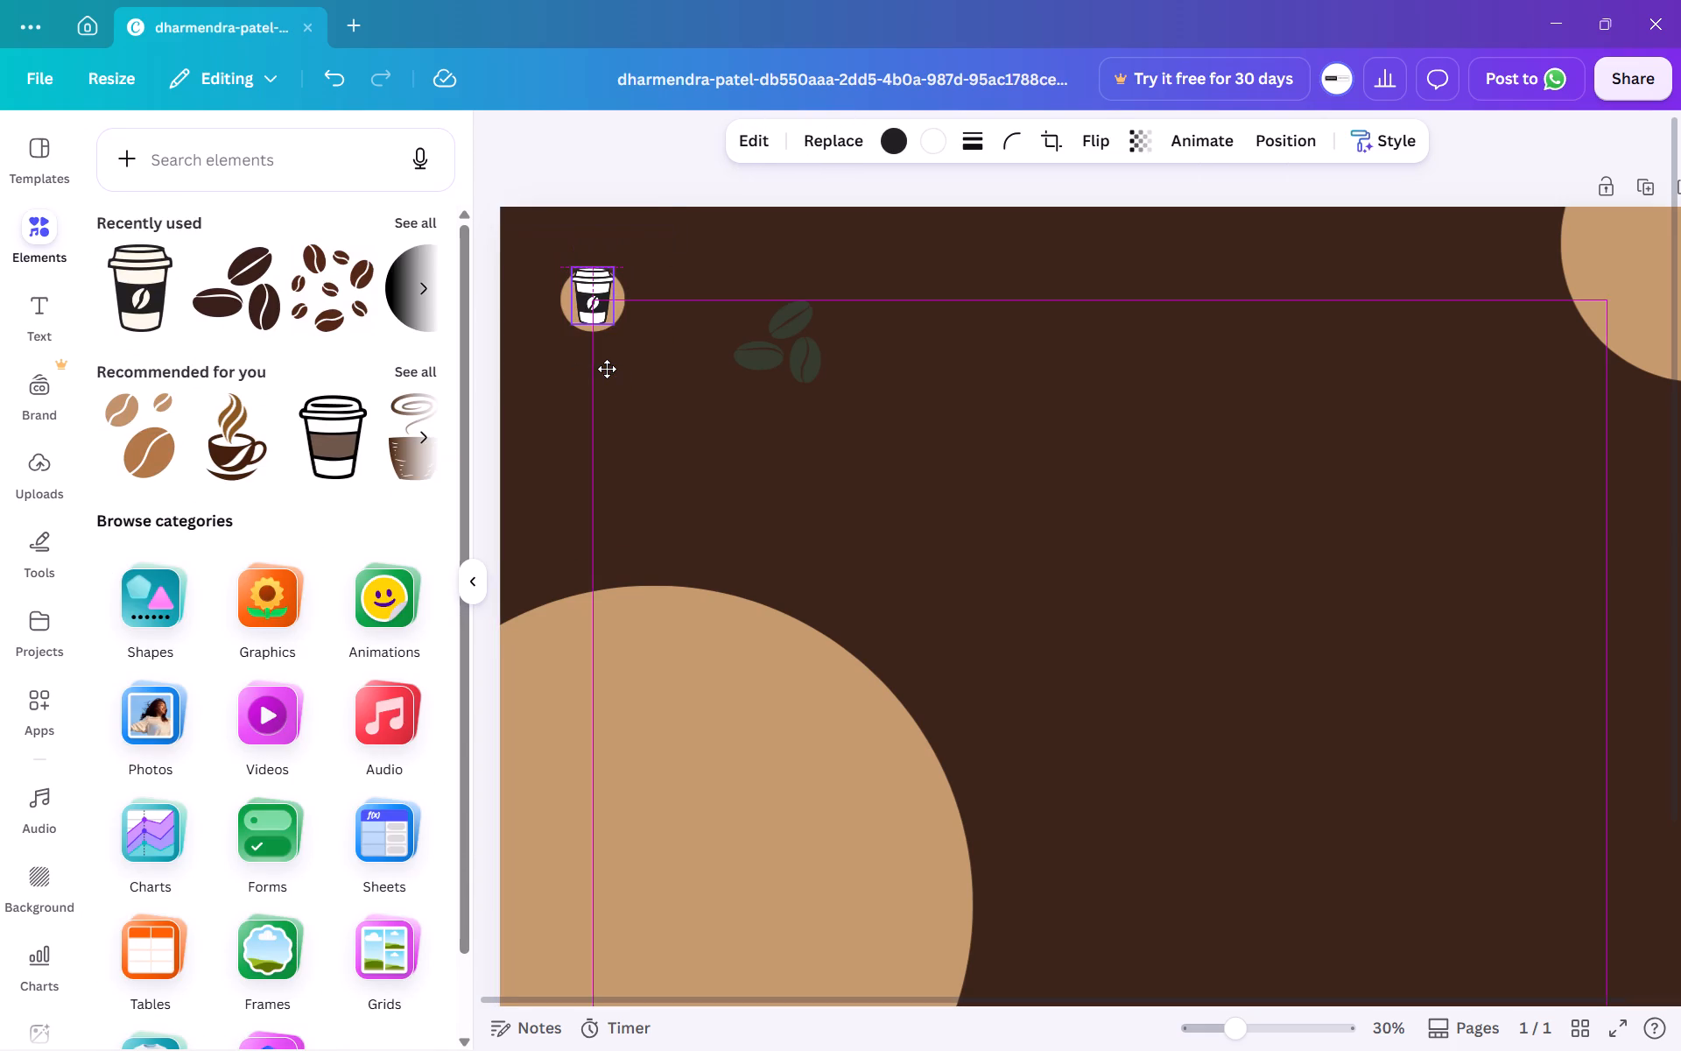
click(647, 321)
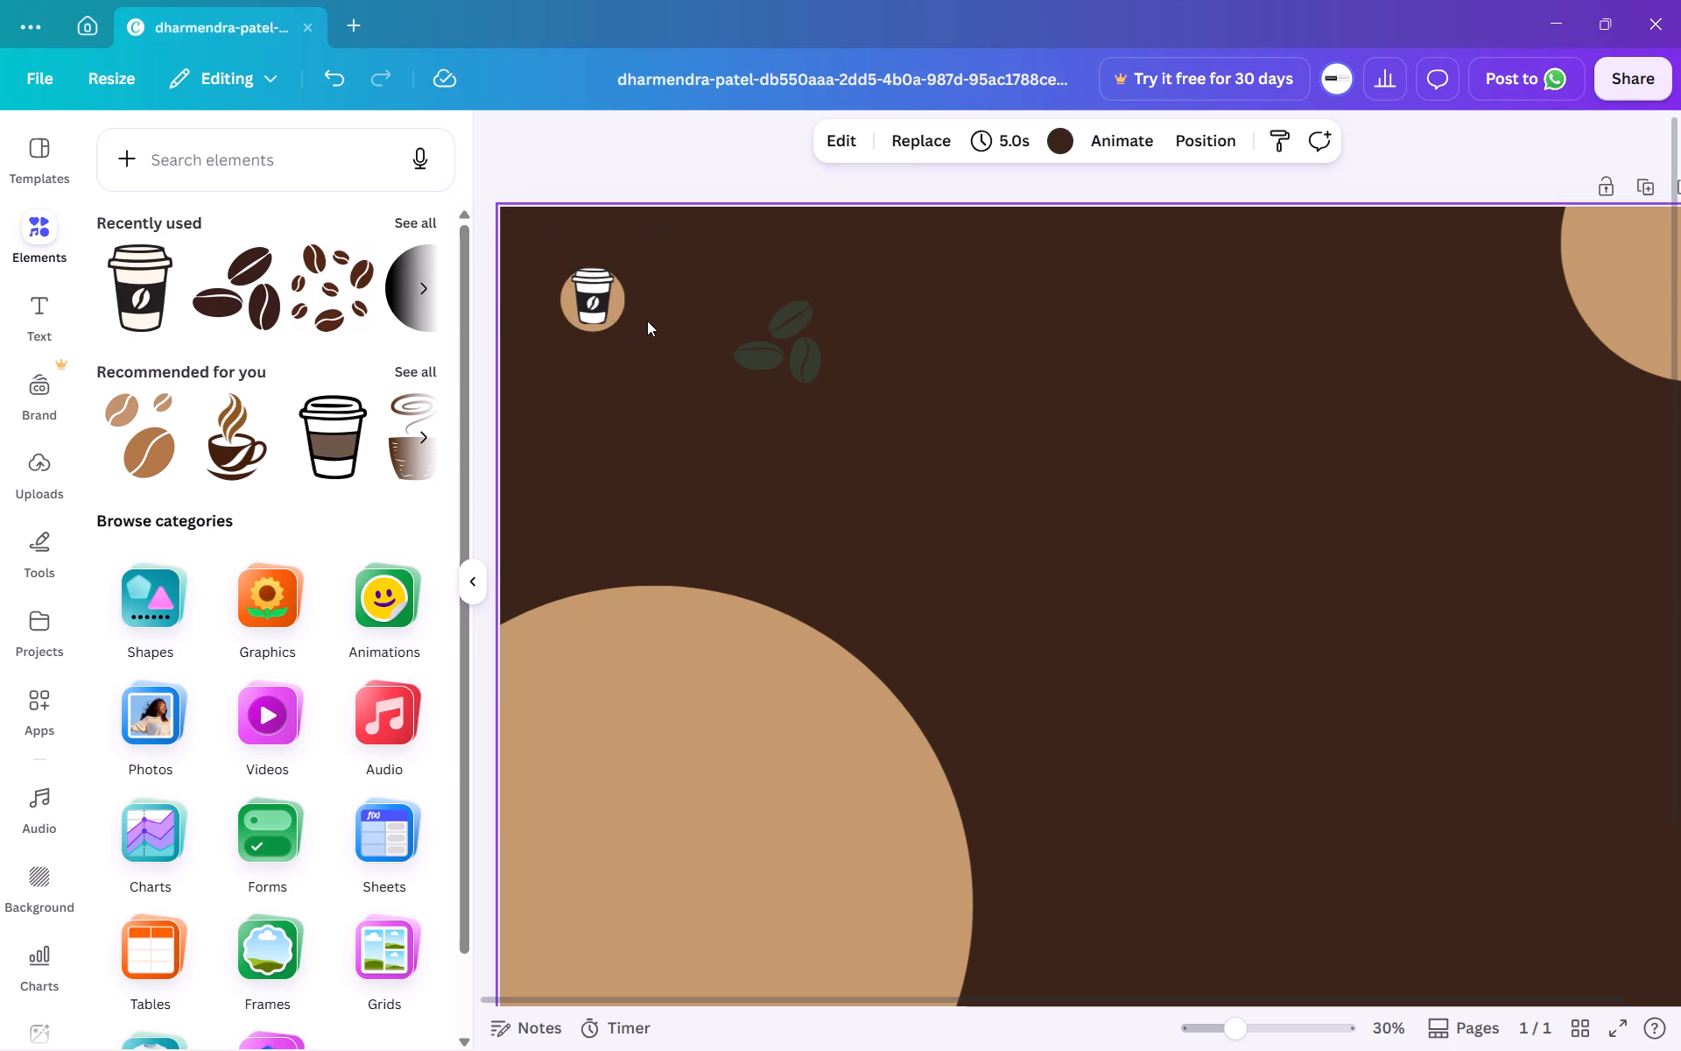
click(594, 303)
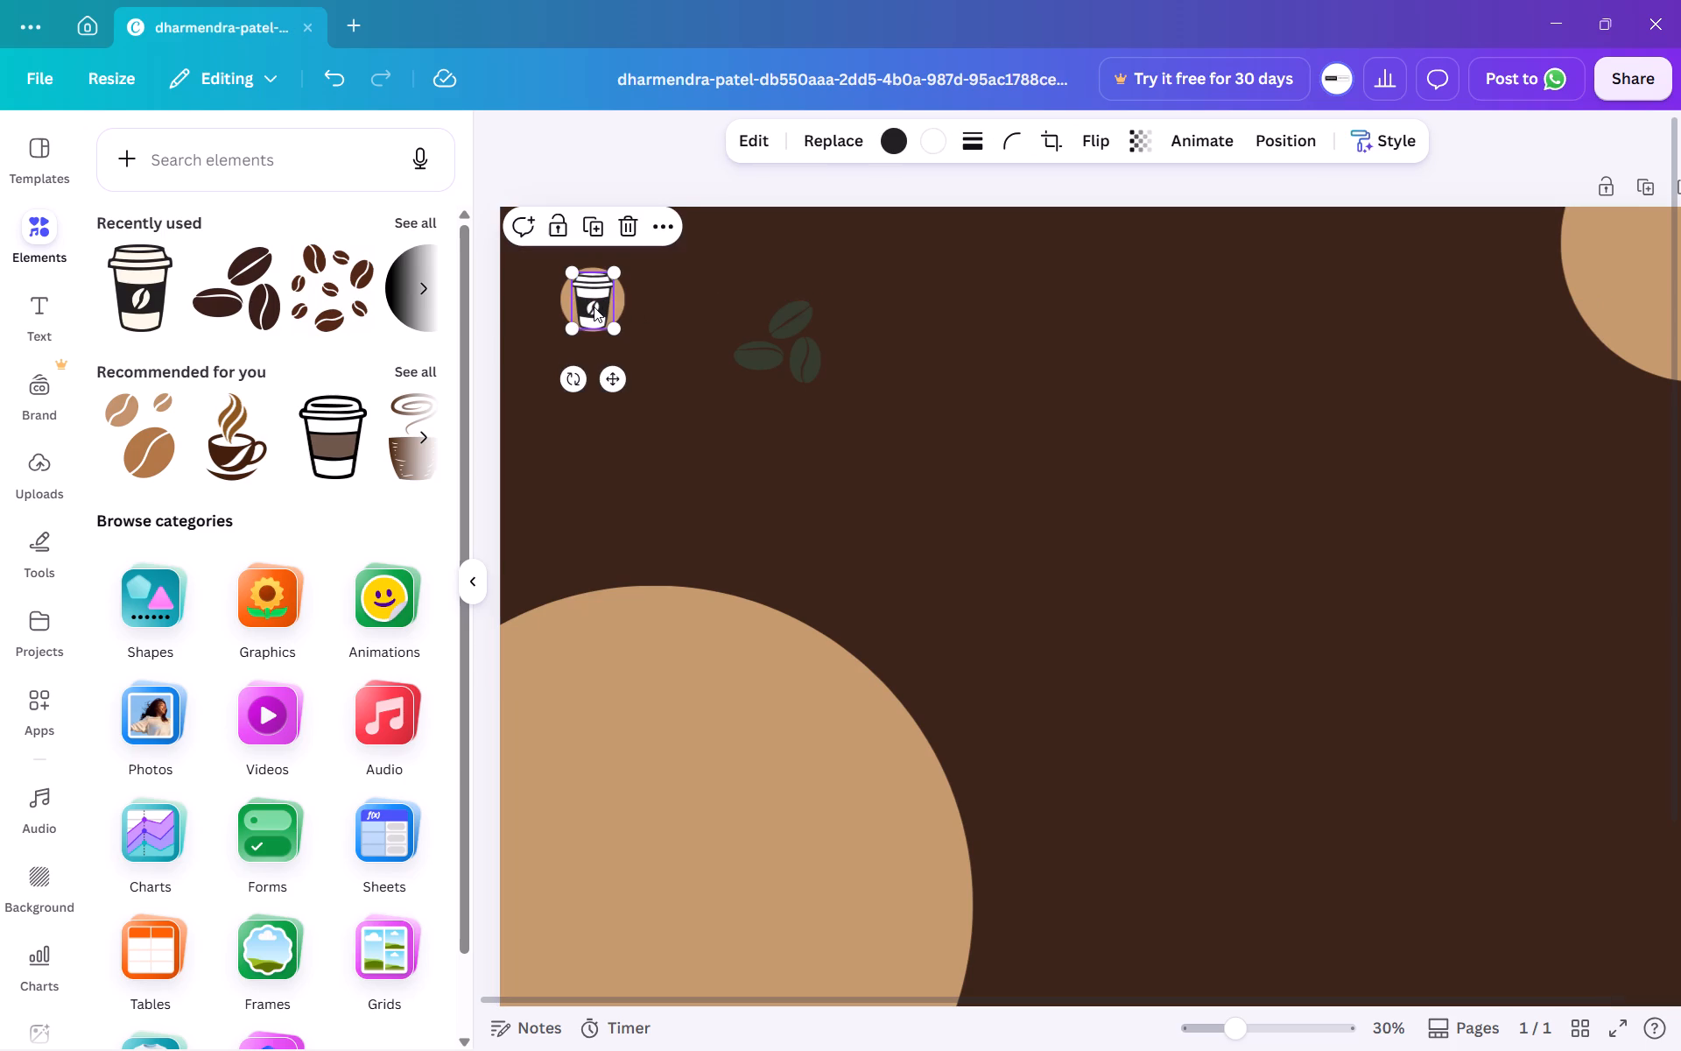
click(572, 271)
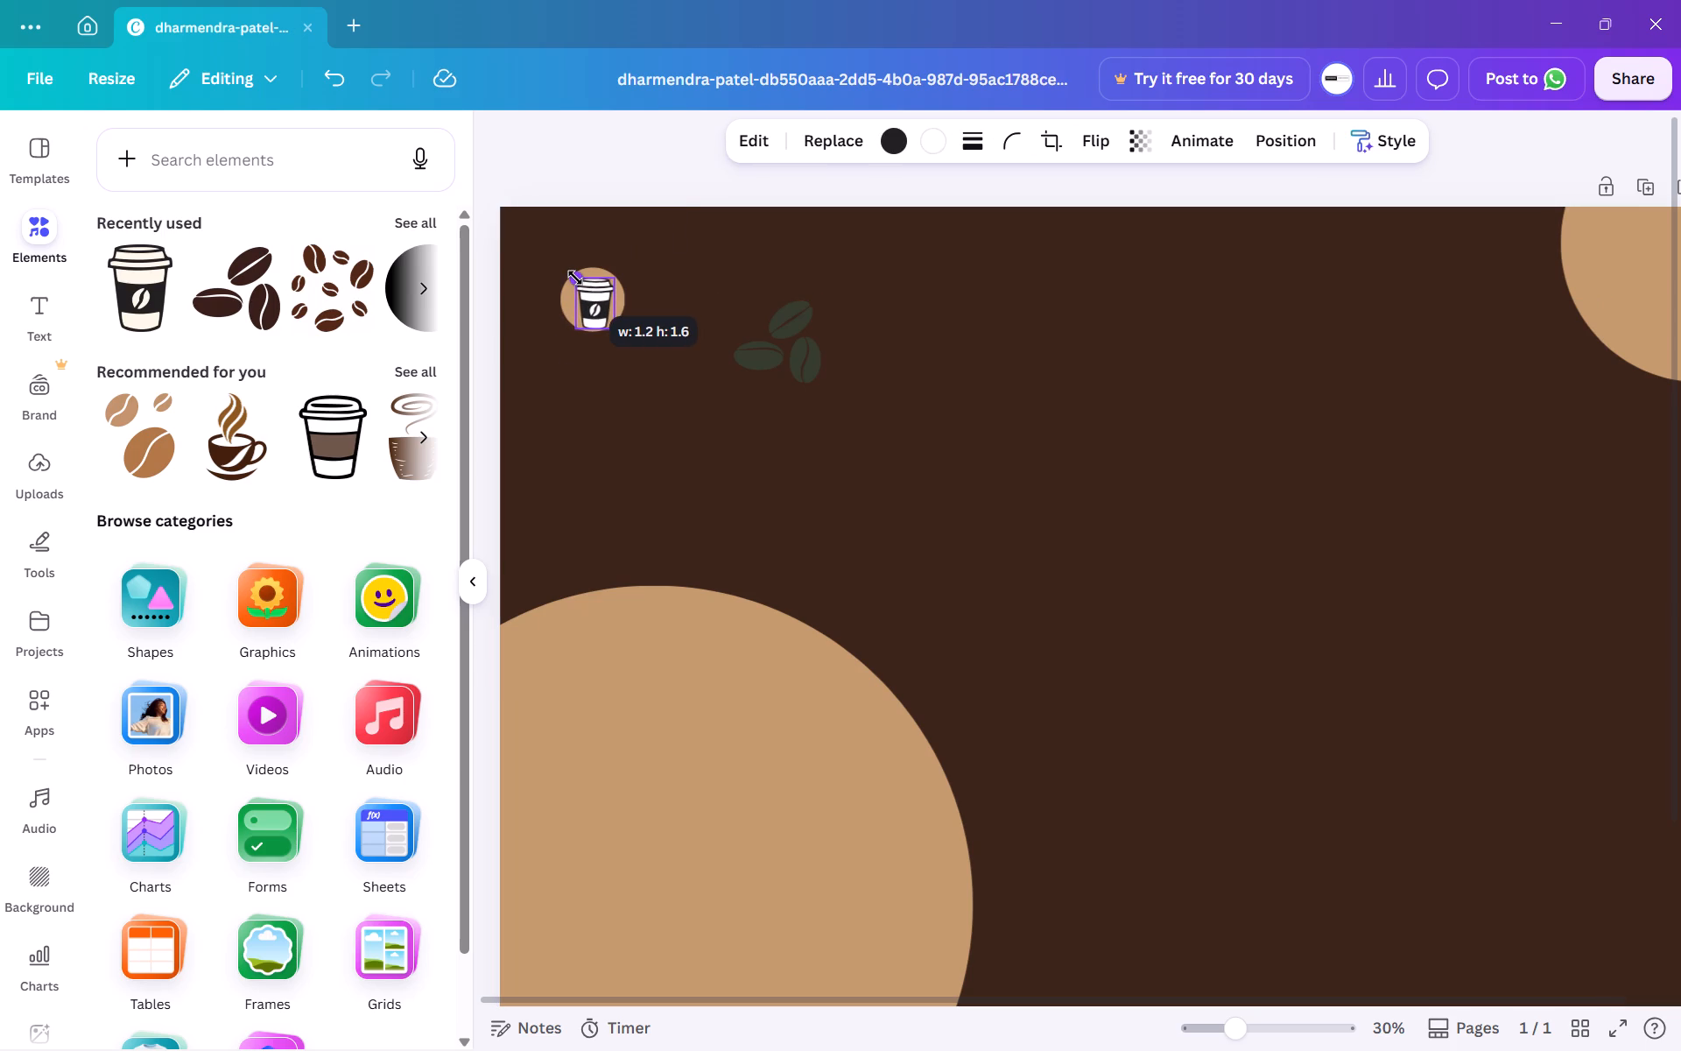
click(629, 424)
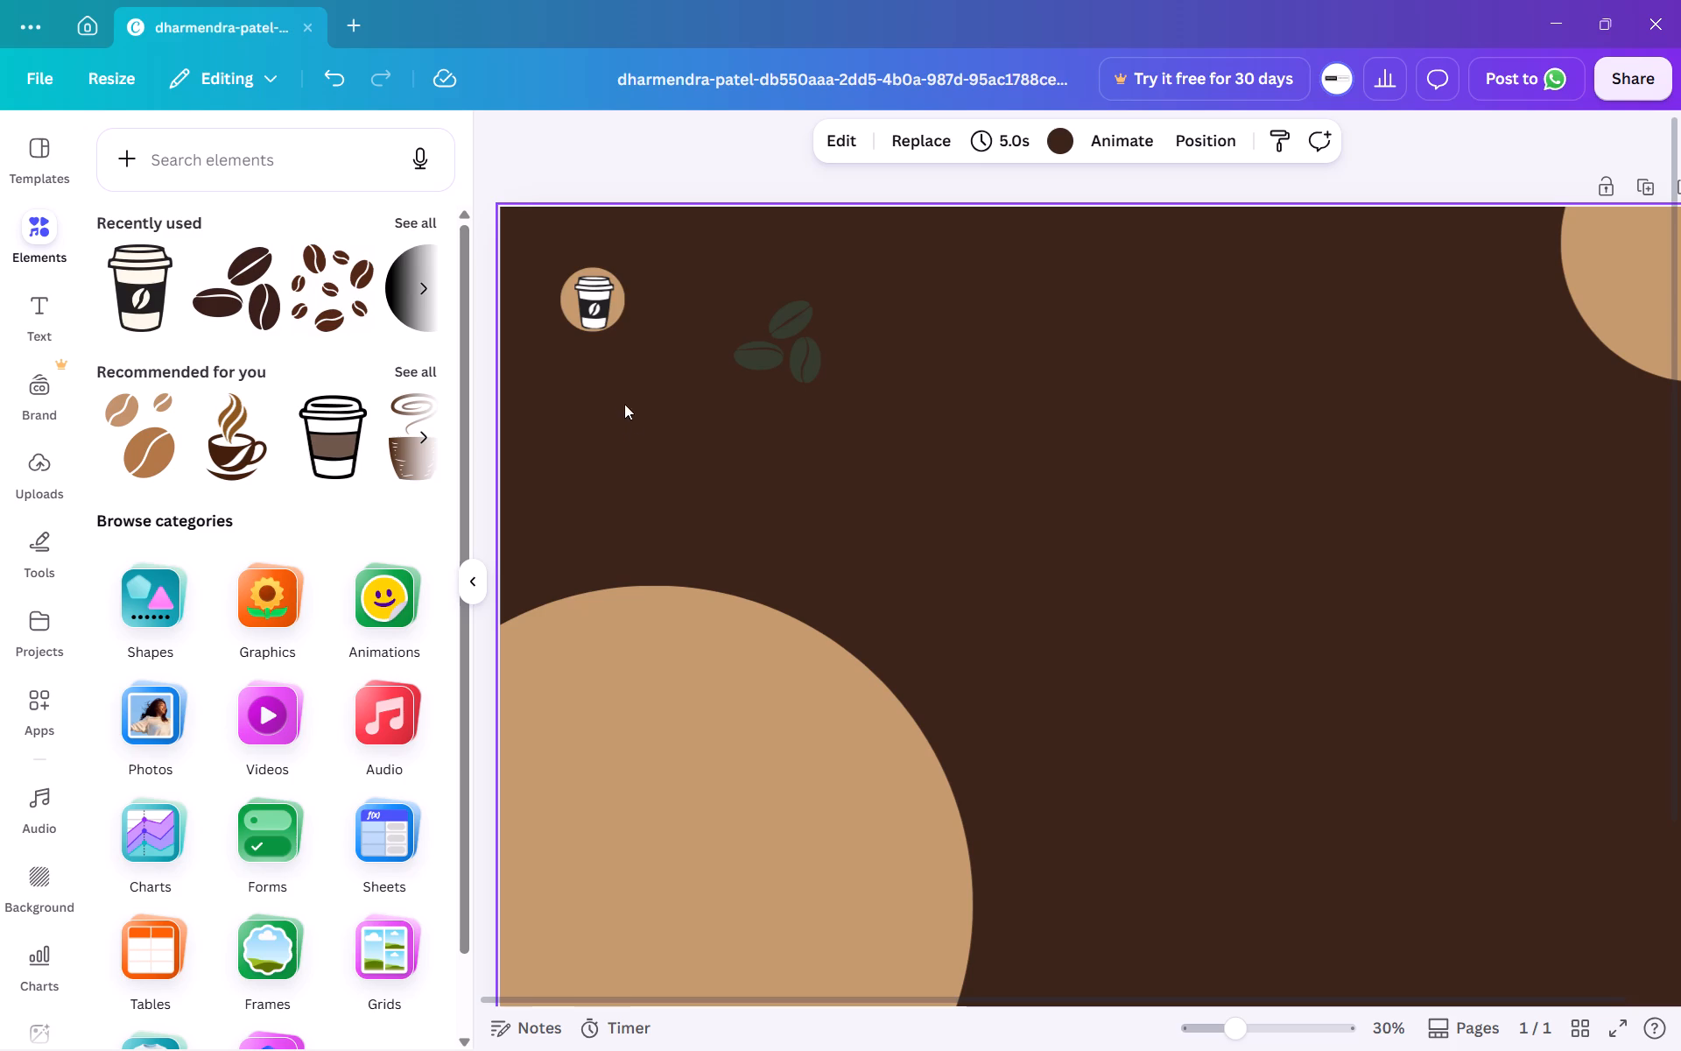
click(593, 307)
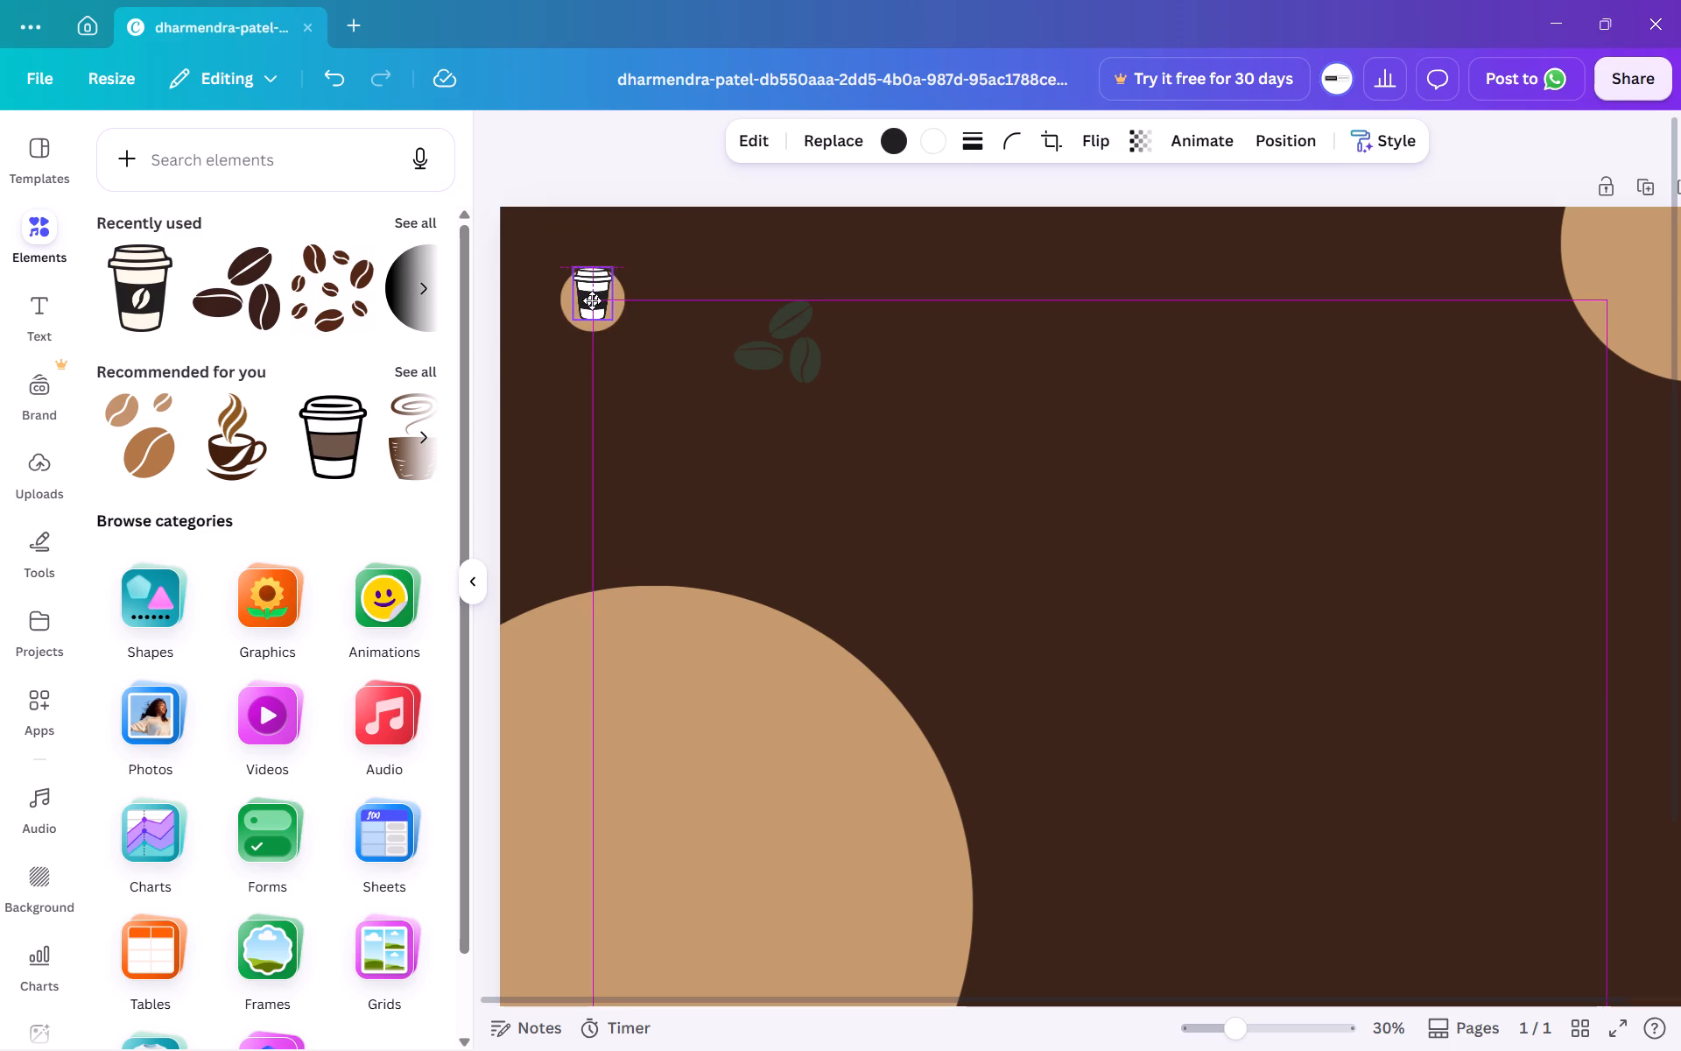
click(678, 424)
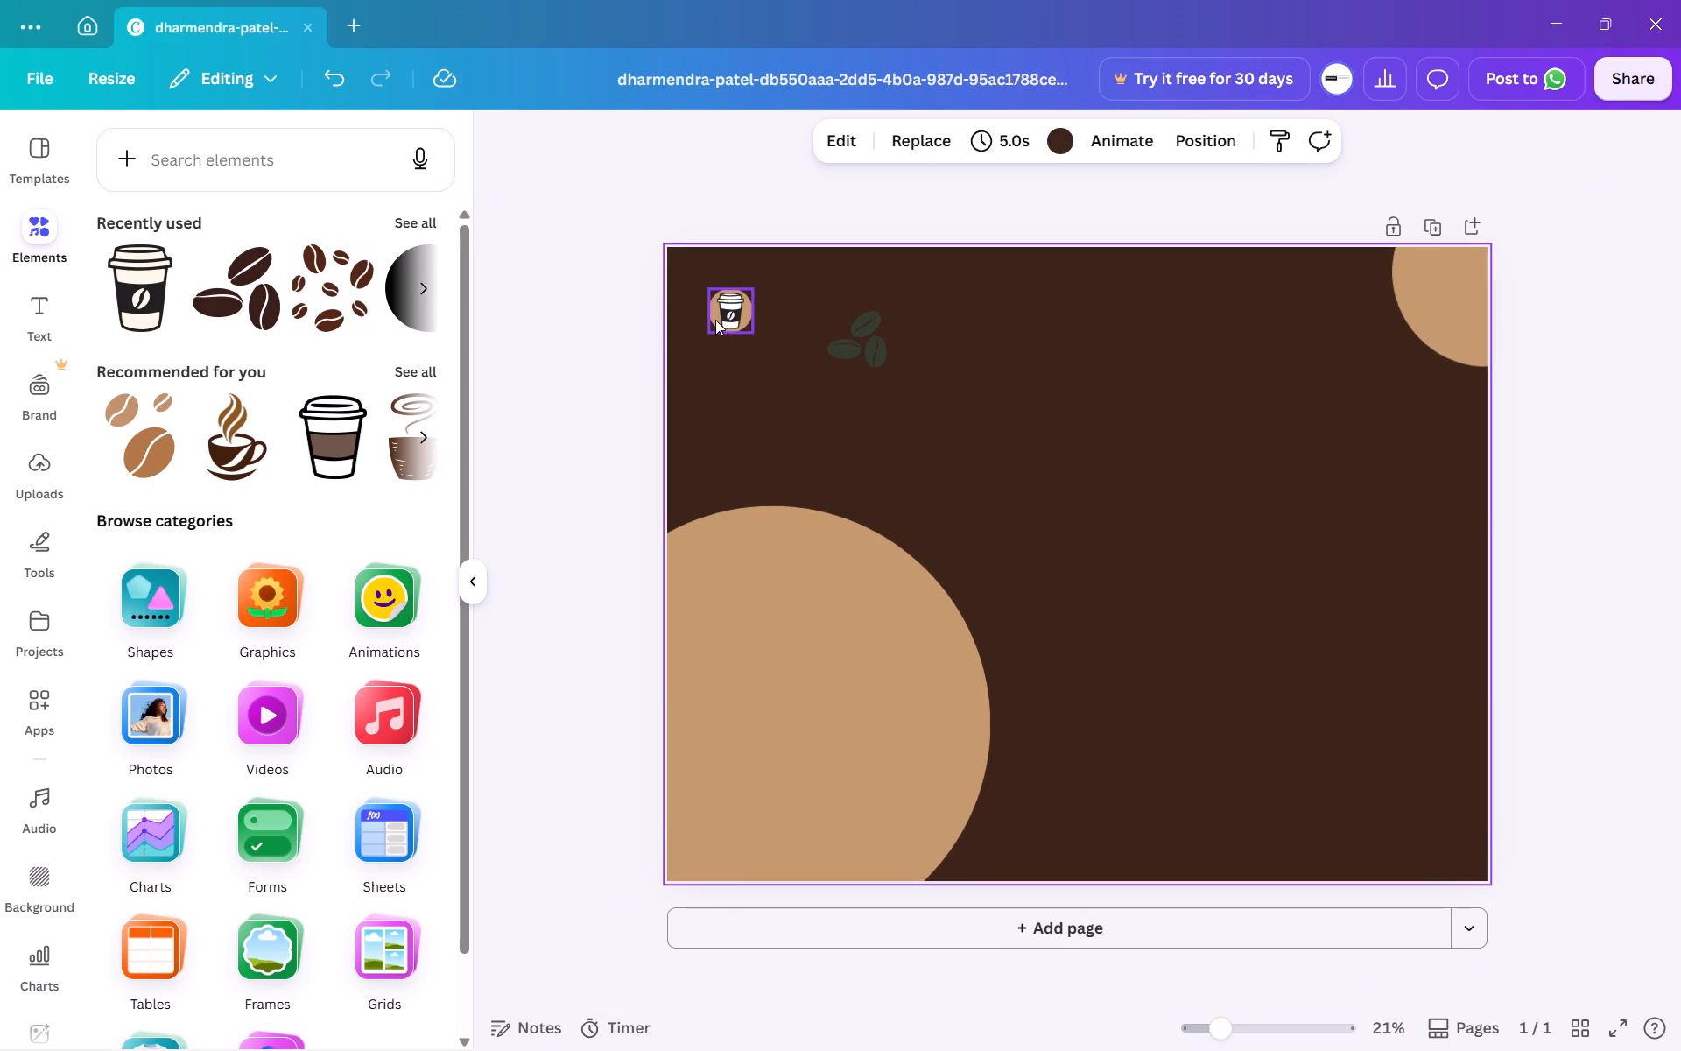
click(715, 320)
click(633, 370)
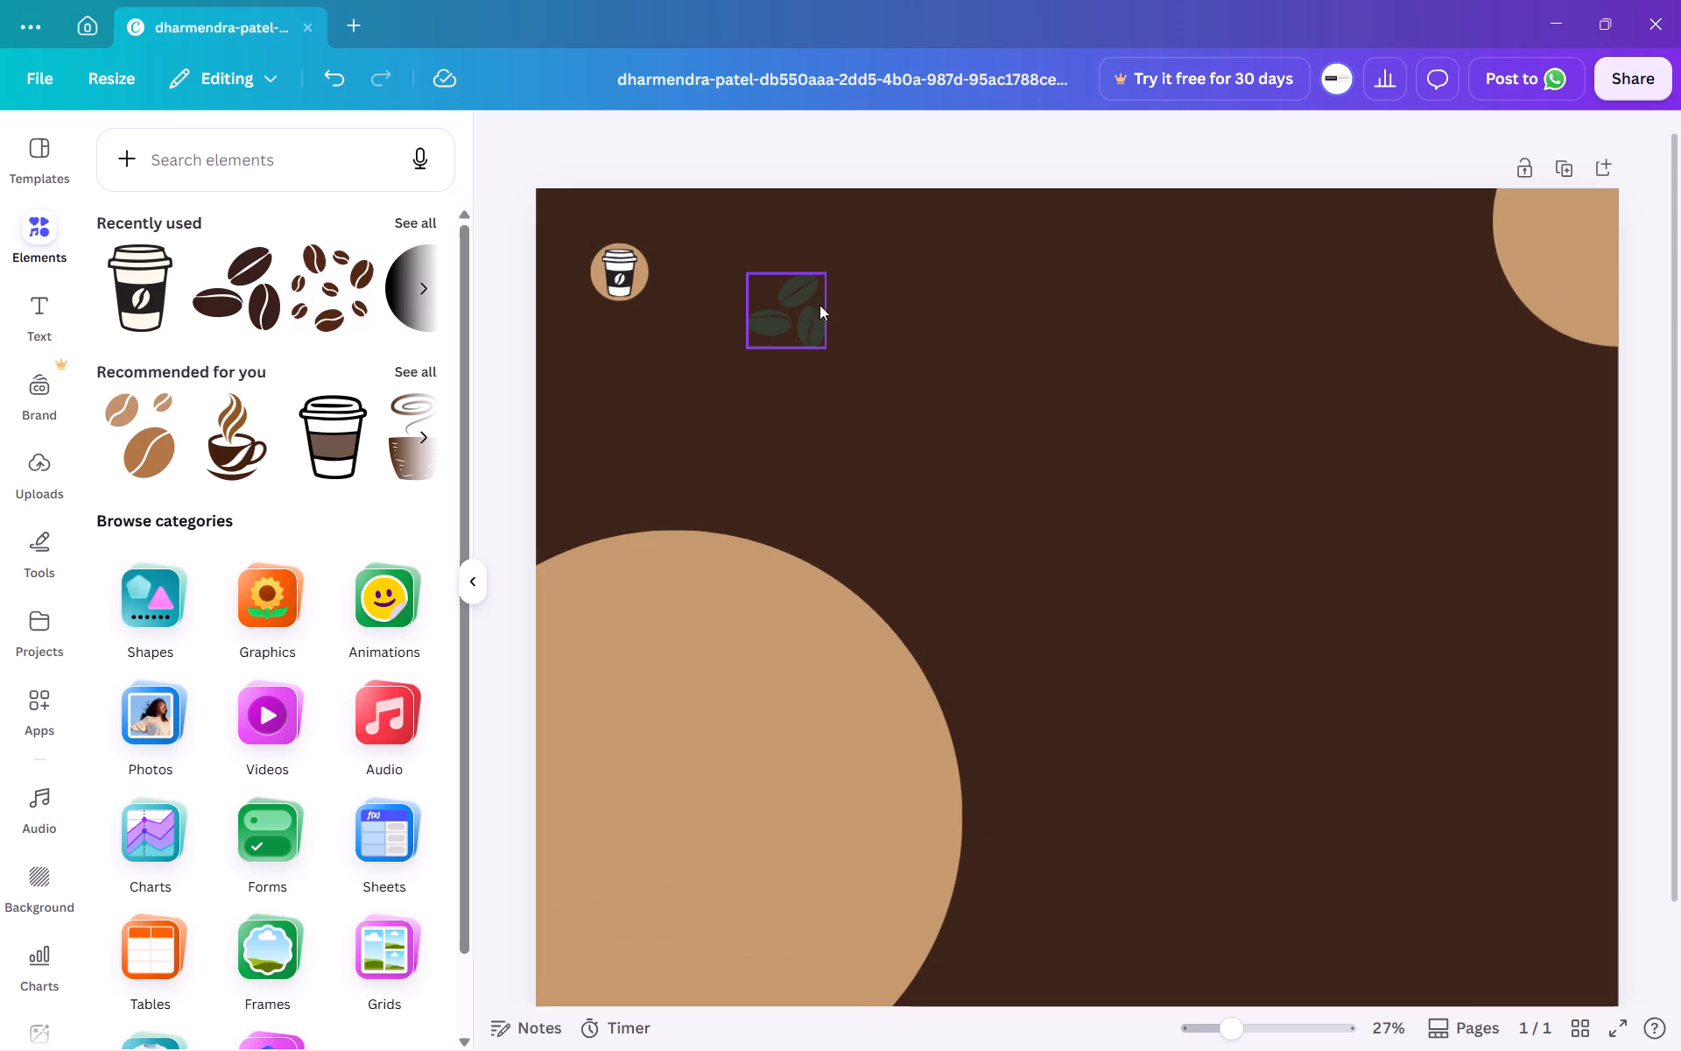
Delete the dim three-bean graphic beside the small cup icon.
click(812, 299)
click(820, 236)
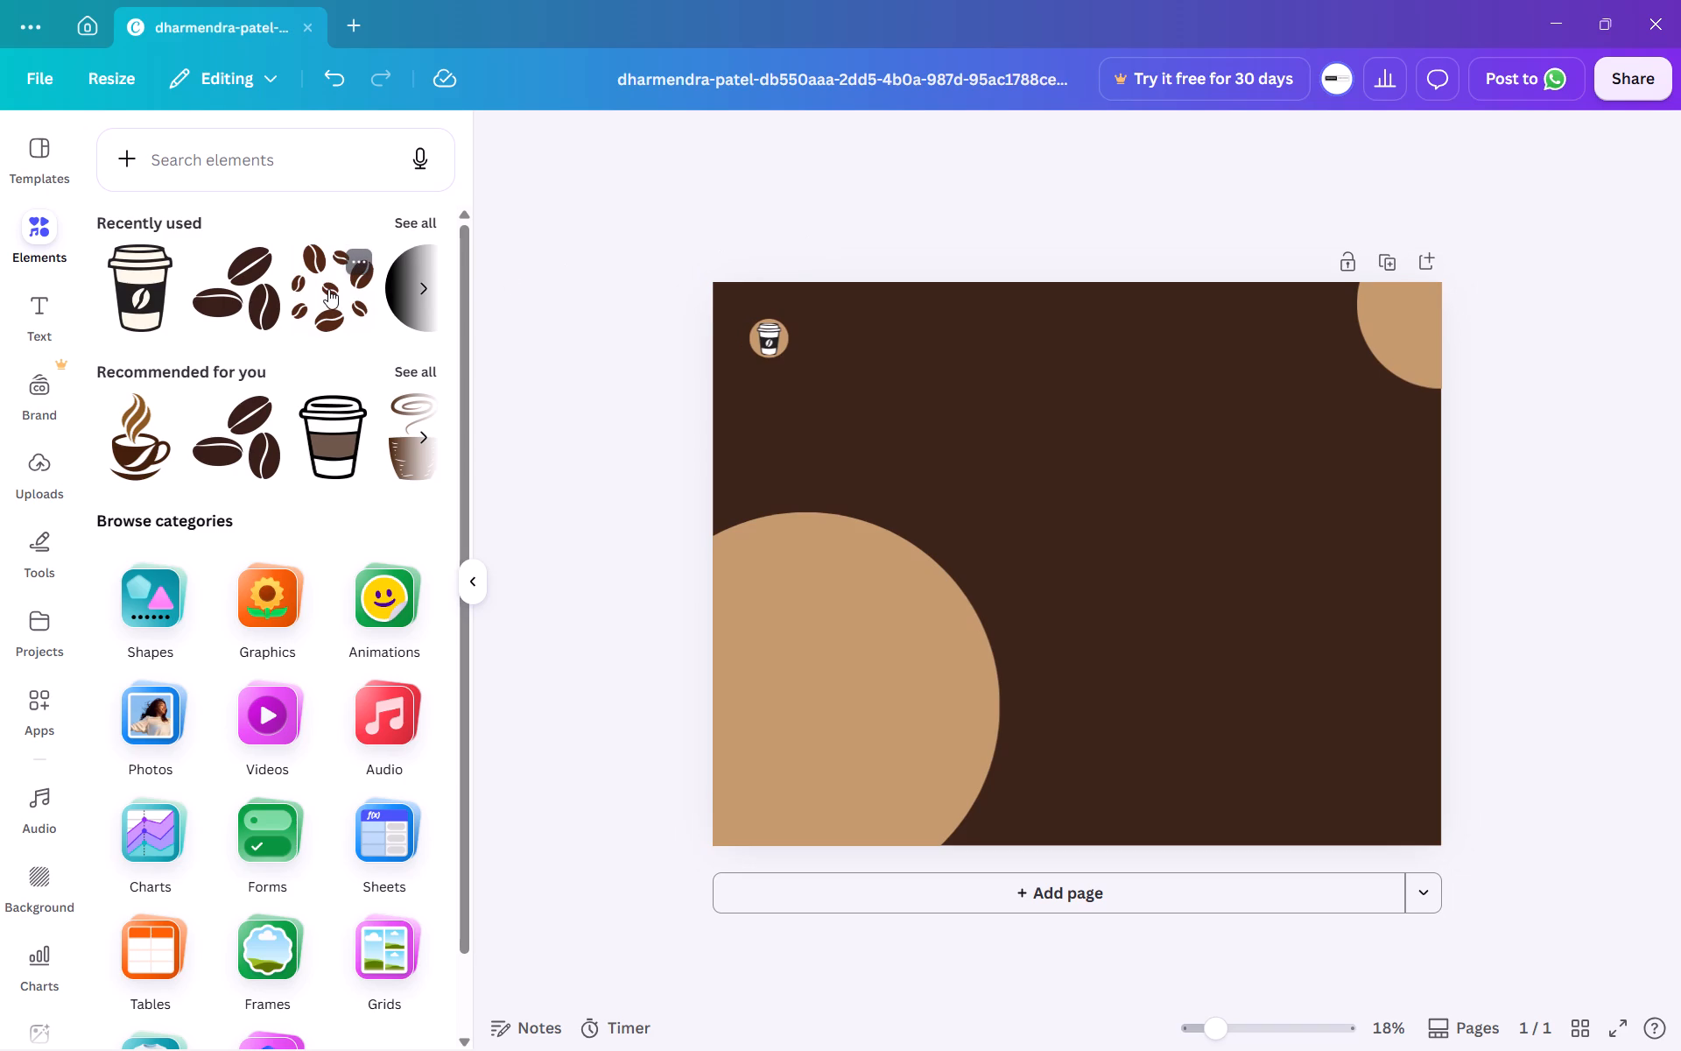
Insert the recommended steaming coffee cup graphic and place it inside the large lower-left circle.
click(127, 464)
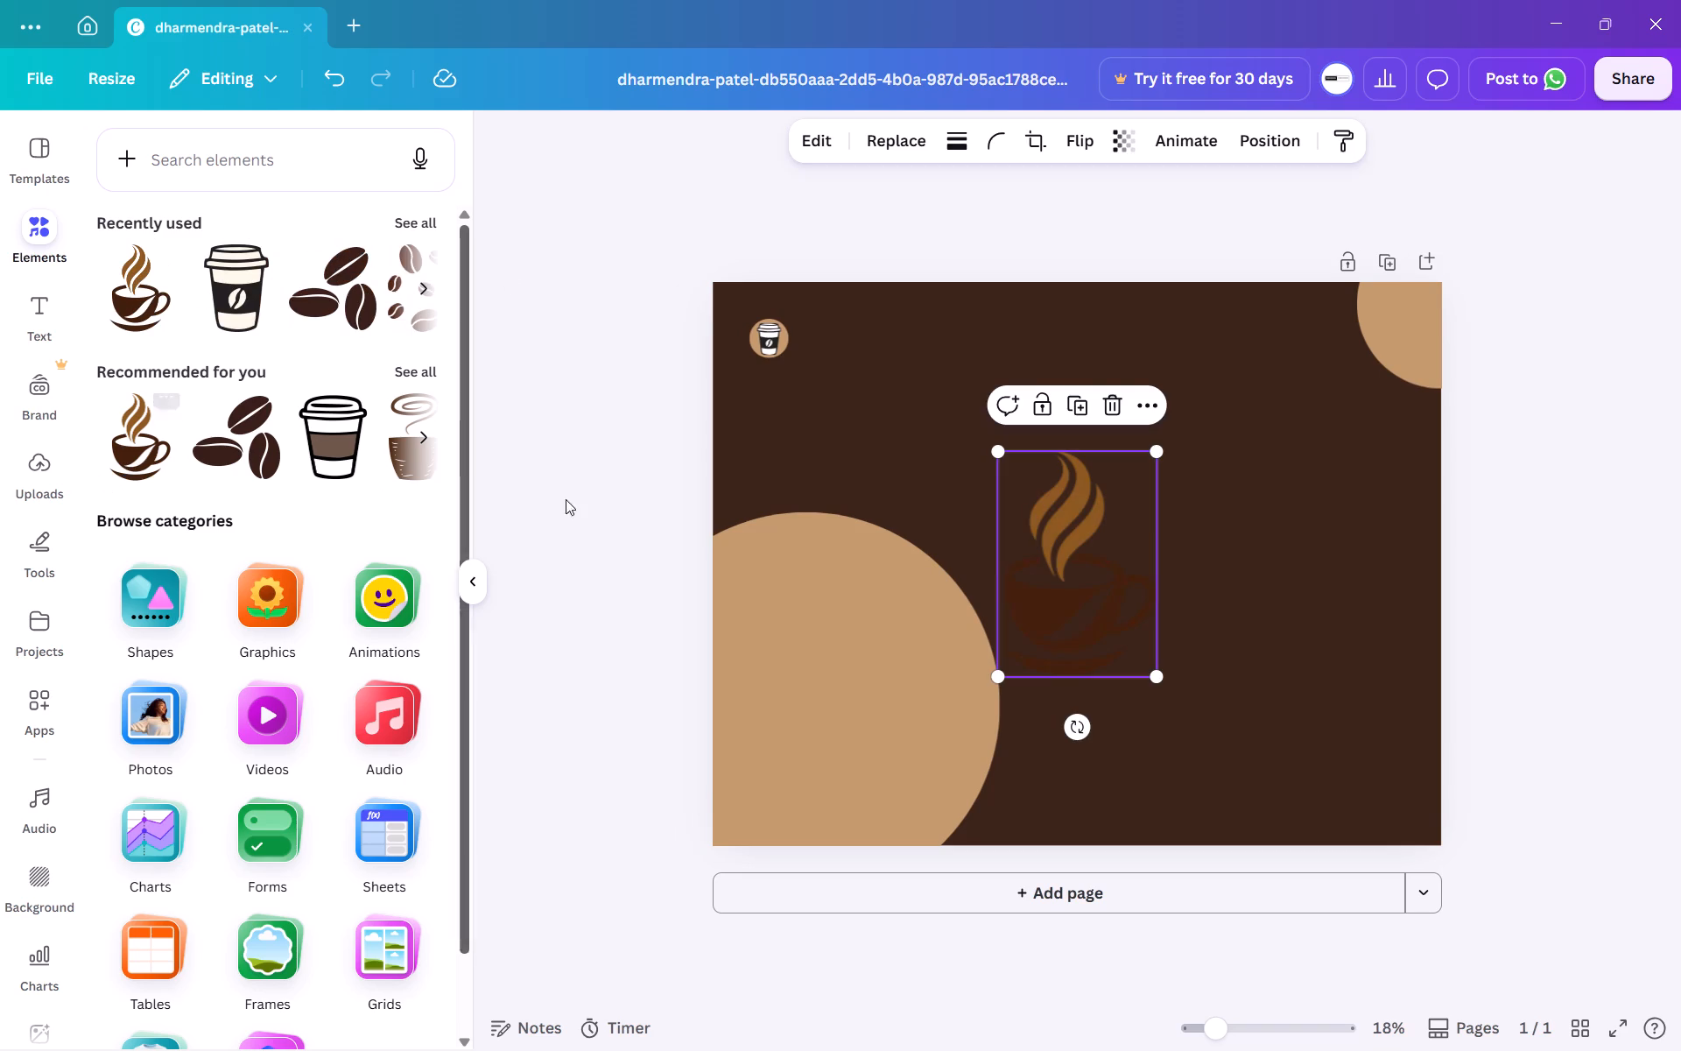
drag(1115, 582, 874, 681)
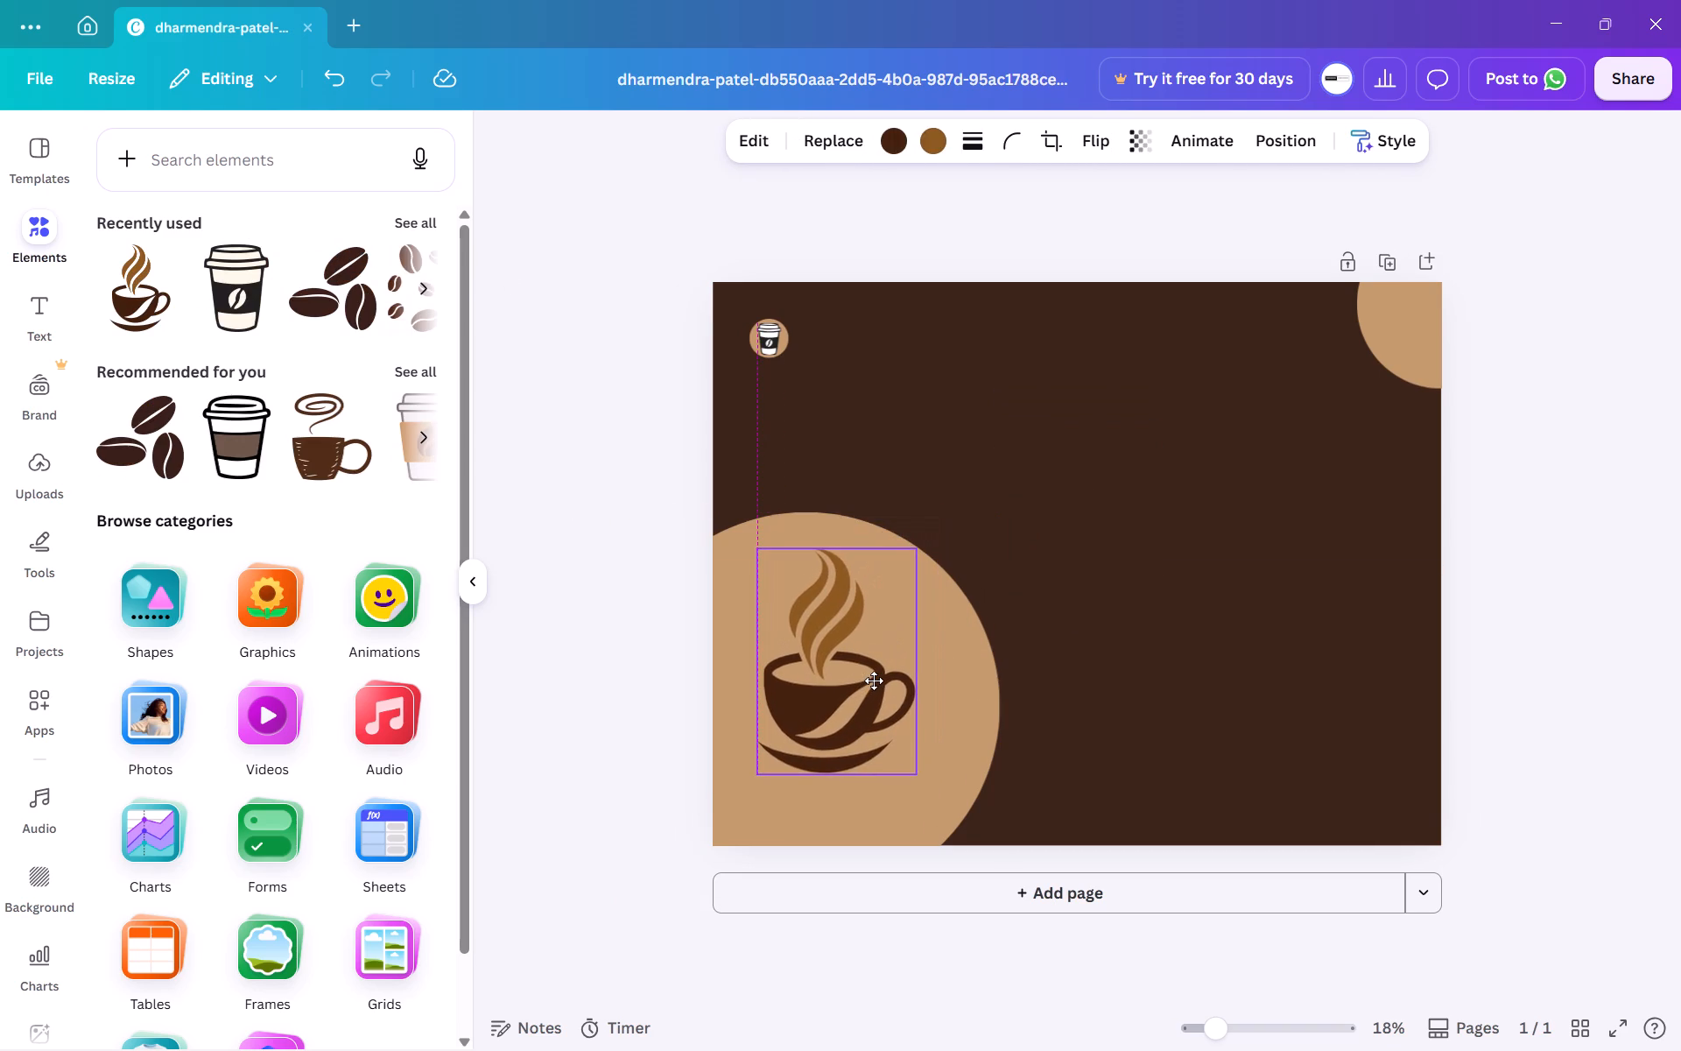
drag(874, 681, 875, 690)
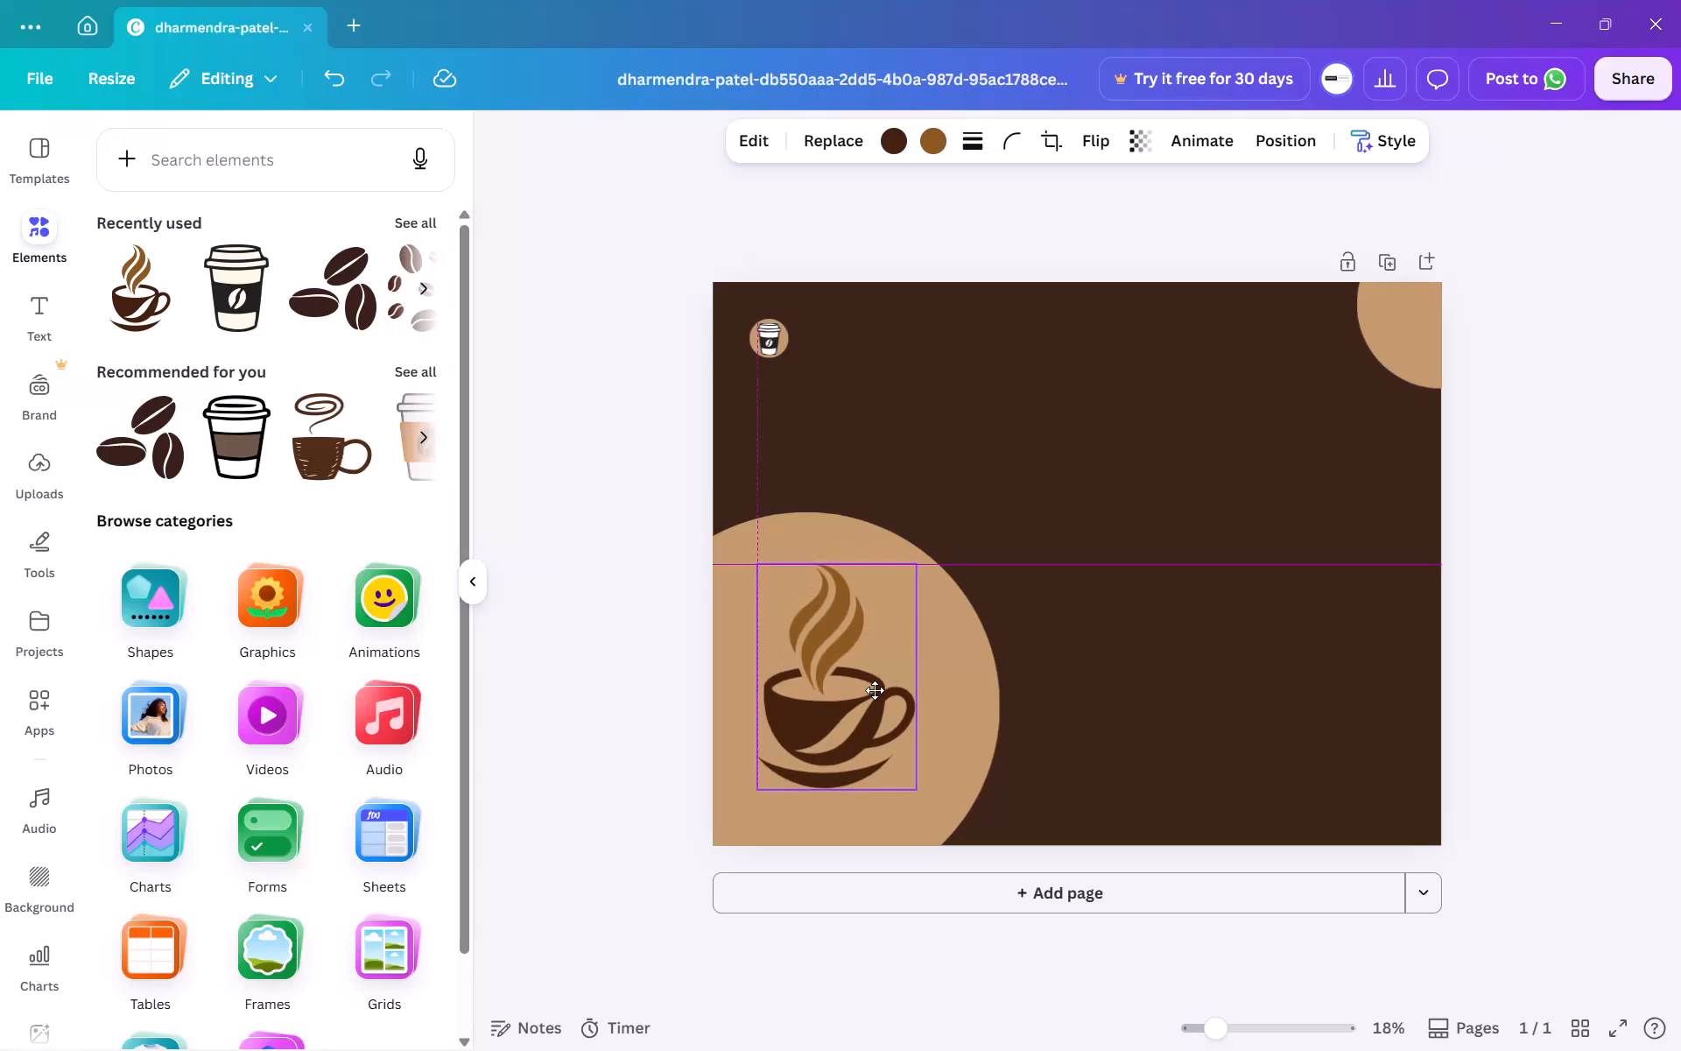
drag(875, 690, 874, 690)
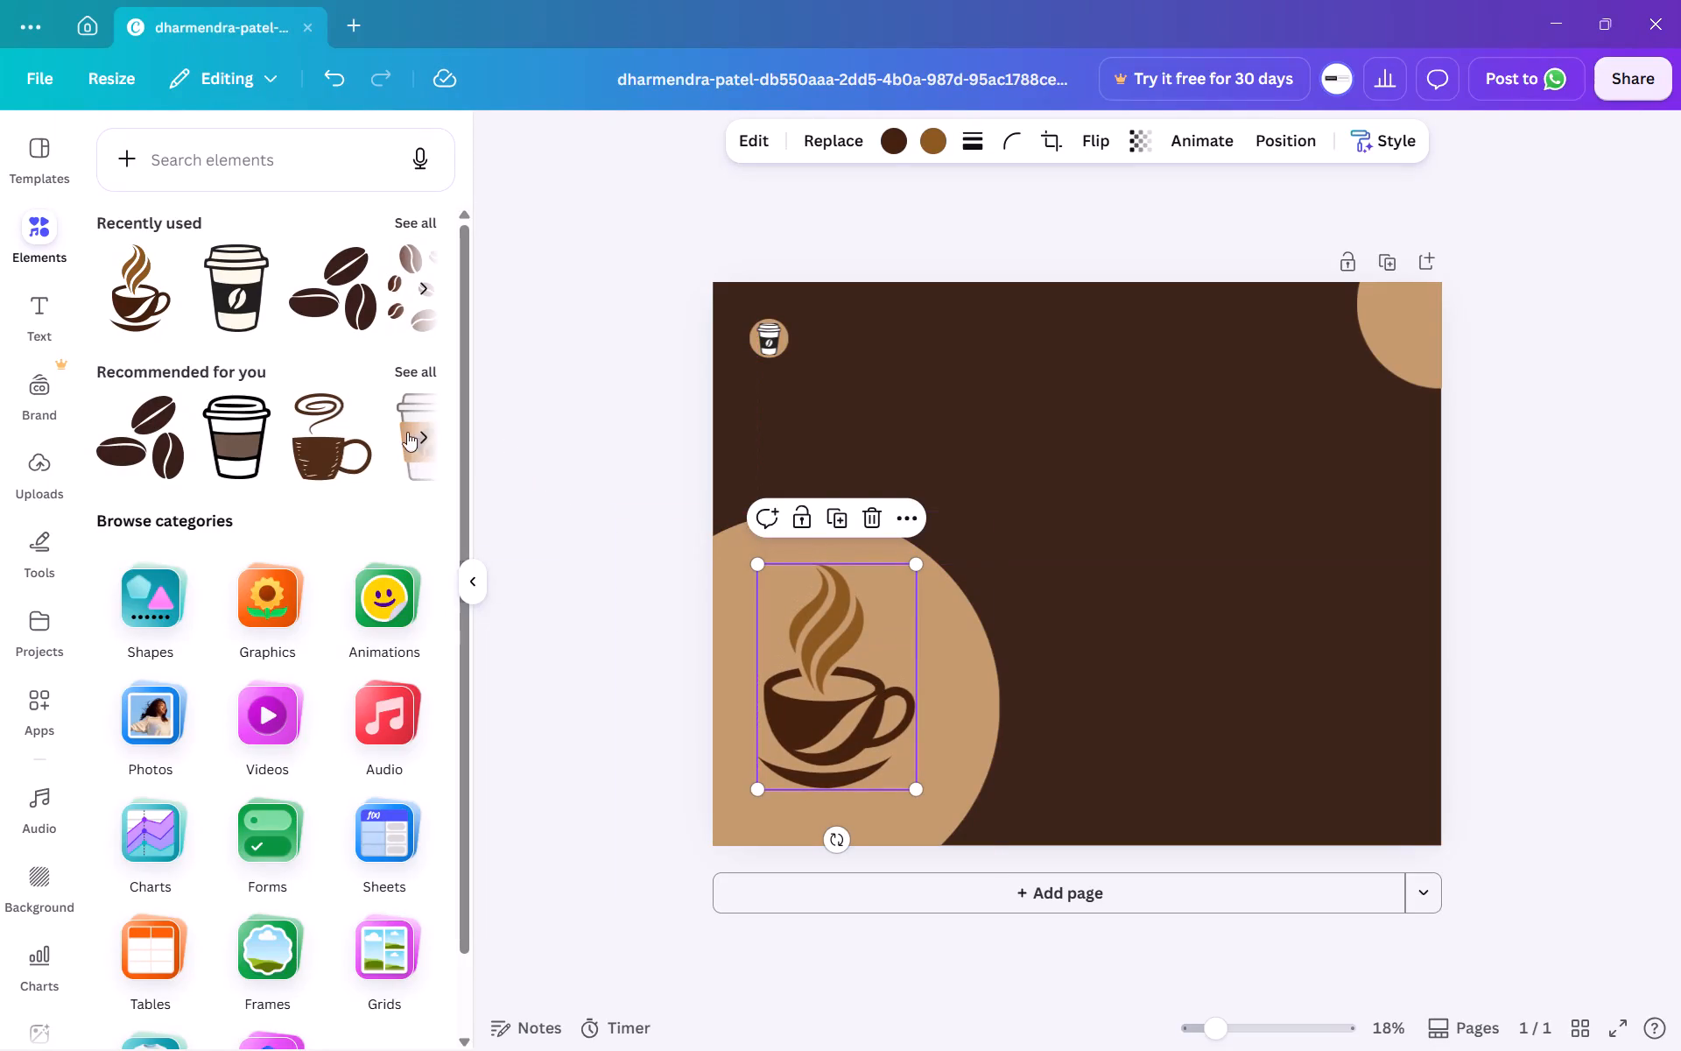
Insert the takeaway coffee cup with a brown lid and brown sleeve from the recommended graphics.
scroll(334, 451, left, 4)
scroll(334, 451, right, 1)
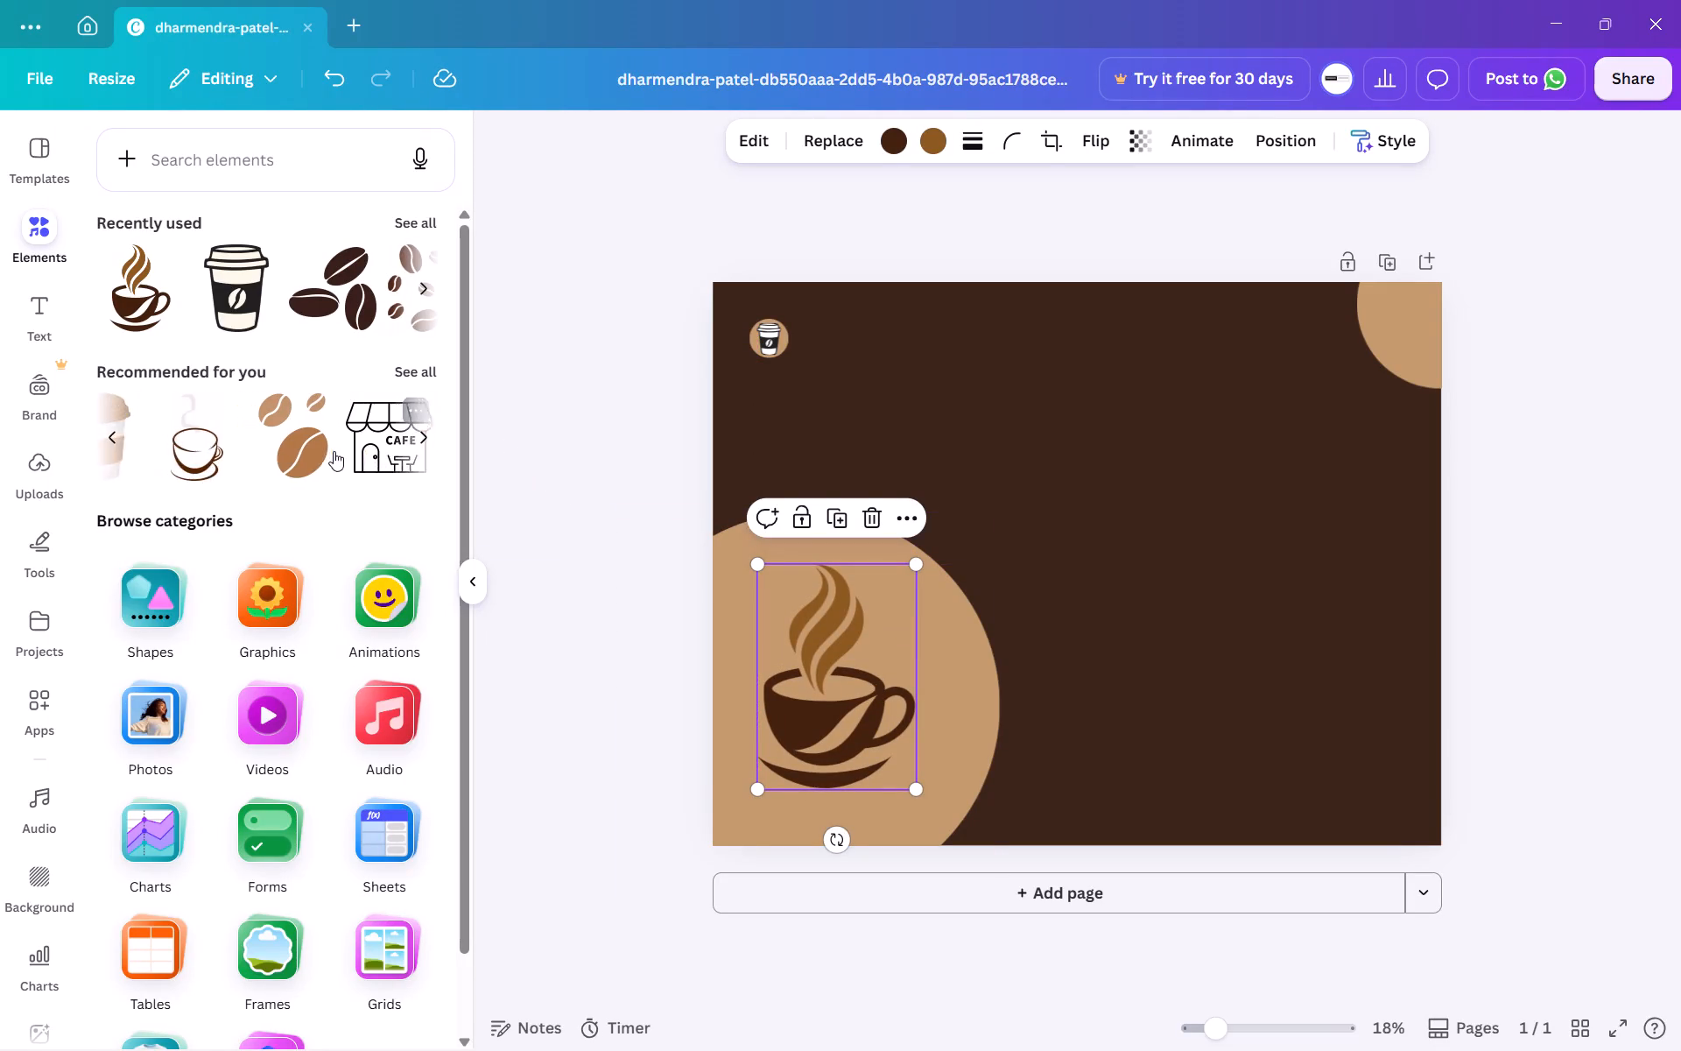
scroll(334, 451, right, 2)
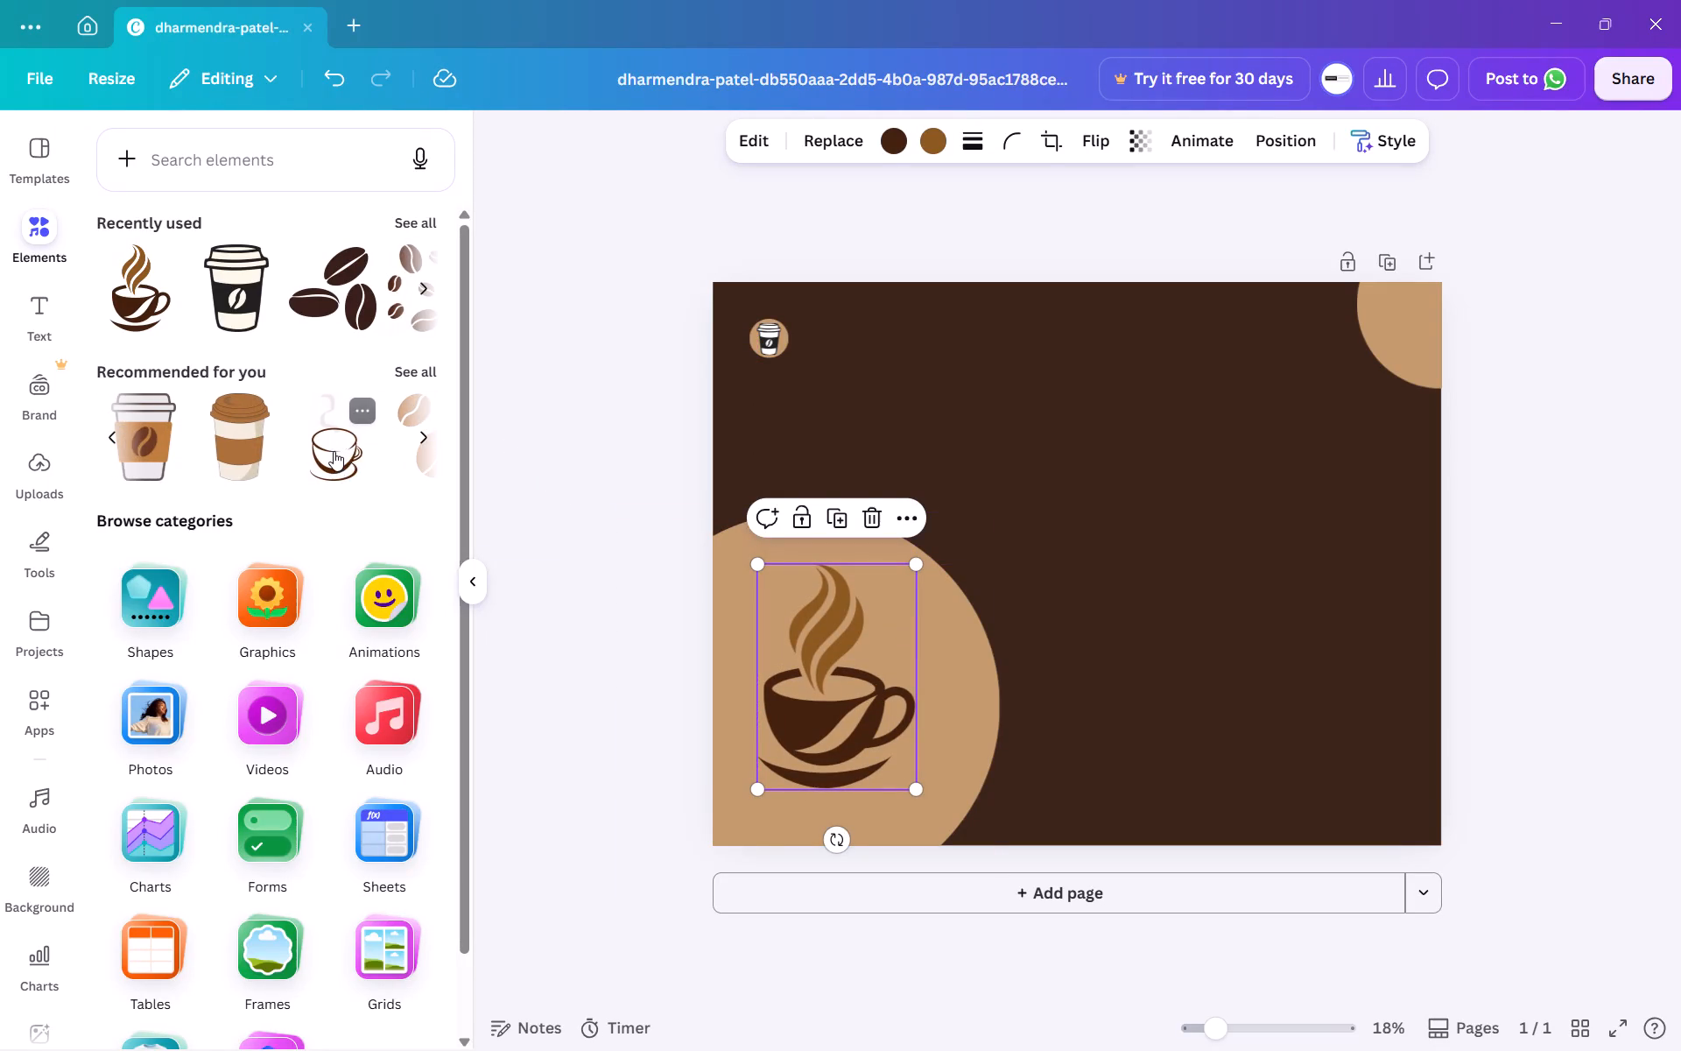
scroll(334, 451, right, 2)
scroll(334, 451, left, 3)
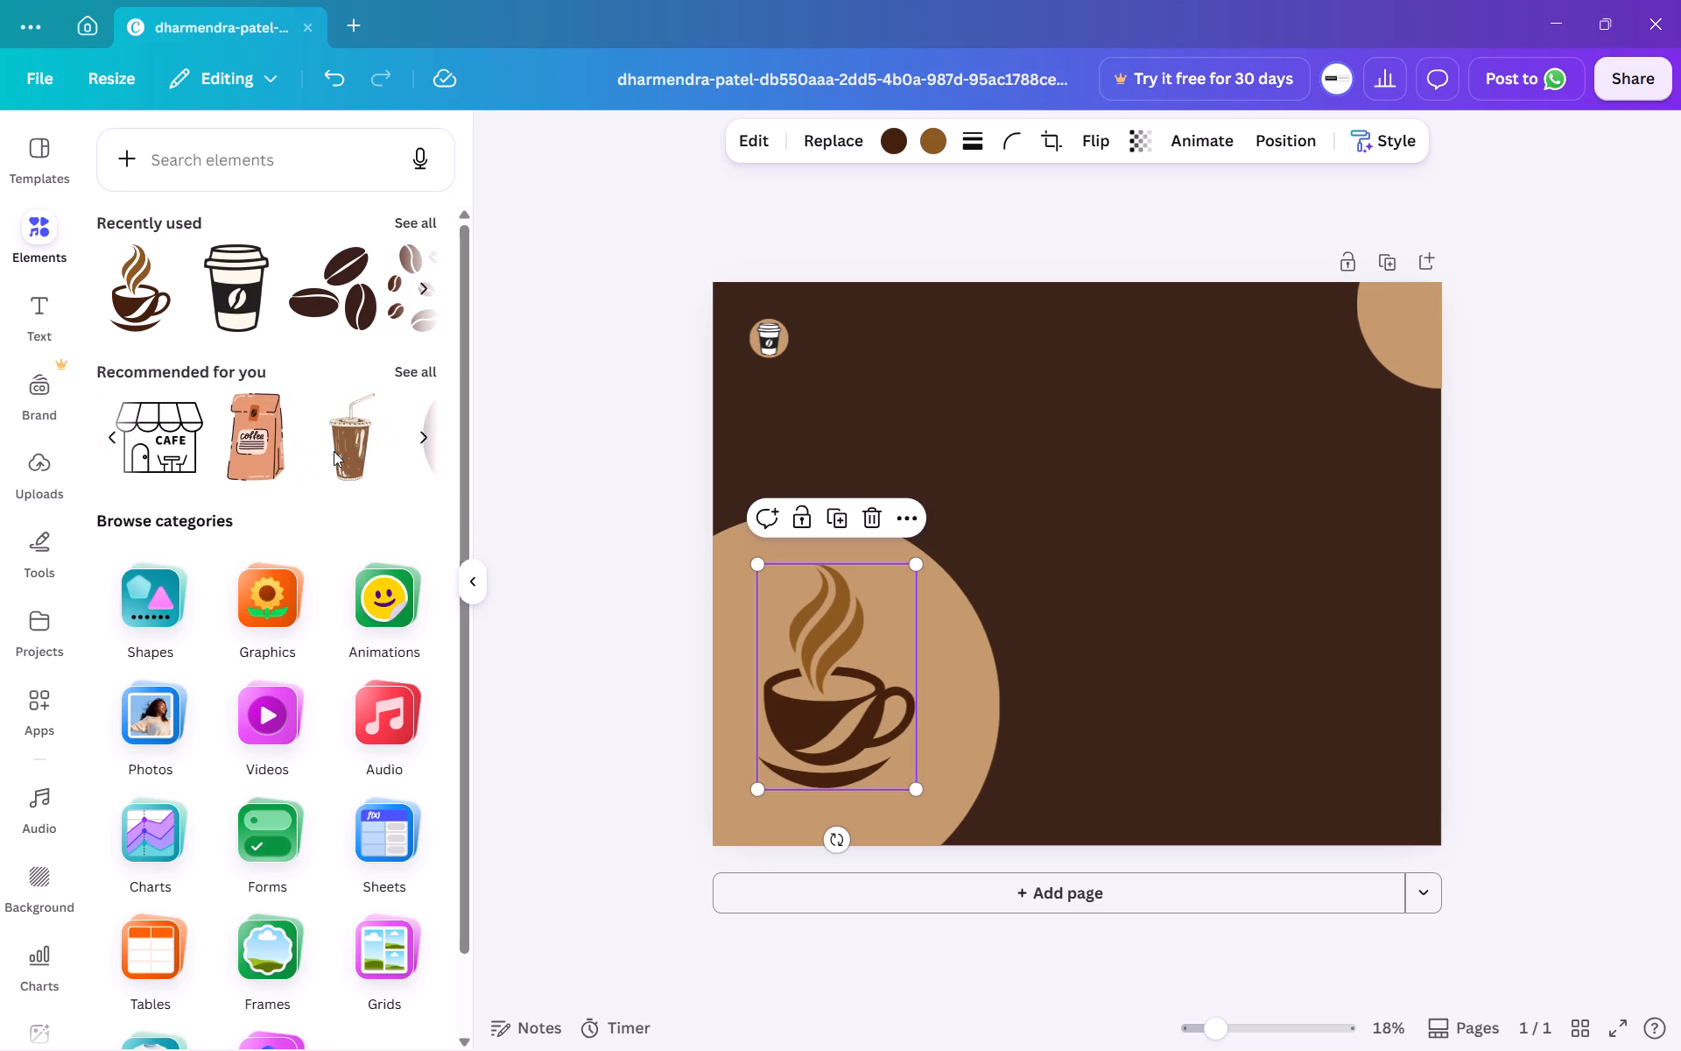
scroll(334, 451, left, 2)
scroll(334, 451, right, 1)
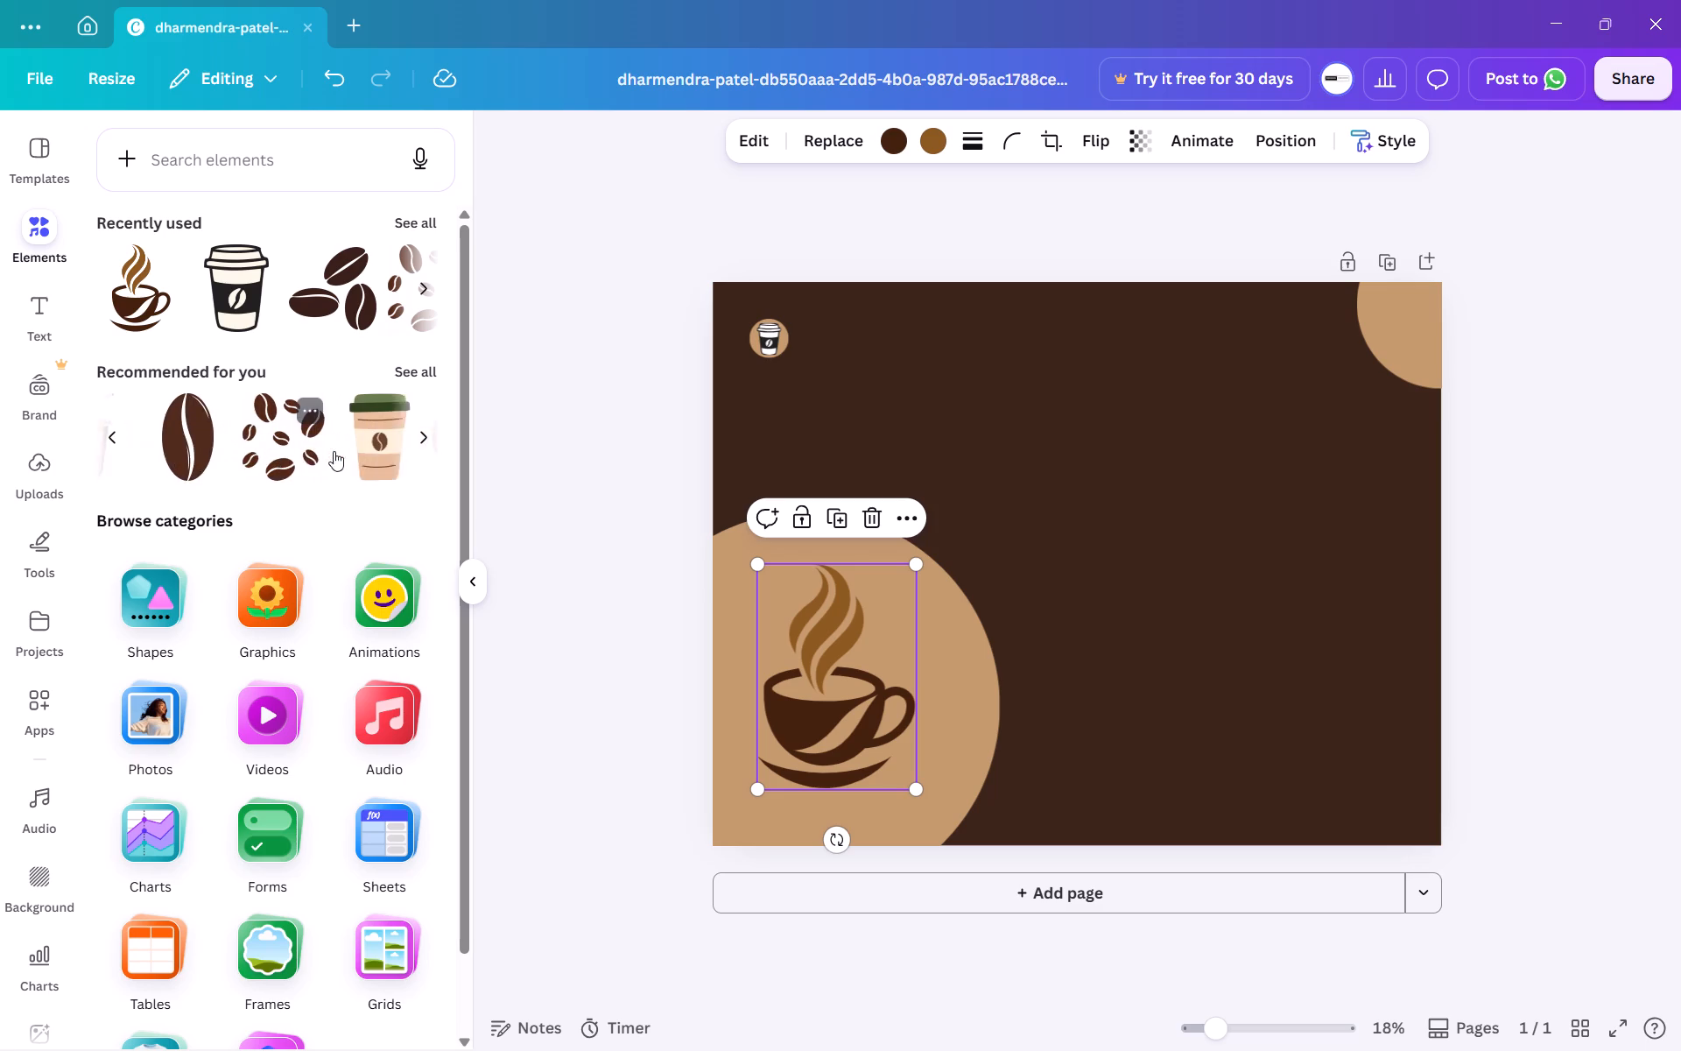
scroll(334, 451, right, 1)
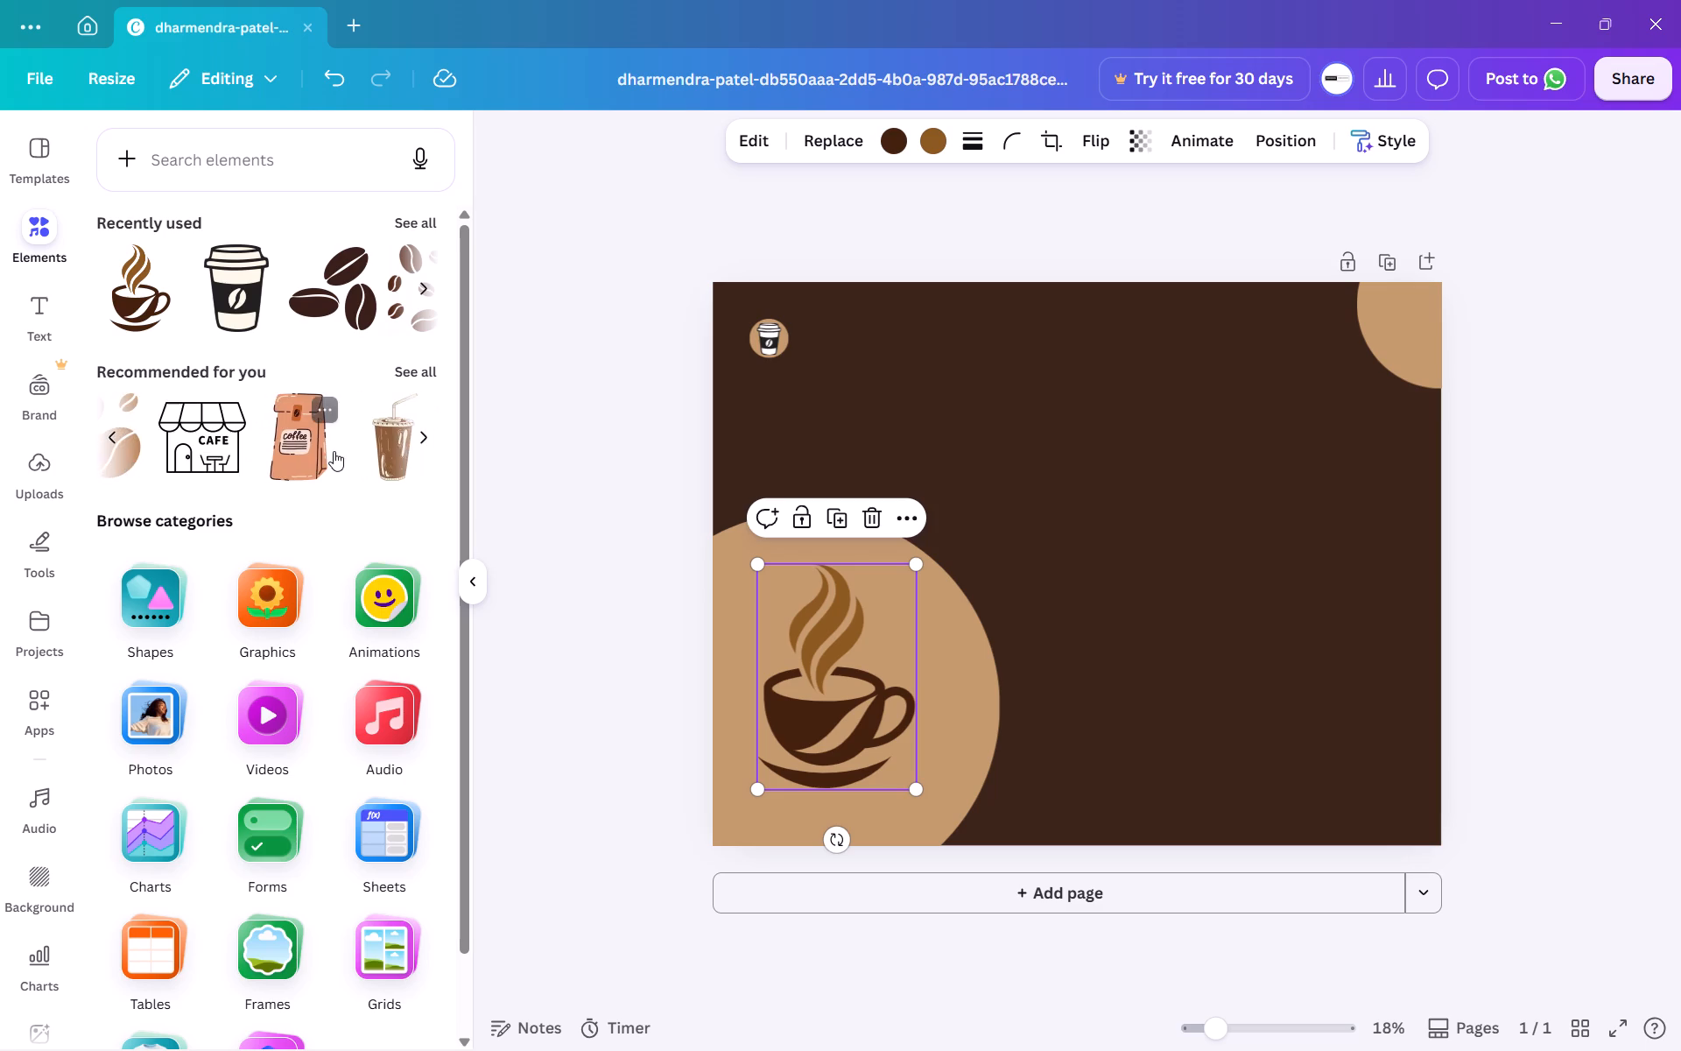
scroll(334, 451, right, 4)
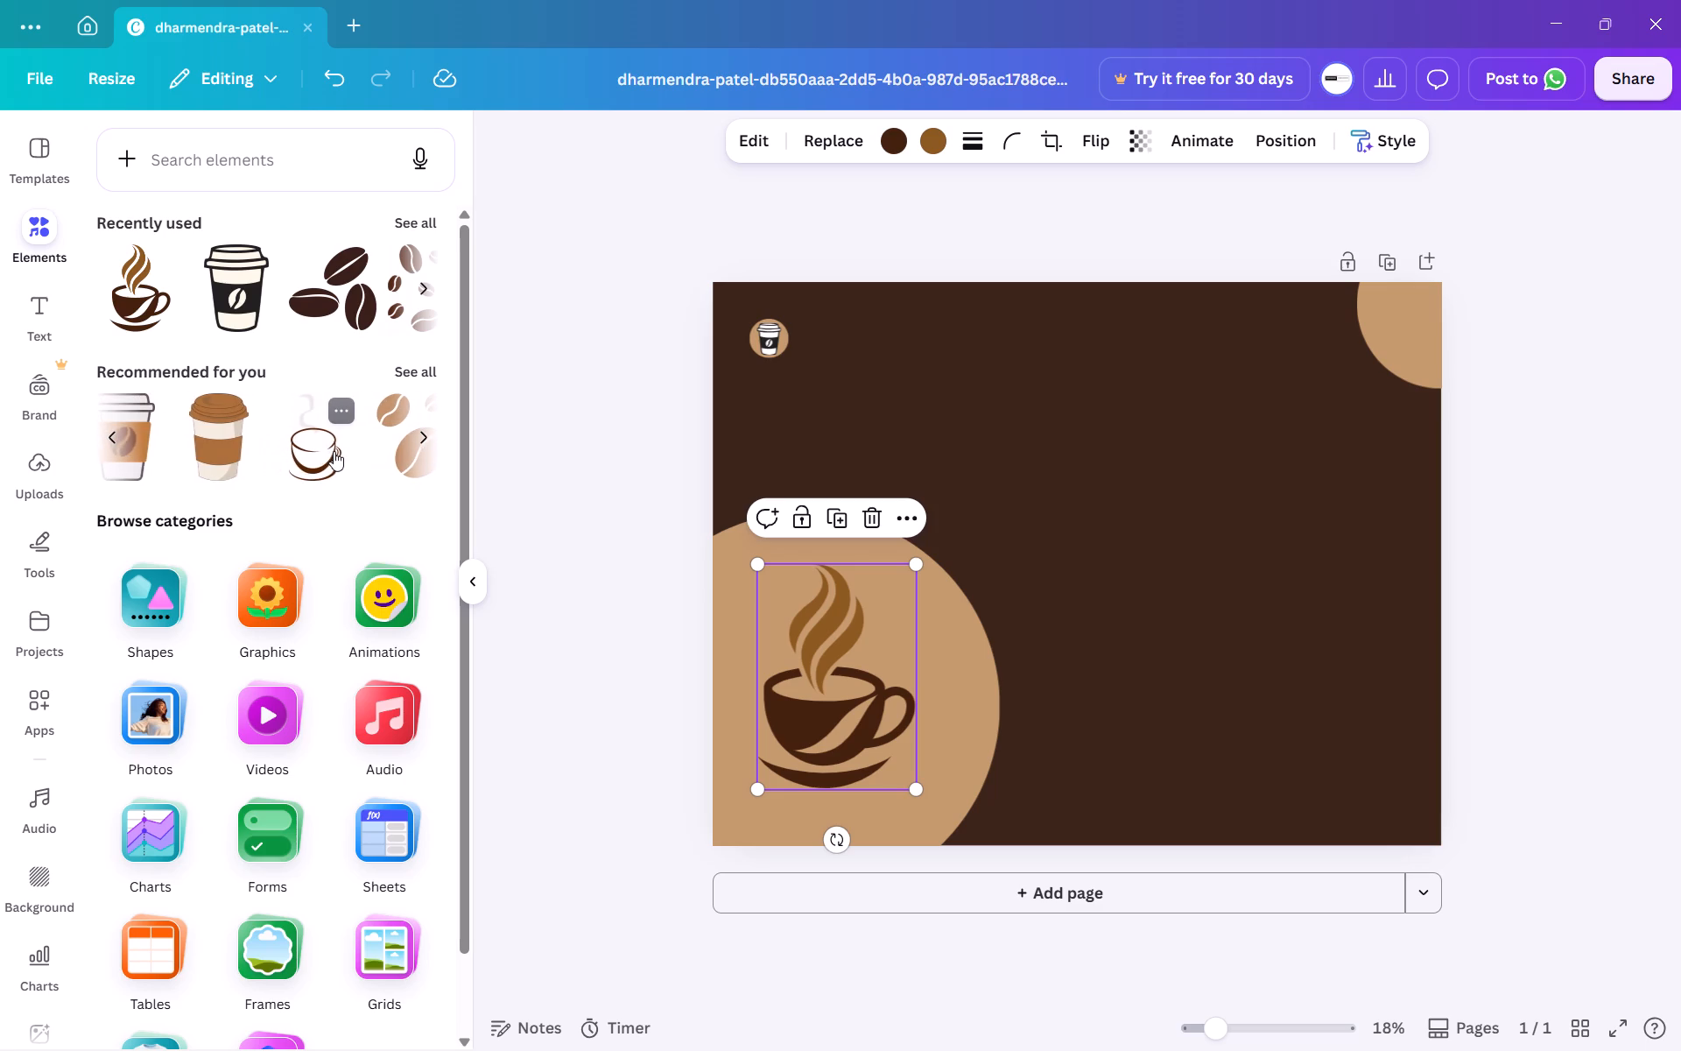
scroll(334, 451, right, 1)
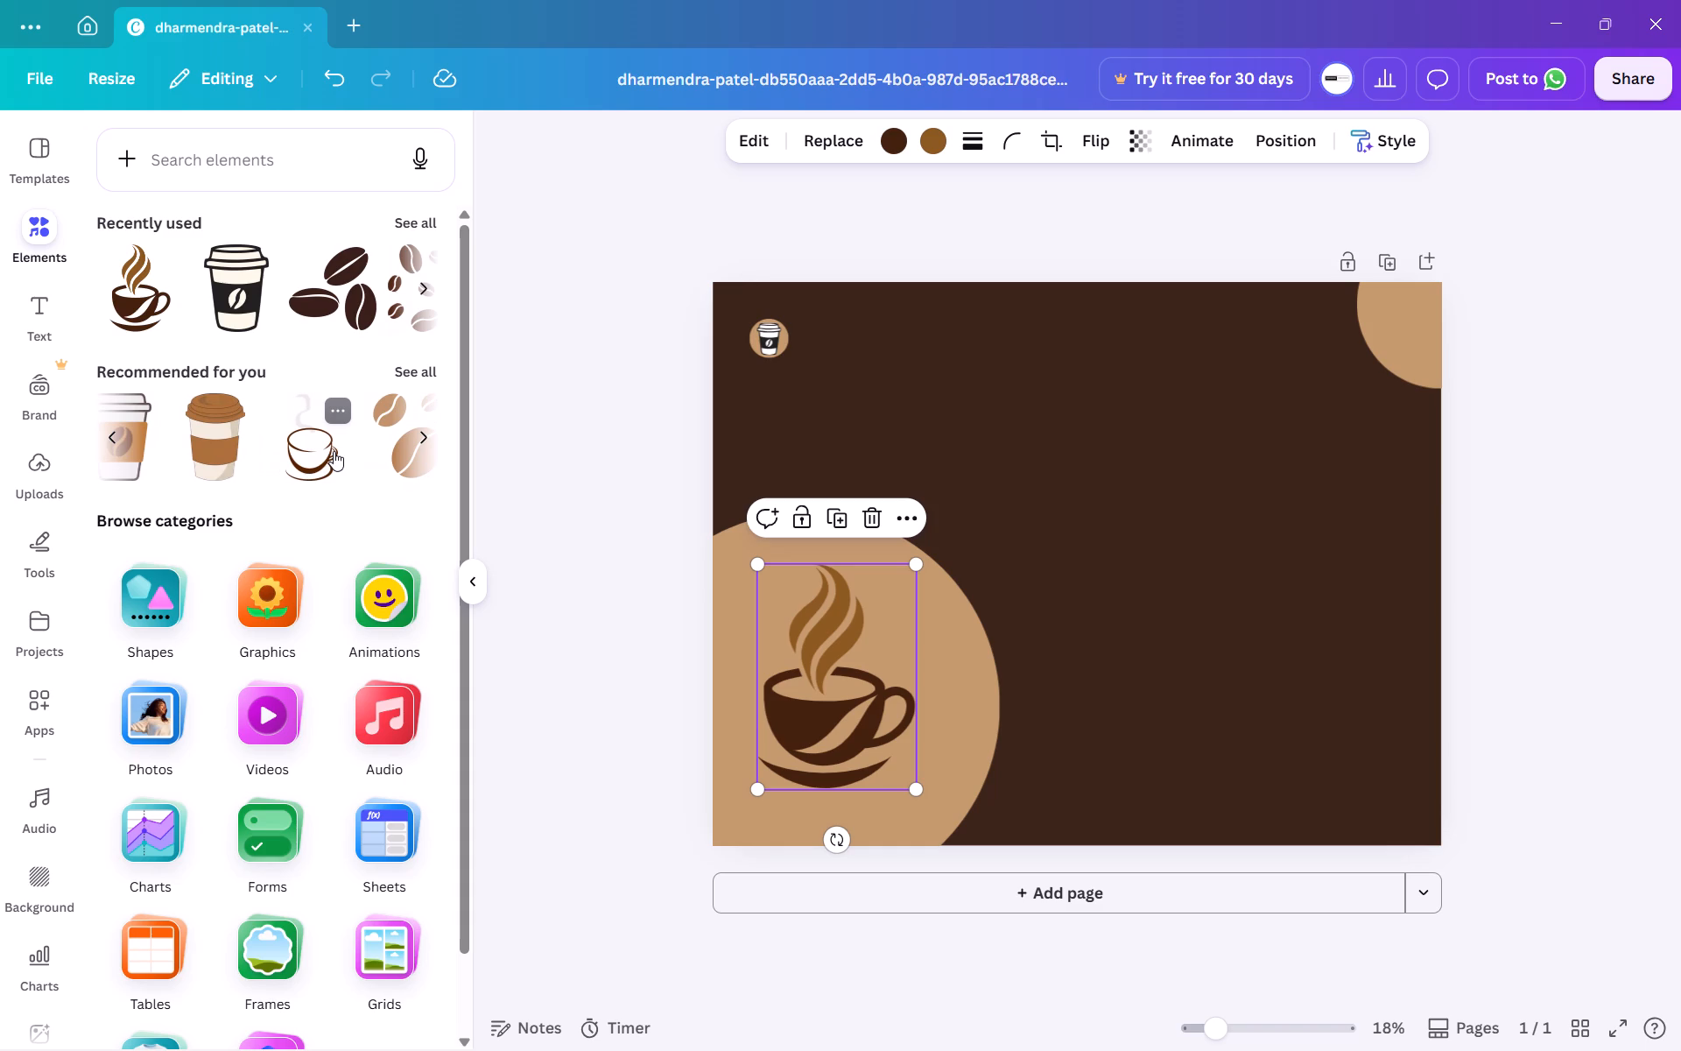
scroll(334, 451, right, 1)
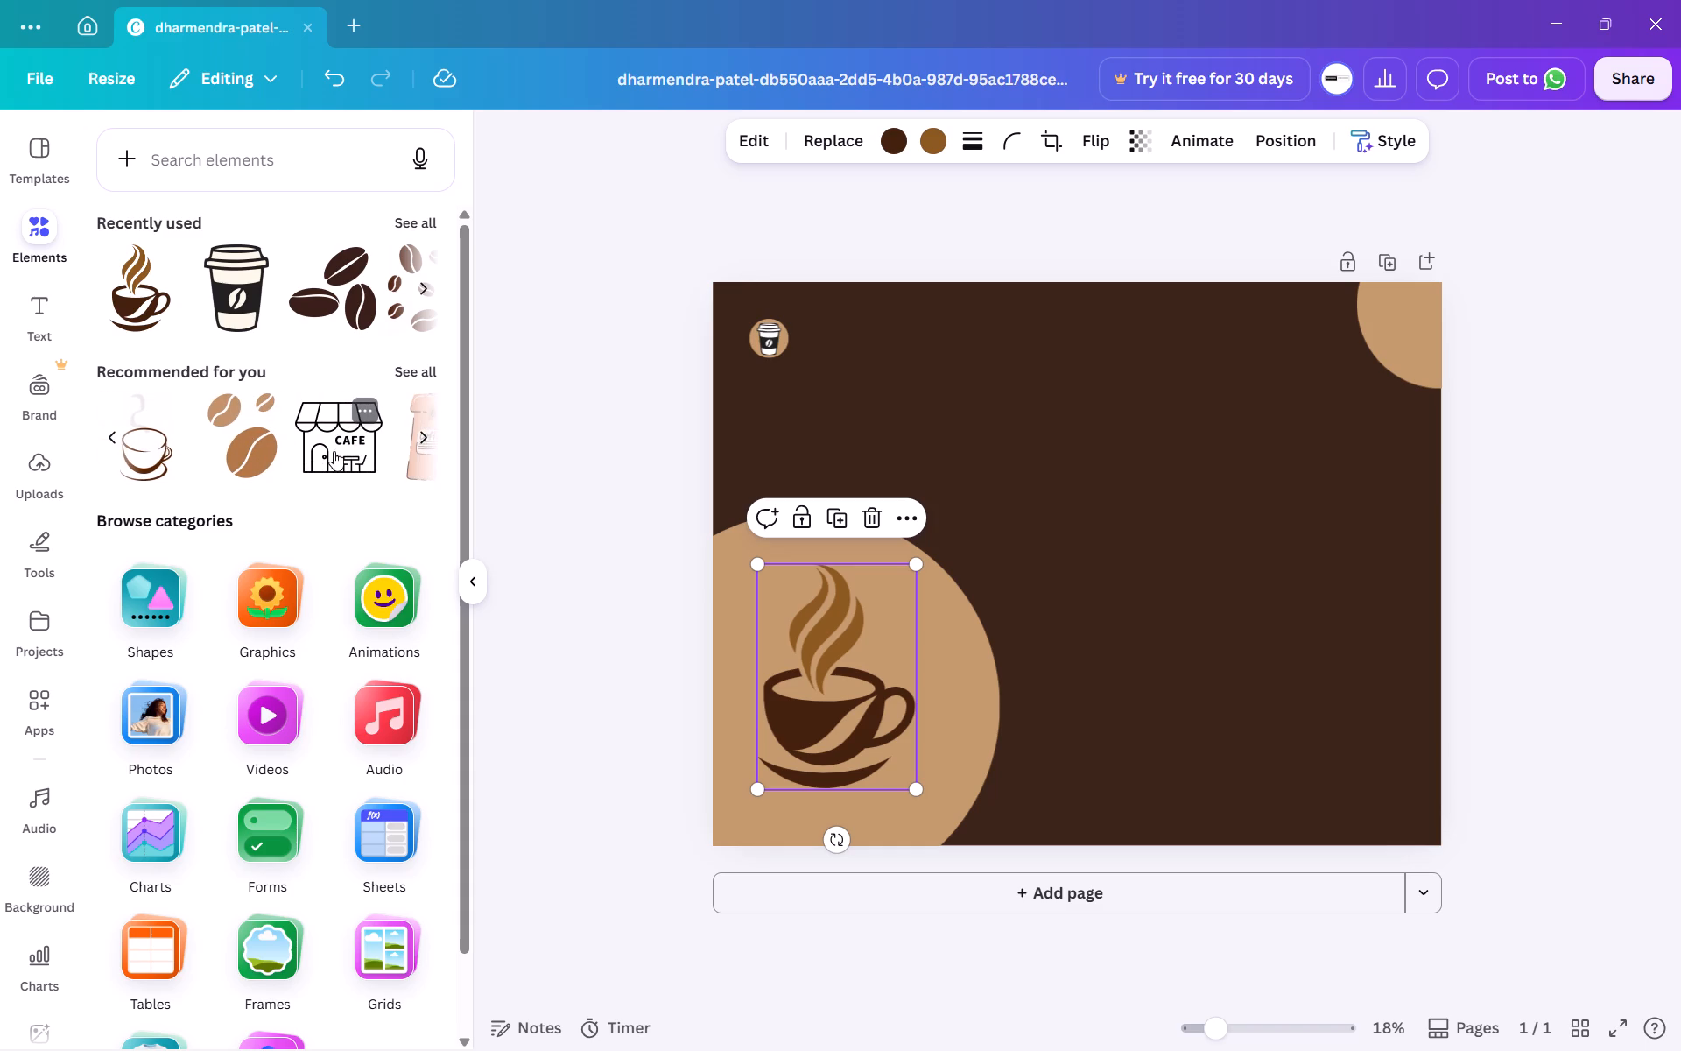
scroll(334, 451, right, 1)
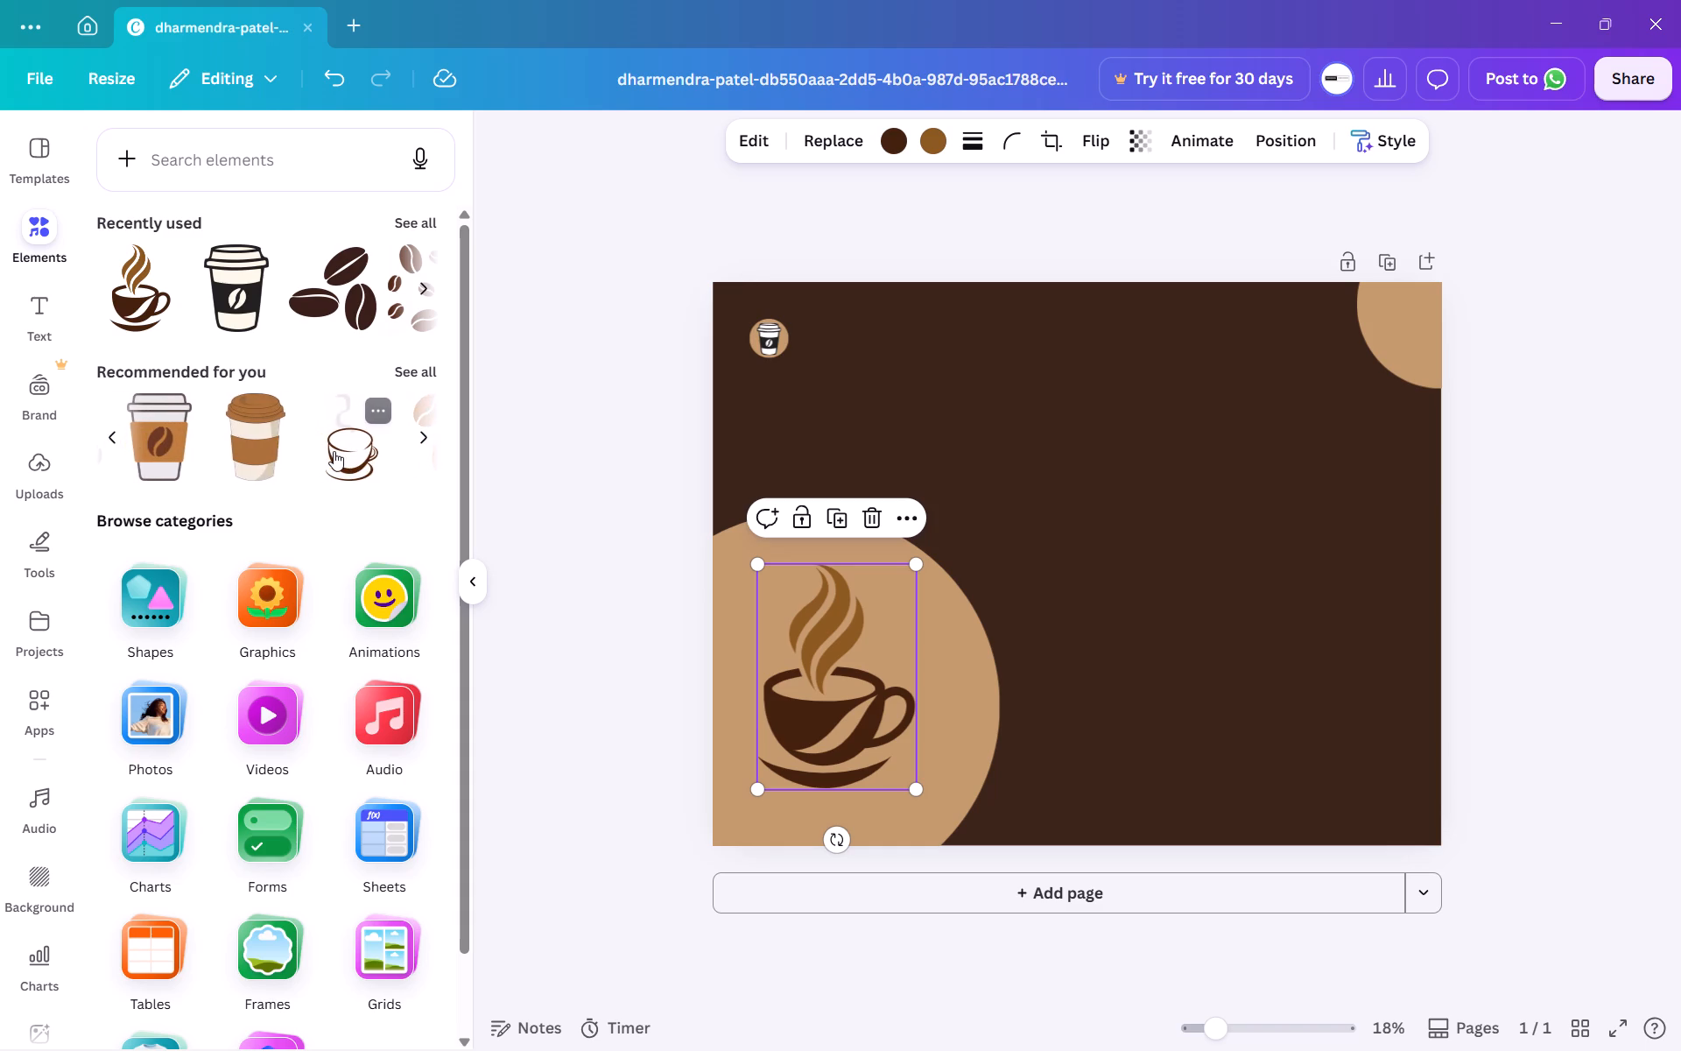
scroll(334, 451, right, 1)
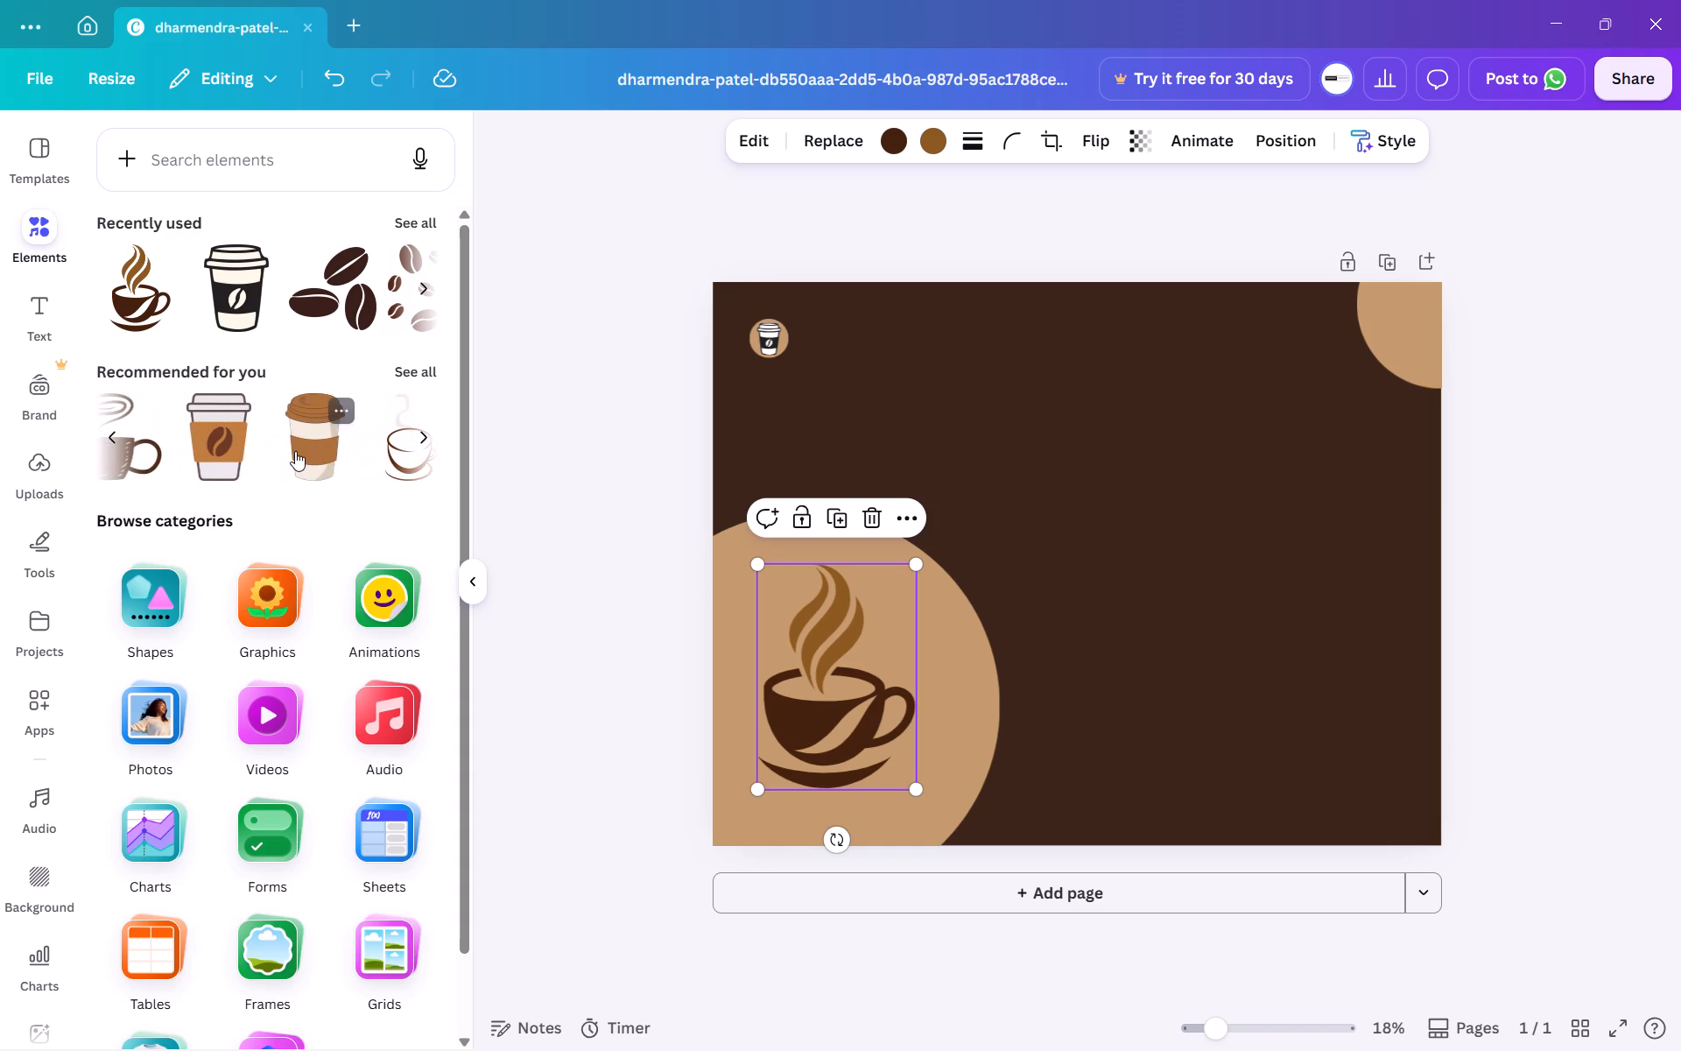
click(295, 451)
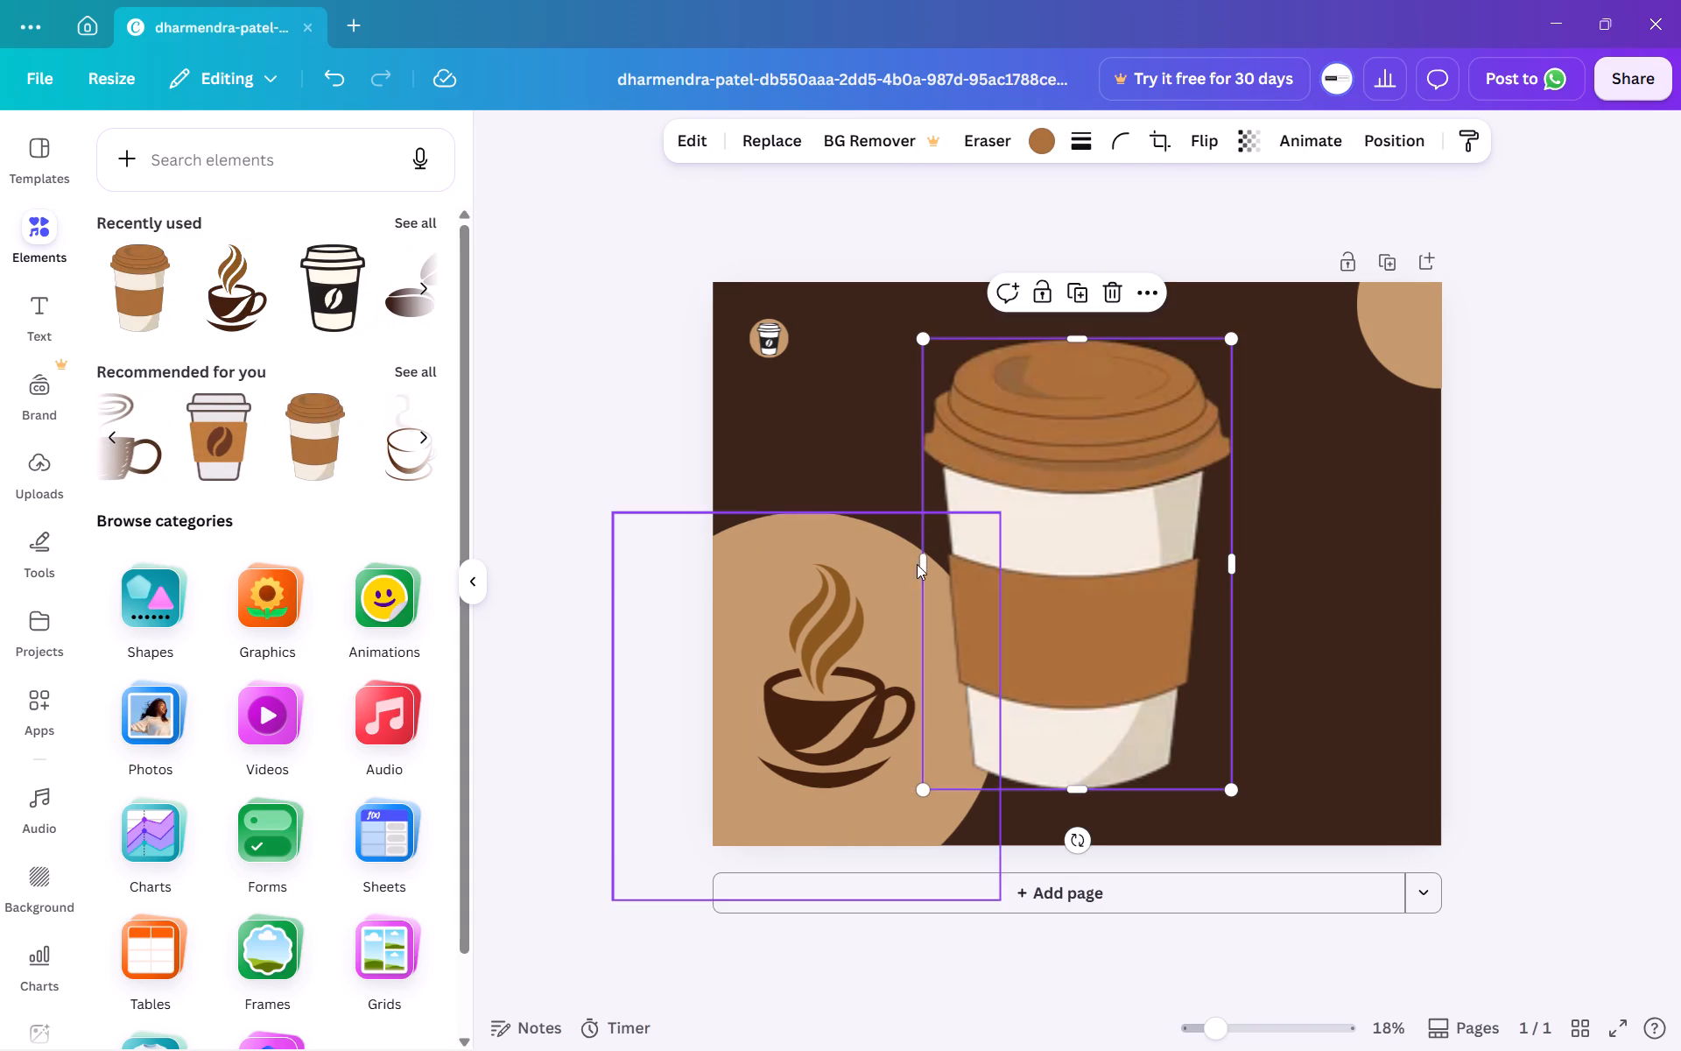
Delete the black-and-white takeaway cup from the small upper-left circle.
click(762, 337)
click(800, 279)
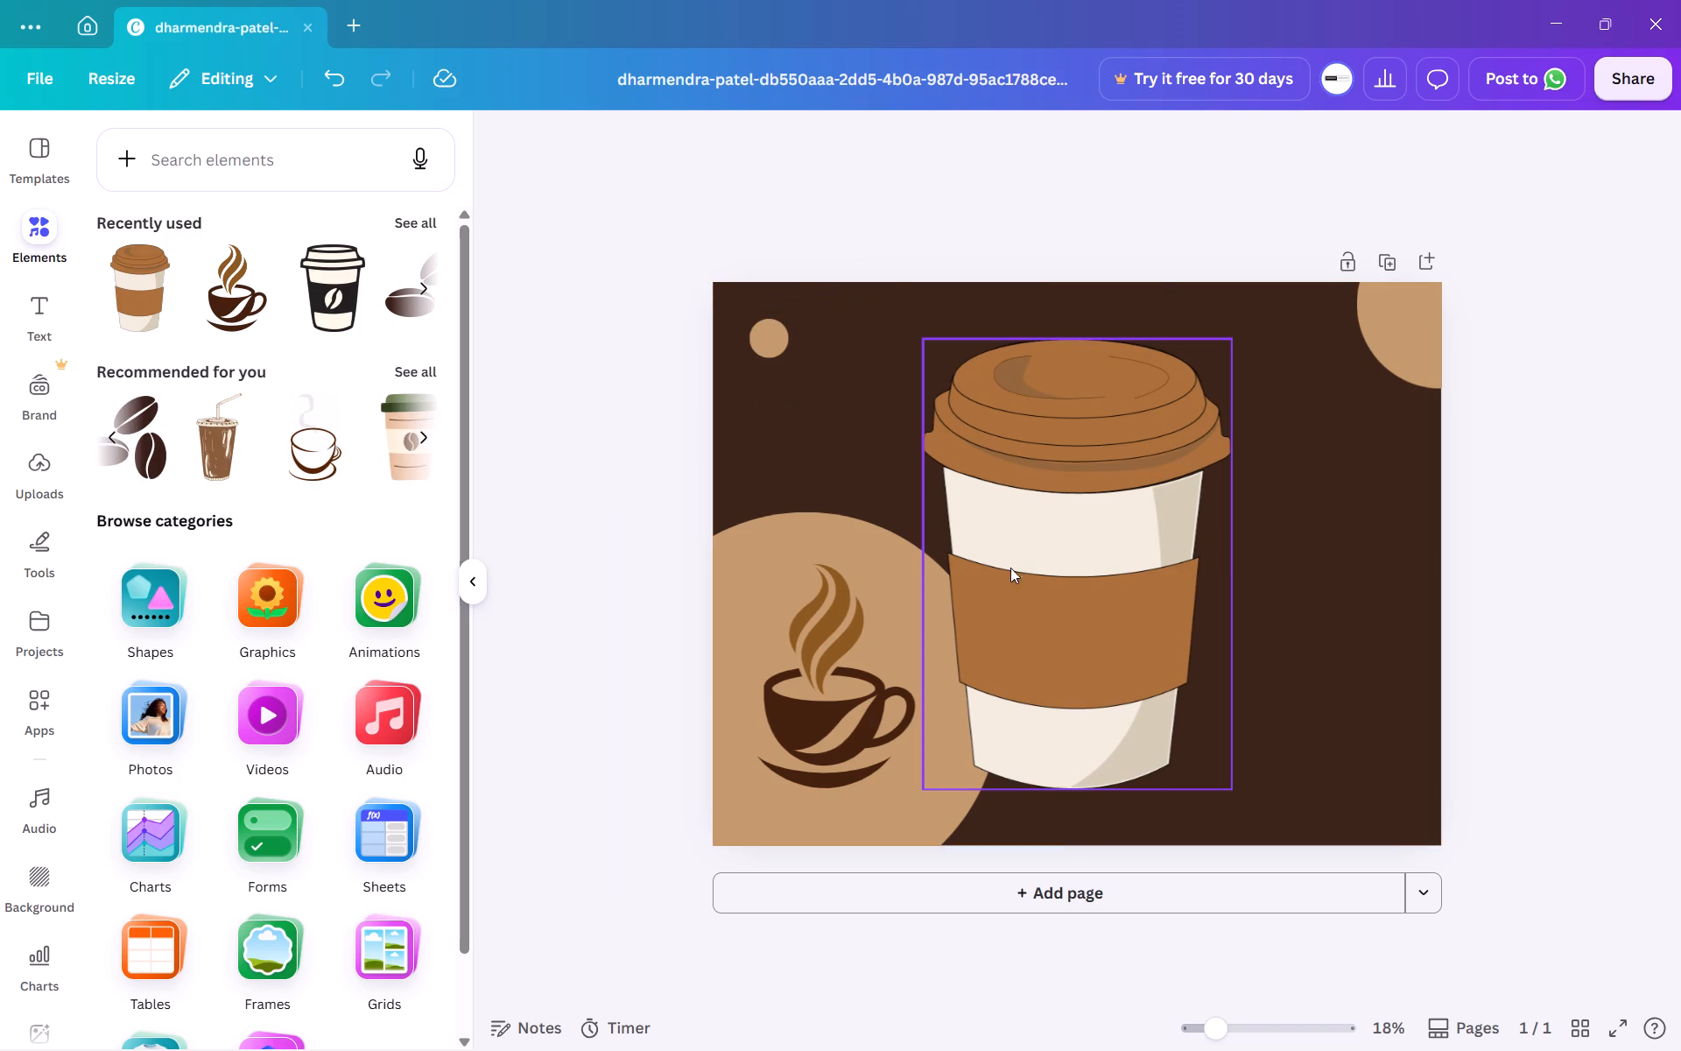
Shrink the brown-lidded takeaway cup to icon size and place it on the small upper-left circle.
click(1062, 626)
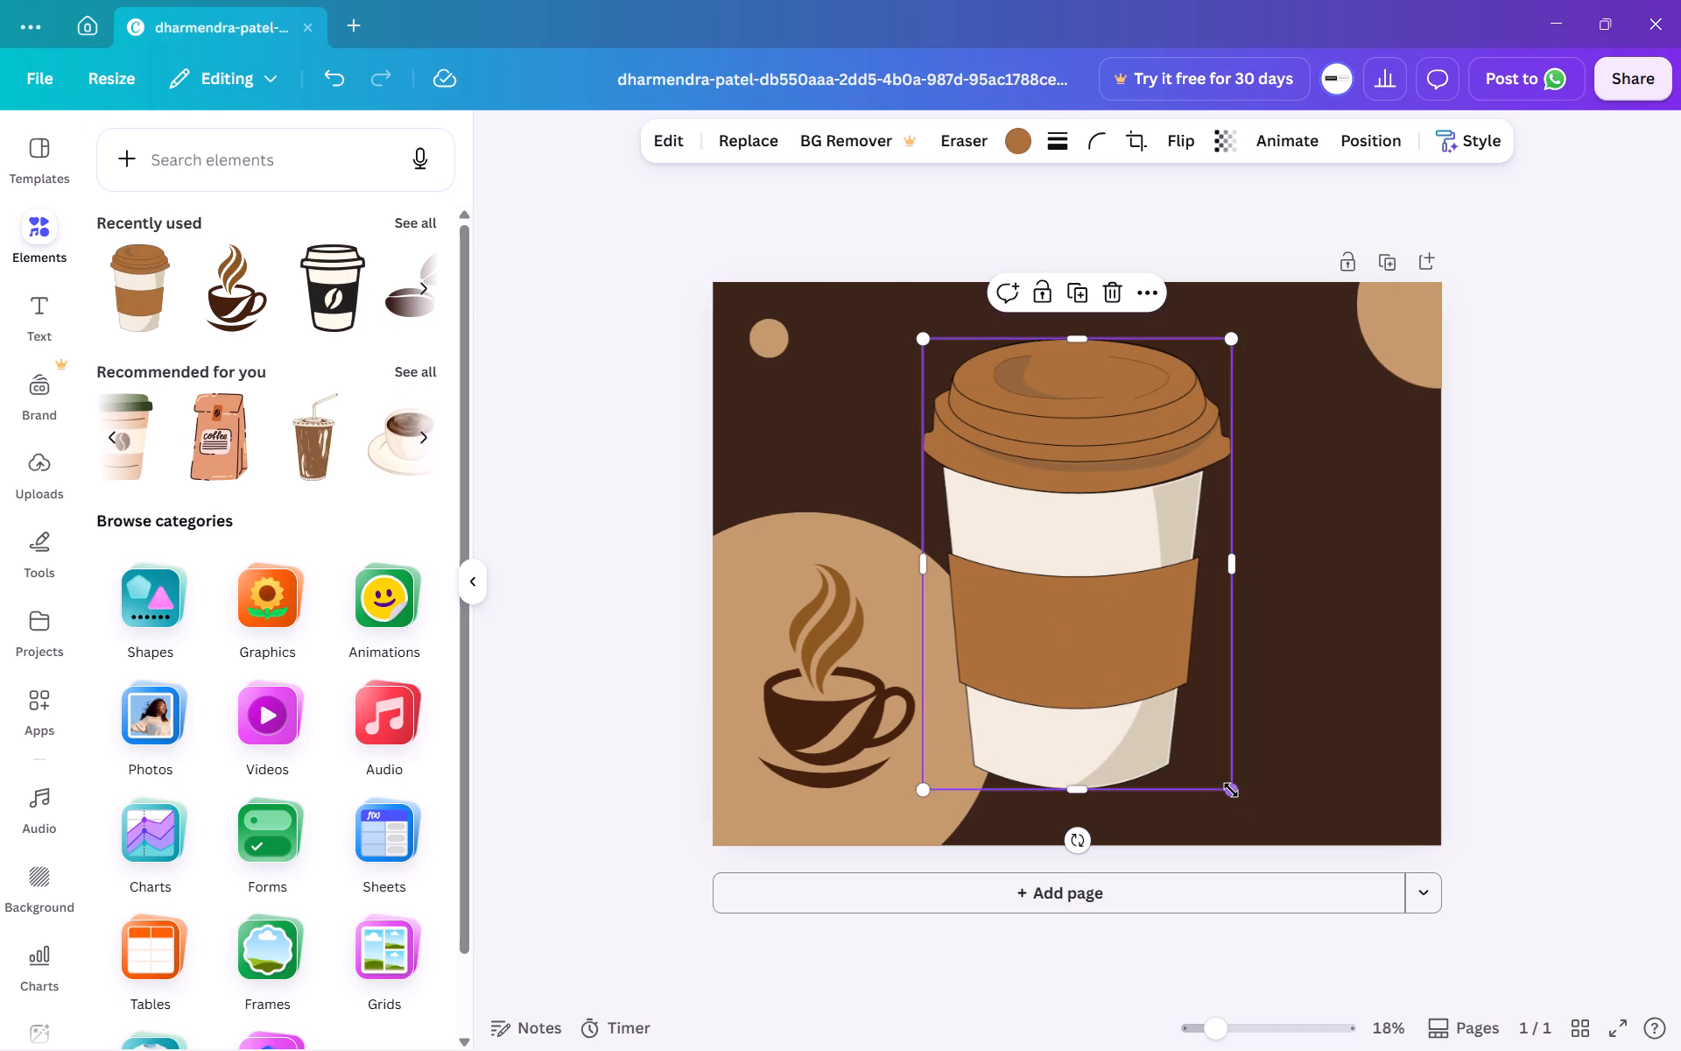
drag(1231, 790, 1002, 454)
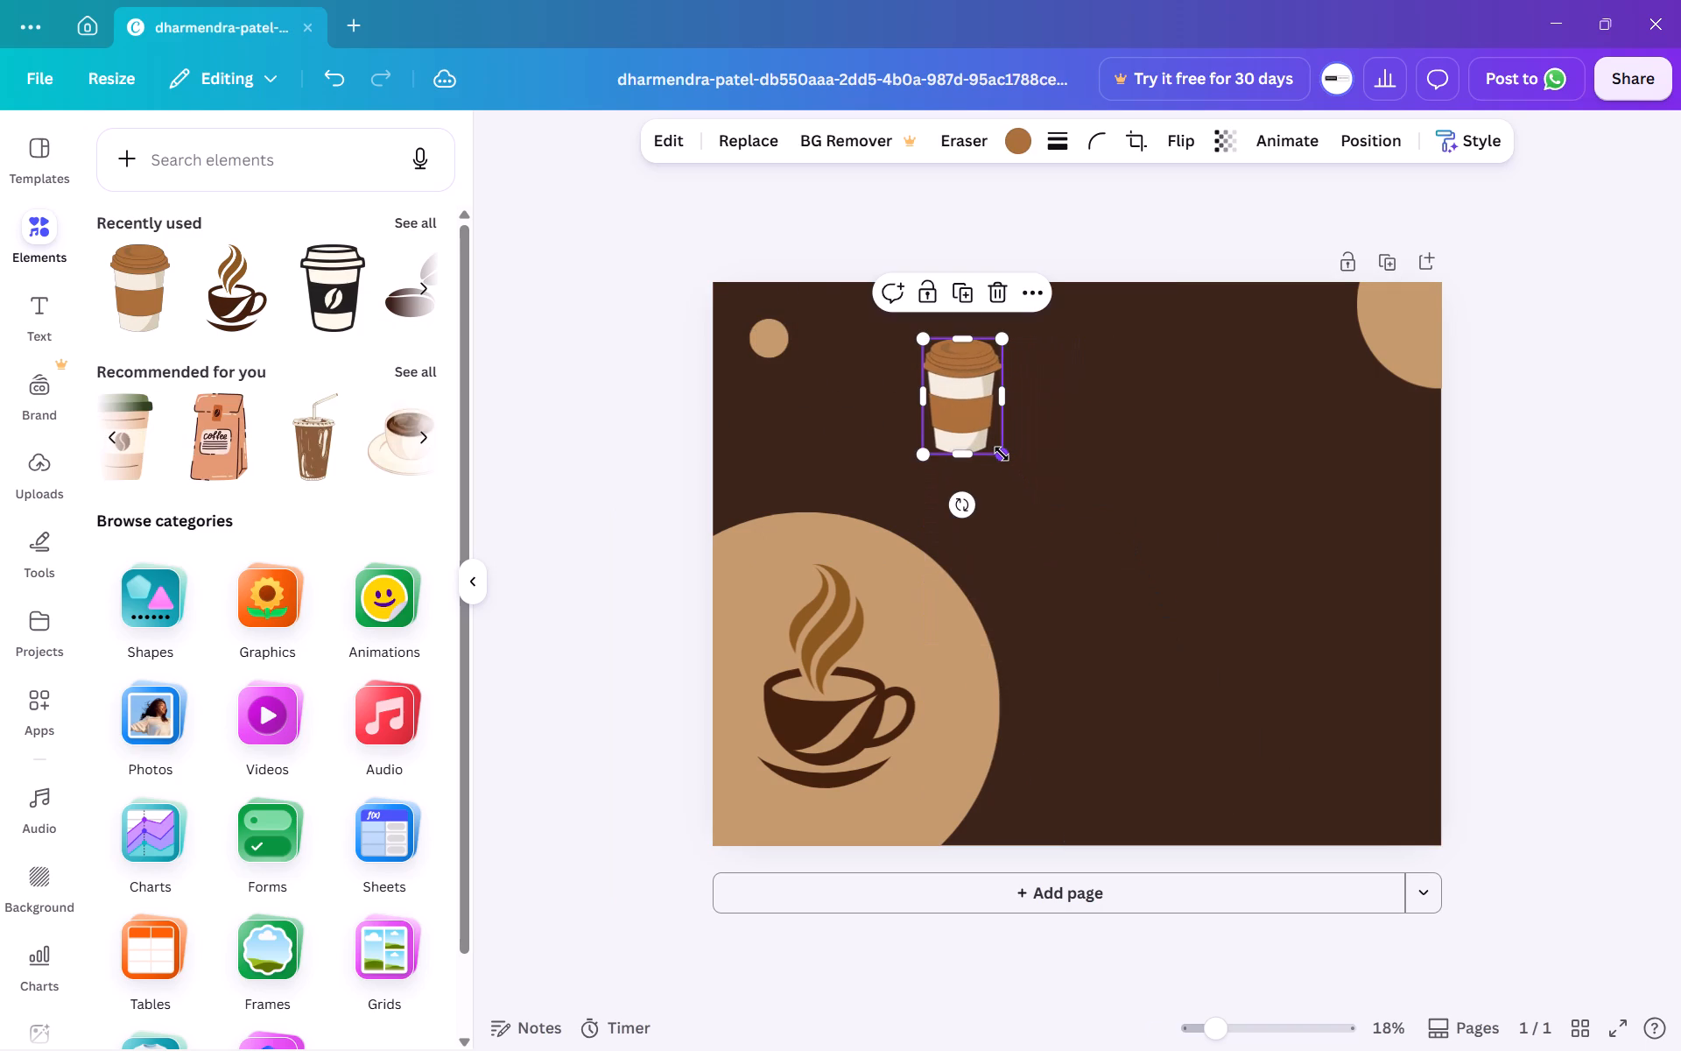
drag(981, 420, 798, 368)
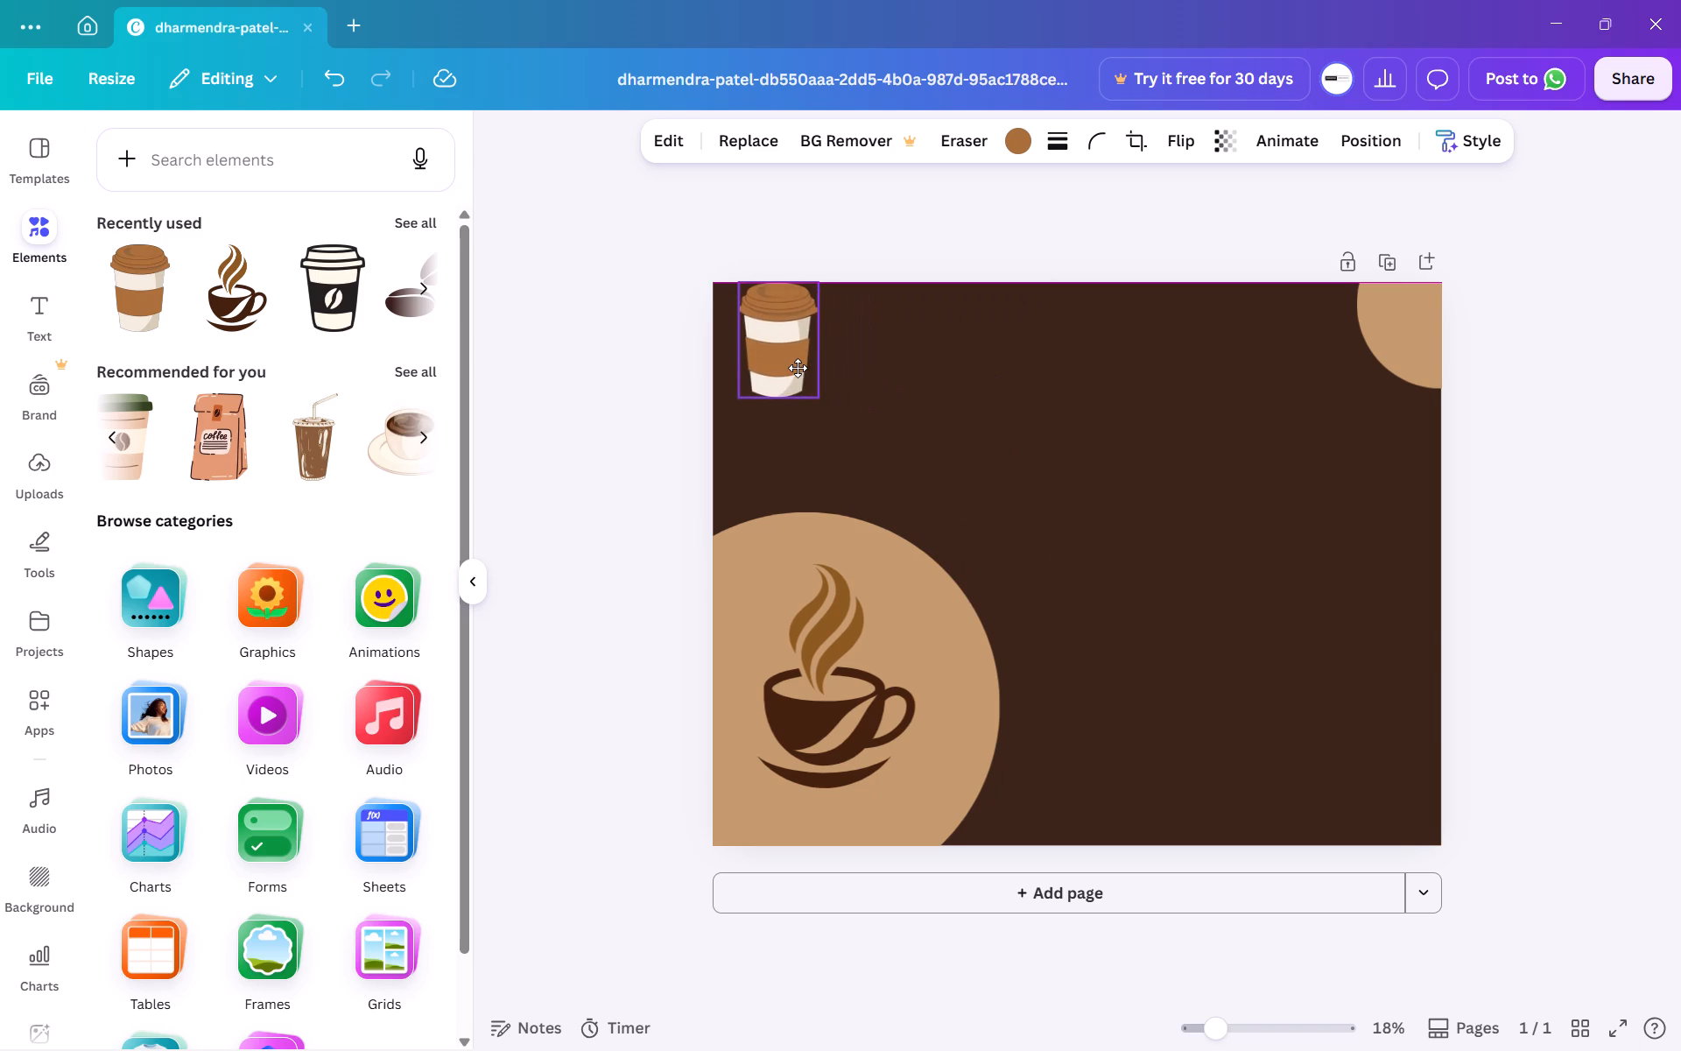
drag(798, 368, 939, 434)
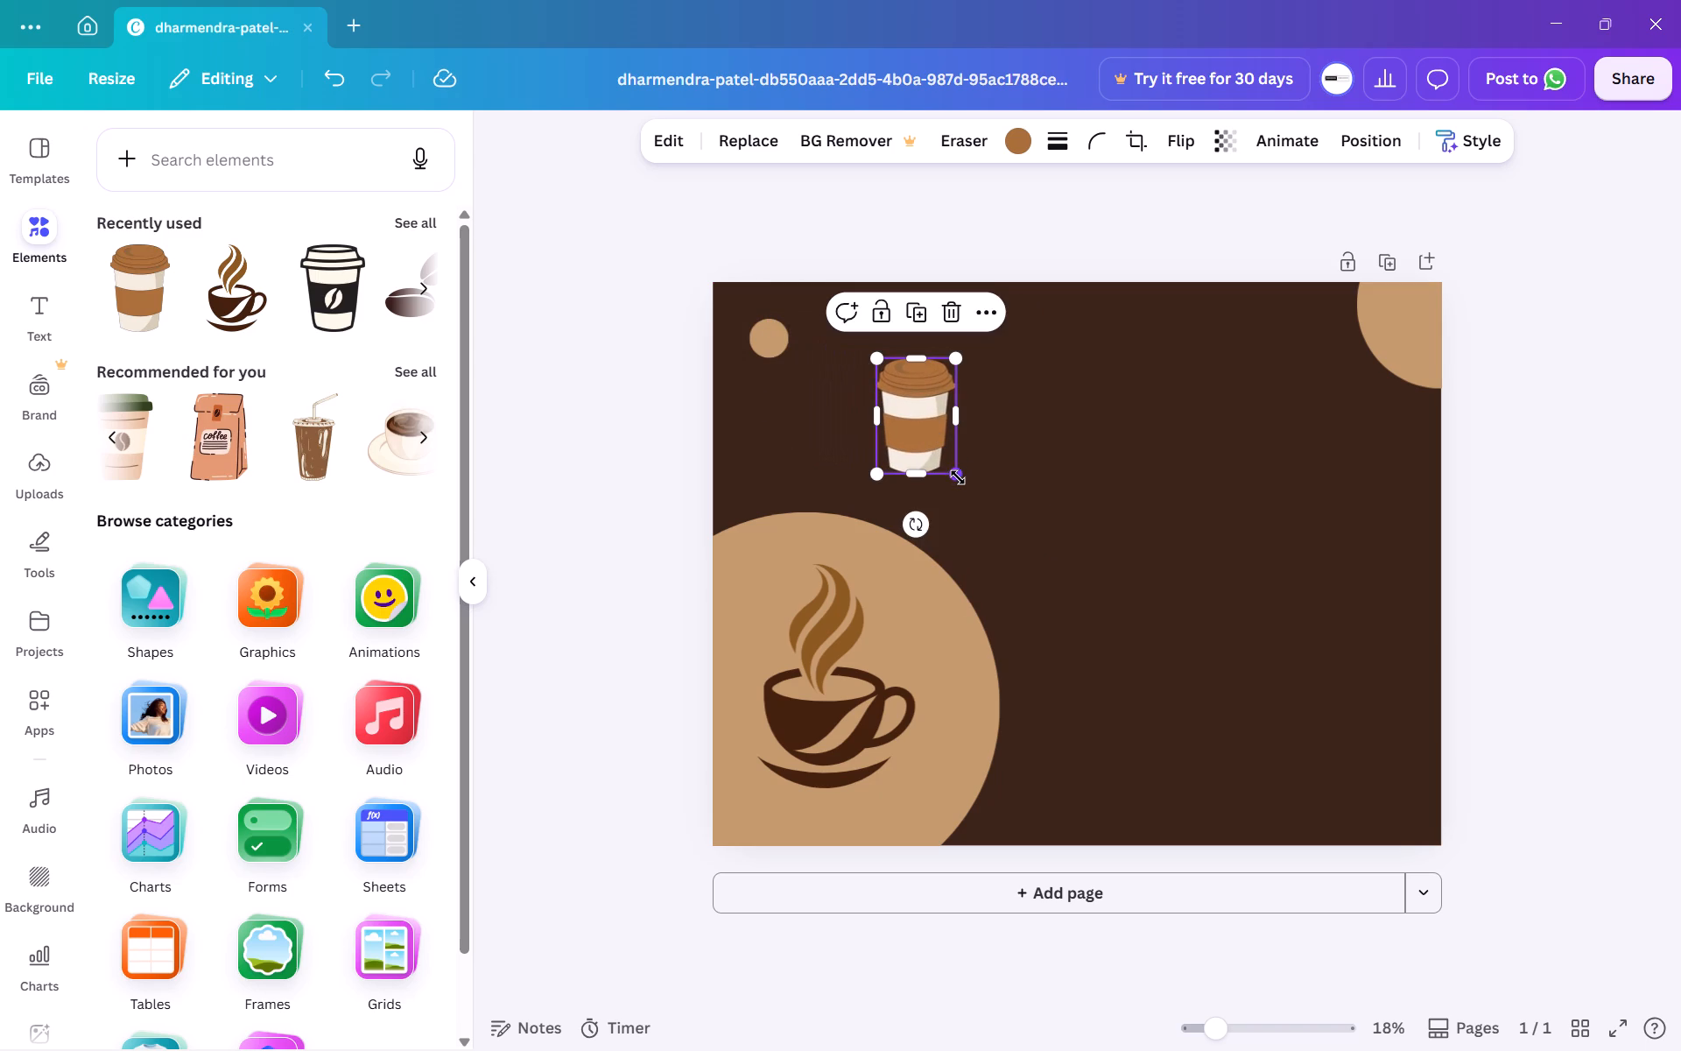
drag(958, 477, 891, 400)
drag(905, 434, 791, 398)
click(960, 406)
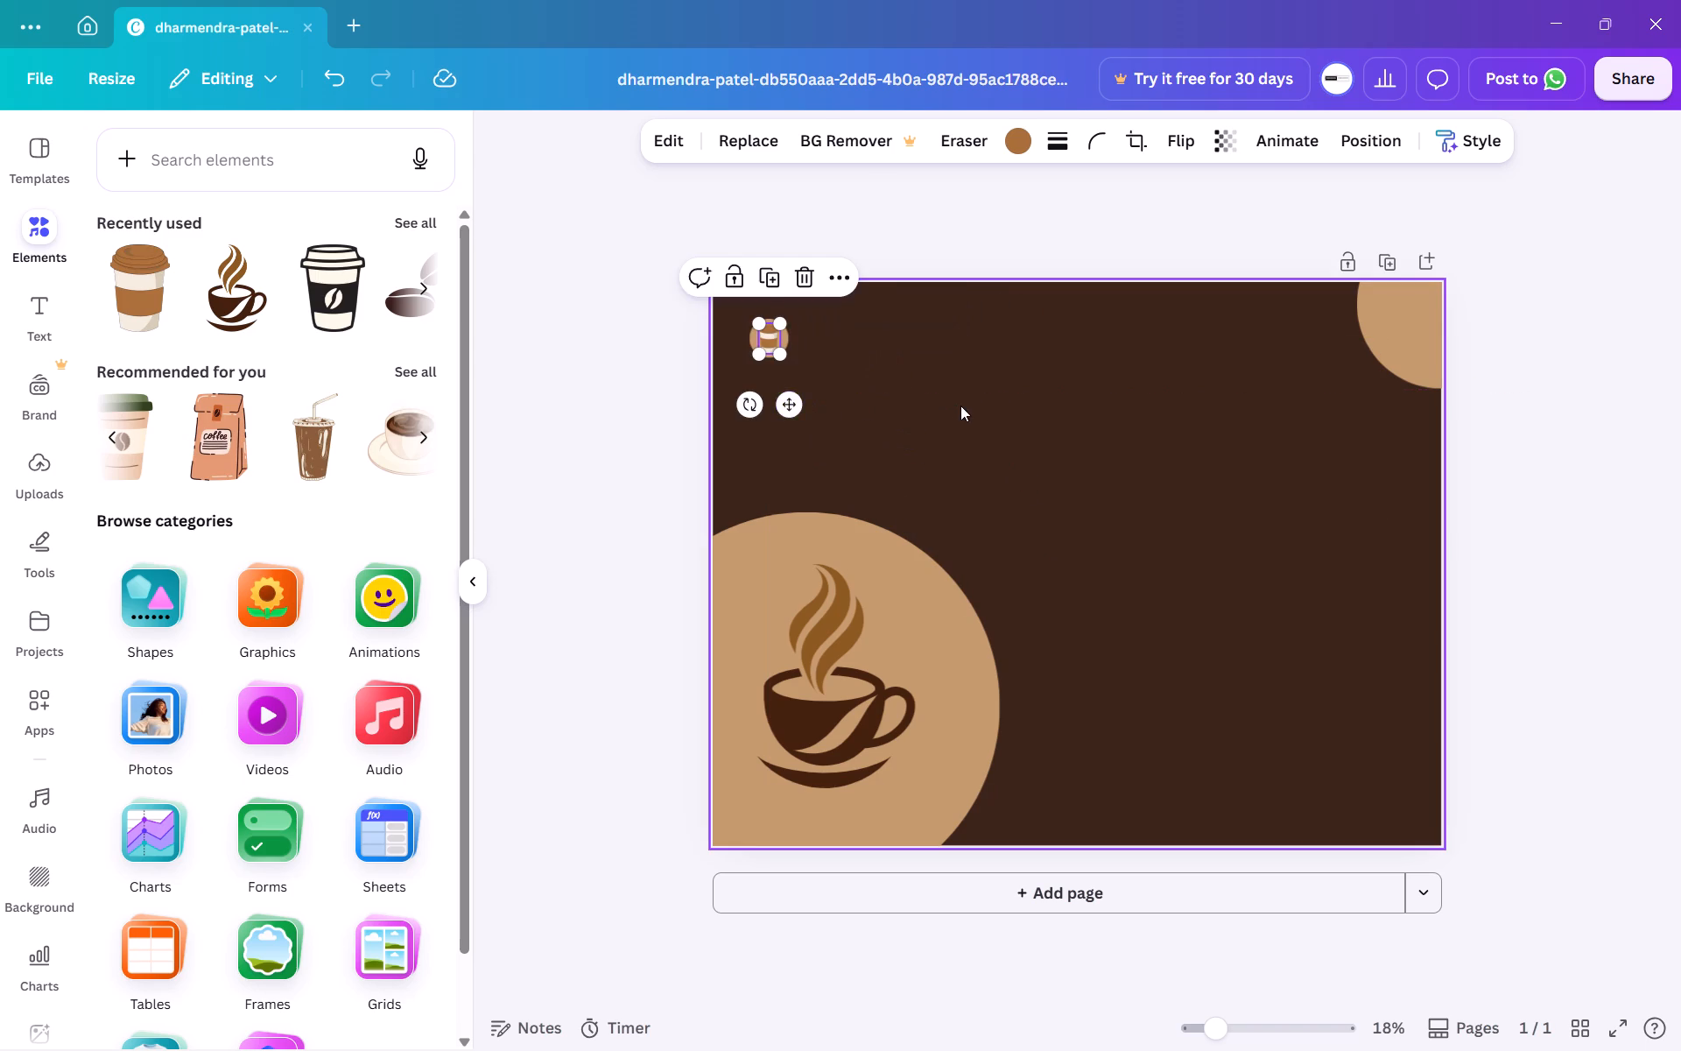
Delete the small tan circle behind the brown takeaway cup icon.
click(786, 345)
click(793, 277)
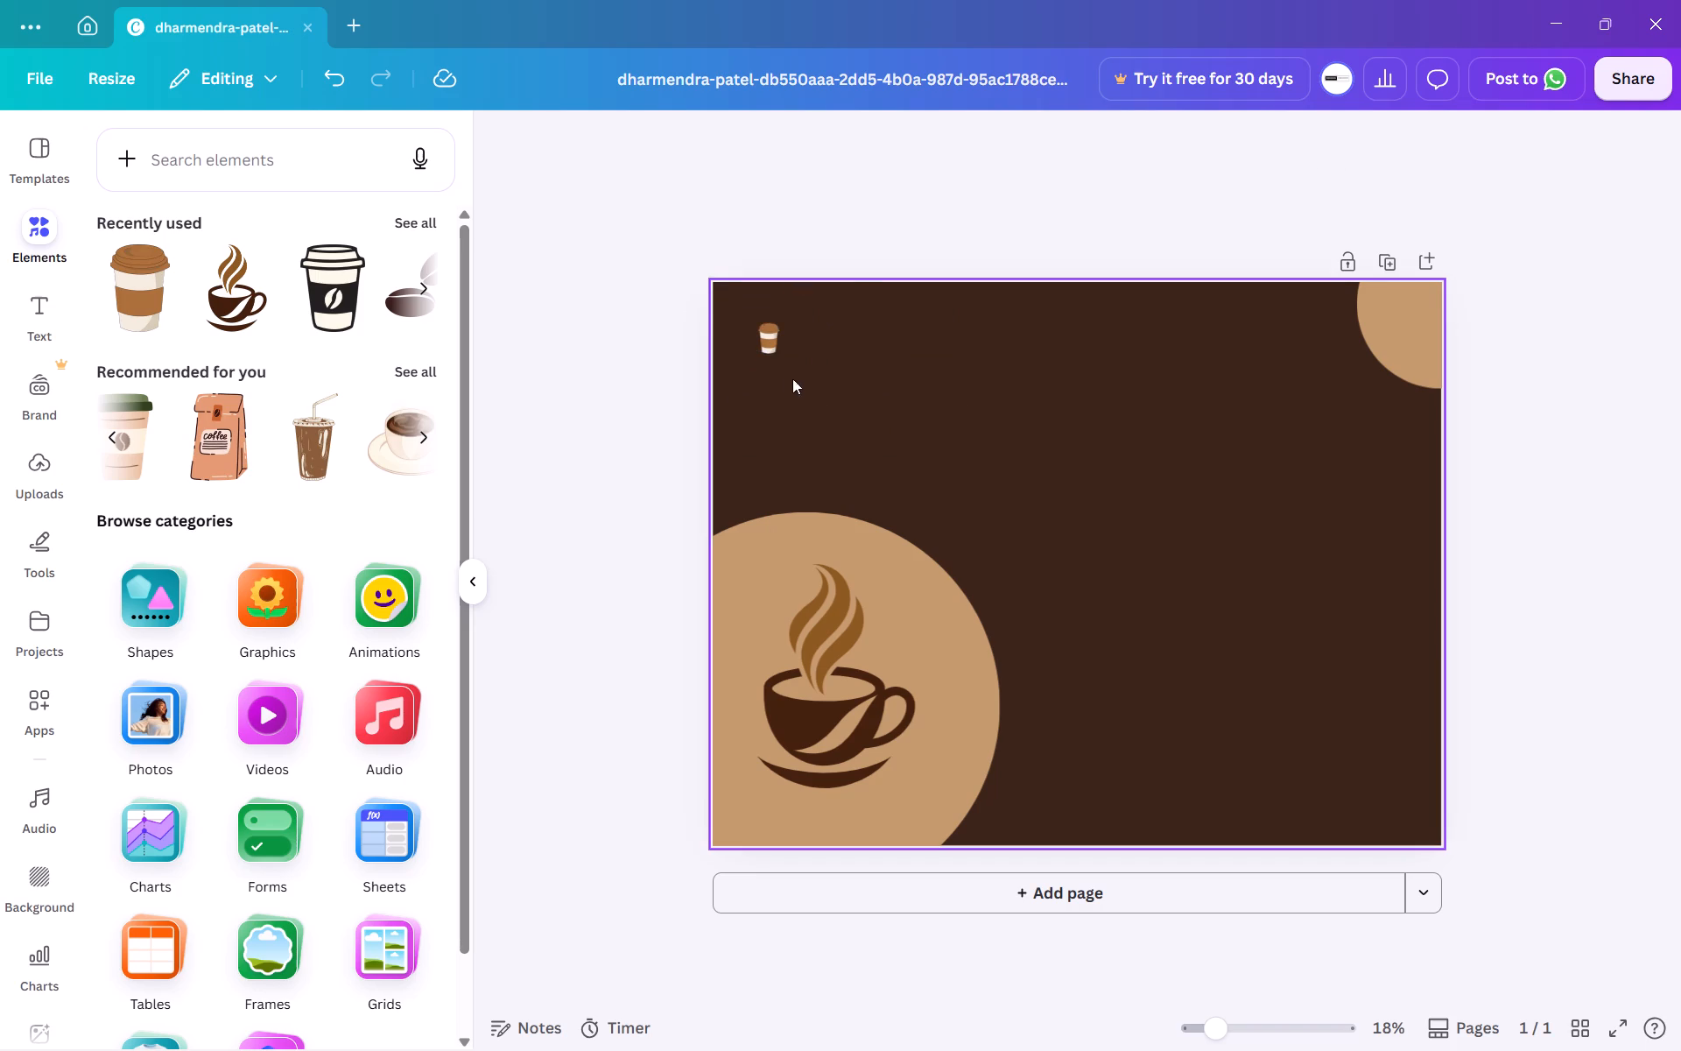
Insert the recommended latte-art cup with a coral saucer and move it to the right edge of the page.
click(772, 354)
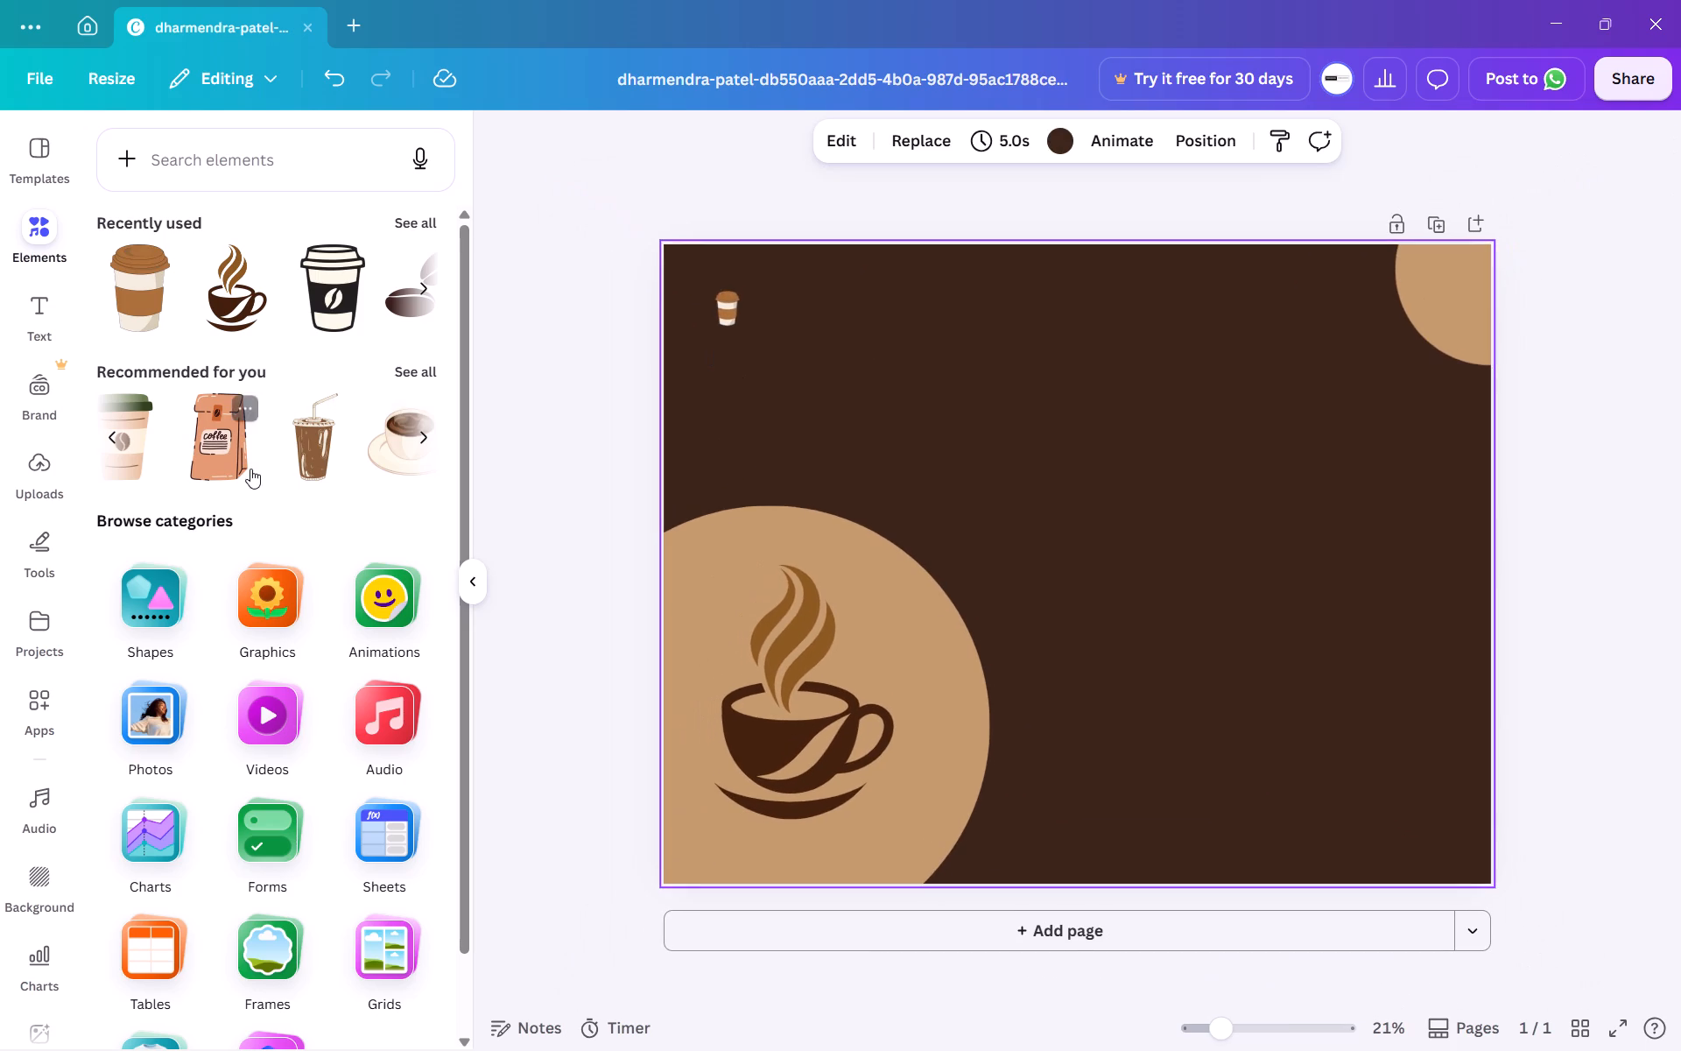
scroll(250, 469, up, 1)
scroll(250, 469, left, 1)
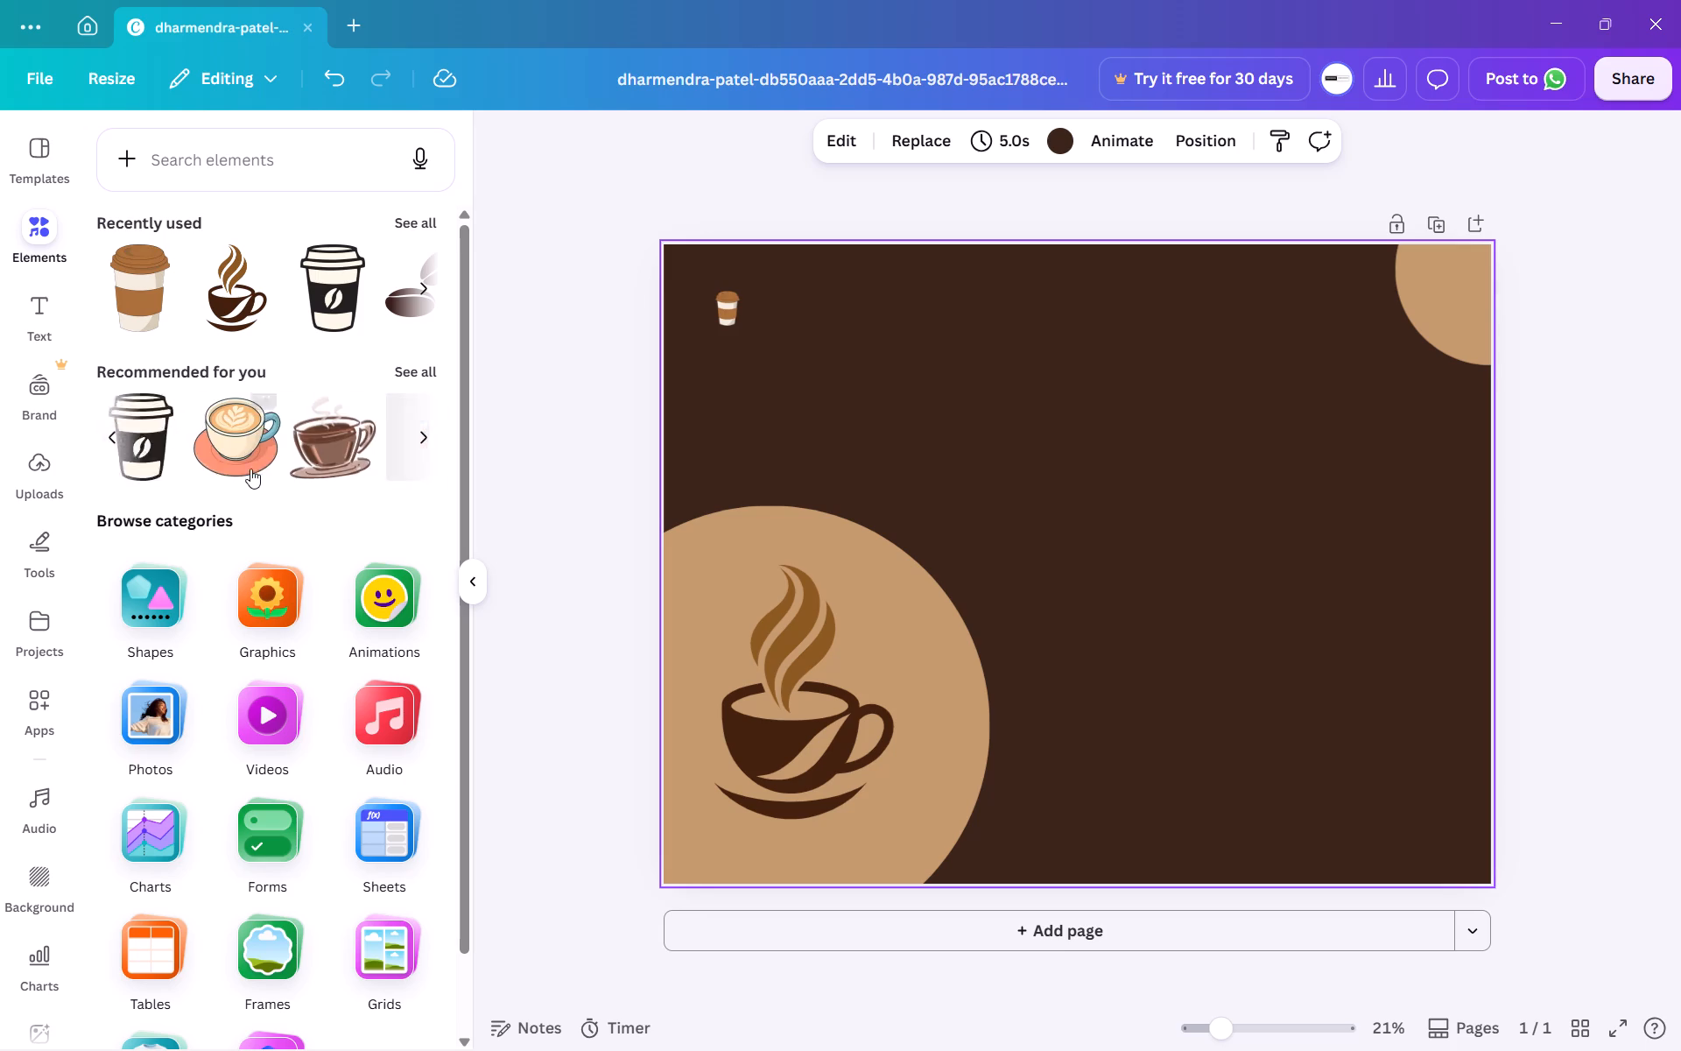
scroll(250, 469, left, 1)
scroll(250, 469, right, 3)
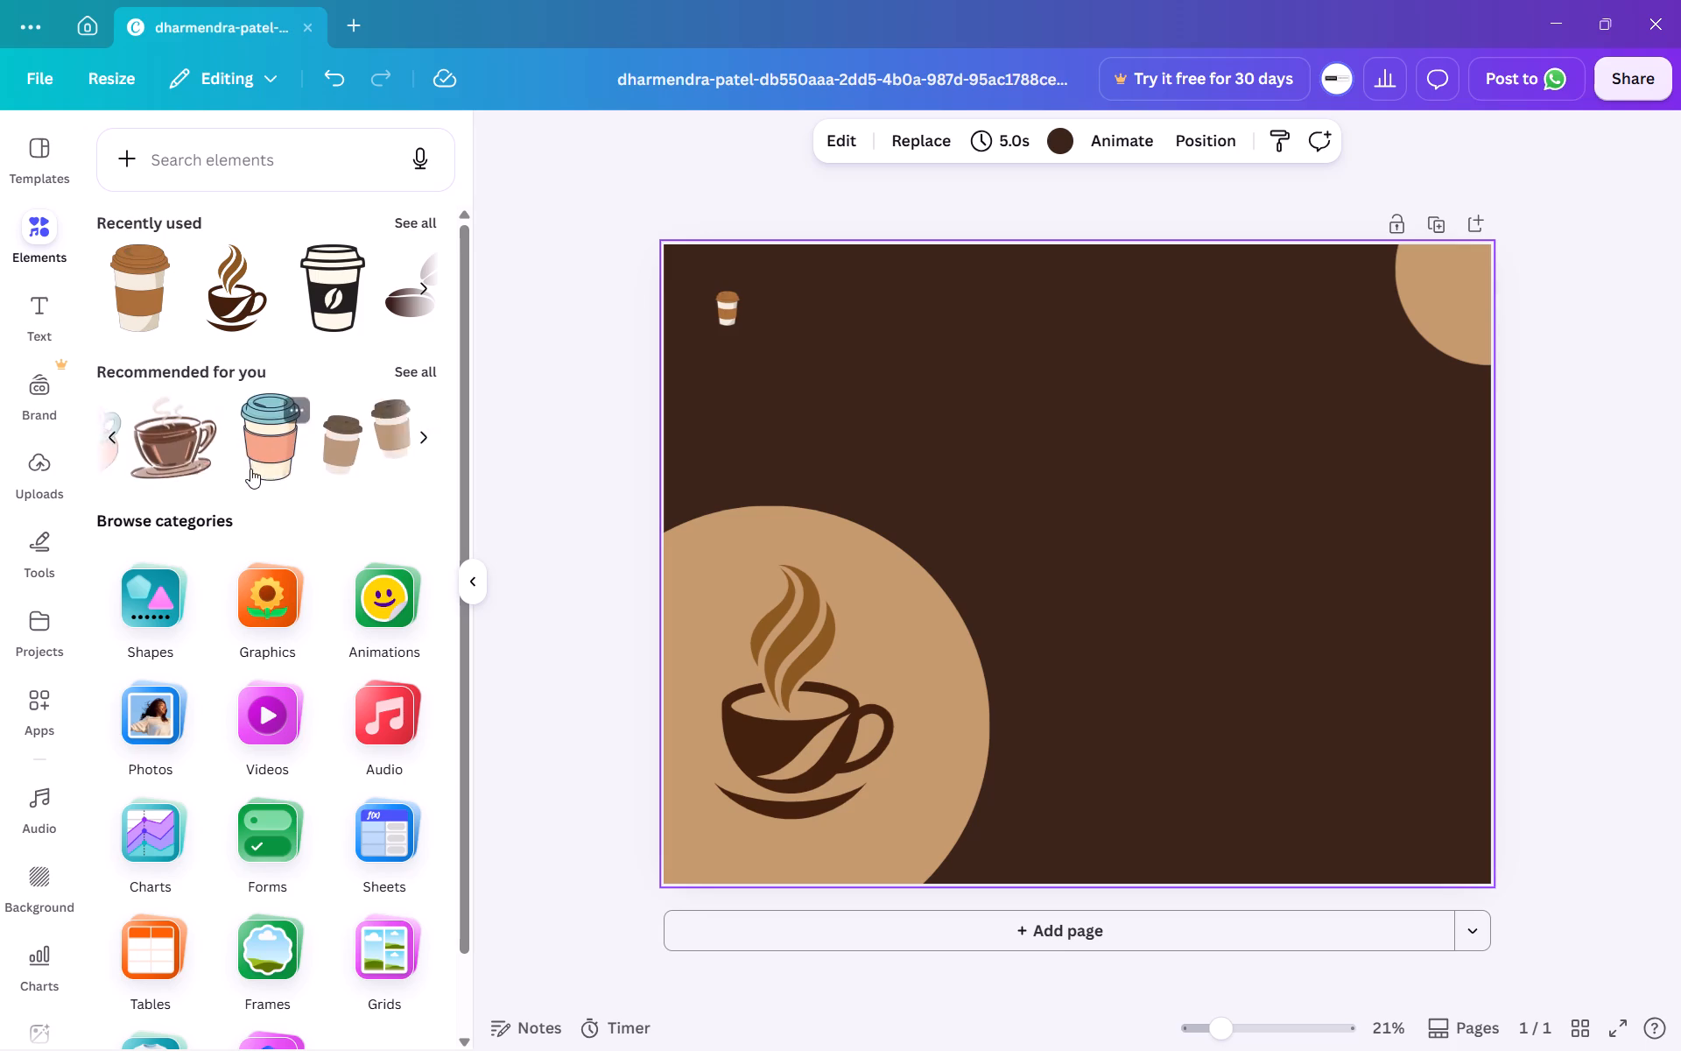
scroll(250, 469, right, 4)
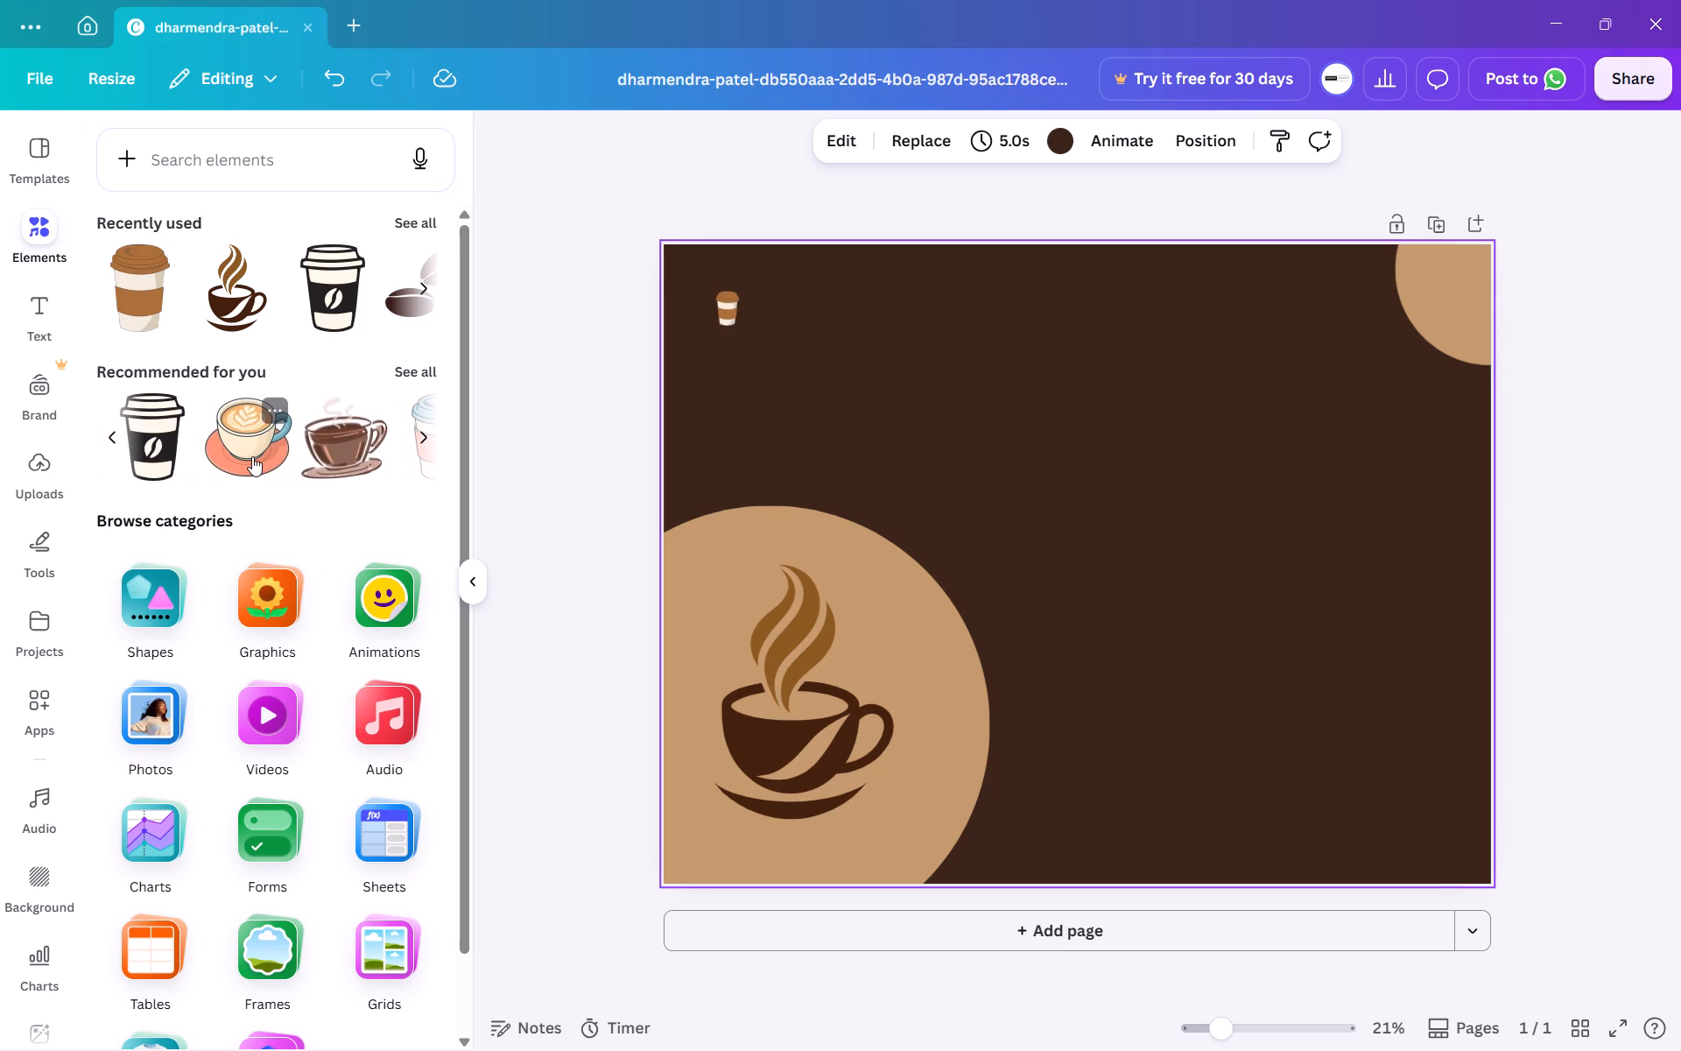
click(252, 456)
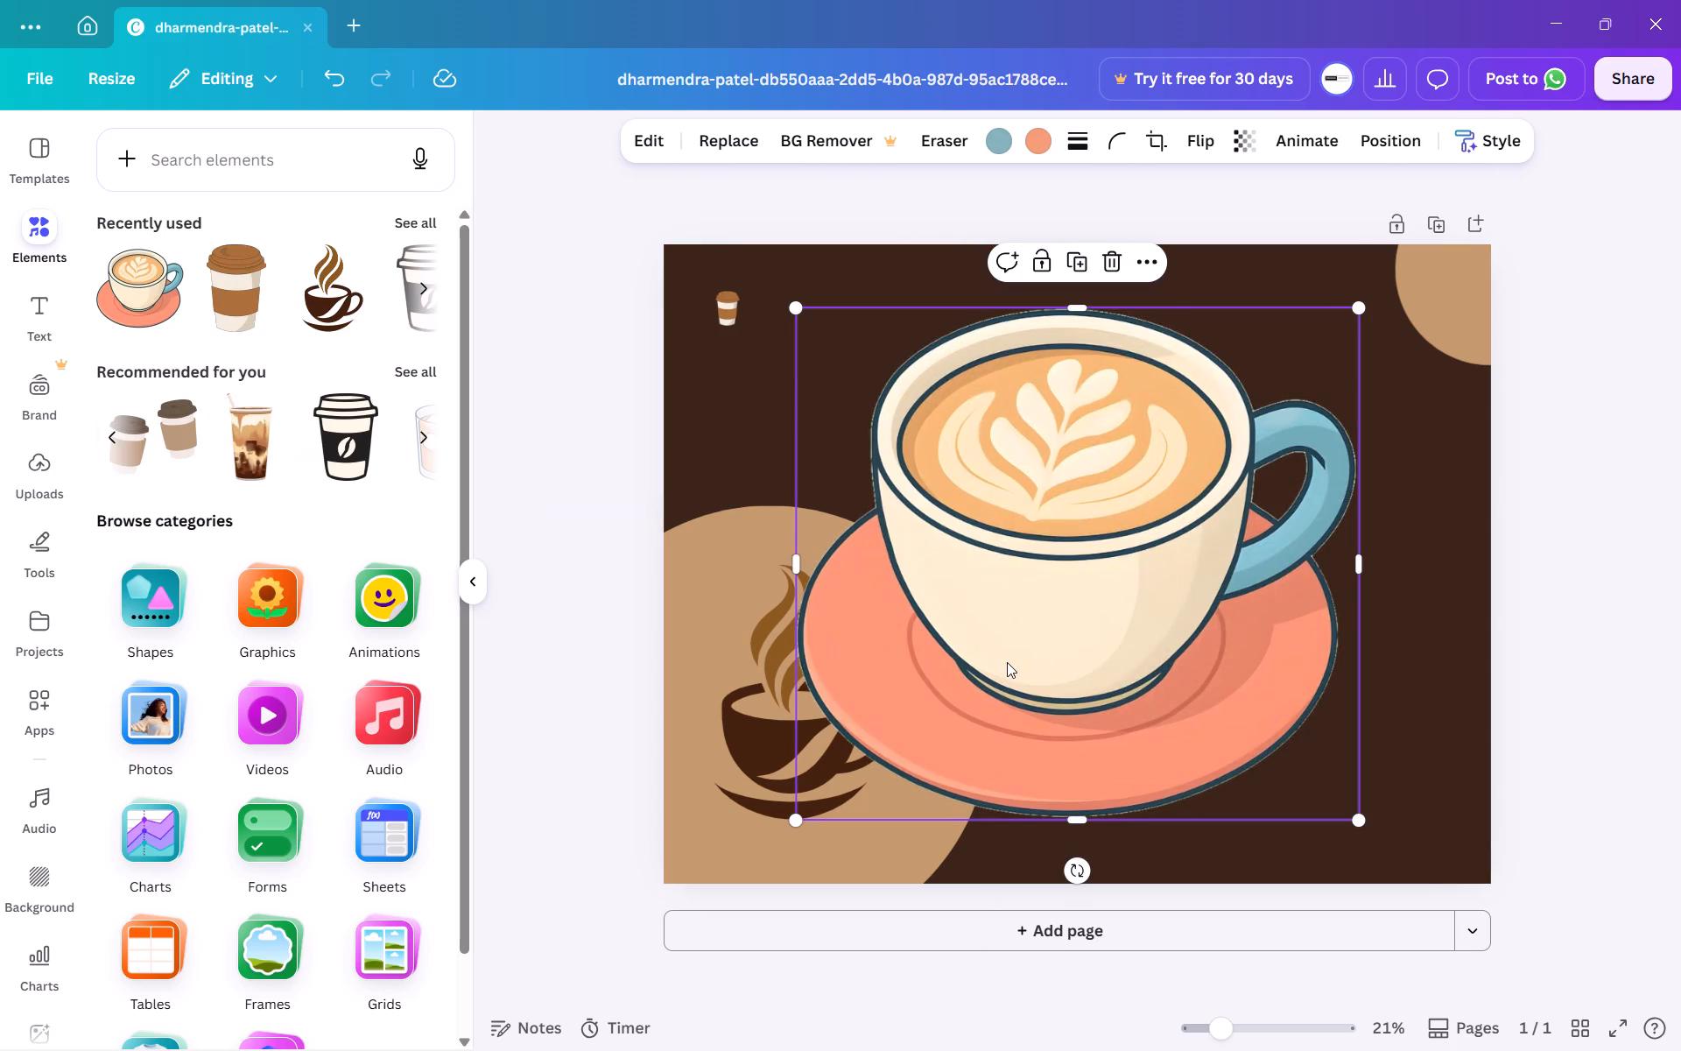
click(640, 640)
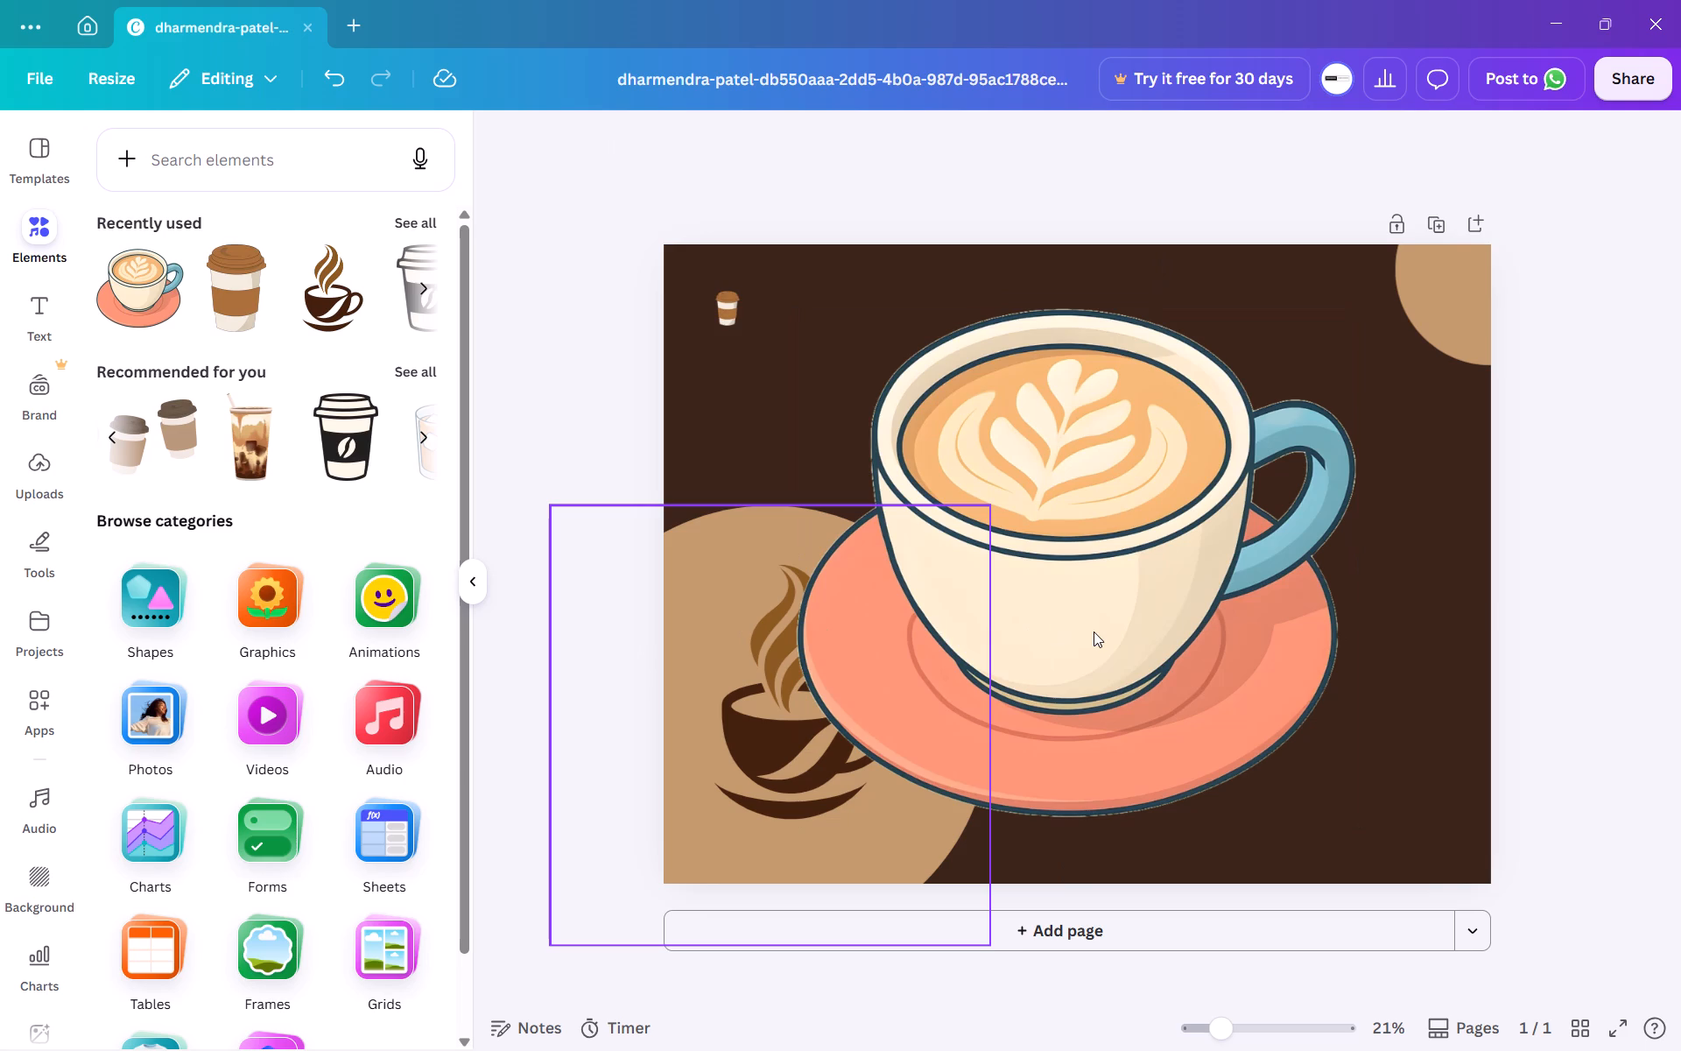
drag(1094, 600, 1189, 611)
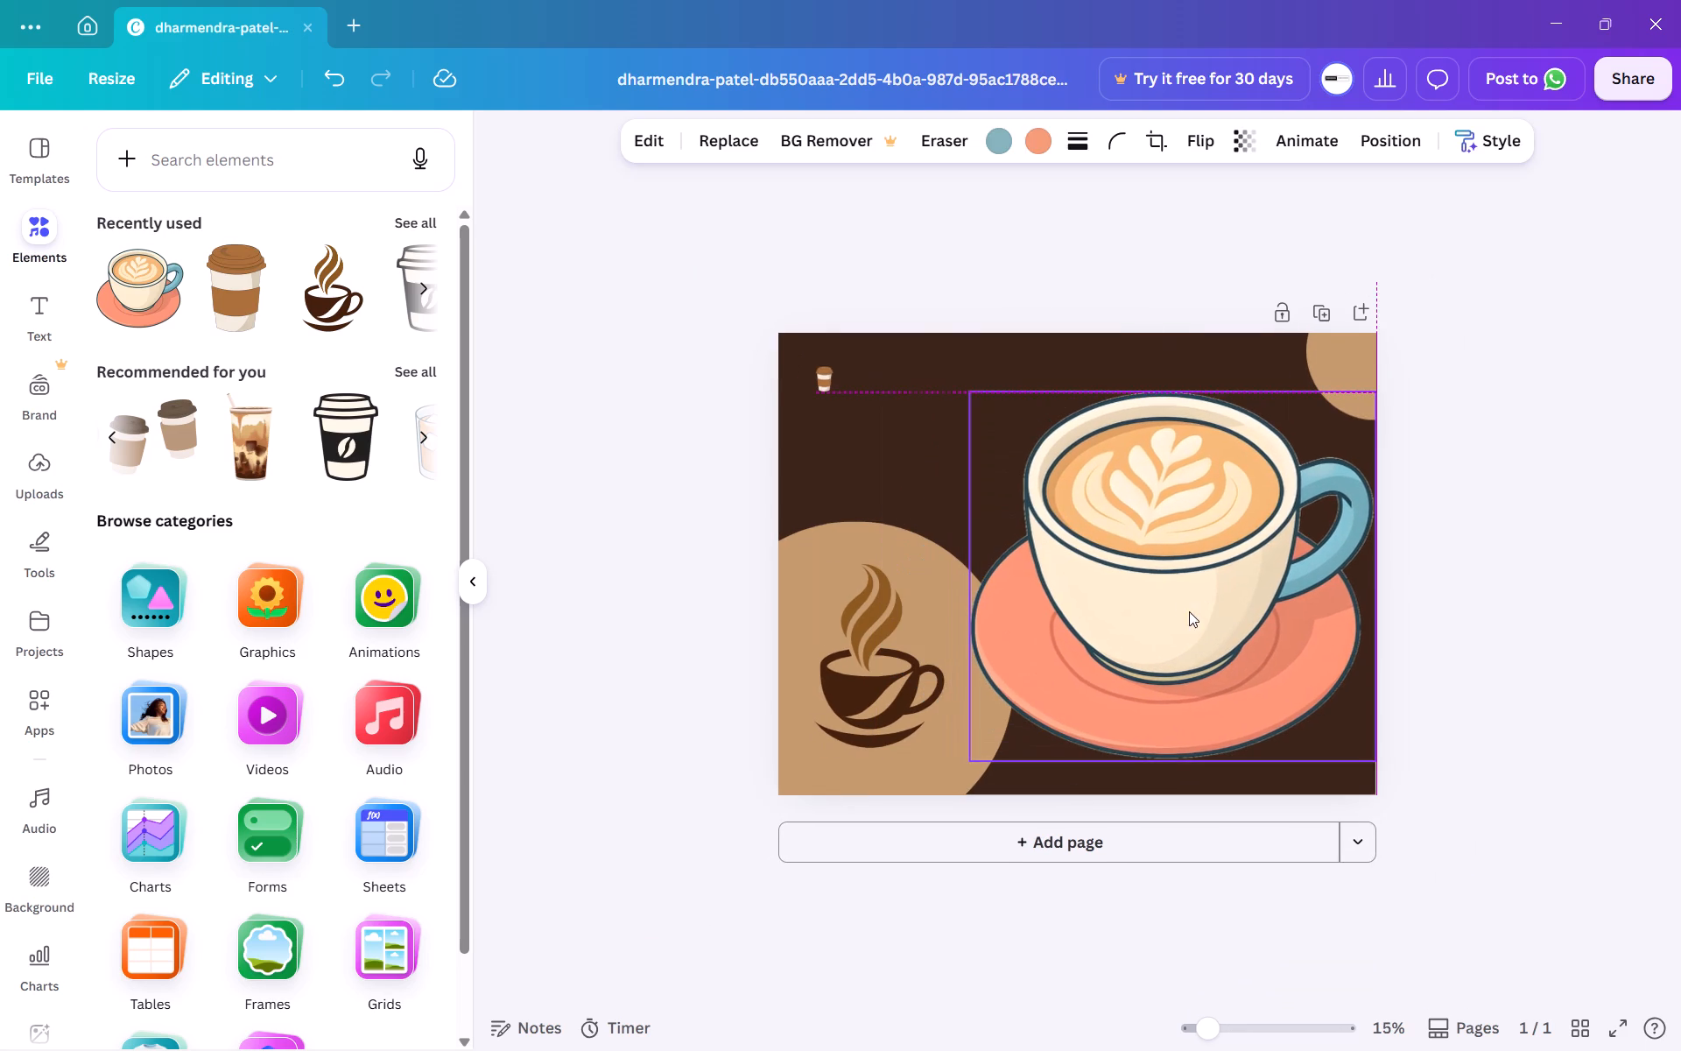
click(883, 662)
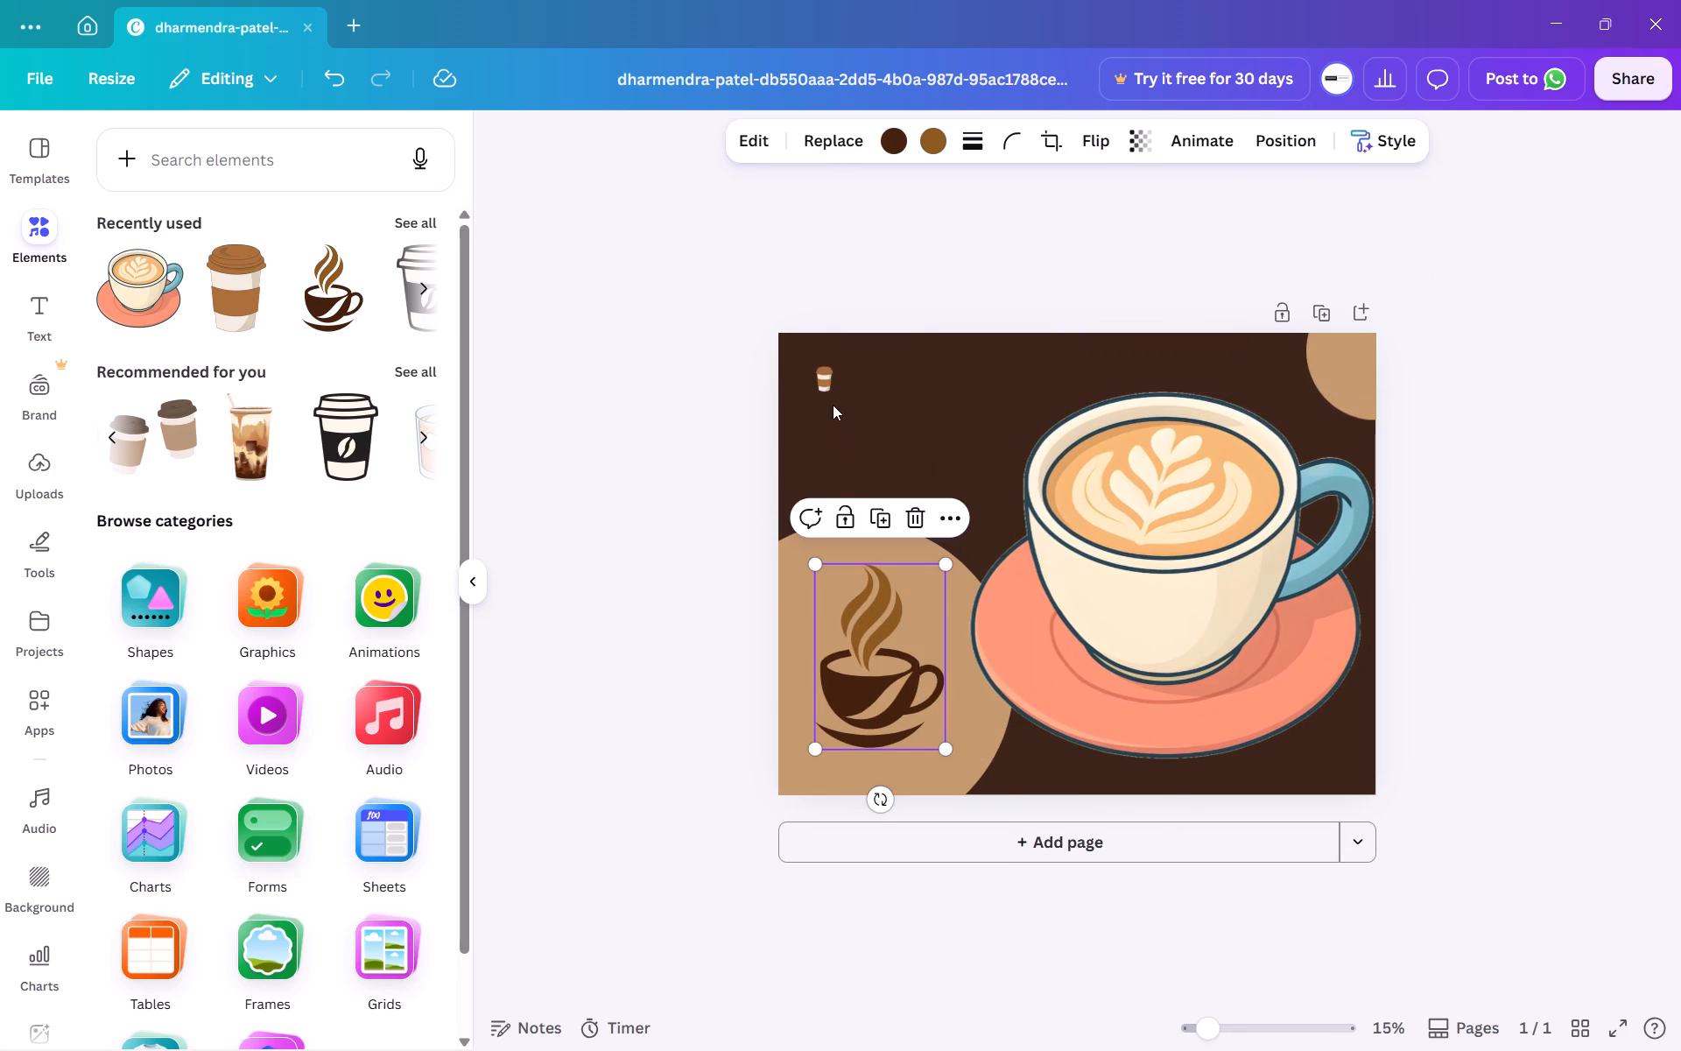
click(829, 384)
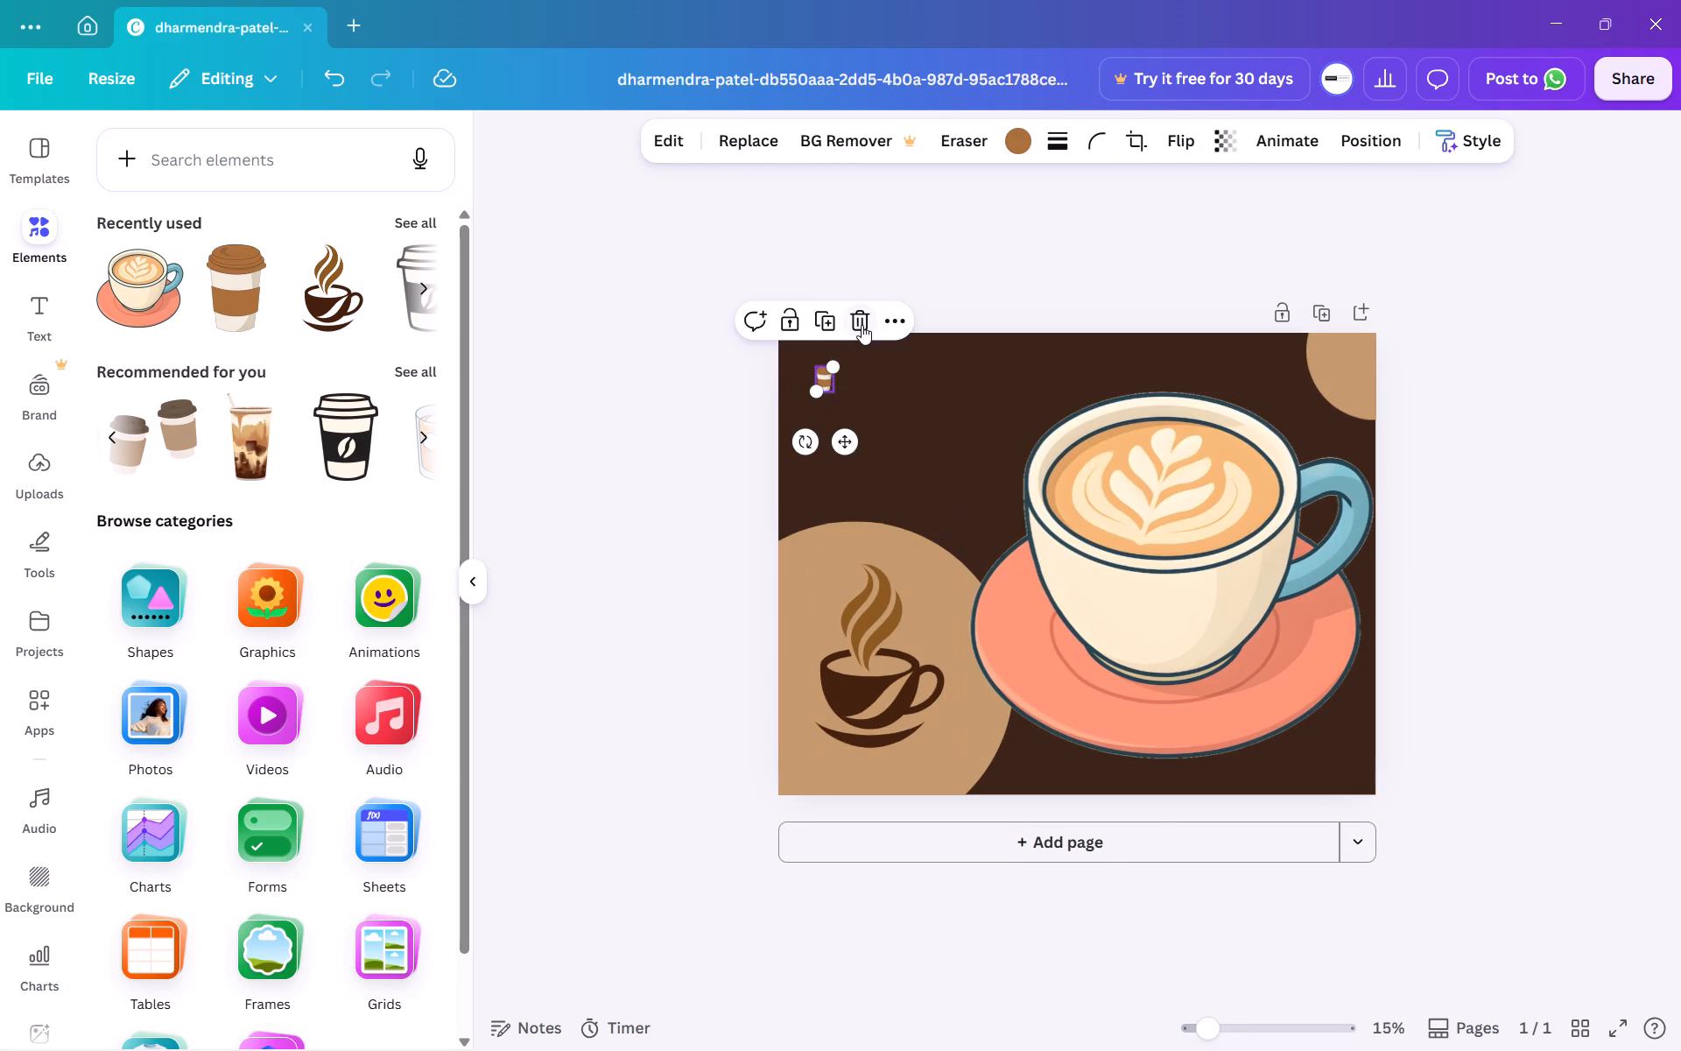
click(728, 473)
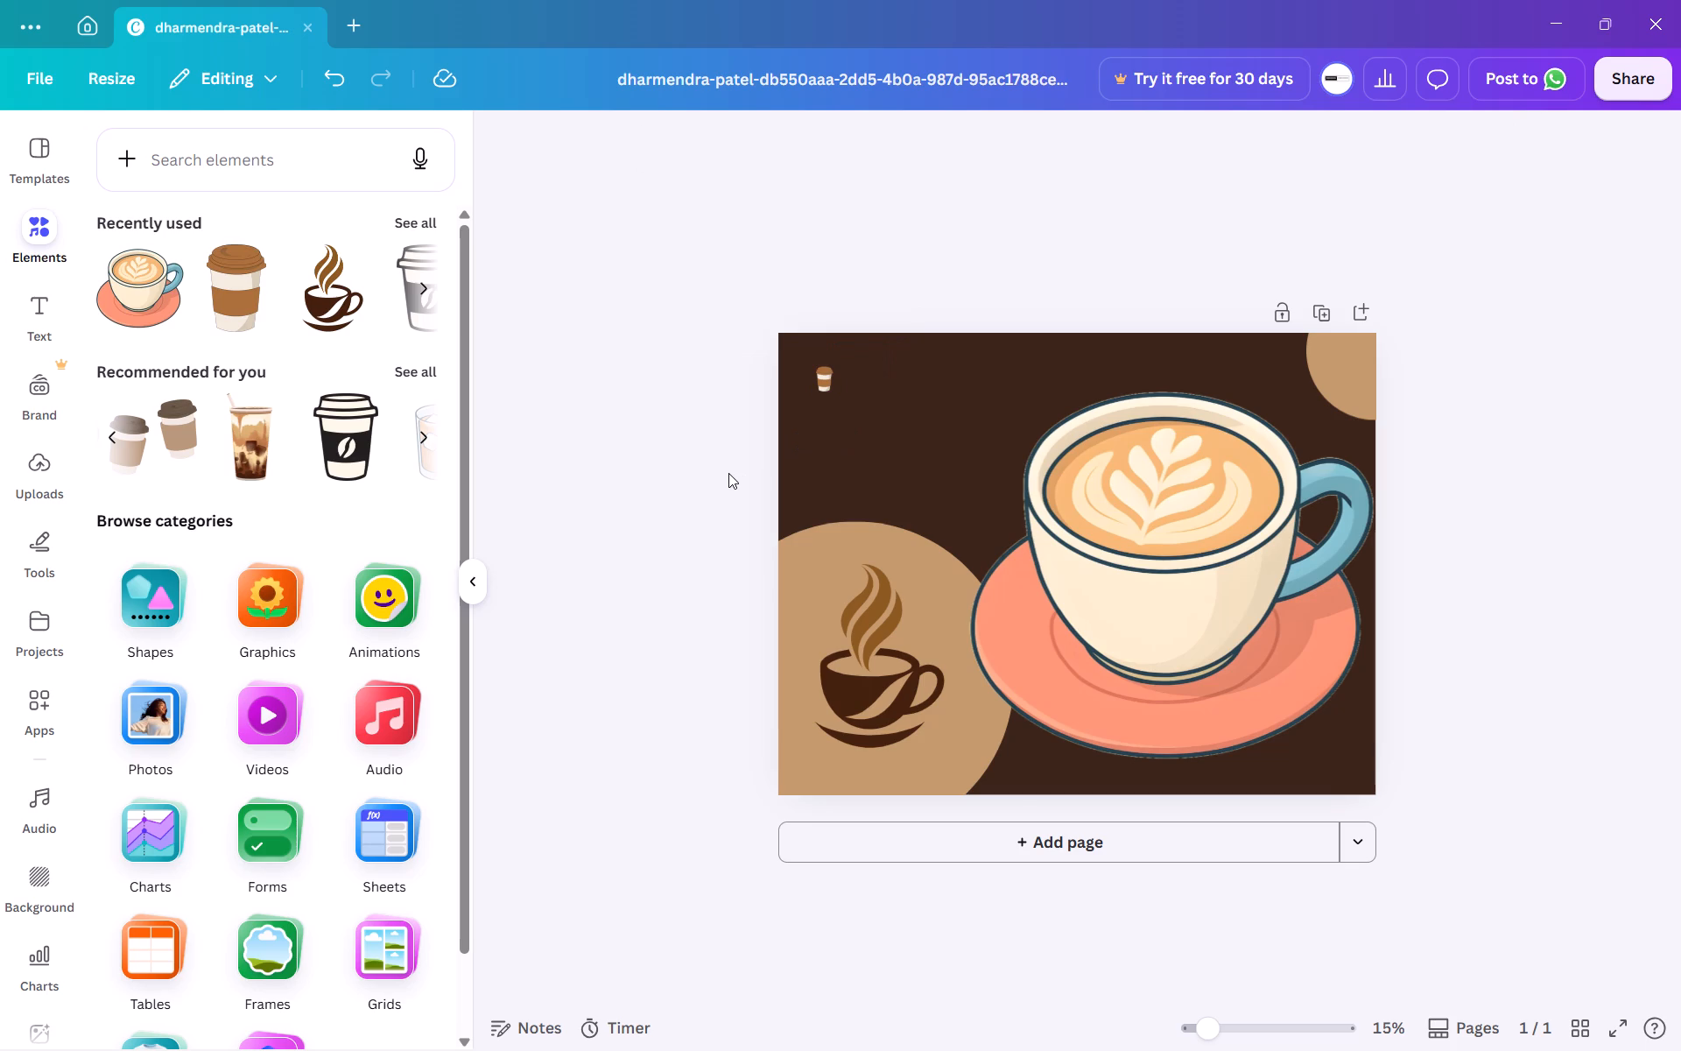
Delete the steaming coffee cup graphic from the large lower-left circle.
click(878, 701)
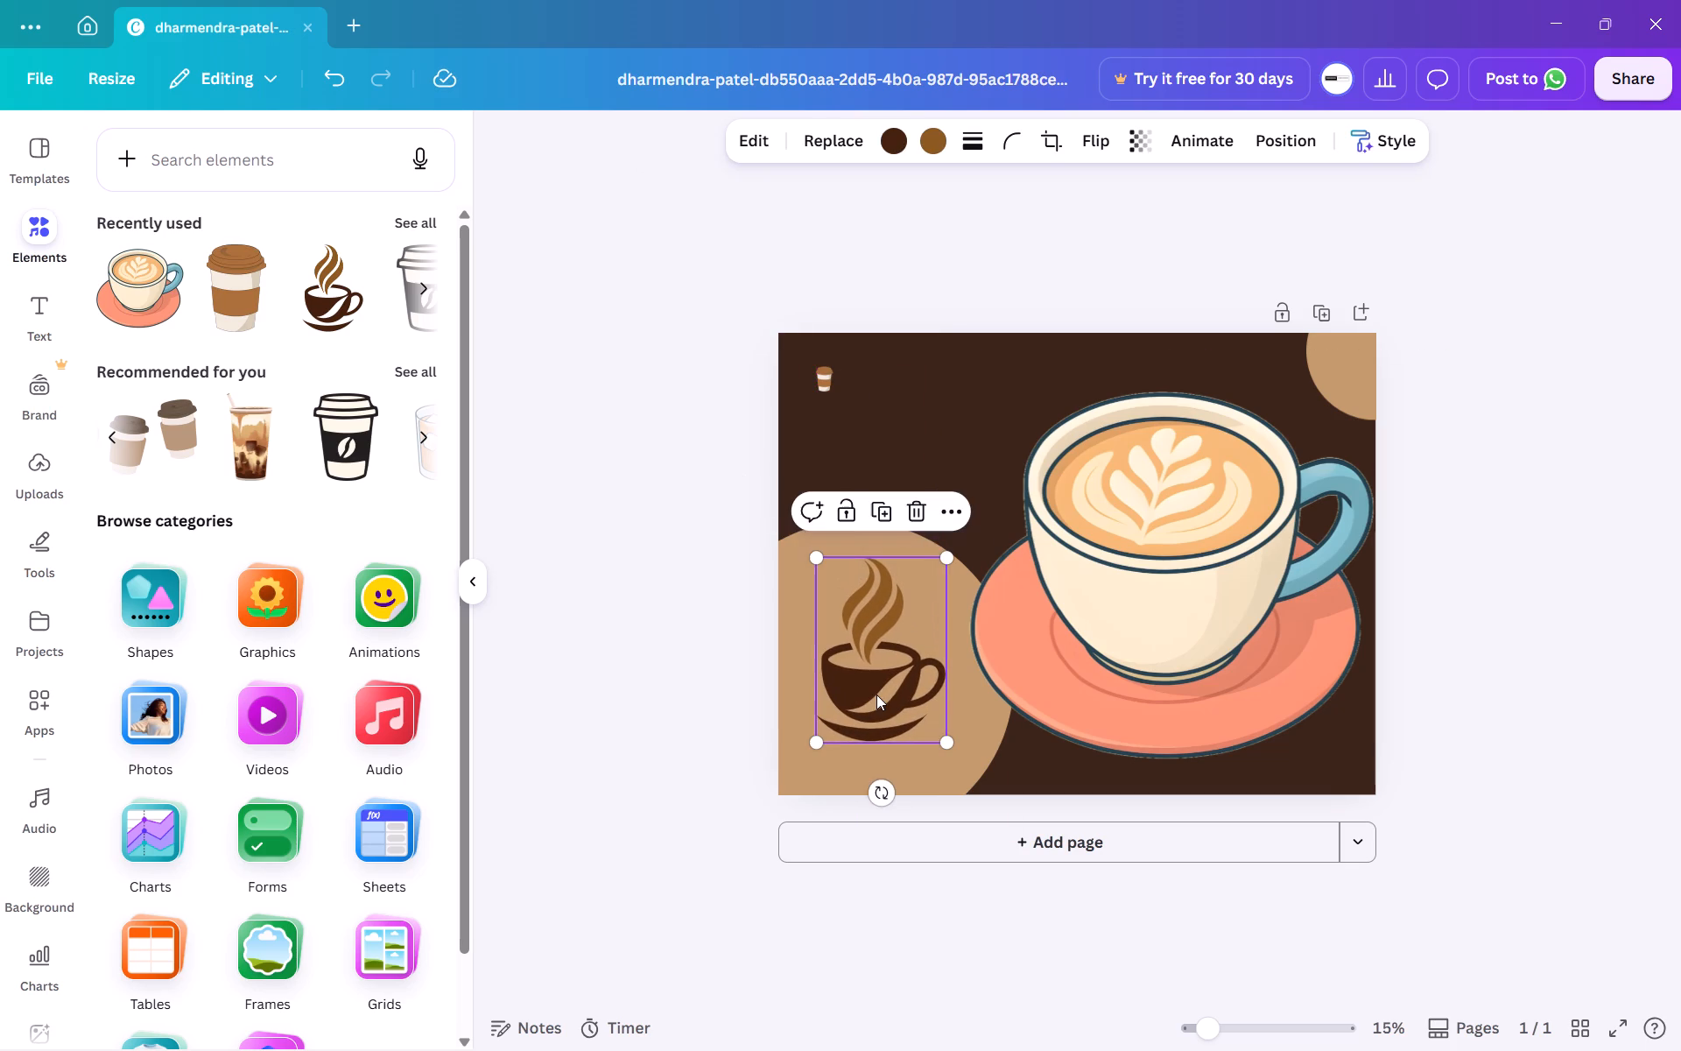
click(876, 695)
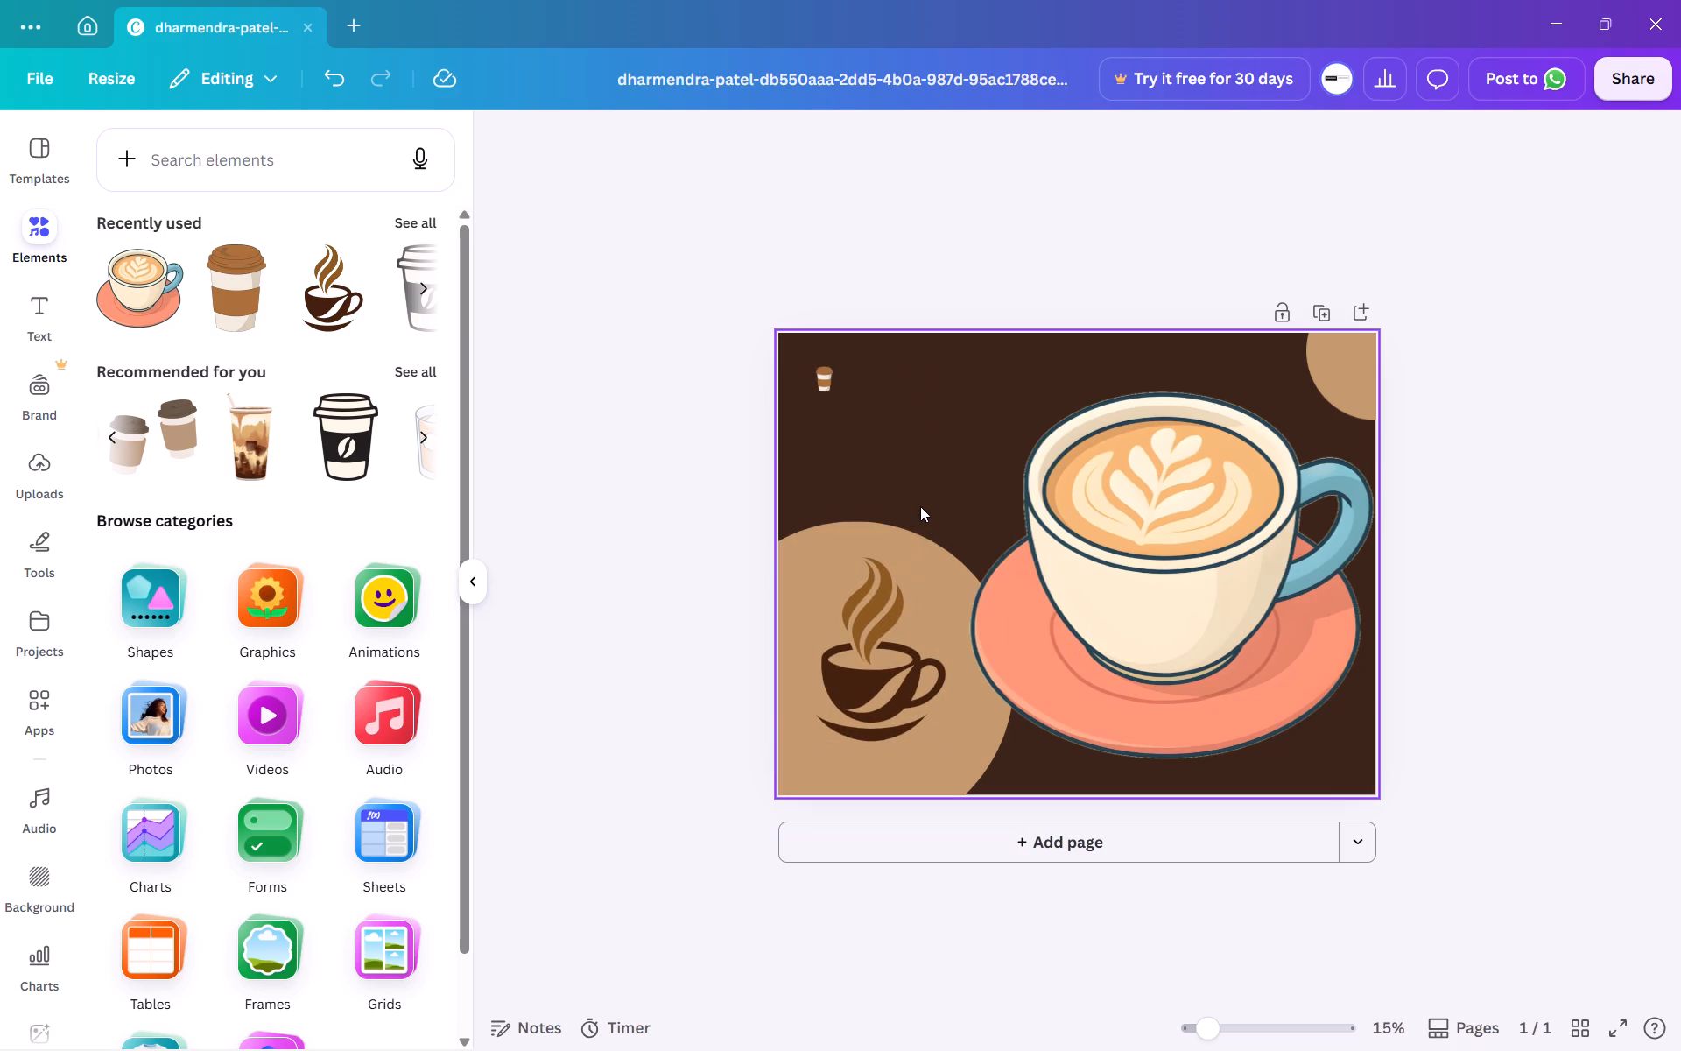
click(896, 613)
click(920, 510)
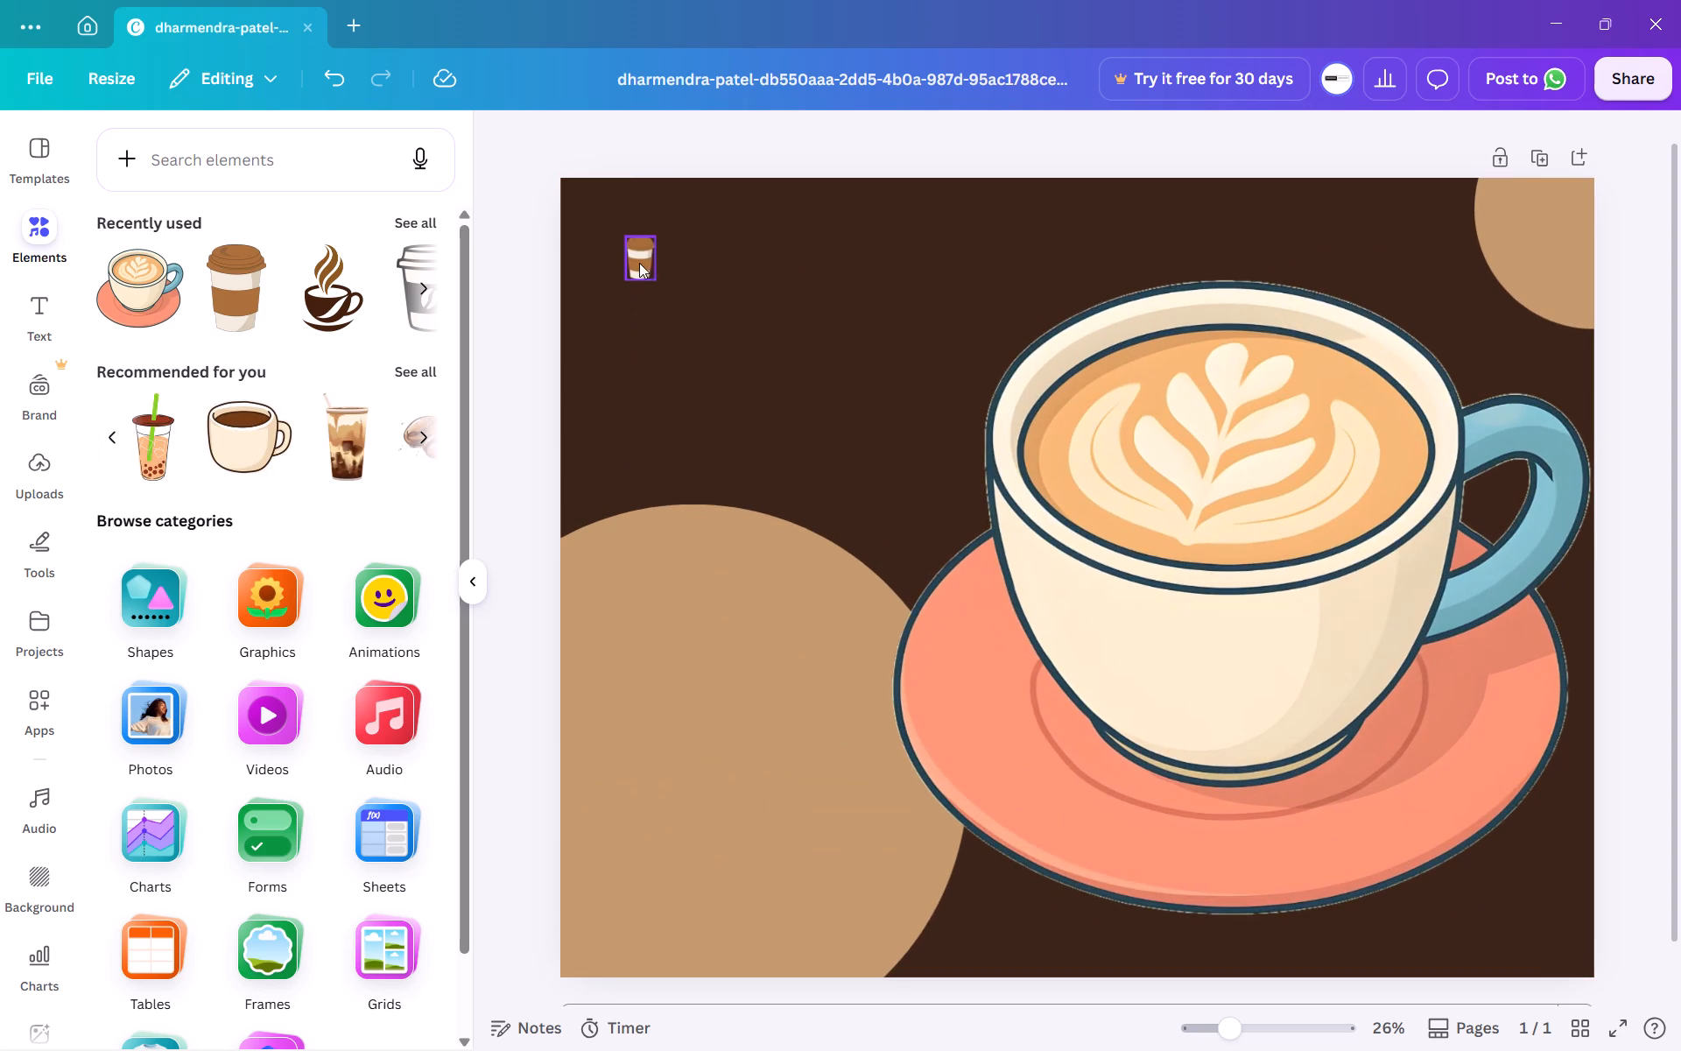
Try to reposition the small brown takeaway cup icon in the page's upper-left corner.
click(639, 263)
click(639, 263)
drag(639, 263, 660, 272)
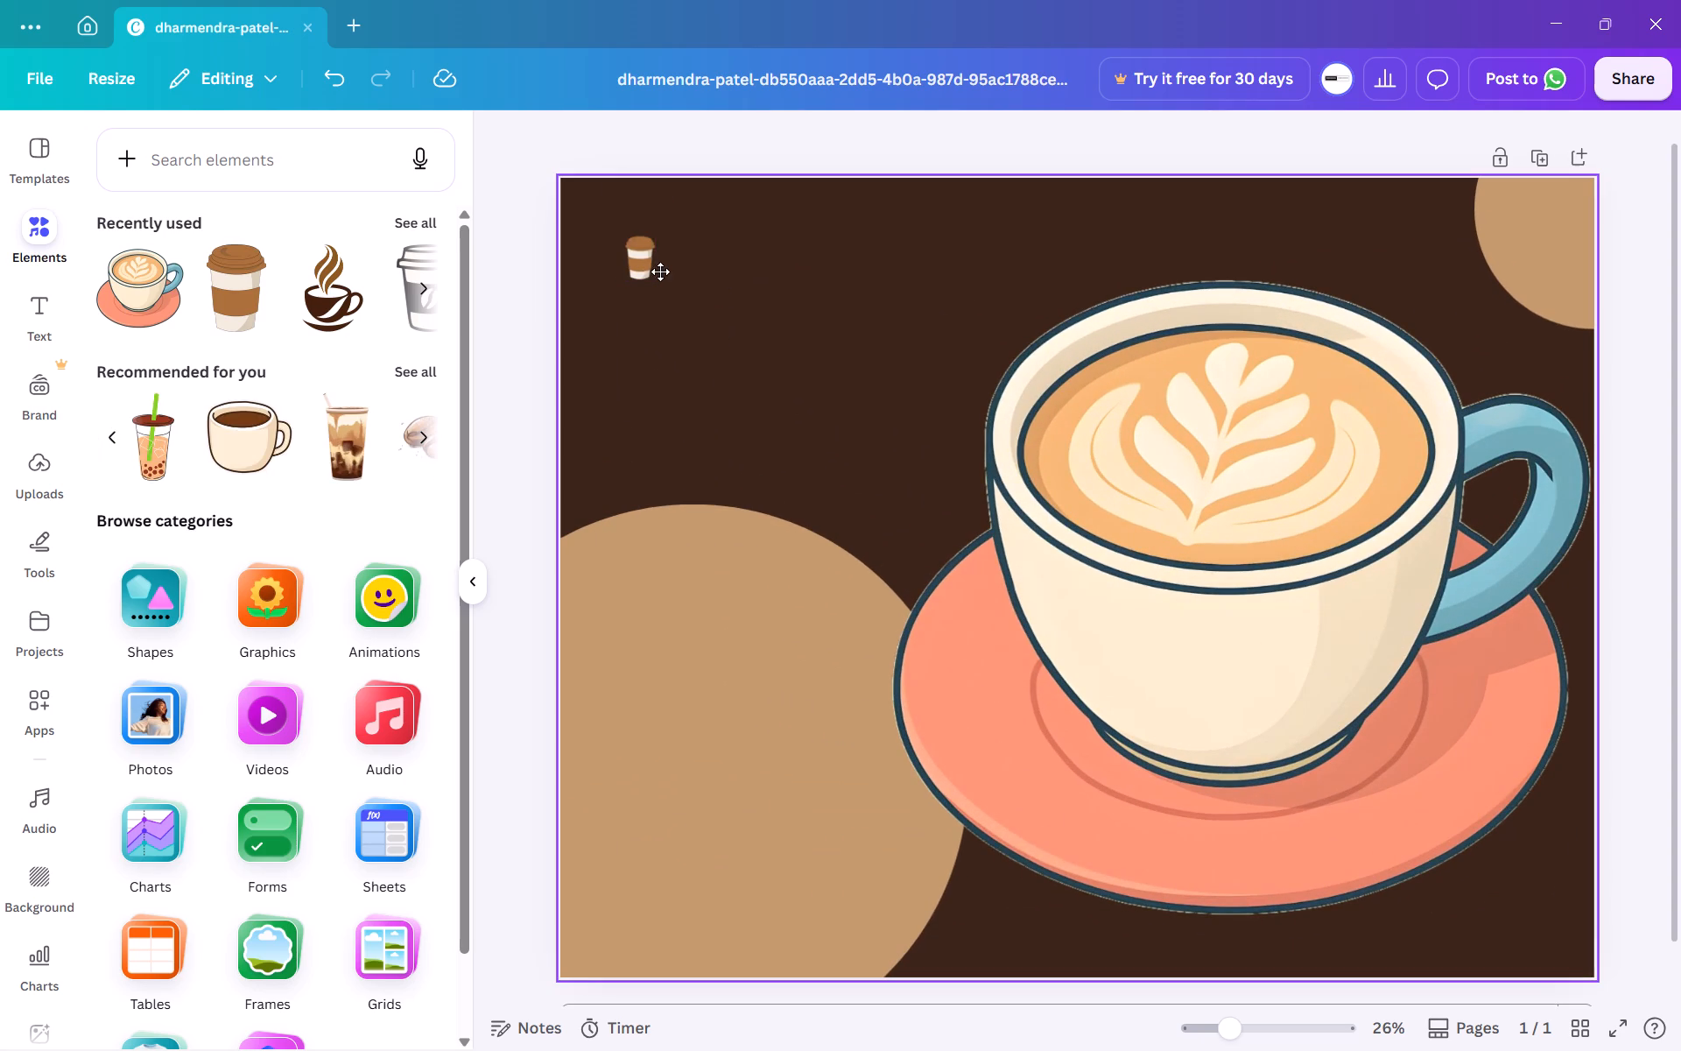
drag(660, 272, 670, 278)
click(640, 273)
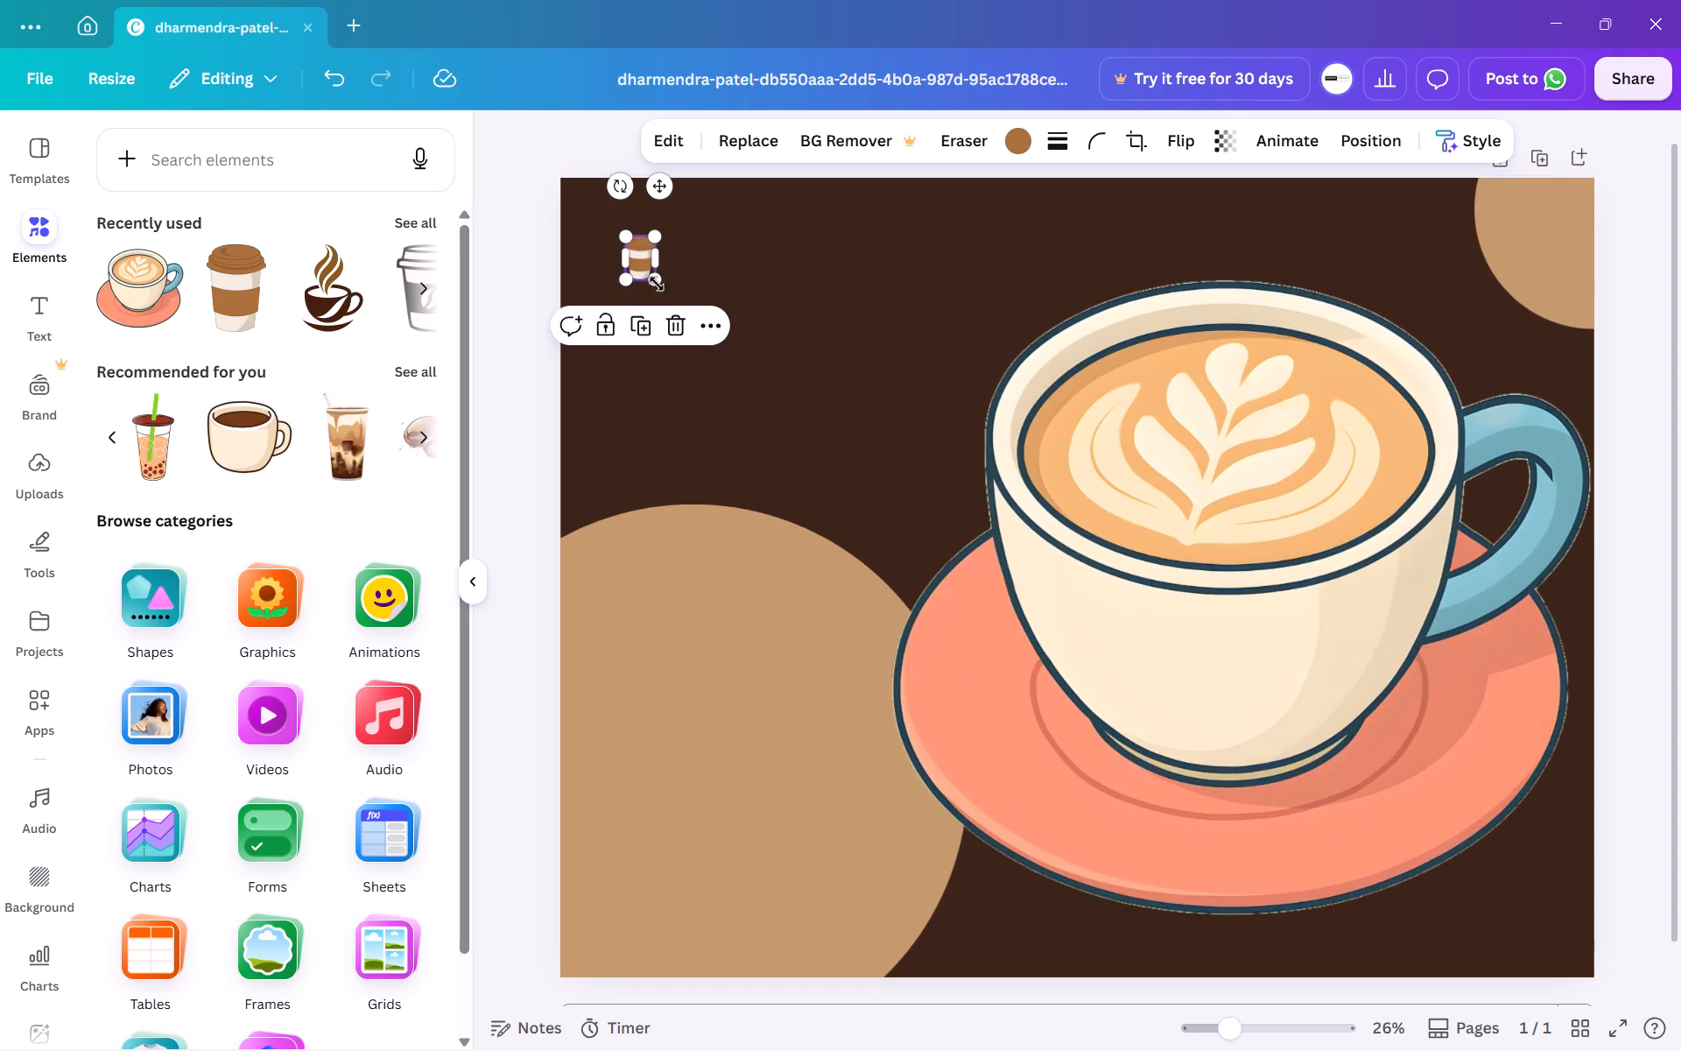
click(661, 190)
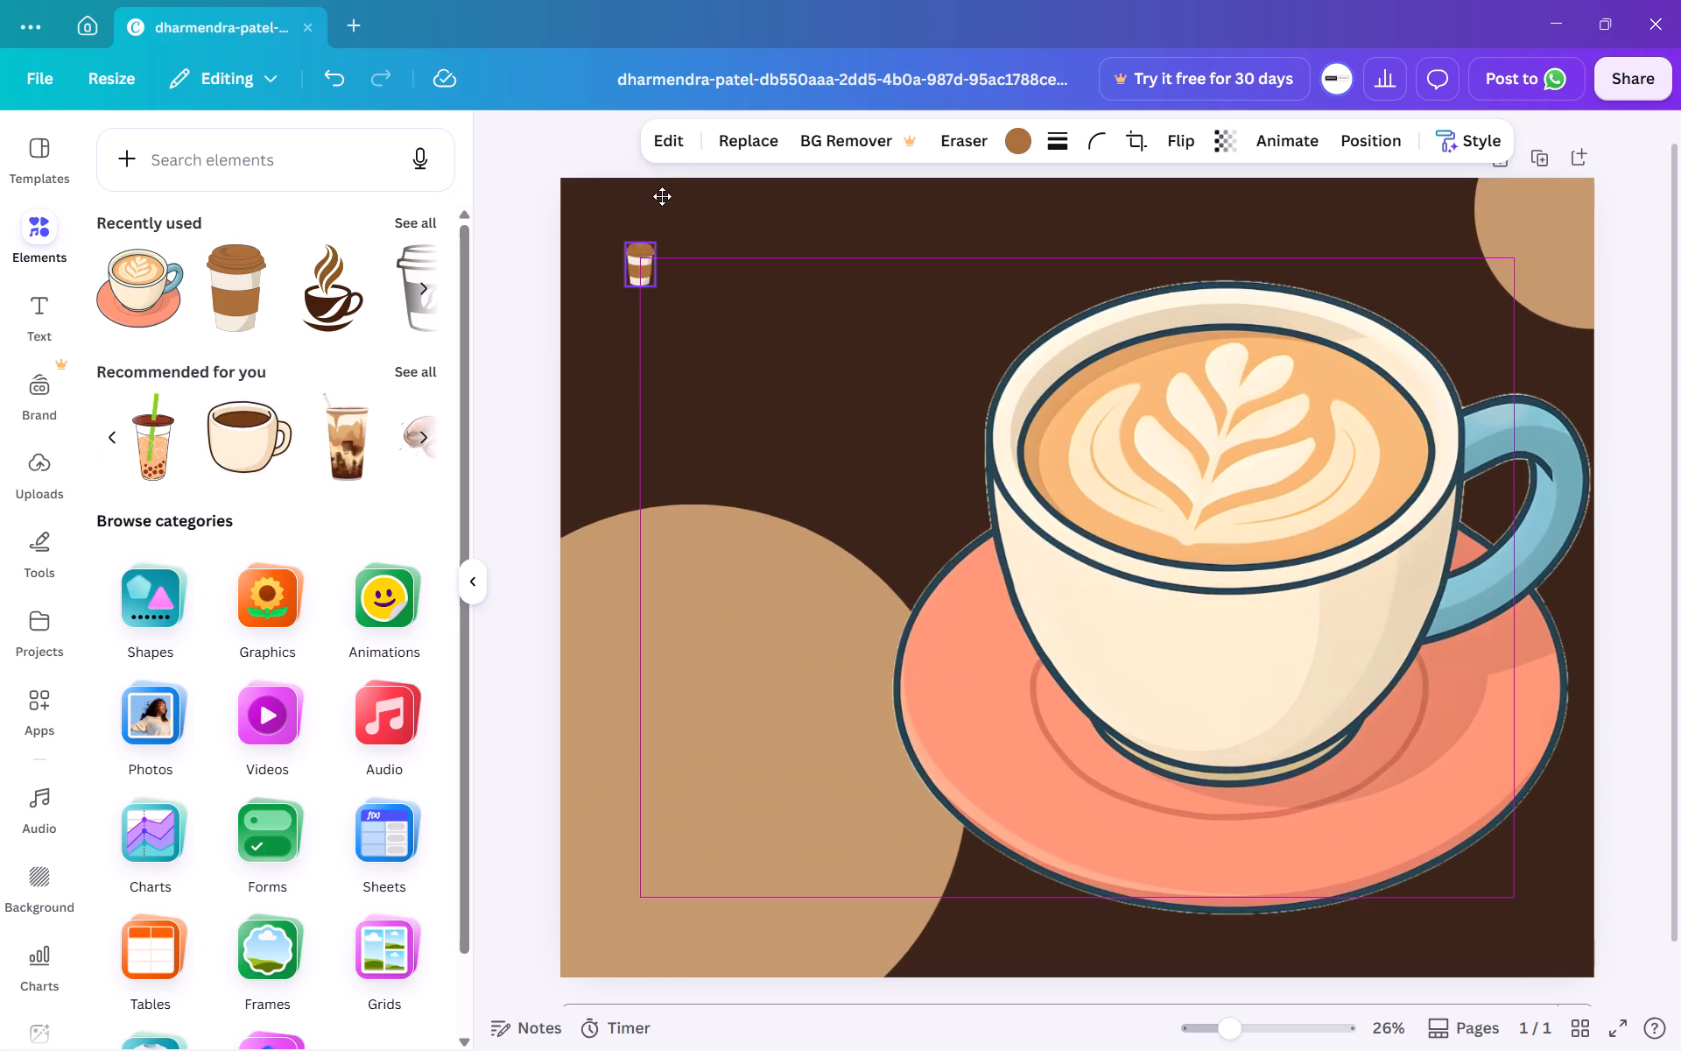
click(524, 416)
Move the latte-art cup over the large lower-left circle, down to the page's bottom edge.
click(1078, 545)
drag(1078, 545, 918, 577)
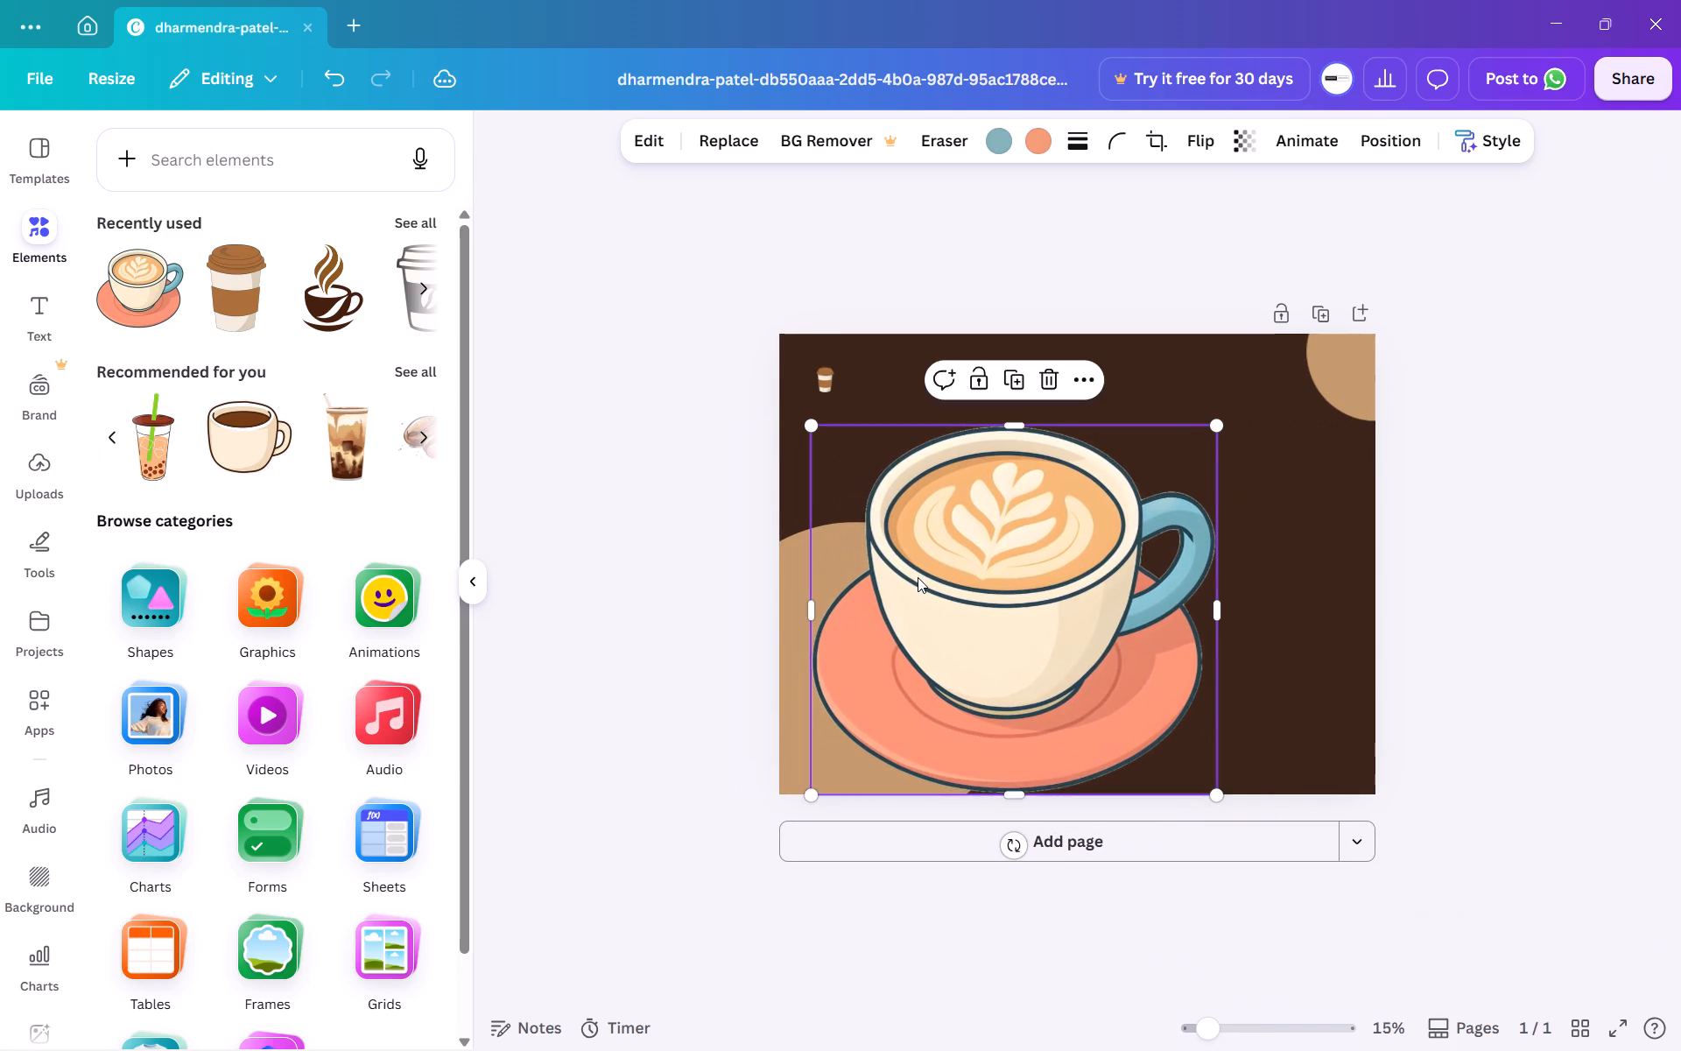
Shrink the latte-art cup with the coral saucer proportionally to about 12.8 wide.
drag(1212, 789, 1079, 671)
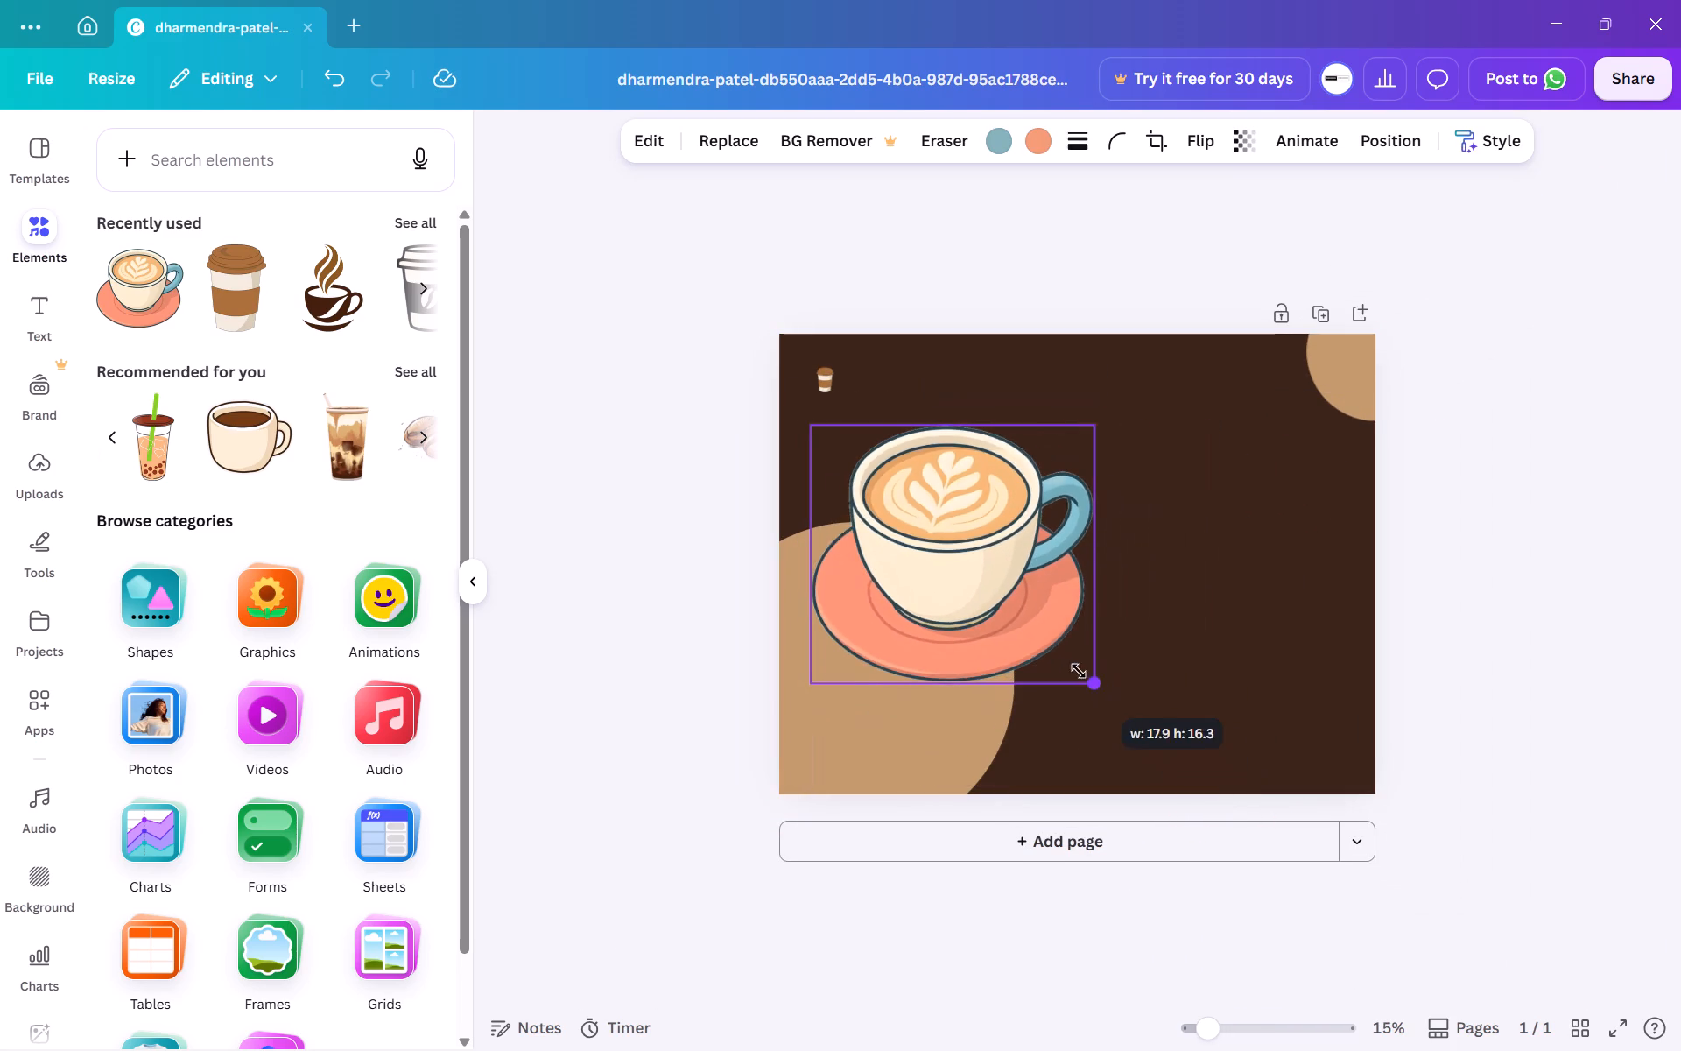
drag(1079, 671, 1010, 614)
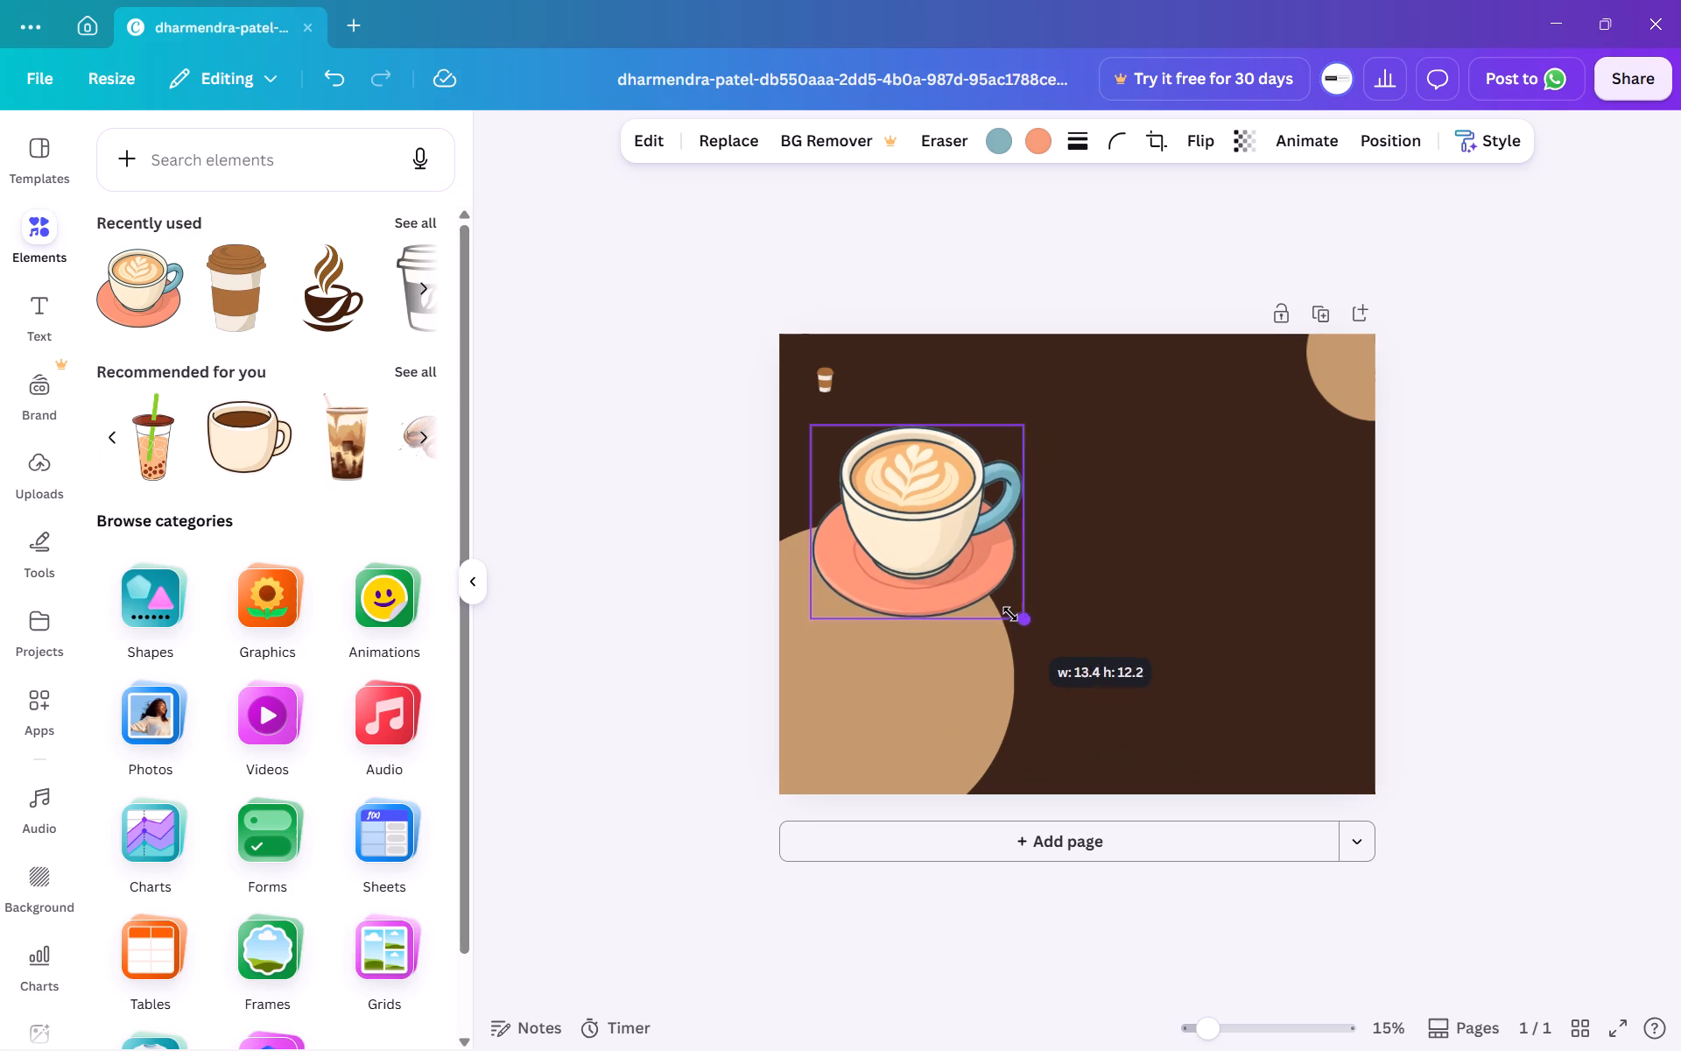
drag(1010, 614, 1002, 609)
Move the latte-art cup onto the large lower-left circle, aligned to the page's left and bottom margin guides, comparing window previews with the reference.
click(960, 559)
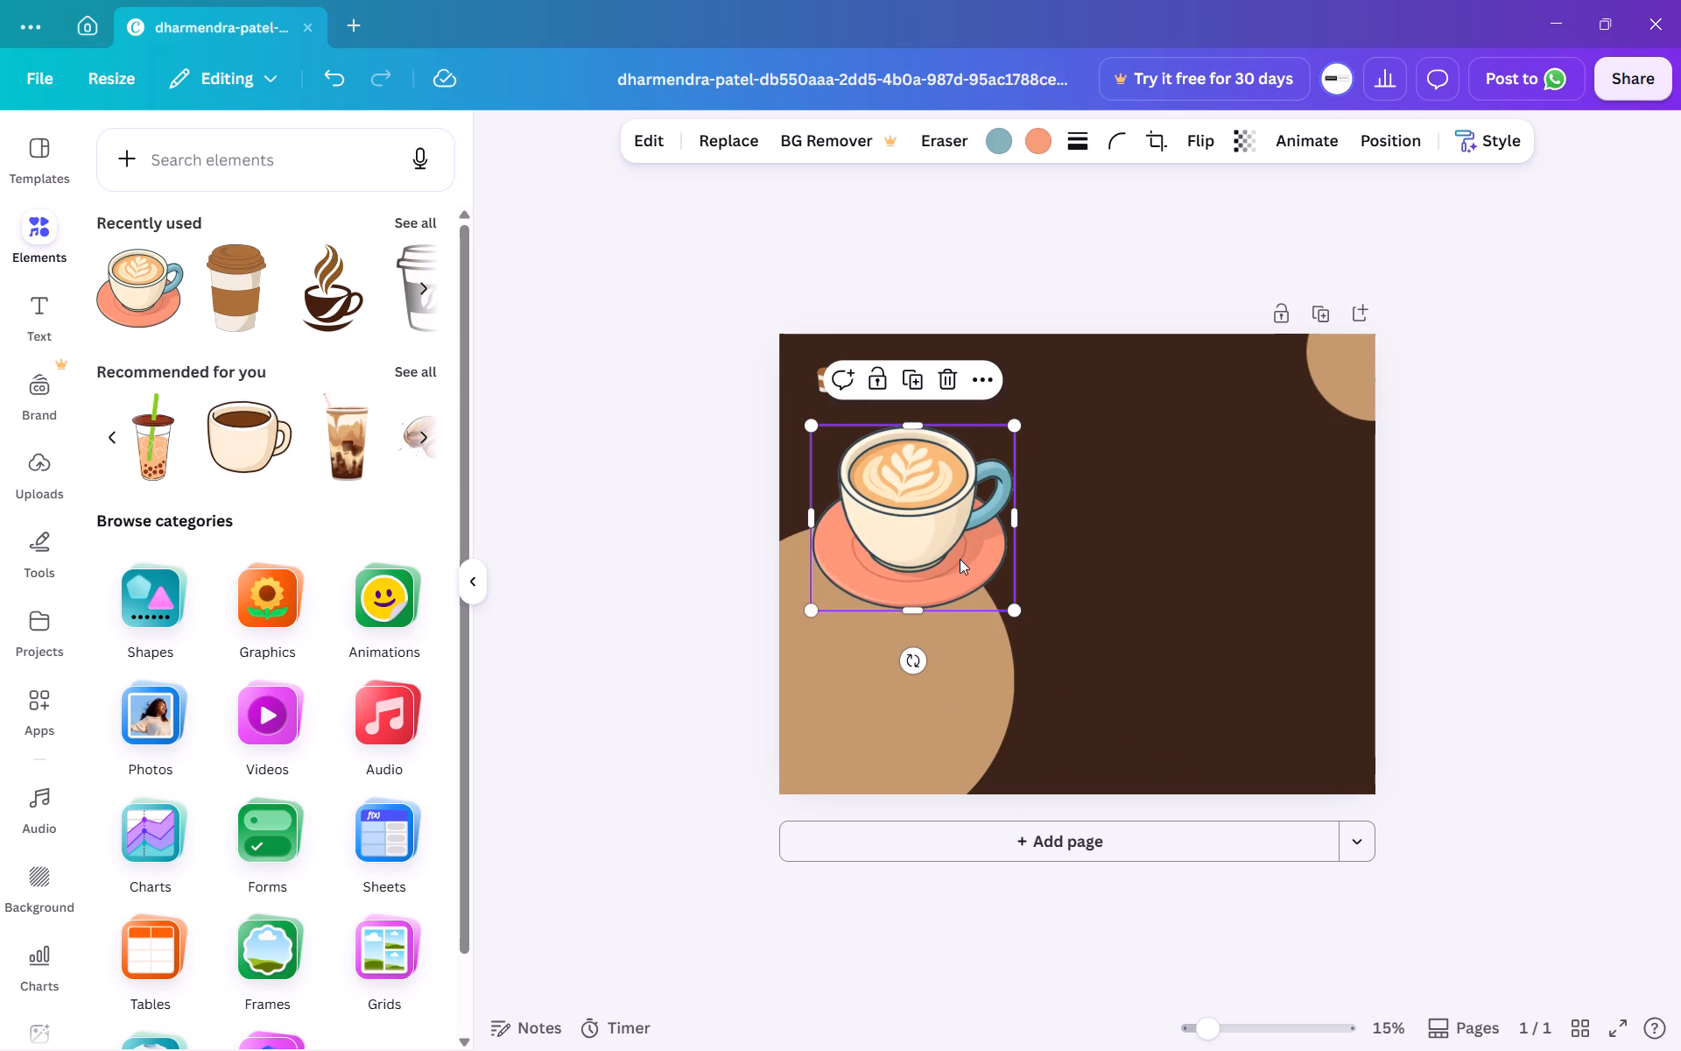
drag(960, 559, 929, 688)
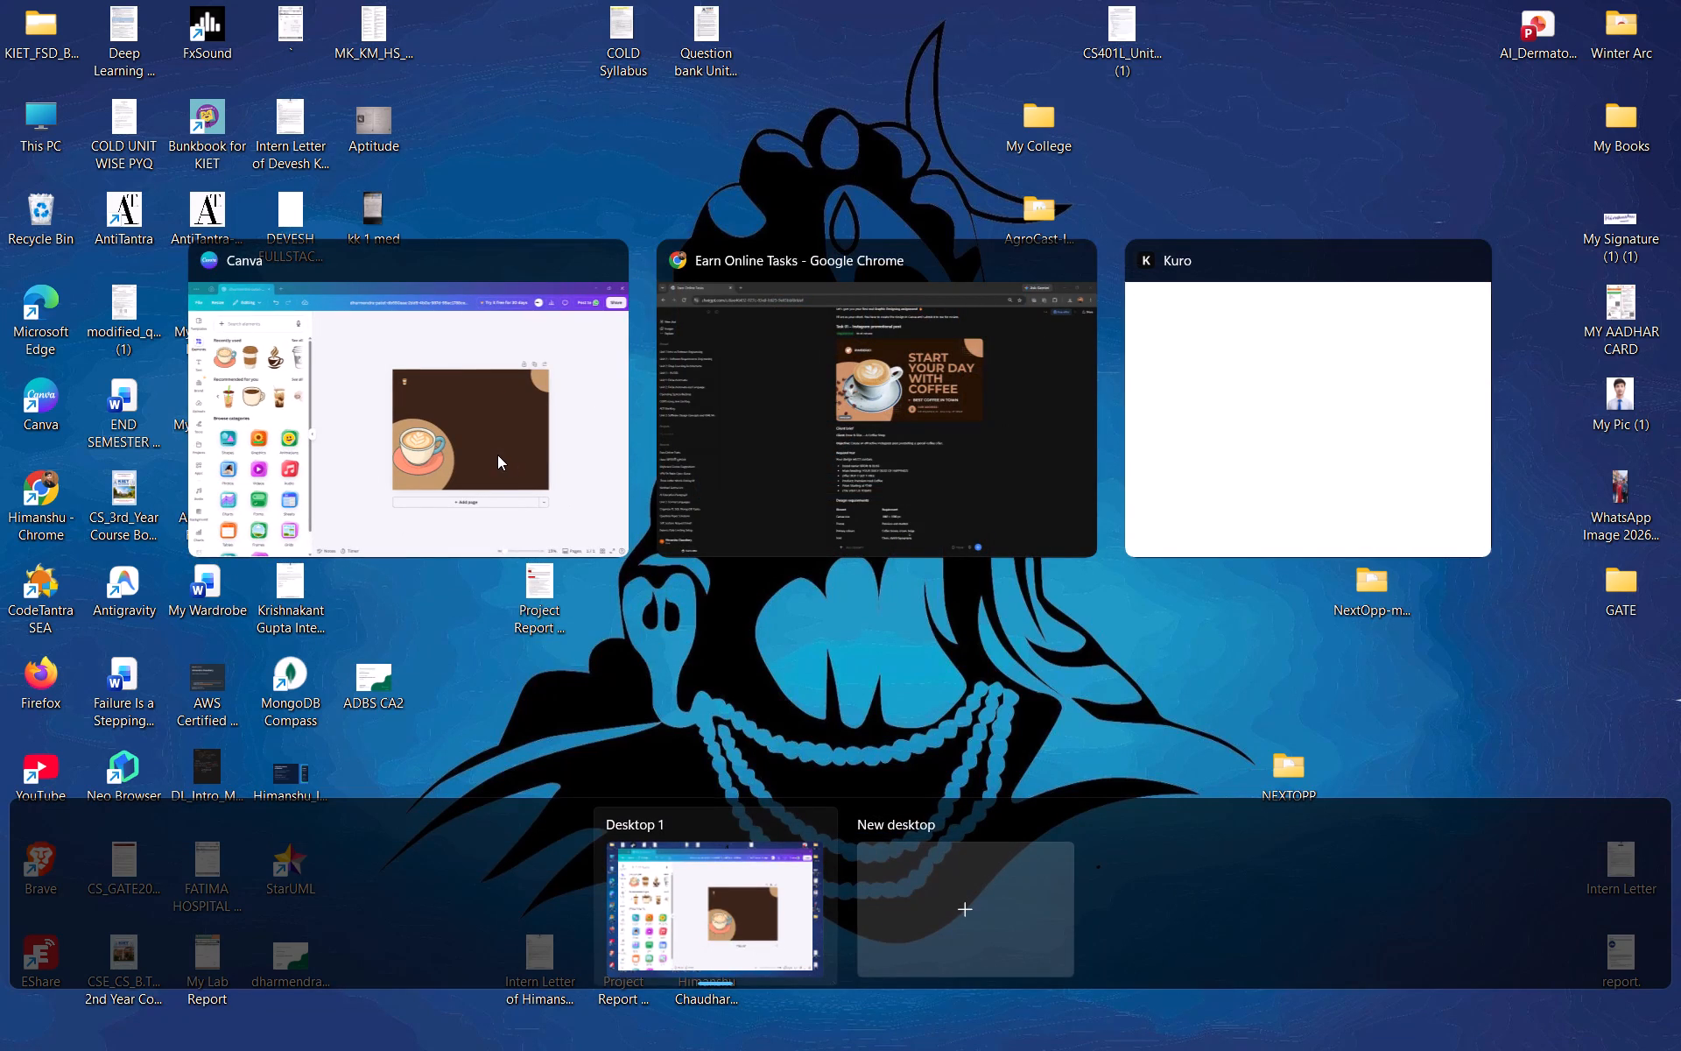
click(446, 485)
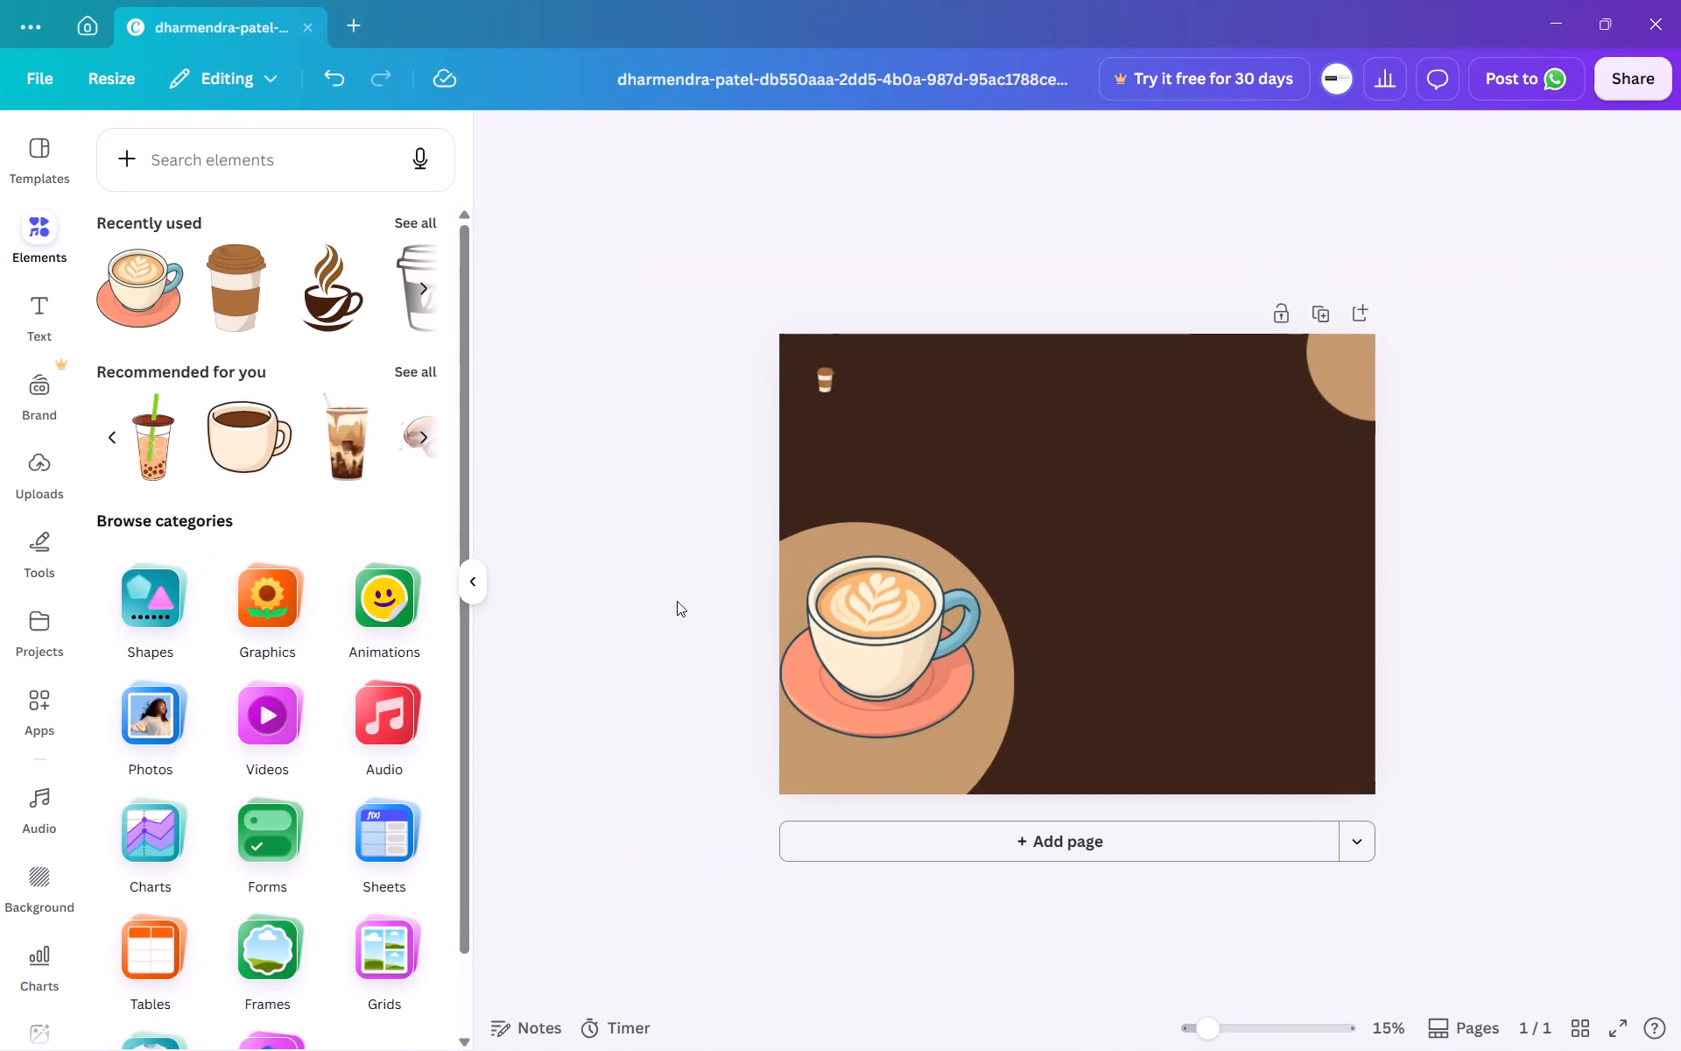
drag(828, 657, 875, 579)
click(554, 581)
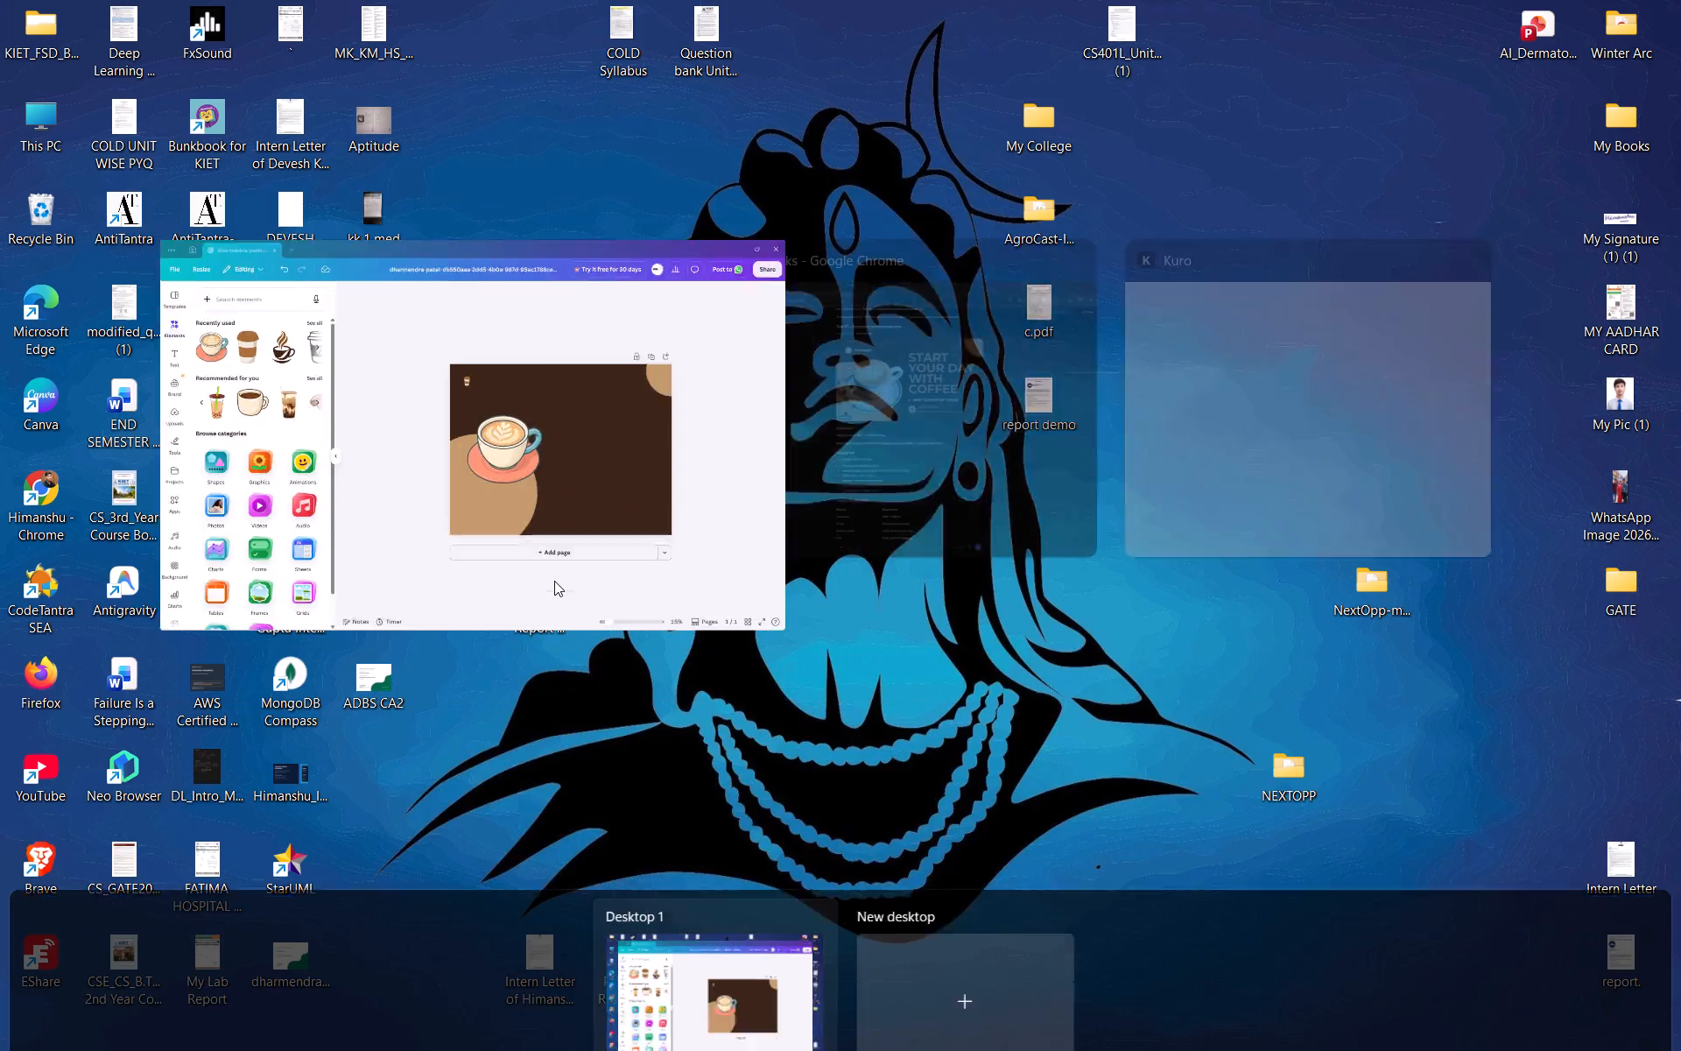
click(440, 478)
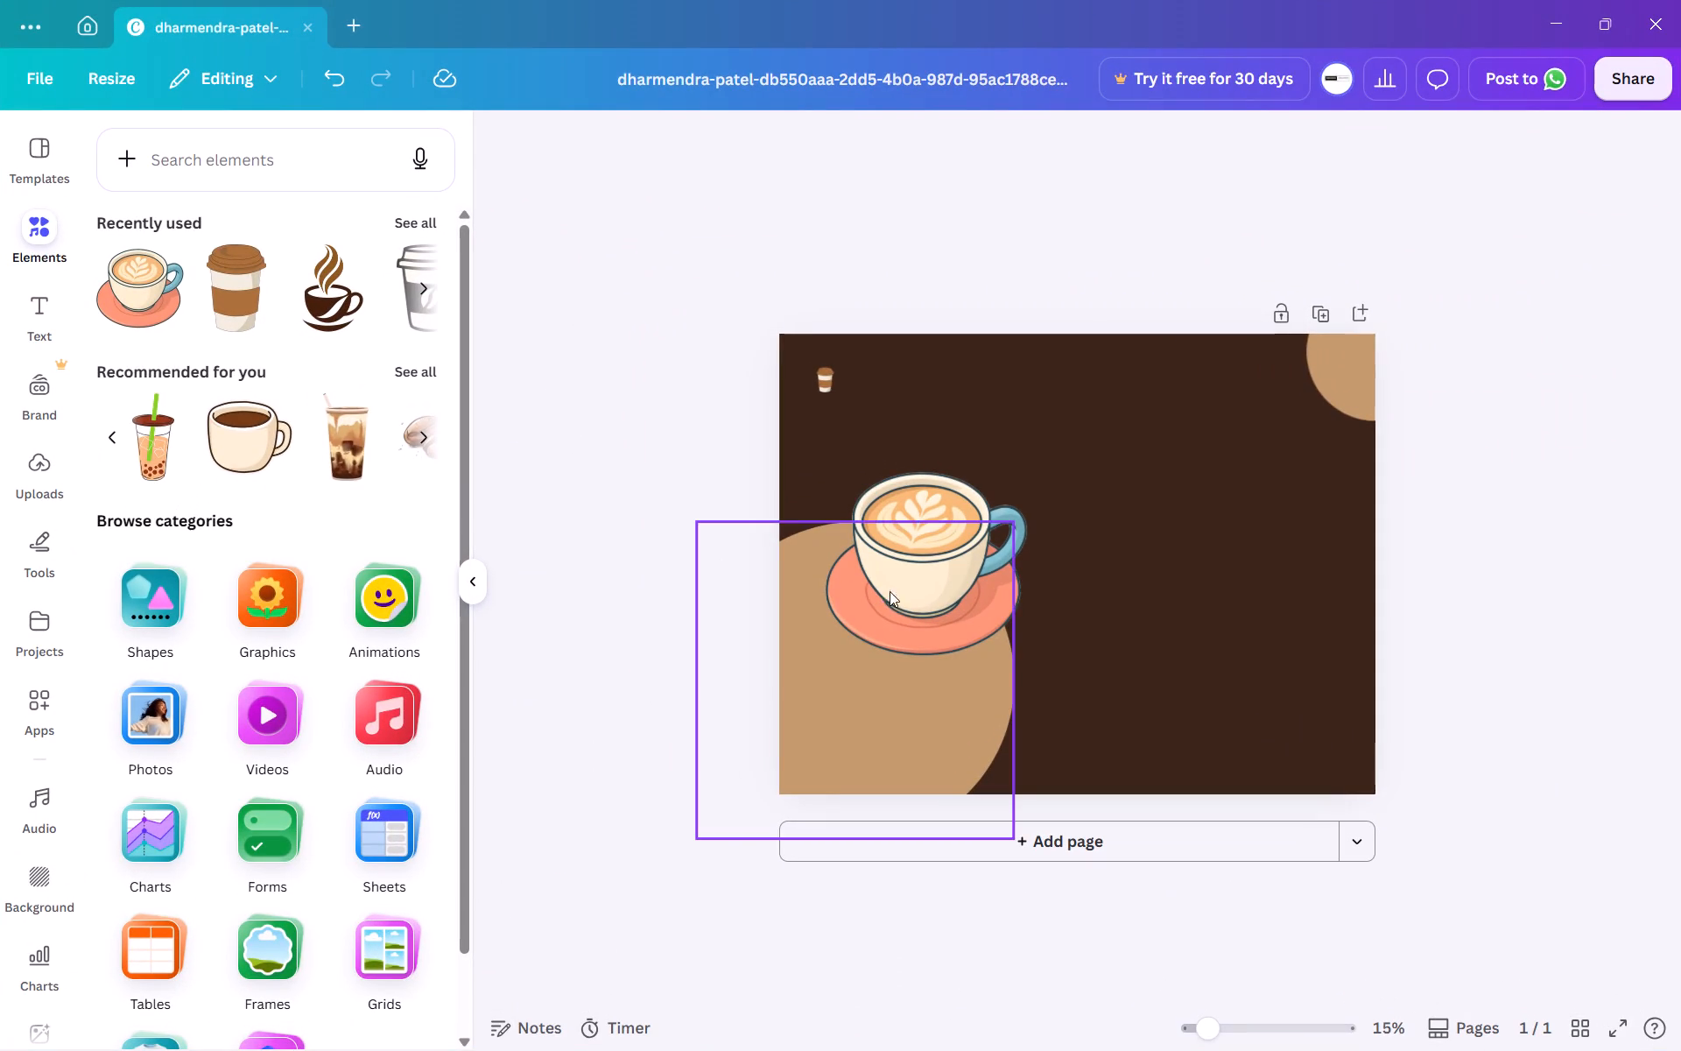
drag(900, 594, 906, 627)
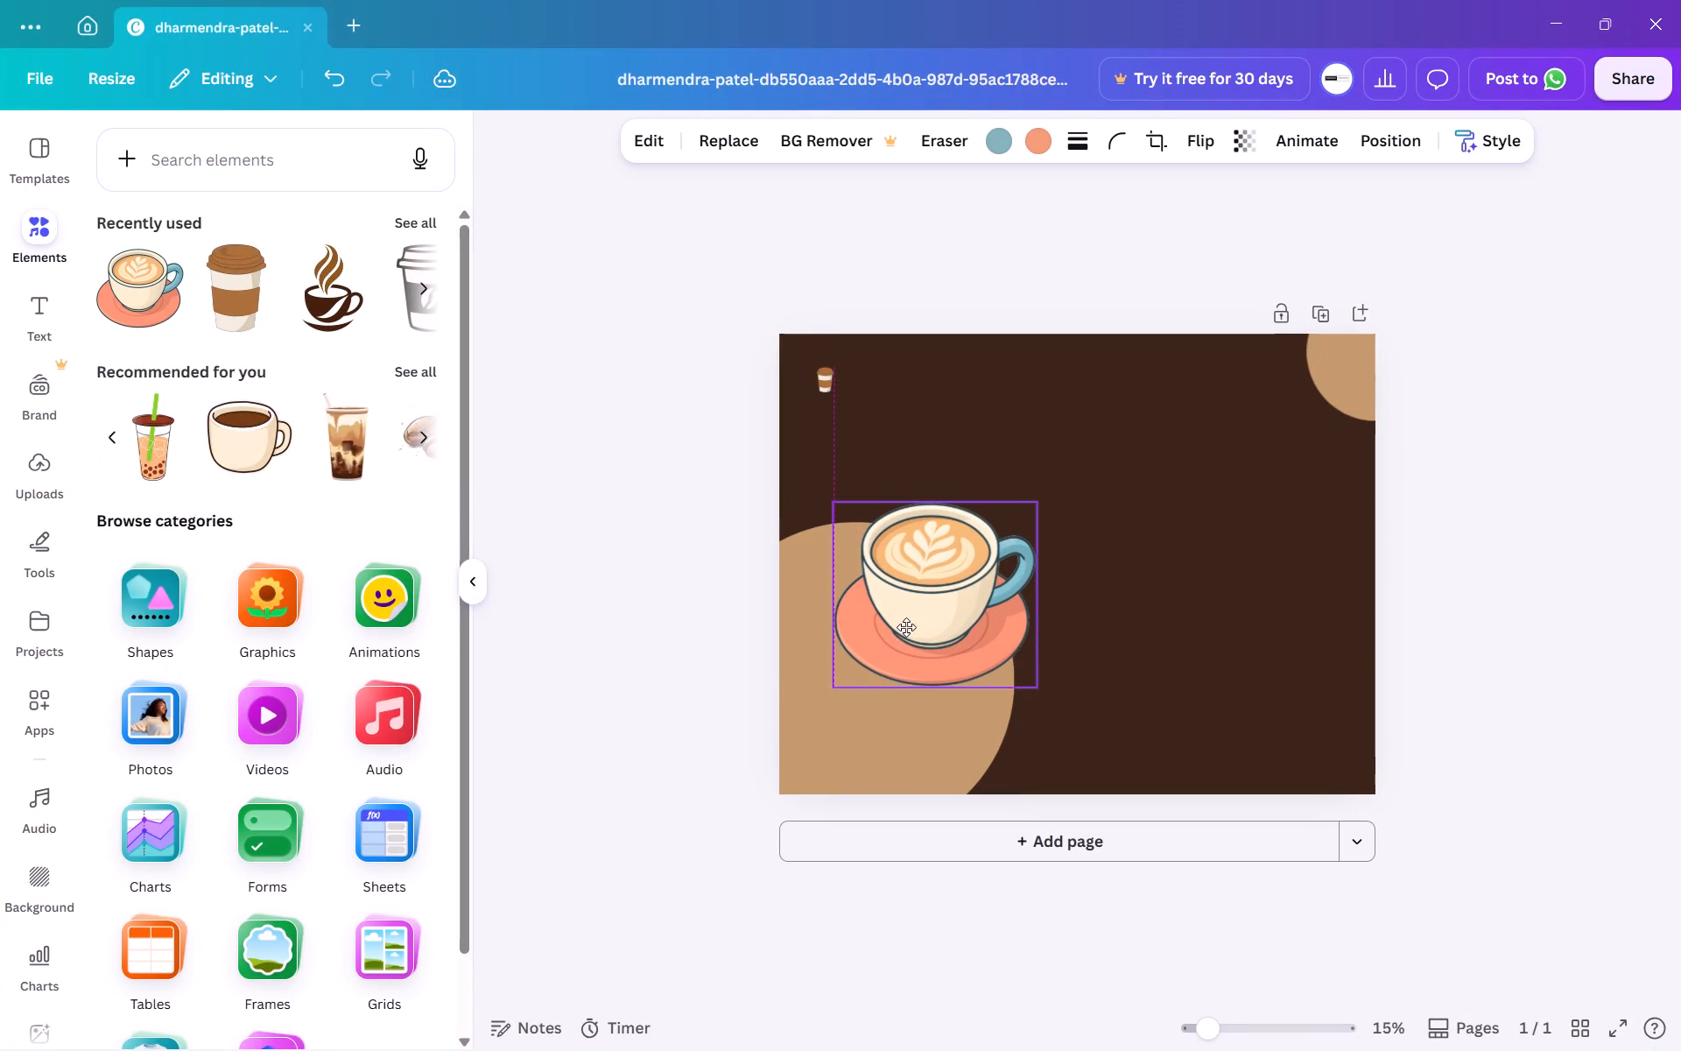
drag(906, 627, 904, 650)
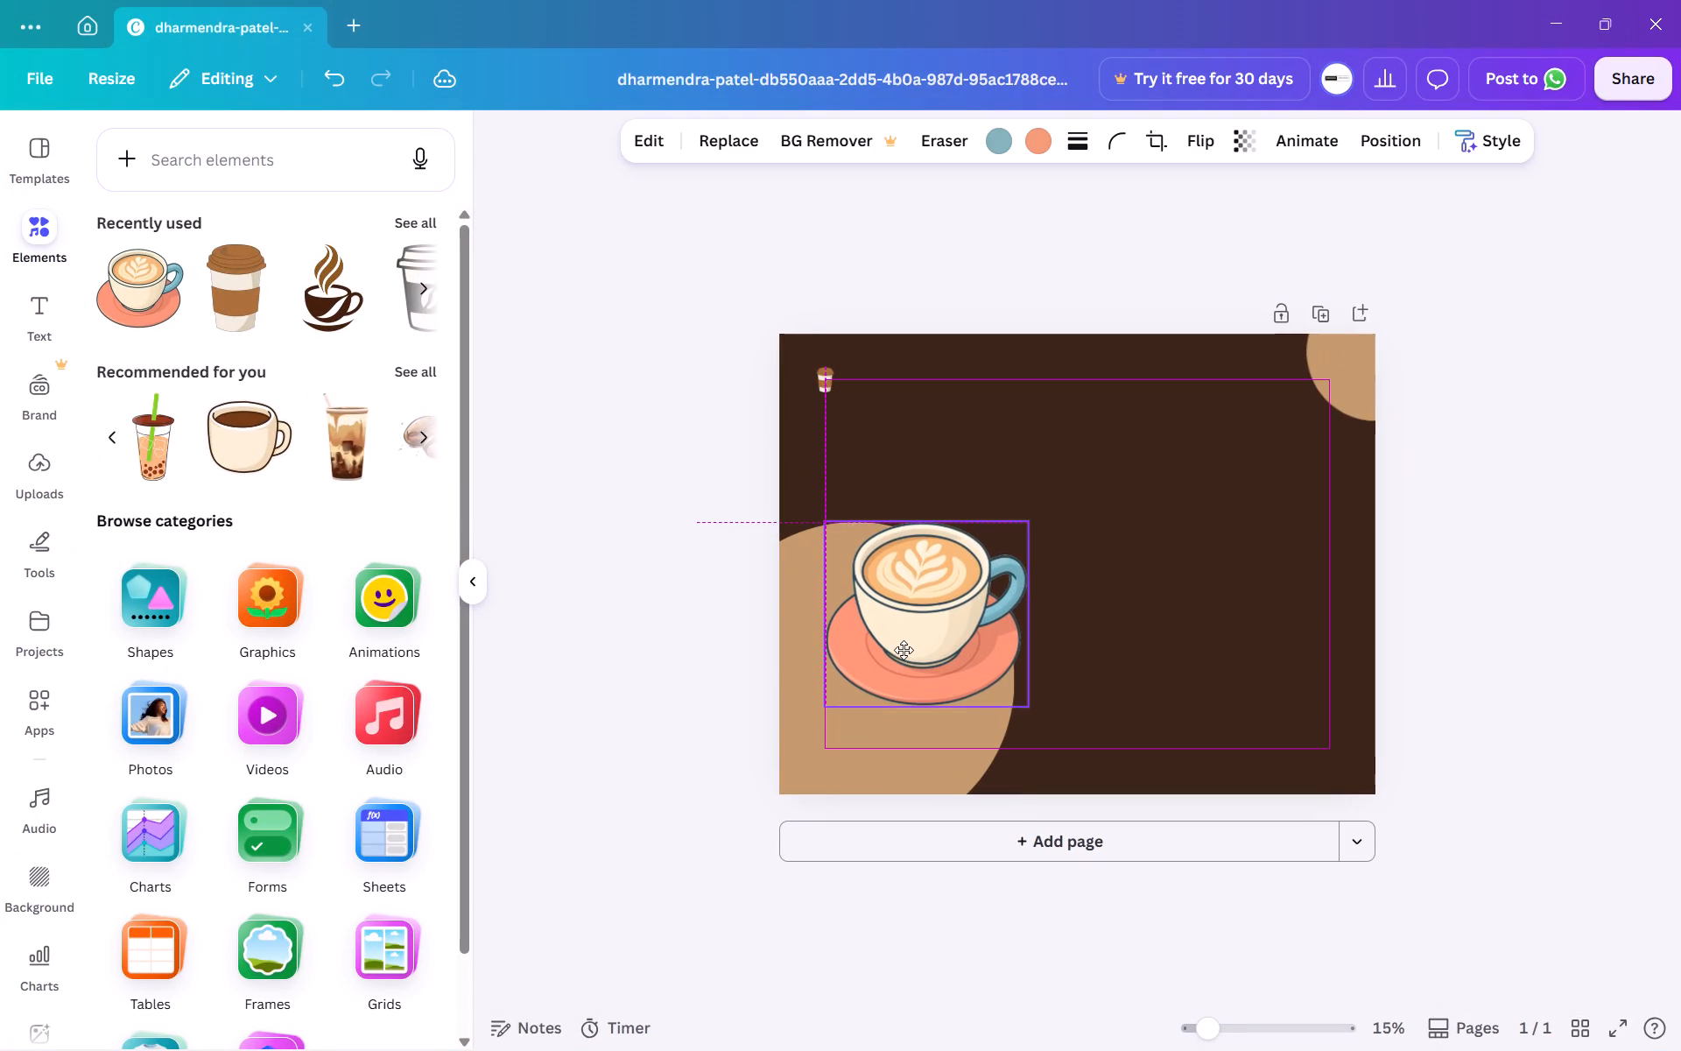
drag(904, 650, 893, 677)
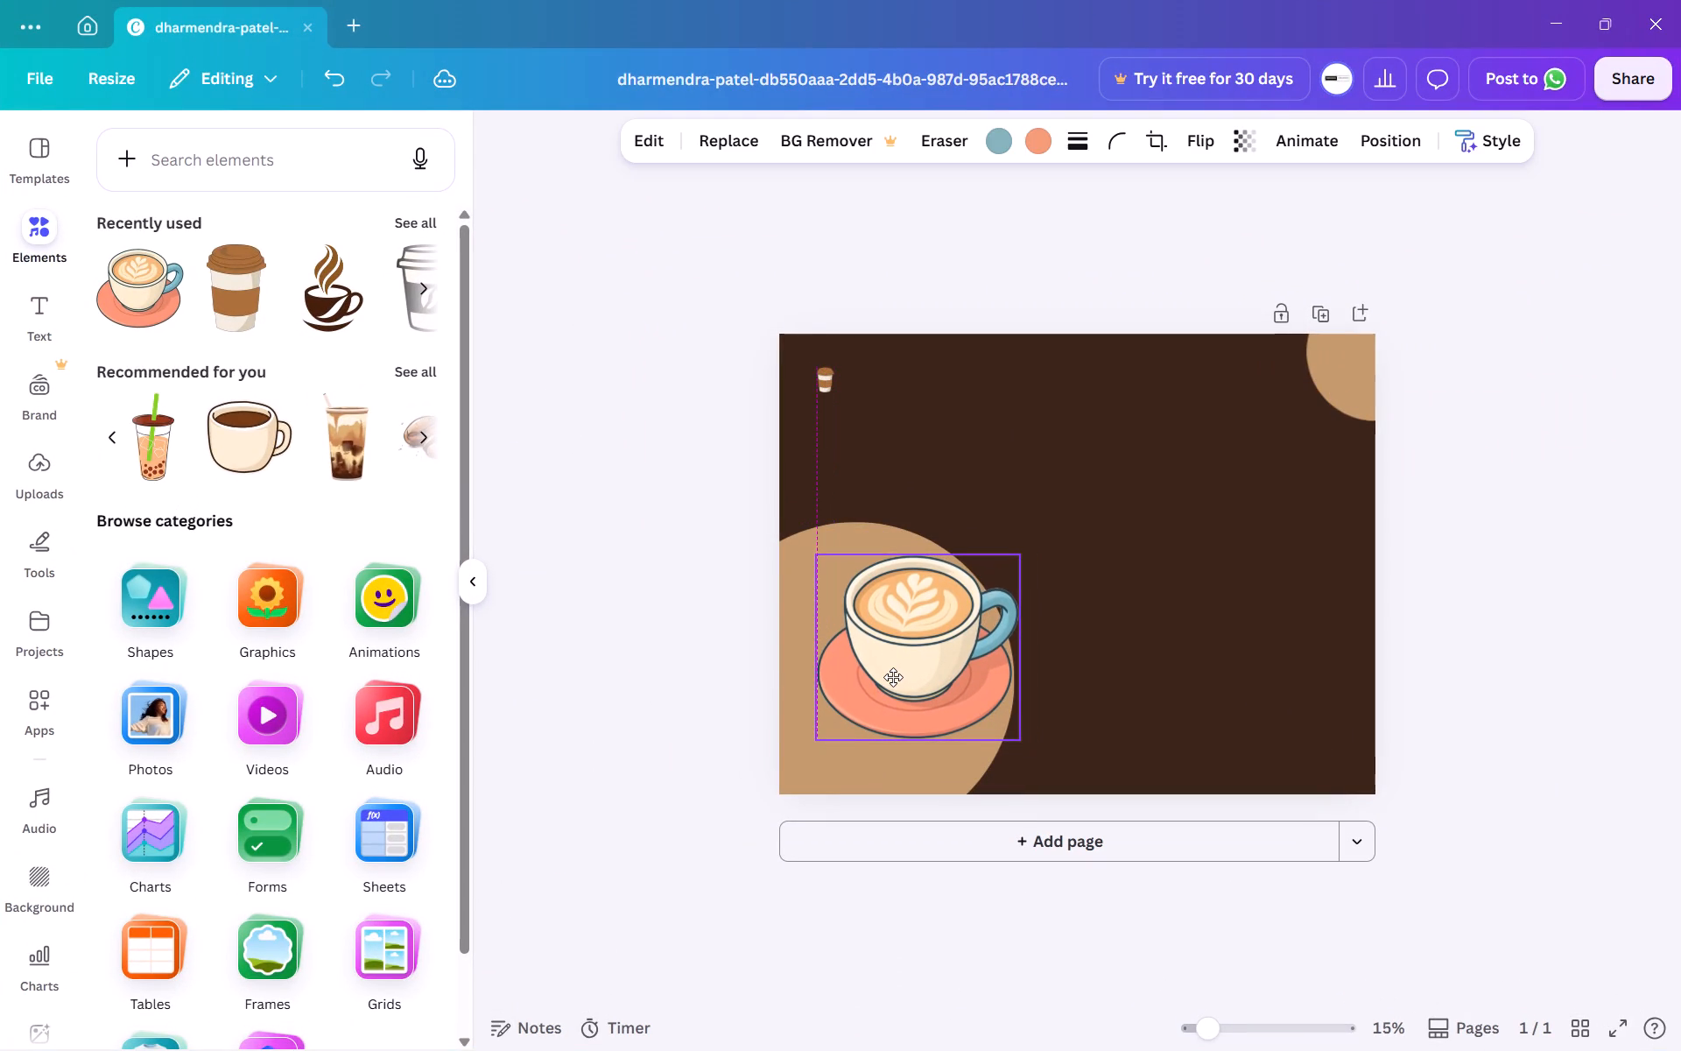
drag(893, 677, 903, 685)
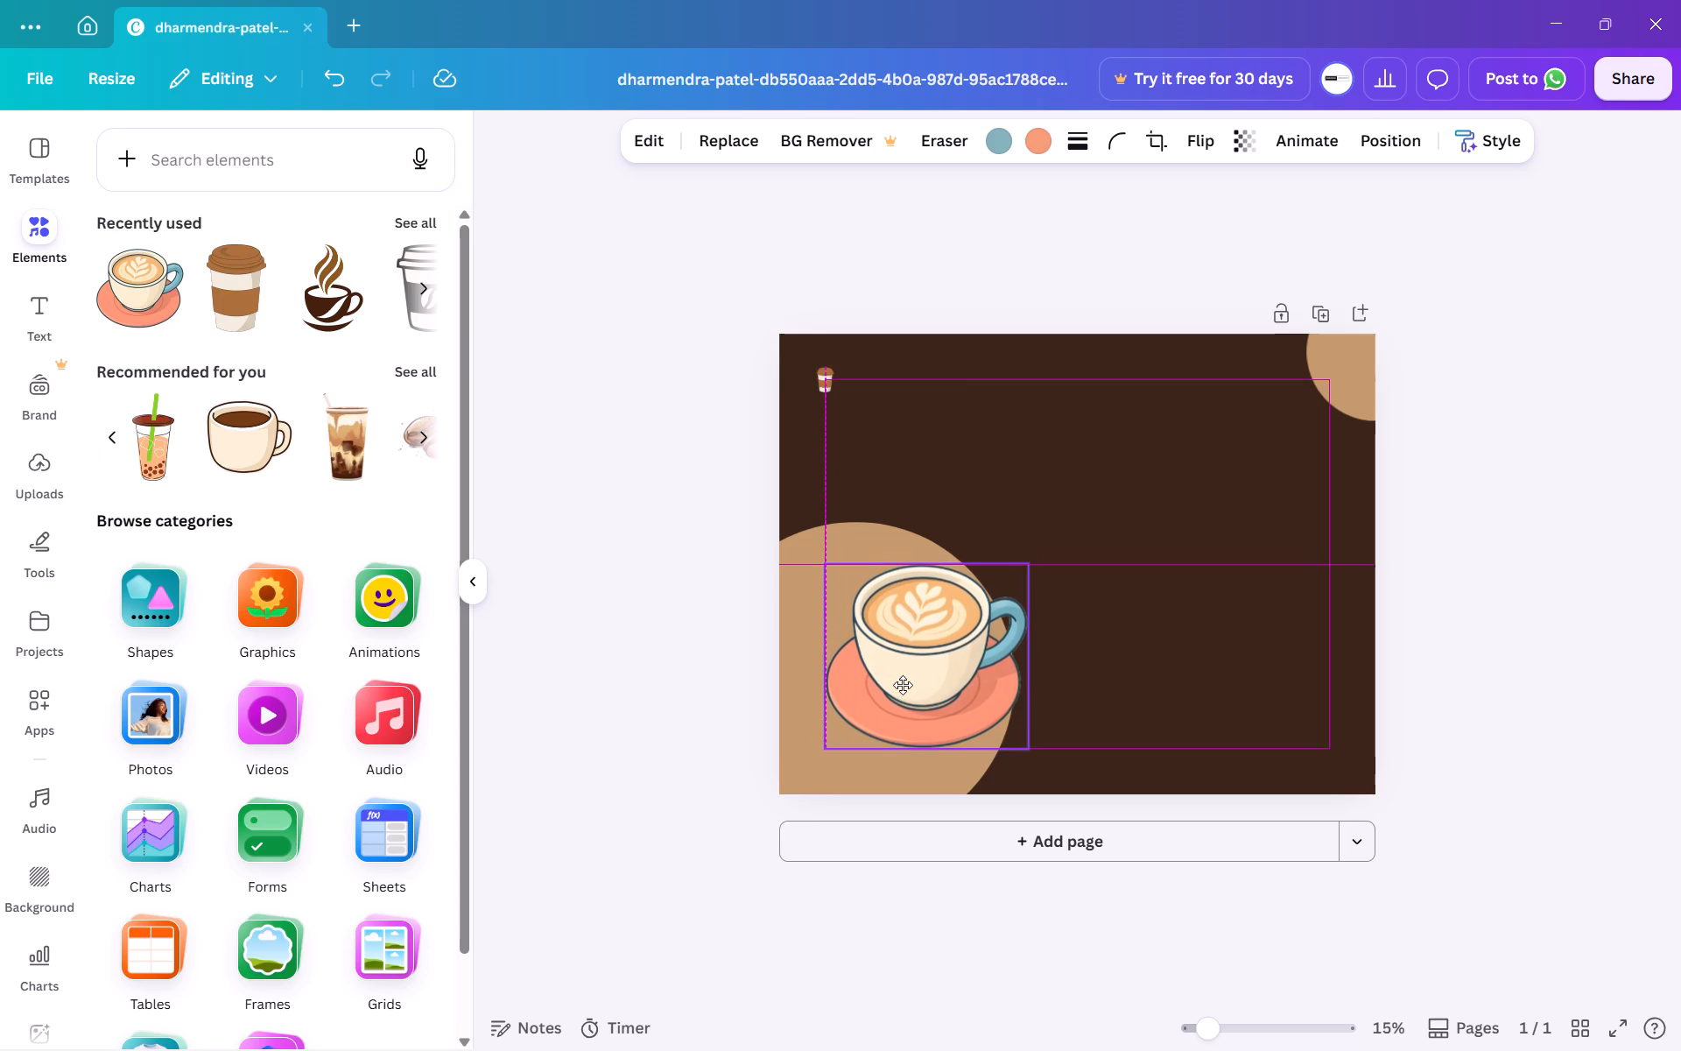
drag(903, 685, 902, 685)
click(643, 598)
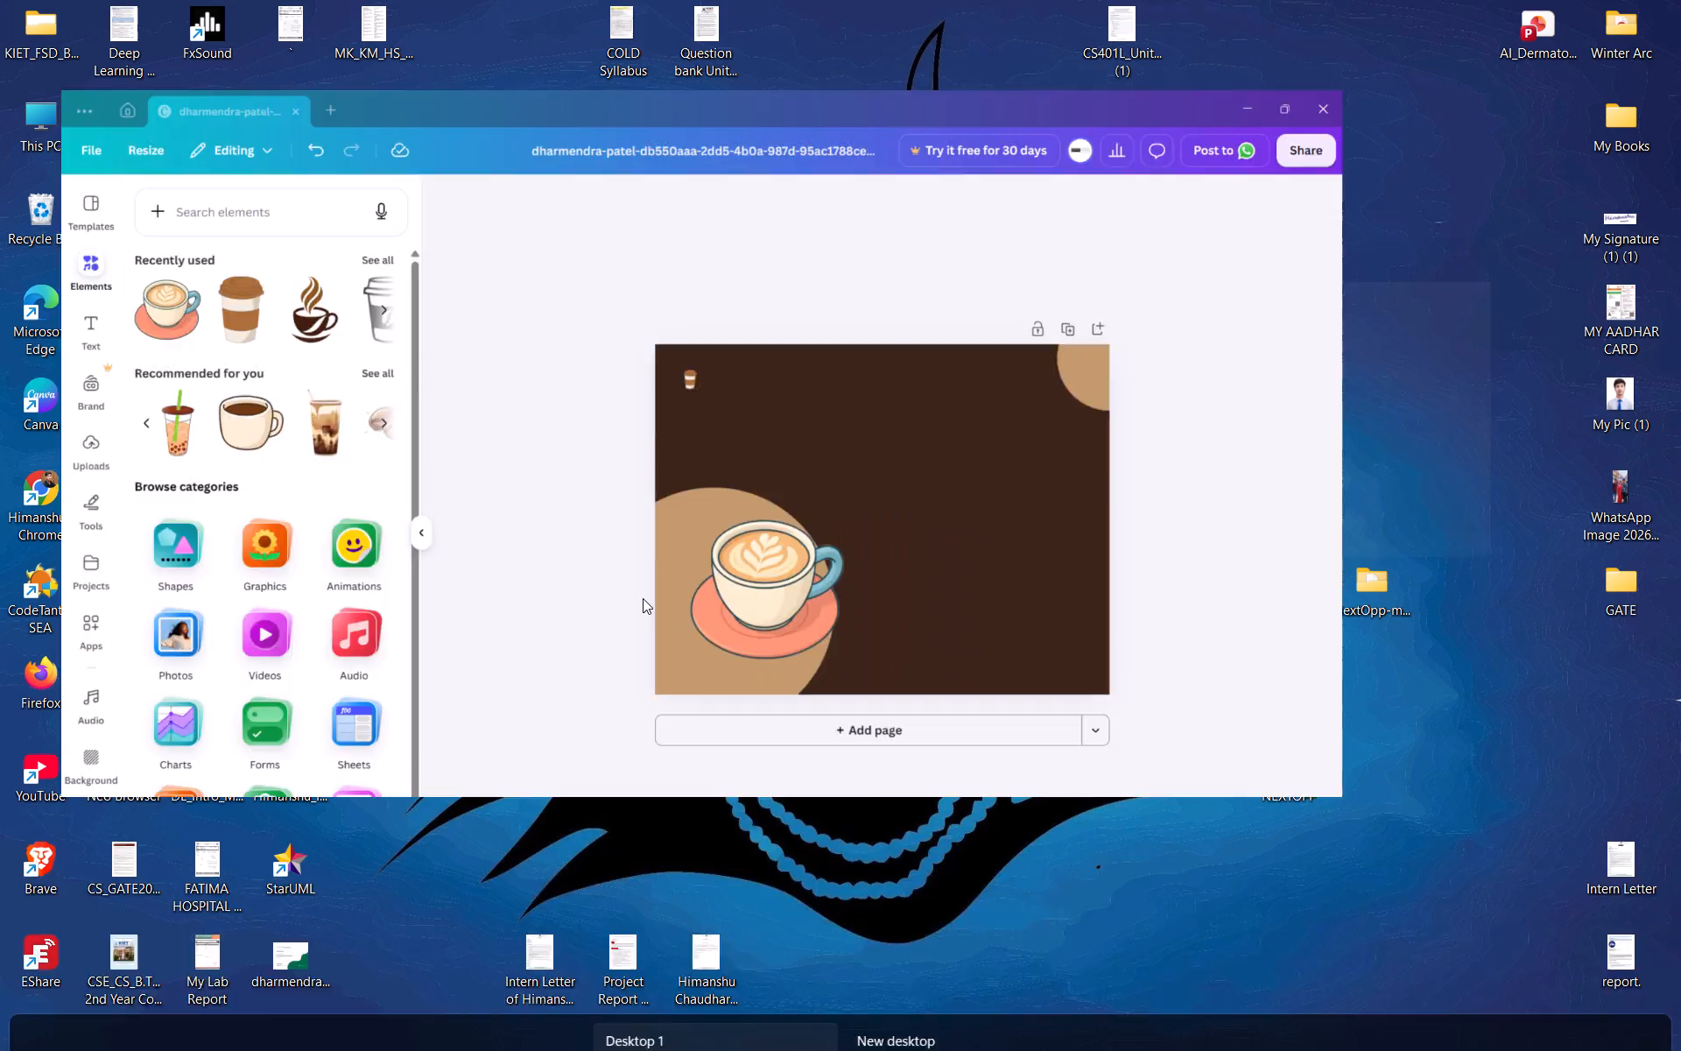
click(523, 471)
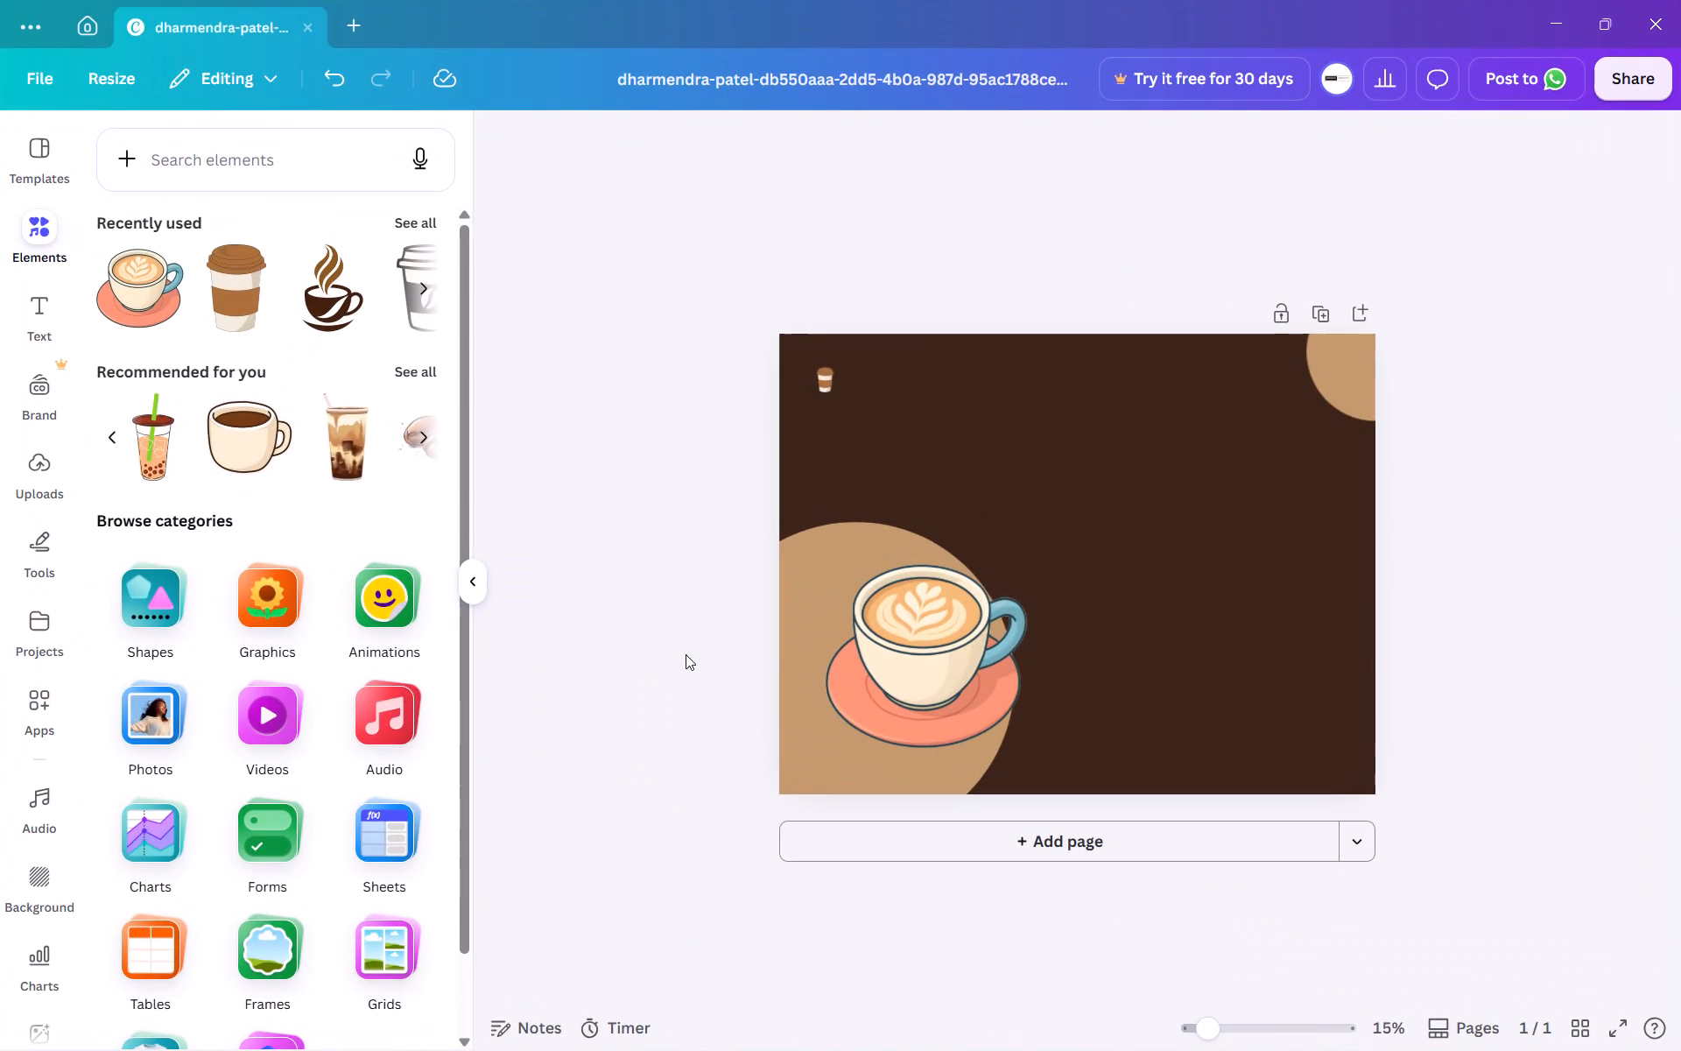
Raise the top edge of the latte-art cup's frame, level with the top of the large circle, for a height of about 14.3.
click(914, 629)
drag(932, 561, 932, 522)
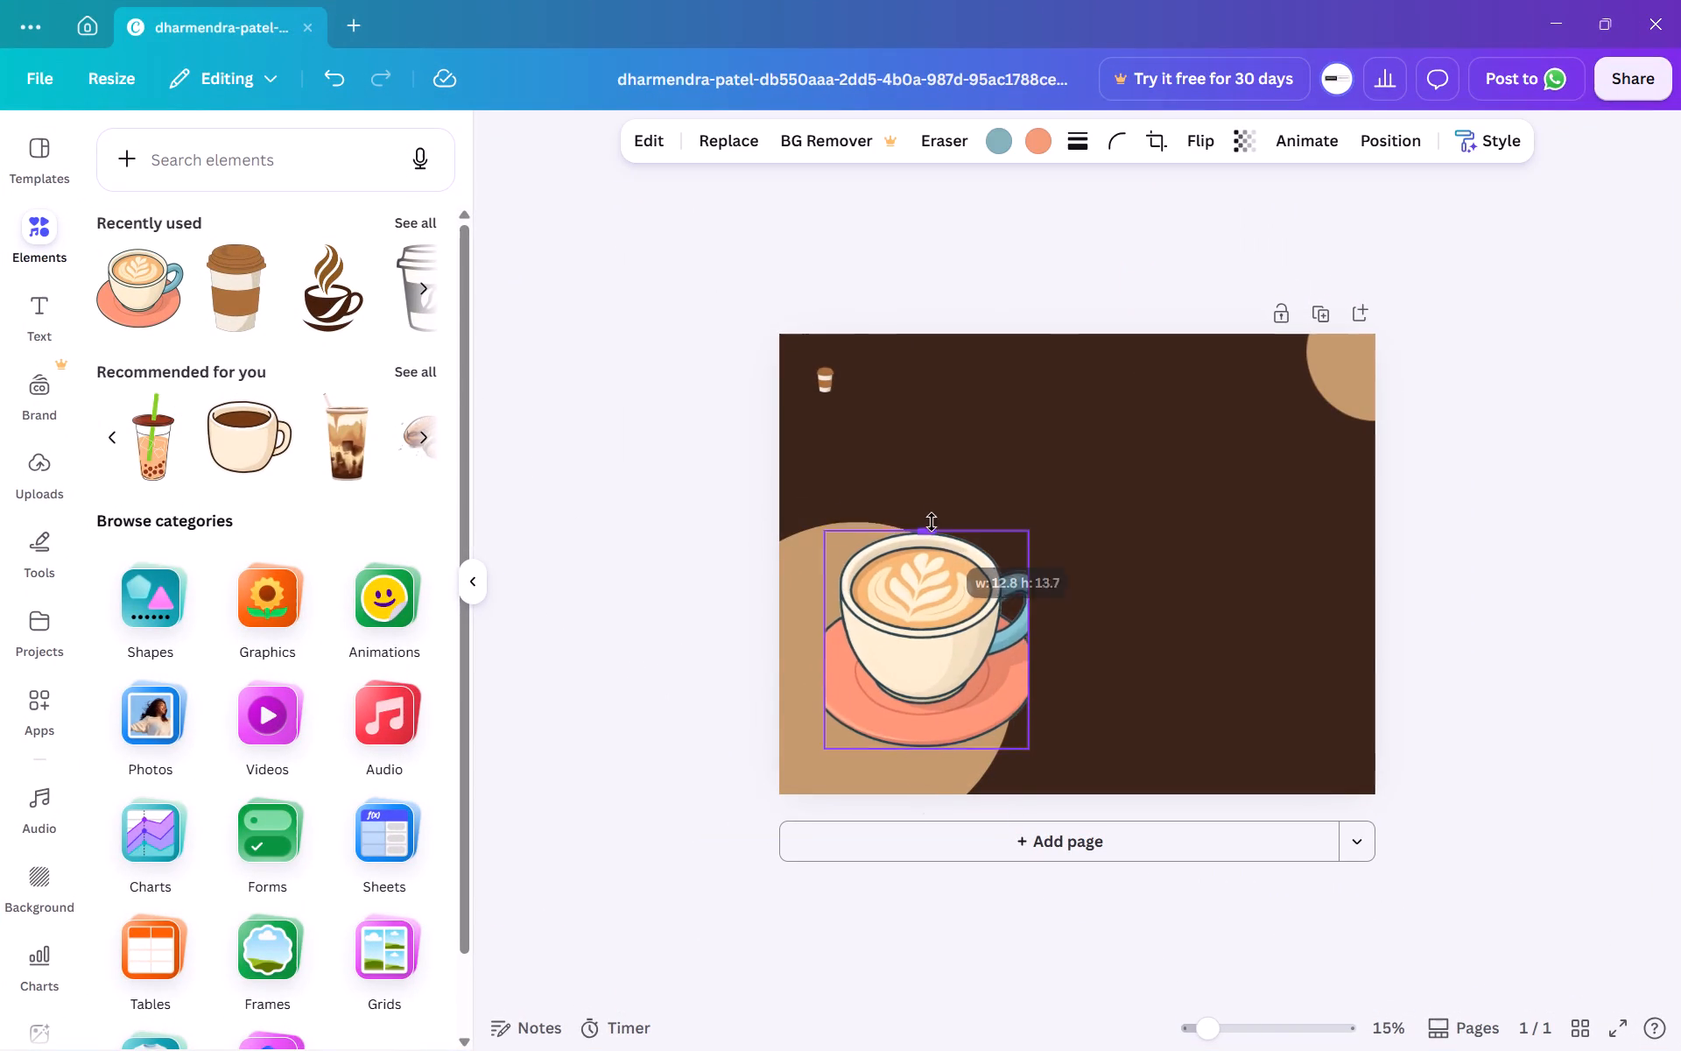
drag(932, 522, 932, 519)
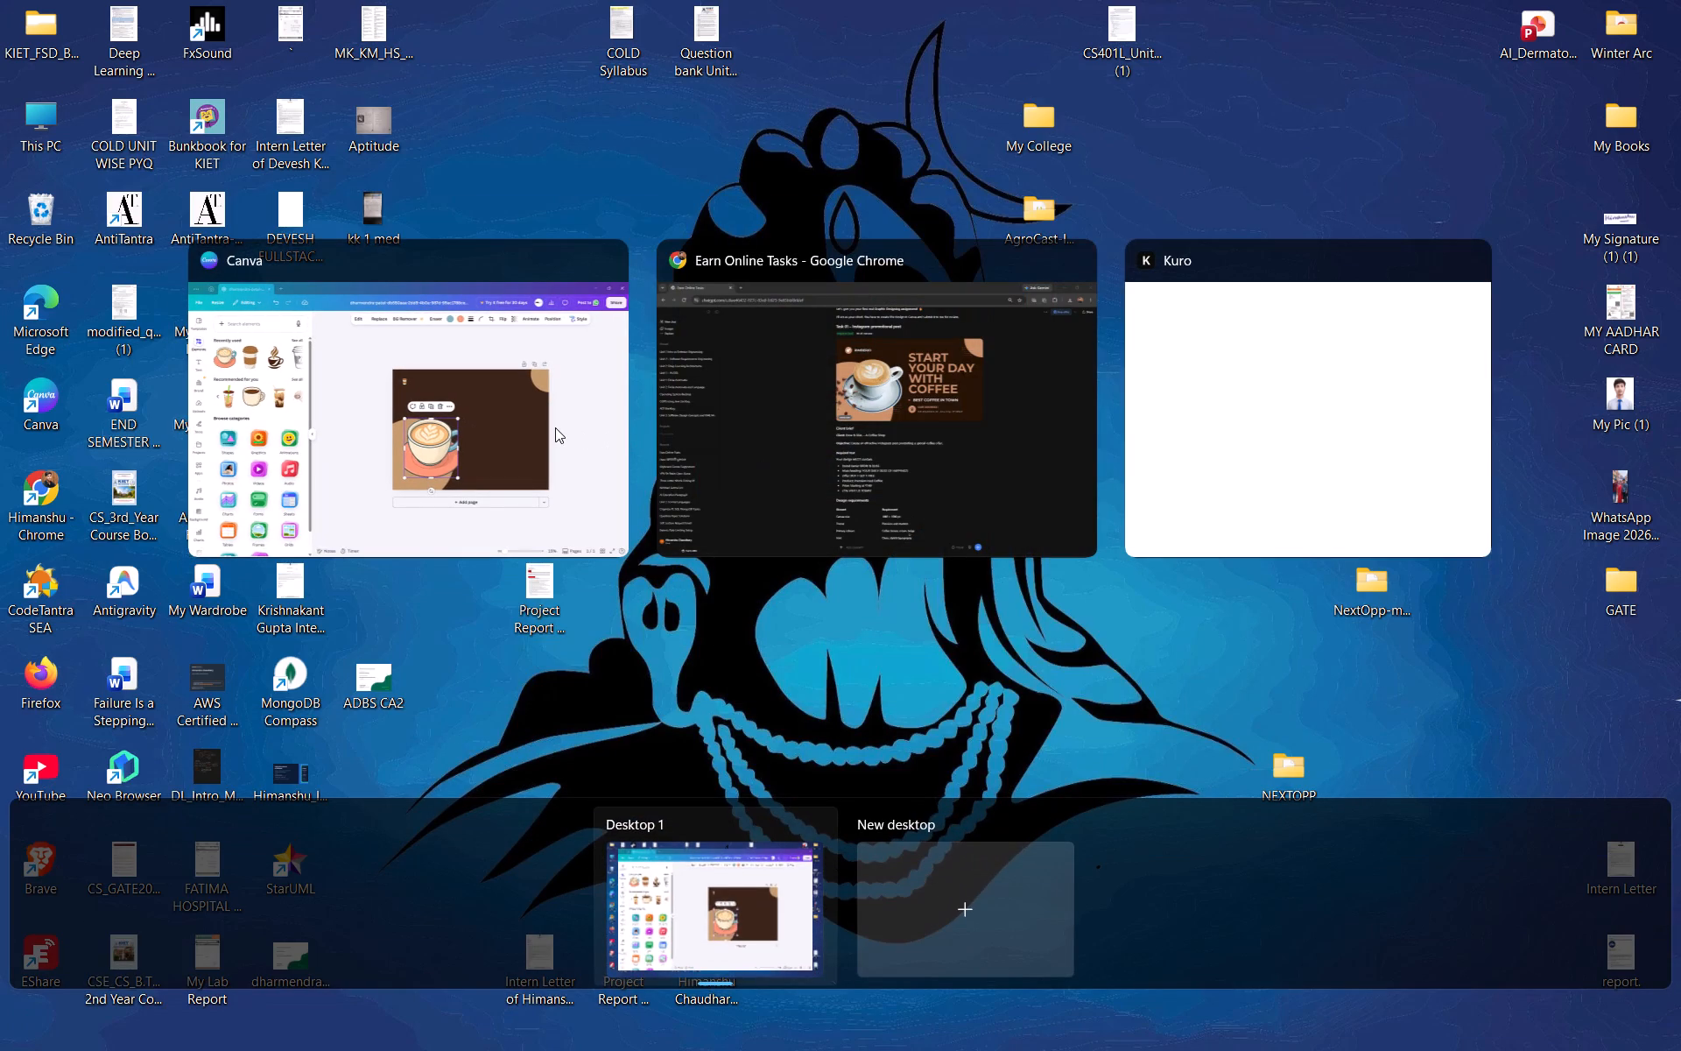
click(511, 441)
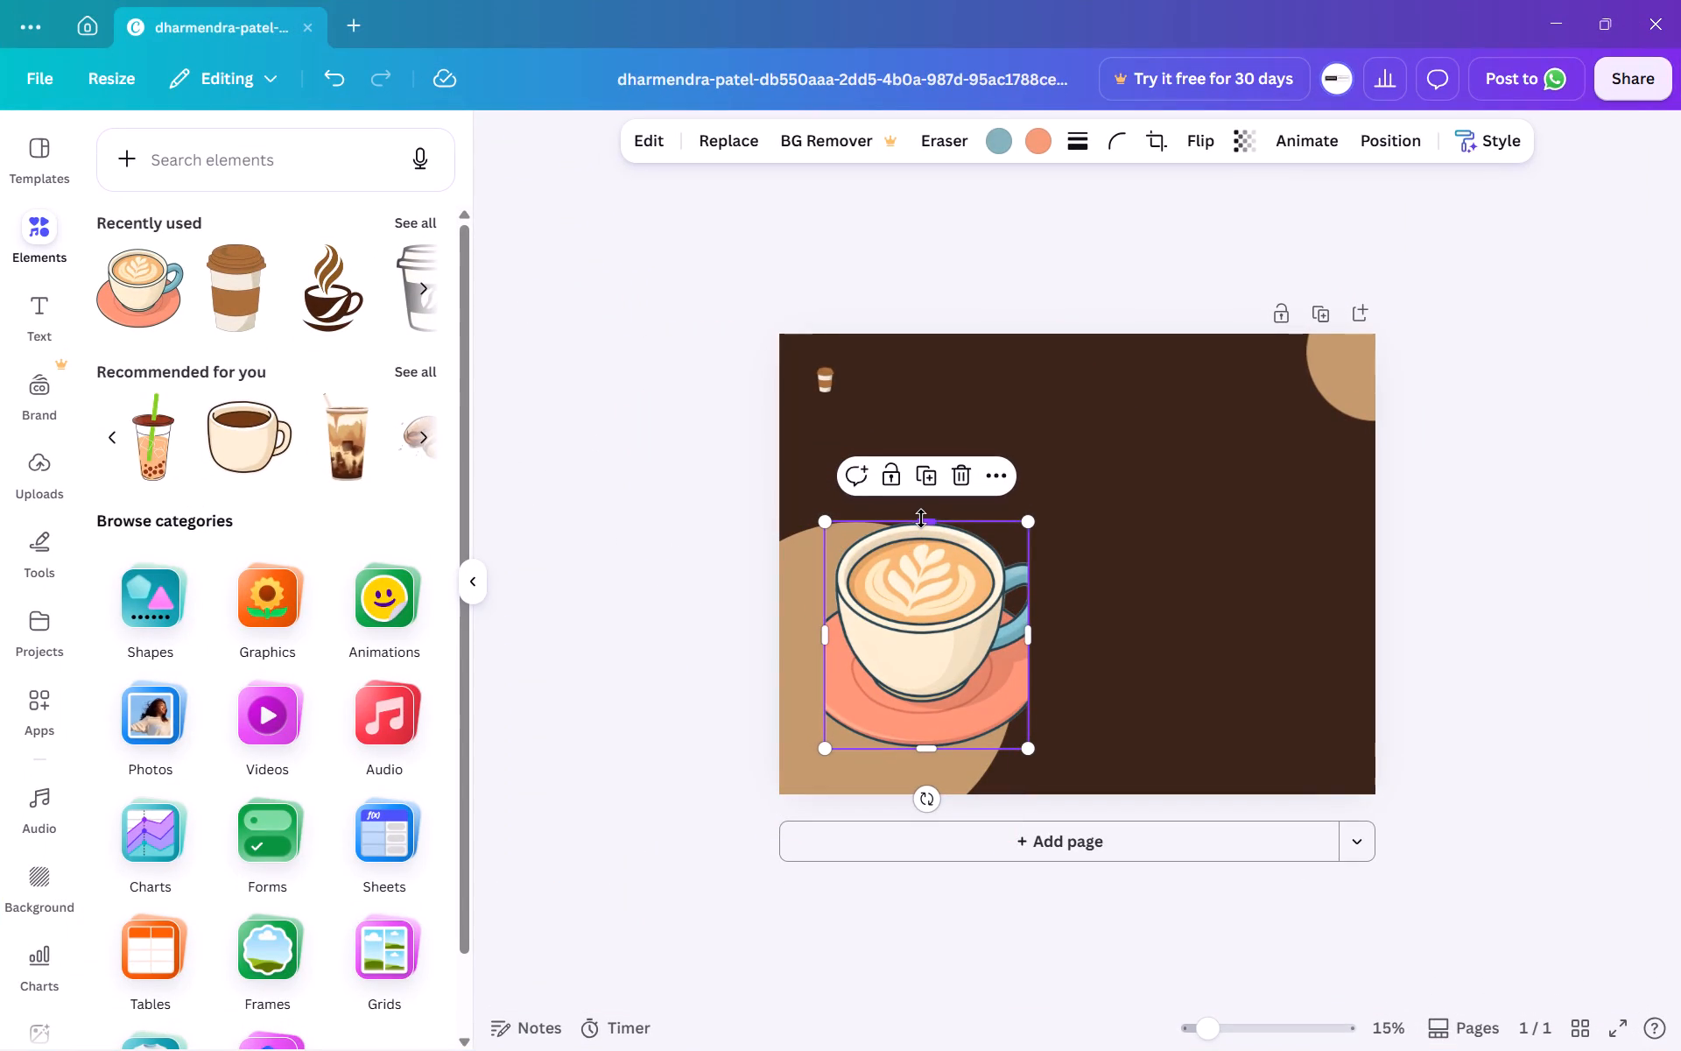
drag(921, 518, 919, 471)
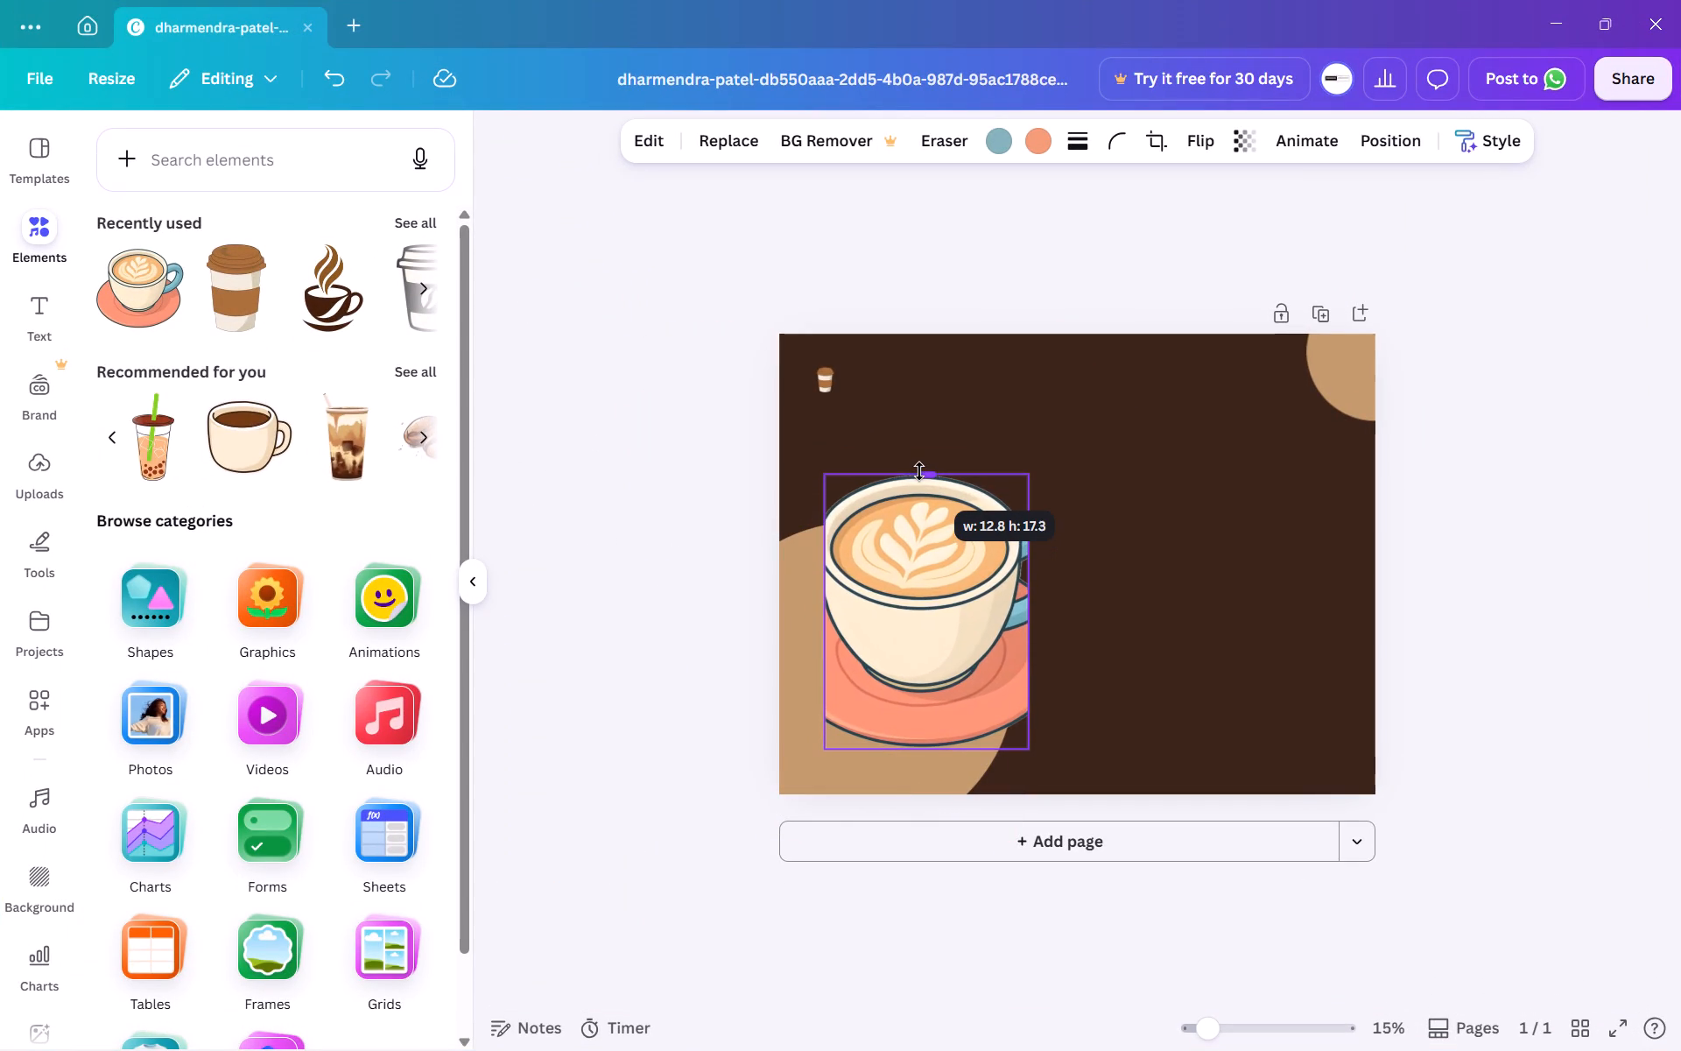
drag(919, 471, 935, 520)
Widen the latte-art cup's frame on both sides to about 17.5, covering the full handle and saucer width.
drag(1036, 638, 1095, 637)
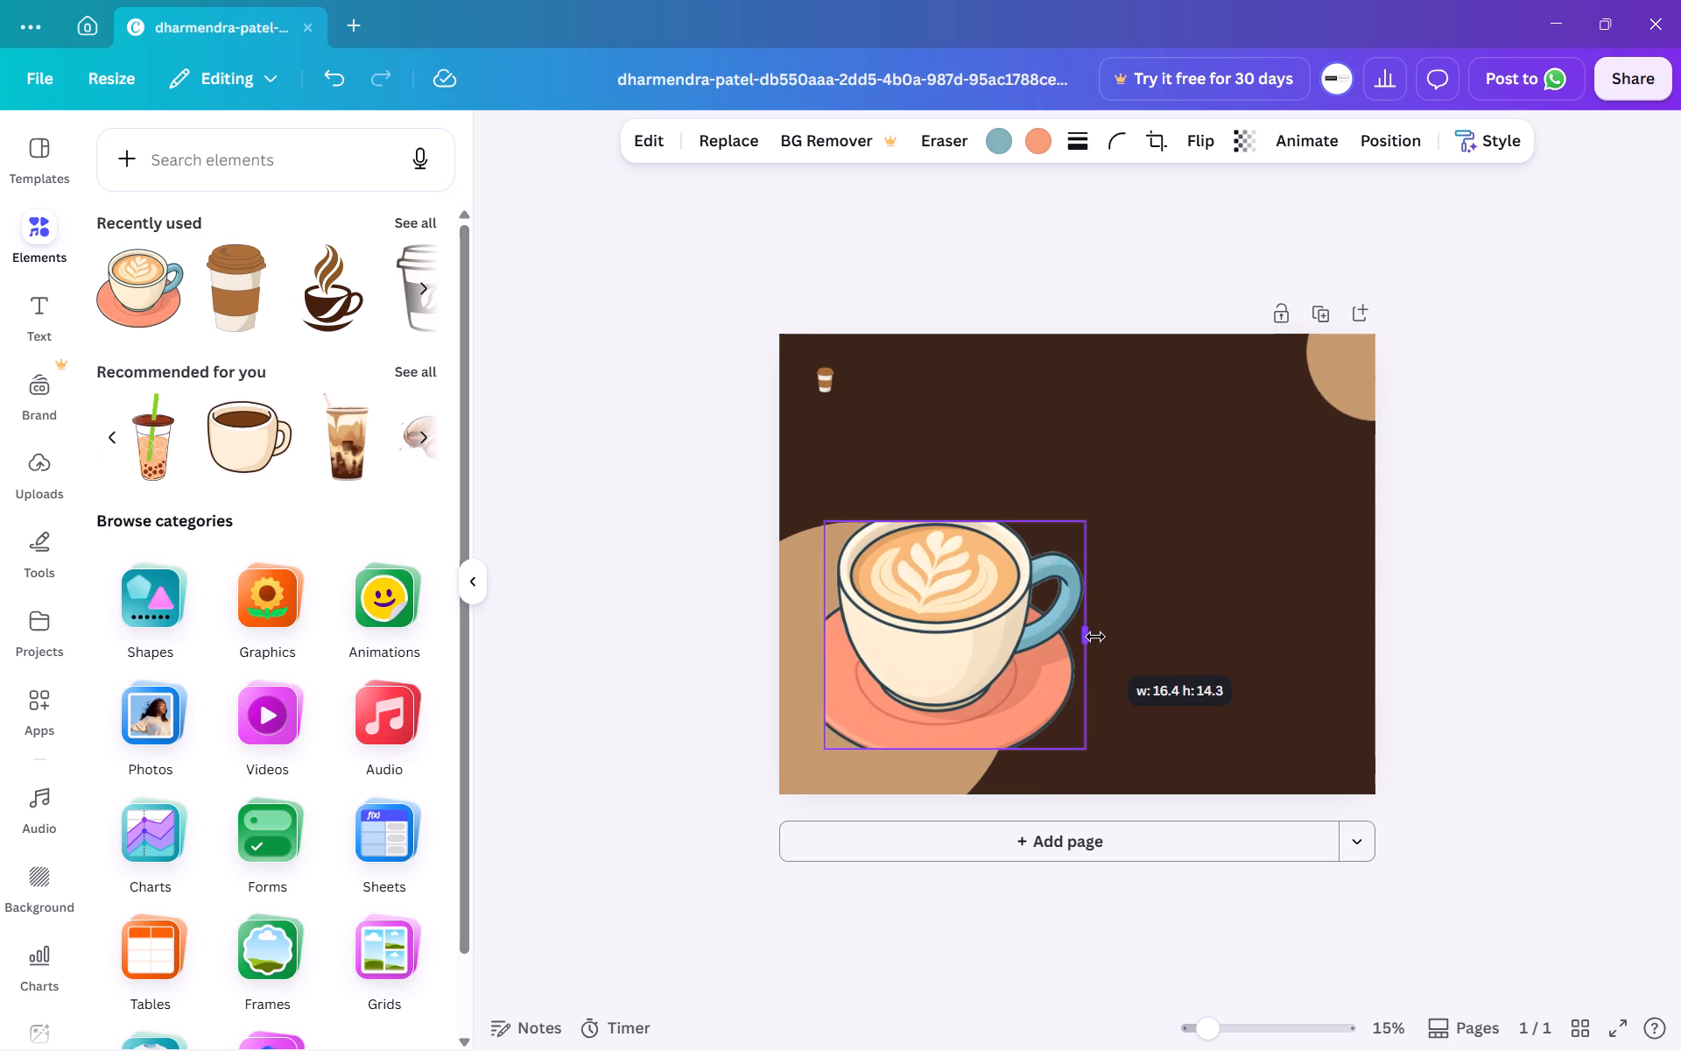
drag(1095, 637, 1084, 638)
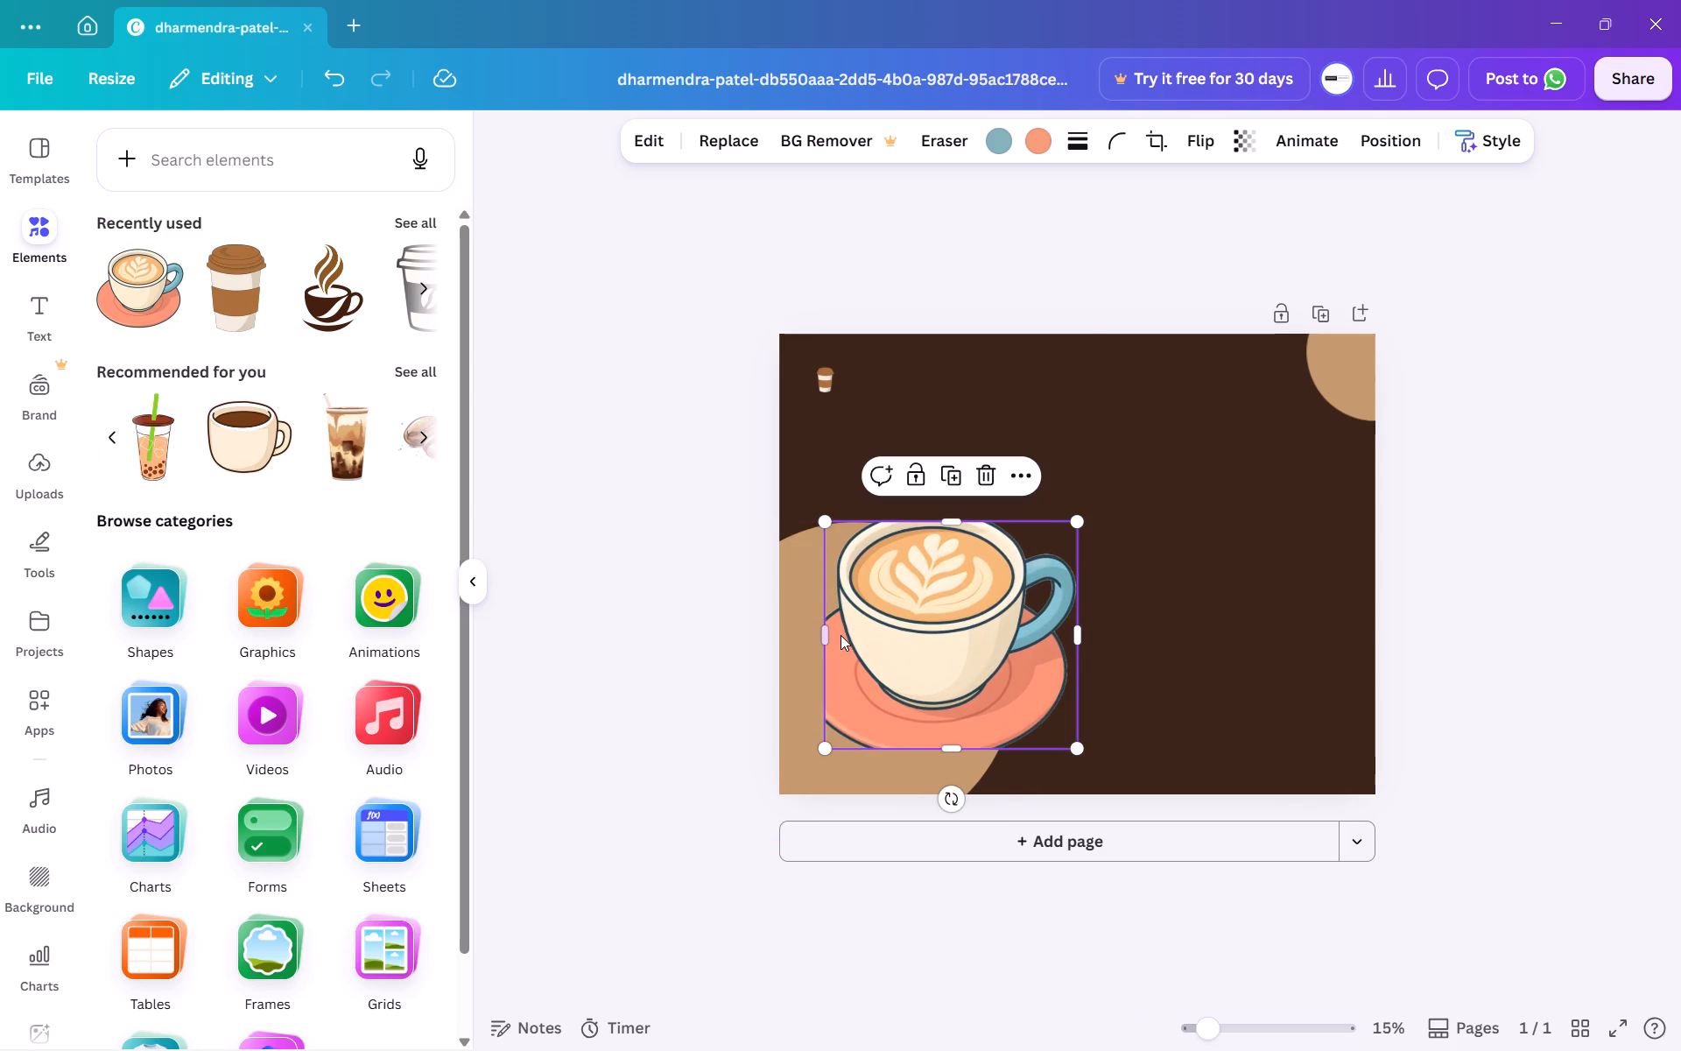
drag(822, 633, 791, 633)
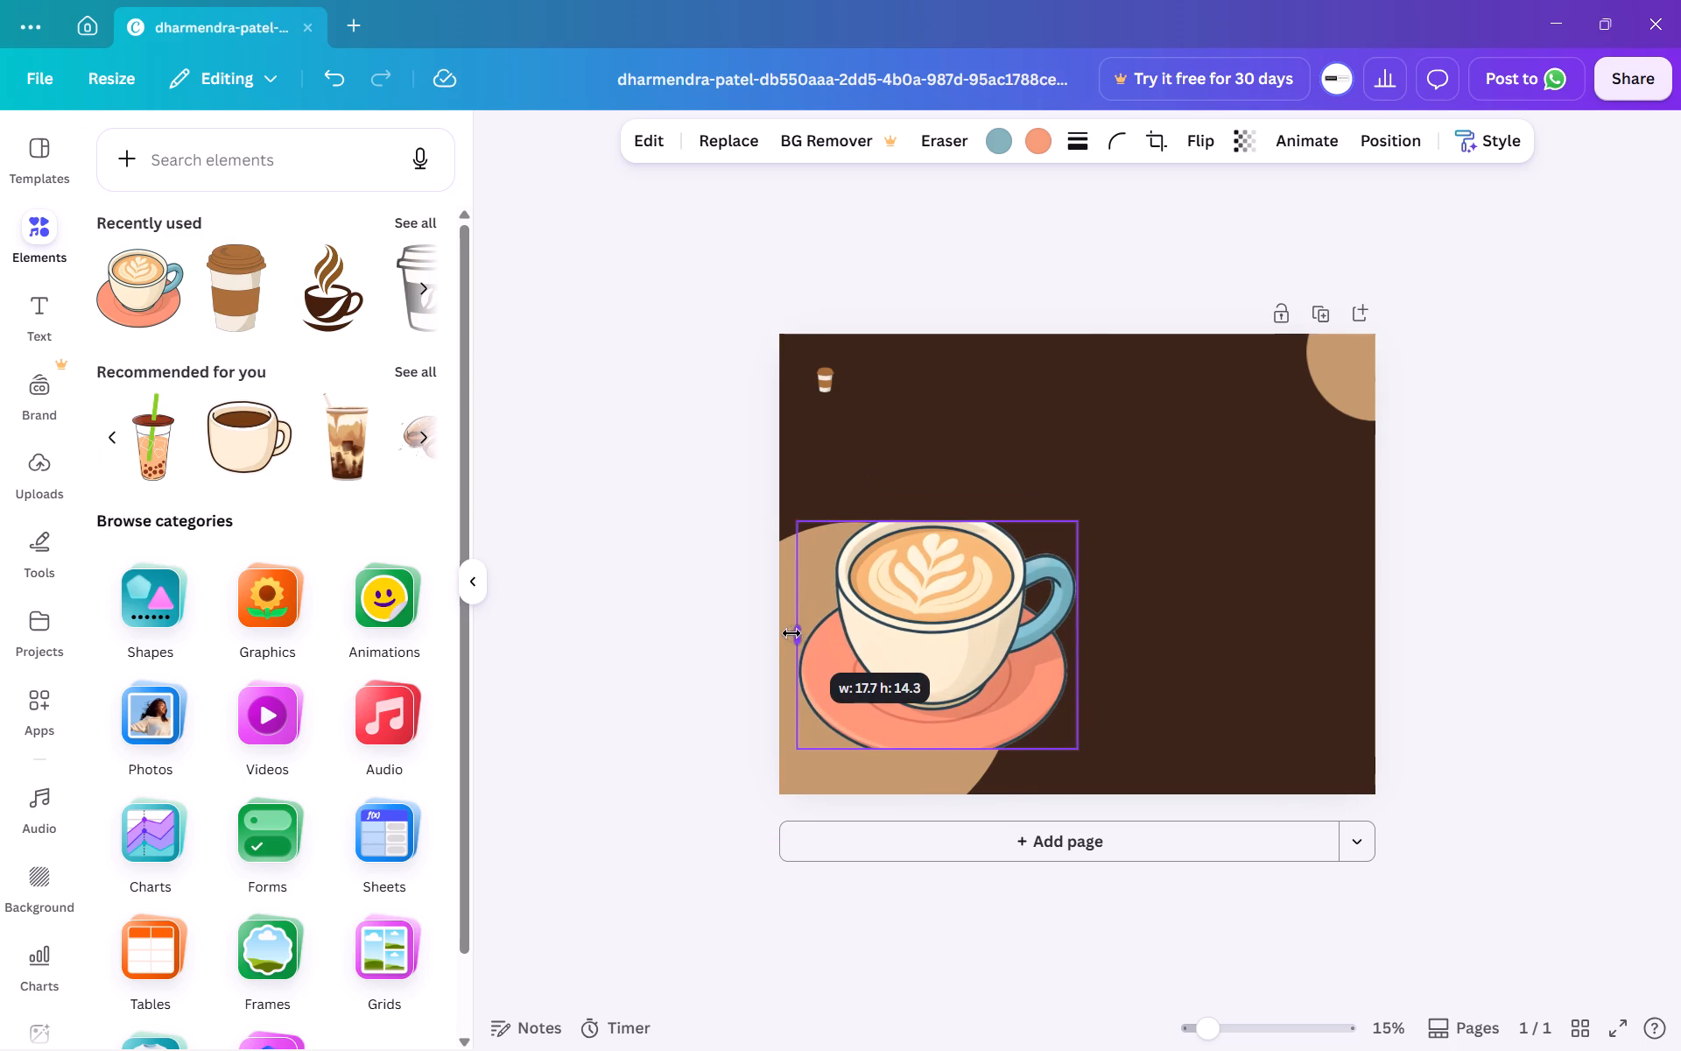
drag(791, 633, 789, 639)
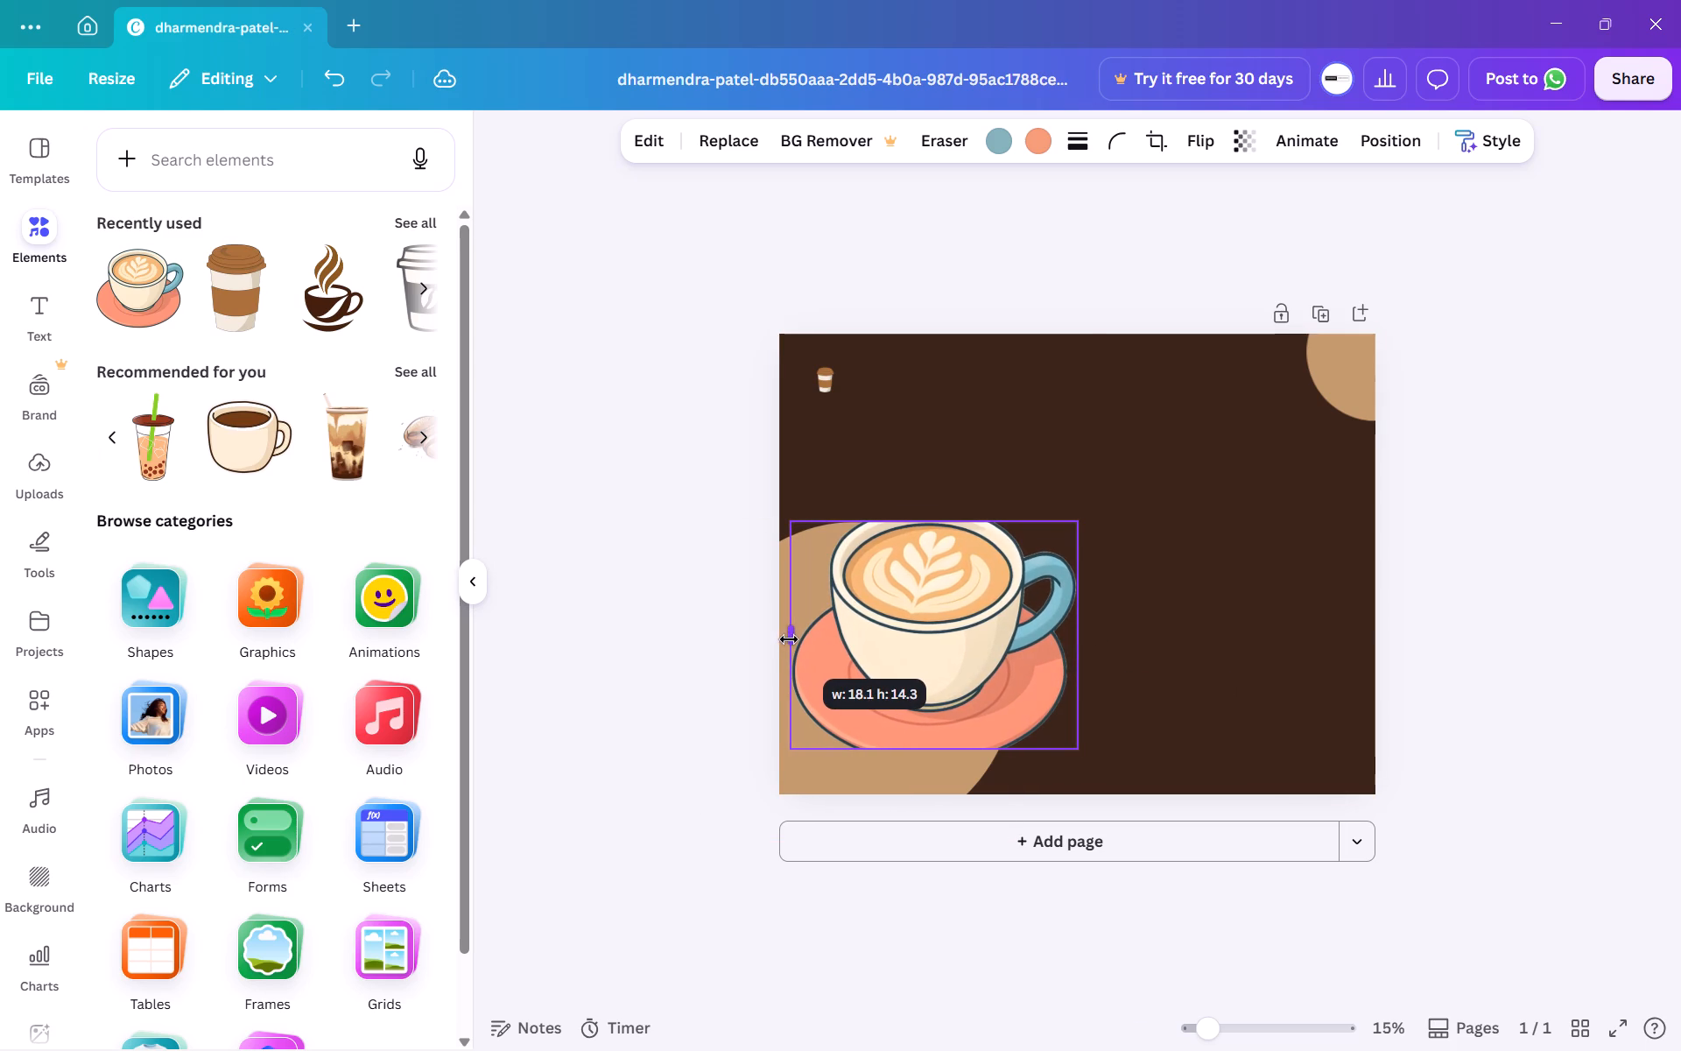
drag(789, 639, 798, 639)
Extend the top and bottom edges of the latte-art cup's frame to uncover the whole cup rim and saucer.
drag(939, 522, 940, 510)
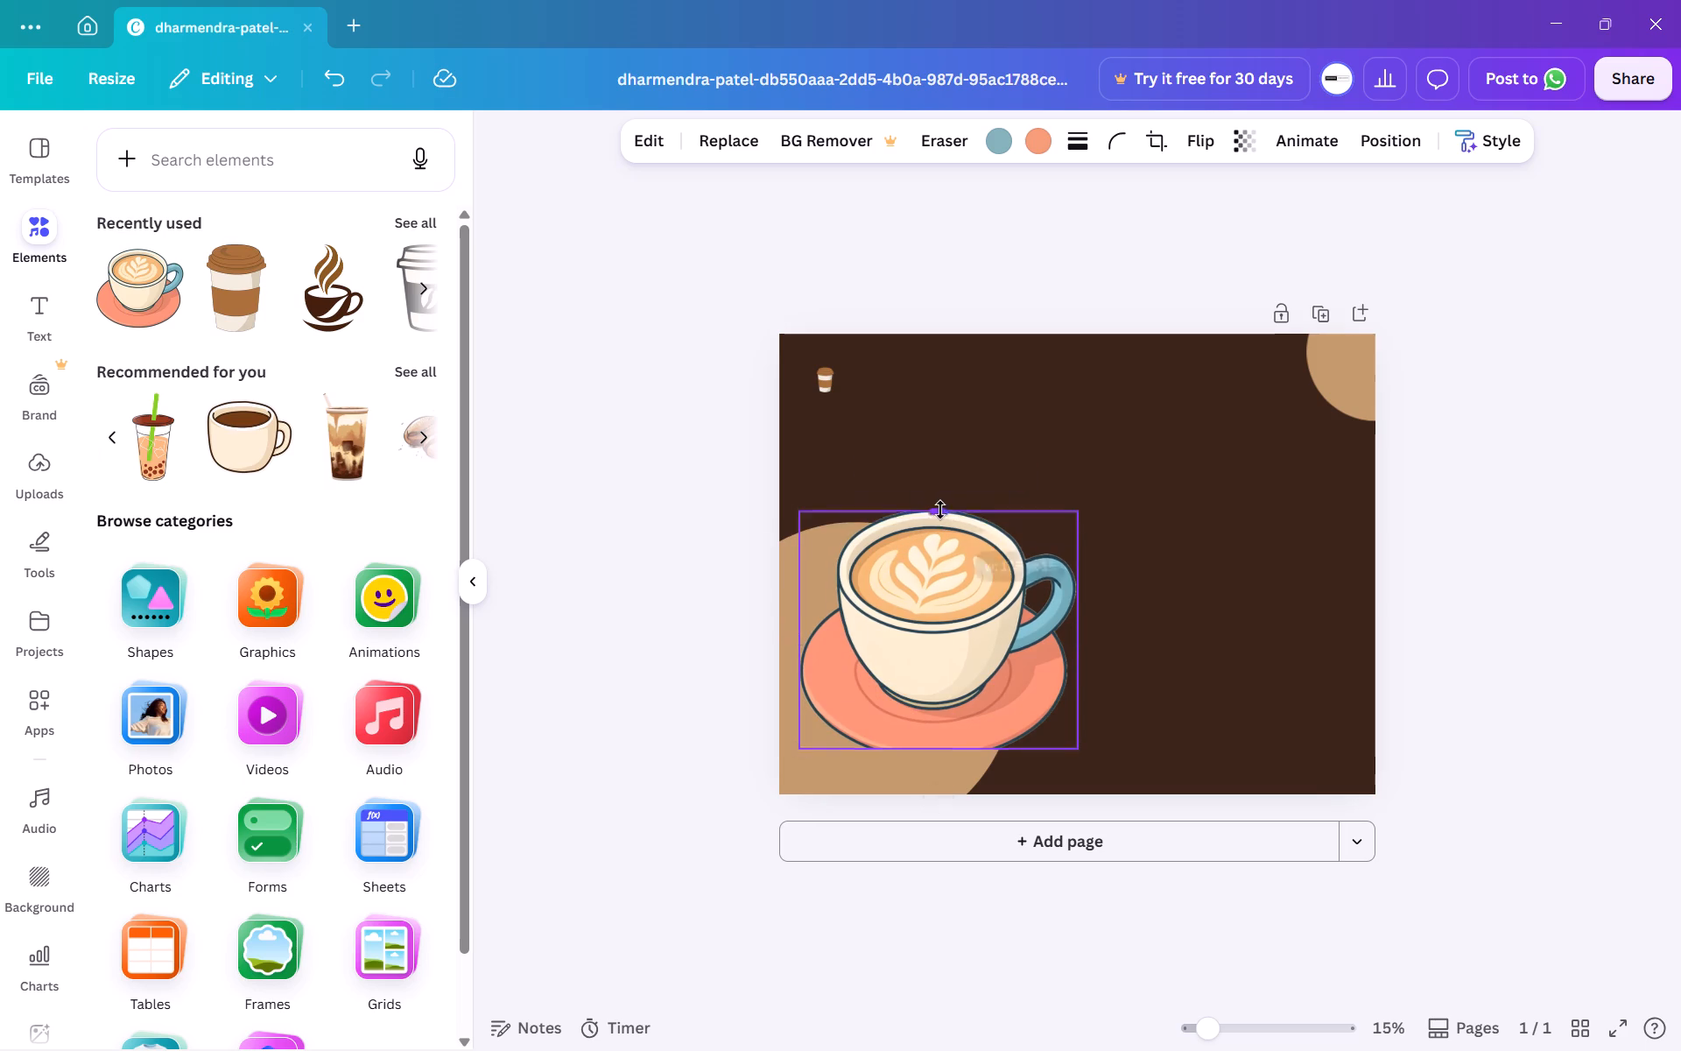
drag(940, 510, 944, 511)
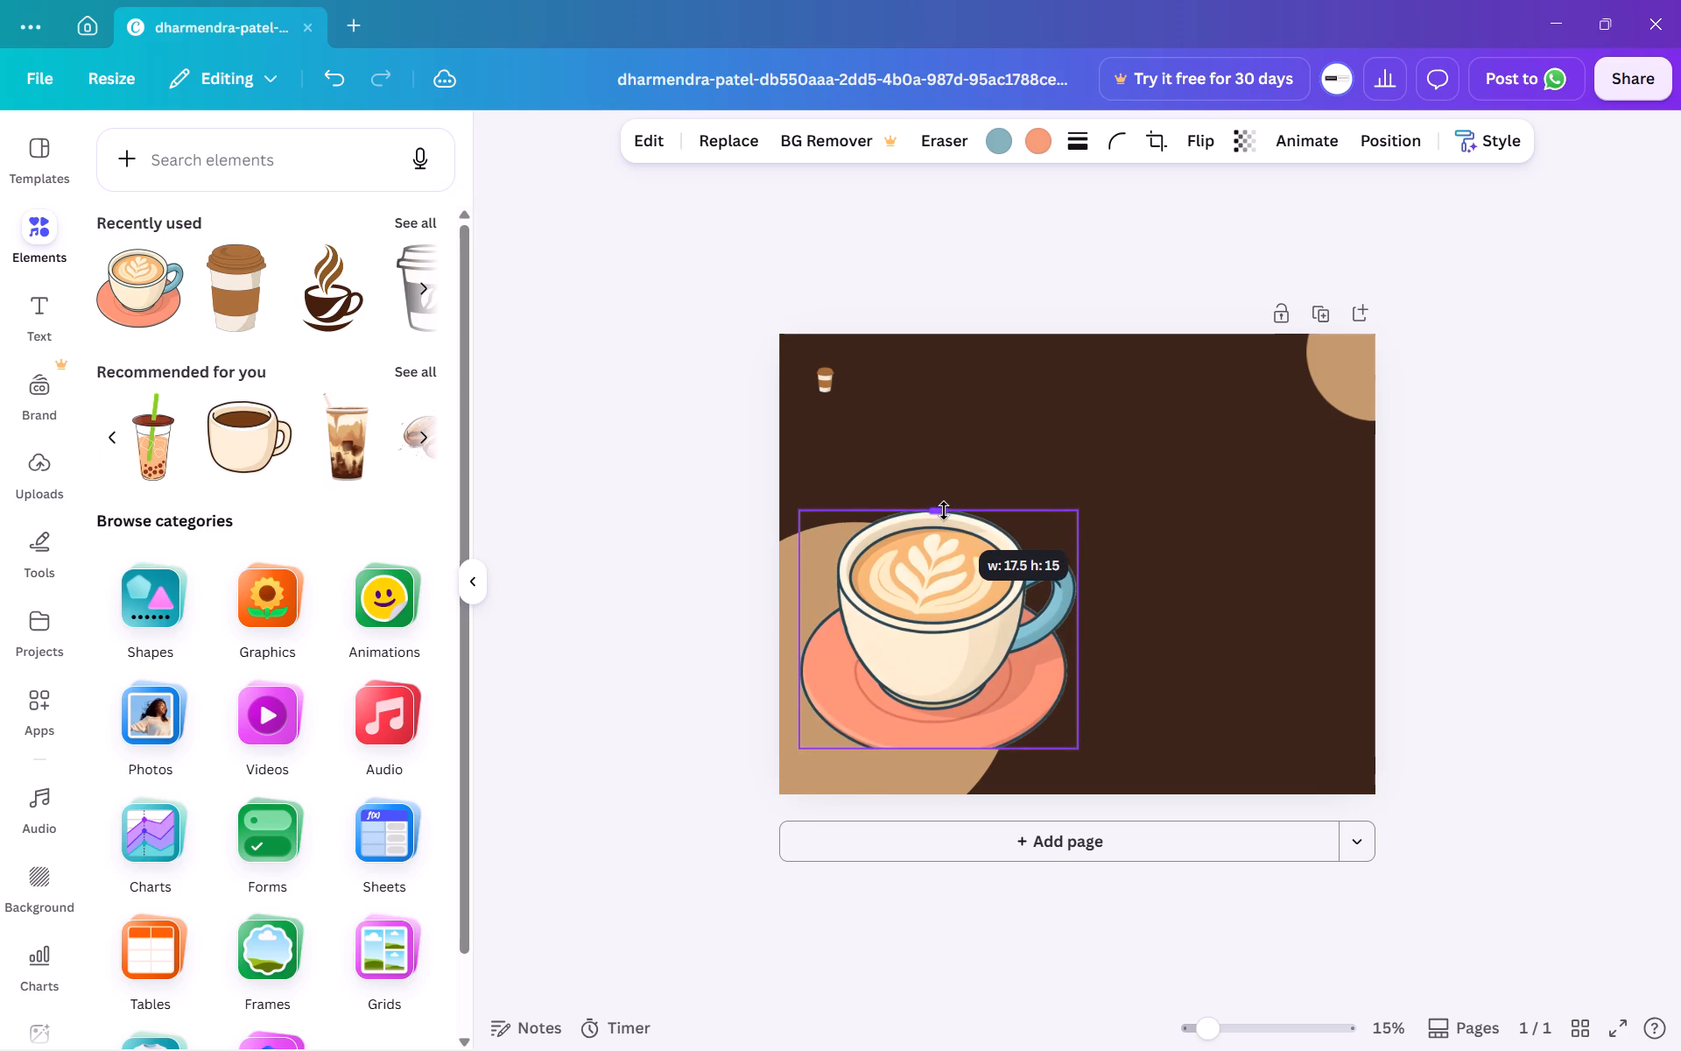
drag(944, 511, 945, 509)
click(1165, 549)
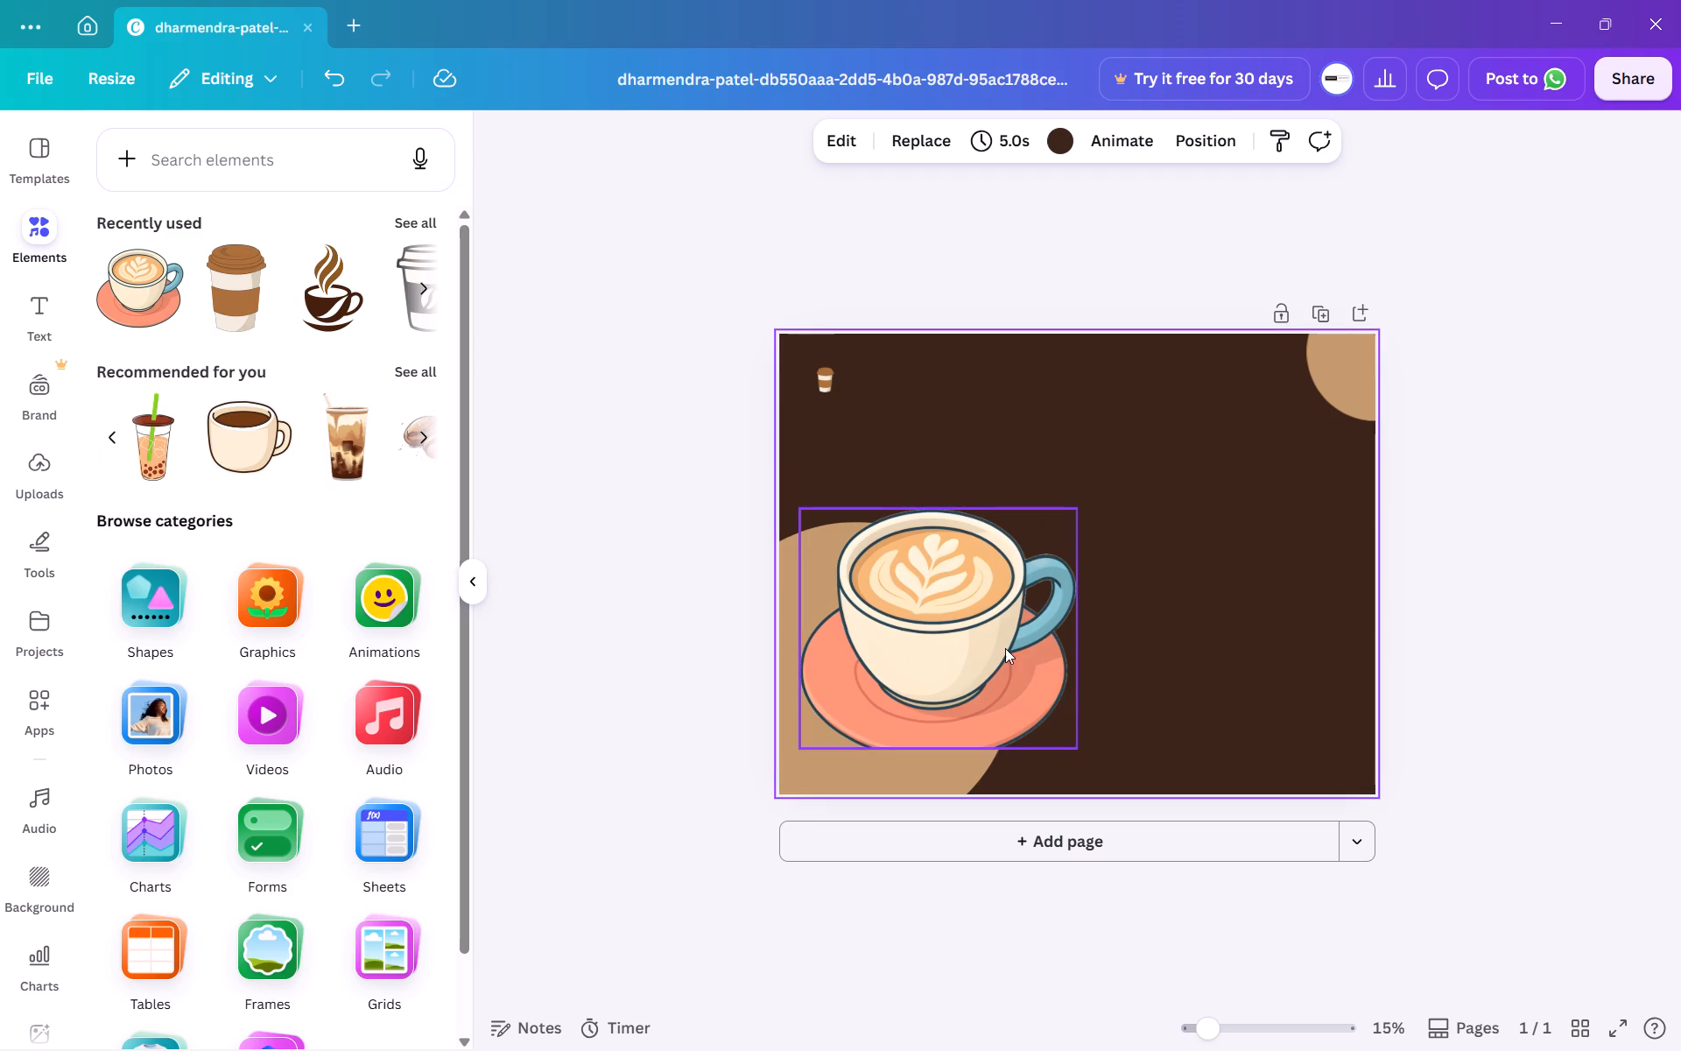
click(956, 695)
drag(939, 750, 947, 796)
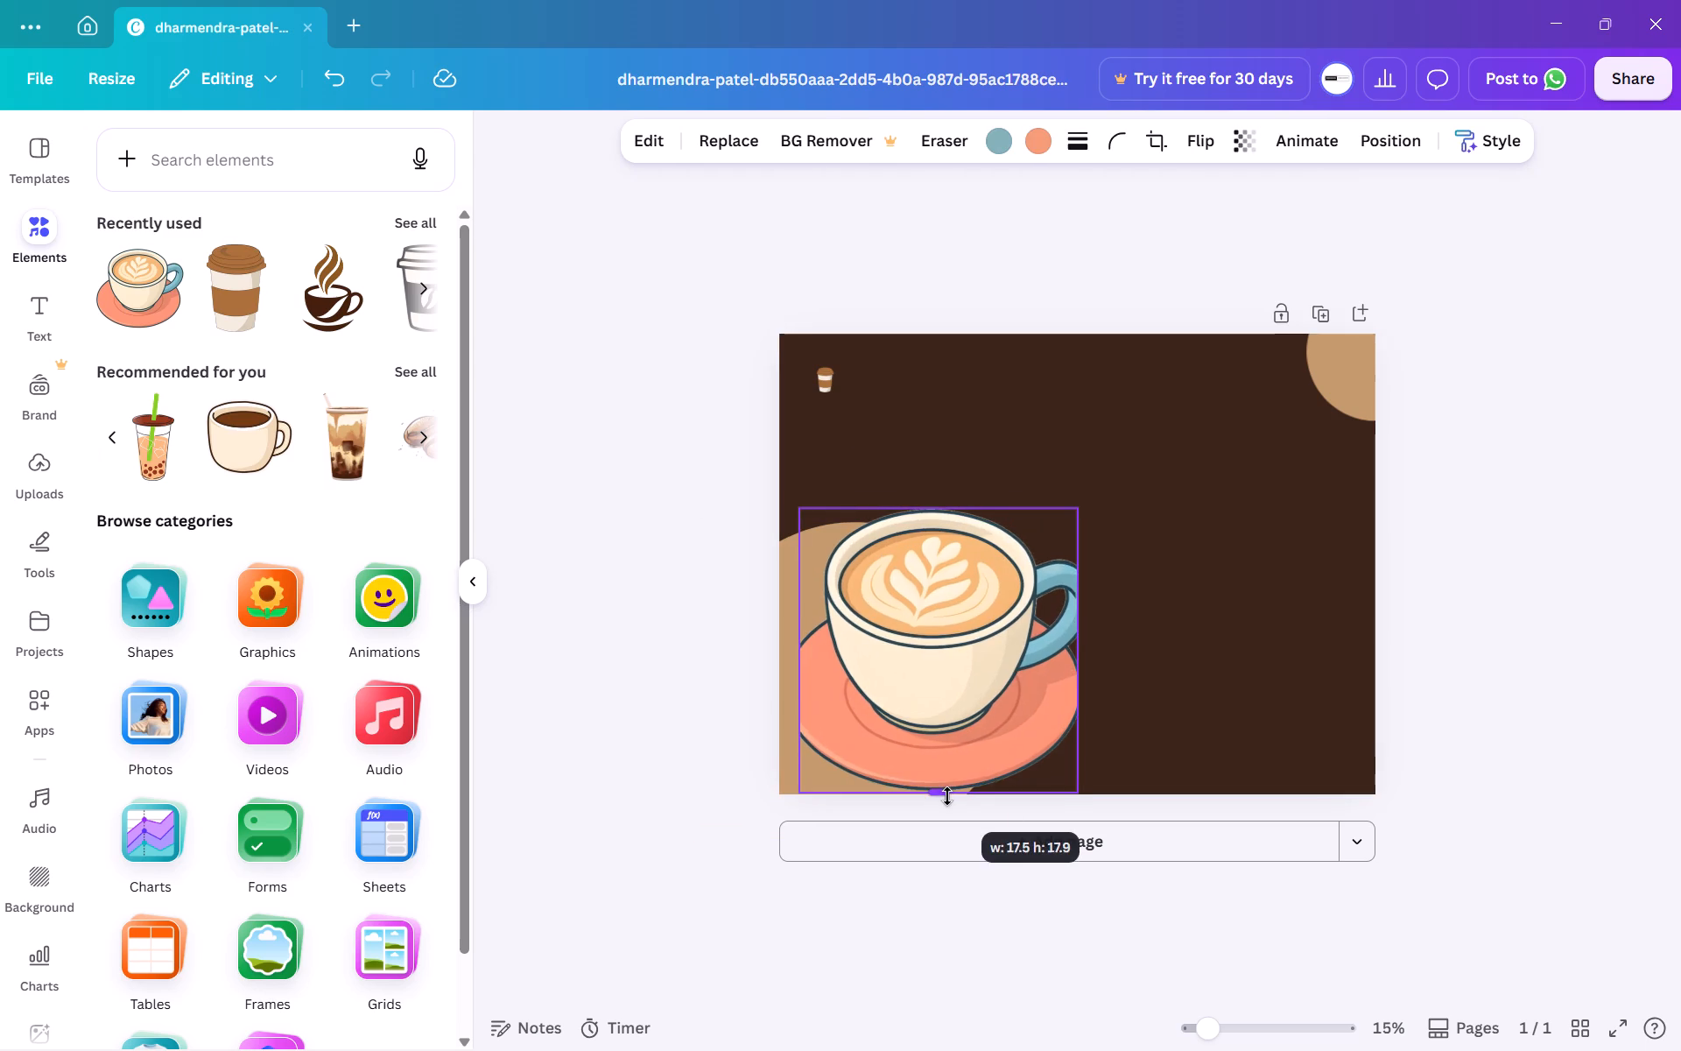
drag(947, 796, 956, 760)
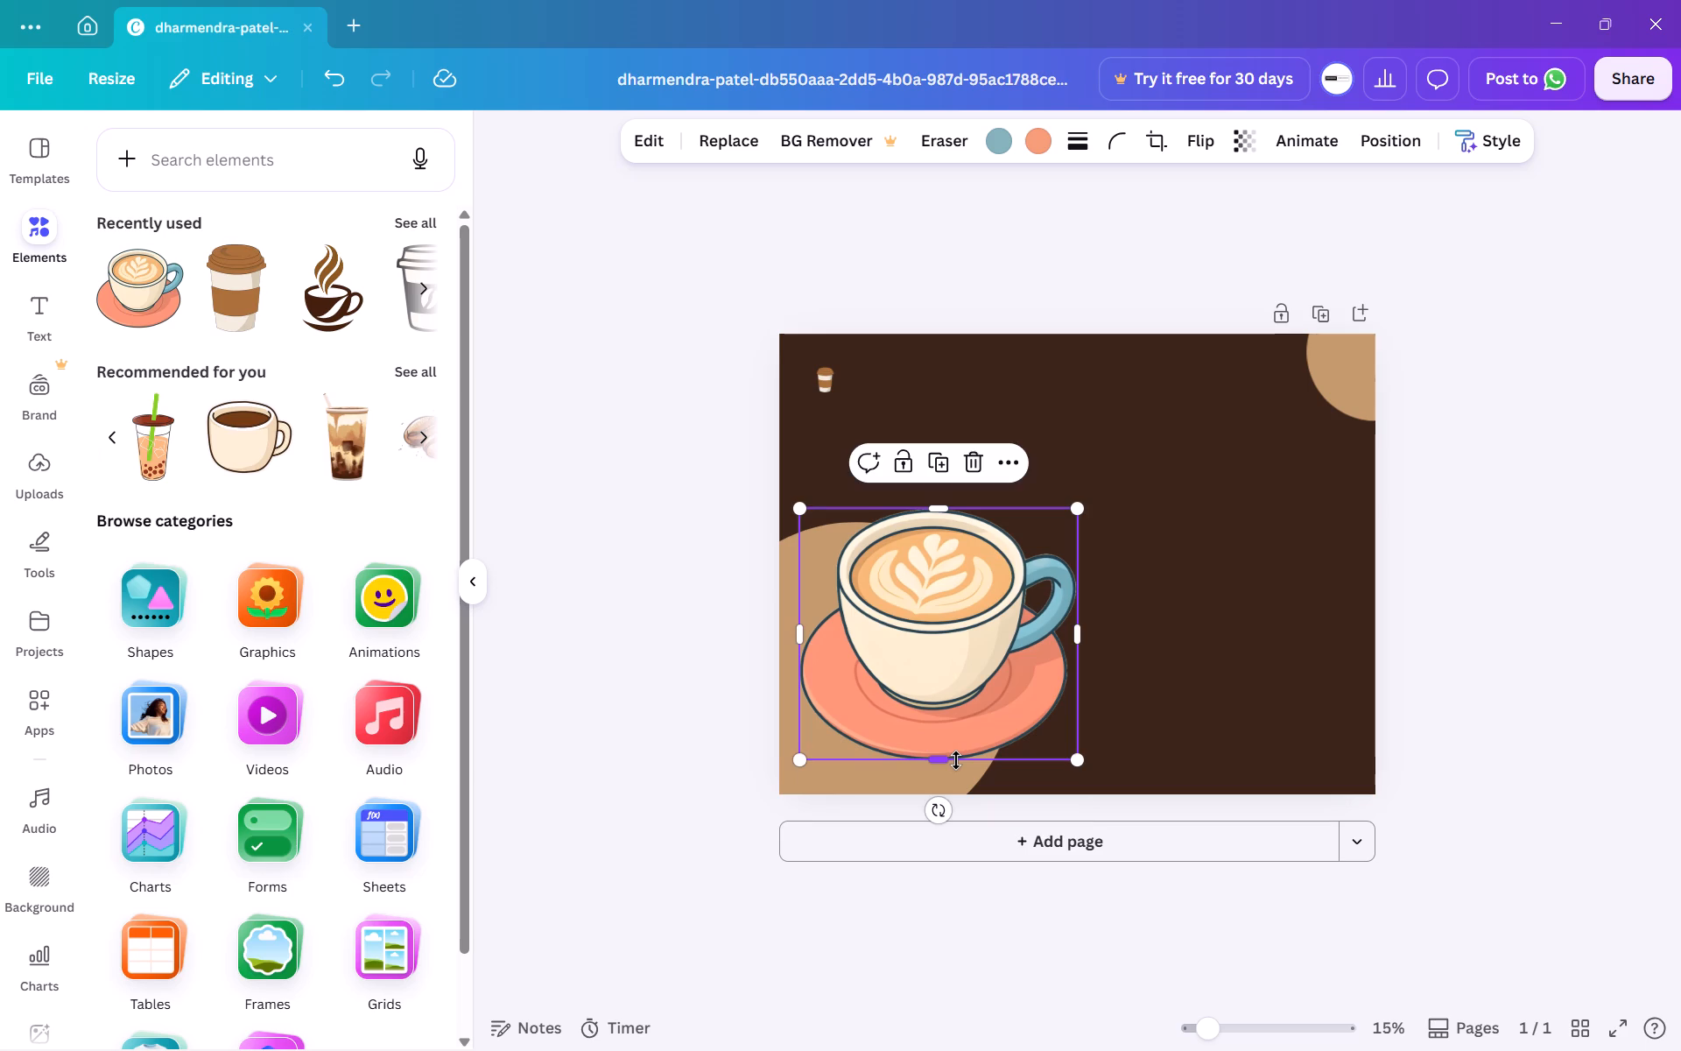
click(1220, 685)
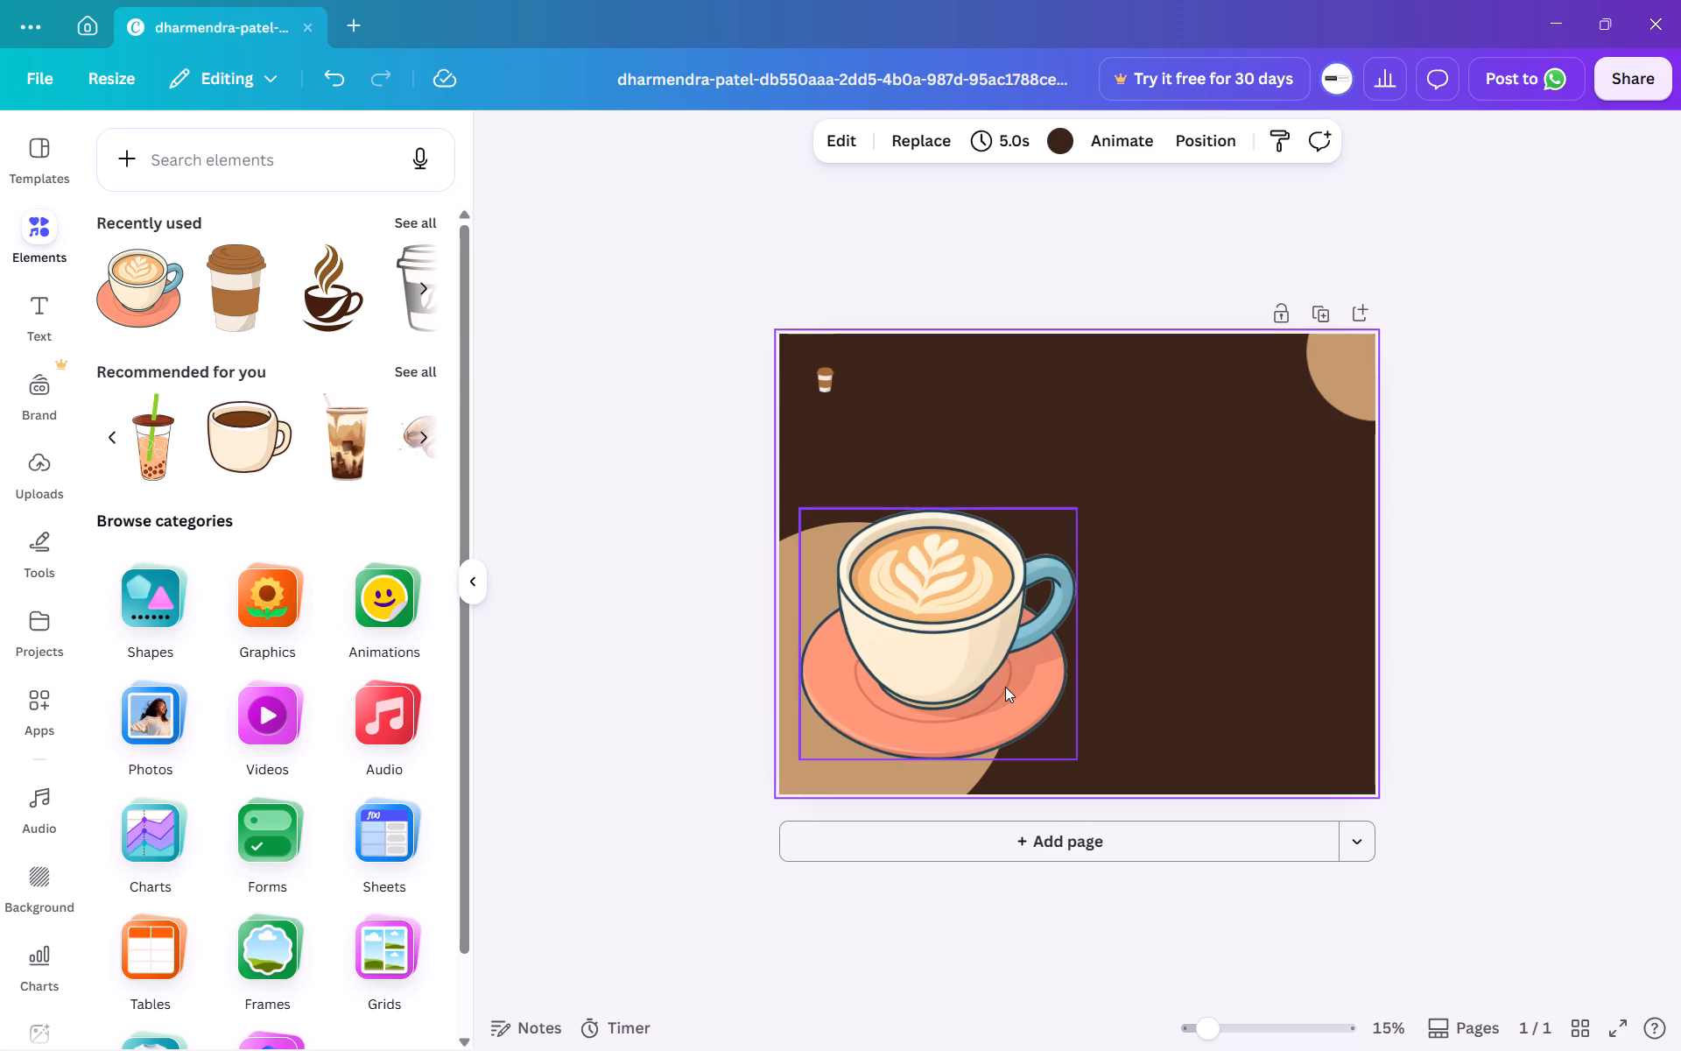
Move the enlarged latte-art cup against the page's left and bottom margin guides and compare the layout with the reference.
drag(1005, 687, 1027, 663)
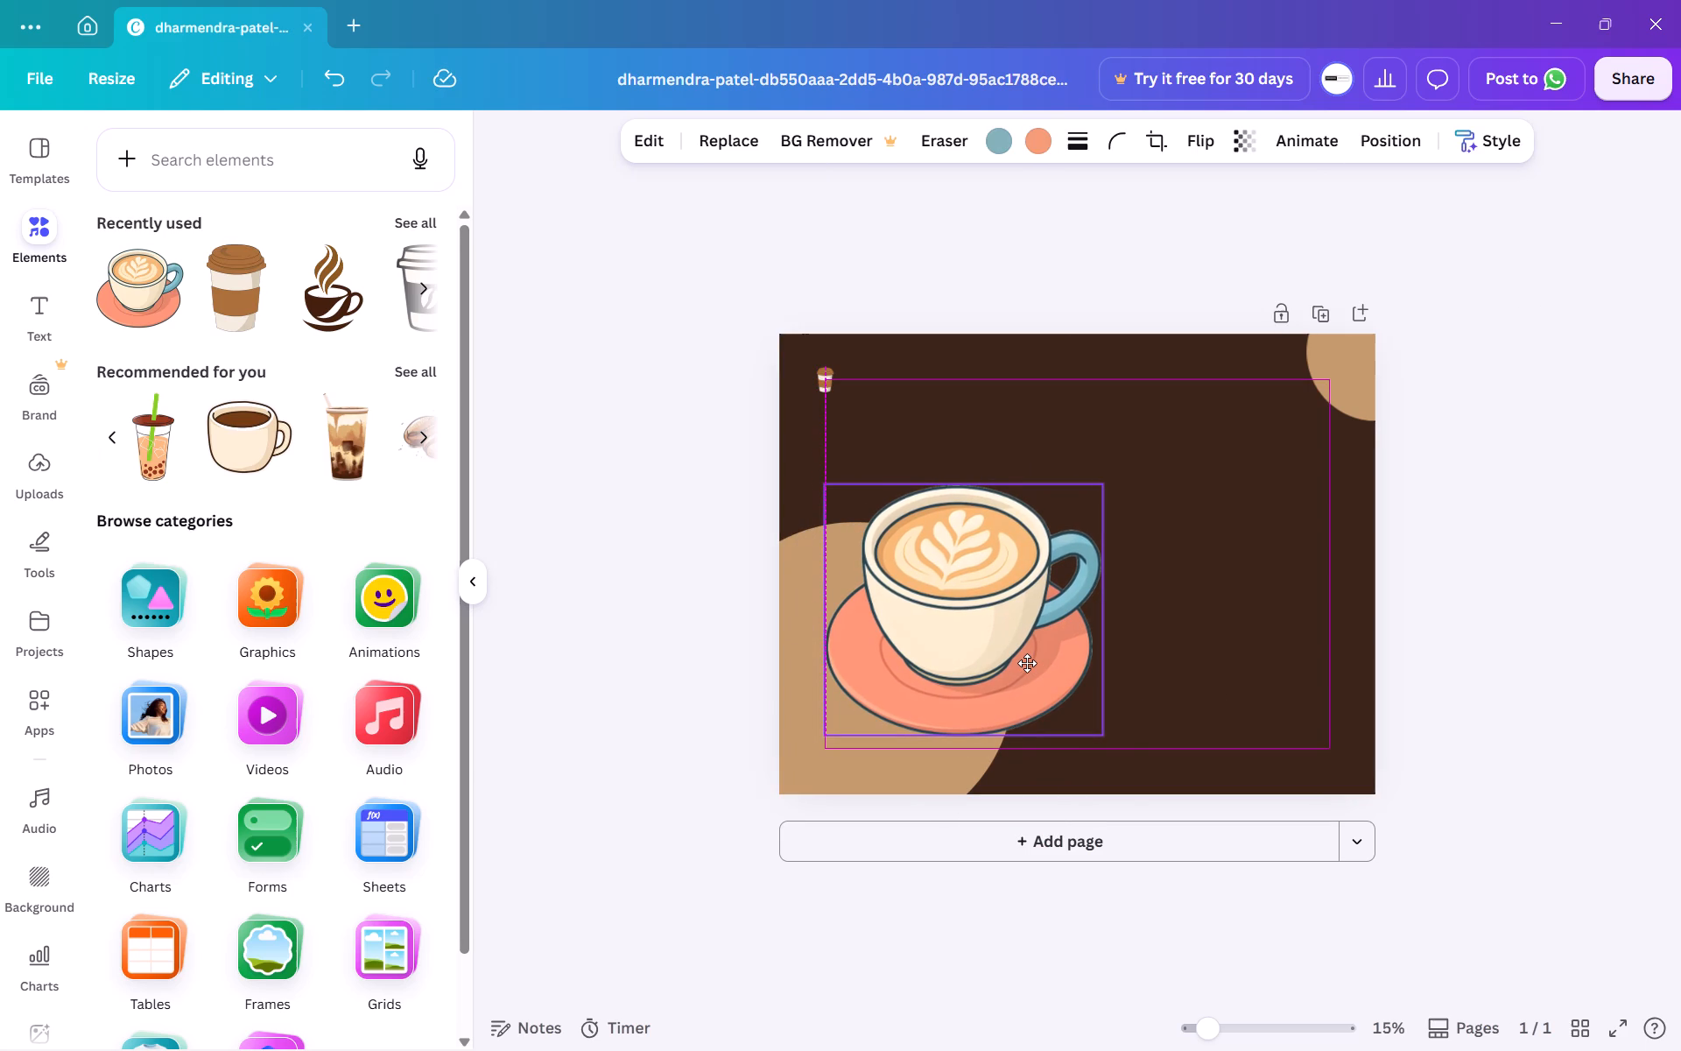
drag(1027, 663, 1032, 676)
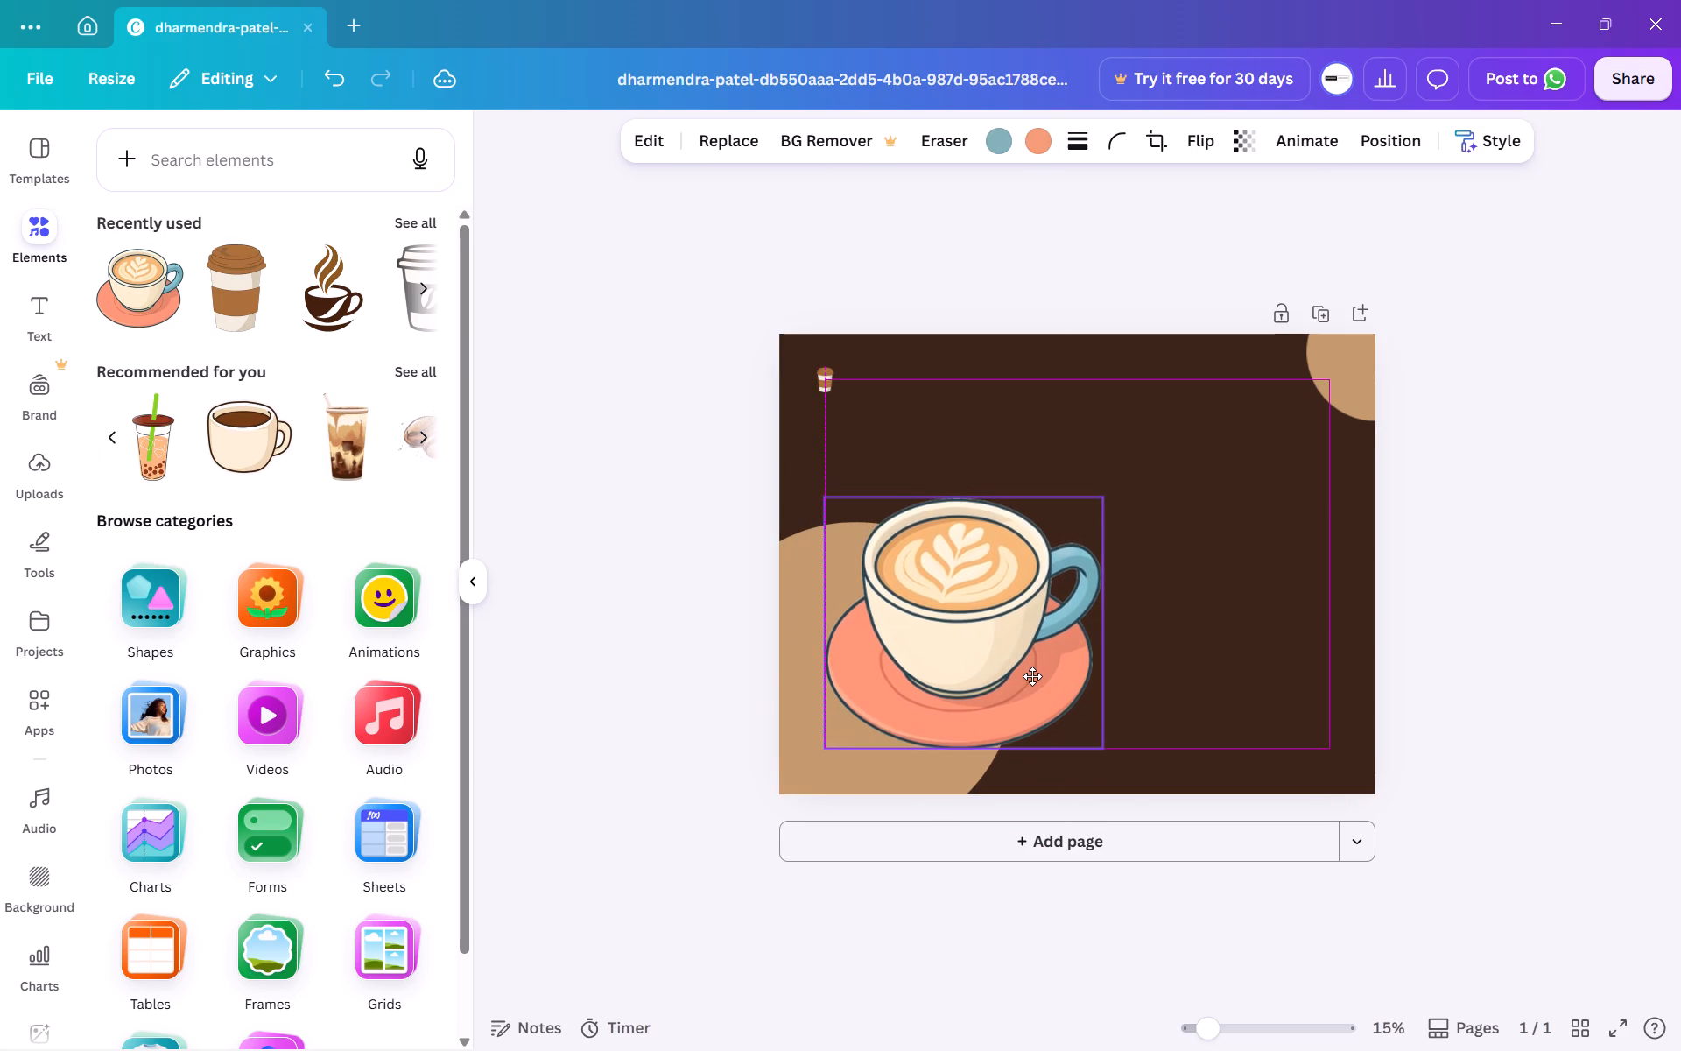
drag(1032, 676, 1031, 674)
click(1213, 643)
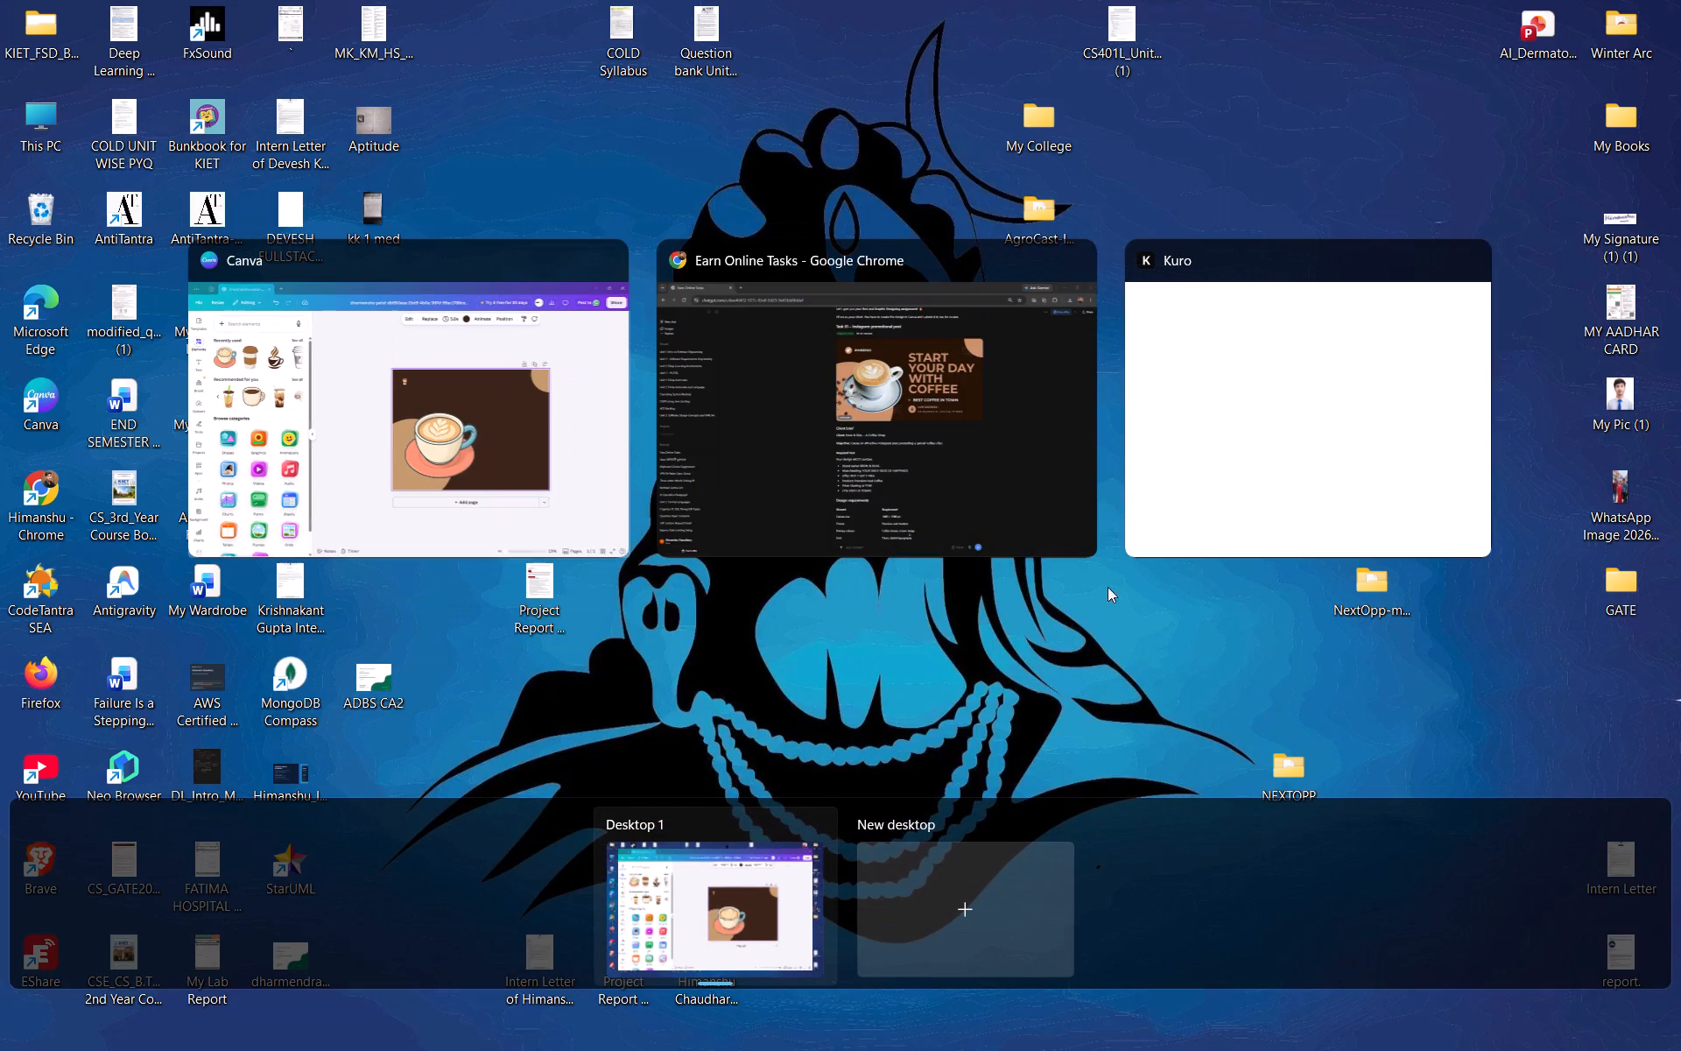
click(505, 439)
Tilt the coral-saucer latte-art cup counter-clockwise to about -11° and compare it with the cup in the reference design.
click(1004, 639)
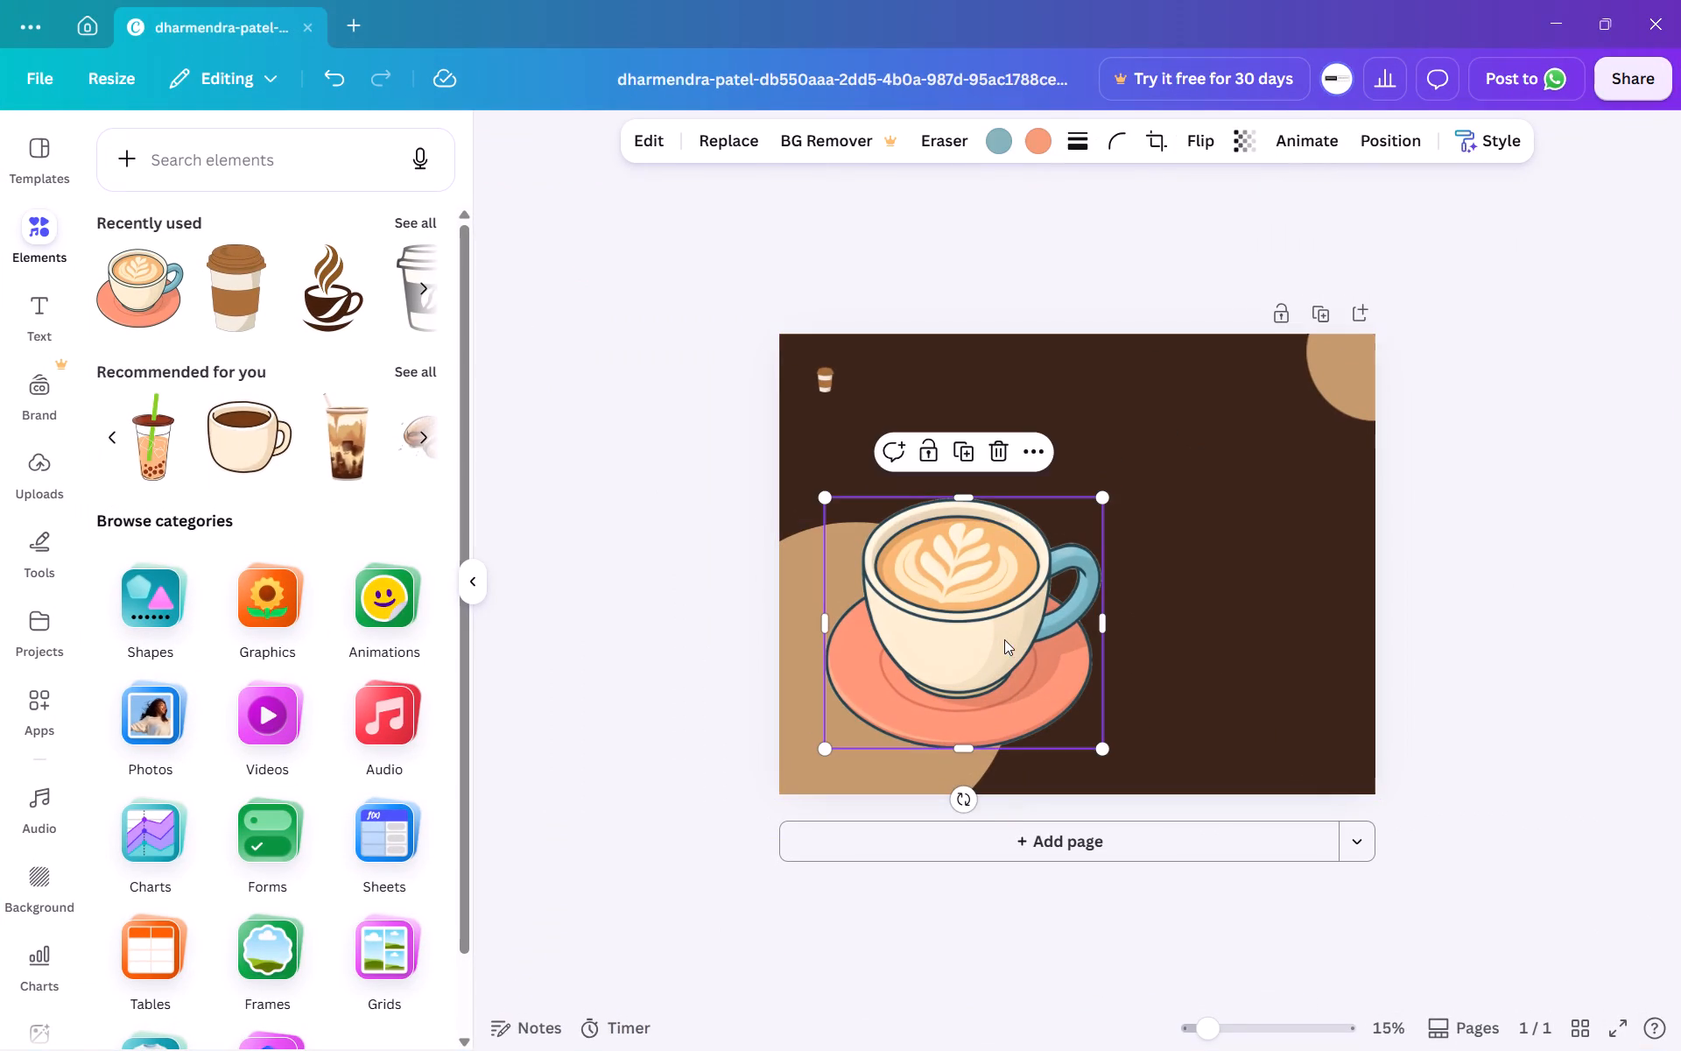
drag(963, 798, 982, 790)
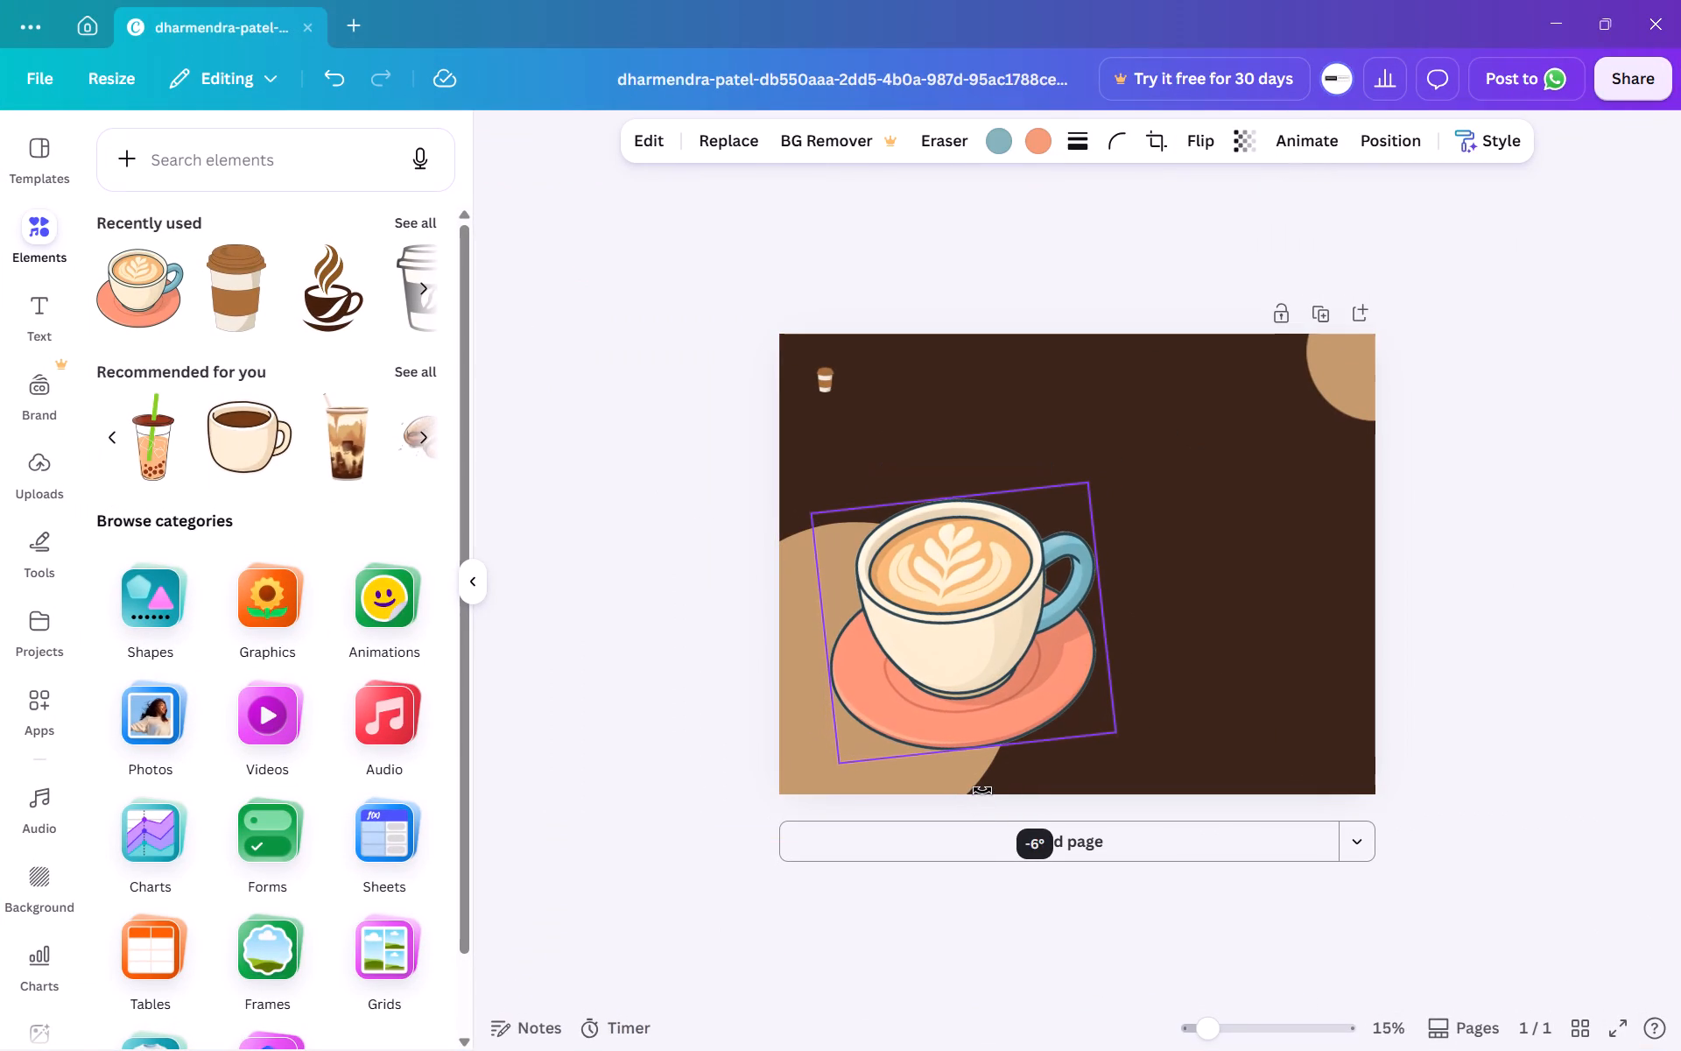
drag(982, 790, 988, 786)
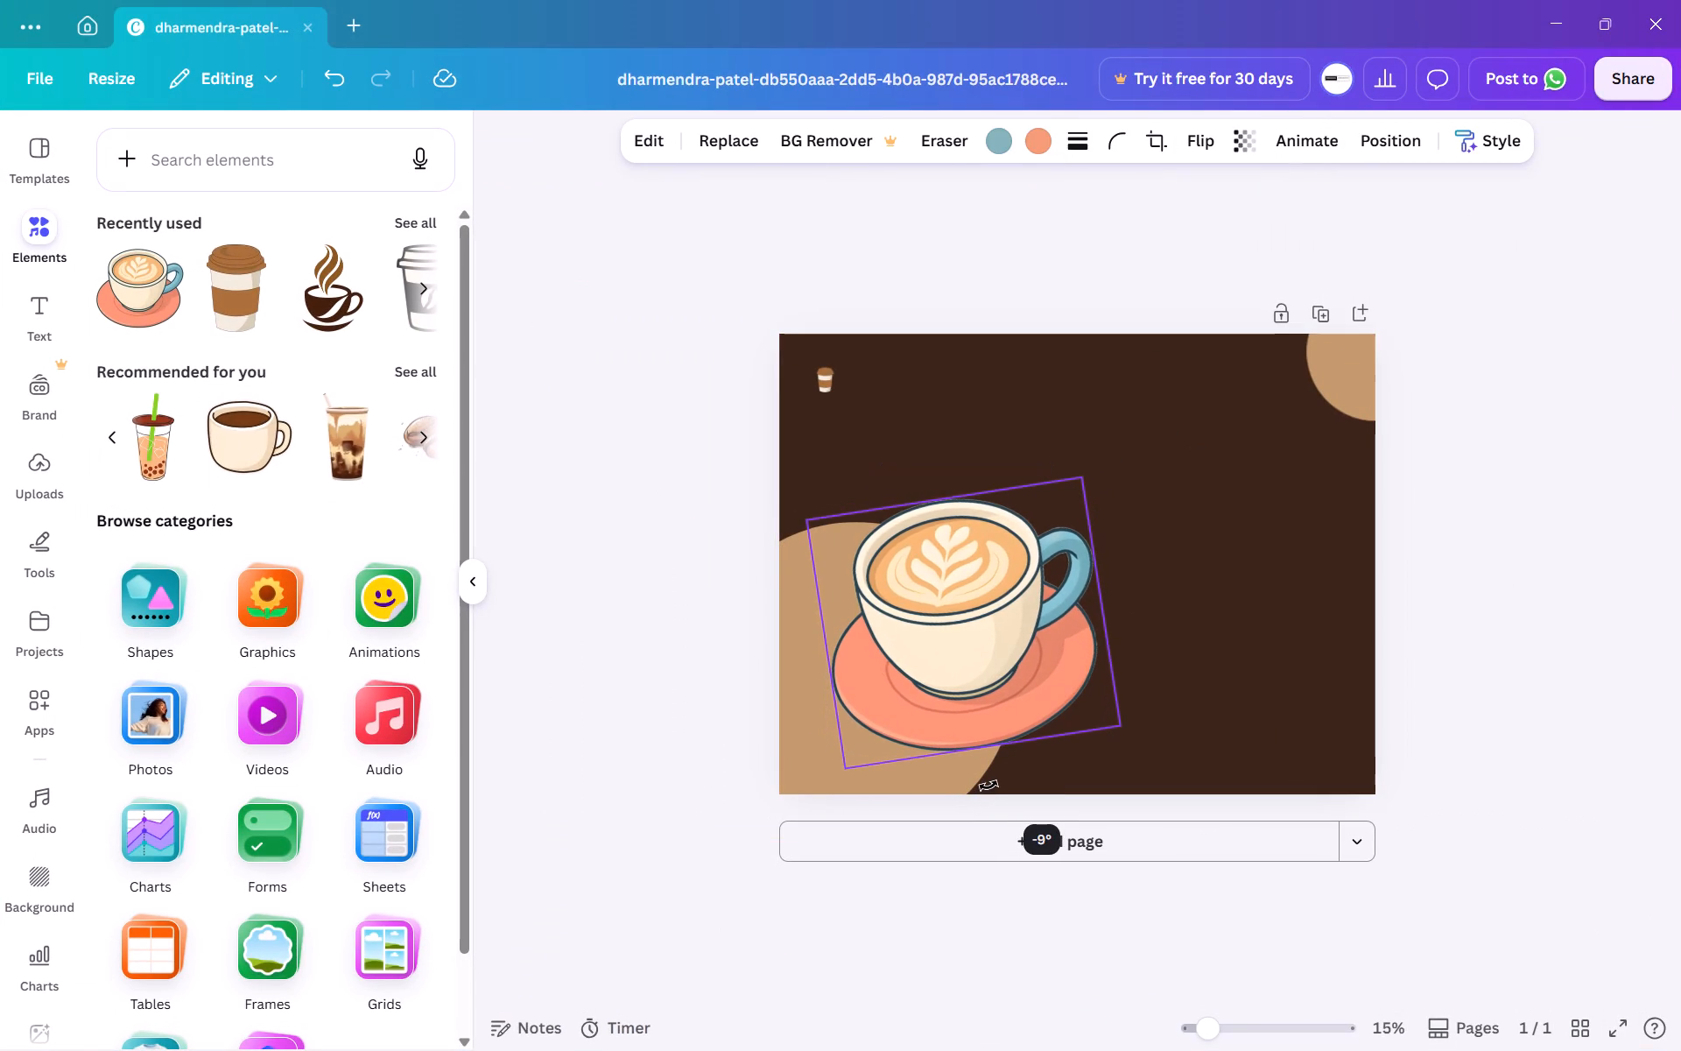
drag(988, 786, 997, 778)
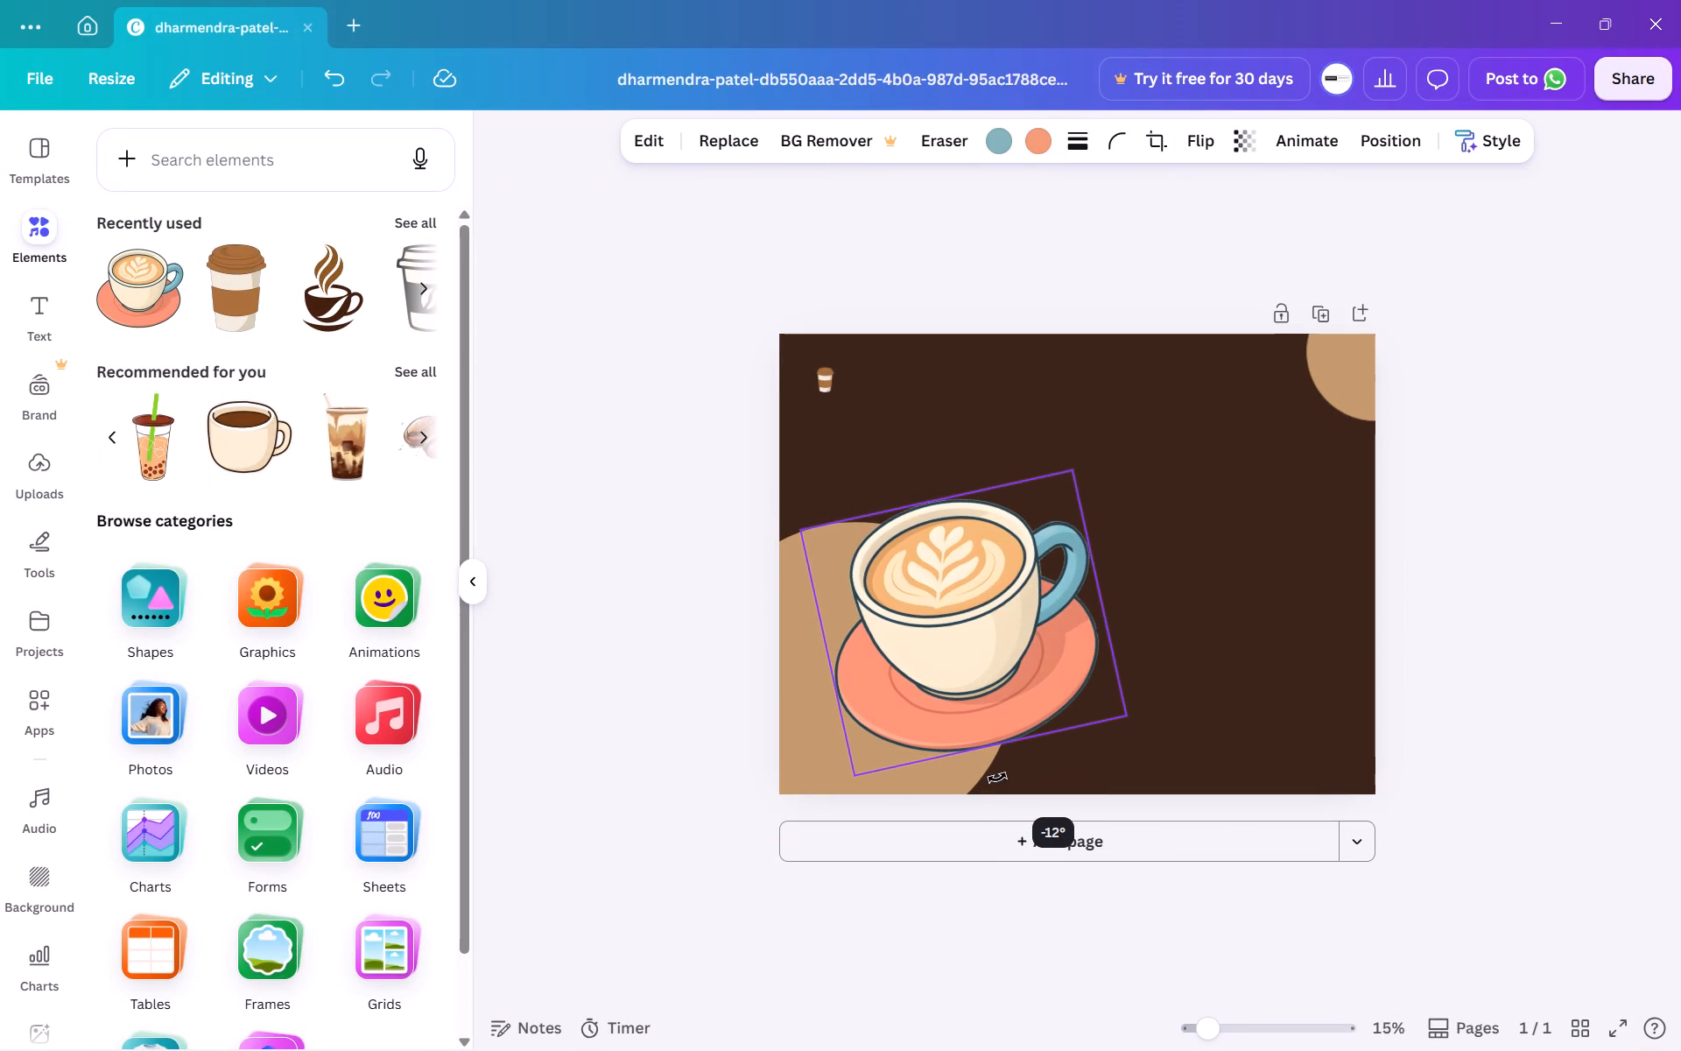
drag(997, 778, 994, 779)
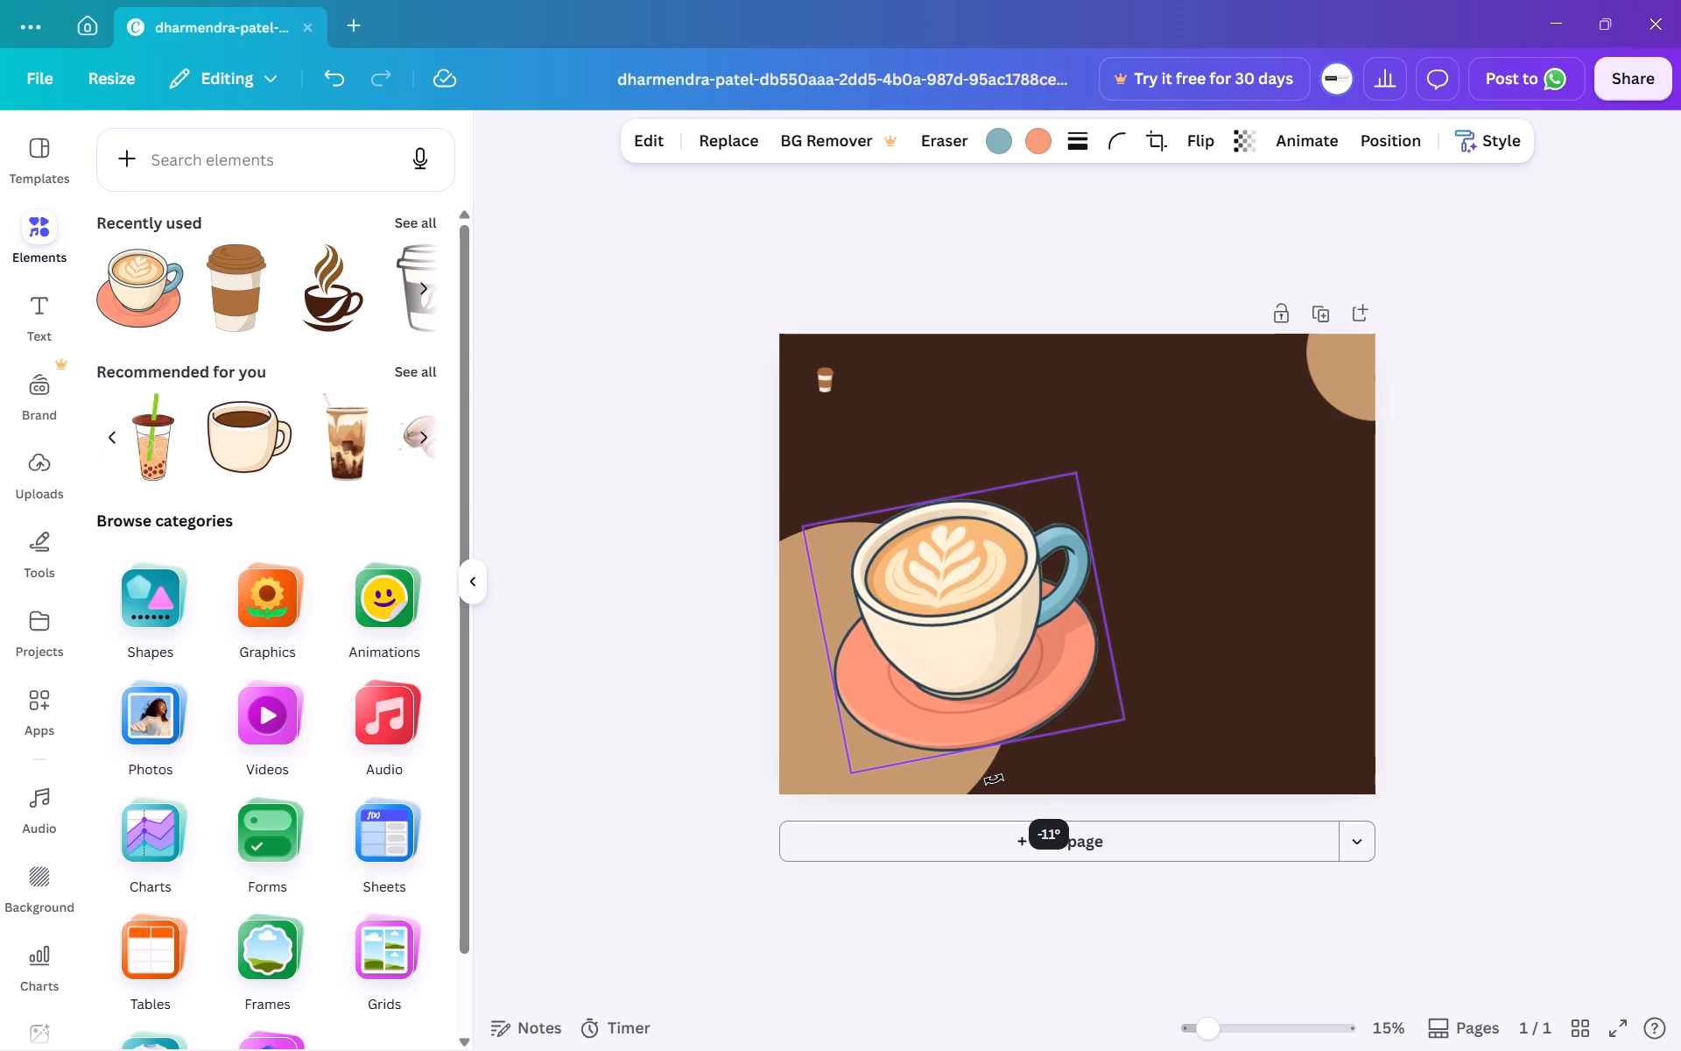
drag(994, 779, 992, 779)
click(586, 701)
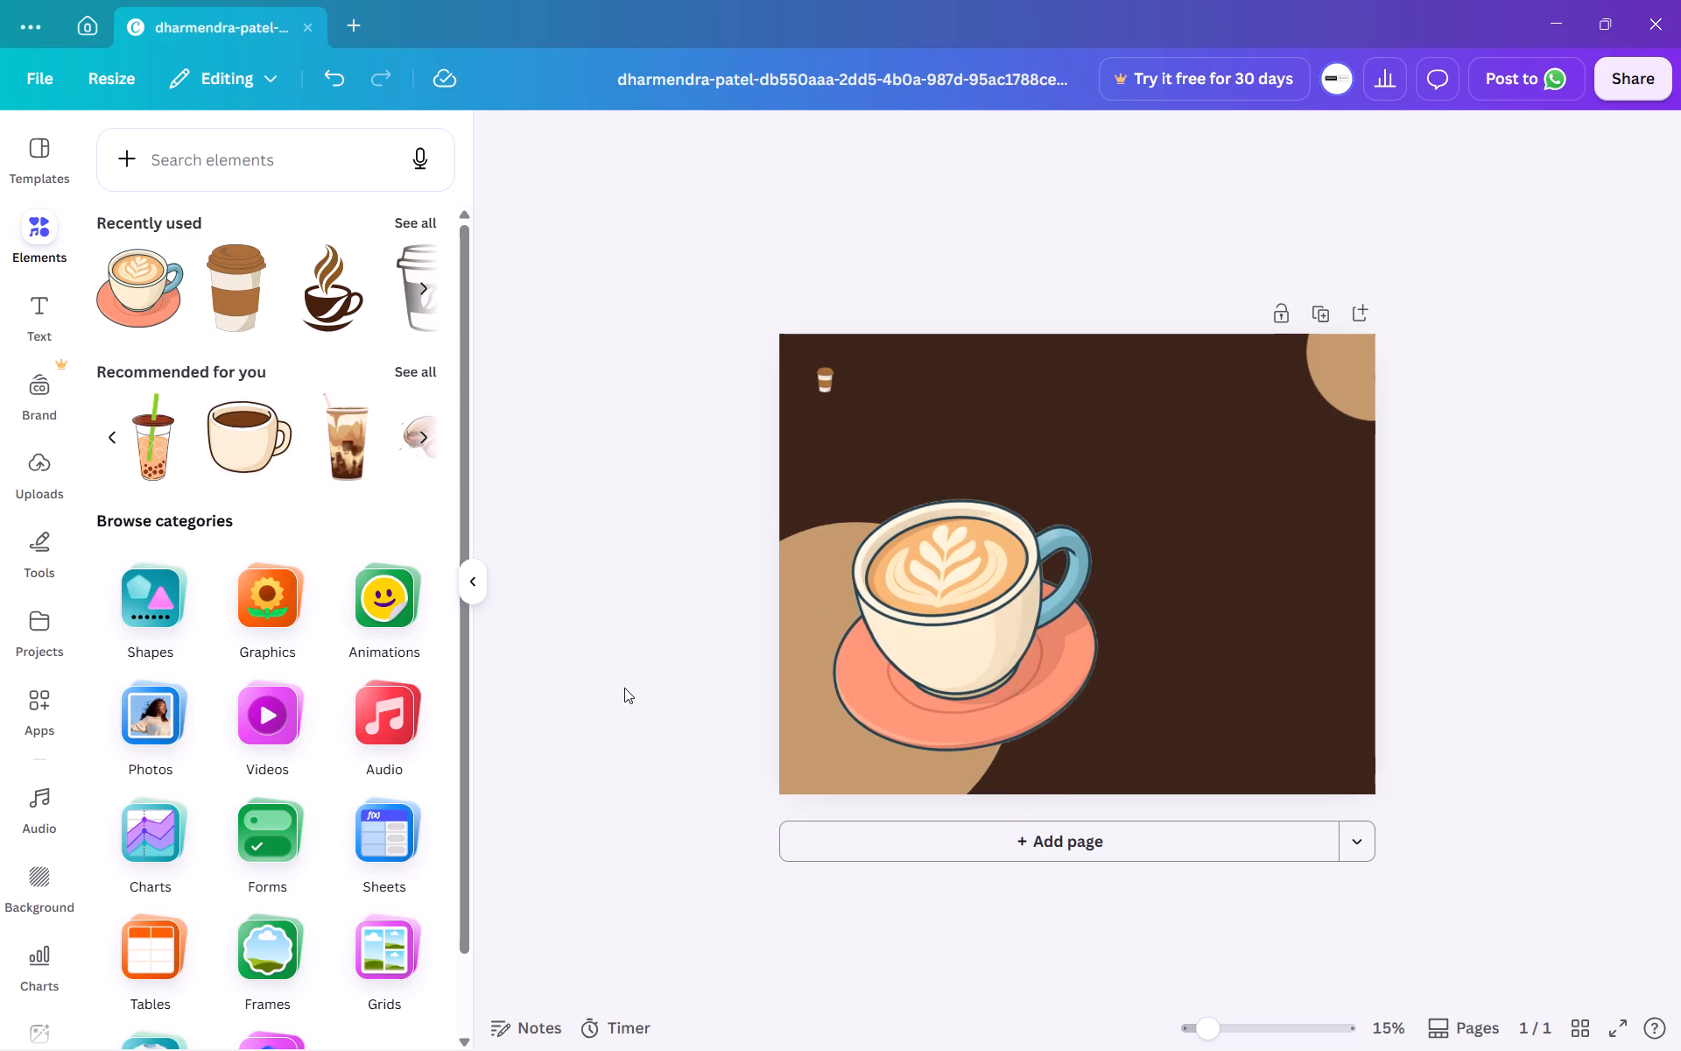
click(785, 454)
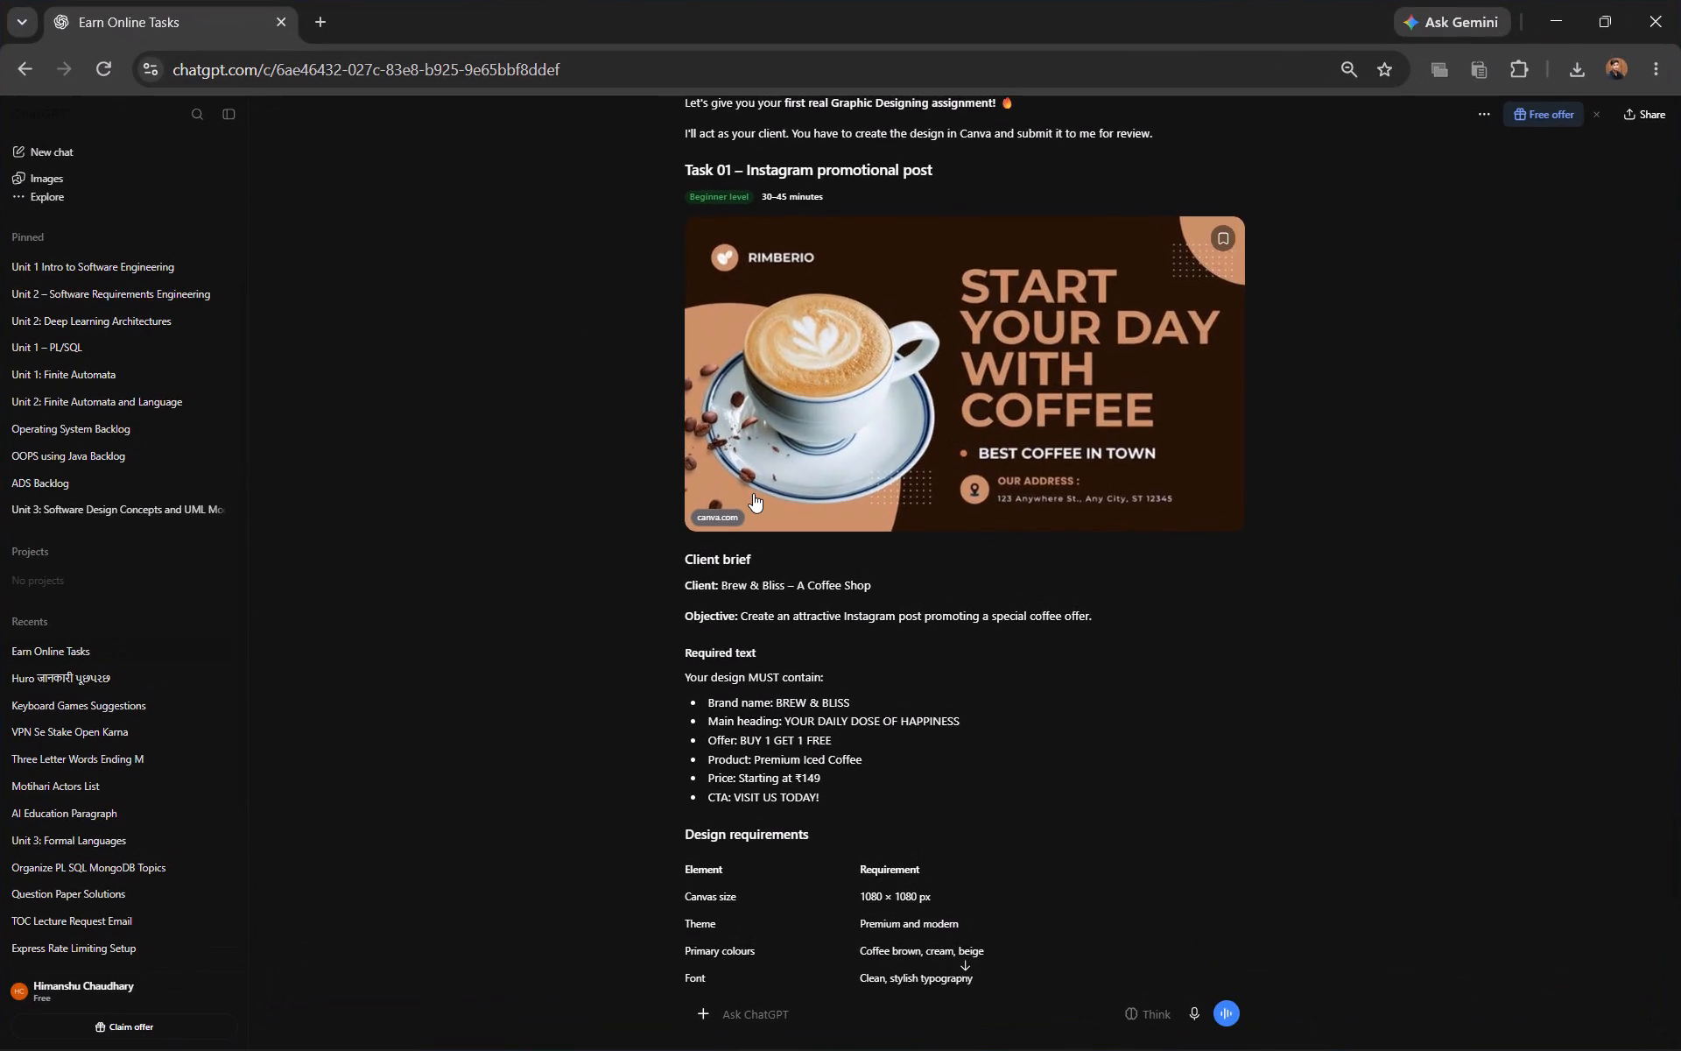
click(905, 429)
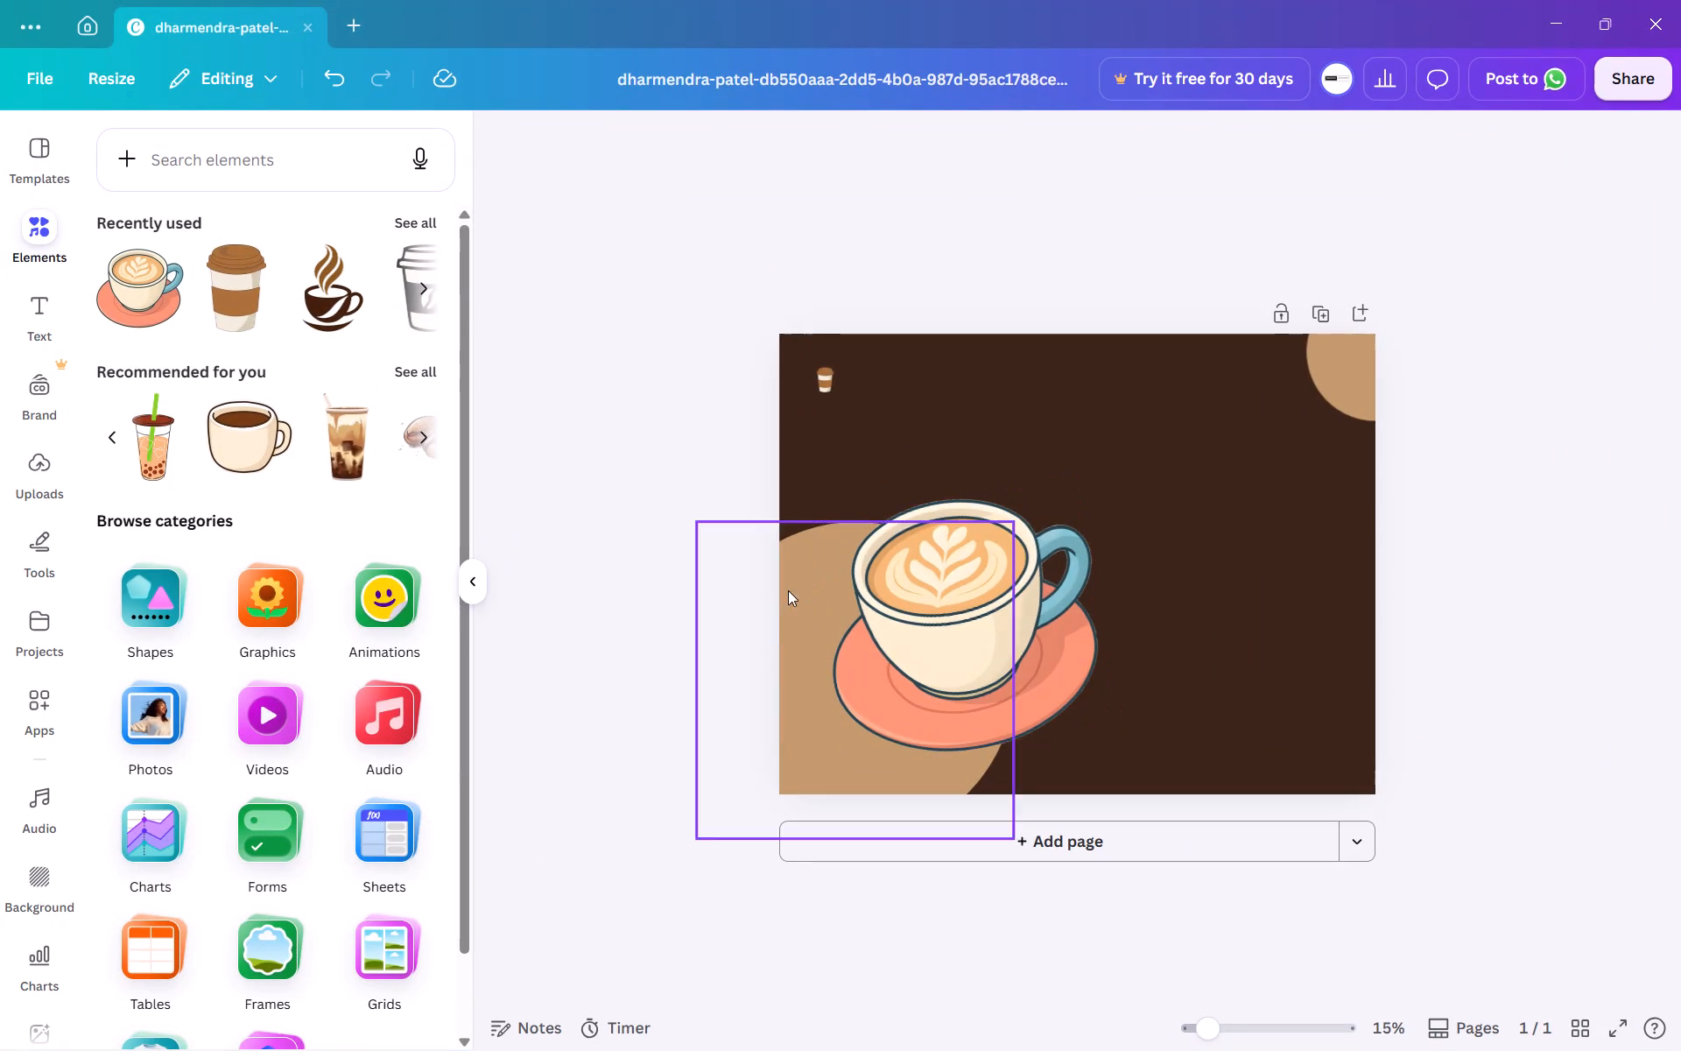
Browse the recommended coffee elements and add the realistic white latte-art cup on a white saucer to the page.
scroll(299, 480, left, 1)
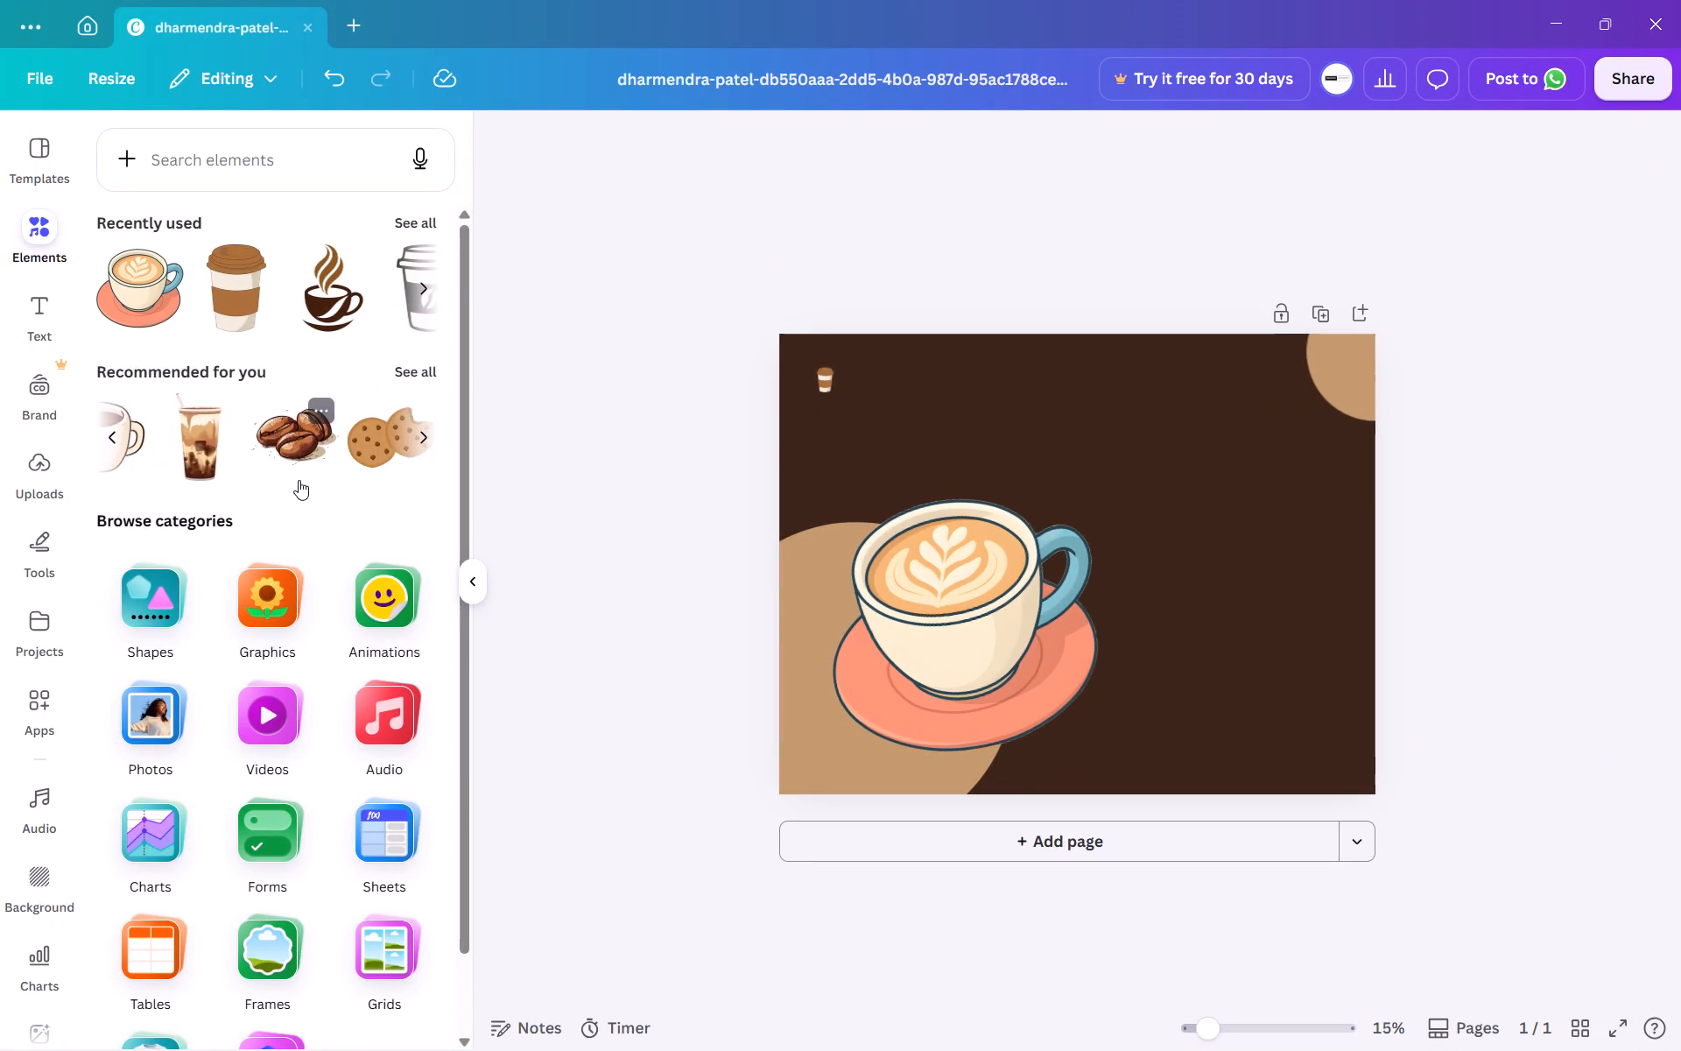
scroll(299, 480, left, 1)
scroll(334, 263, left, 2)
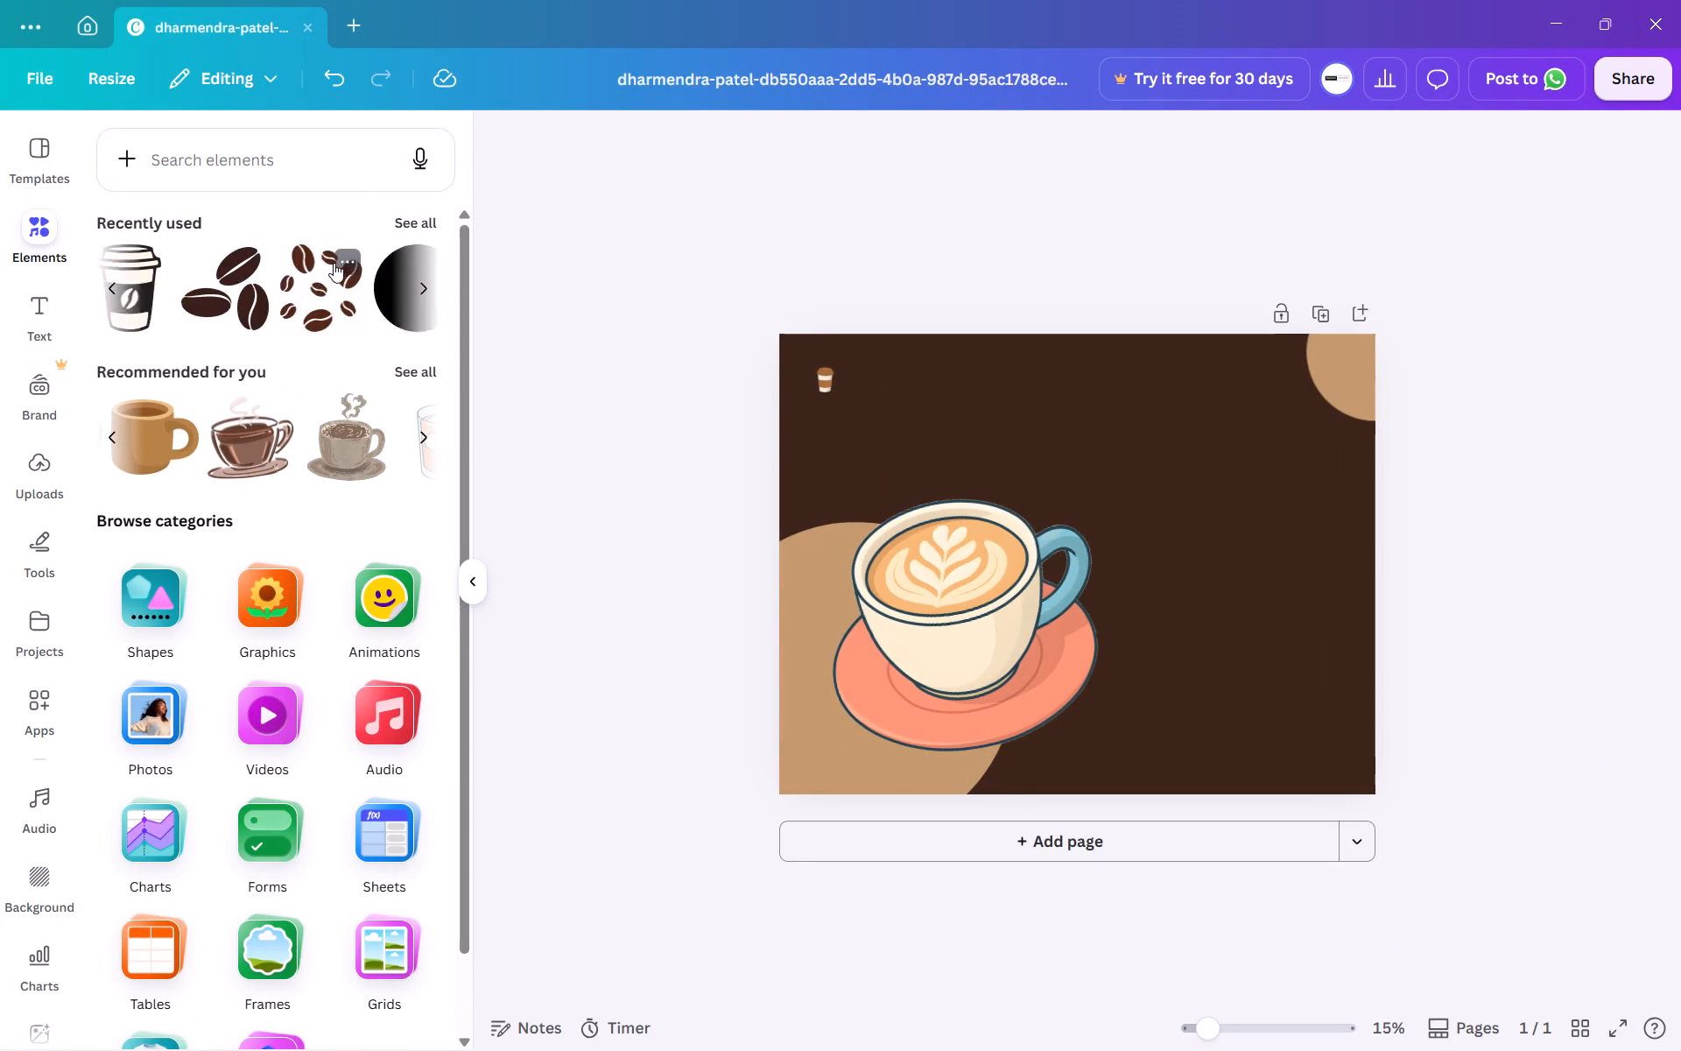
scroll(334, 263, left, 3)
scroll(369, 426, left, 4)
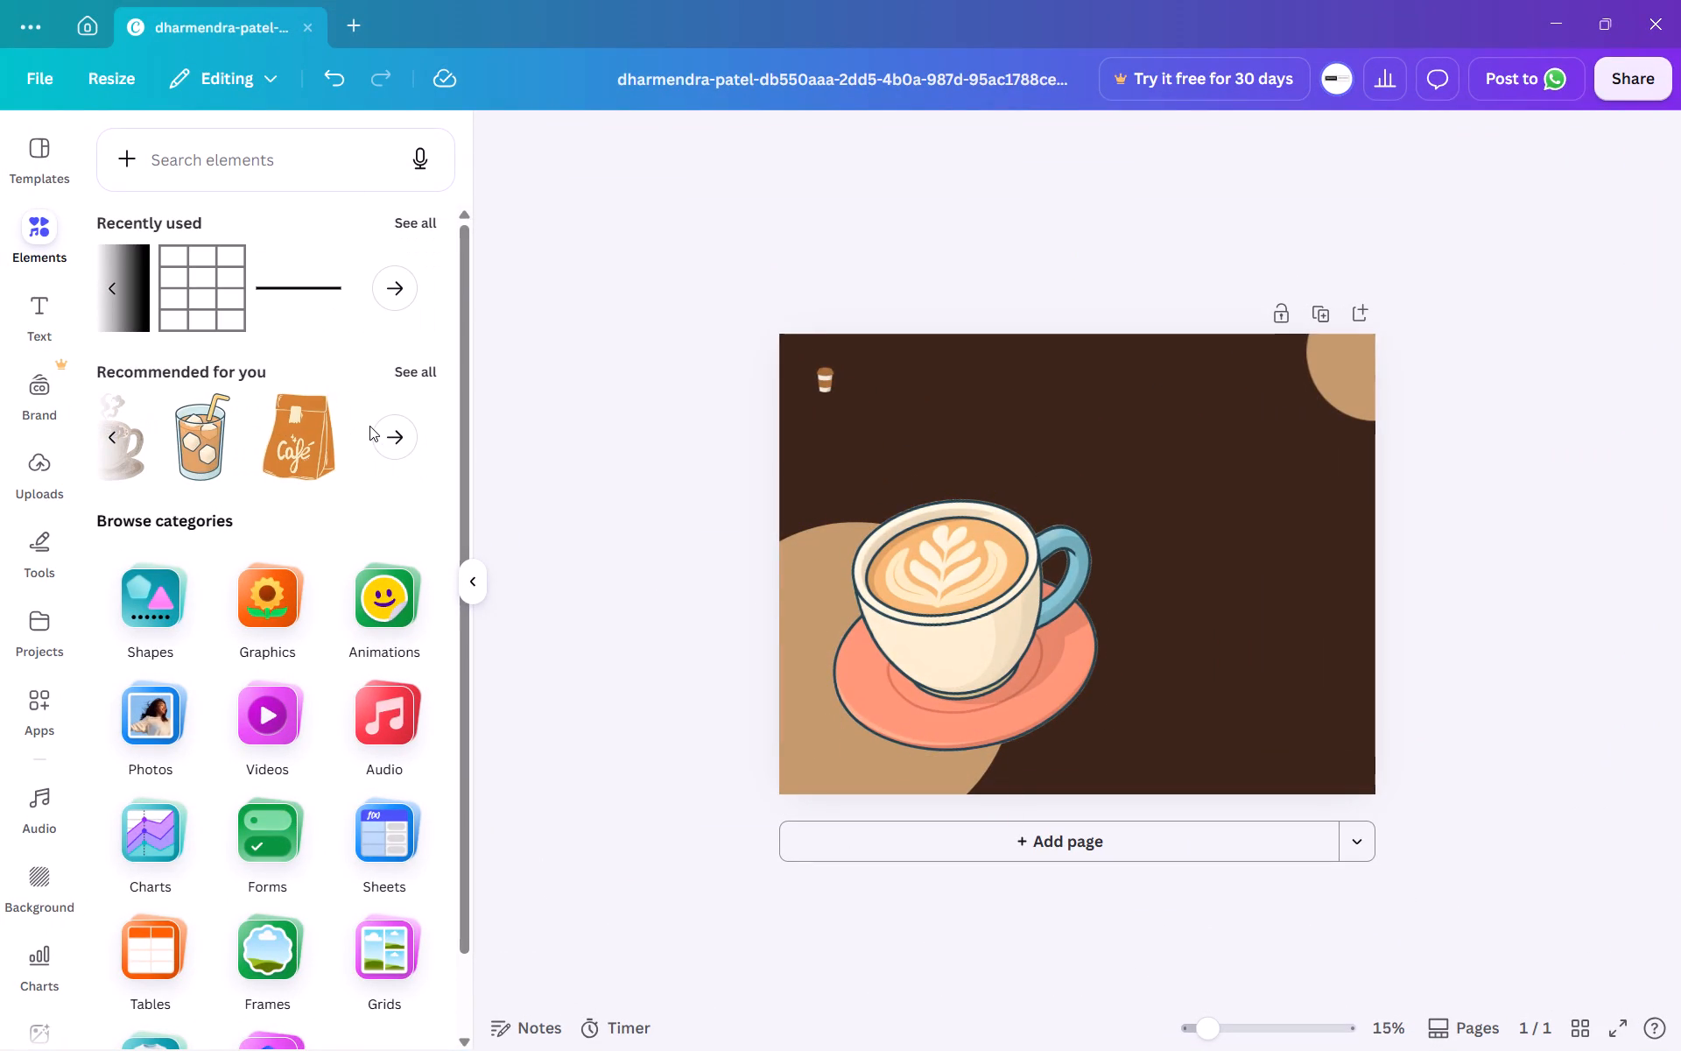
click(395, 442)
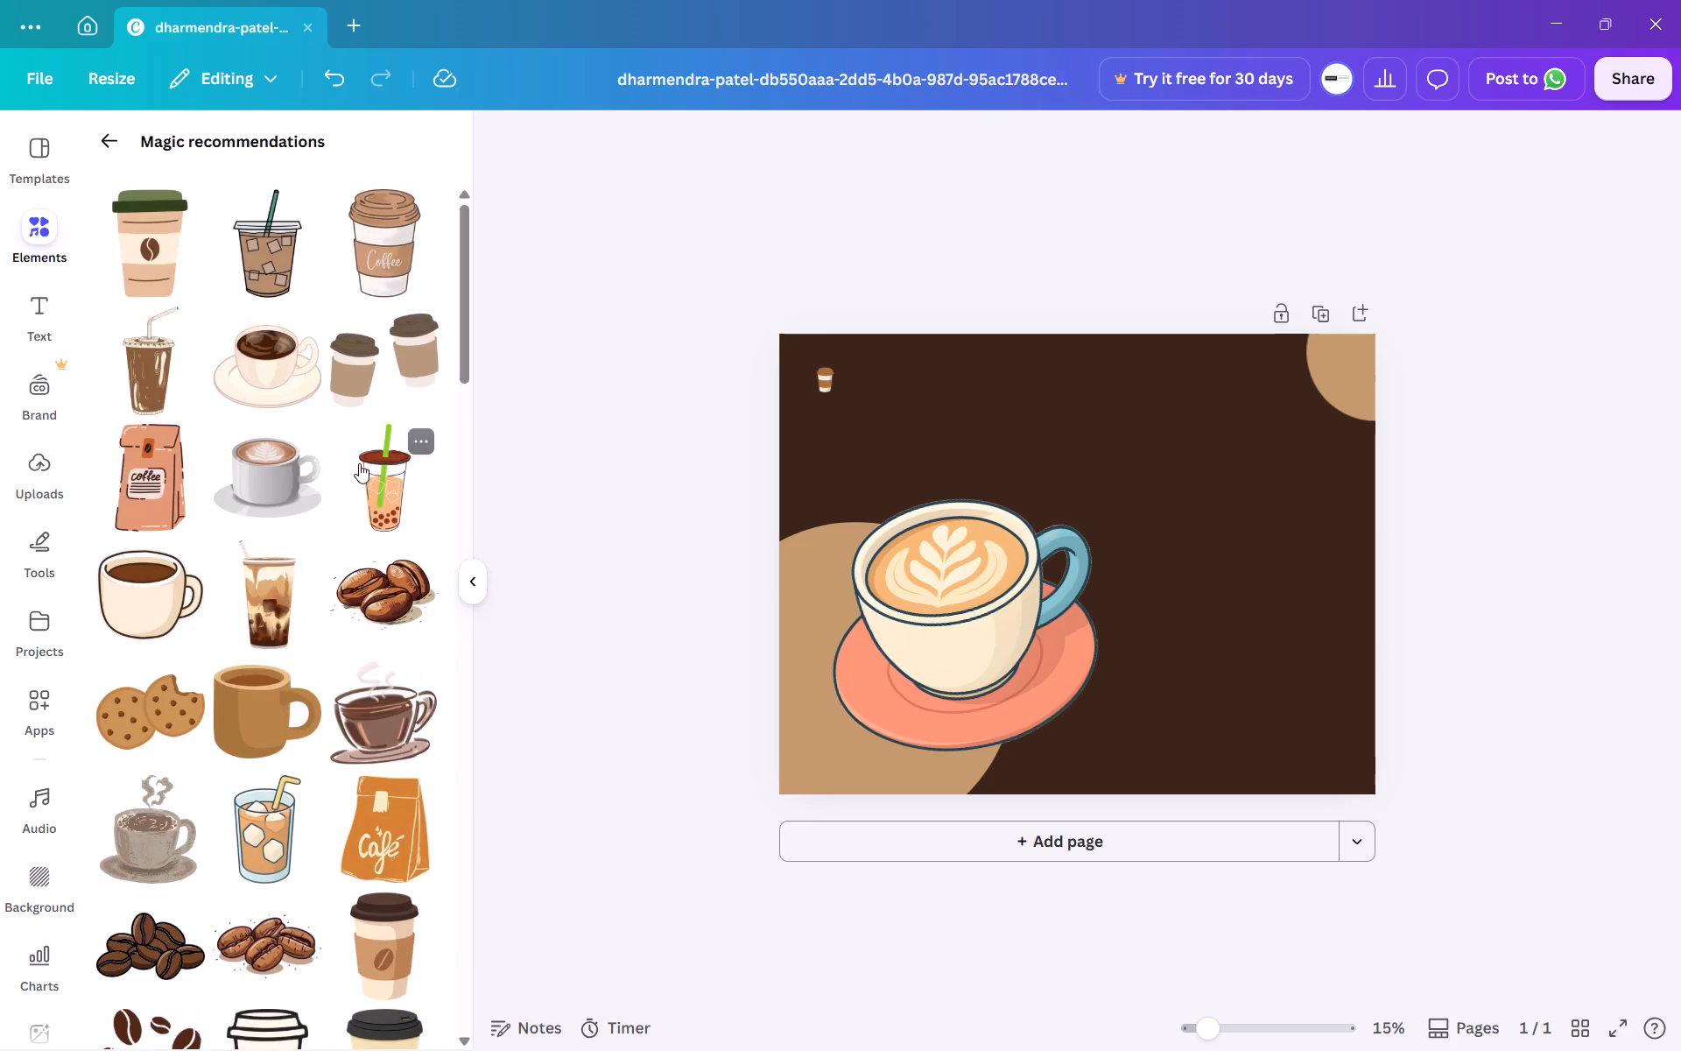
scroll(359, 463, down, 7)
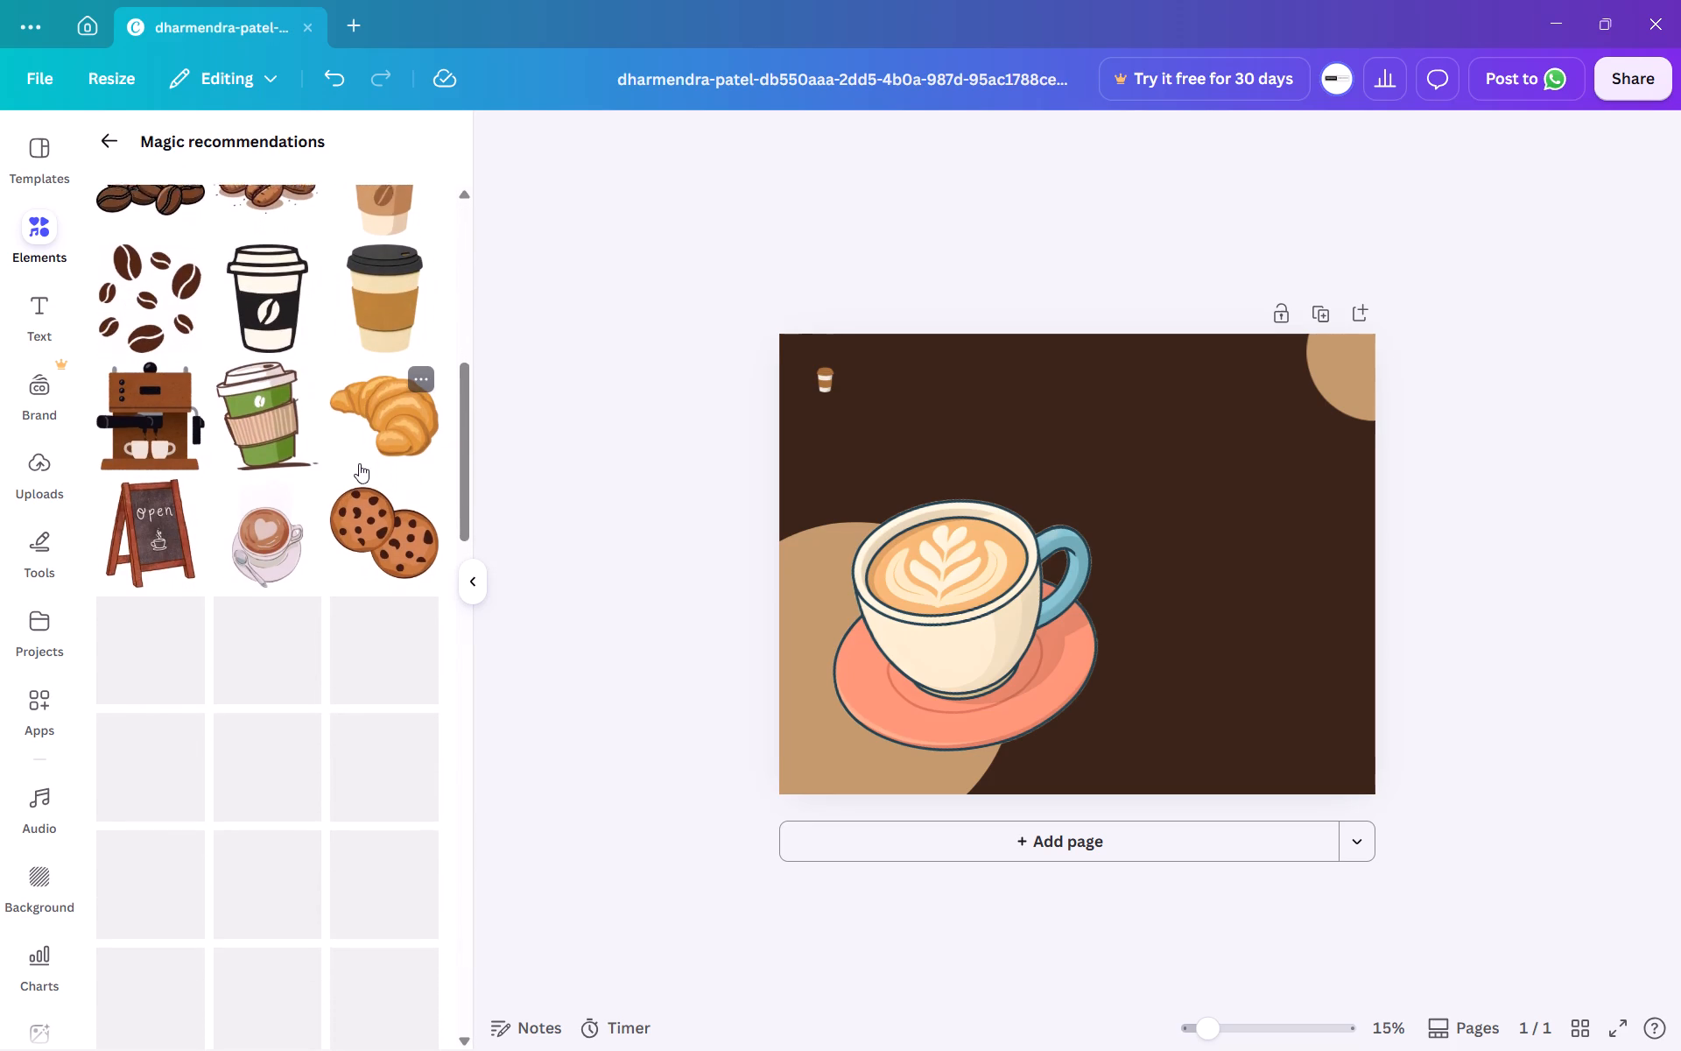
scroll(359, 463, down, 2)
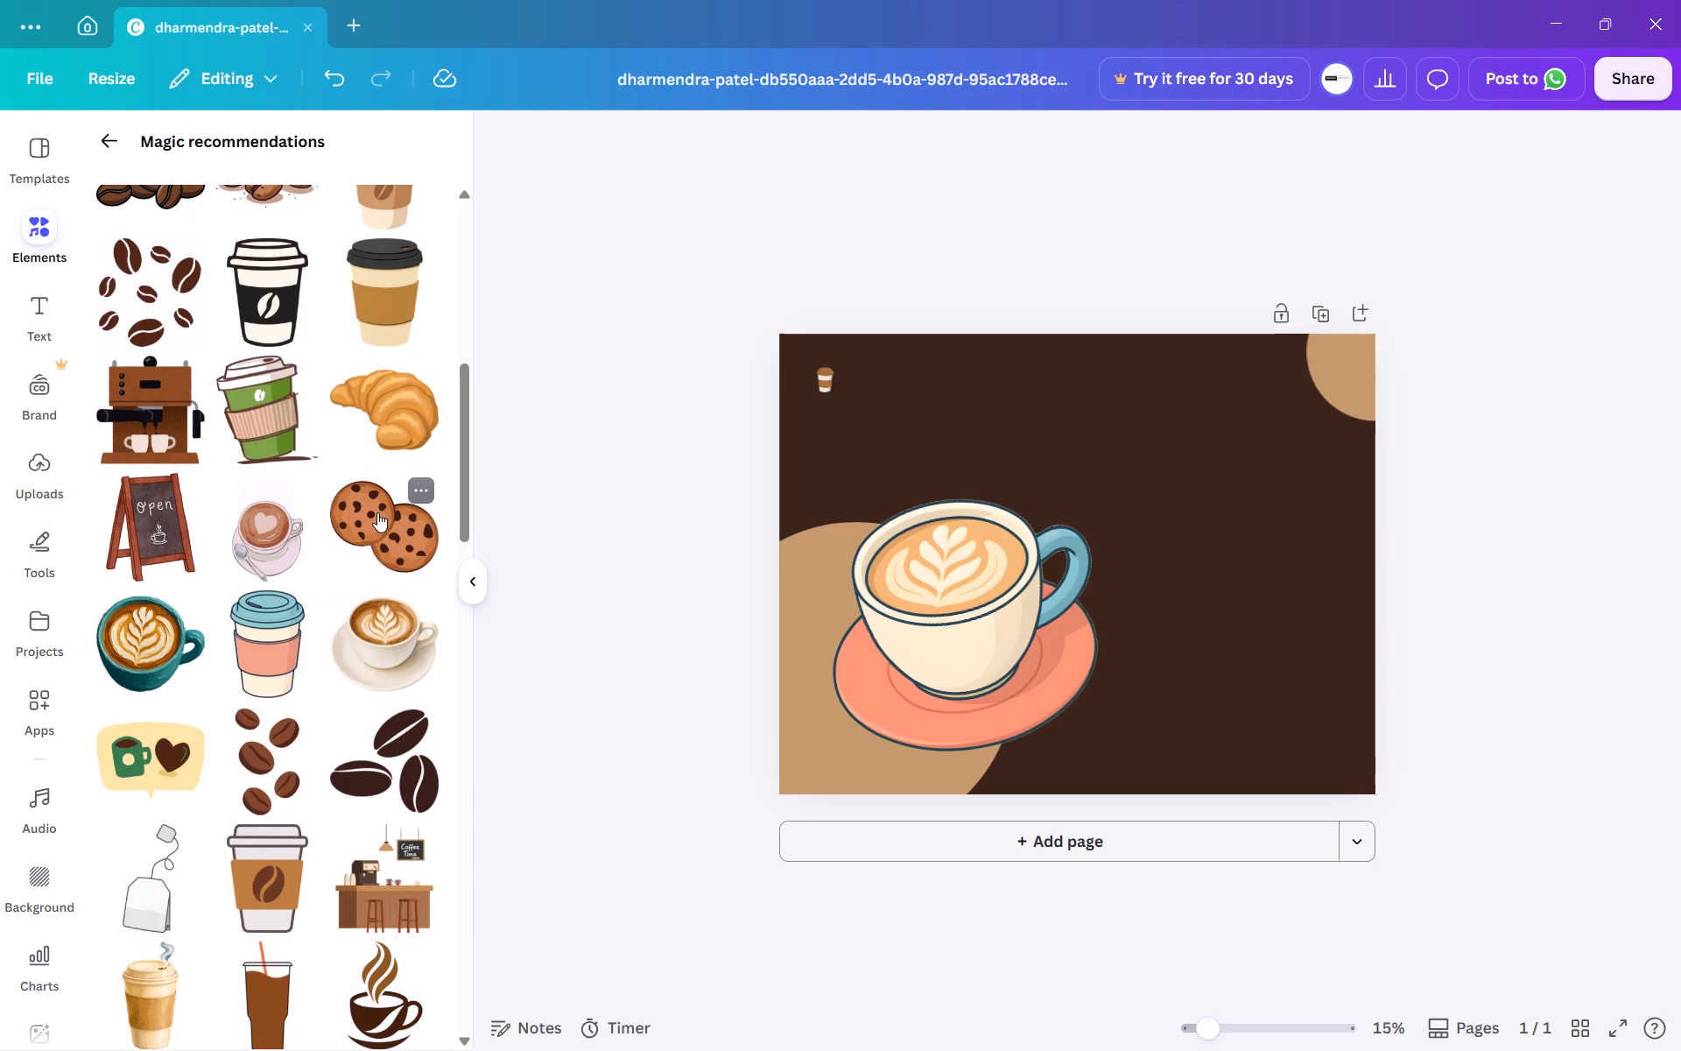
click(390, 631)
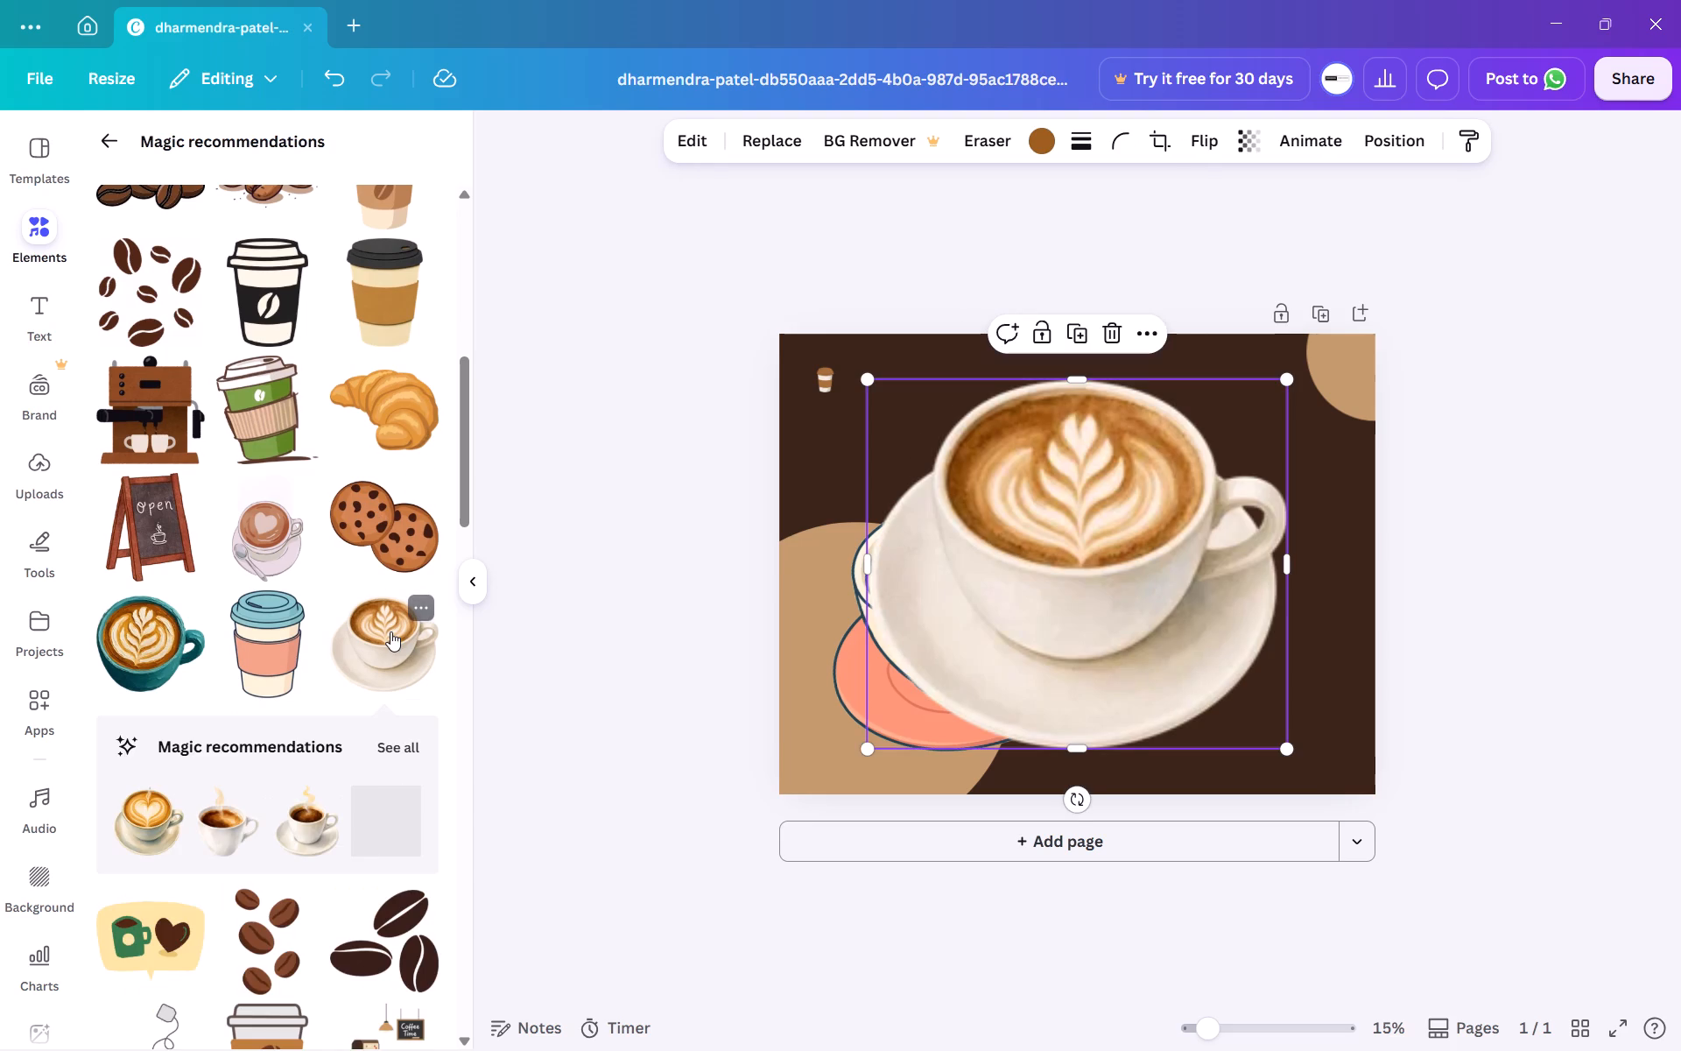
Delete the old tilted latte-art cup with the coral saucer.
click(857, 684)
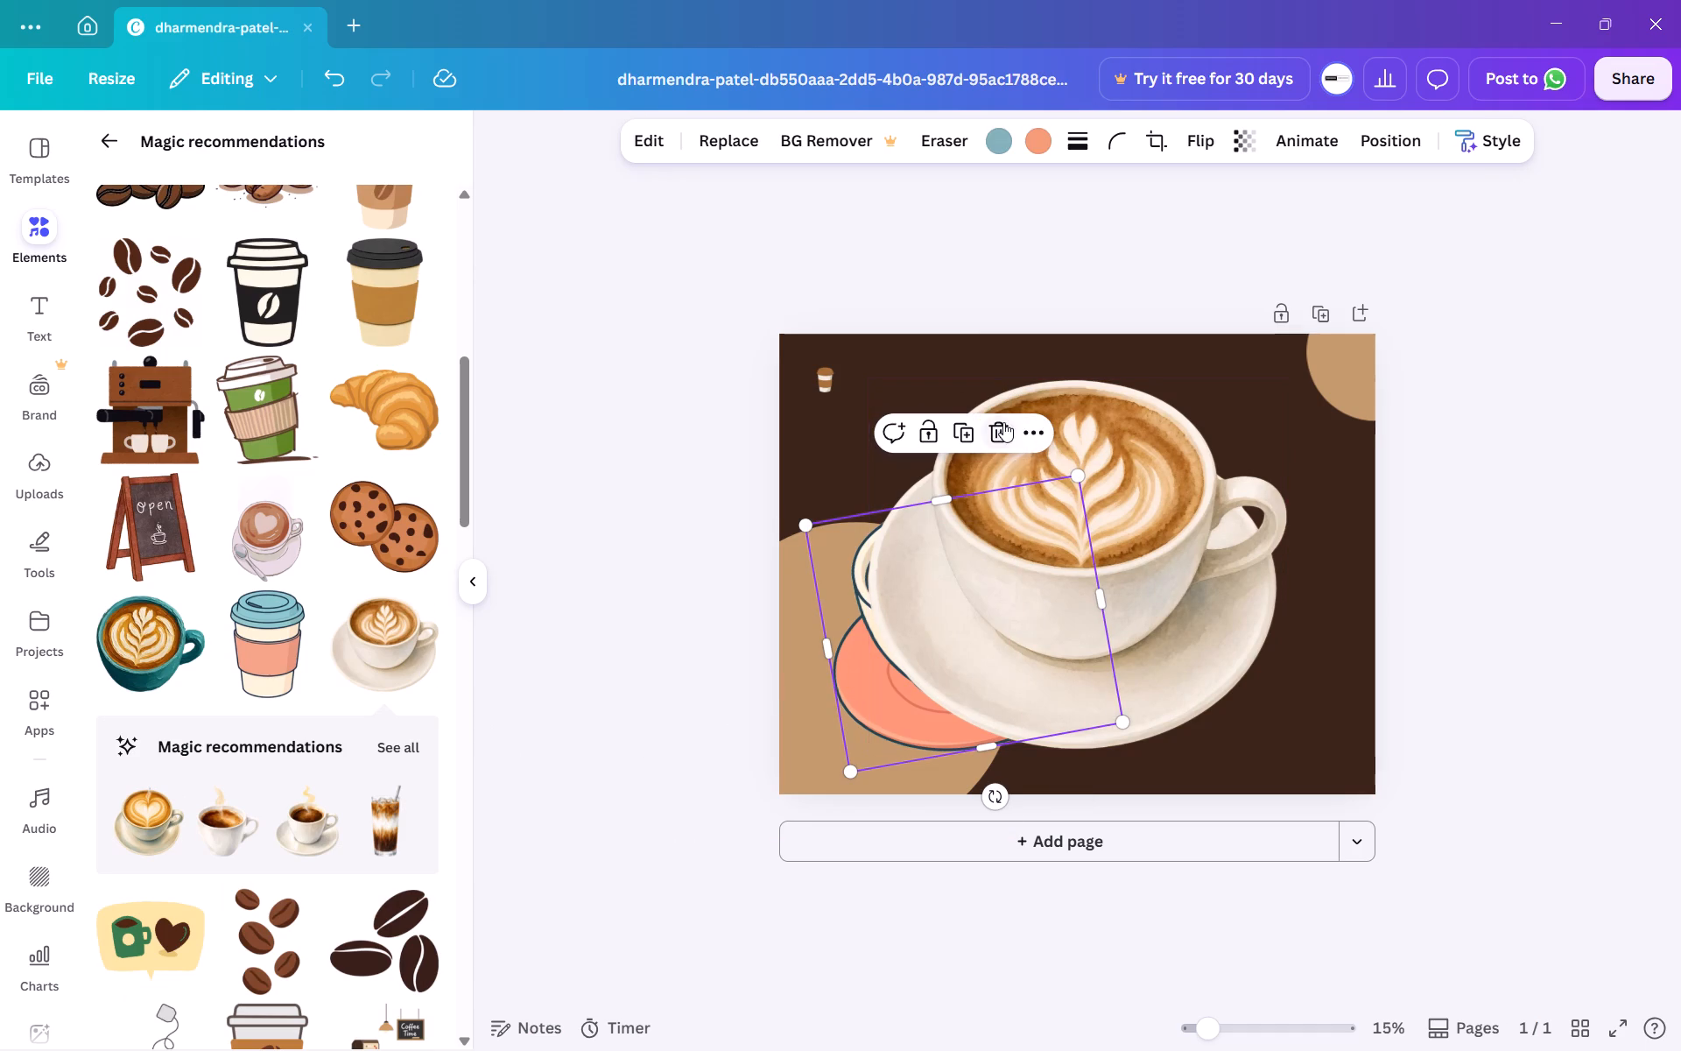
click(999, 427)
Move the white latte-art cup towards the page's lower left and shrink it proportionally to about 18.9 × 16.6.
click(1035, 513)
drag(1035, 513, 1018, 533)
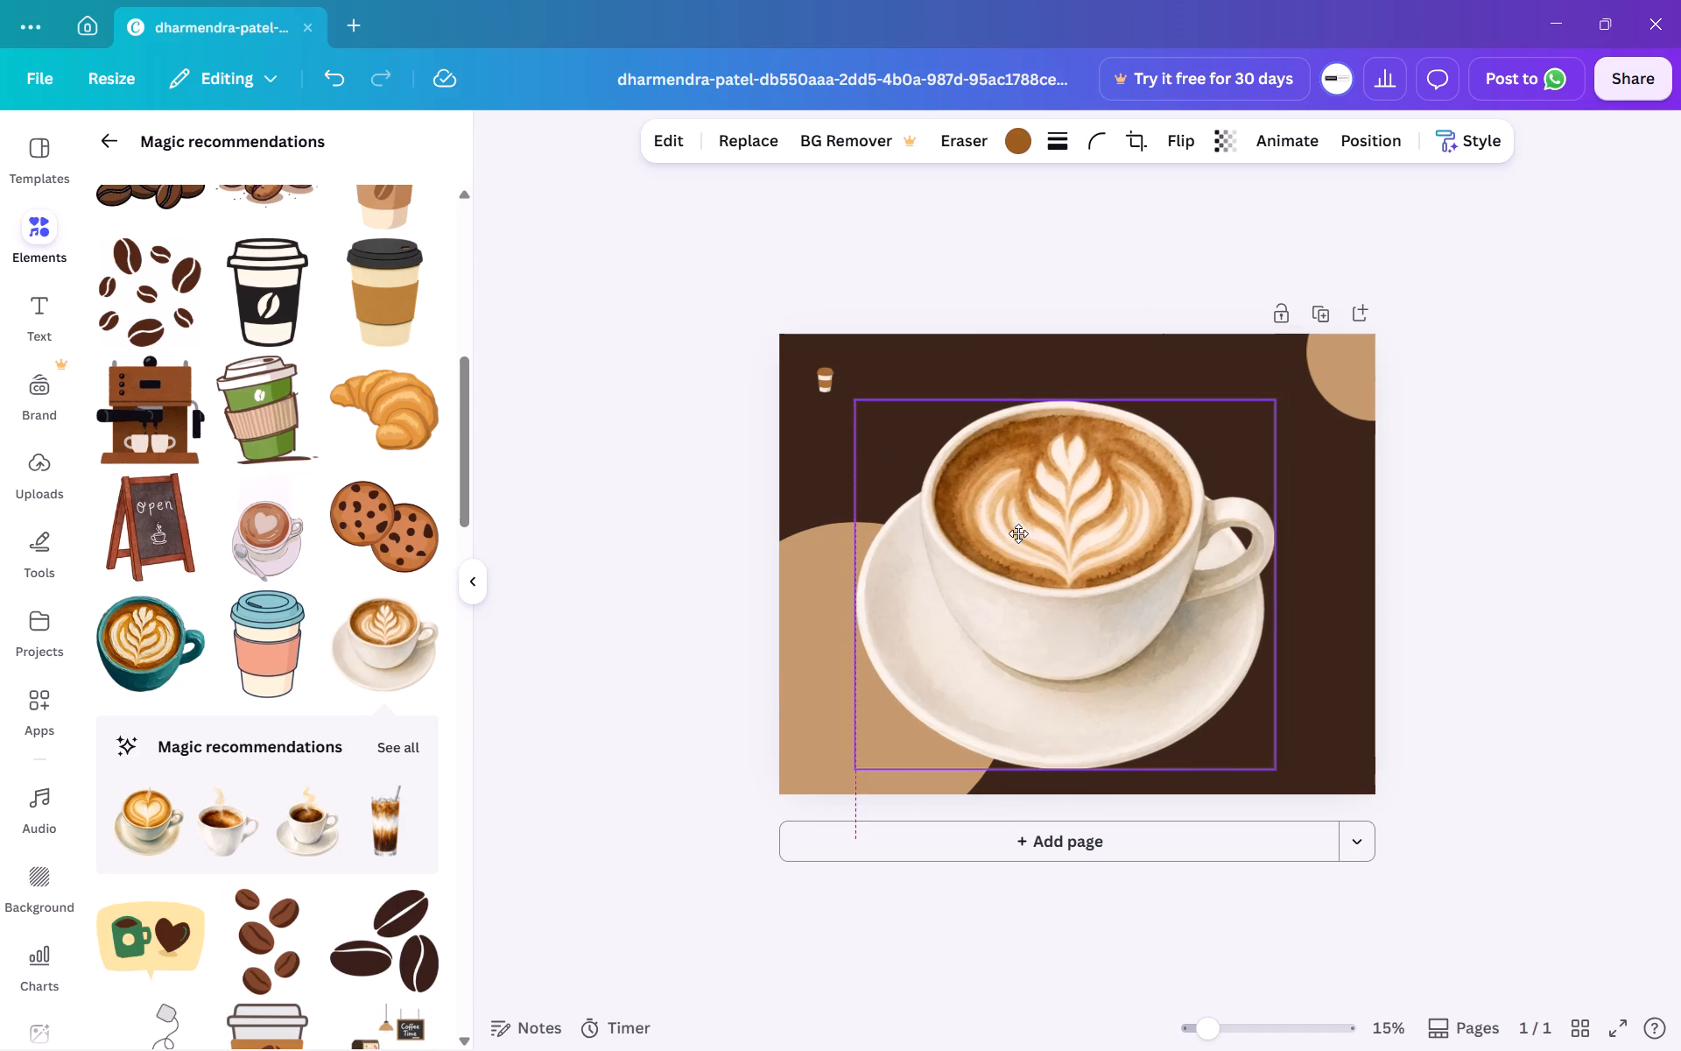
drag(1018, 533, 1007, 533)
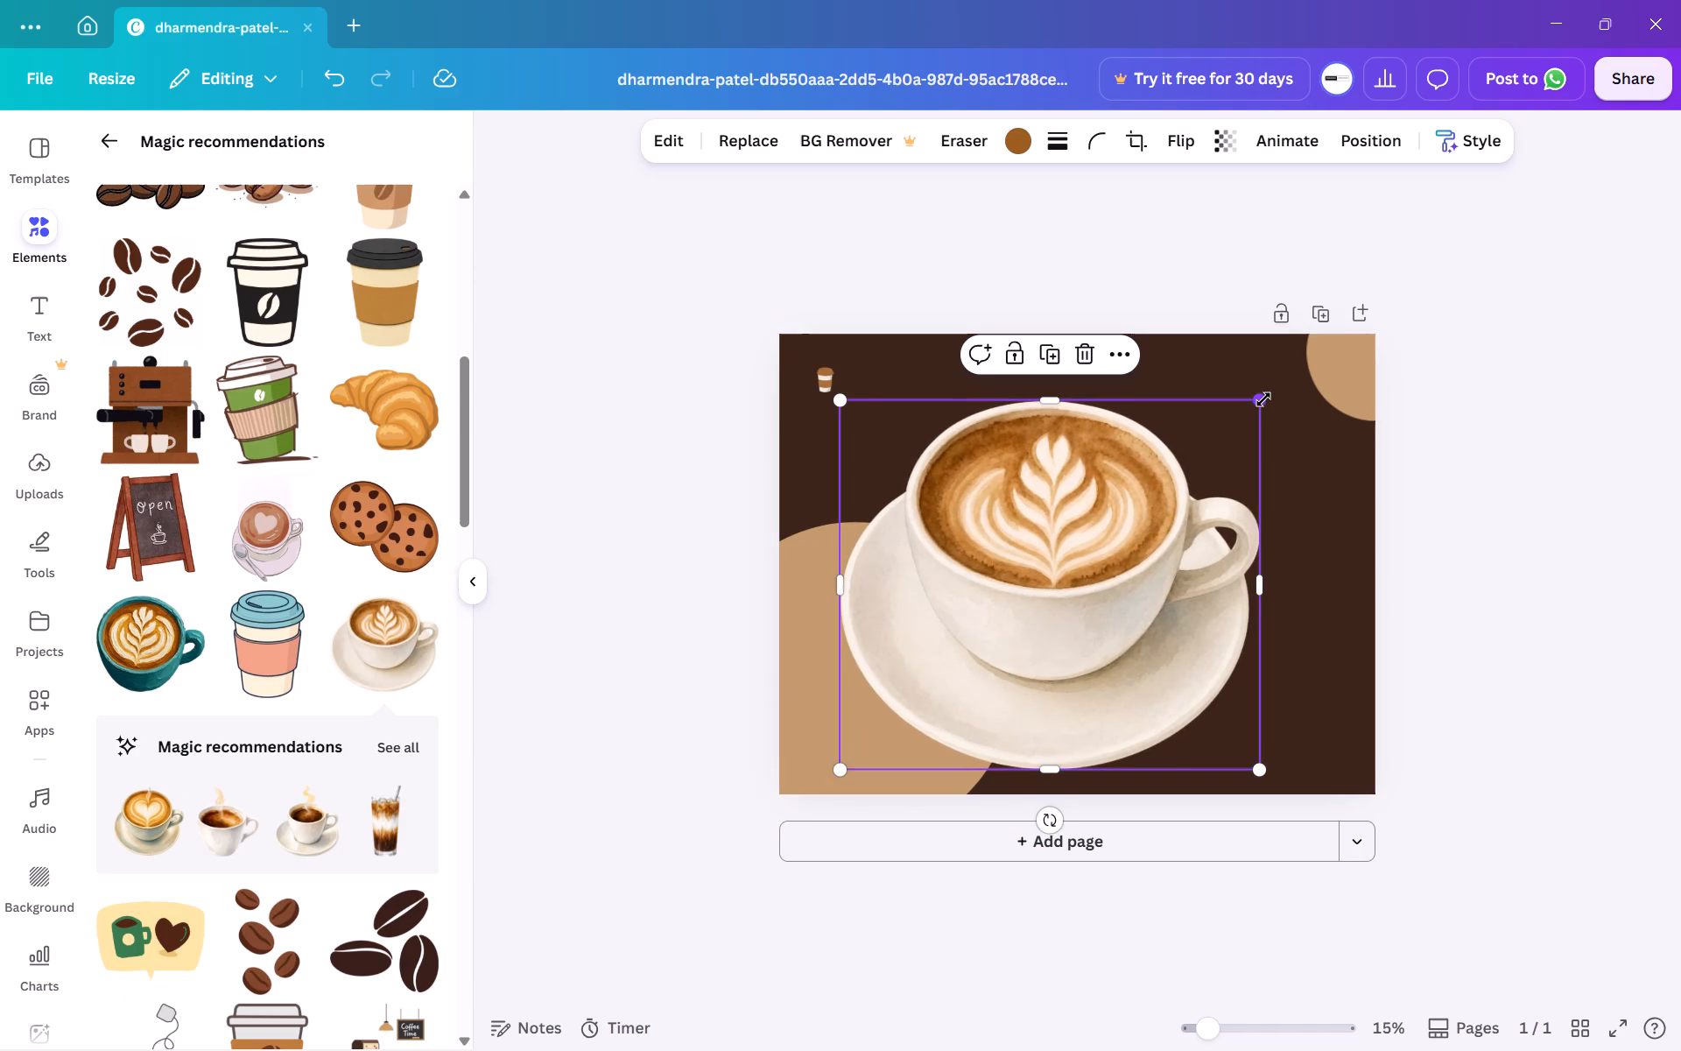
drag(1263, 399, 1113, 518)
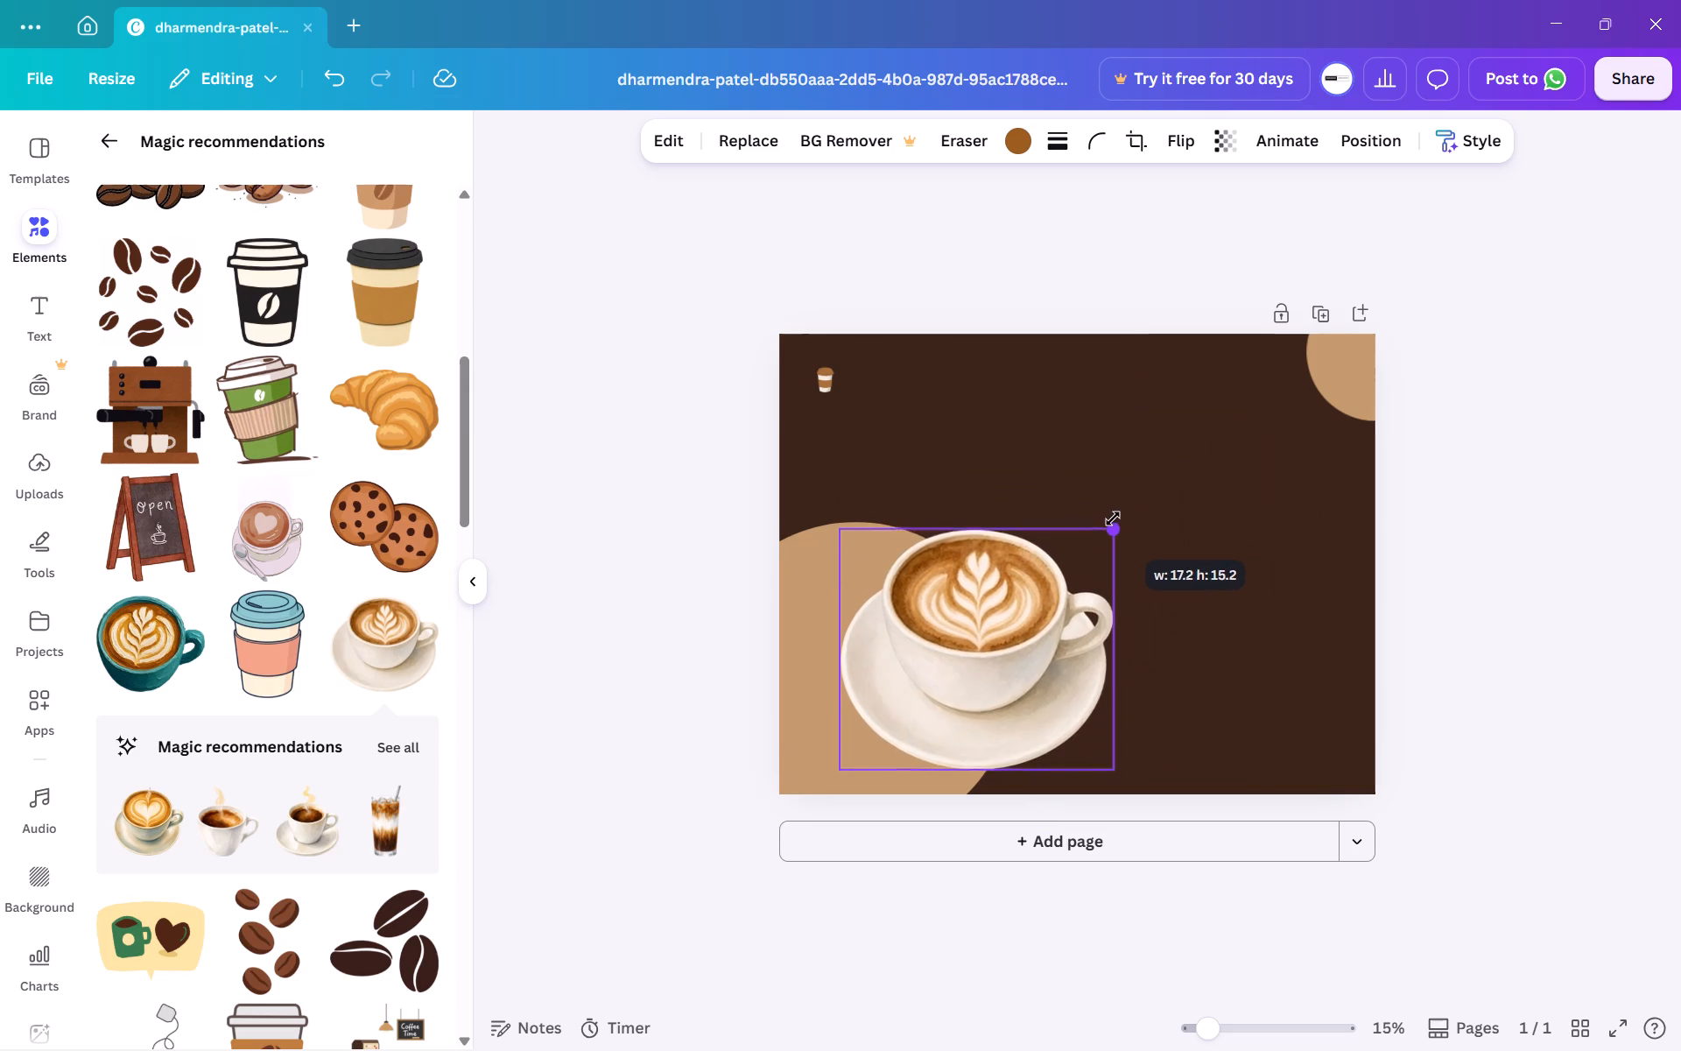
drag(1113, 518, 1136, 504)
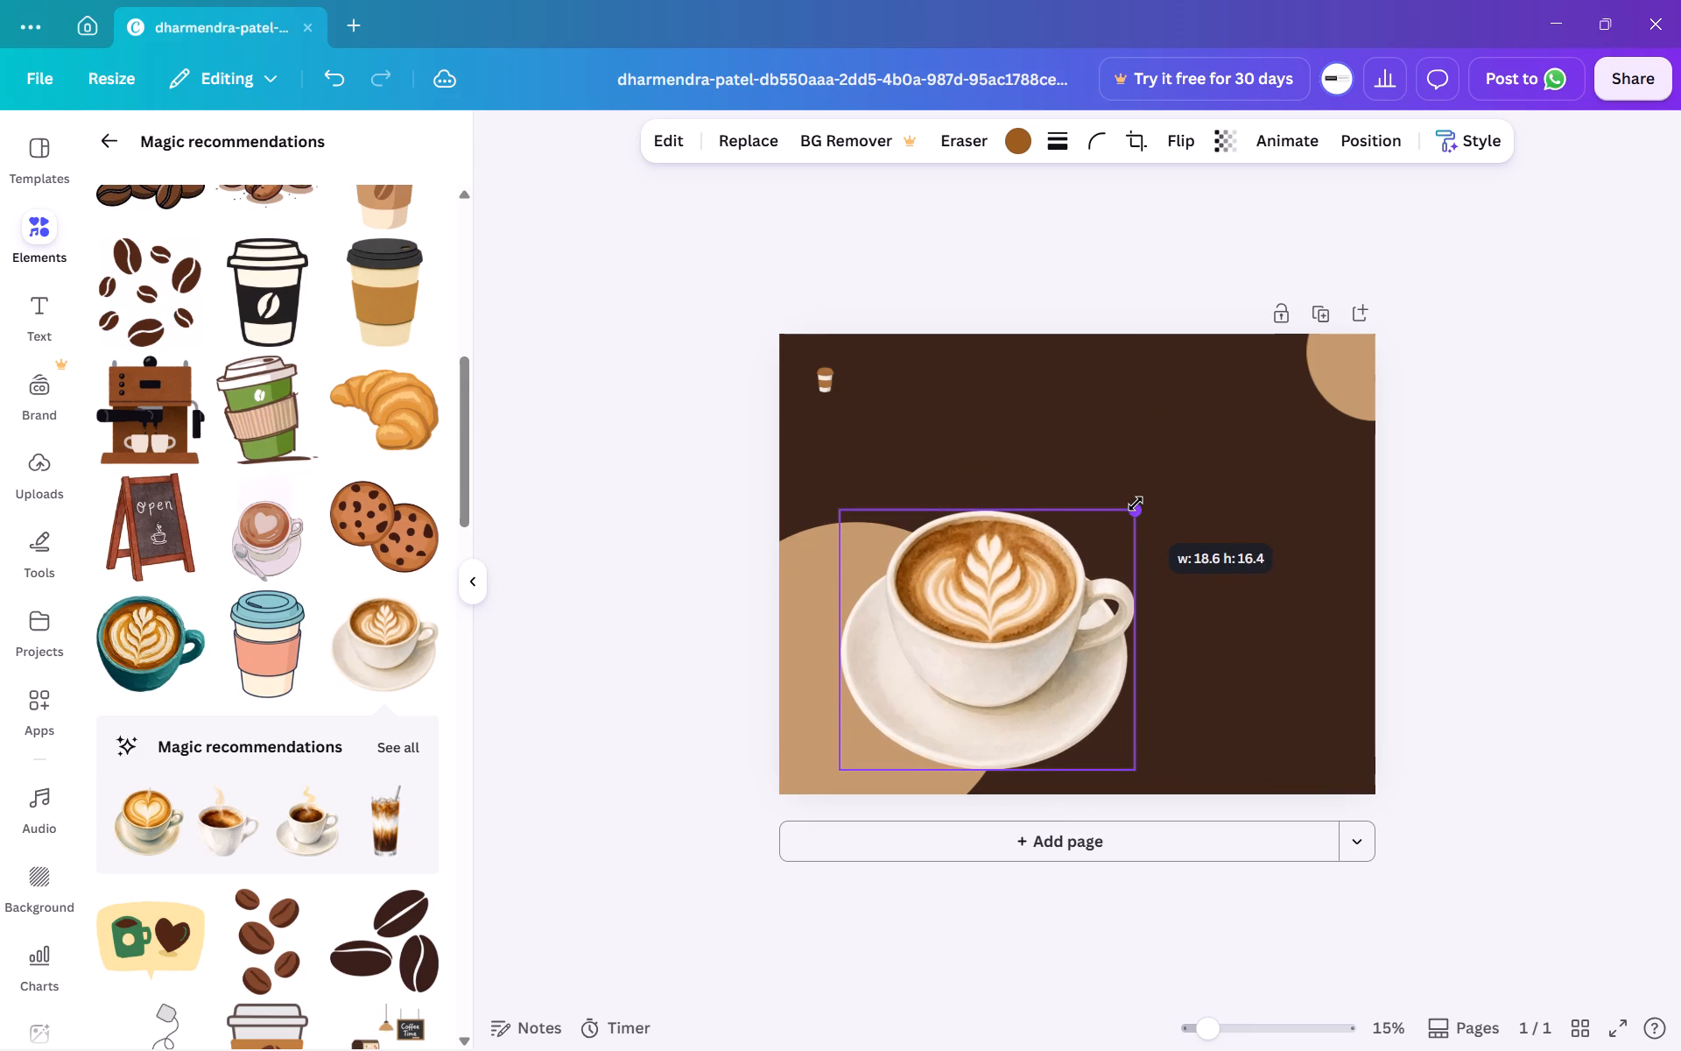
drag(1136, 504, 1155, 494)
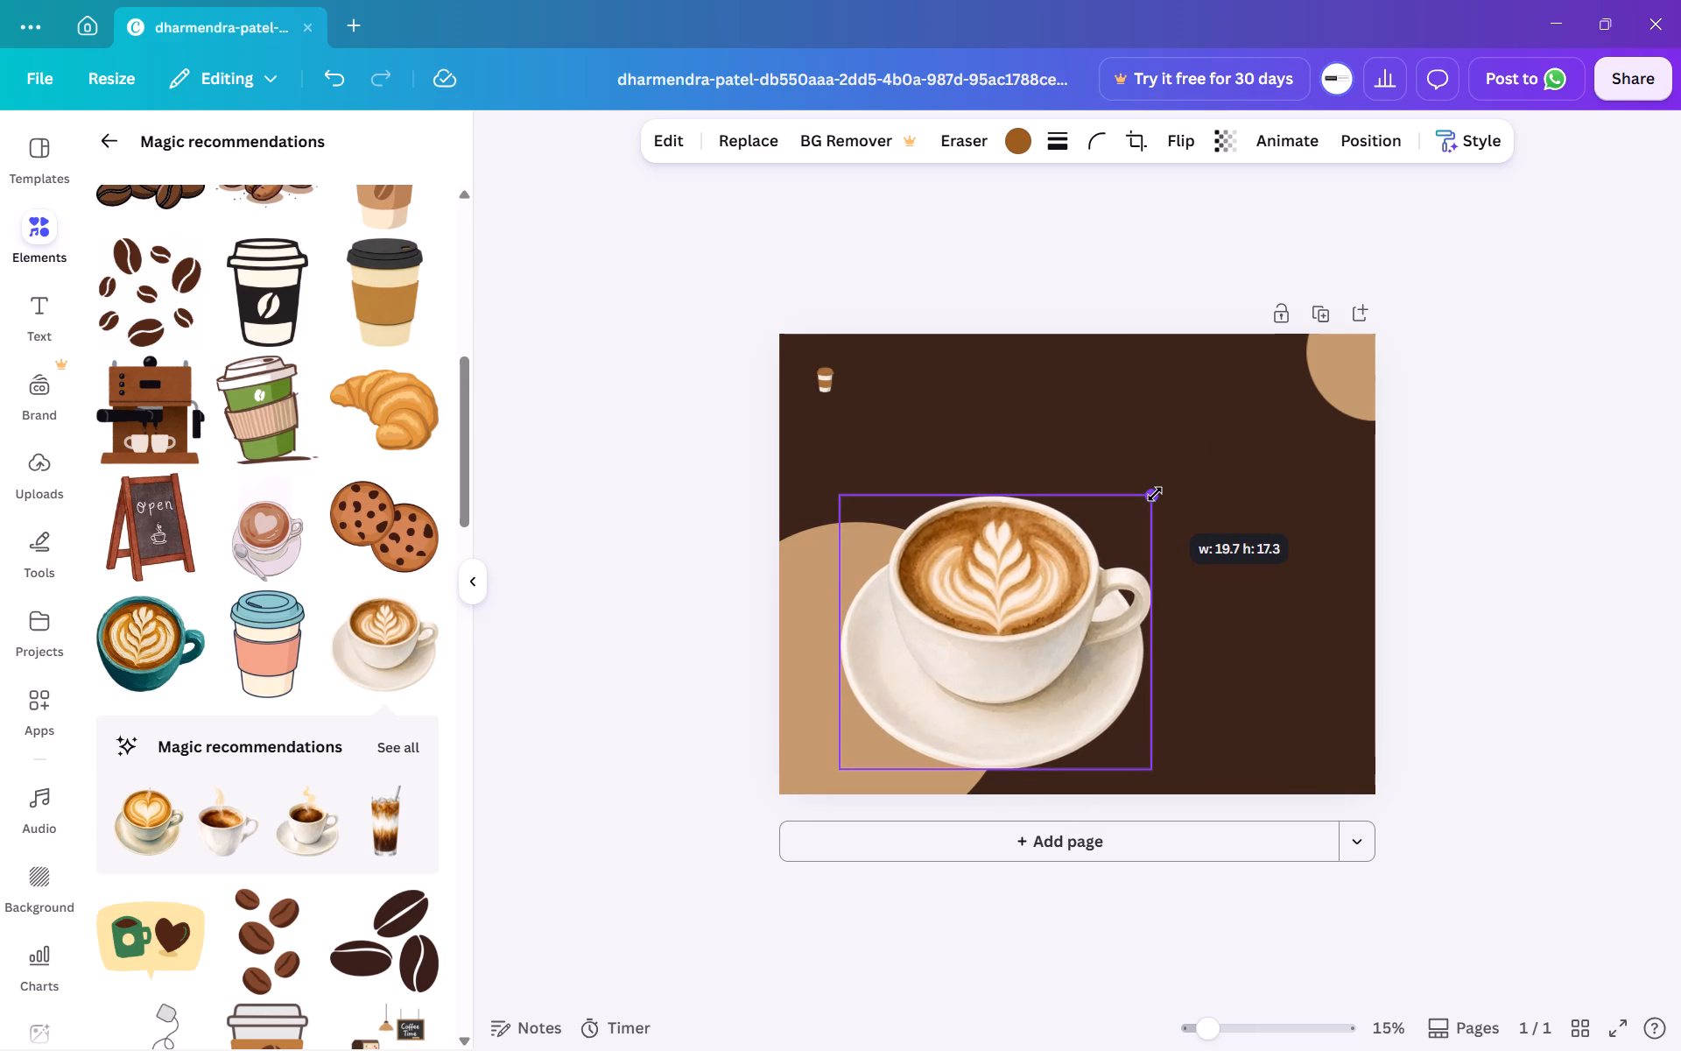
drag(1155, 494, 1139, 499)
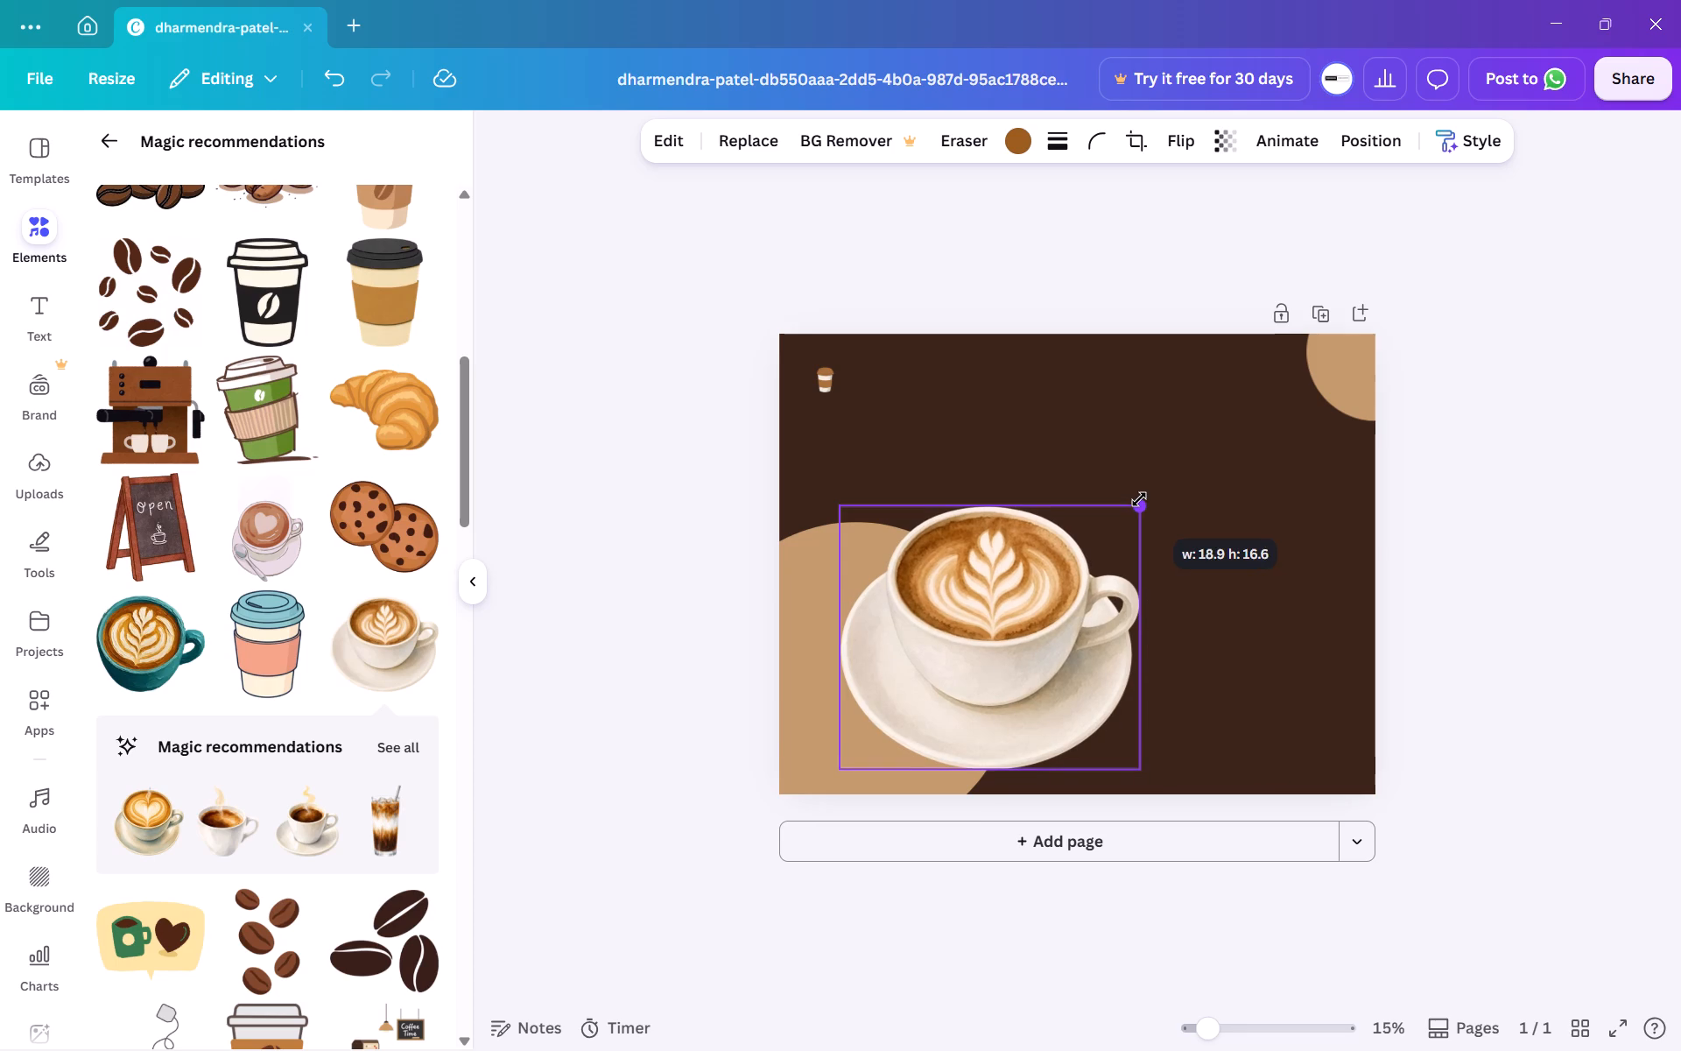
drag(1139, 499, 1139, 498)
Tilt the white latte-art cup slightly counter-clockwise so its handle side is raised.
drag(991, 822, 1025, 808)
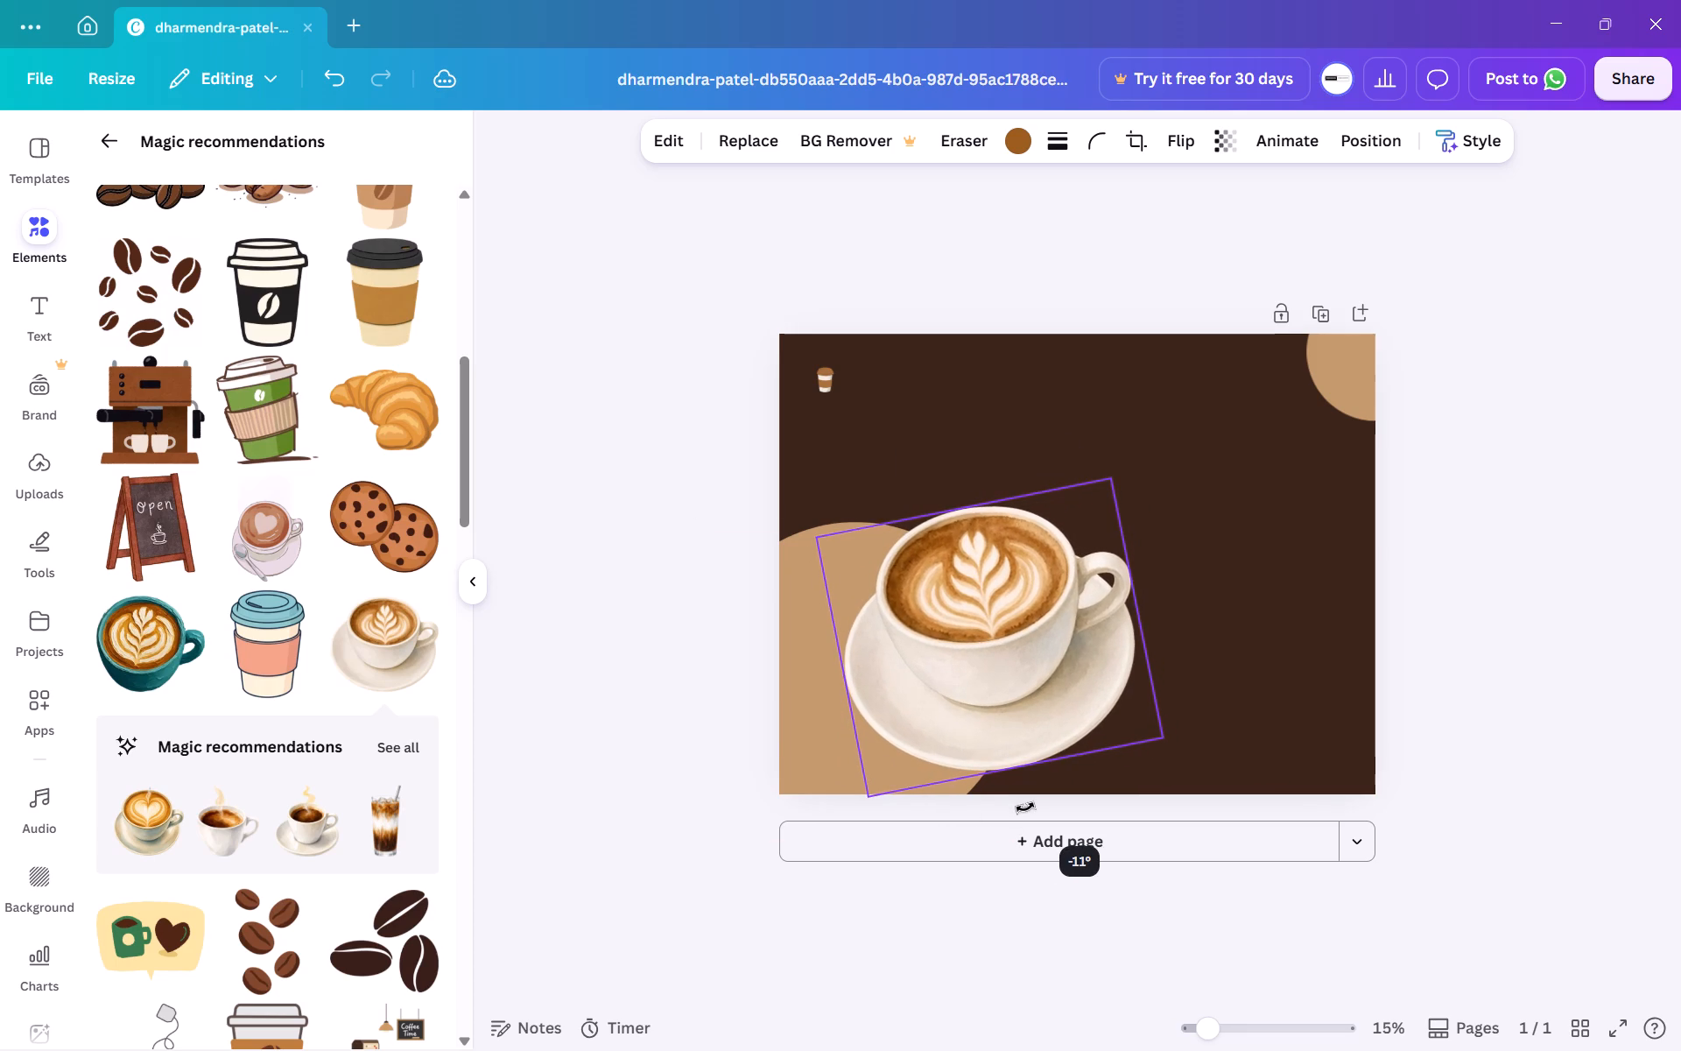
drag(1025, 808, 1019, 811)
click(1192, 663)
Raise the tilted cup over the large beige circle, aligning its frame's left corner with the small takeaway cup.
drag(1070, 662, 1064, 648)
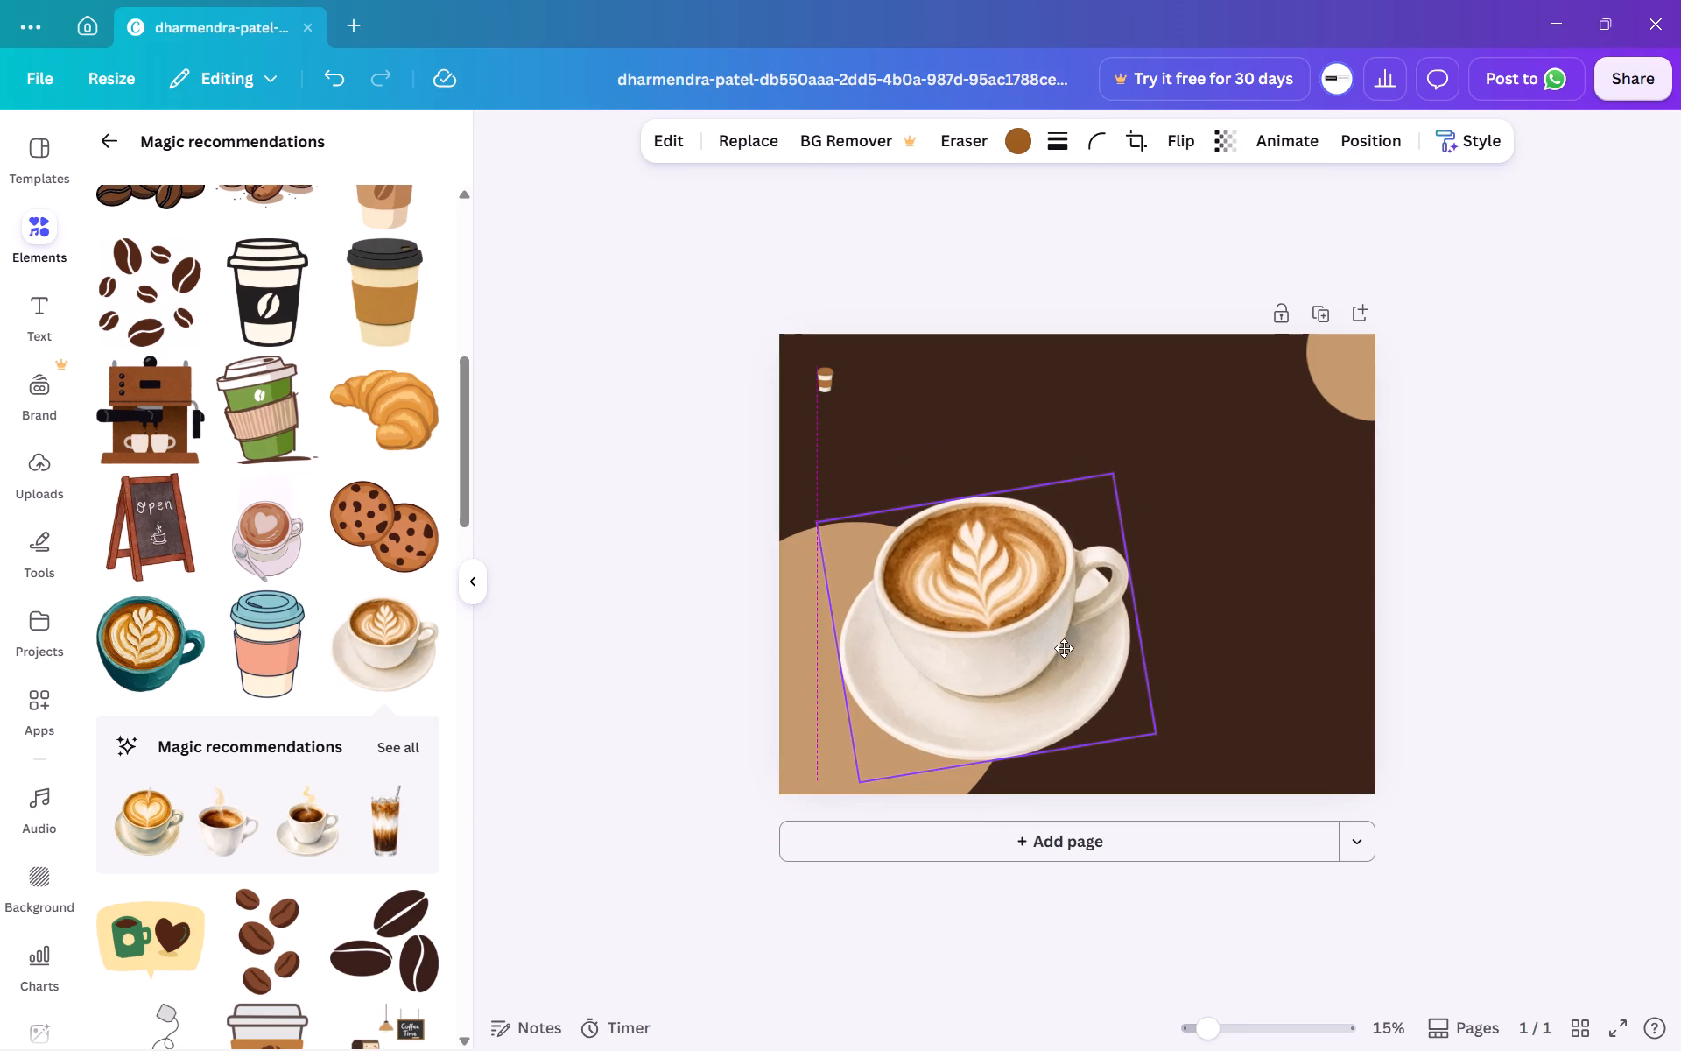
drag(1064, 648, 1066, 634)
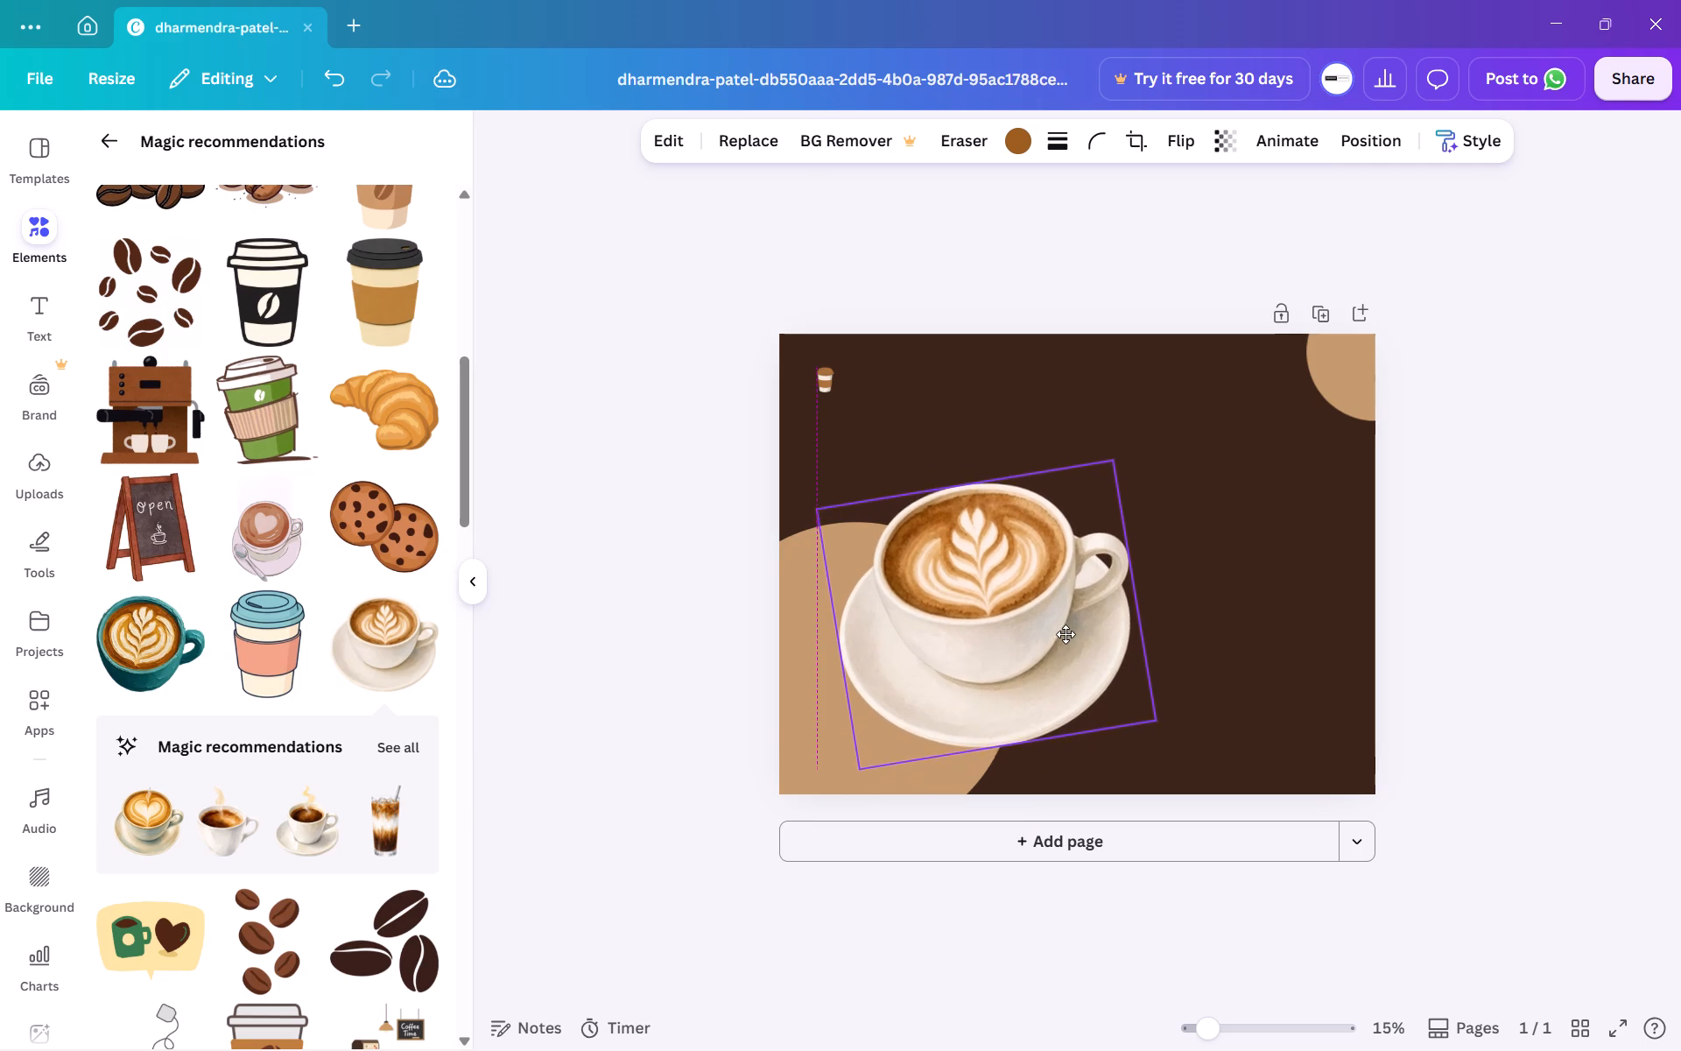
drag(1066, 634, 1065, 620)
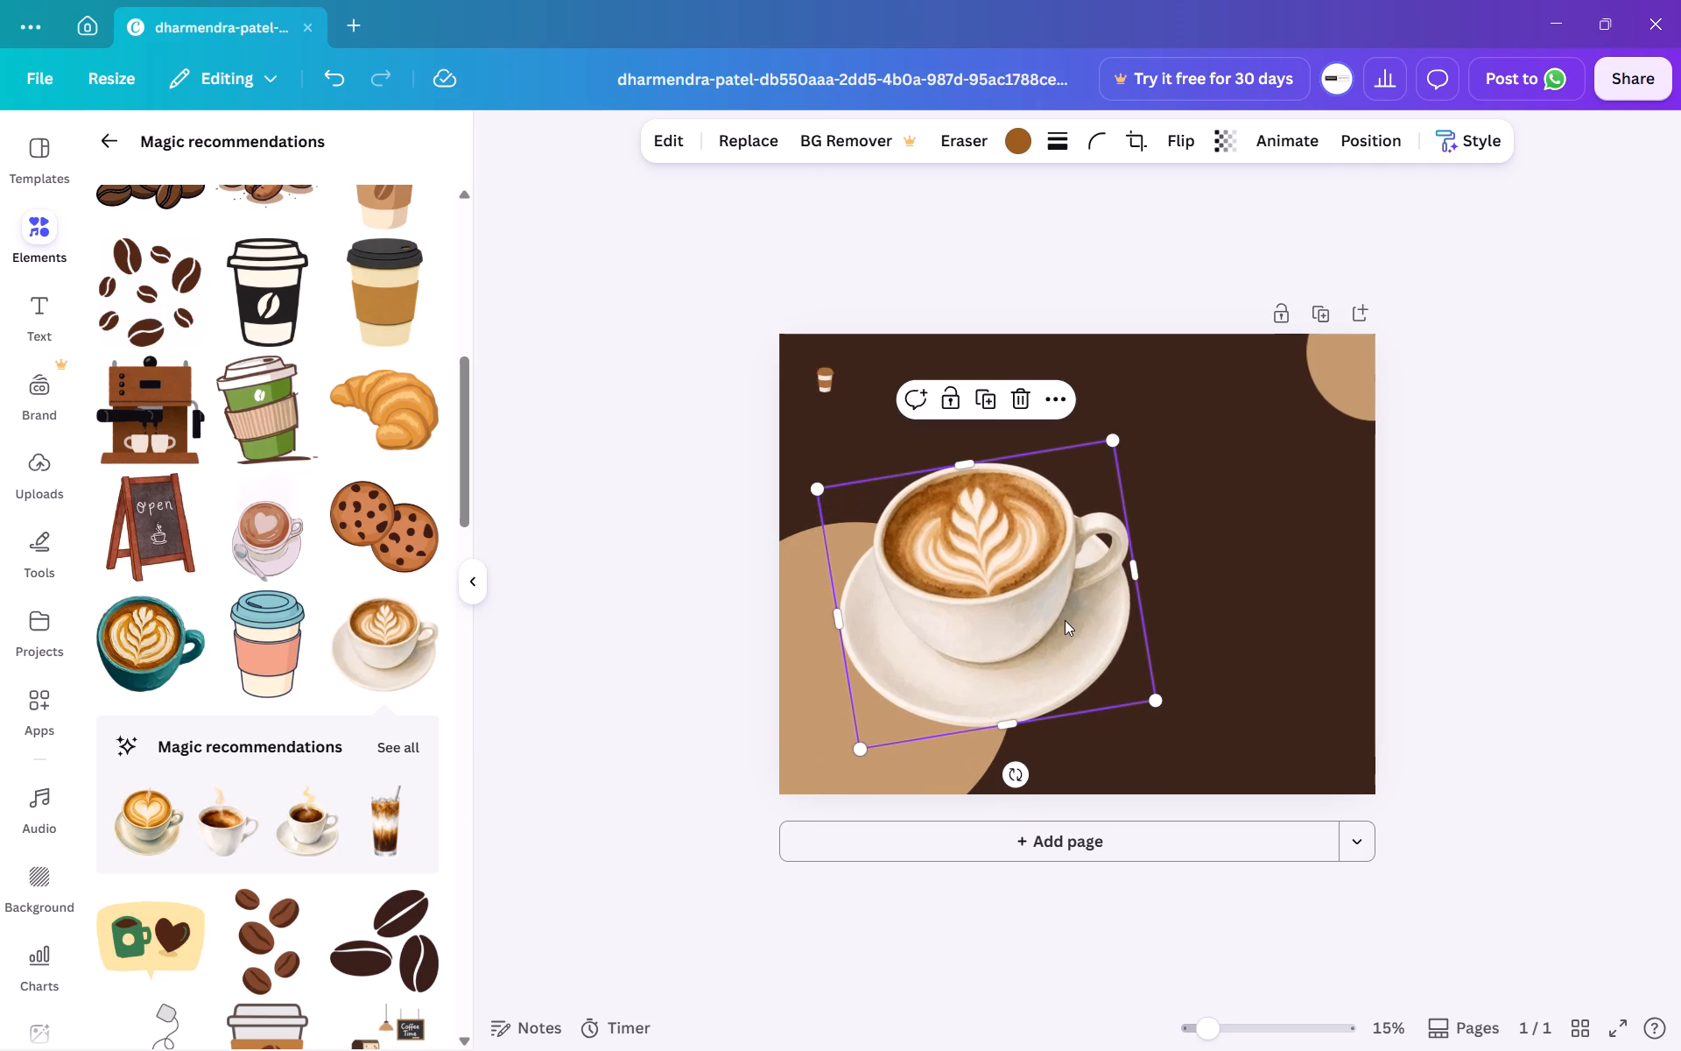
Shrink the tilted white latte-art cup proportionally to about 17 × 15.
drag(1110, 434, 1107, 441)
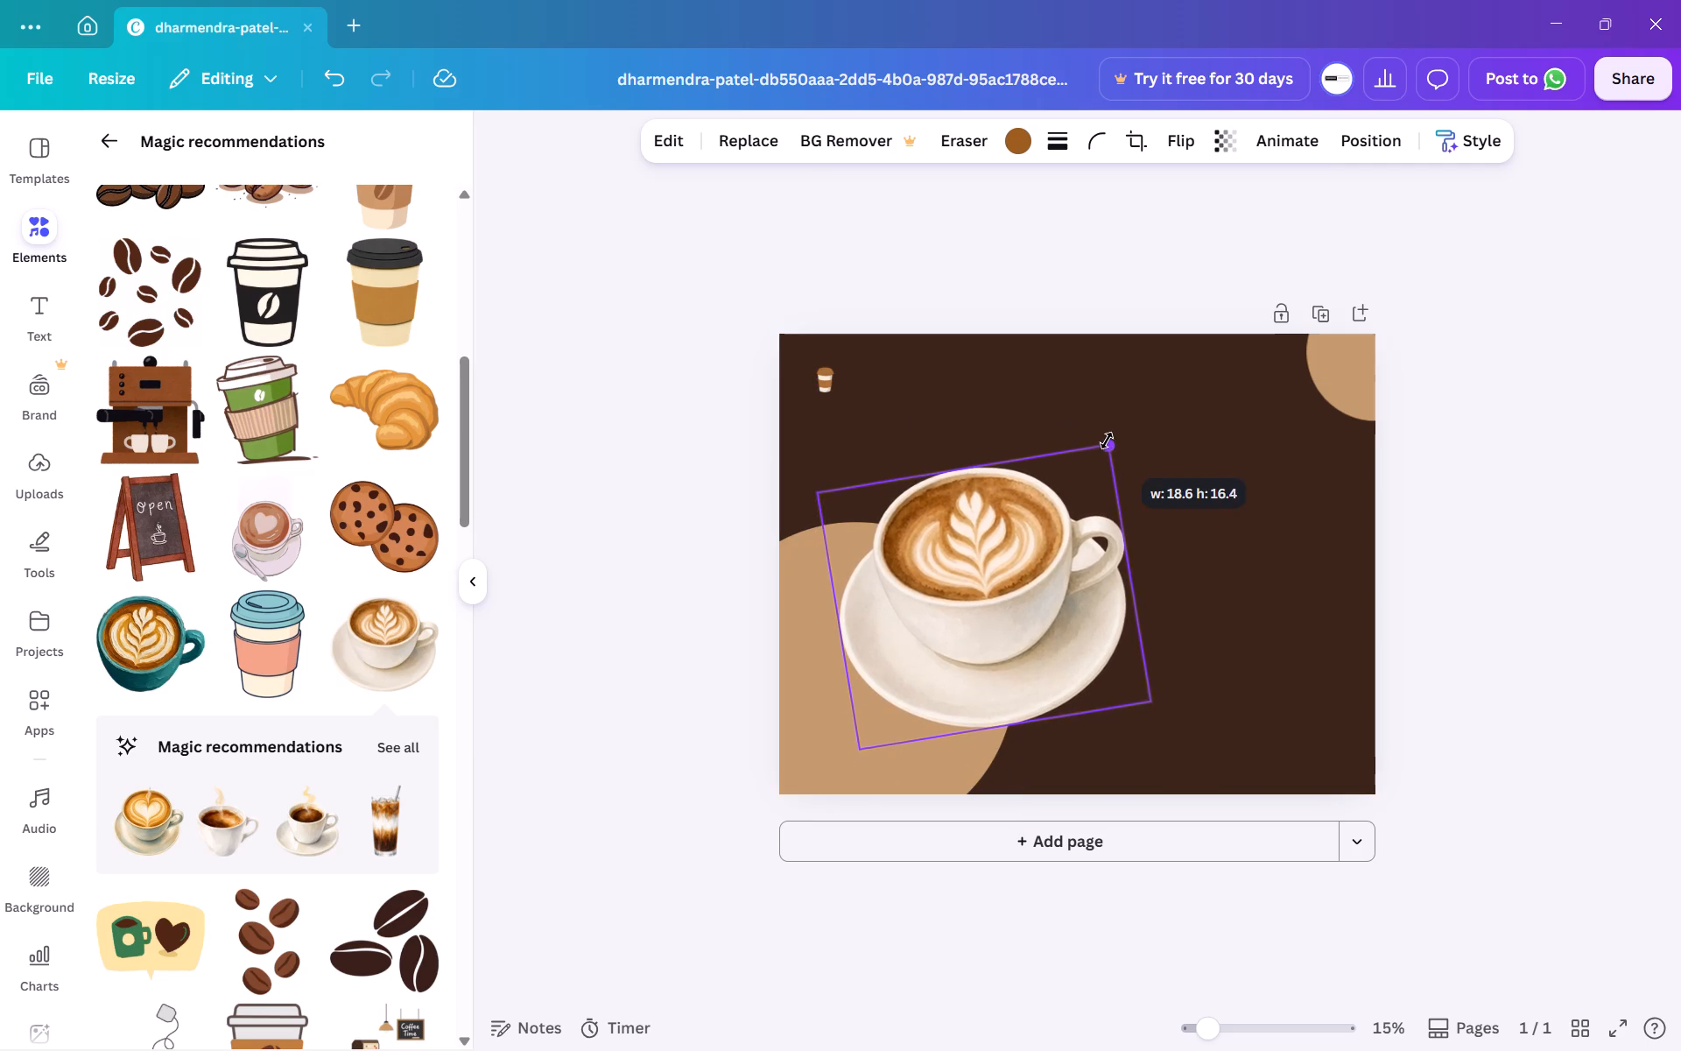
drag(1107, 441, 1099, 461)
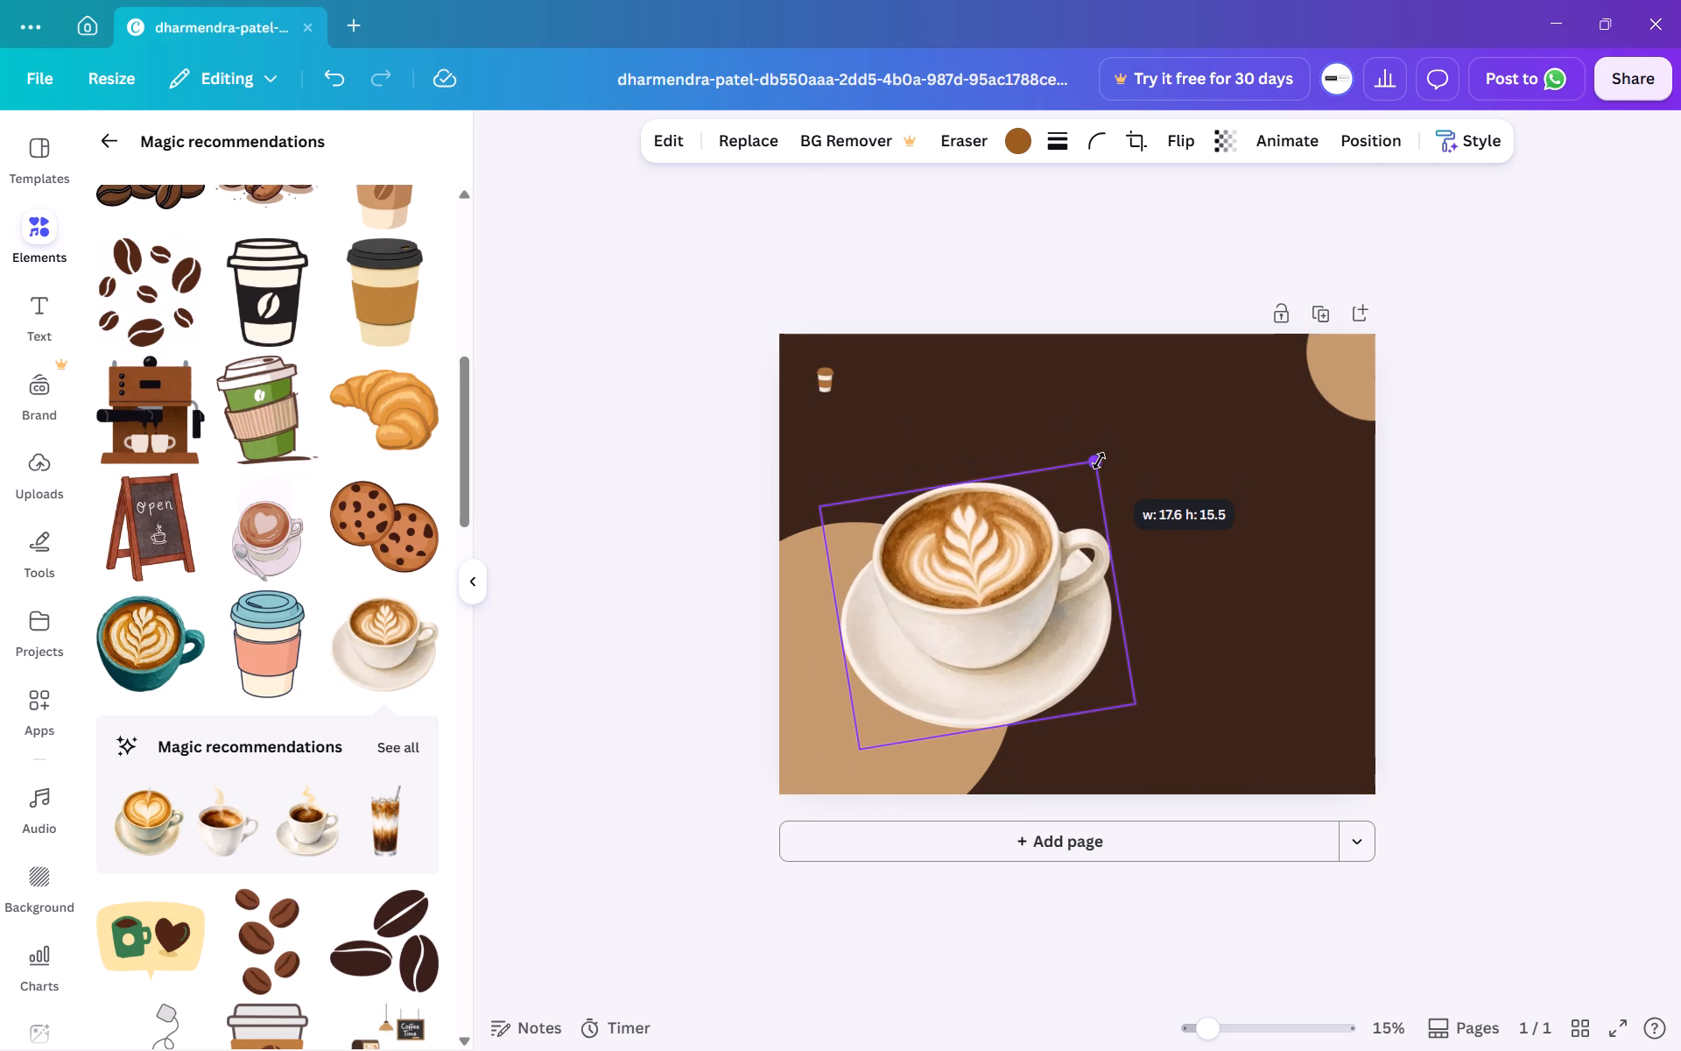
drag(1099, 461, 1089, 469)
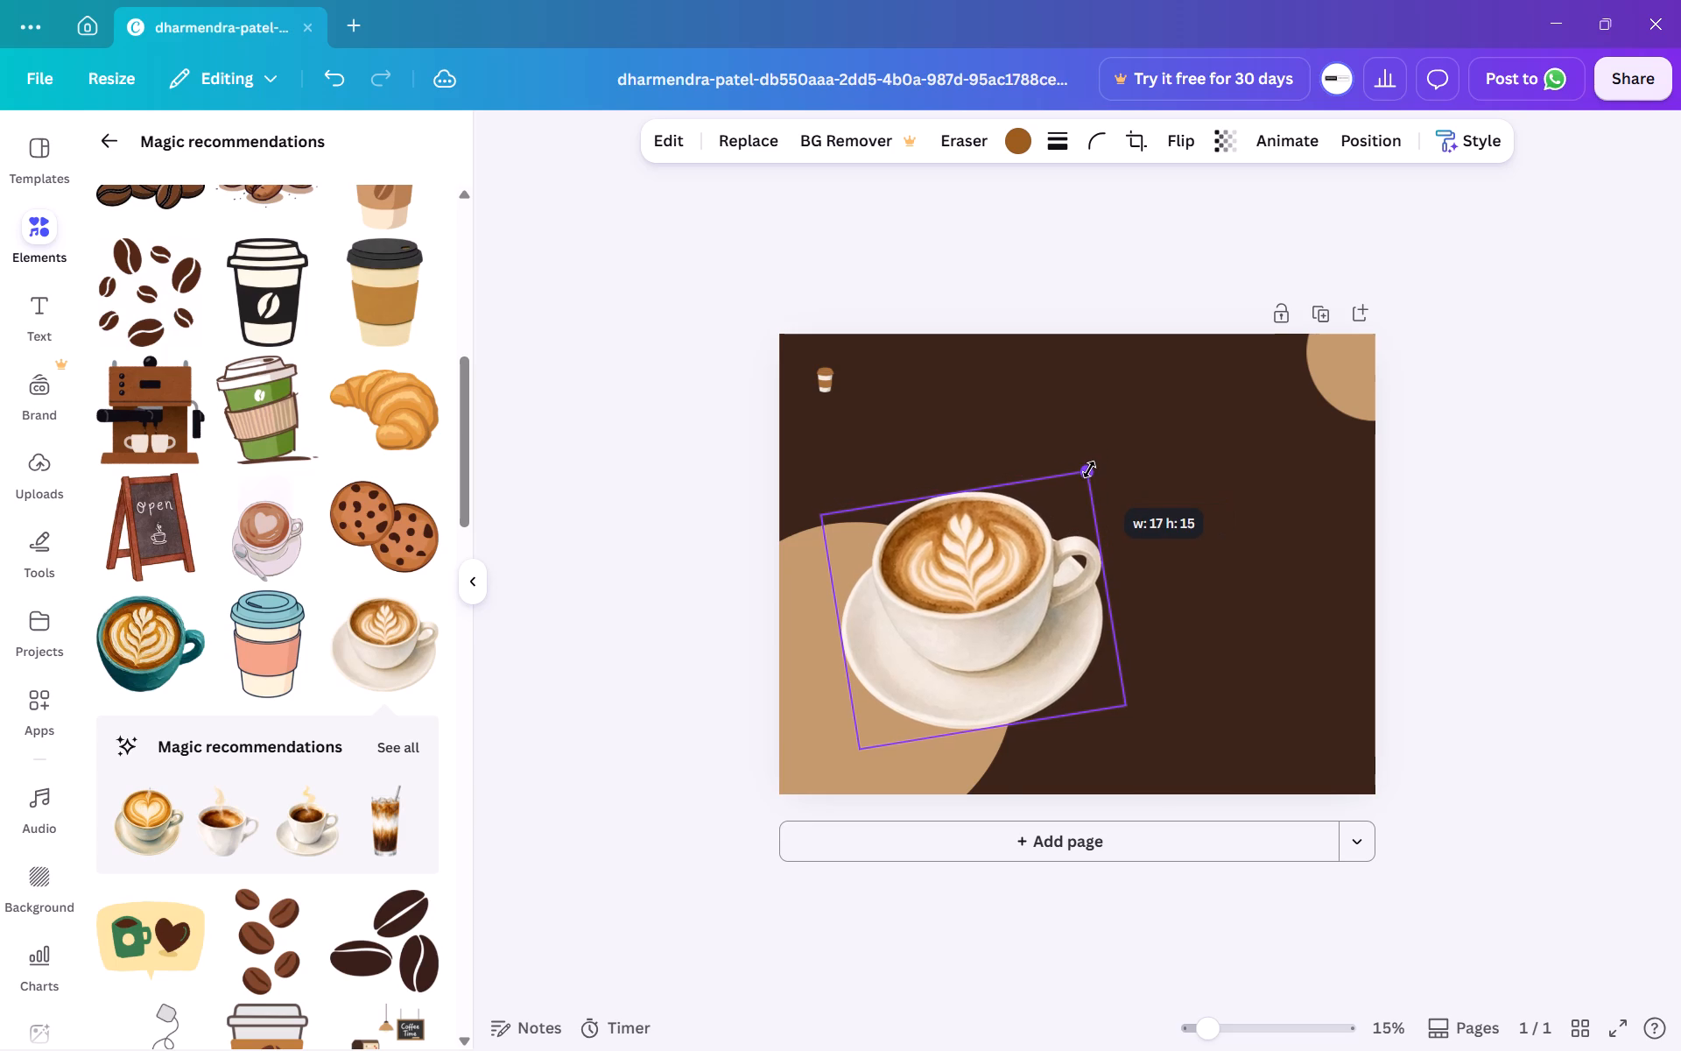
drag(1089, 469, 1087, 469)
click(1087, 469)
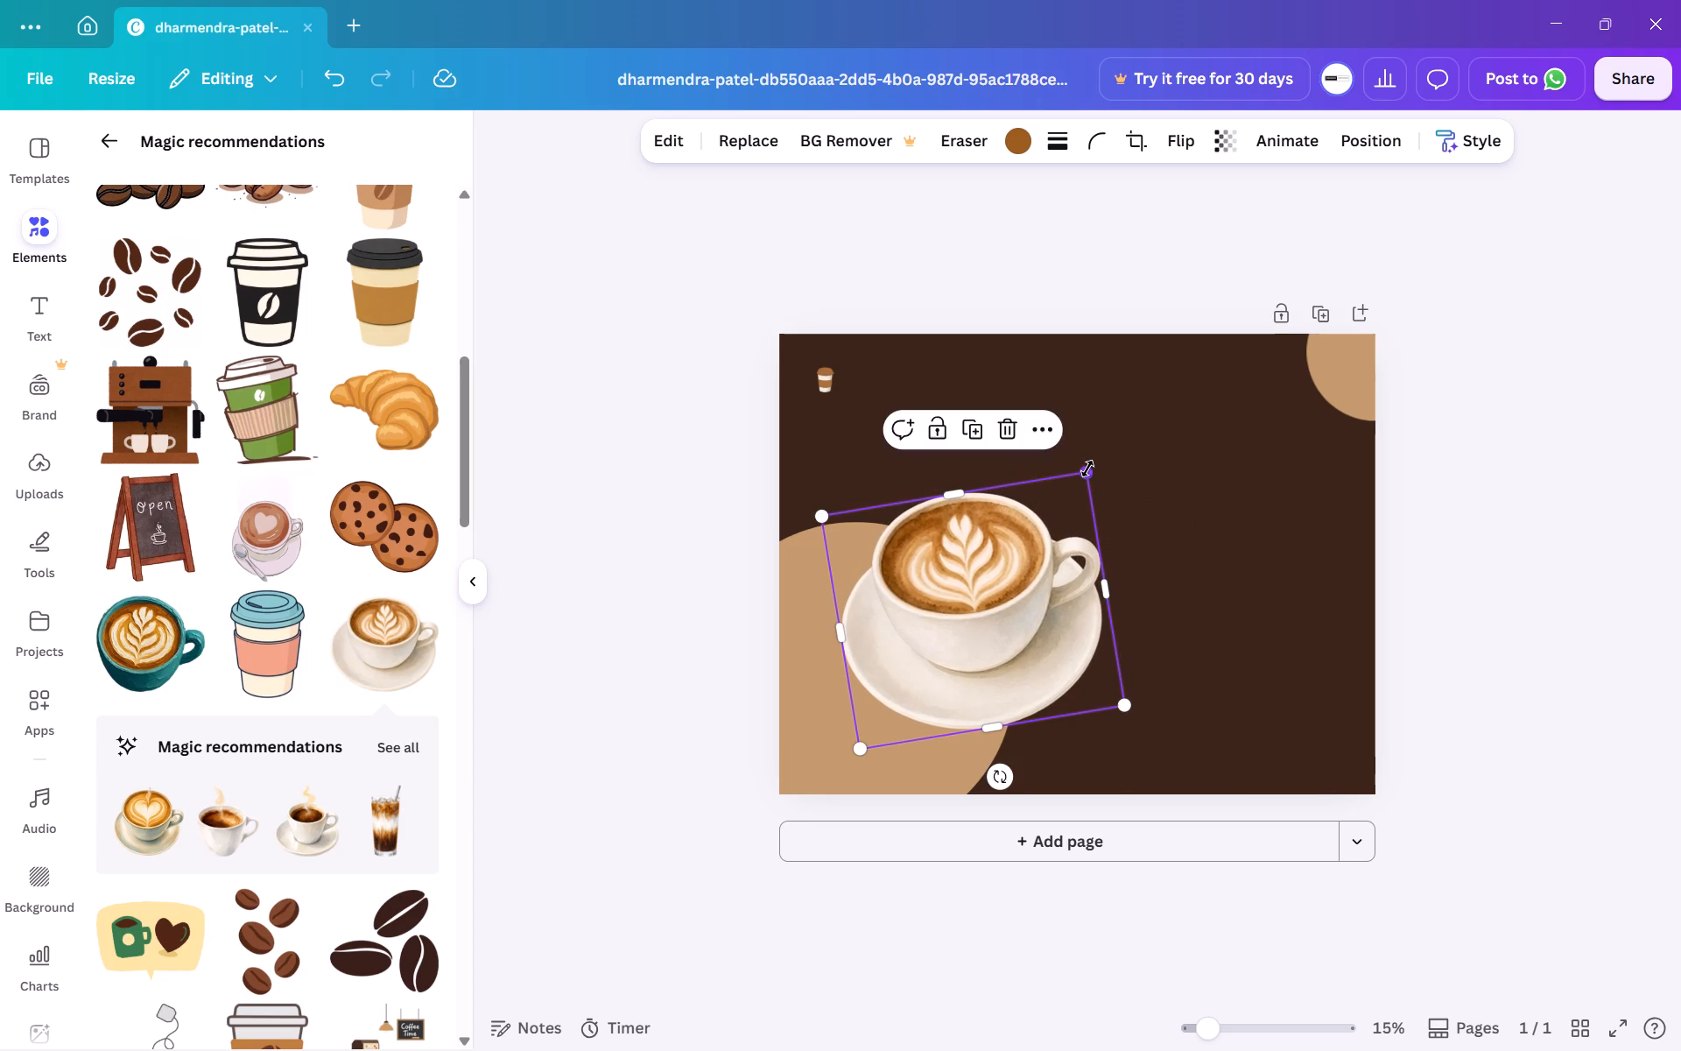
Fine-tune the white latte-art cup's rotation to -10°.
click(1182, 484)
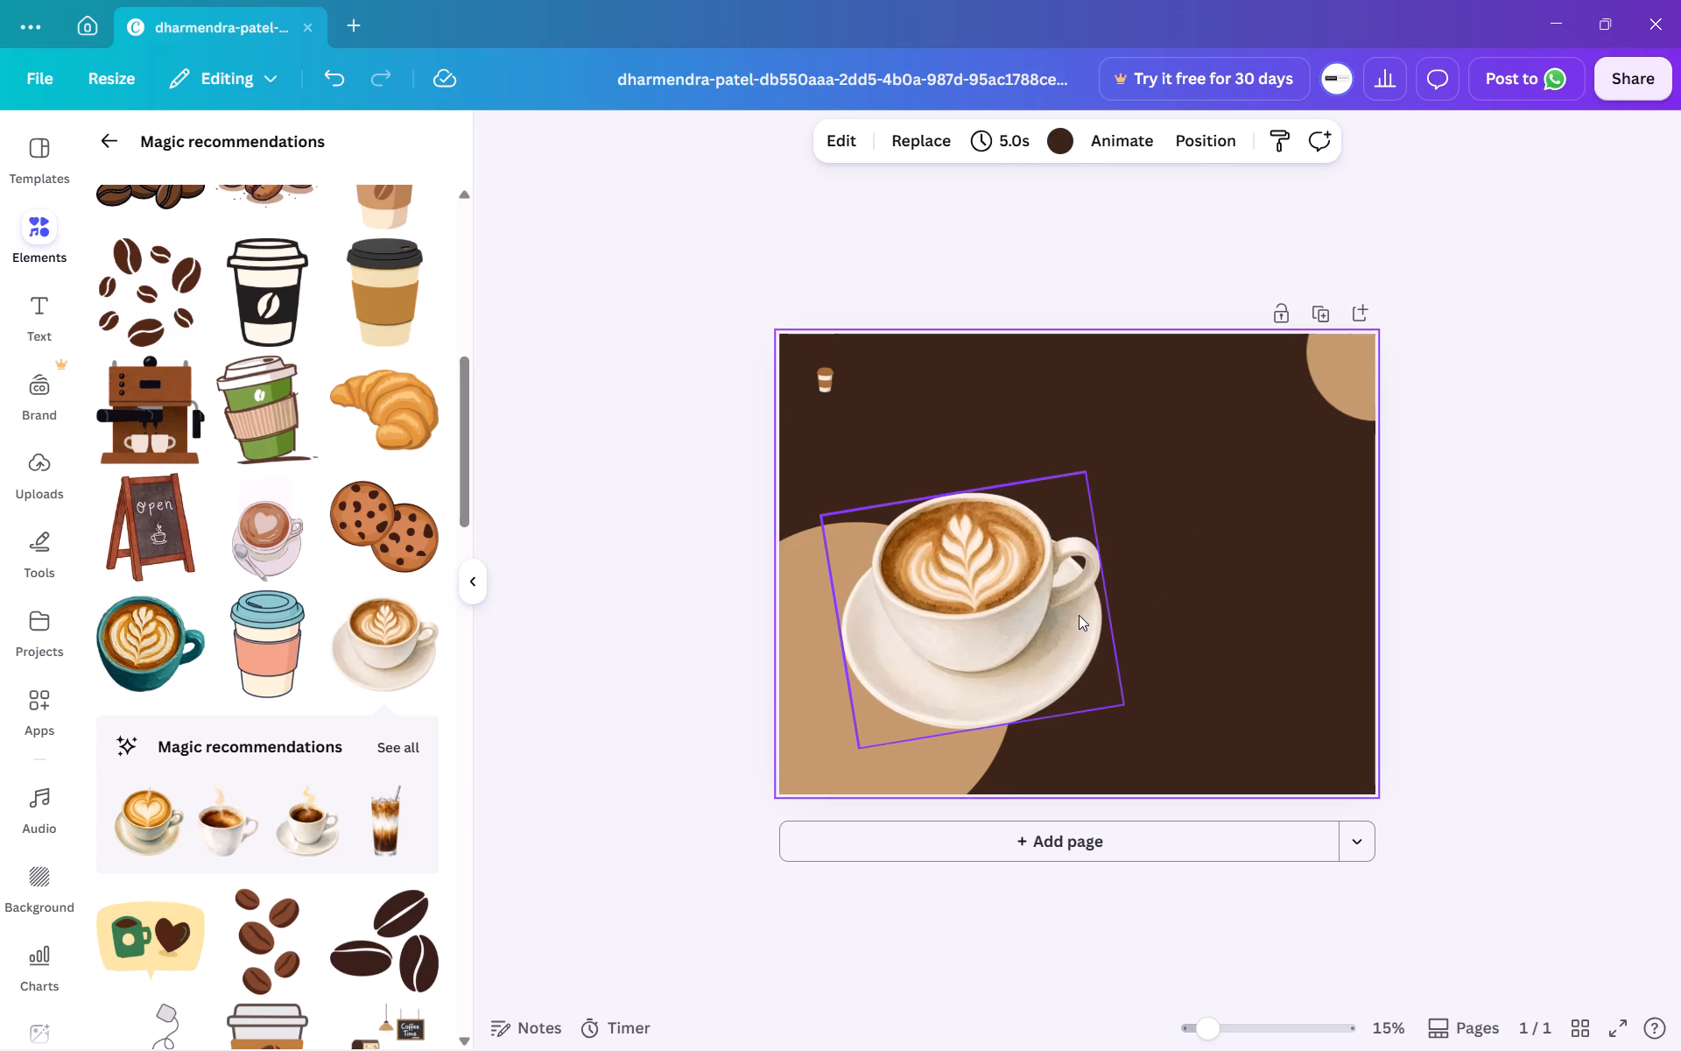
click(1076, 615)
click(1006, 768)
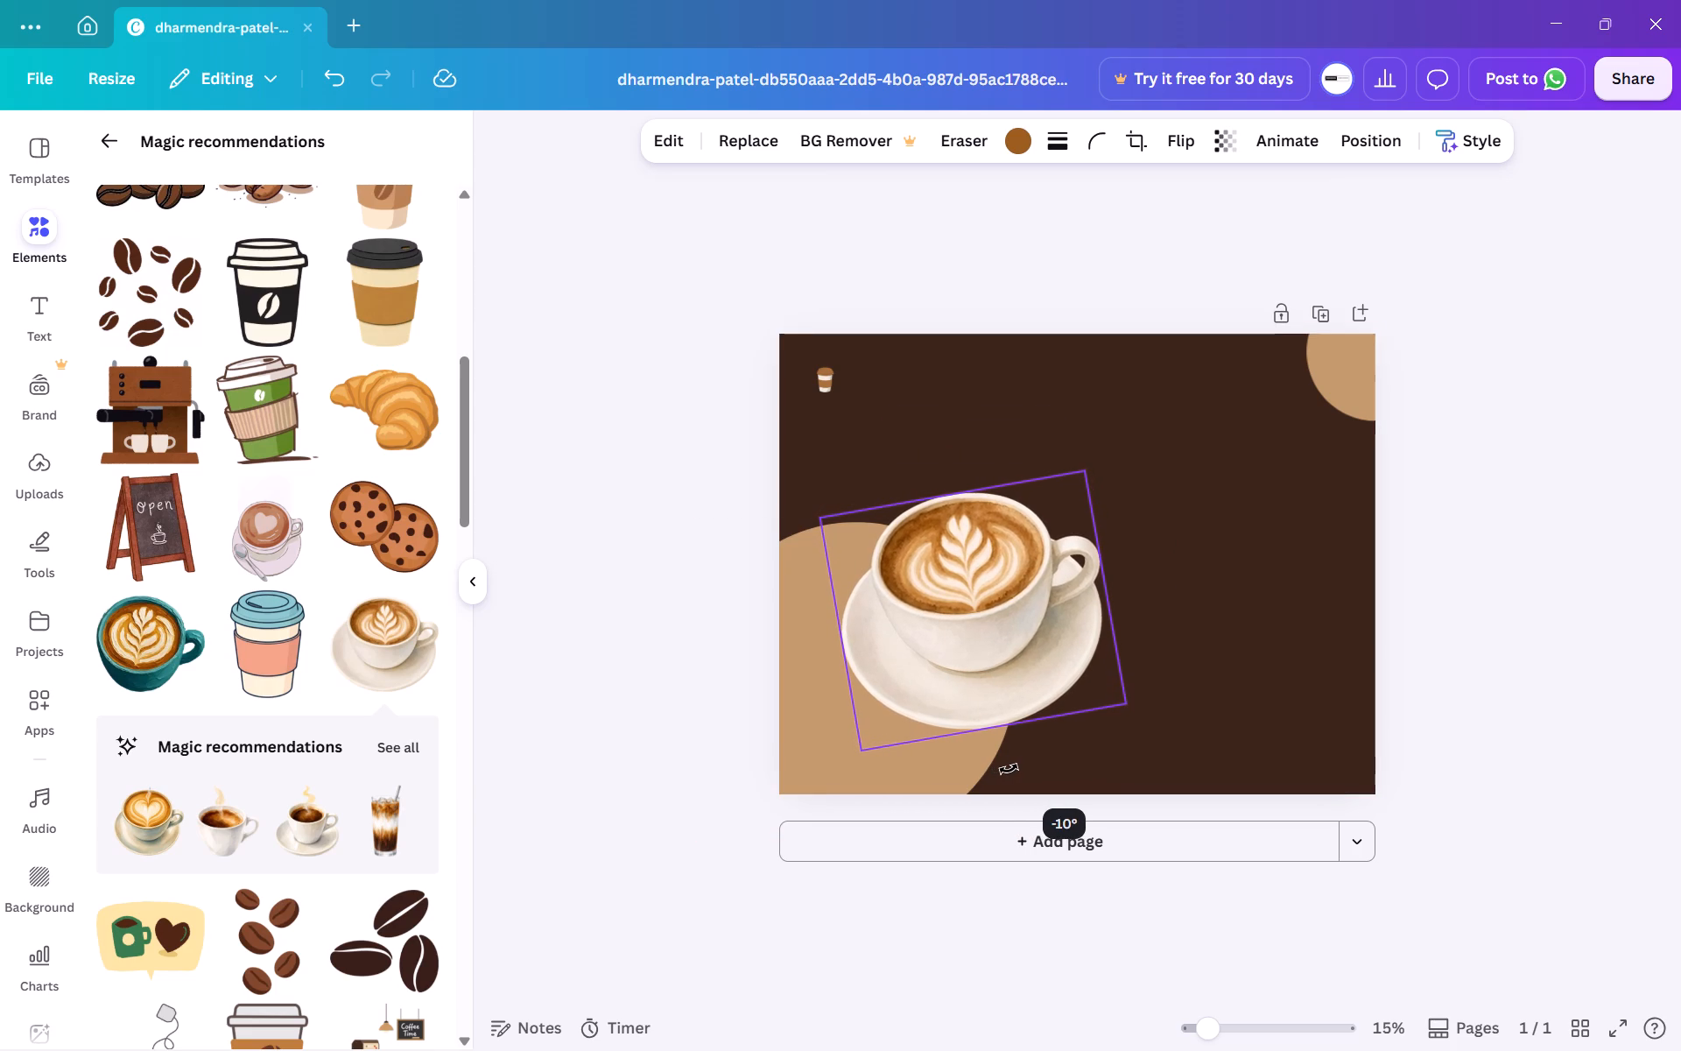
click(1210, 687)
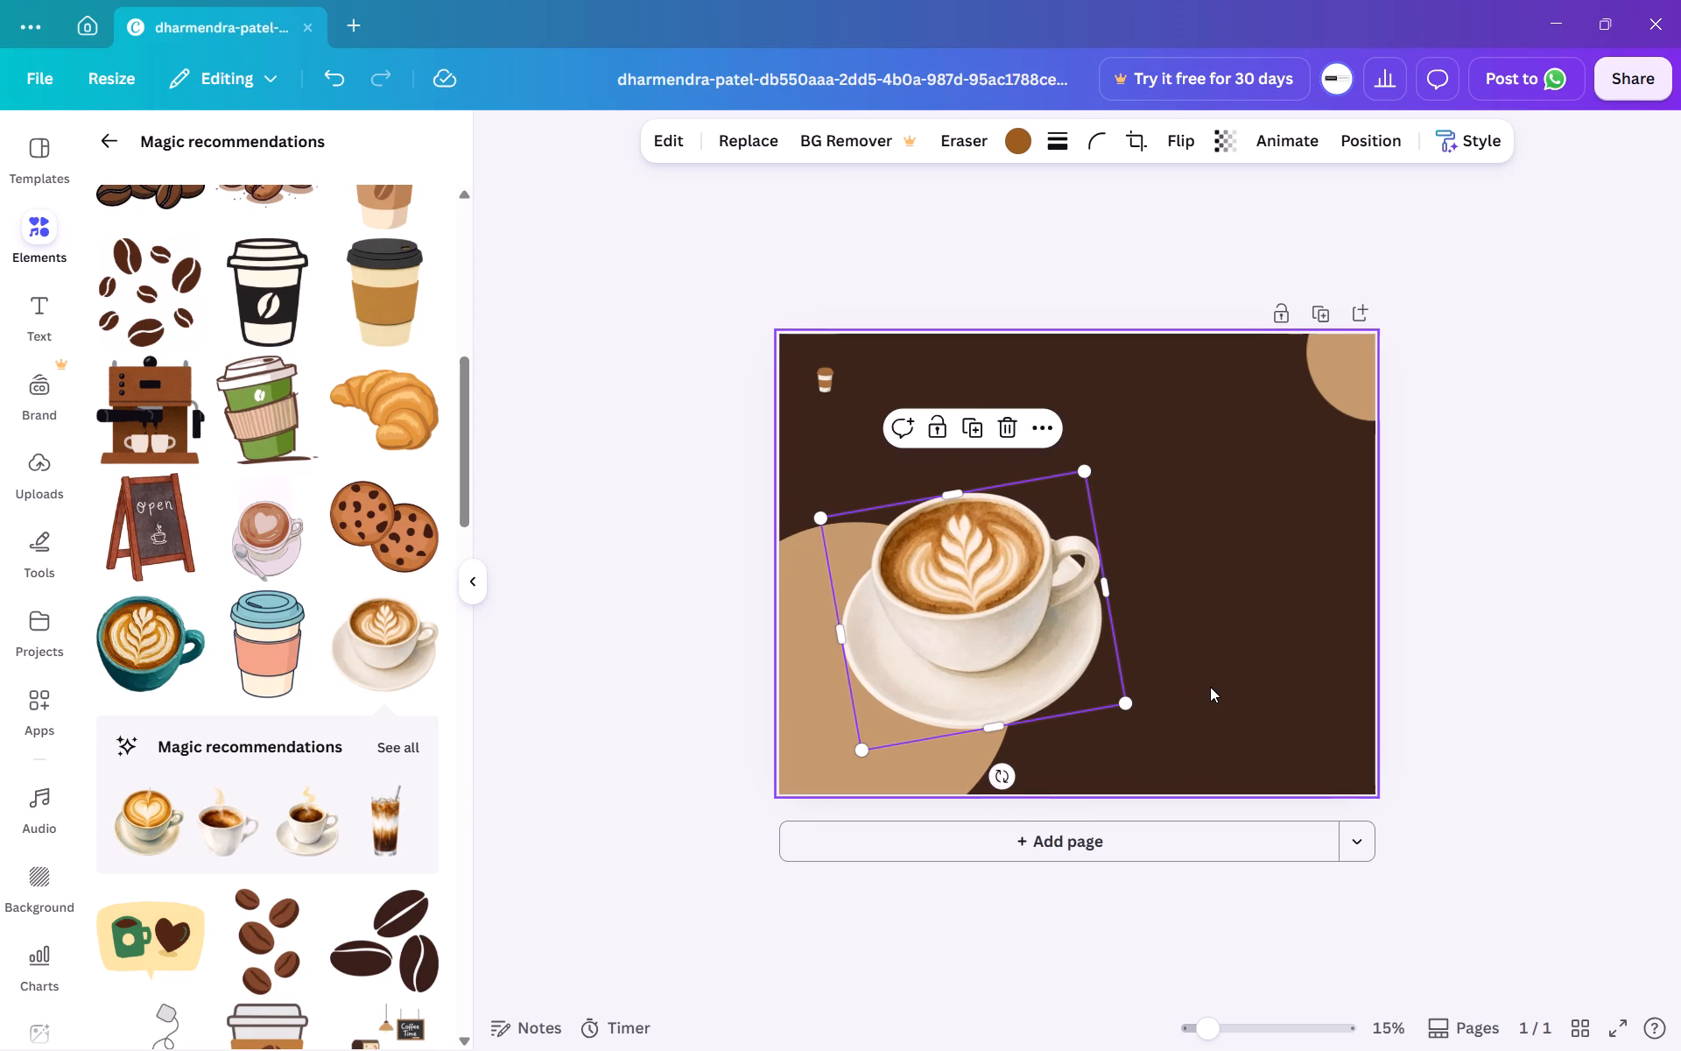
Shift the cup slightly left and down, aligning its frame's left corner with the small takeaway cup's left edge.
drag(1057, 649, 1054, 653)
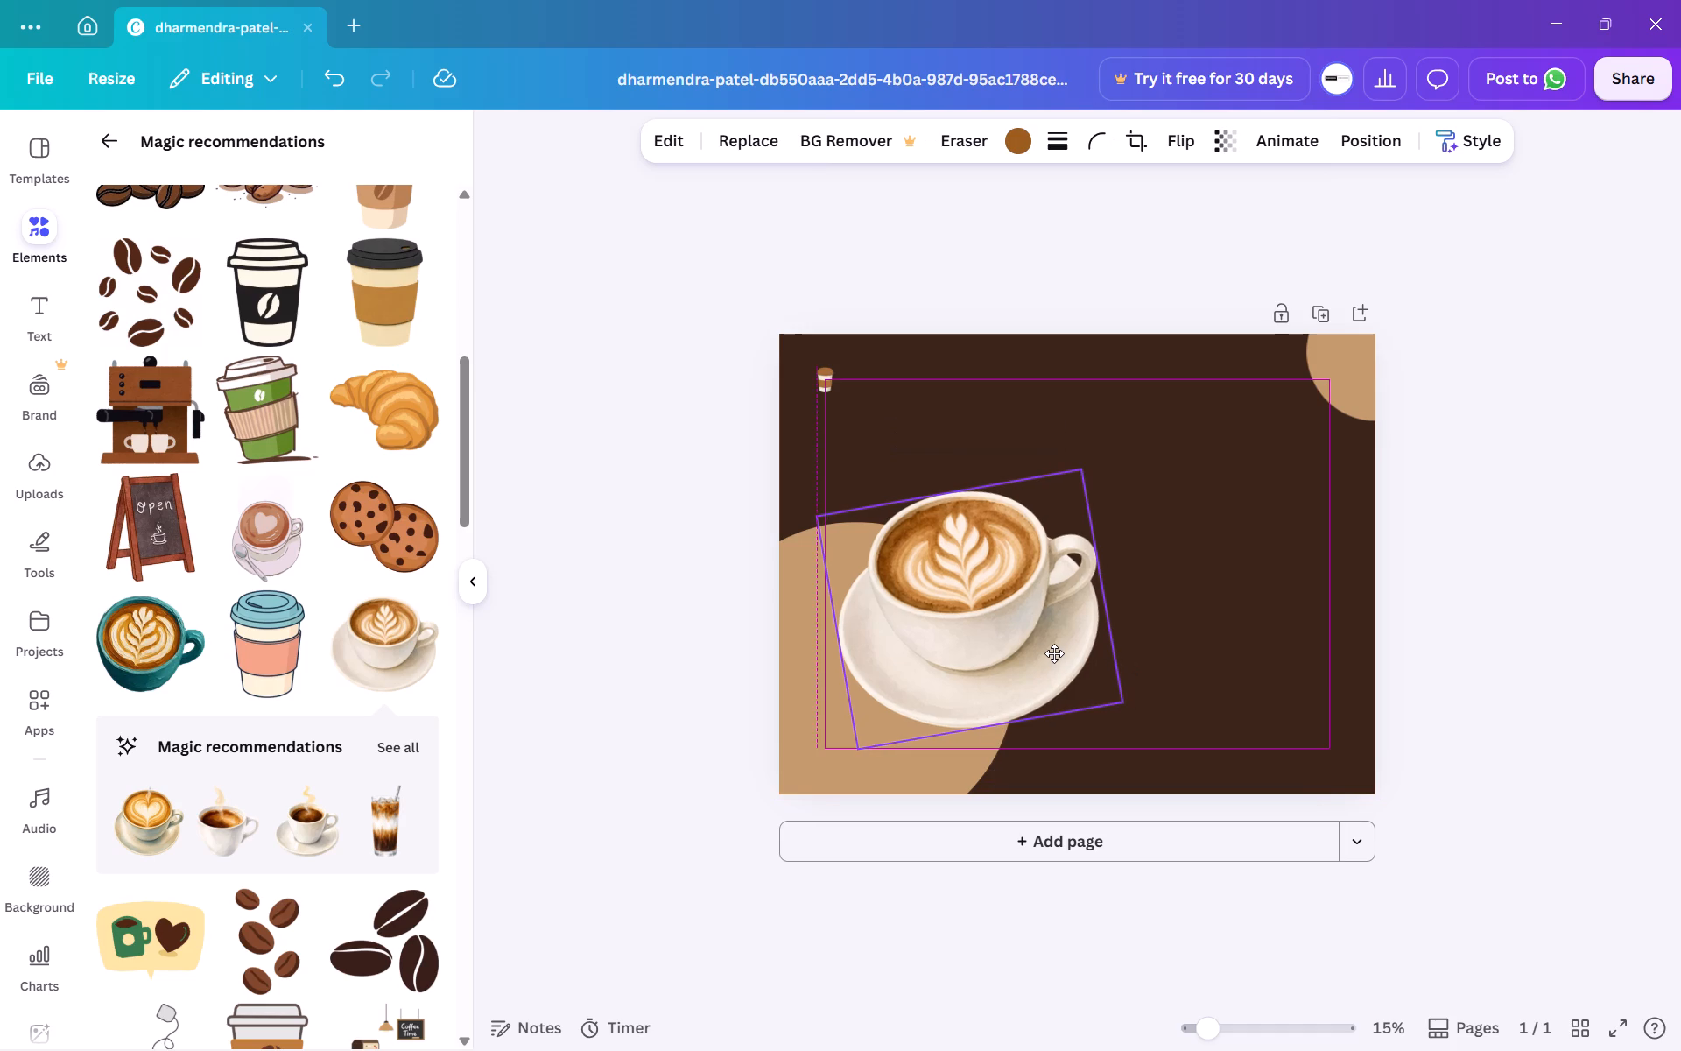
drag(1054, 653, 1052, 659)
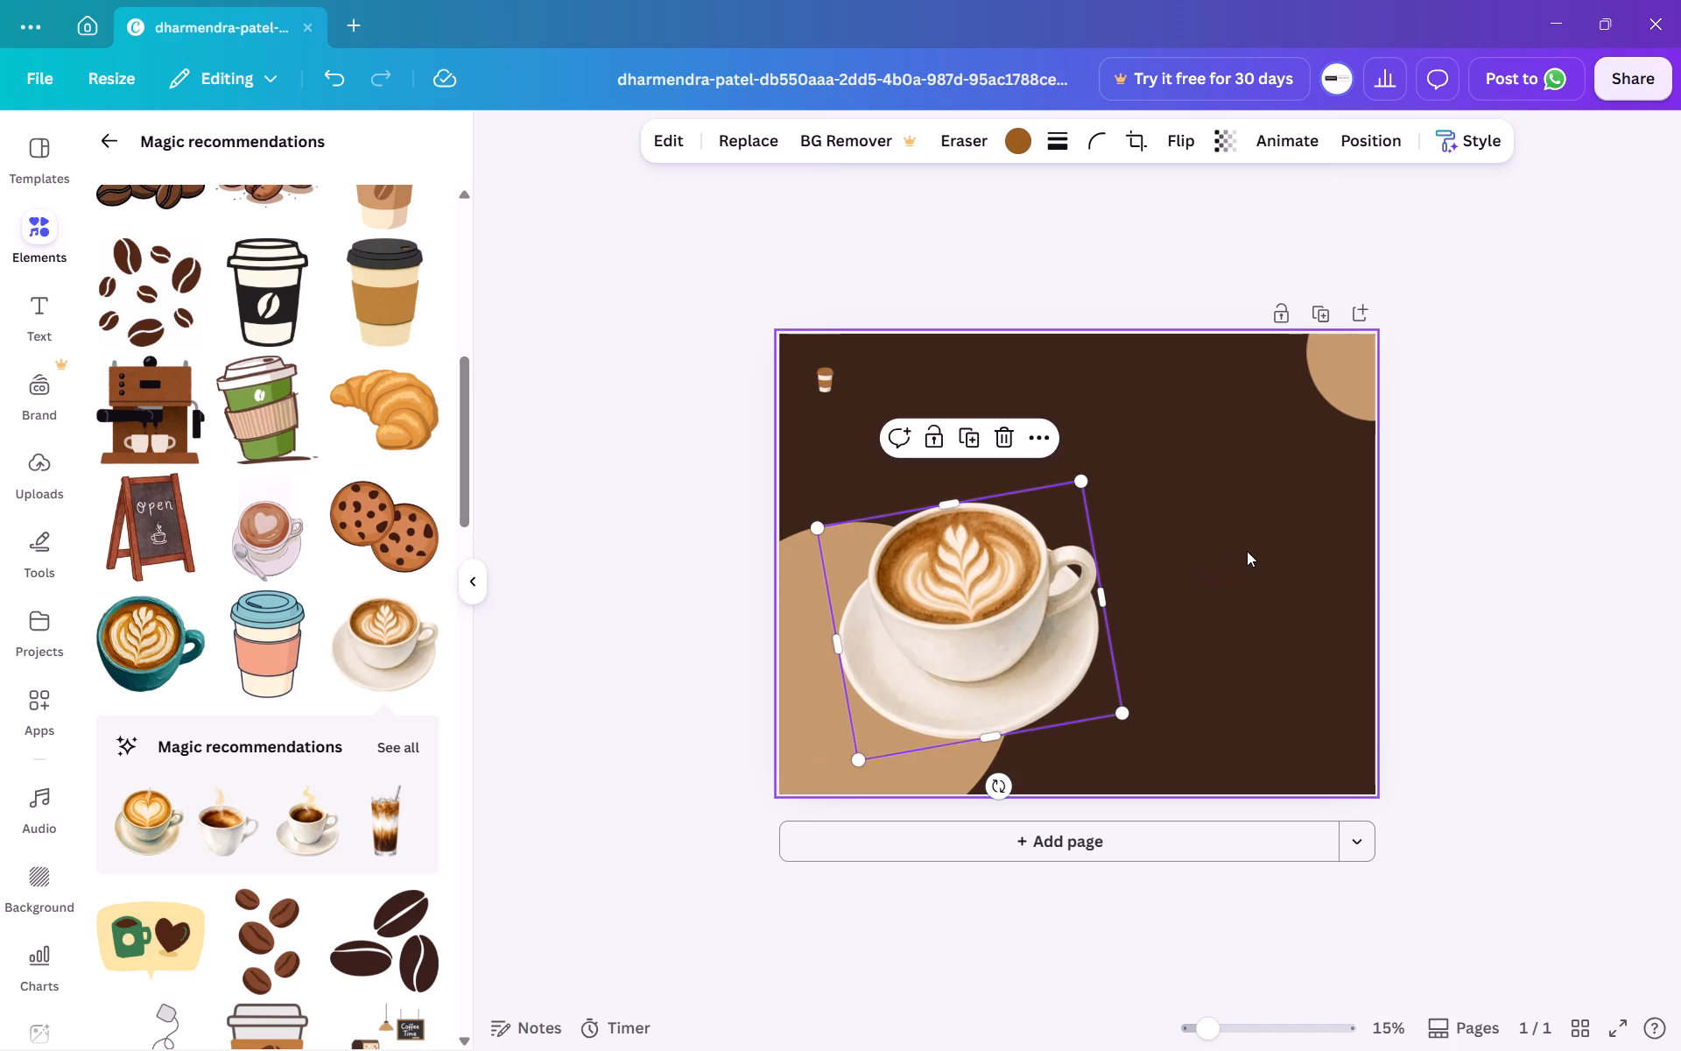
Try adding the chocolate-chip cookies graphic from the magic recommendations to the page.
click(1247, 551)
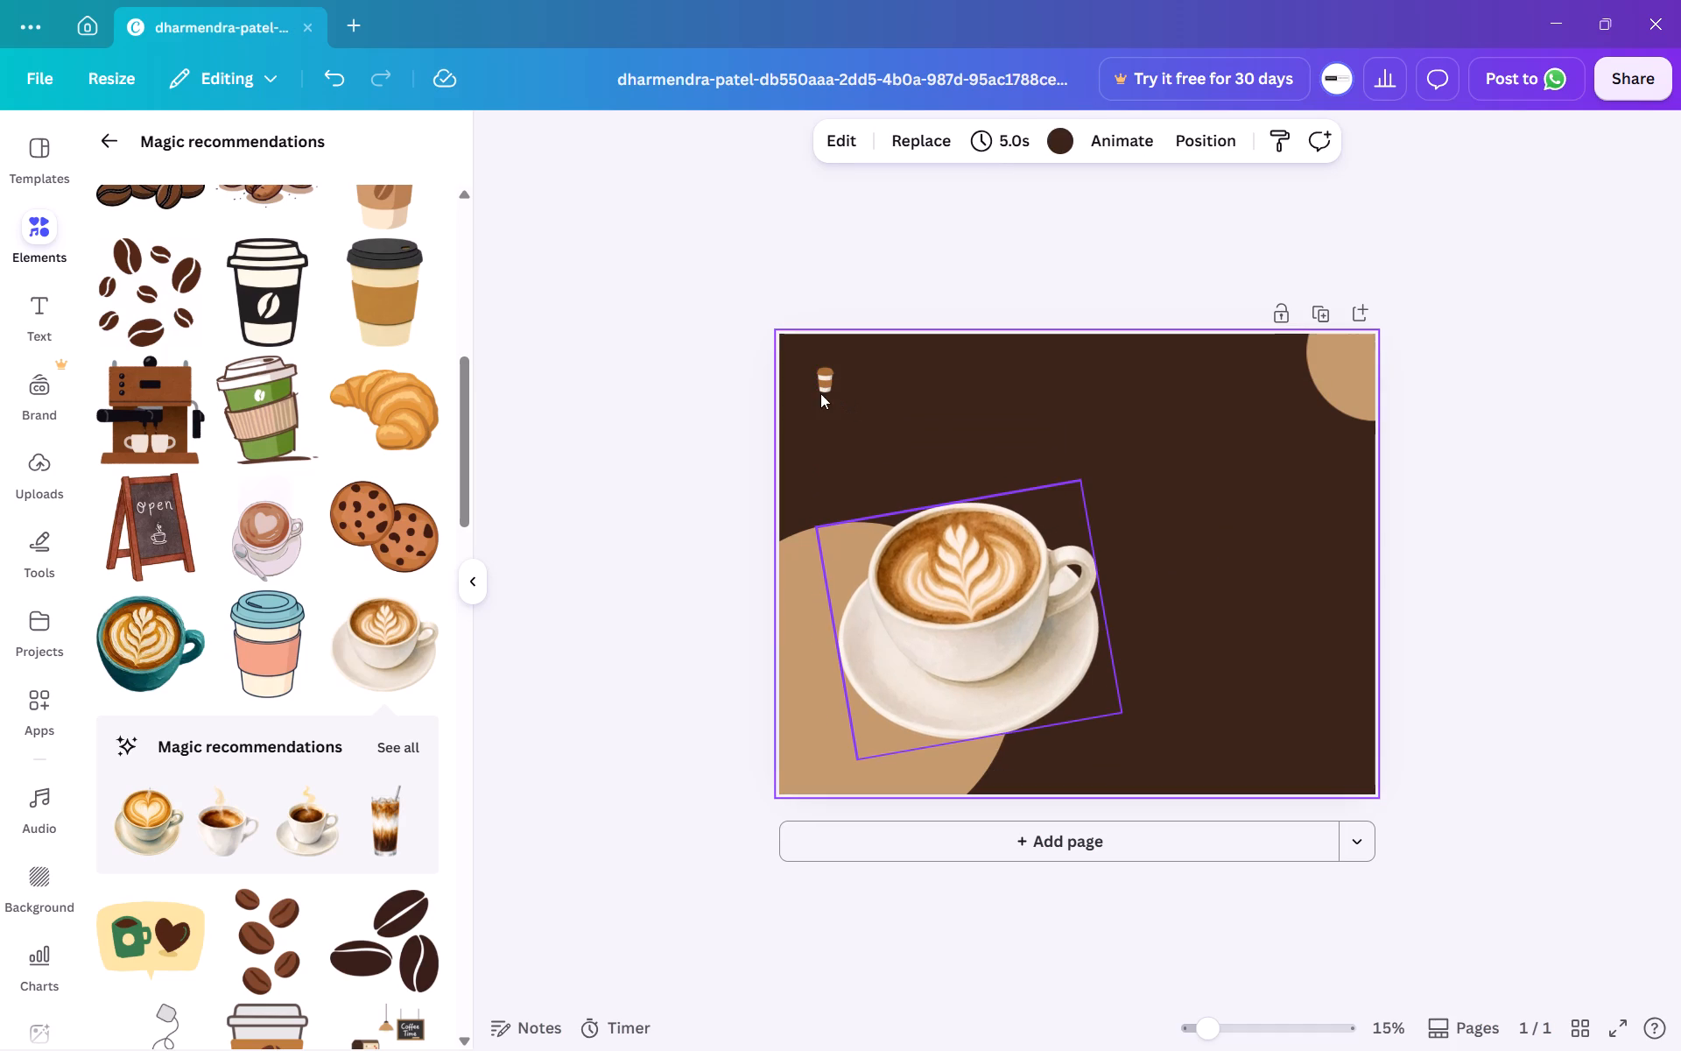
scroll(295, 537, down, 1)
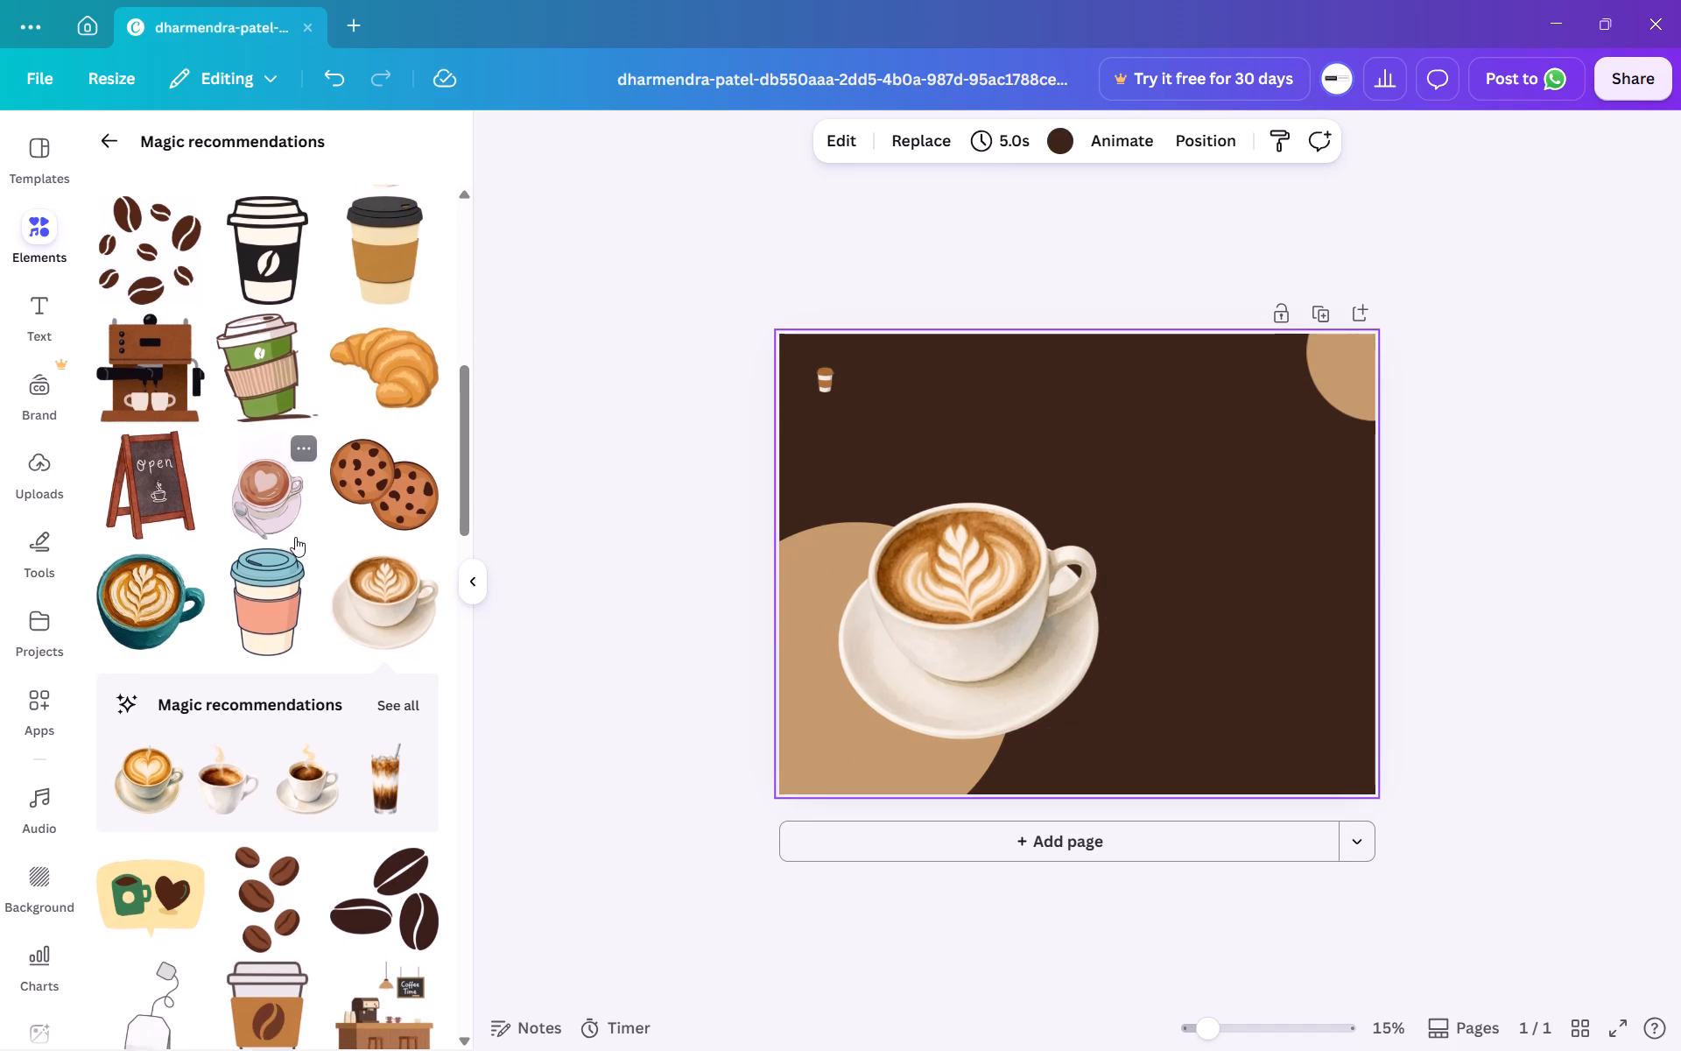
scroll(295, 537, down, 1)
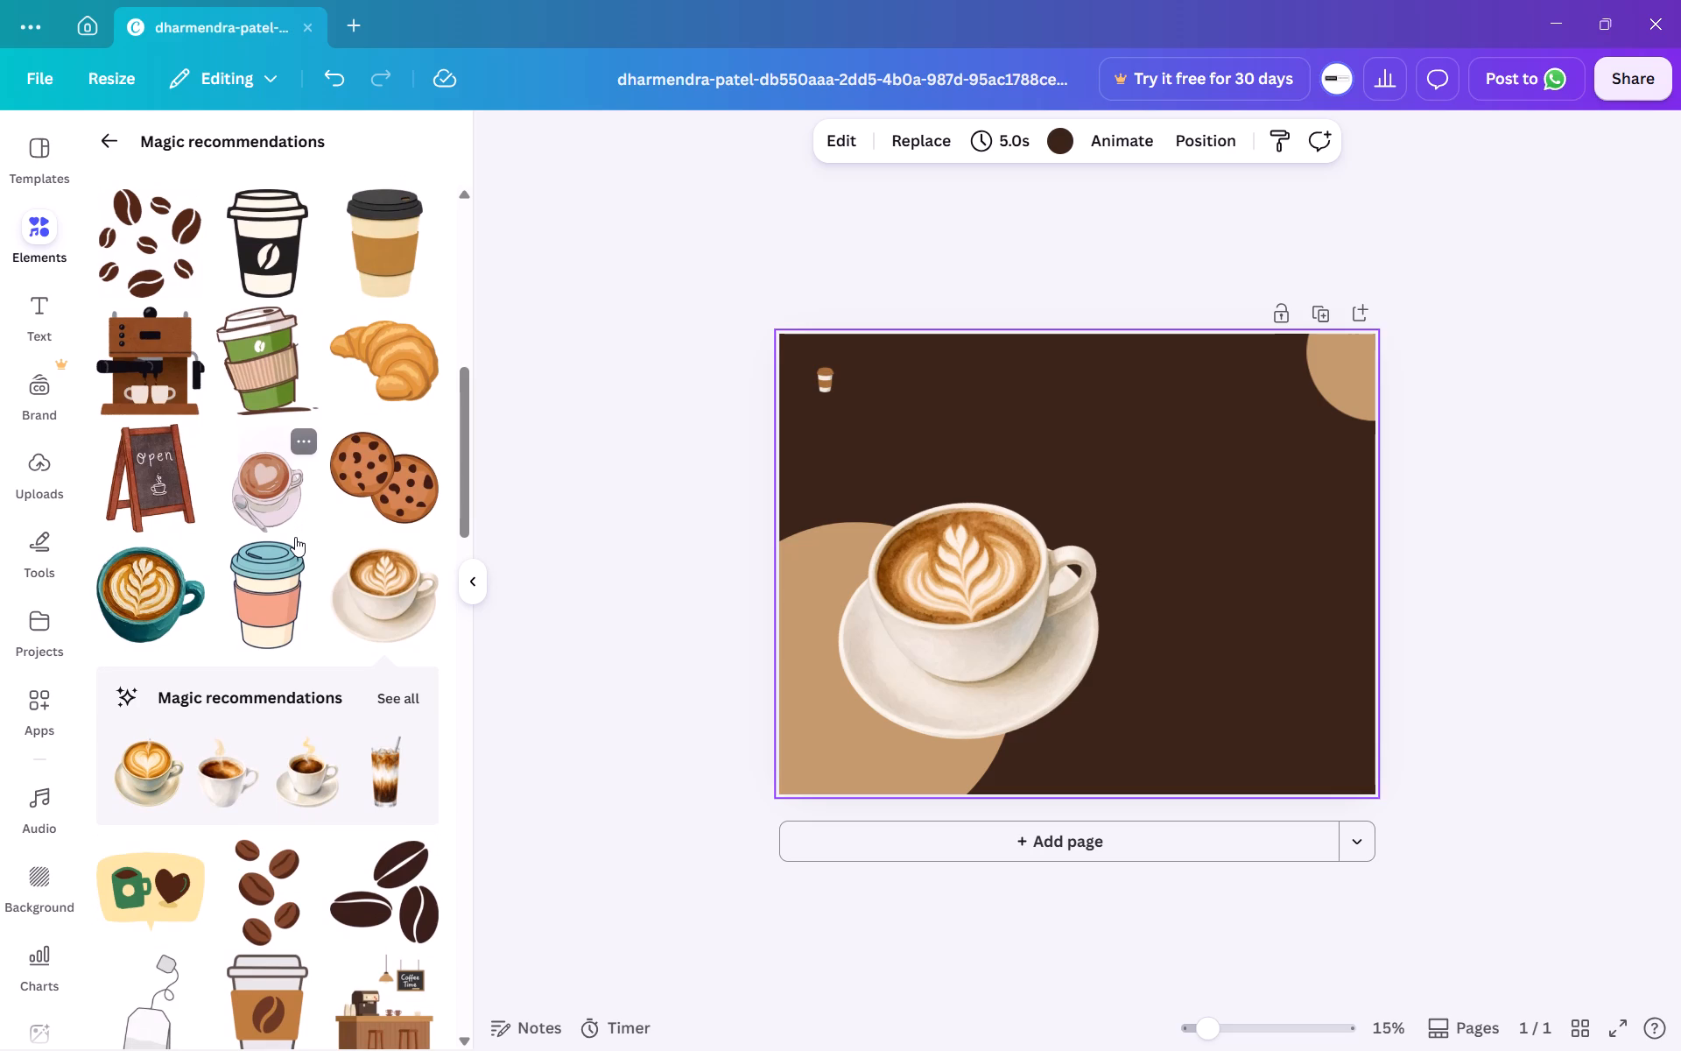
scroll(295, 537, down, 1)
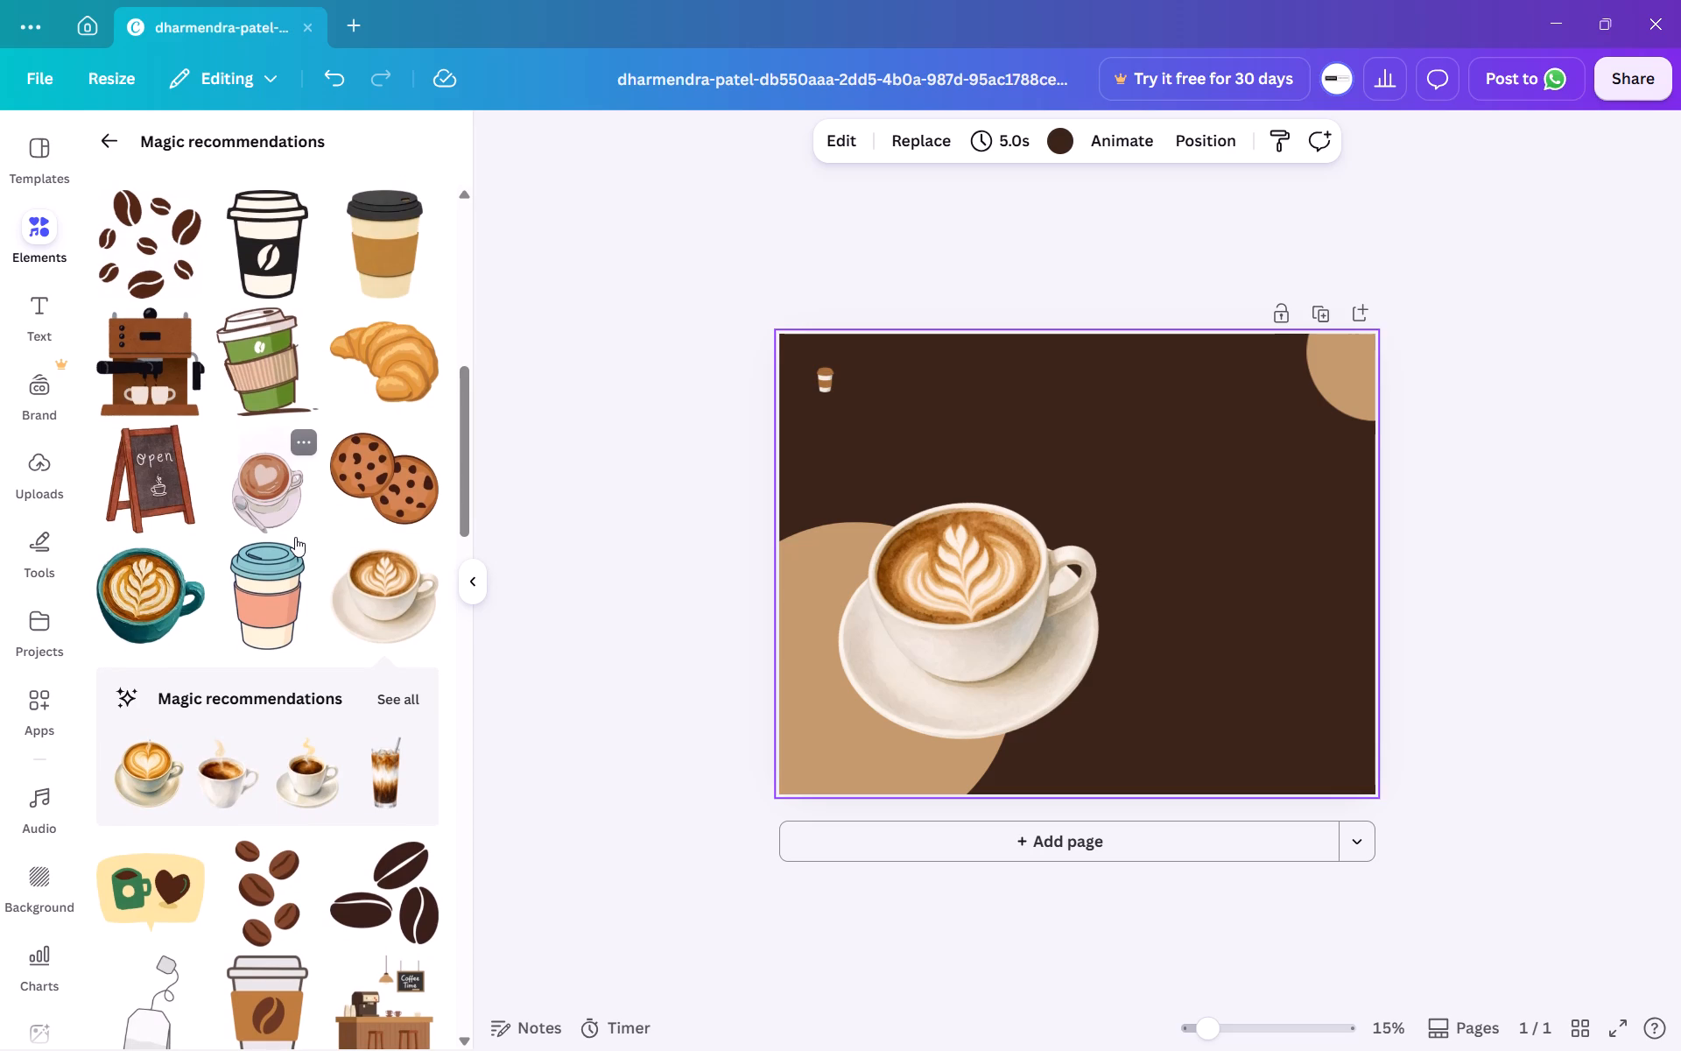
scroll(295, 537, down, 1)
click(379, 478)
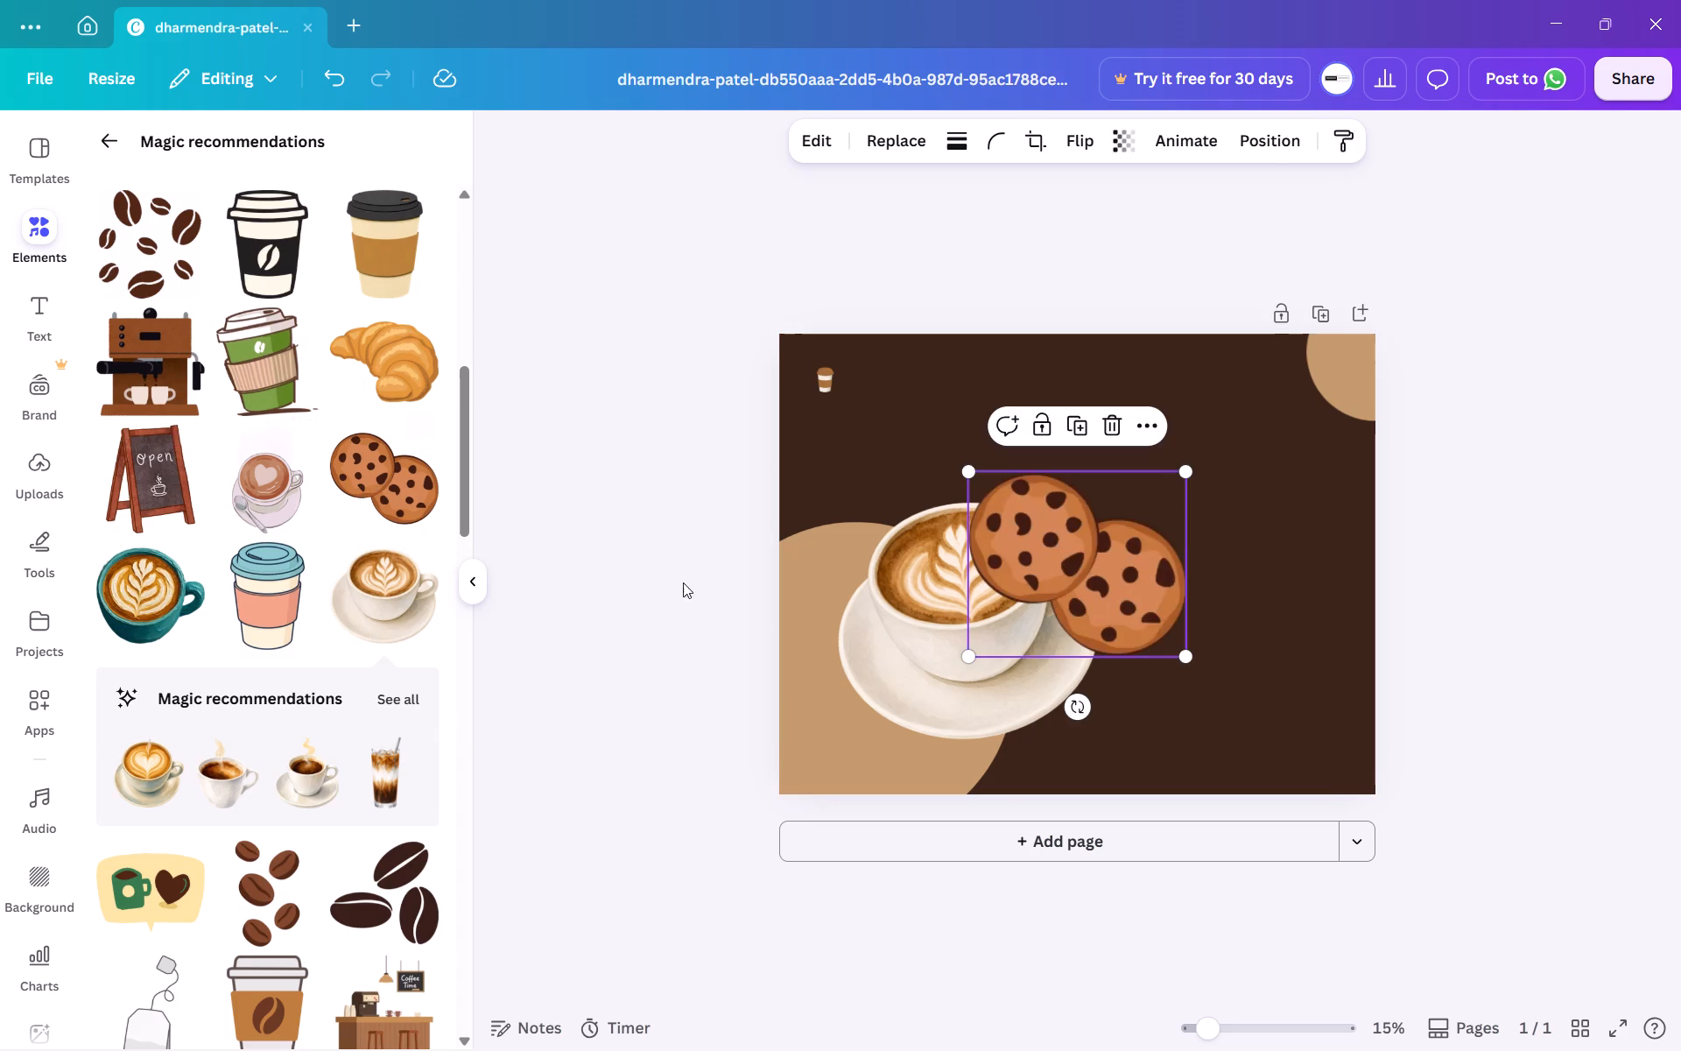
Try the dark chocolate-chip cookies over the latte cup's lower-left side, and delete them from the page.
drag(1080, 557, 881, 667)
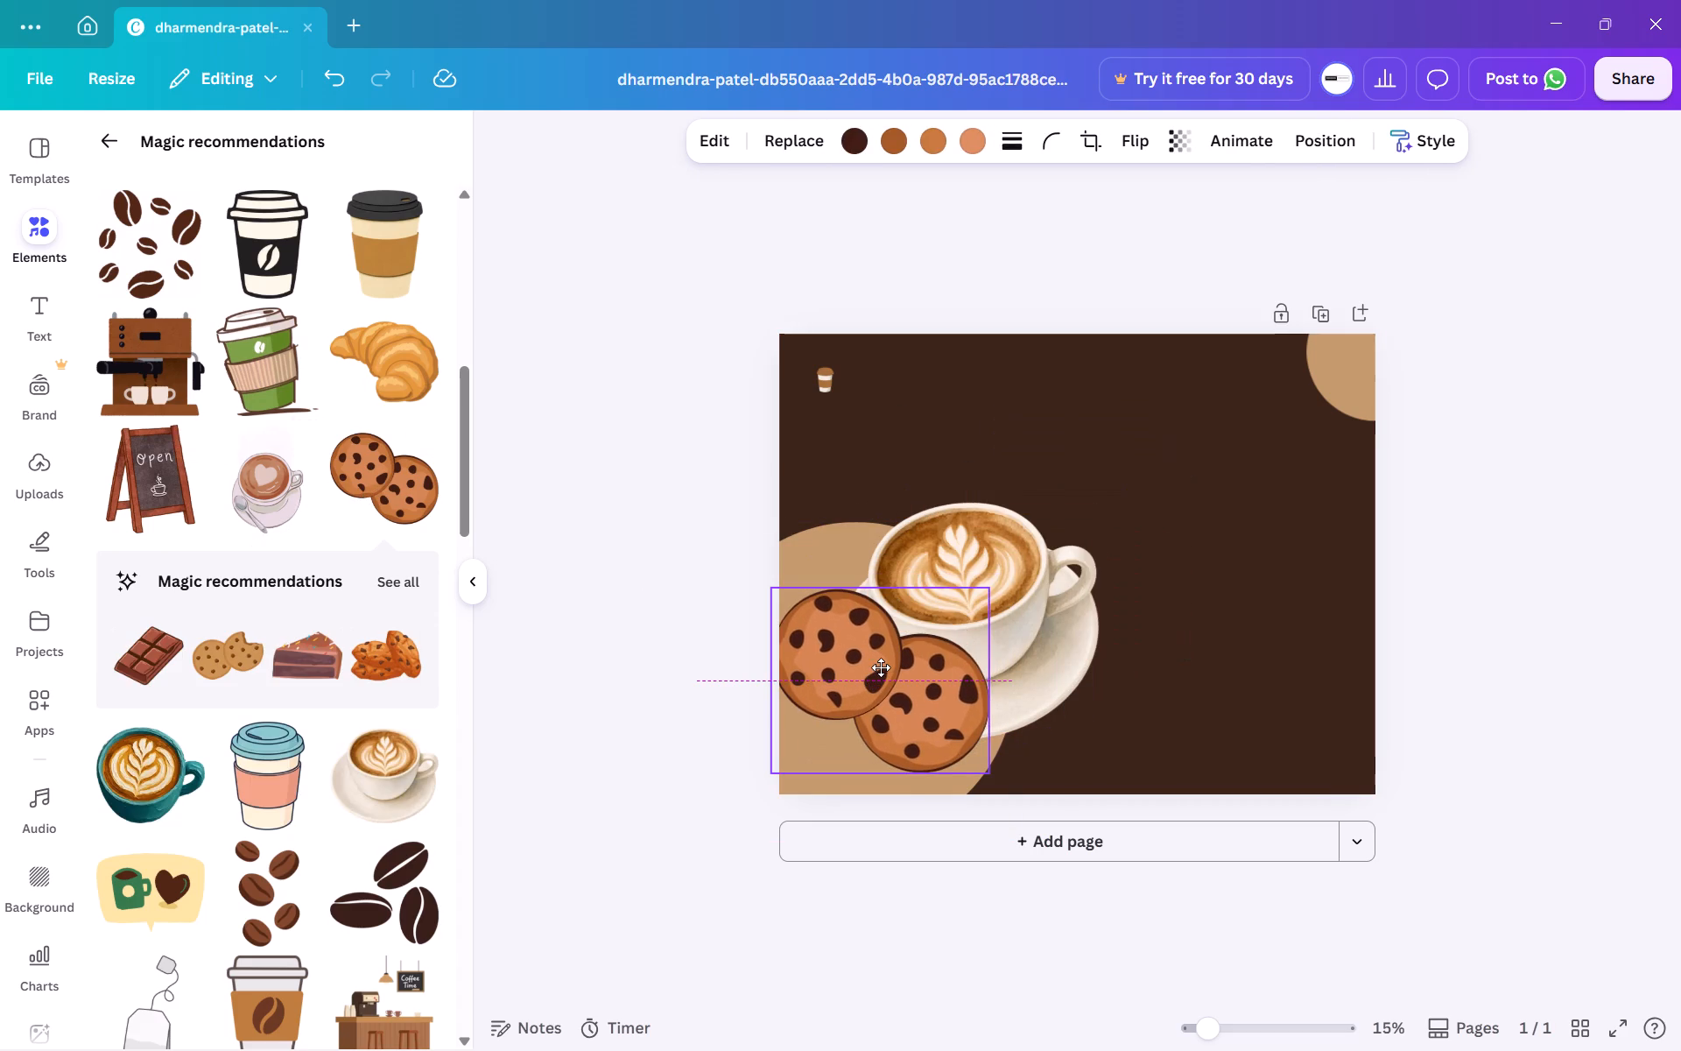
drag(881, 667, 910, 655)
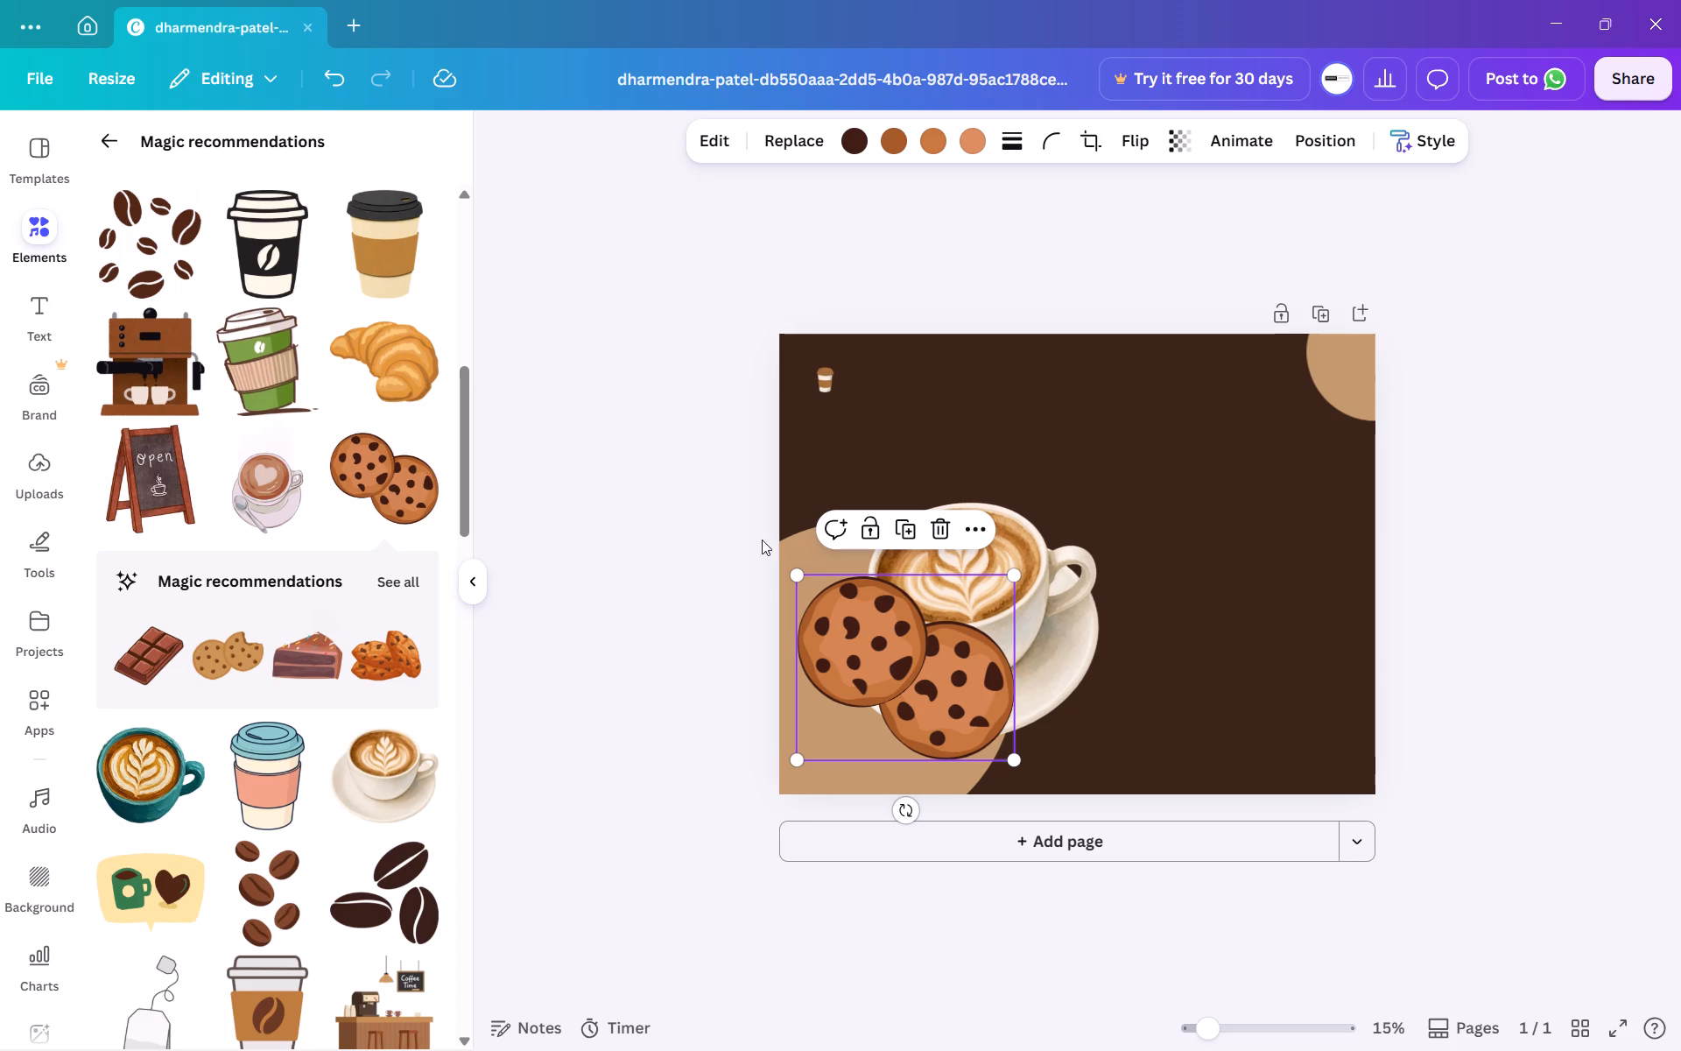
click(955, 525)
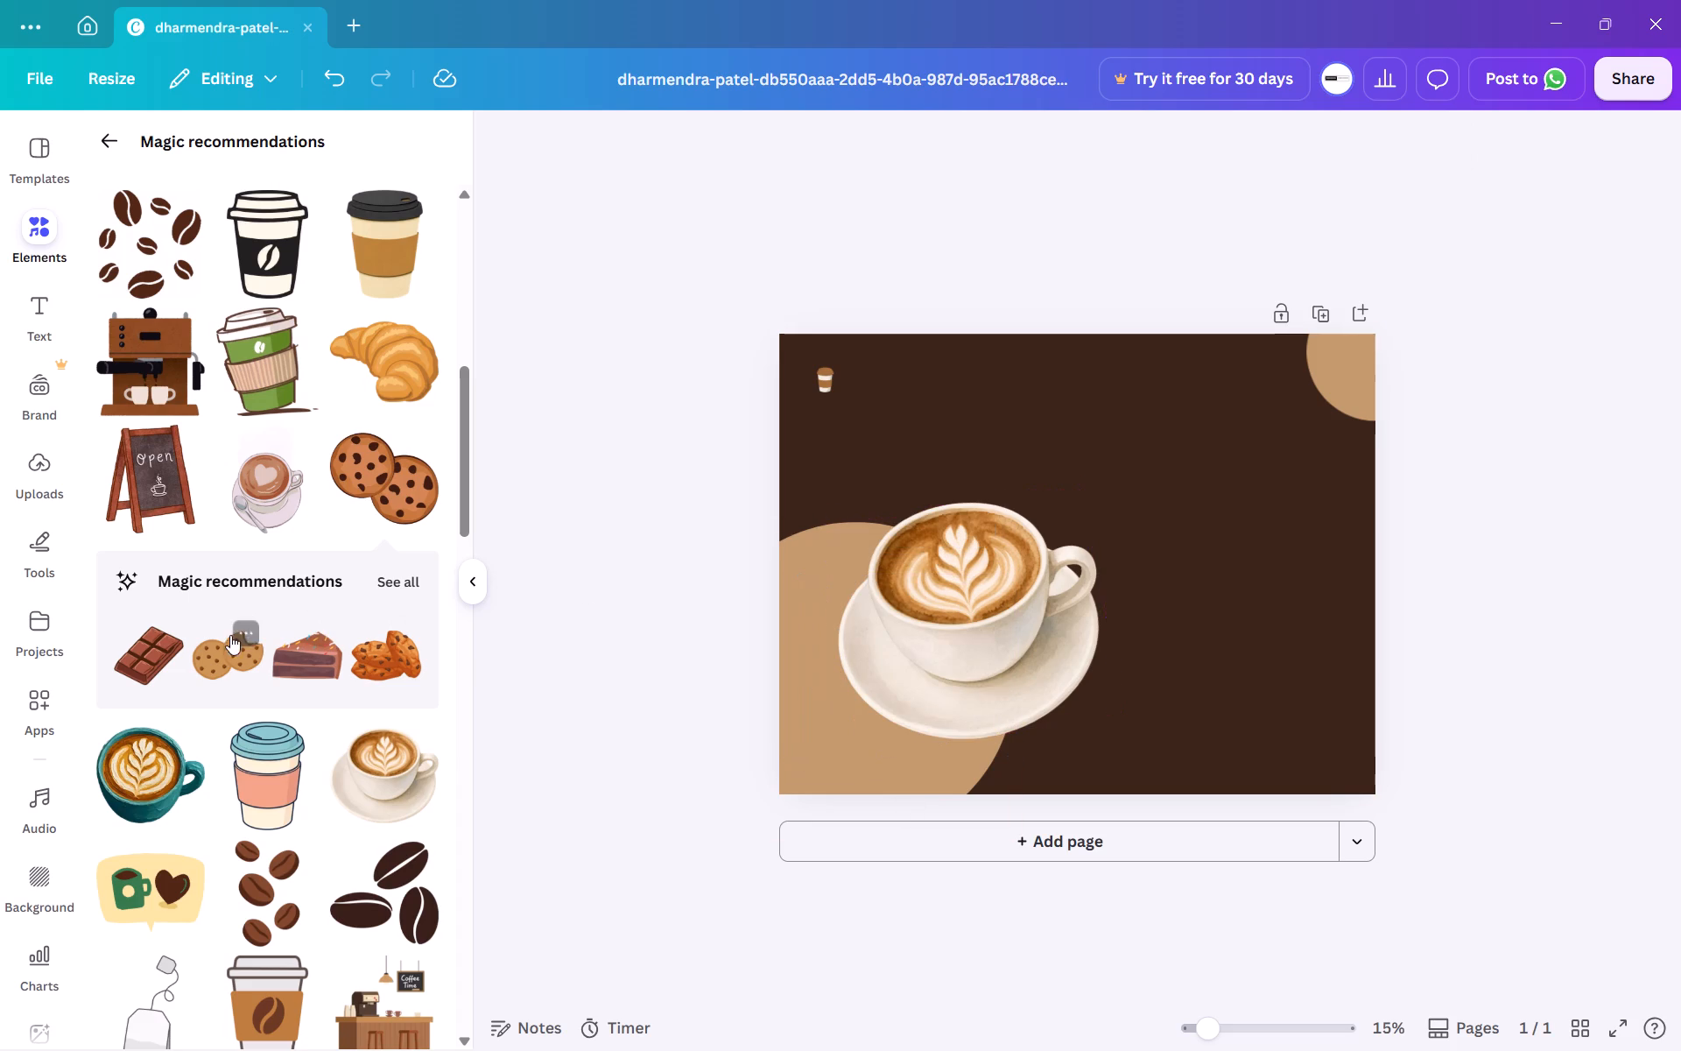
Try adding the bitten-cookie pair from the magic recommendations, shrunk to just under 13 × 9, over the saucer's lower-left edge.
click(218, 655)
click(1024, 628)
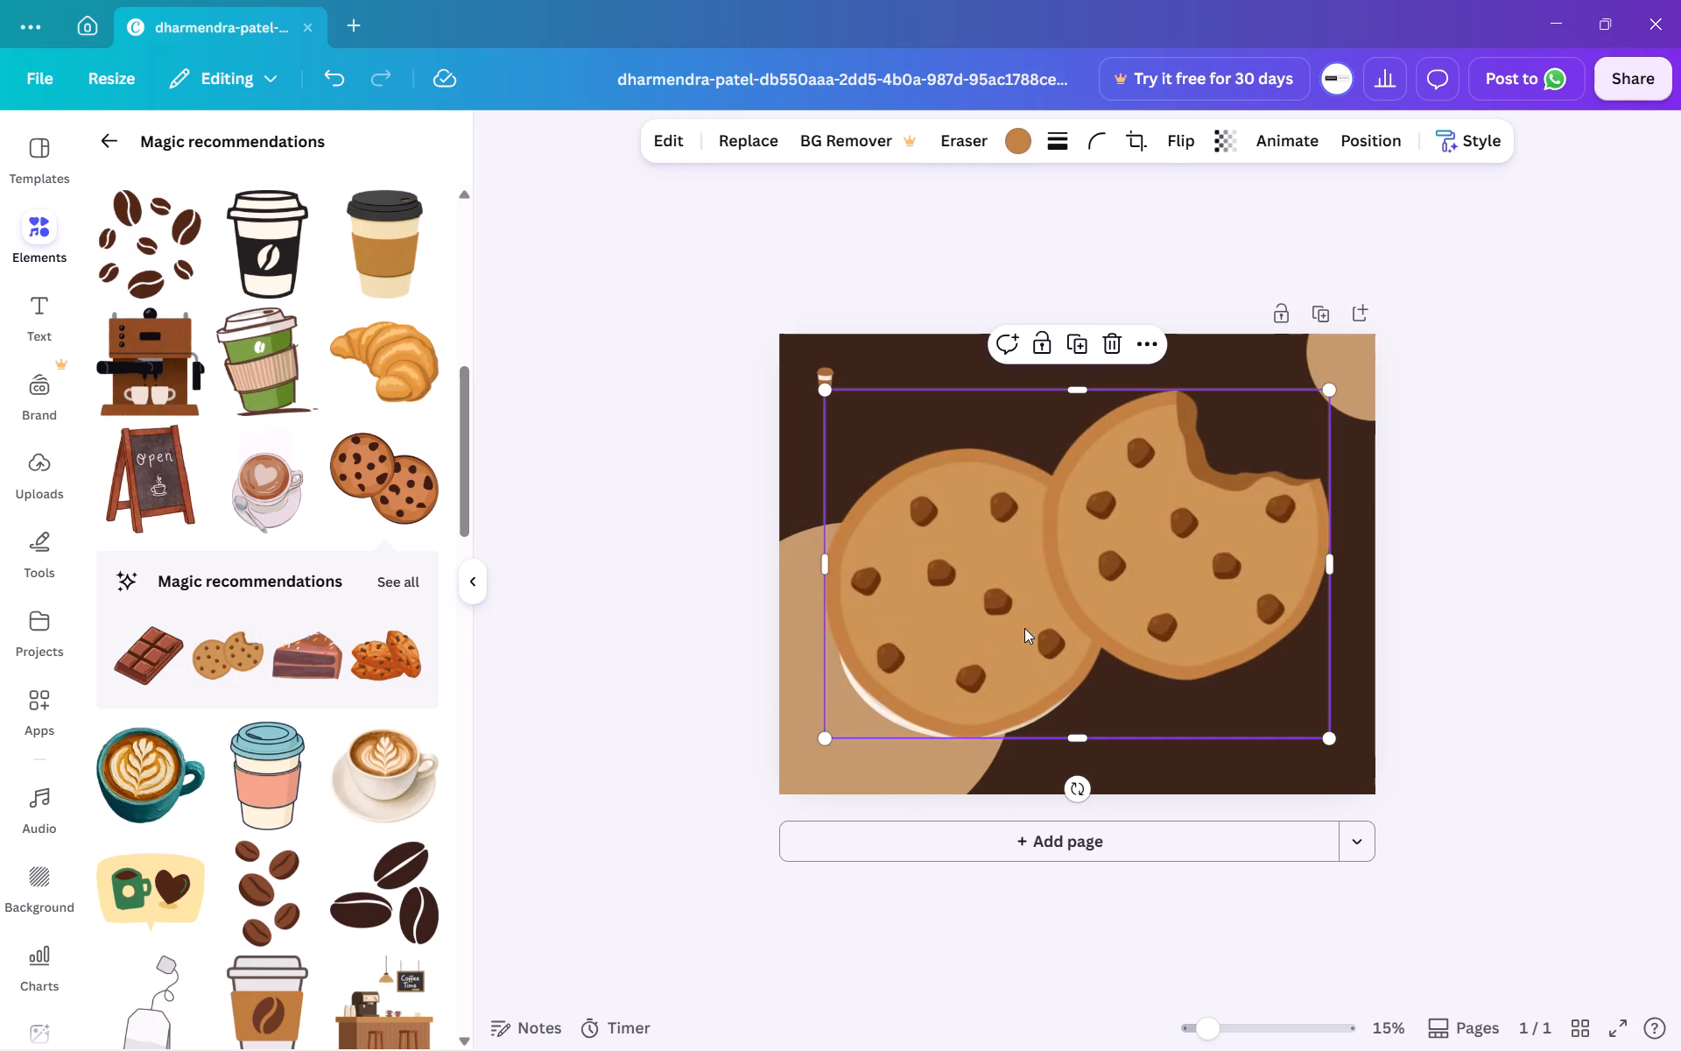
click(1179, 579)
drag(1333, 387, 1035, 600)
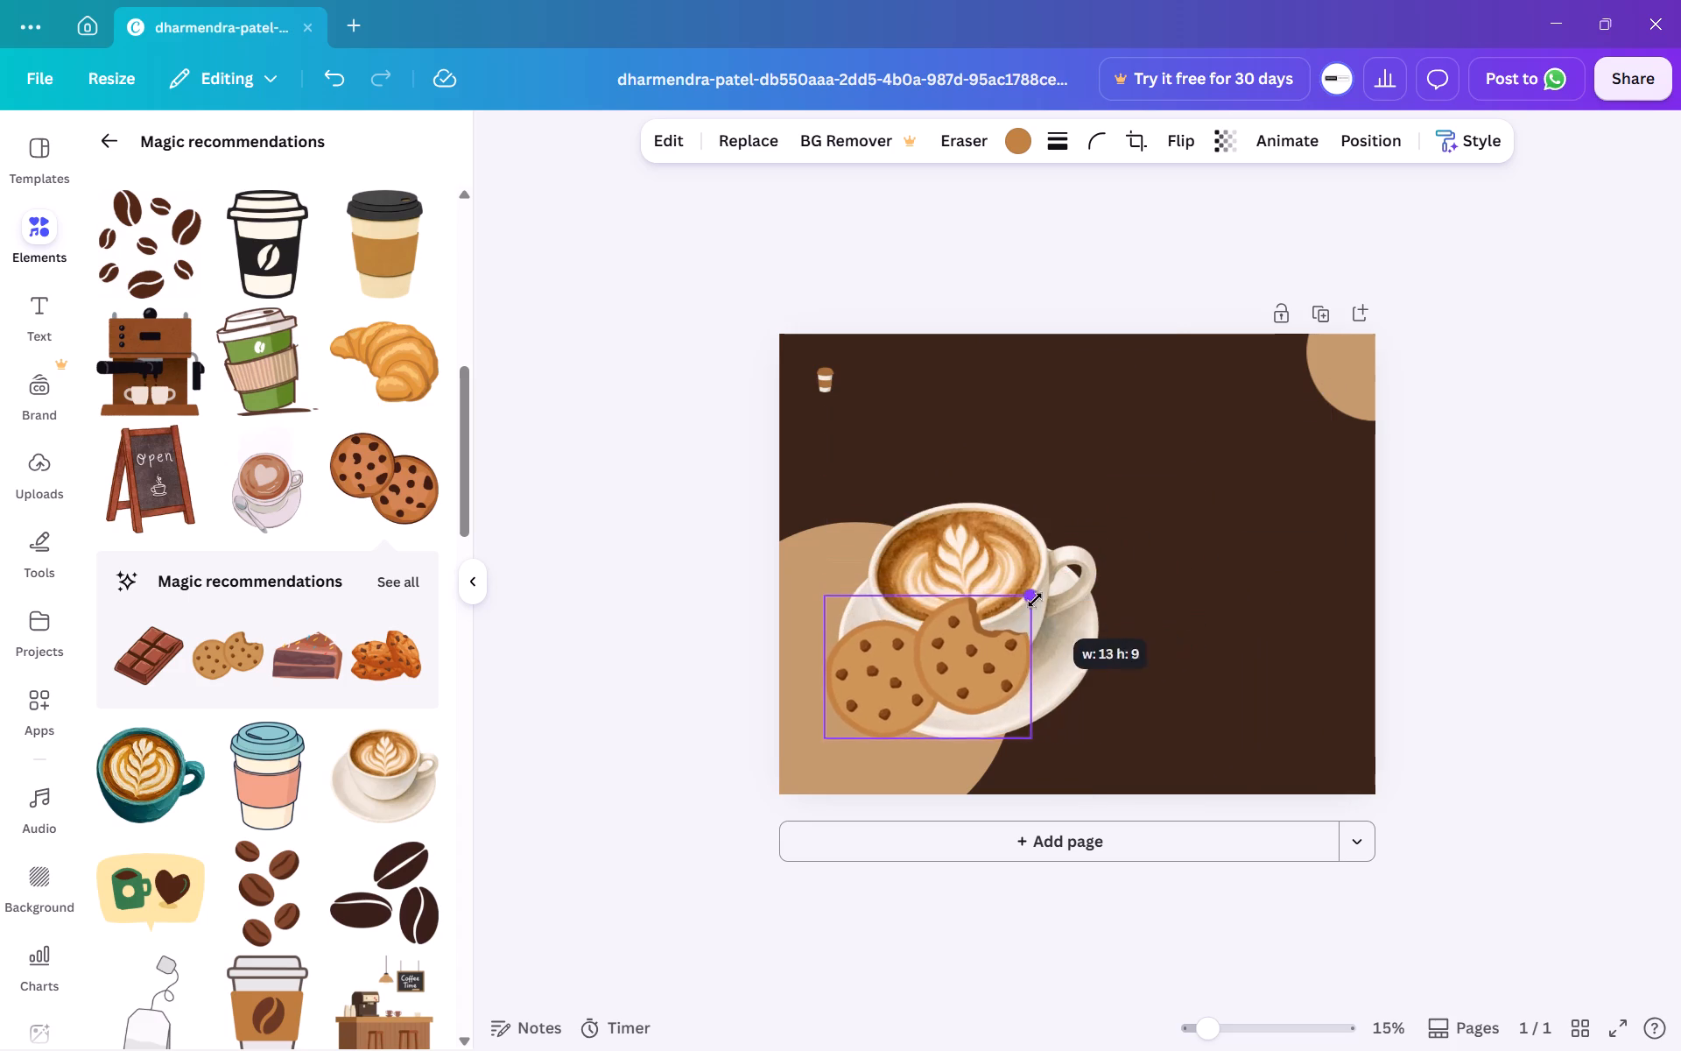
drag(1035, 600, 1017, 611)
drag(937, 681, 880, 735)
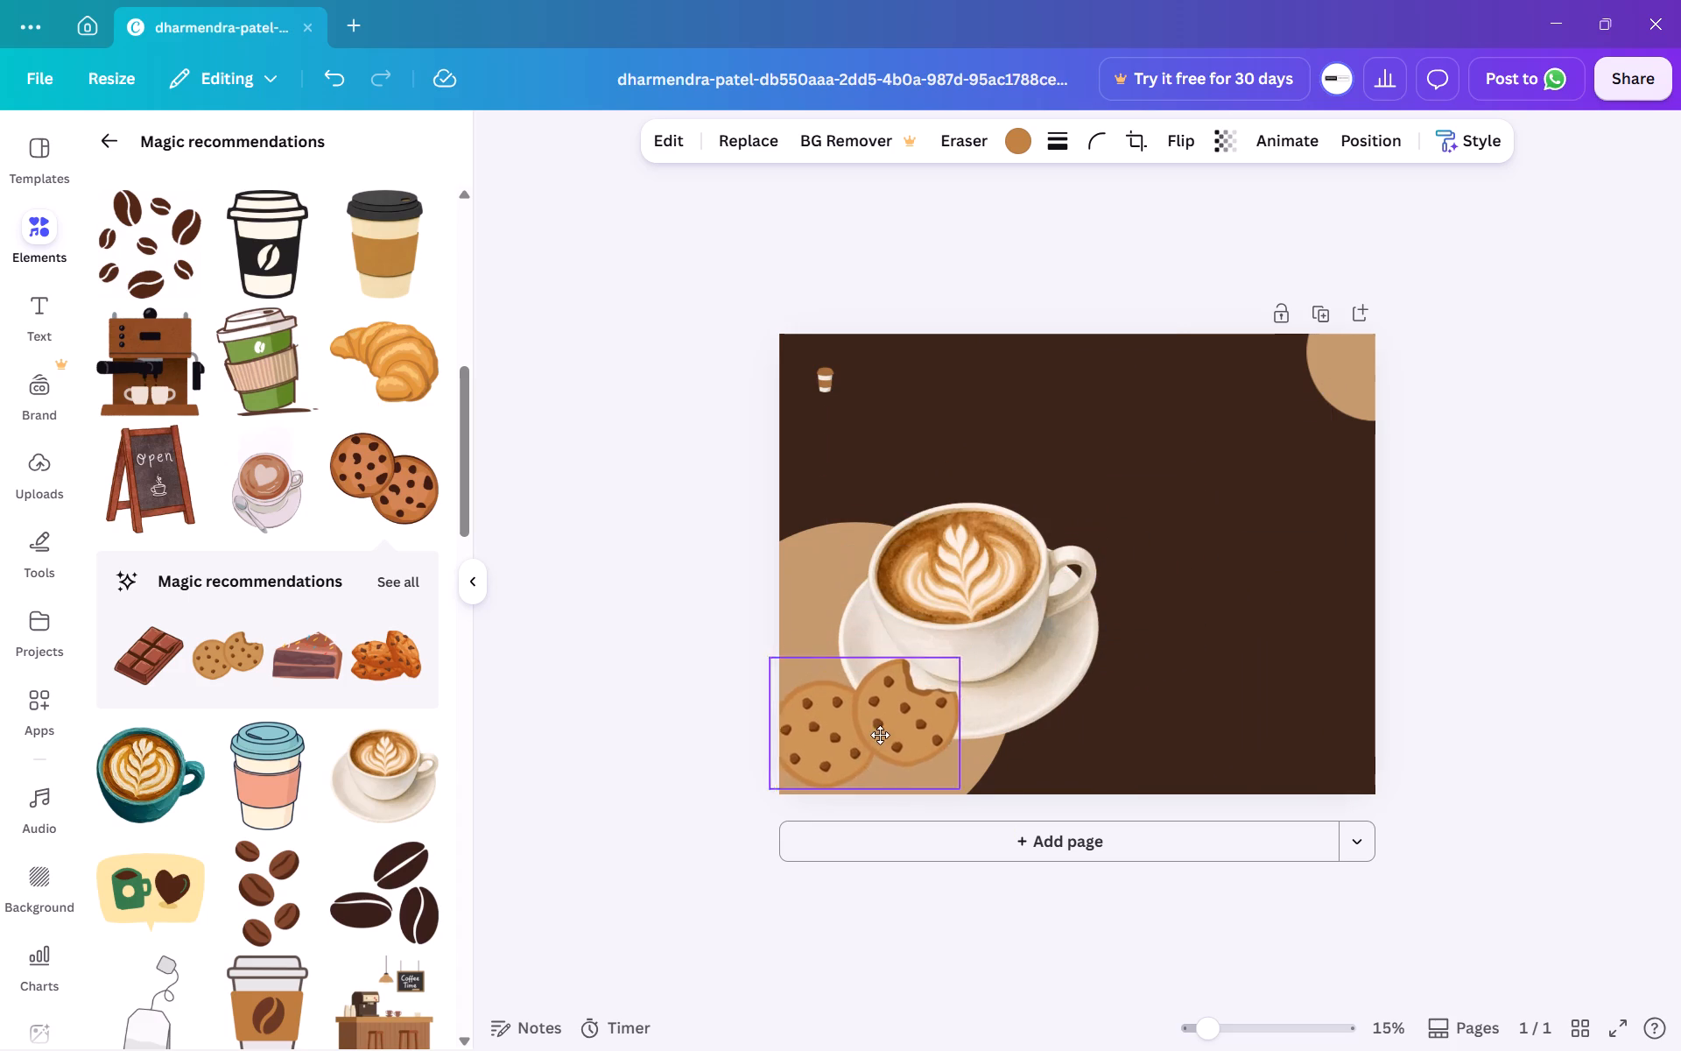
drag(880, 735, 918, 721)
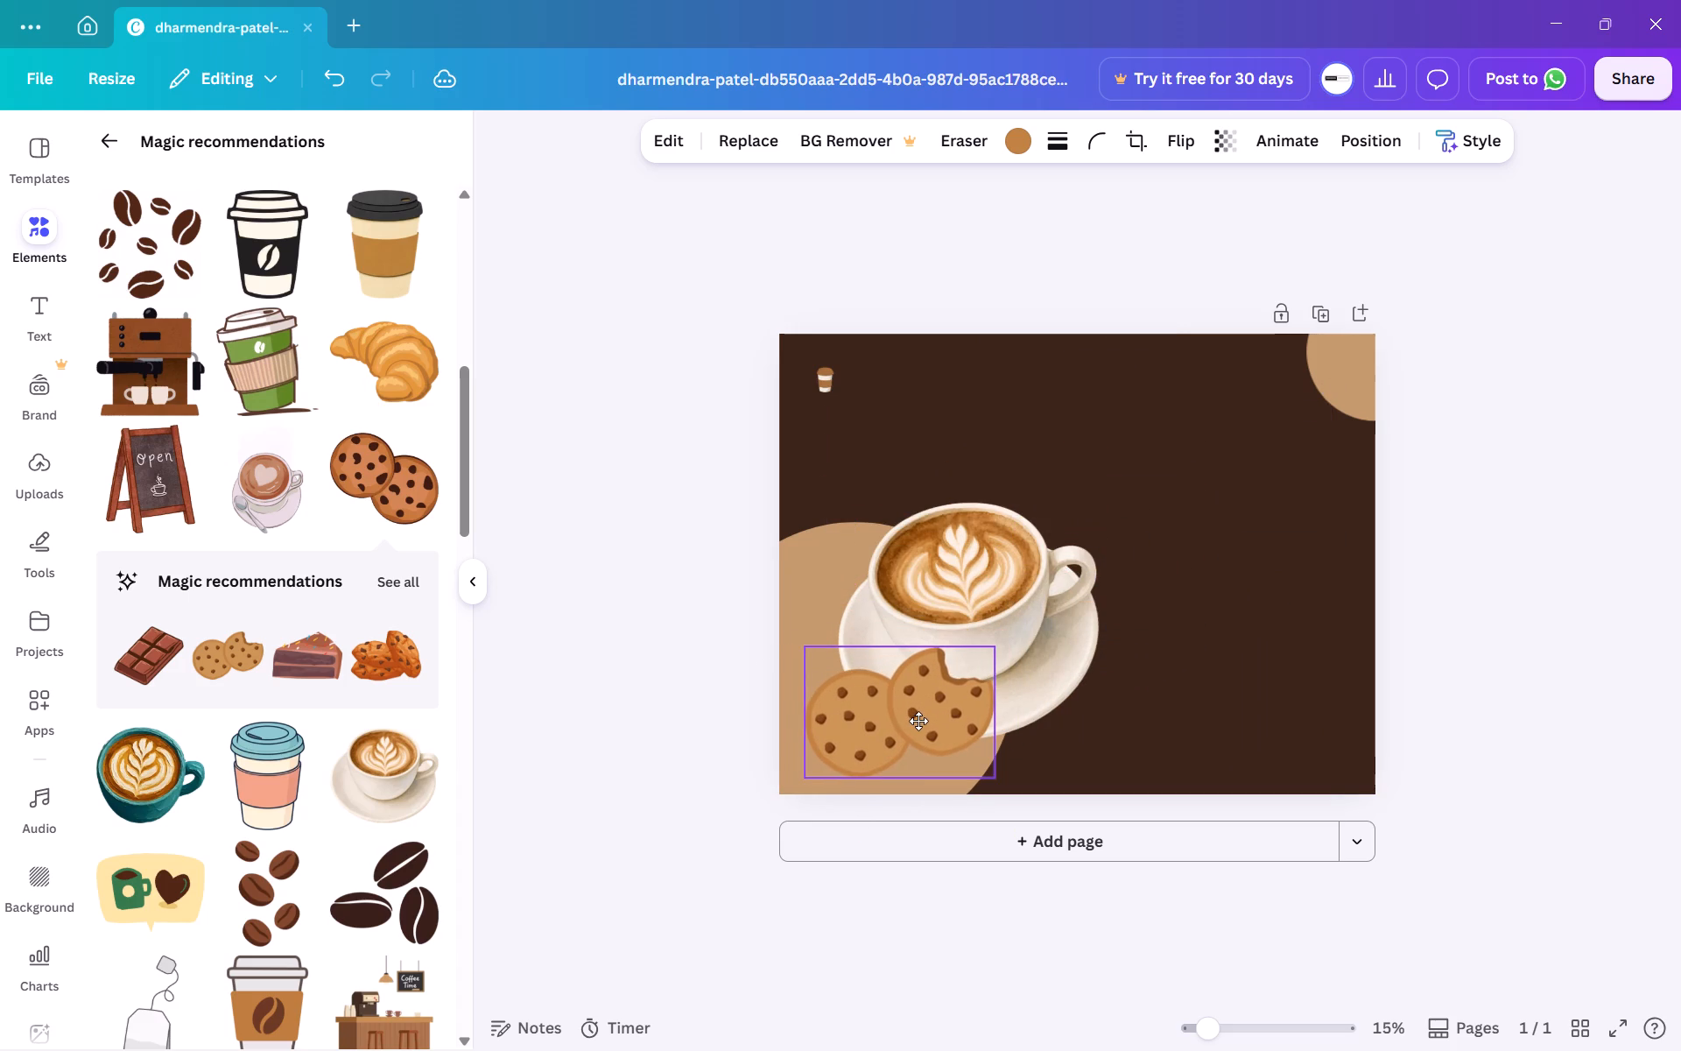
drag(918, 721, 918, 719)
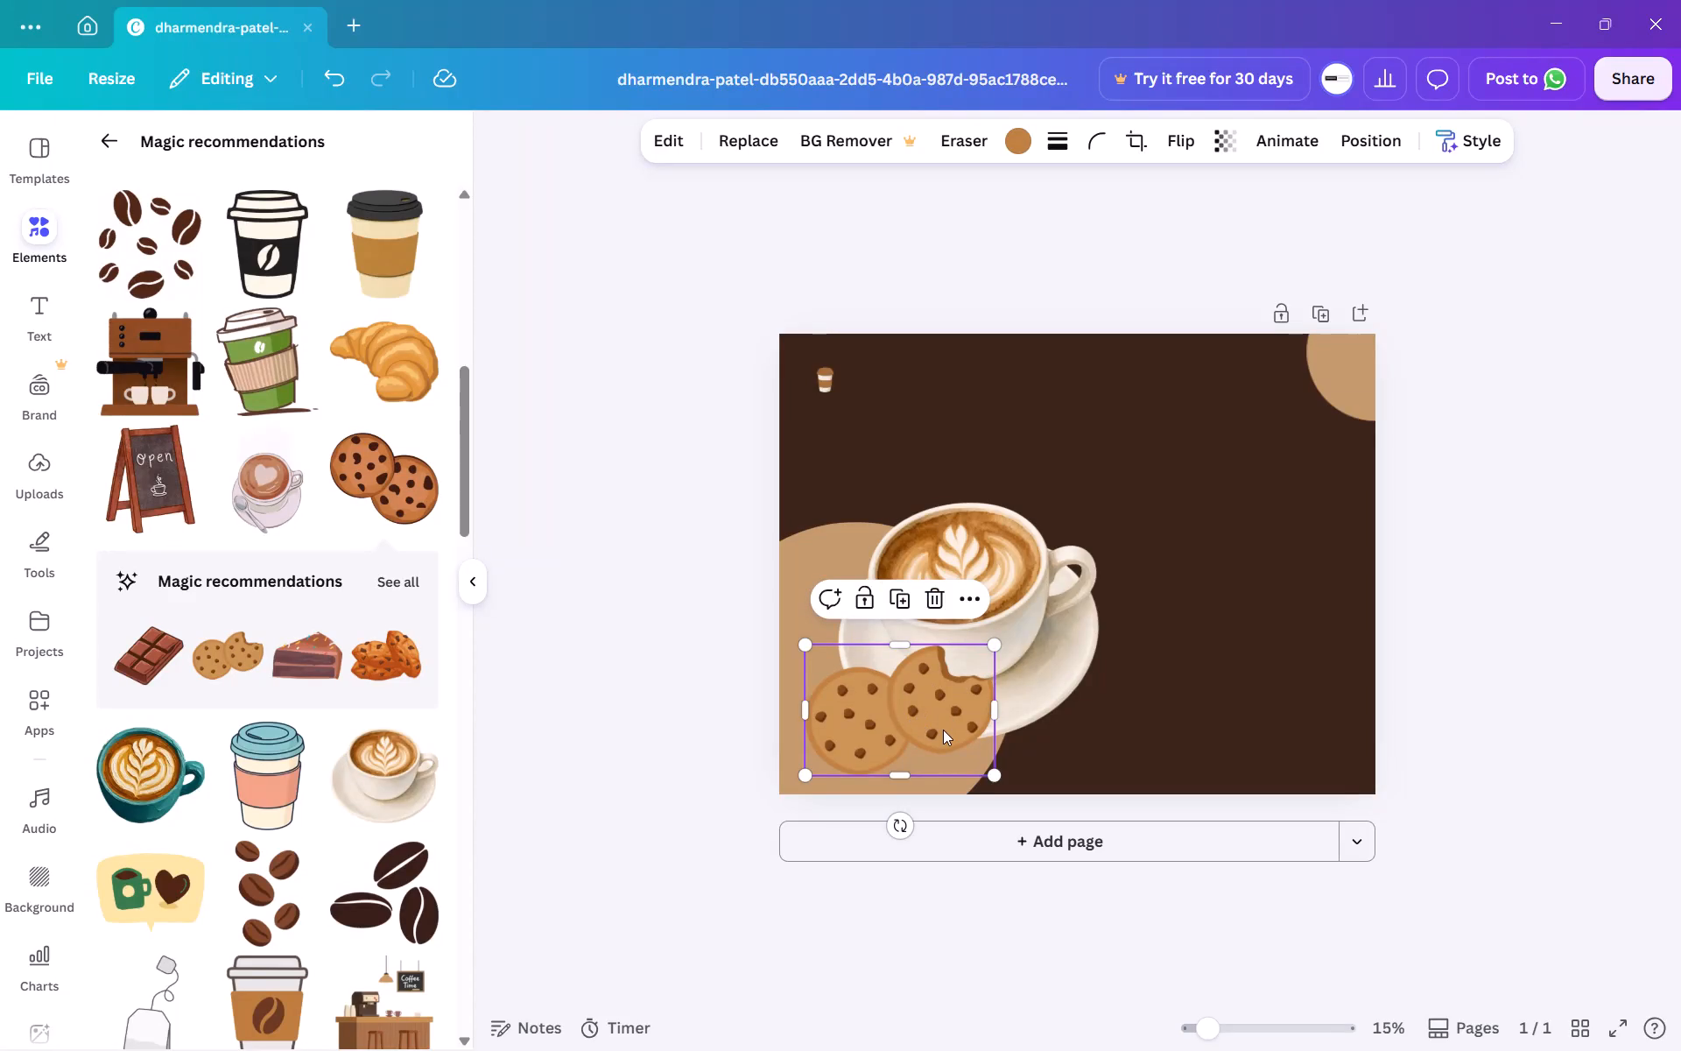
Switch to the ChatGPT brief in Chrome to examine the sample coffee post's layout, and return to Canva.
click(943, 730)
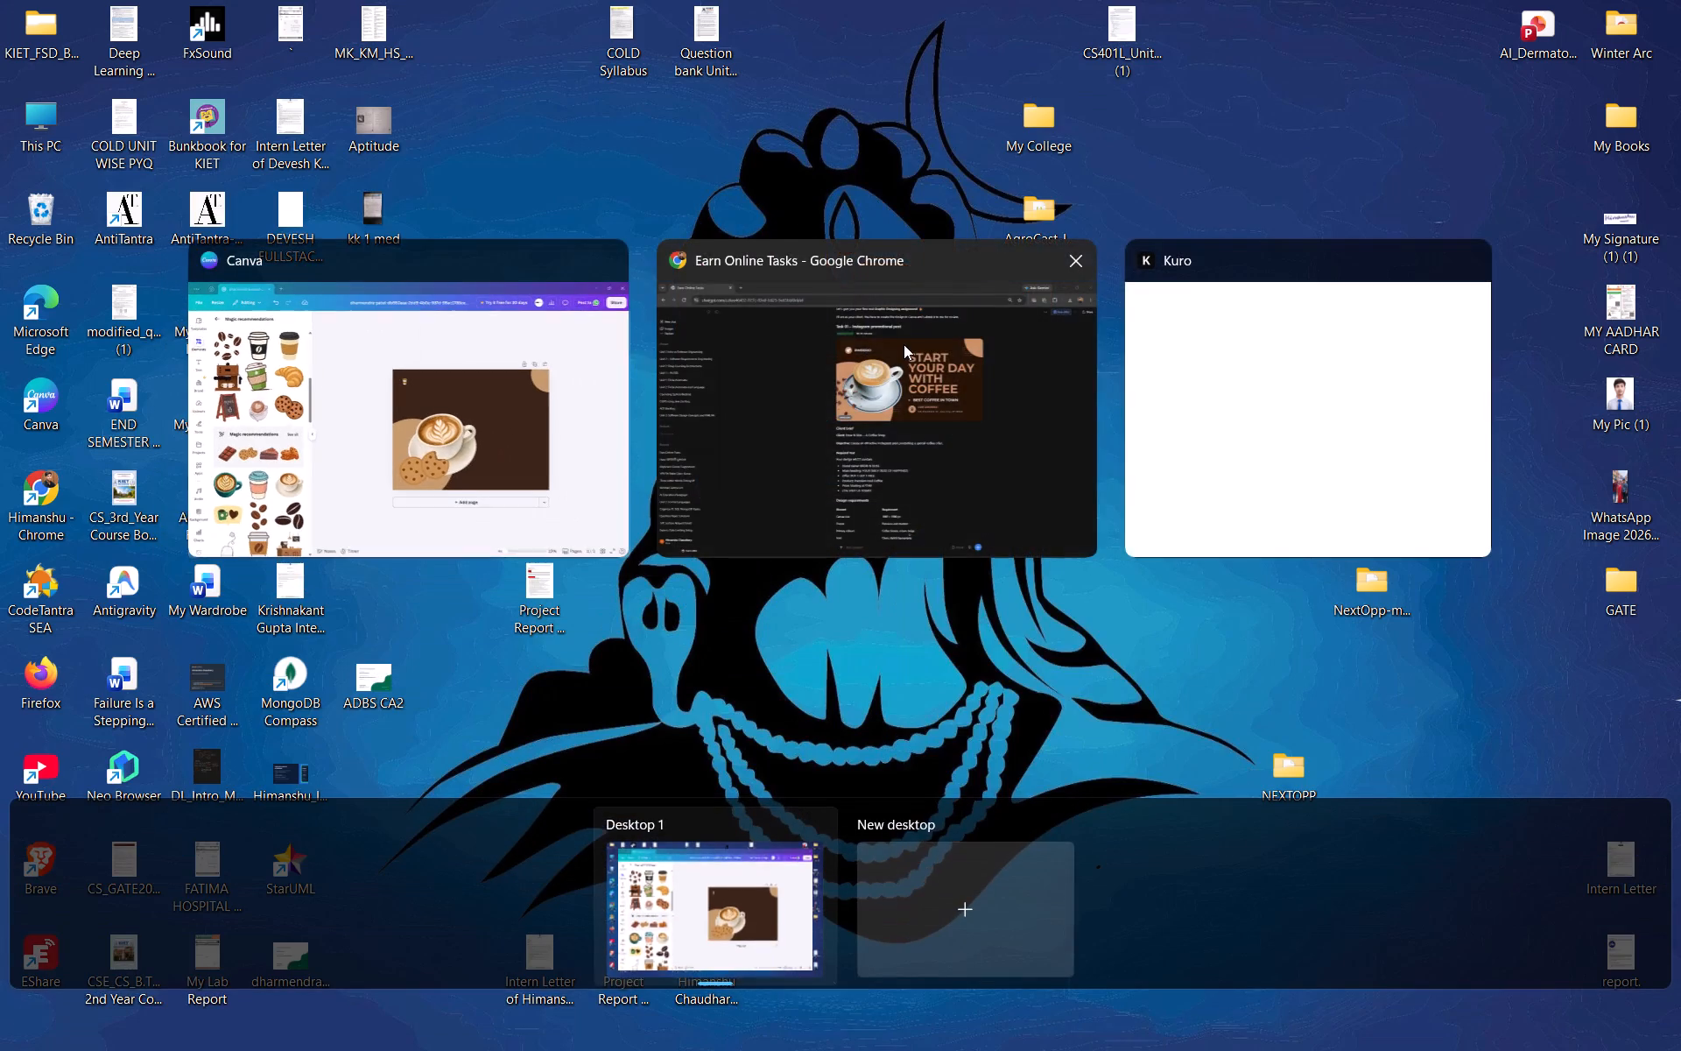
click(904, 344)
scroll(862, 645, down, 1)
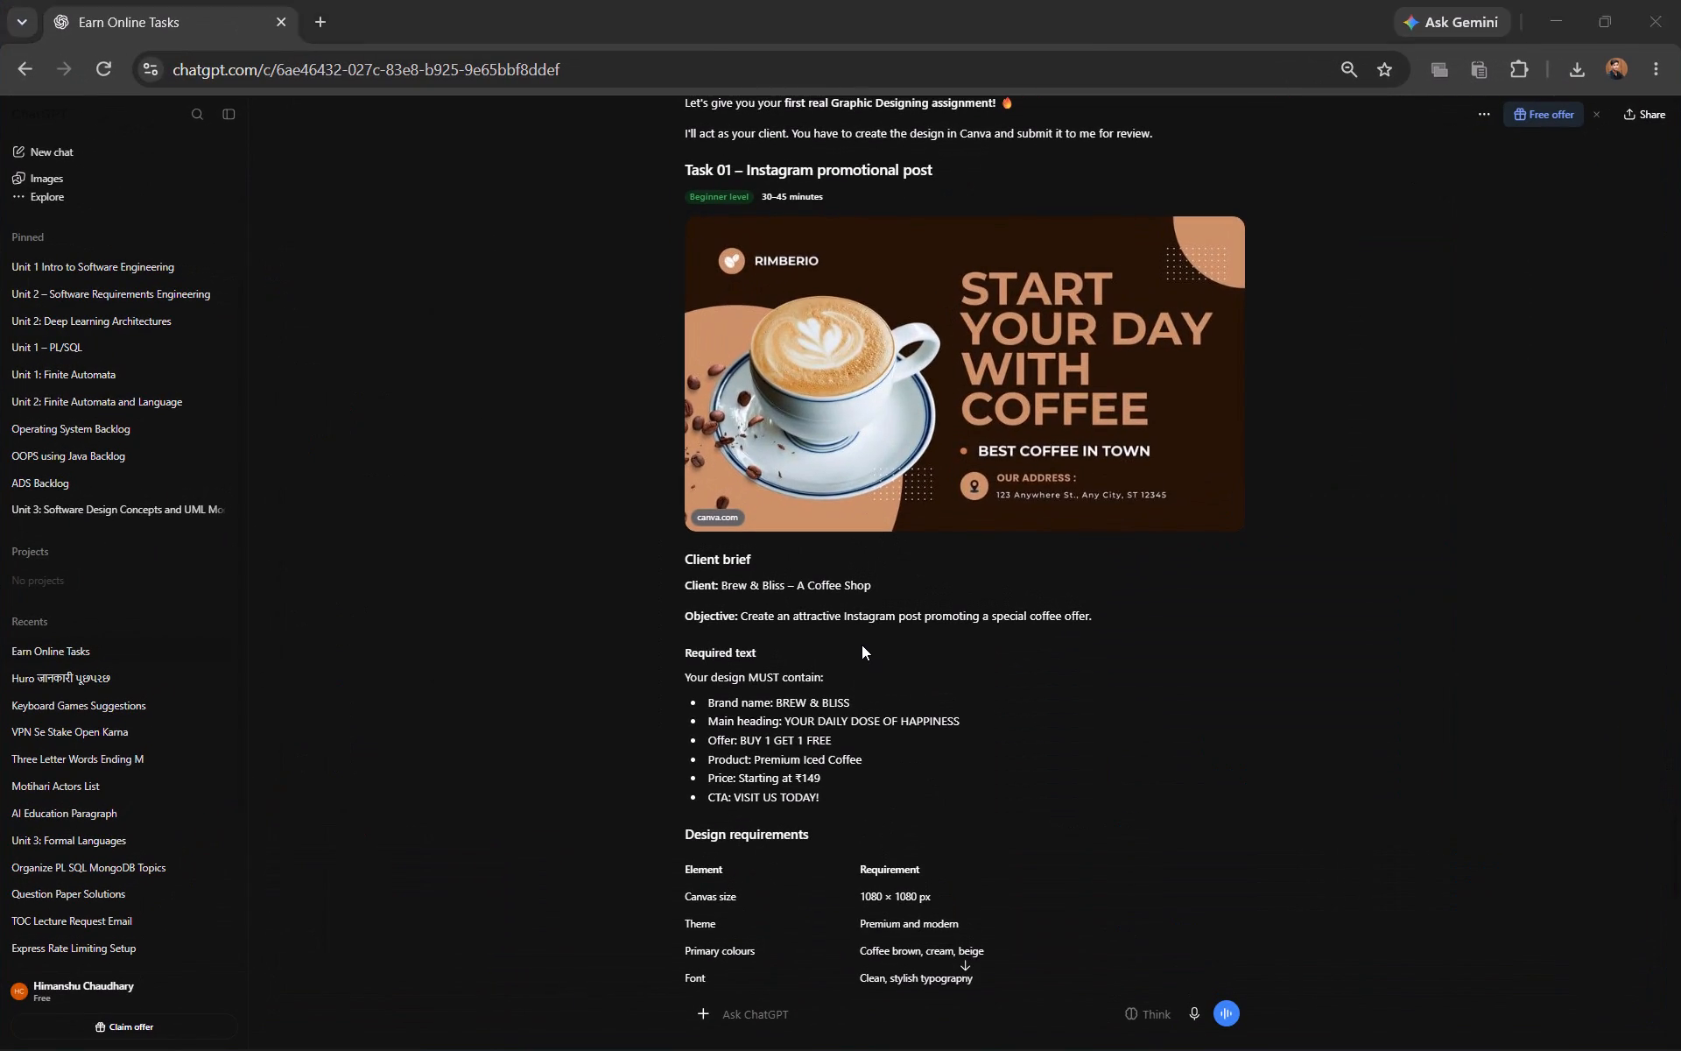
click(891, 492)
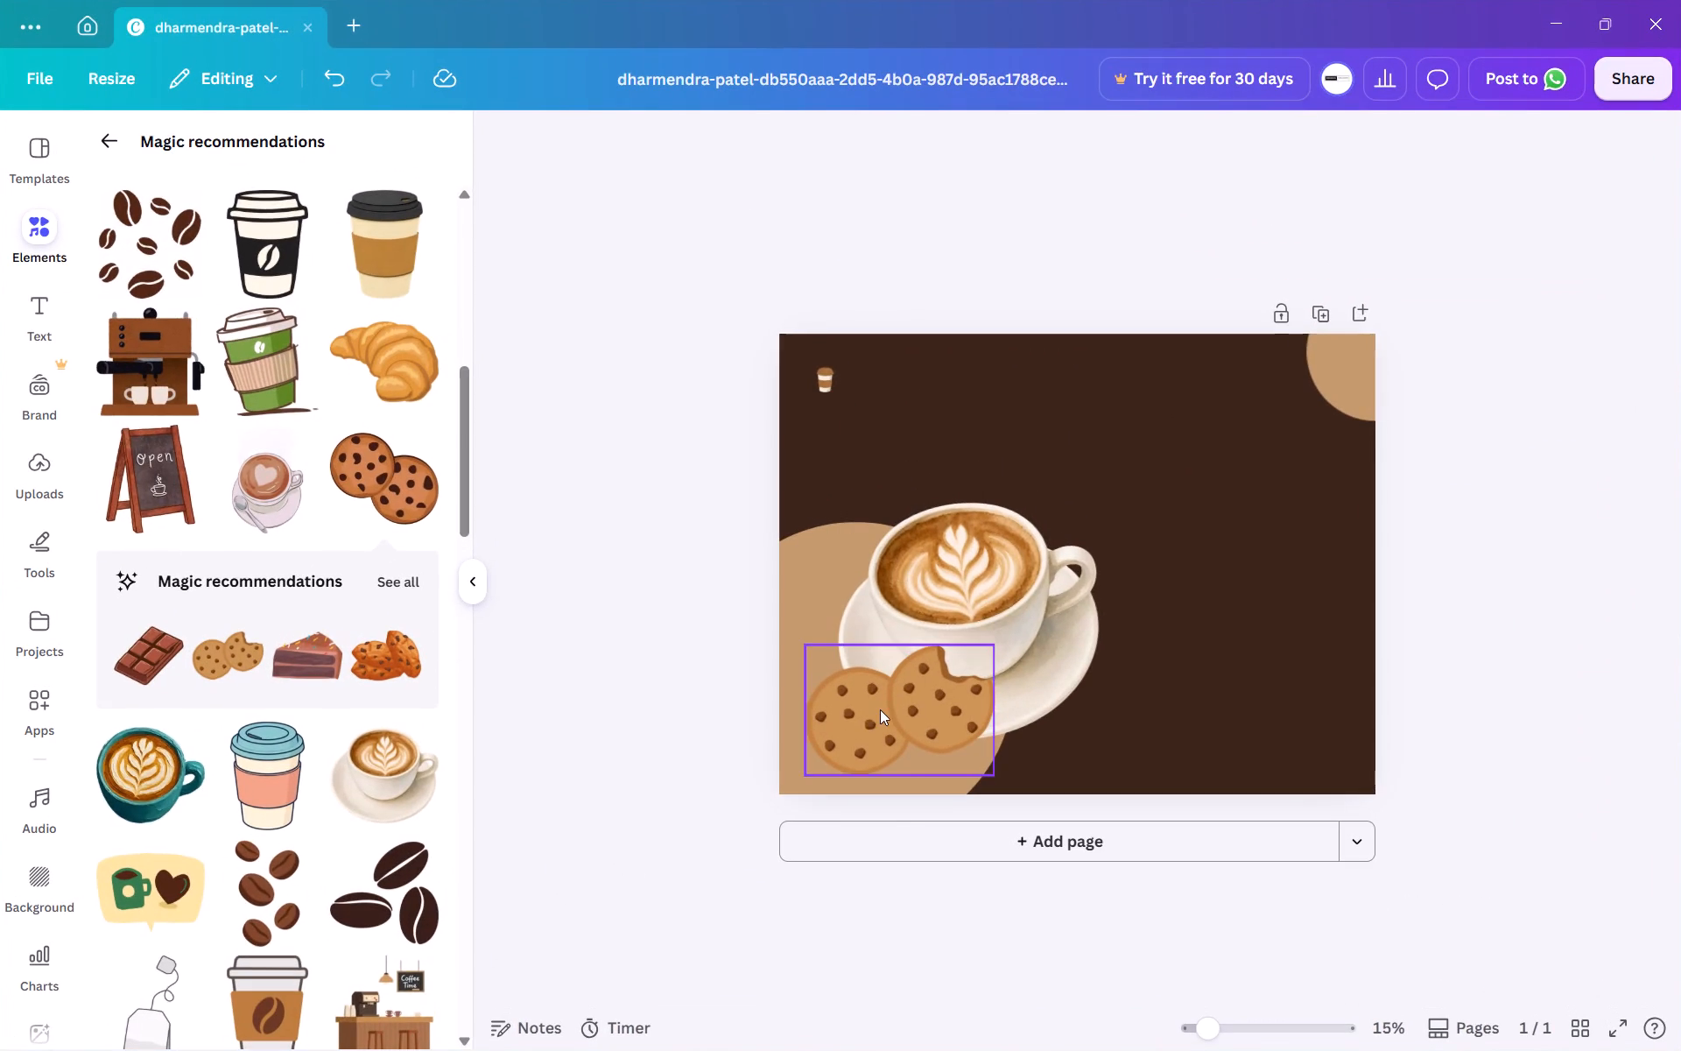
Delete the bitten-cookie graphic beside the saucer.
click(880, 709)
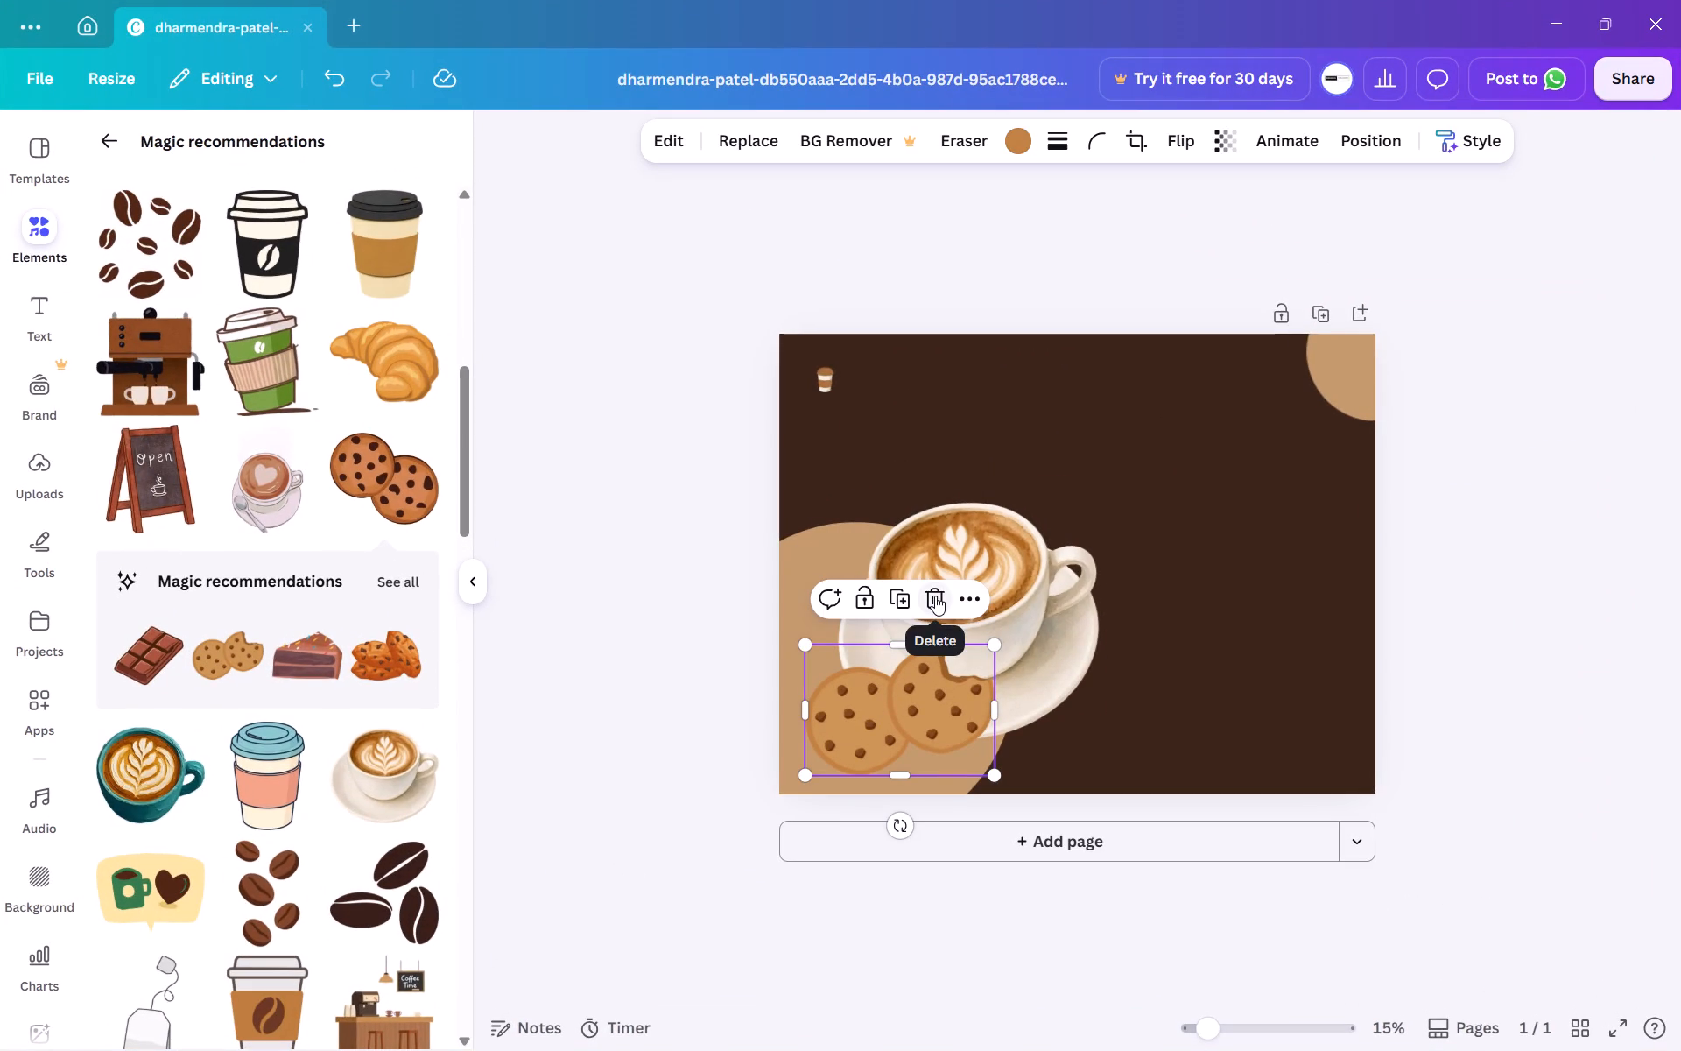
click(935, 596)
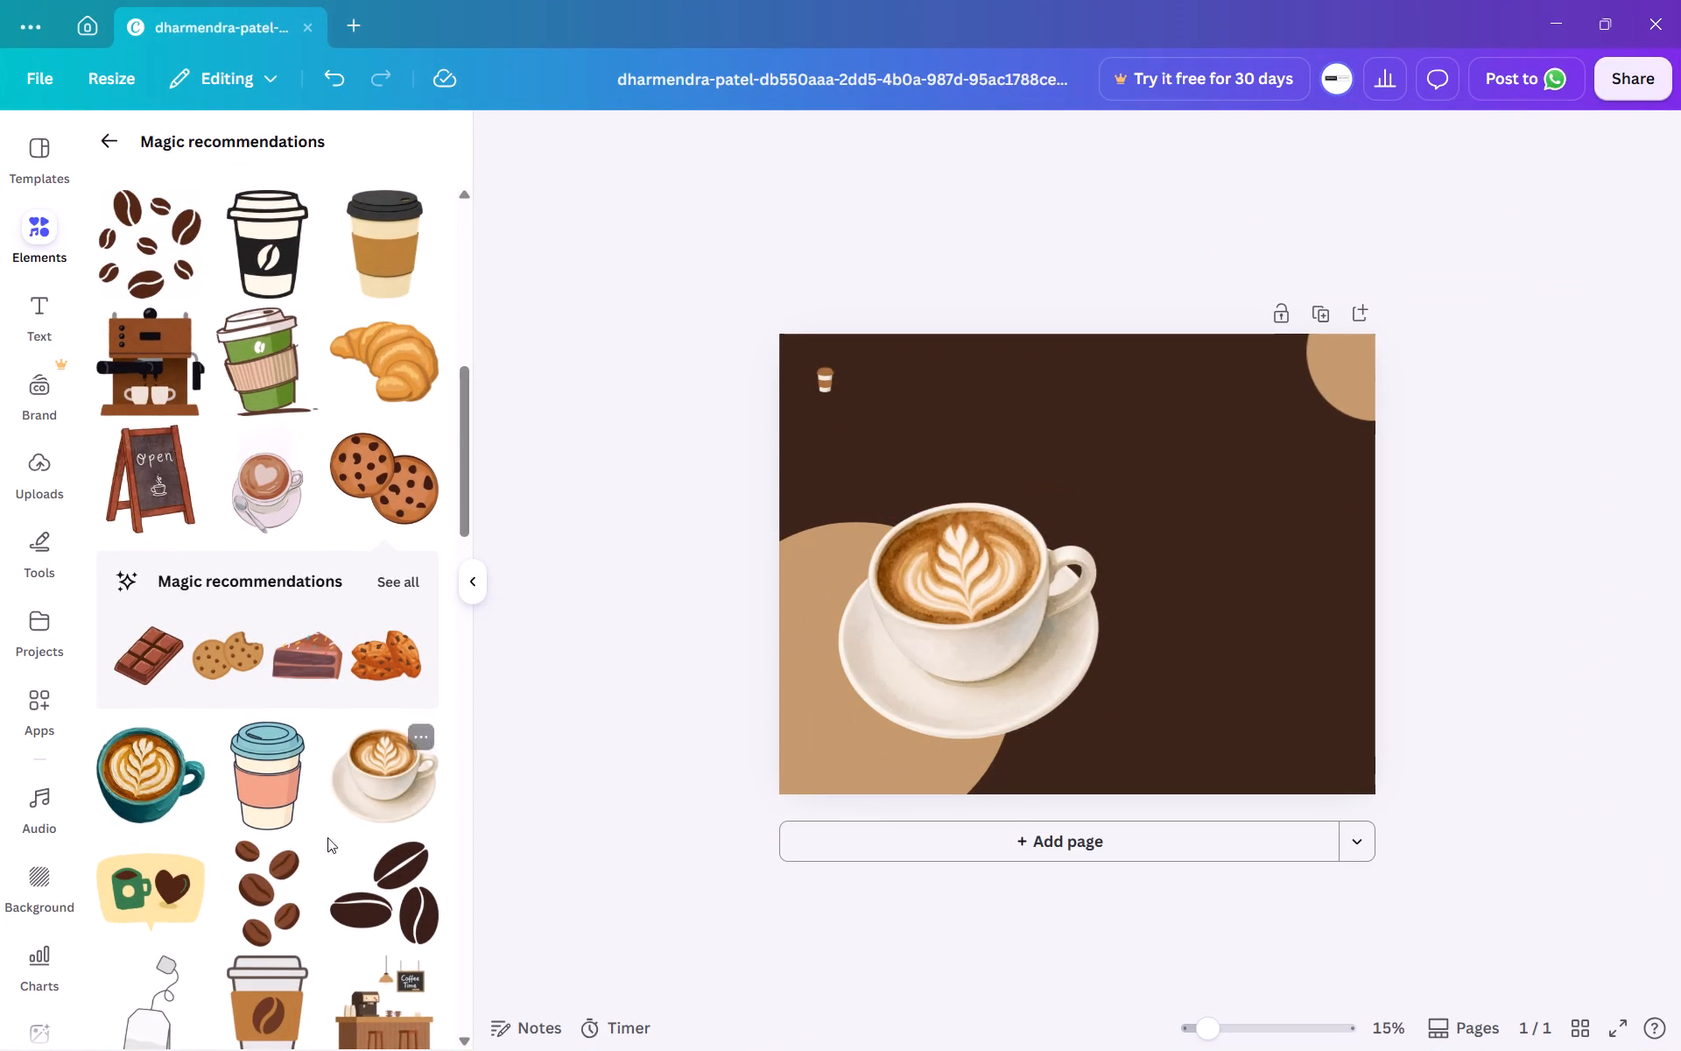
Look through the magic recommendations for another coffee-themed graphic to accompany the latte cup.
scroll(228, 884, down, 2)
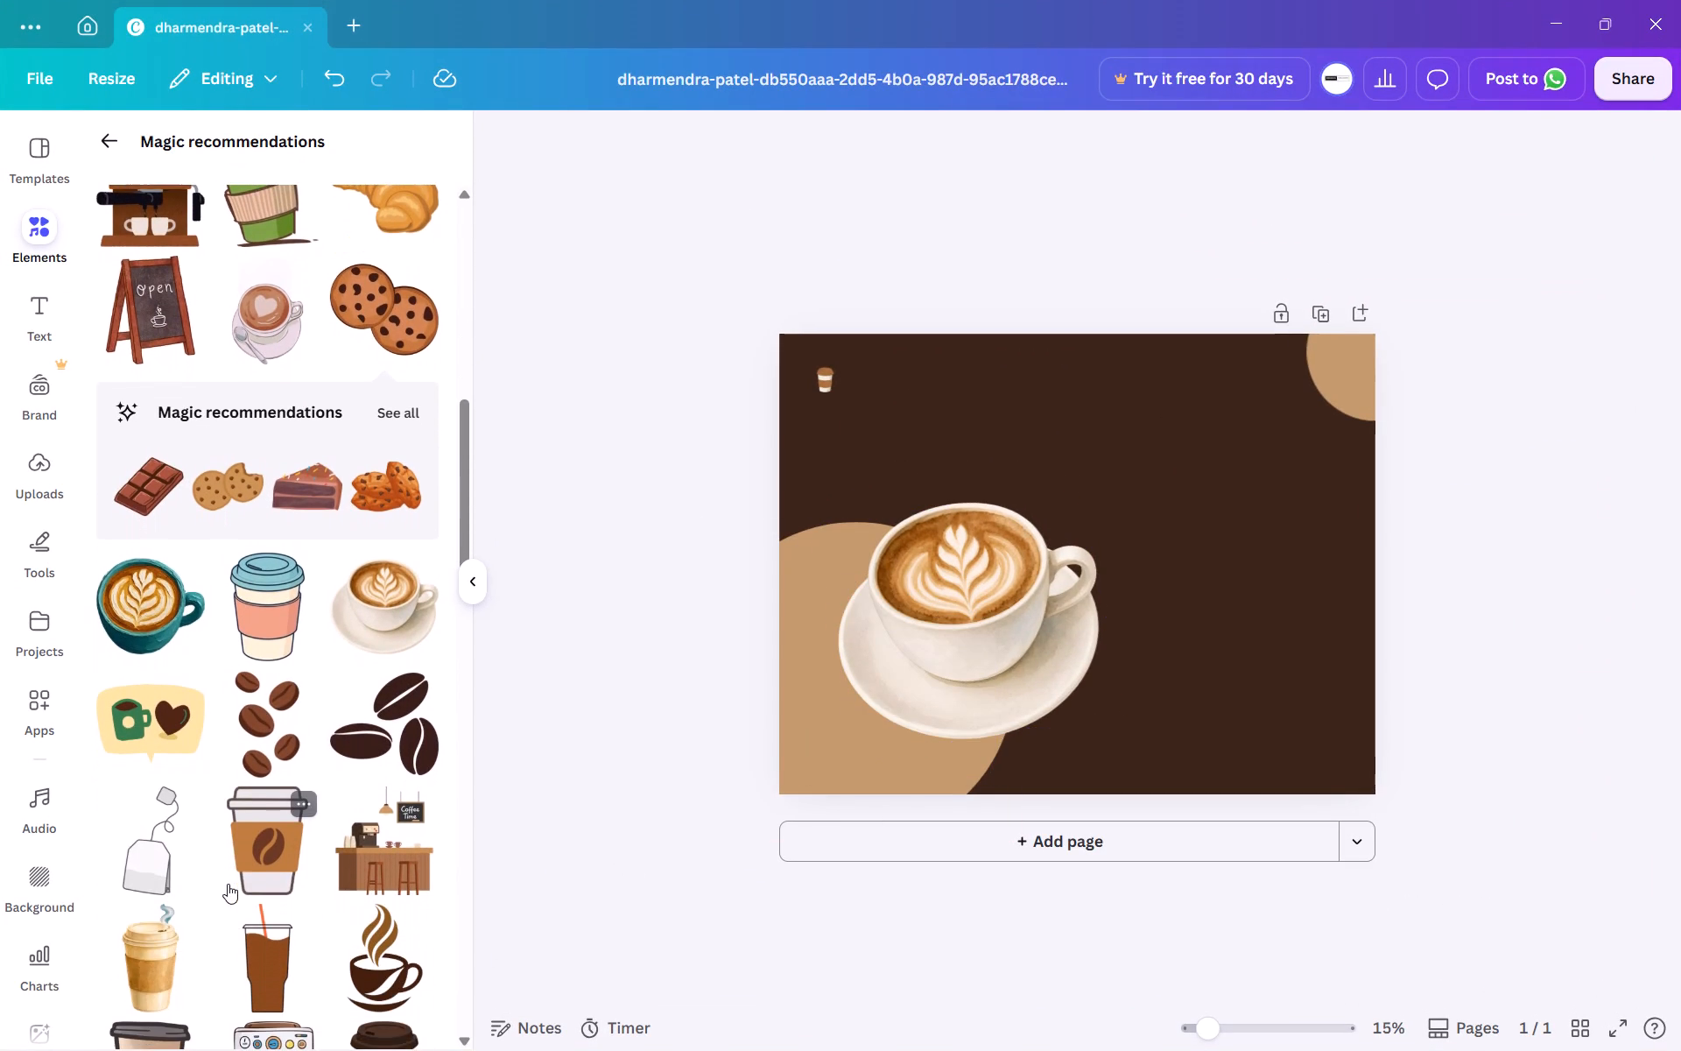
scroll(228, 884, down, 1)
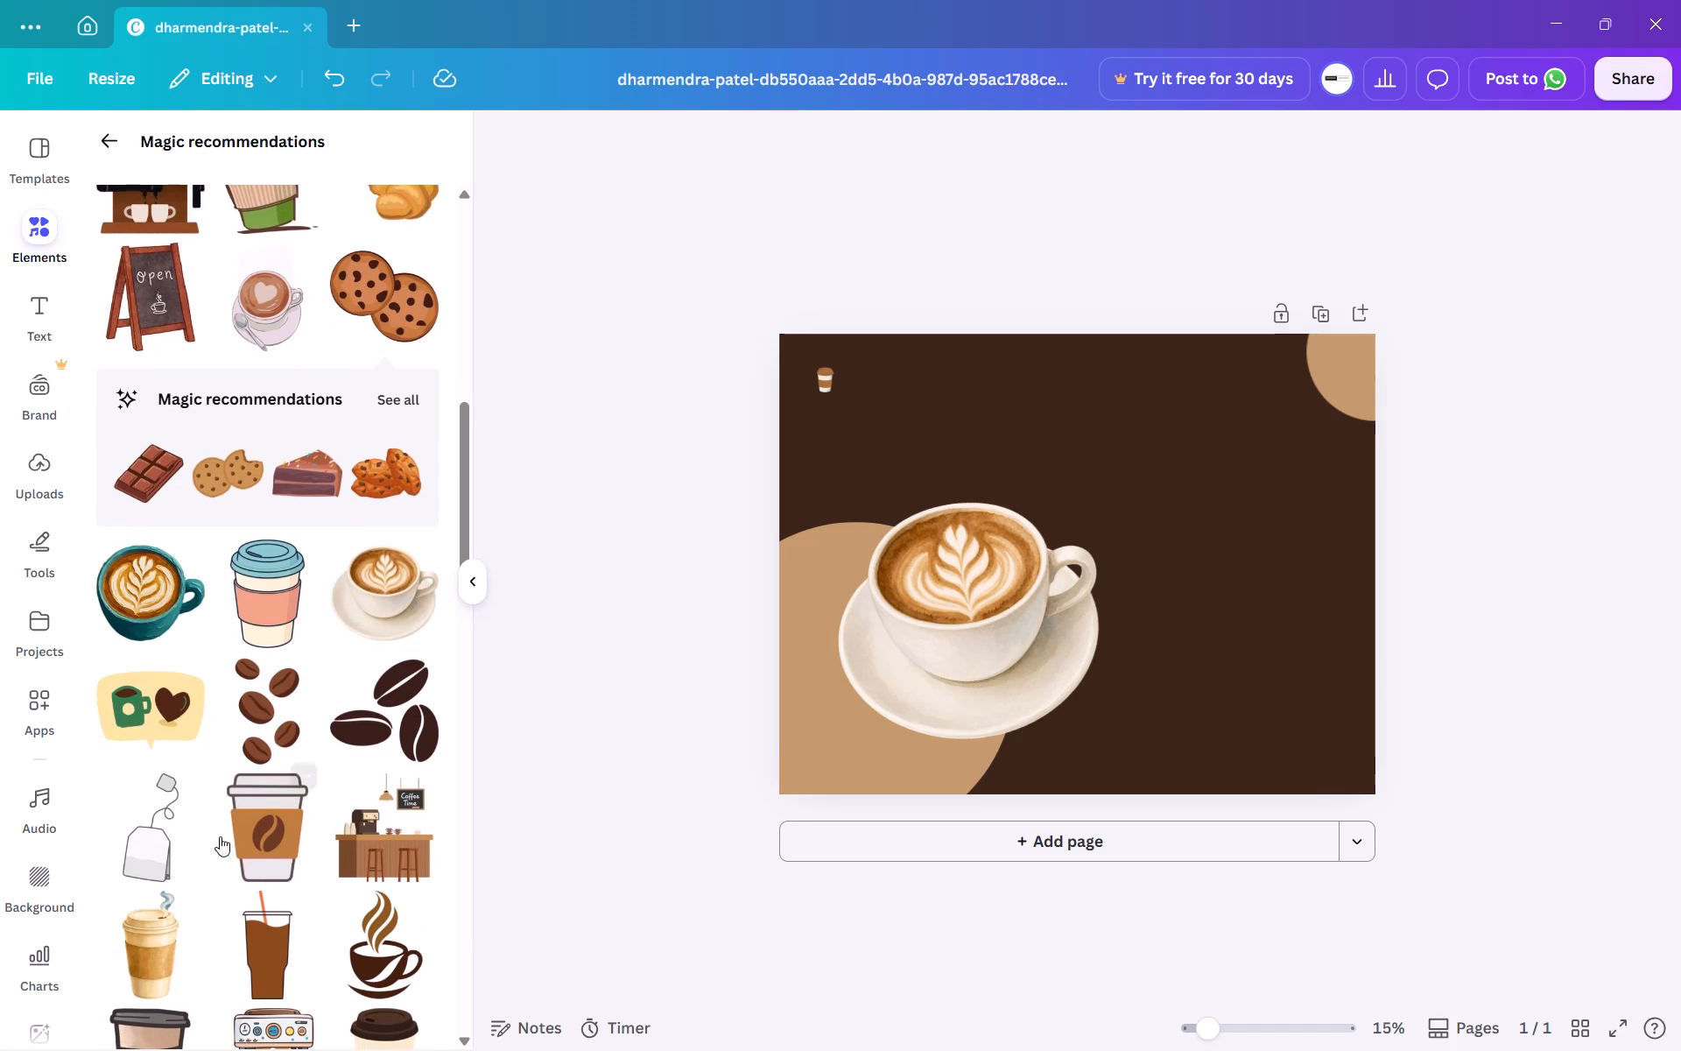
Add the cream speech-bubble graphic with a green mug and brown heart, and delete the small takeaway cup it replaces.
click(827, 381)
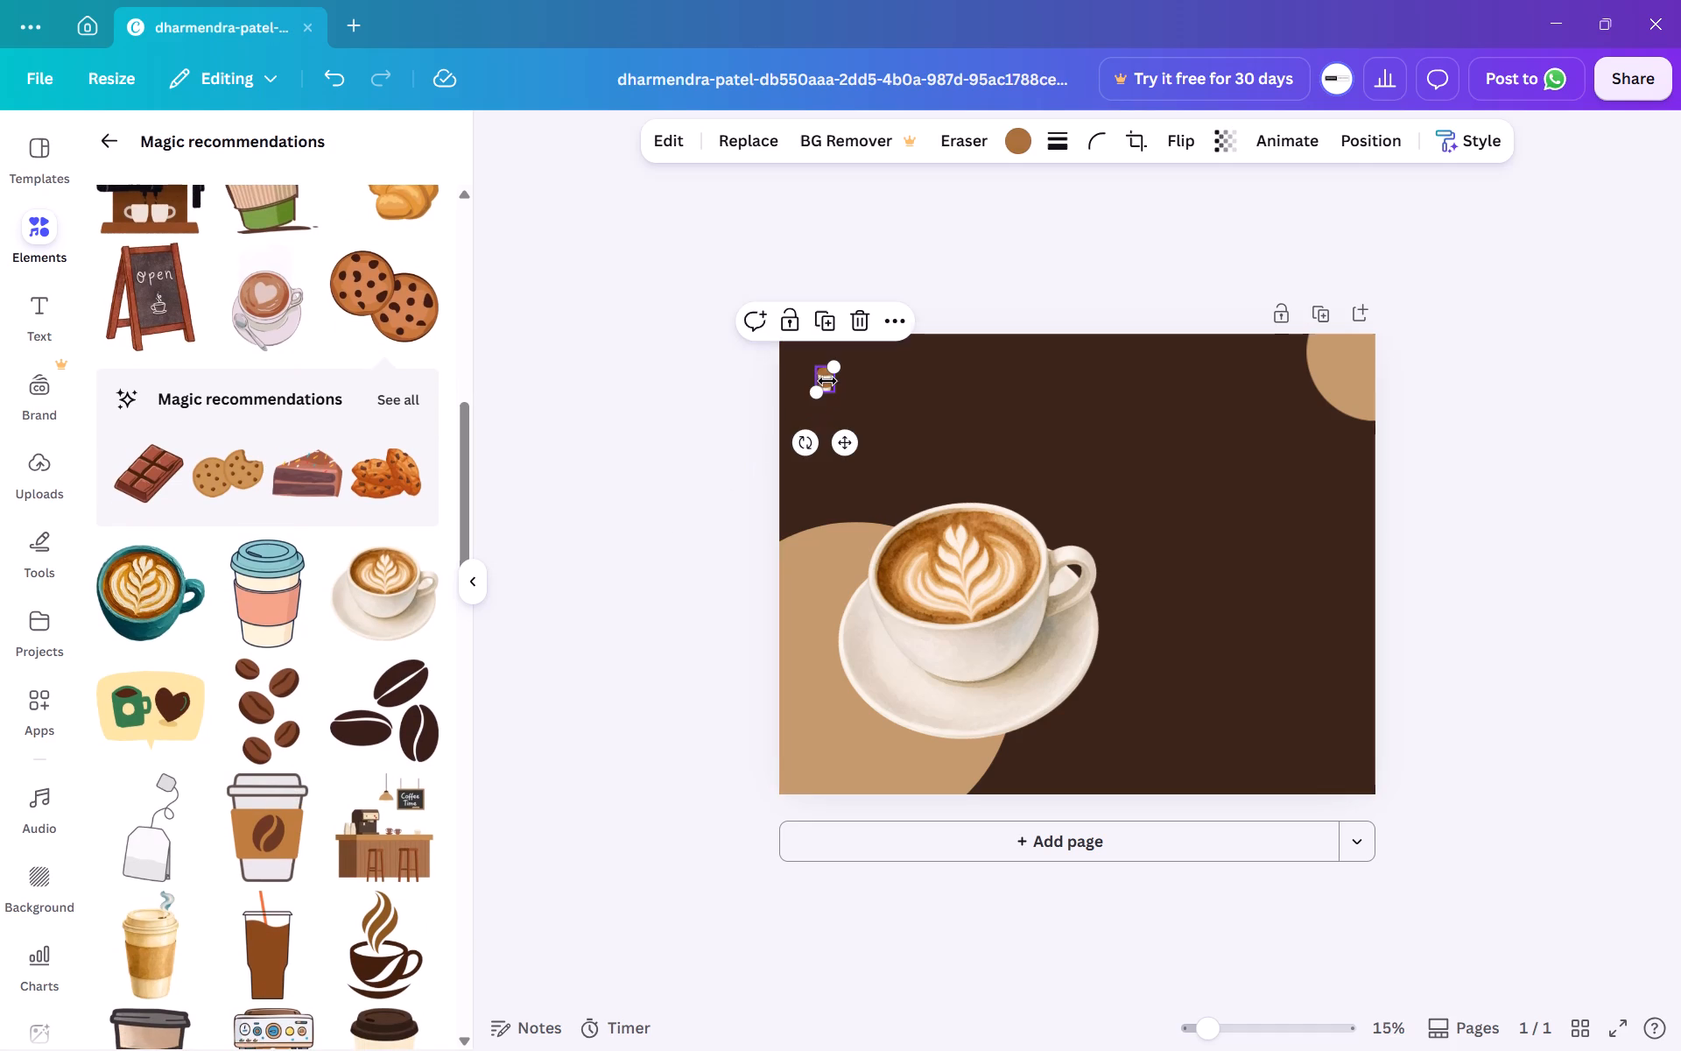
click(154, 723)
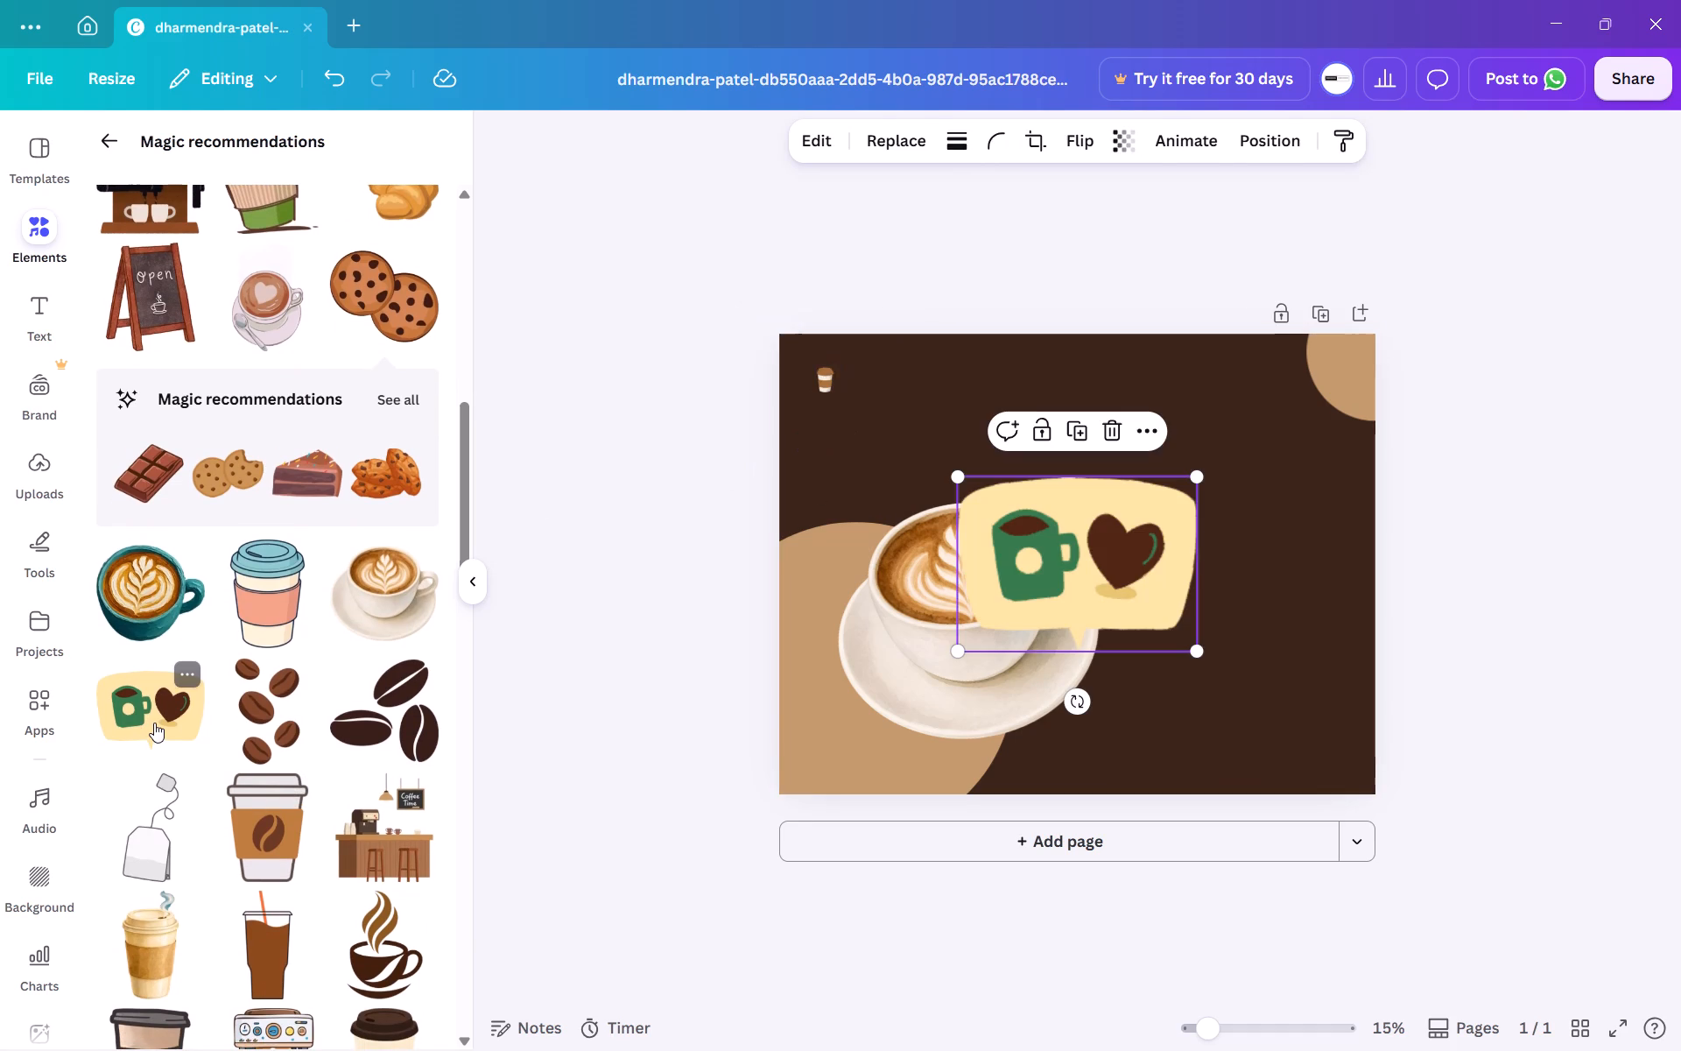
click(833, 381)
click(866, 325)
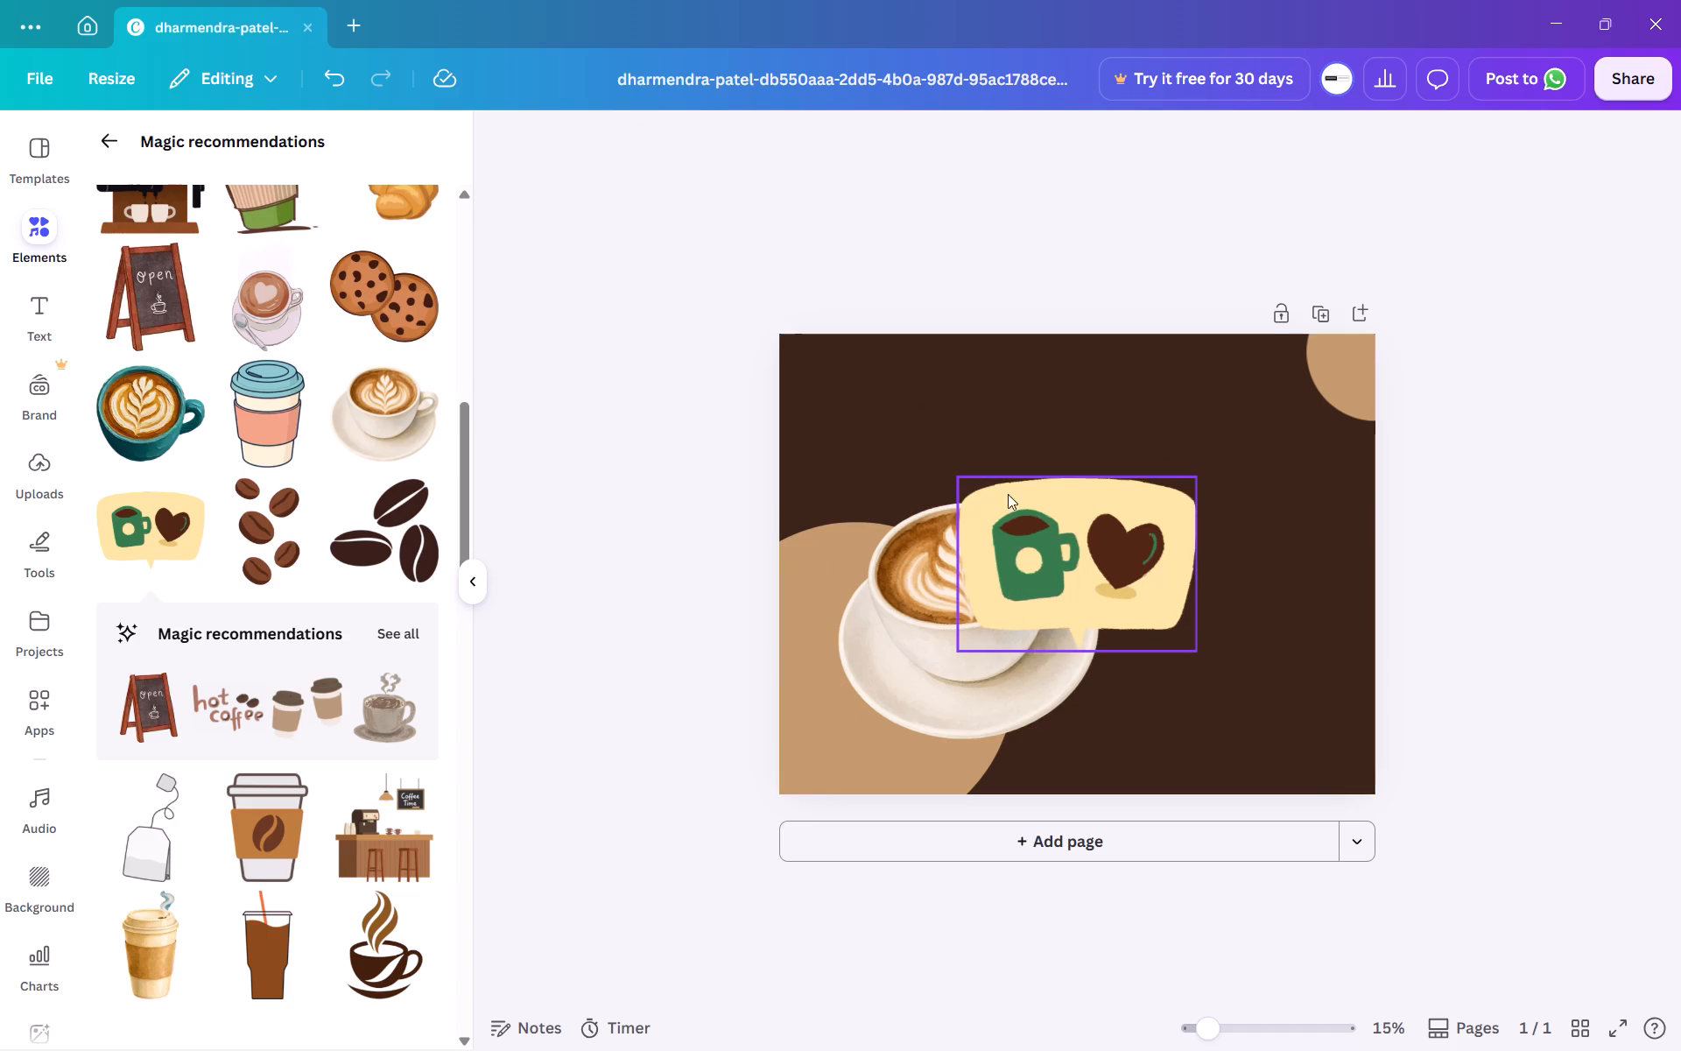
Move the mug-and-heart speech bubble into the page's upper-left corner and shrink it proportionally to about 4 × 3.
drag(1074, 540, 921, 418)
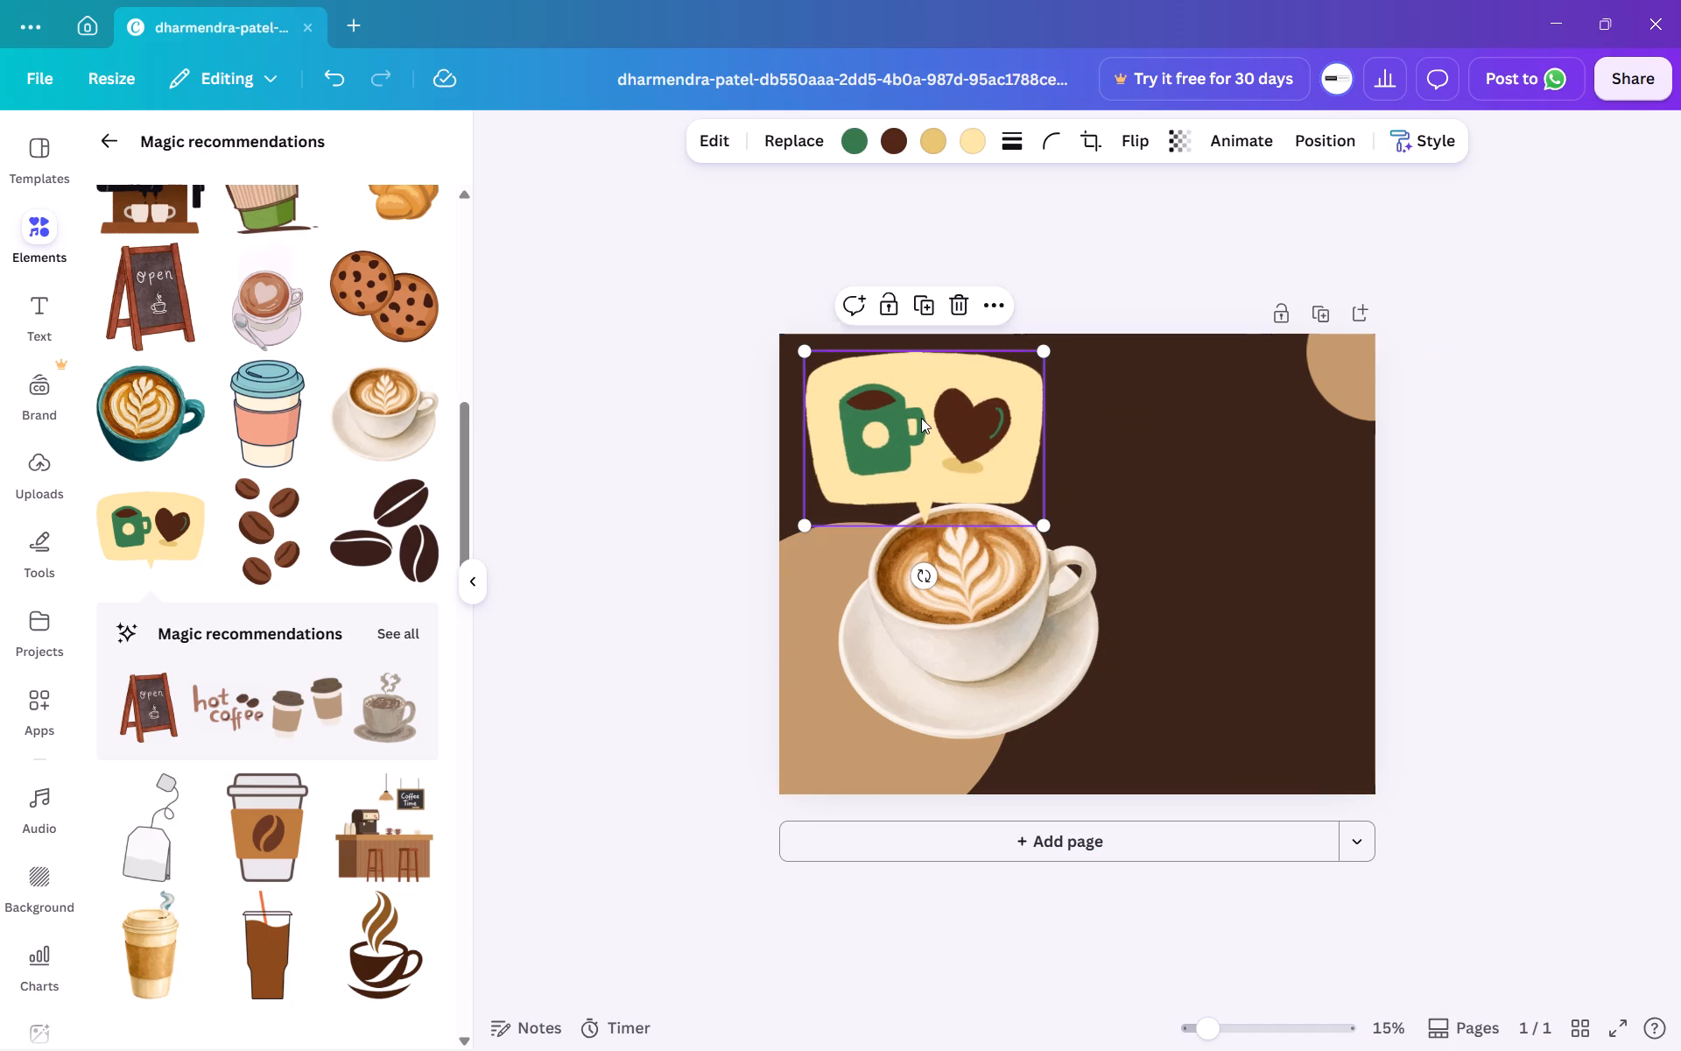
drag(1039, 527, 947, 480)
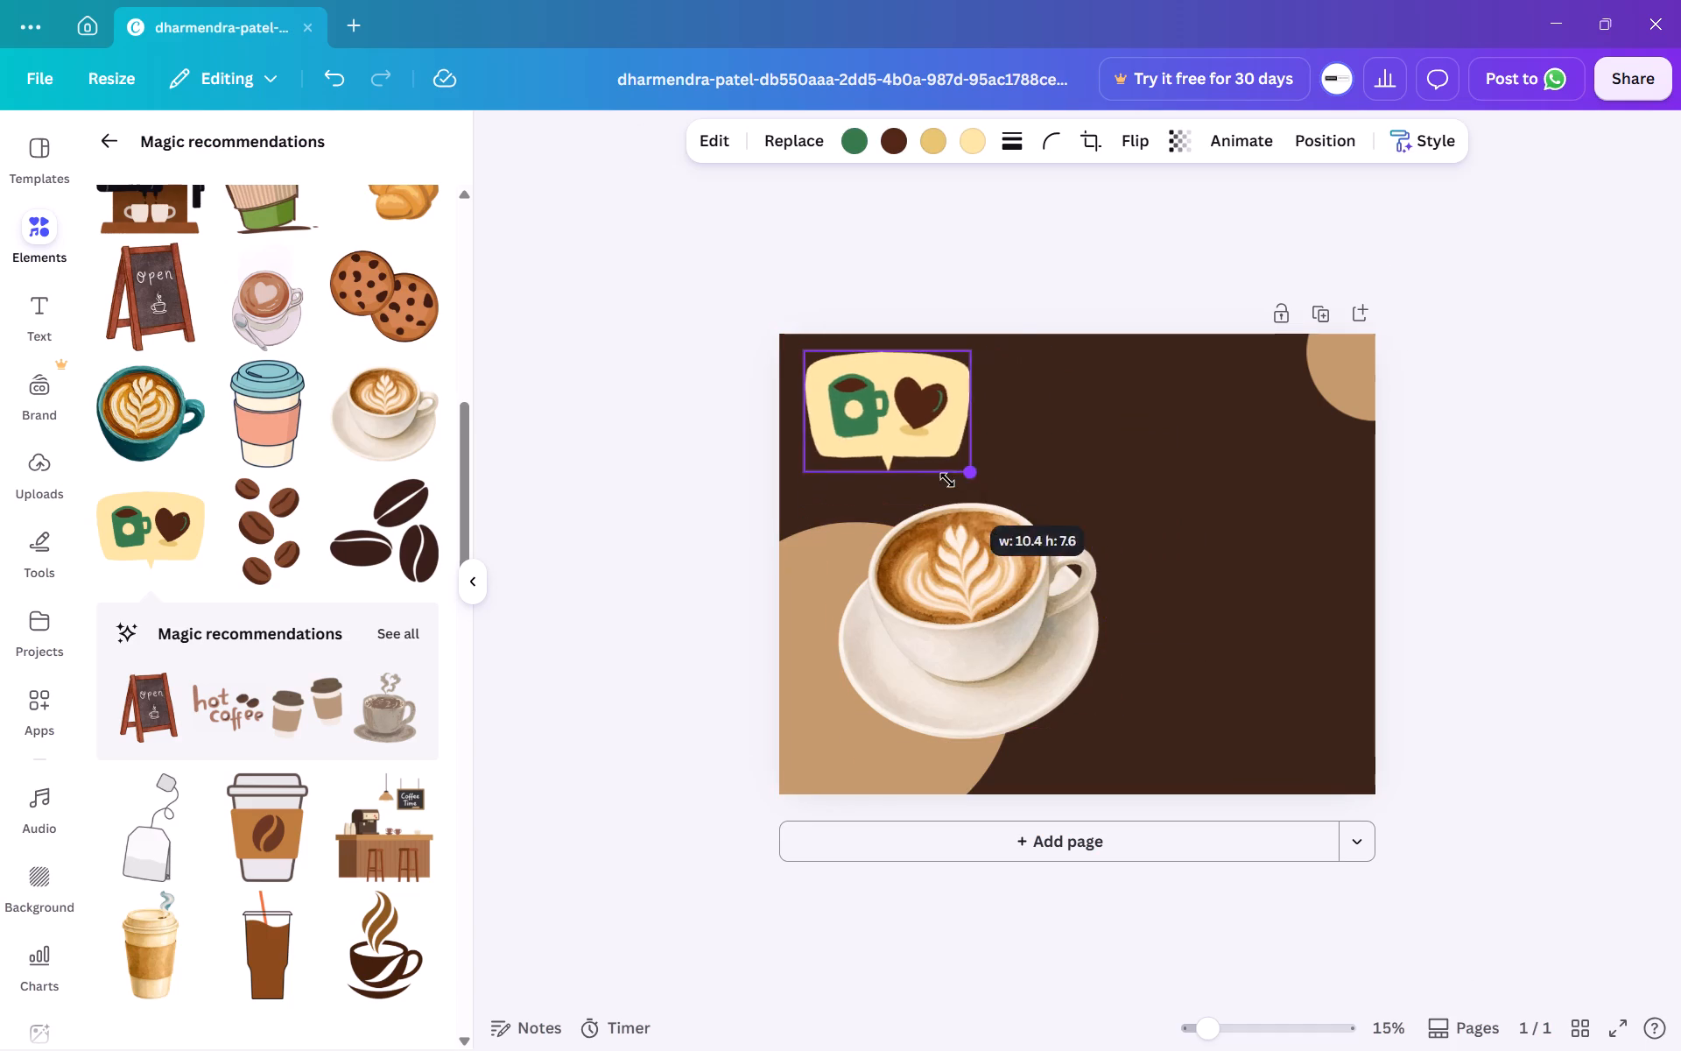
drag(947, 480, 869, 422)
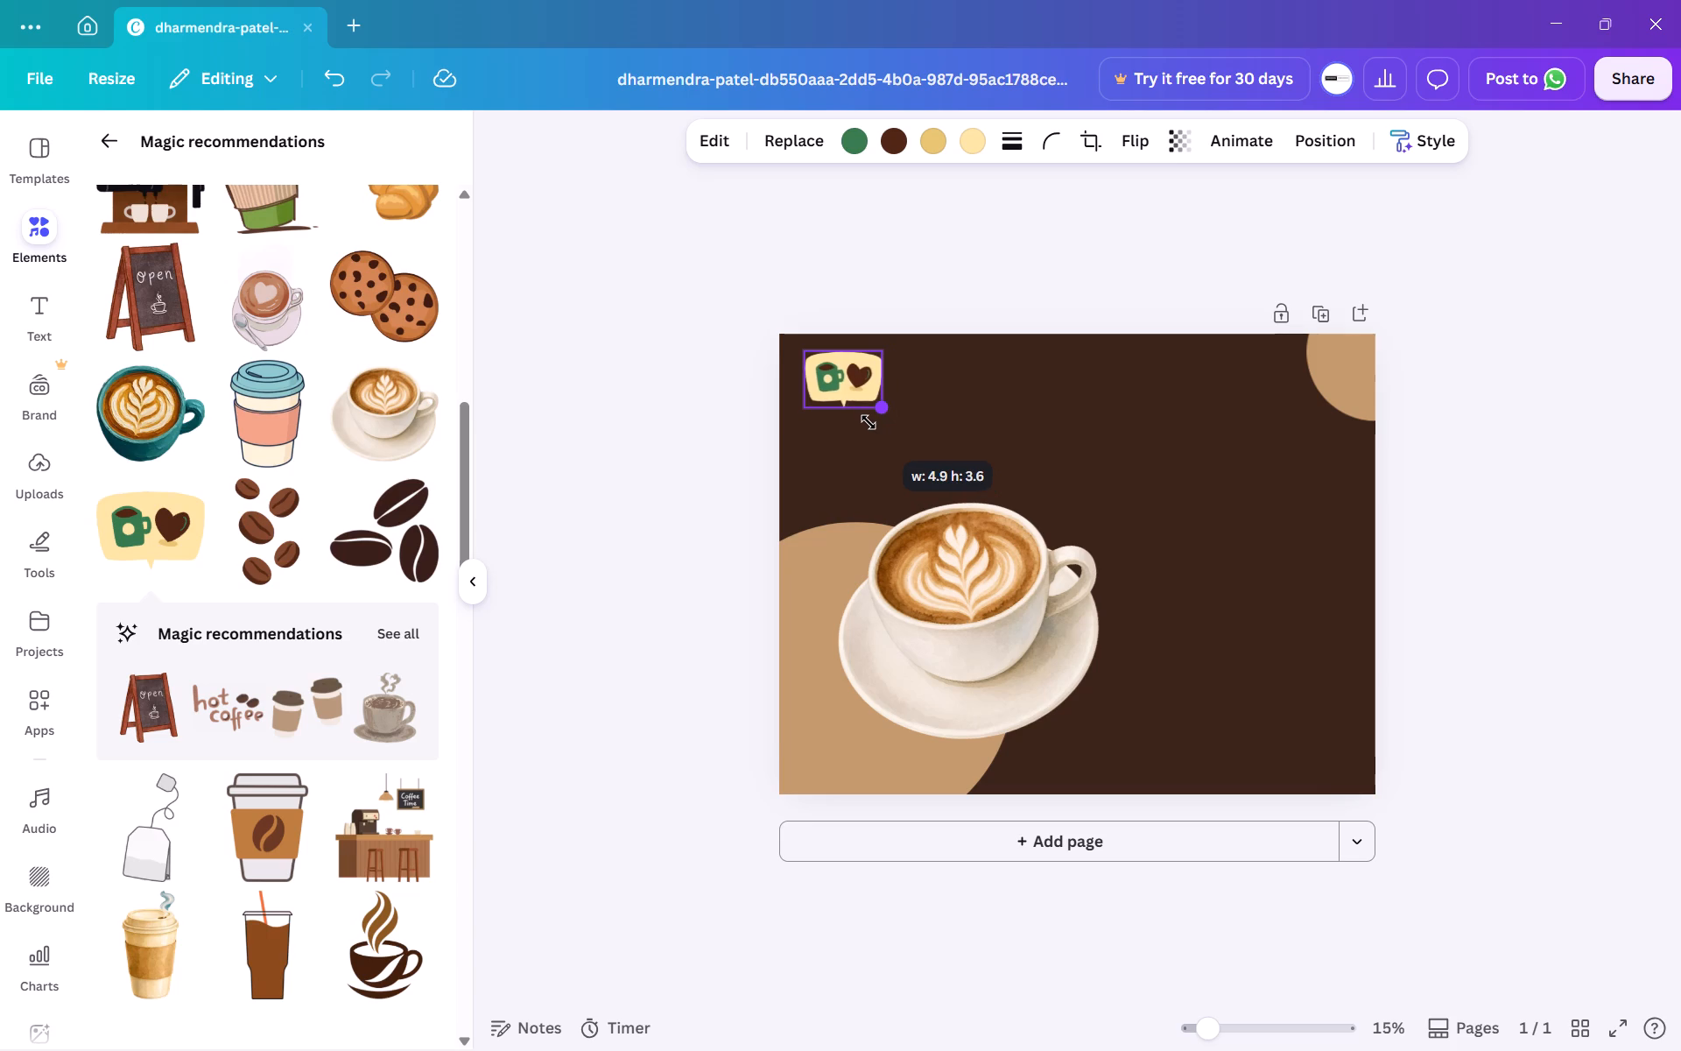
drag(869, 422, 855, 415)
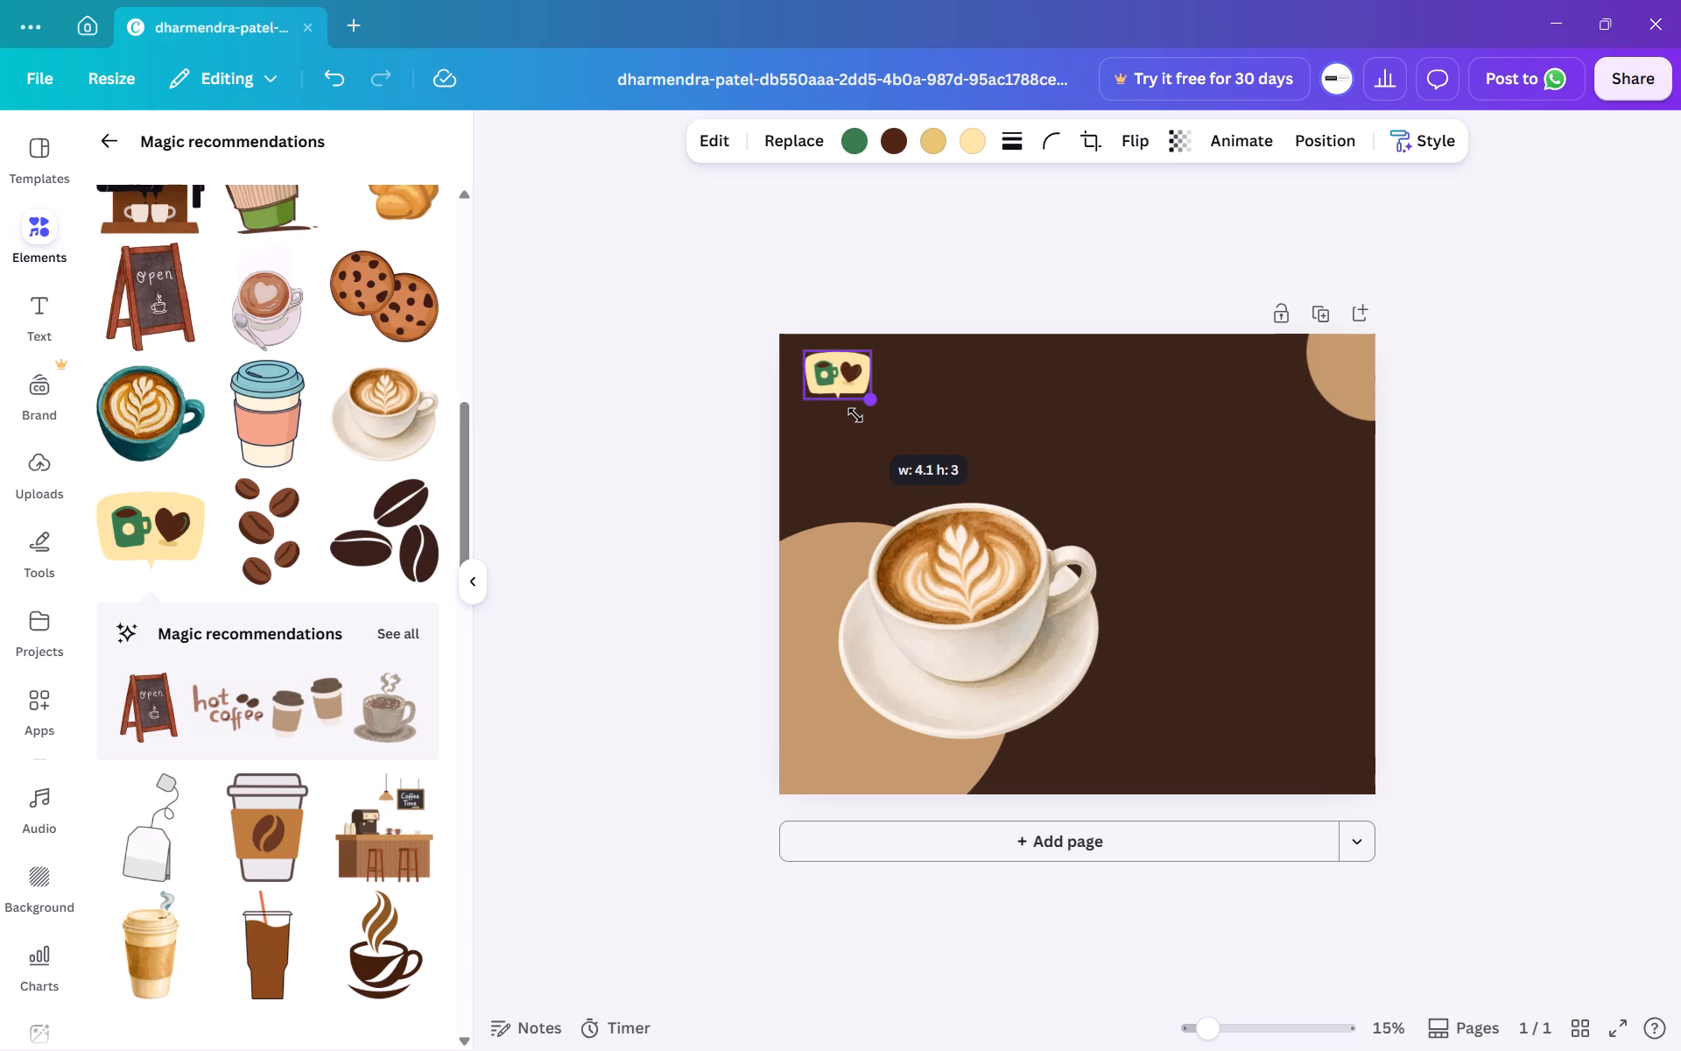
drag(855, 415, 854, 414)
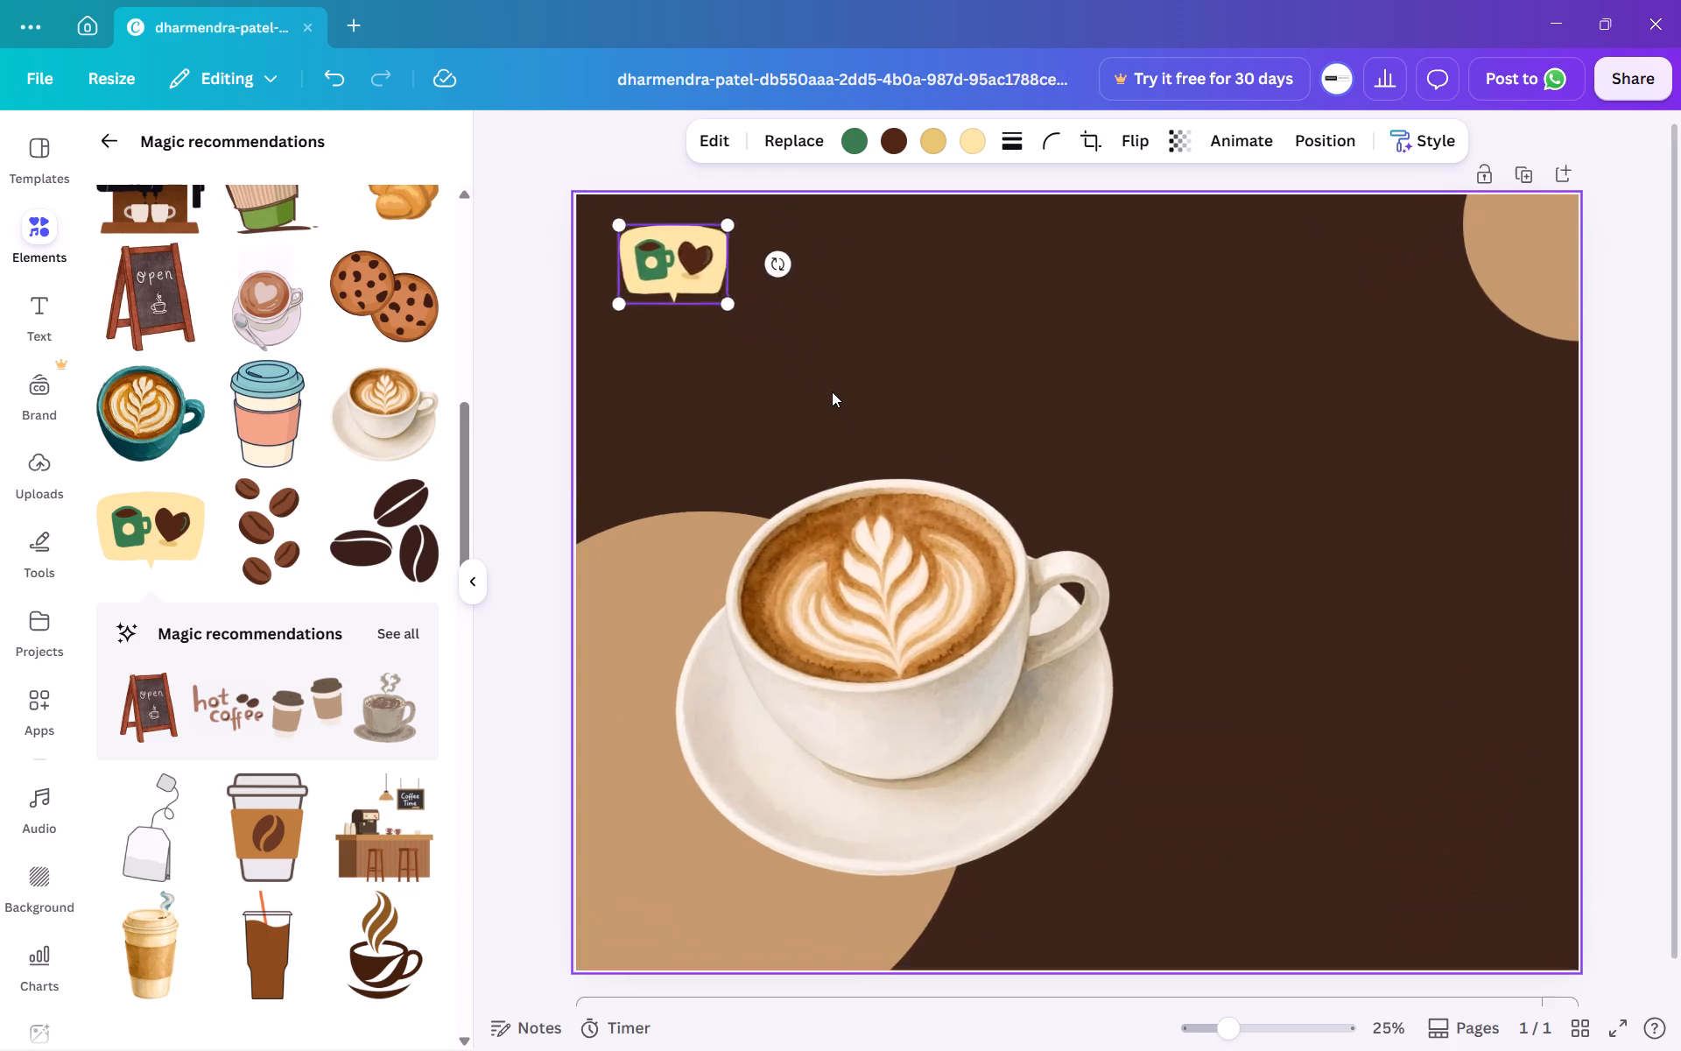
Shrink the mug-and-heart speech bubble further, proportionally, to about 3 wide, keeping its upper-left corner in place.
scroll(832, 391, right, 6)
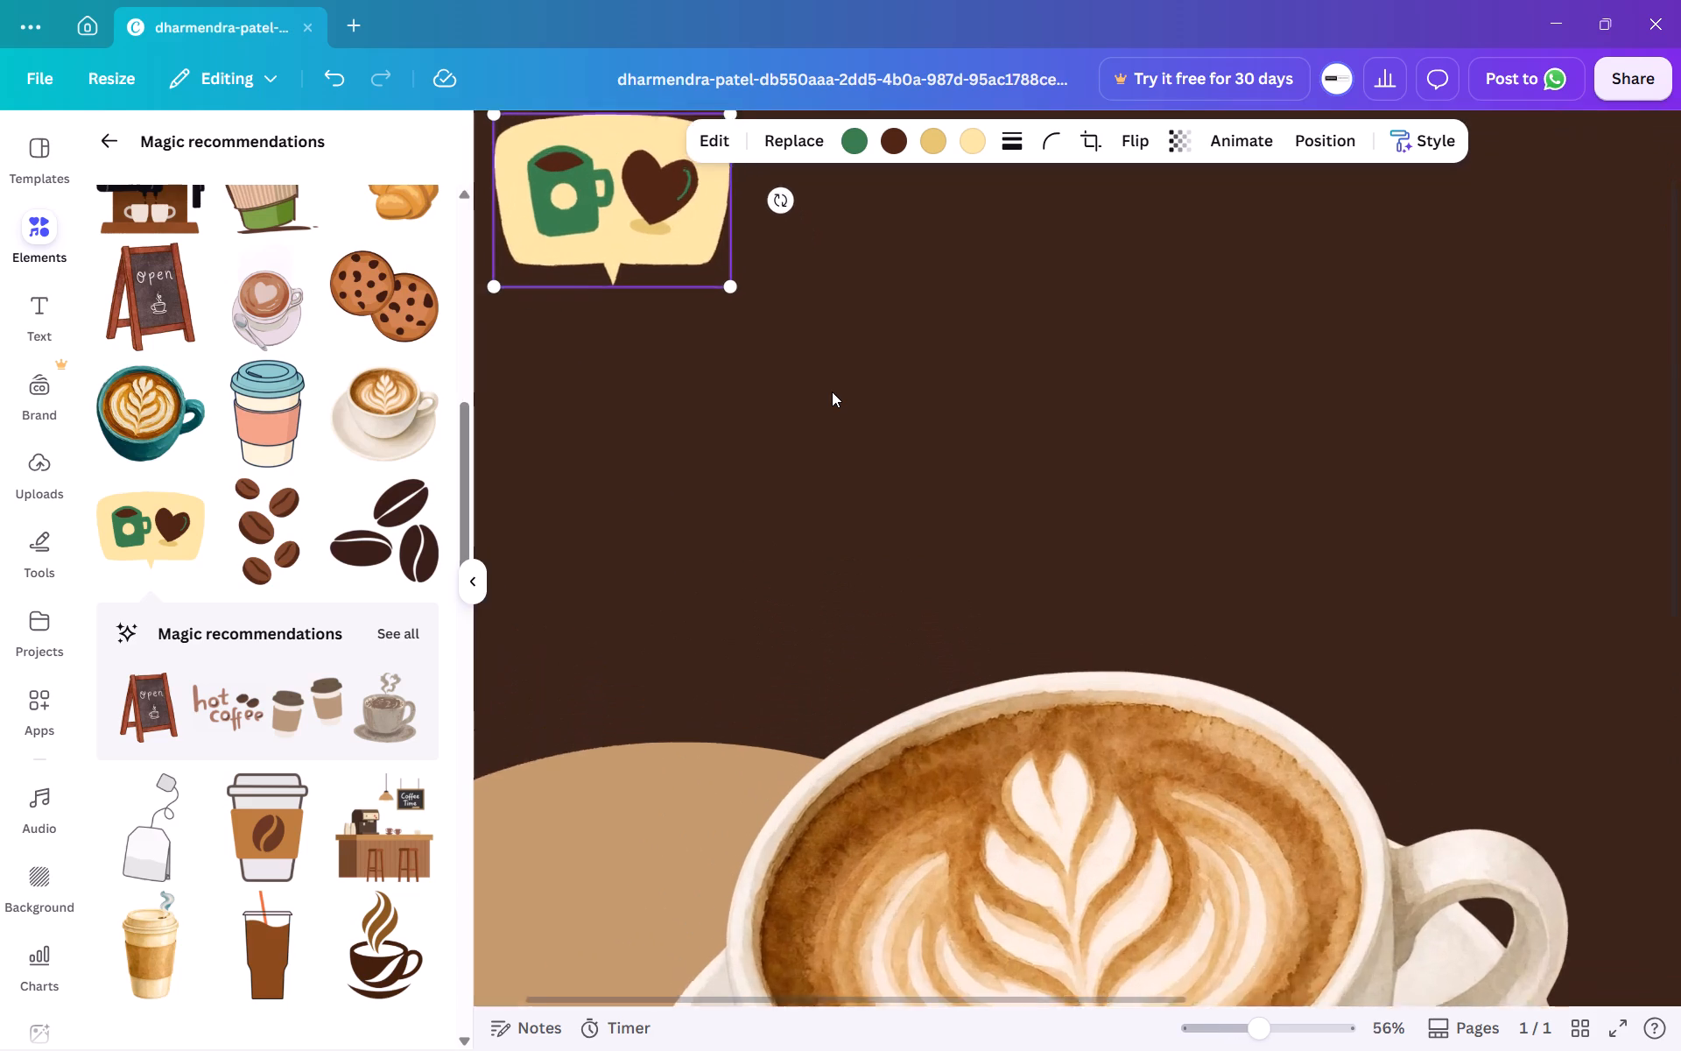
scroll(832, 391, right, 2)
click(704, 313)
click(994, 513)
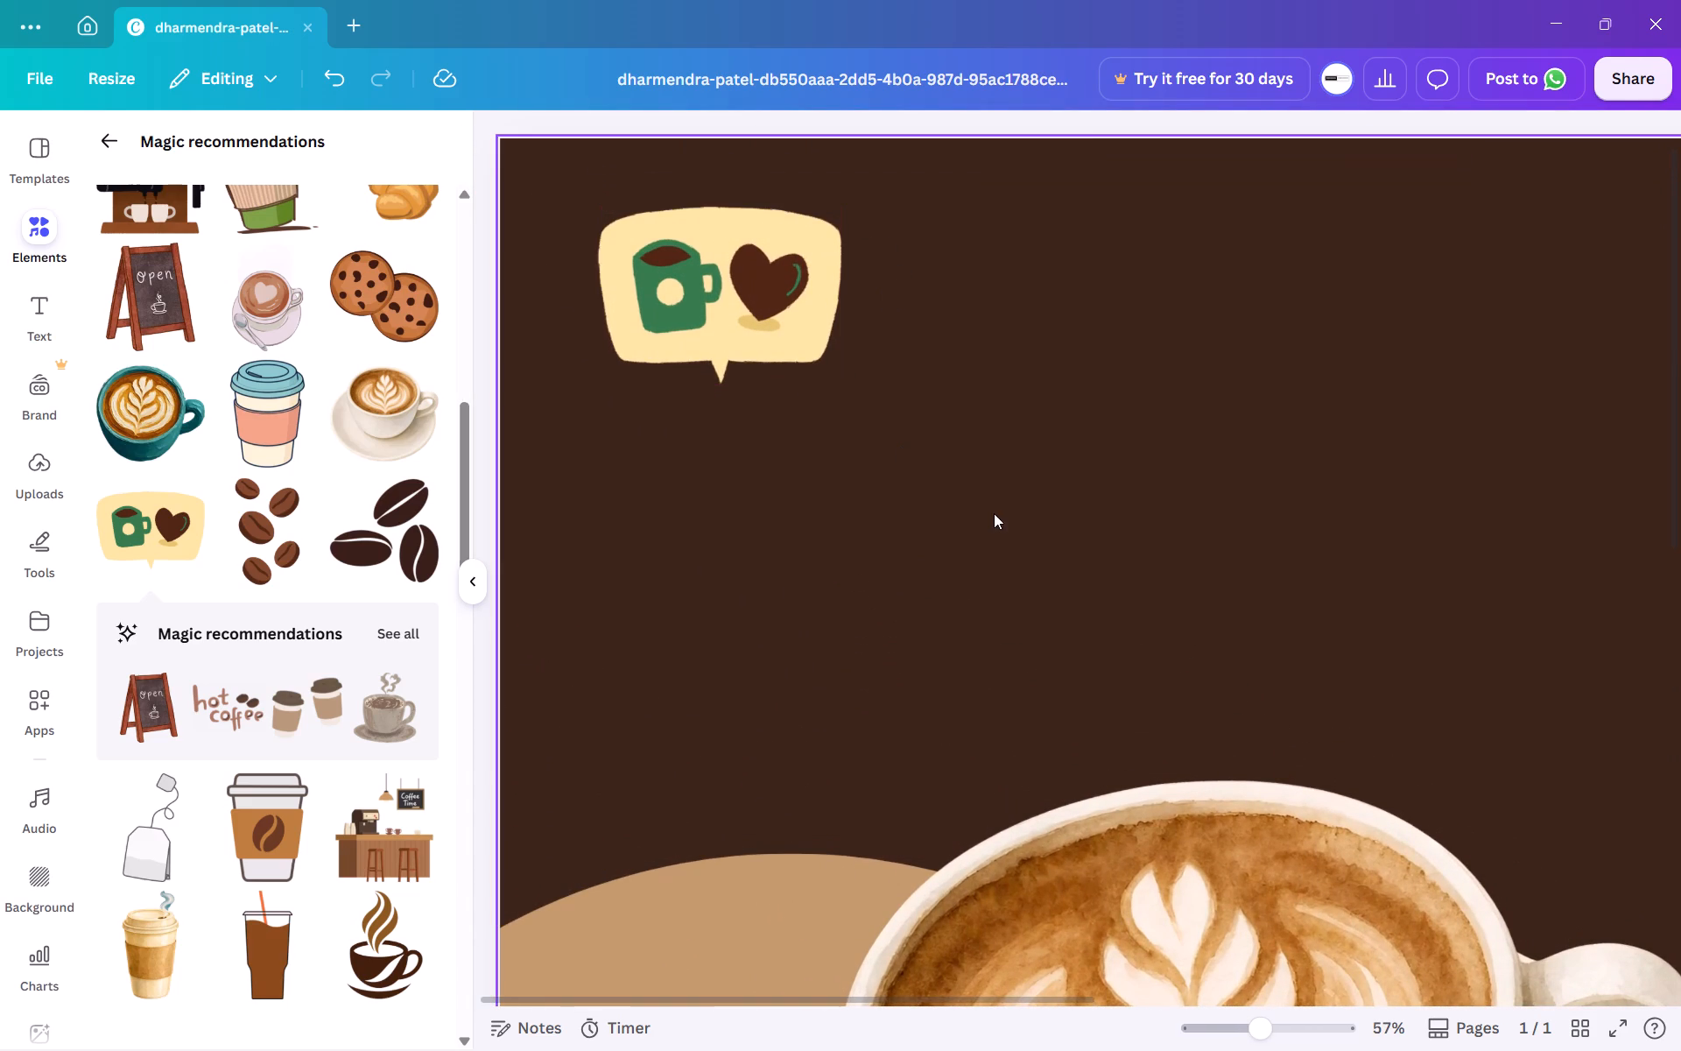
click(720, 316)
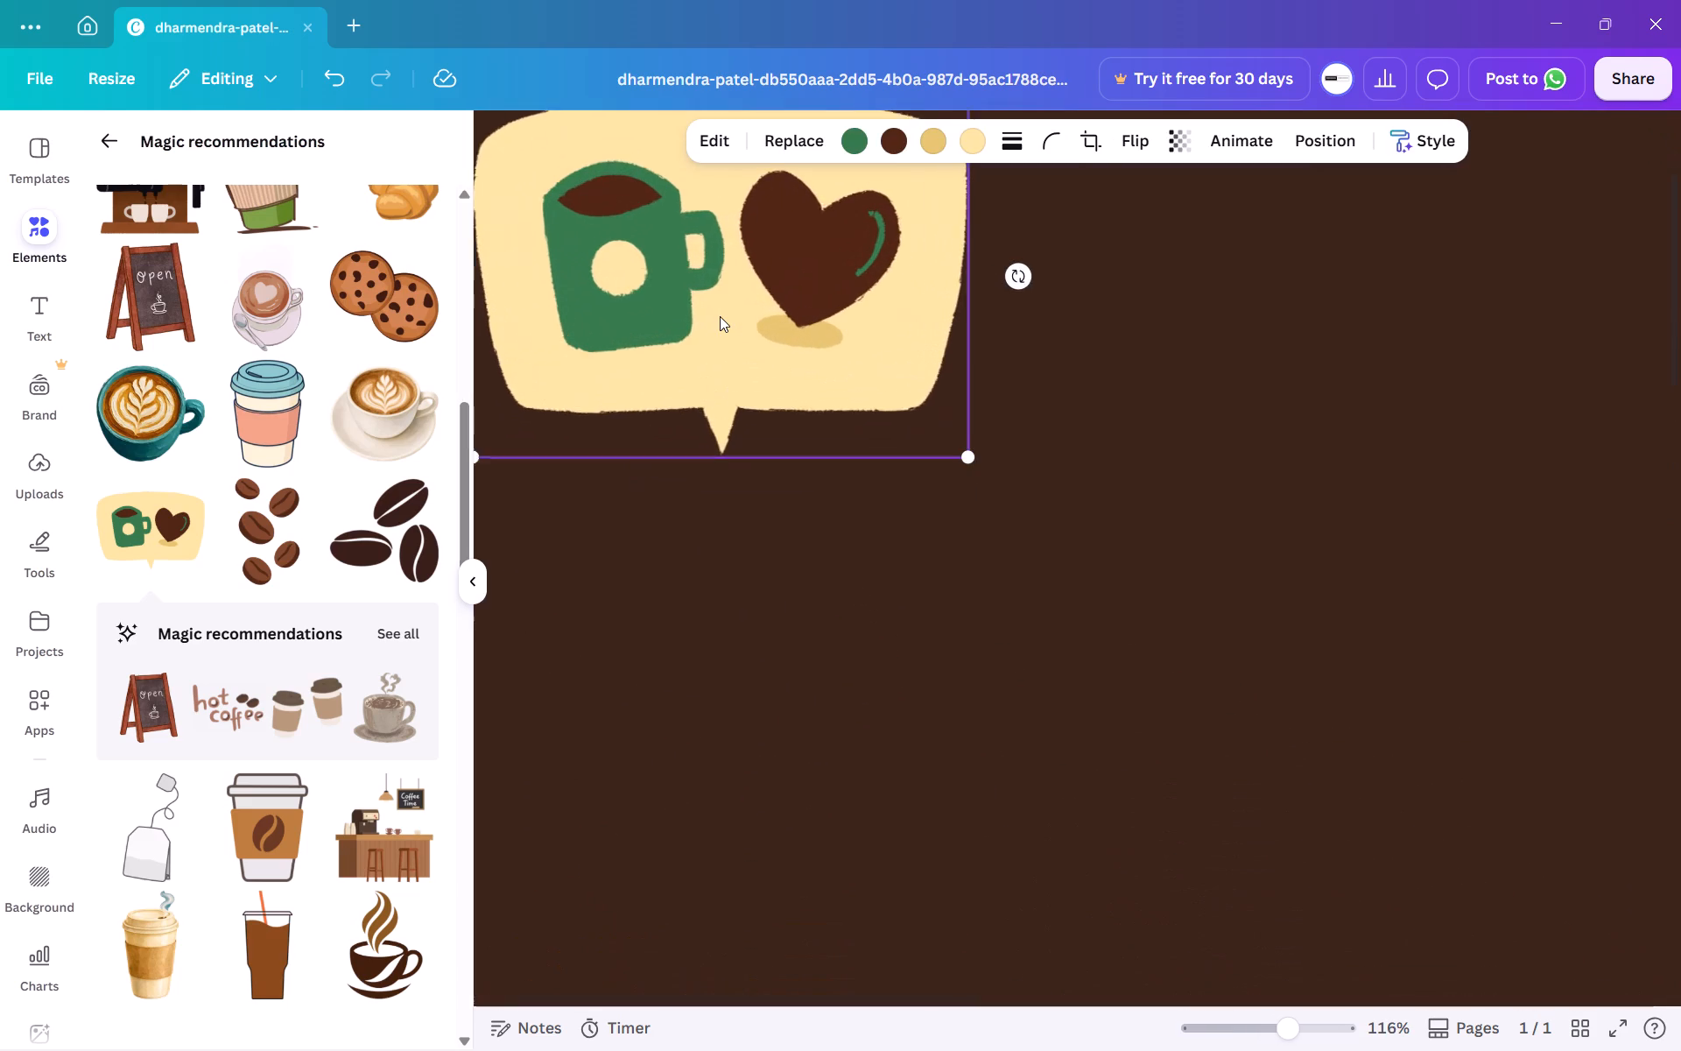
click(806, 694)
scroll(773, 415, right, 2)
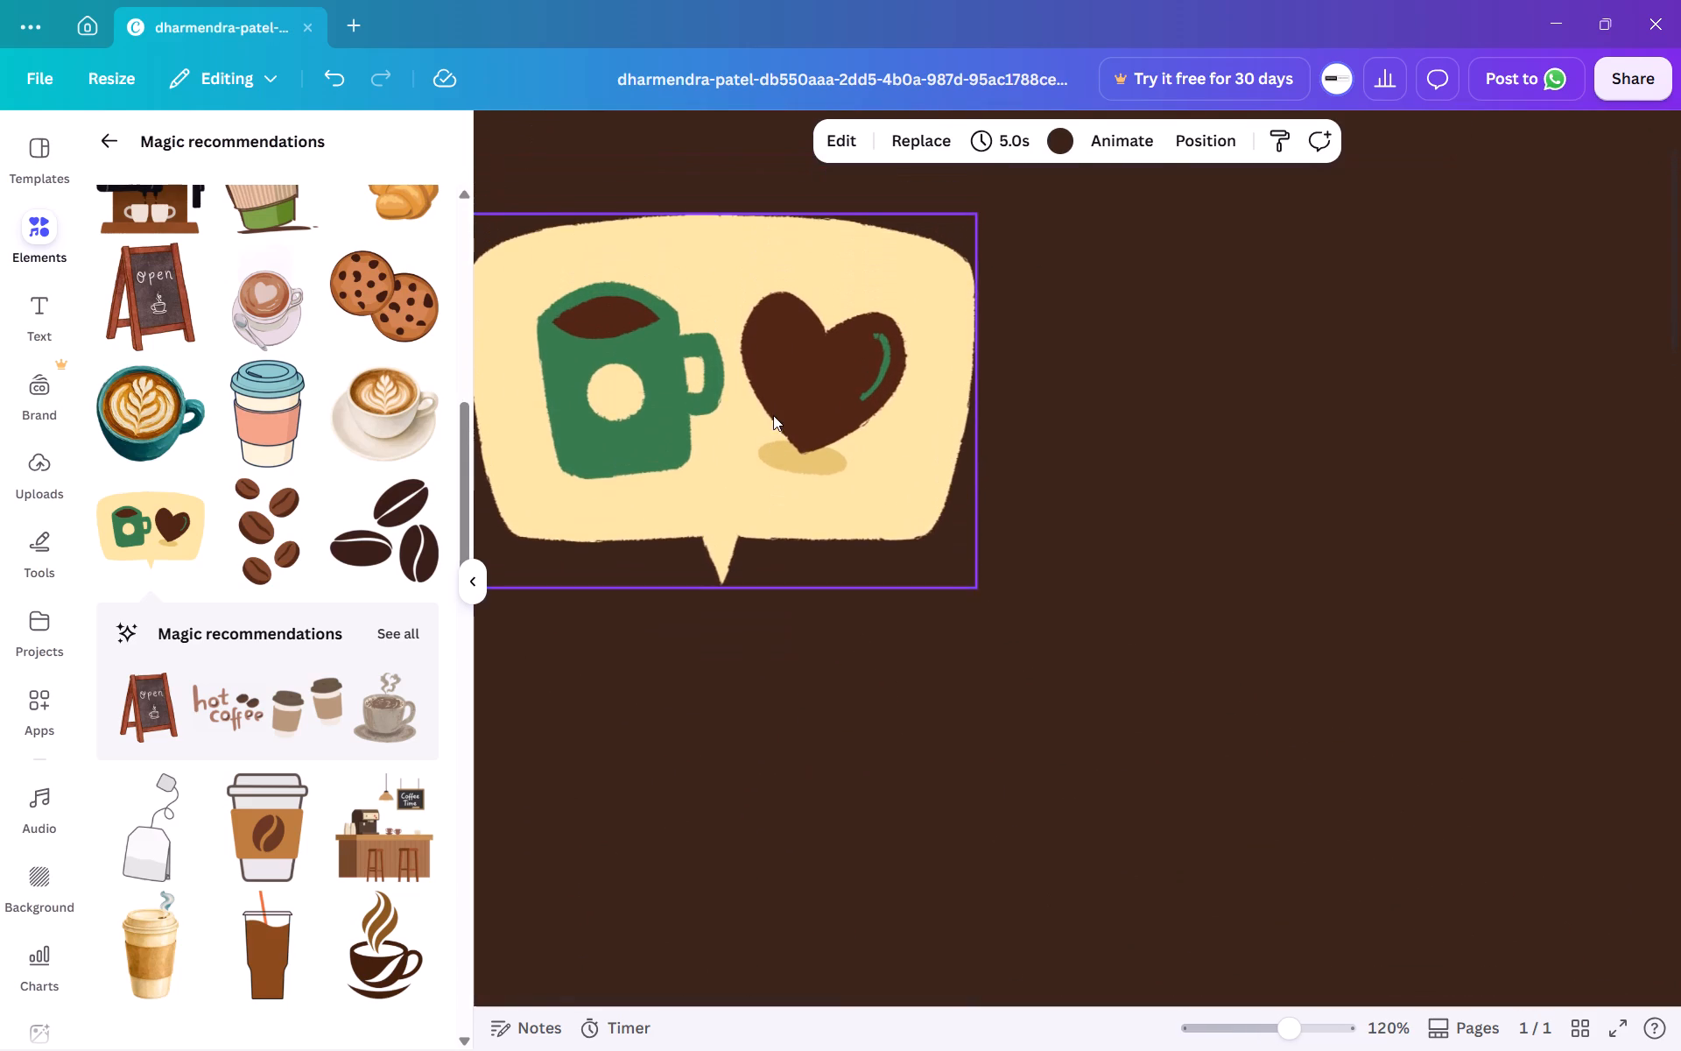
scroll(773, 415, right, 1)
click(773, 415)
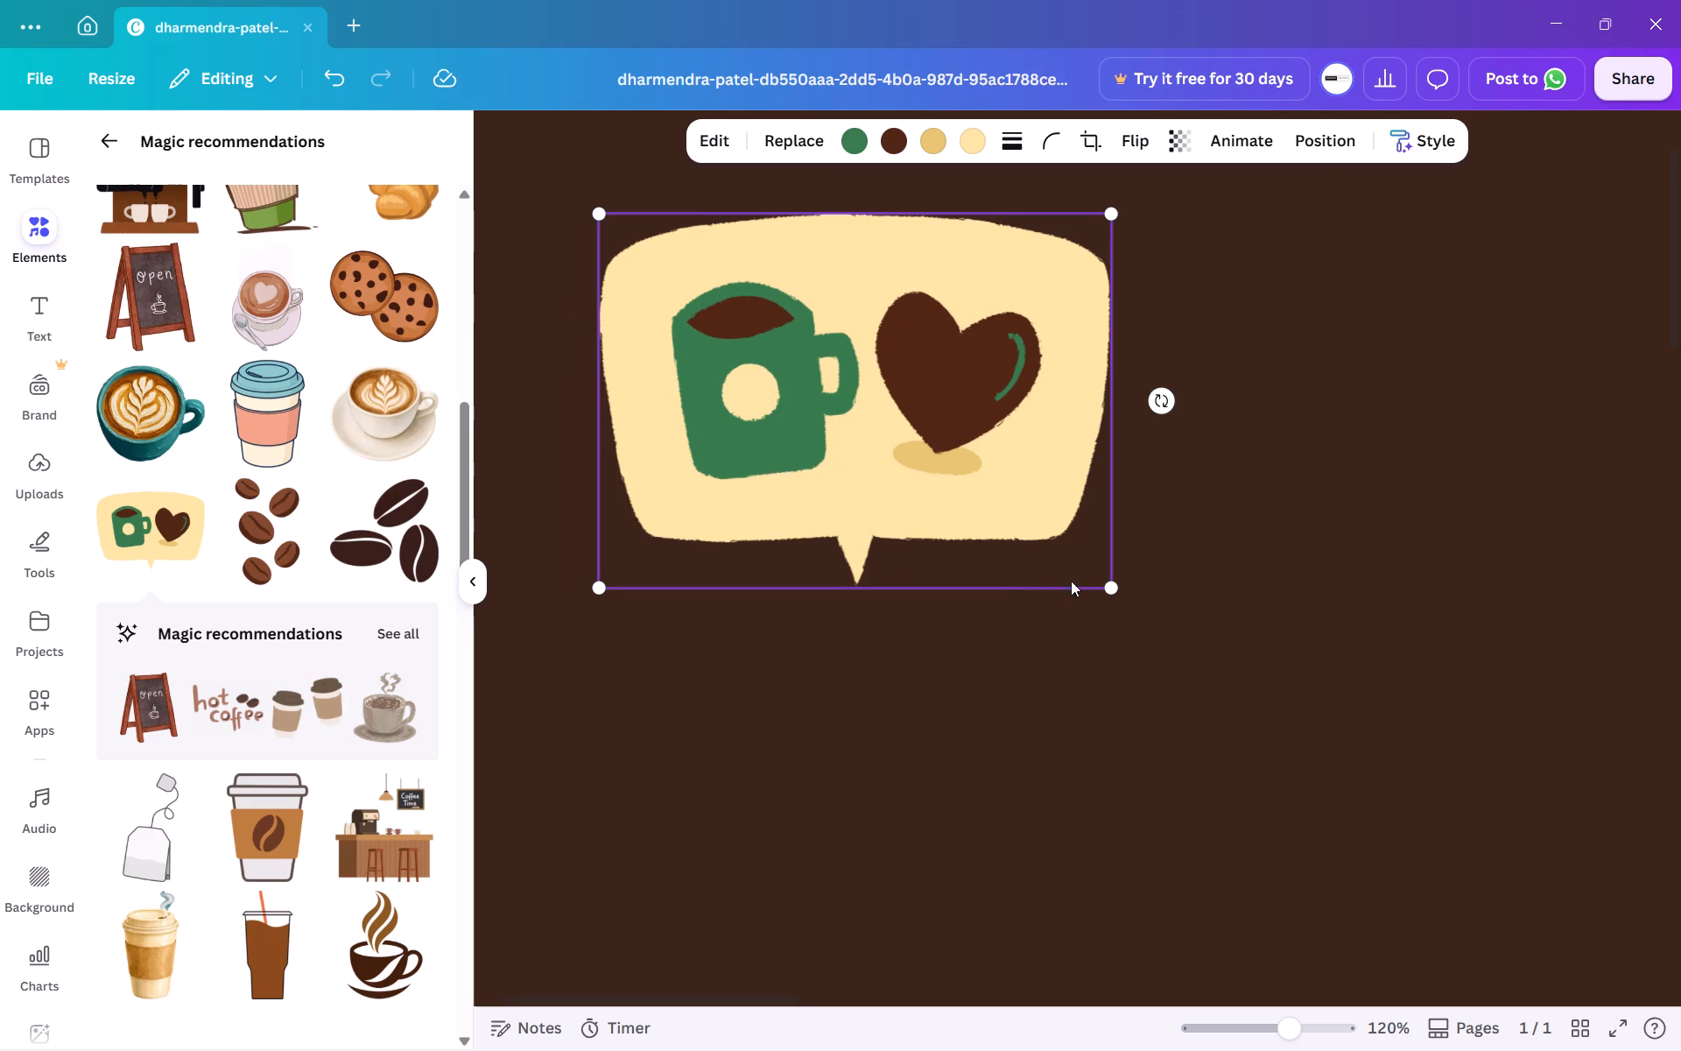
drag(1117, 582, 1066, 542)
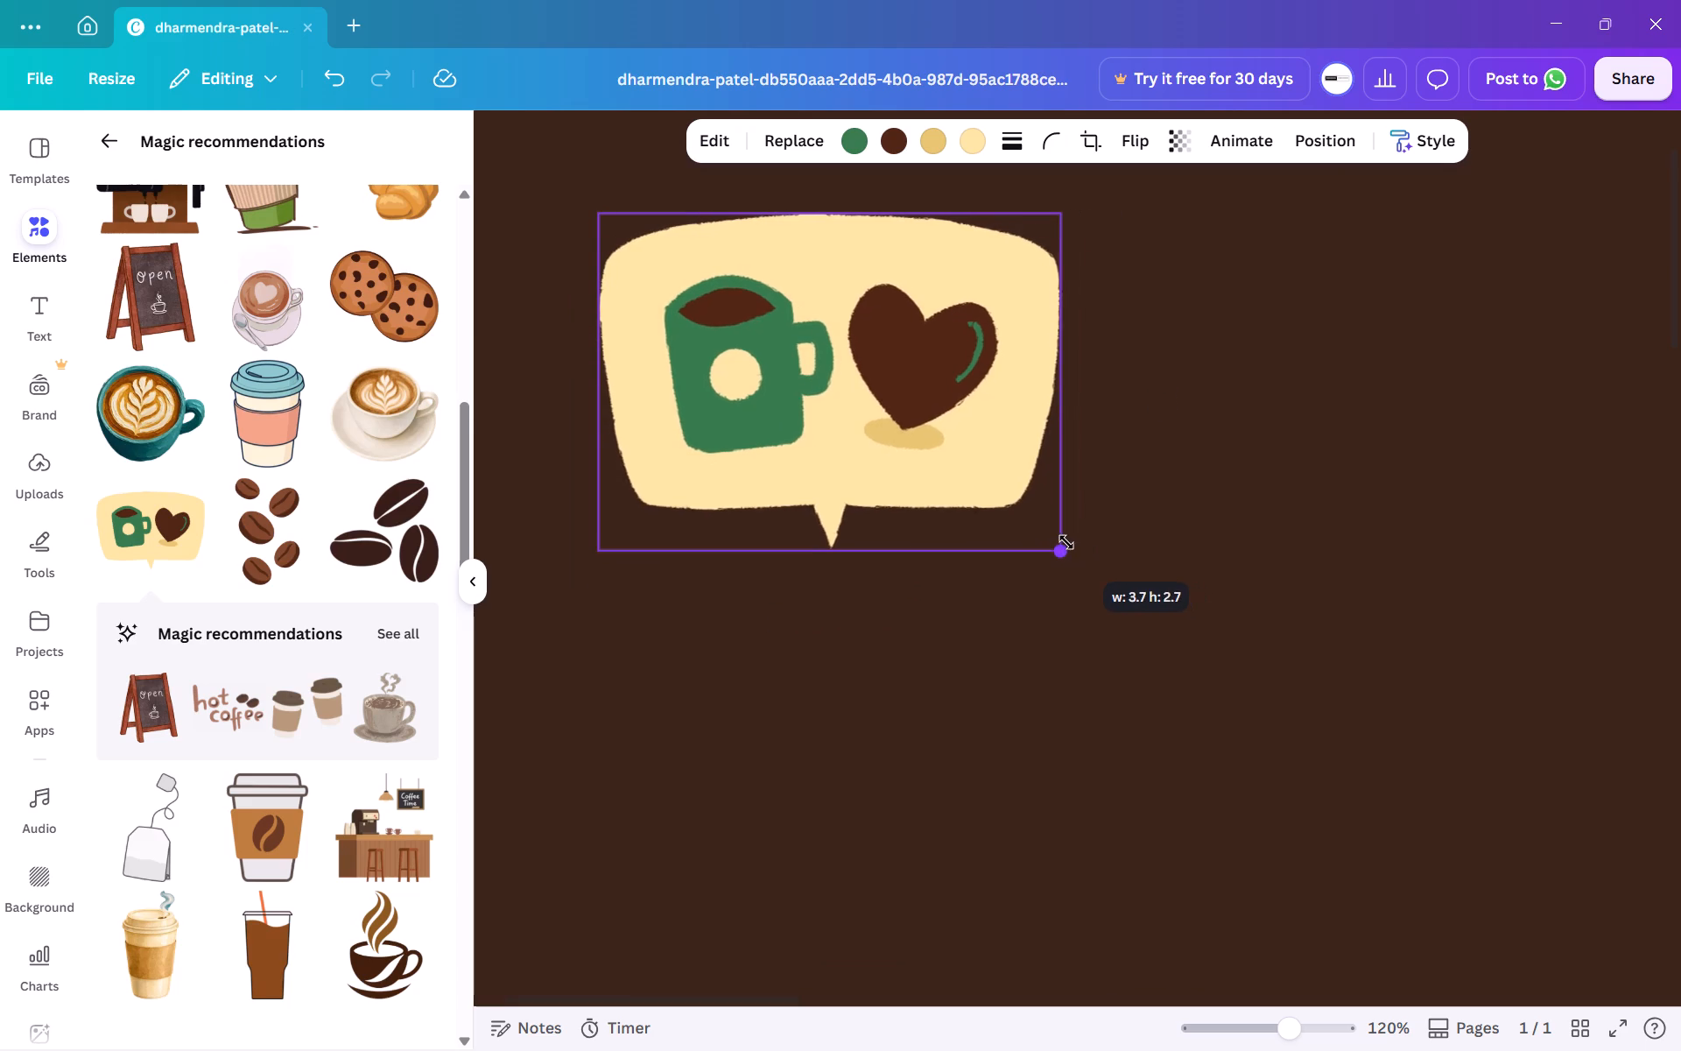
drag(1066, 542, 1010, 509)
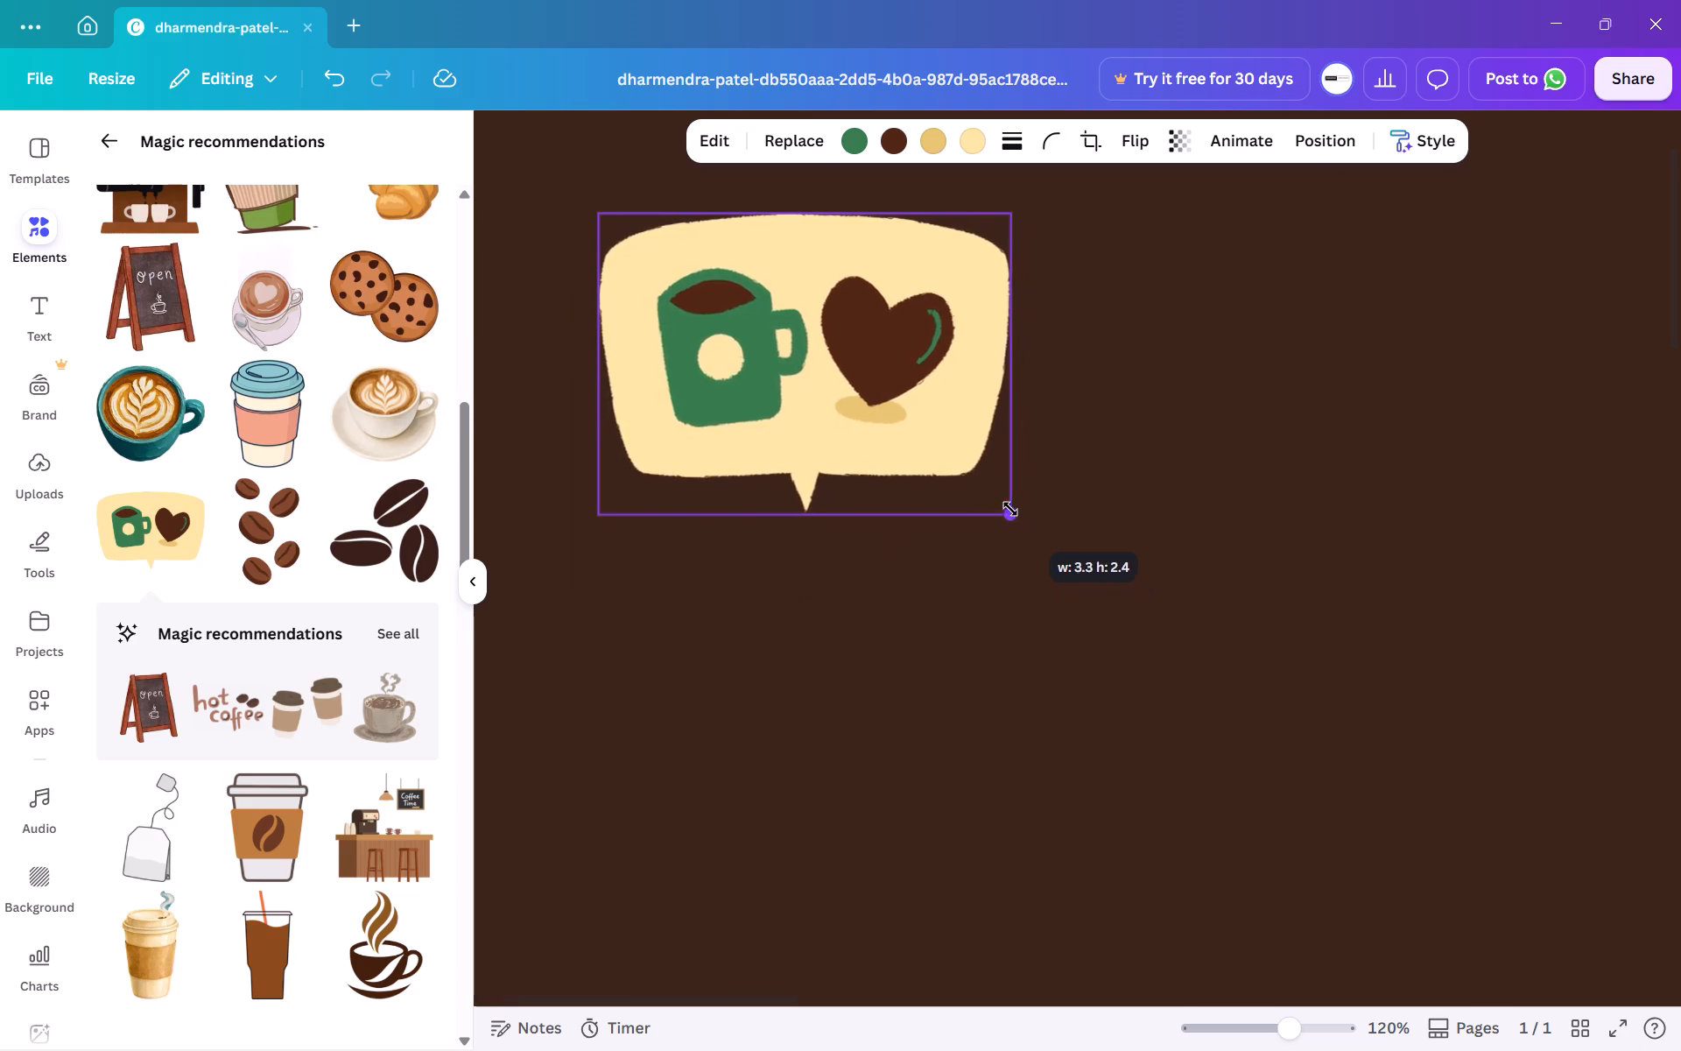
drag(1010, 509, 995, 494)
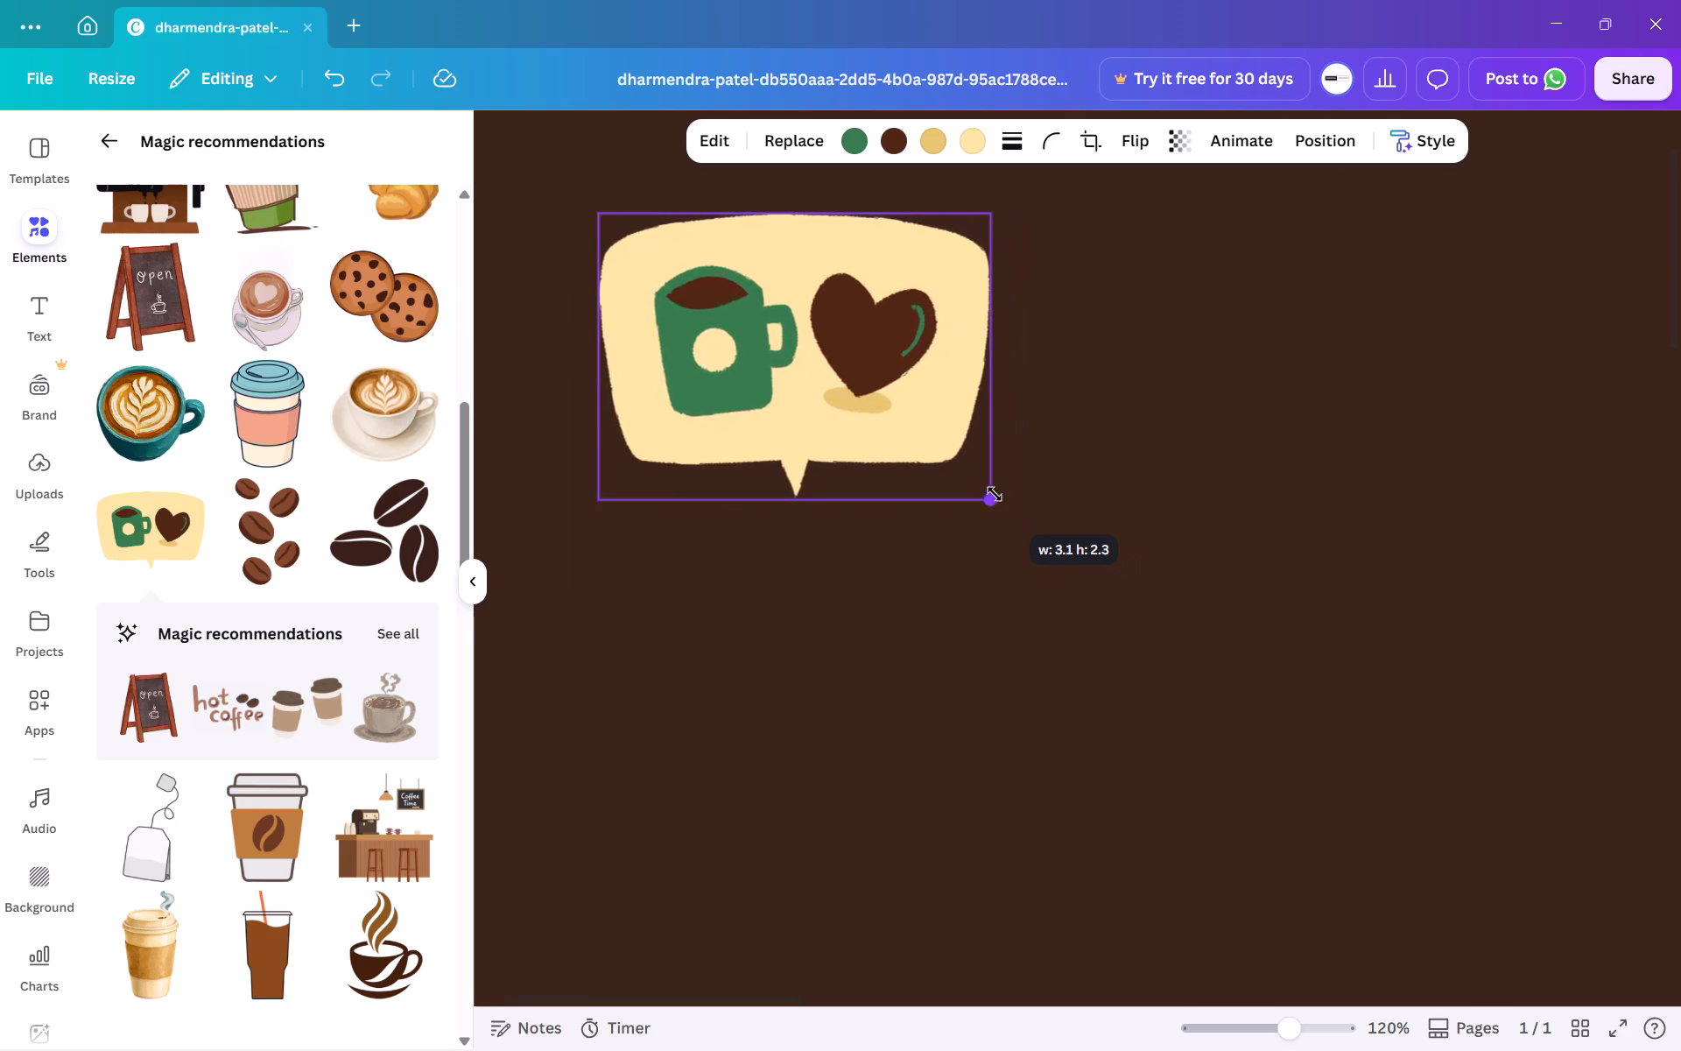
drag(995, 494, 981, 486)
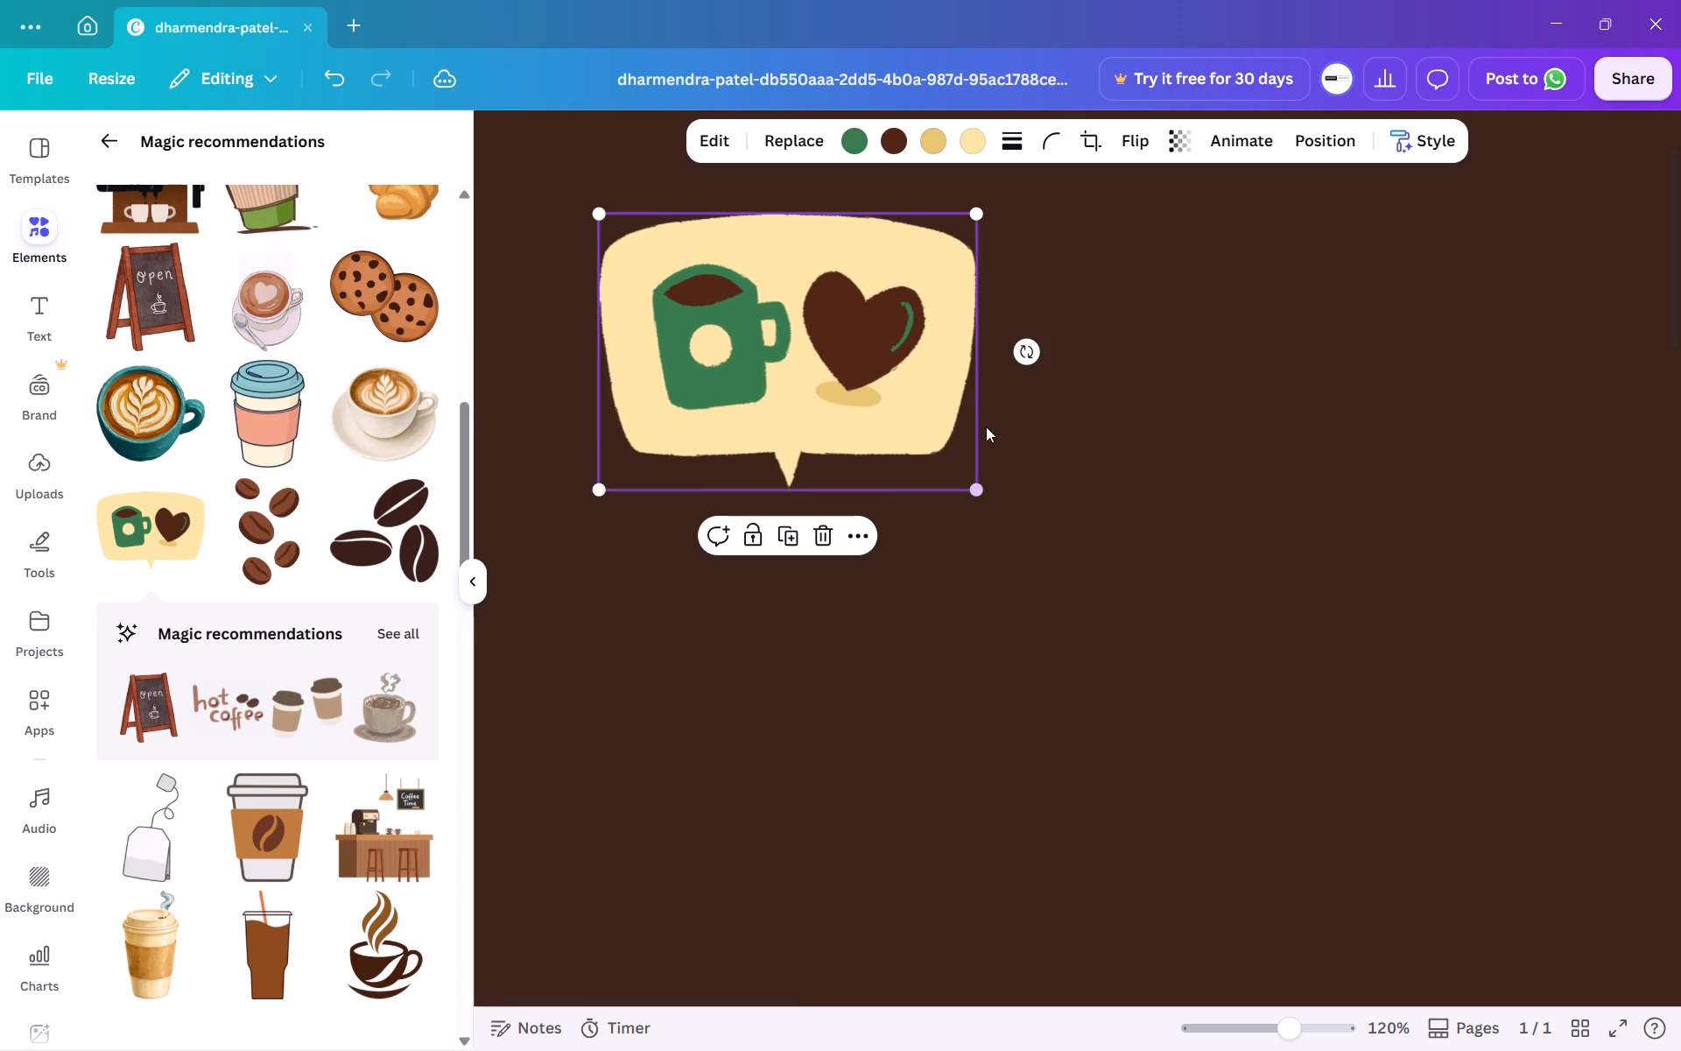
click(963, 385)
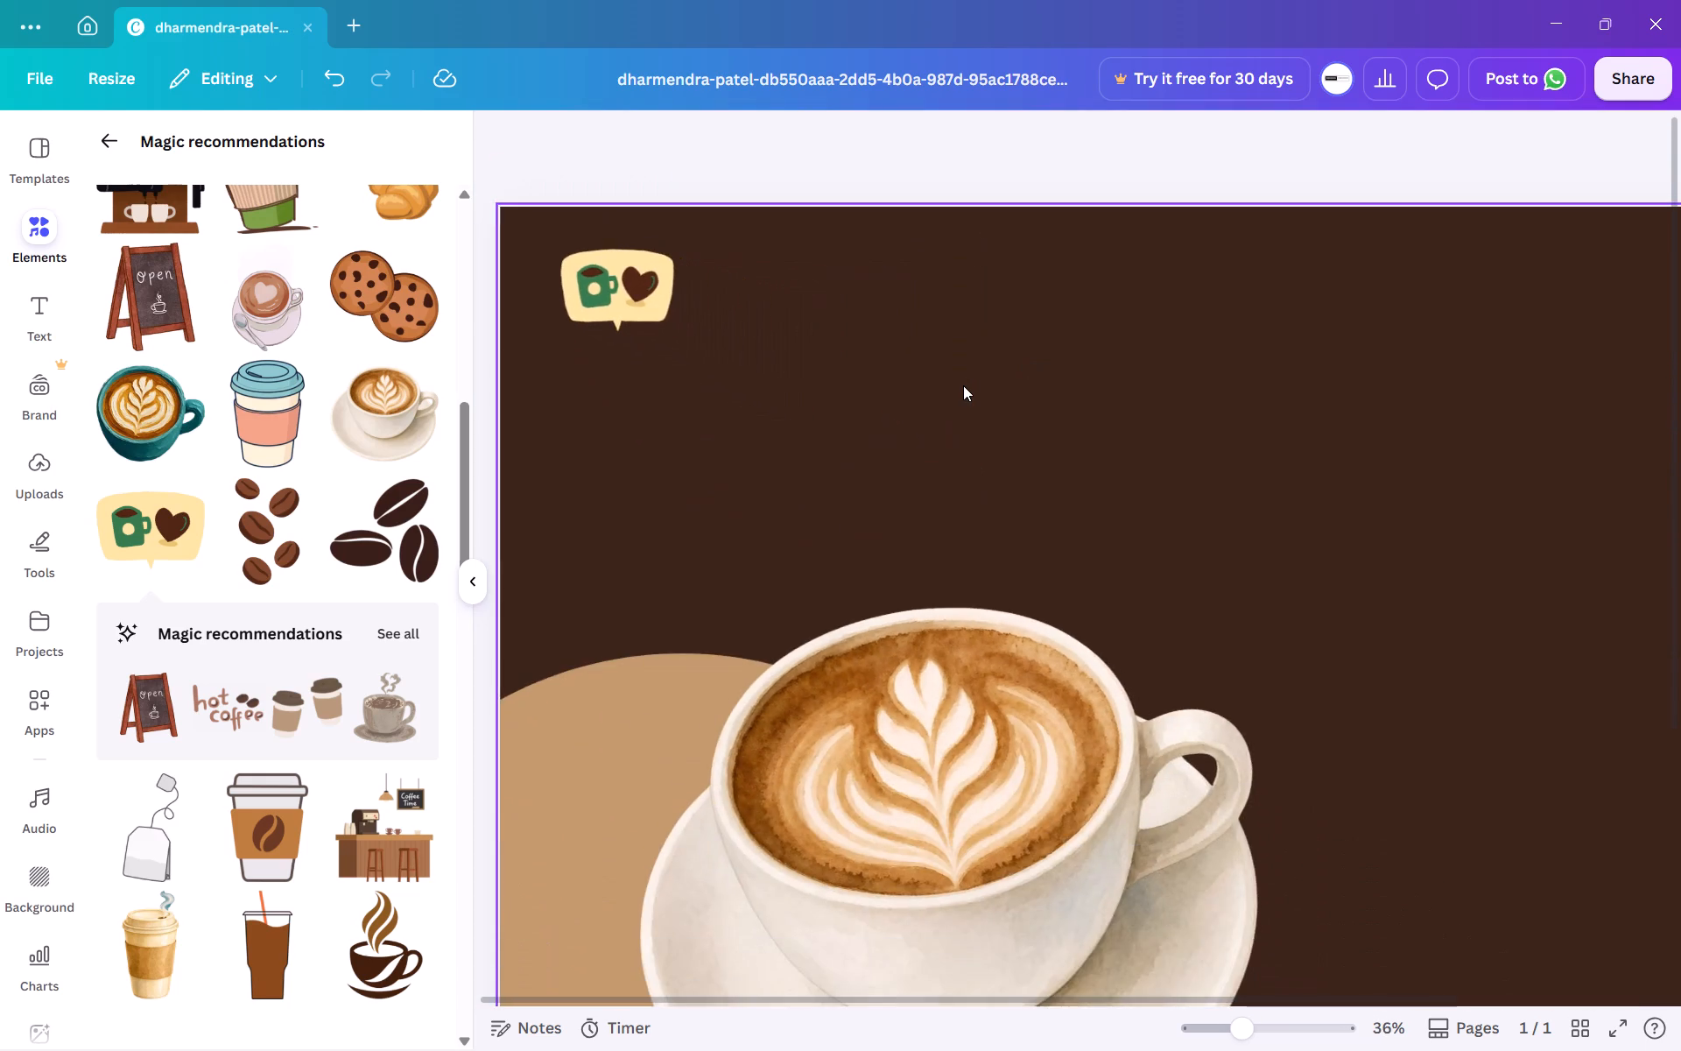
Nudge the speech bubble slightly left, centring it on the left margin guide with its top level with the corner circle's centre.
scroll(963, 385, right, 2)
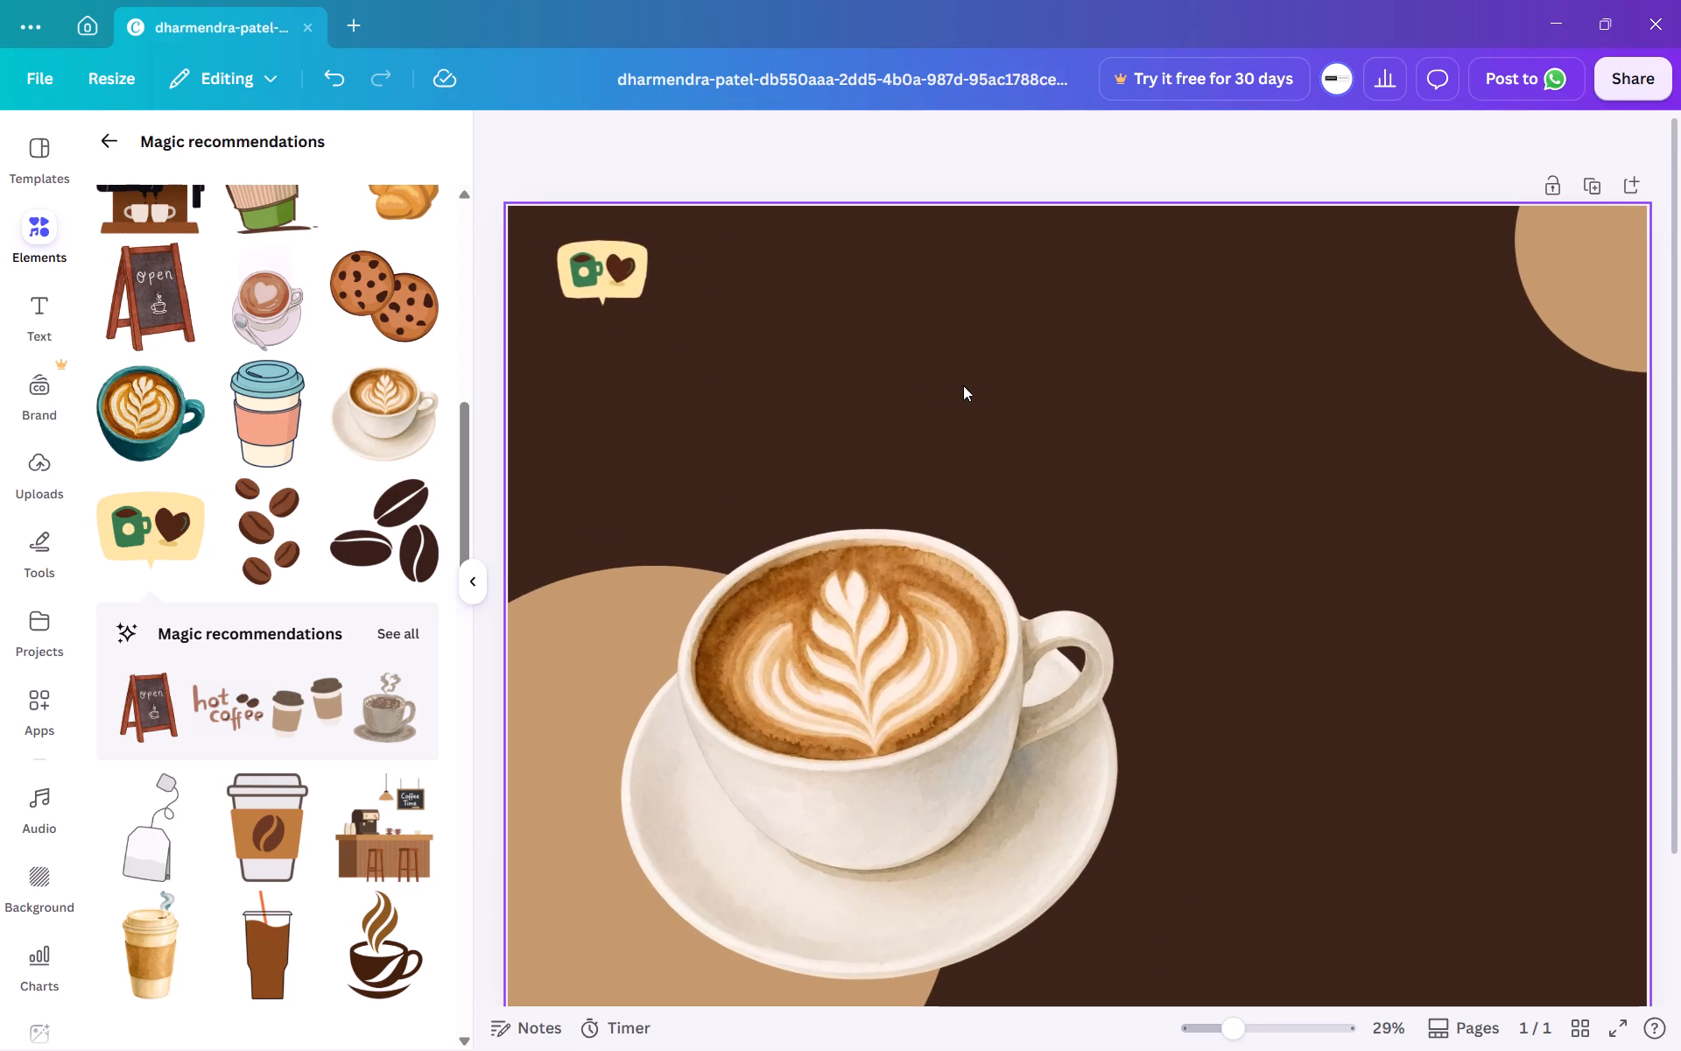
drag(602, 277, 618, 302)
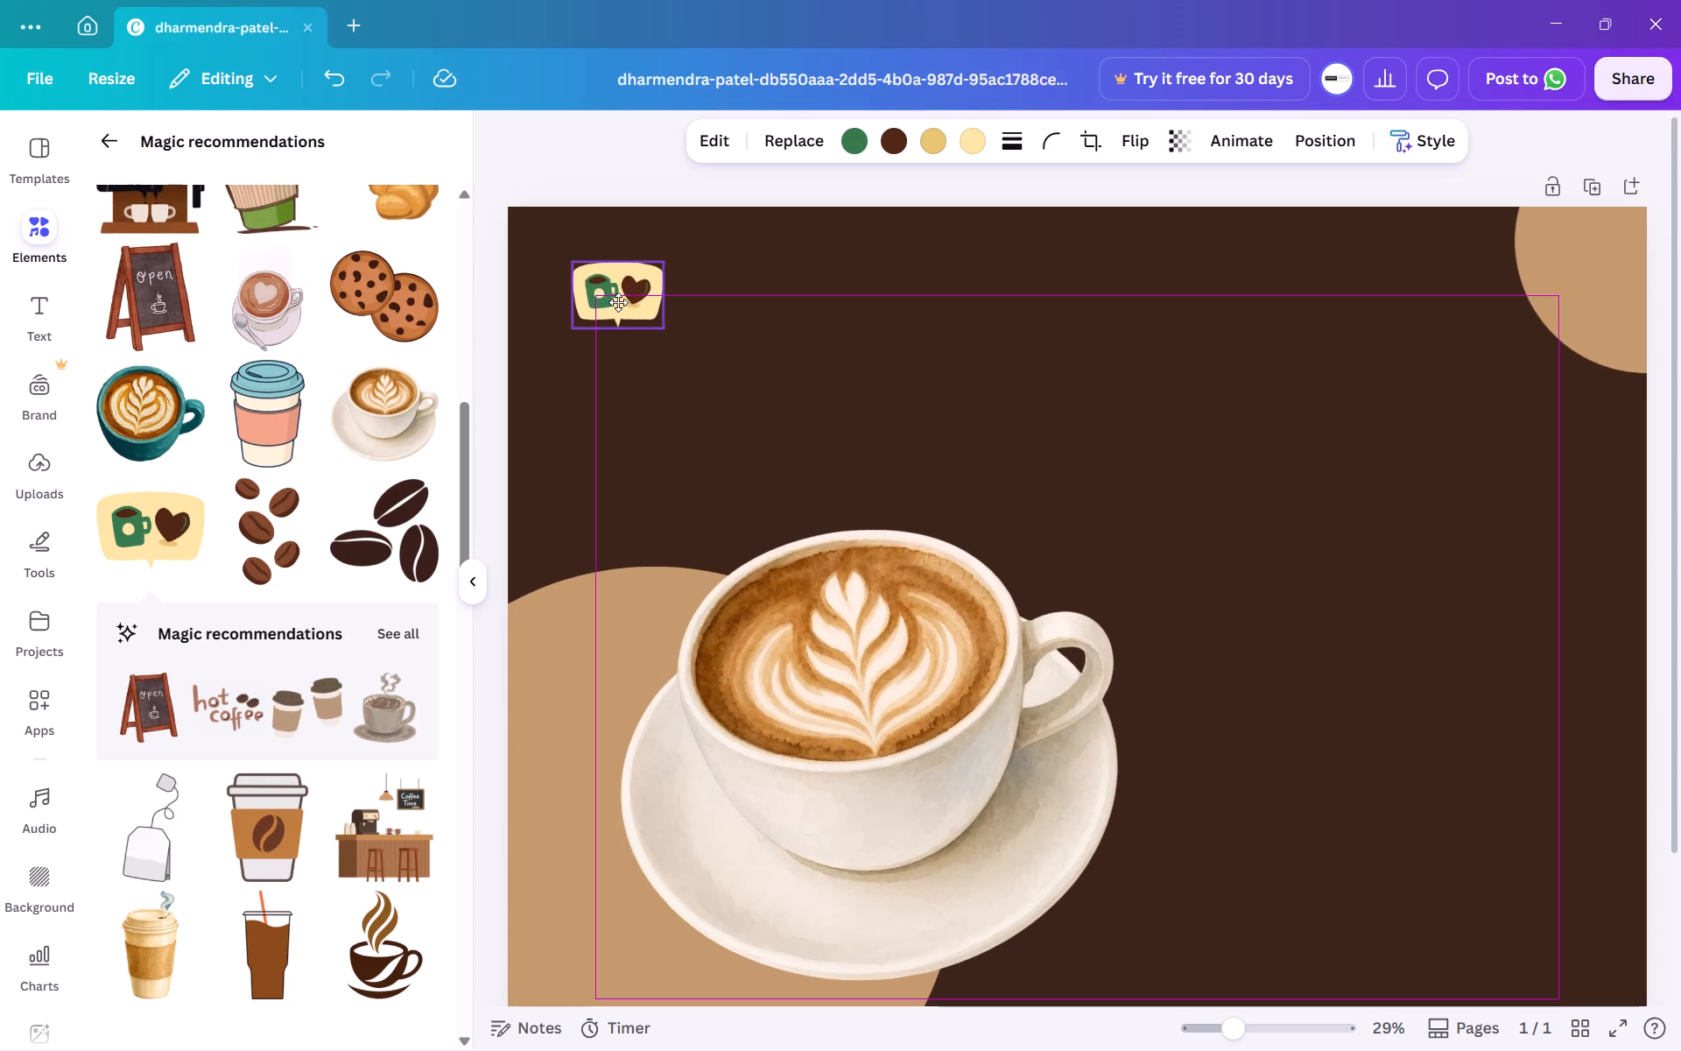
drag(618, 302, 625, 300)
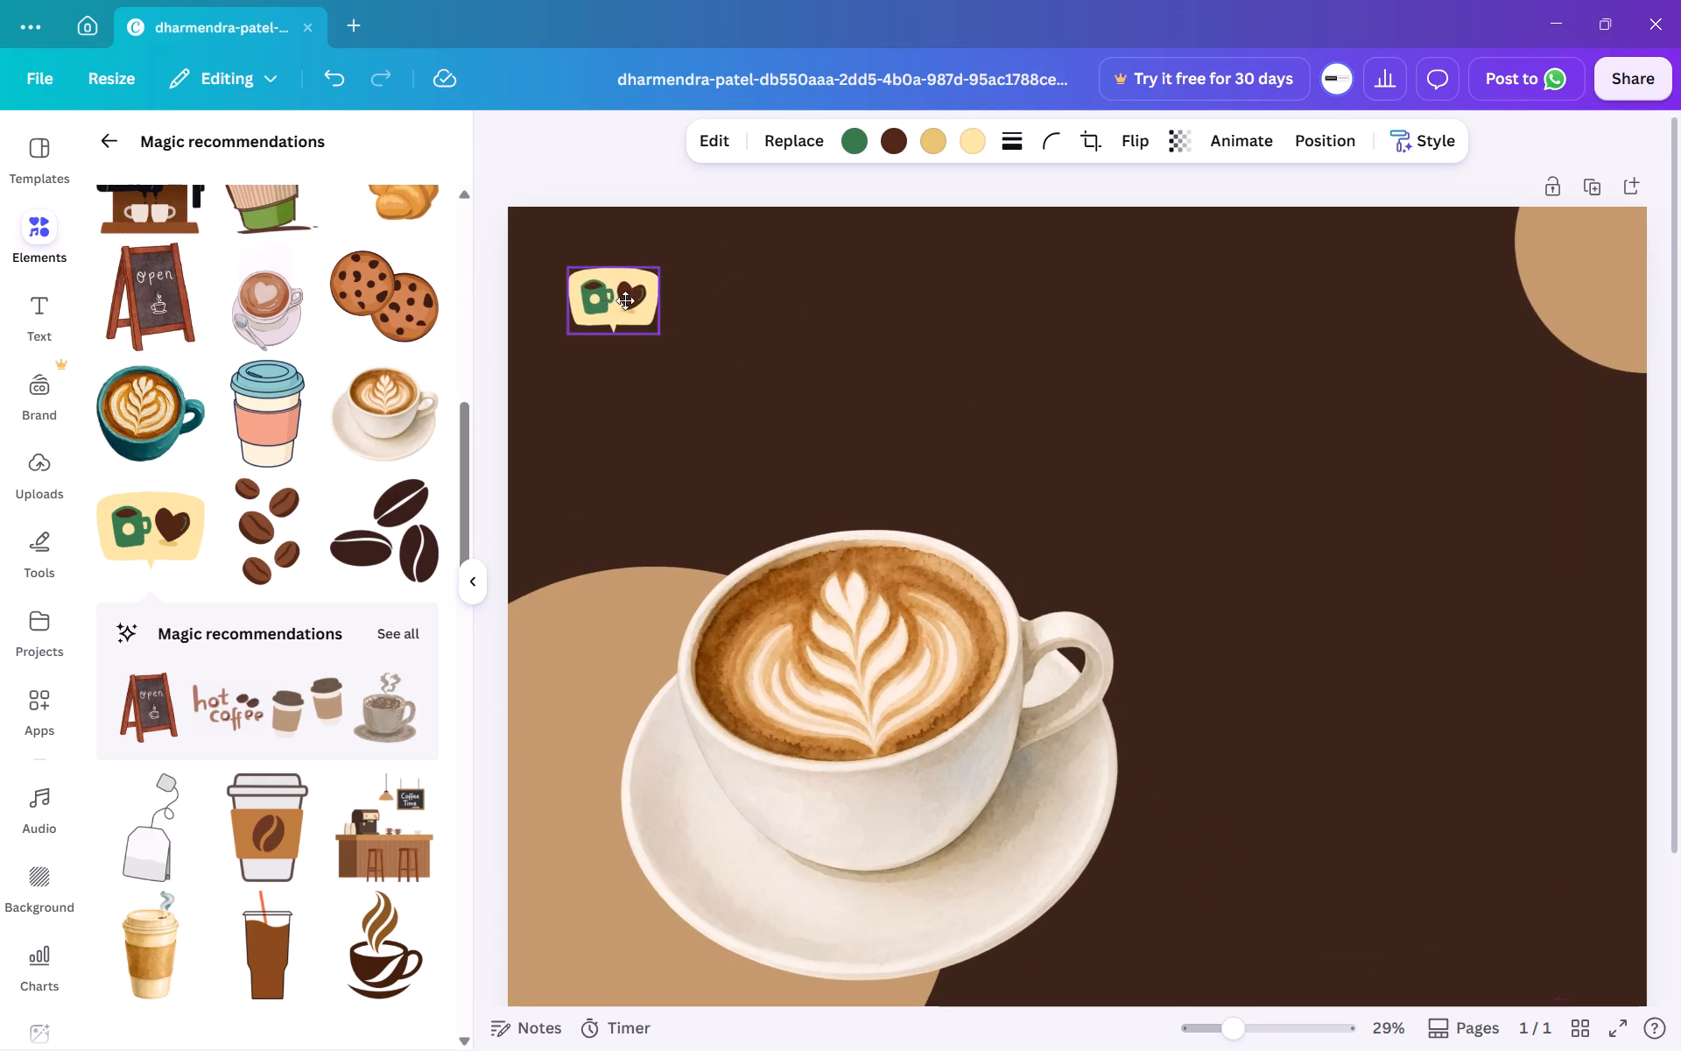
drag(625, 300, 650, 331)
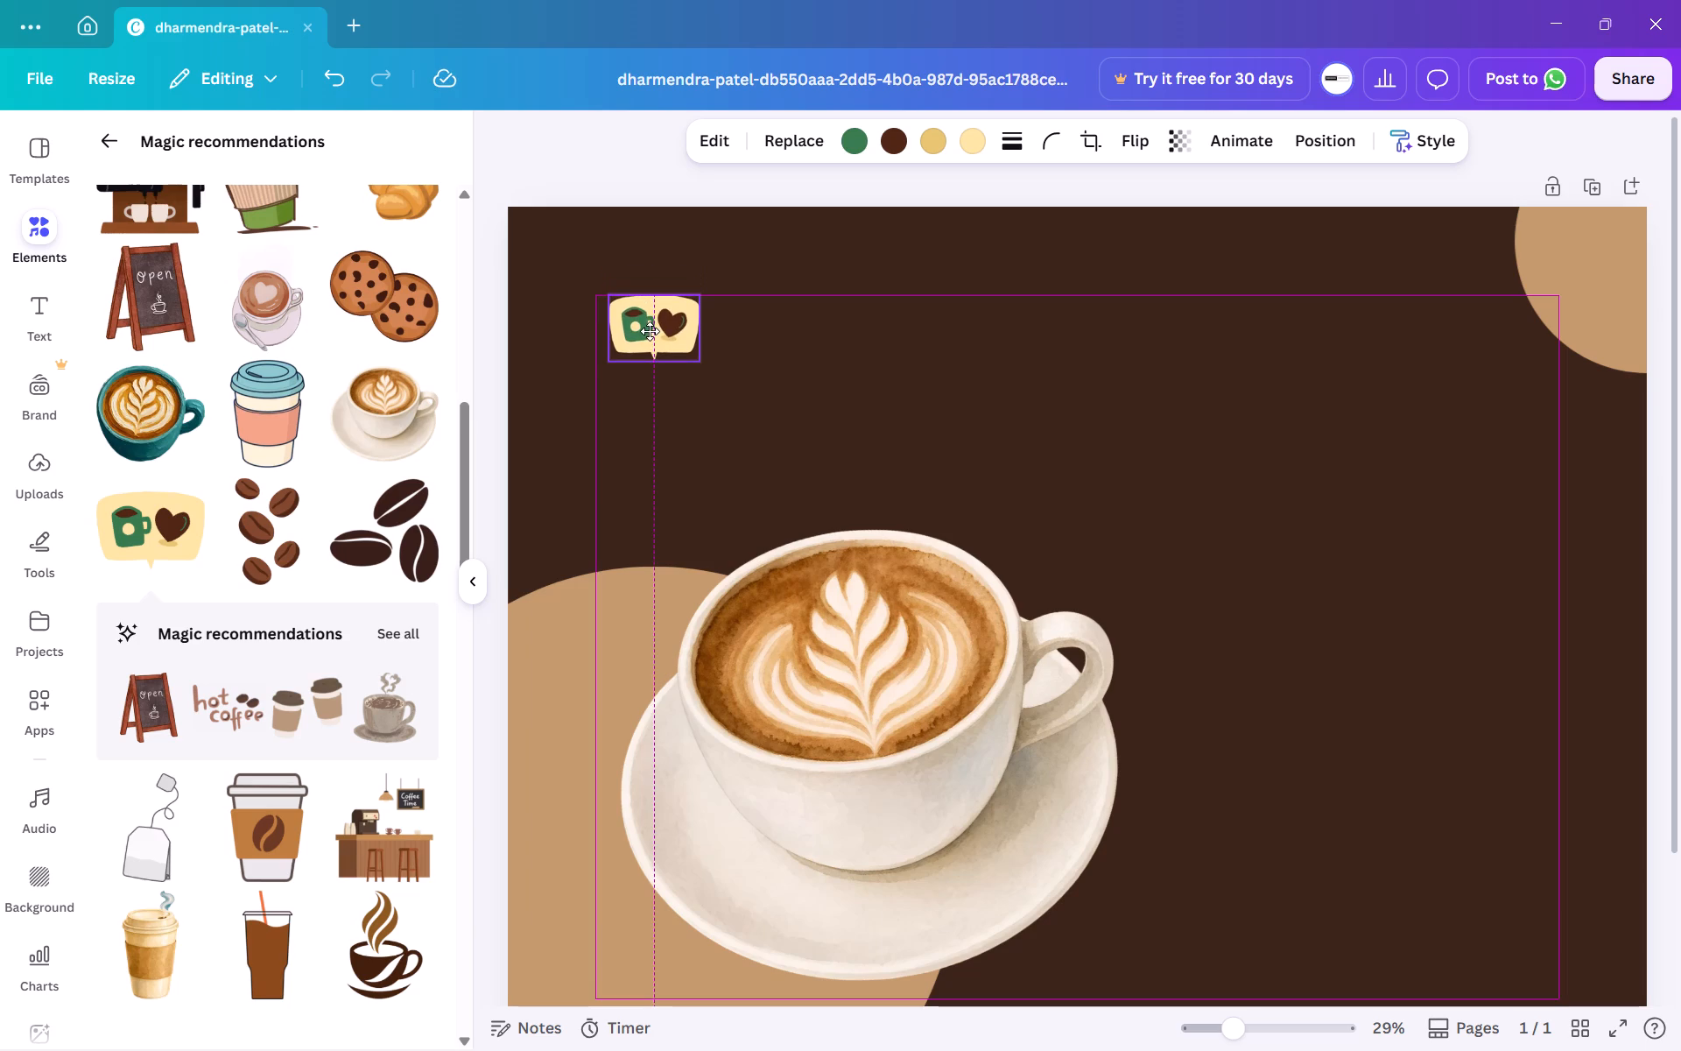
drag(650, 331, 629, 323)
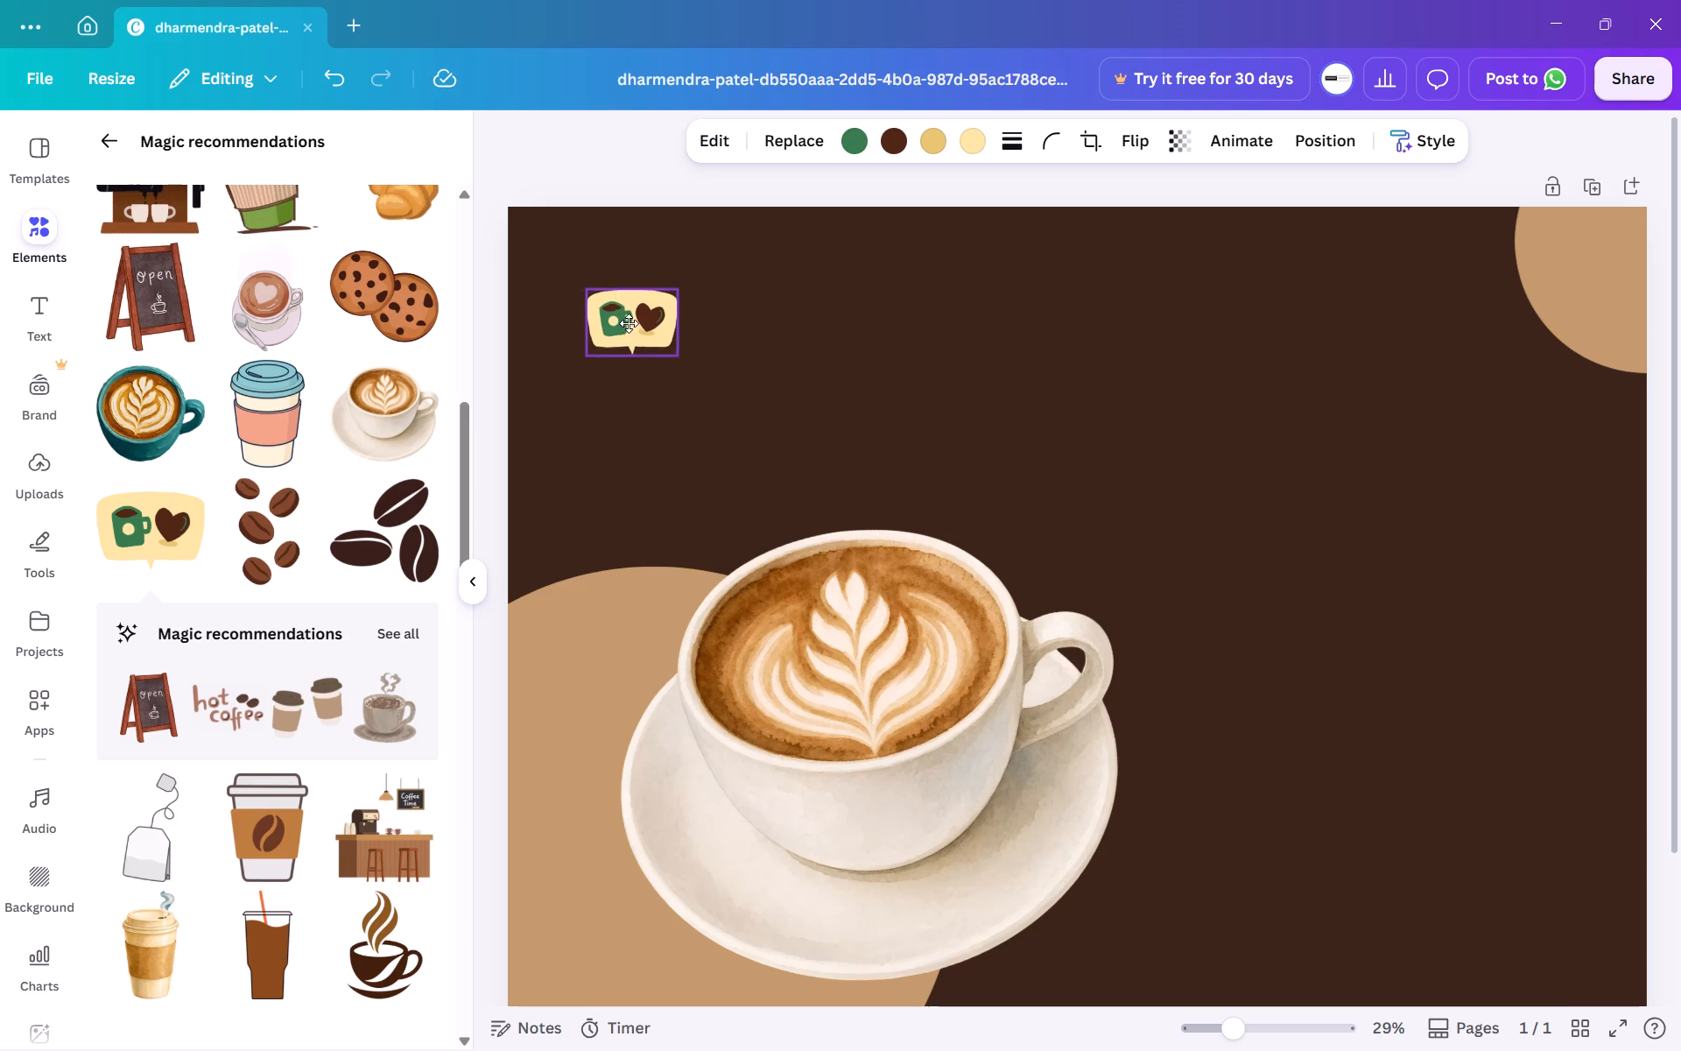
drag(629, 323, 595, 272)
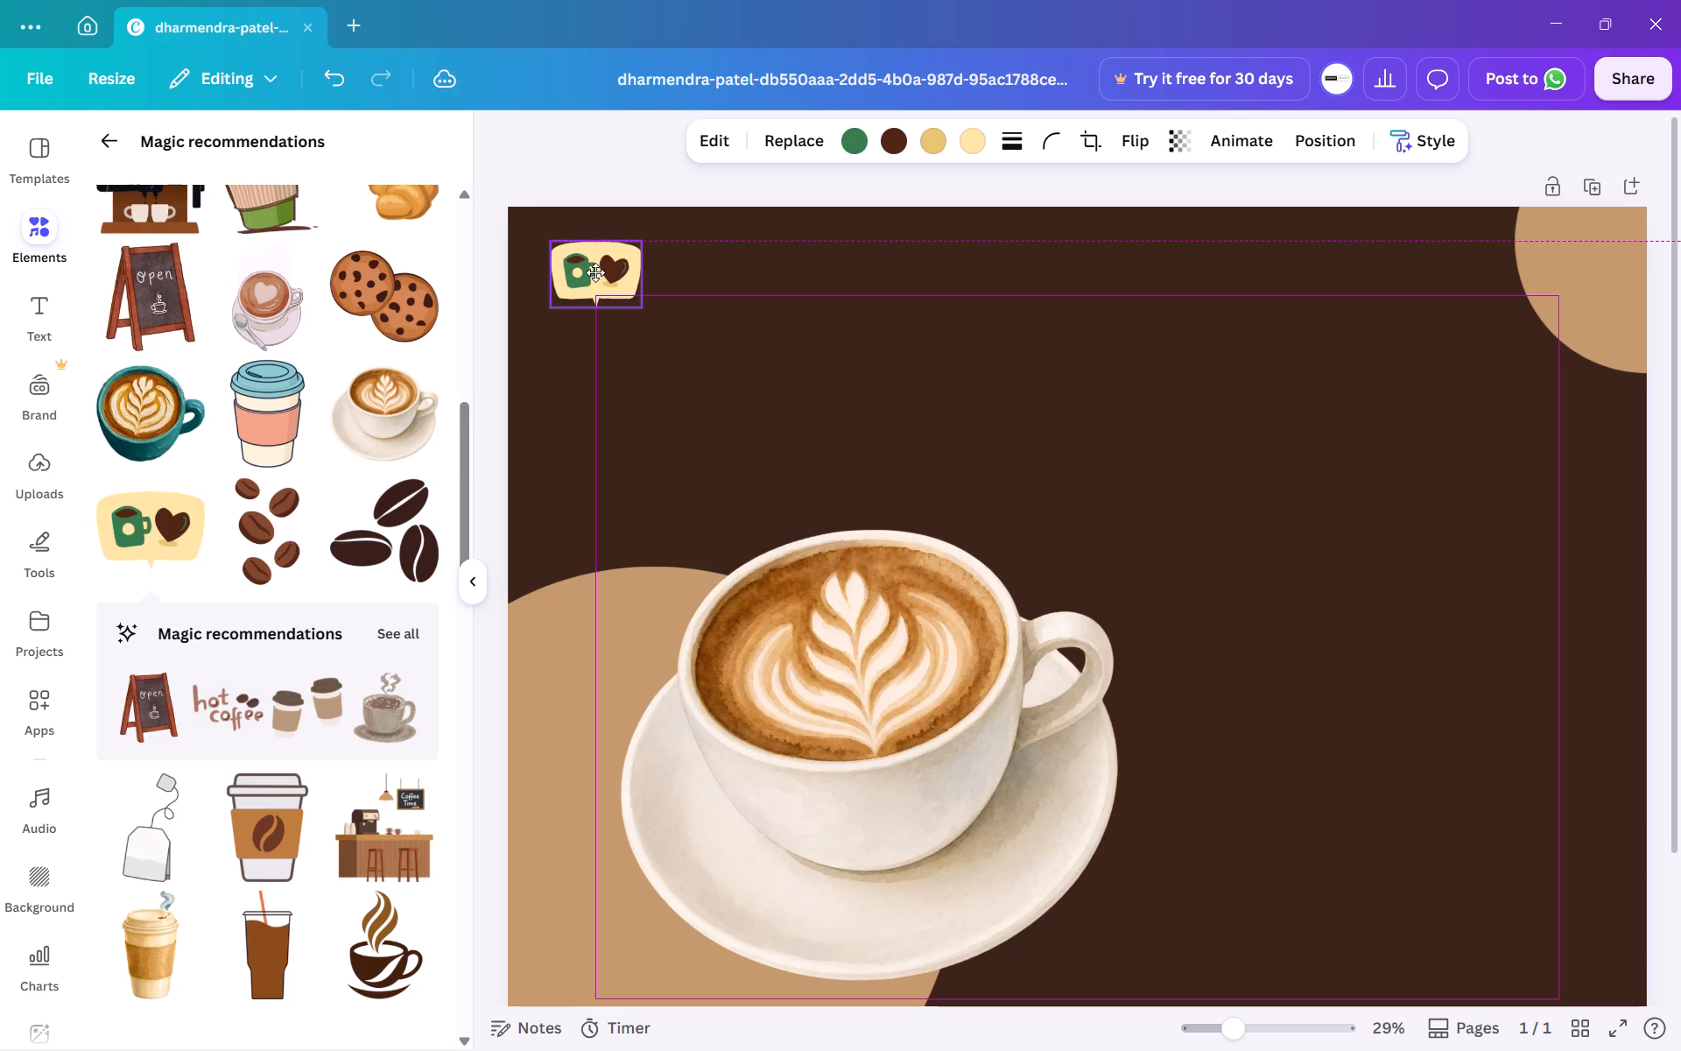
drag(595, 272, 590, 272)
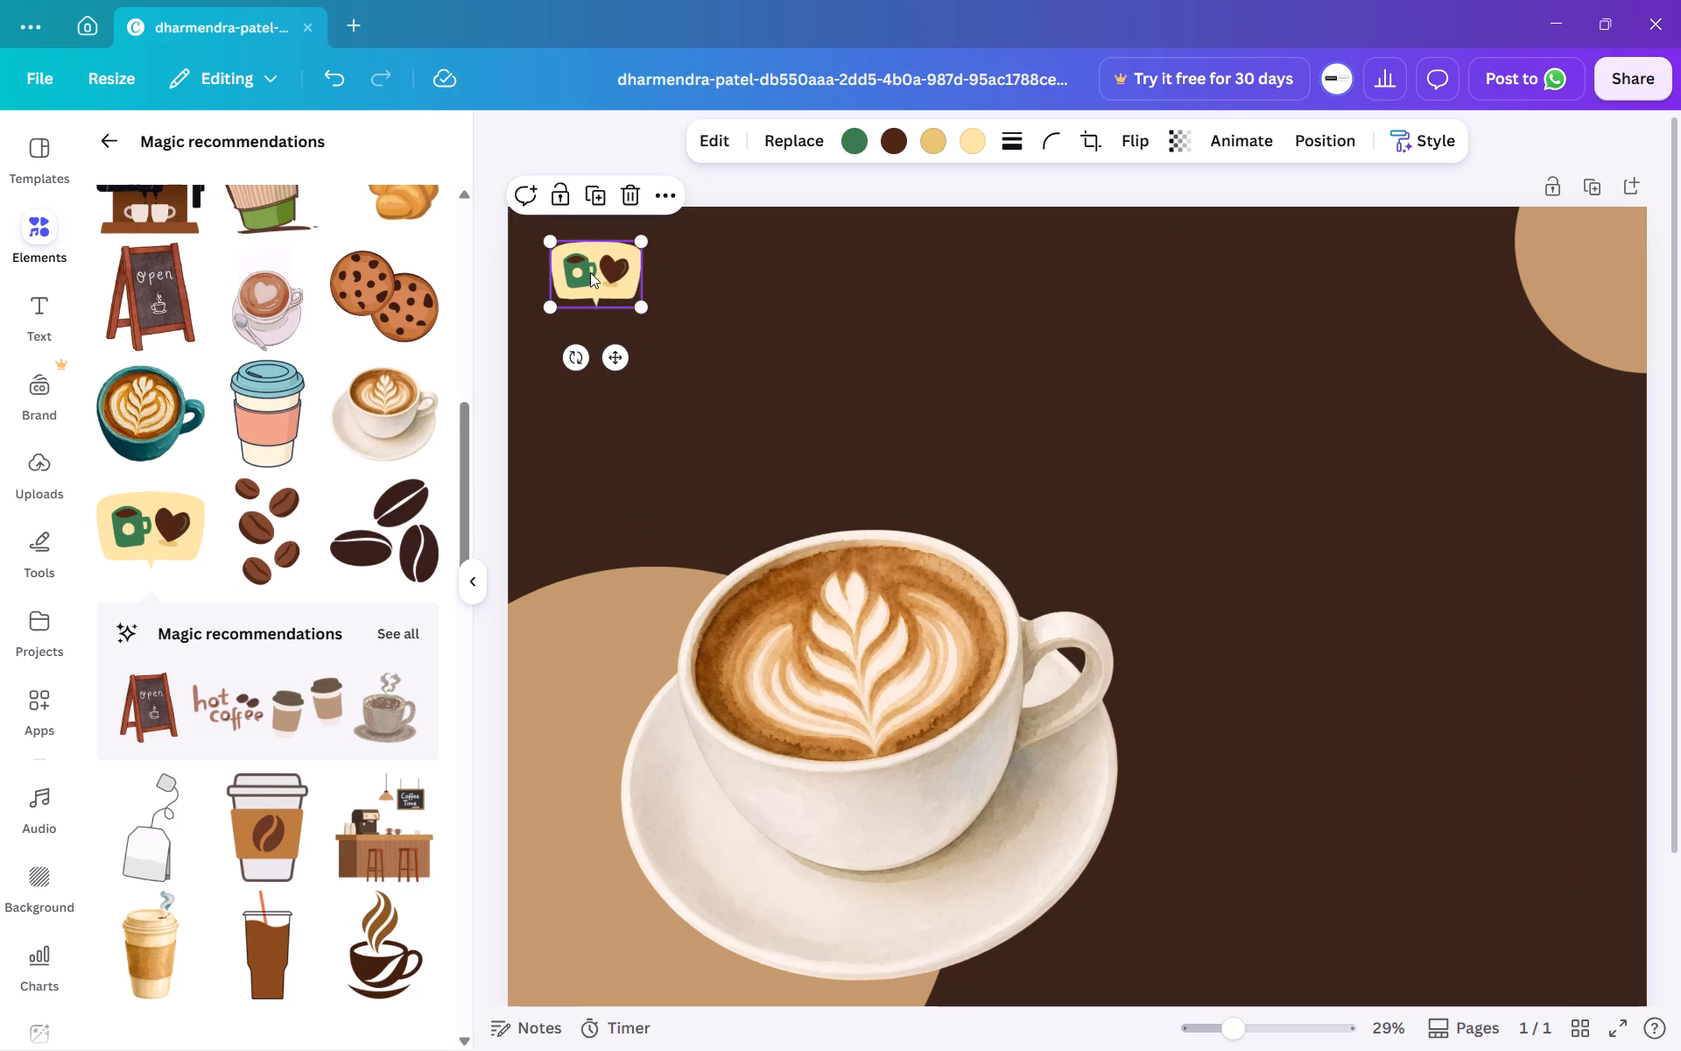
click(801, 357)
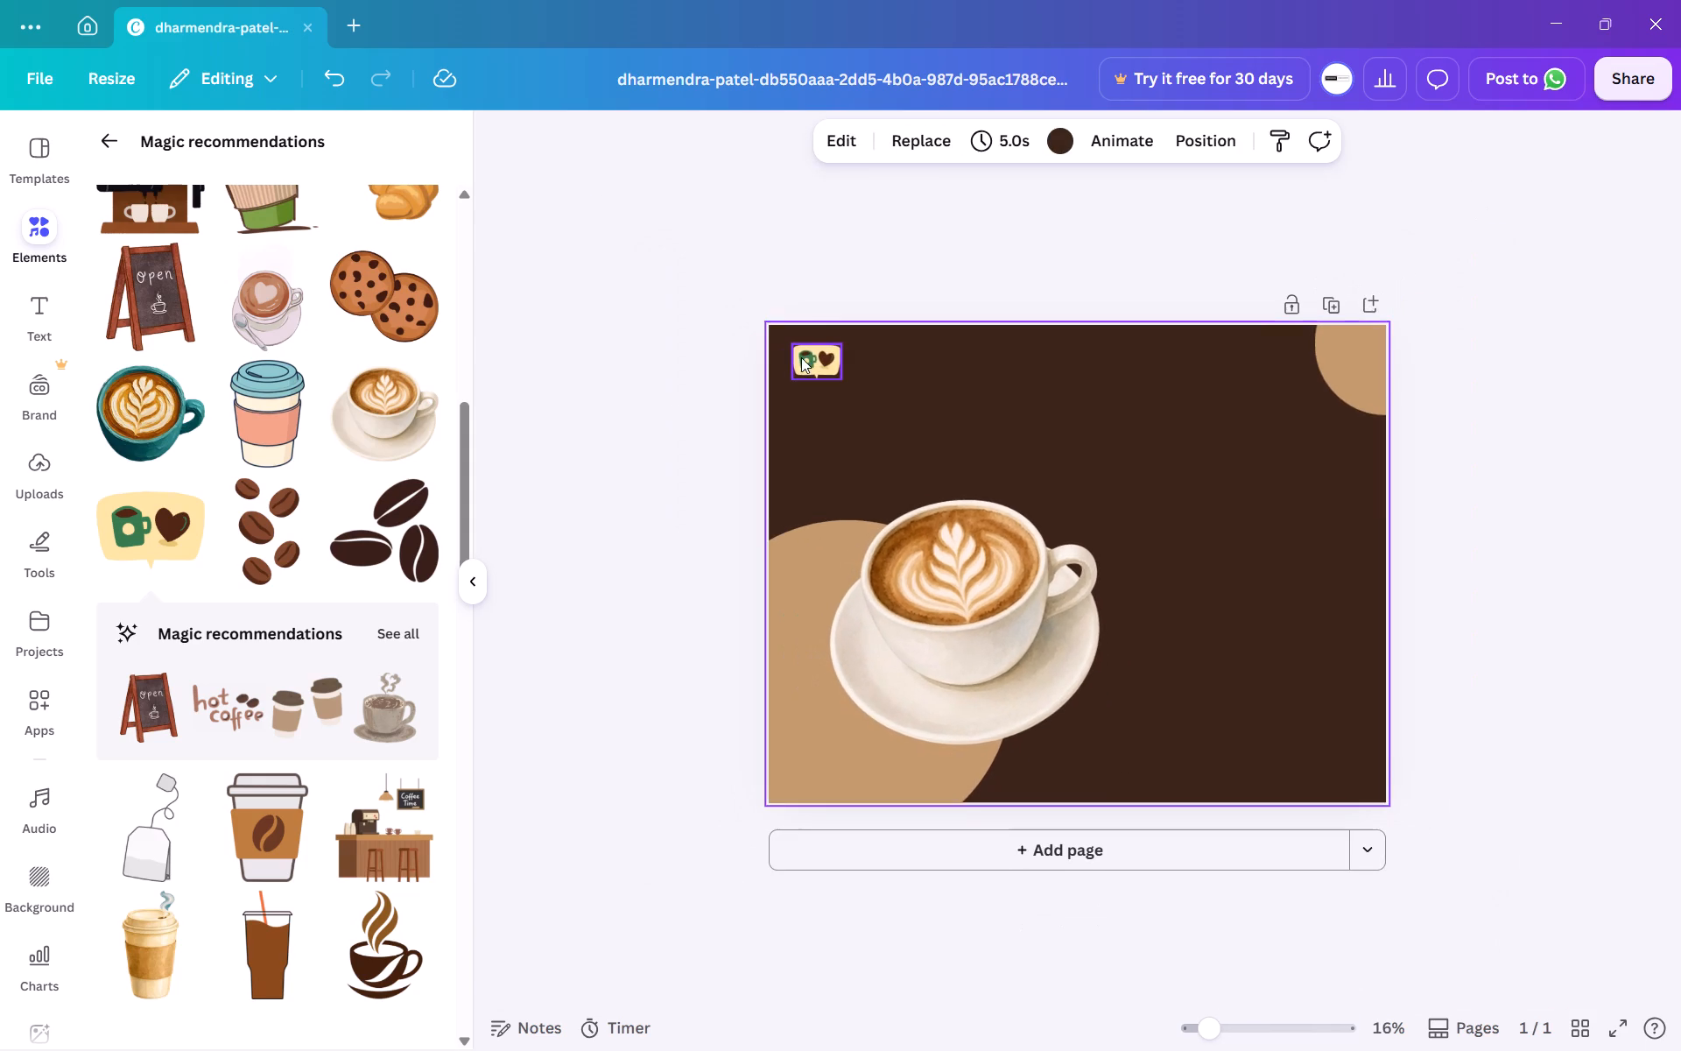
click(640, 424)
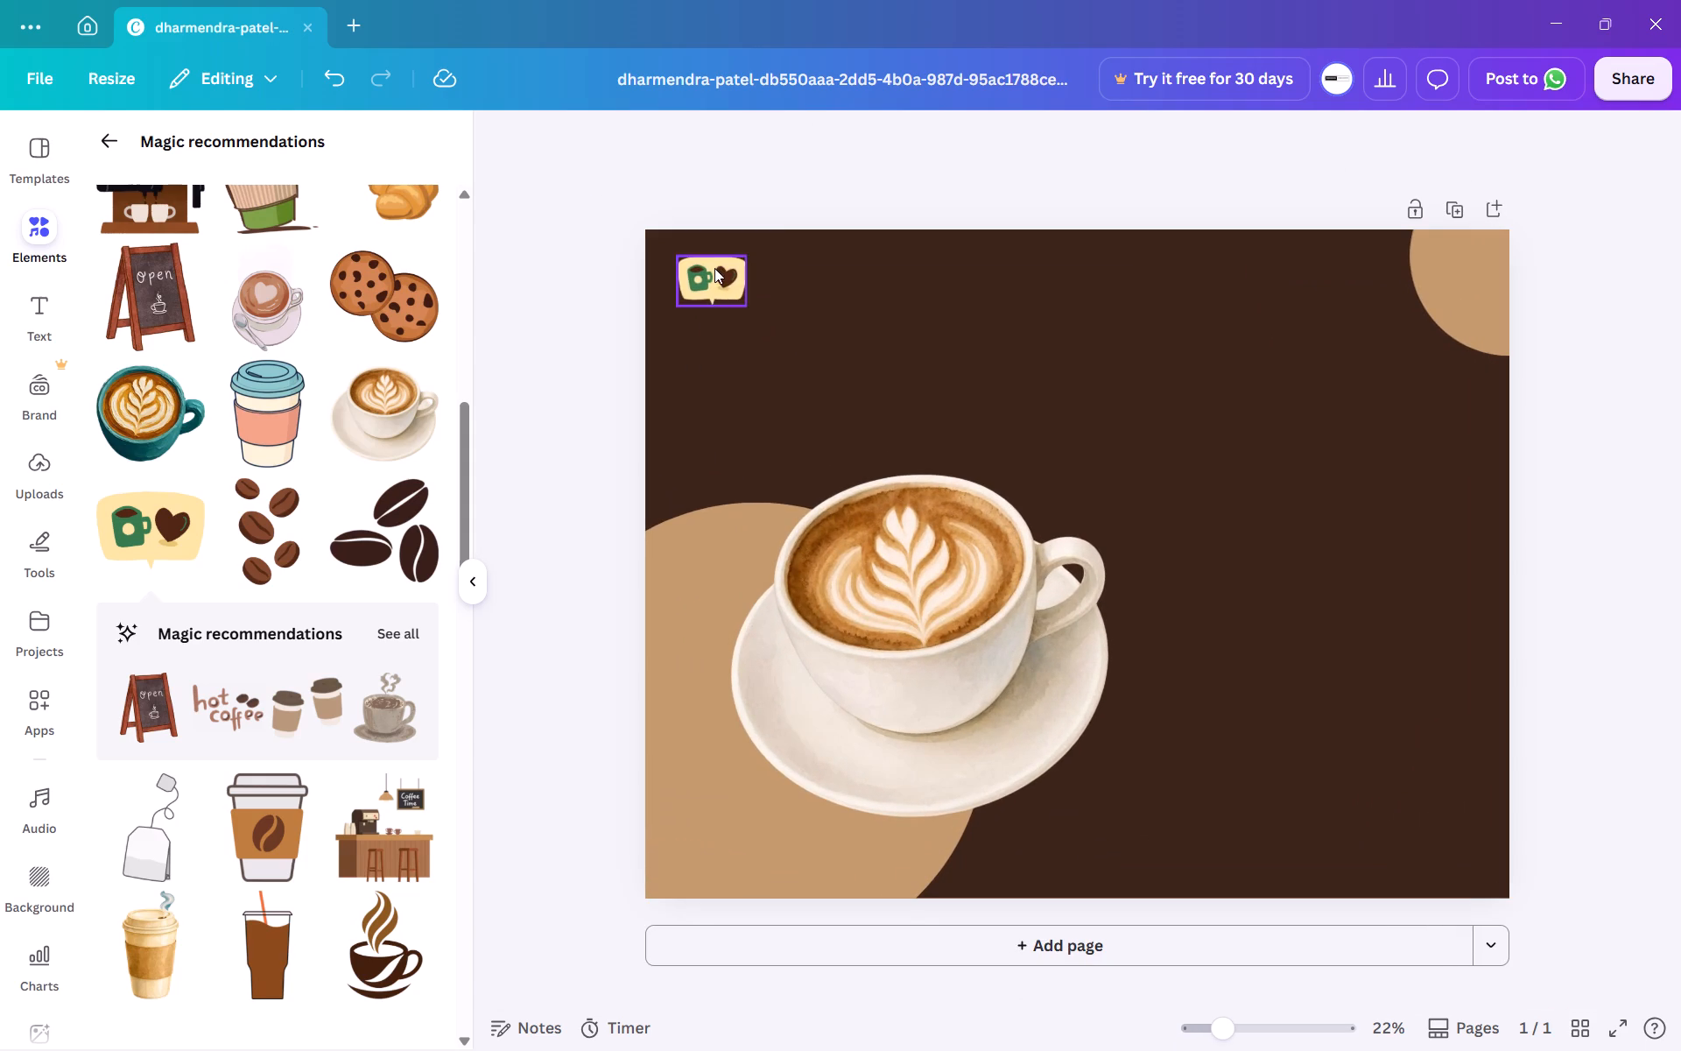
Nudge the mug-and-heart speech bubble slightly down and right within the page's upper-left corner.
drag(714, 270, 714, 281)
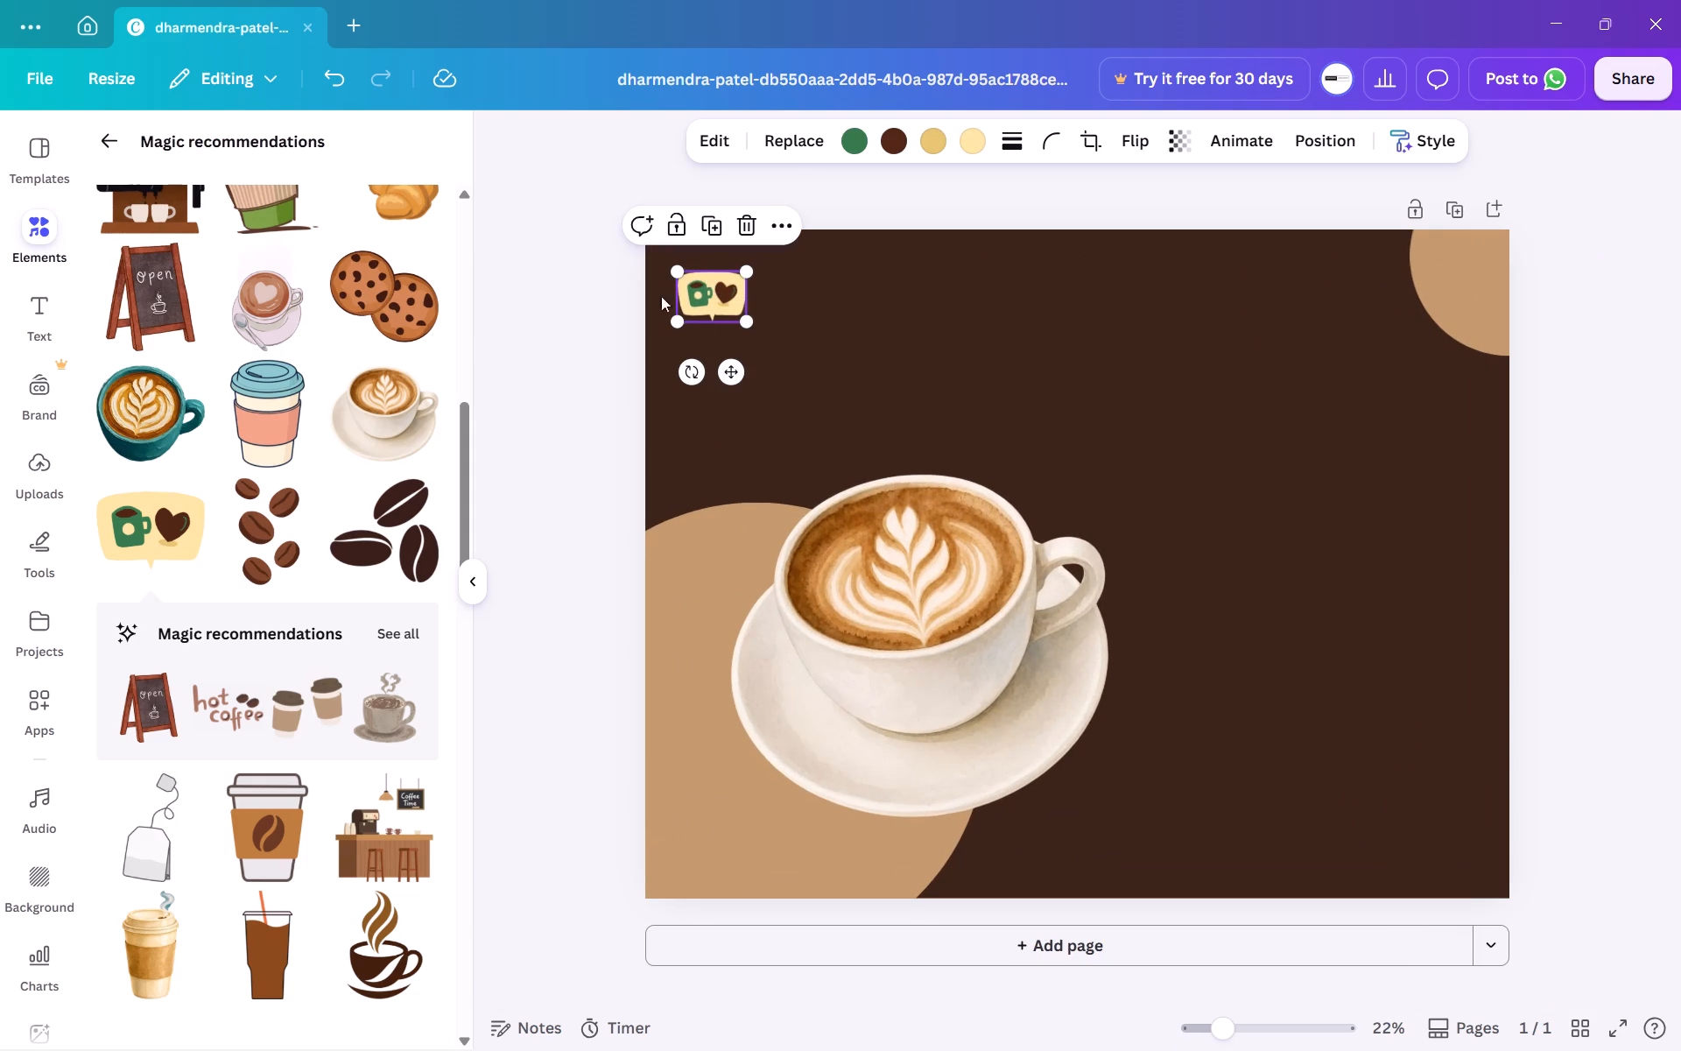
click(696, 296)
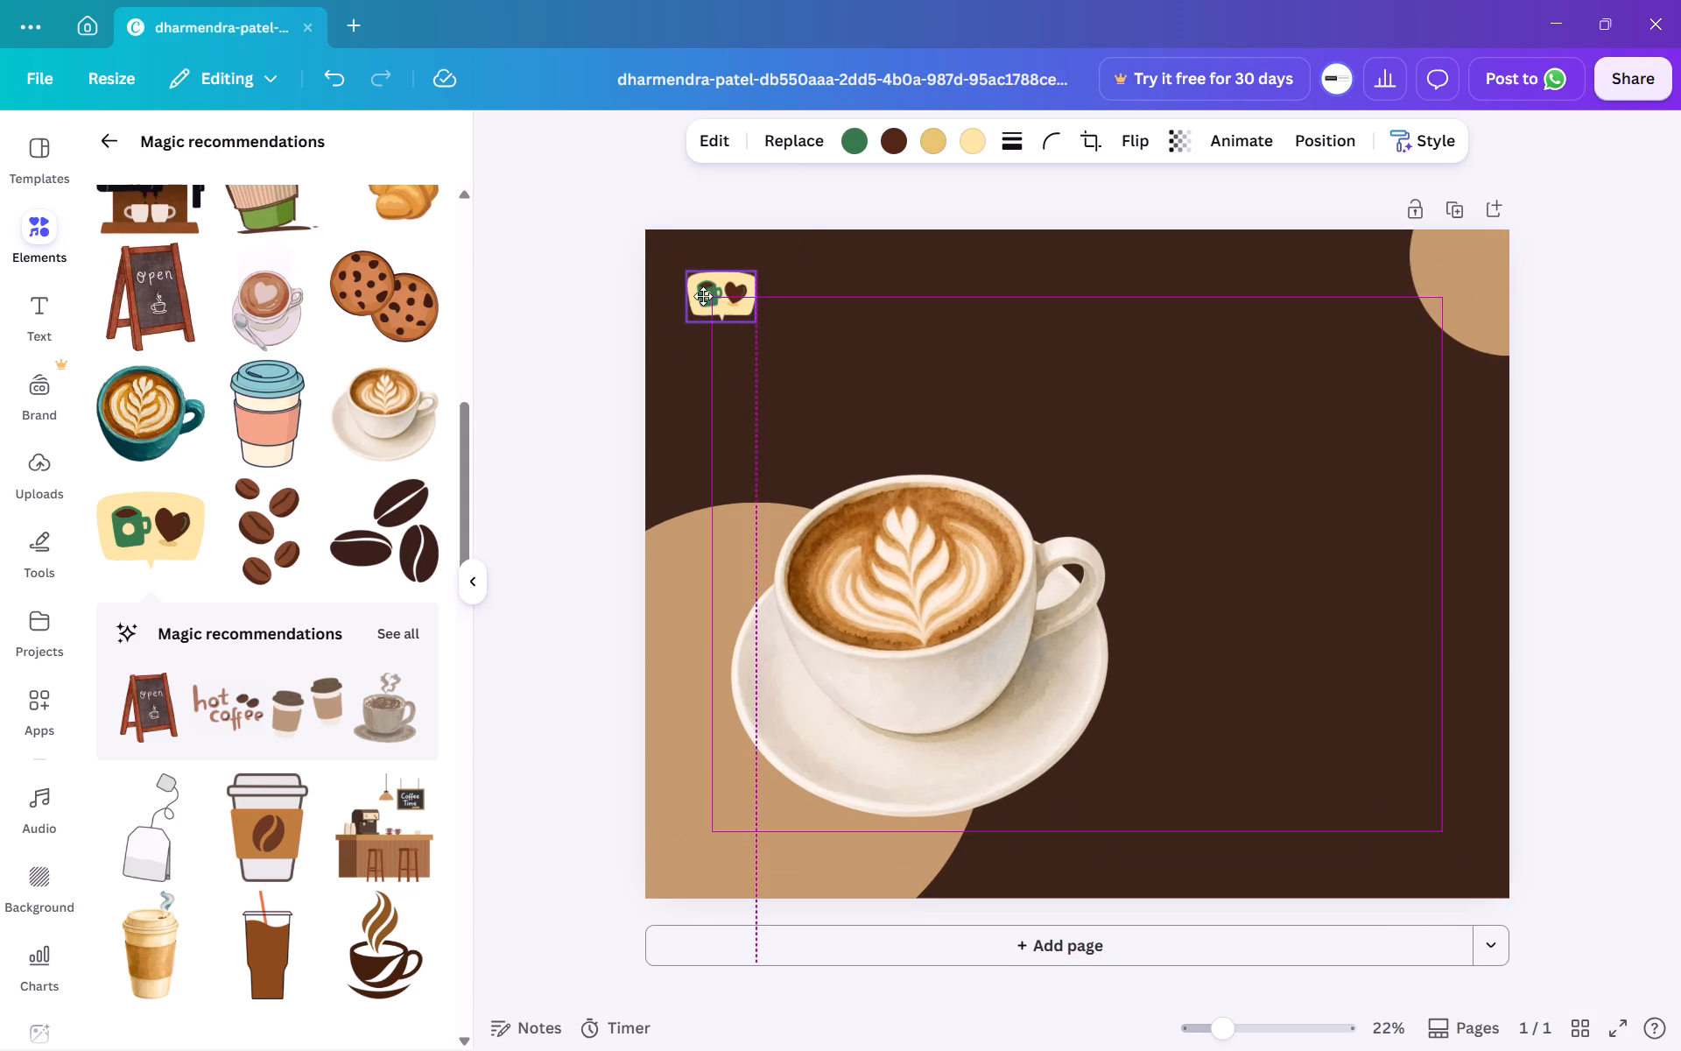
click(541, 309)
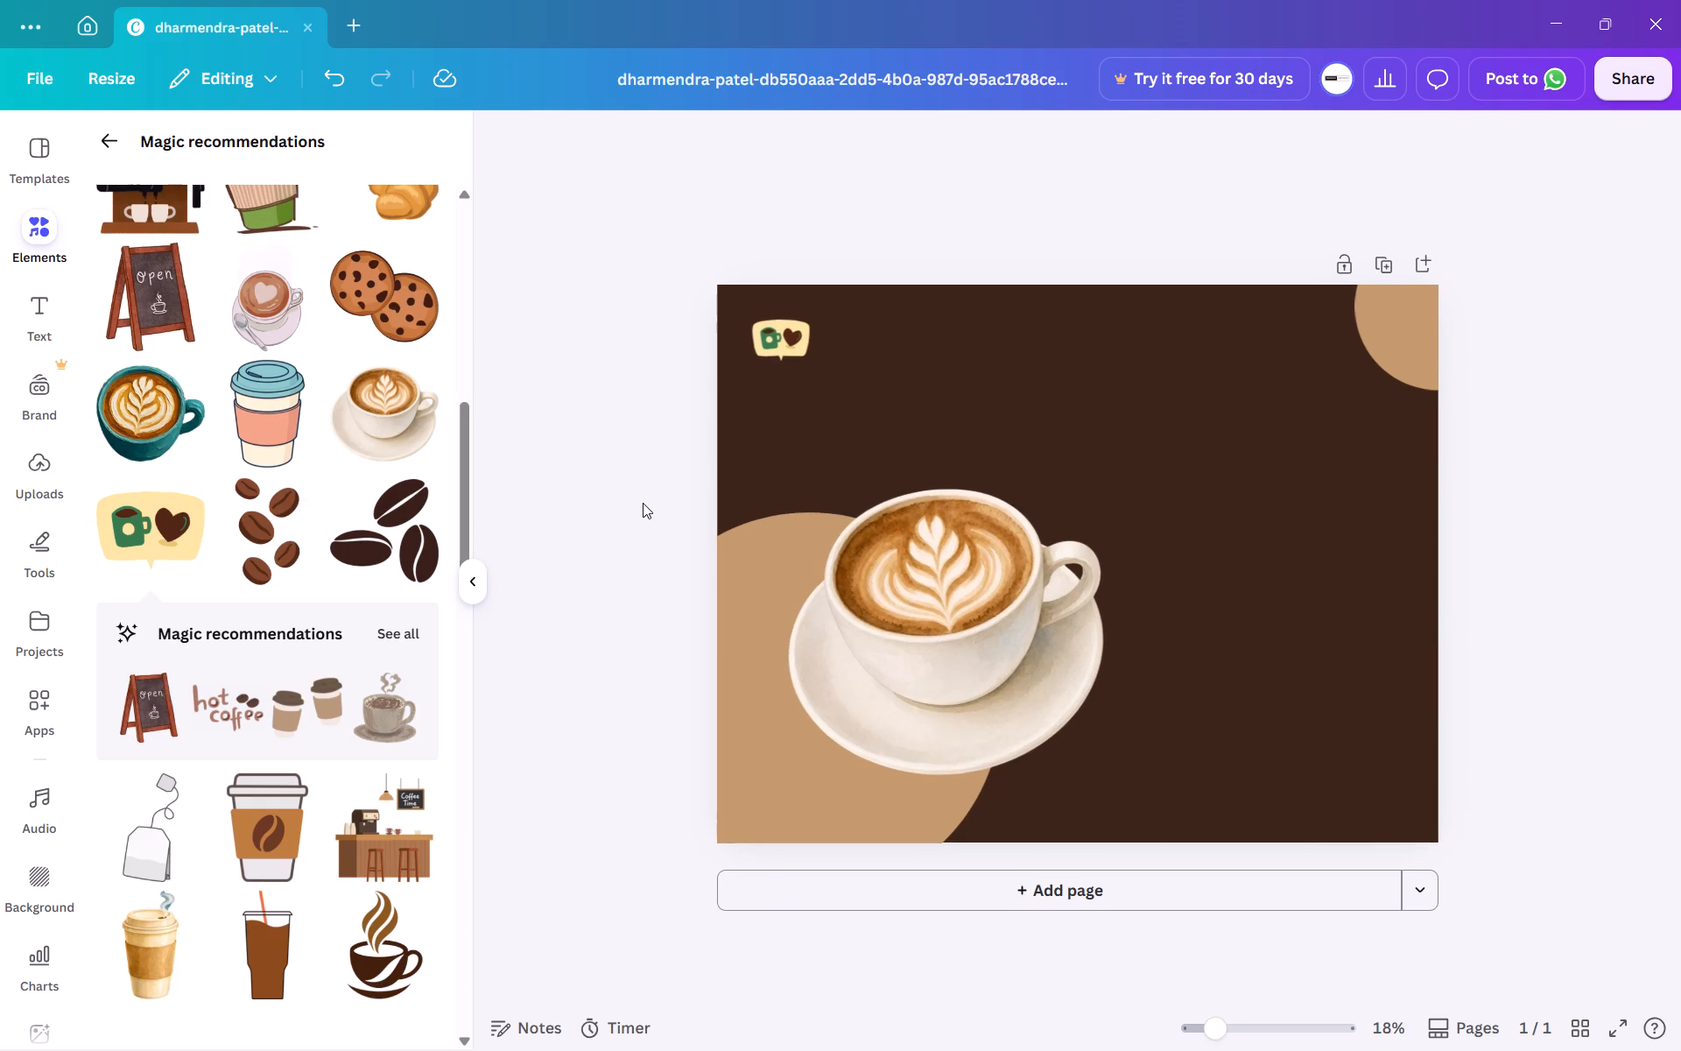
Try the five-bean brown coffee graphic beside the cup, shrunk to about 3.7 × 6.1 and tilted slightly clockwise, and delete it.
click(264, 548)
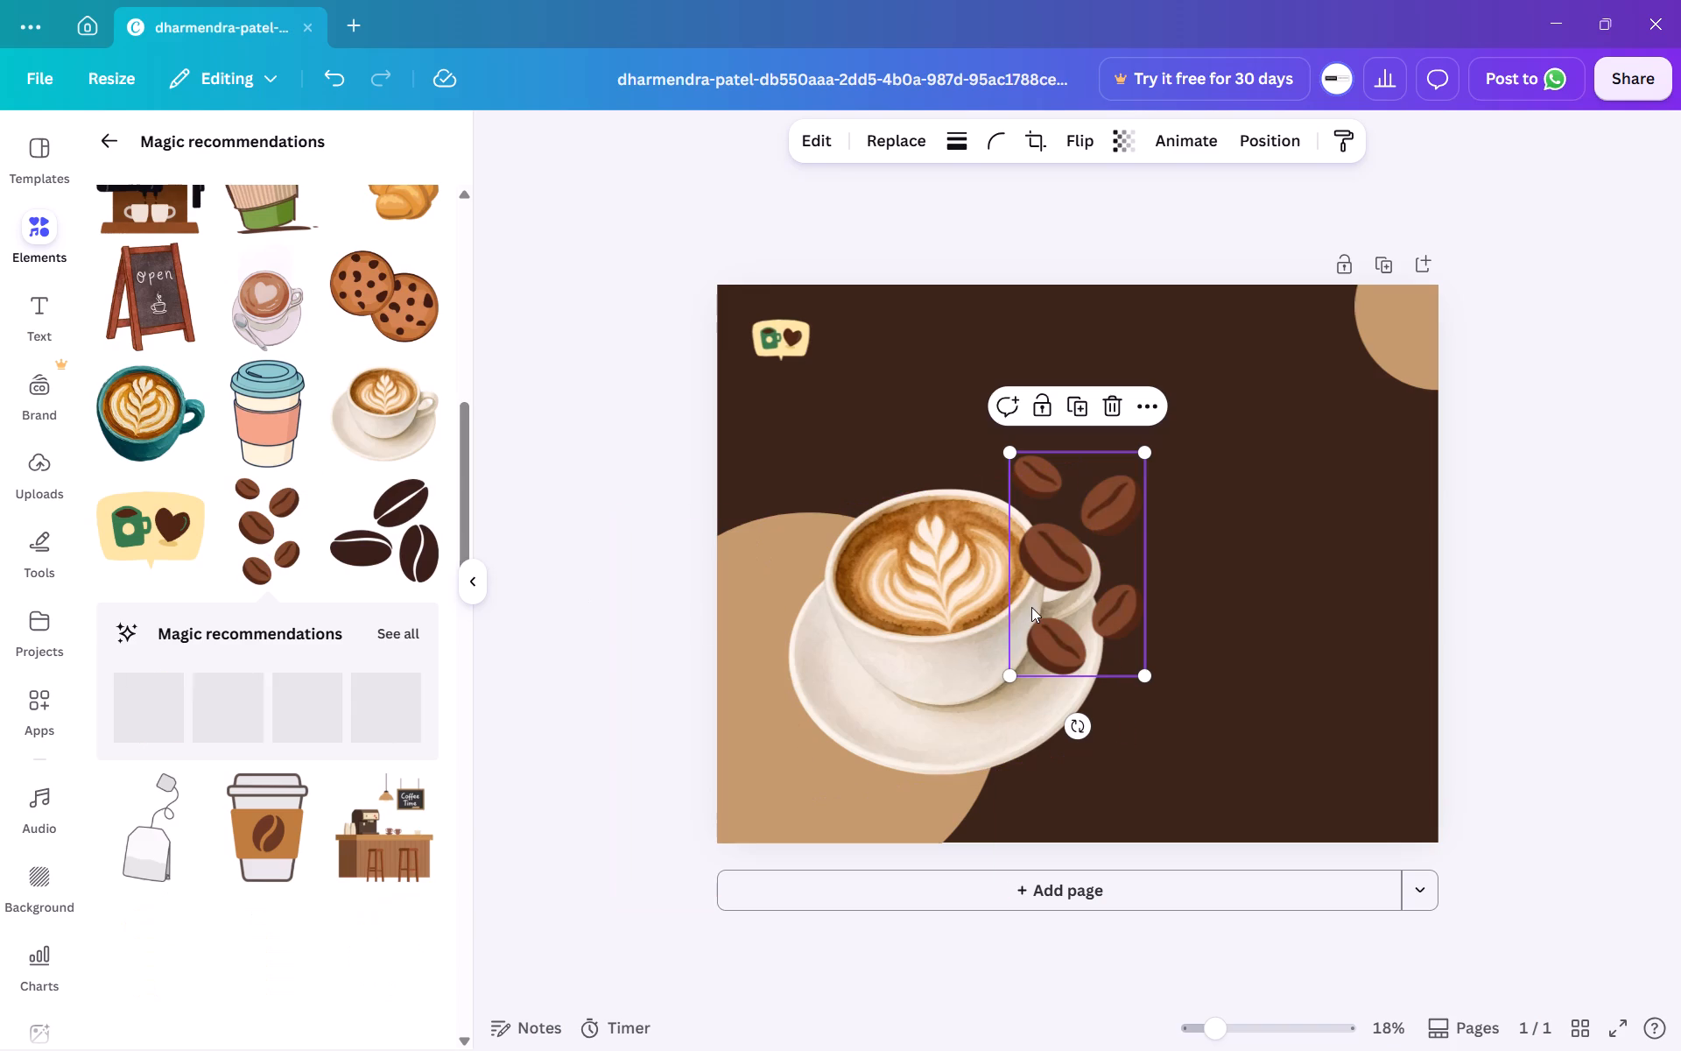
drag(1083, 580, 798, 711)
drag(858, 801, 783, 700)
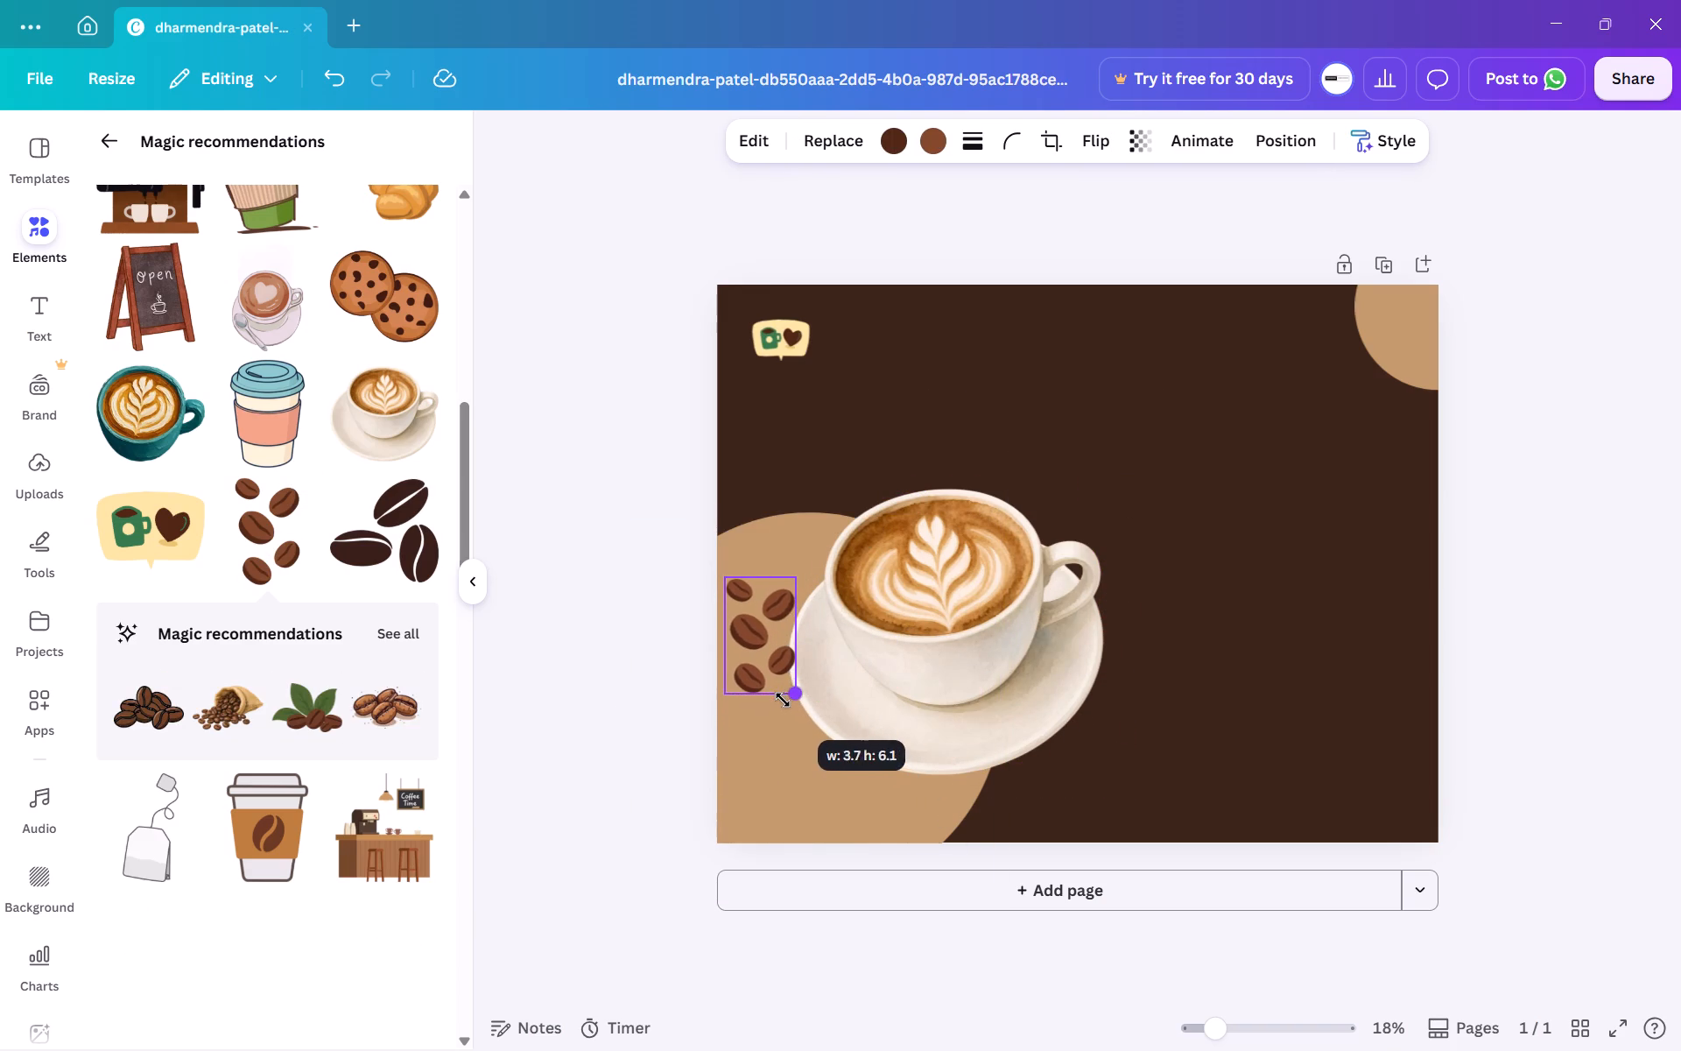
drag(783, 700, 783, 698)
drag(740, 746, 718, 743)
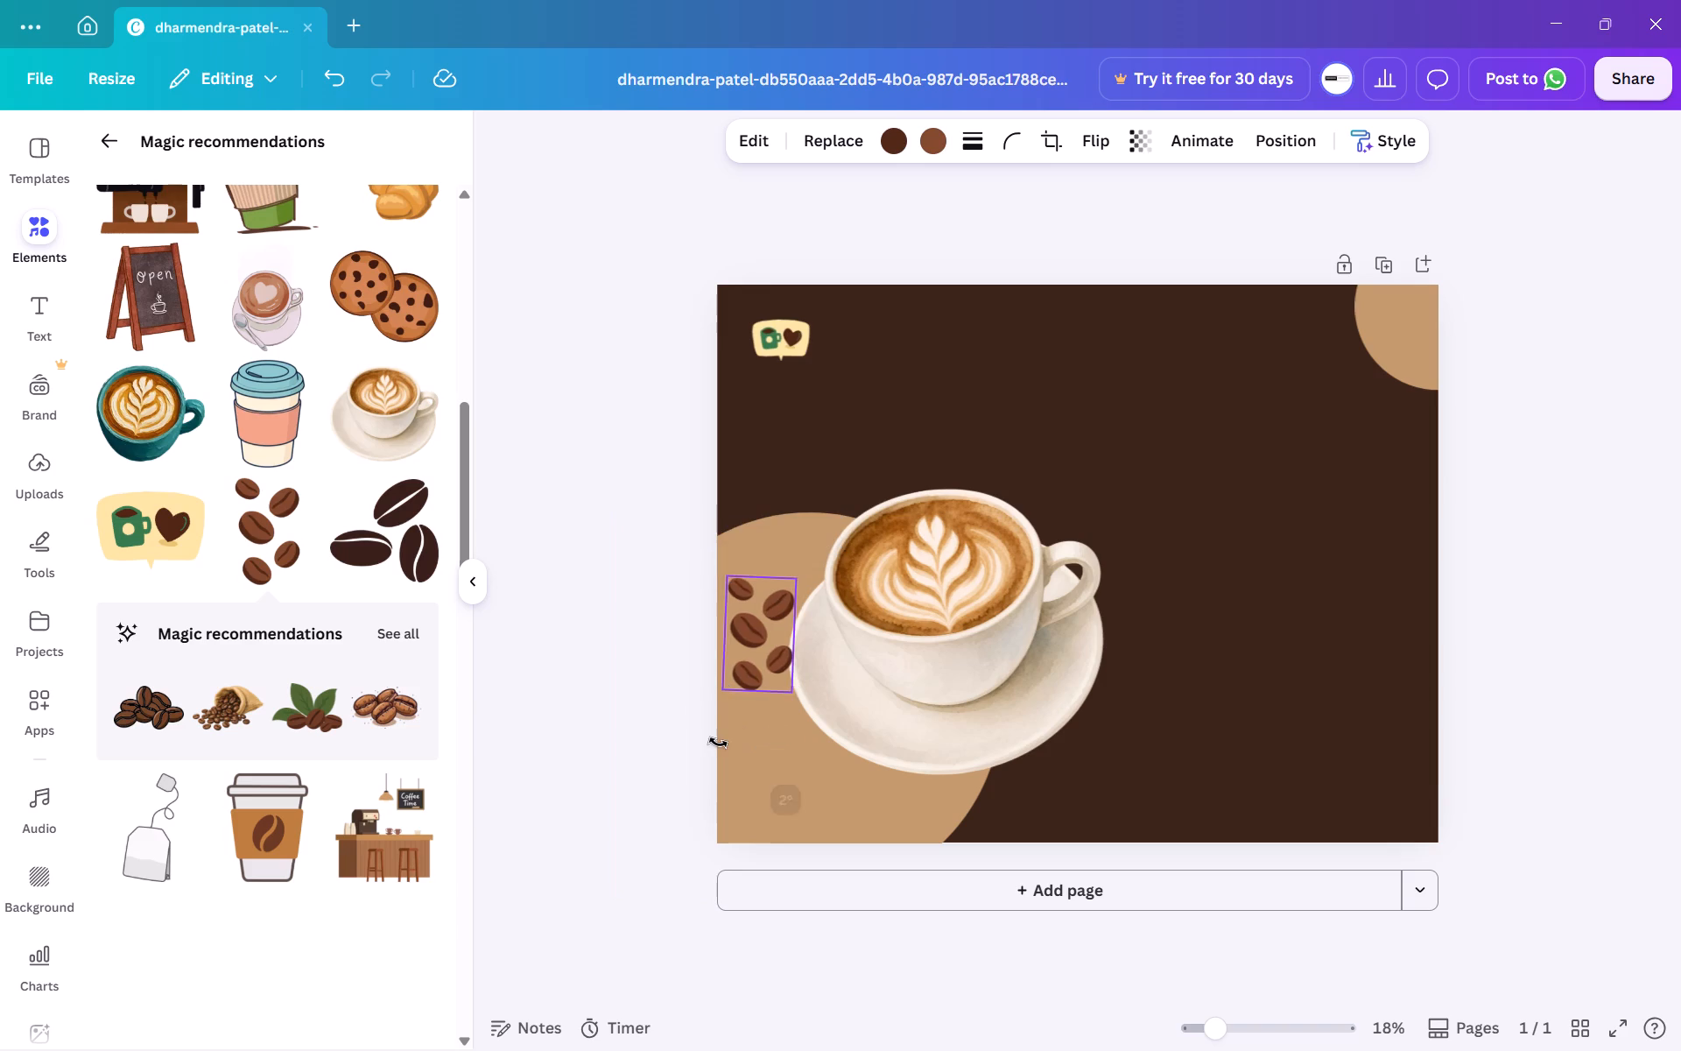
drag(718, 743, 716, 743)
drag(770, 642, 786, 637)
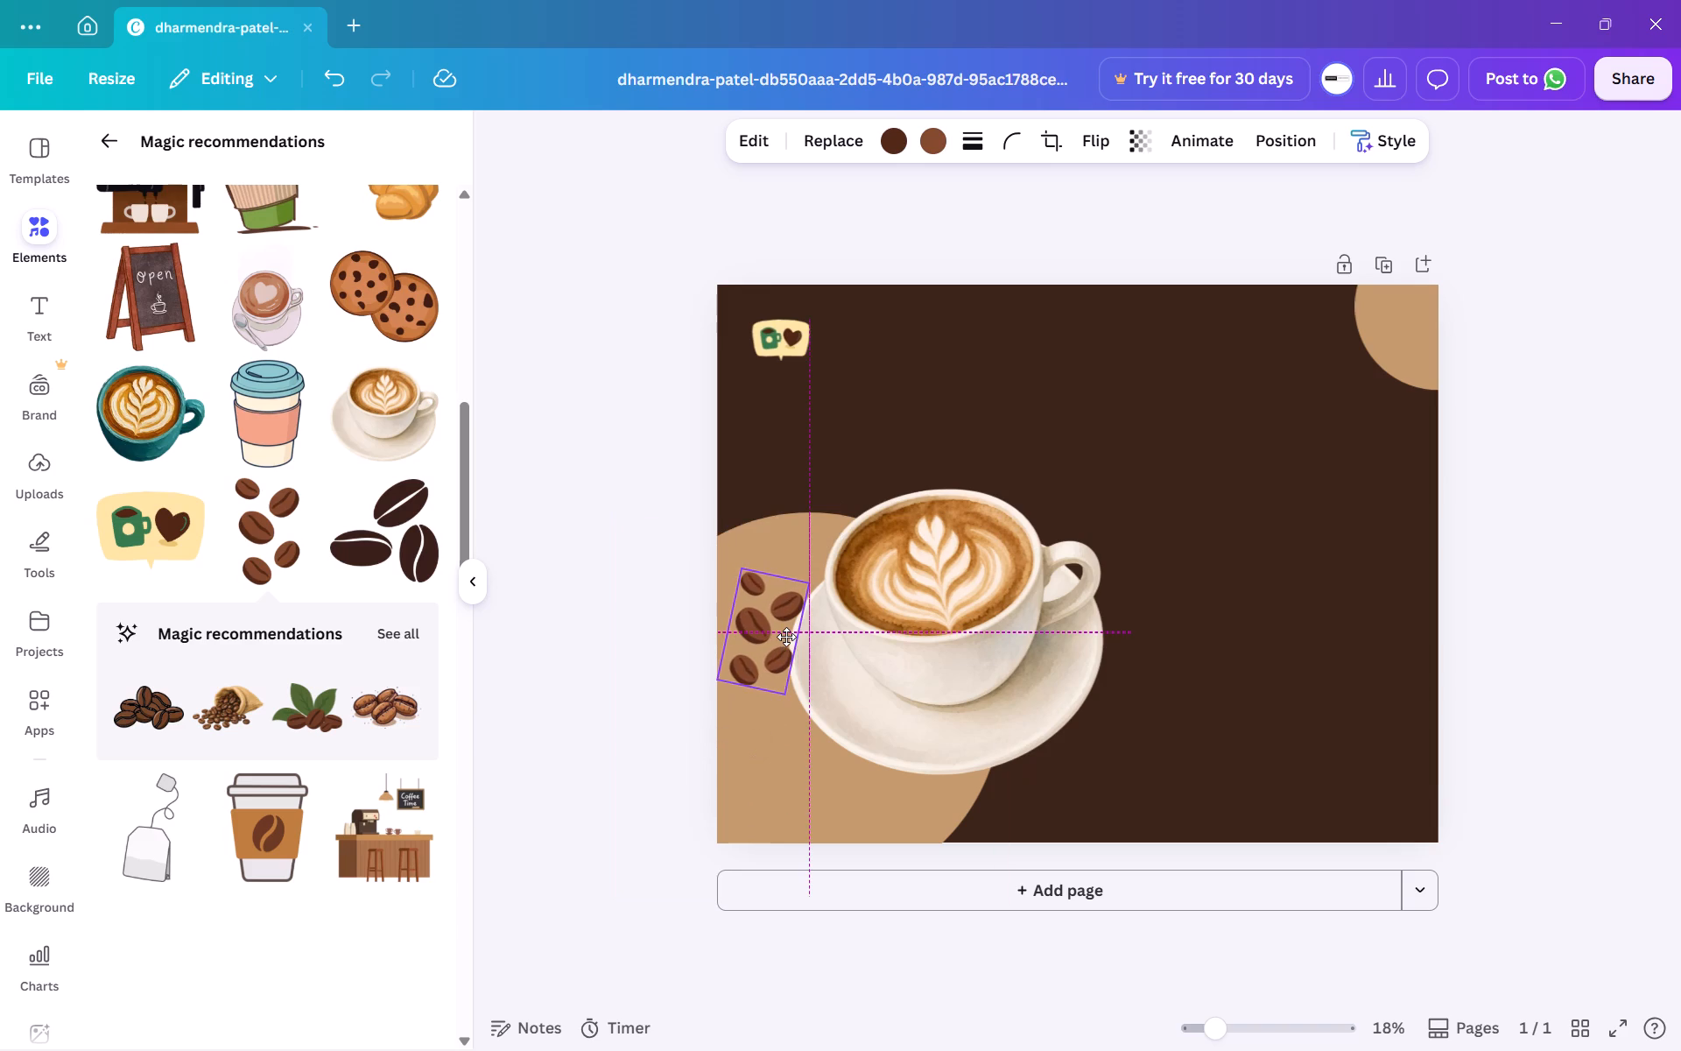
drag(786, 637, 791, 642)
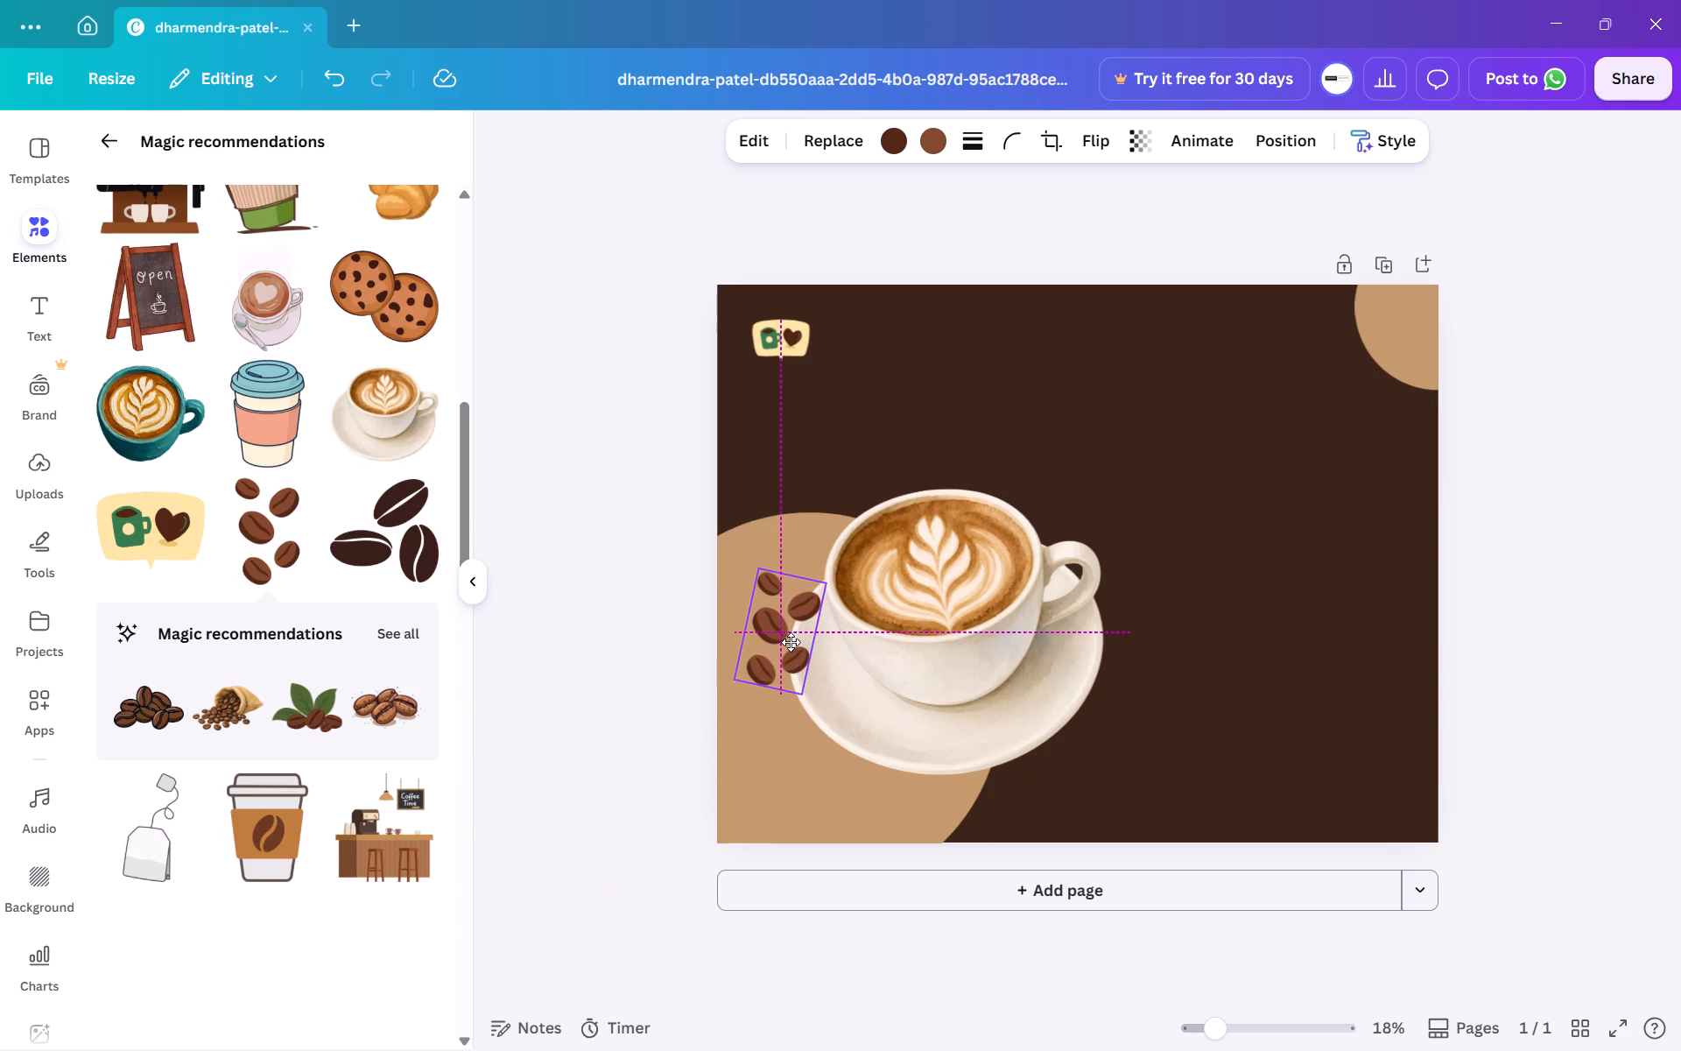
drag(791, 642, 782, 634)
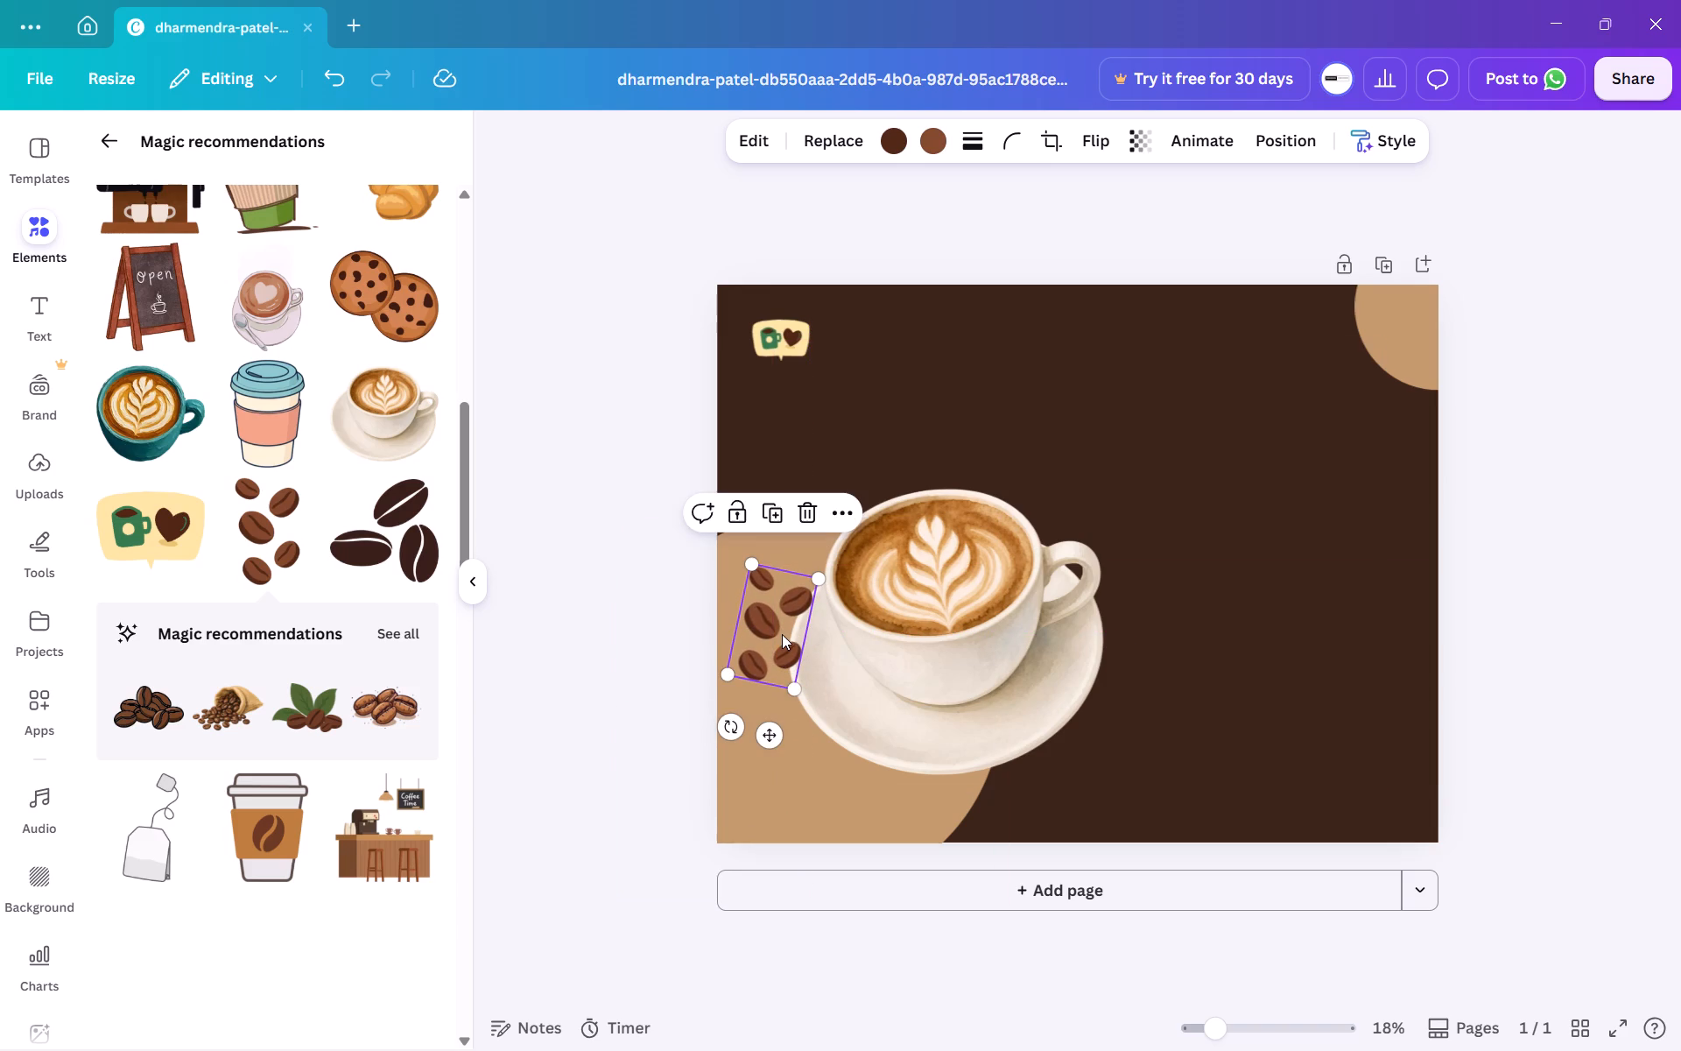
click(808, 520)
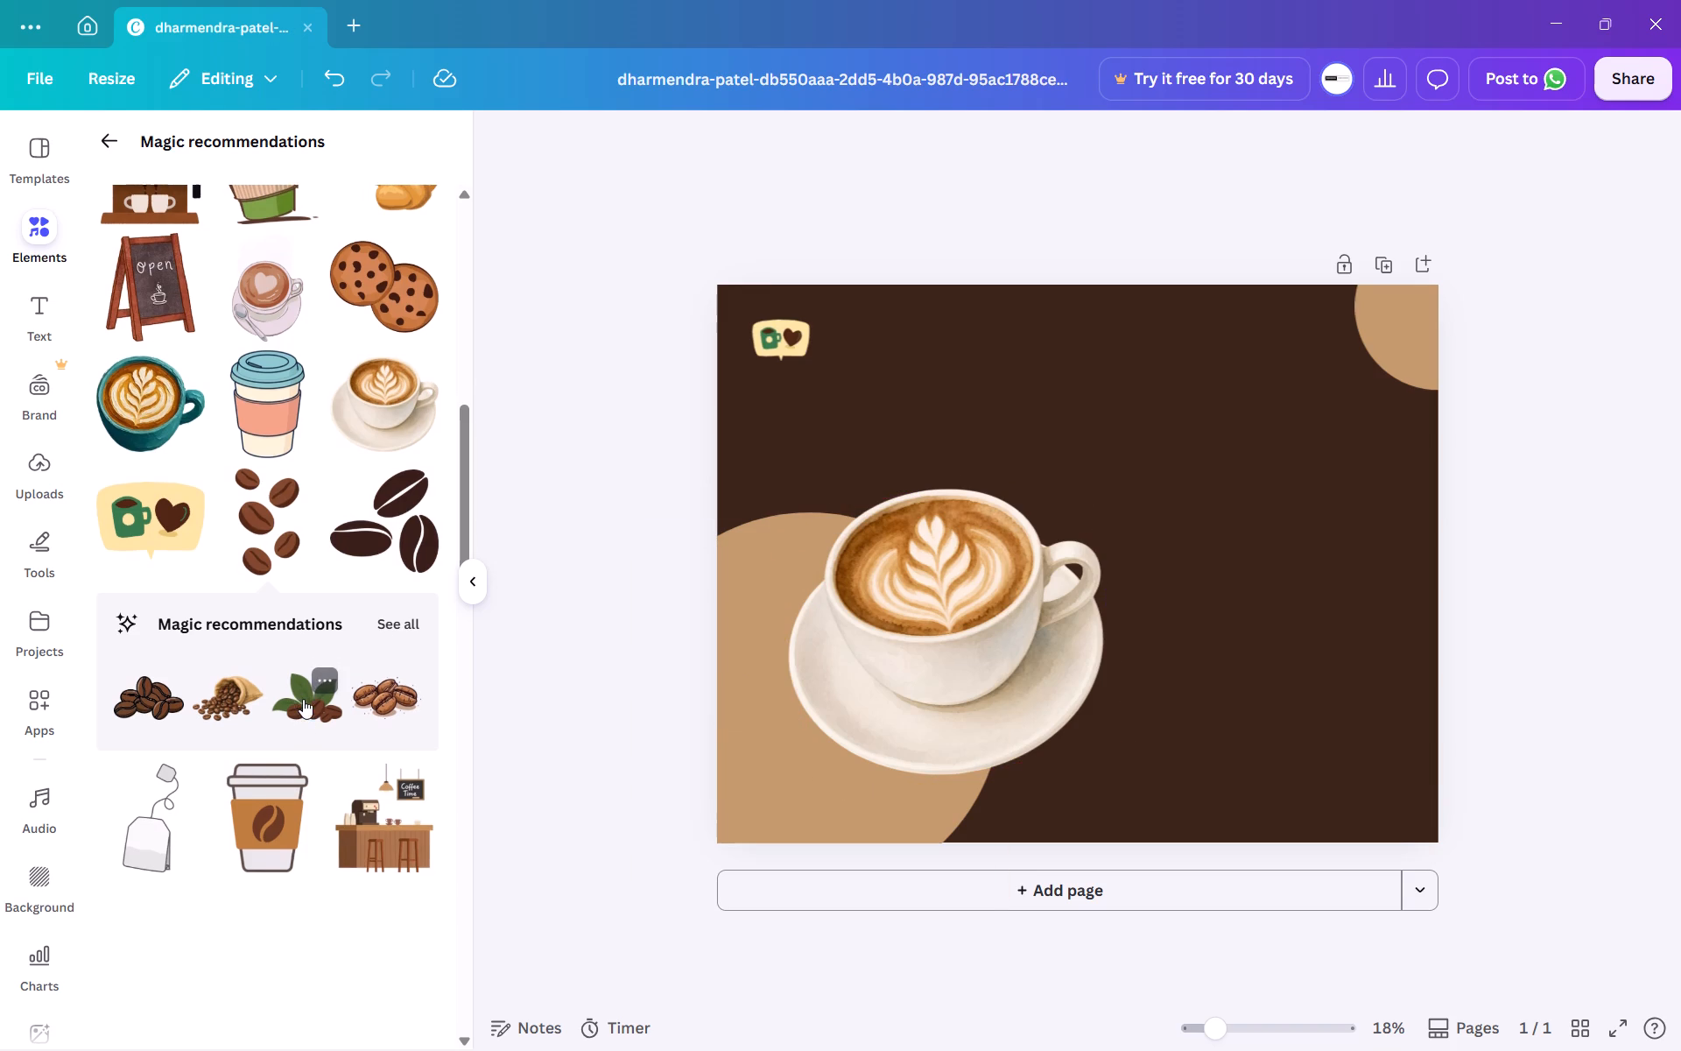
Look through the recommended coffee graphics for another coffee-bean graphic to place beside the cup.
scroll(306, 685, down, 4)
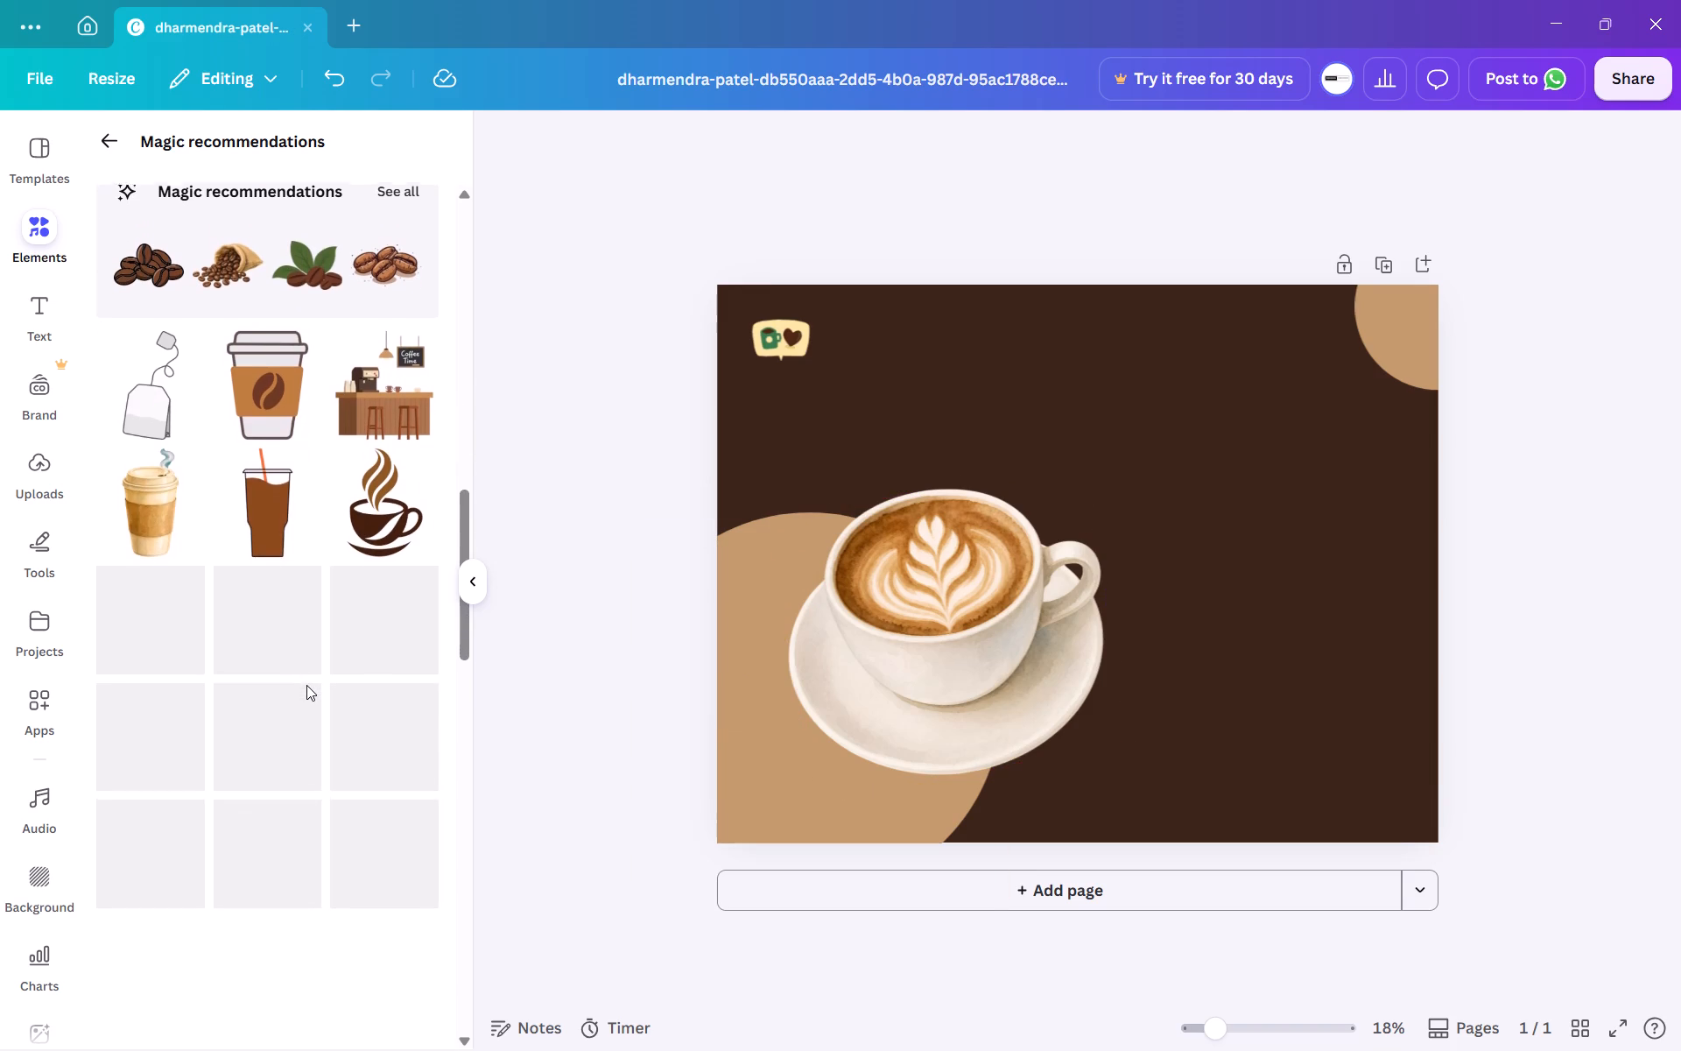
scroll(306, 685, down, 1)
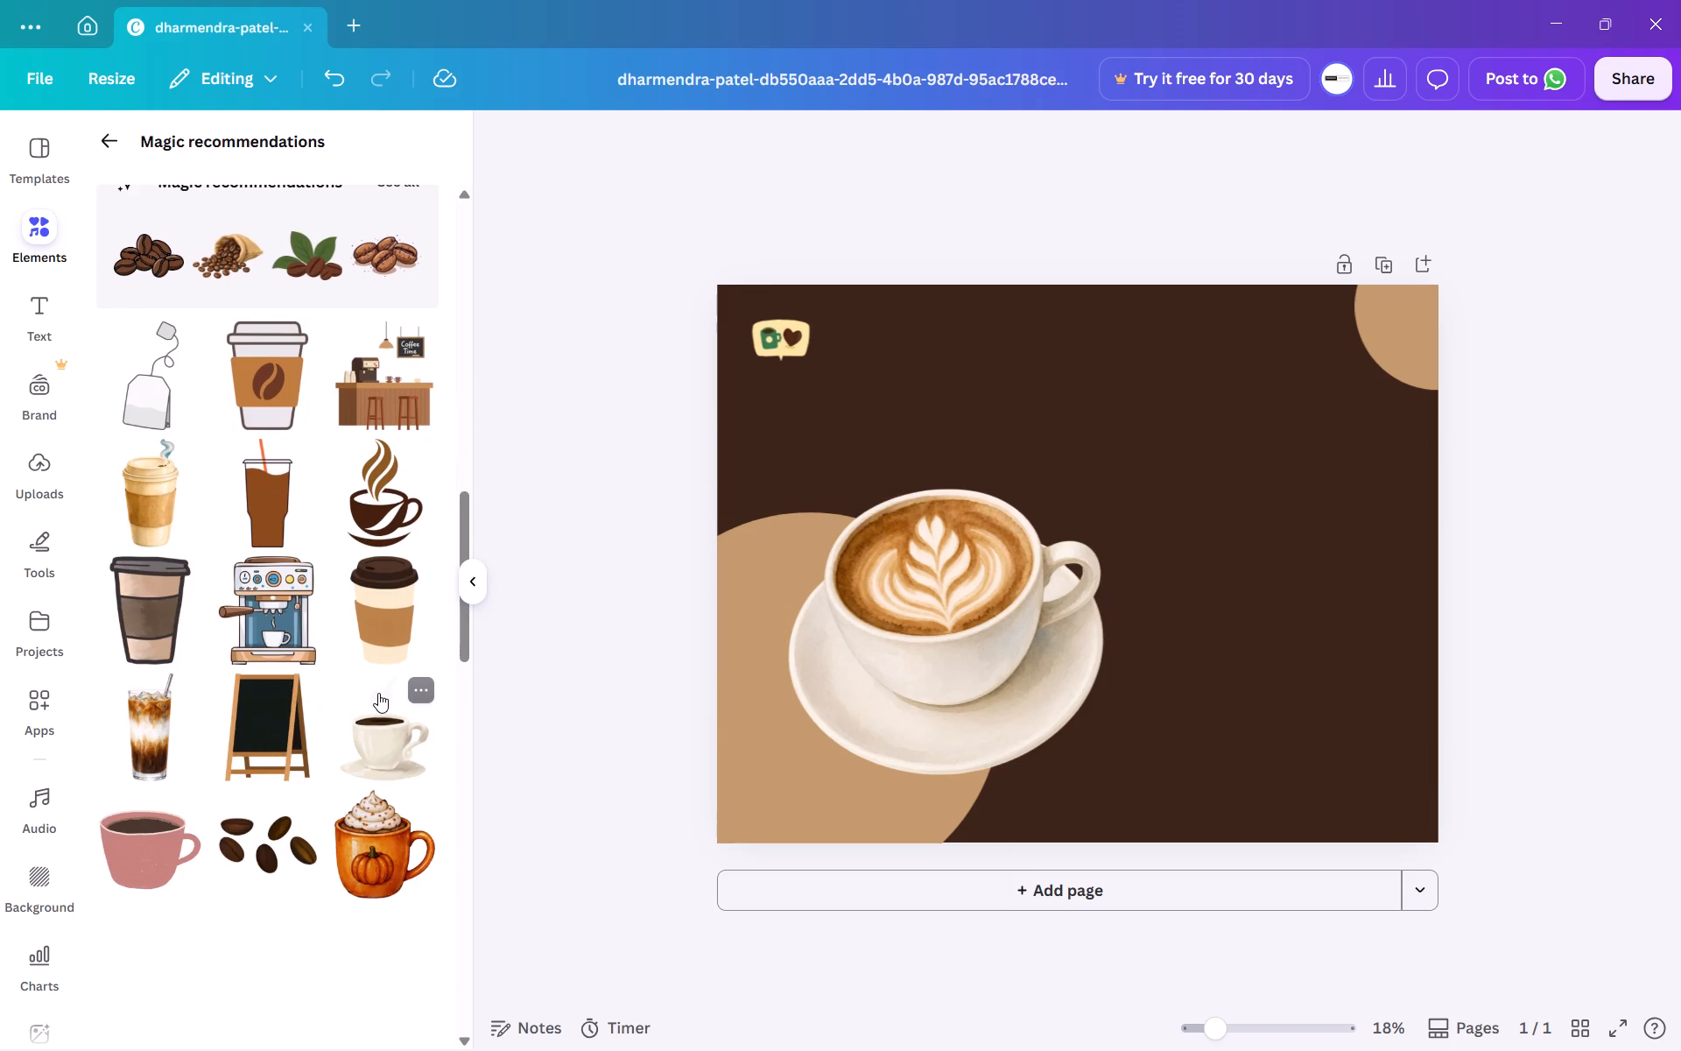
scroll(378, 693, down, 4)
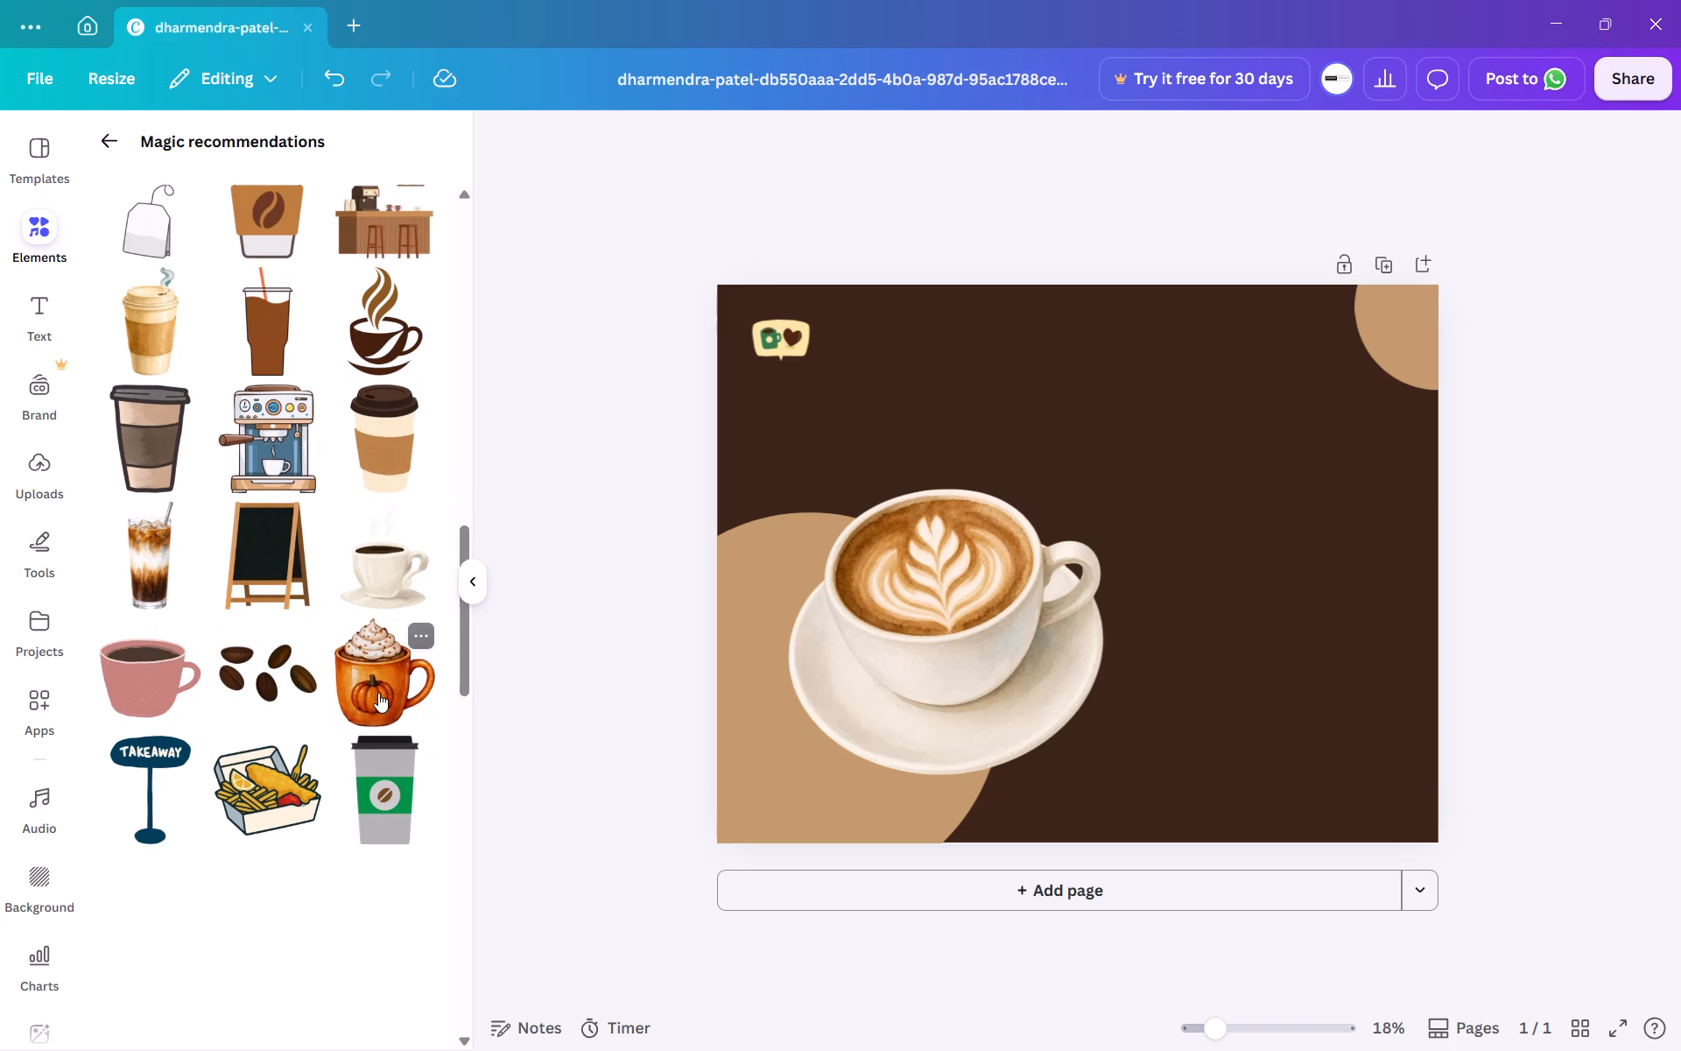
scroll(378, 693, down, 2)
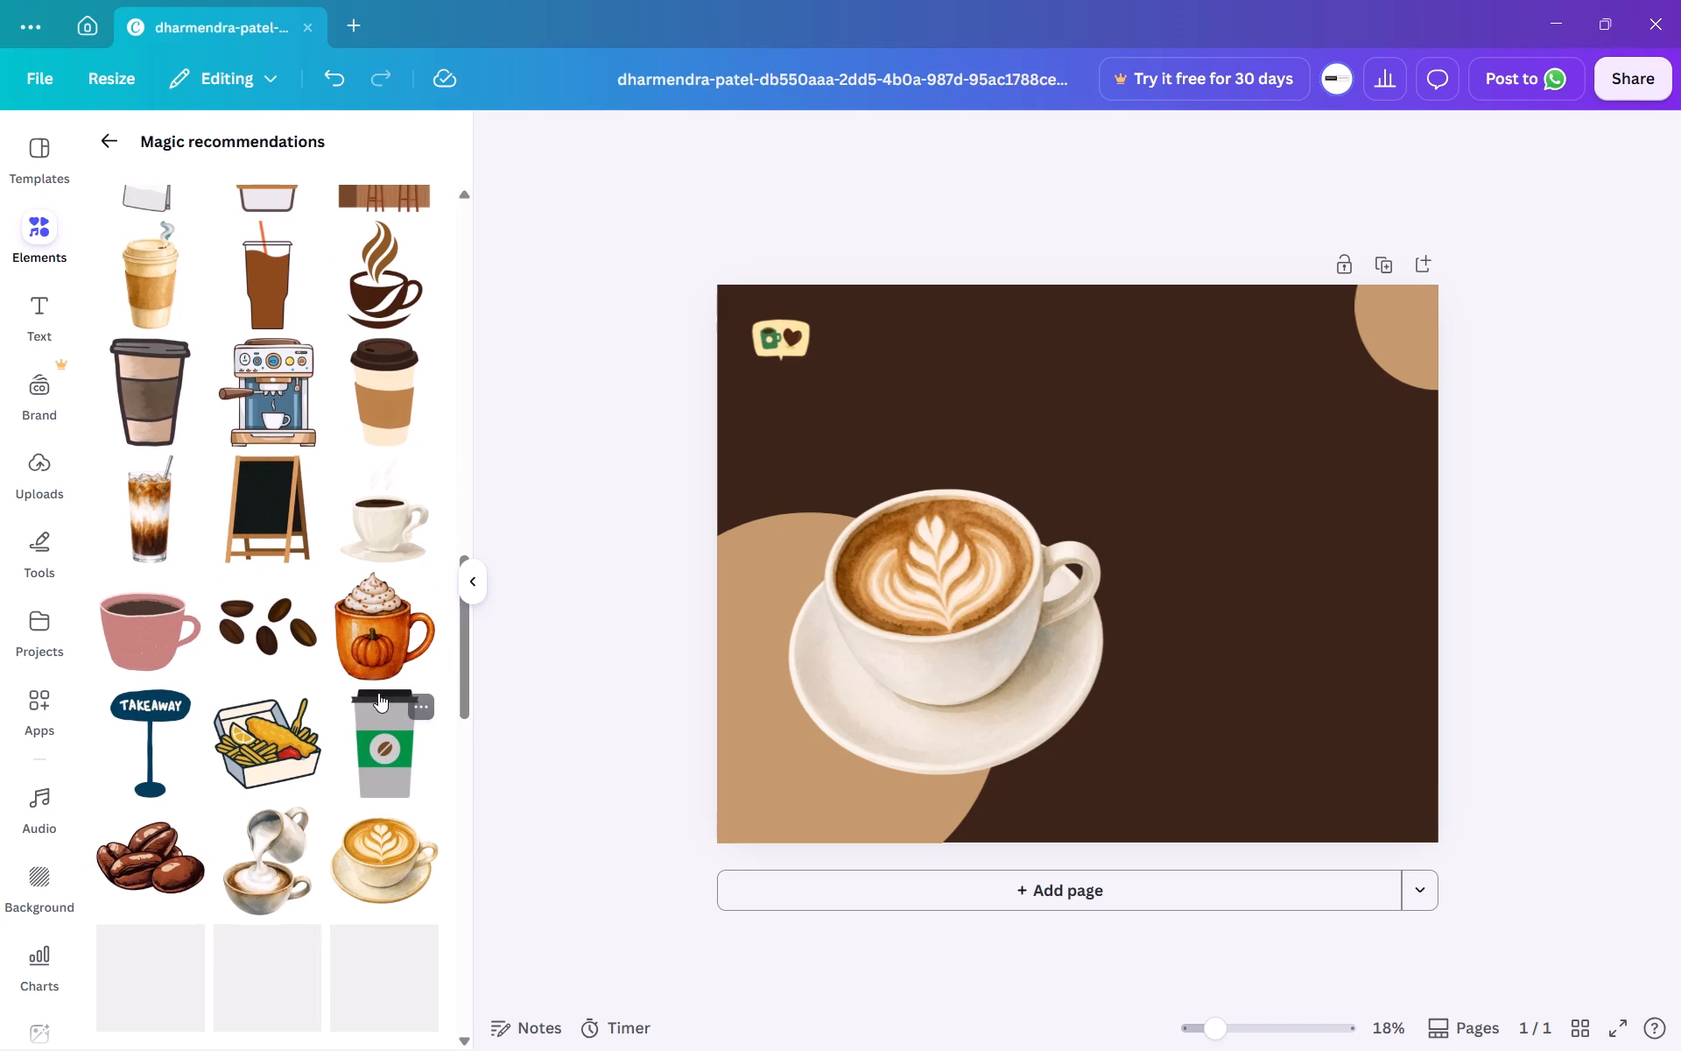
scroll(378, 693, down, 1)
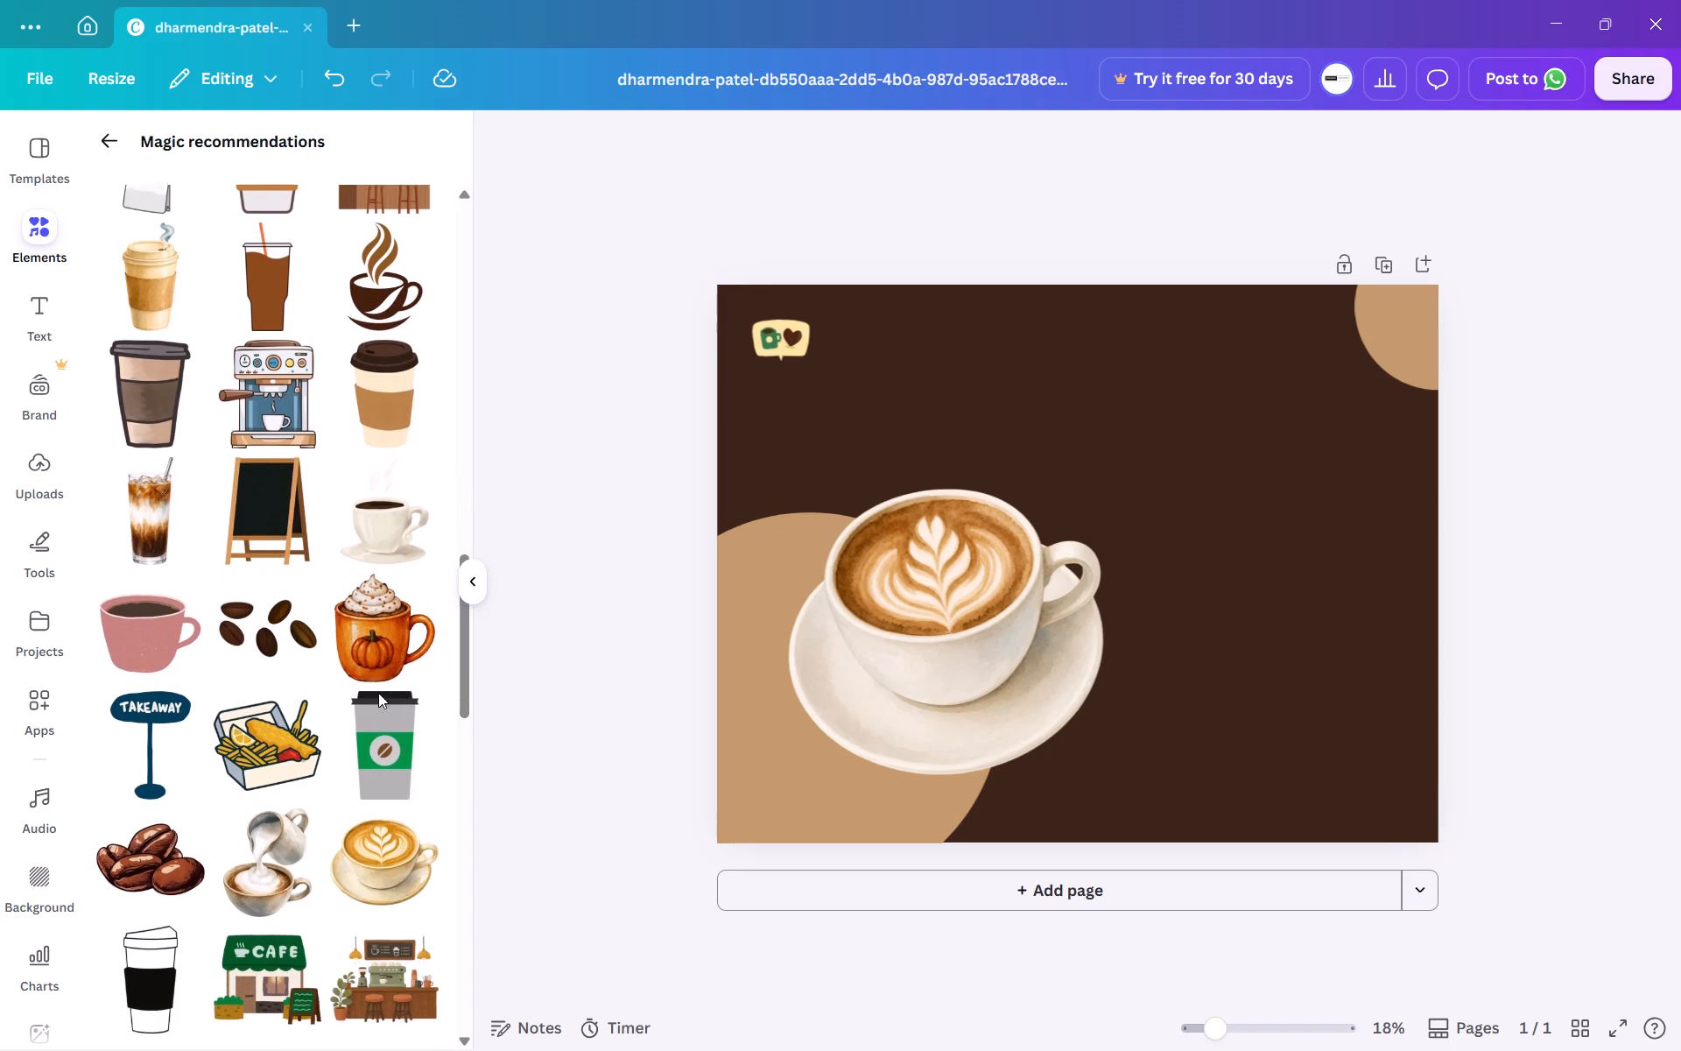
scroll(378, 693, down, 2)
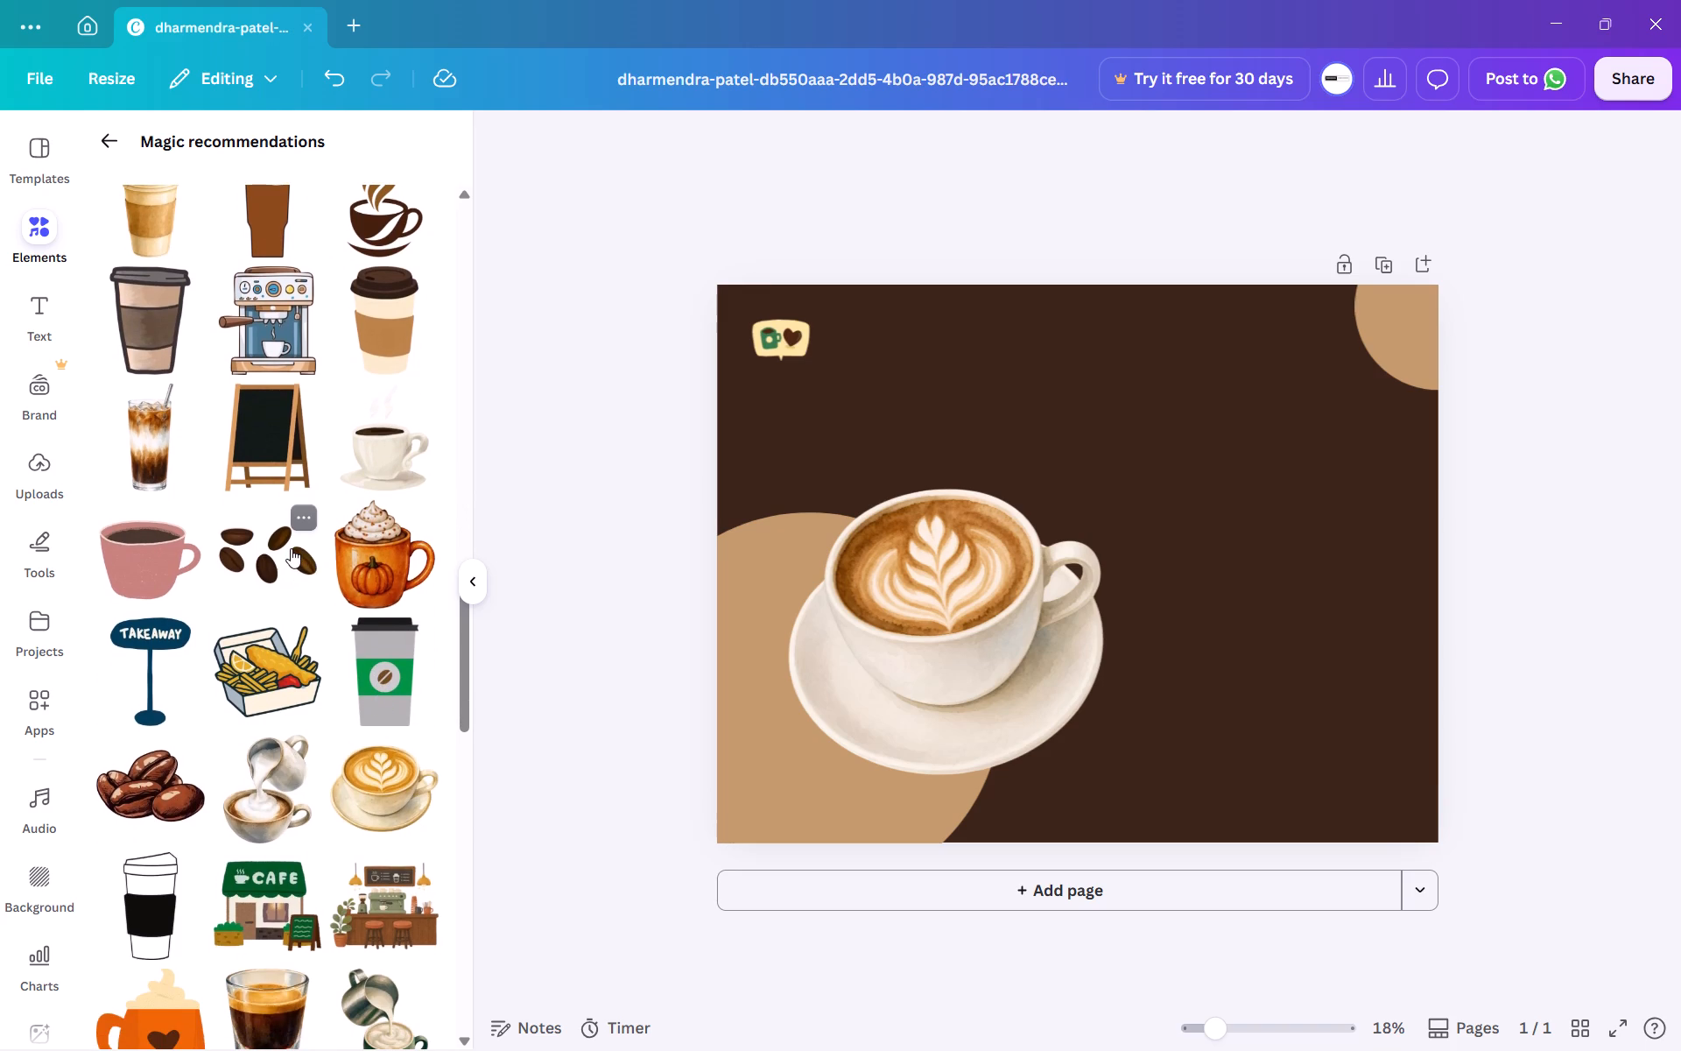
Add the five scattered dark coffee beans graphic, shrink it to about the speech bubble's width, and place it on the tan circle beside the saucer.
click(291, 548)
click(1098, 566)
drag(1098, 566, 1011, 610)
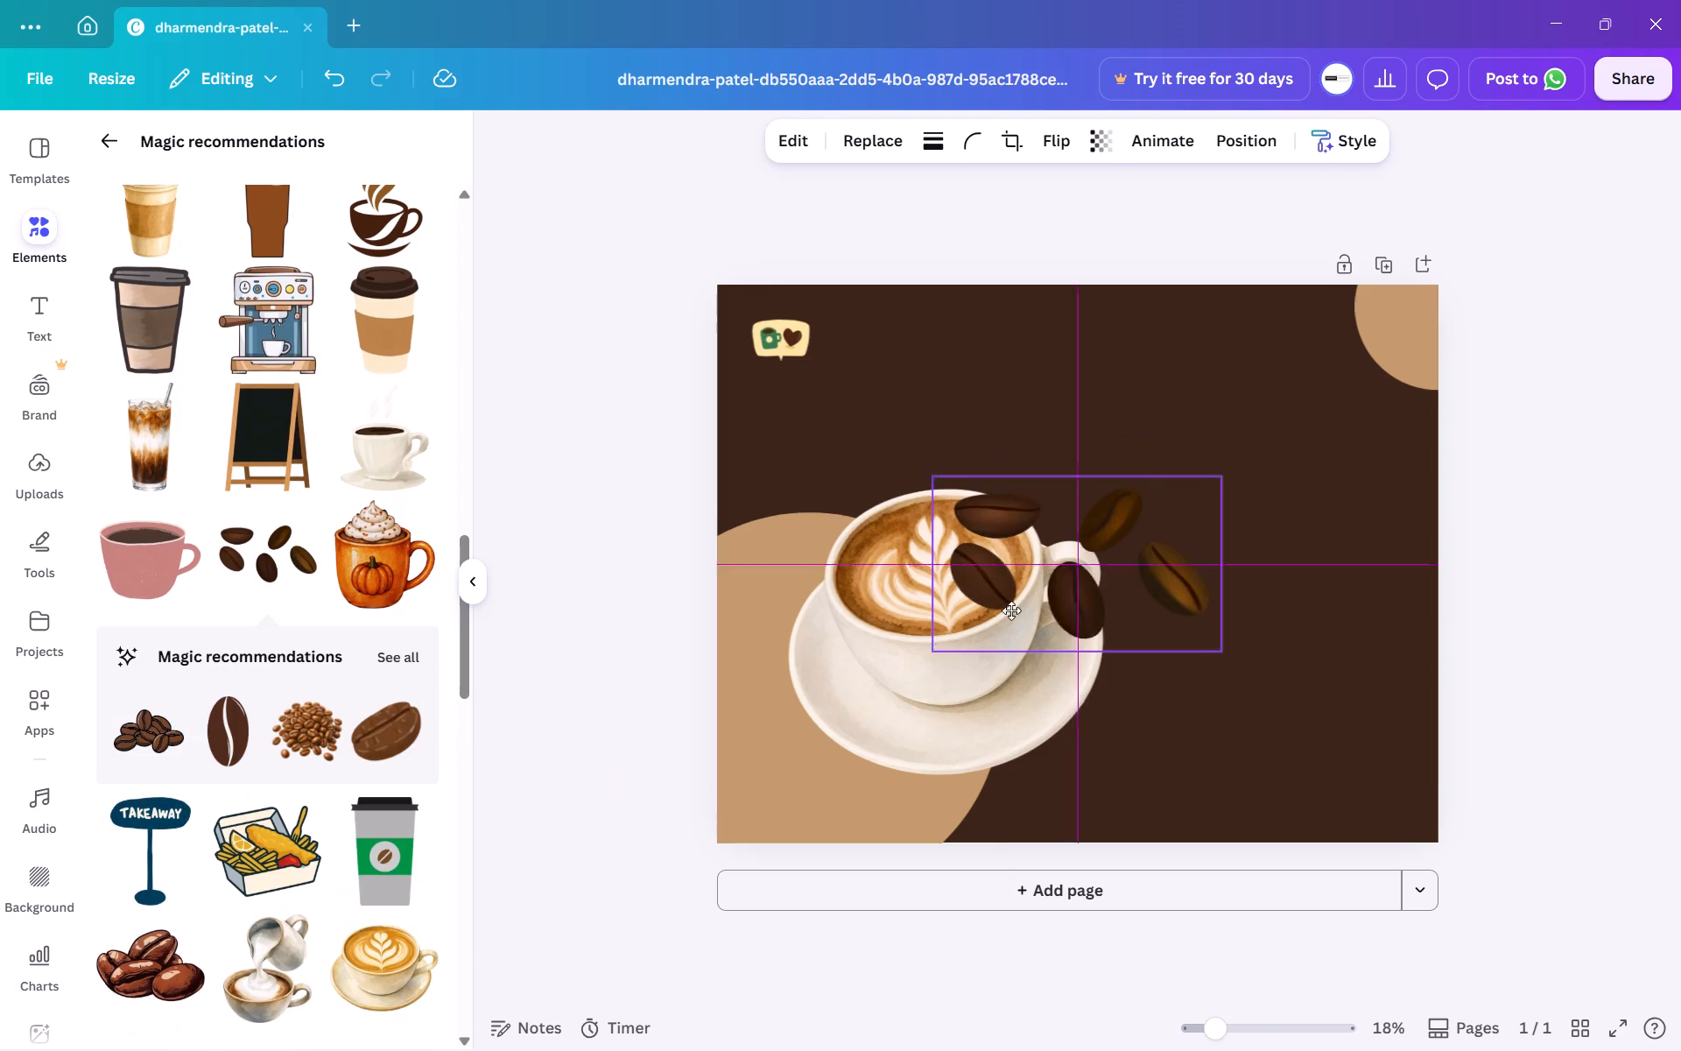
drag(1011, 610, 922, 662)
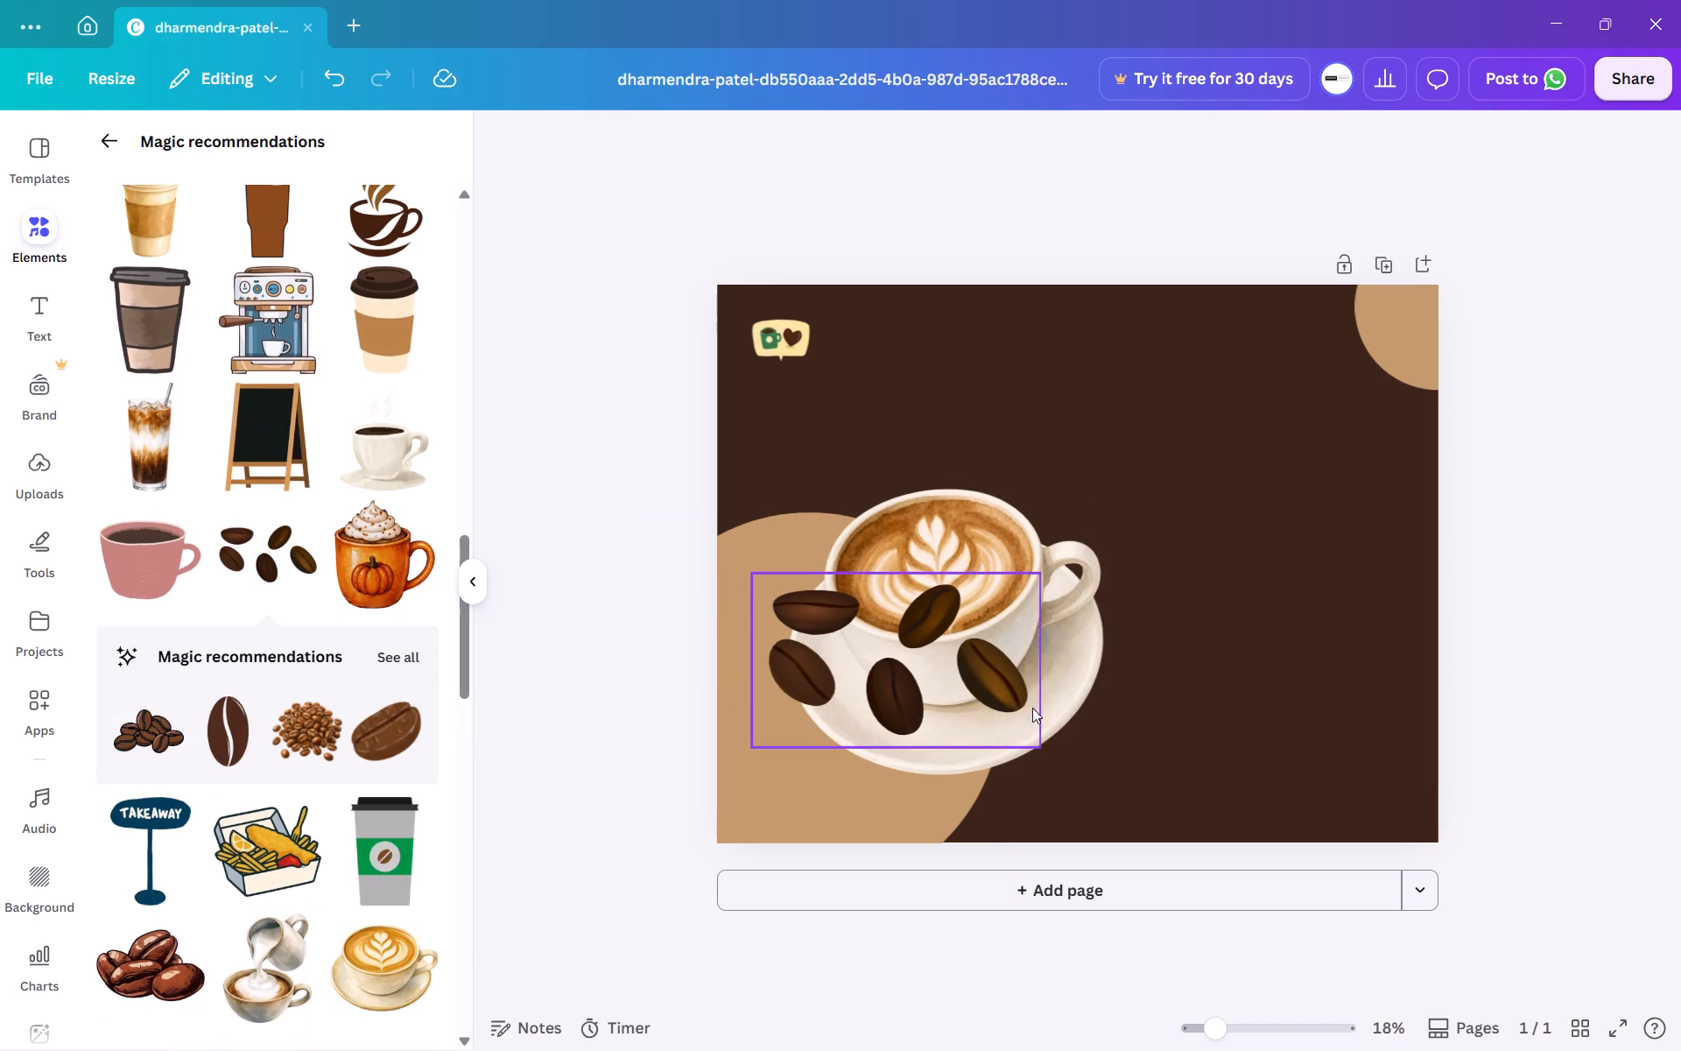
click(949, 714)
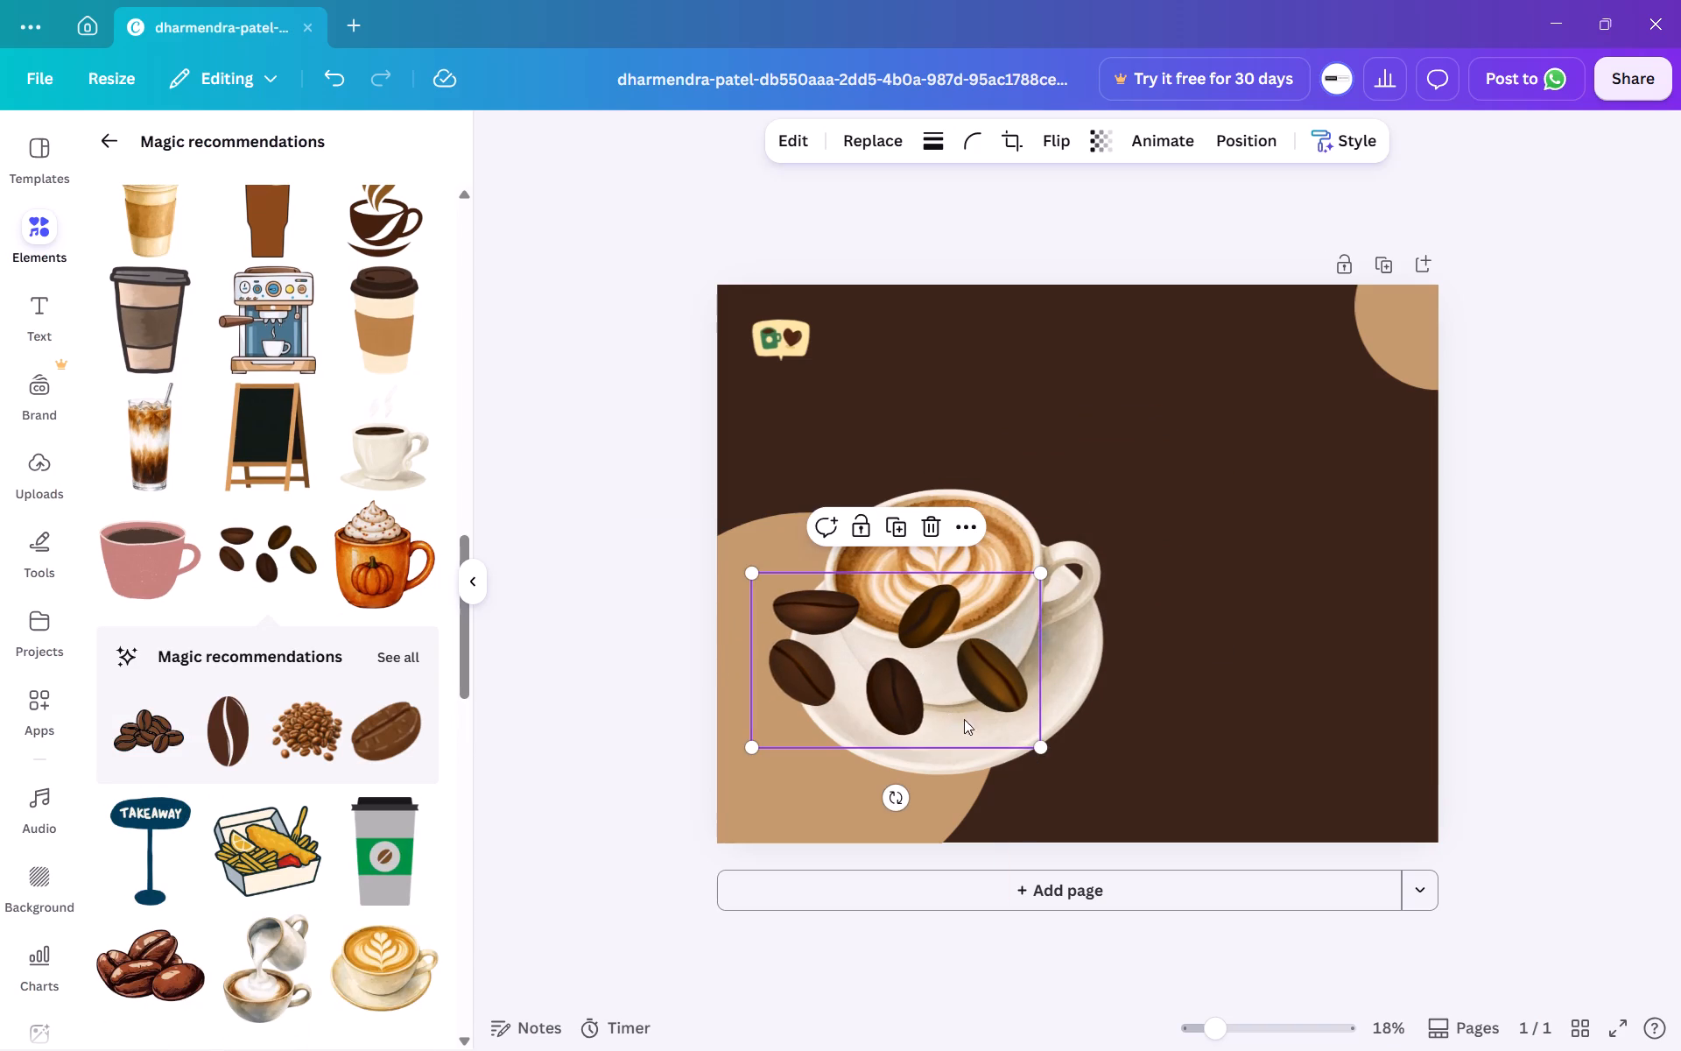
drag(1046, 749, 803, 611)
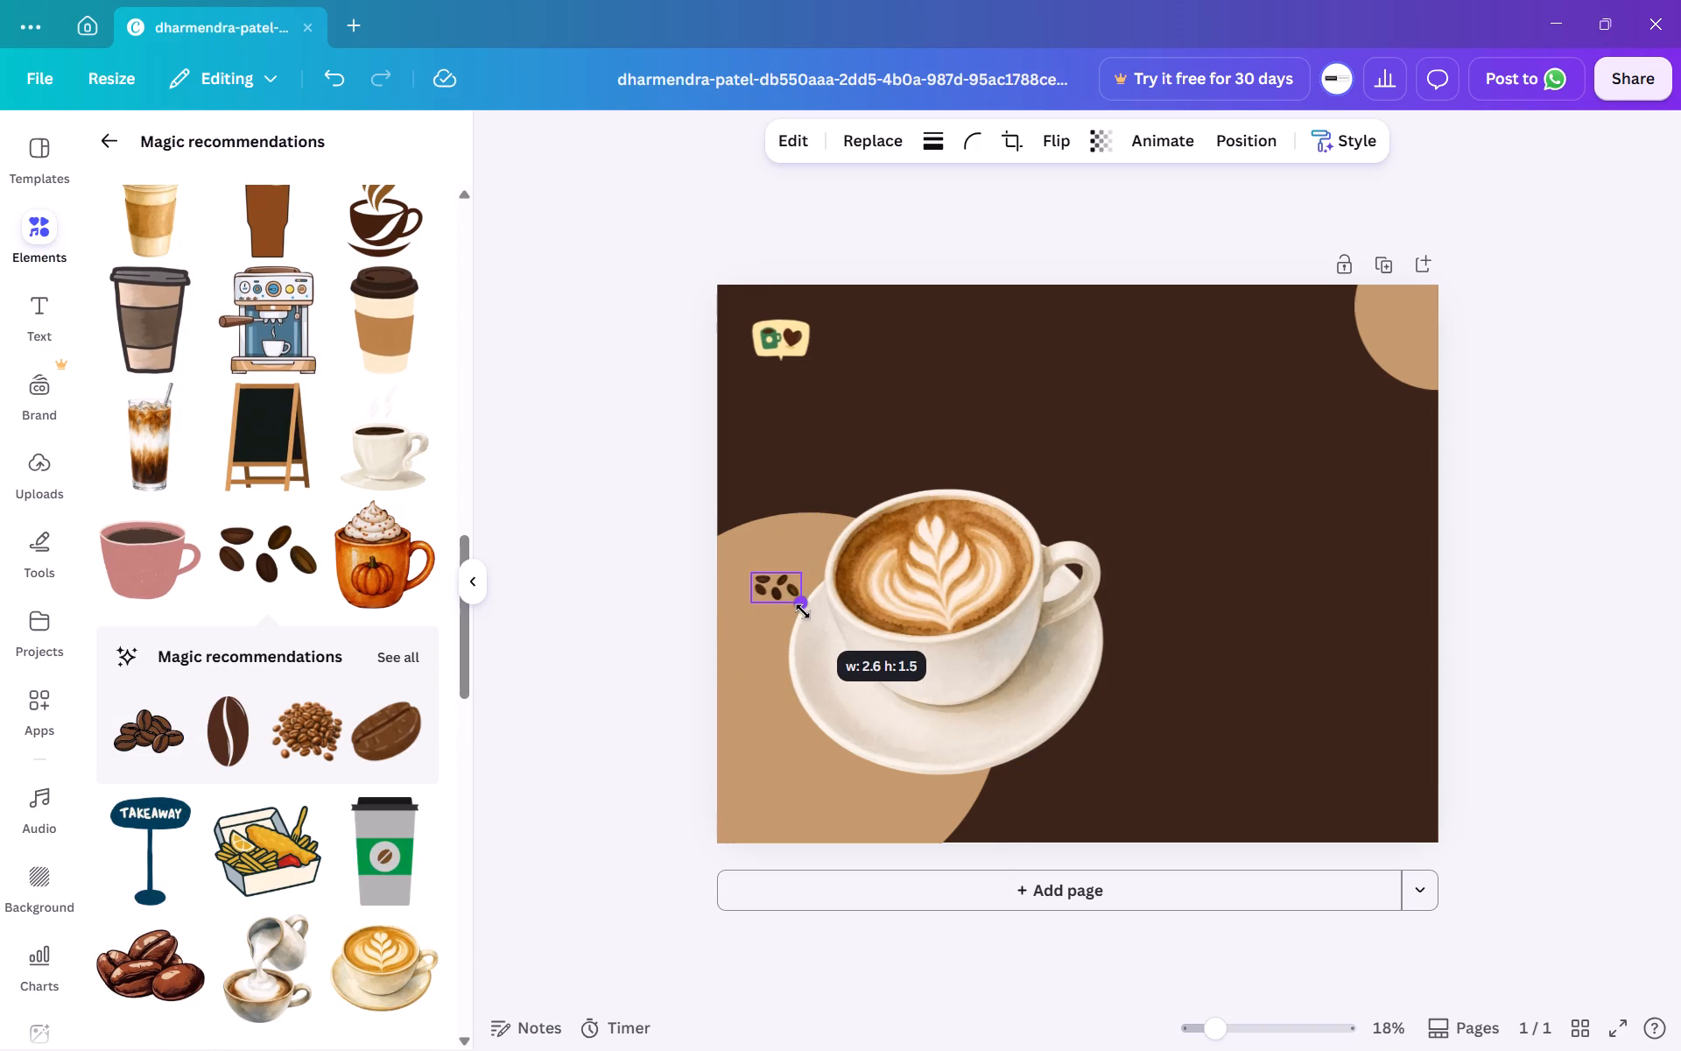
drag(803, 611, 816, 617)
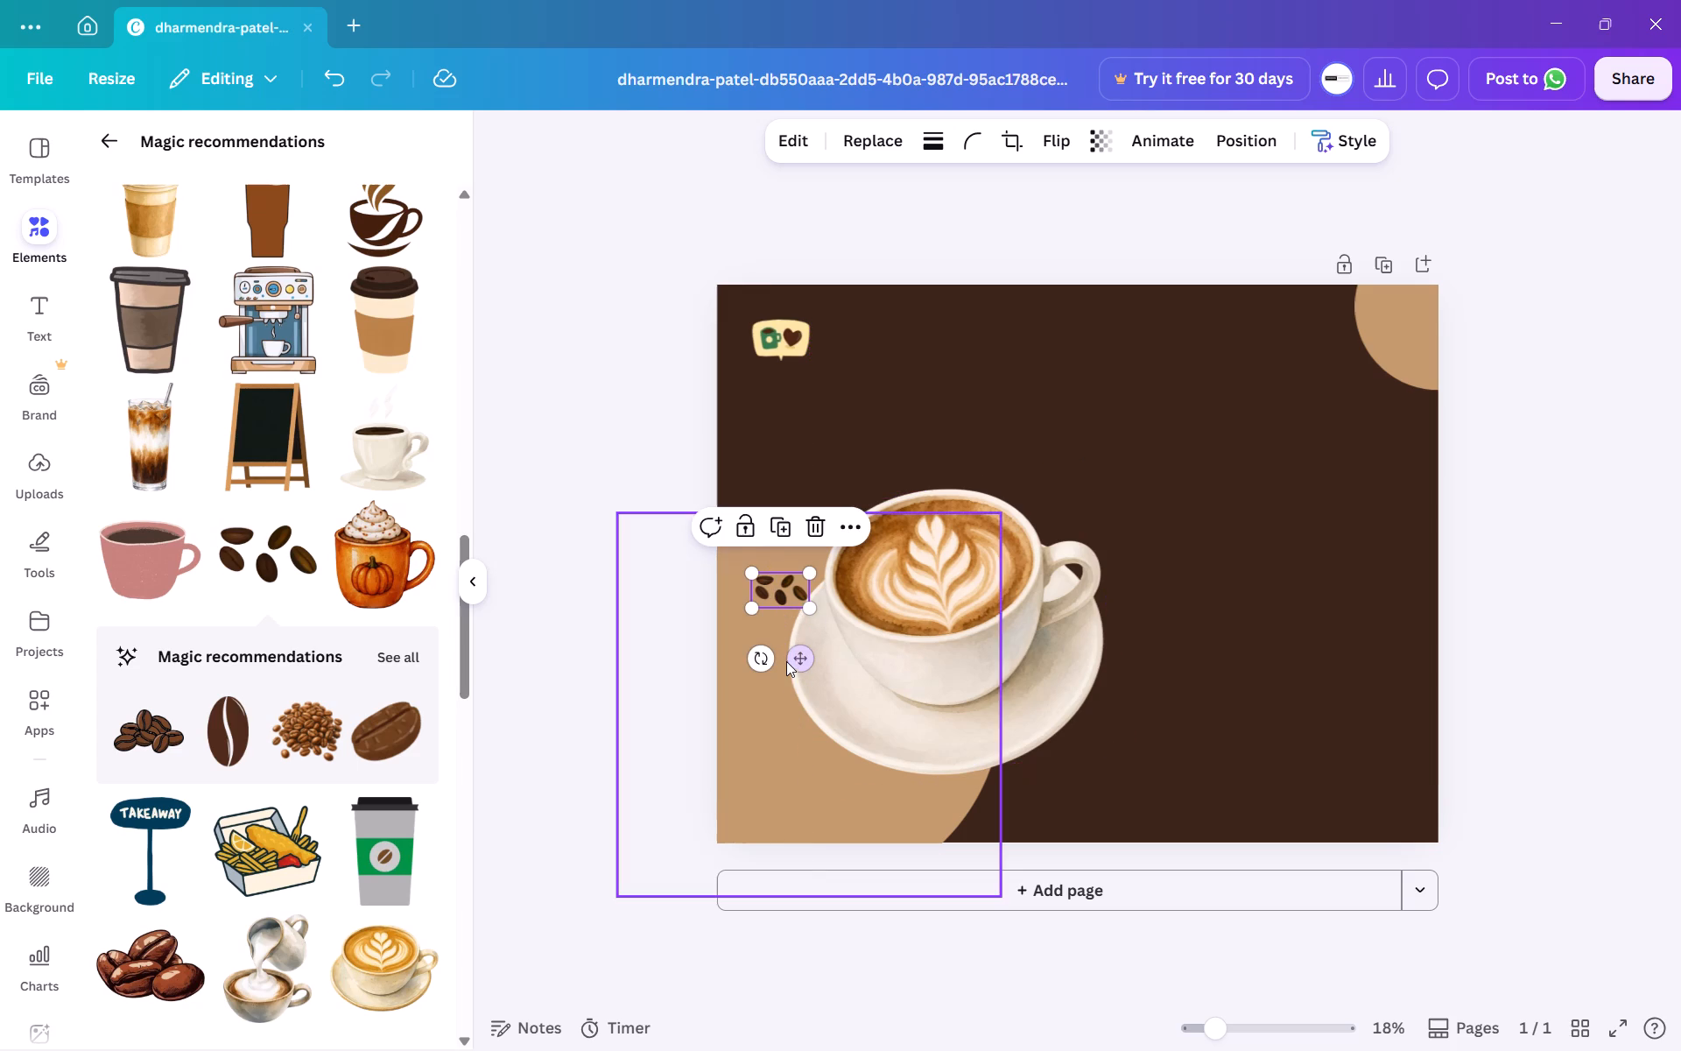
drag(797, 661, 784, 667)
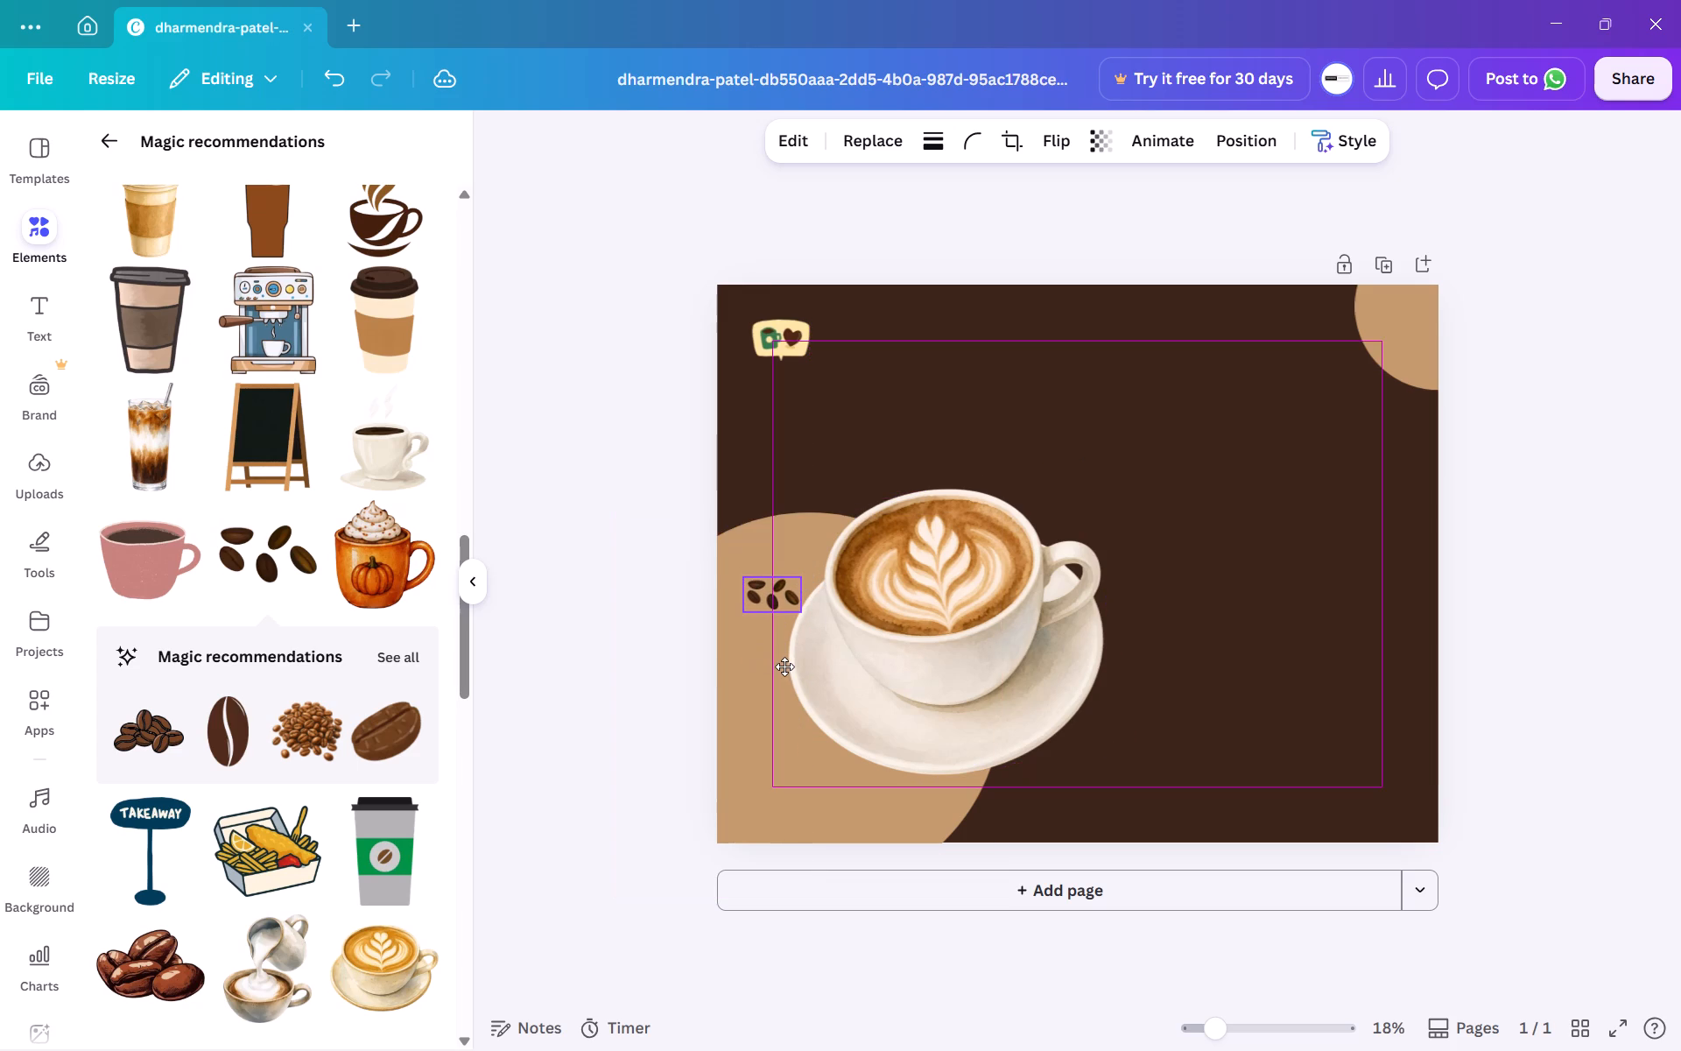
drag(784, 667, 784, 675)
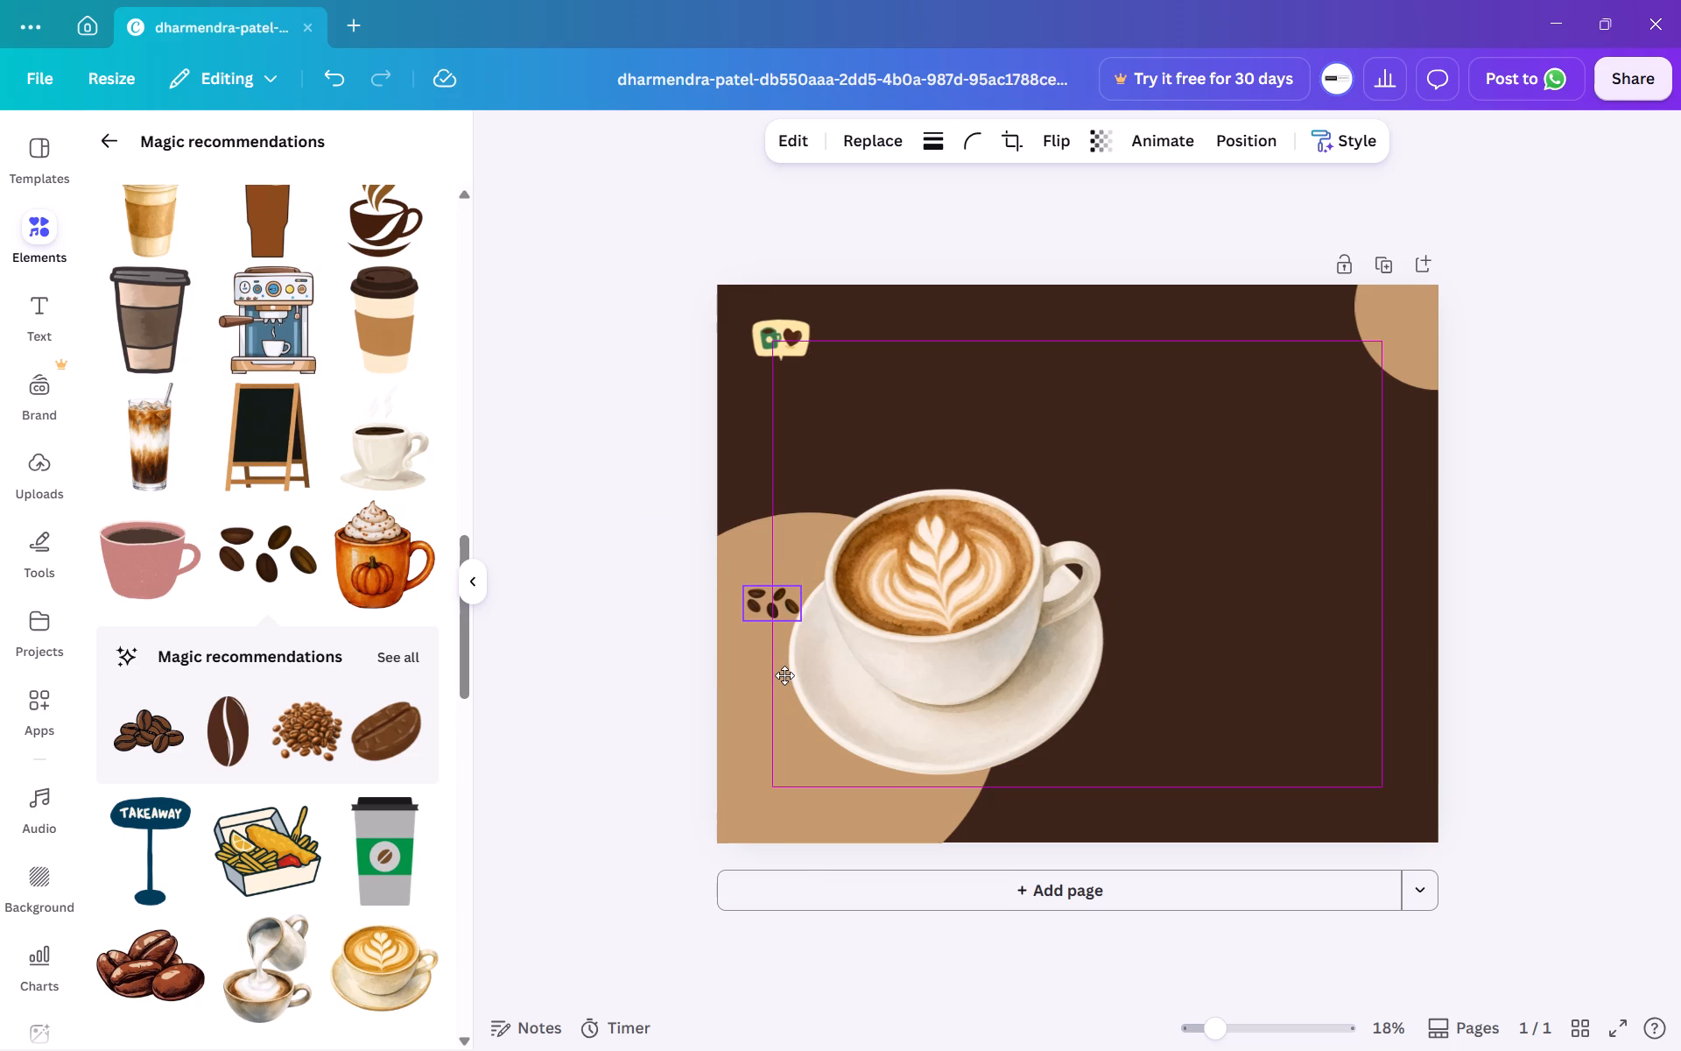
drag(784, 675, 784, 673)
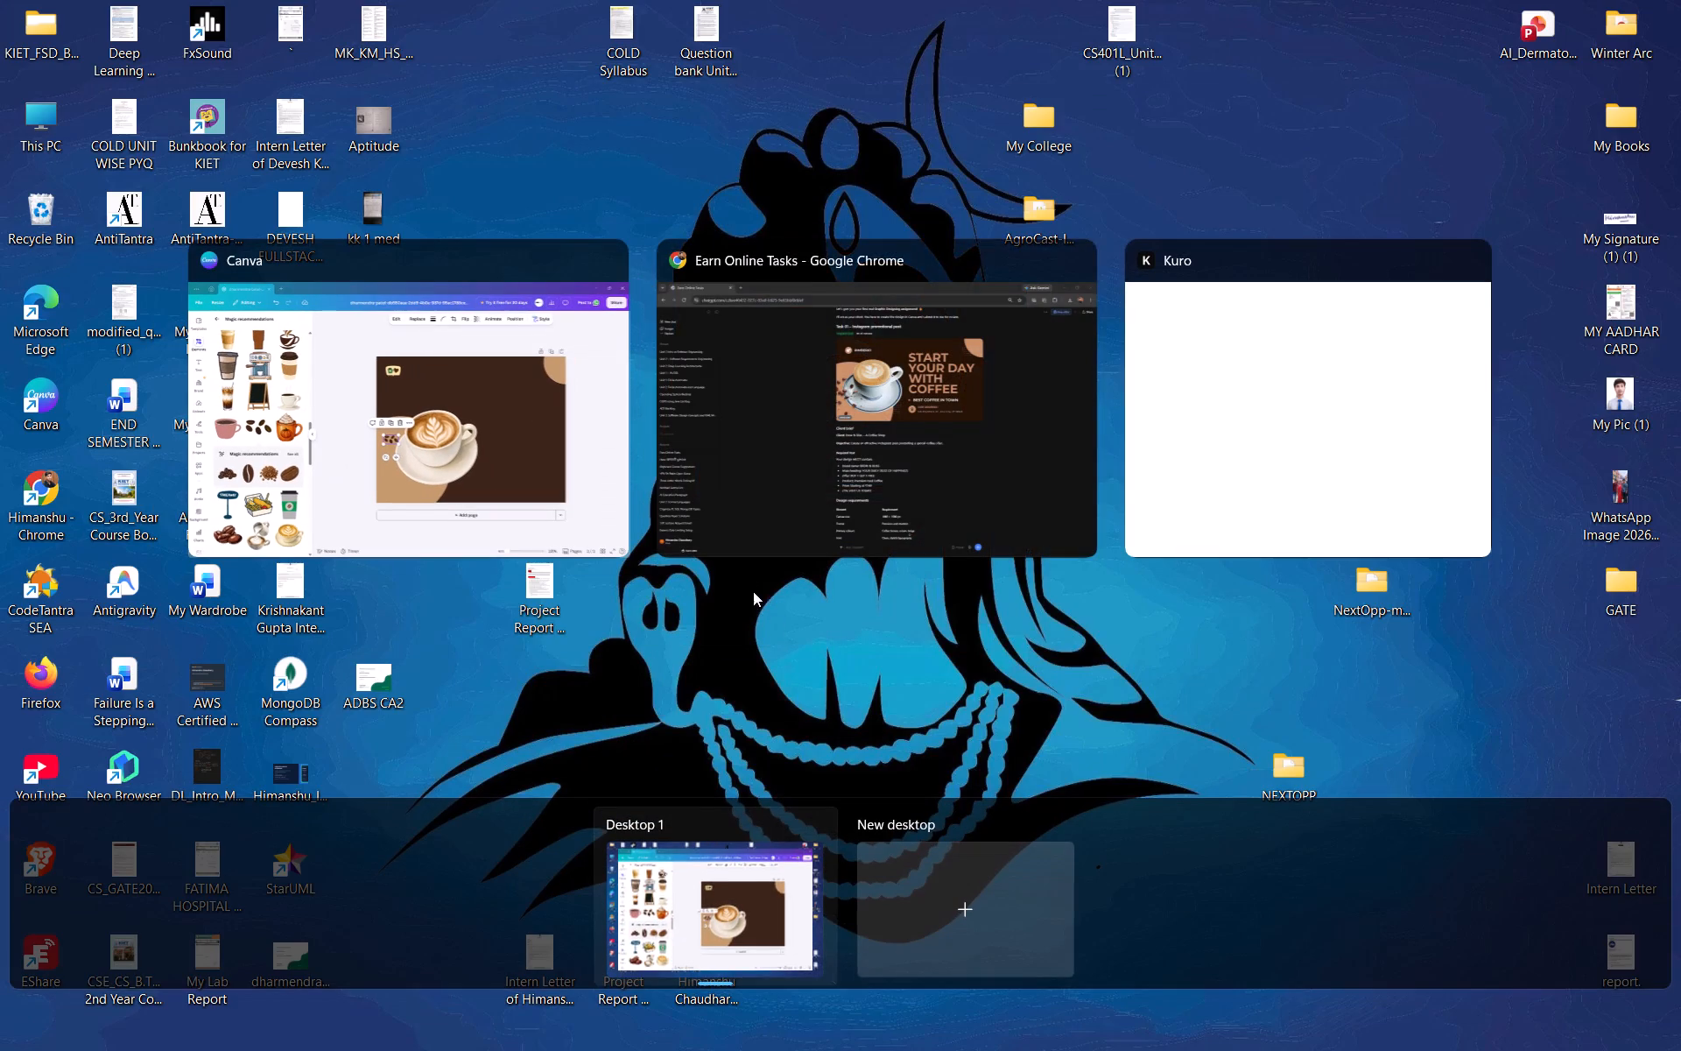
After checking ChatGPT's sample design, add the brown coffee-bean pile in Canva, shrunk to just over a third of its width, overlapping the saucer's left side.
click(834, 477)
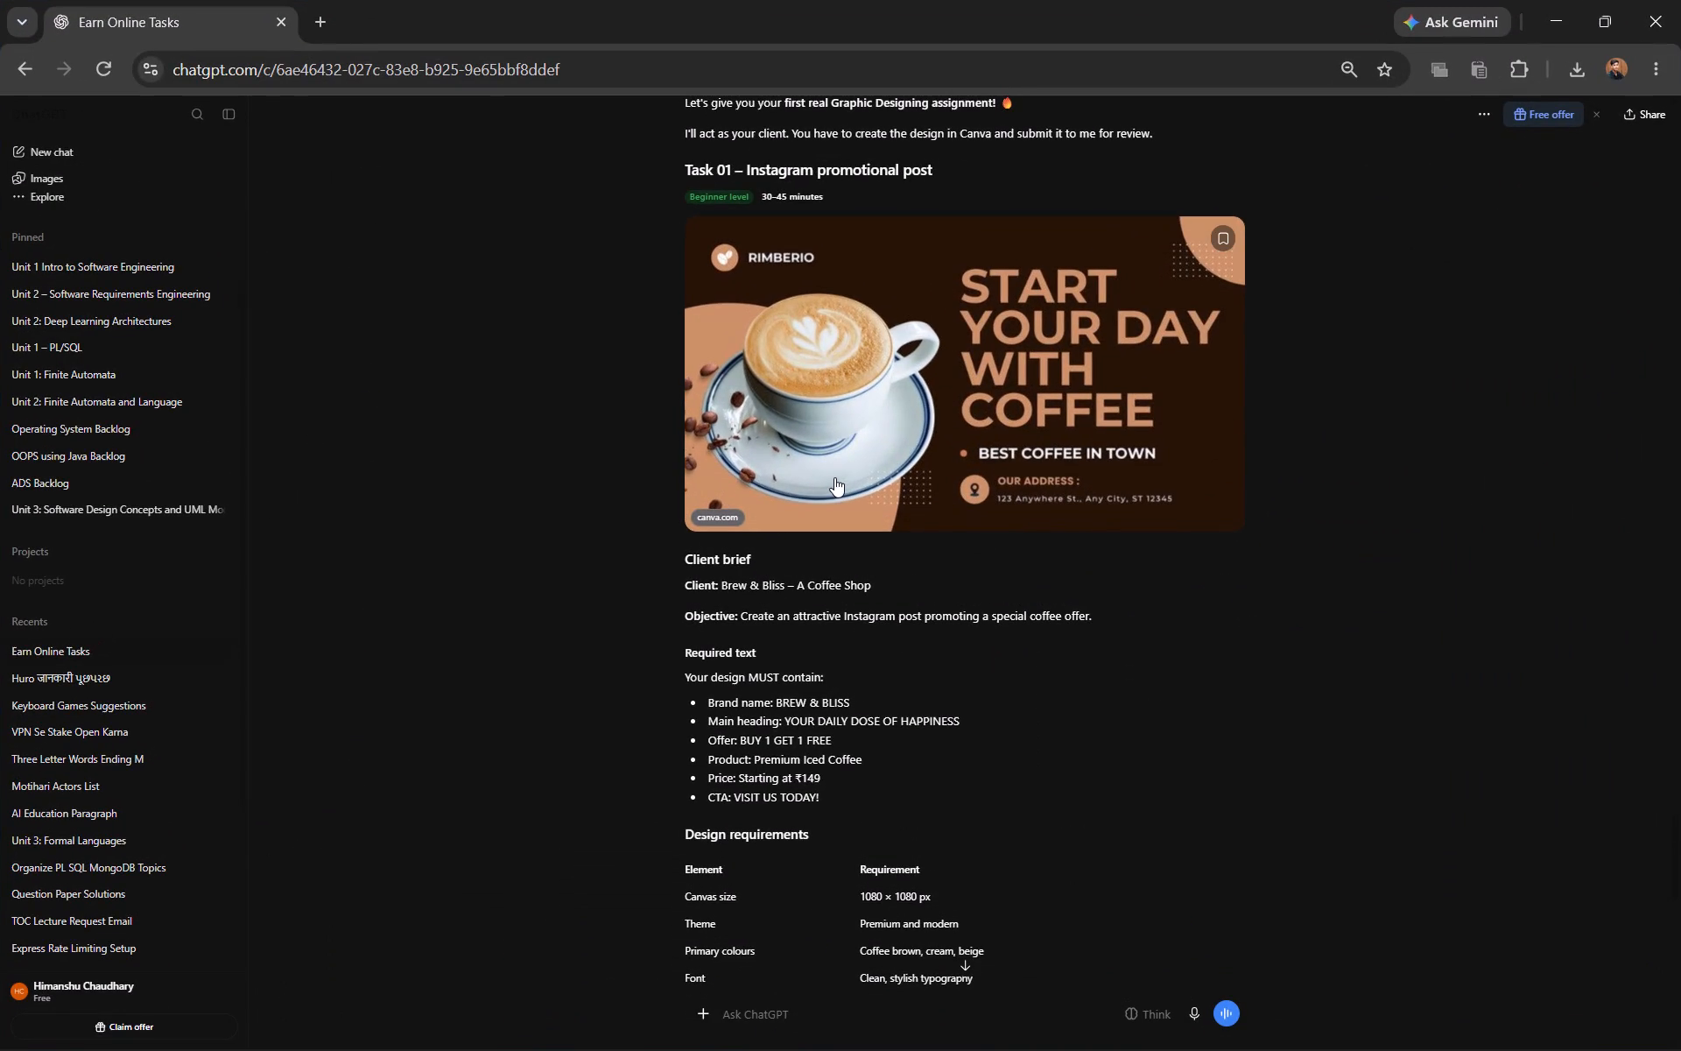
click(819, 451)
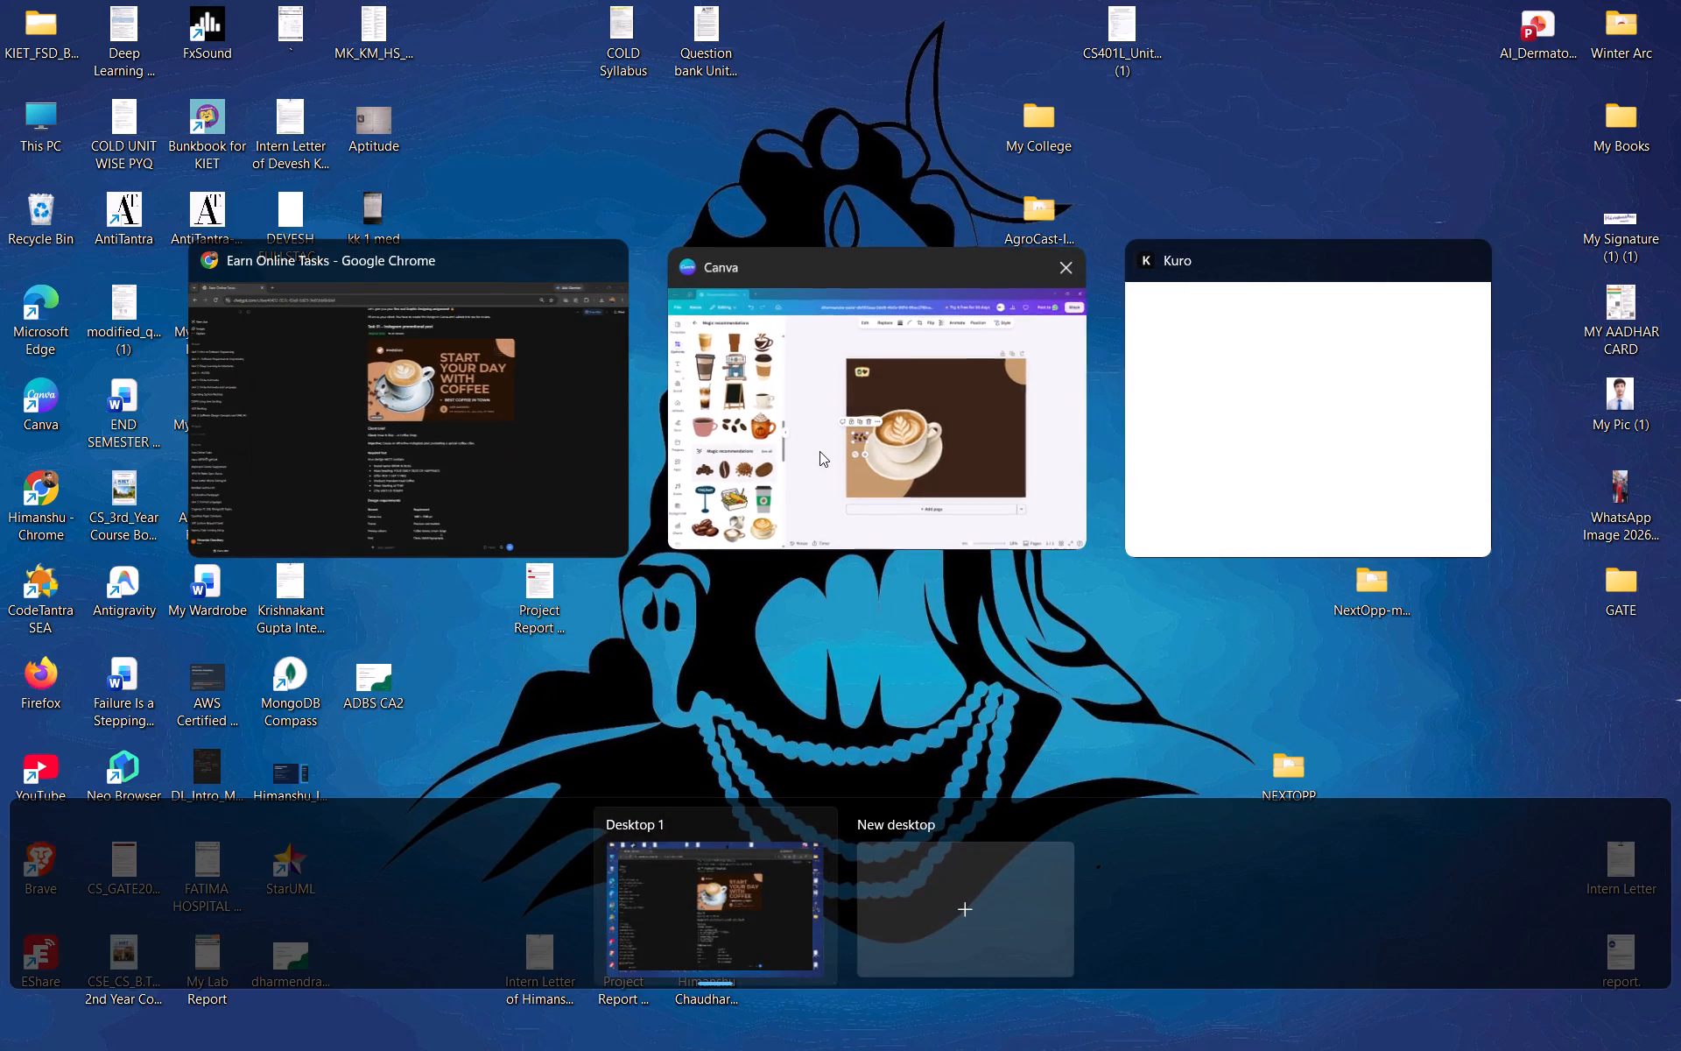
scroll(819, 451, up, 1)
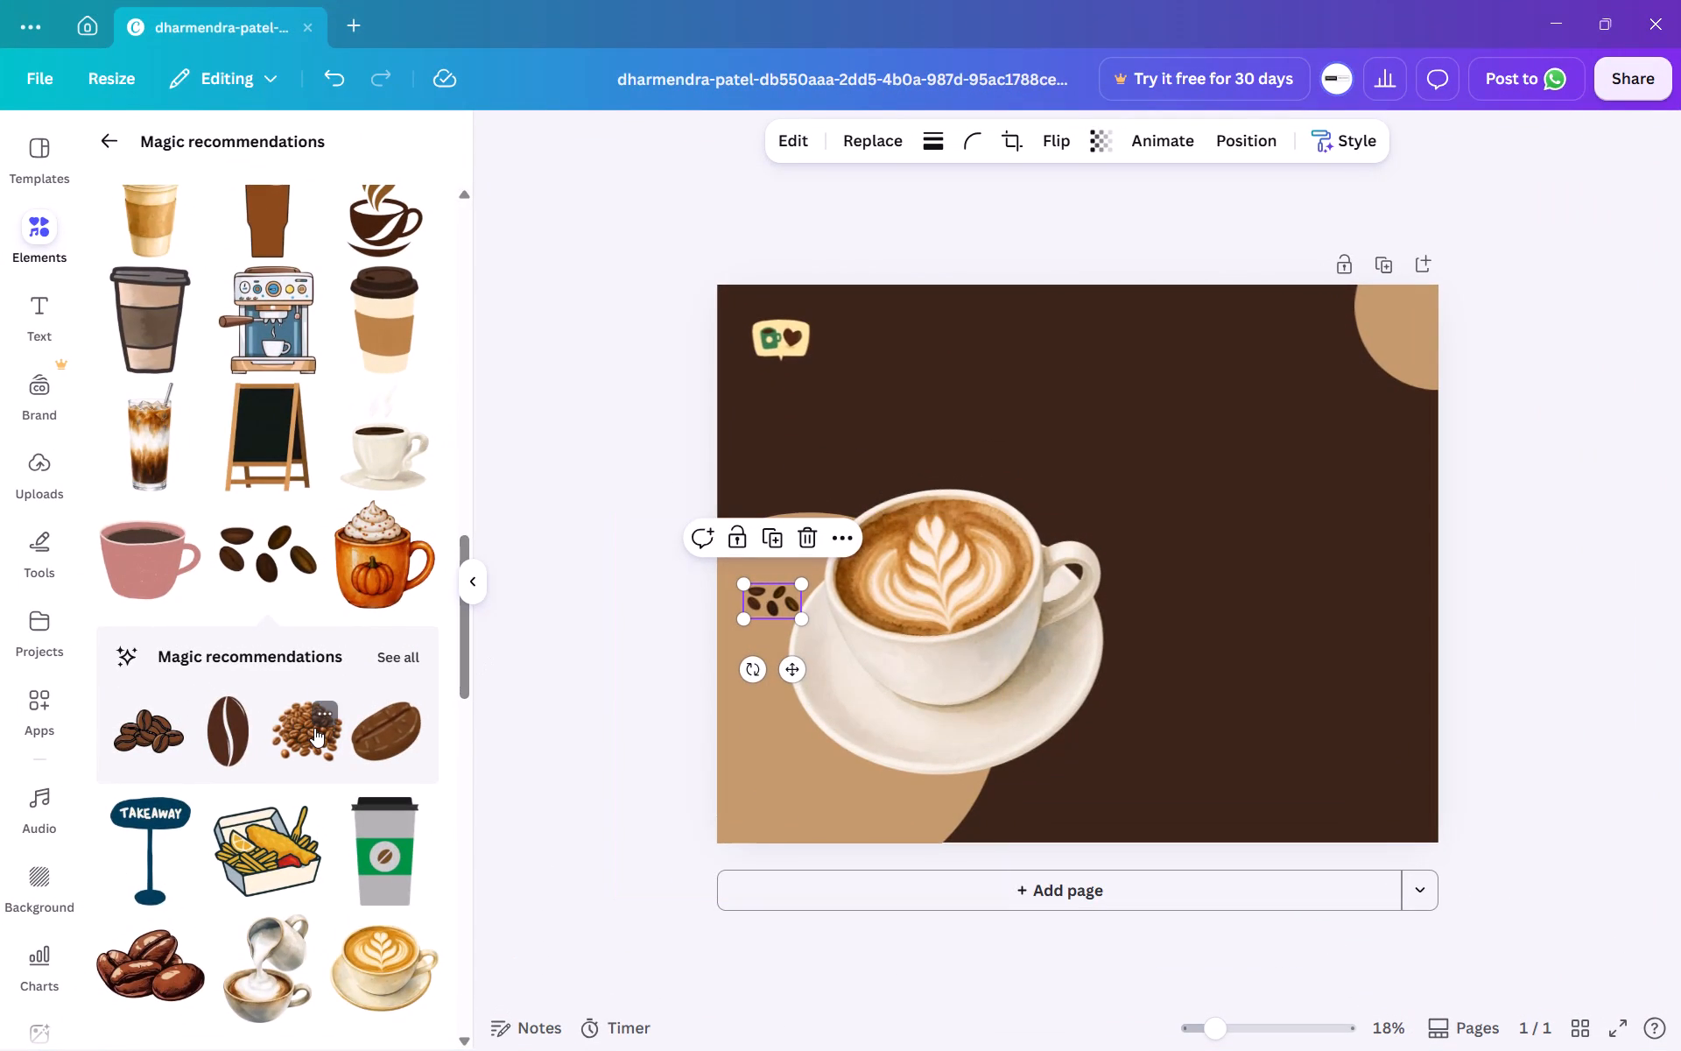
click(314, 728)
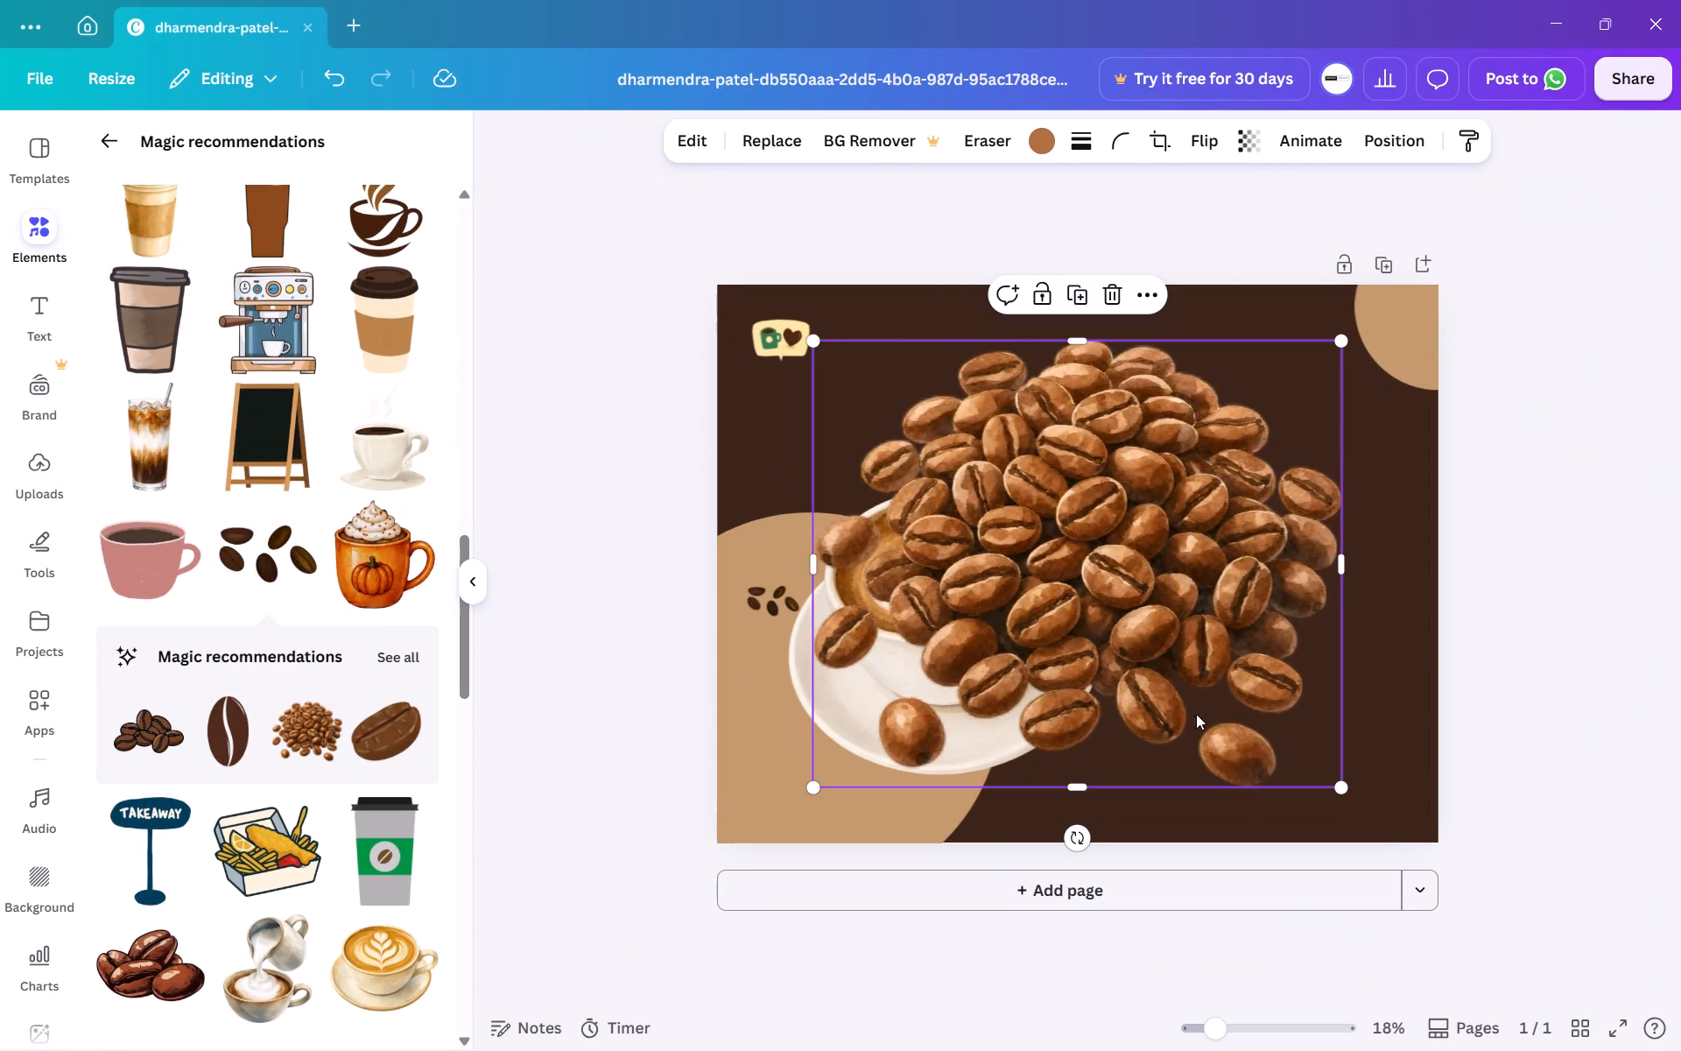
drag(1342, 786, 988, 554)
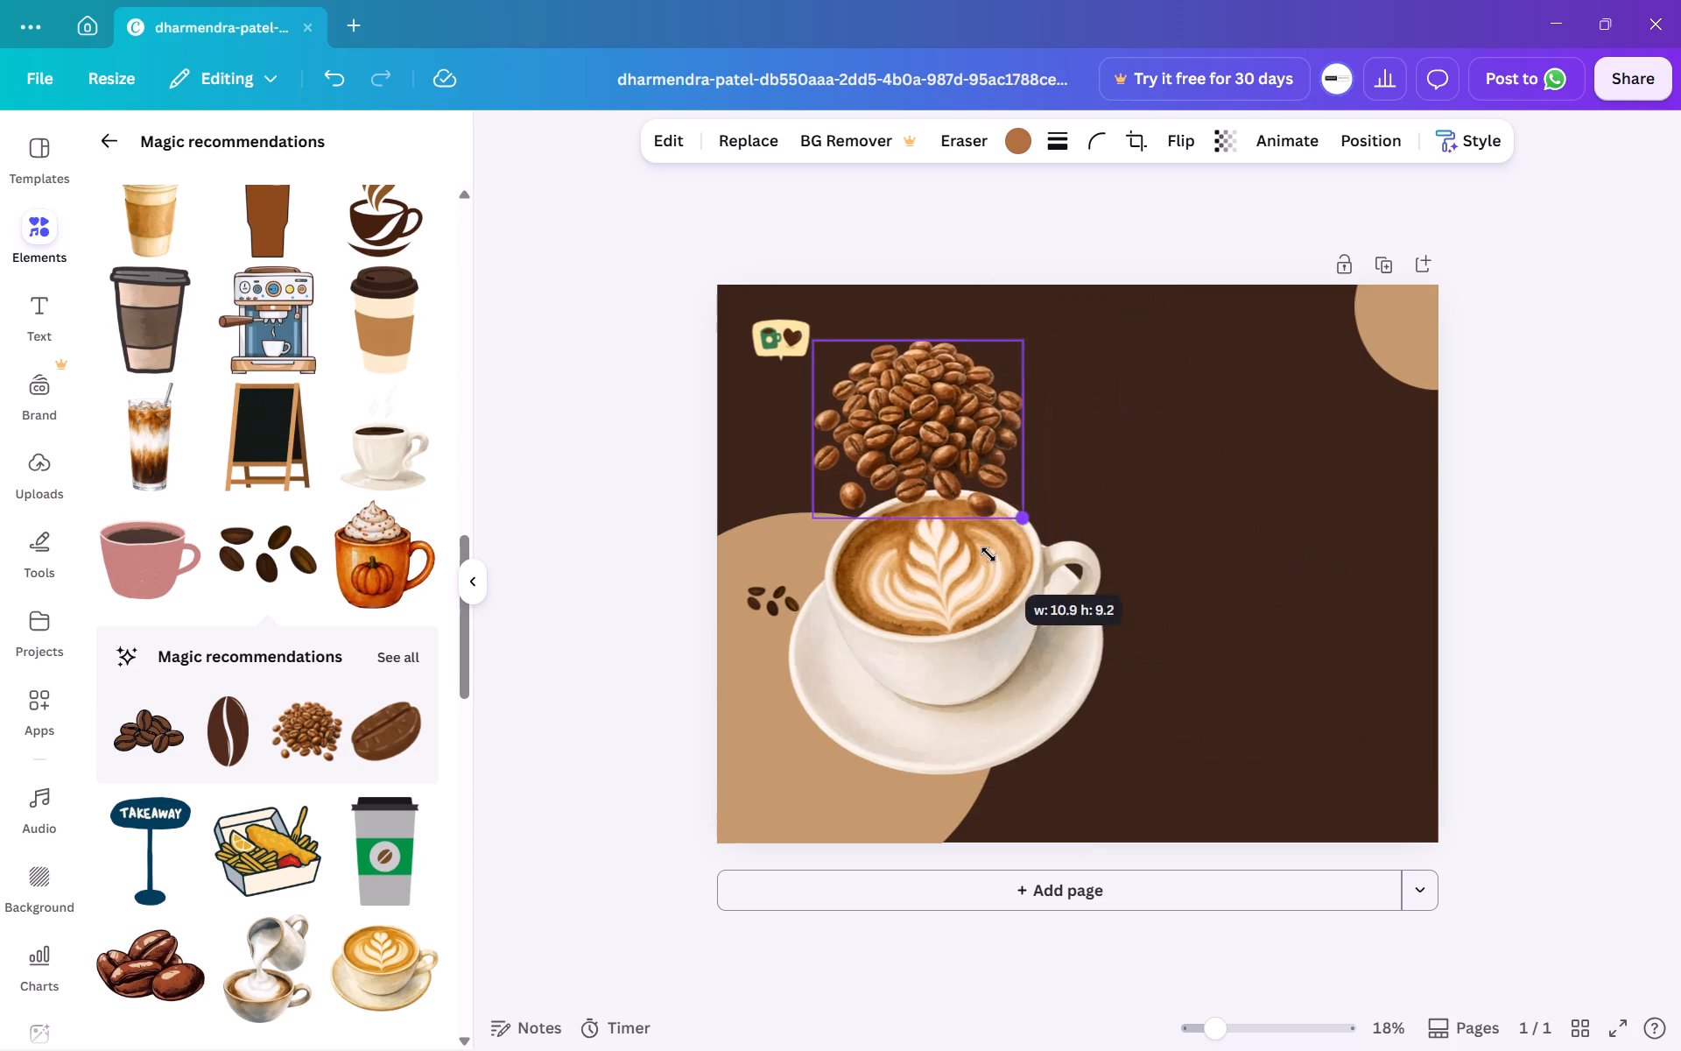
drag(988, 554, 978, 546)
drag(900, 395, 801, 650)
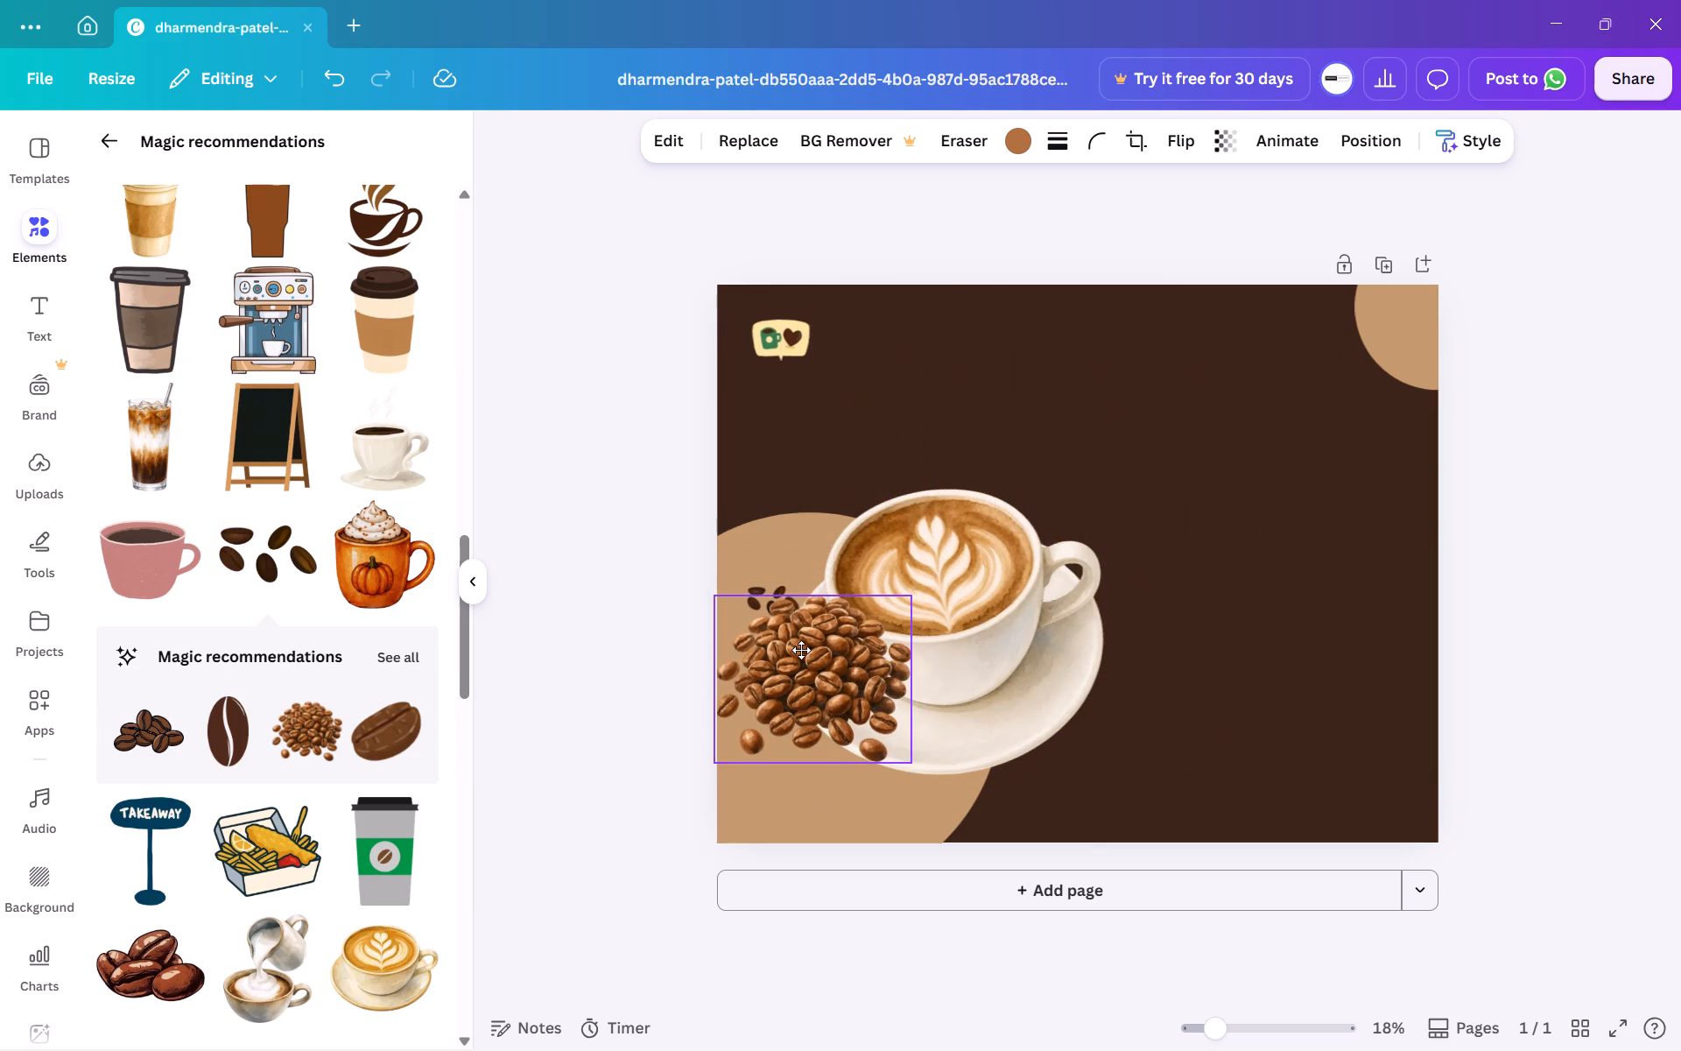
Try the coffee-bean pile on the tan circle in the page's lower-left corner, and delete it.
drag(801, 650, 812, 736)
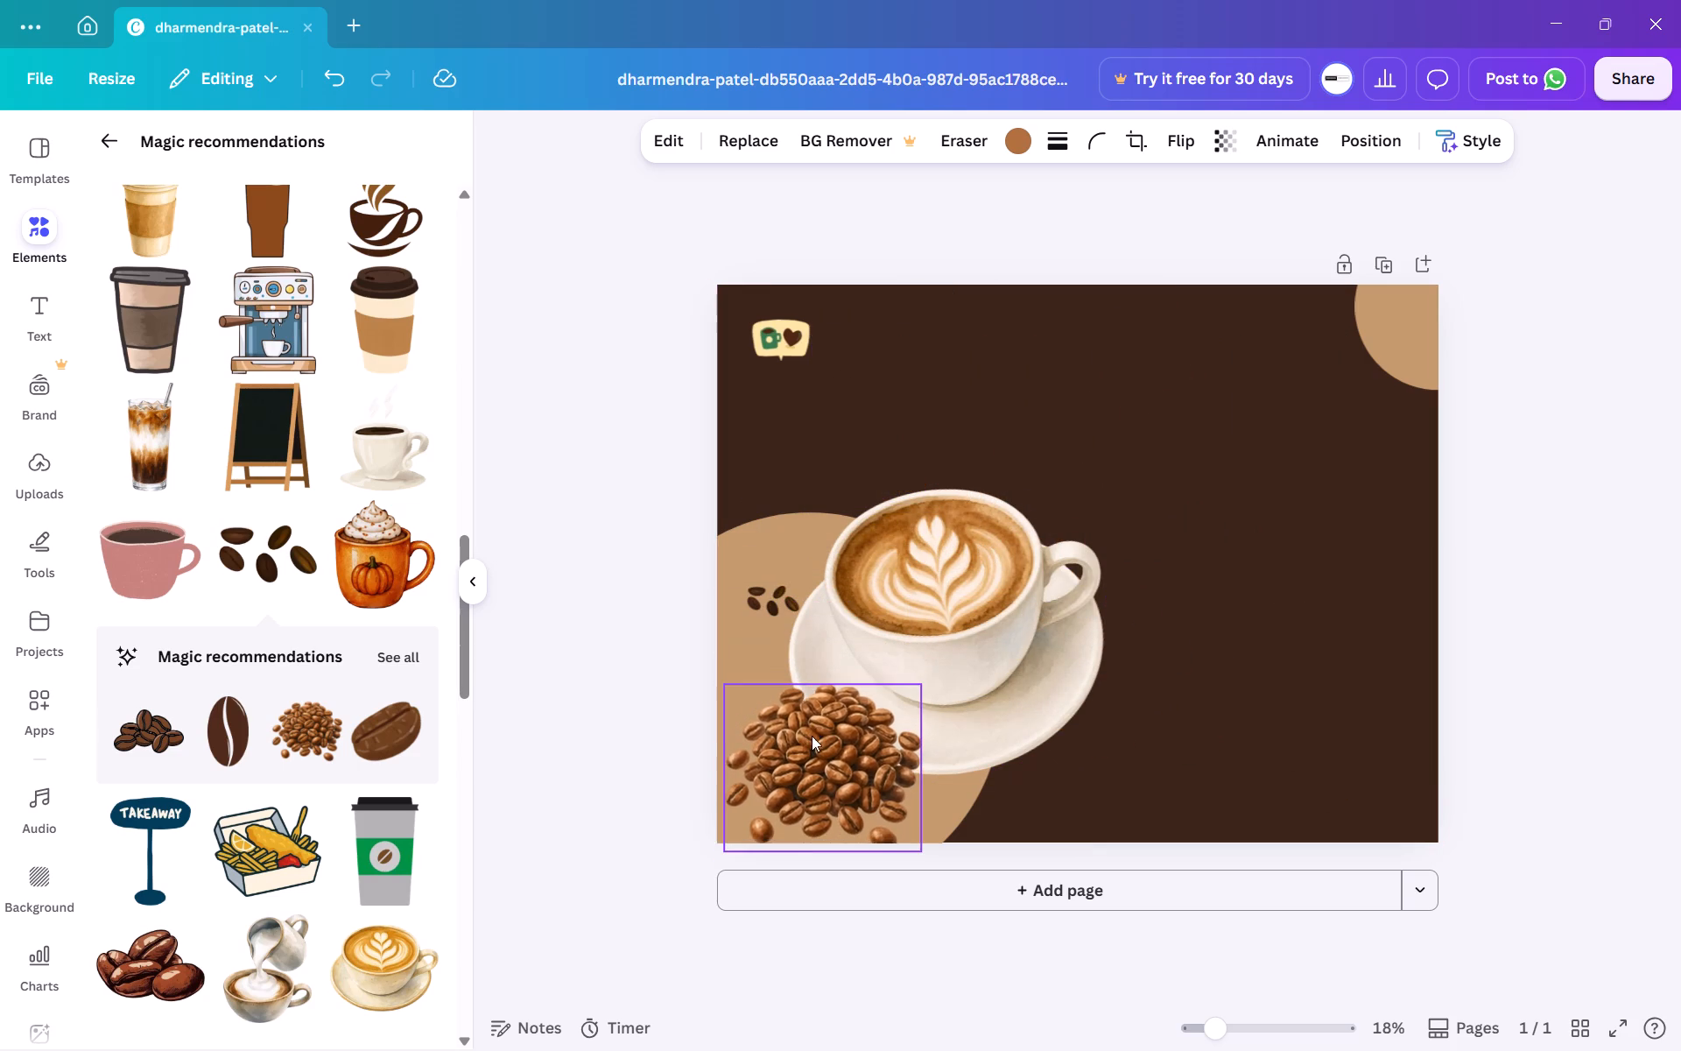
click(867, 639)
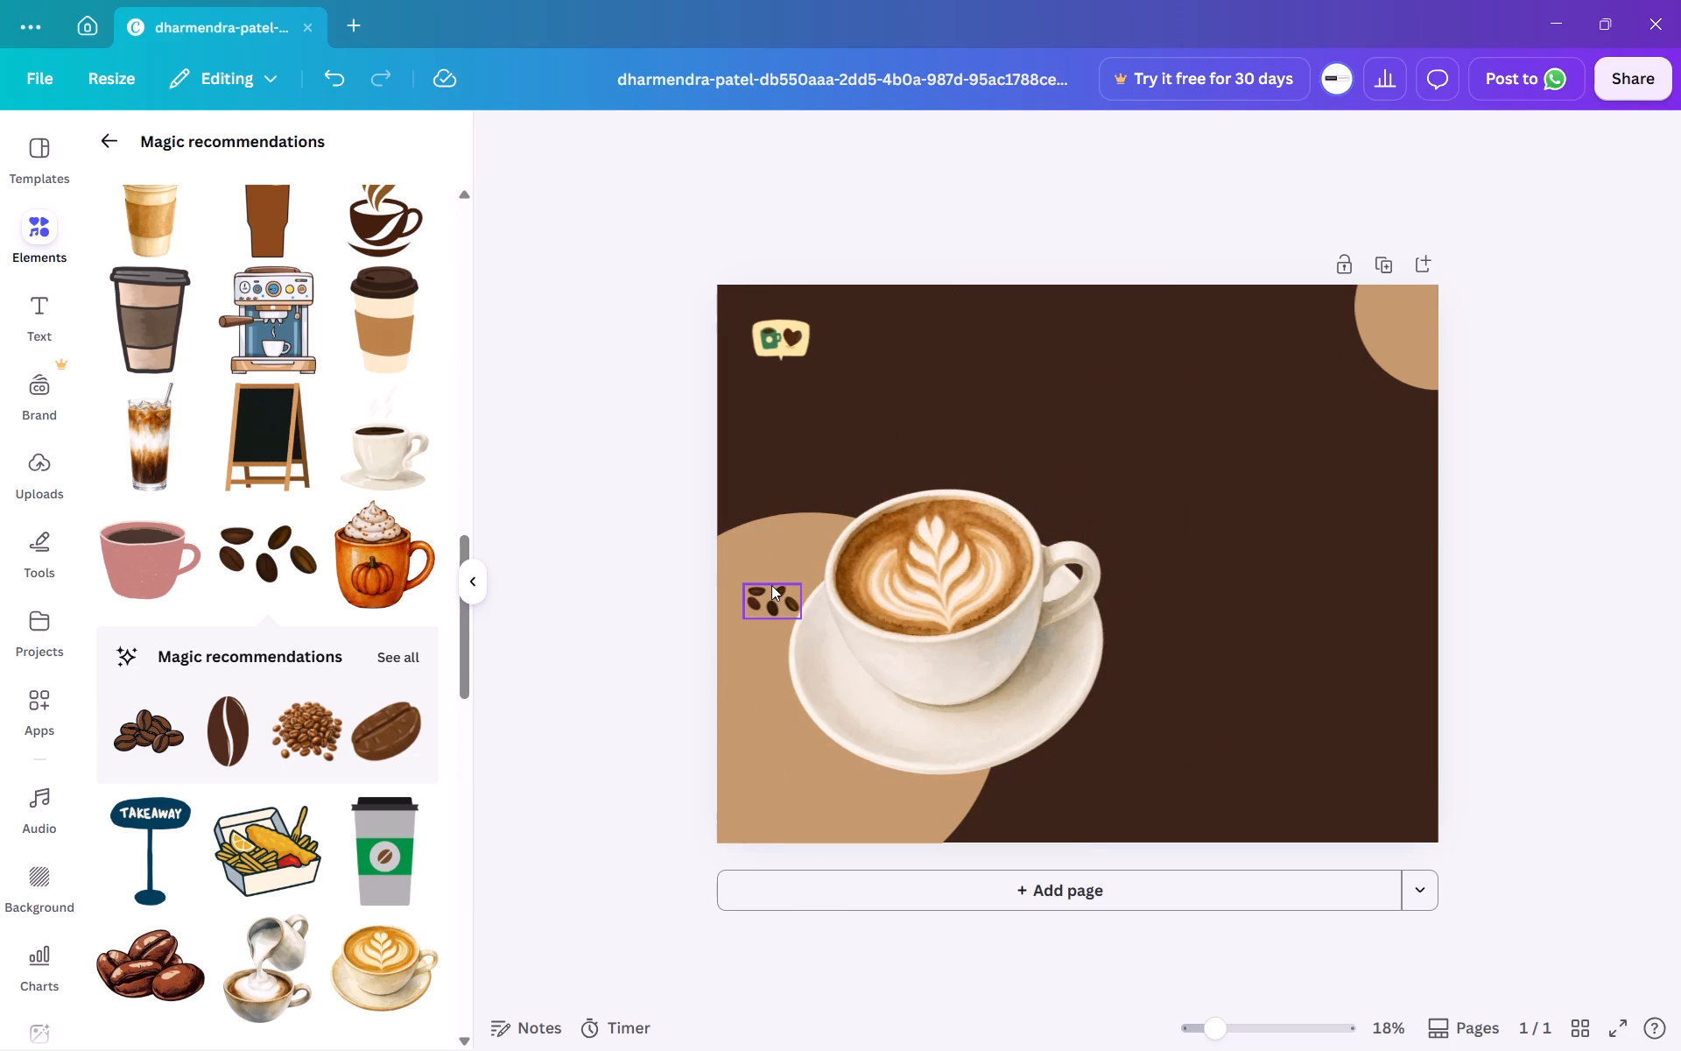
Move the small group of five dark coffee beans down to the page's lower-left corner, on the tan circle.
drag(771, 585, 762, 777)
Look further through the recommended graphics for more coffee-themed decorations for the post.
scroll(345, 663, left, 1)
scroll(345, 663, down, 3)
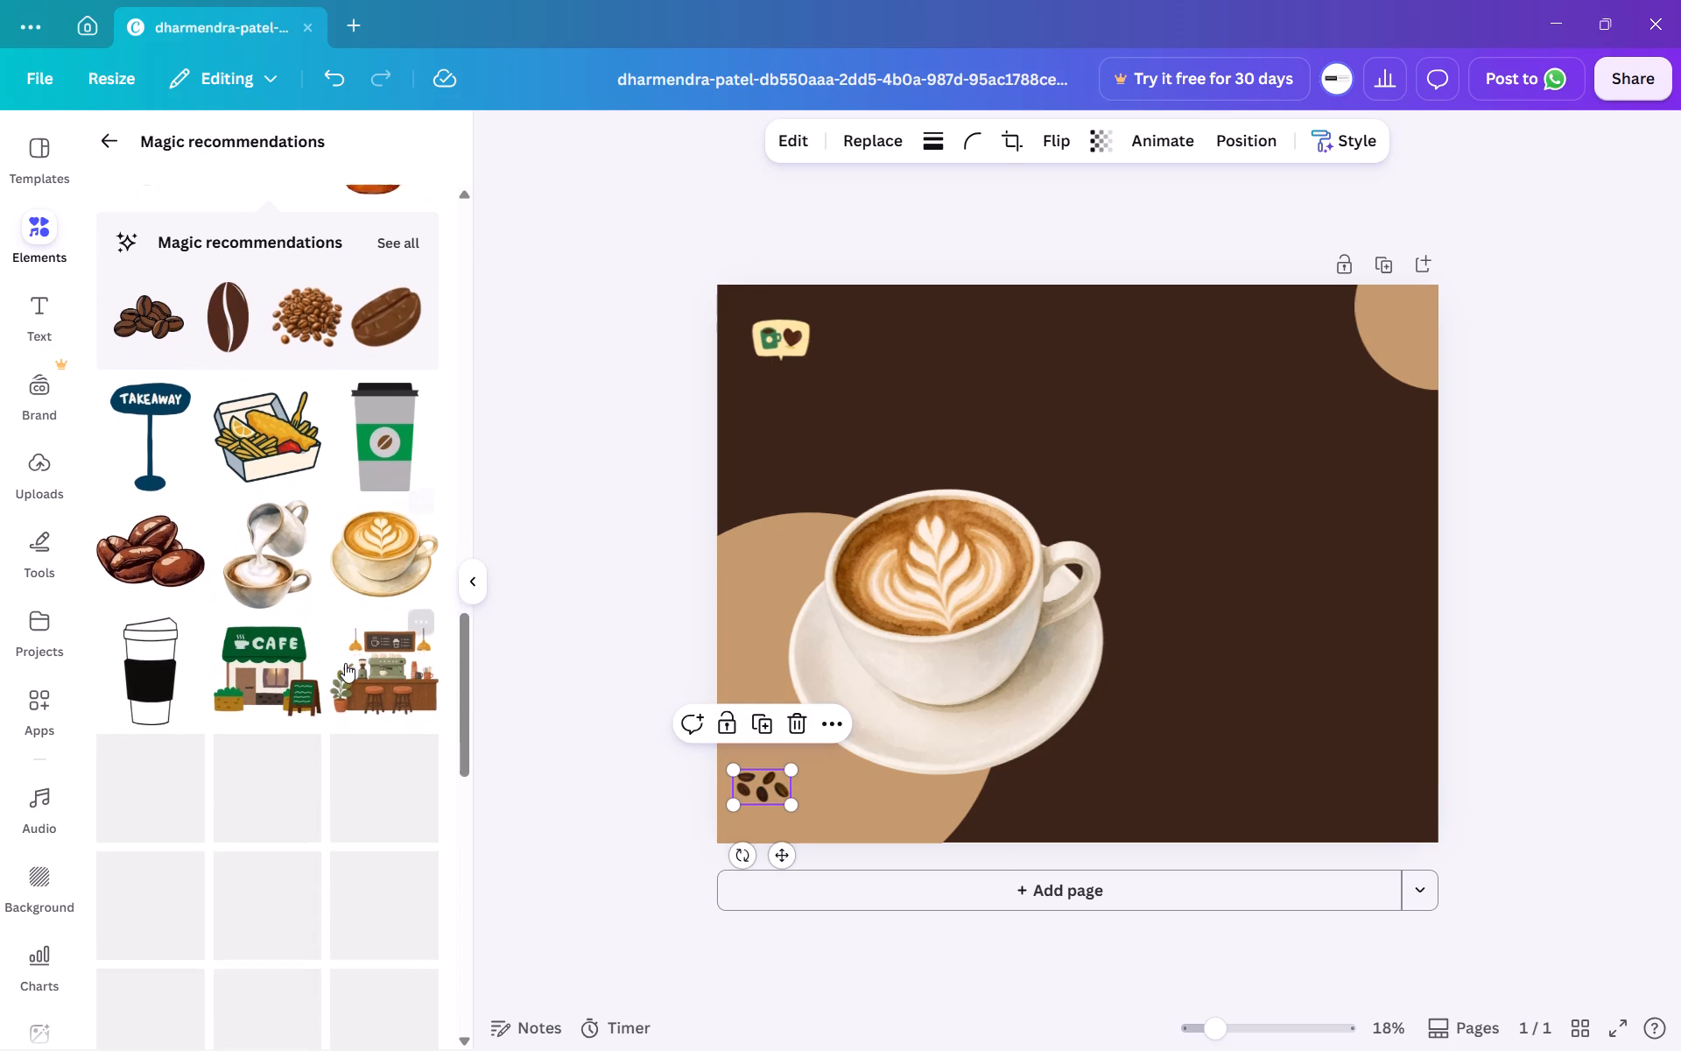
scroll(345, 663, down, 2)
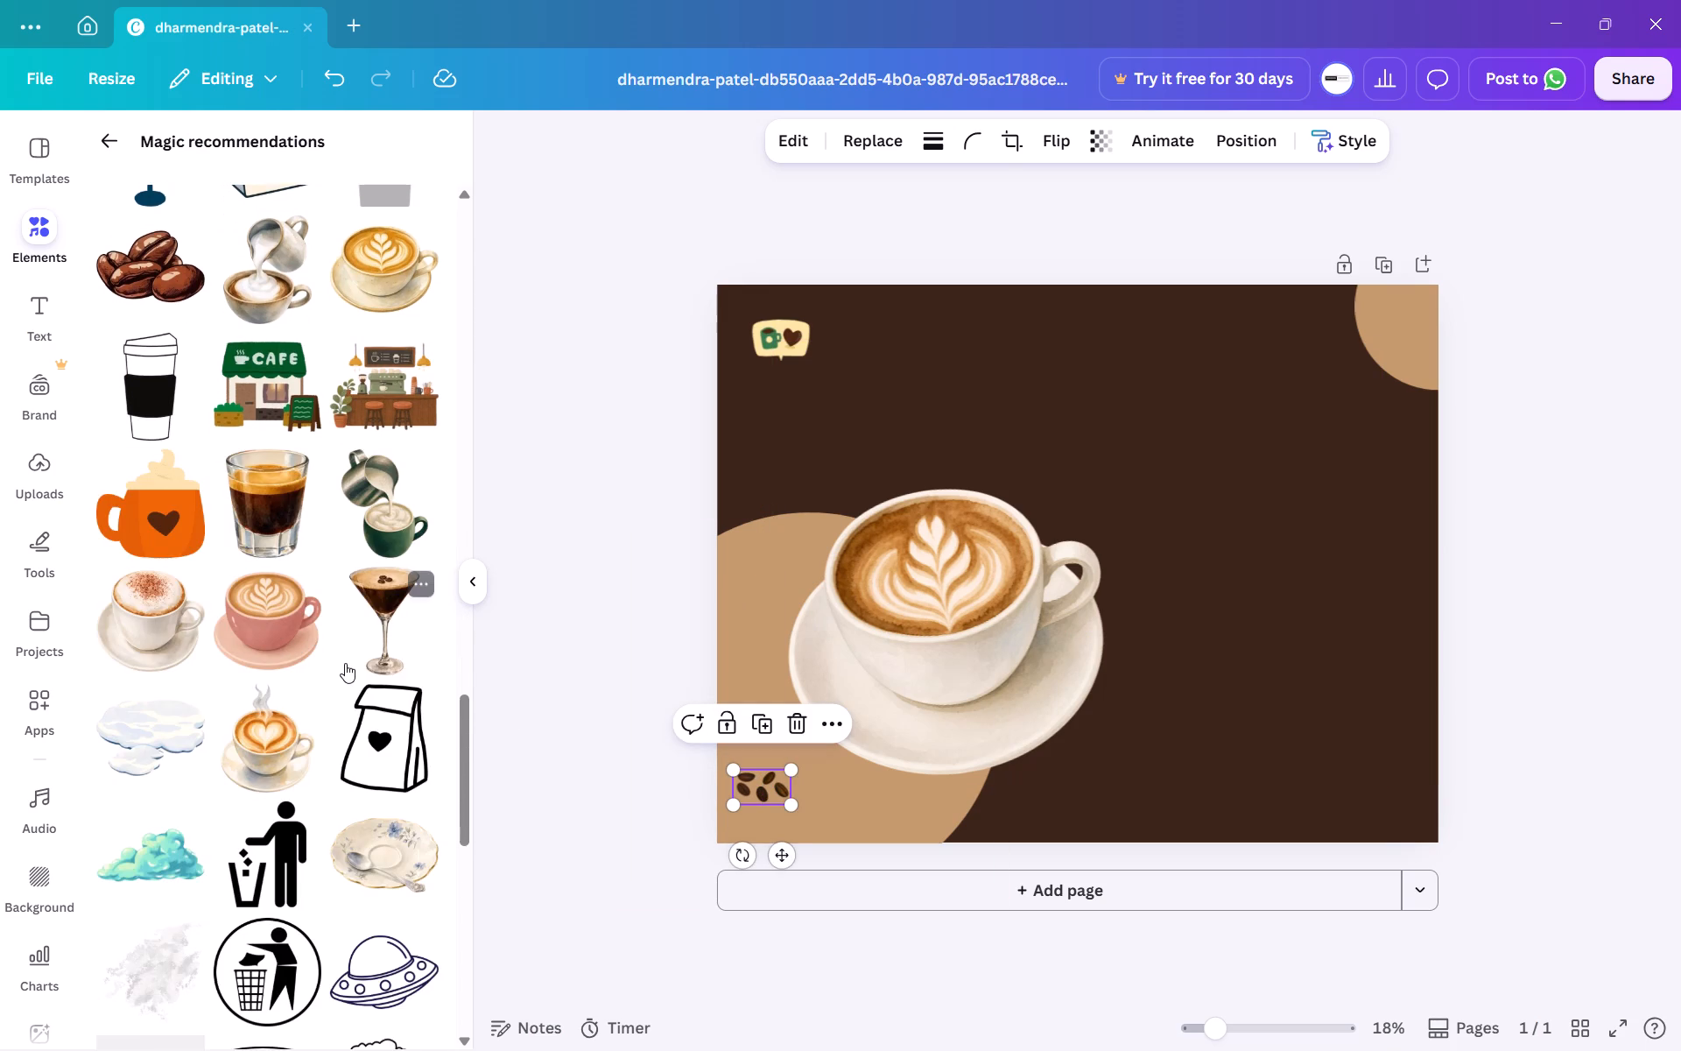
scroll(345, 663, down, 2)
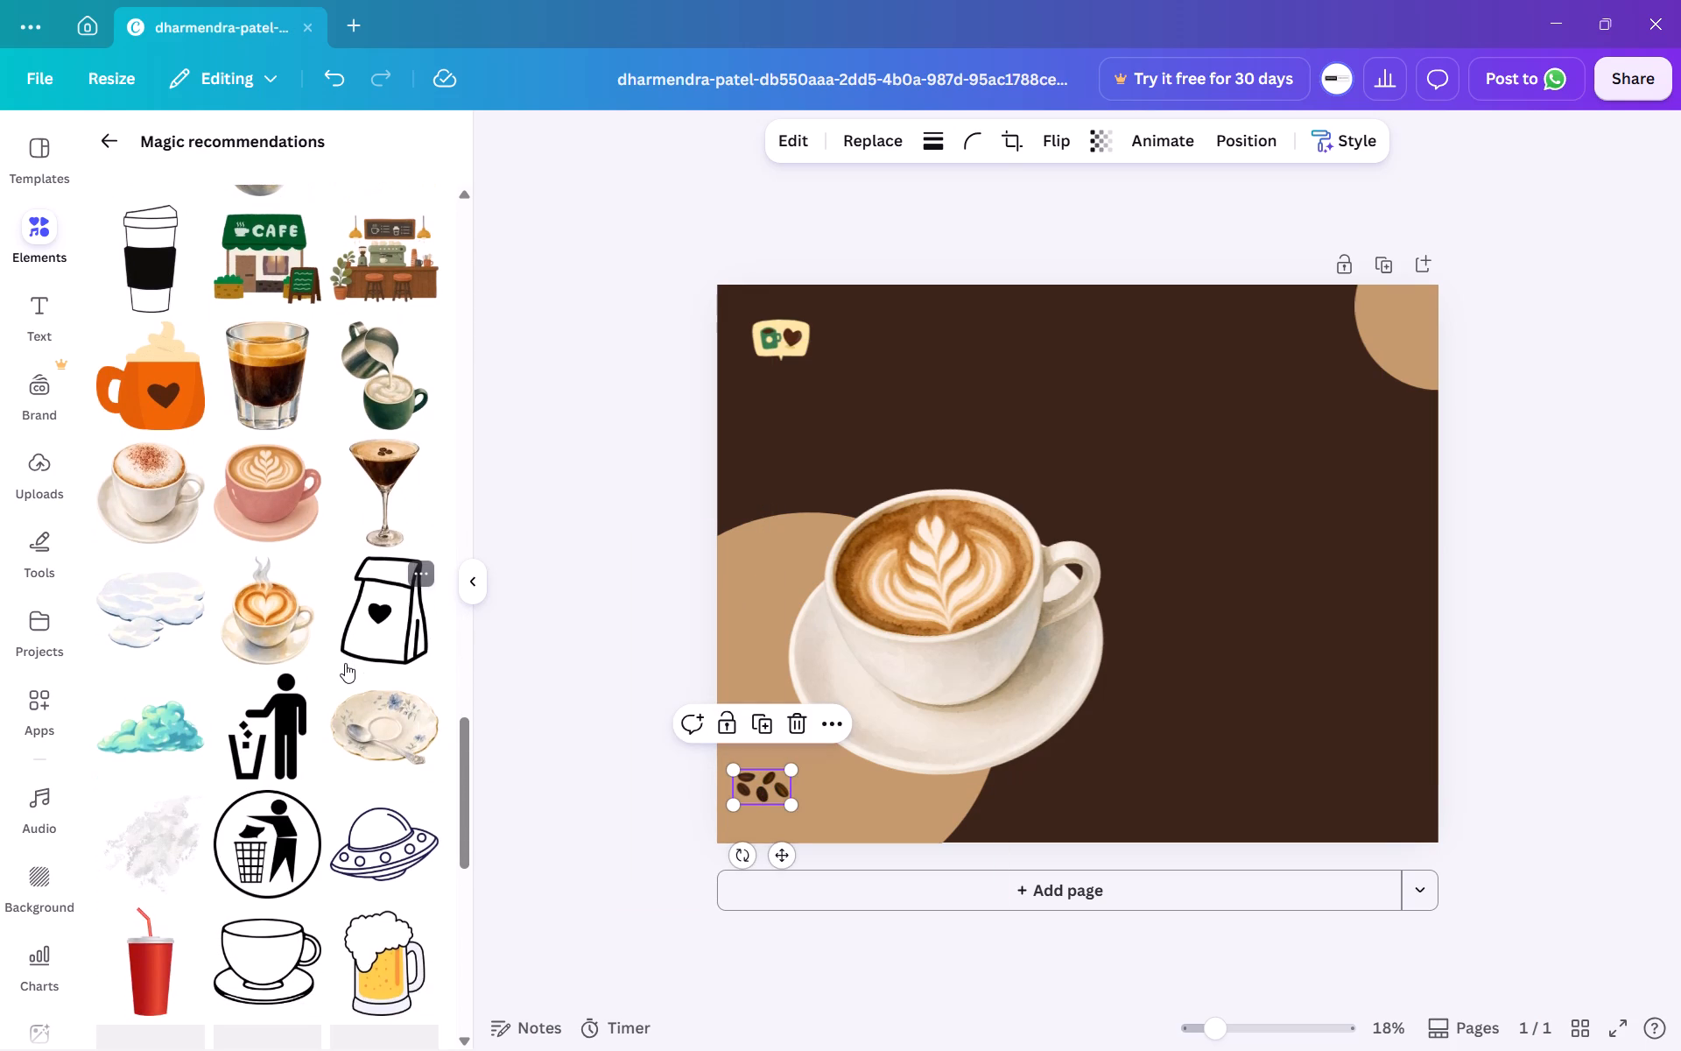
scroll(345, 663, down, 1)
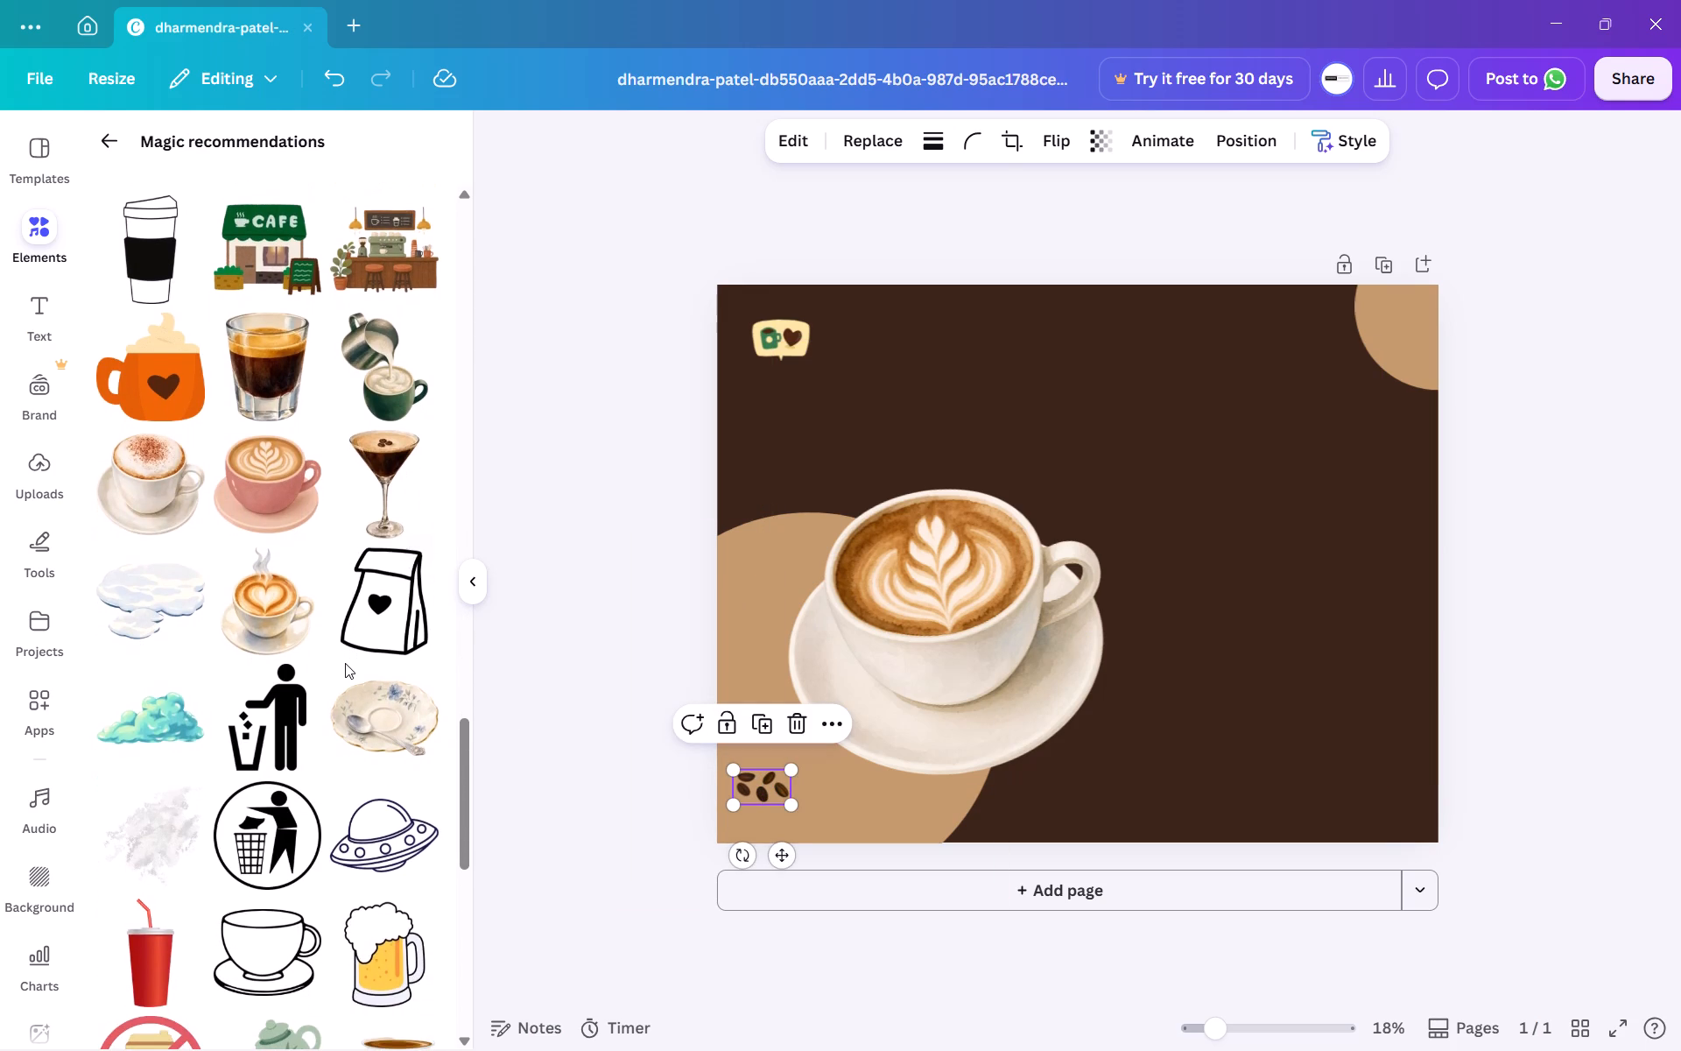
scroll(345, 663, down, 1)
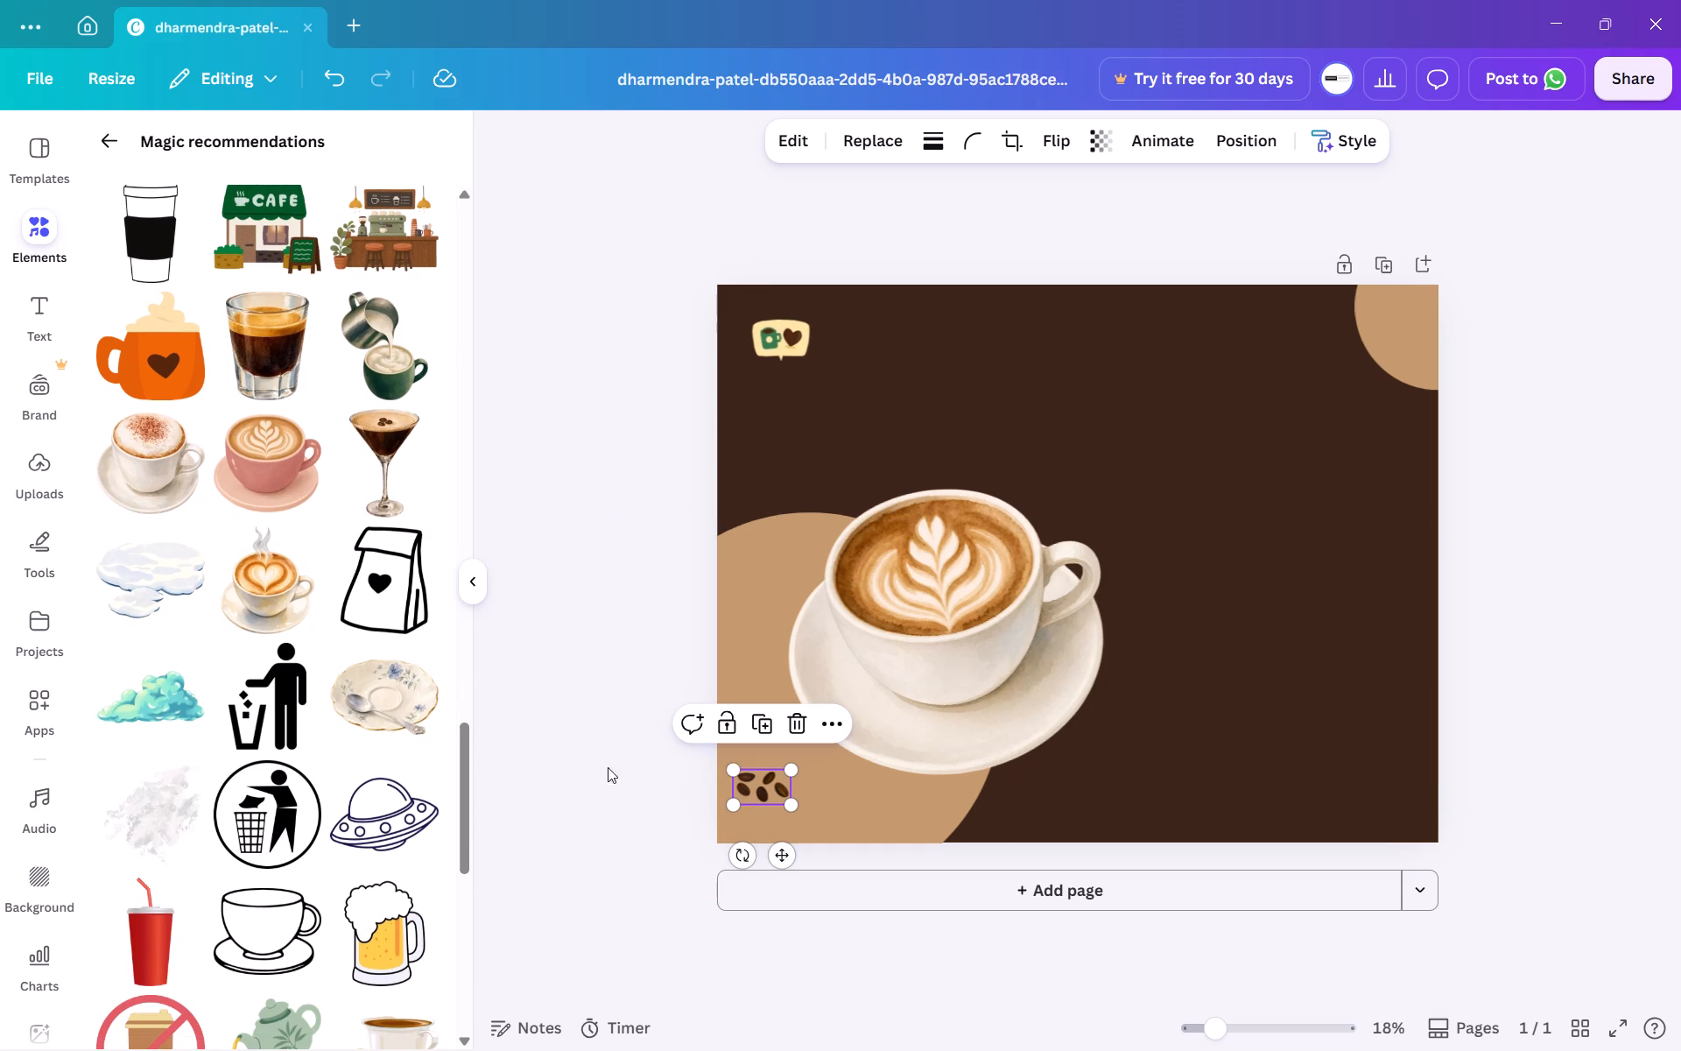
scroll(327, 875, down, 4)
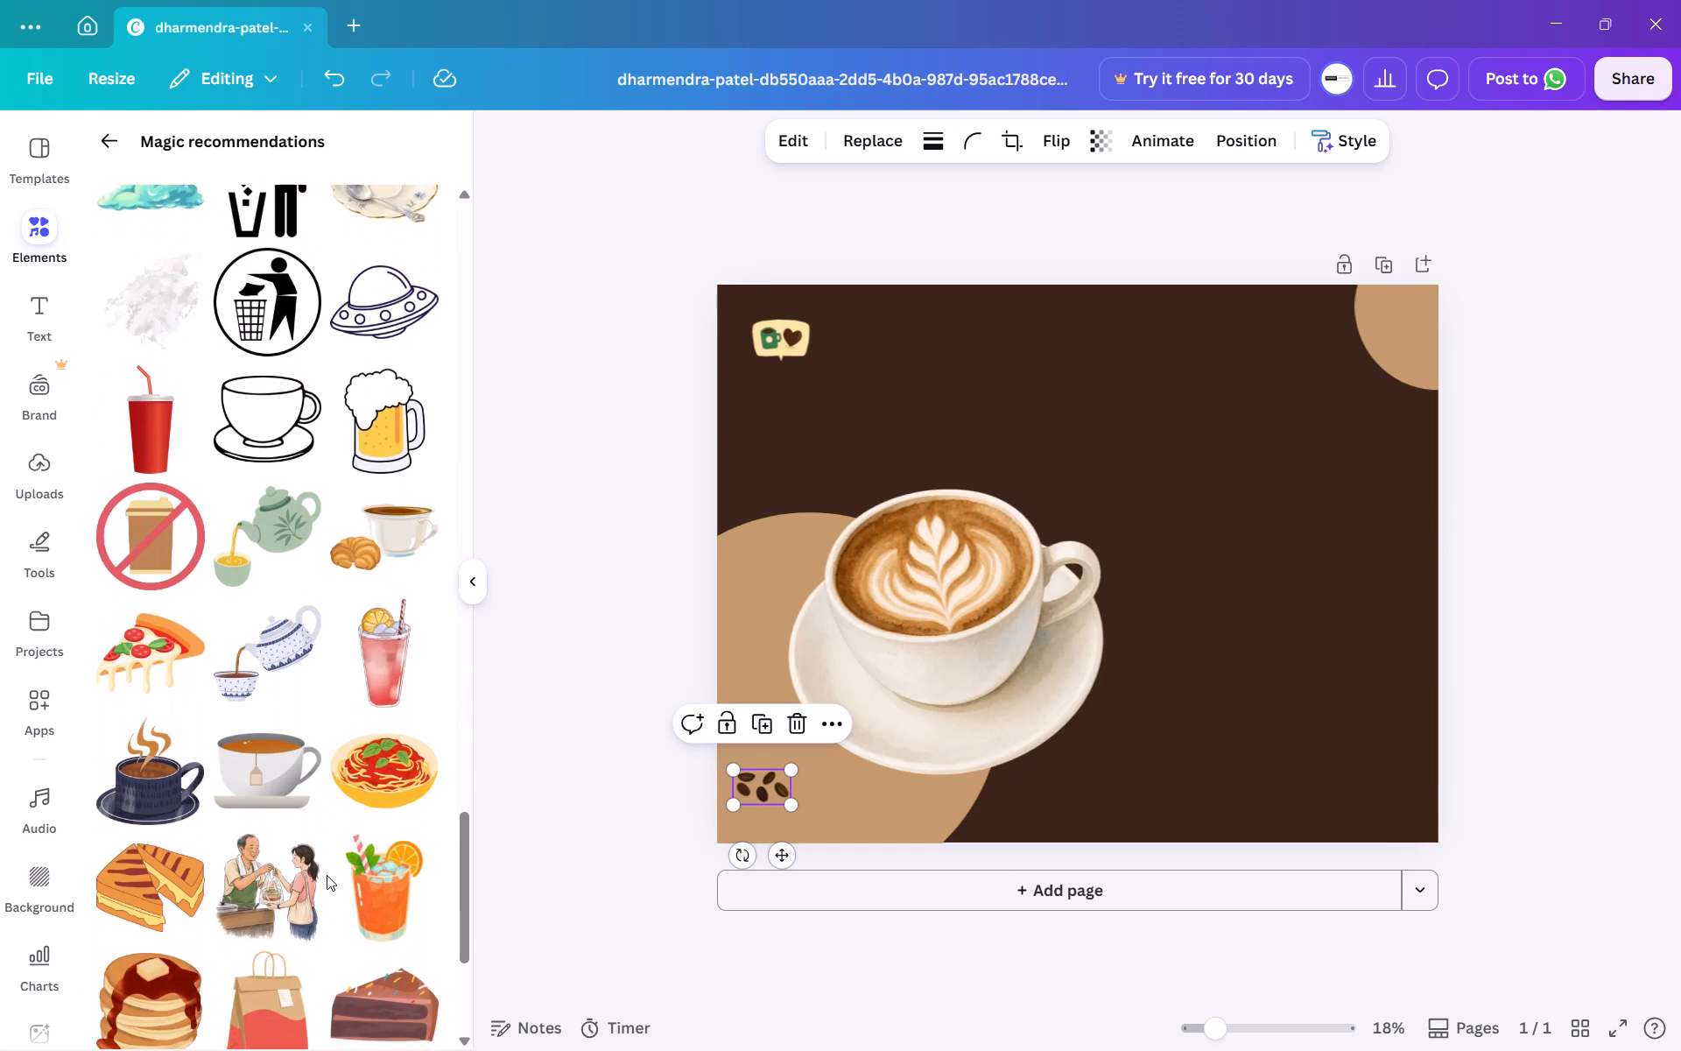
scroll(327, 875, down, 1)
click(584, 810)
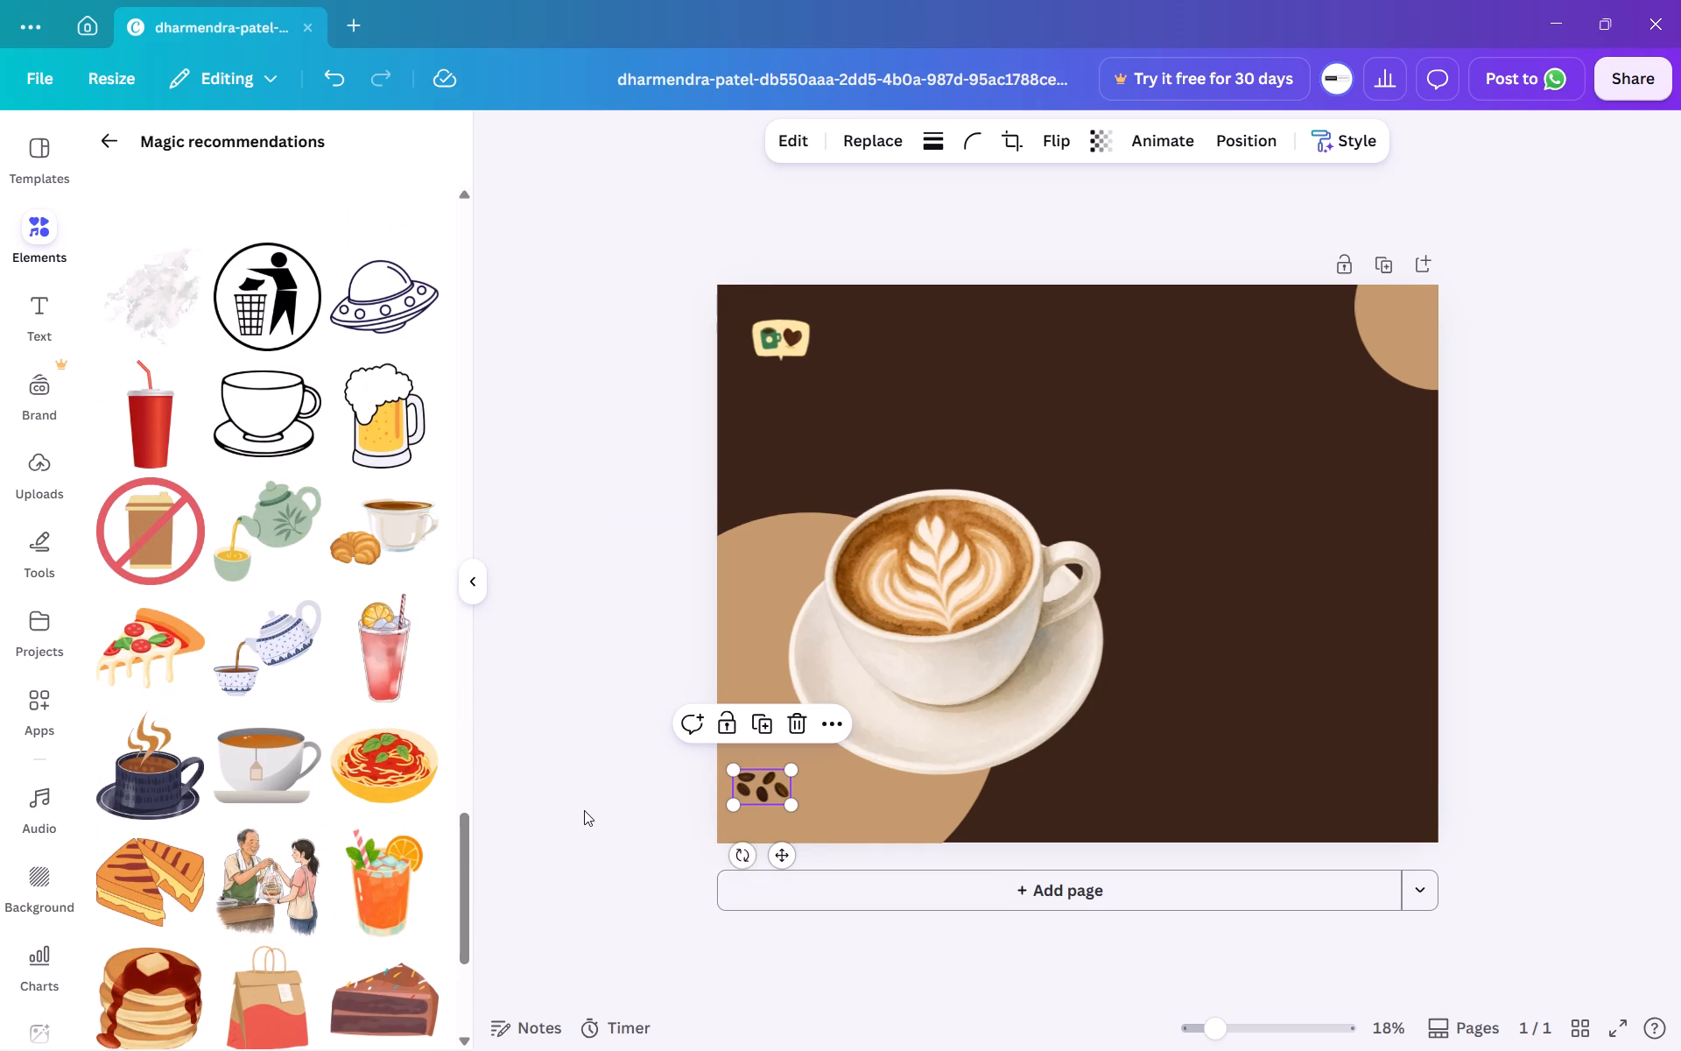
Move the five dark coffee beans up beside the saucer's left edge on the tan circle, and tilt them slightly anticlockwise.
scroll(584, 810, right, 1)
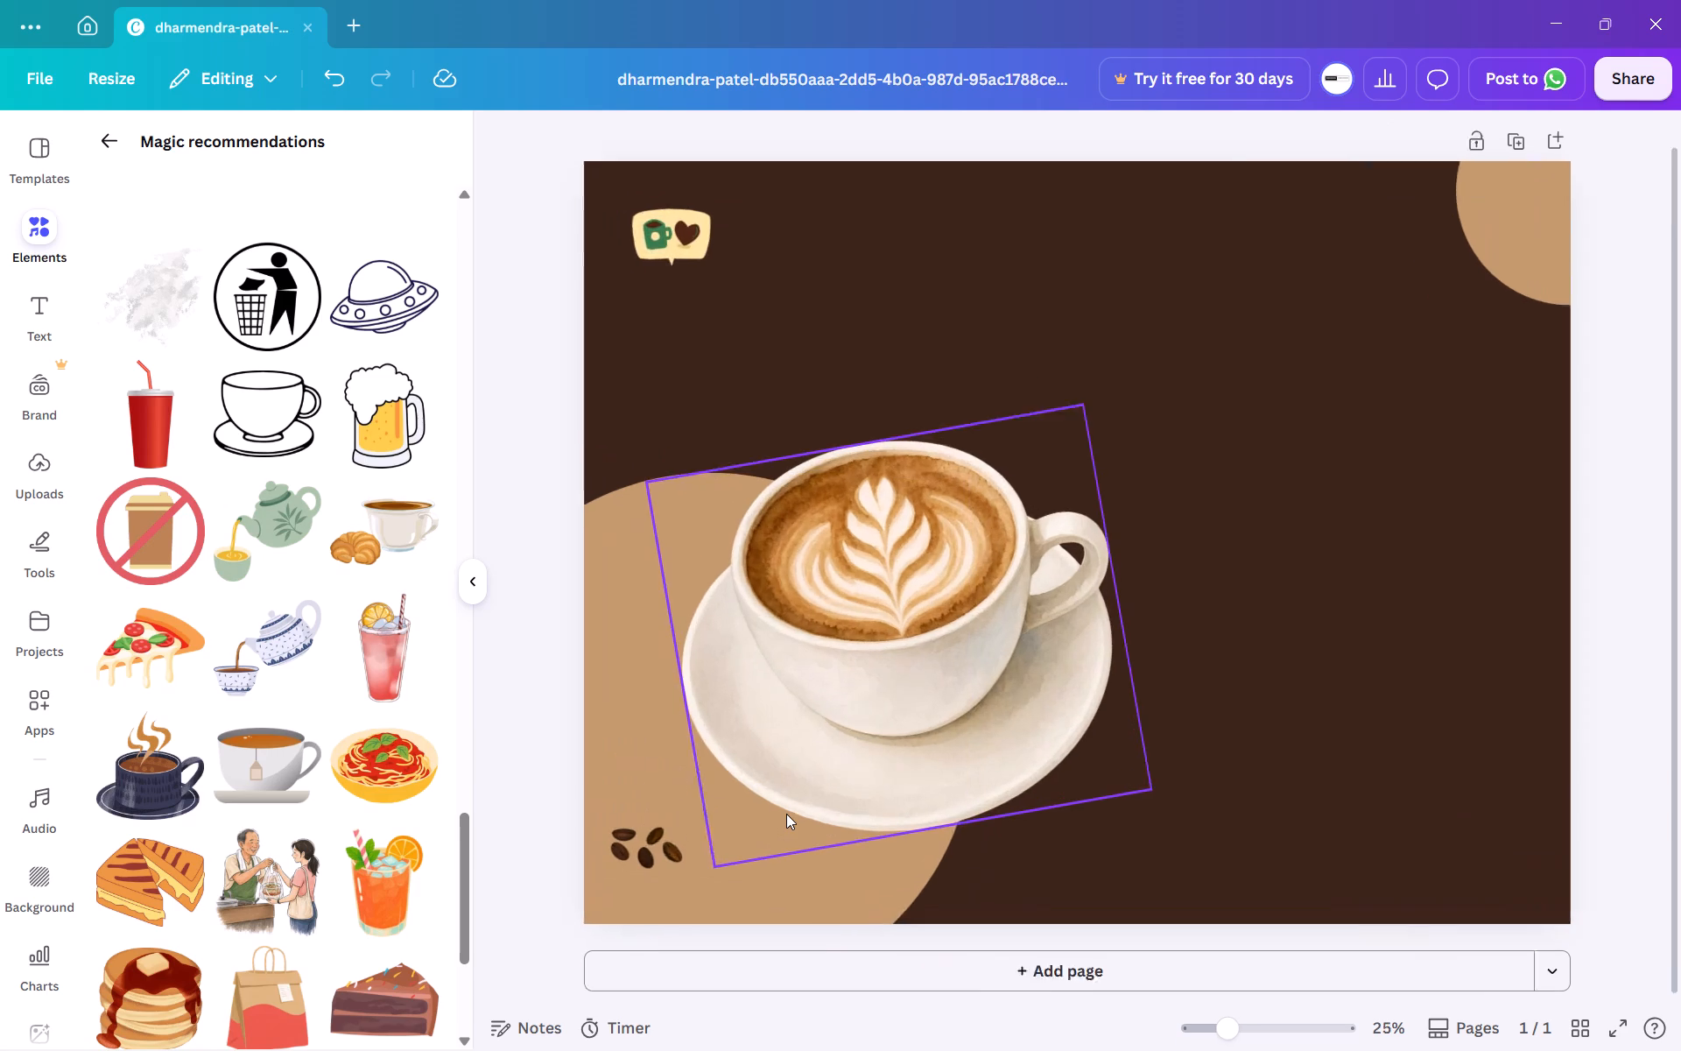
scroll(786, 814, down, 1)
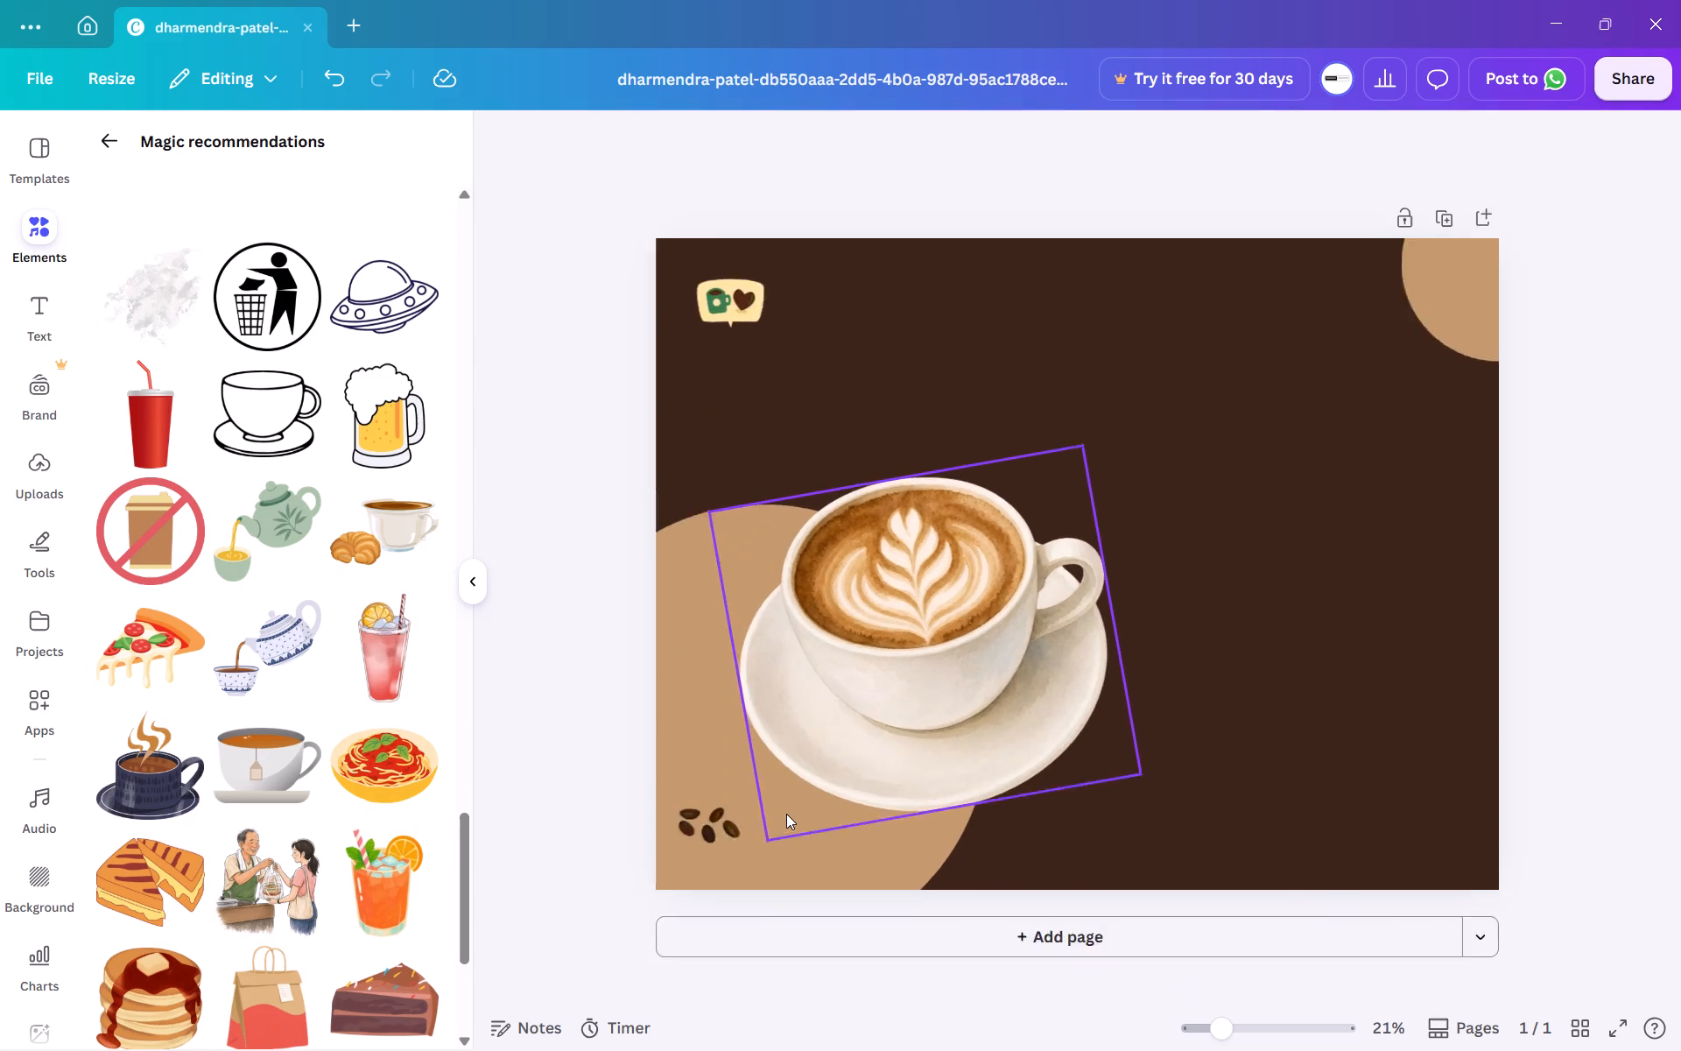
scroll(786, 814, down, 1)
scroll(786, 814, right, 3)
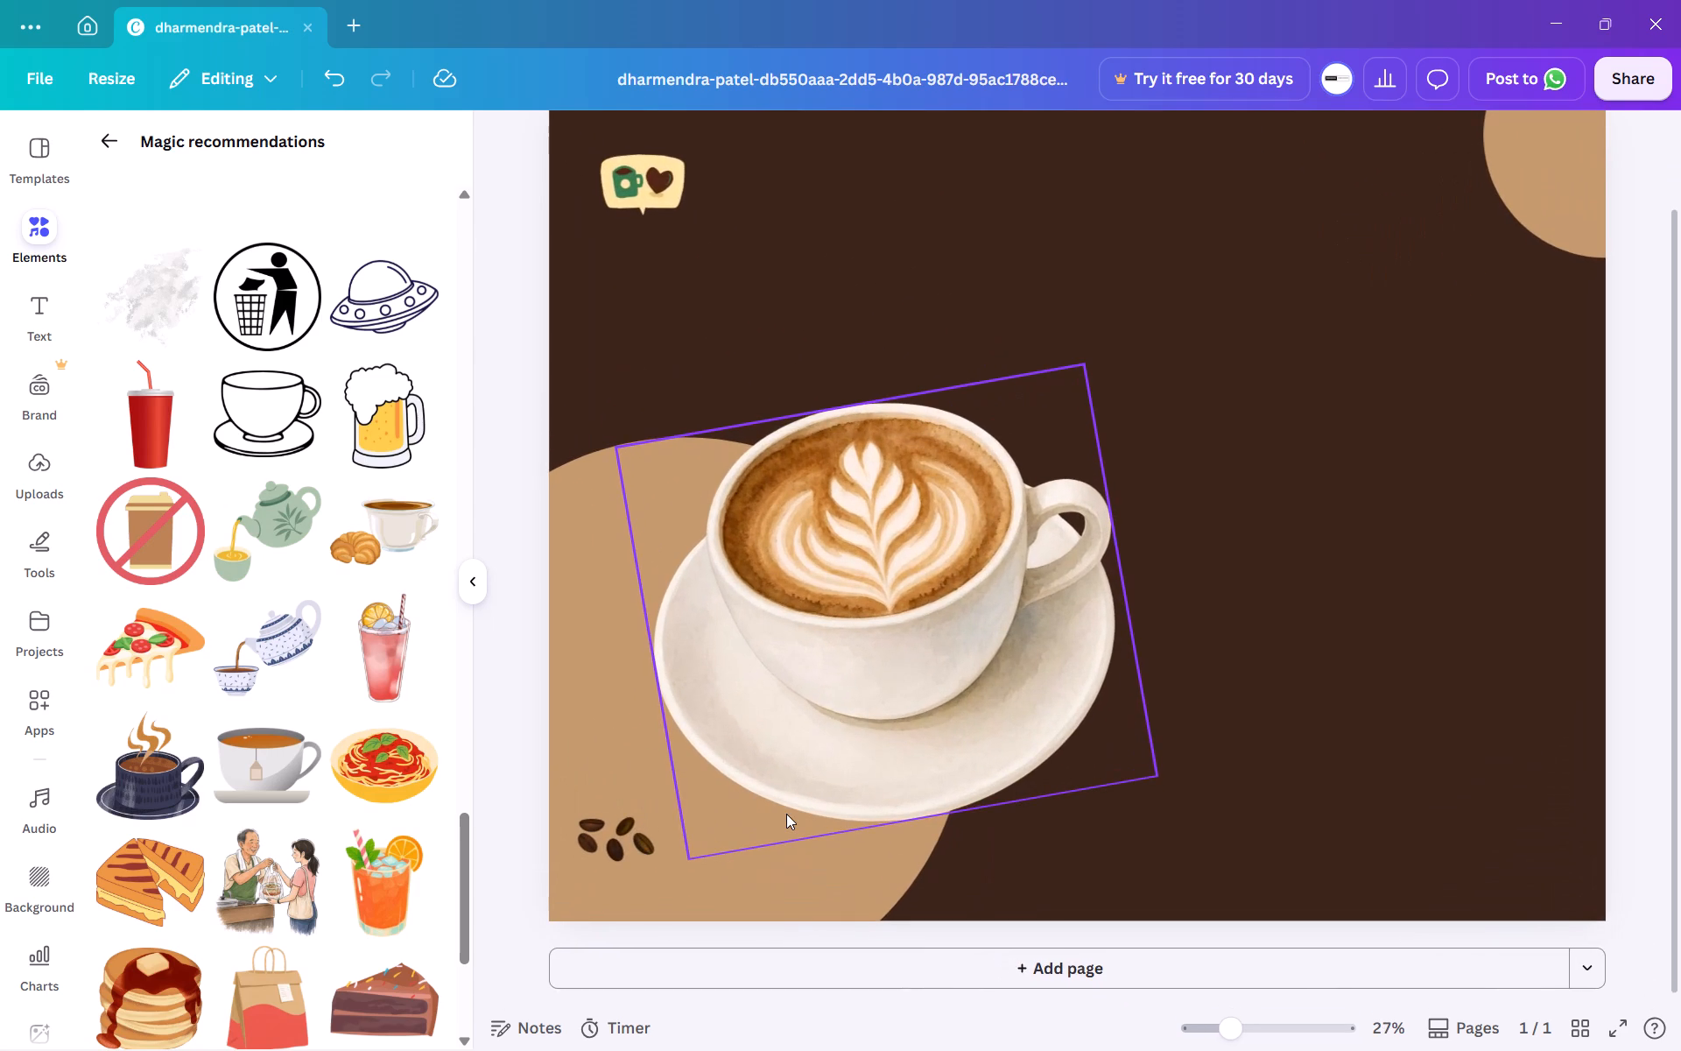
scroll(786, 814, right, 1)
click(615, 839)
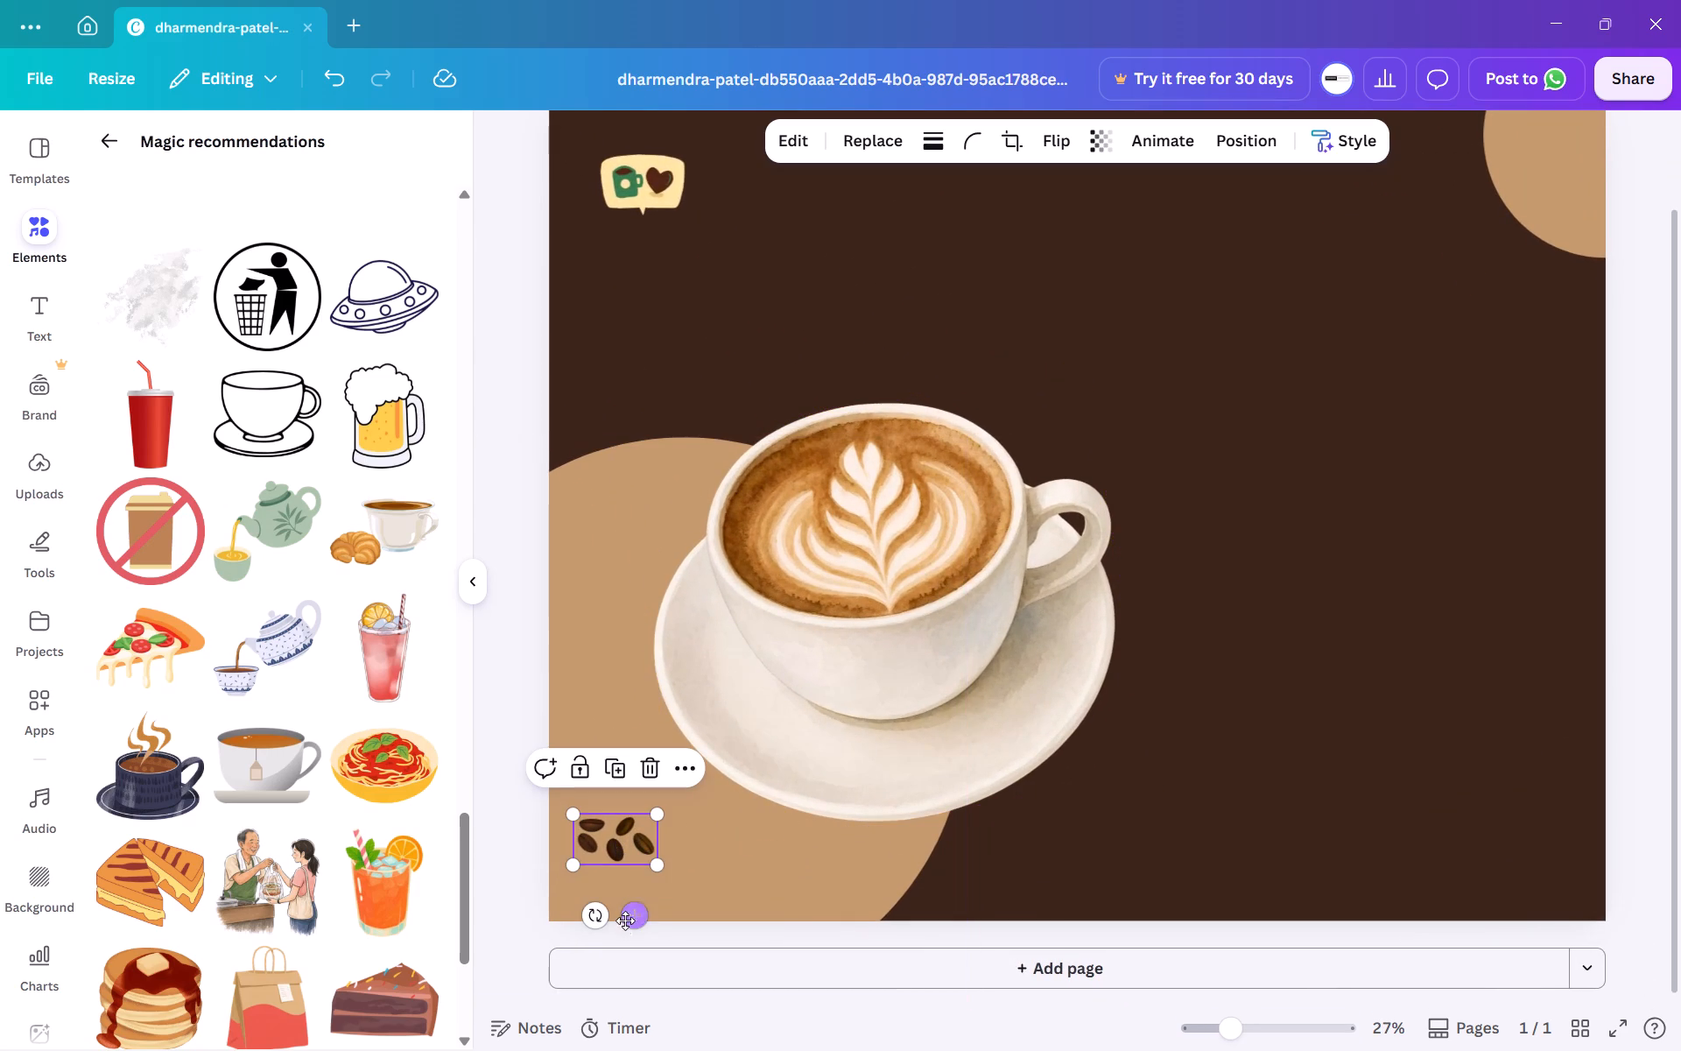
drag(627, 918, 626, 686)
drag(602, 689, 614, 688)
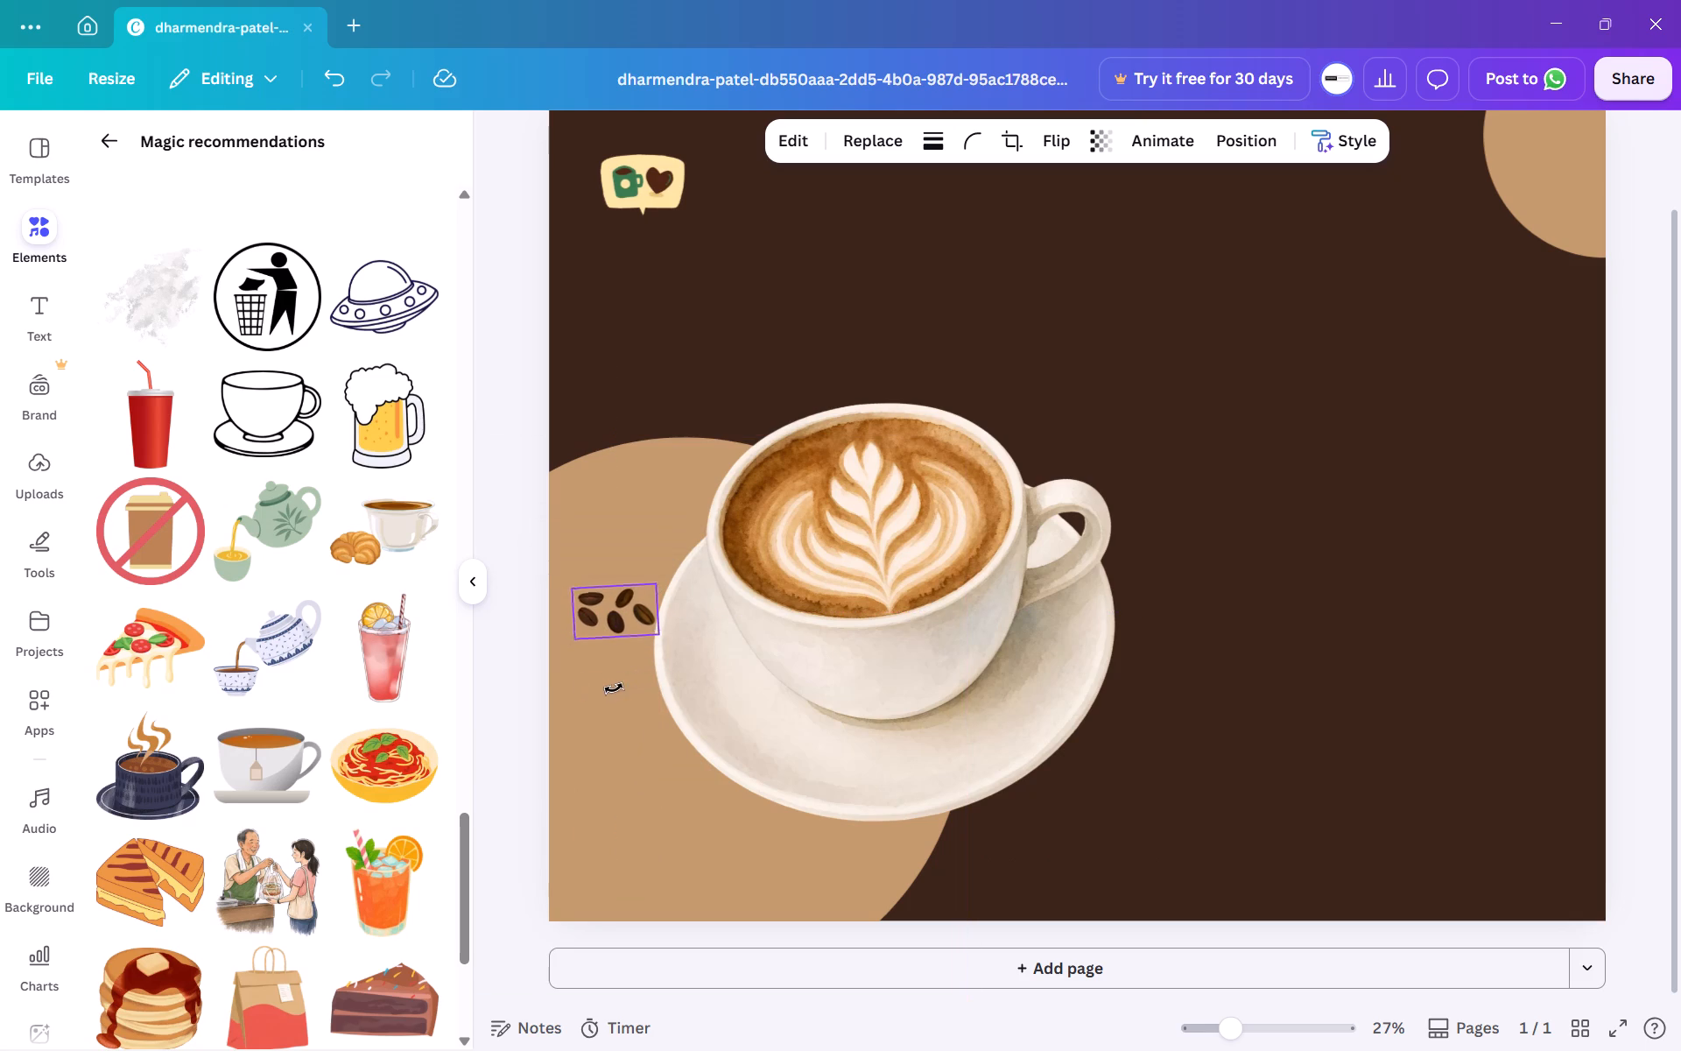
drag(614, 688, 622, 683)
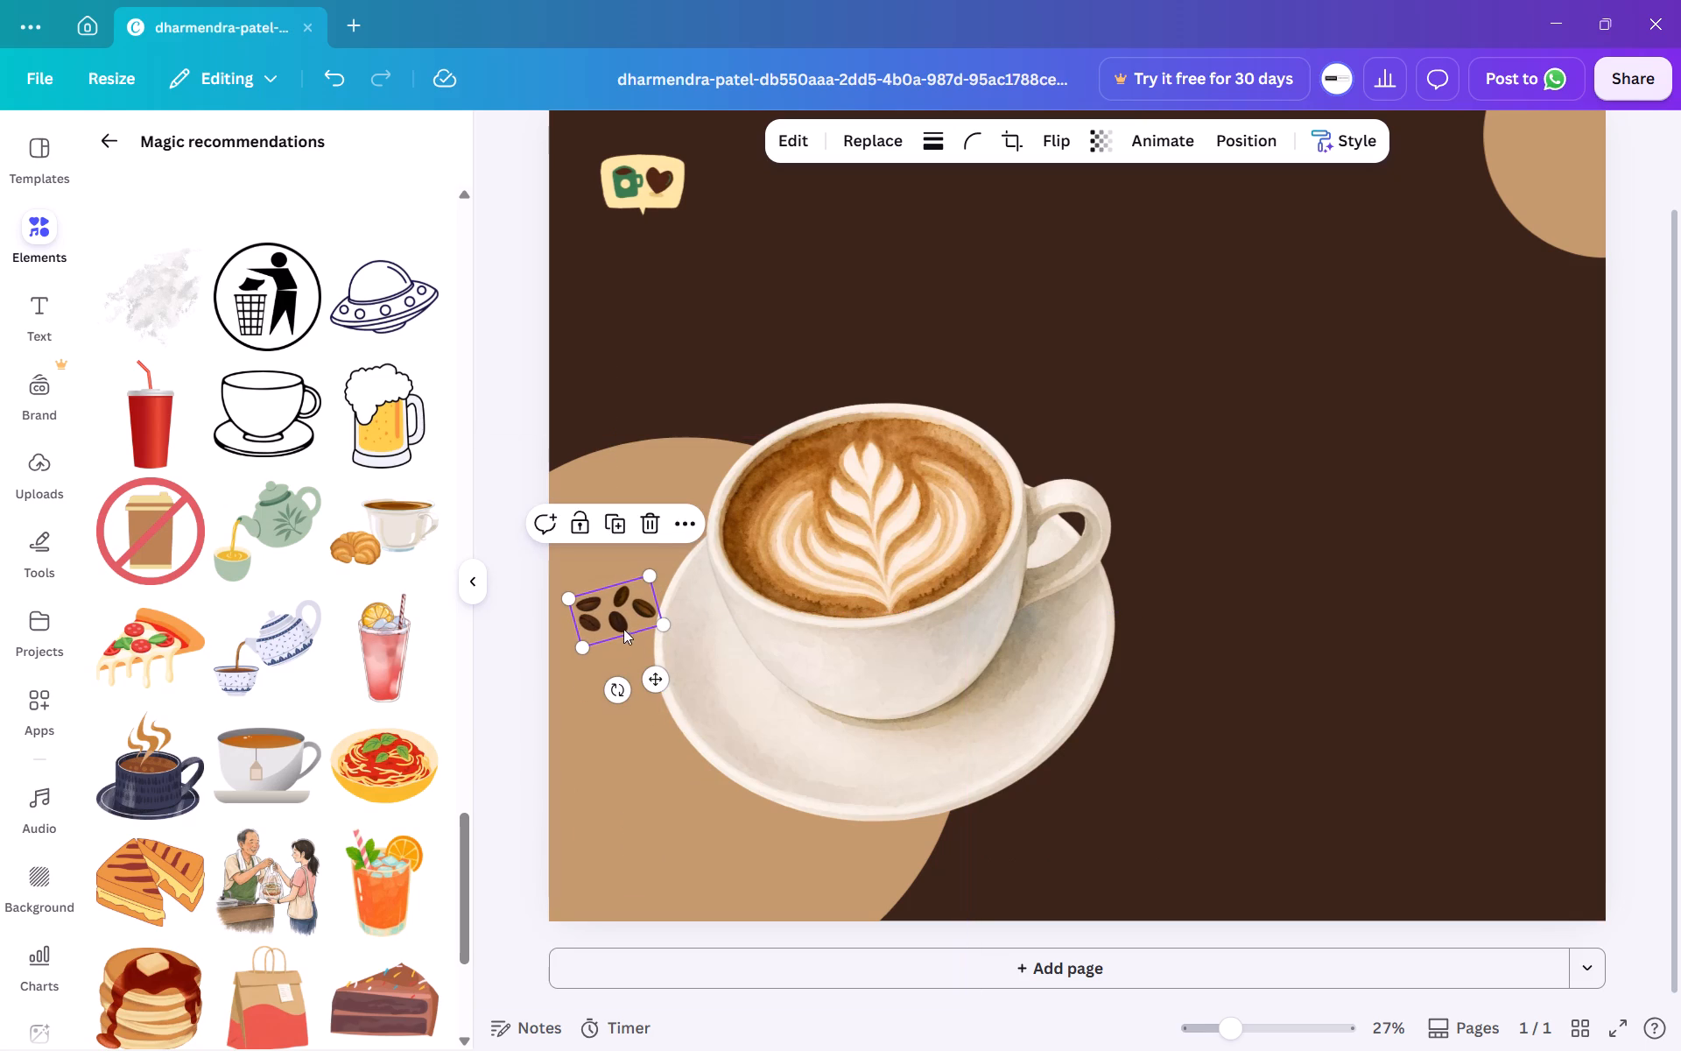
drag(619, 613, 616, 604)
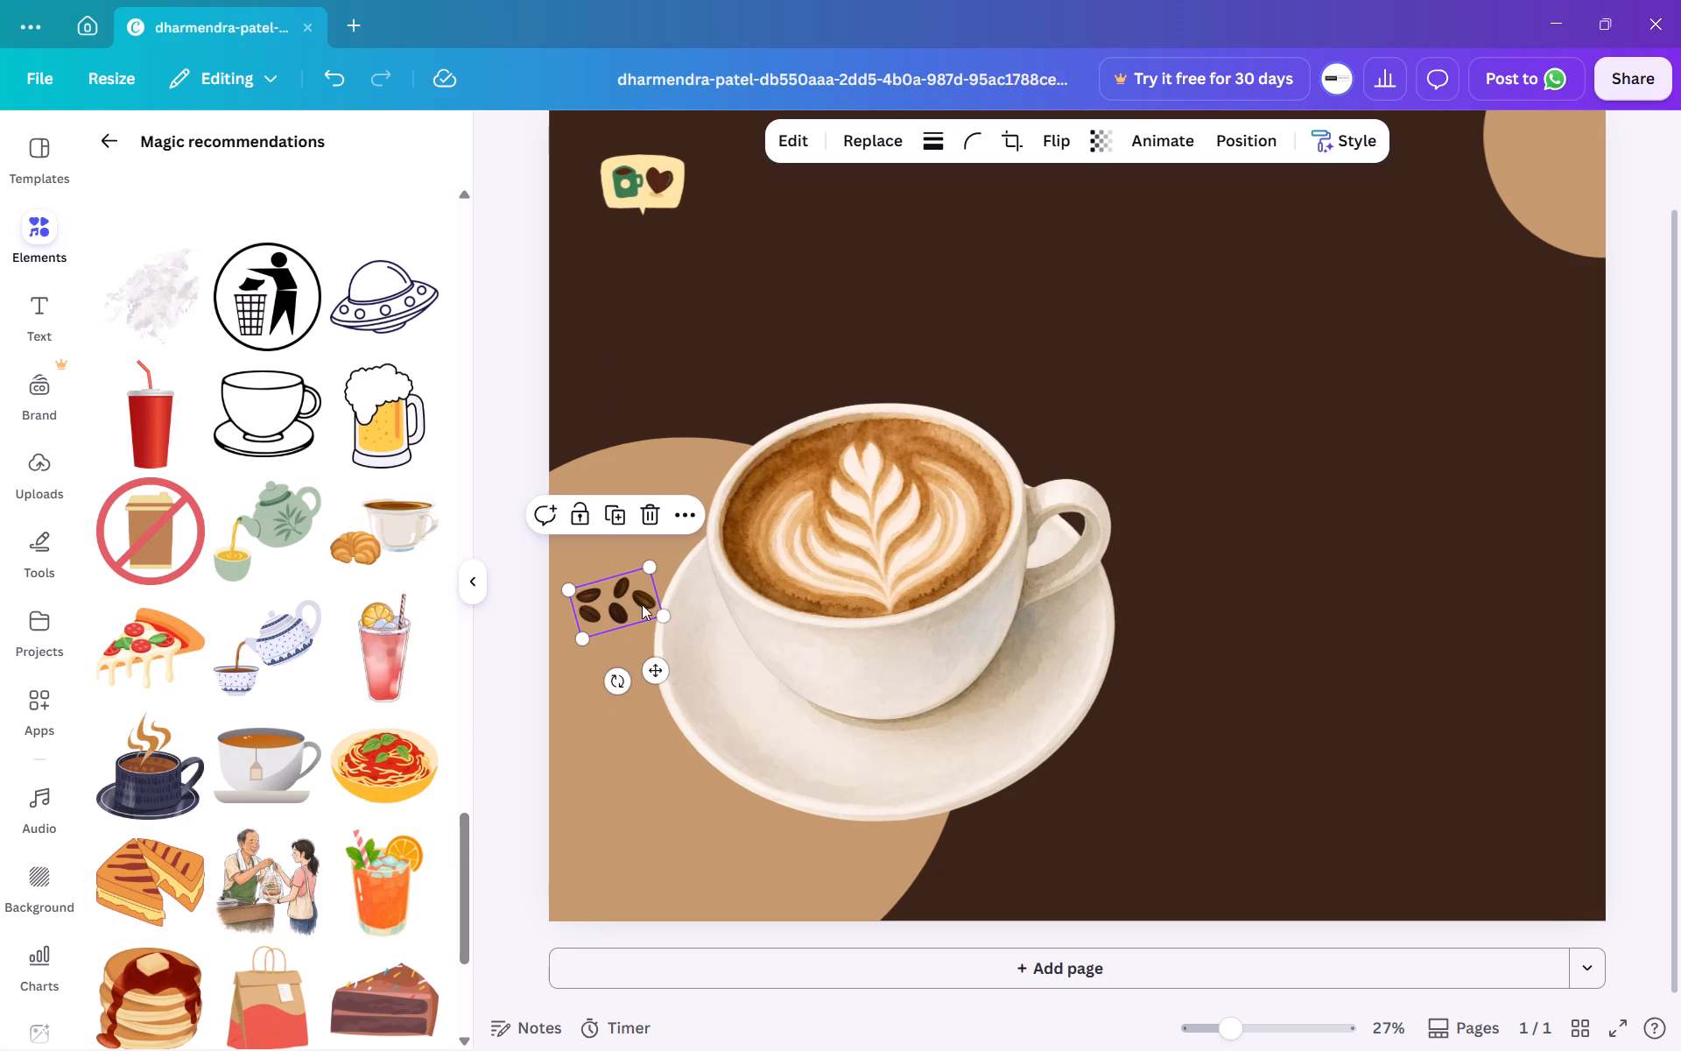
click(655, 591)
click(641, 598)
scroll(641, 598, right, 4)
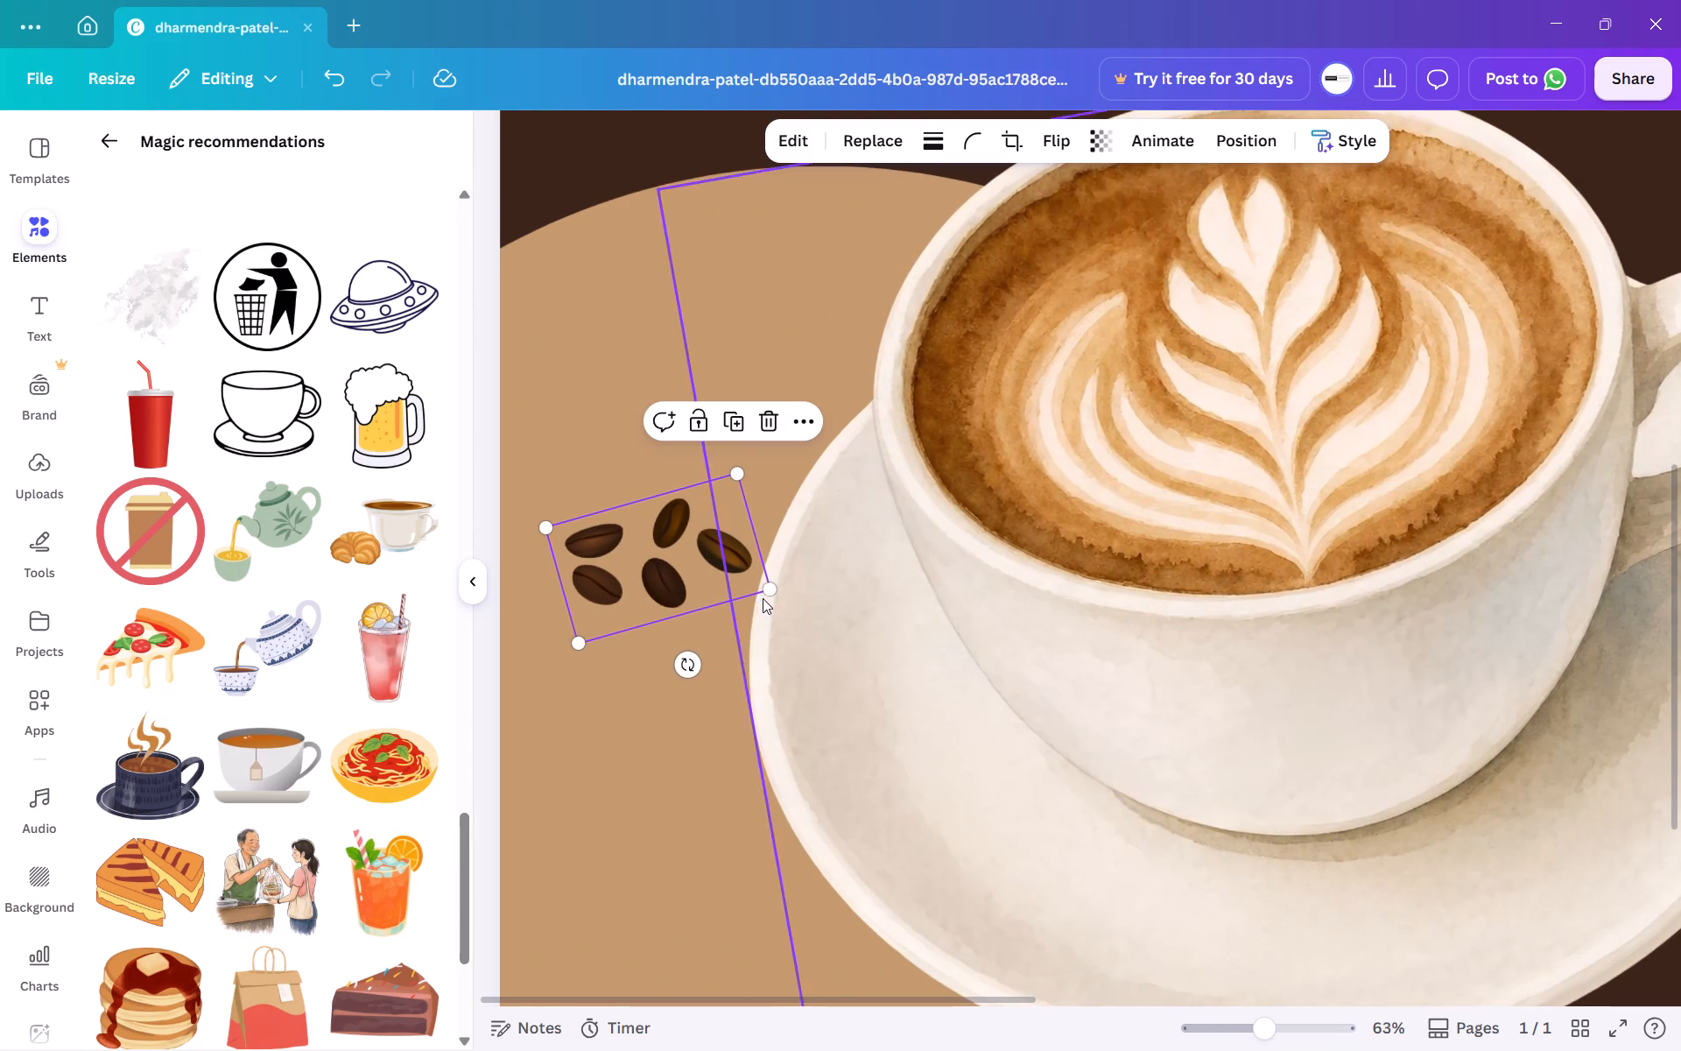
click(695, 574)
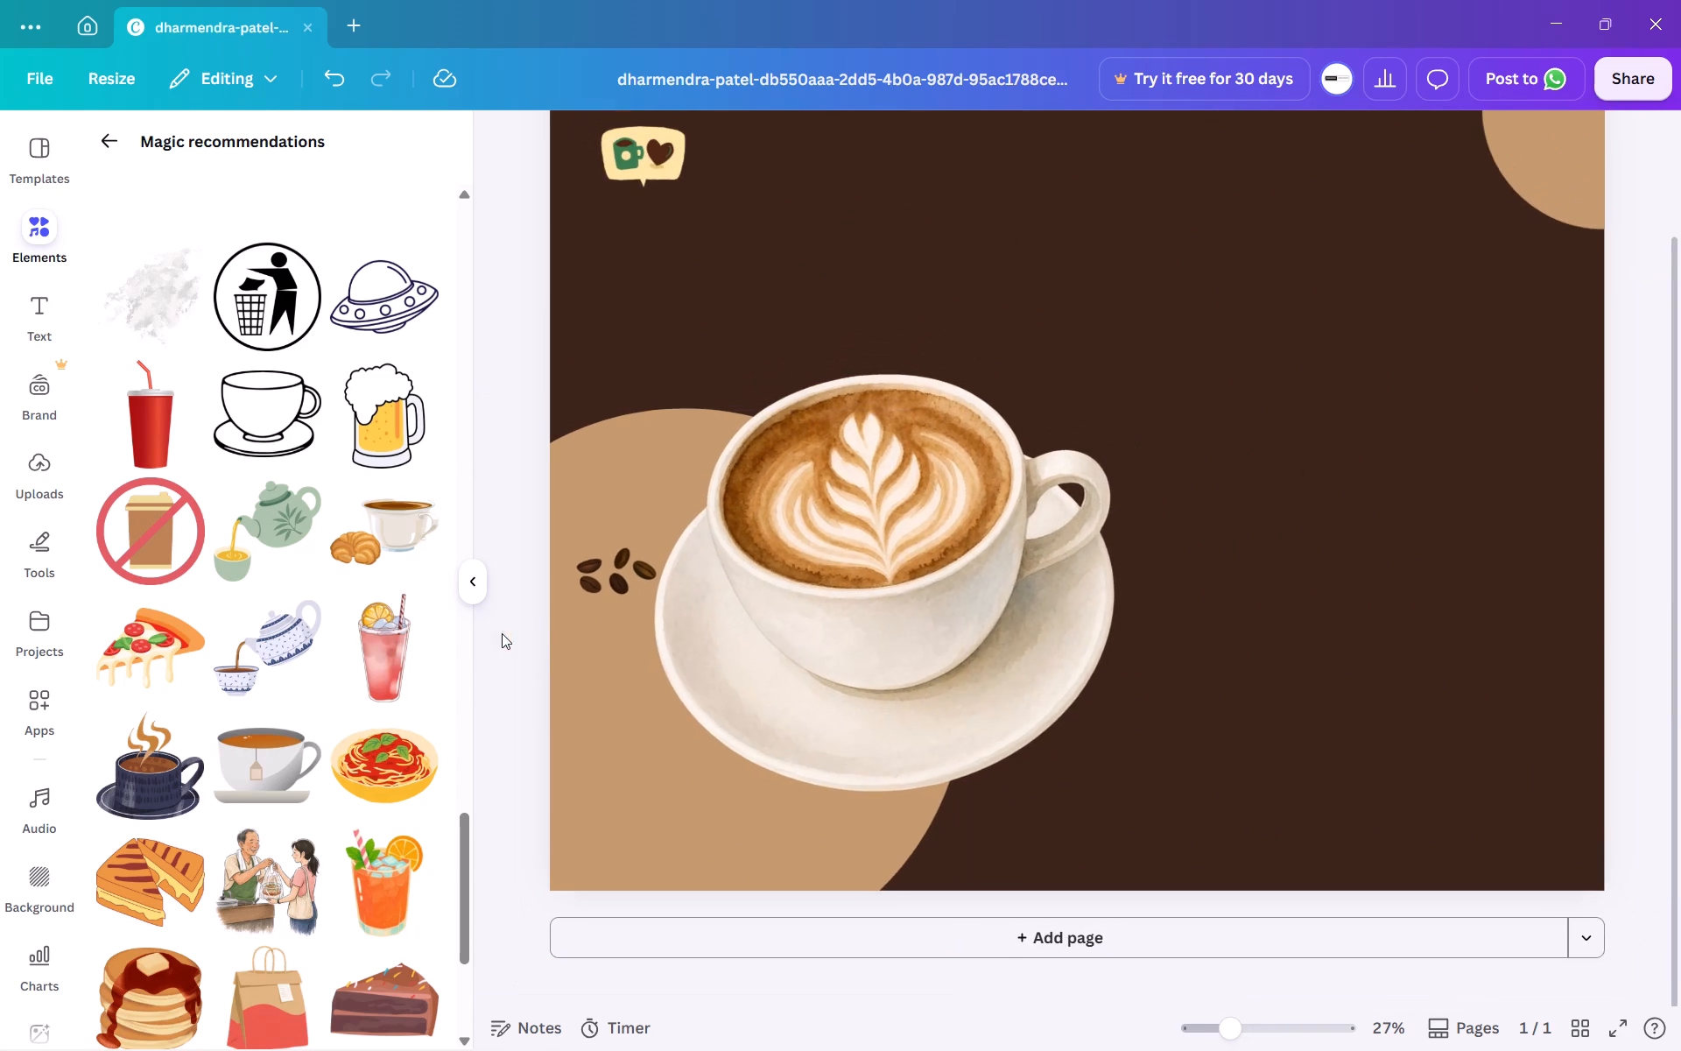
Close the recommended graphics library to view the whole page.
click(466, 587)
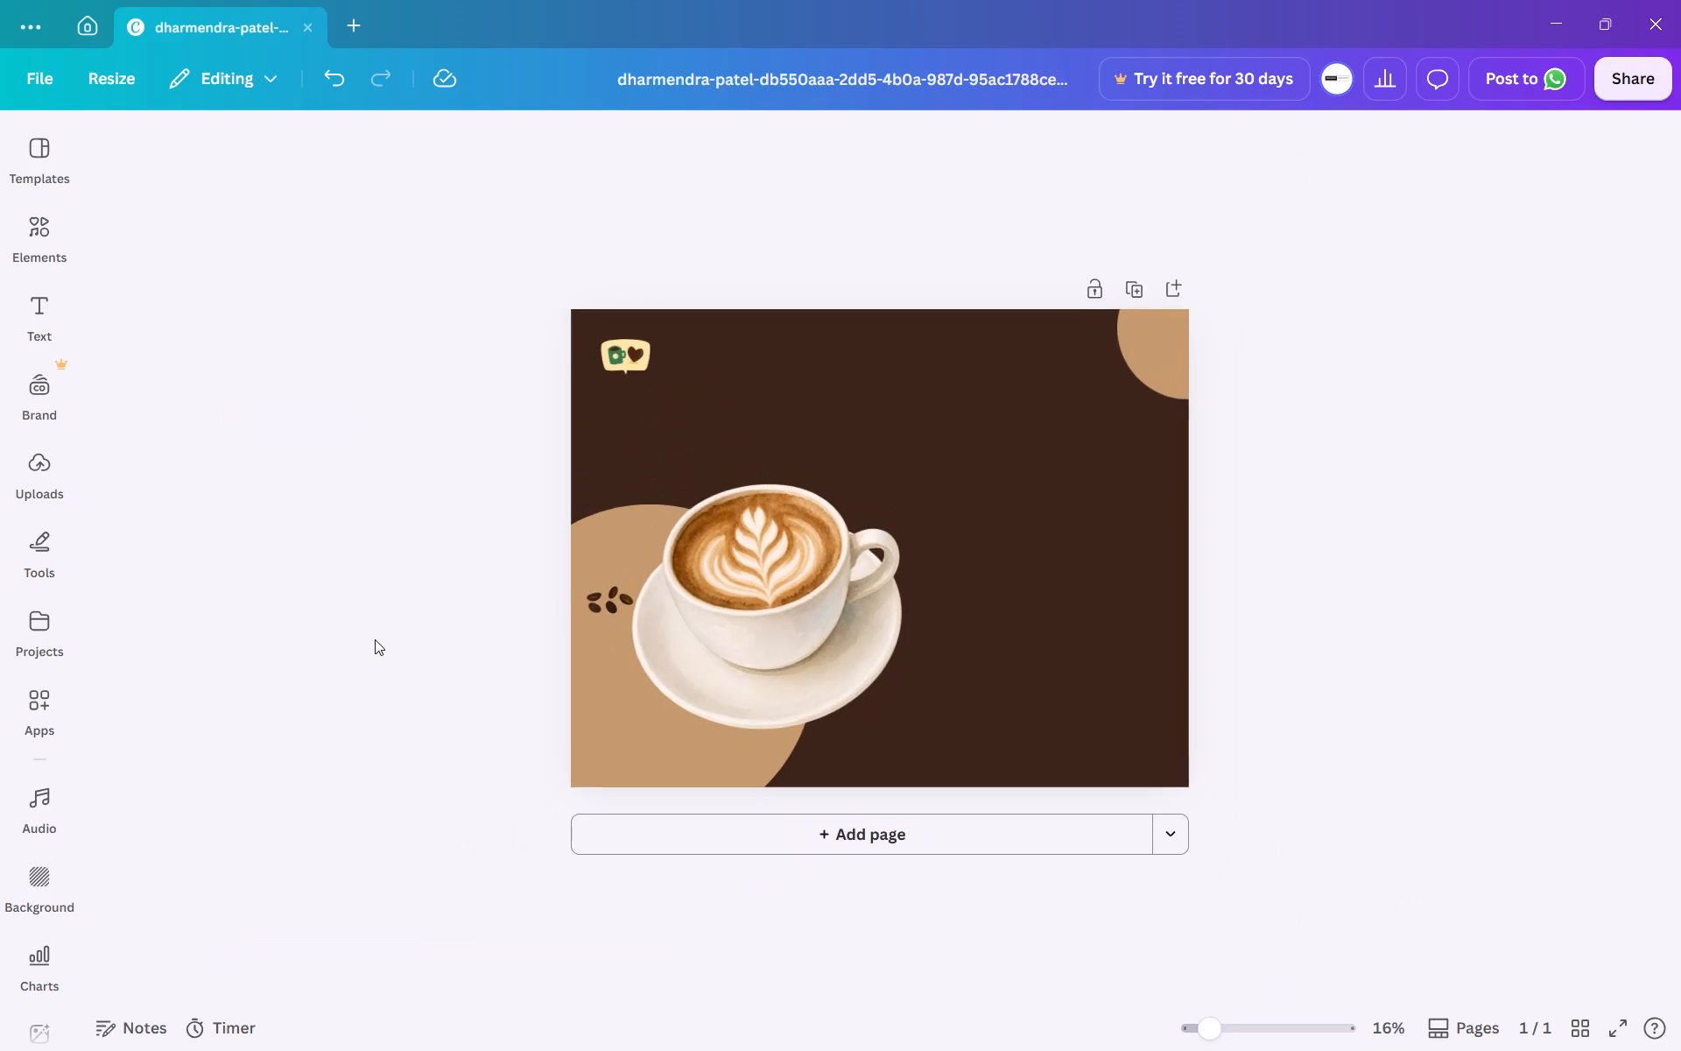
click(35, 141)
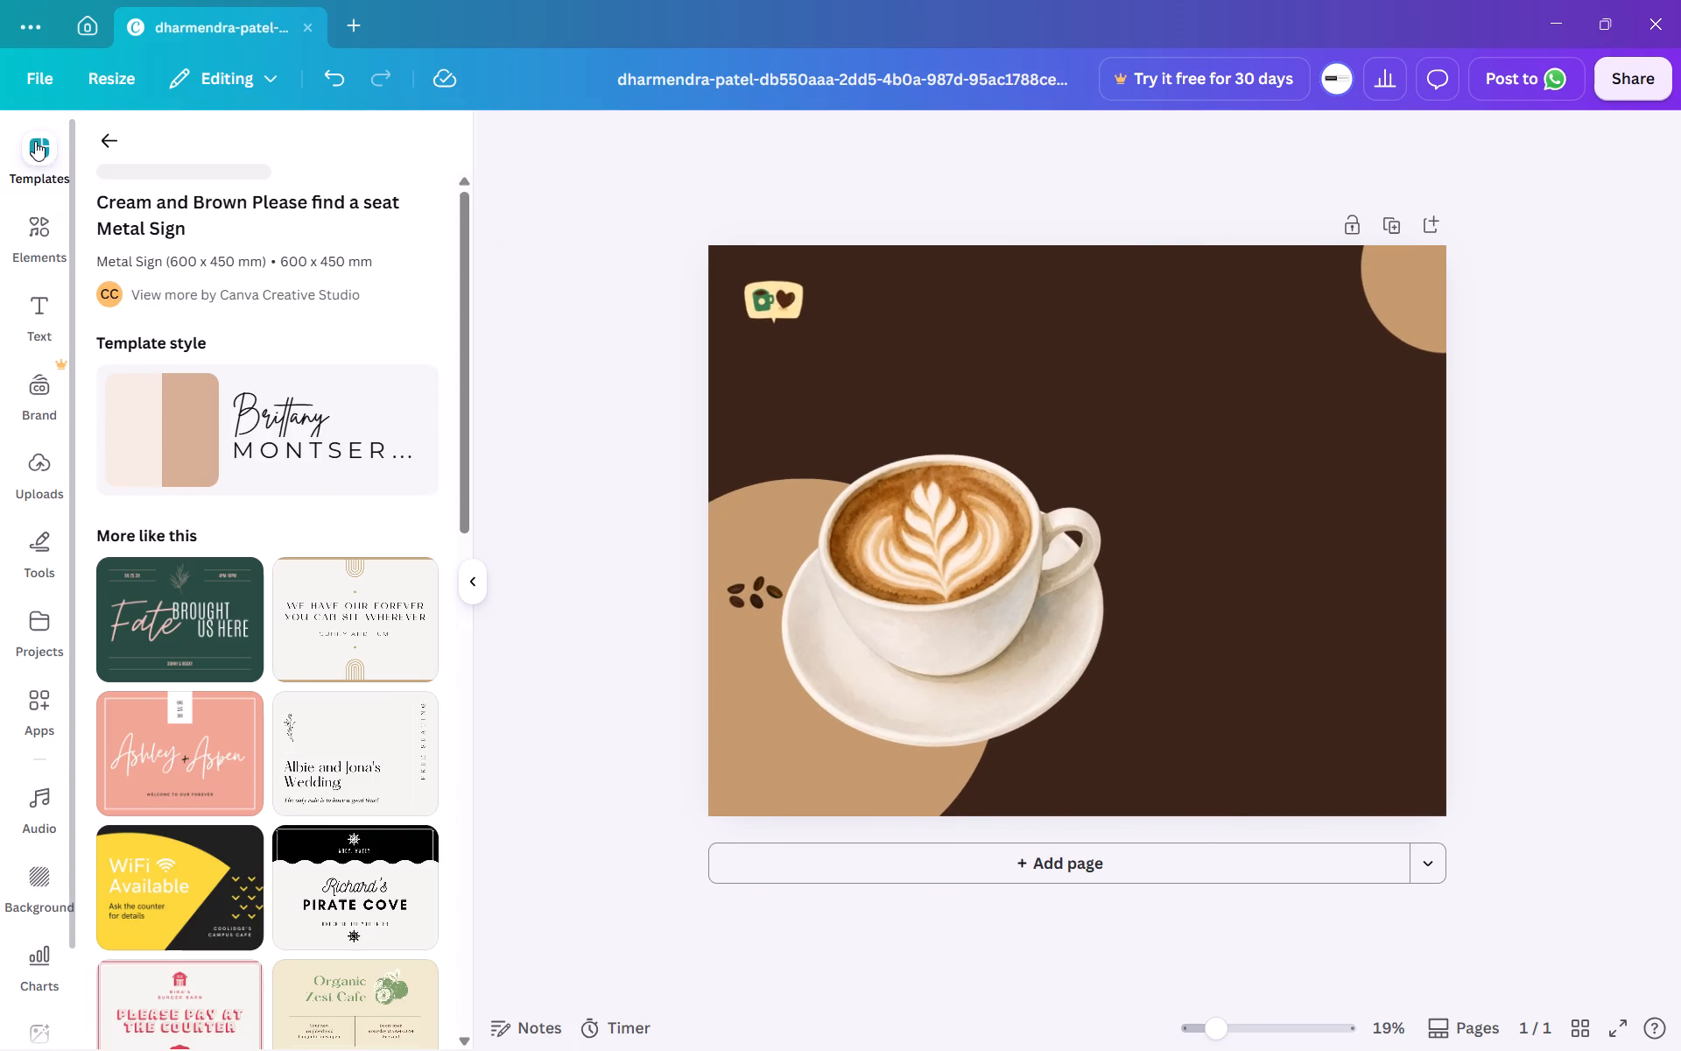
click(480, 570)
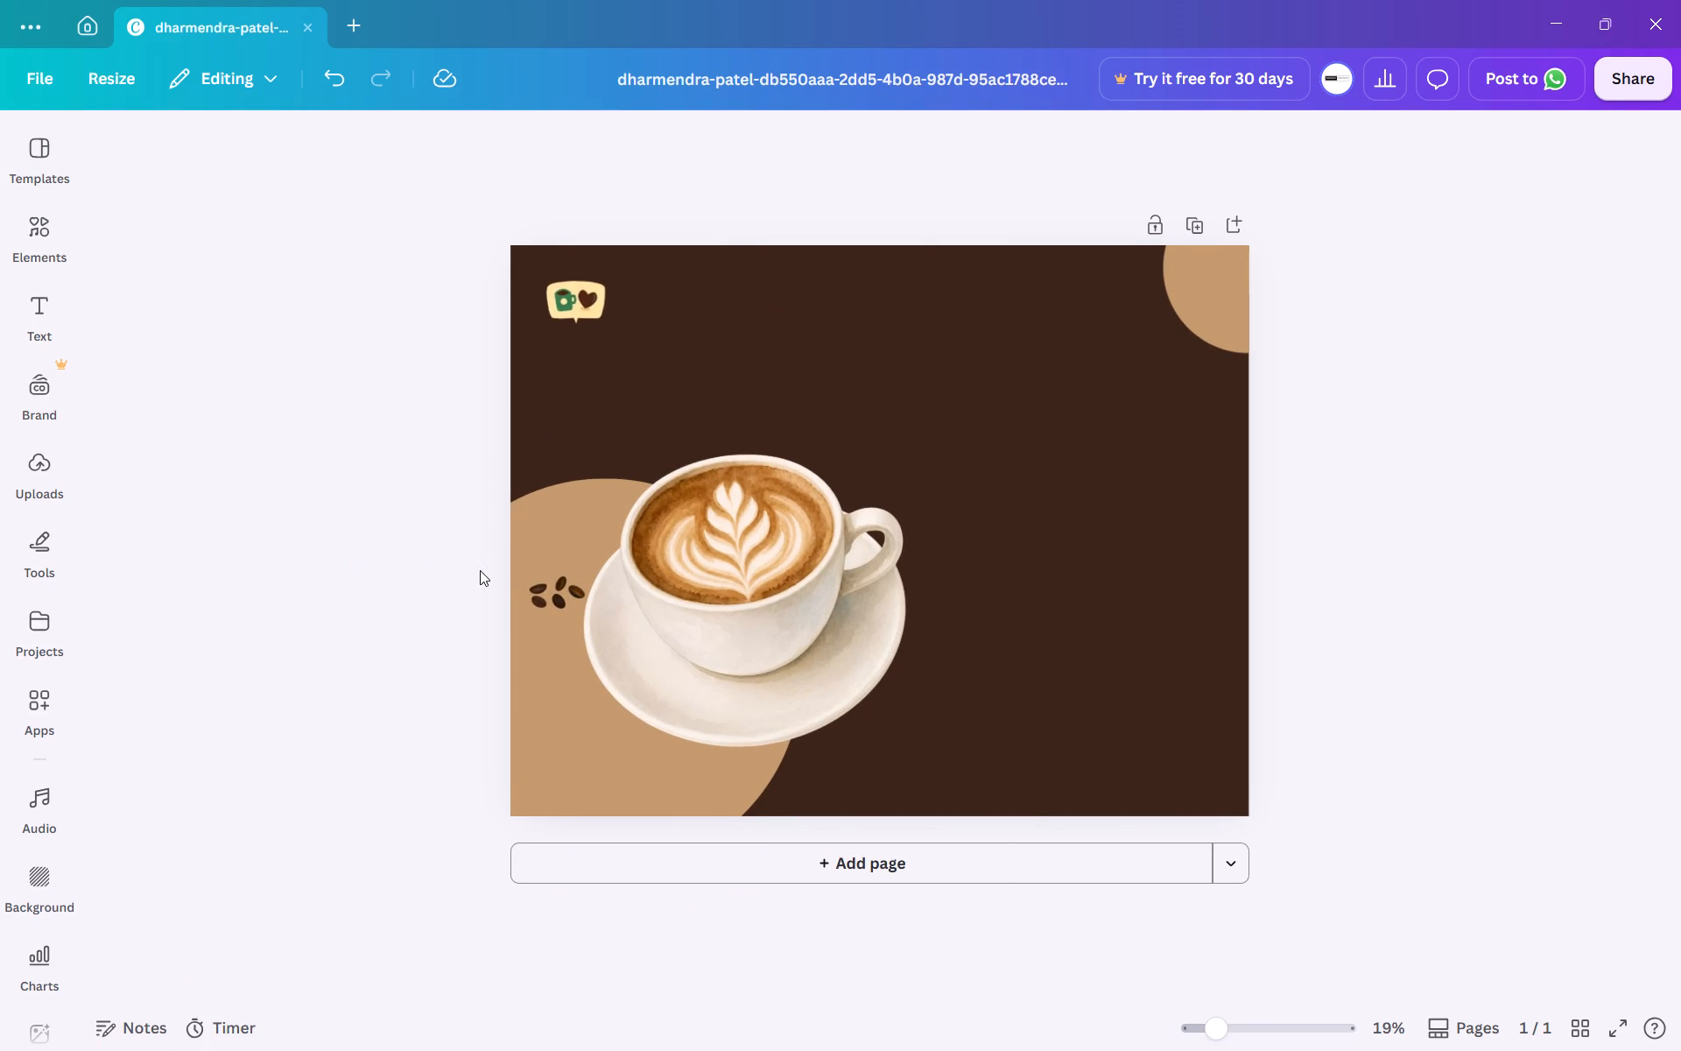
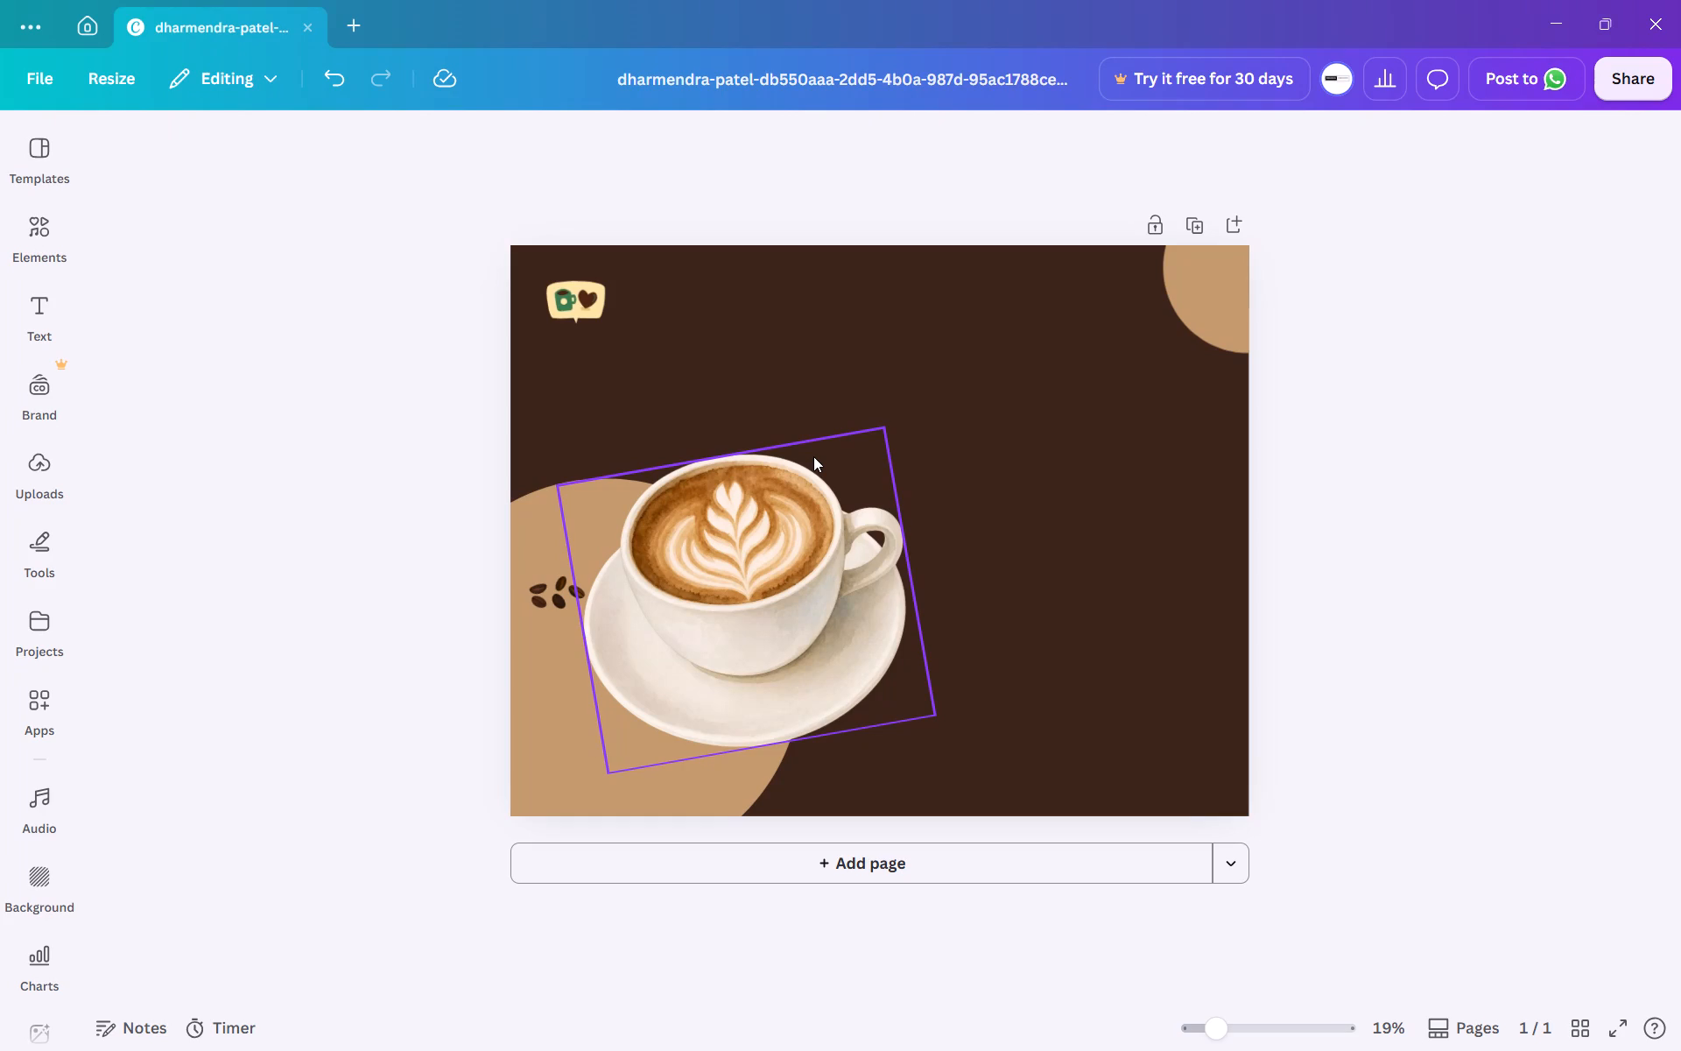
Switch to the ChatGPT conversation in Chrome to check the sample coffee design and the client brief again.
click(383, 620)
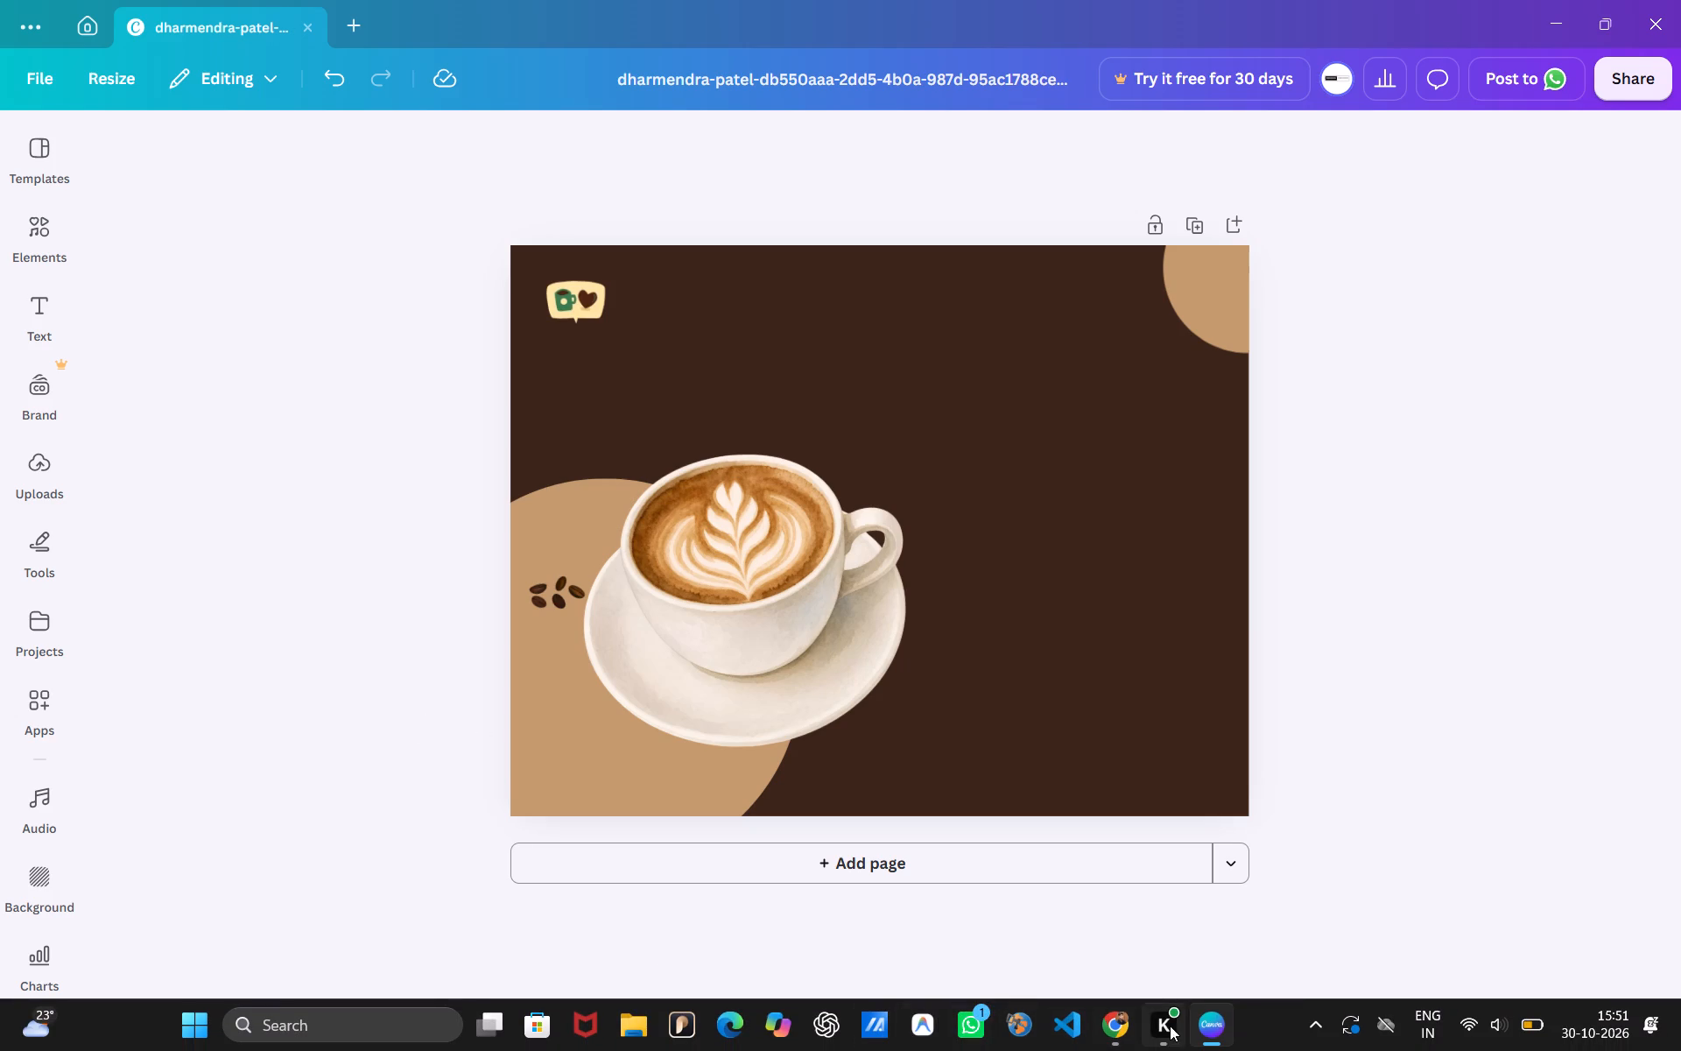
click(1108, 896)
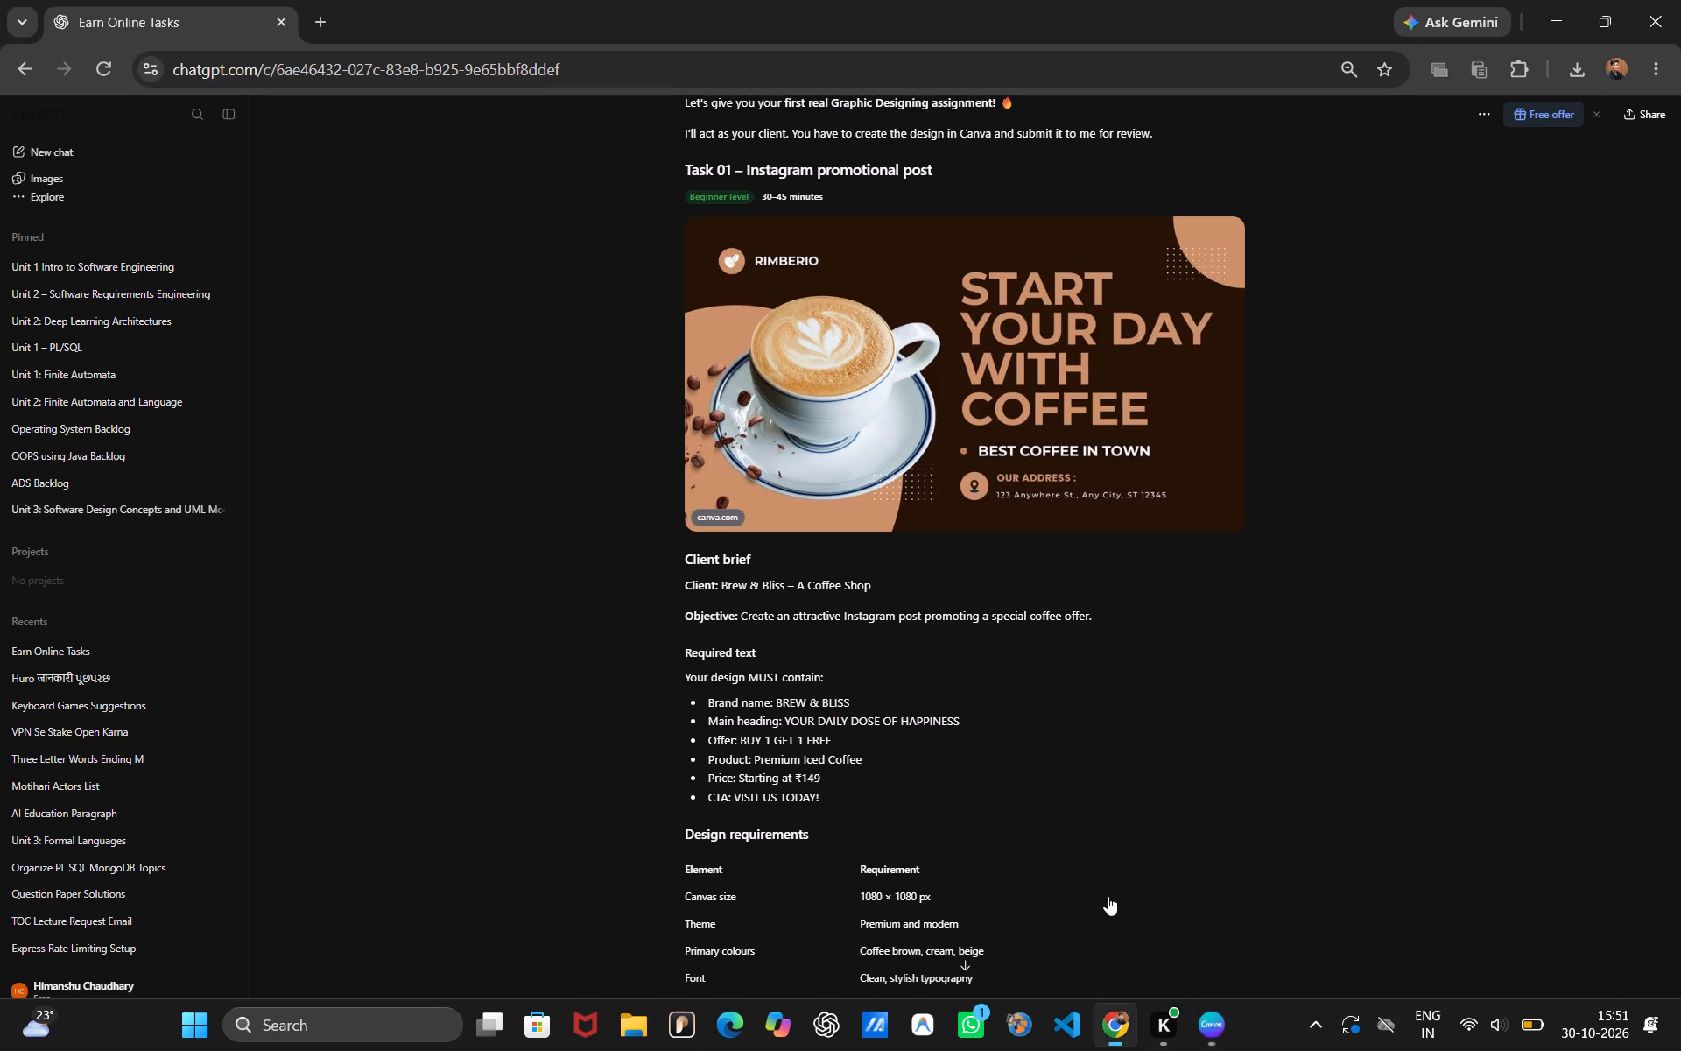
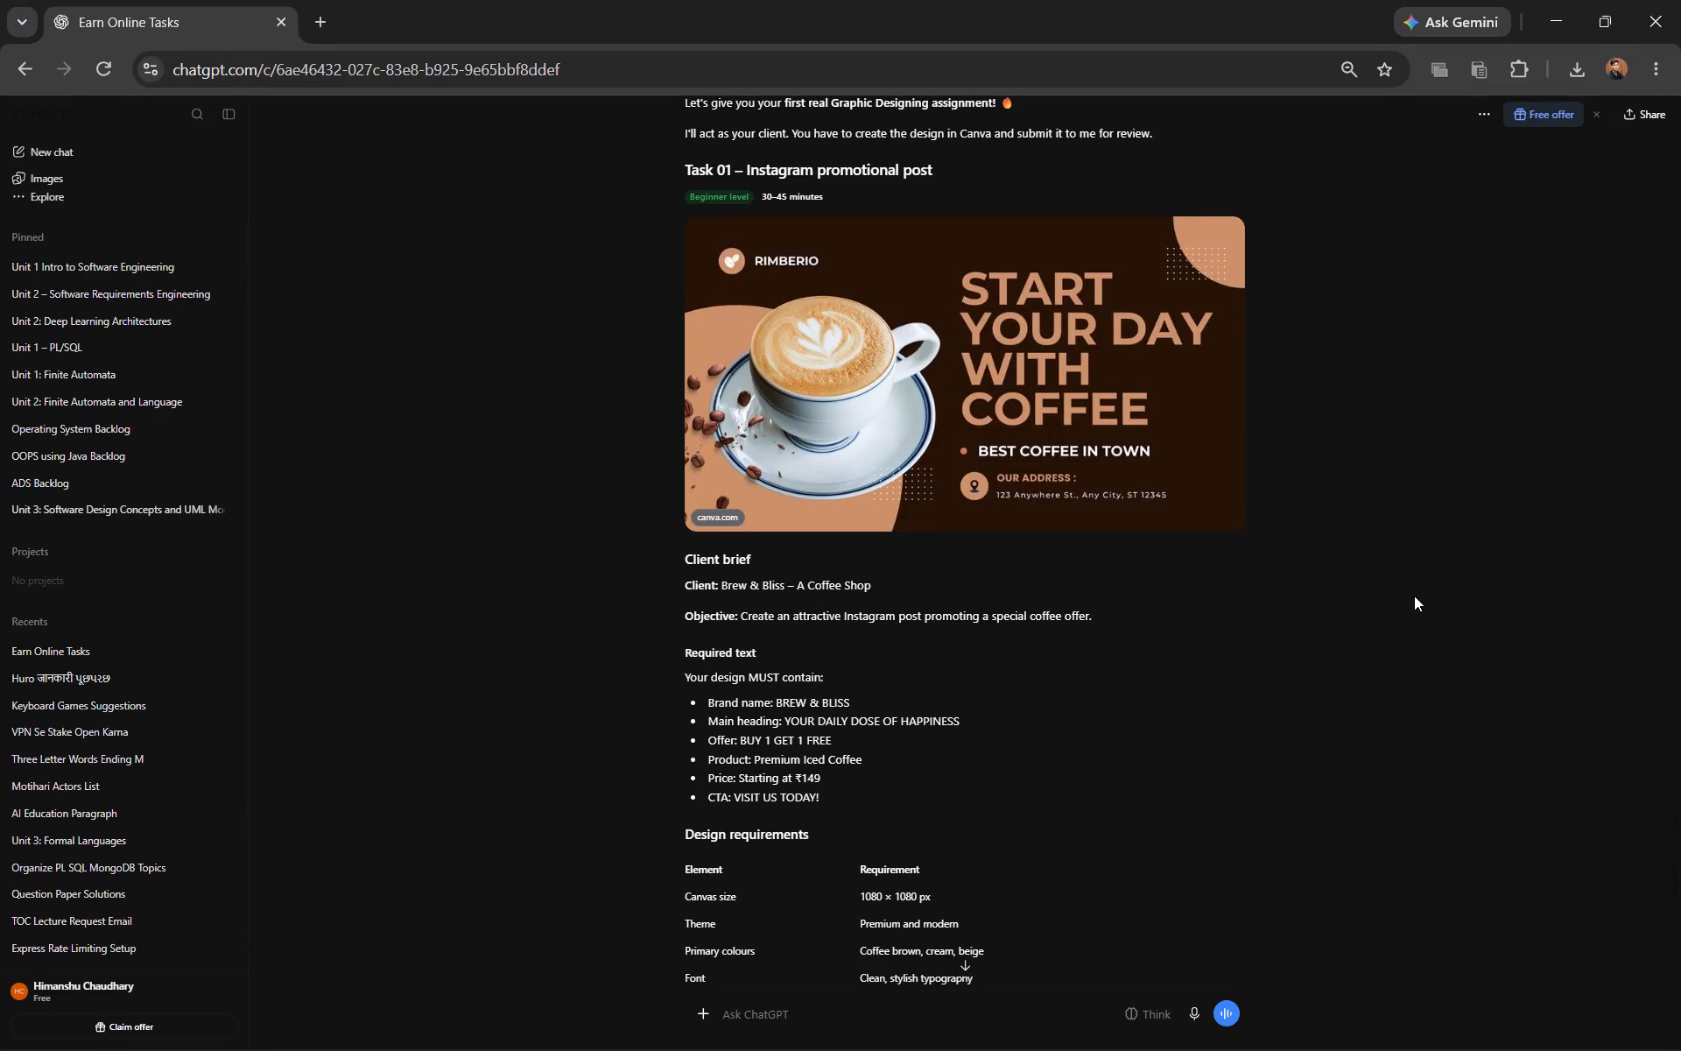
Look back through the Earn Online Tasks conversation, from the coffee post brief up to the recommended paid-task websites.
scroll(1052, 637, up, 6)
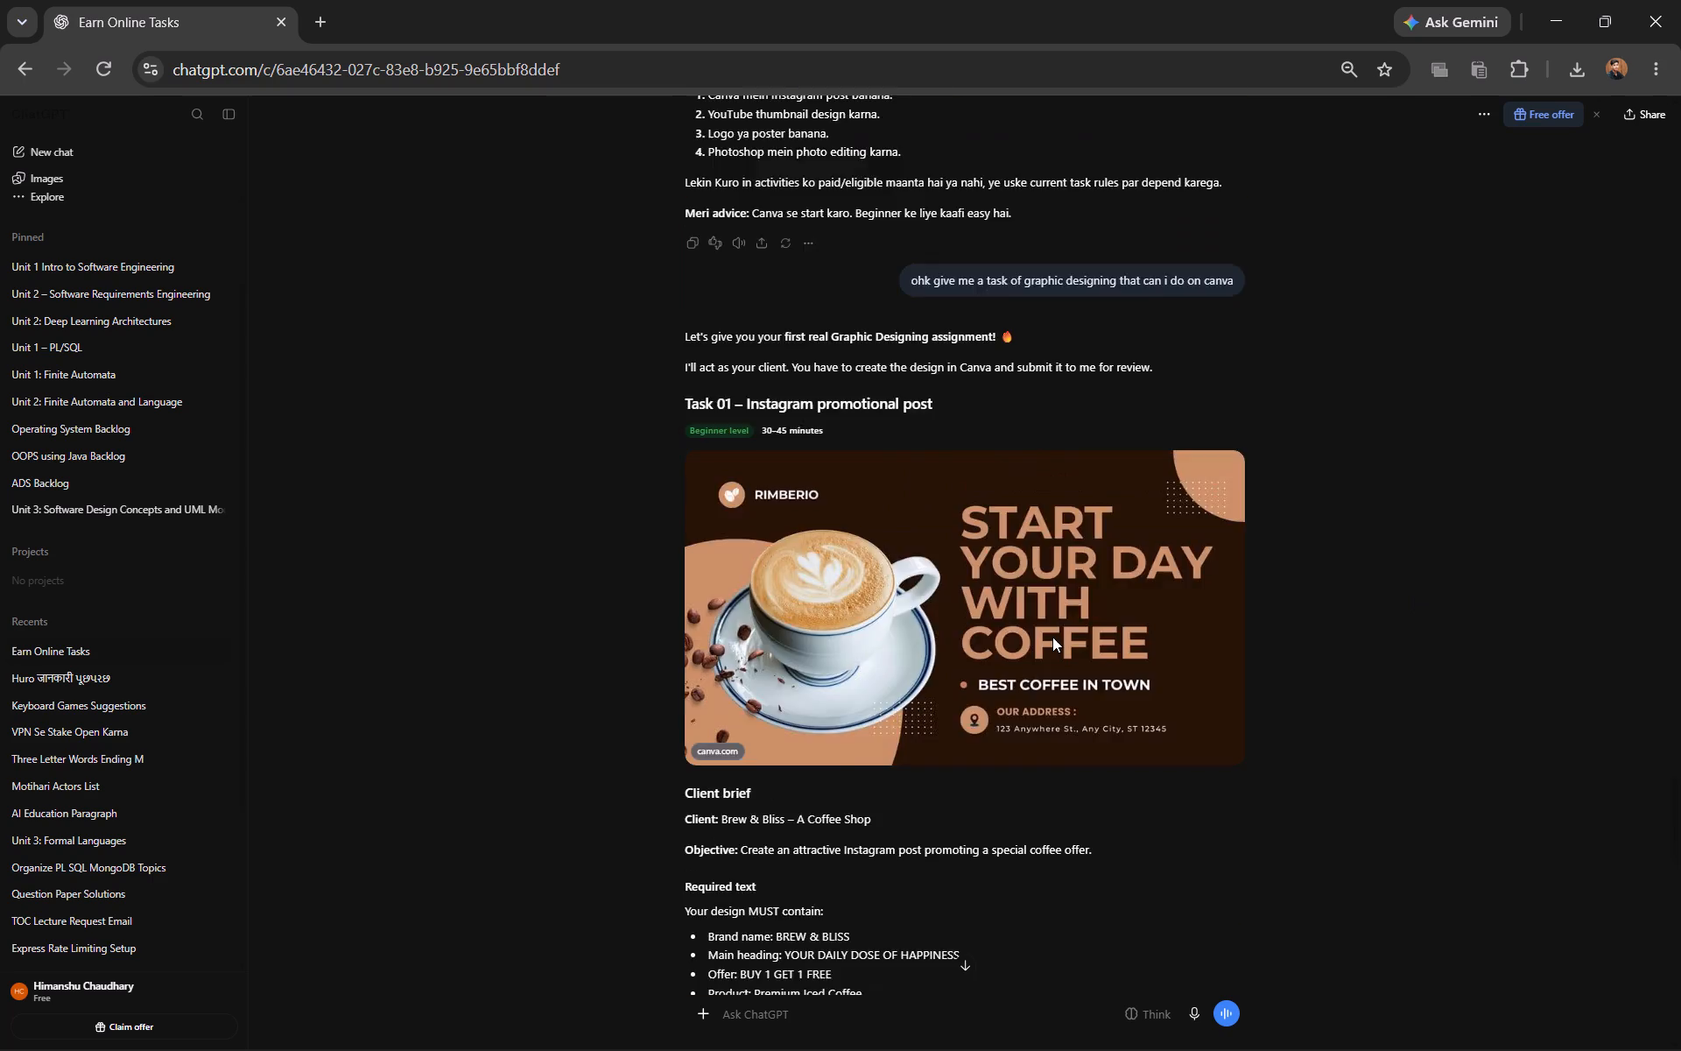
scroll(1052, 637, up, 20)
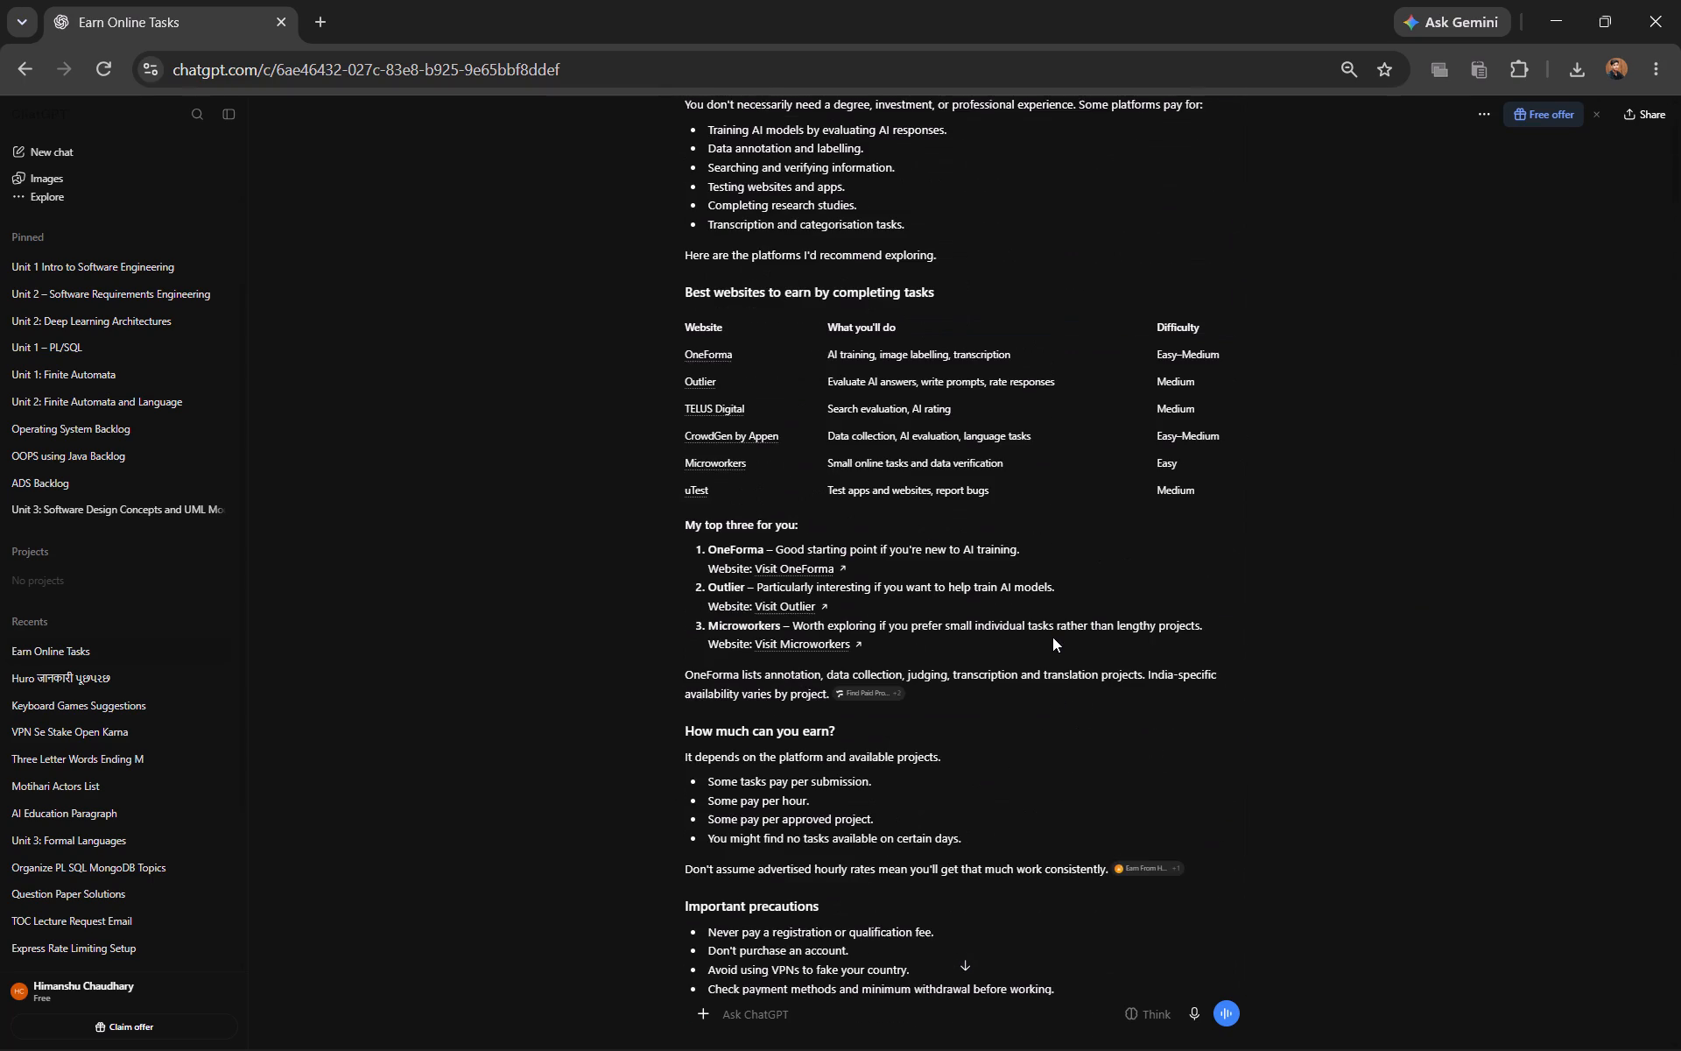
scroll(1052, 637, up, 5)
scroll(1052, 637, down, 4)
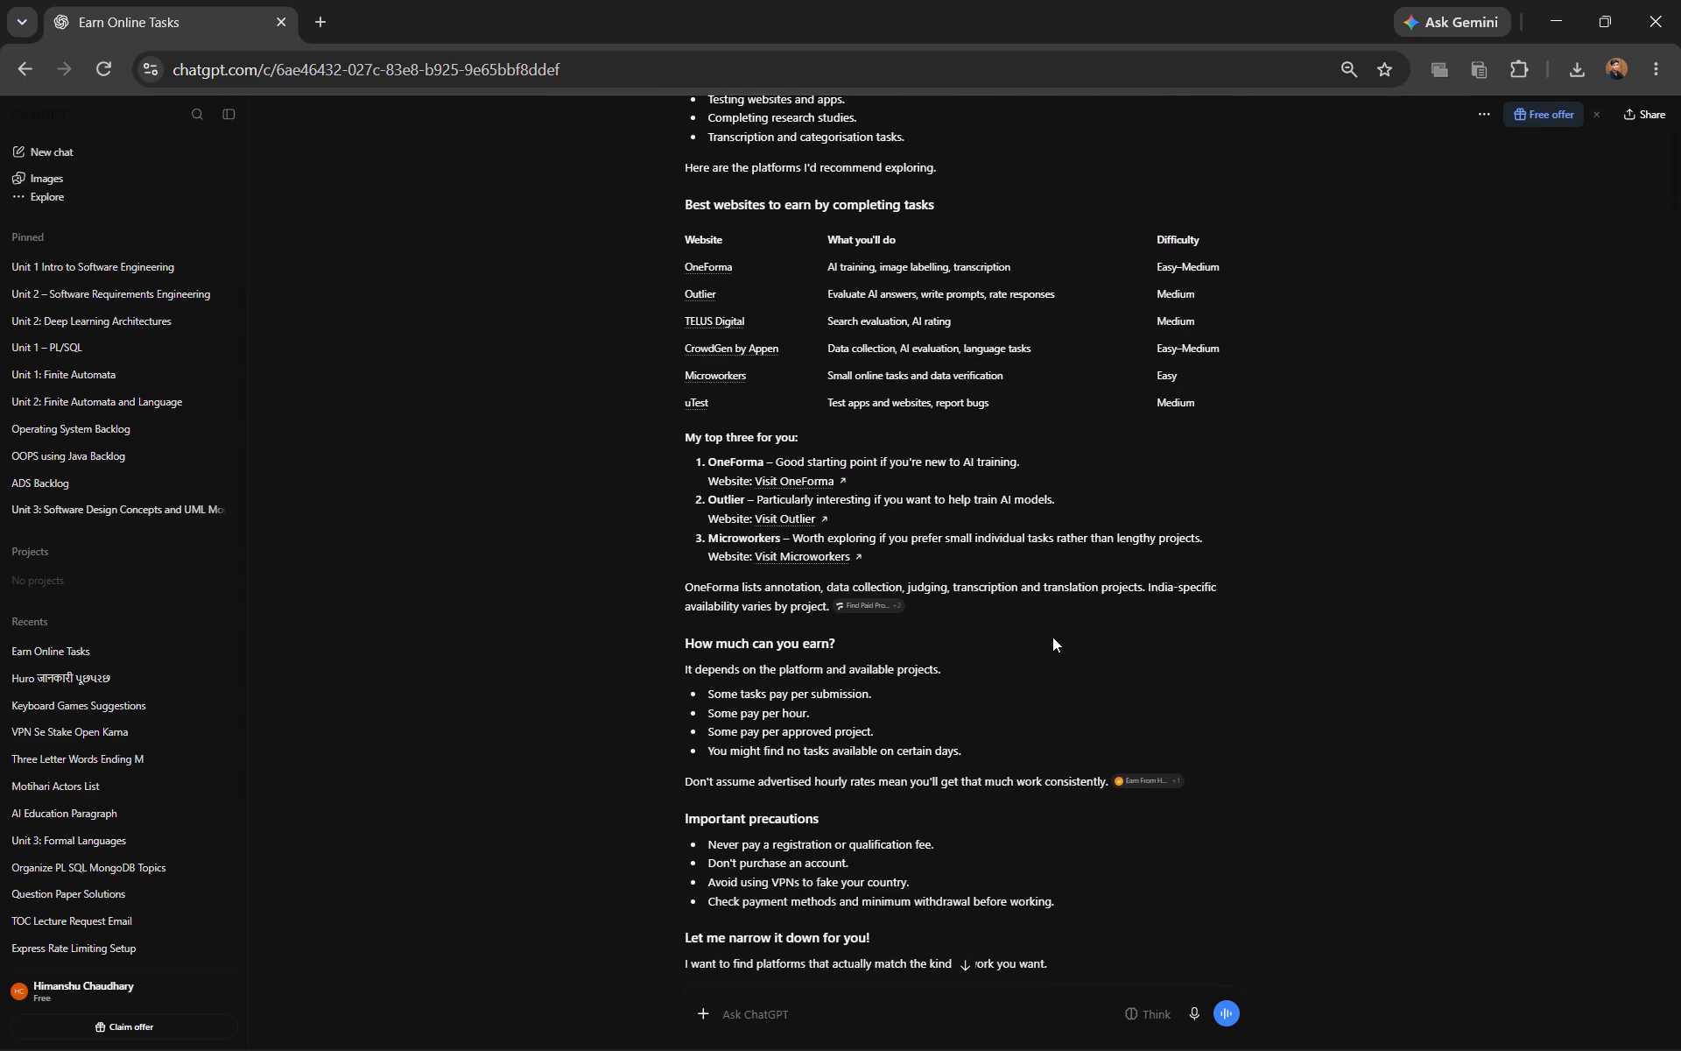
scroll(1052, 637, down, 10)
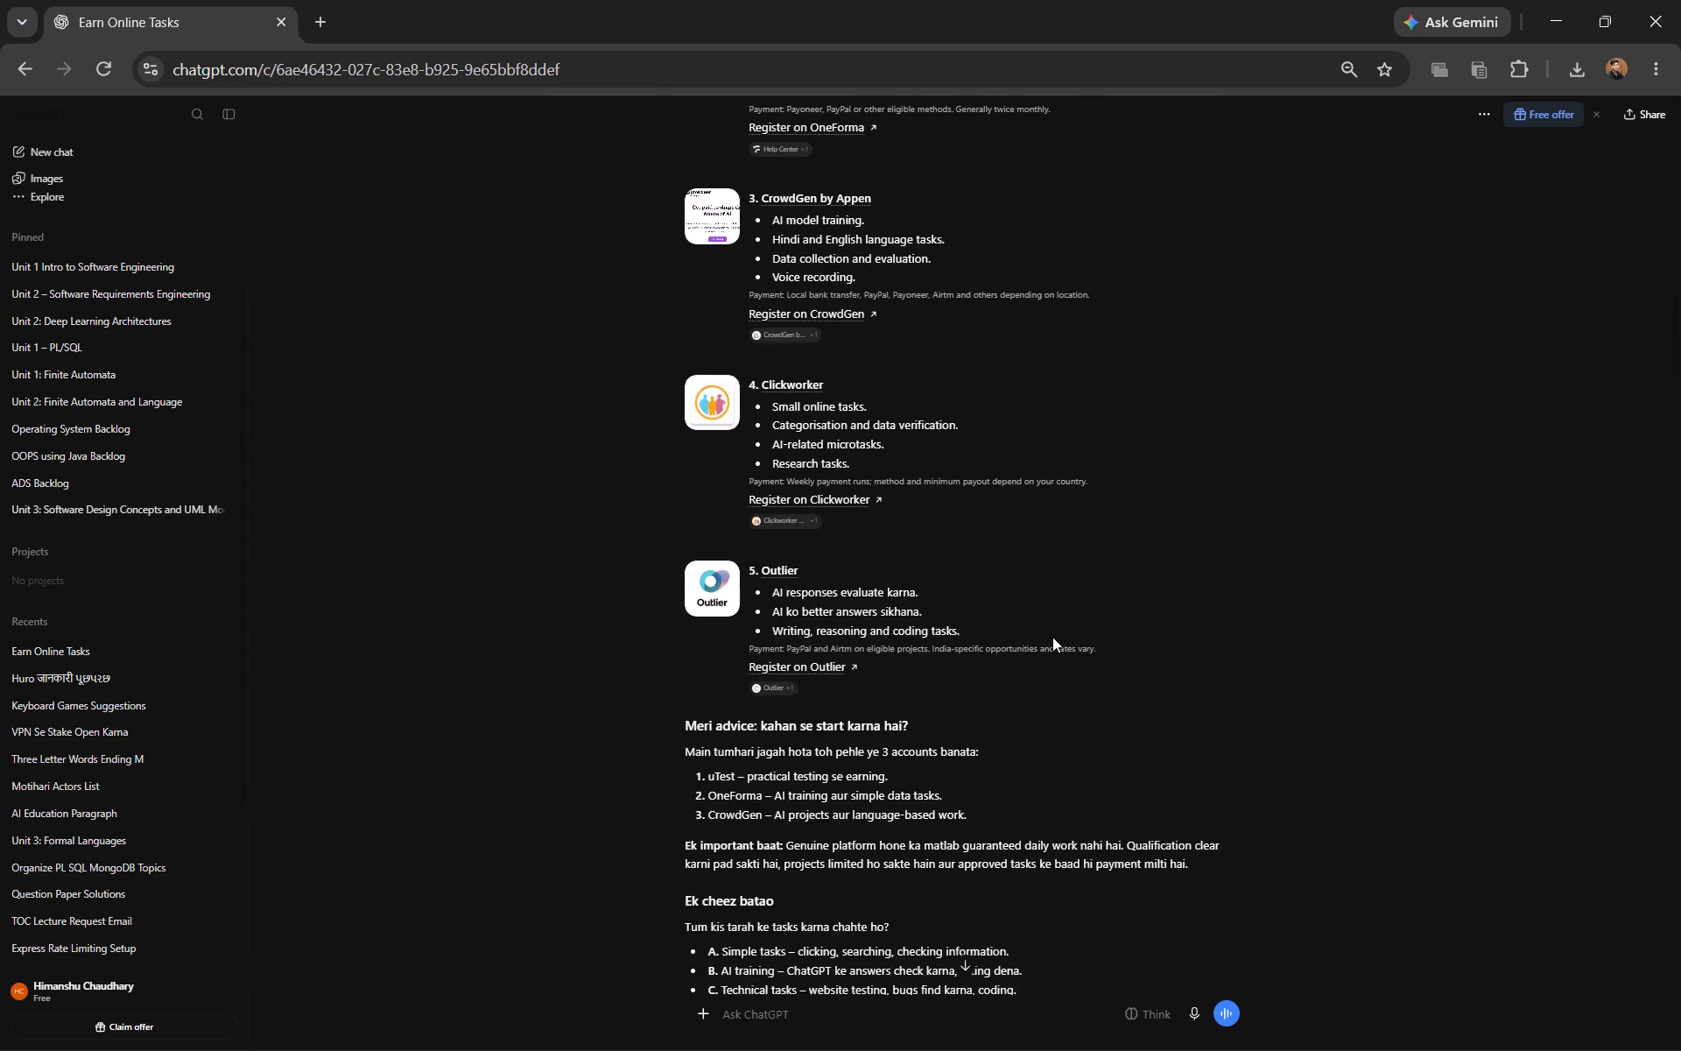
scroll(1052, 637, up, 10)
scroll(831, 567, up, 3)
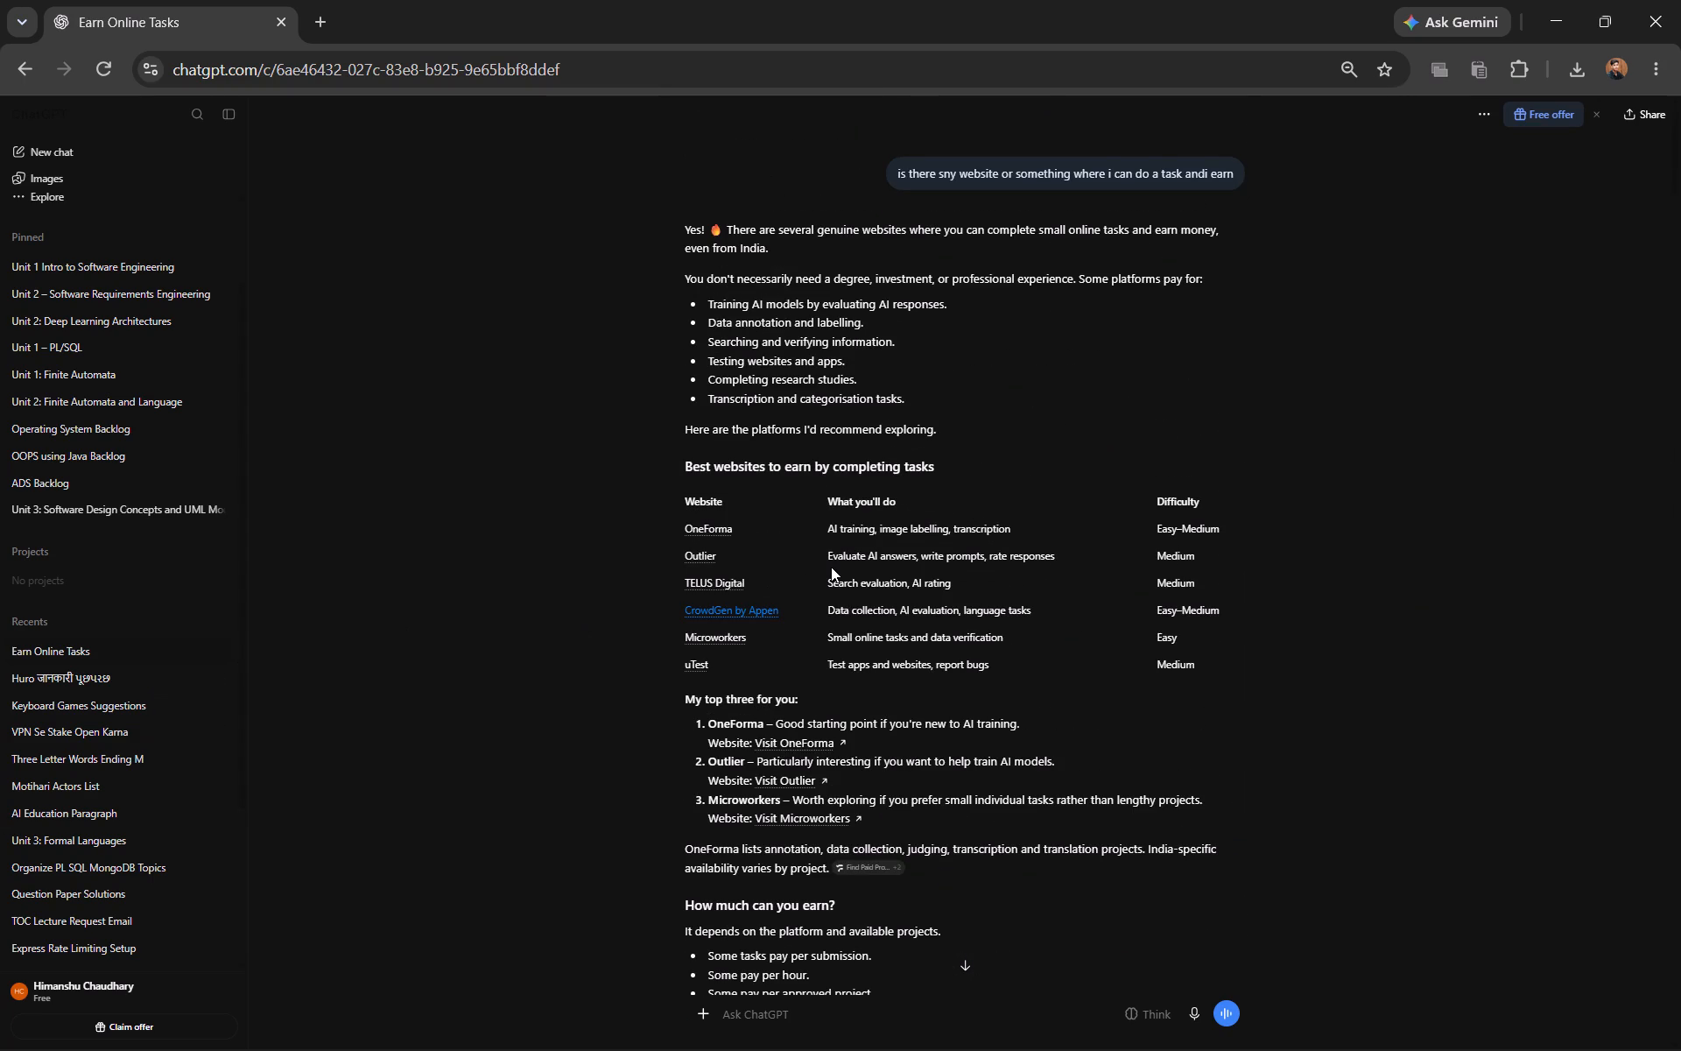
scroll(831, 567, down, 4)
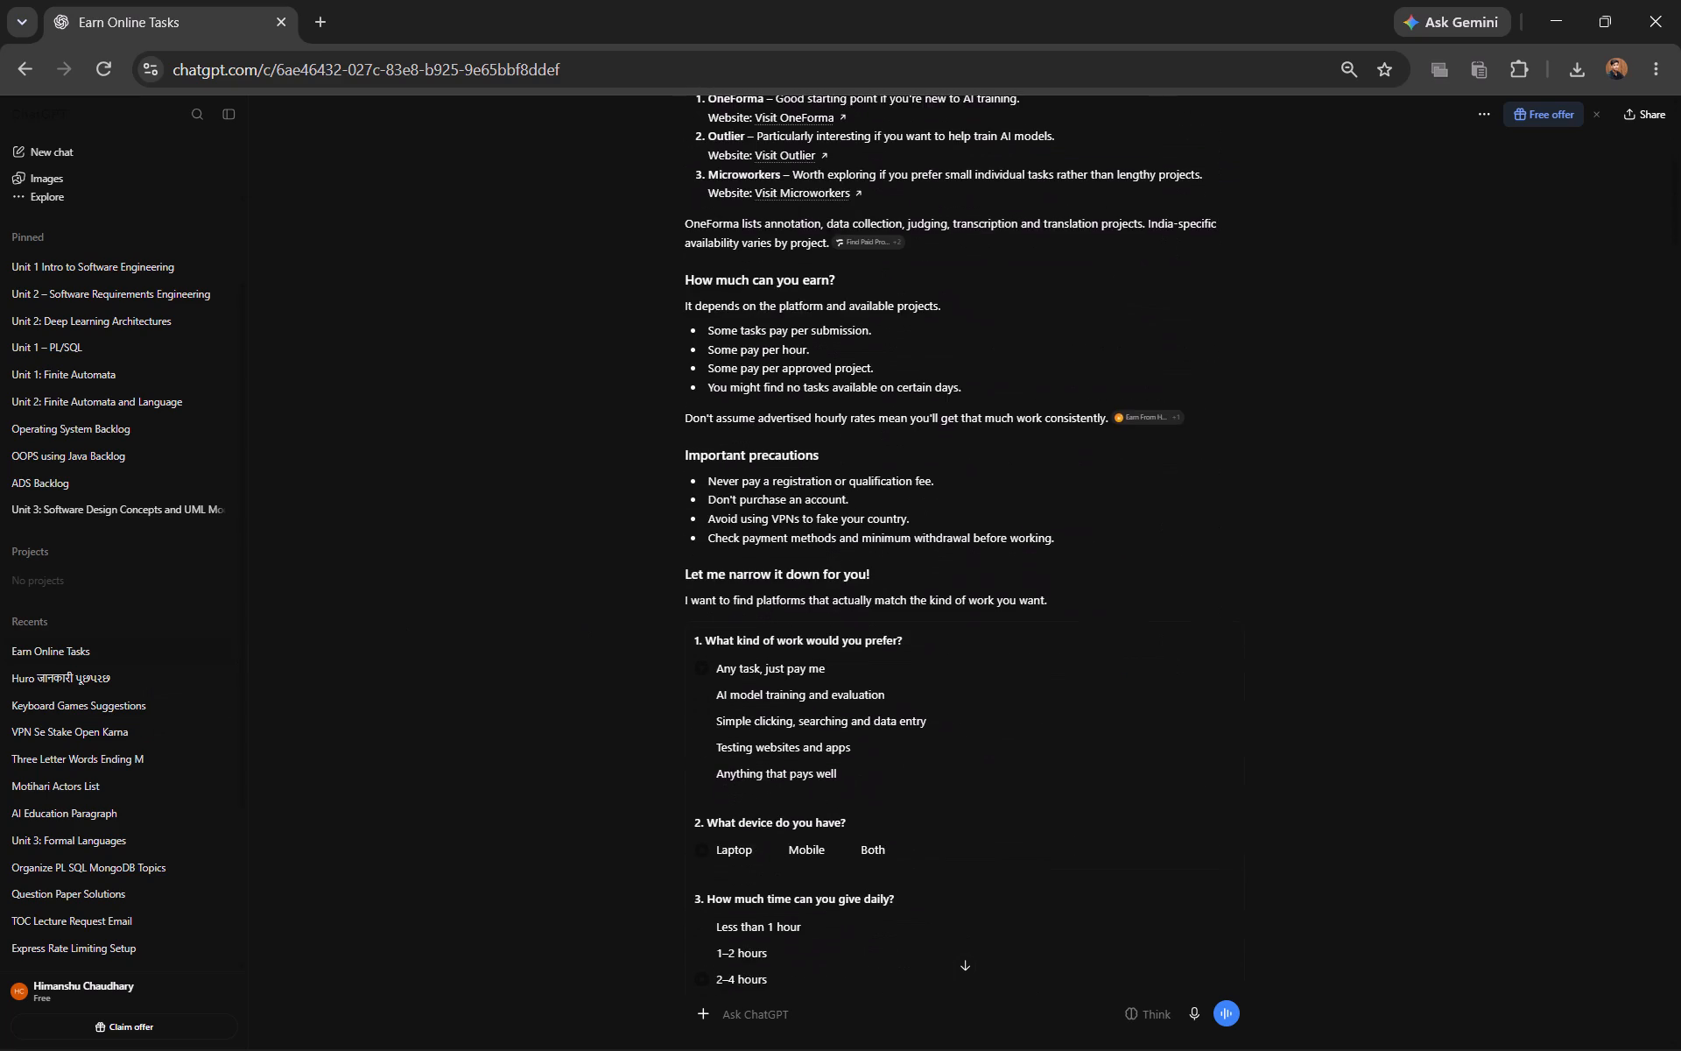
scroll(768, 506, down, 2)
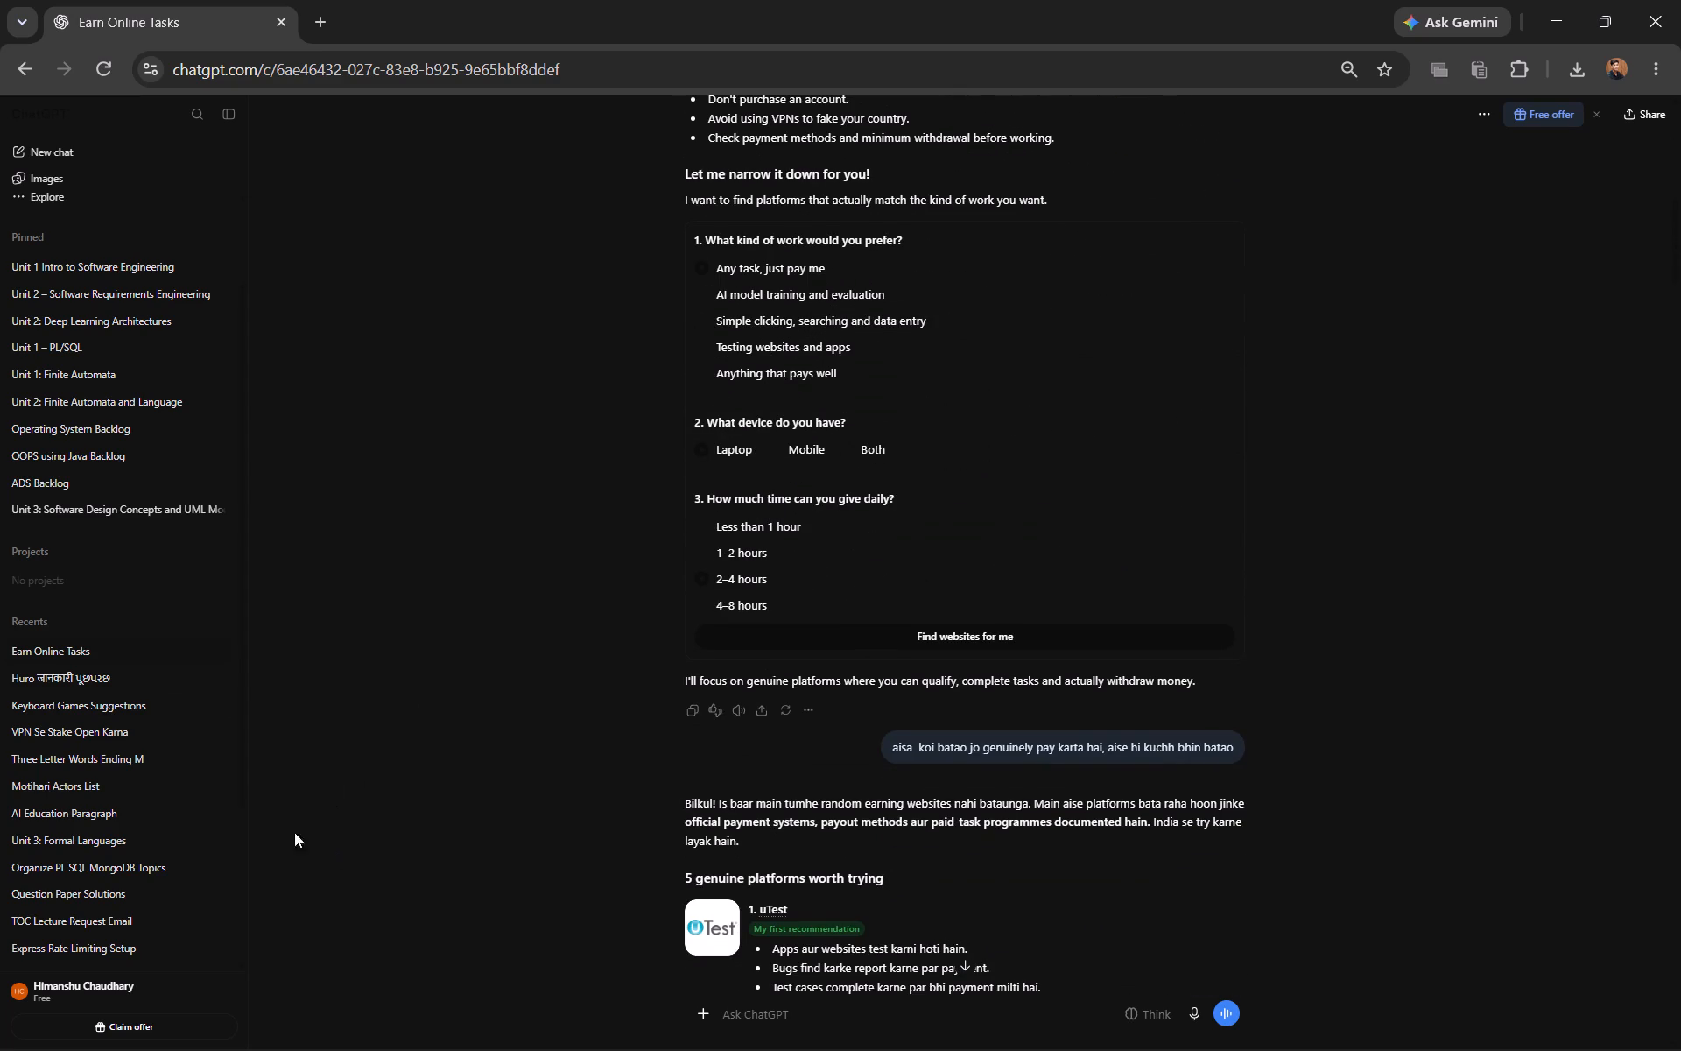
click(45, 647)
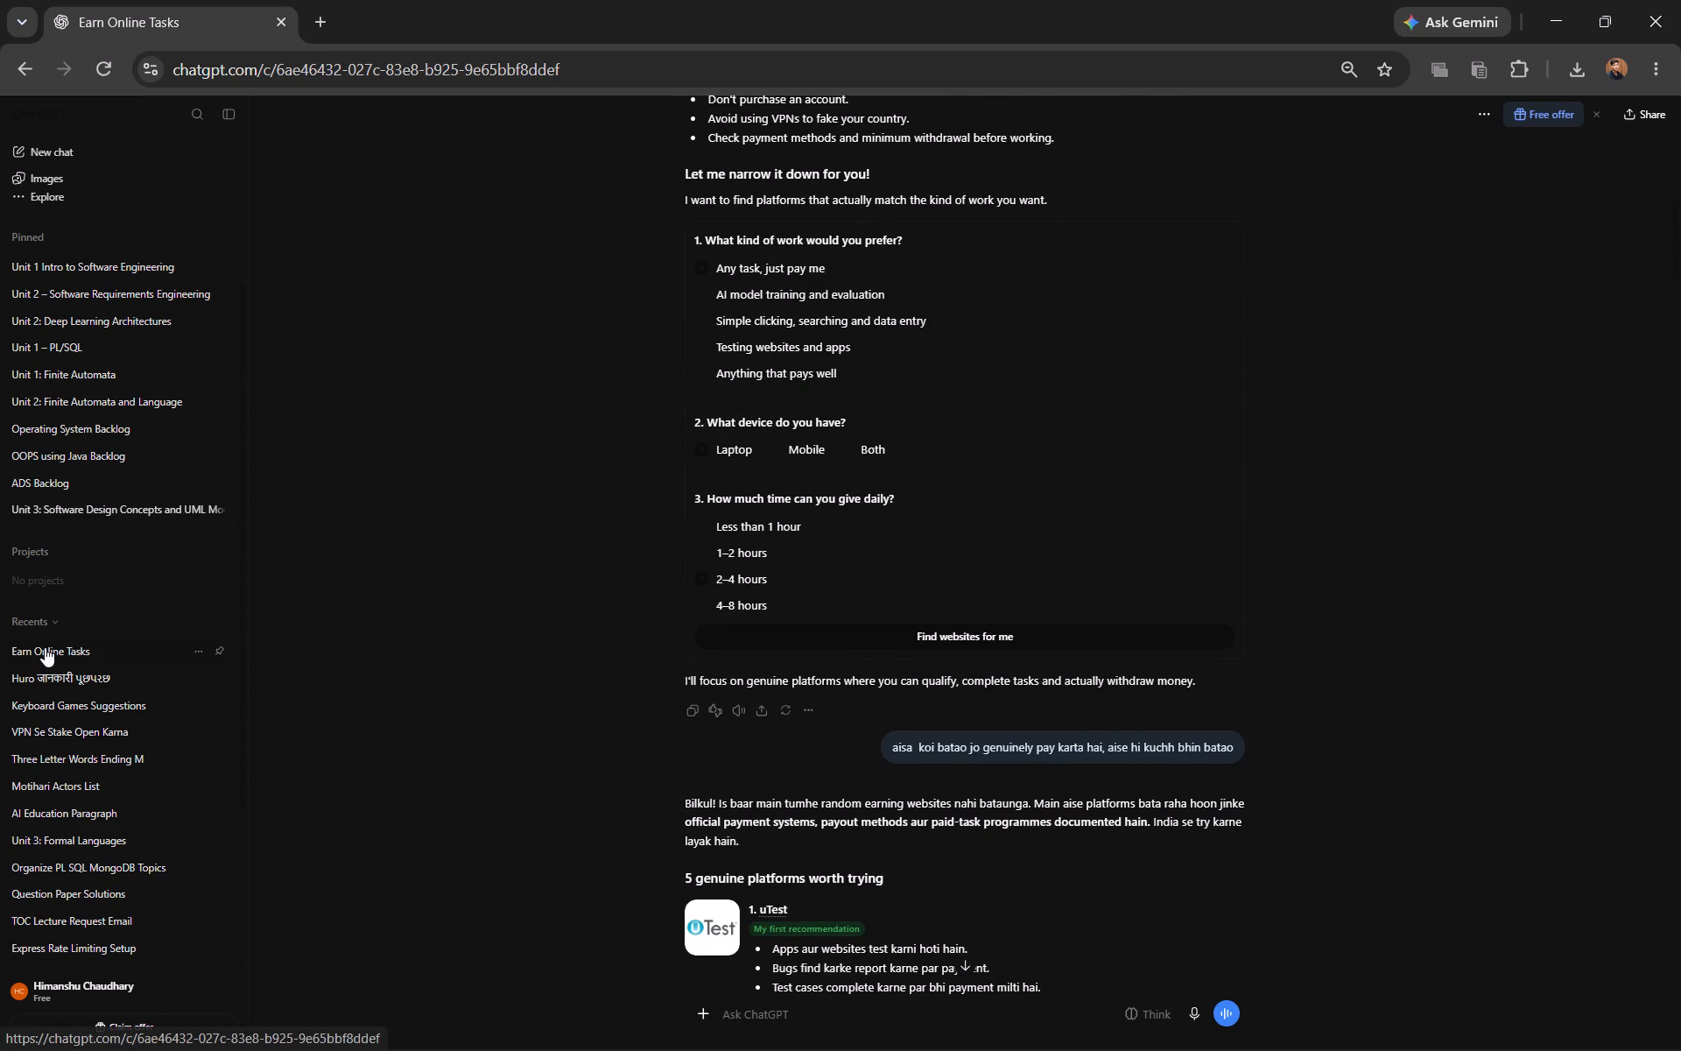
Open the recent Huro conversation and read its latest advice on activities that qualify for payment.
click(84, 674)
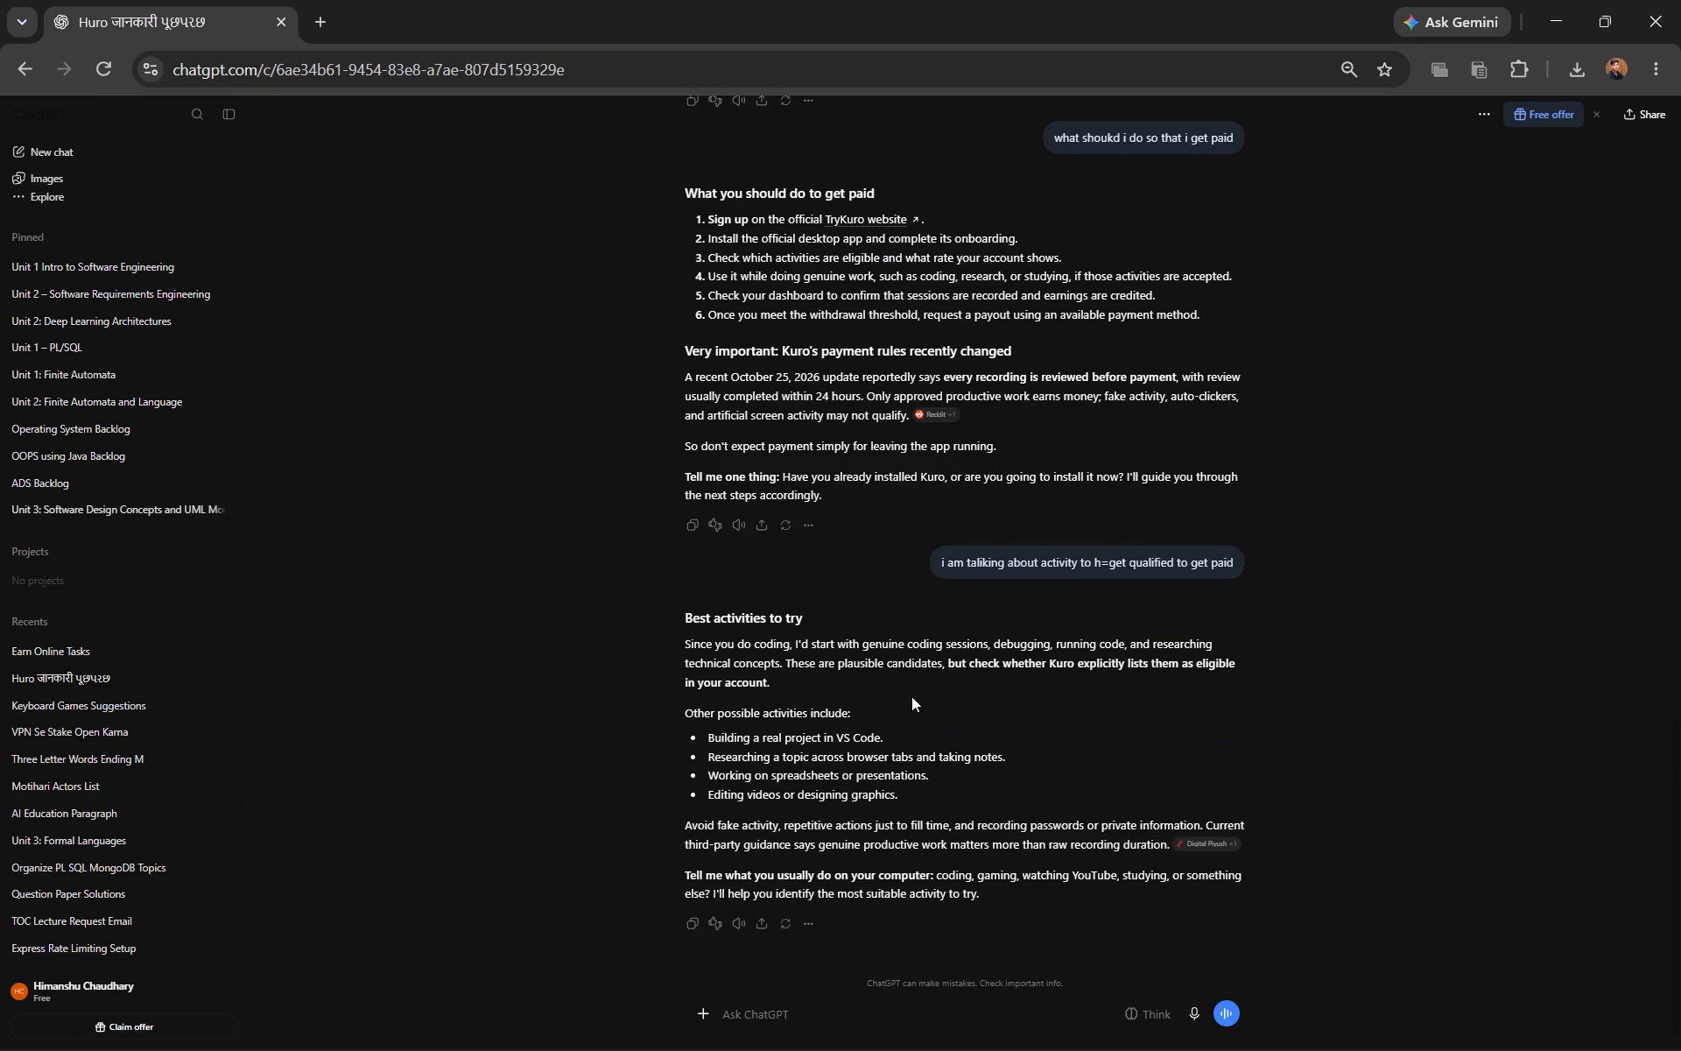
scroll(911, 696, down, 3)
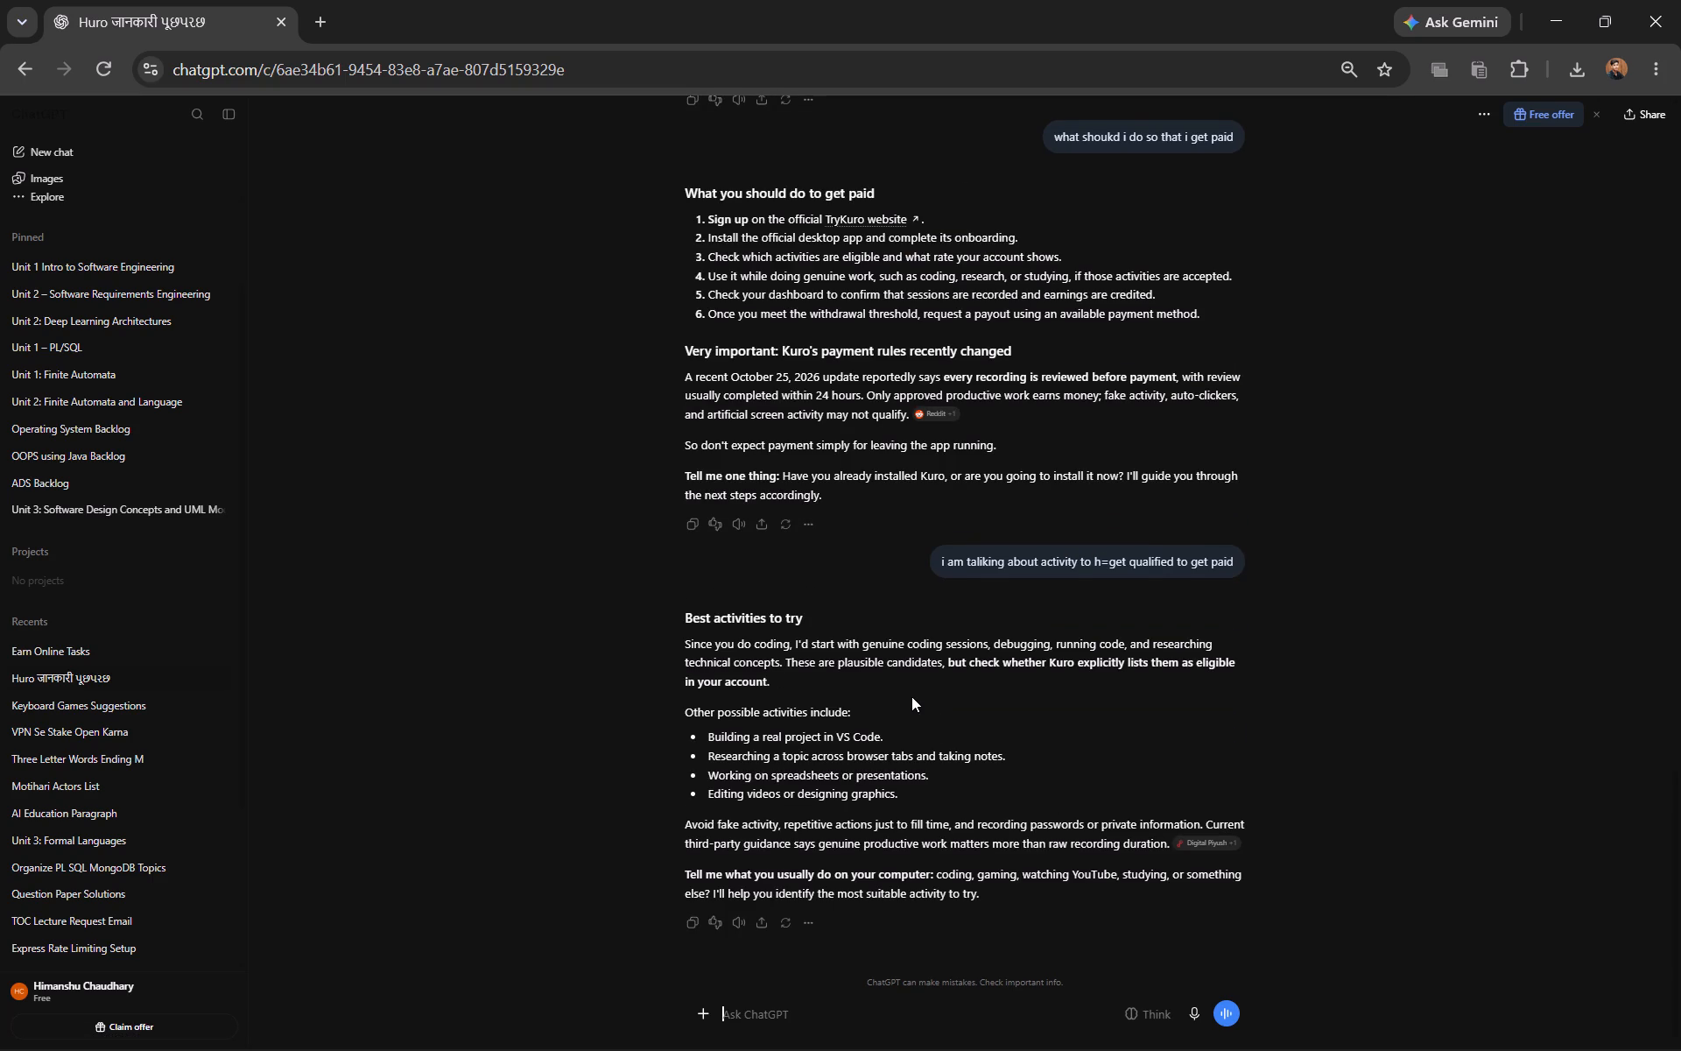
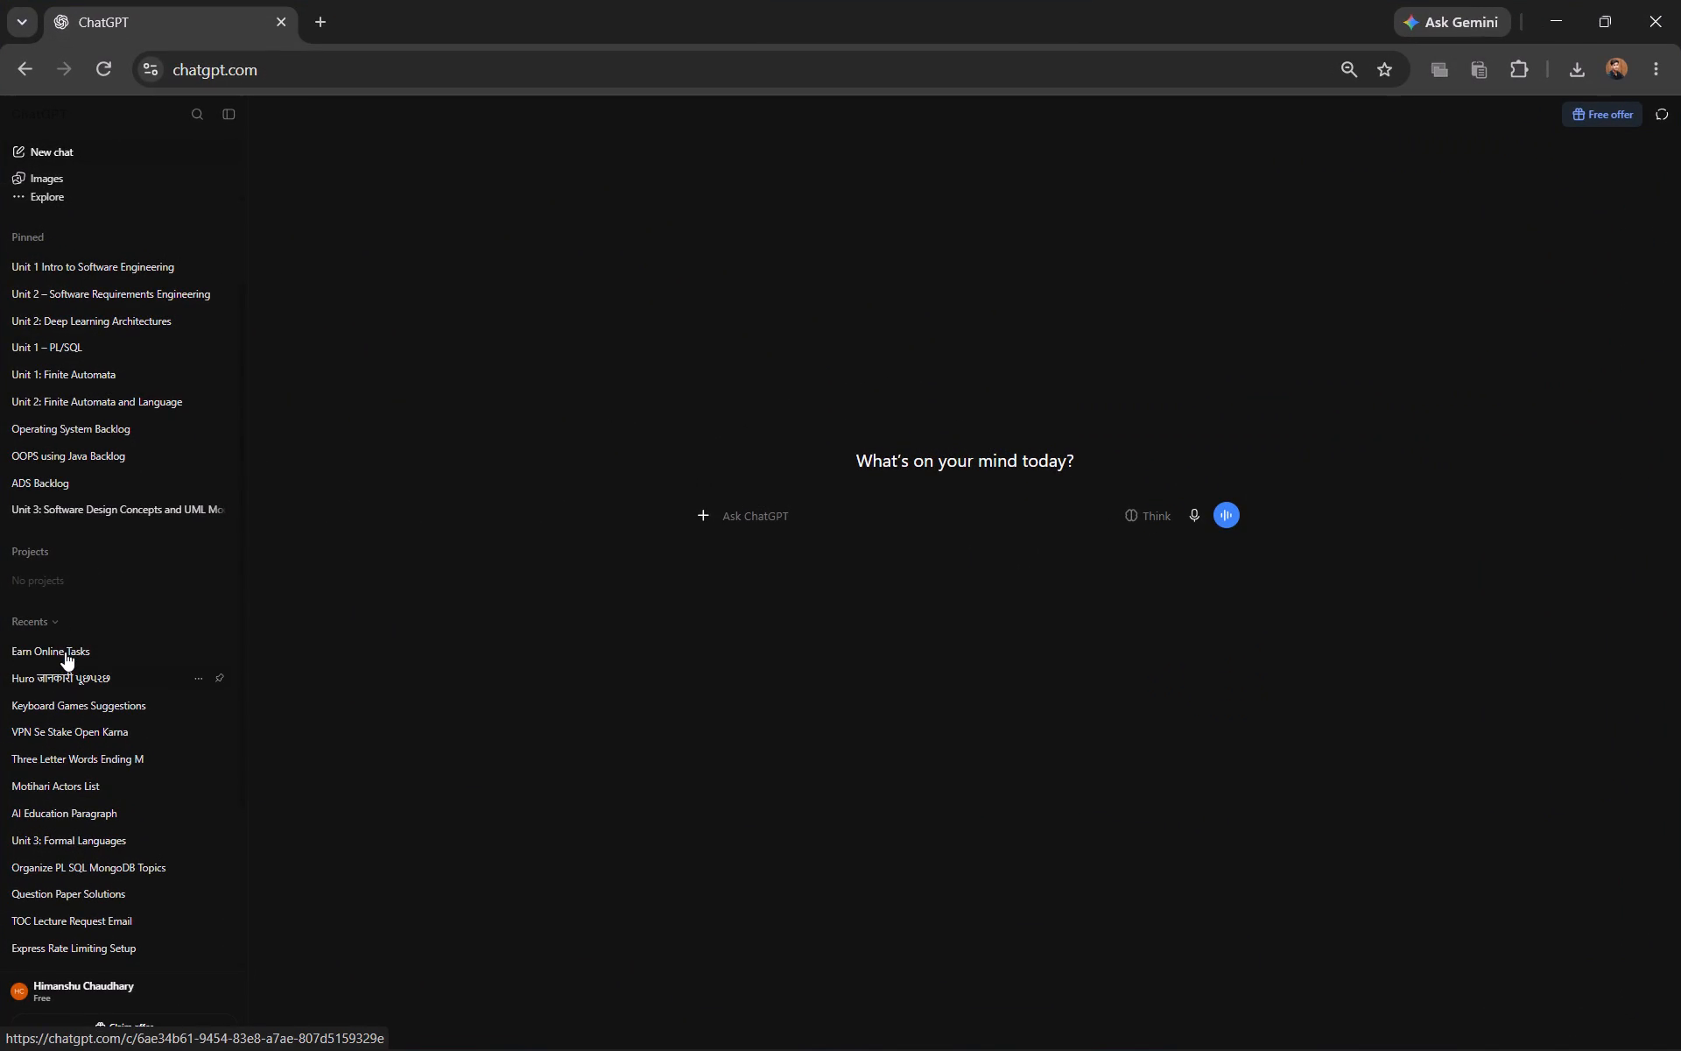
Open the Earn Online Tasks conversation and copy the brand name BREW & BLISS from the coffee post brief's required text.
click(65, 652)
scroll(928, 614, up, 4)
scroll(928, 614, down, 8)
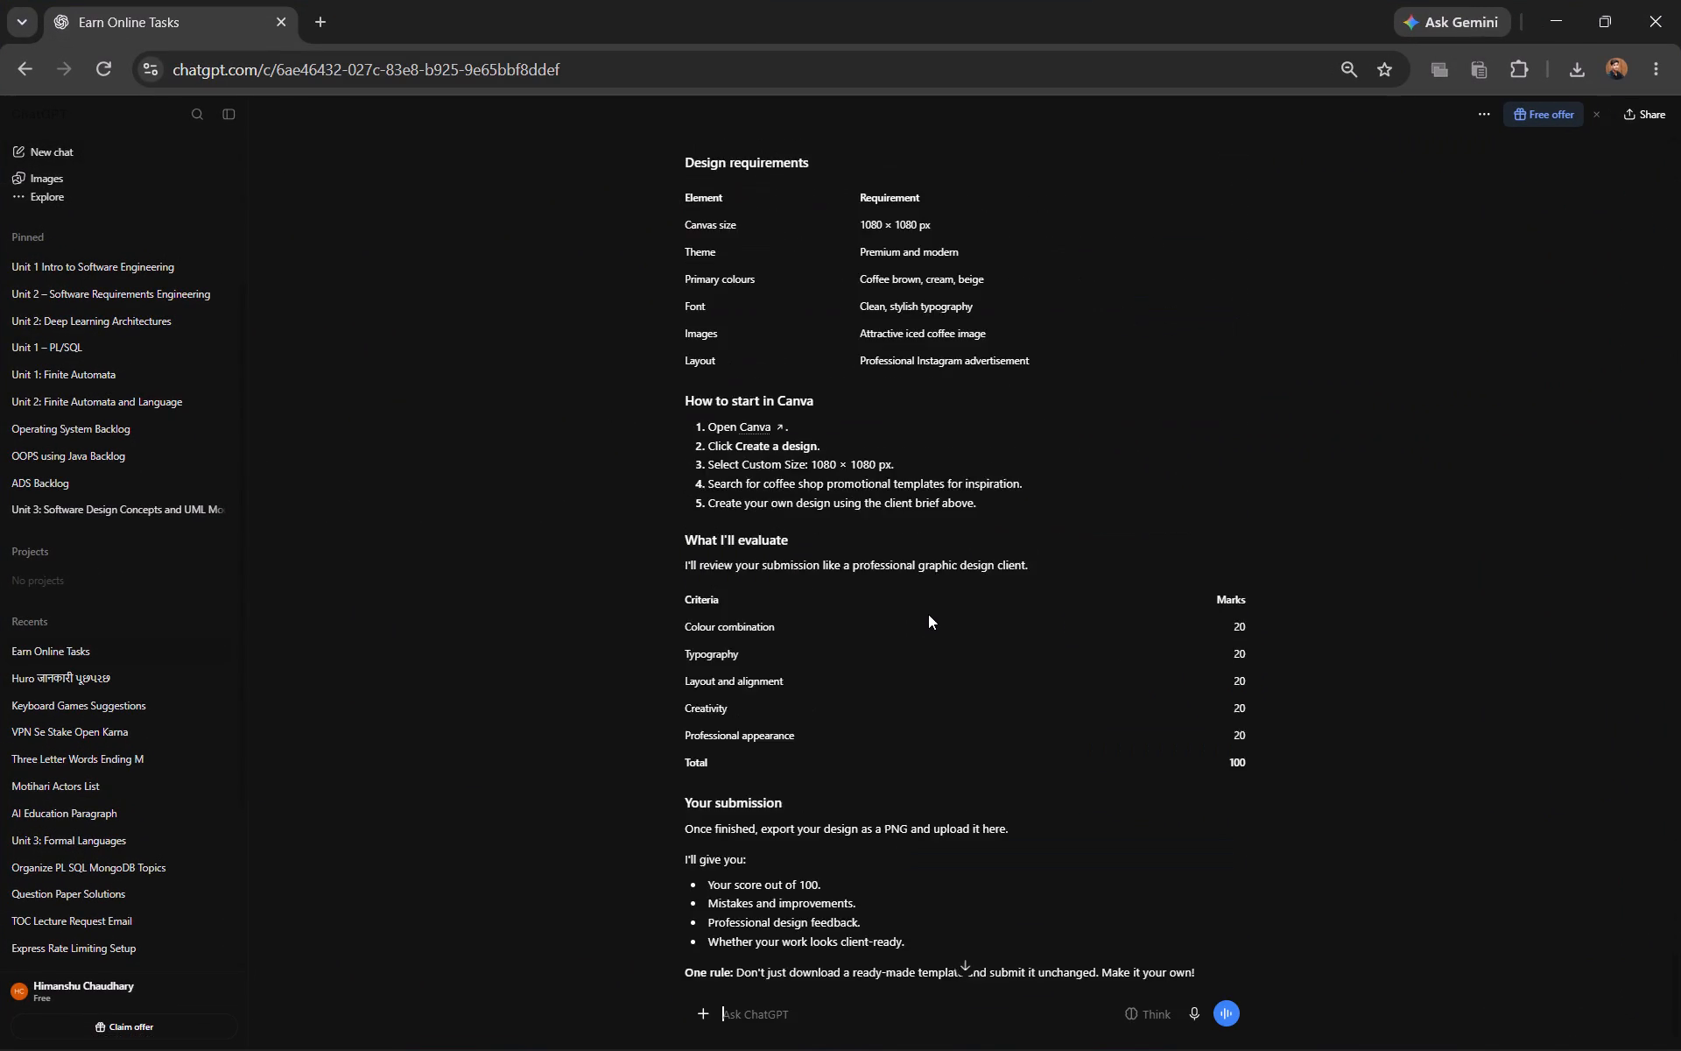
scroll(928, 614, down, 9)
scroll(928, 614, up, 4)
scroll(928, 614, down, 6)
scroll(928, 614, up, 2)
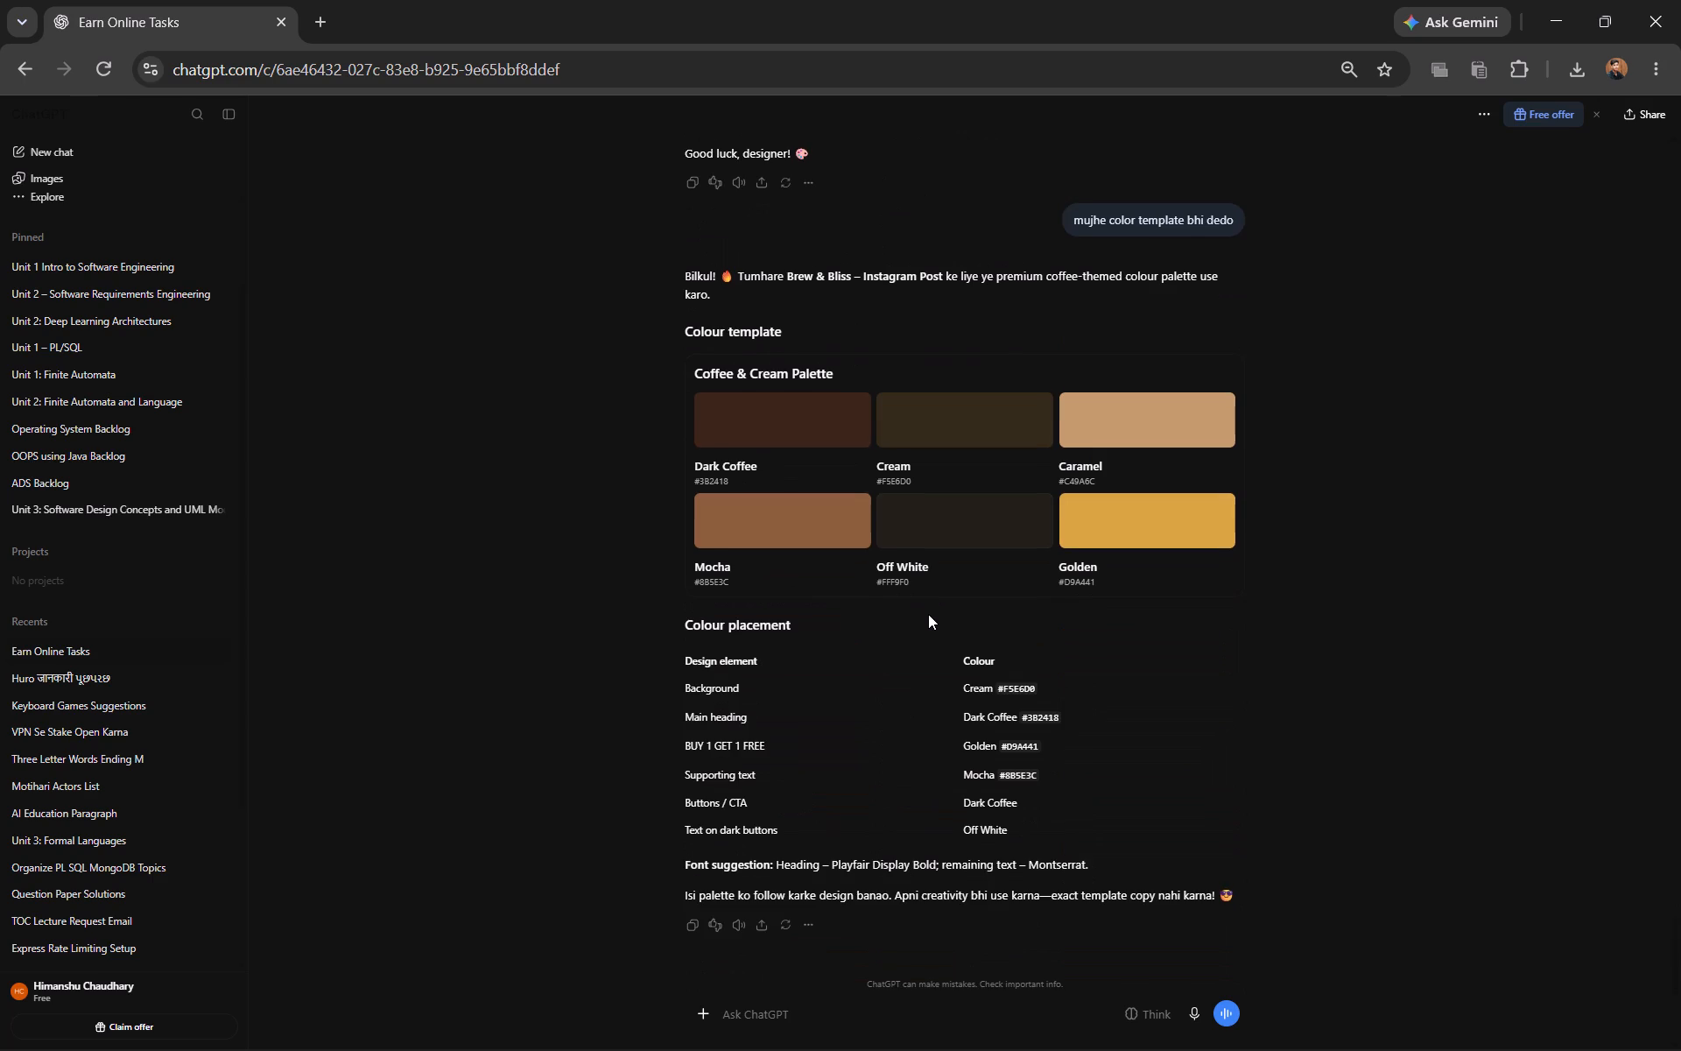
scroll(928, 614, up, 6)
scroll(928, 614, down, 1)
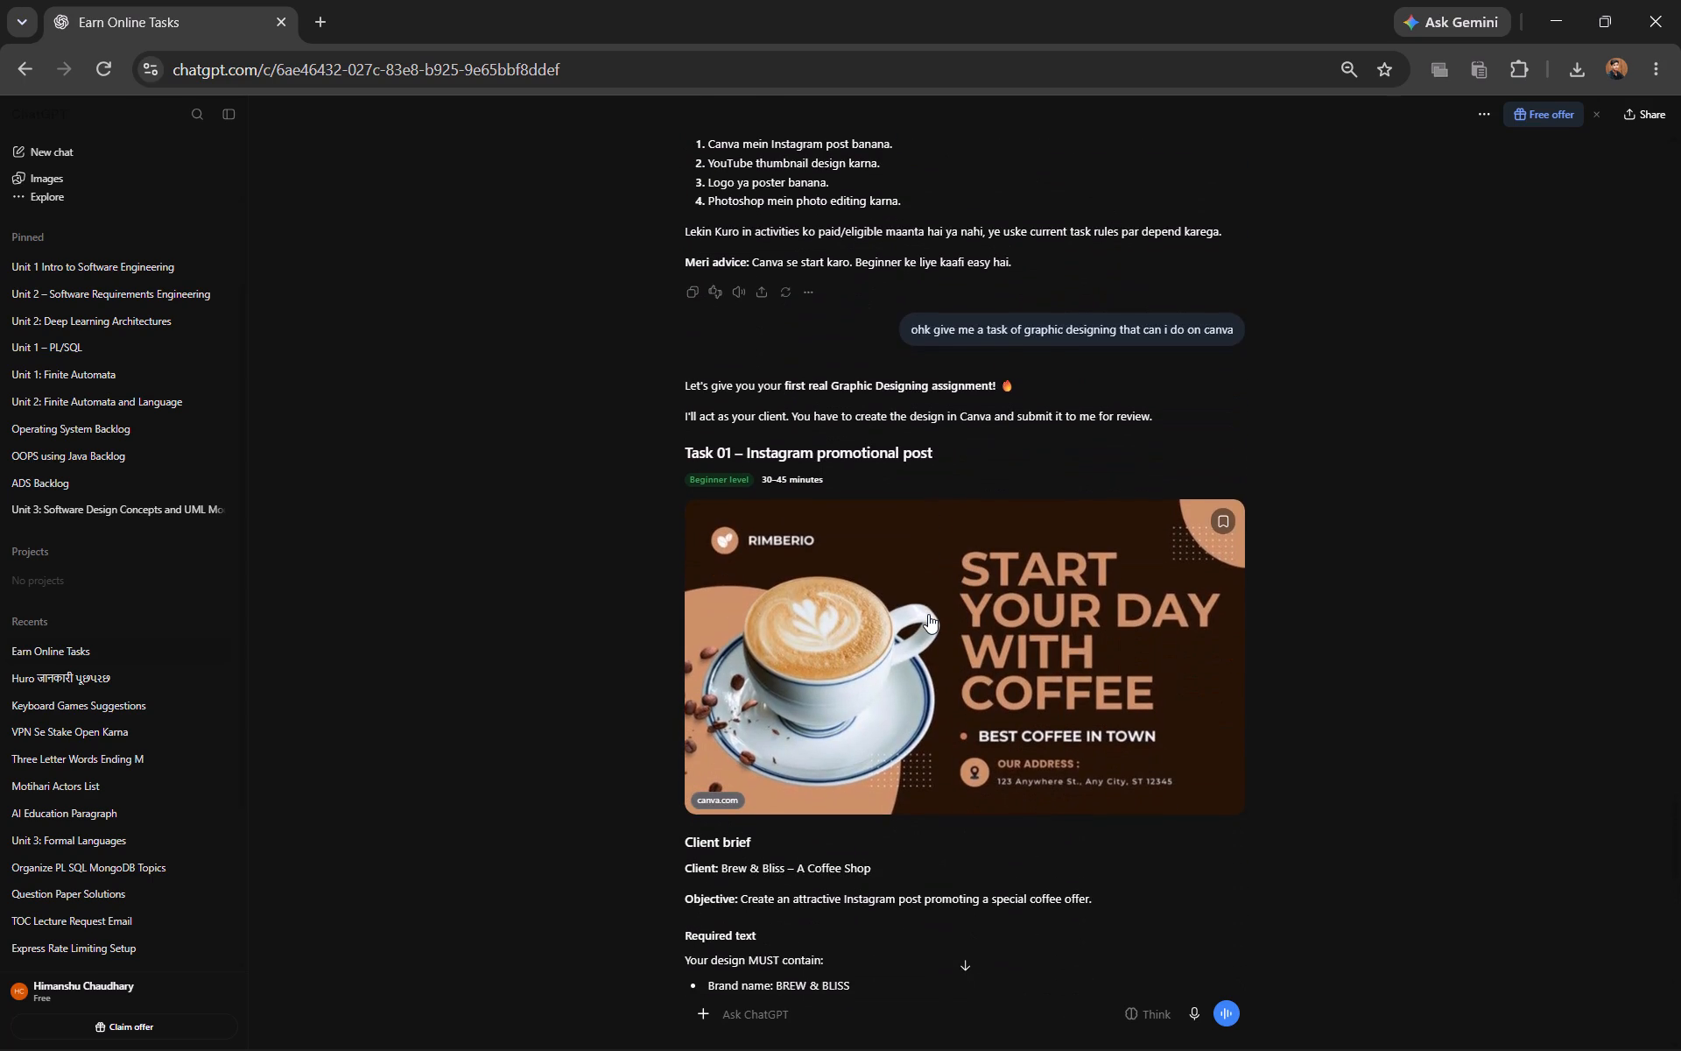
scroll(928, 614, down, 2)
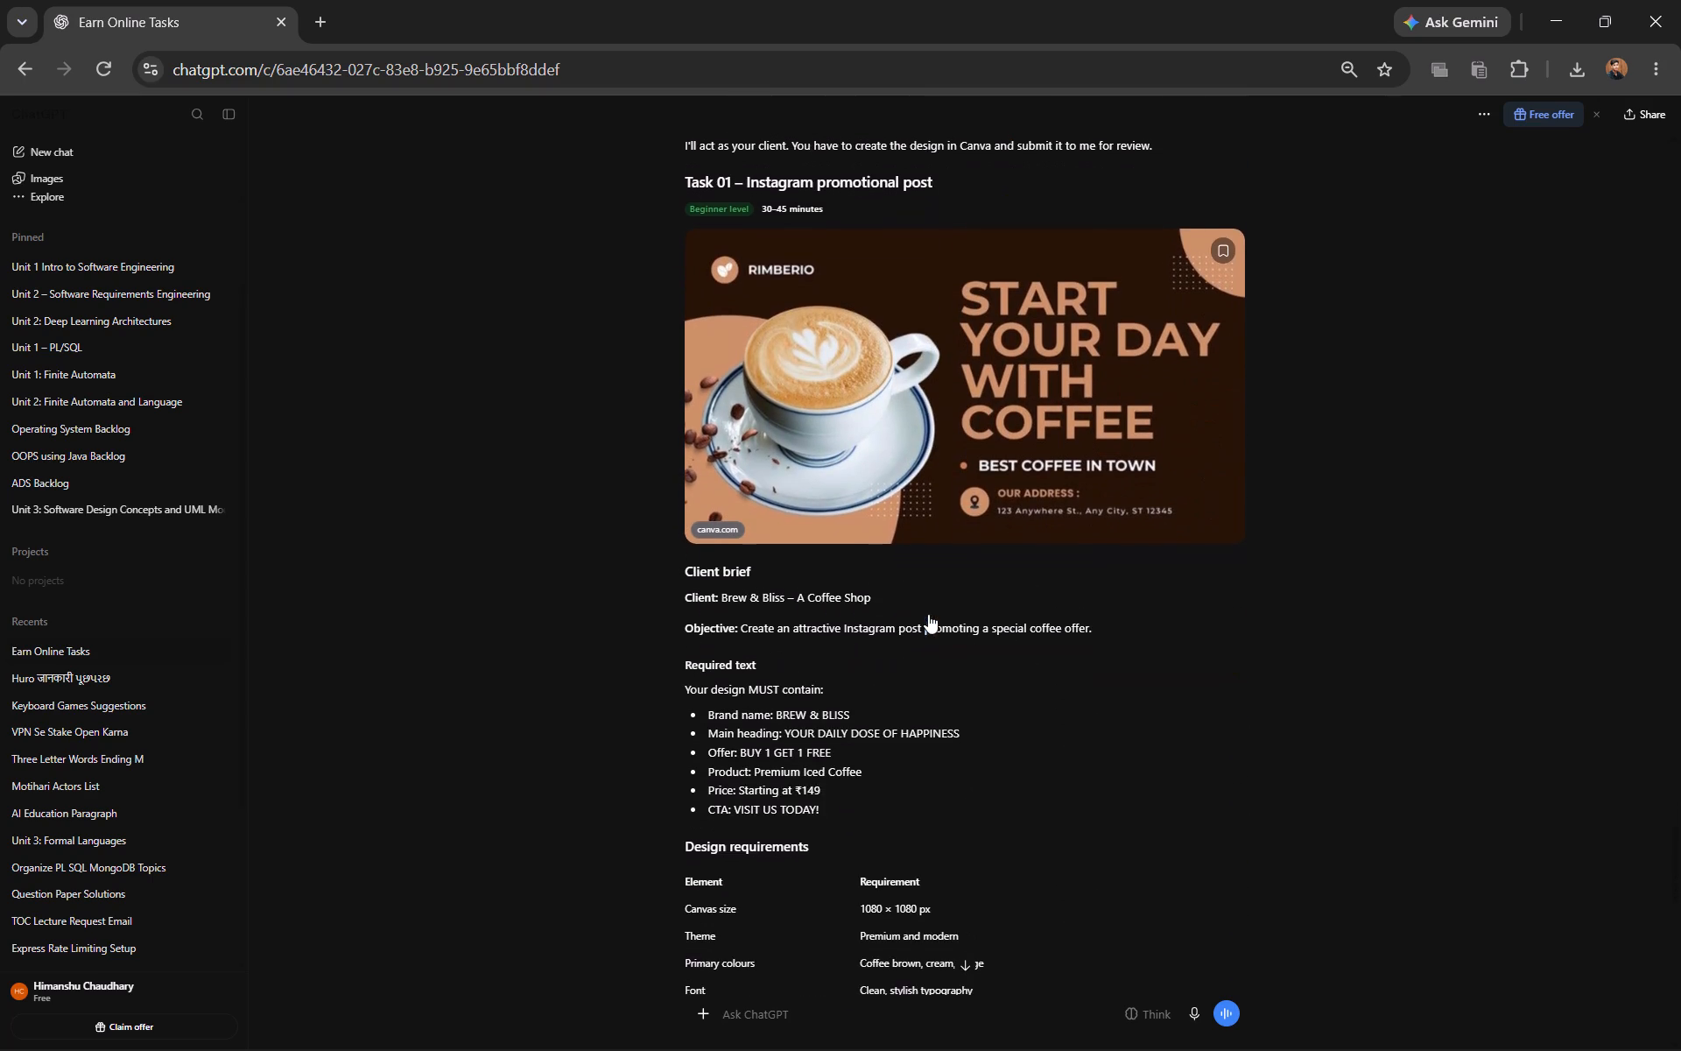
scroll(928, 614, down, 1)
drag(846, 666, 863, 669)
click(863, 669)
drag(863, 669, 781, 678)
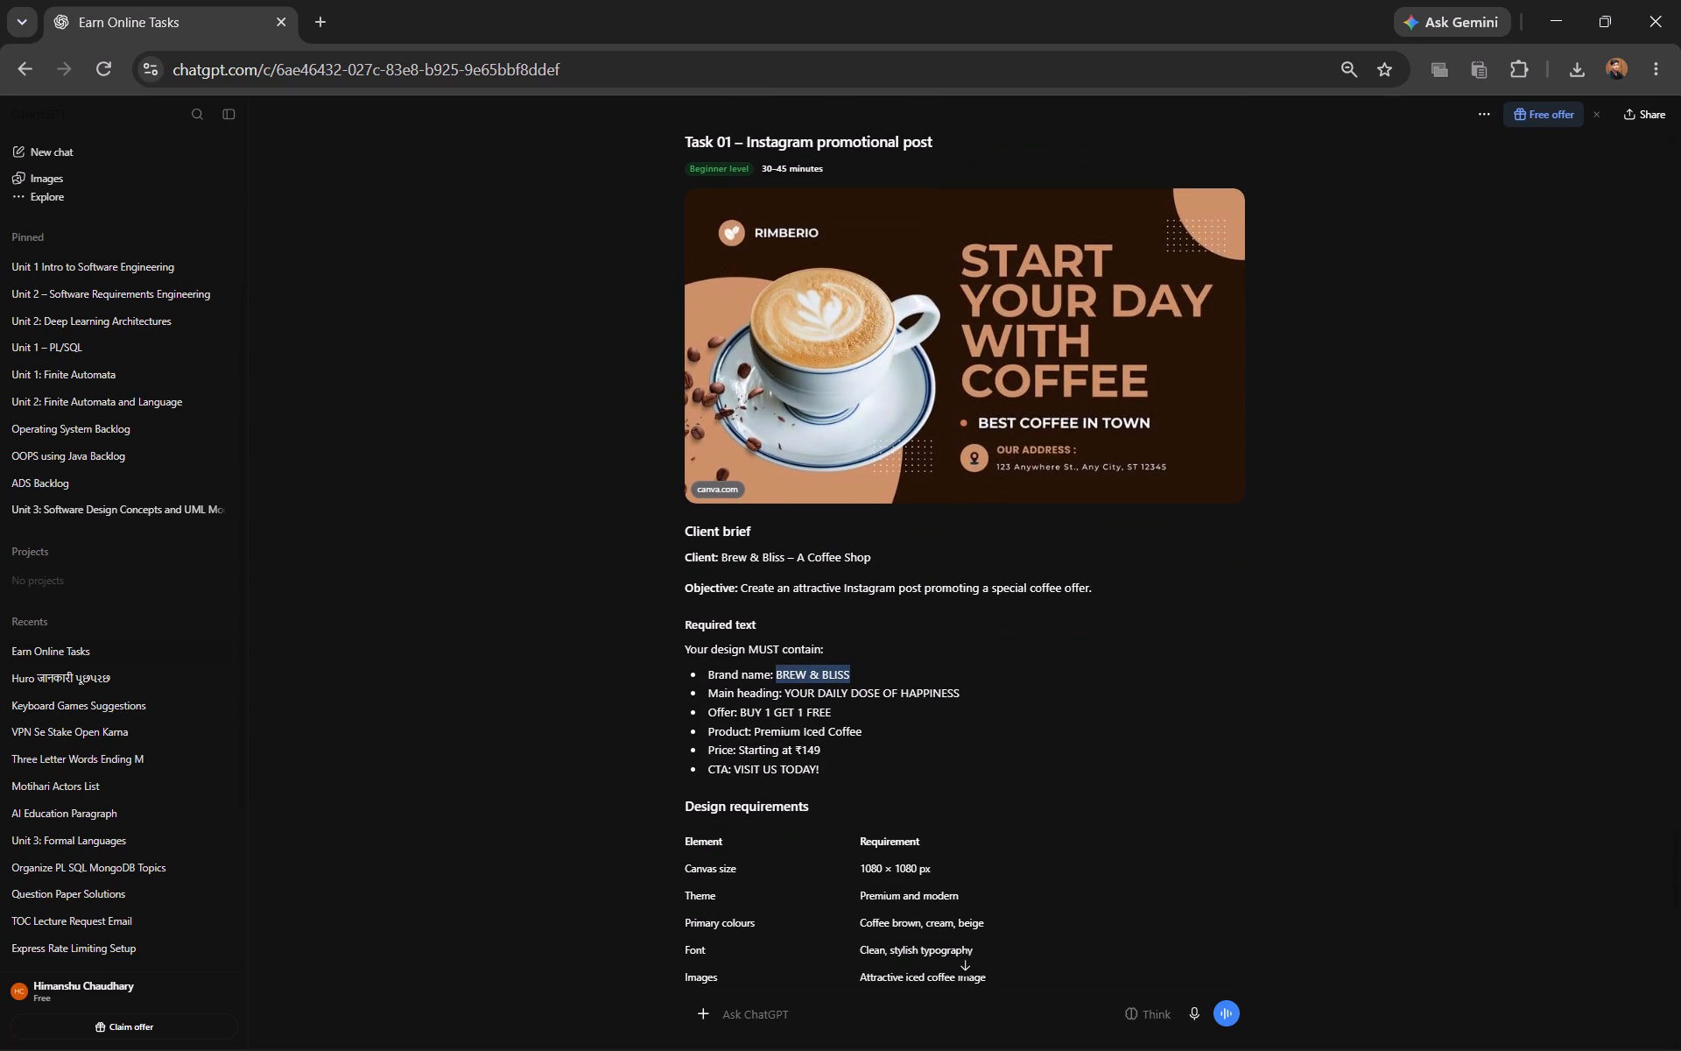
key(ctrl+c)
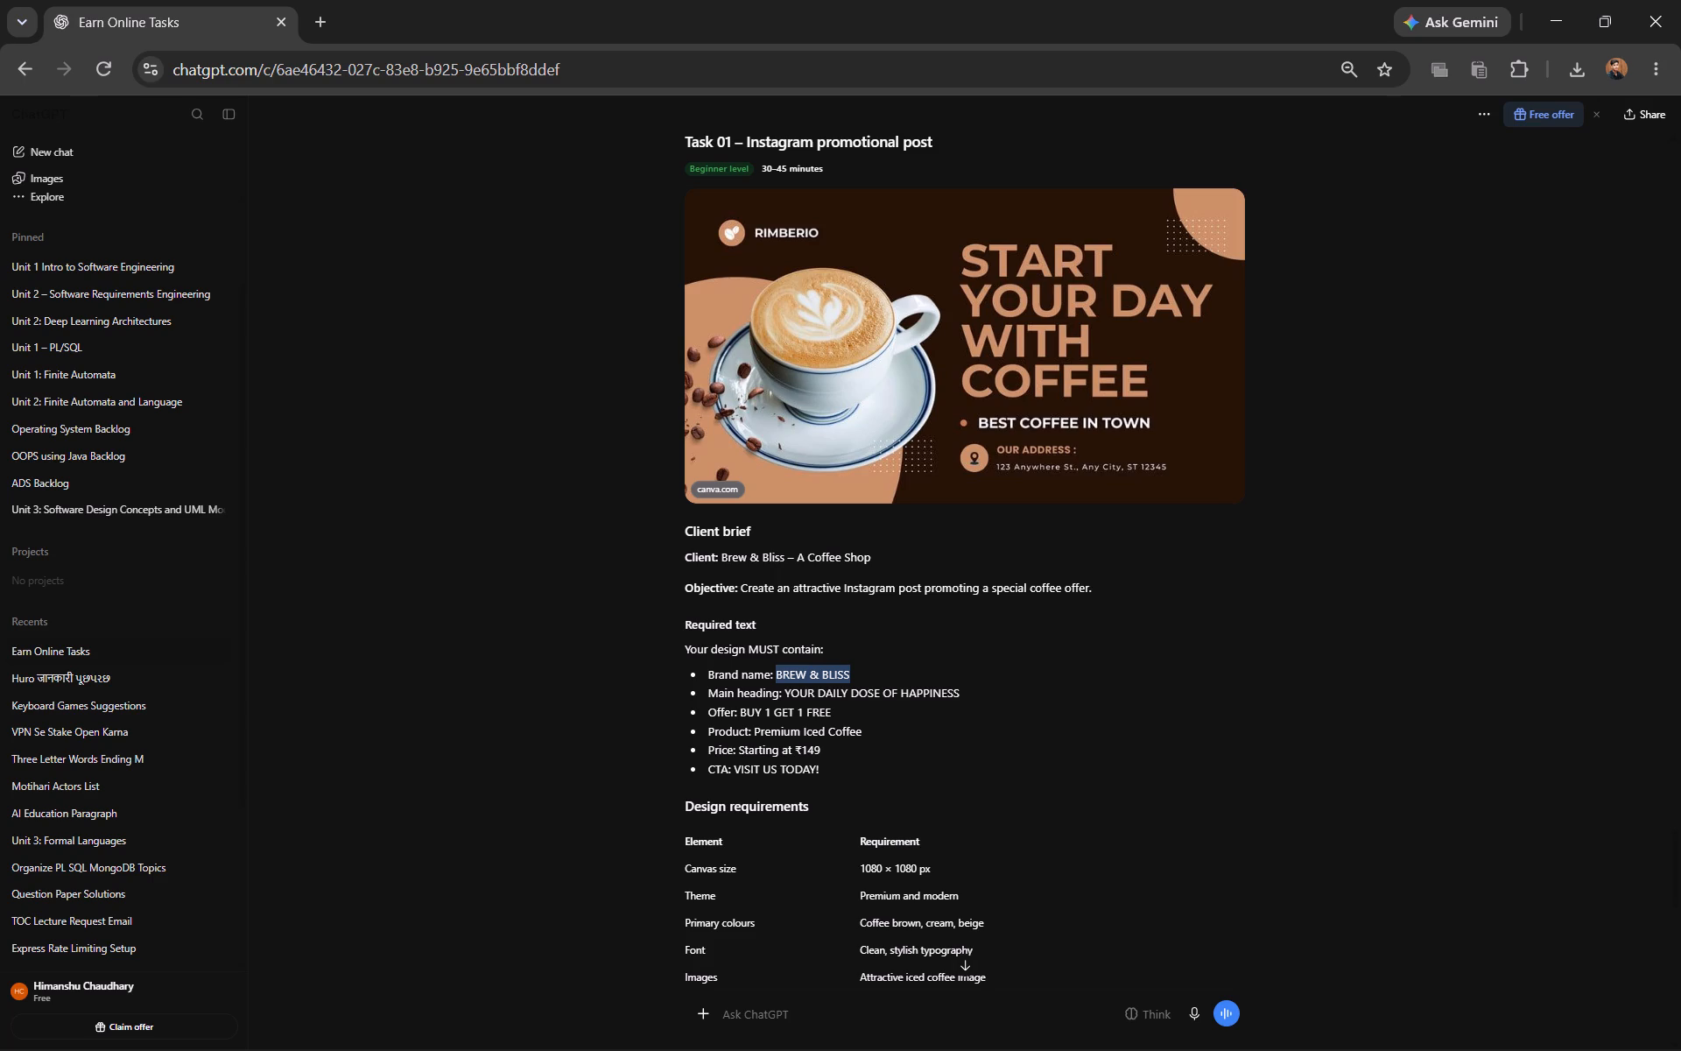
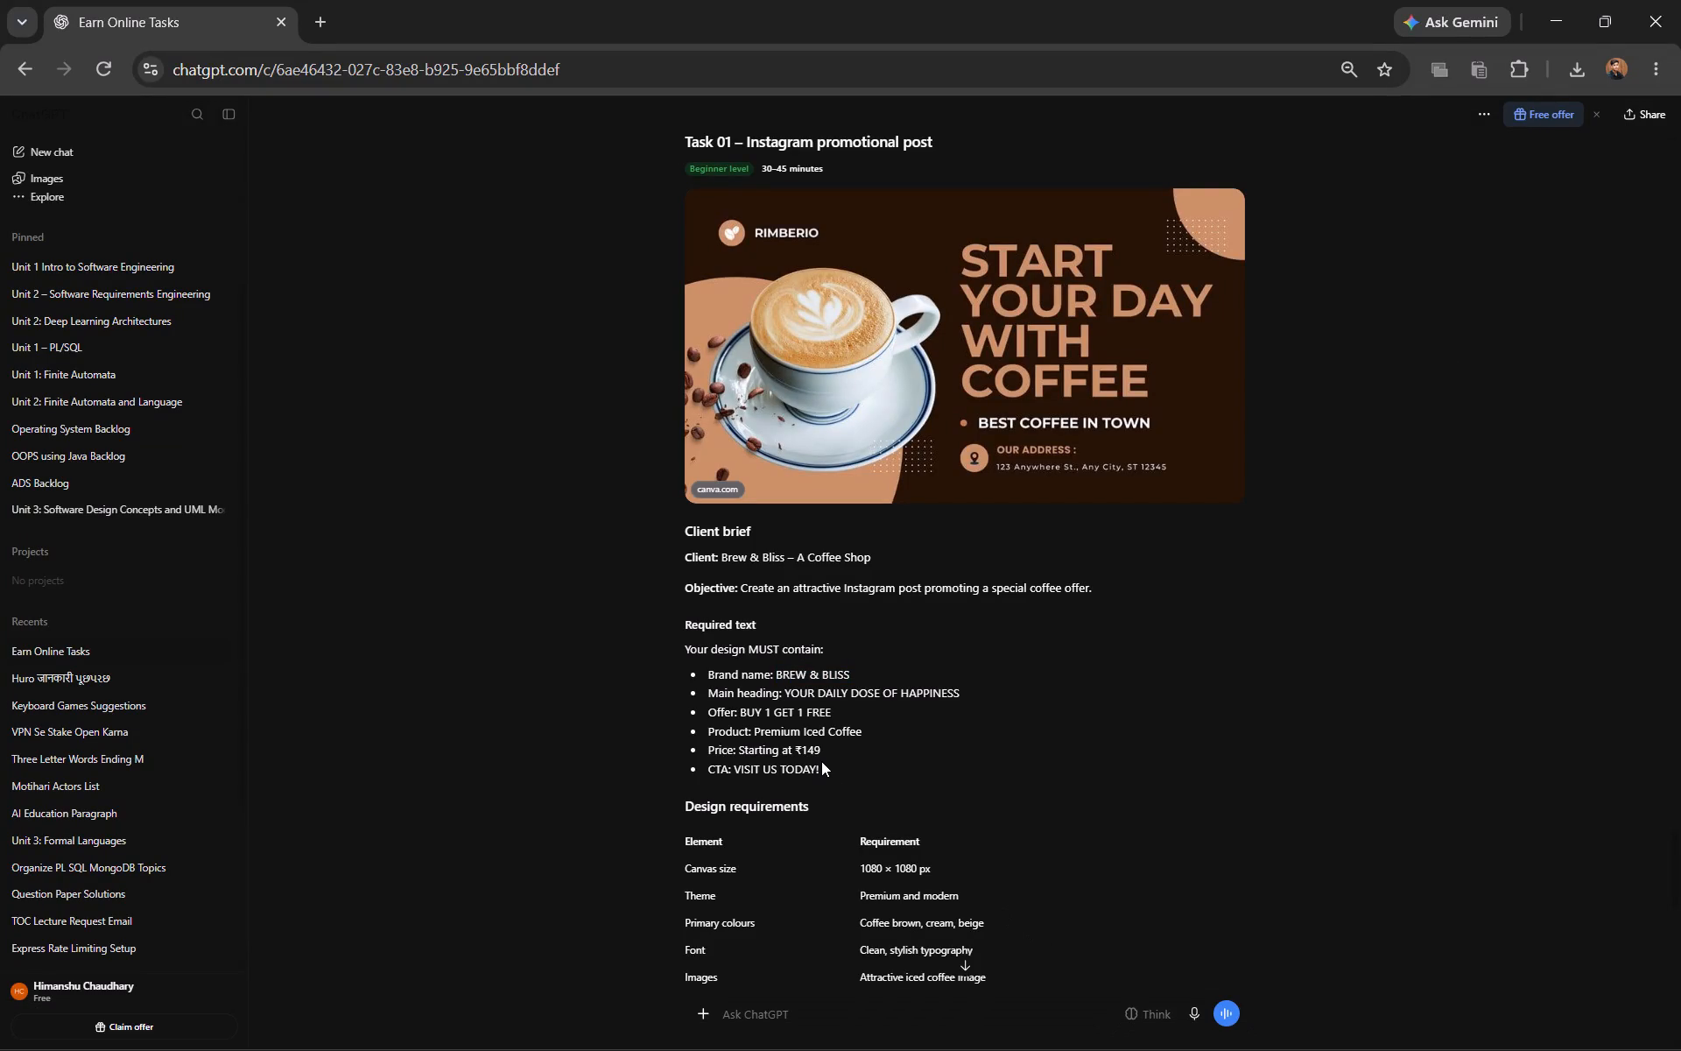
Switch back to the Canva design, duplicate the coffee beans beside the saucer, and place the copy directly below on the tan circle's lower part.
click(819, 622)
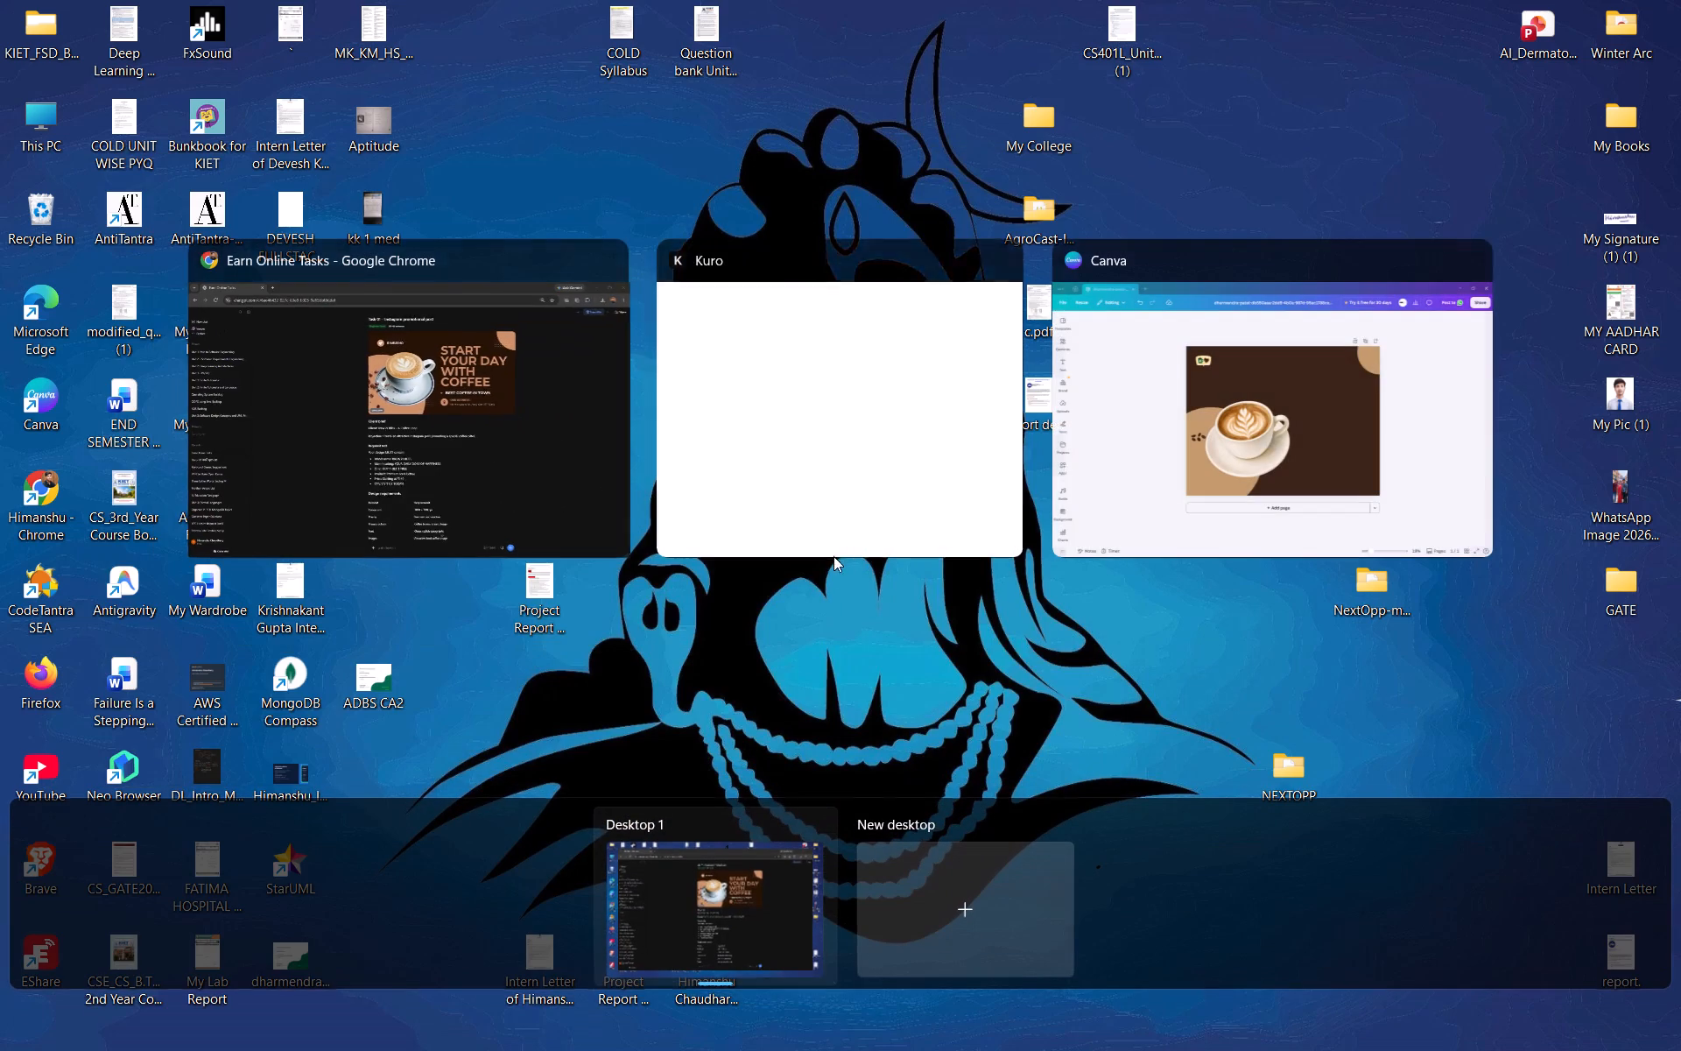
click(1178, 469)
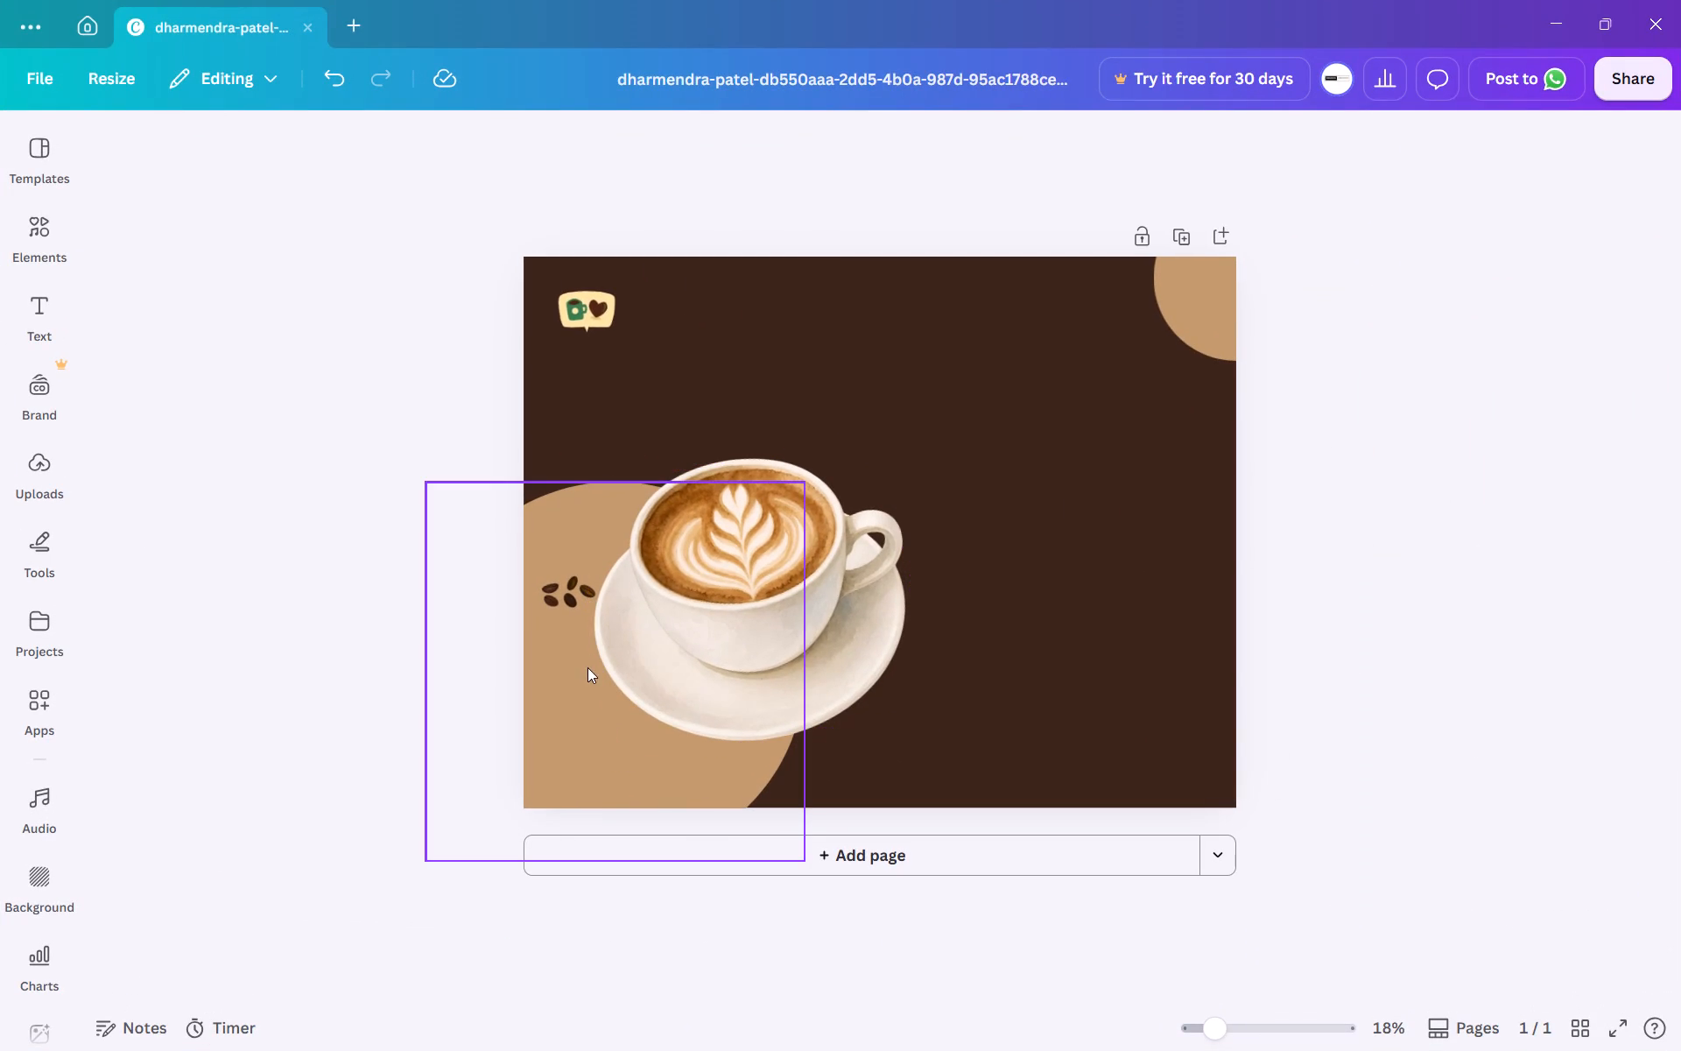
click(573, 590)
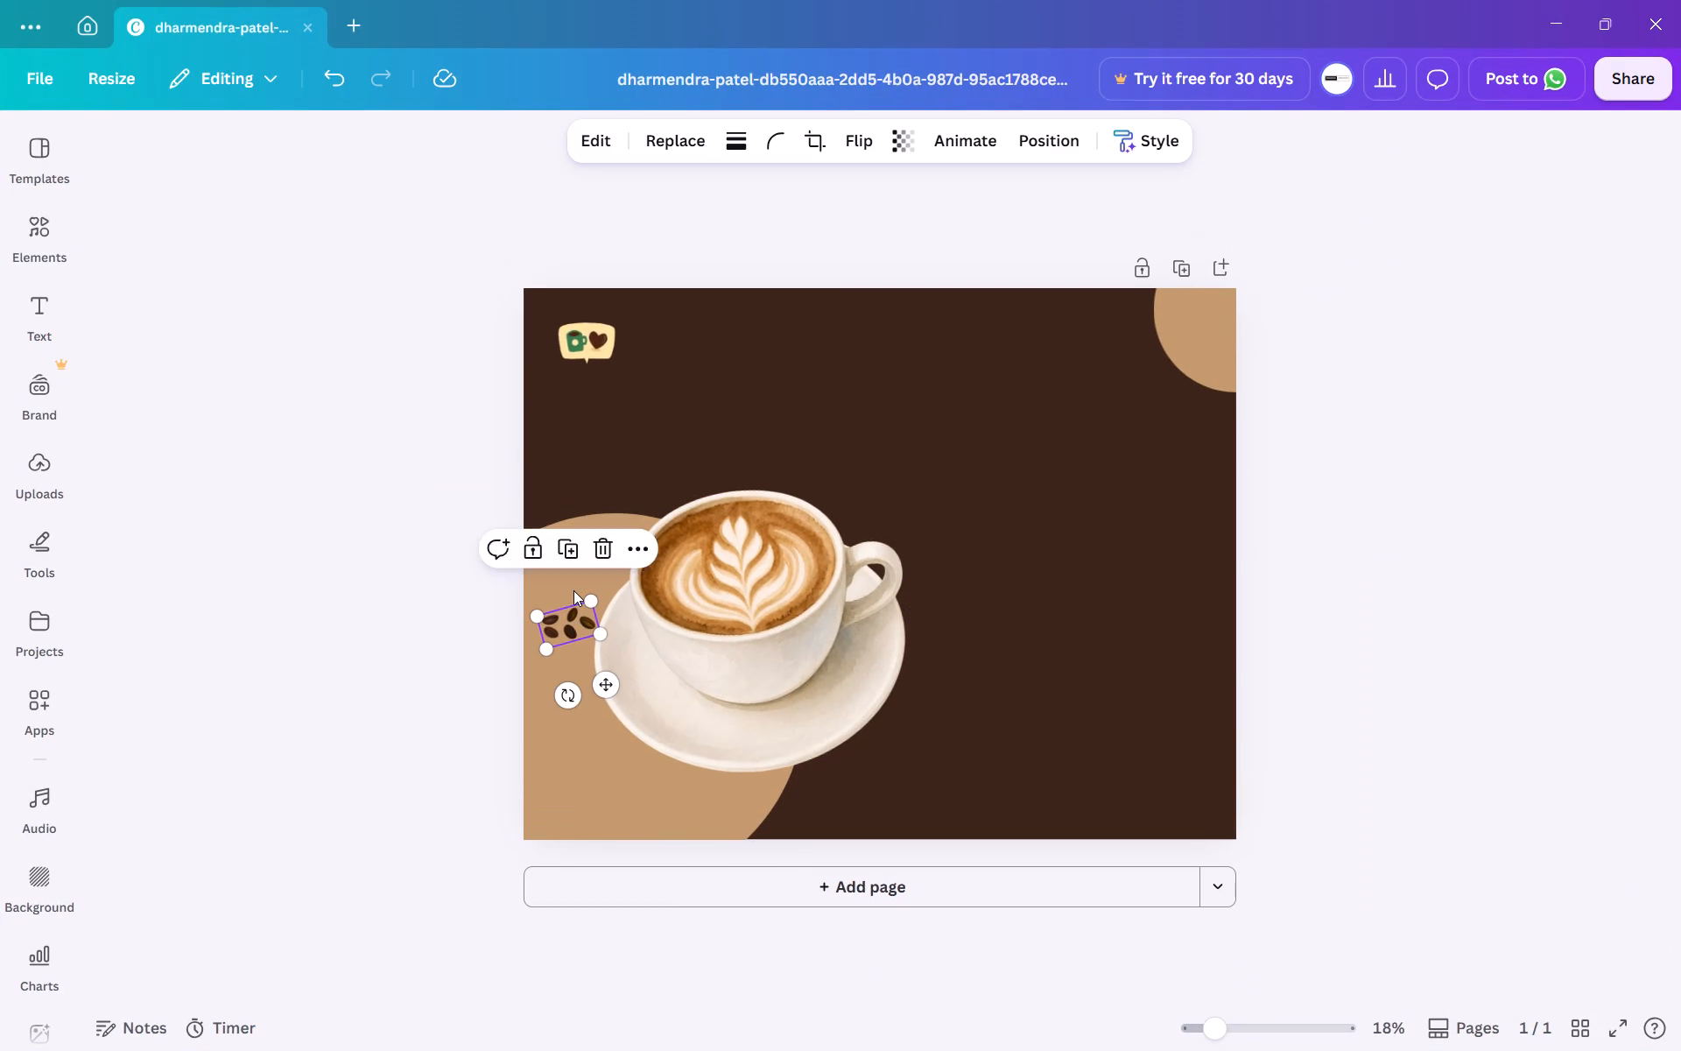
click(562, 547)
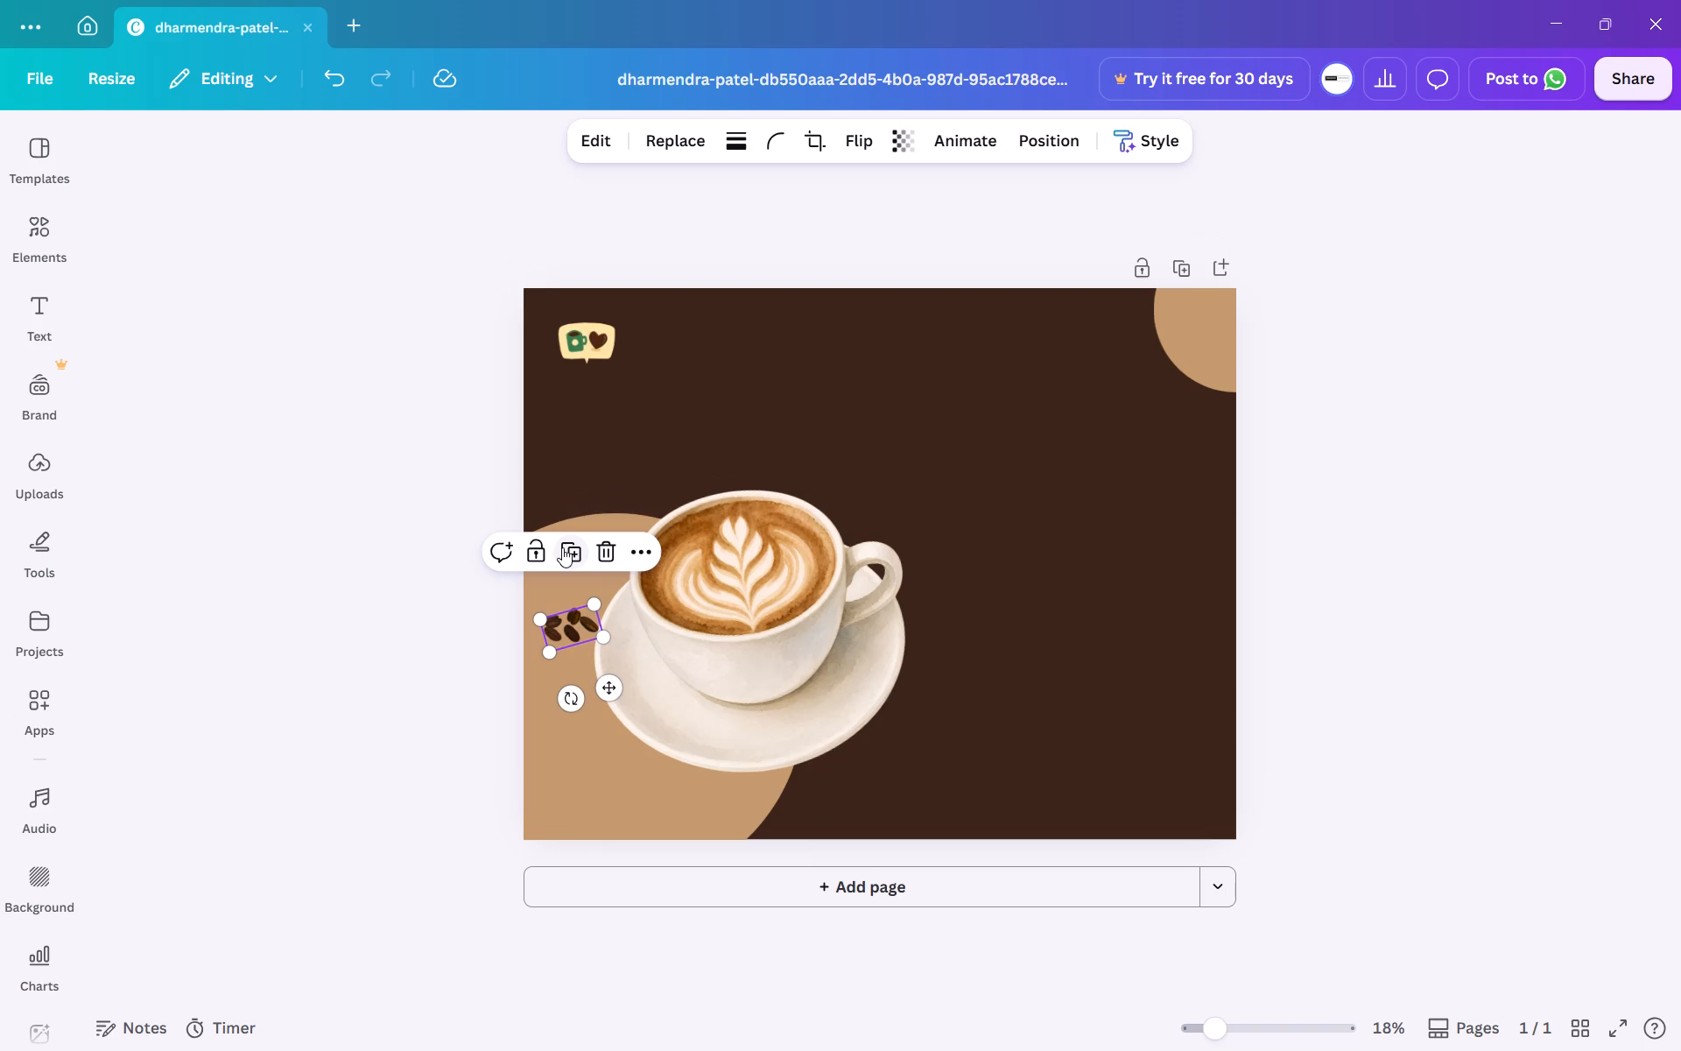
drag(601, 684, 603, 829)
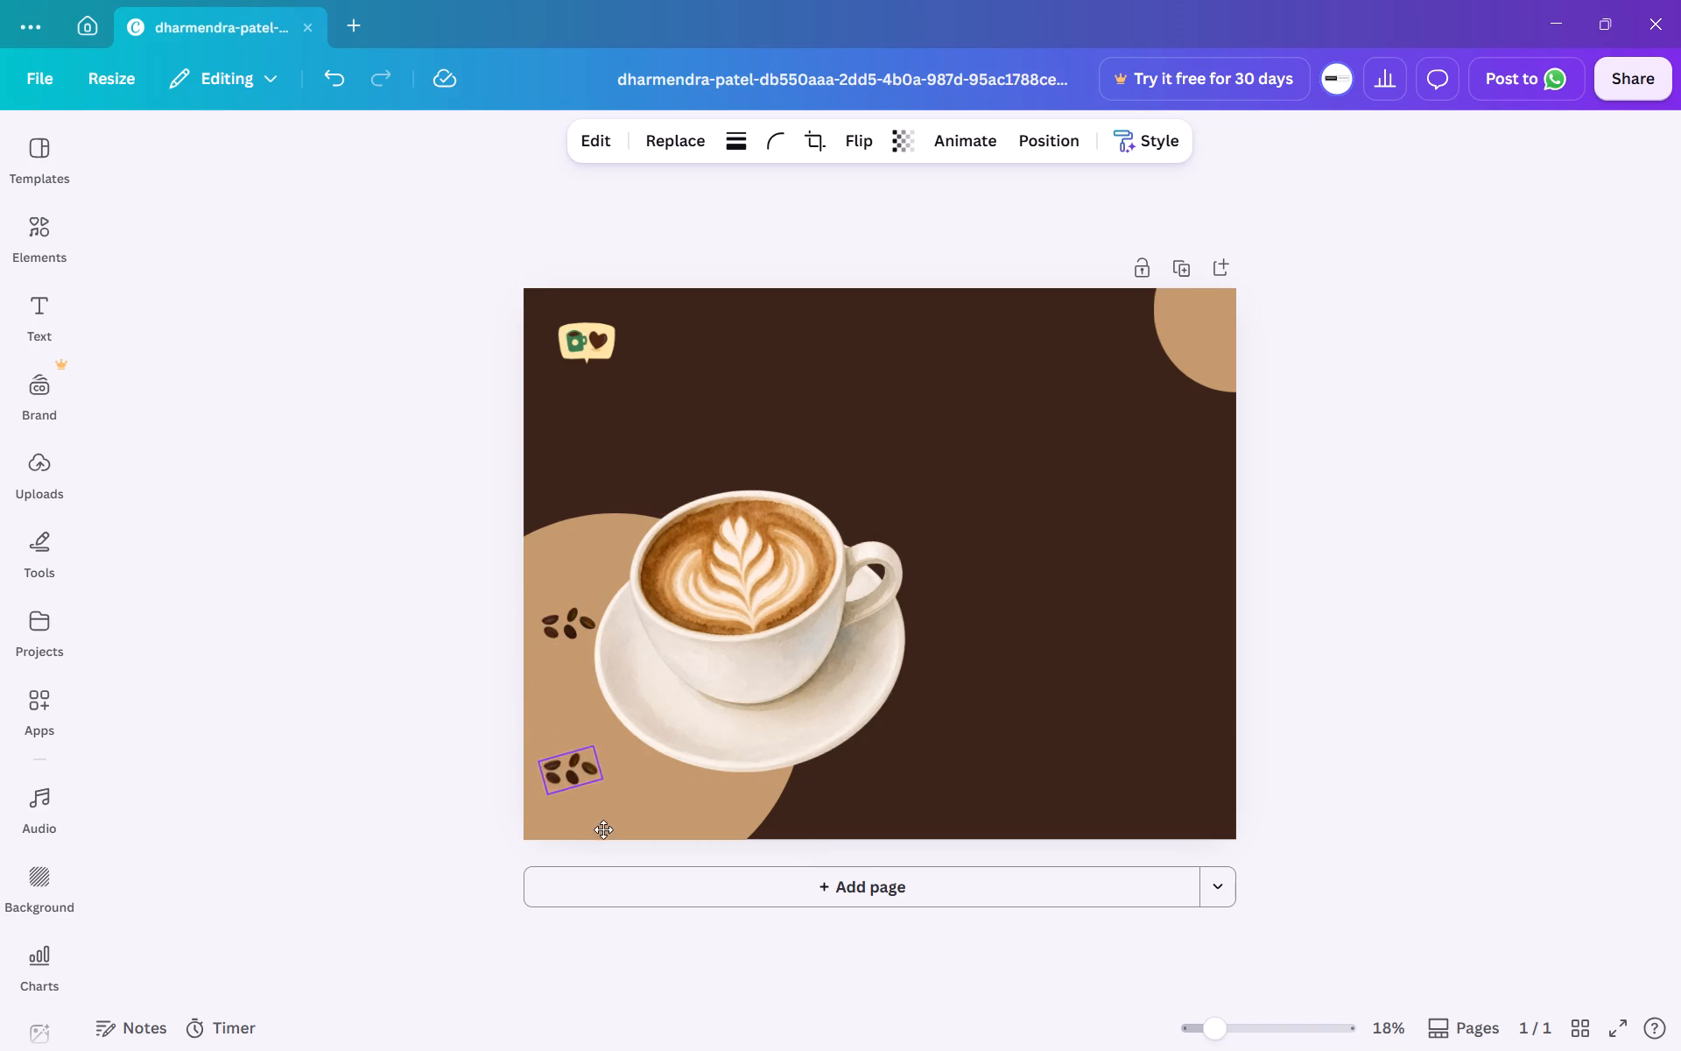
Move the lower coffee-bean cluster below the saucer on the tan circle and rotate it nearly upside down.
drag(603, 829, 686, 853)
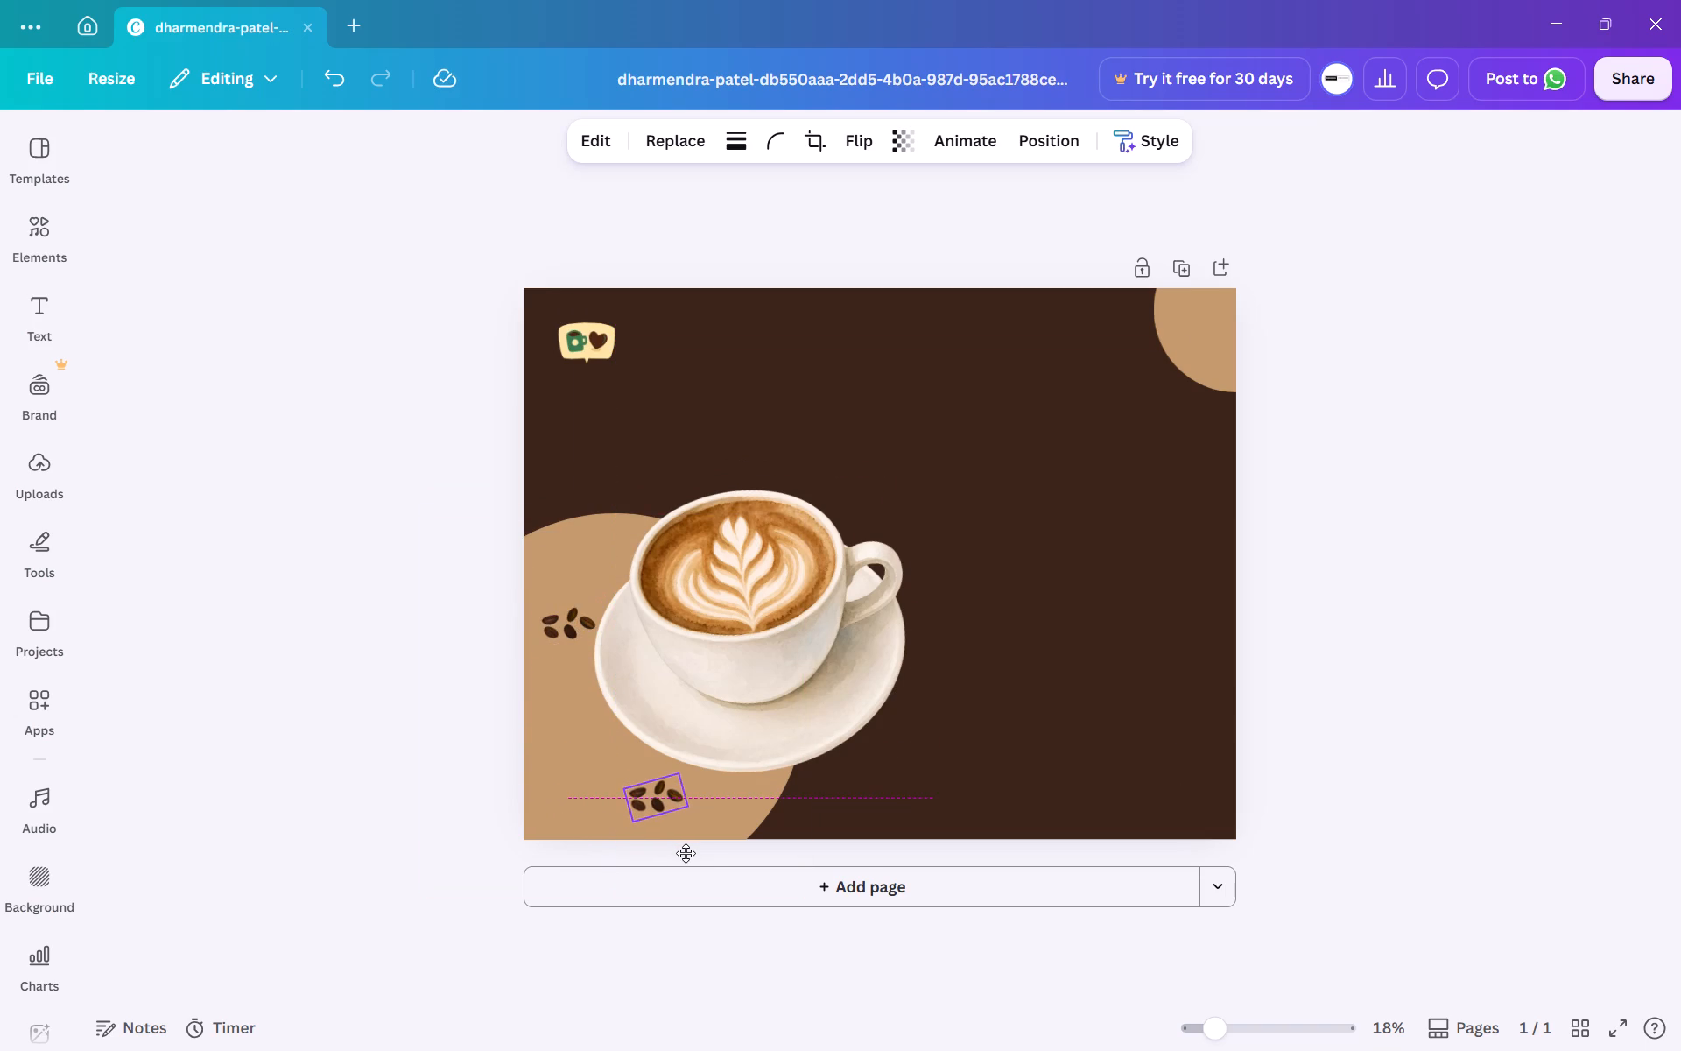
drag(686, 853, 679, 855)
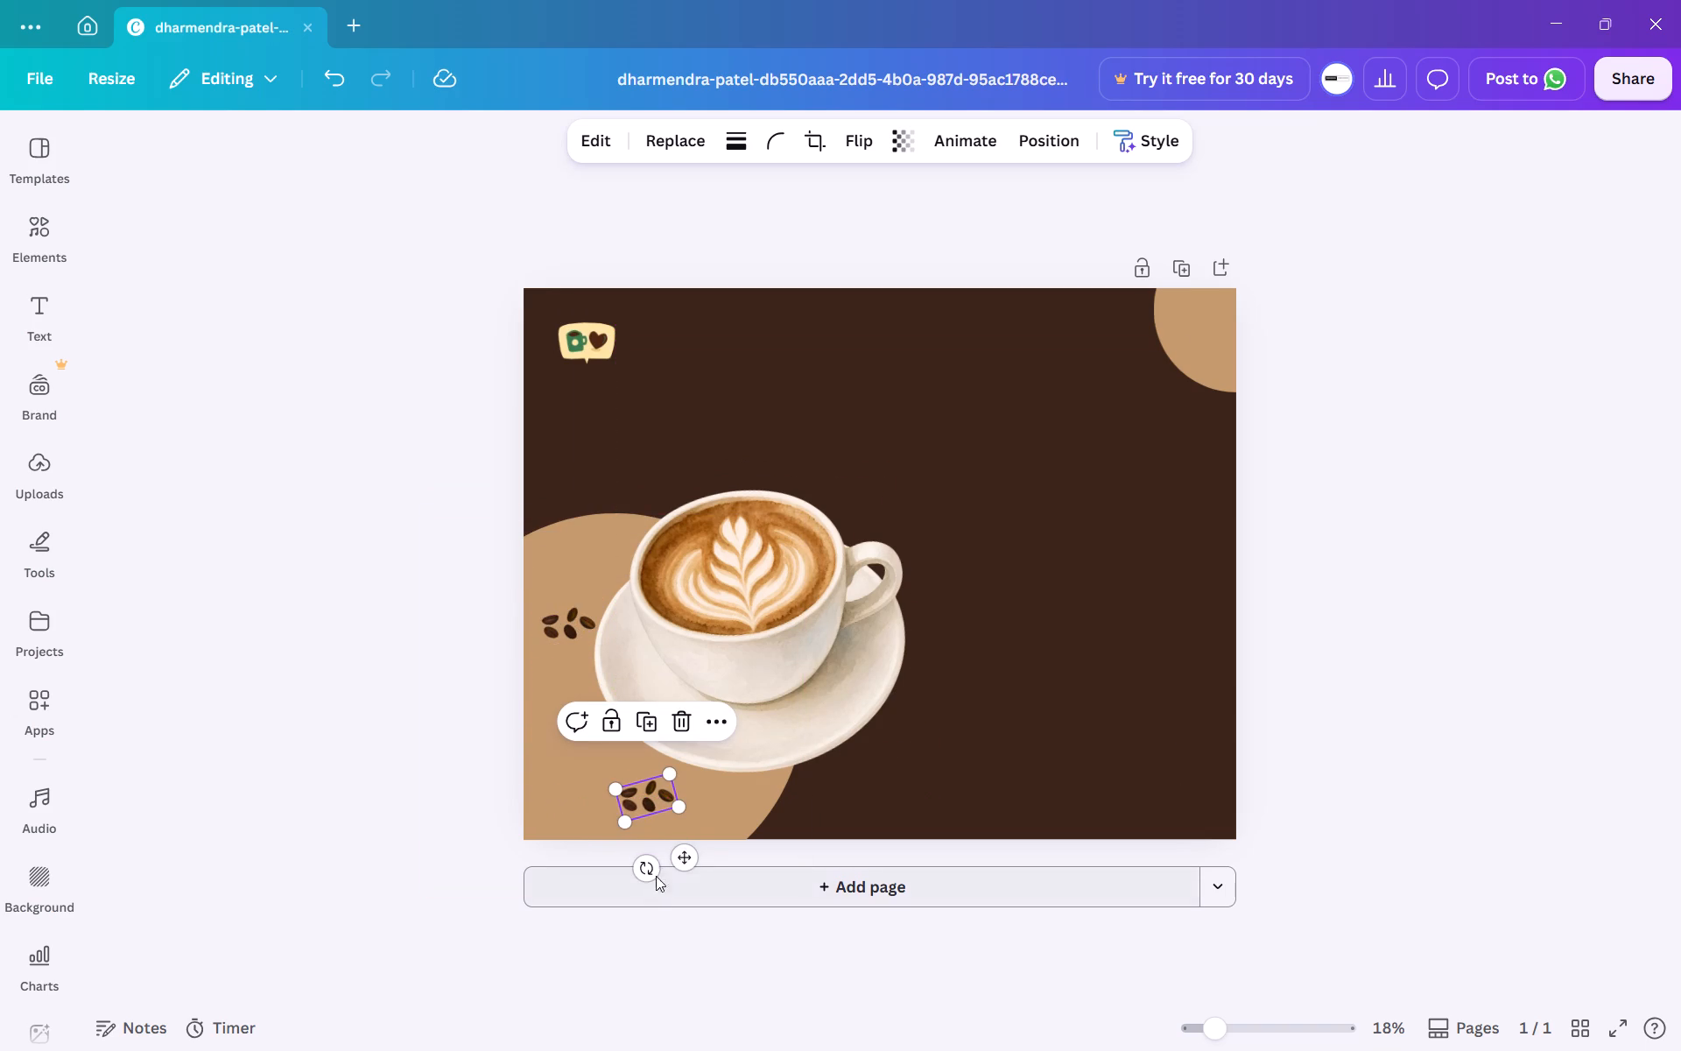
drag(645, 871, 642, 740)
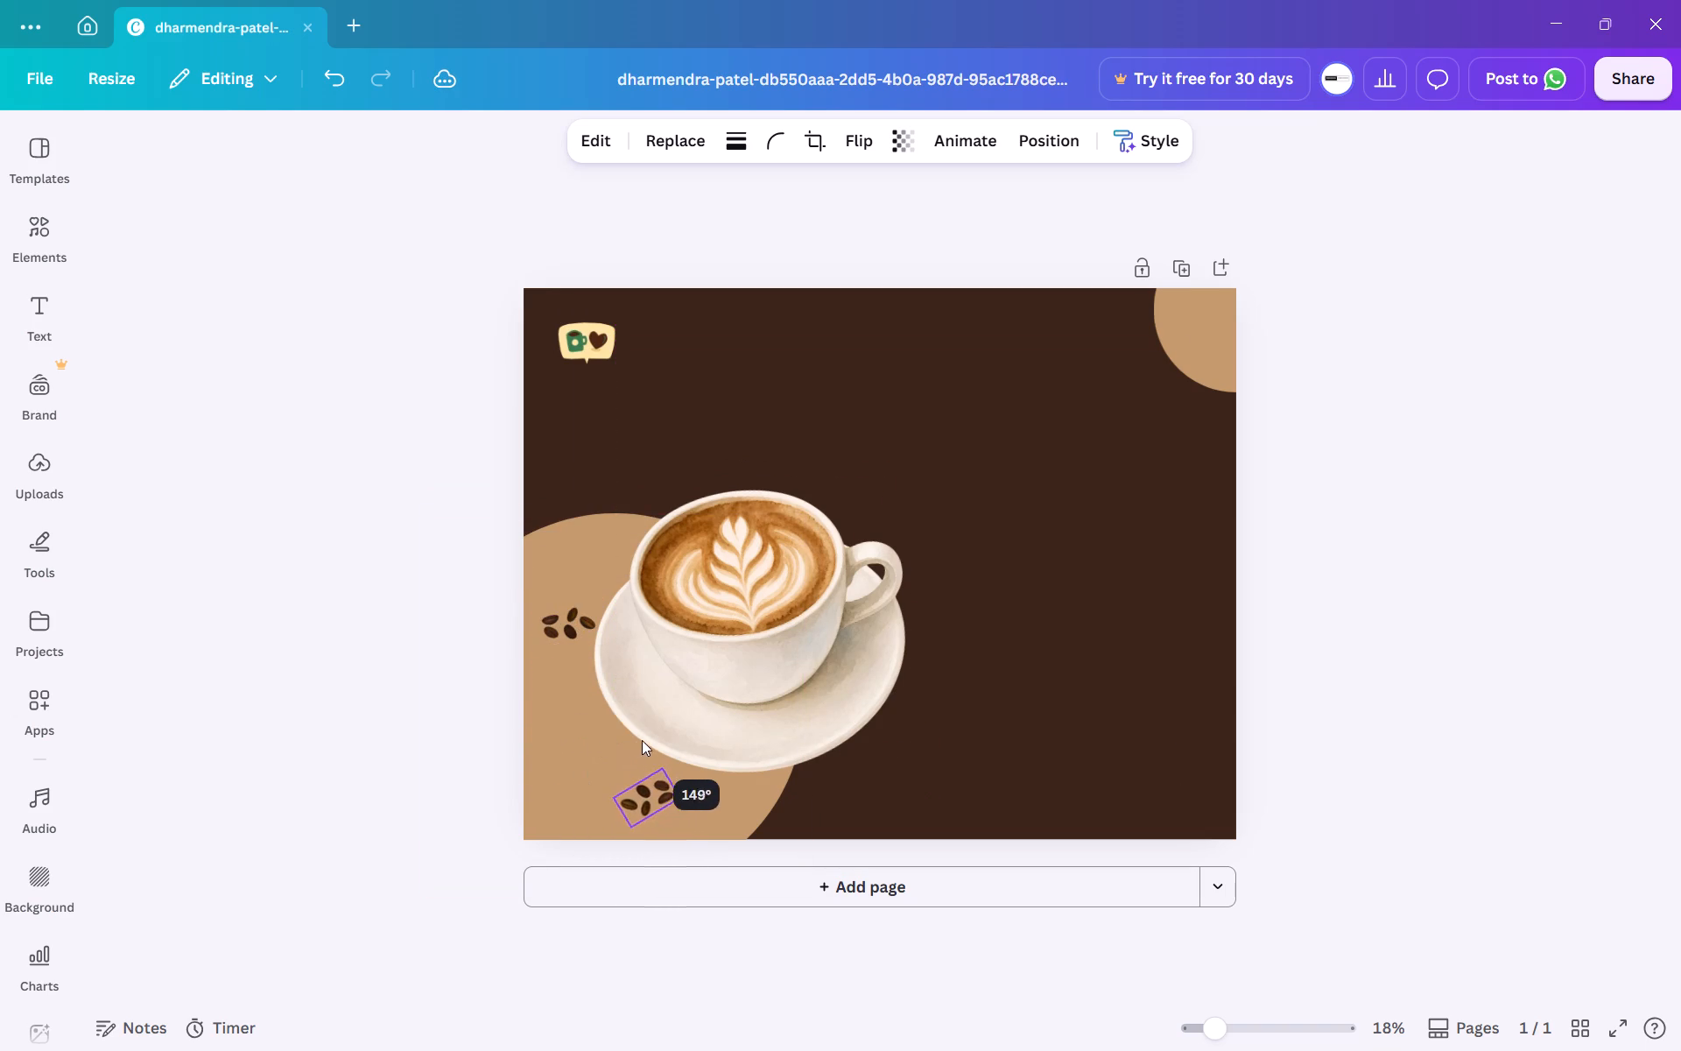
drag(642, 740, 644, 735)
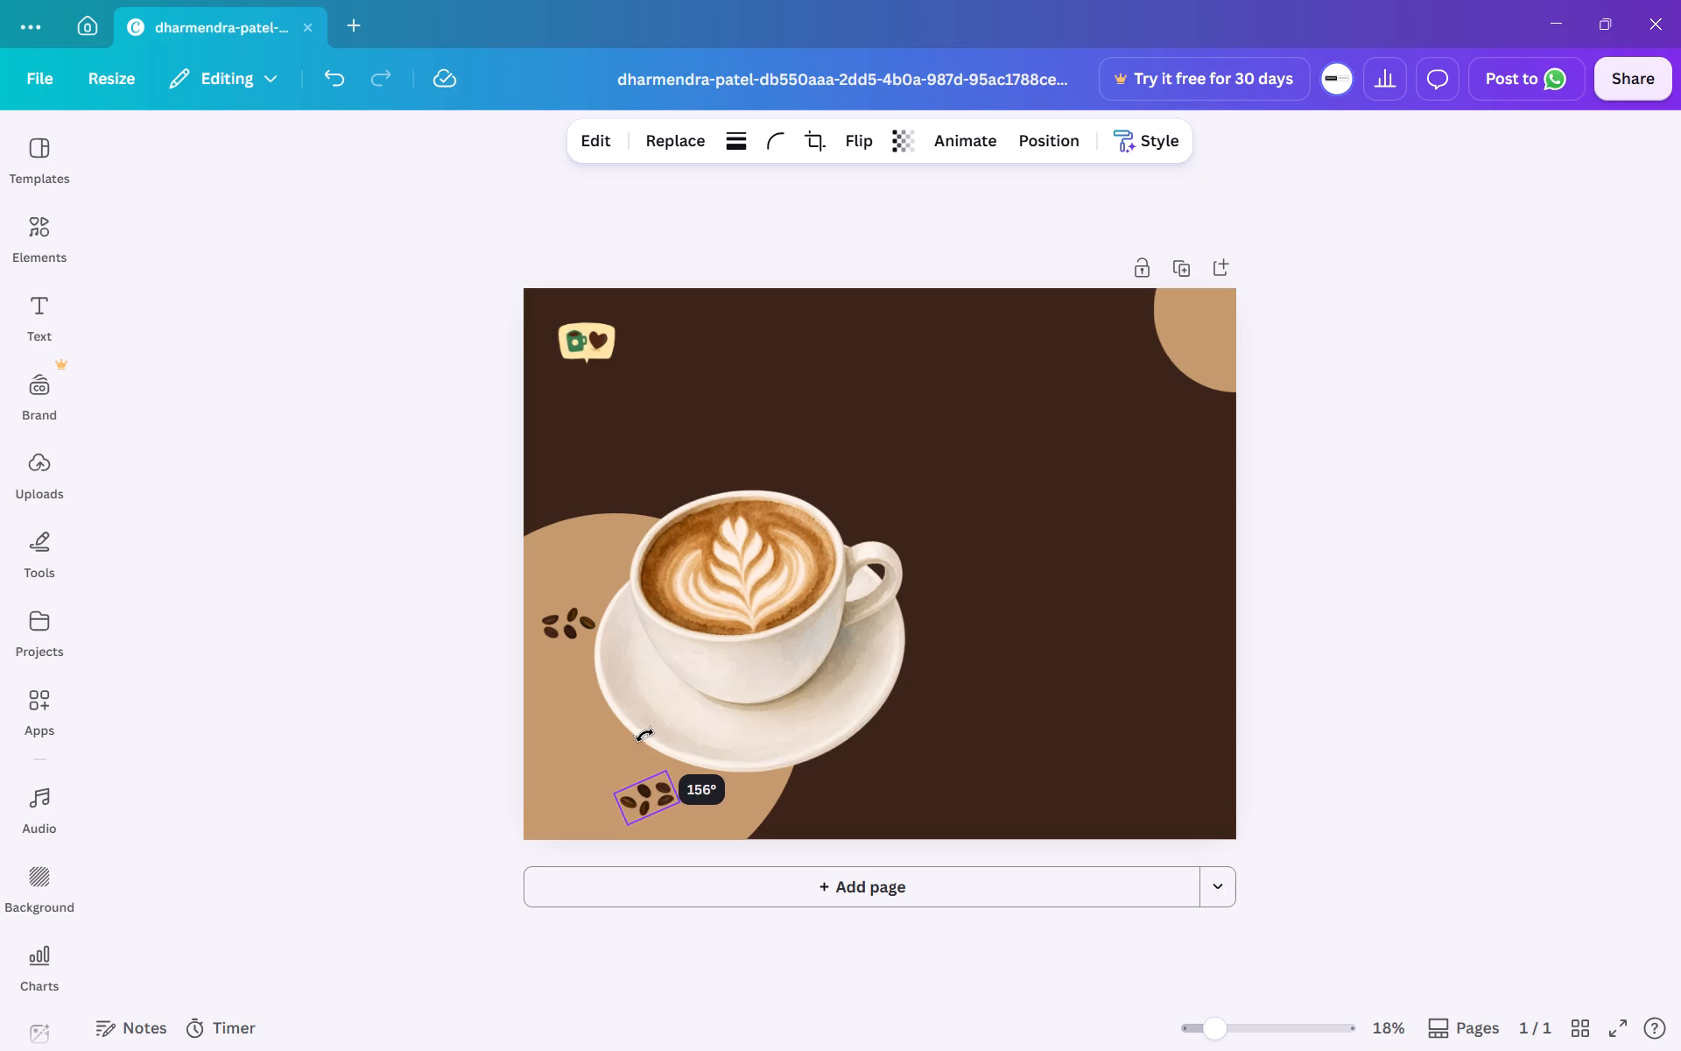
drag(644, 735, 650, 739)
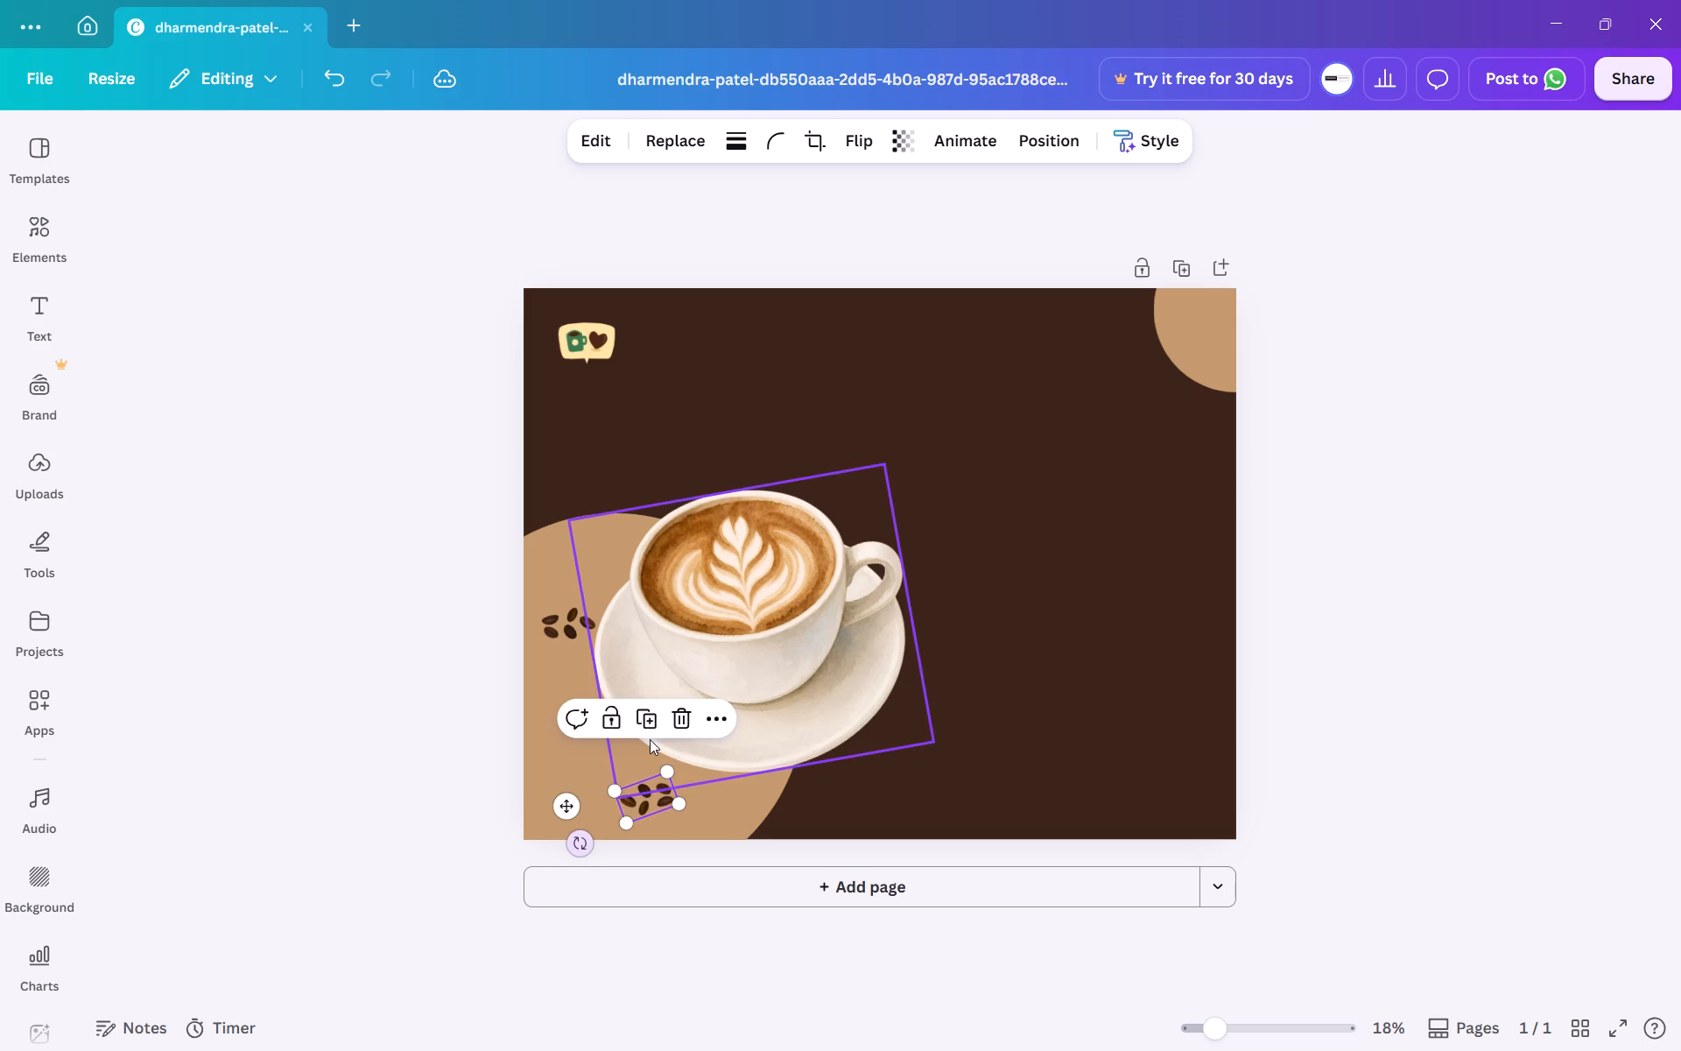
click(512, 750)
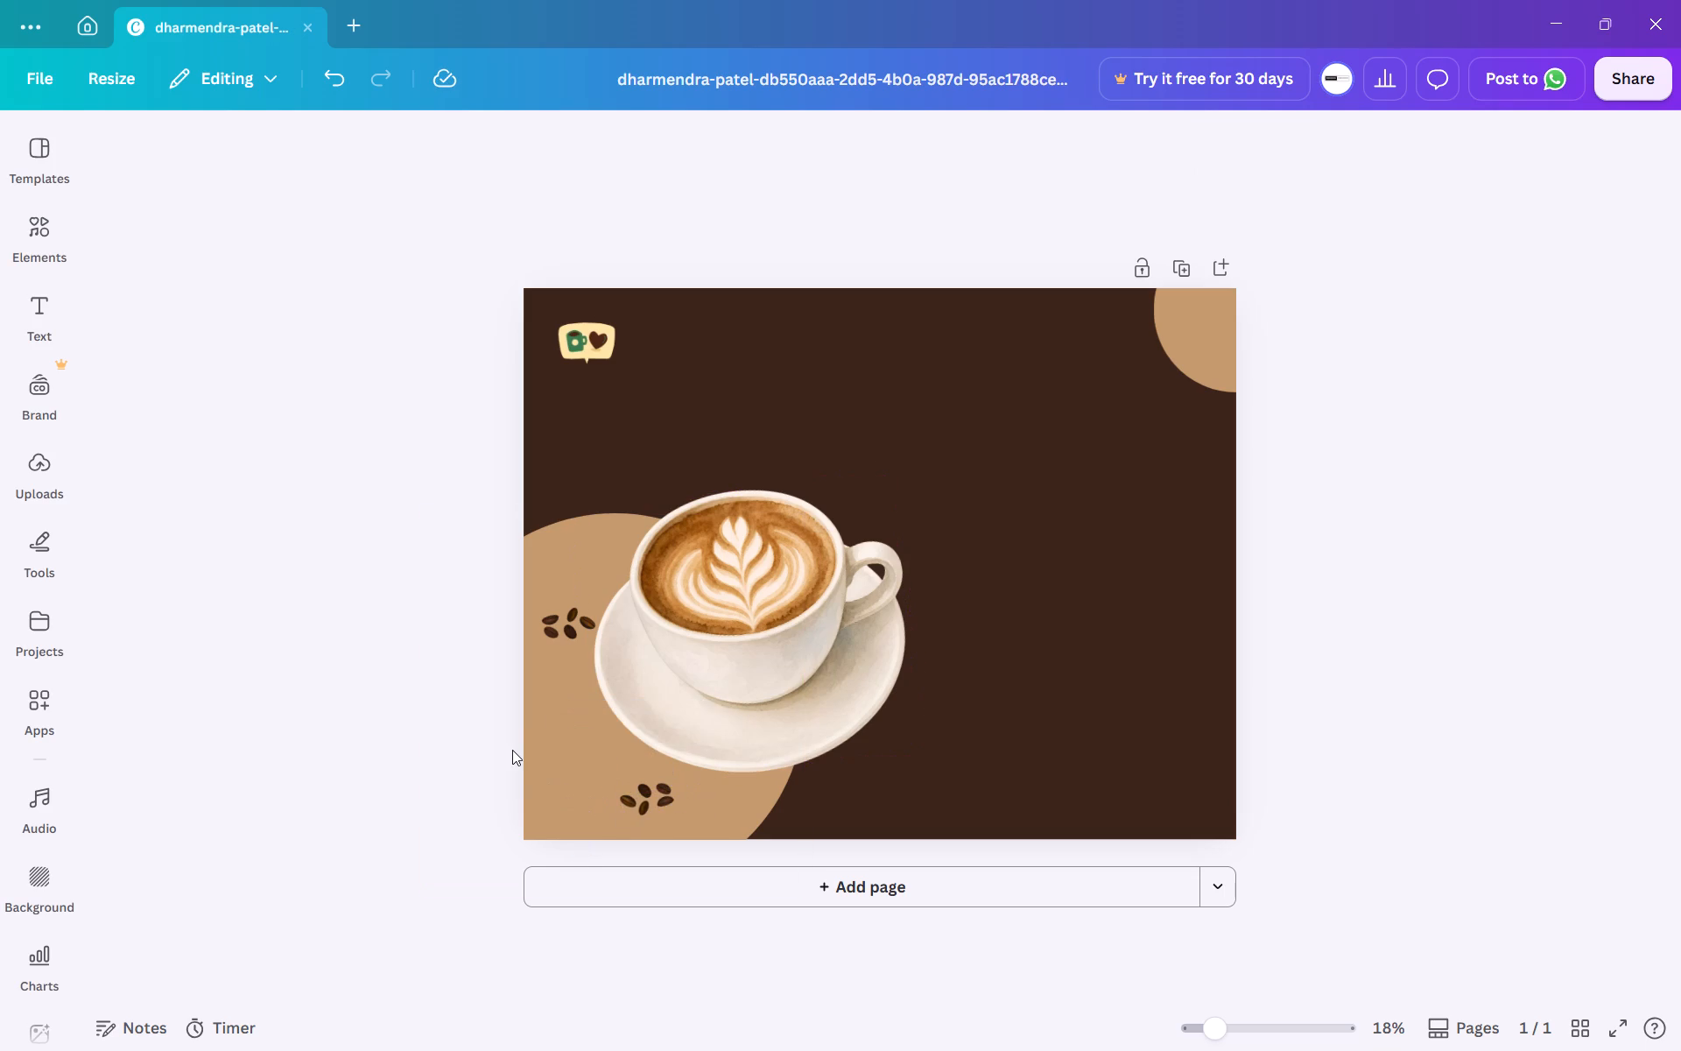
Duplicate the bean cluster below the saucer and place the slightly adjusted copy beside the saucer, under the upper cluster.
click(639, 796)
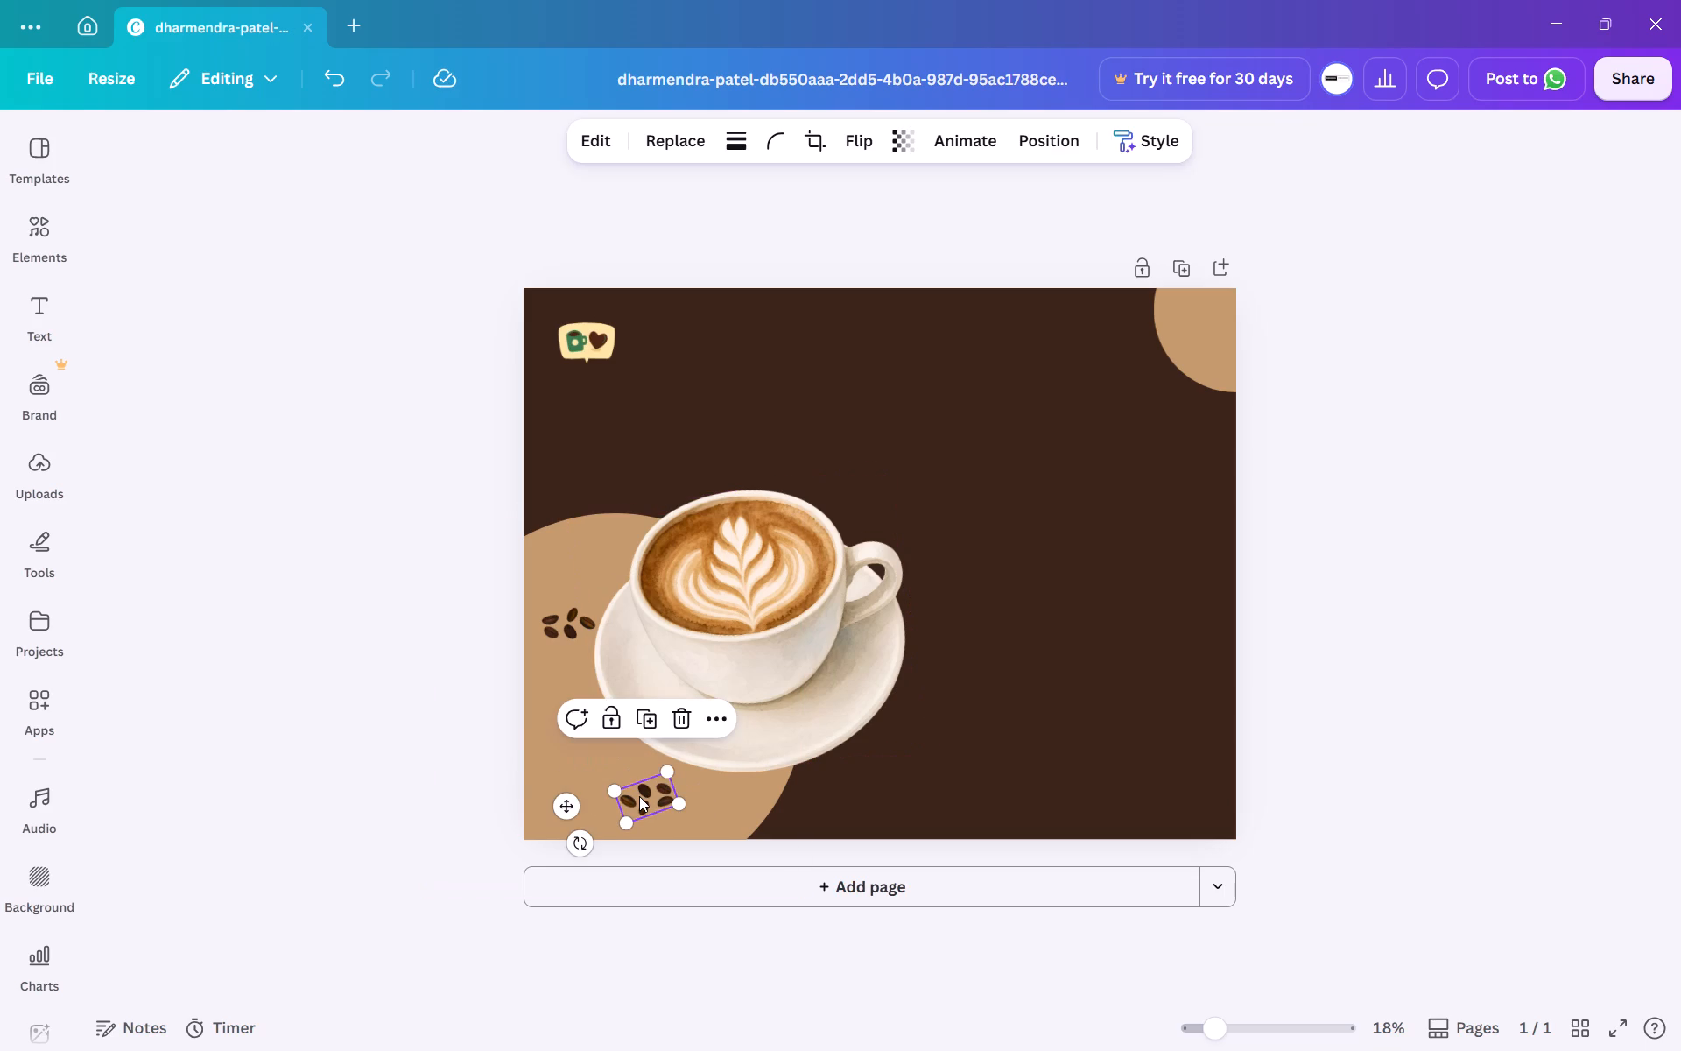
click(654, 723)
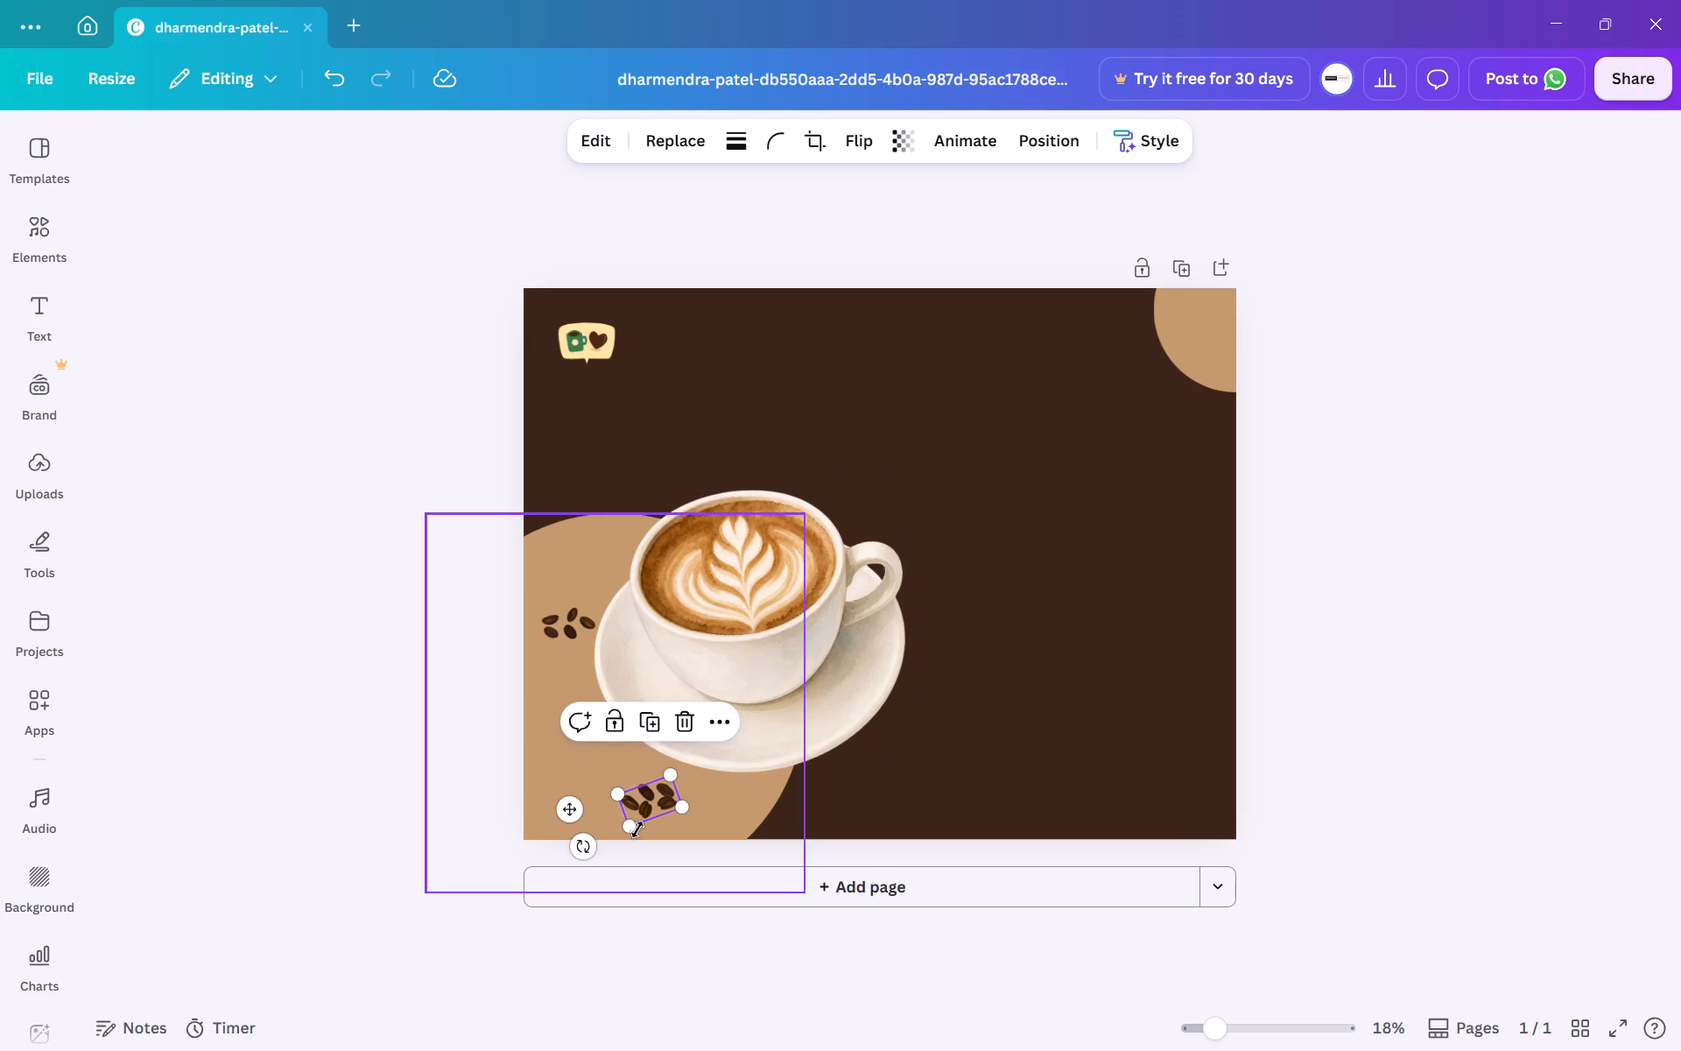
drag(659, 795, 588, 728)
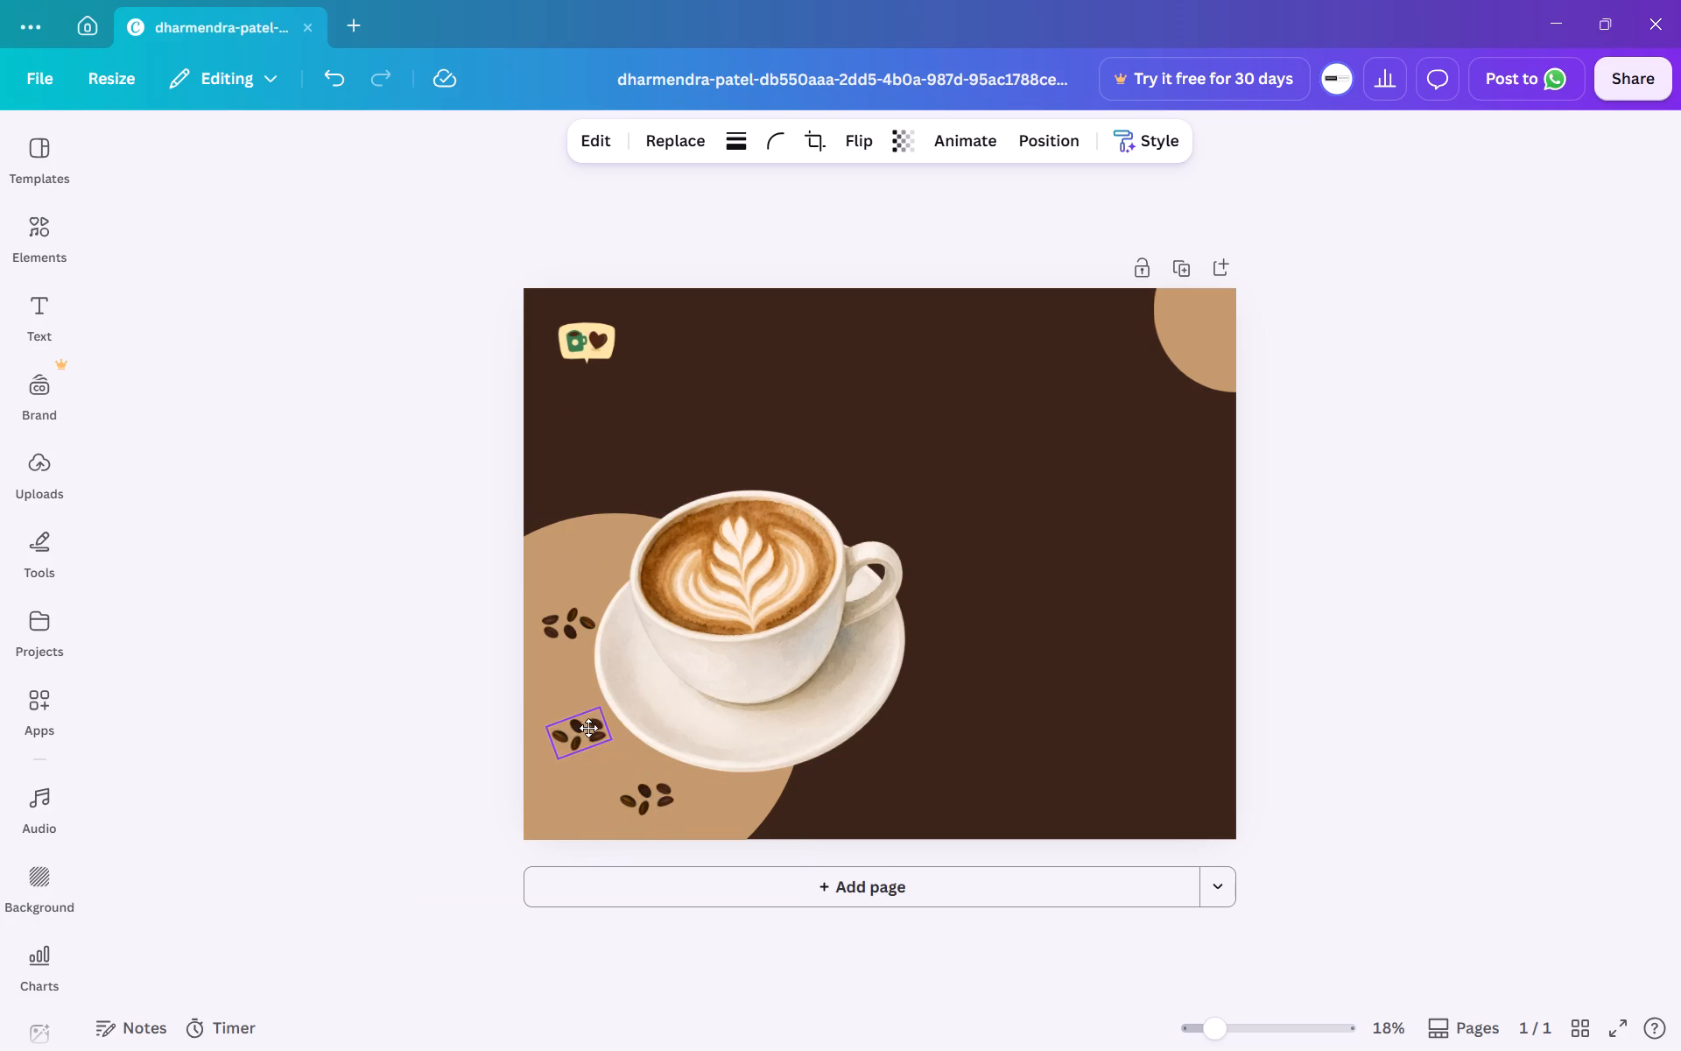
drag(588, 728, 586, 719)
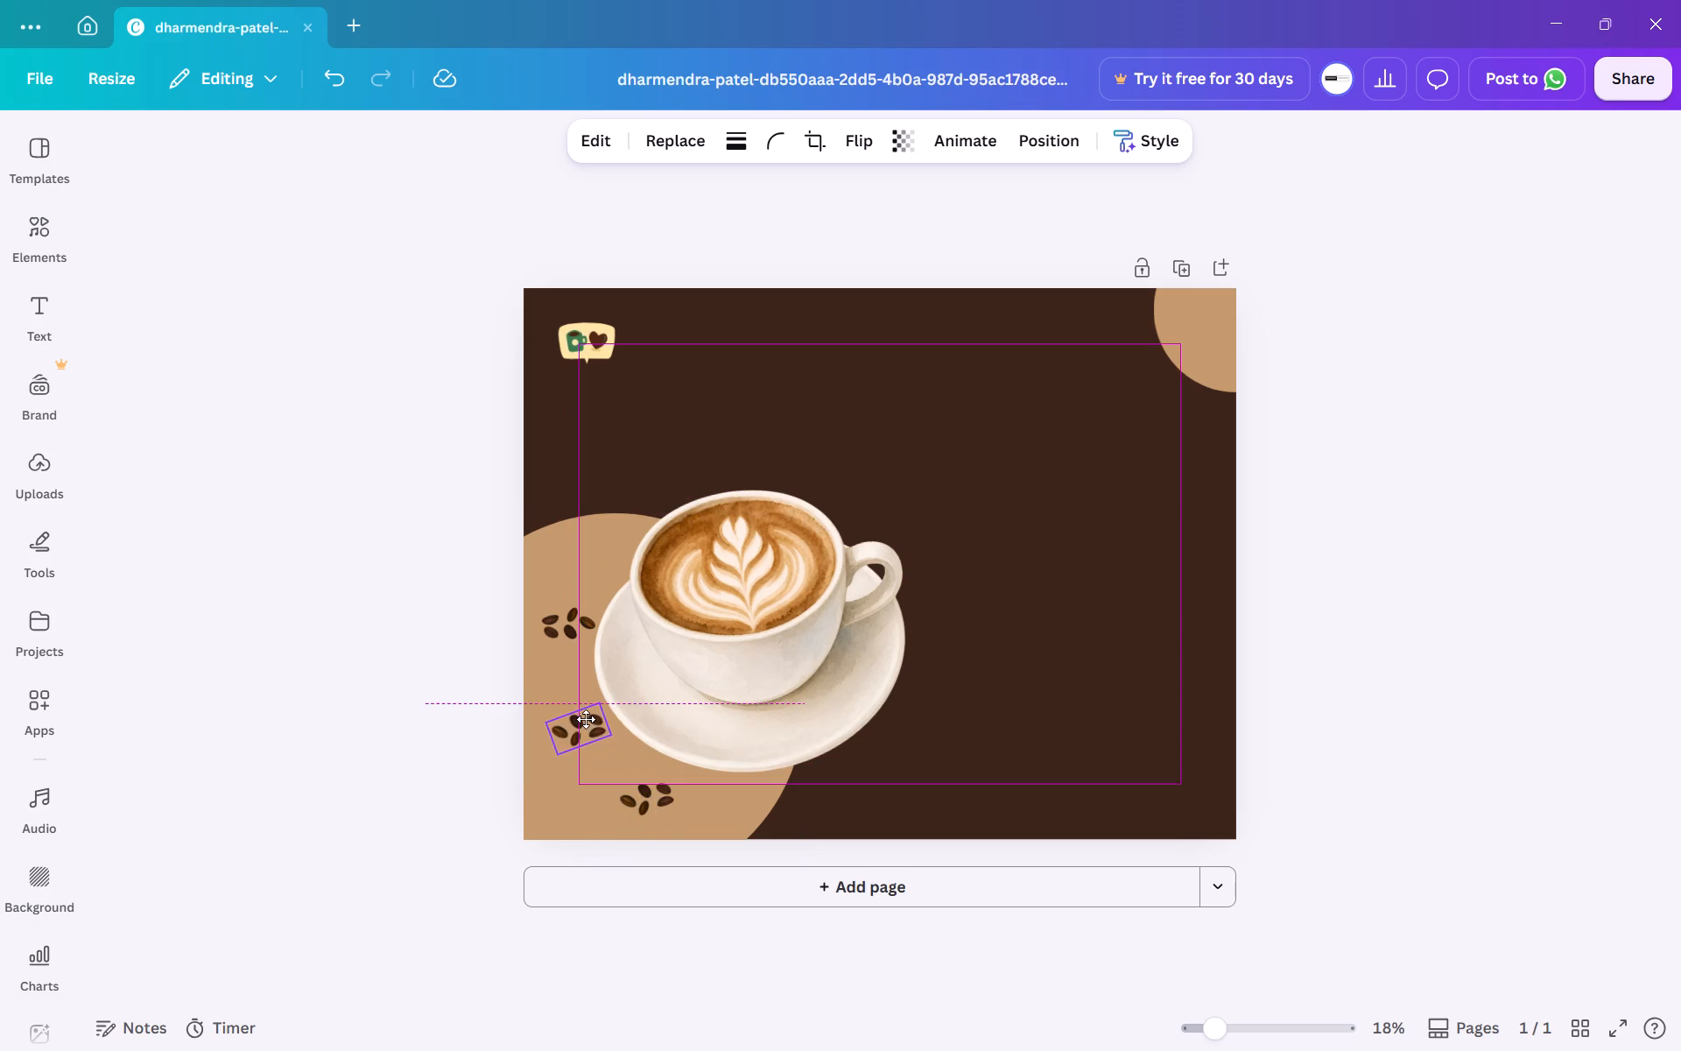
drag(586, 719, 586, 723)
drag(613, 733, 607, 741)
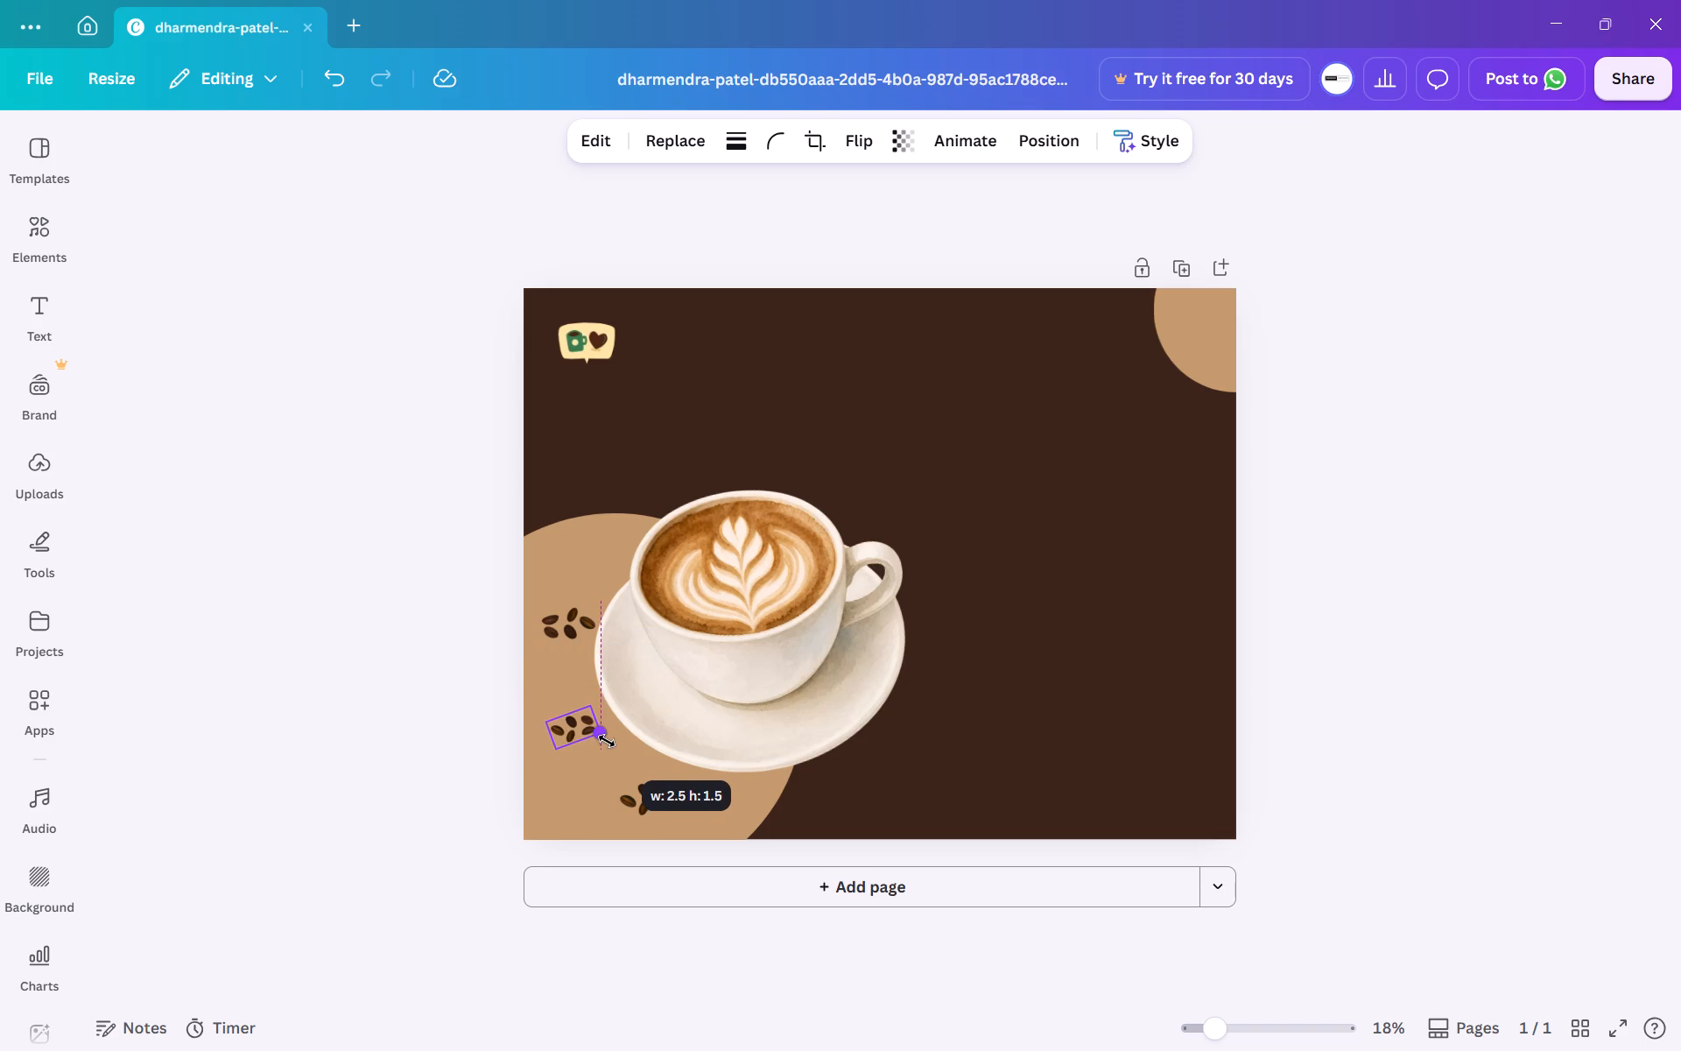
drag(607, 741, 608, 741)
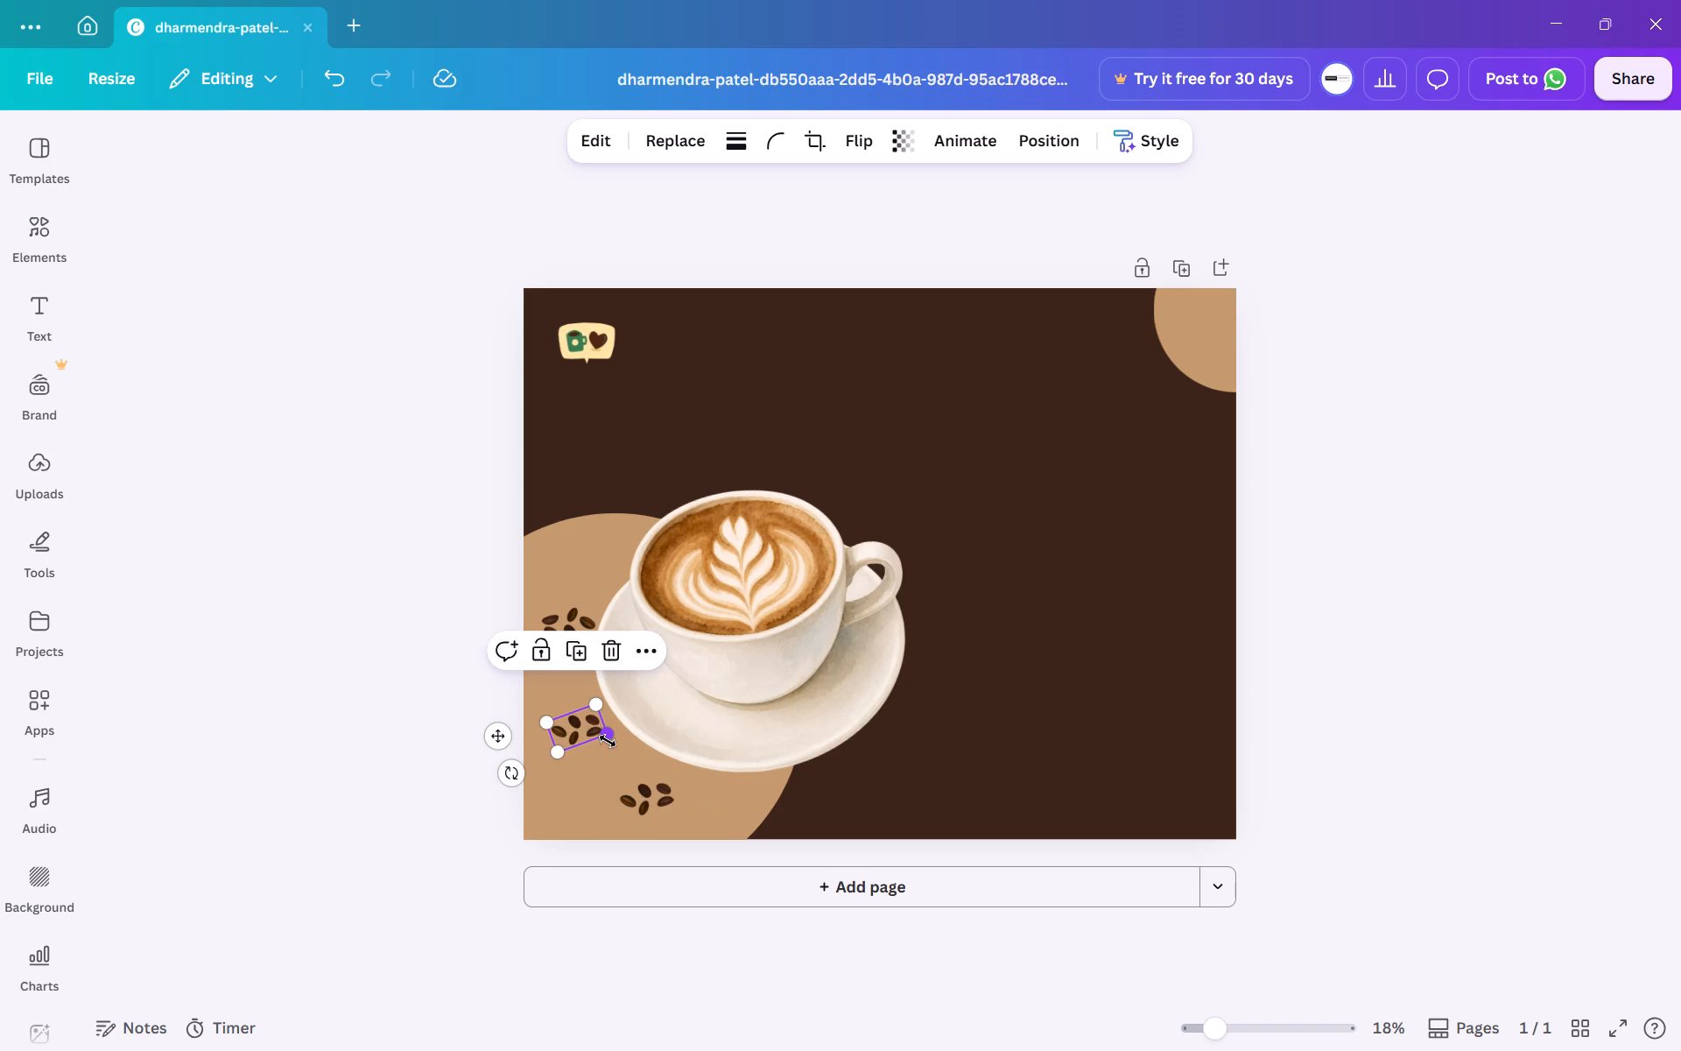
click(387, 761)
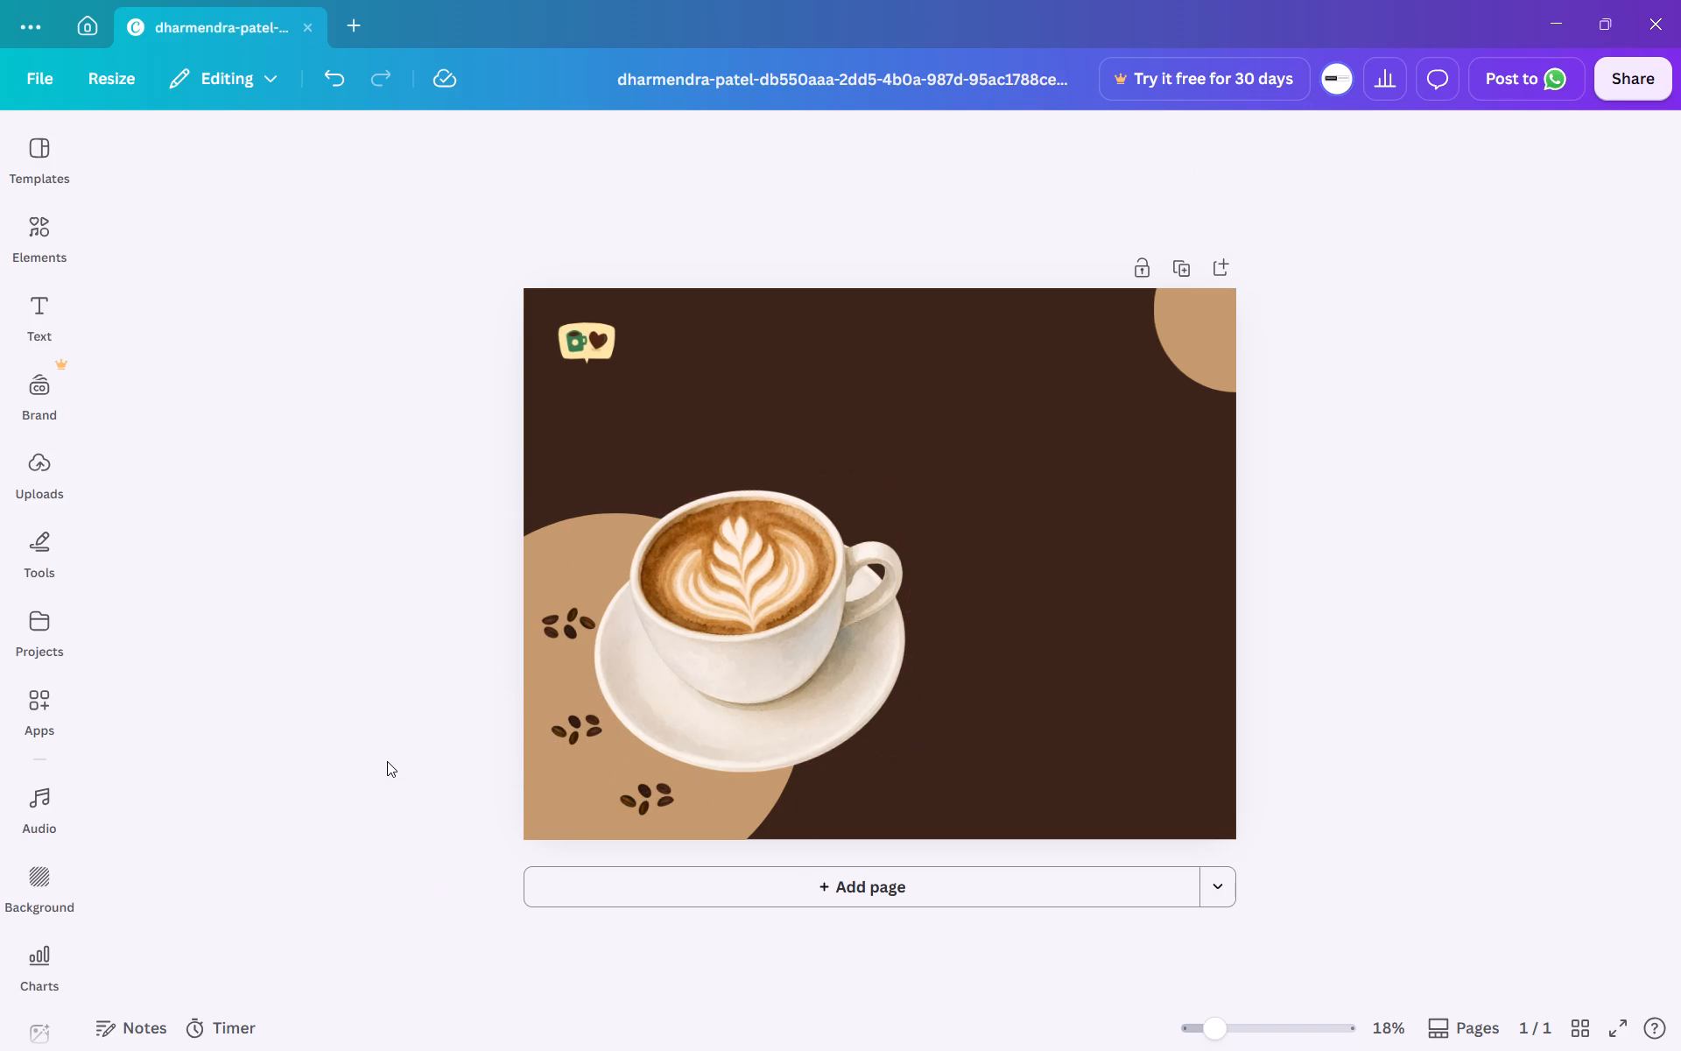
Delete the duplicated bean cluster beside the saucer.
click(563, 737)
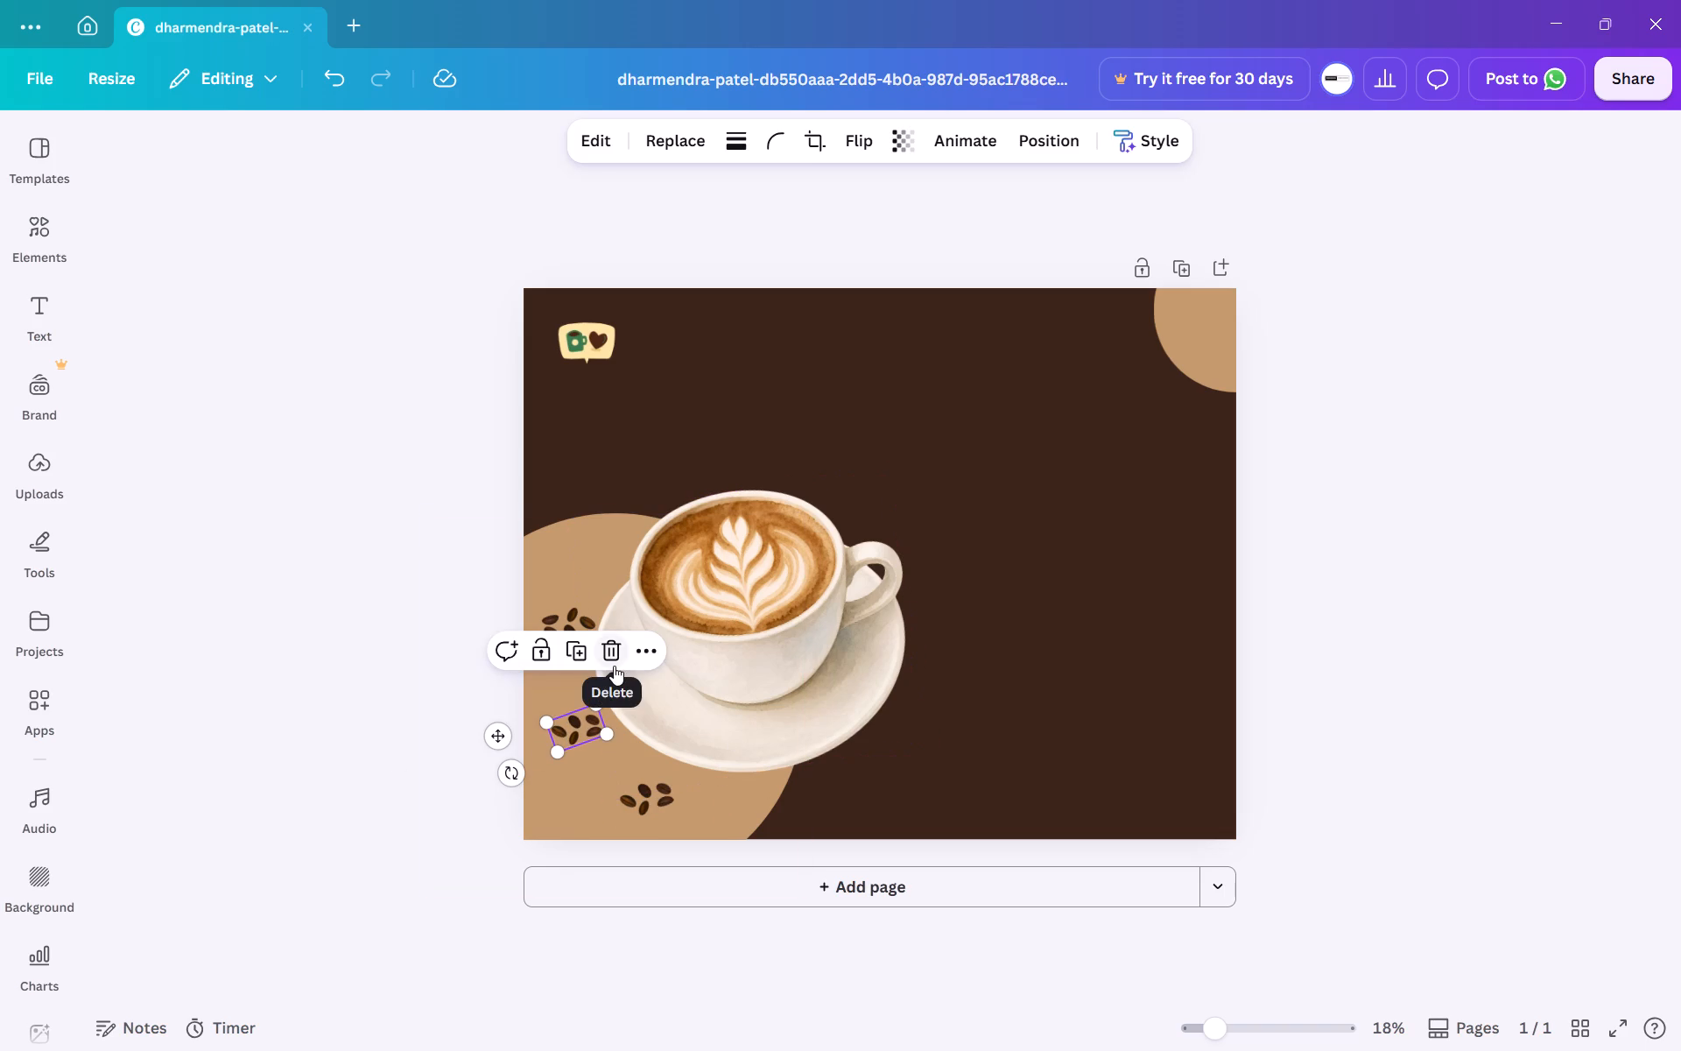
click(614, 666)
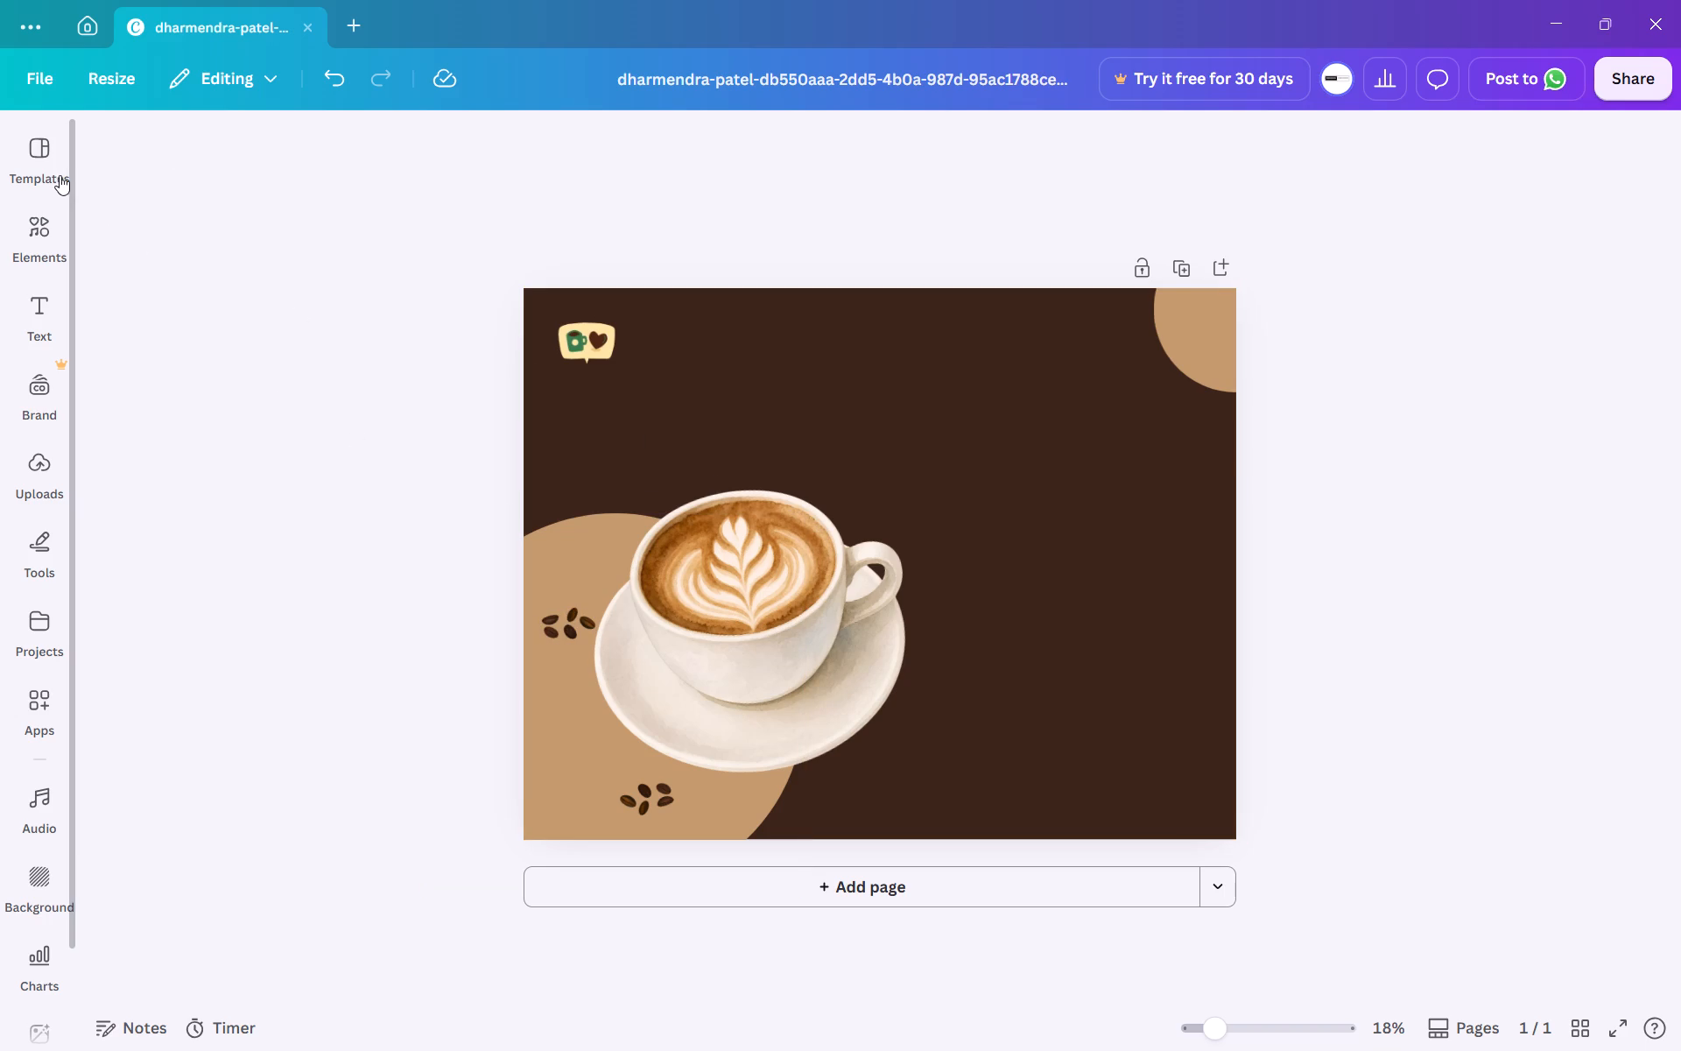
Add the graphic of five scattered brown coffee beans from the recommended elements to the design.
click(44, 210)
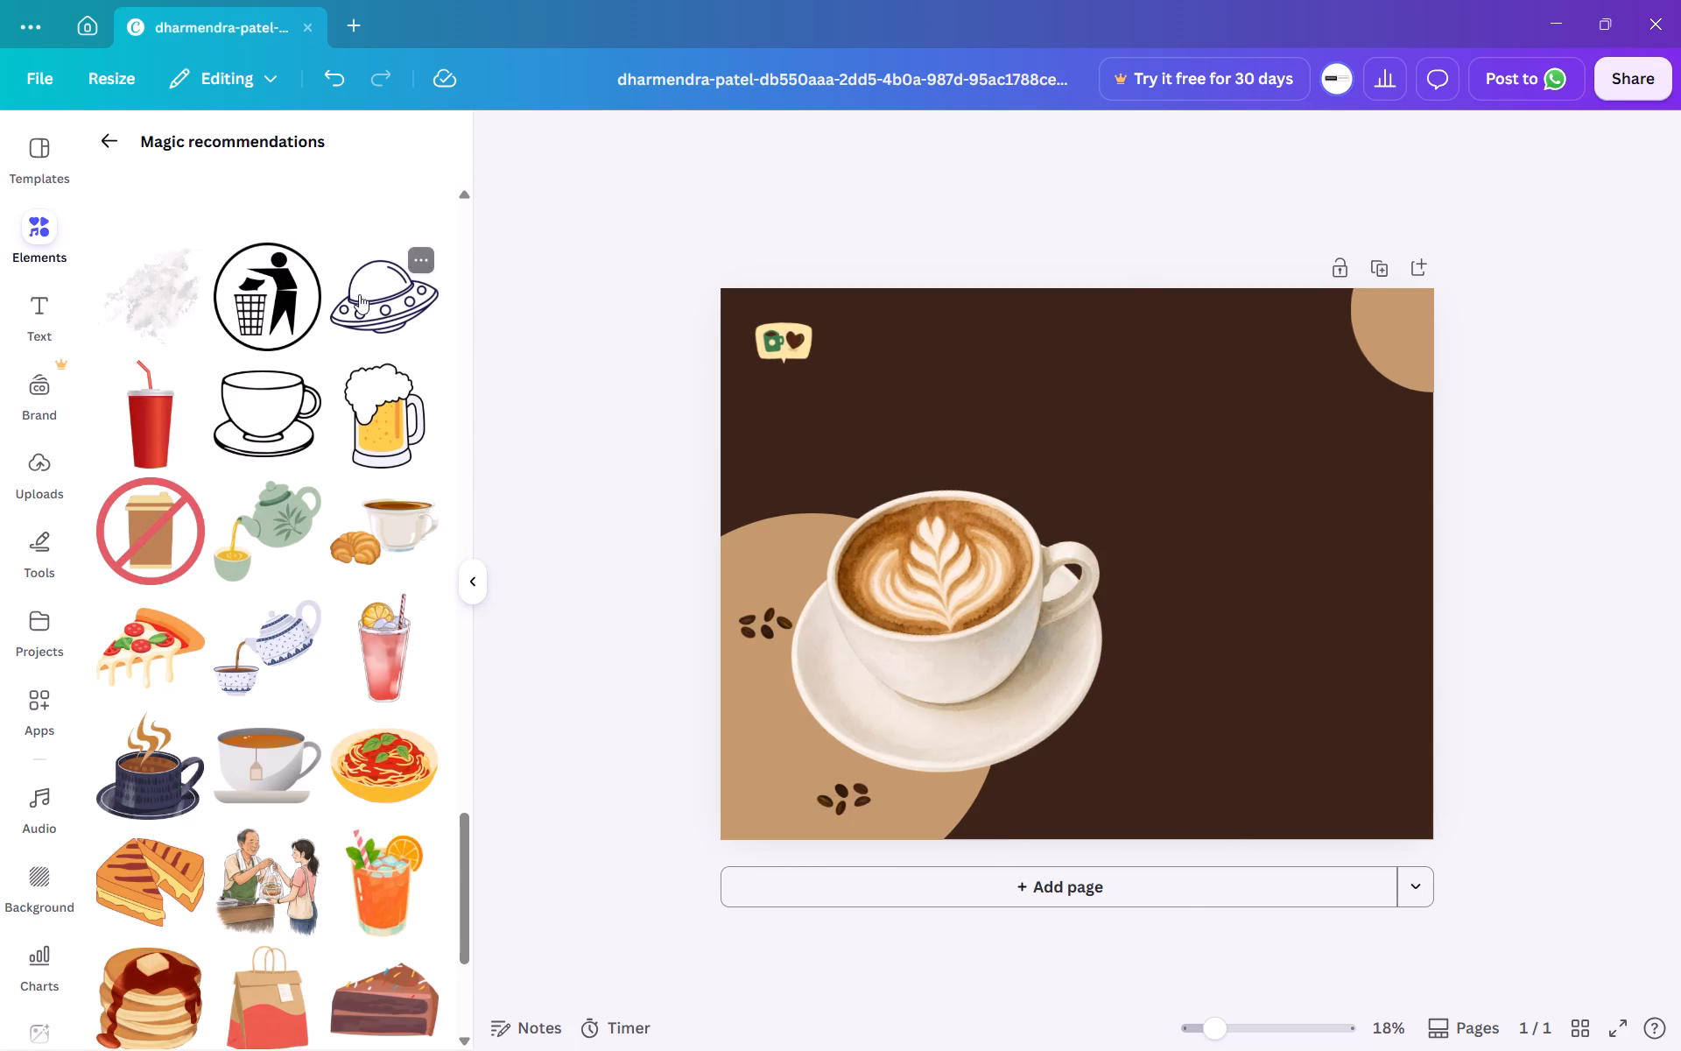
click(116, 152)
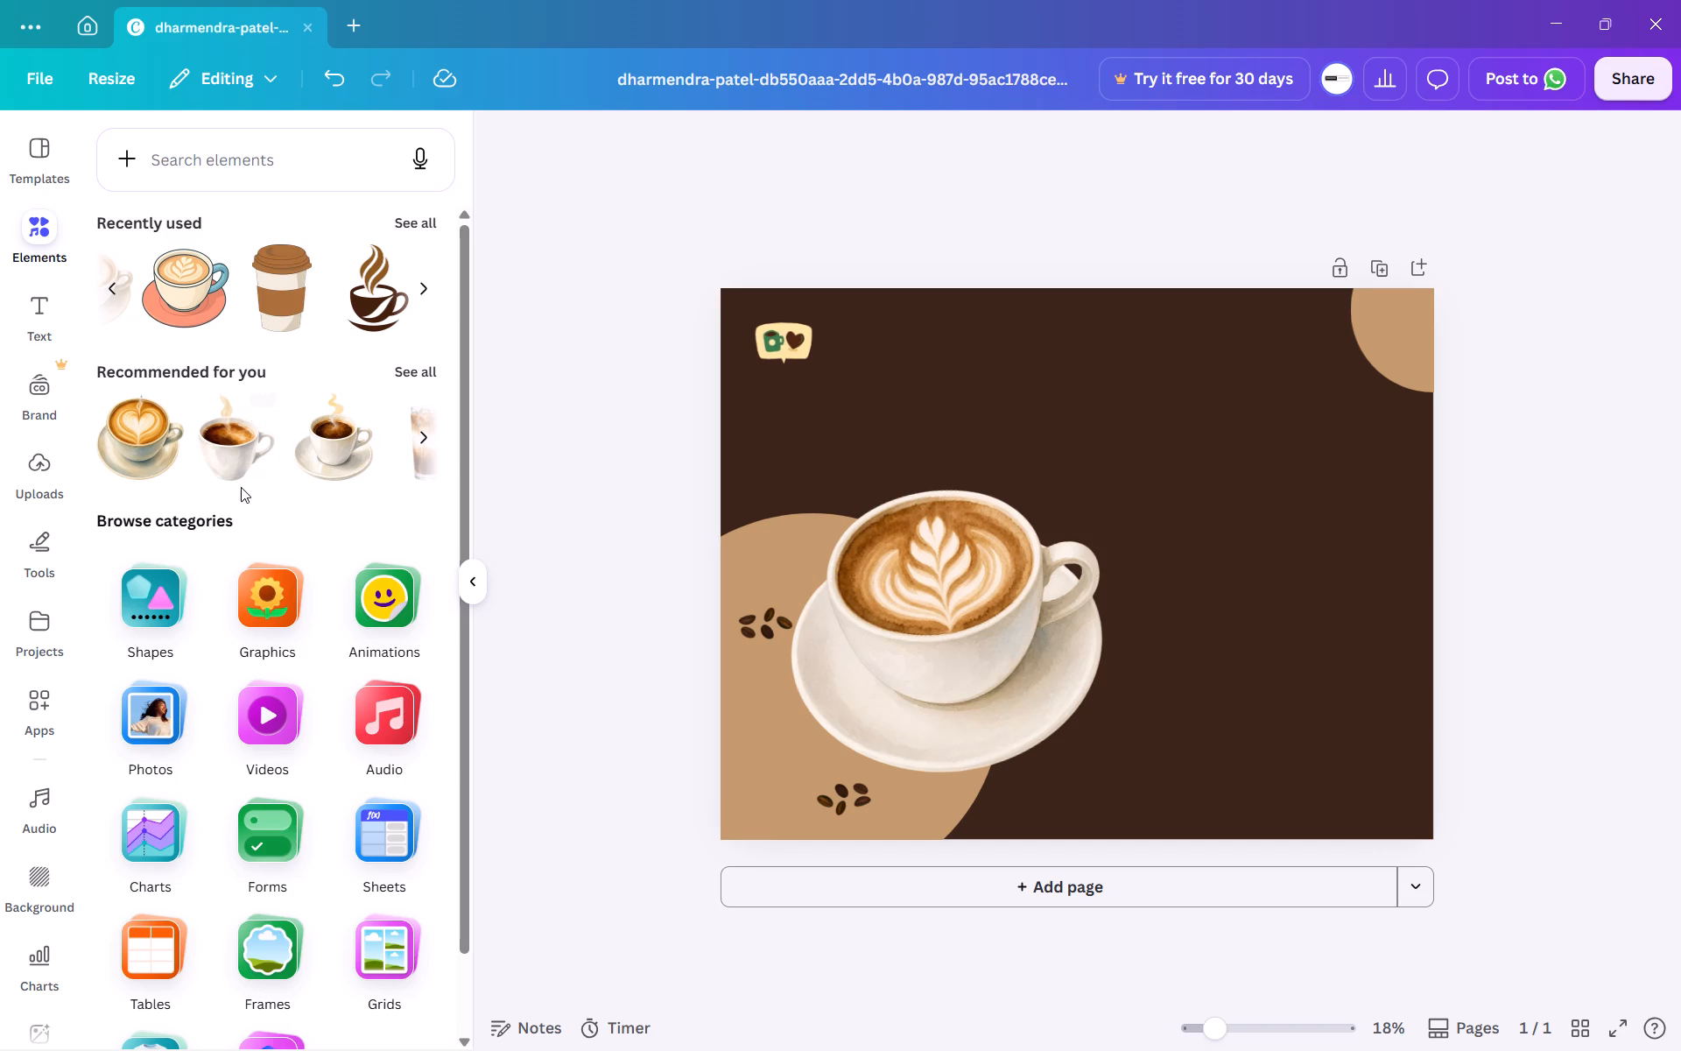
scroll(241, 487, right, 6)
scroll(241, 487, left, 3)
scroll(339, 302, left, 5)
scroll(400, 401, left, 4)
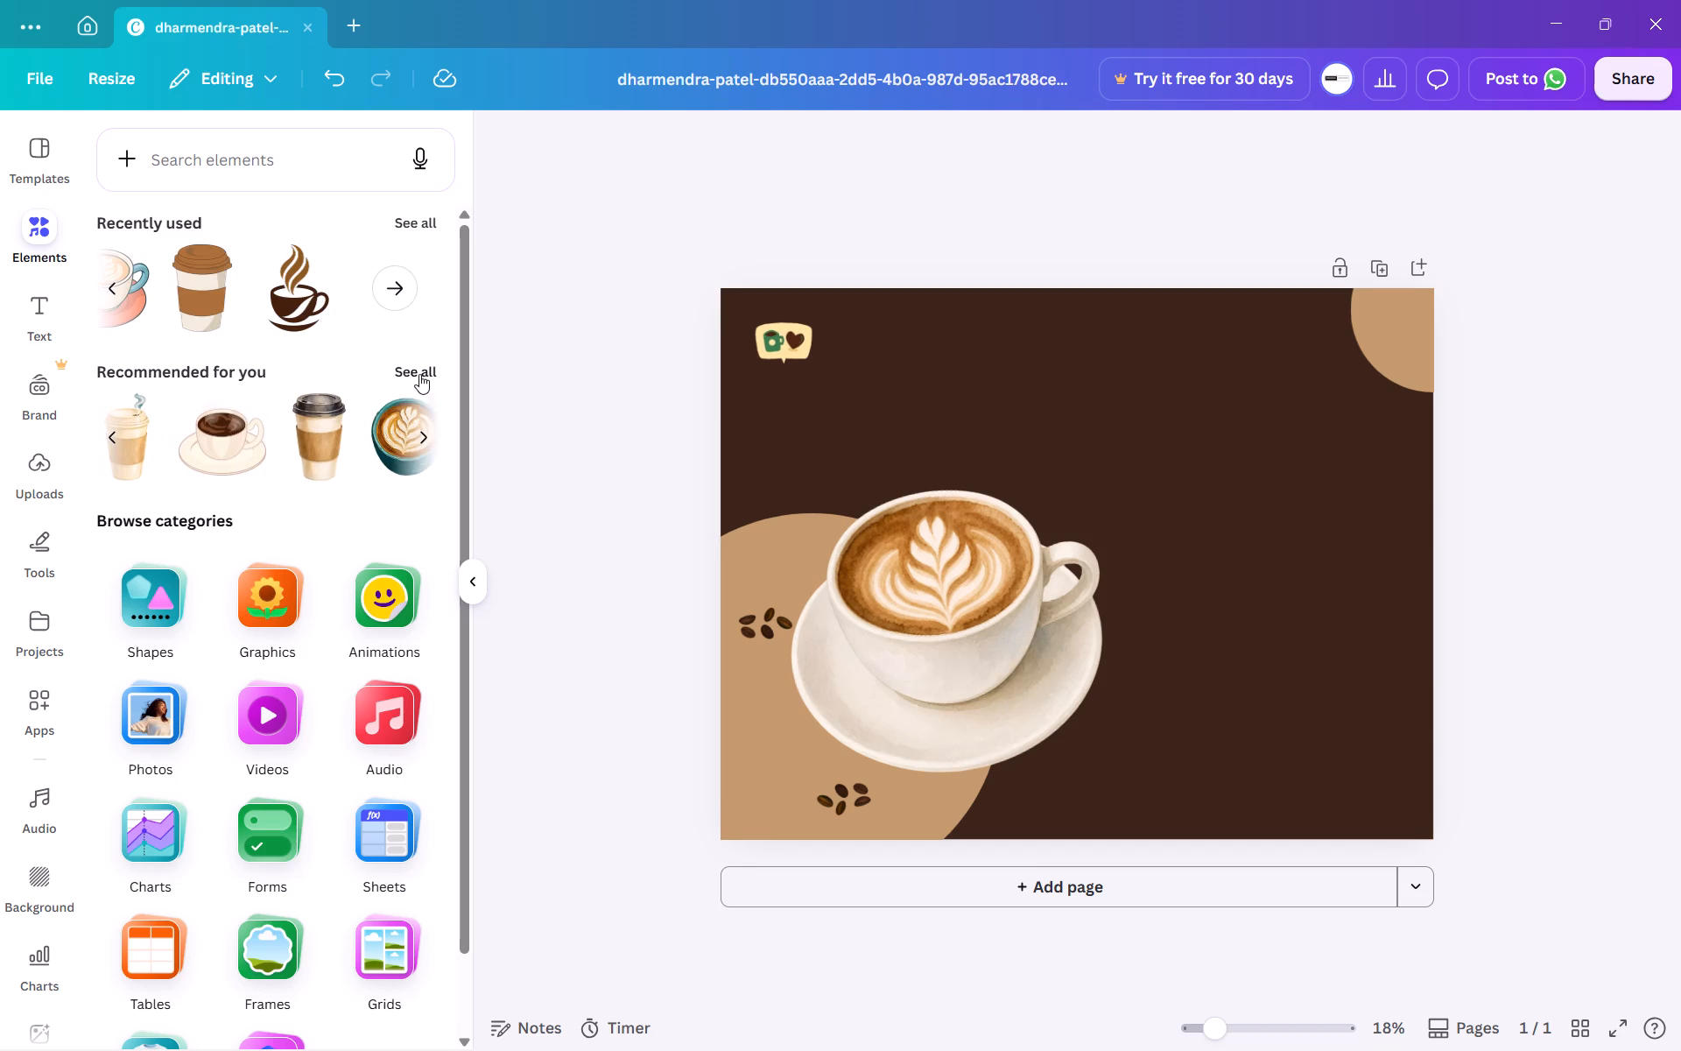
click(419, 374)
scroll(243, 653, down, 6)
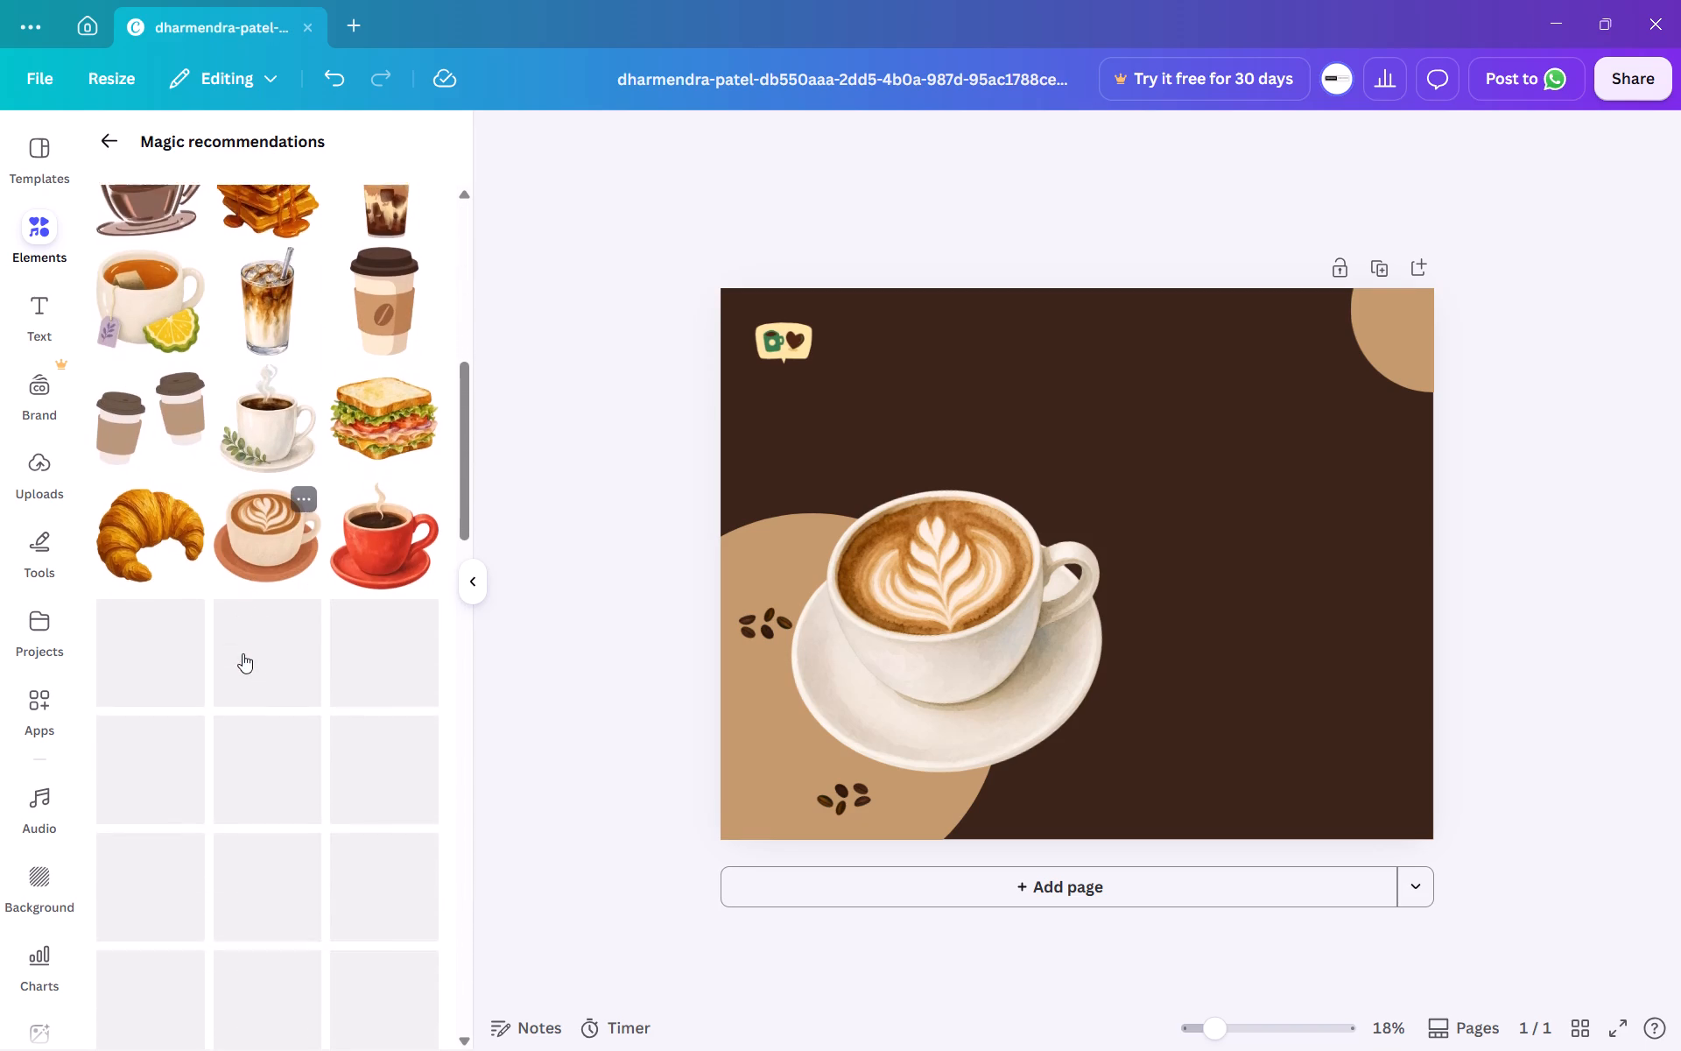
scroll(243, 653, down, 2)
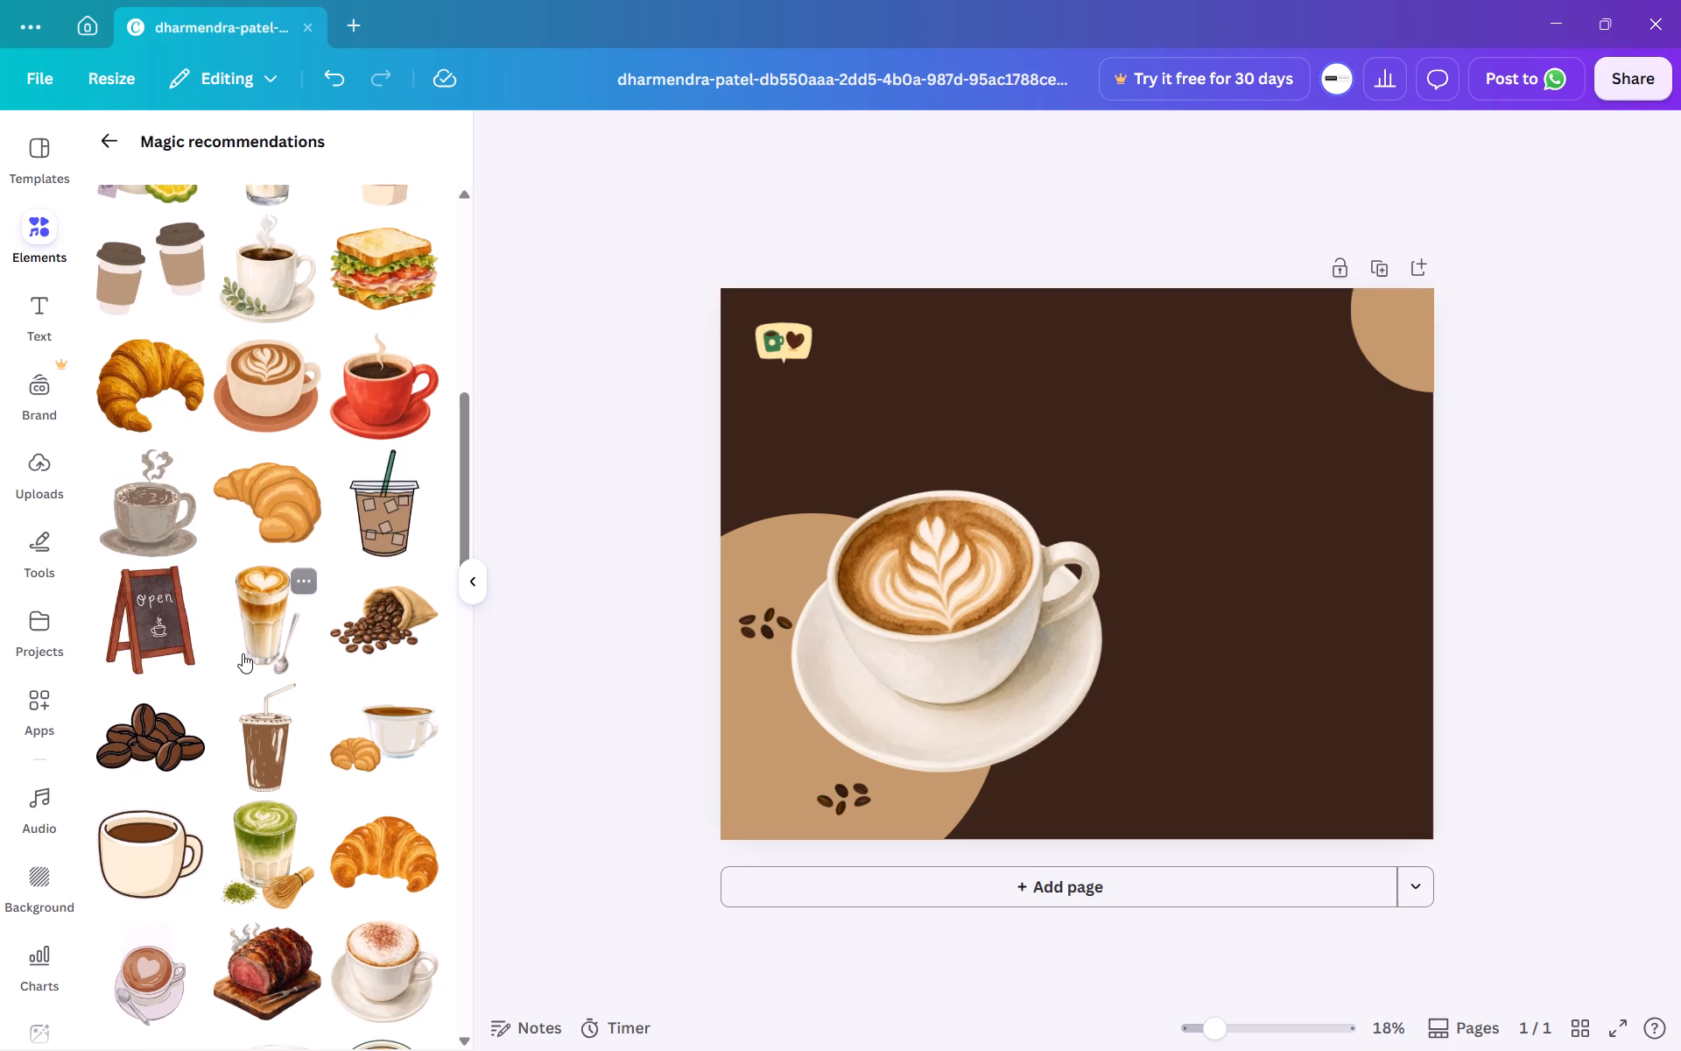
scroll(243, 653, down, 3)
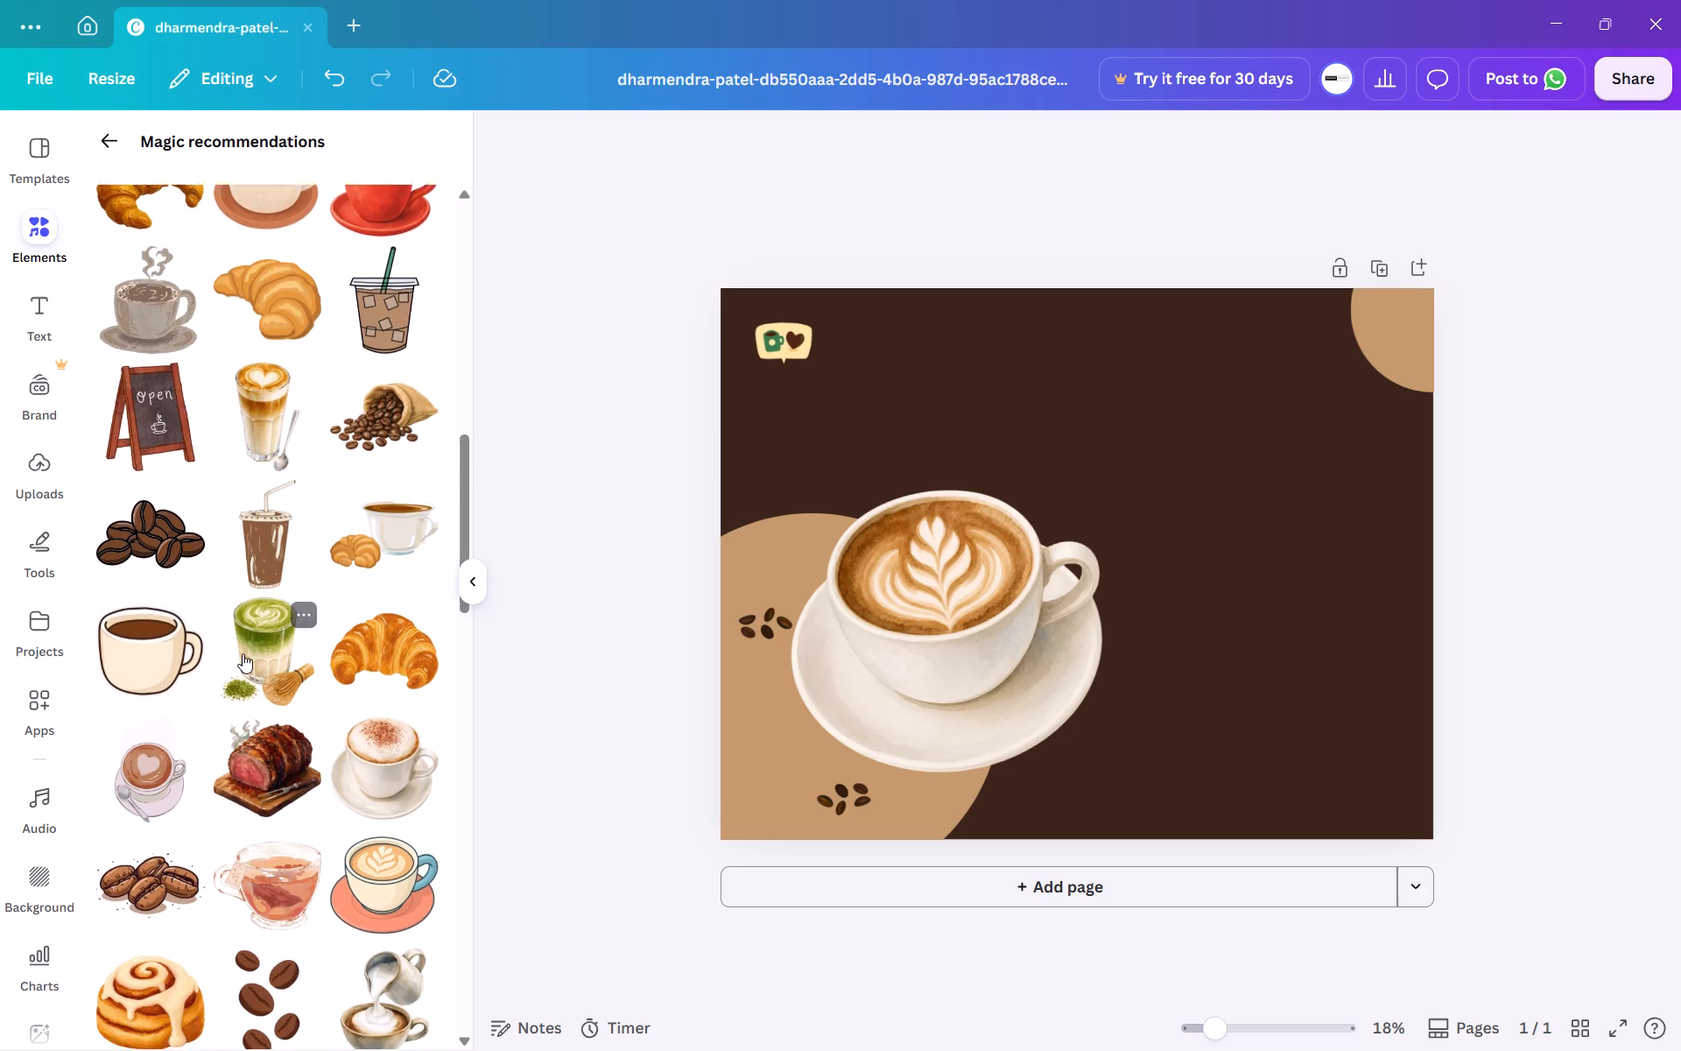
scroll(243, 653, down, 5)
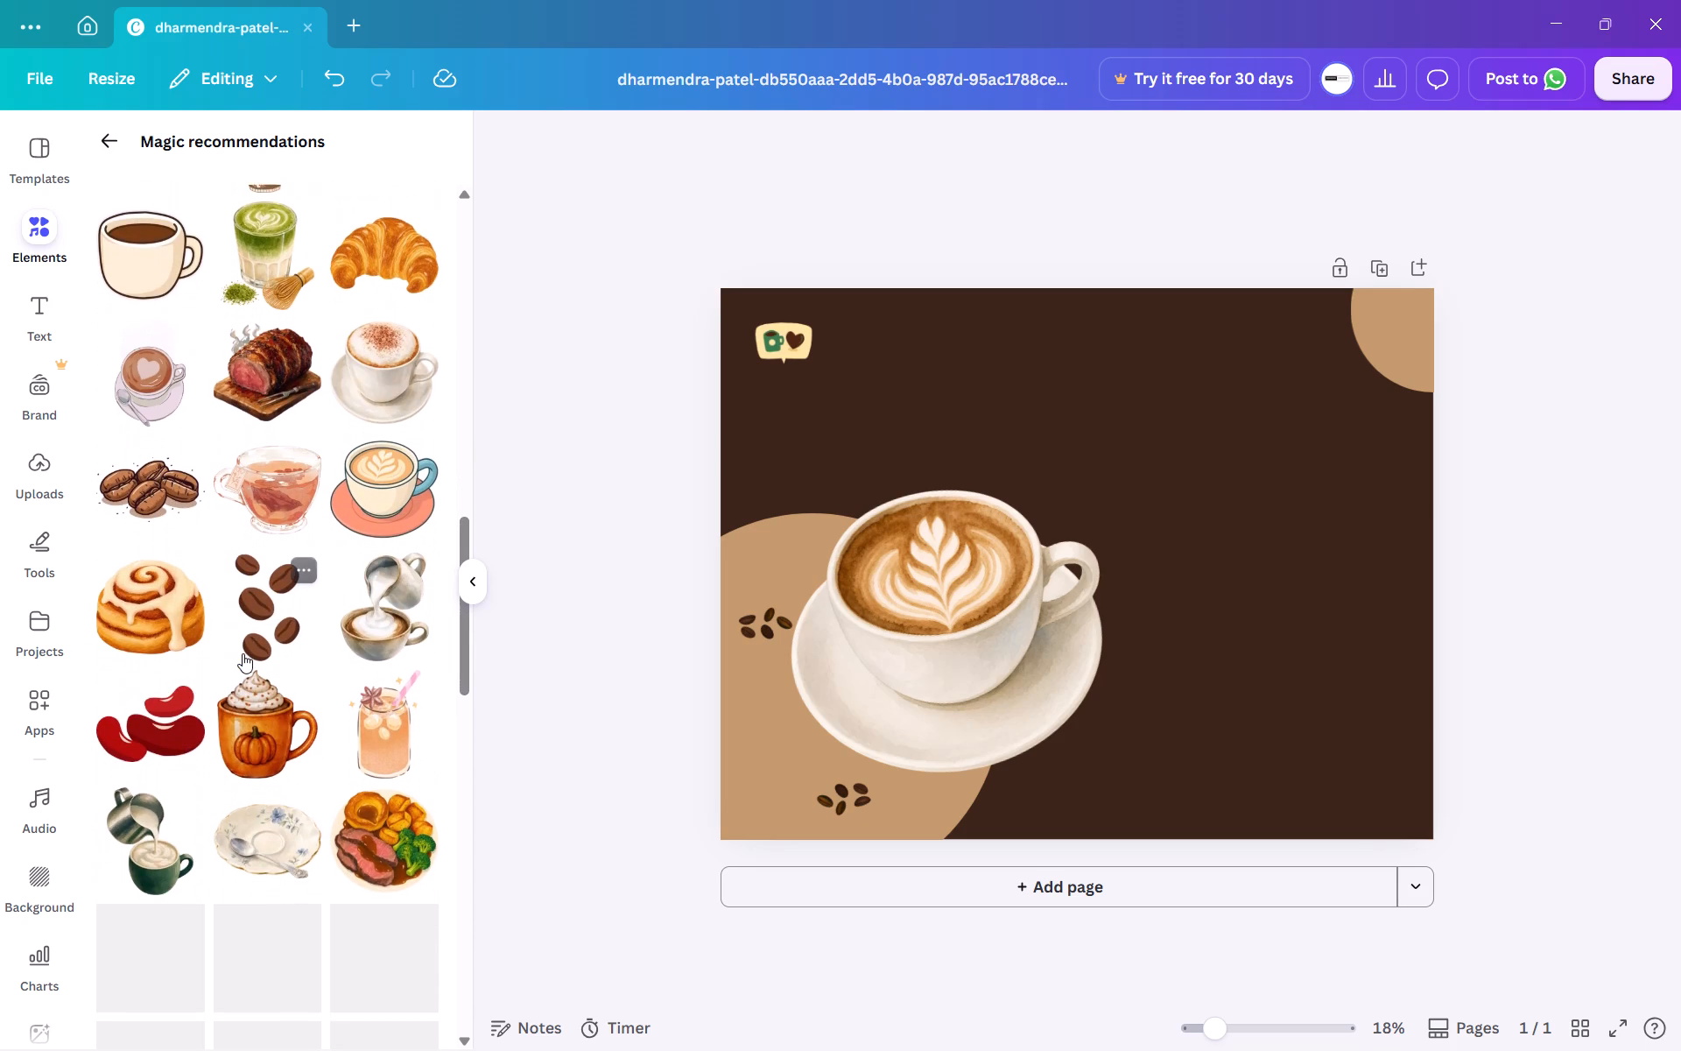
scroll(243, 653, down, 1)
click(271, 536)
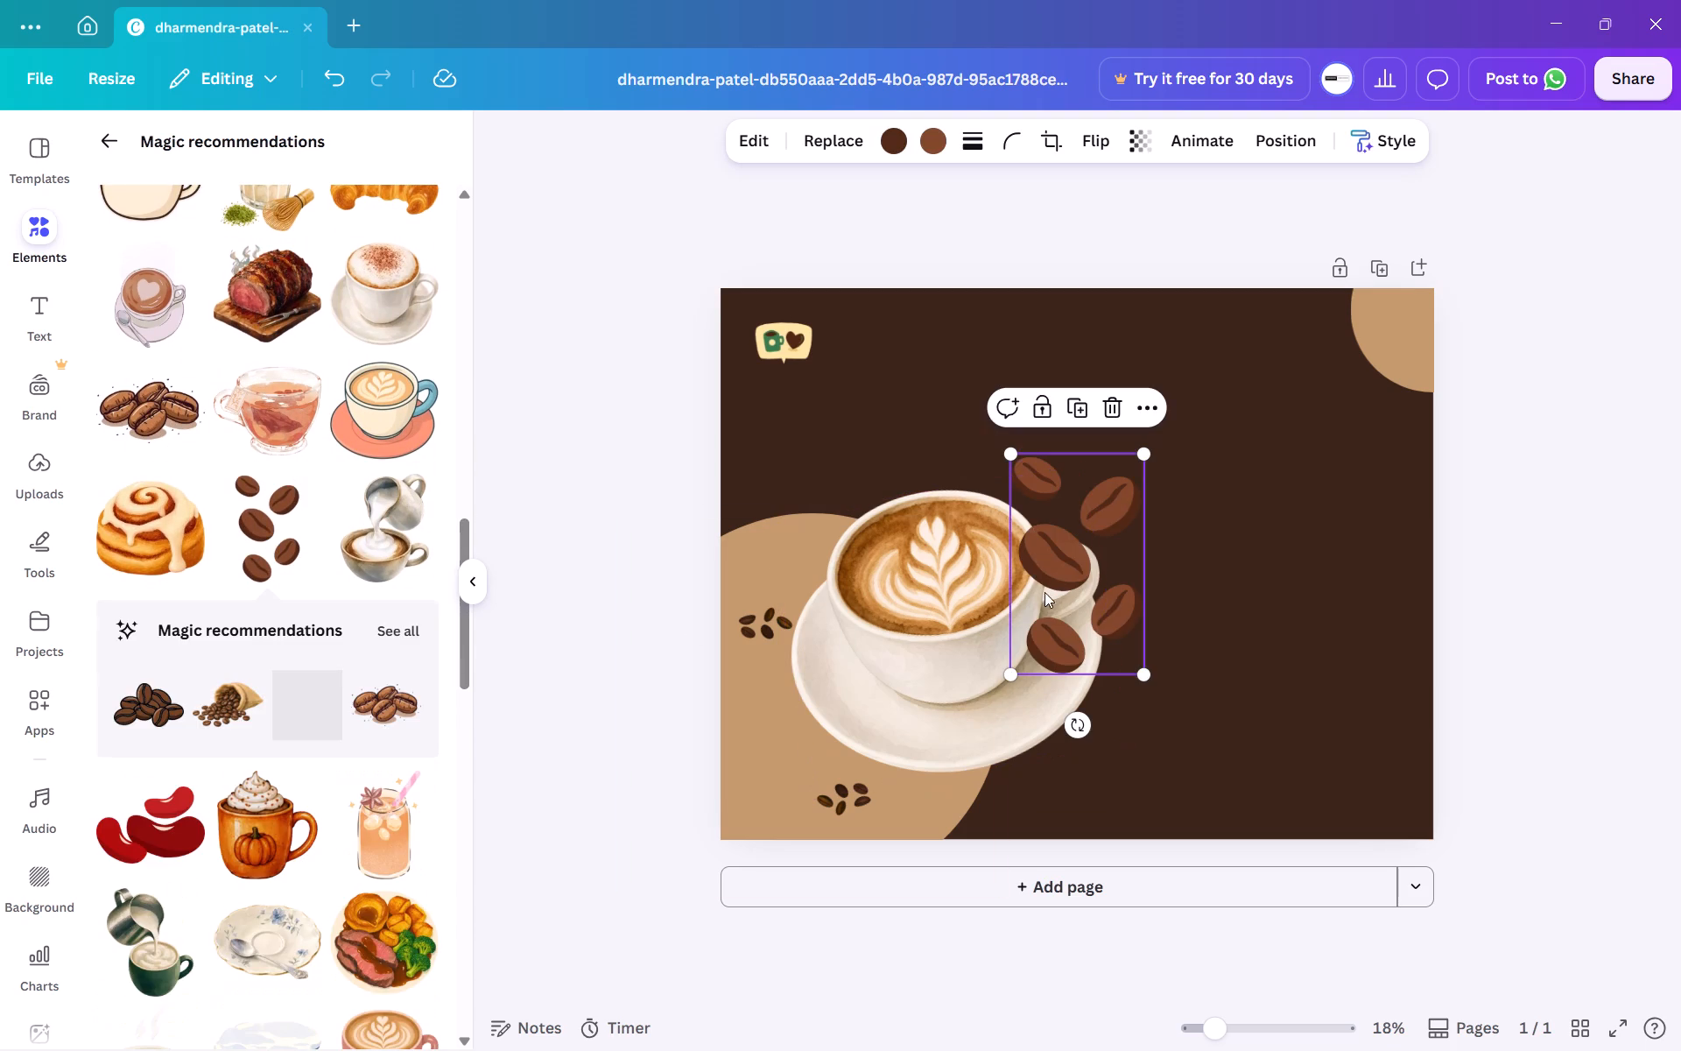
Shrink the new brown bean graphic to a small cluster and place it on the tan circle beside the saucer.
drag(1045, 588, 770, 748)
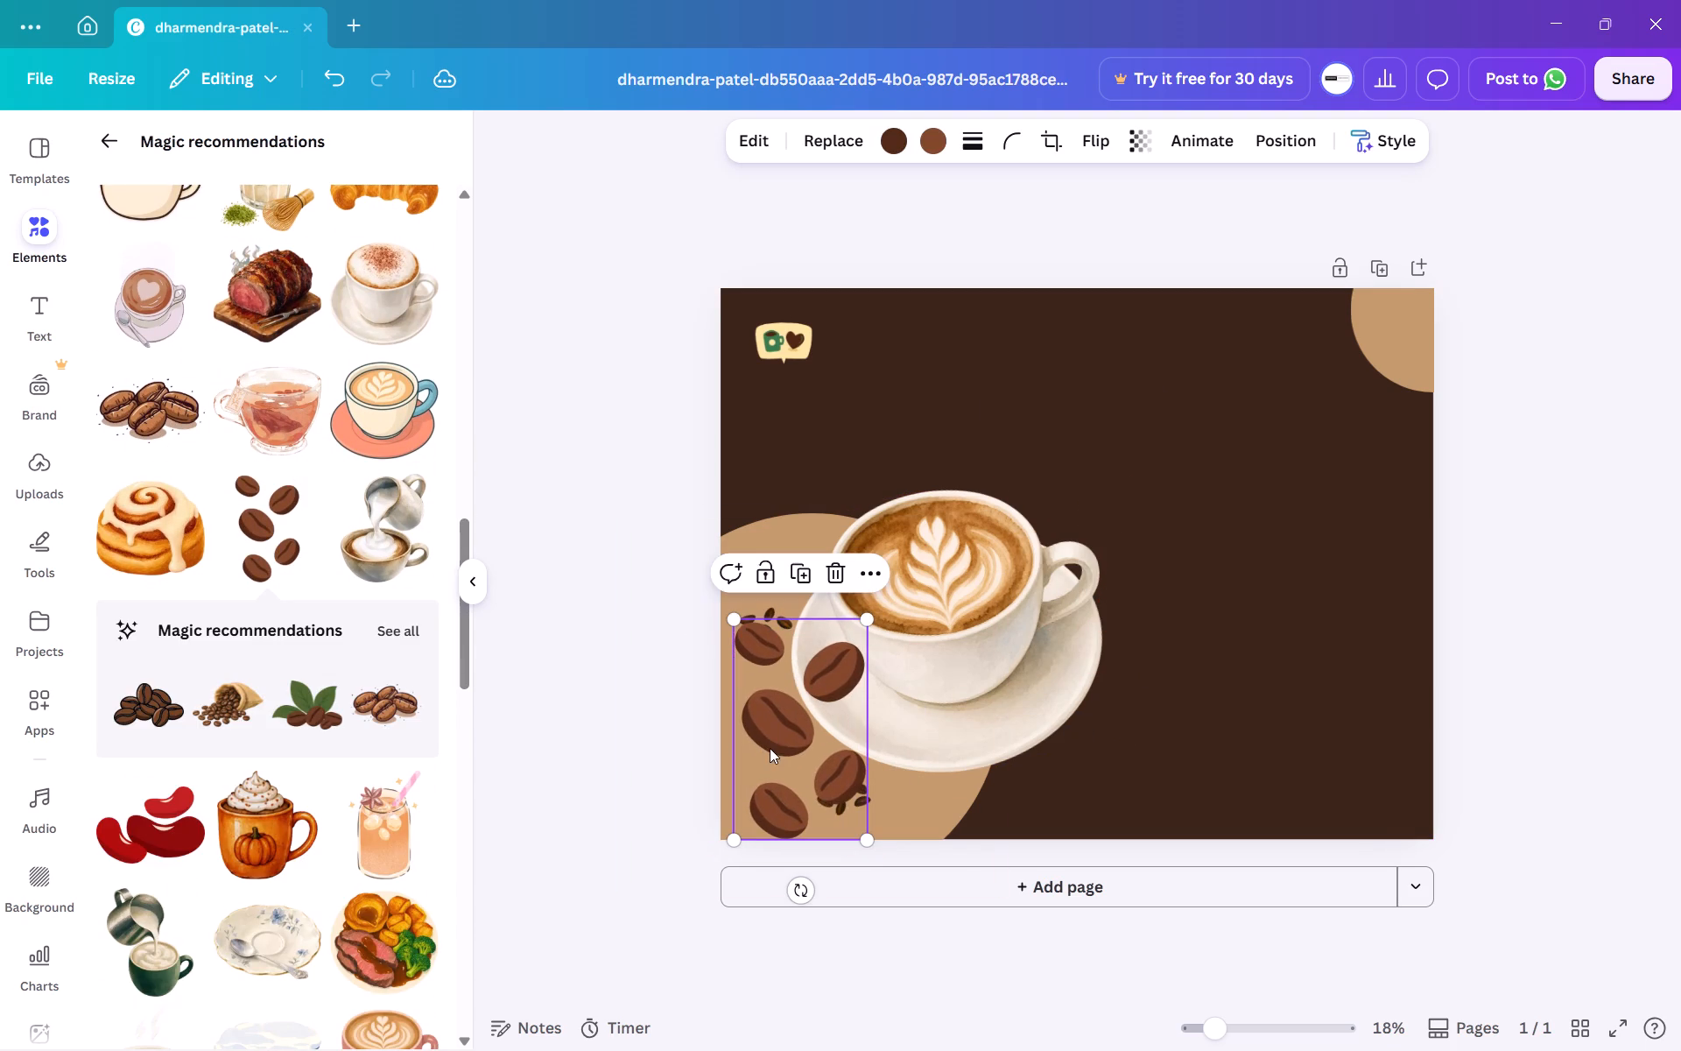
drag(866, 843, 785, 743)
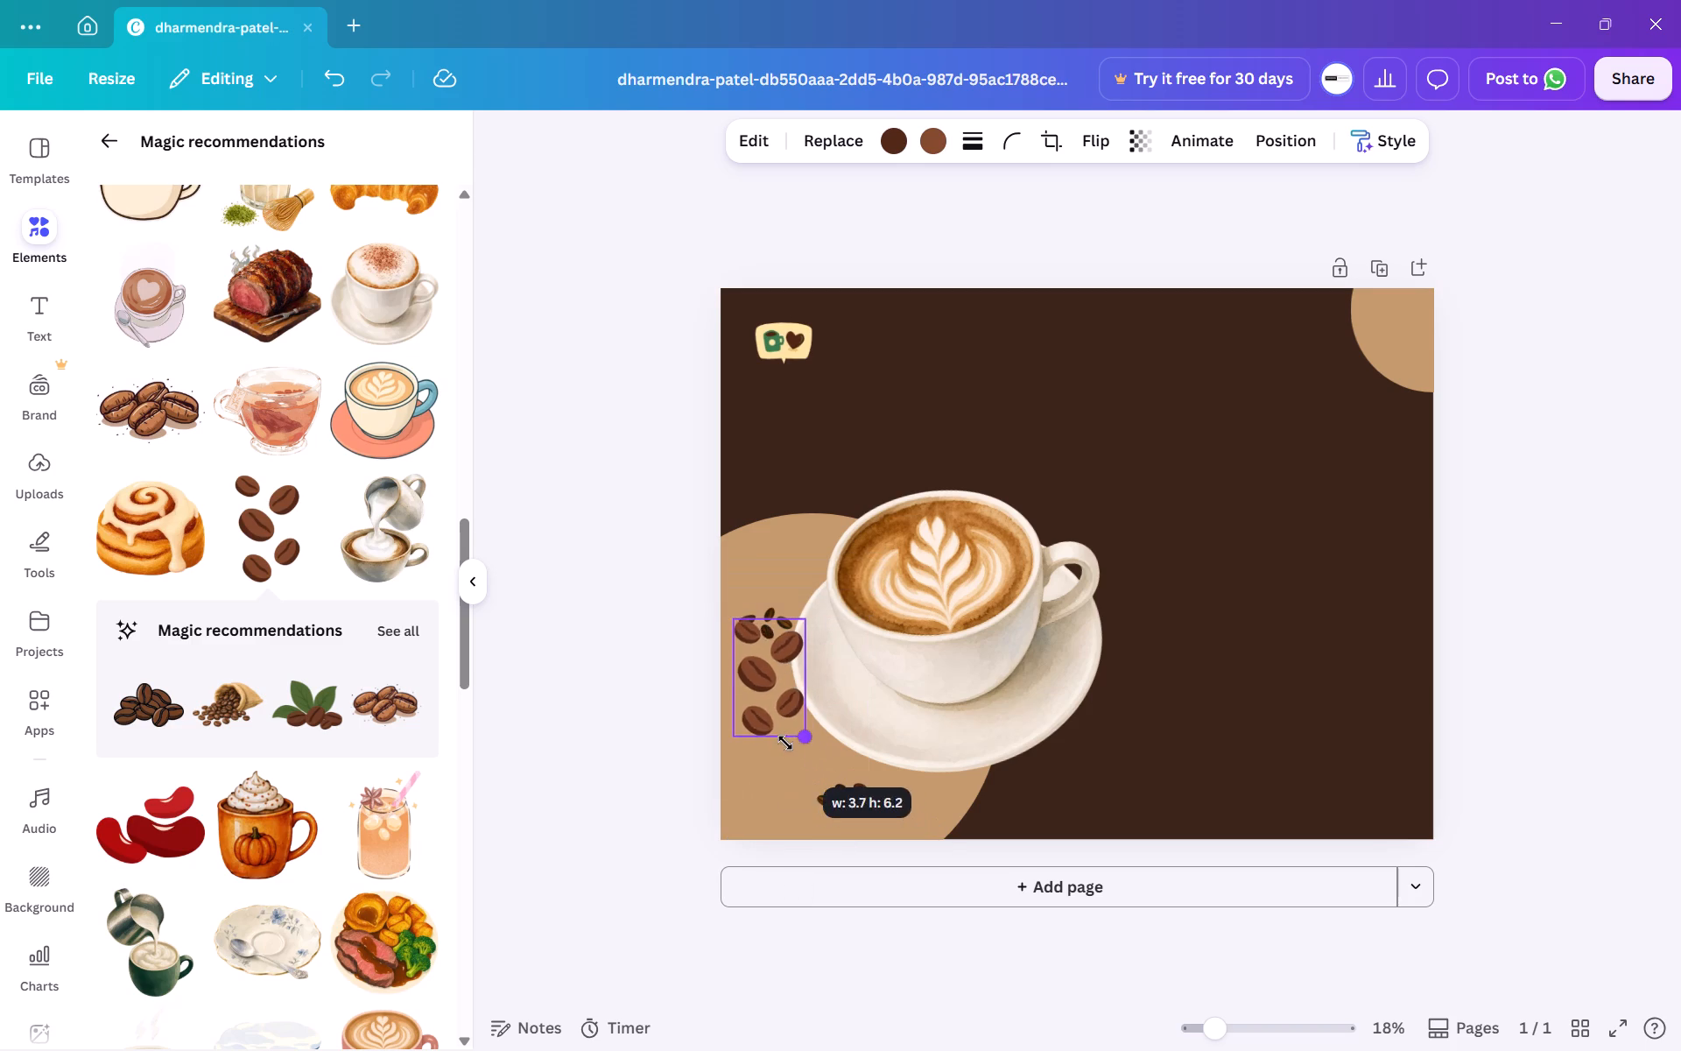
drag(785, 743, 745, 689)
drag(748, 640, 763, 702)
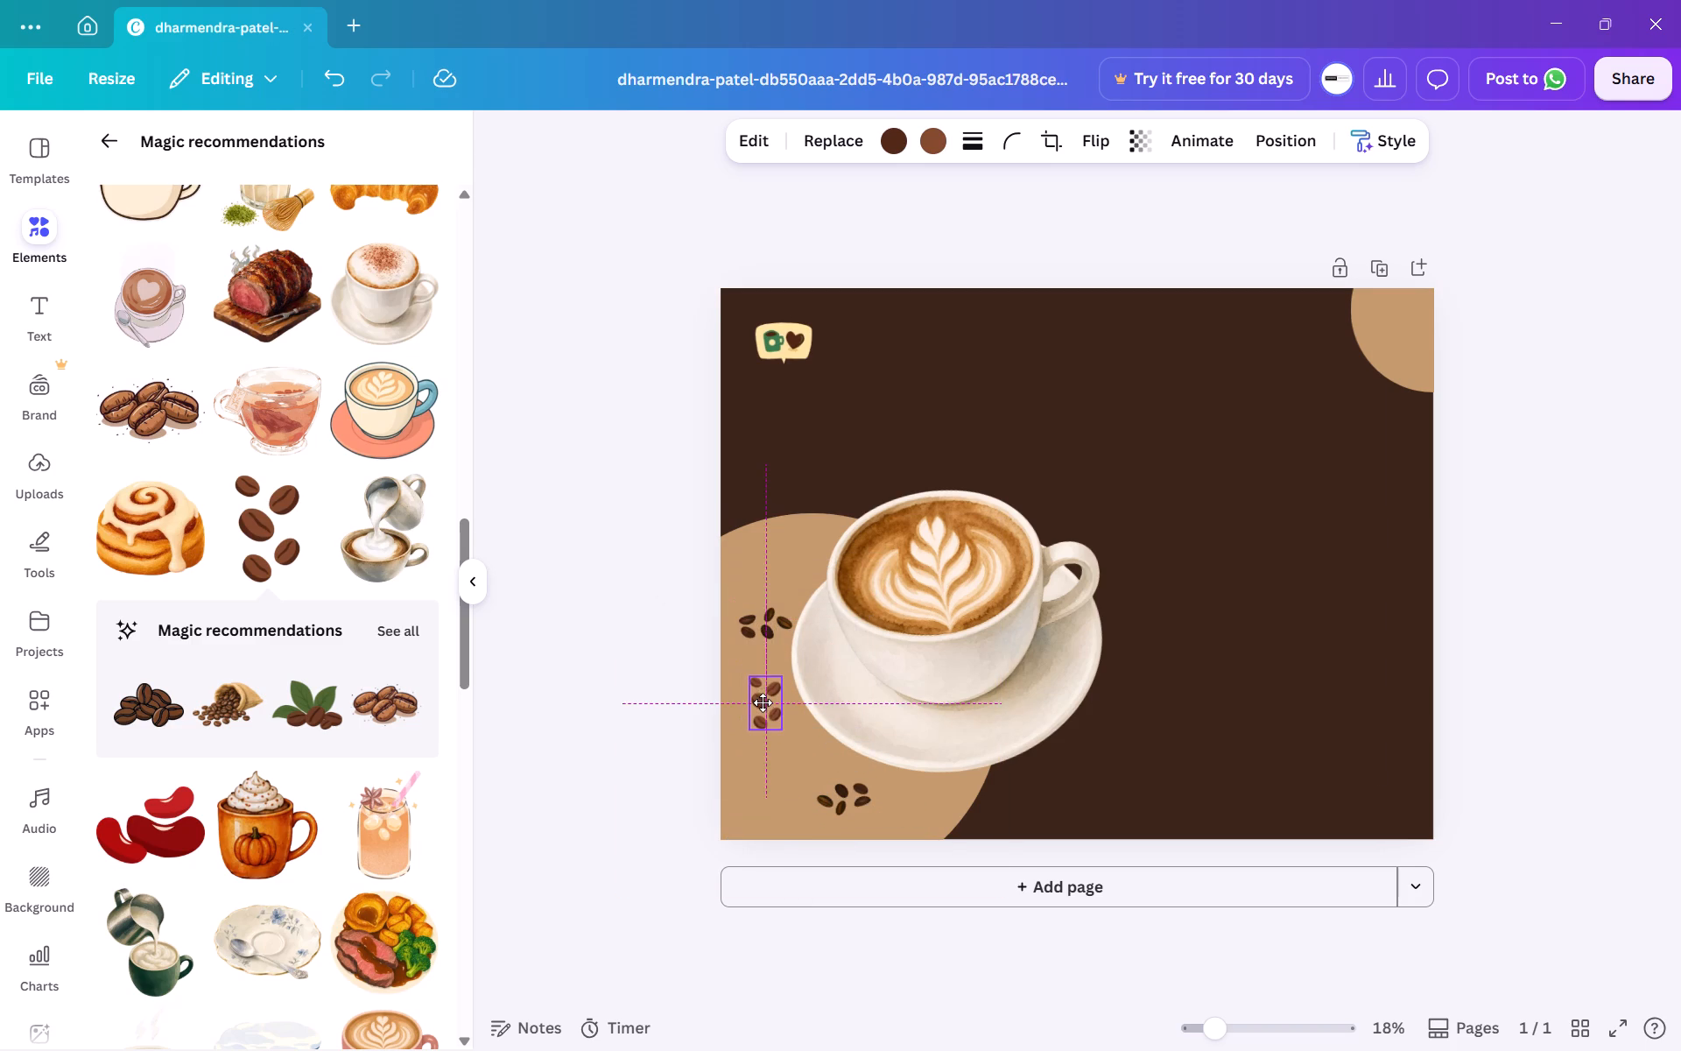
click(1255, 730)
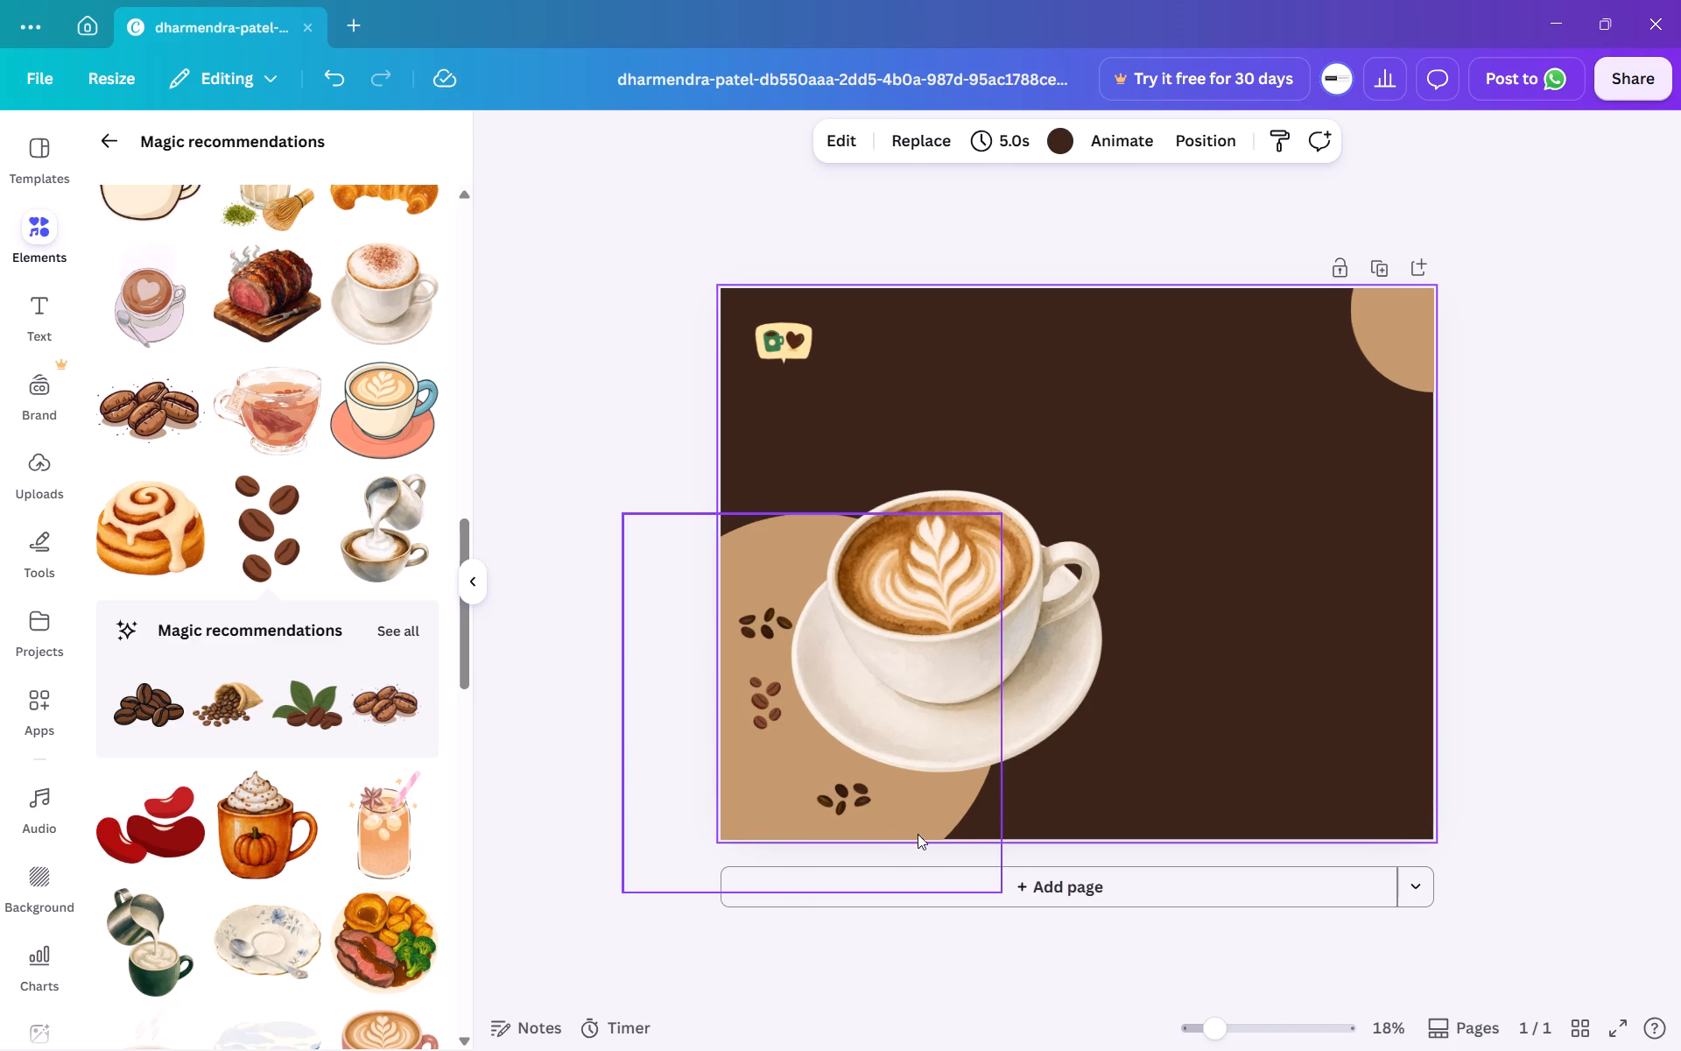
click(762, 717)
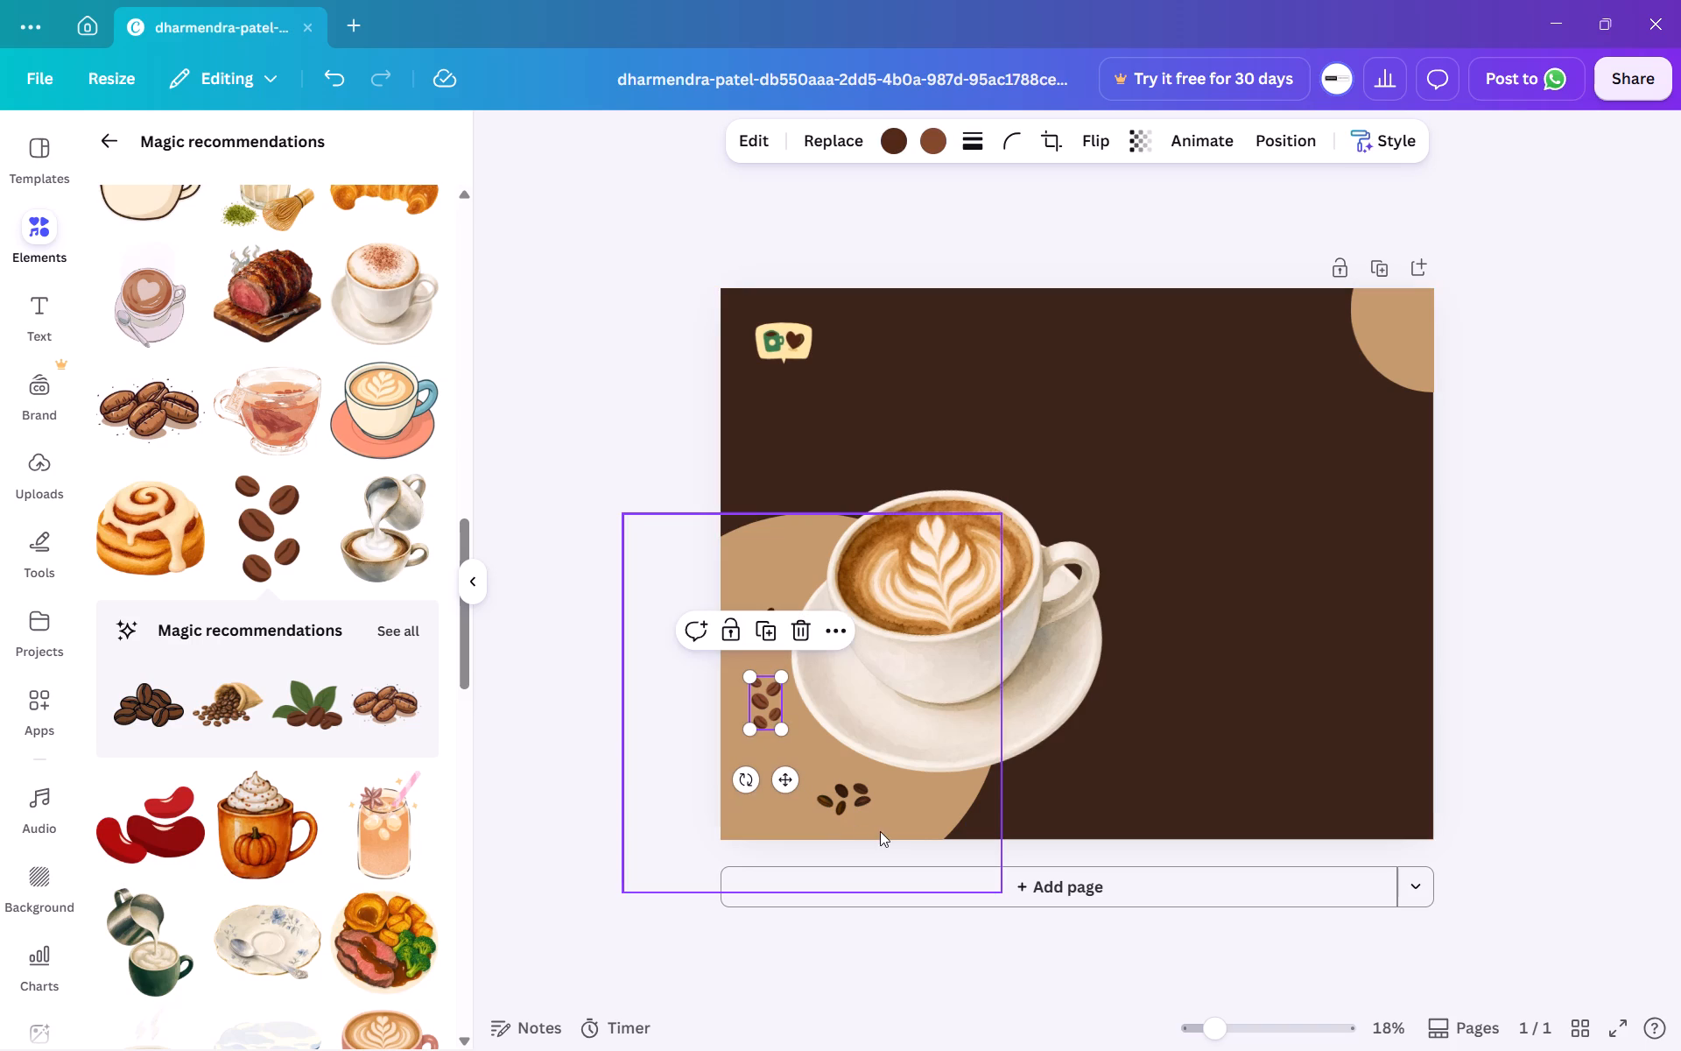
click(1189, 756)
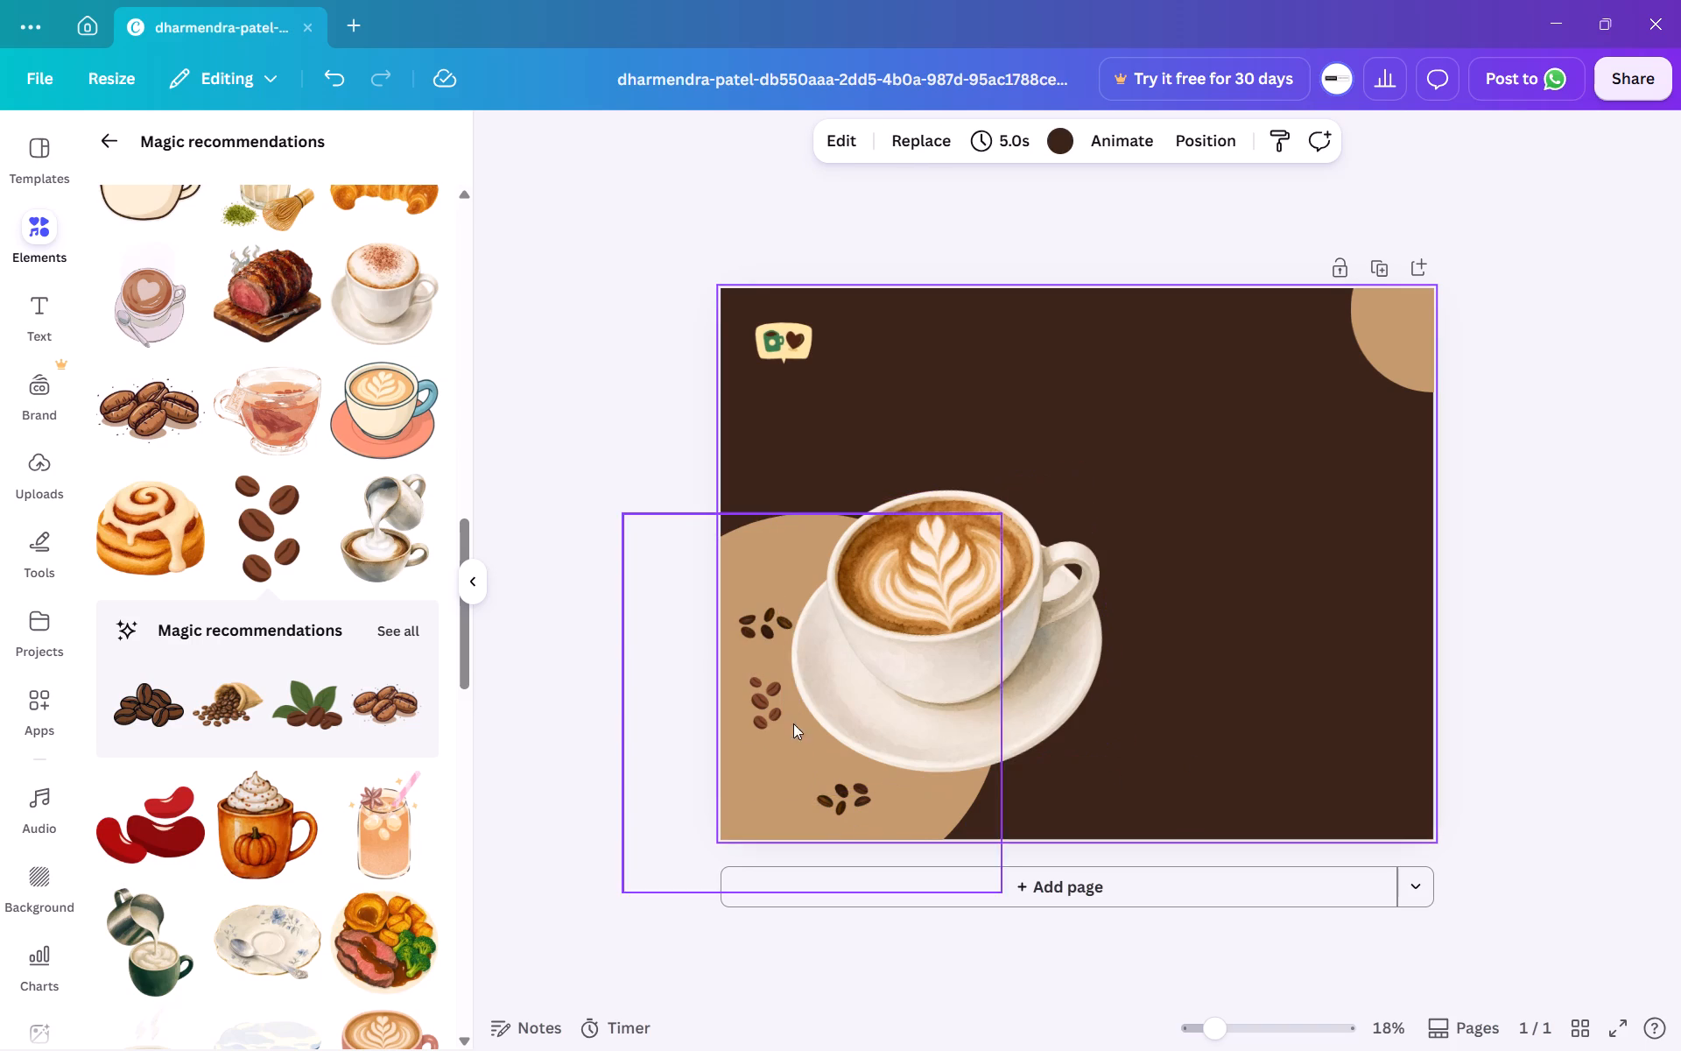
Delete the two dark bean clusters, the one beside the cup and the one below the saucer.
click(767, 637)
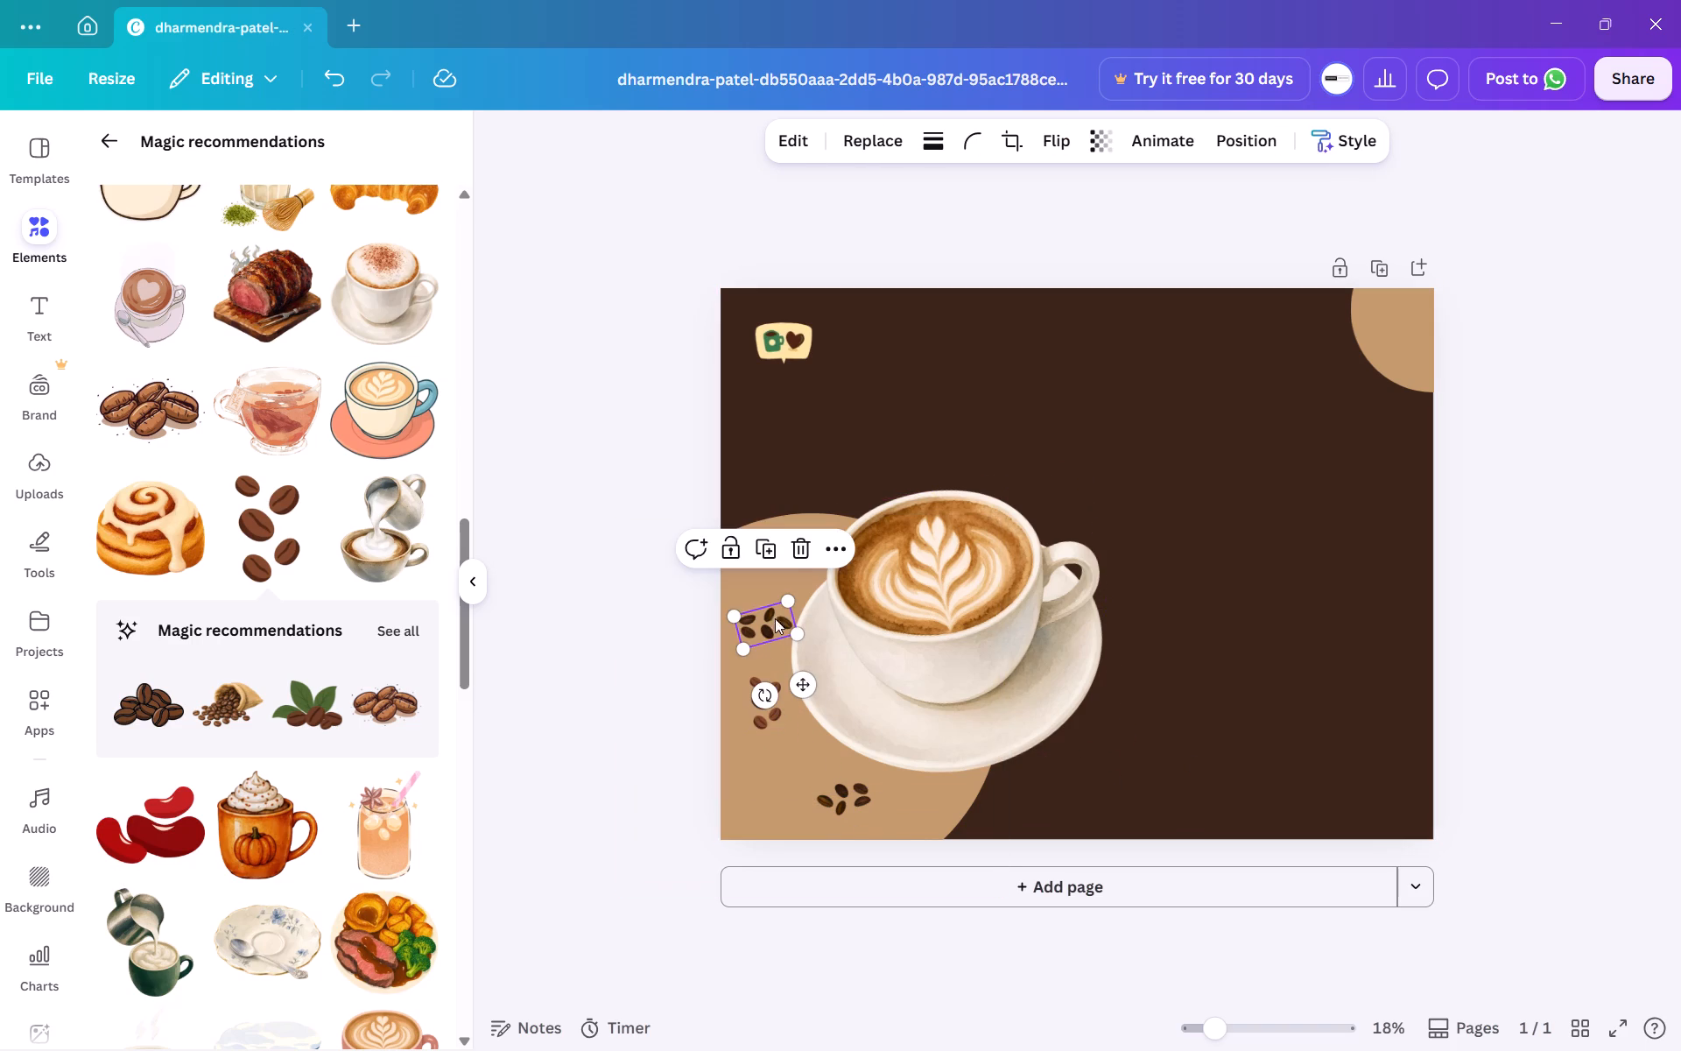
click(791, 562)
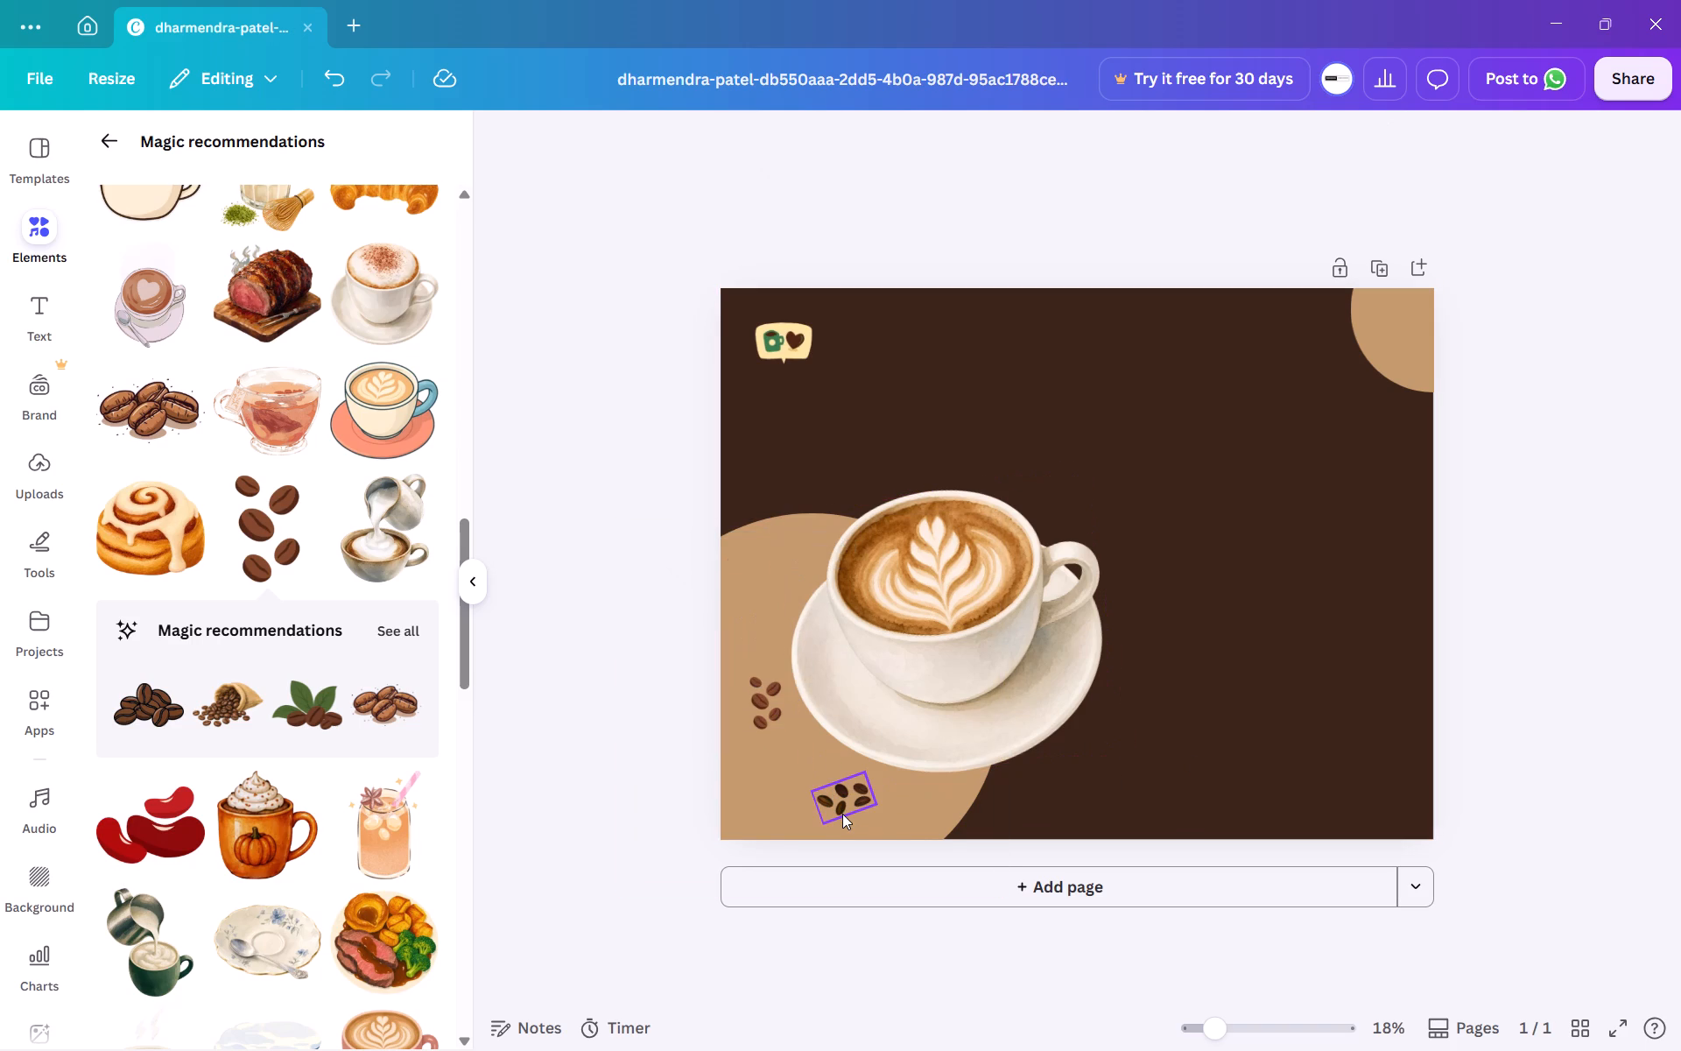
click(842, 814)
click(887, 709)
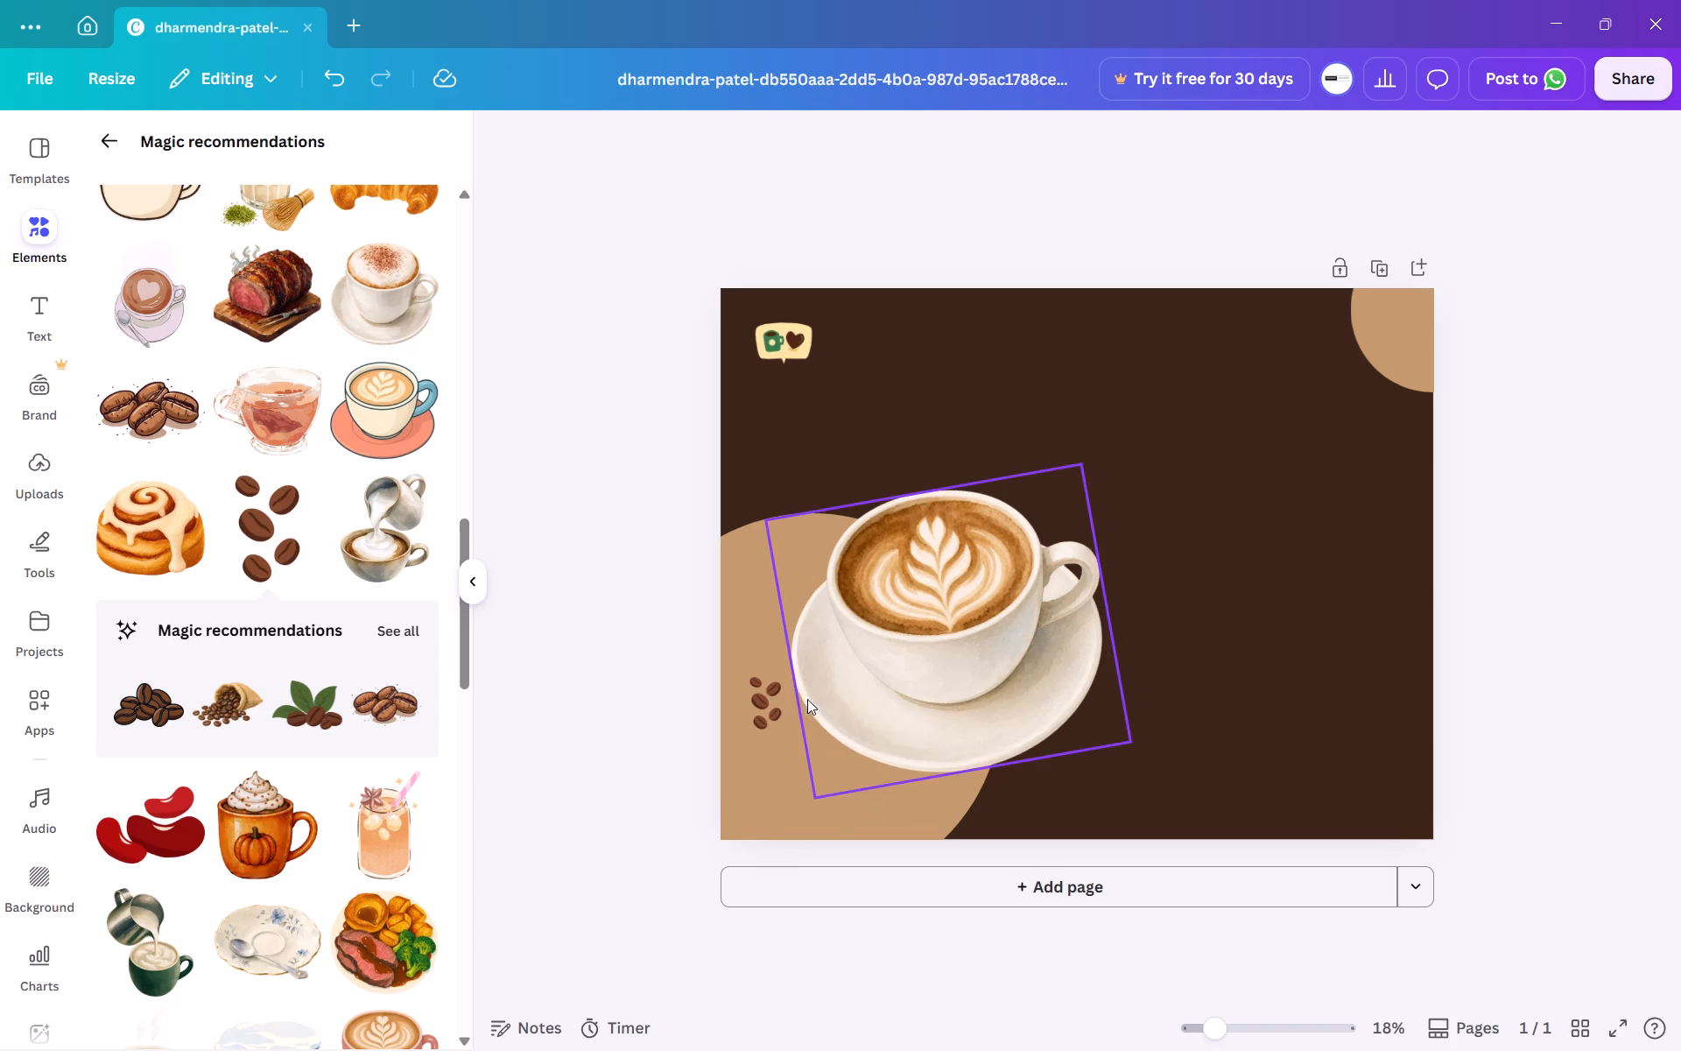
Move the small brown bean cluster below the saucer on the tan circle and tilt it clockwise.
drag(756, 694, 835, 780)
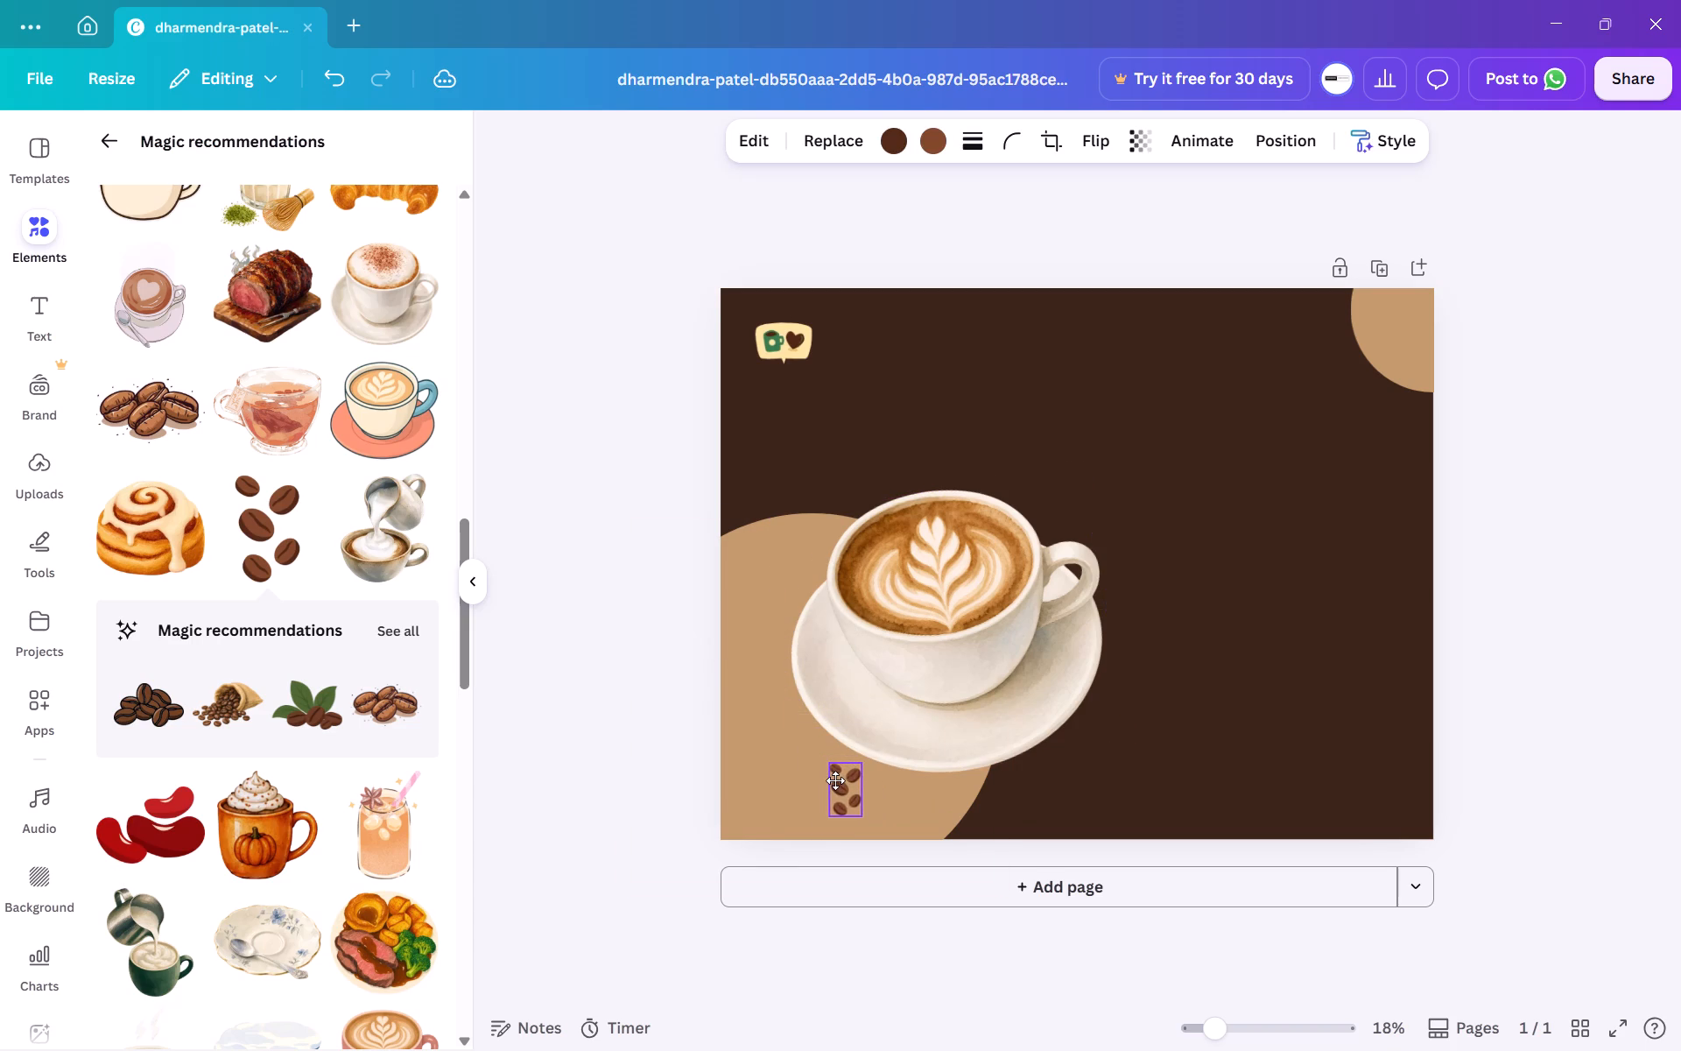
drag(835, 780, 836, 780)
drag(828, 865, 764, 856)
drag(845, 778, 842, 790)
click(1082, 754)
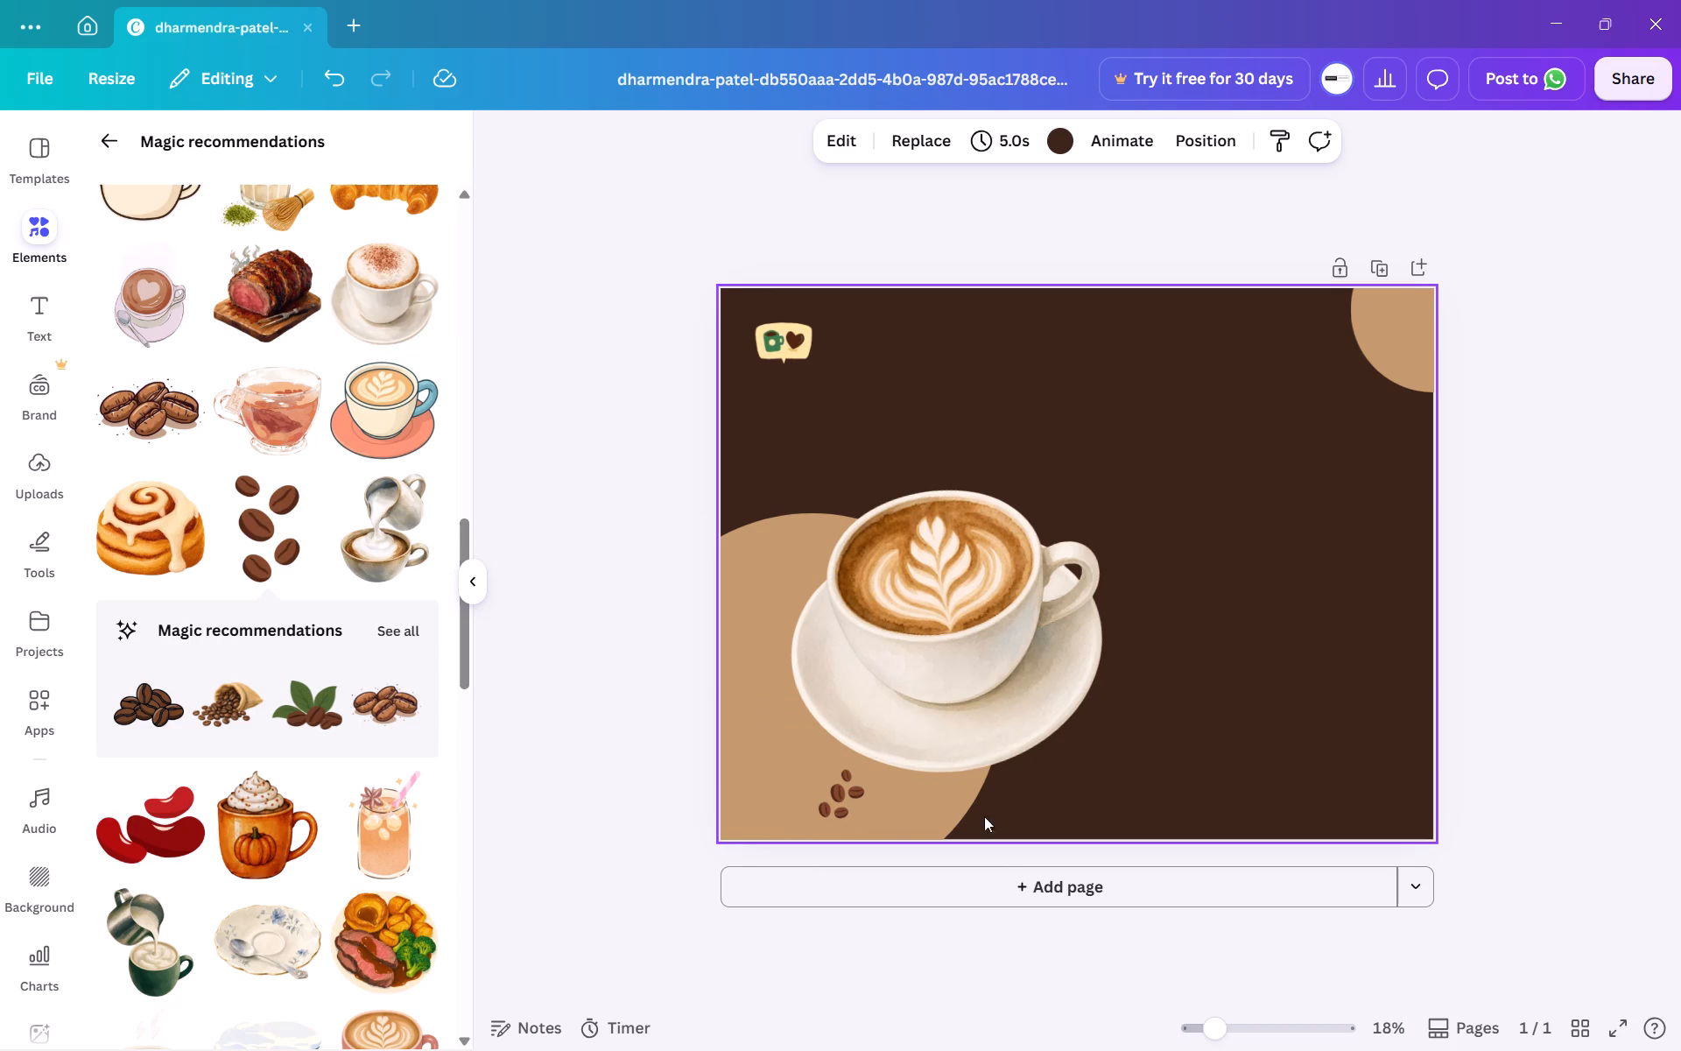
Move the small bean cluster nearer the page's edge on the tan circle and rotate it by about half a turn.
click(838, 802)
drag(838, 802, 808, 795)
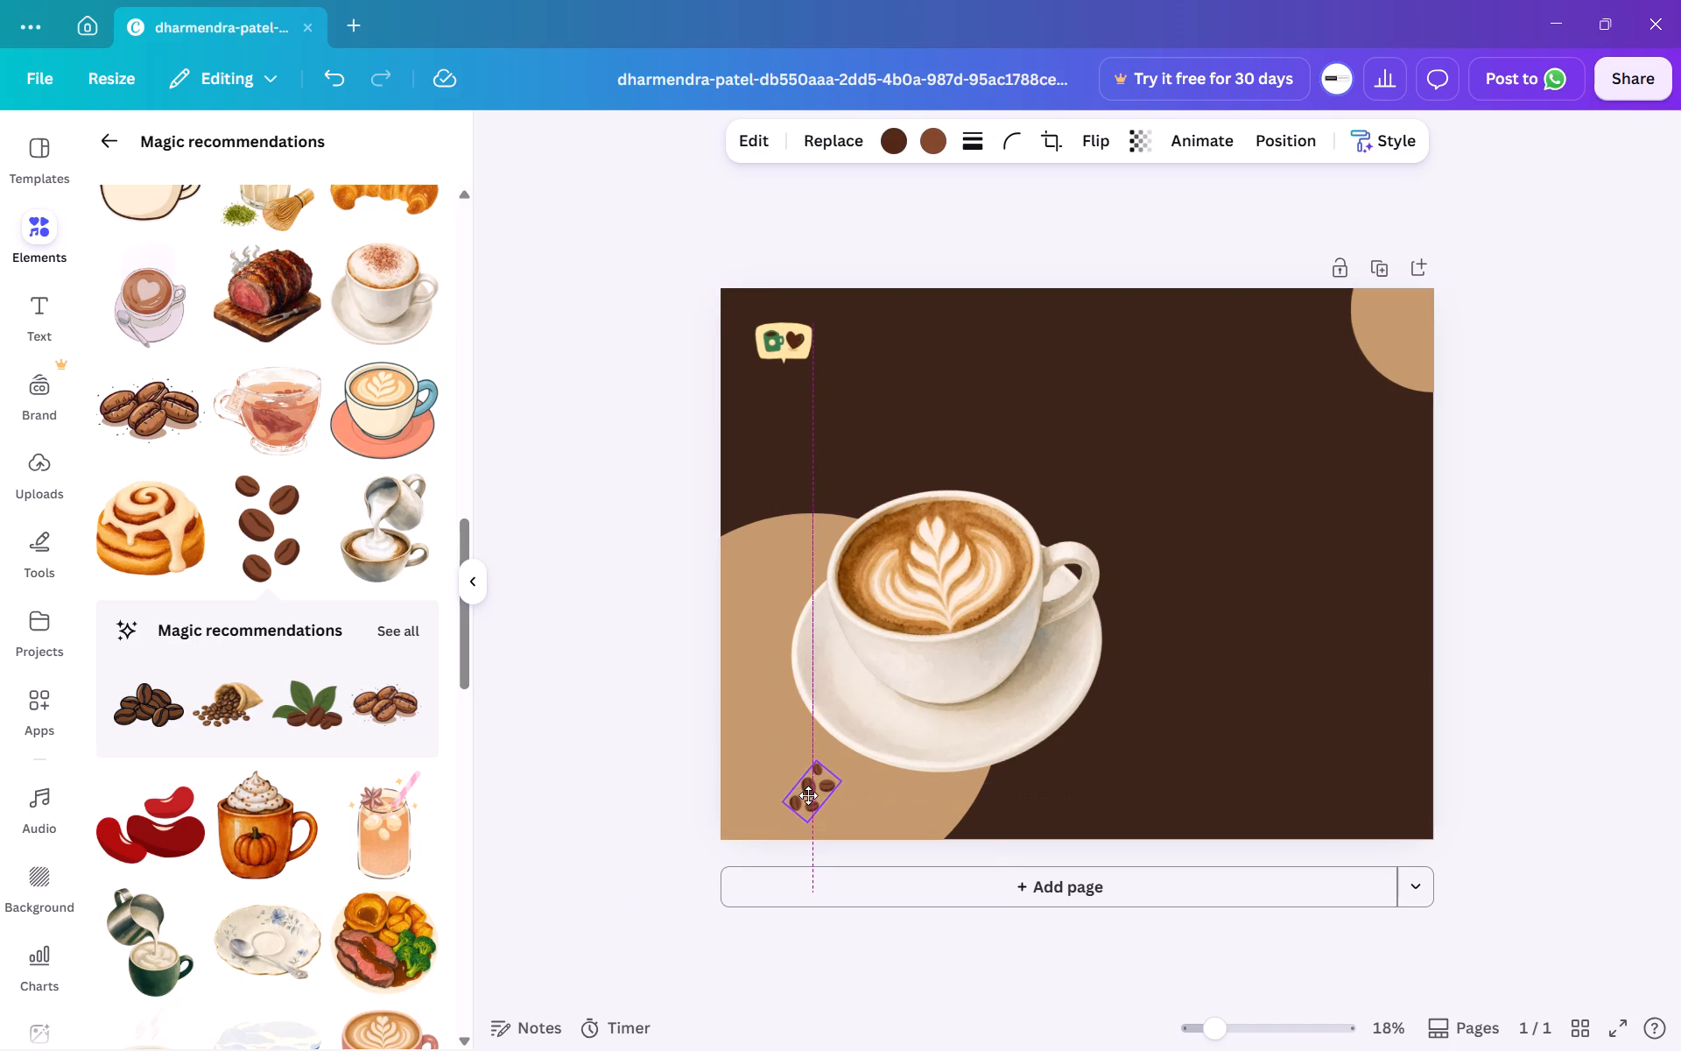
drag(808, 795, 795, 791)
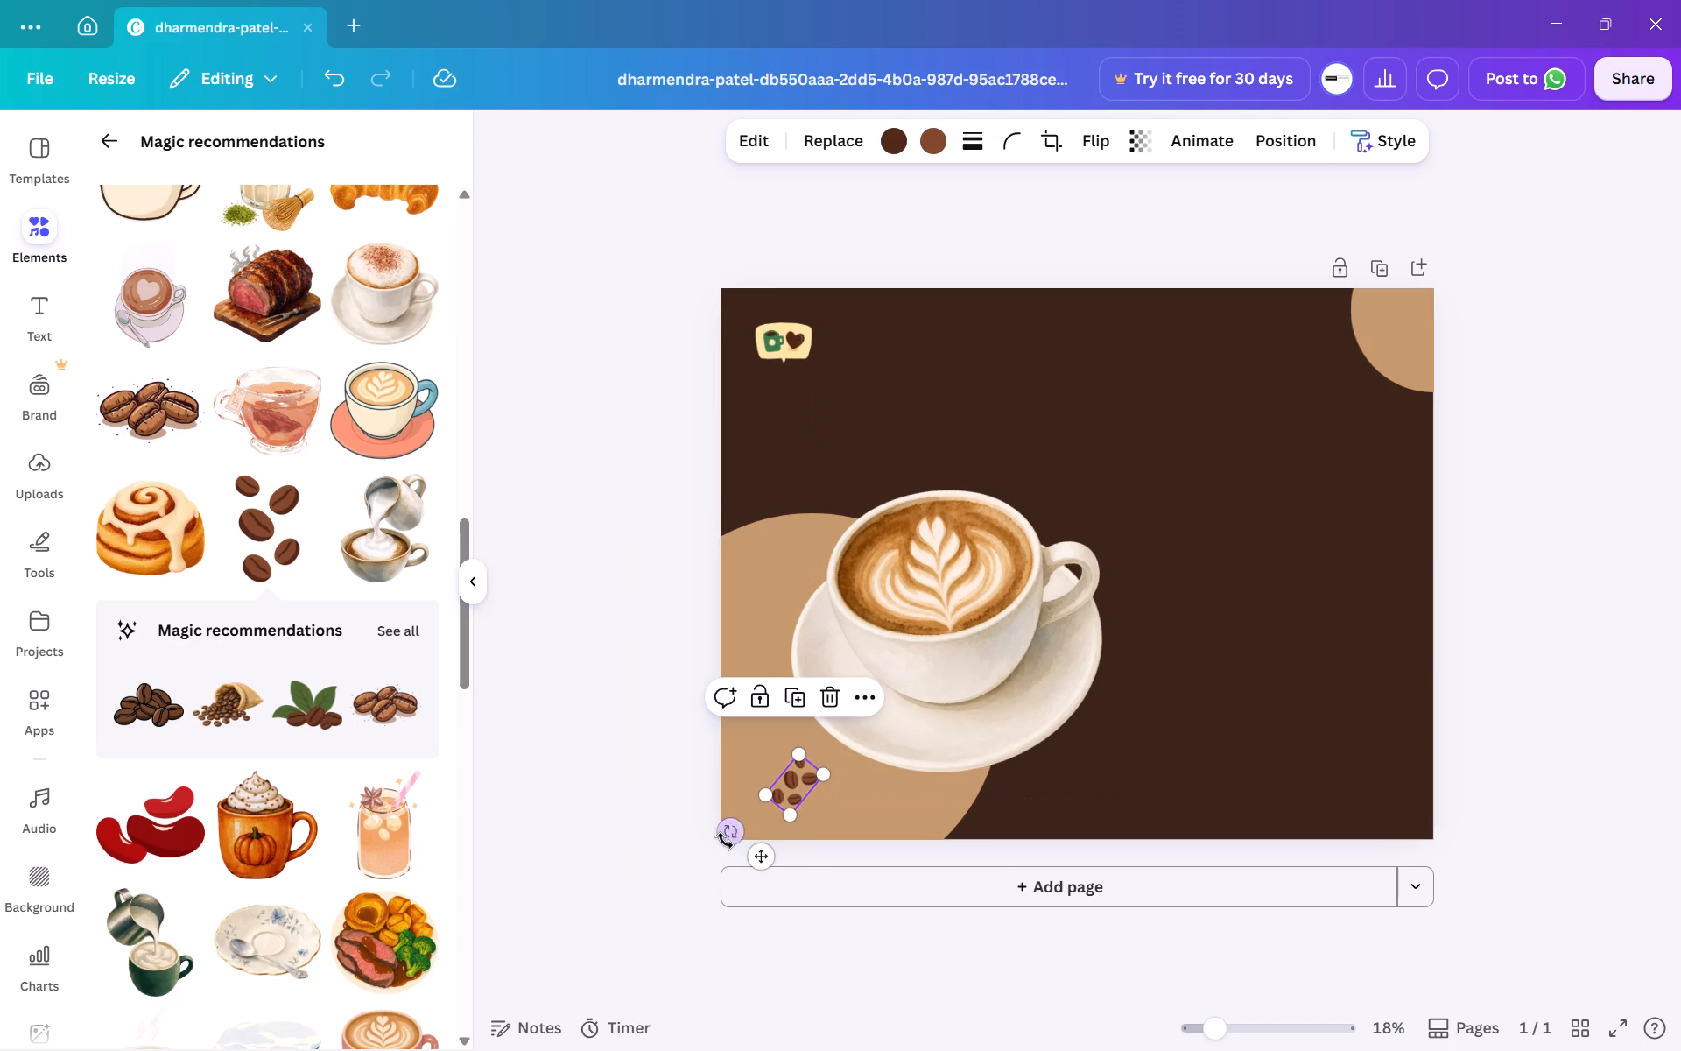
drag(725, 838, 877, 735)
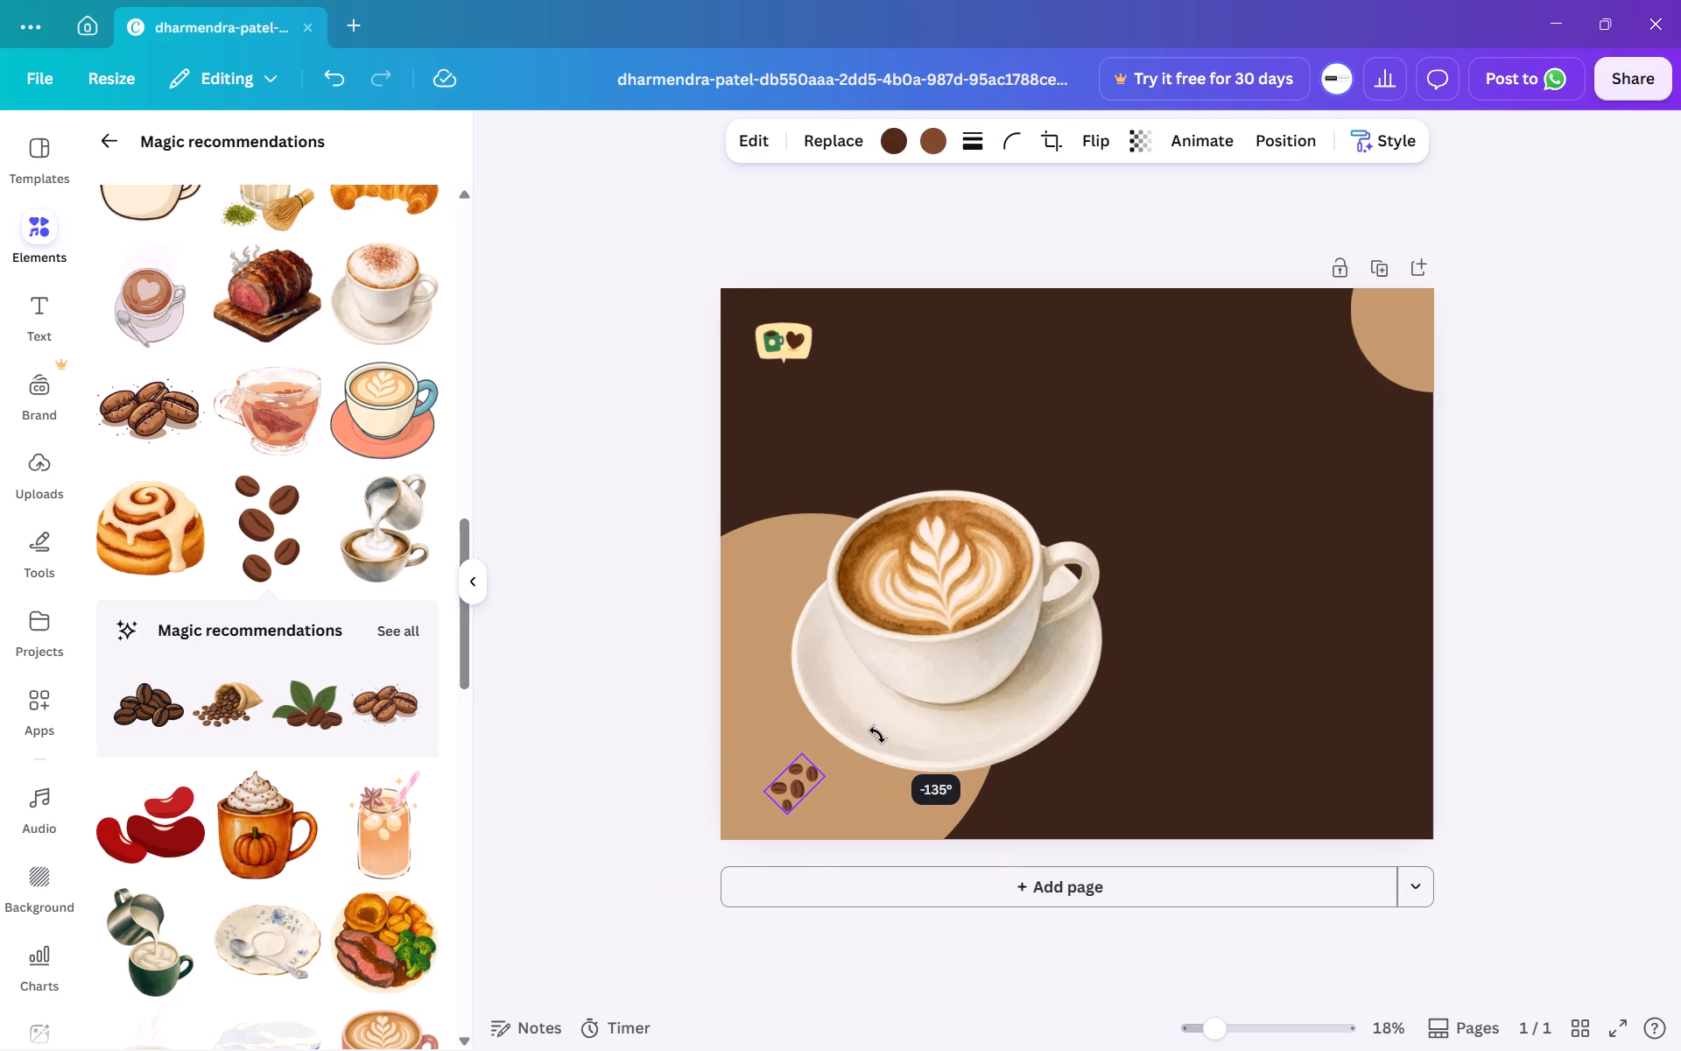
drag(877, 735, 869, 743)
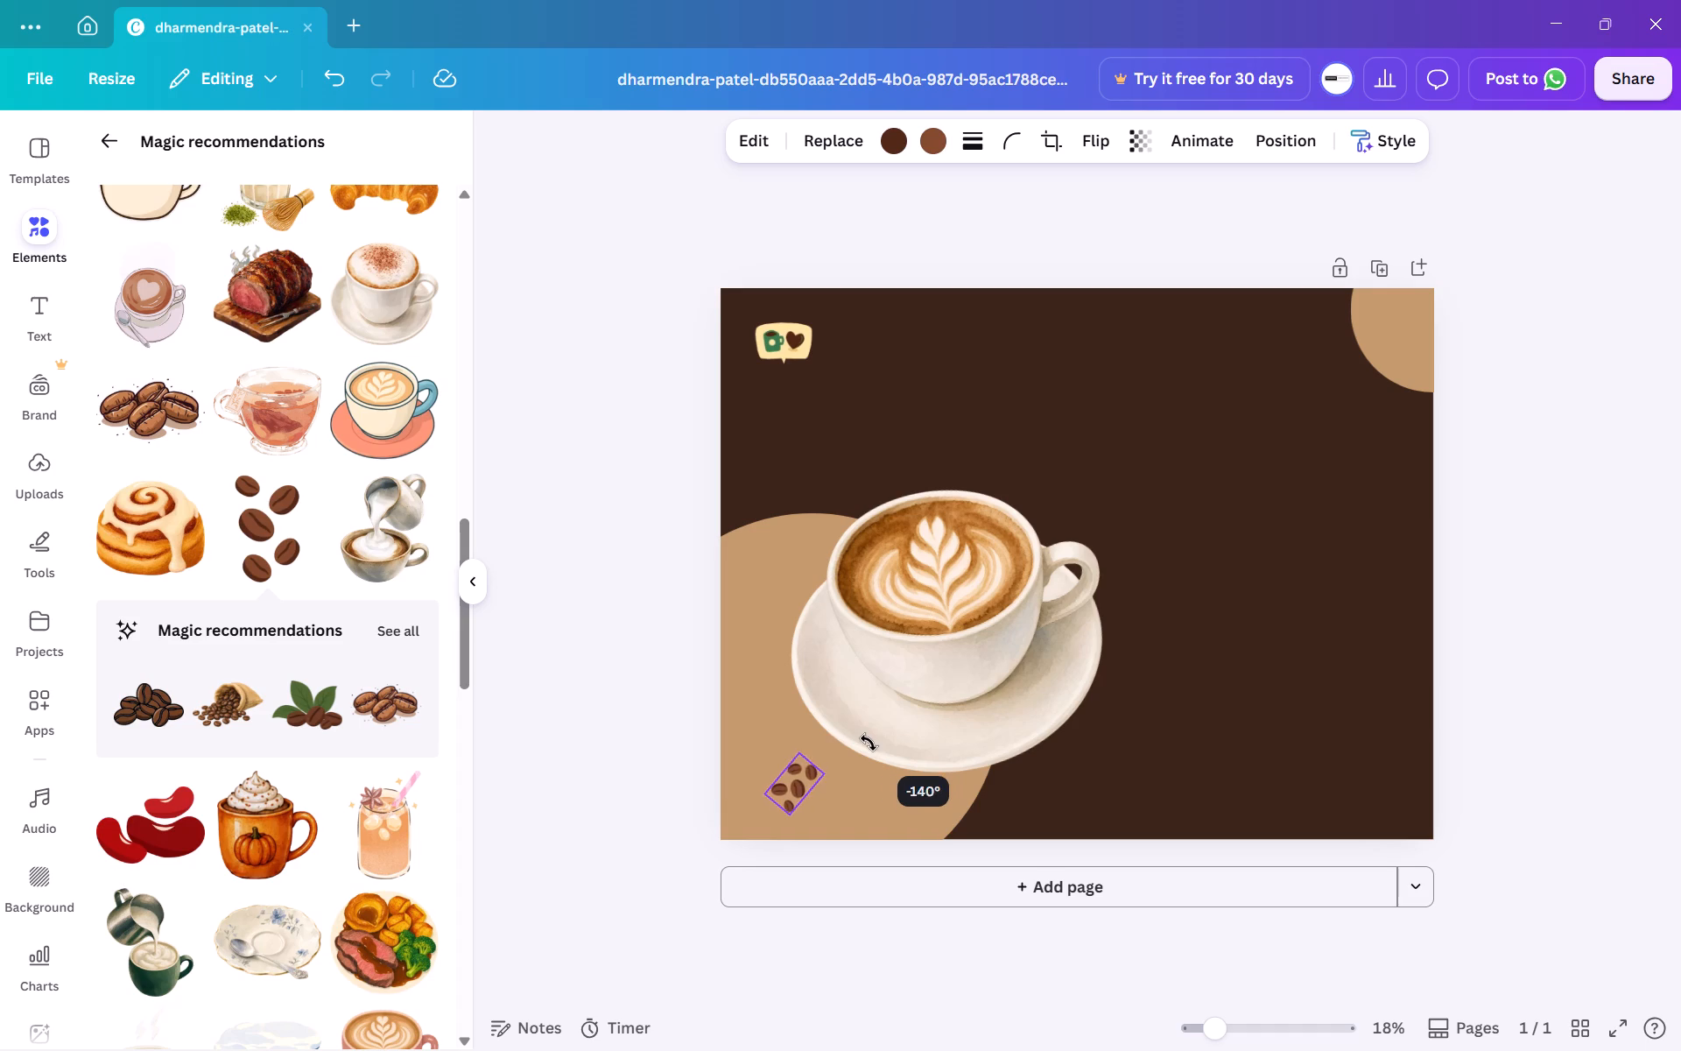
drag(869, 743, 878, 747)
click(566, 825)
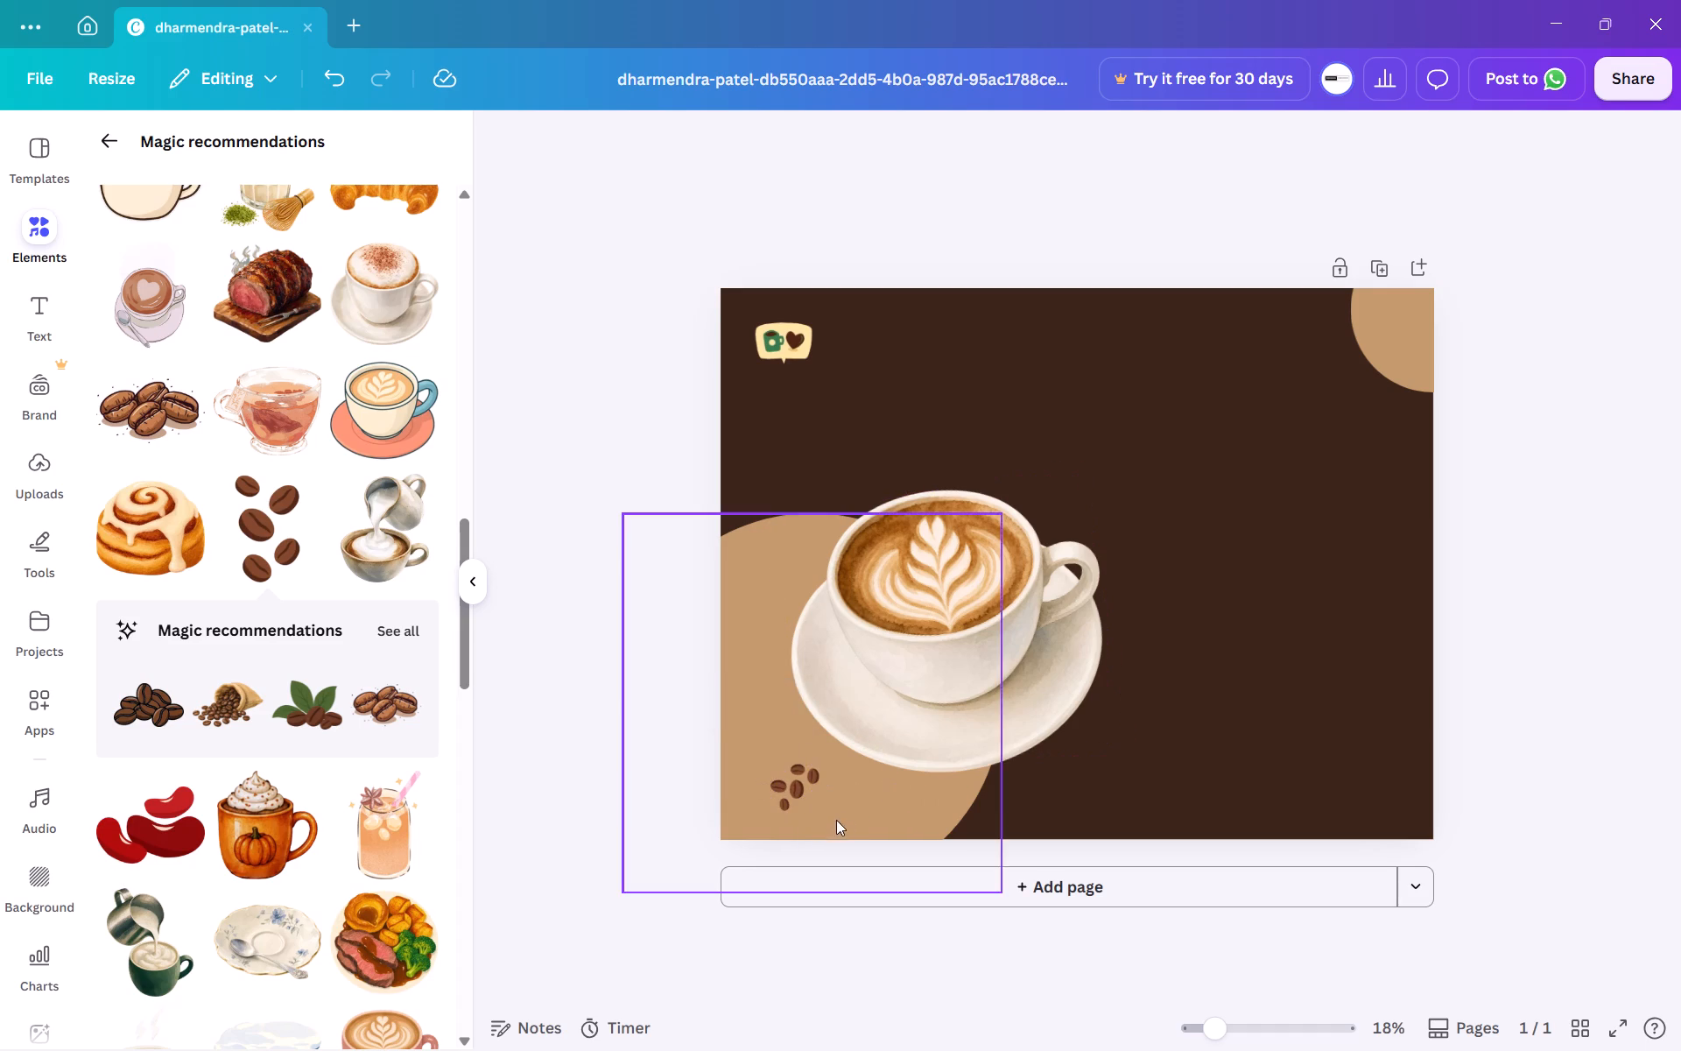
Reposition the rotated bean cluster directly below the saucer, just above the page's bottom edge on the tan circle.
drag(798, 782, 859, 790)
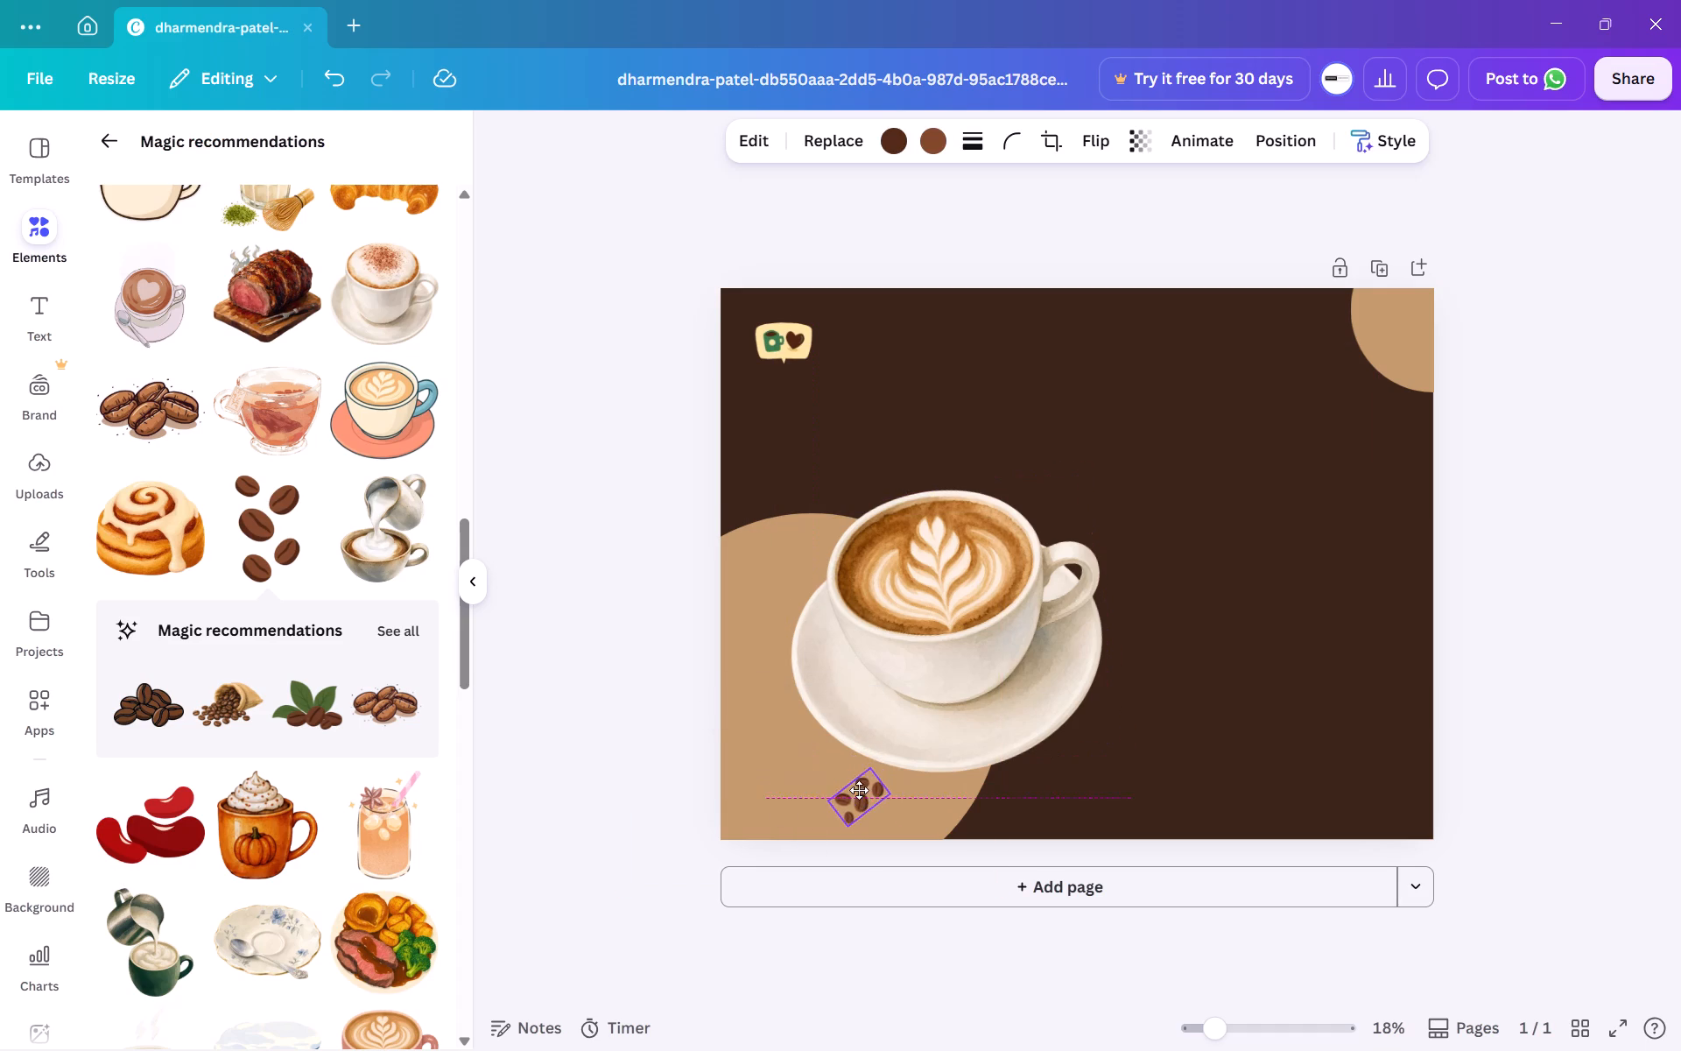
drag(859, 790, 783, 781)
click(628, 738)
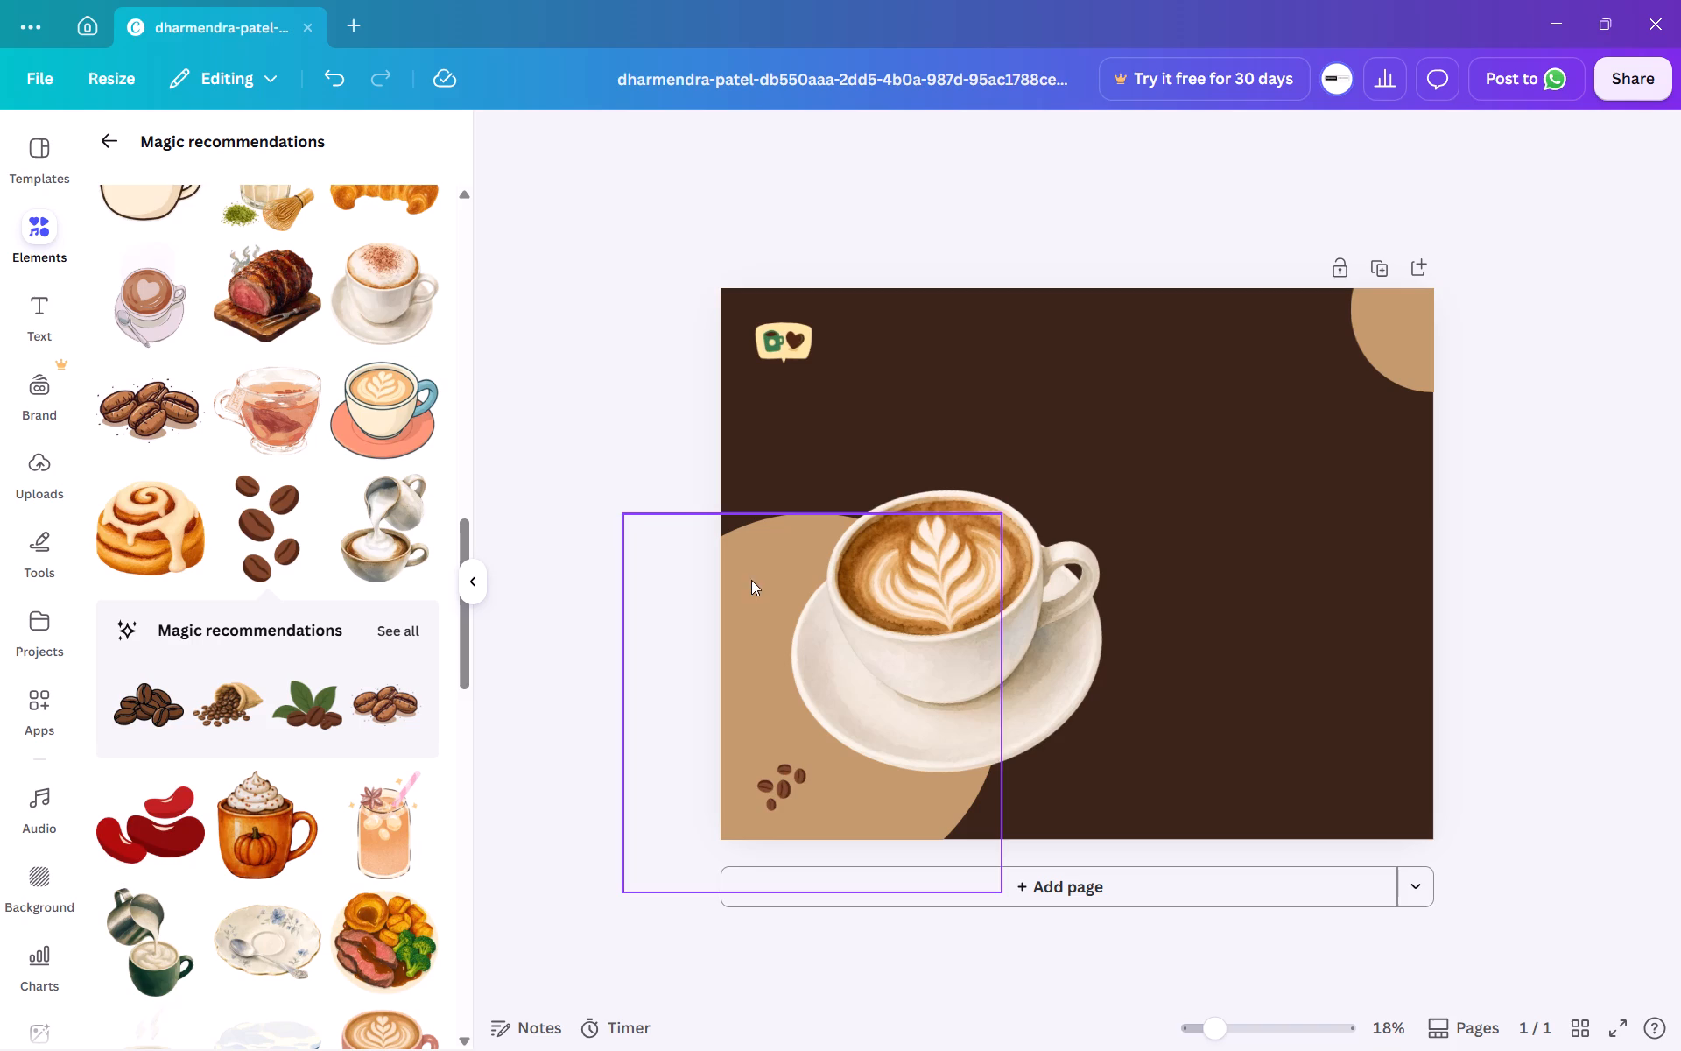
drag(777, 804, 839, 830)
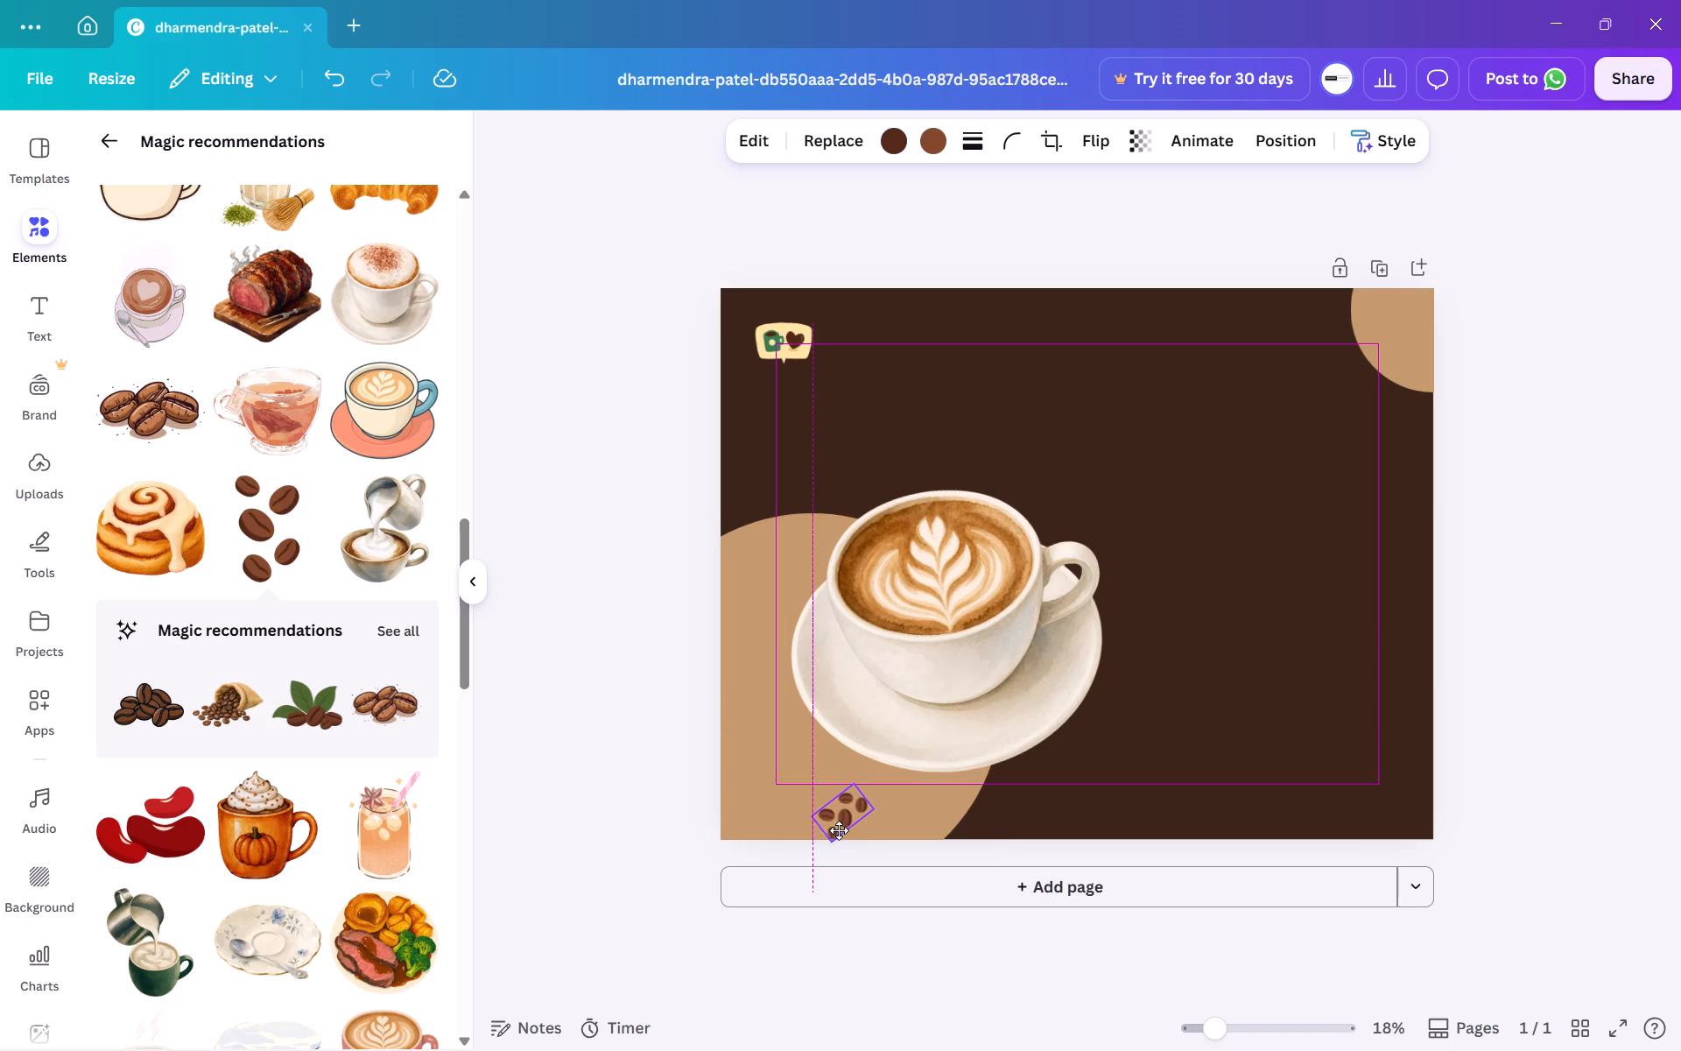
drag(839, 830, 836, 819)
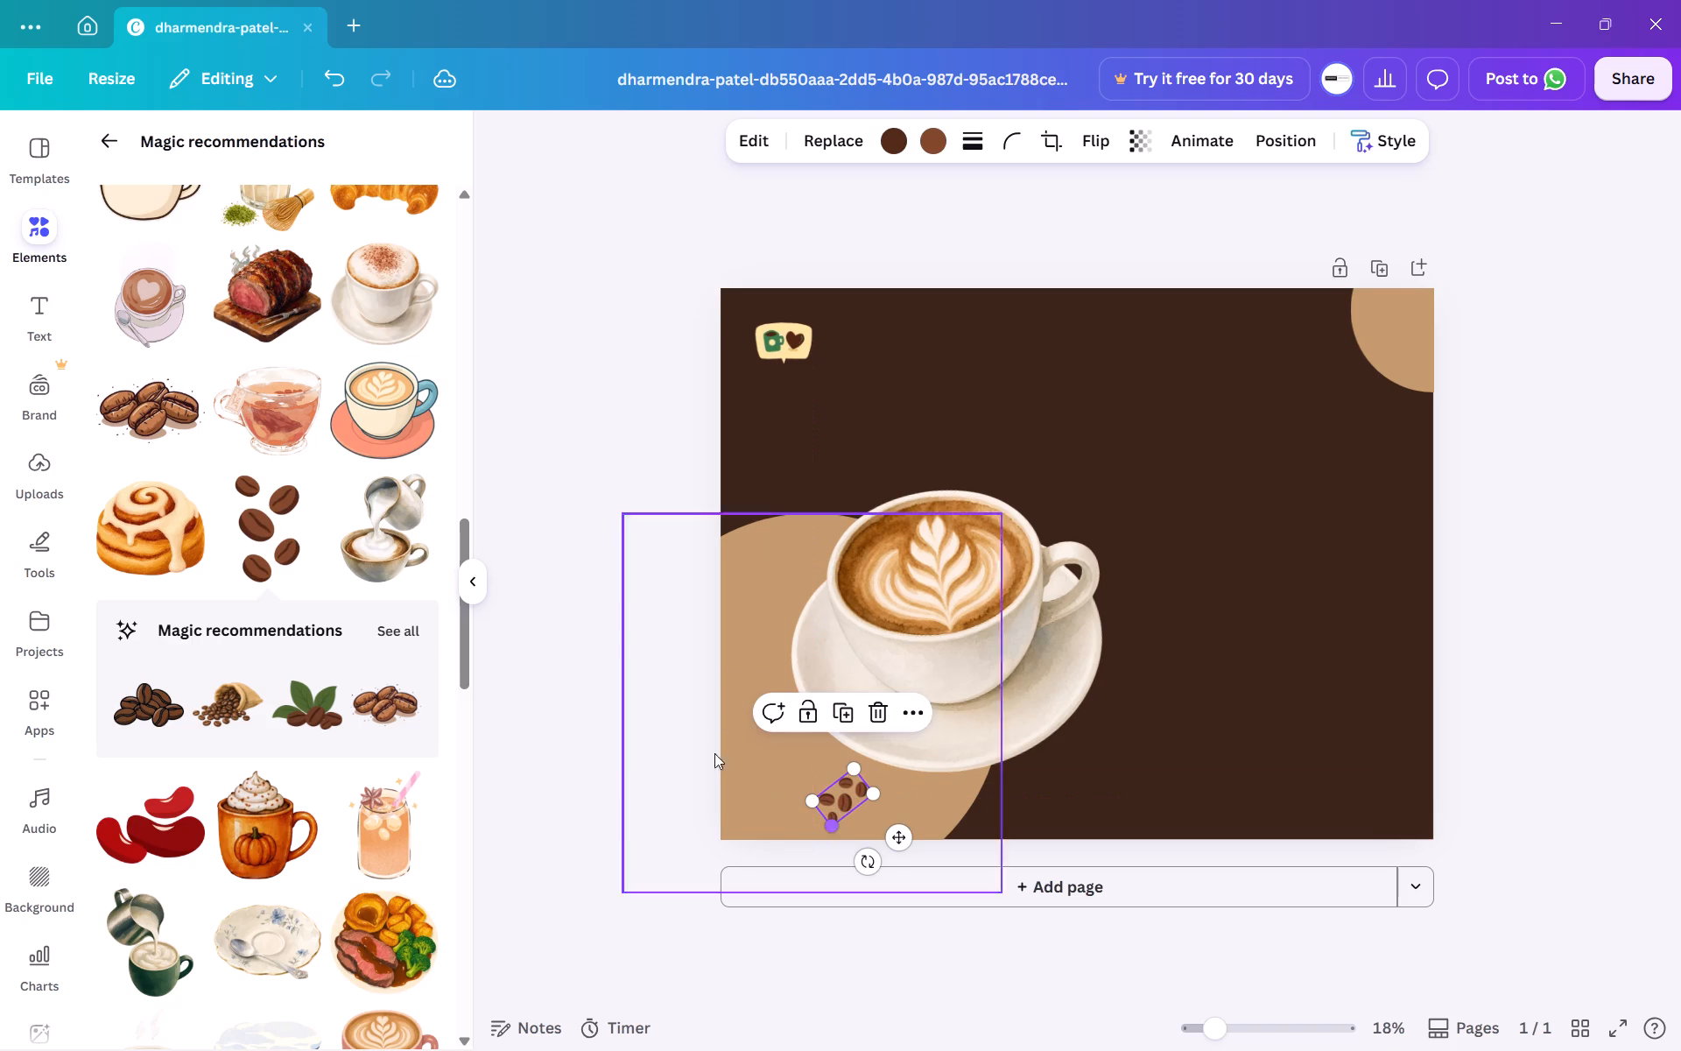
click(682, 728)
Duplicate the bean cluster below the saucer and rotate the copy to about 60°.
click(836, 804)
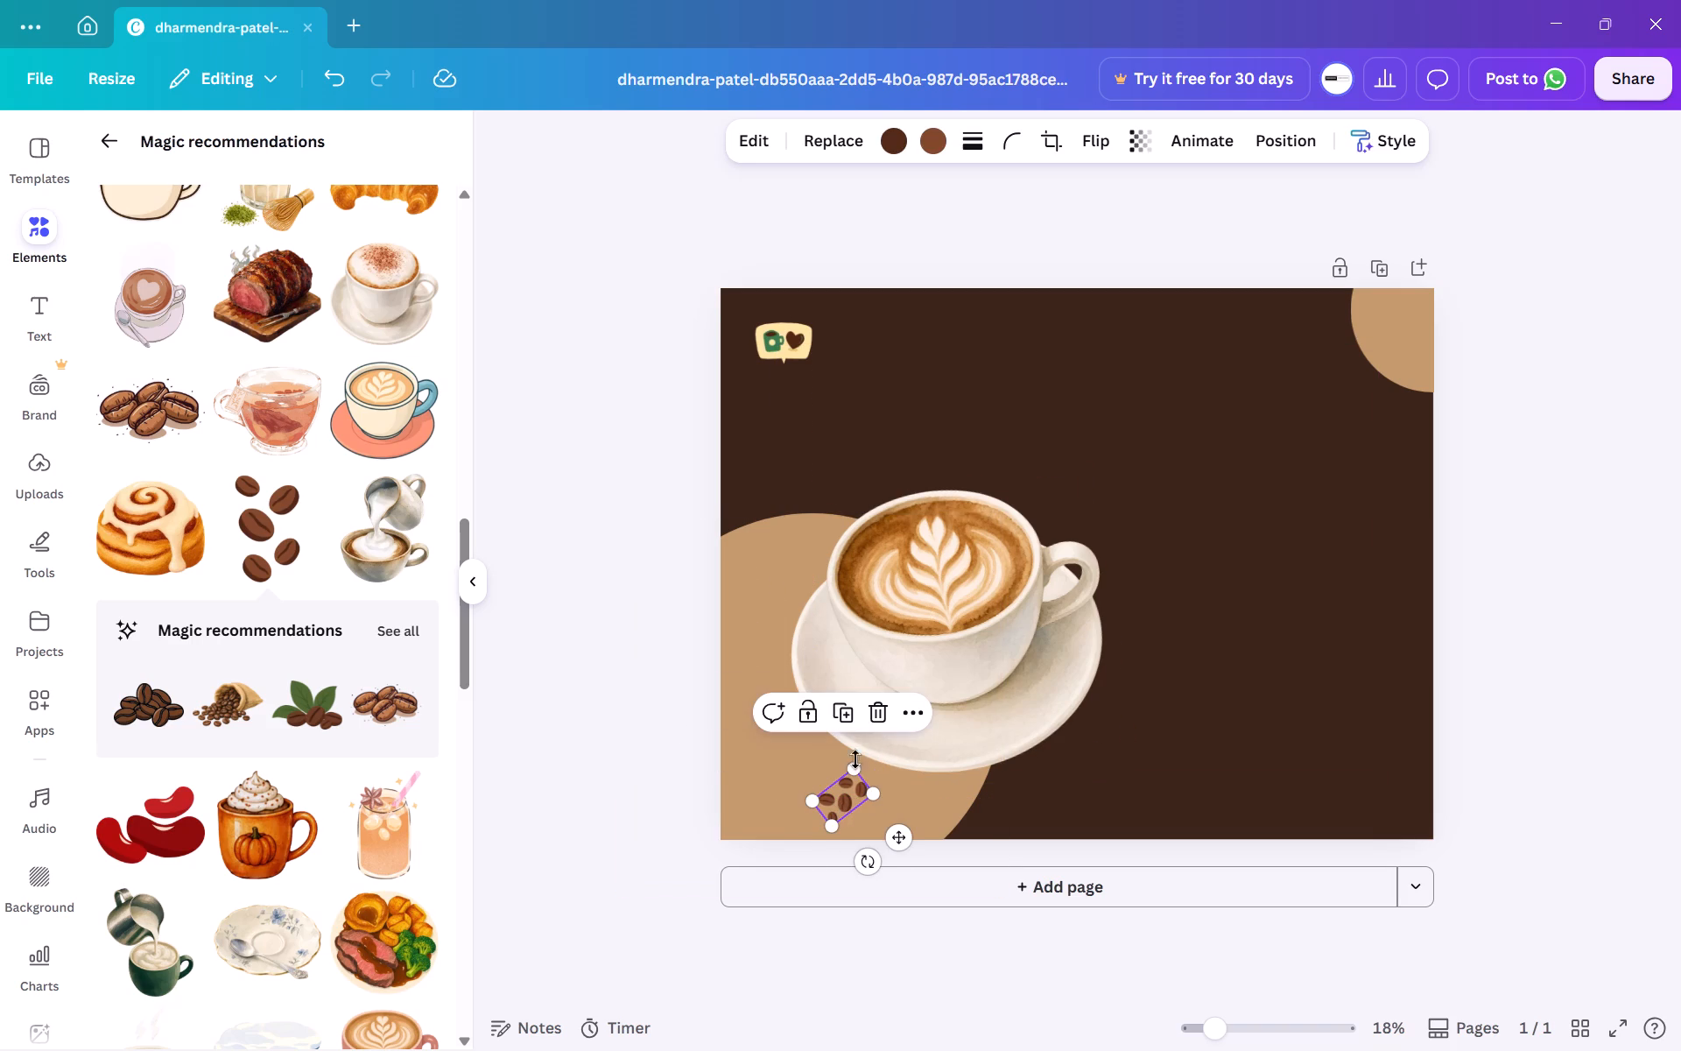
click(847, 719)
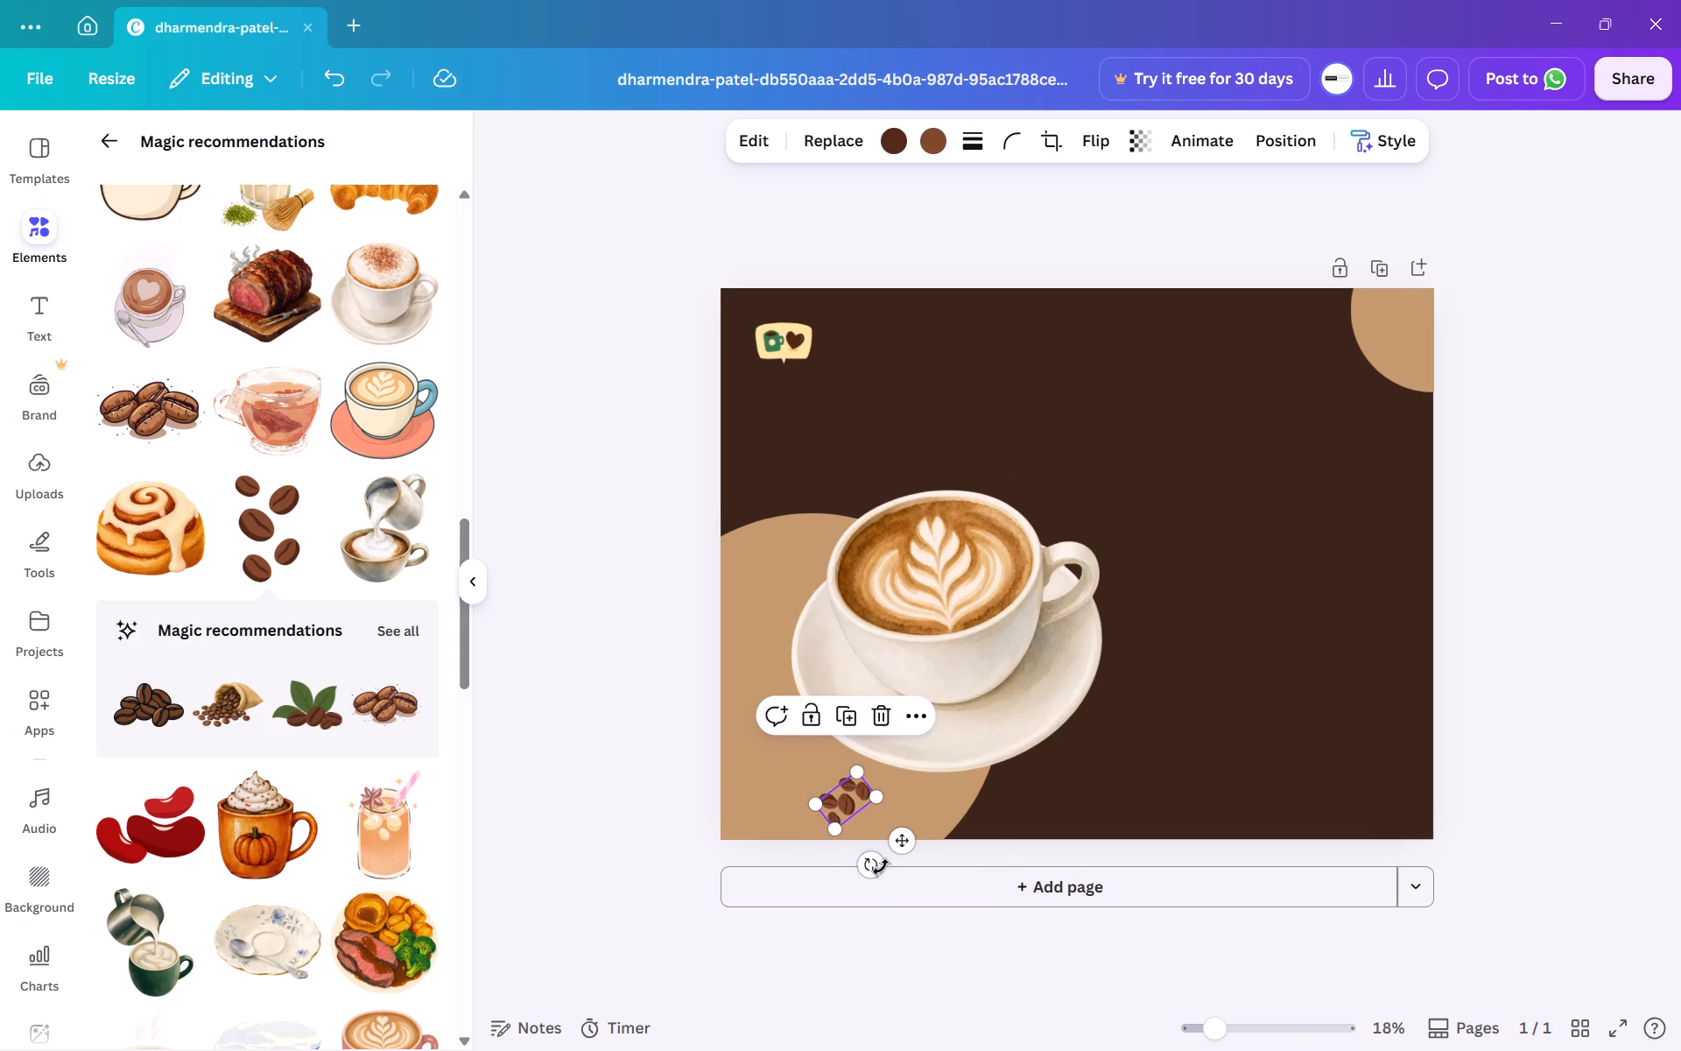
drag(879, 867, 846, 772)
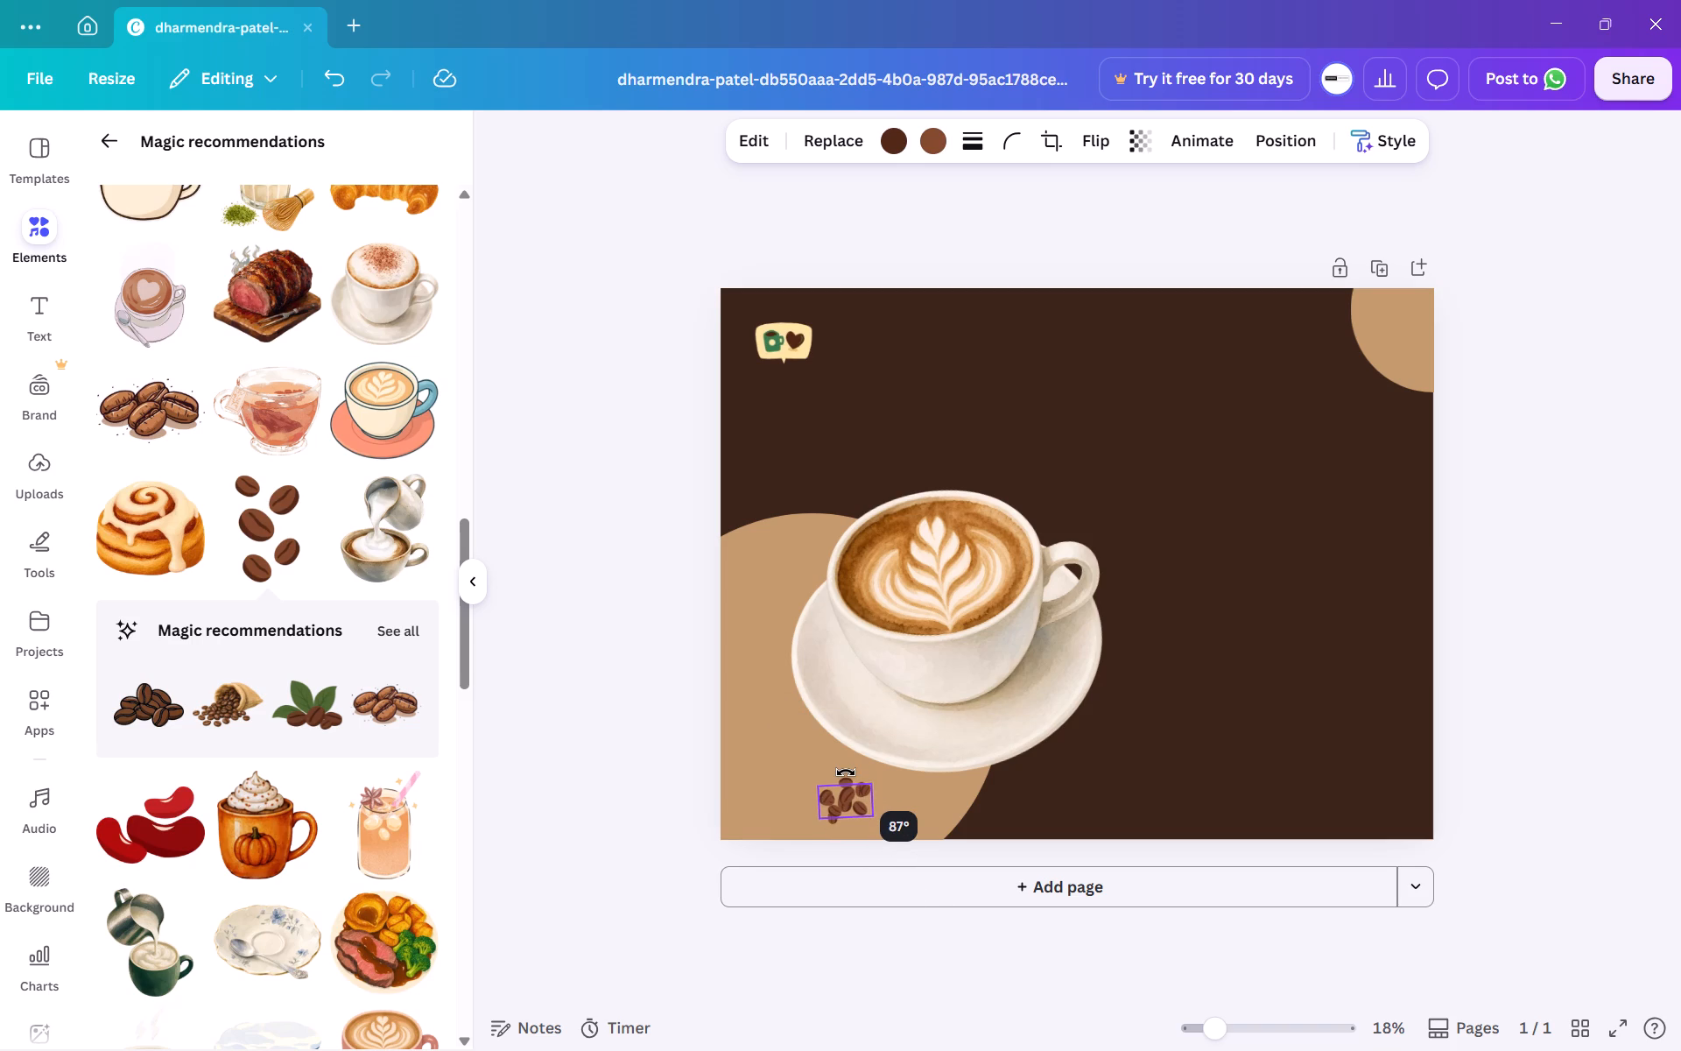
drag(846, 772, 837, 783)
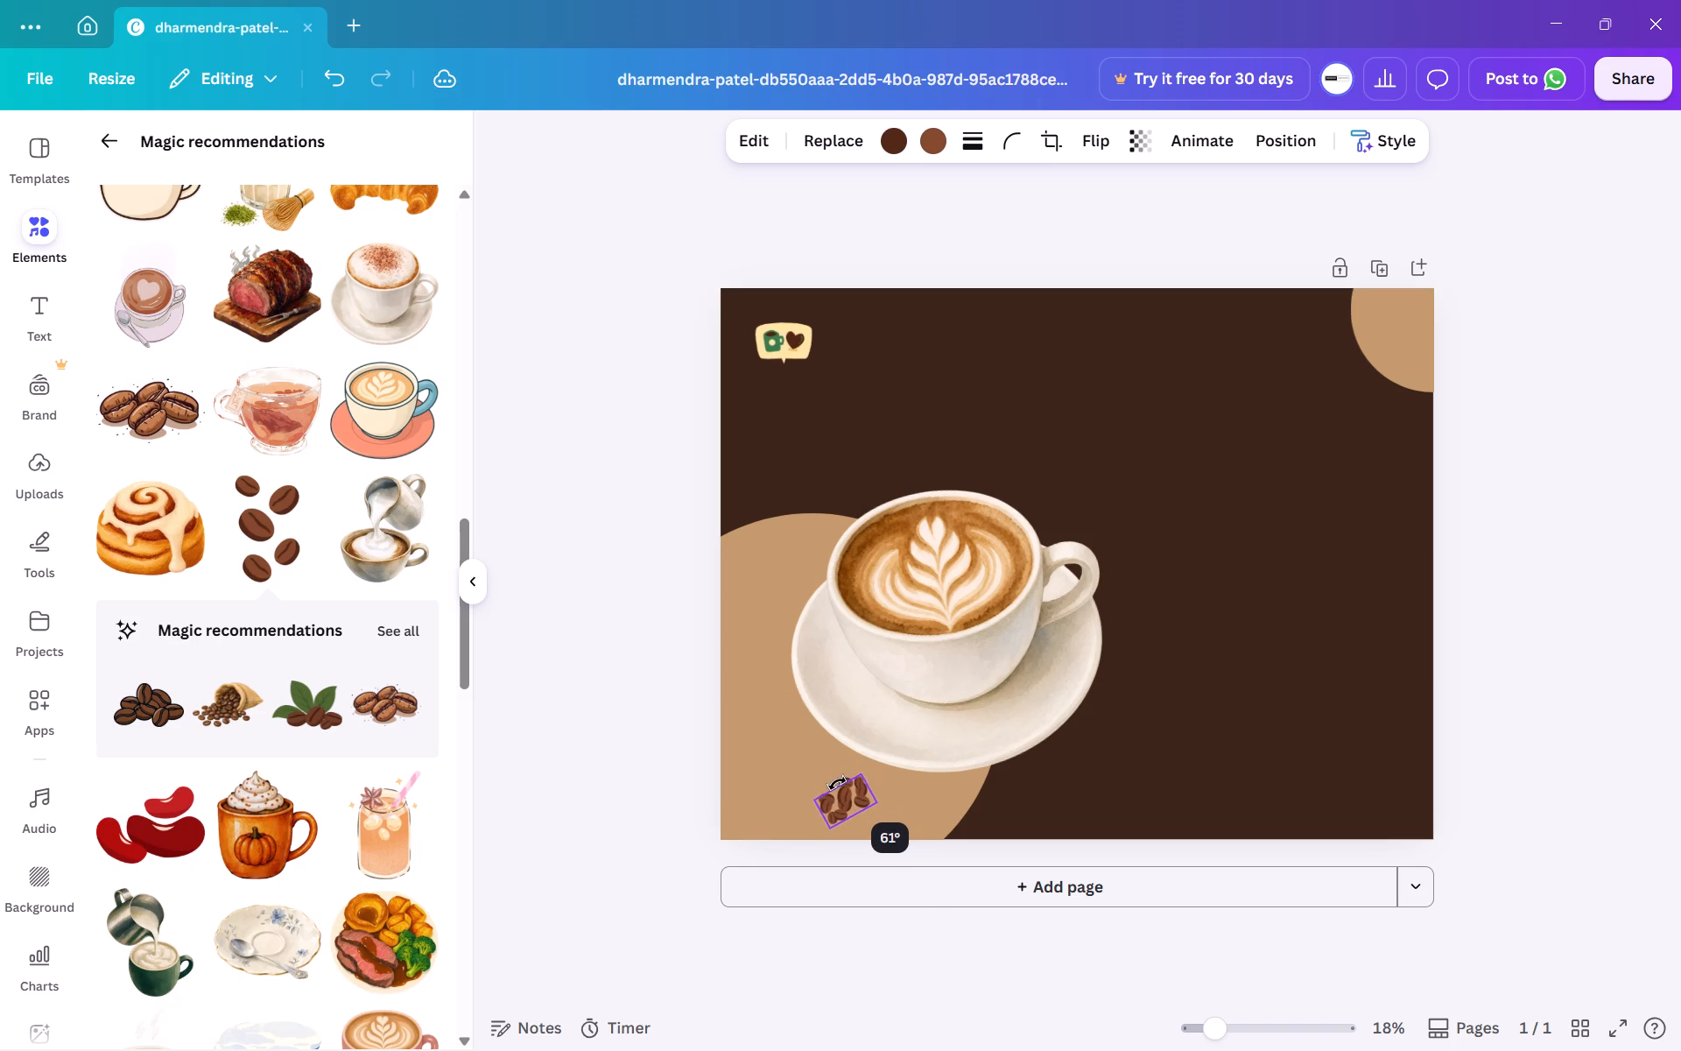
drag(837, 783, 843, 795)
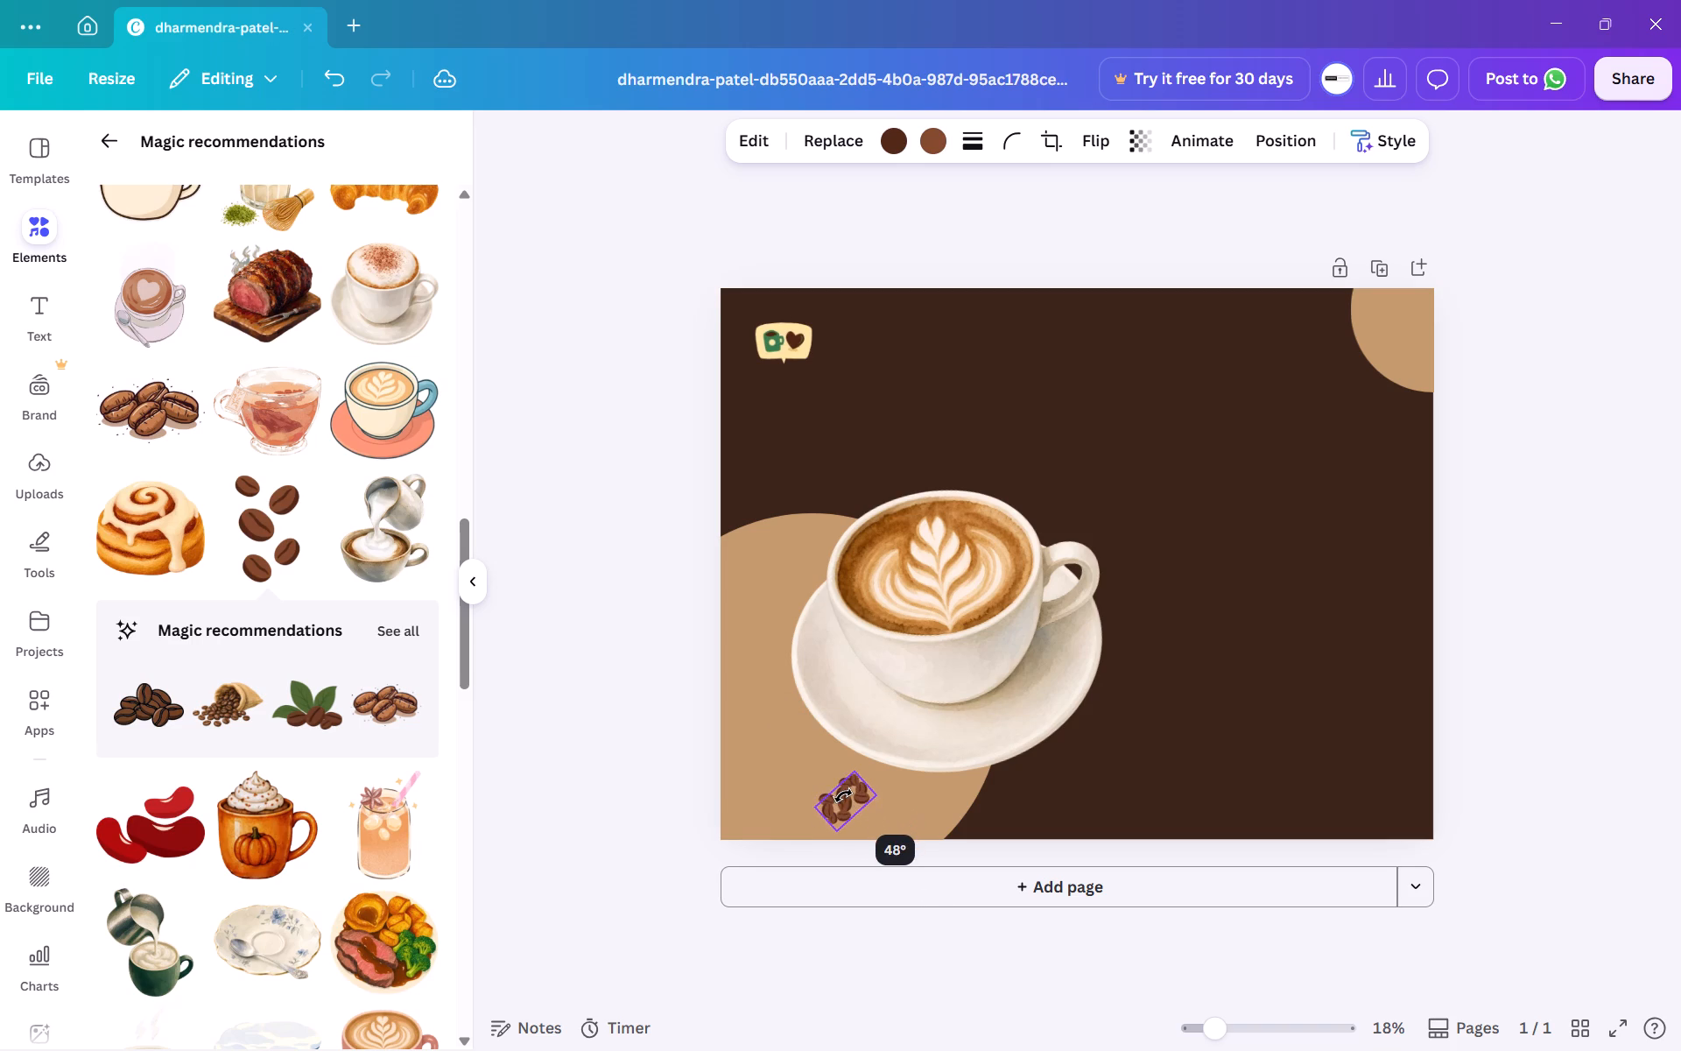
drag(843, 795, 840, 793)
drag(840, 793, 840, 791)
Place the copied bean cluster on the upper part of the tan circle, beside the coffee cup.
drag(791, 847, 788, 838)
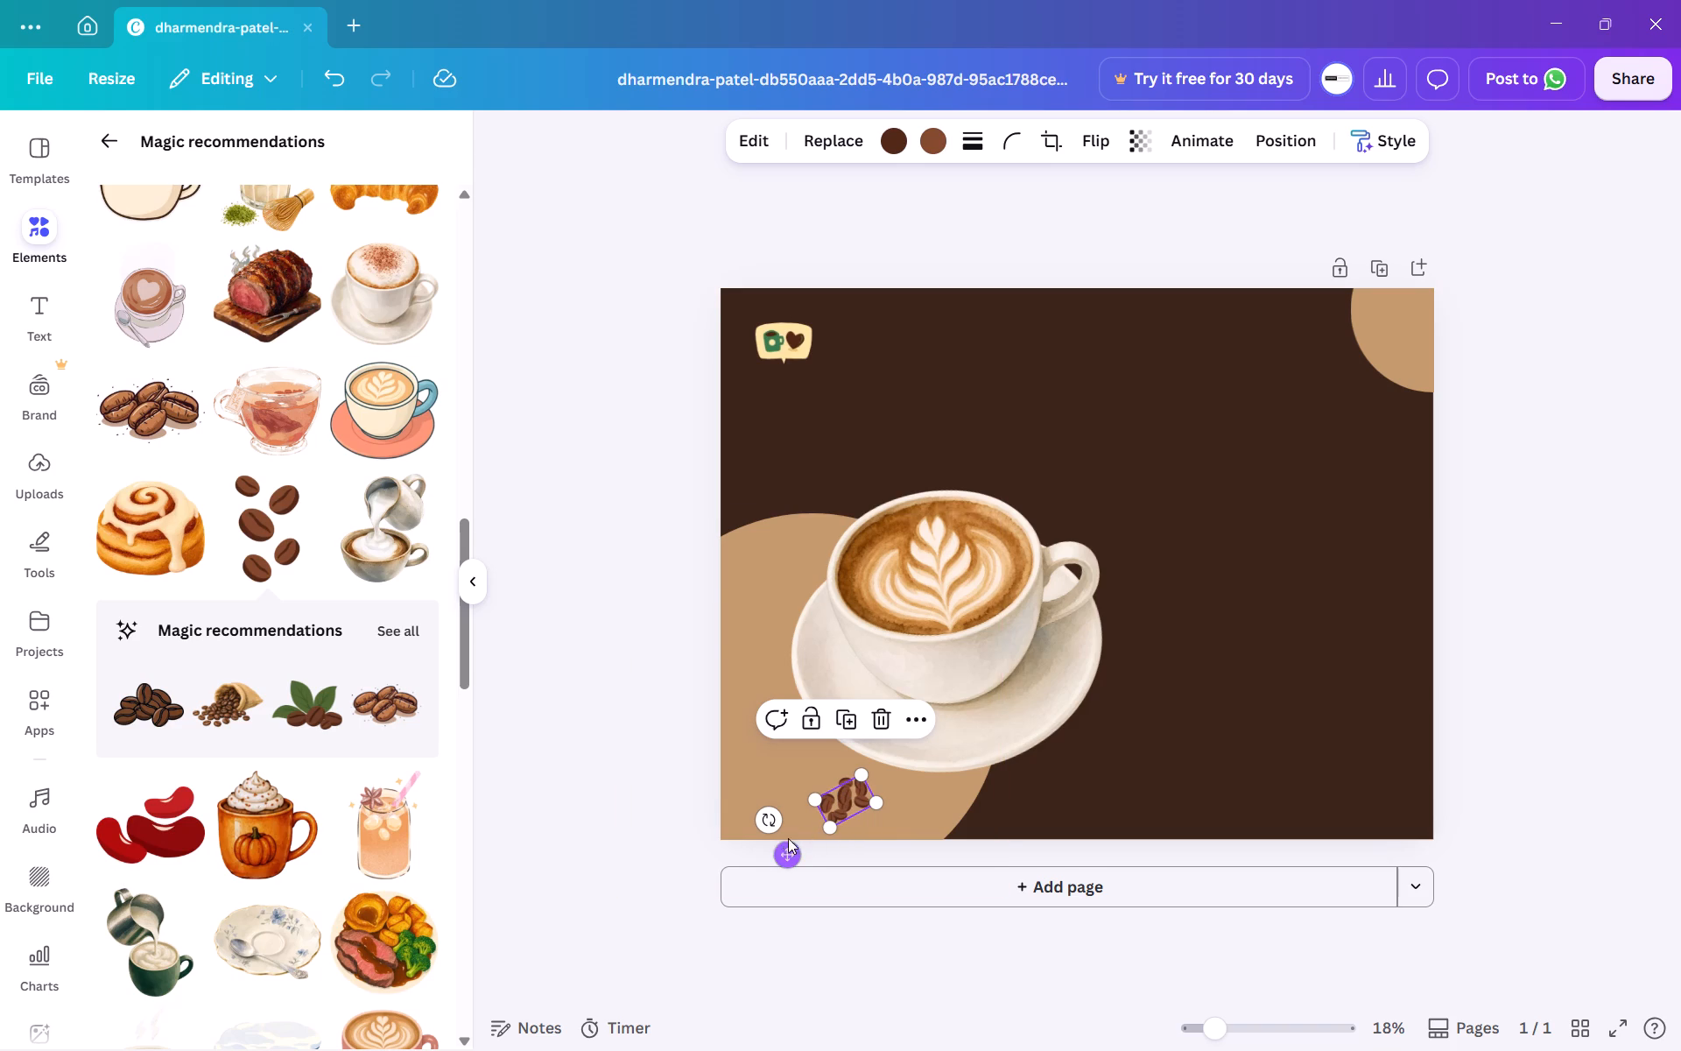
drag(788, 838, 715, 617)
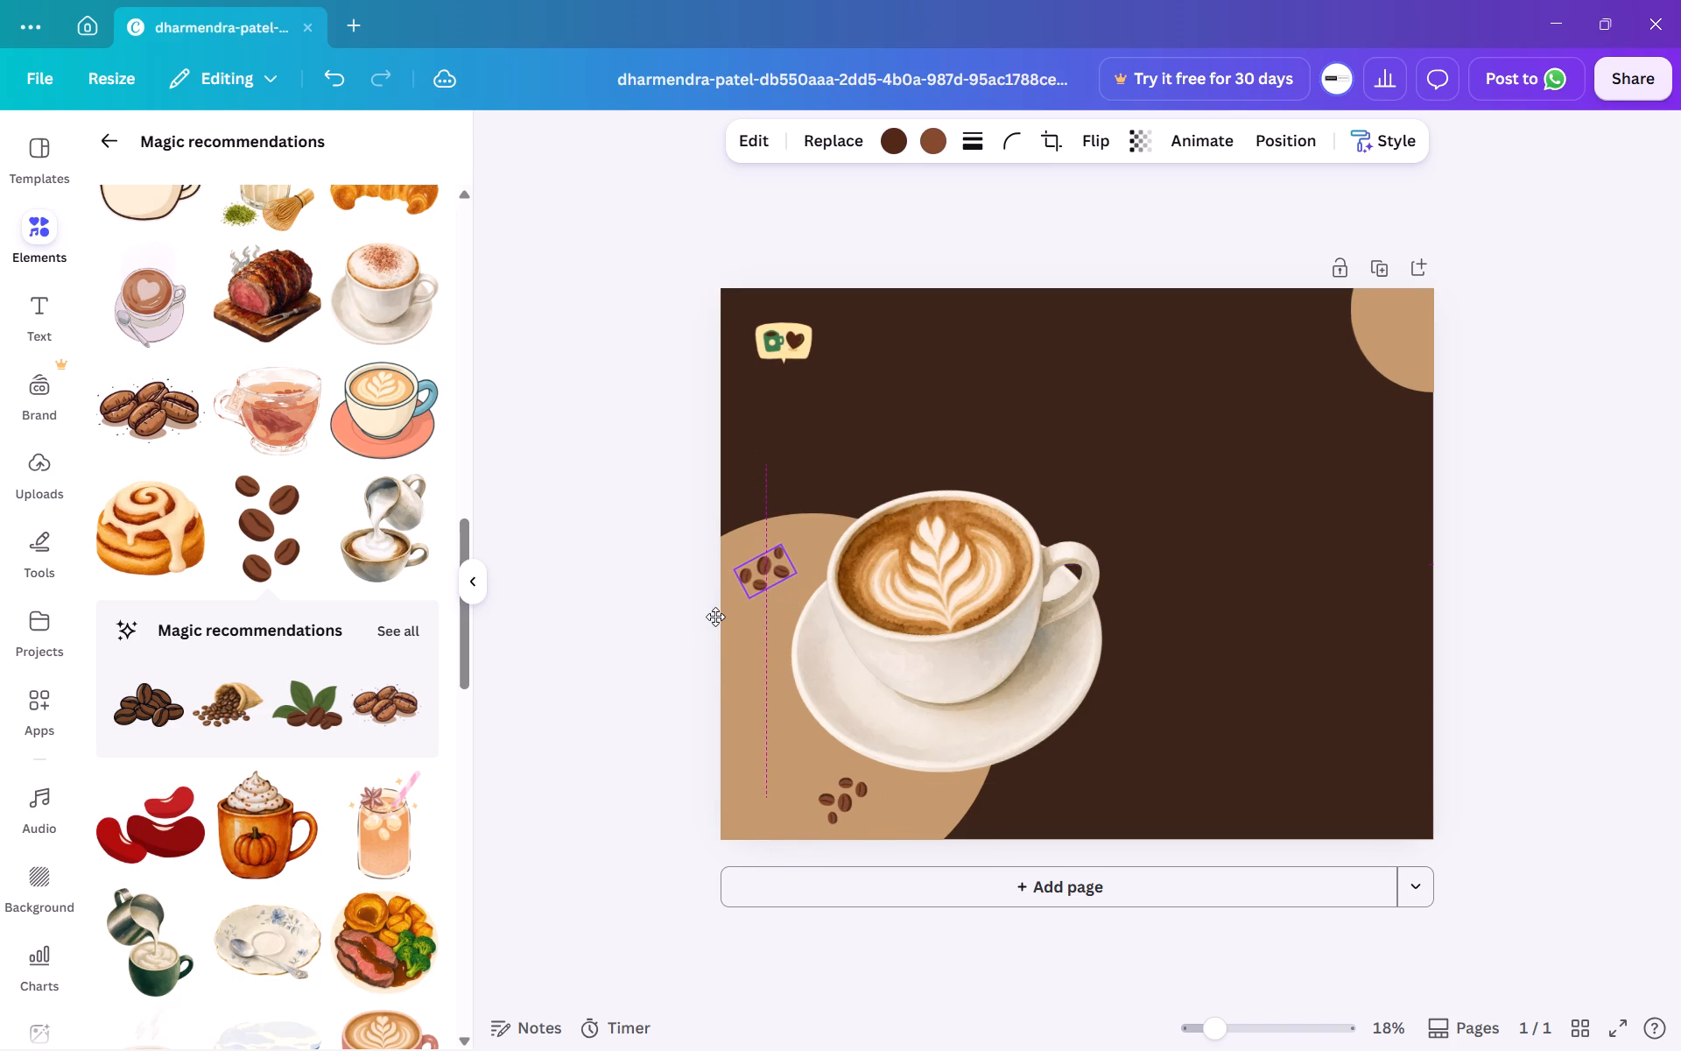
drag(715, 617, 717, 613)
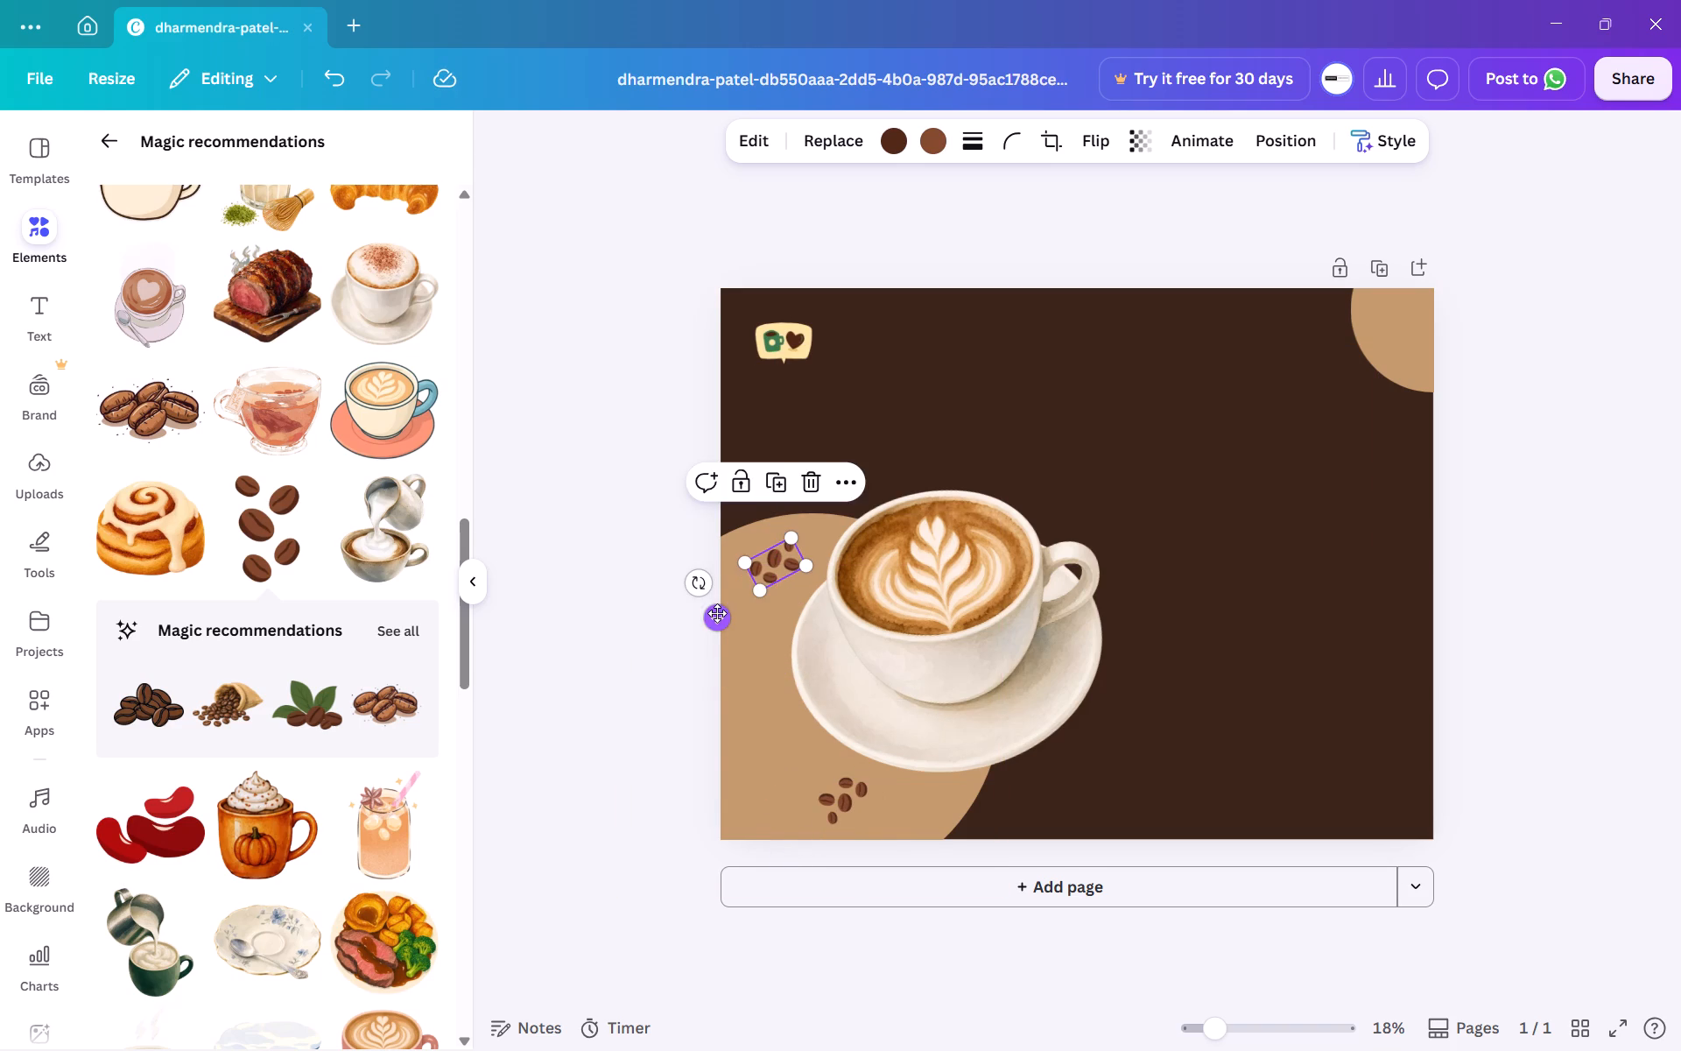
click(661, 775)
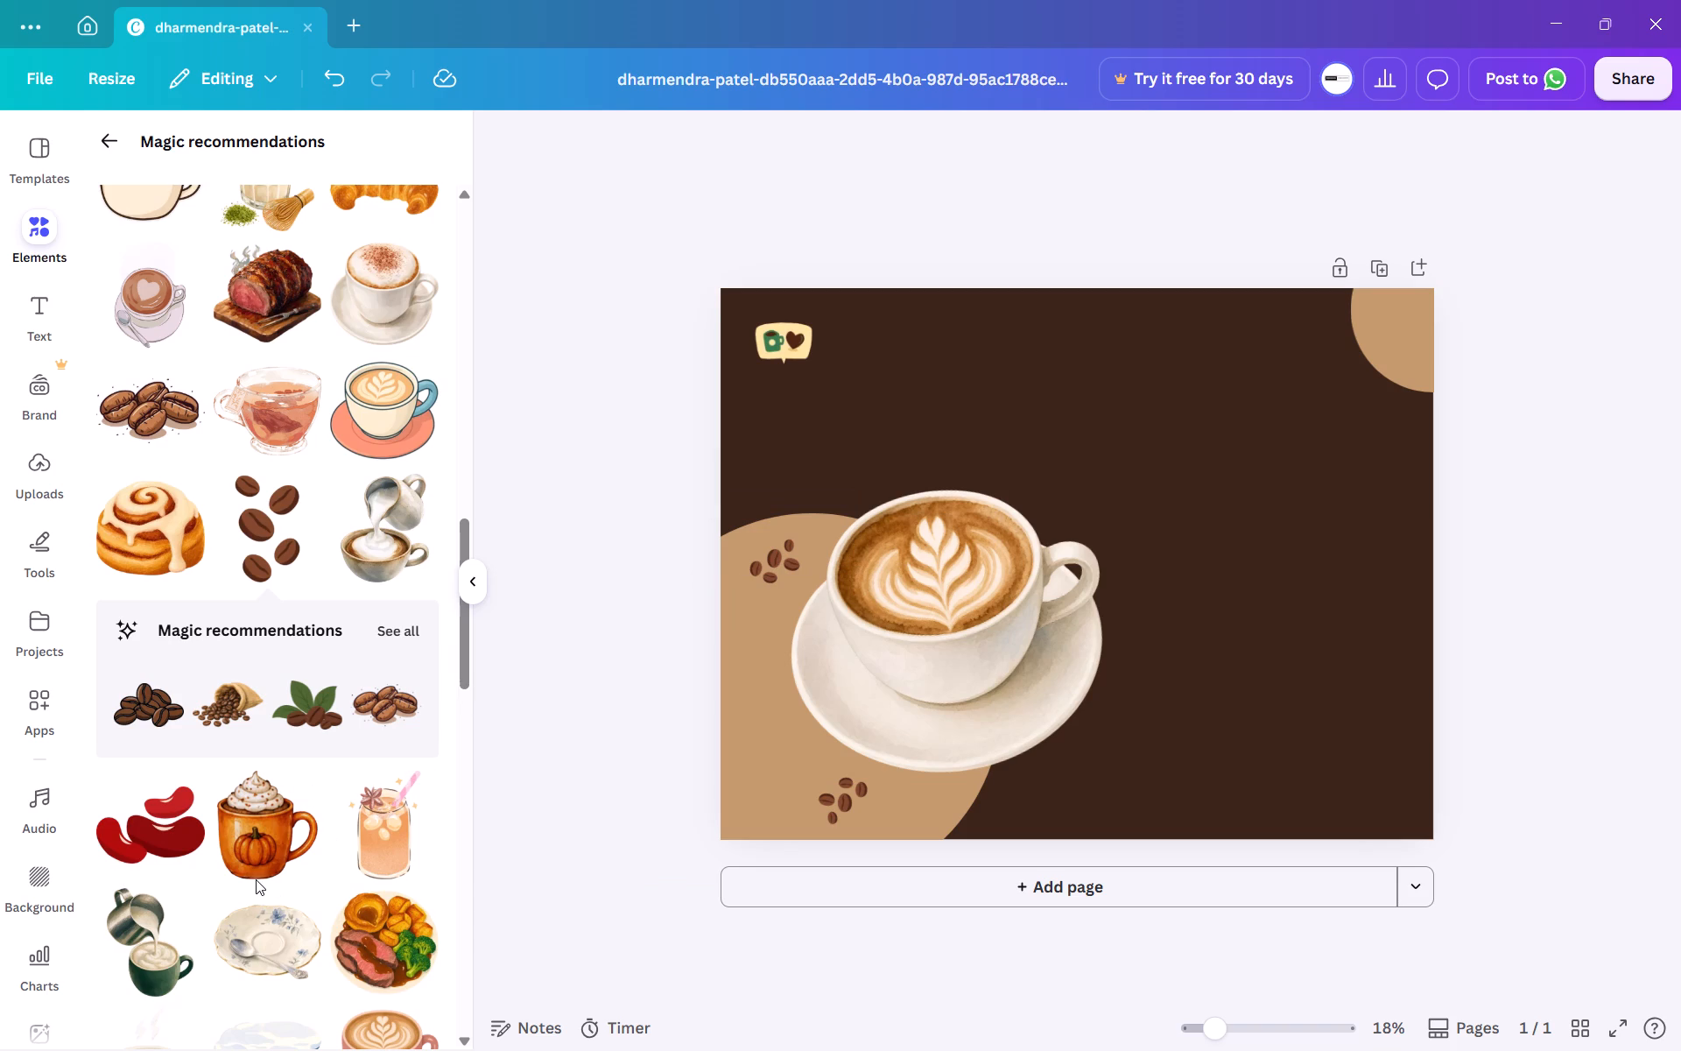
Browse the recommended elements for another graphic that suits the coffee design.
scroll(250, 831, down, 4)
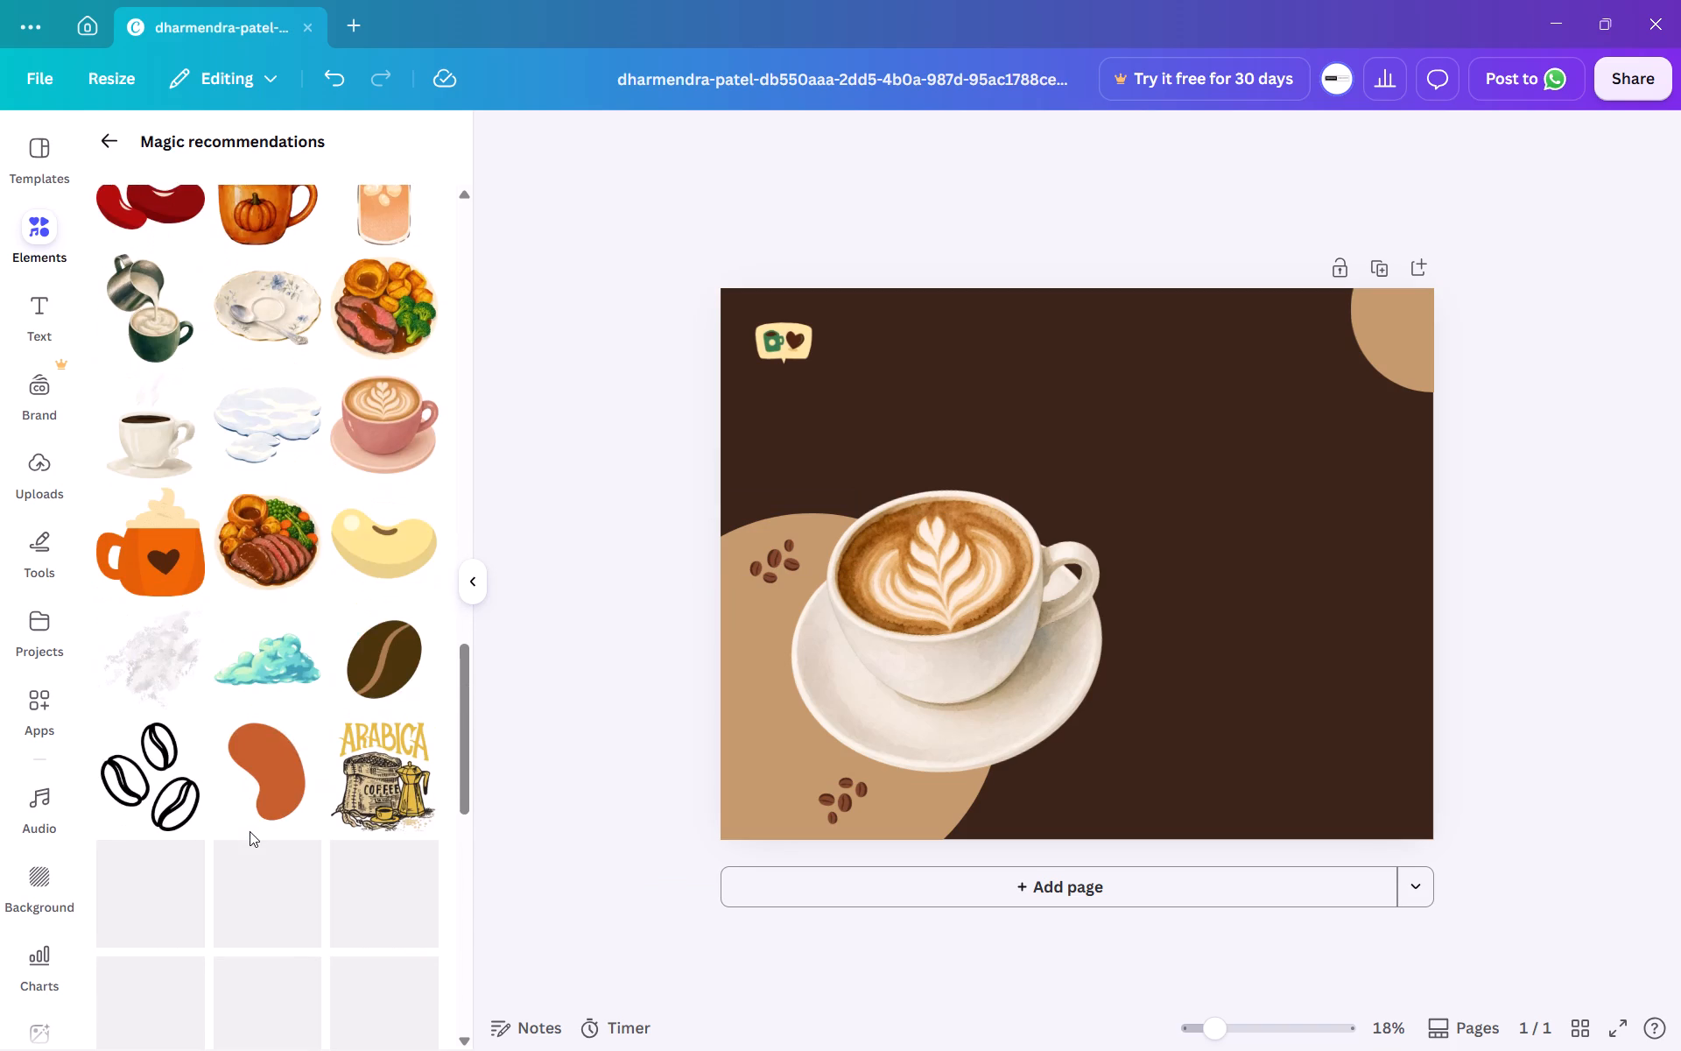
scroll(250, 831, up, 11)
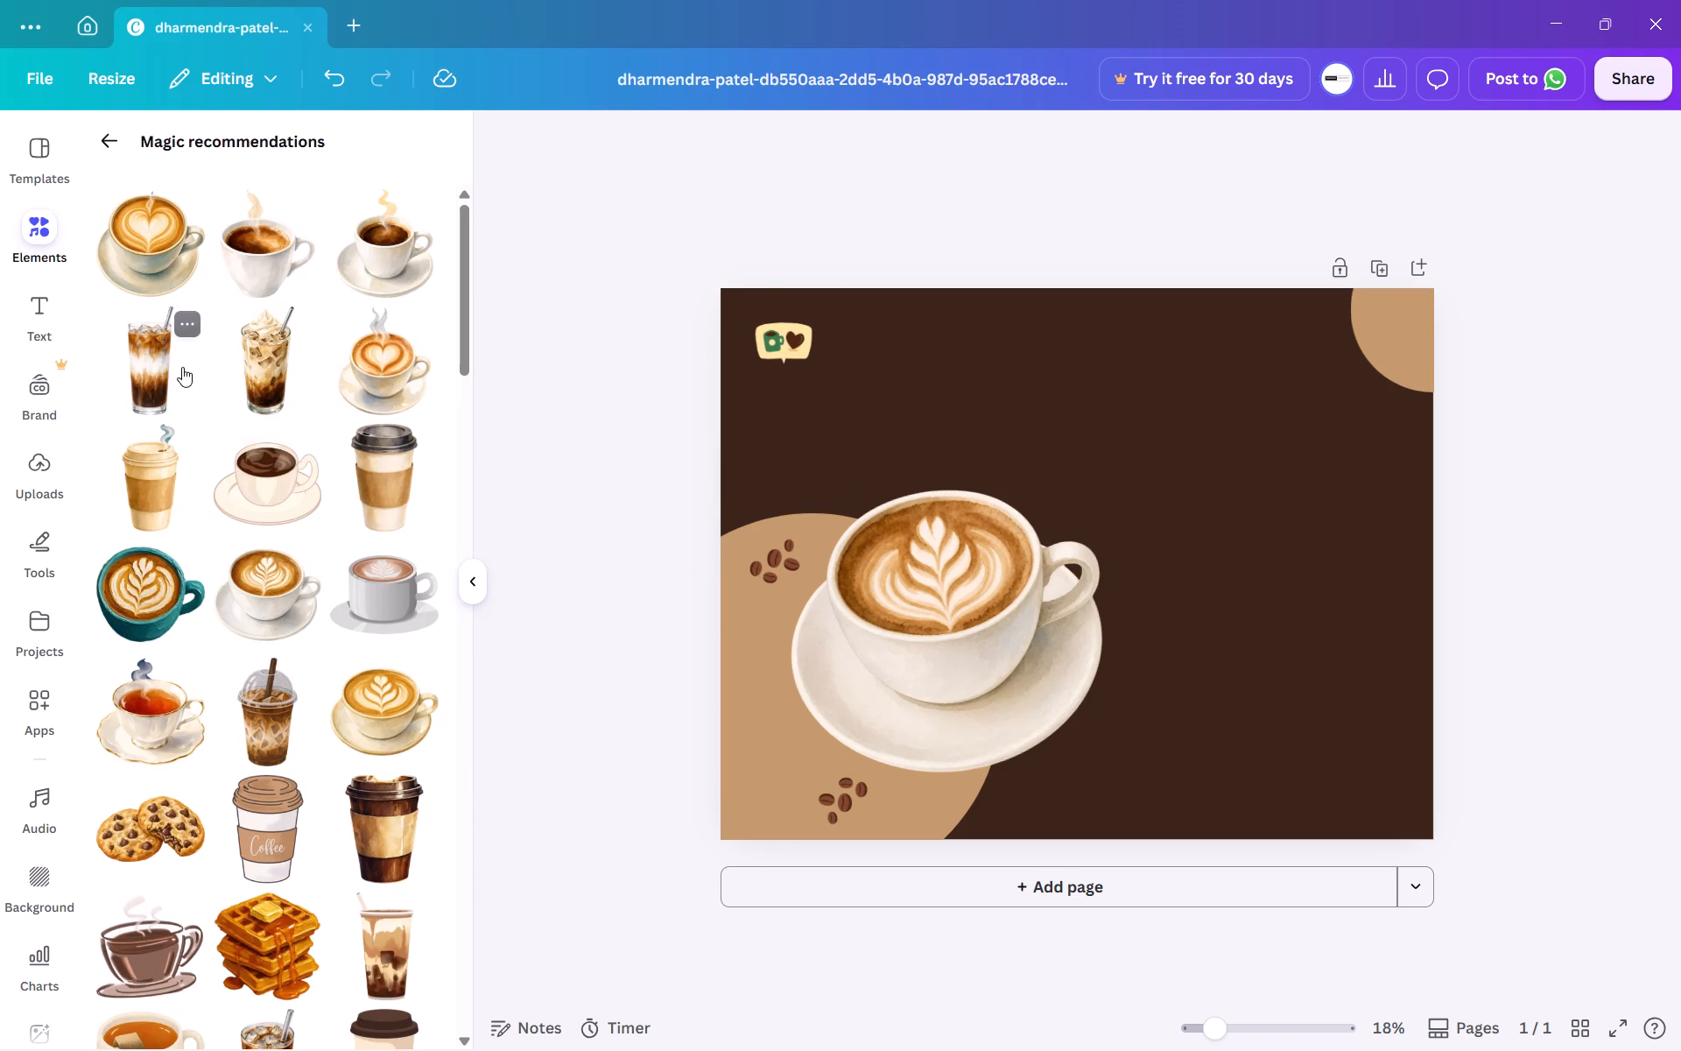
scroll(271, 475, down, 11)
scroll(271, 475, up, 1)
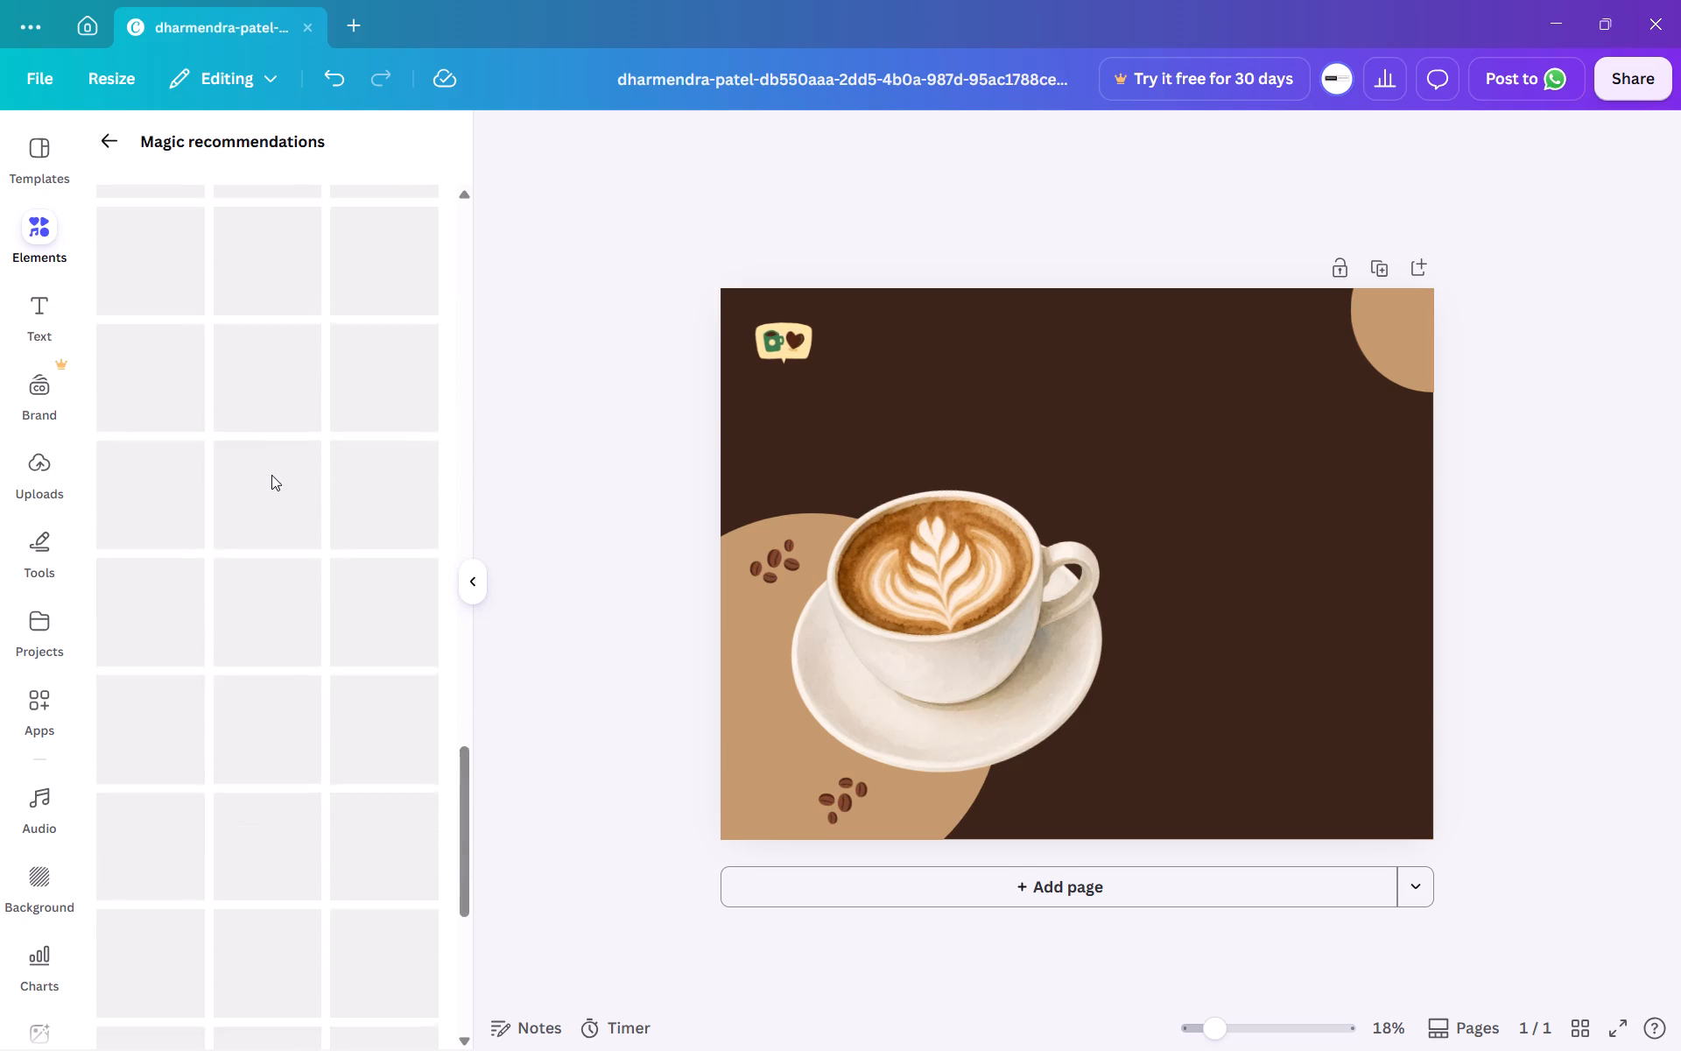
scroll(271, 475, up, 1)
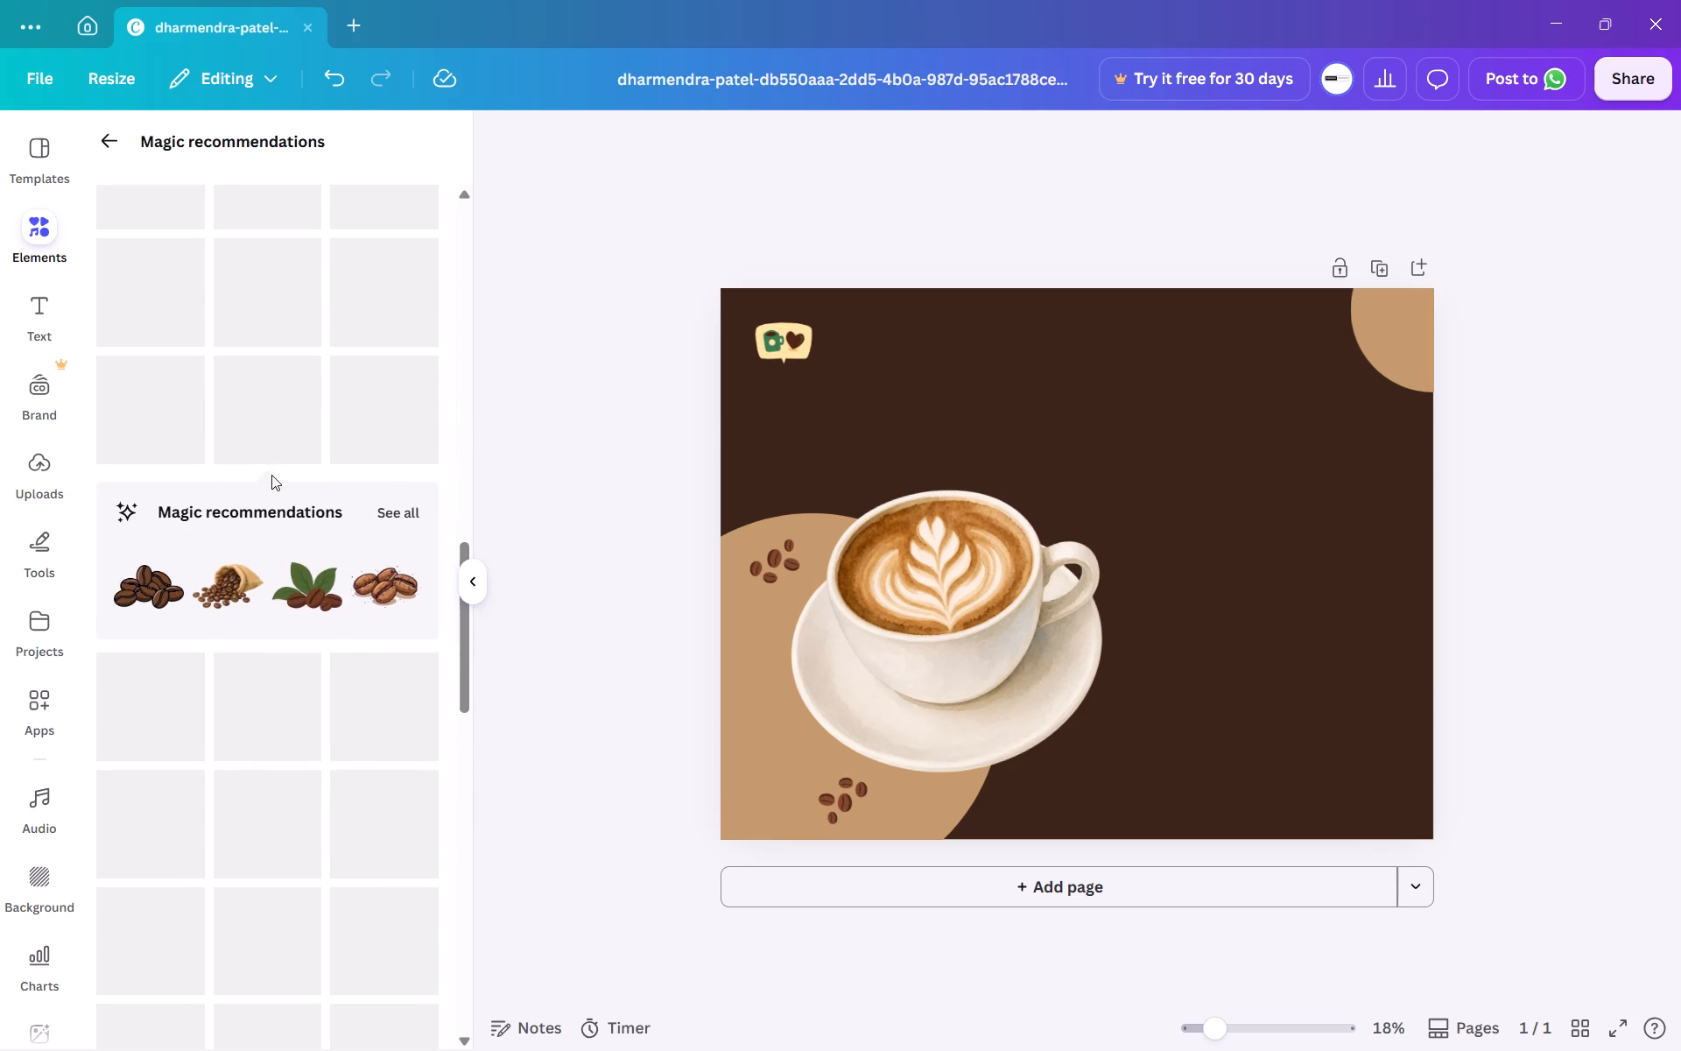
scroll(271, 475, up, 11)
Leave the recommendations and search the elements library for "biscuit".
click(117, 139)
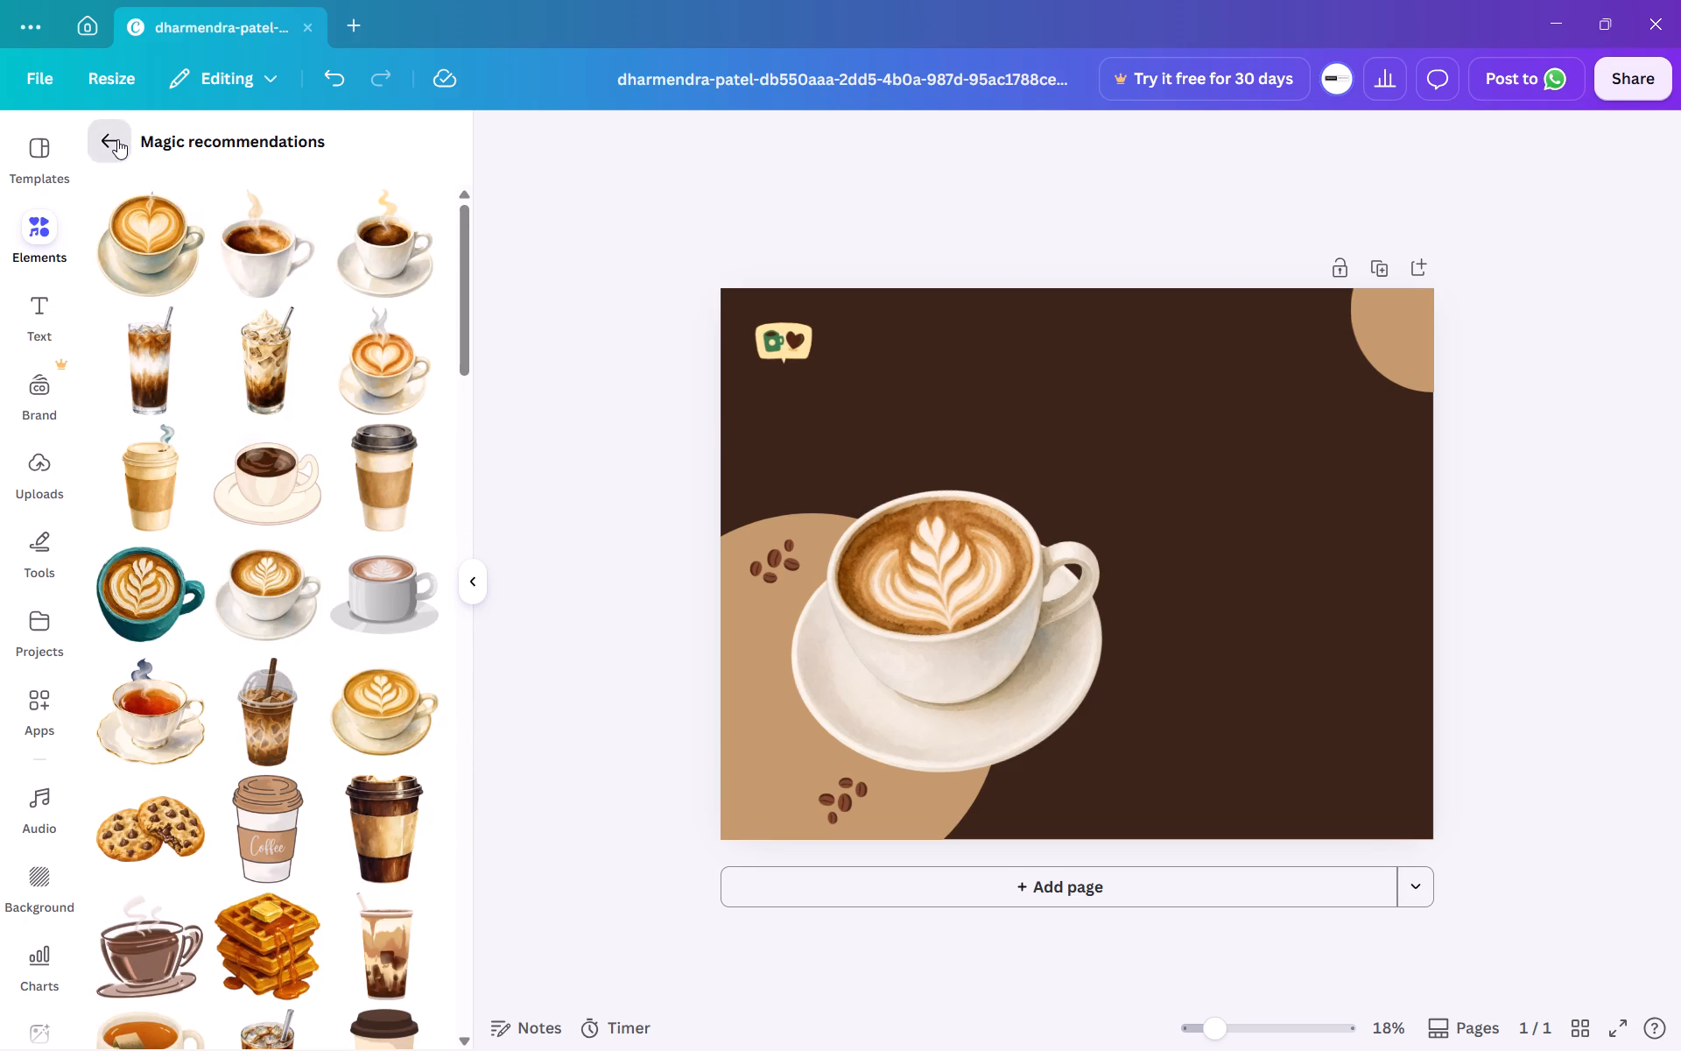
click(196, 159)
text(buisc)
key(BackSpace)
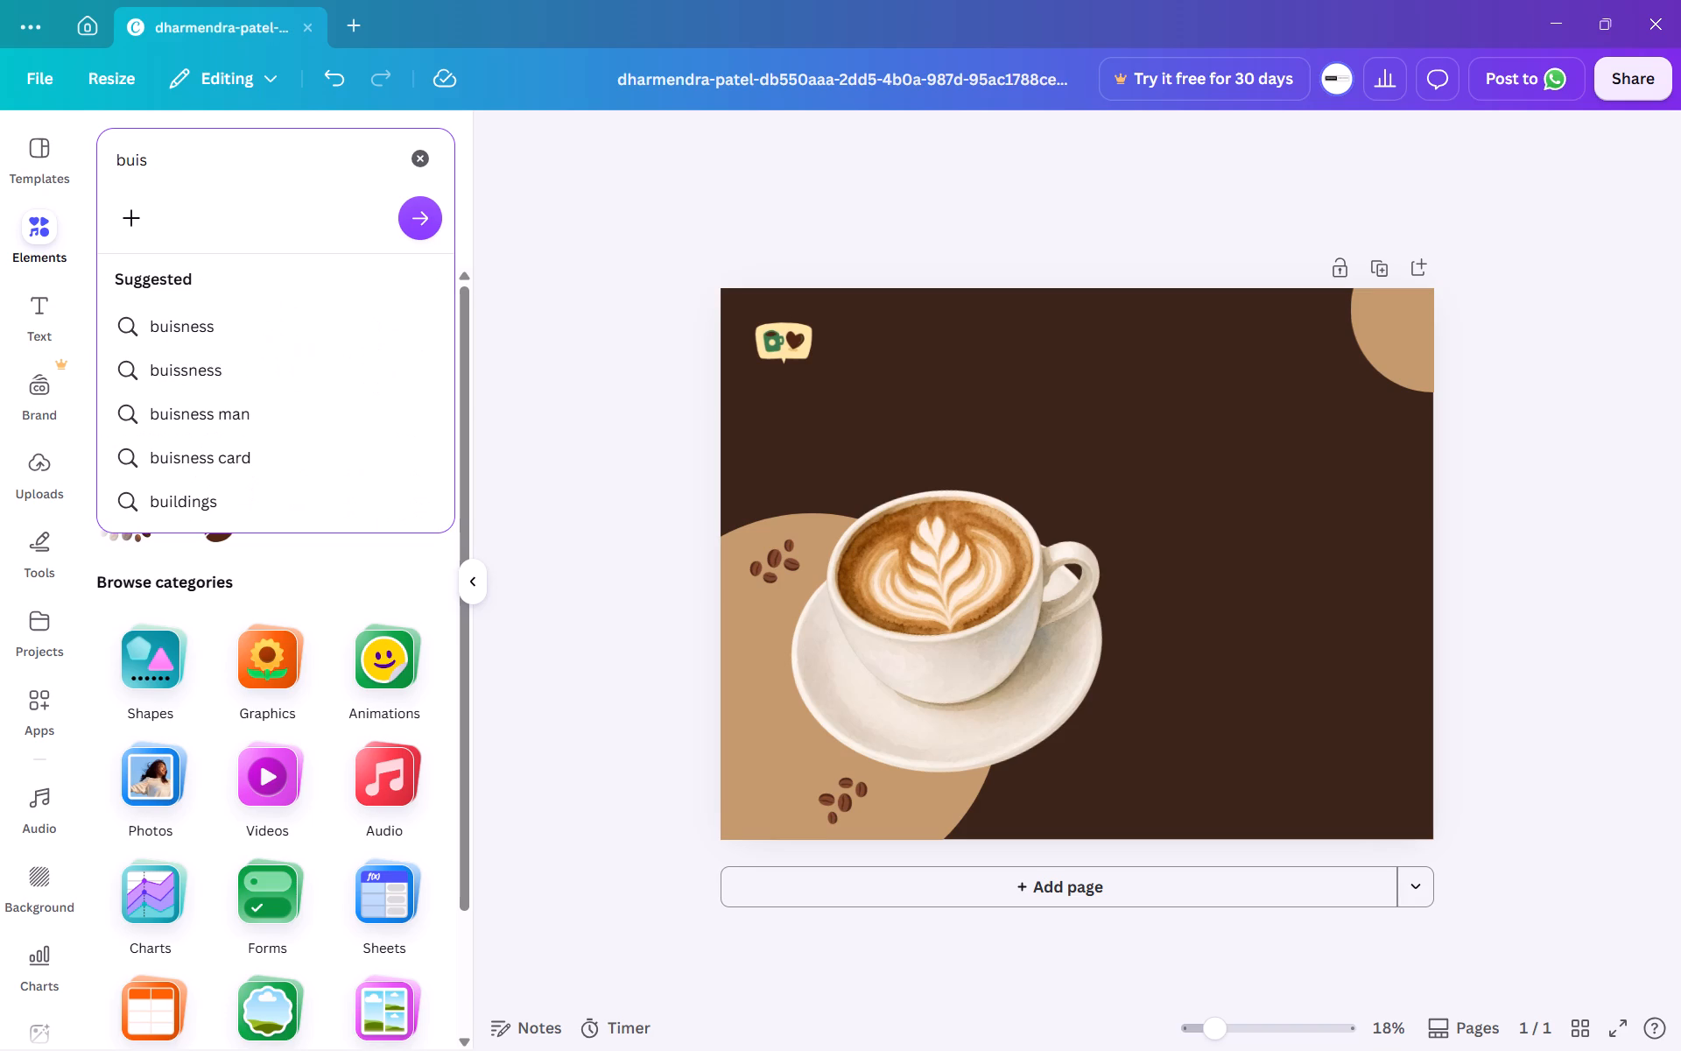
key(BackSpace)
key(BackSpace)
key(BackSpace)
text(iscuit)
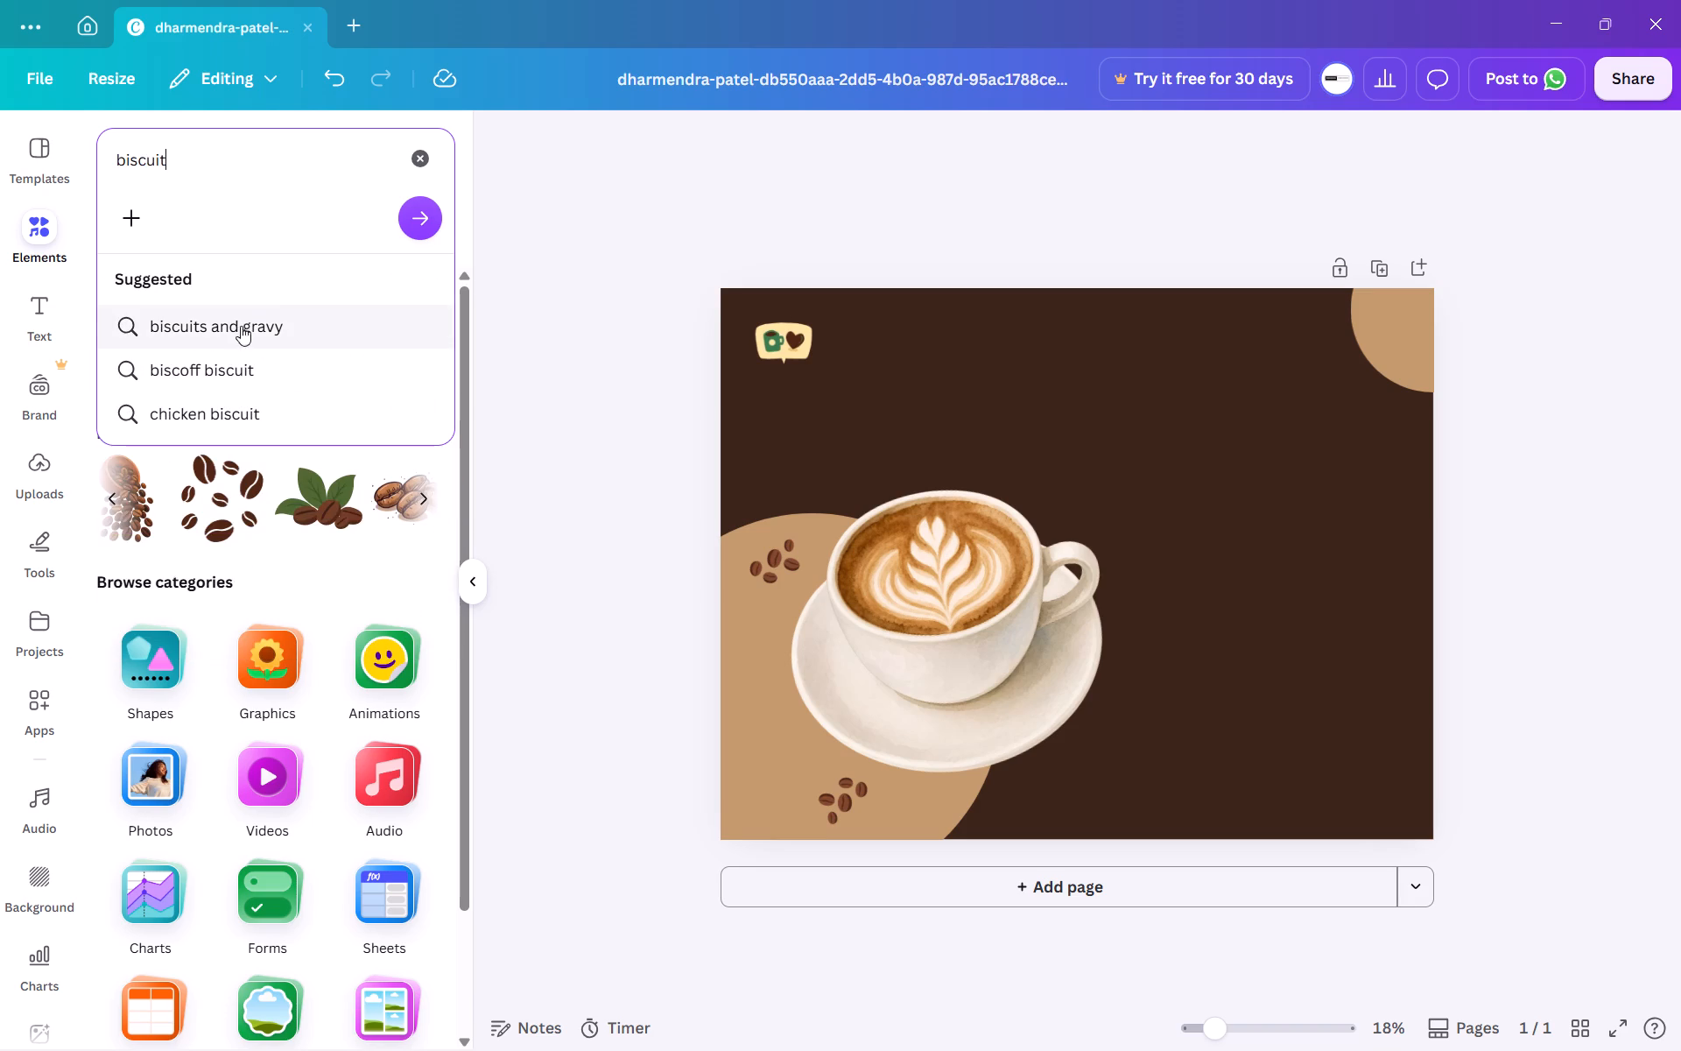
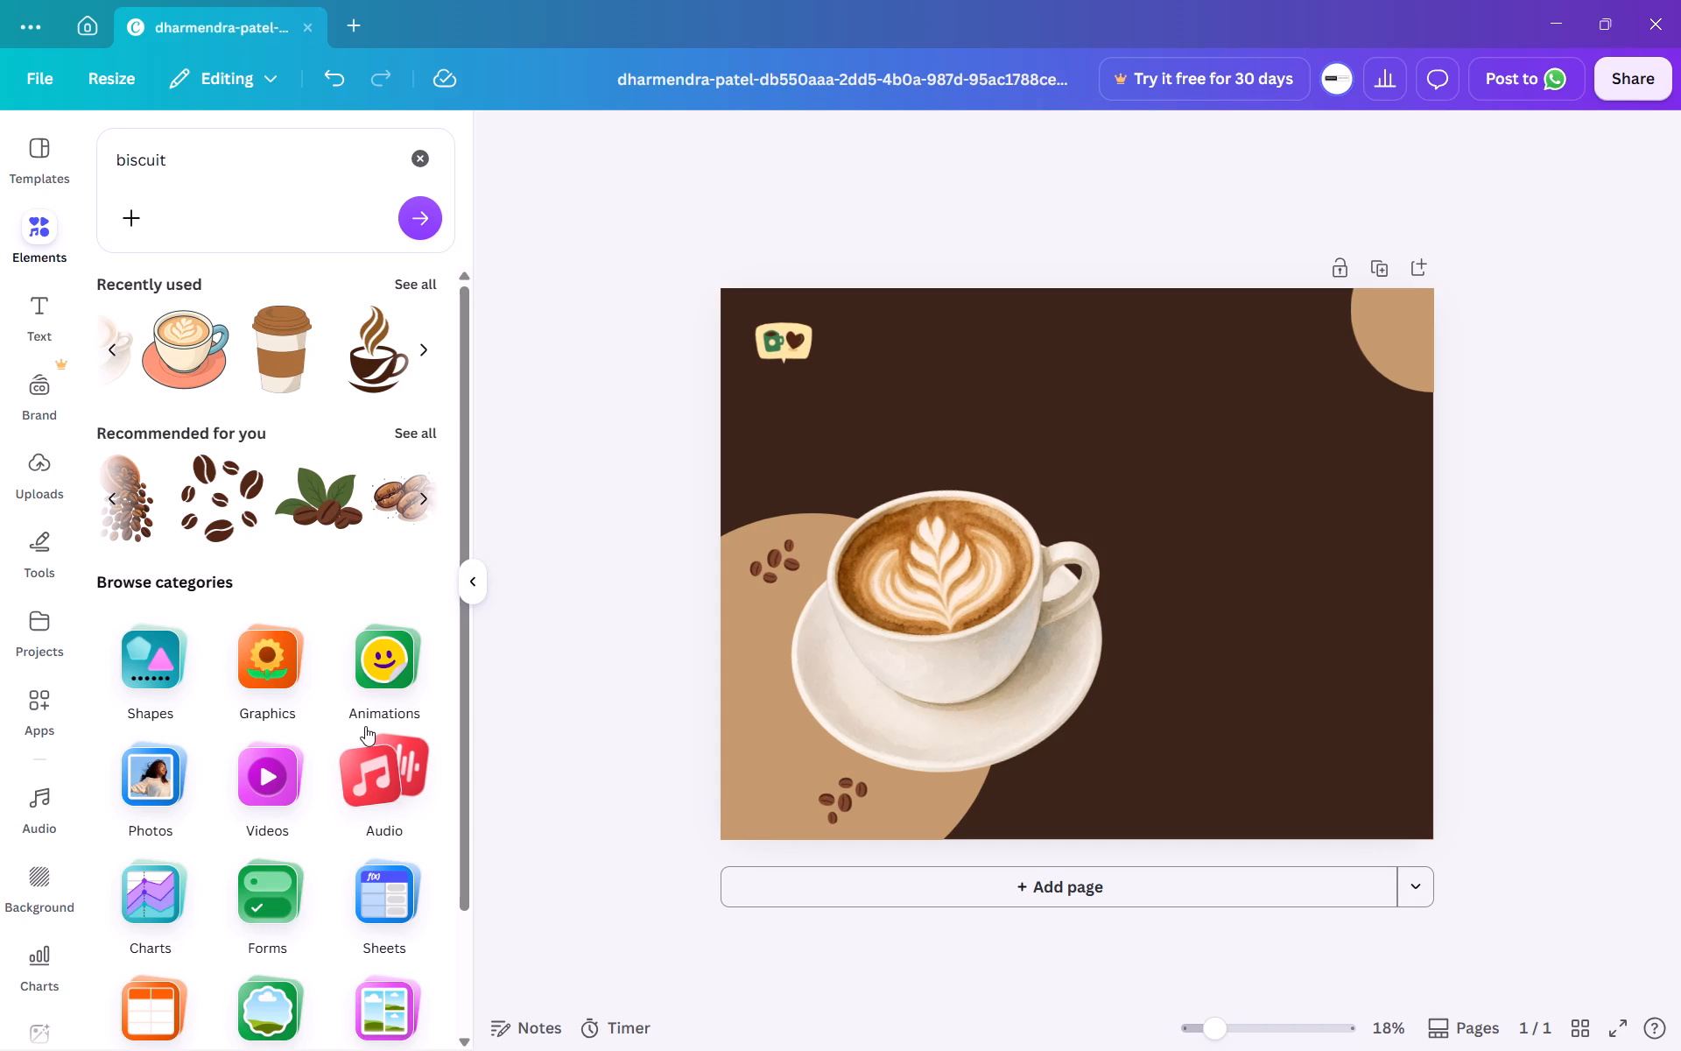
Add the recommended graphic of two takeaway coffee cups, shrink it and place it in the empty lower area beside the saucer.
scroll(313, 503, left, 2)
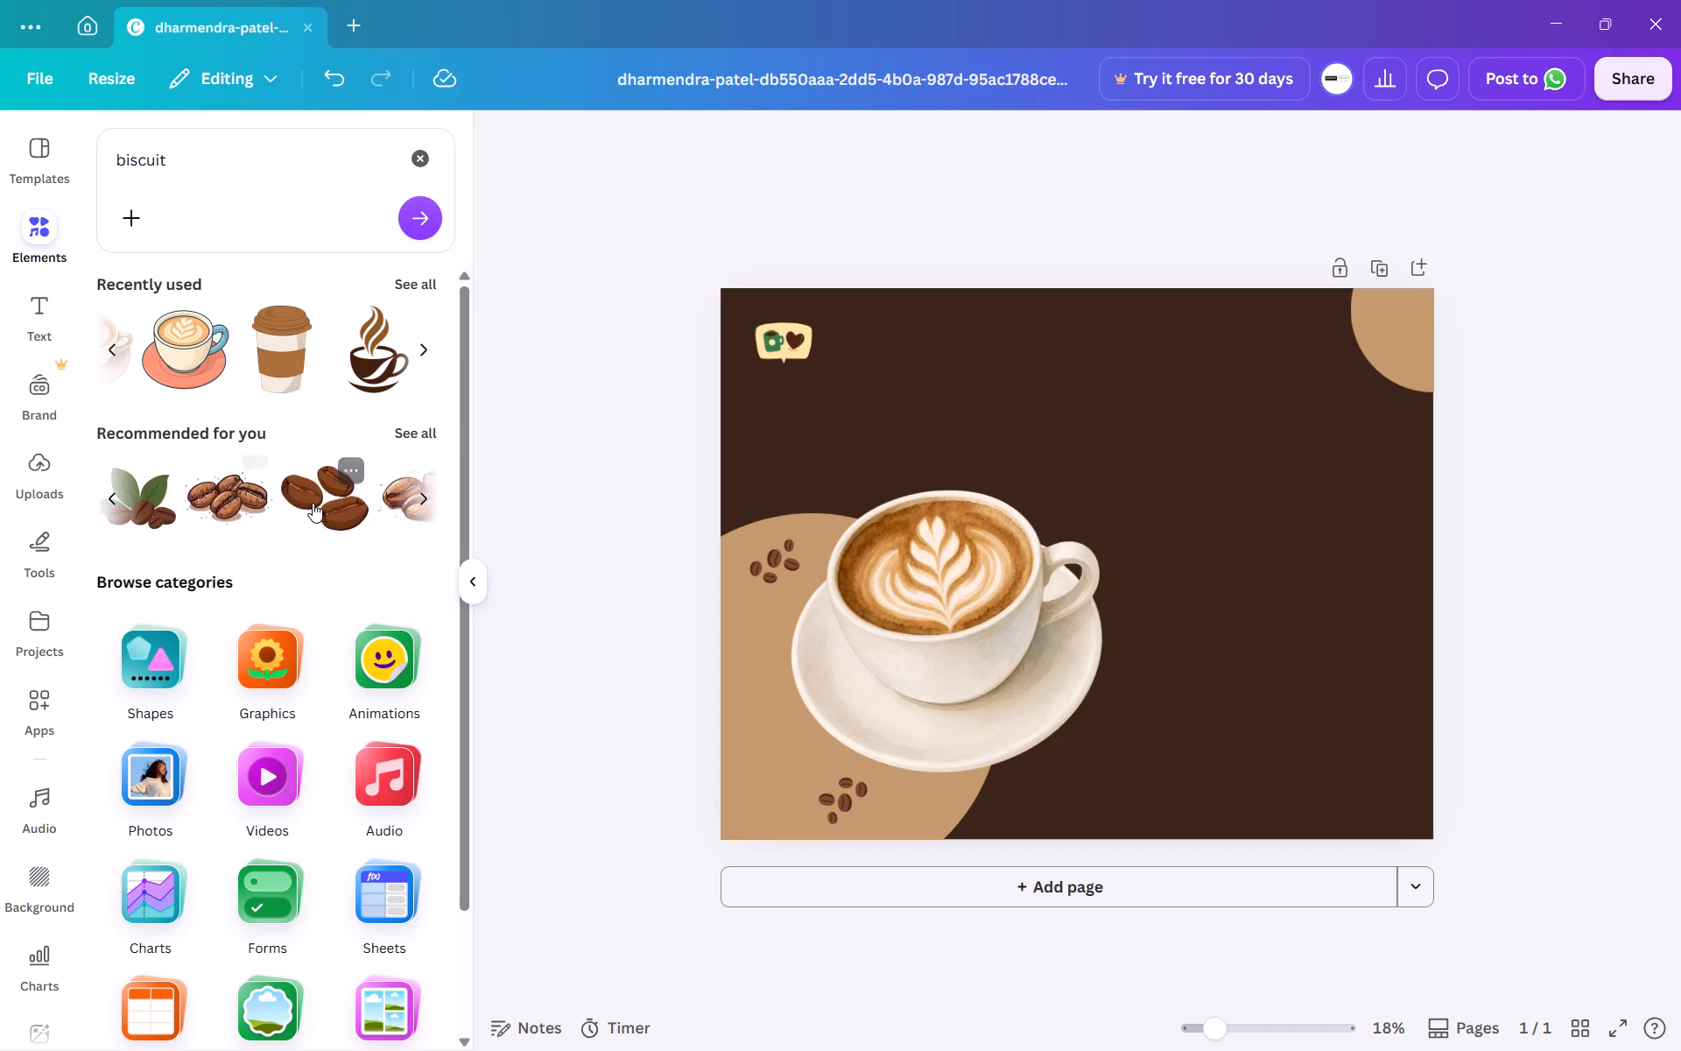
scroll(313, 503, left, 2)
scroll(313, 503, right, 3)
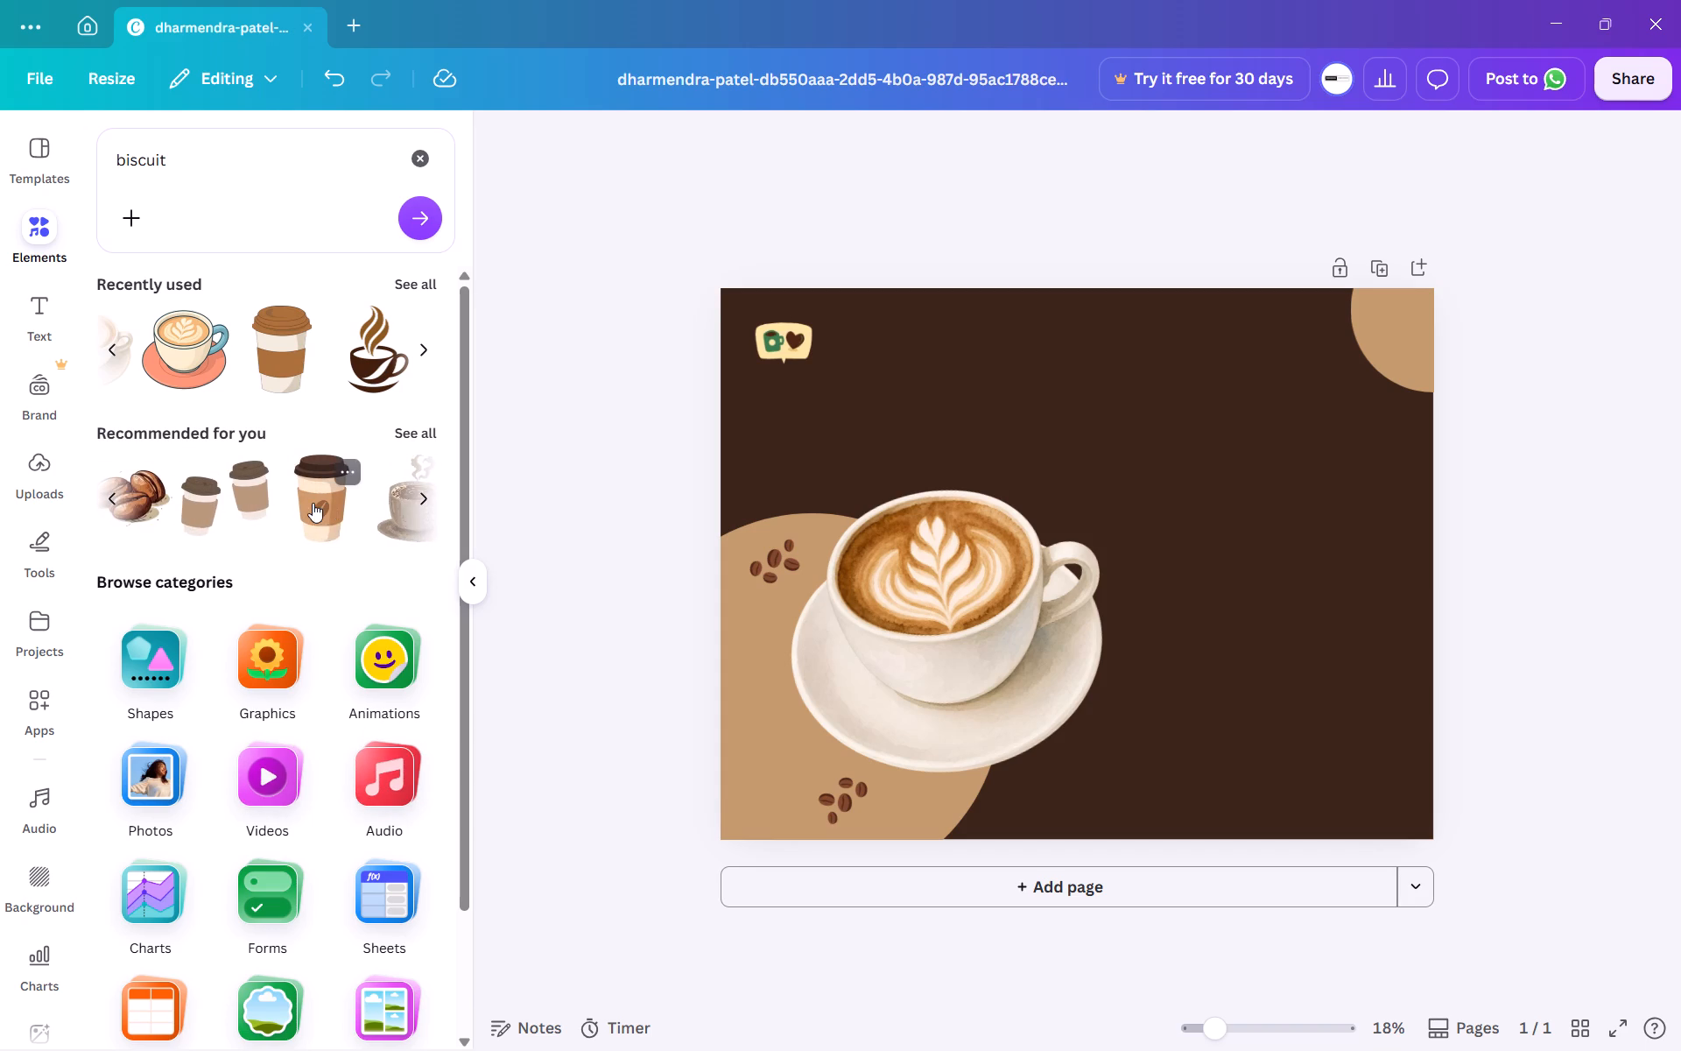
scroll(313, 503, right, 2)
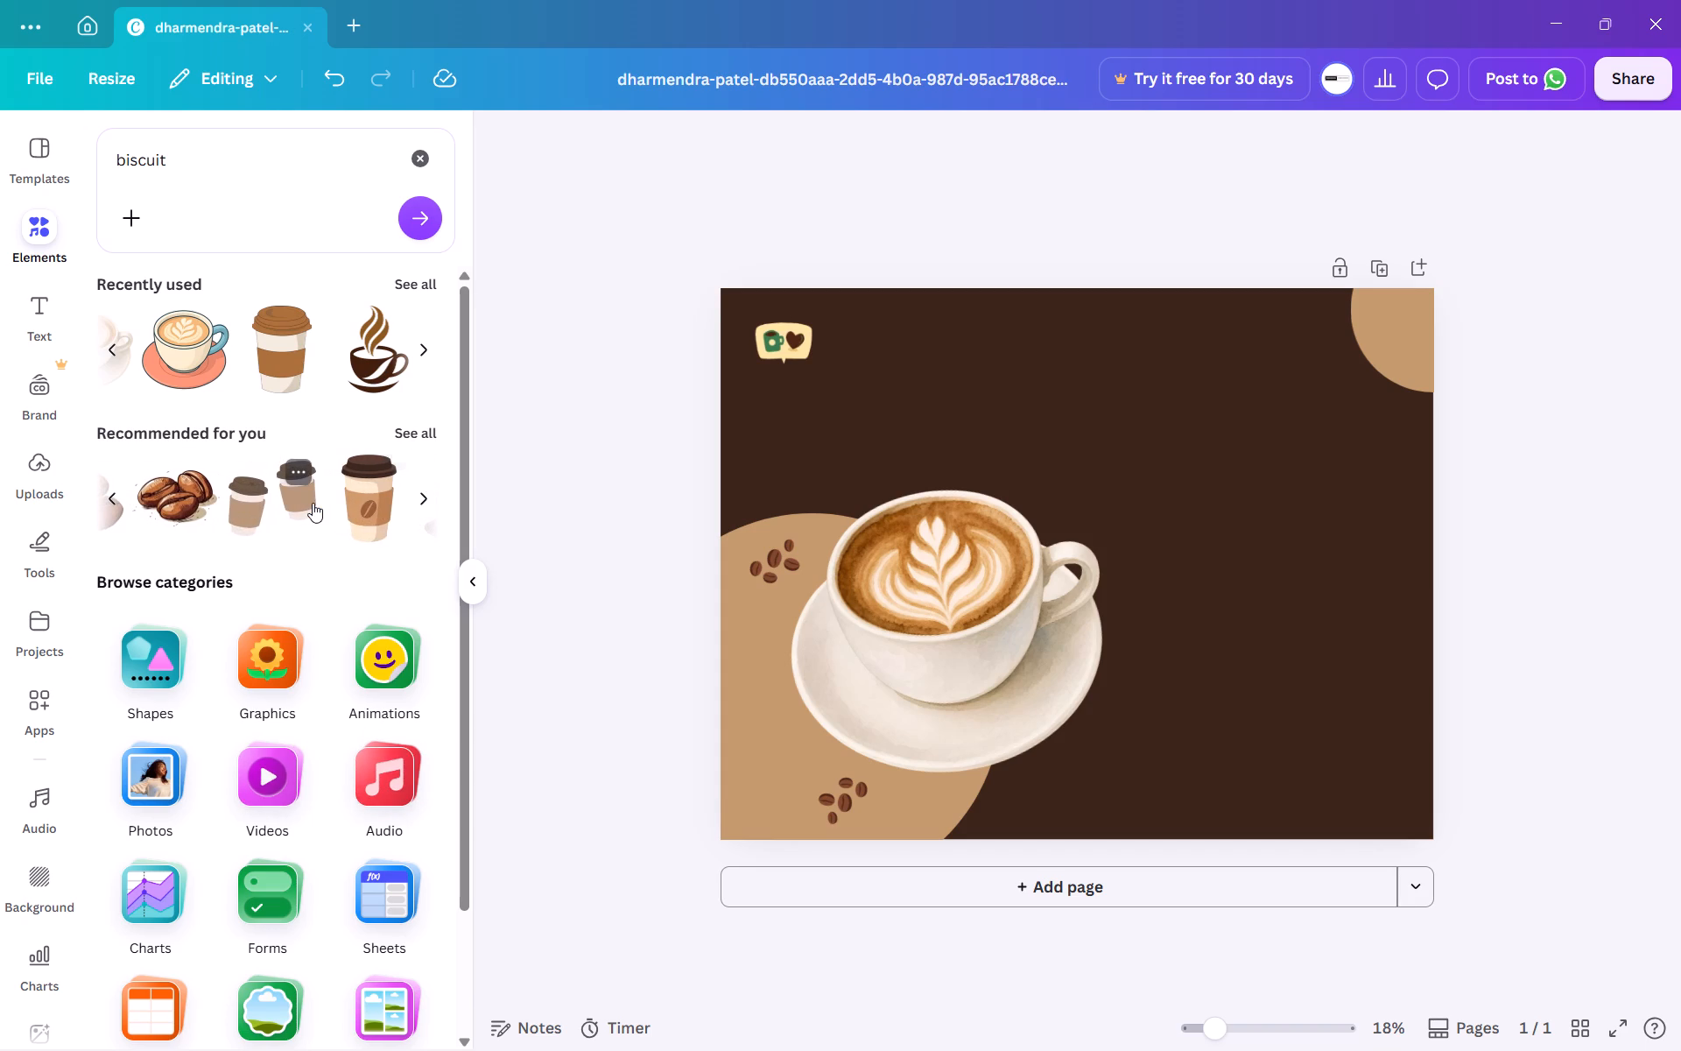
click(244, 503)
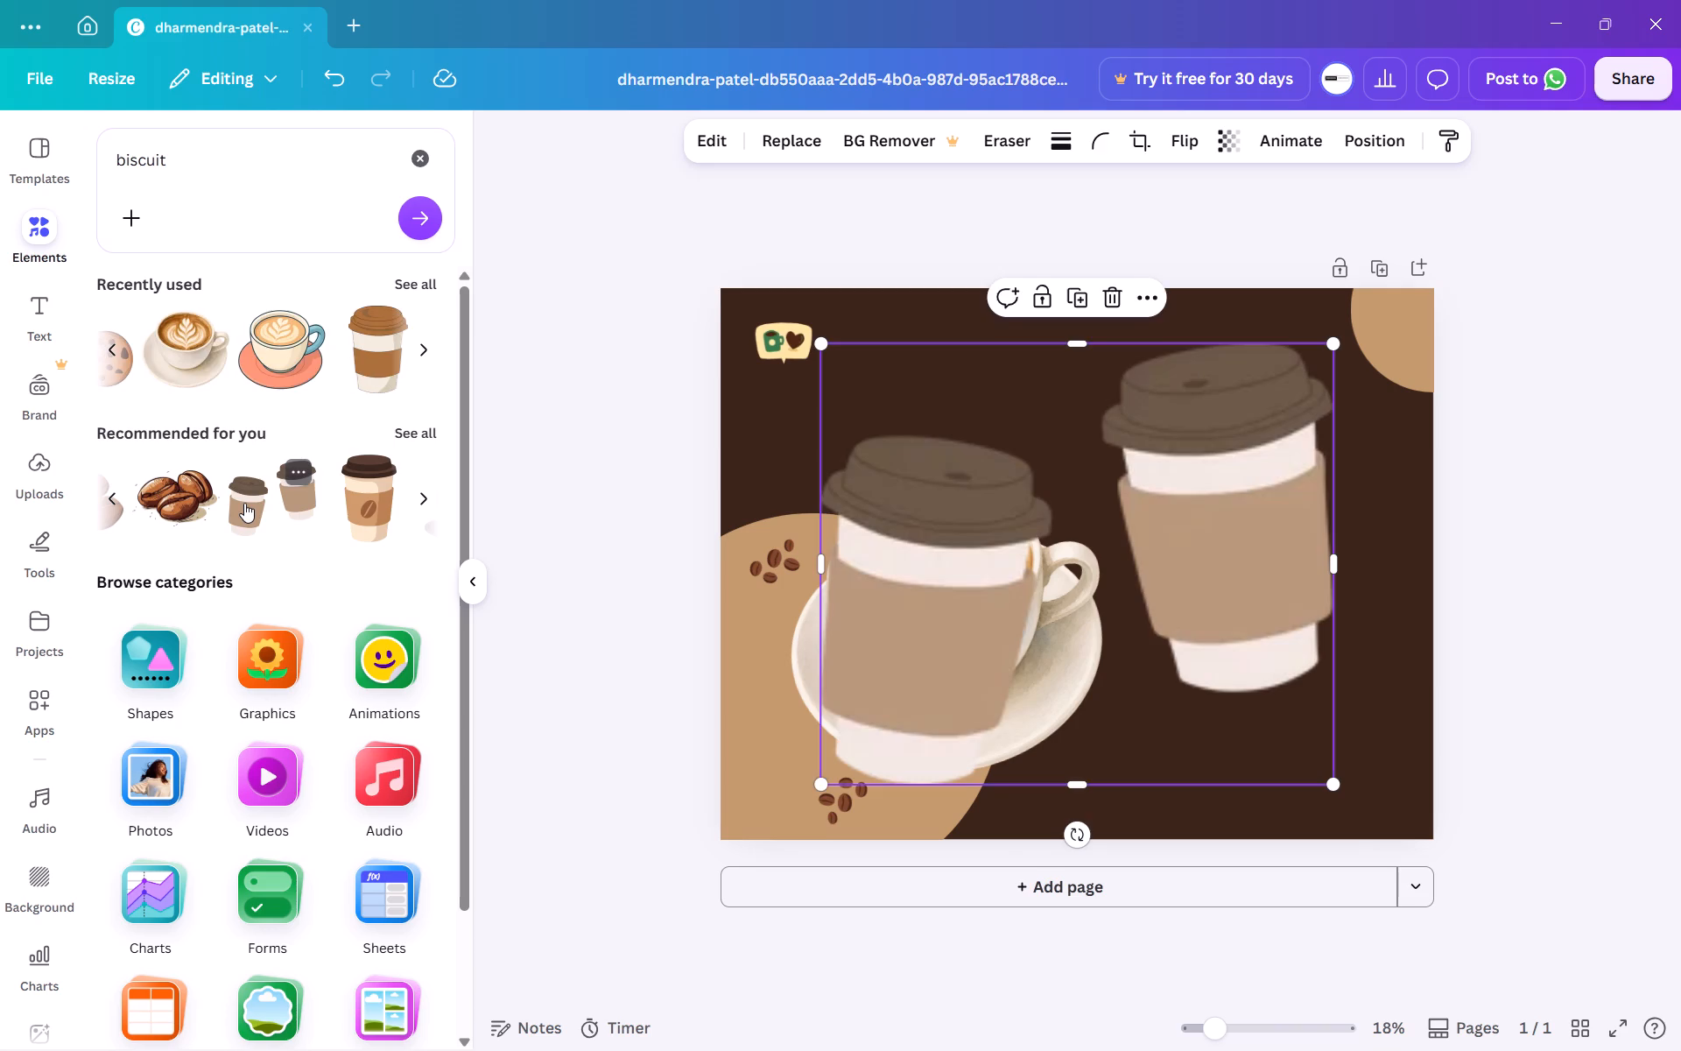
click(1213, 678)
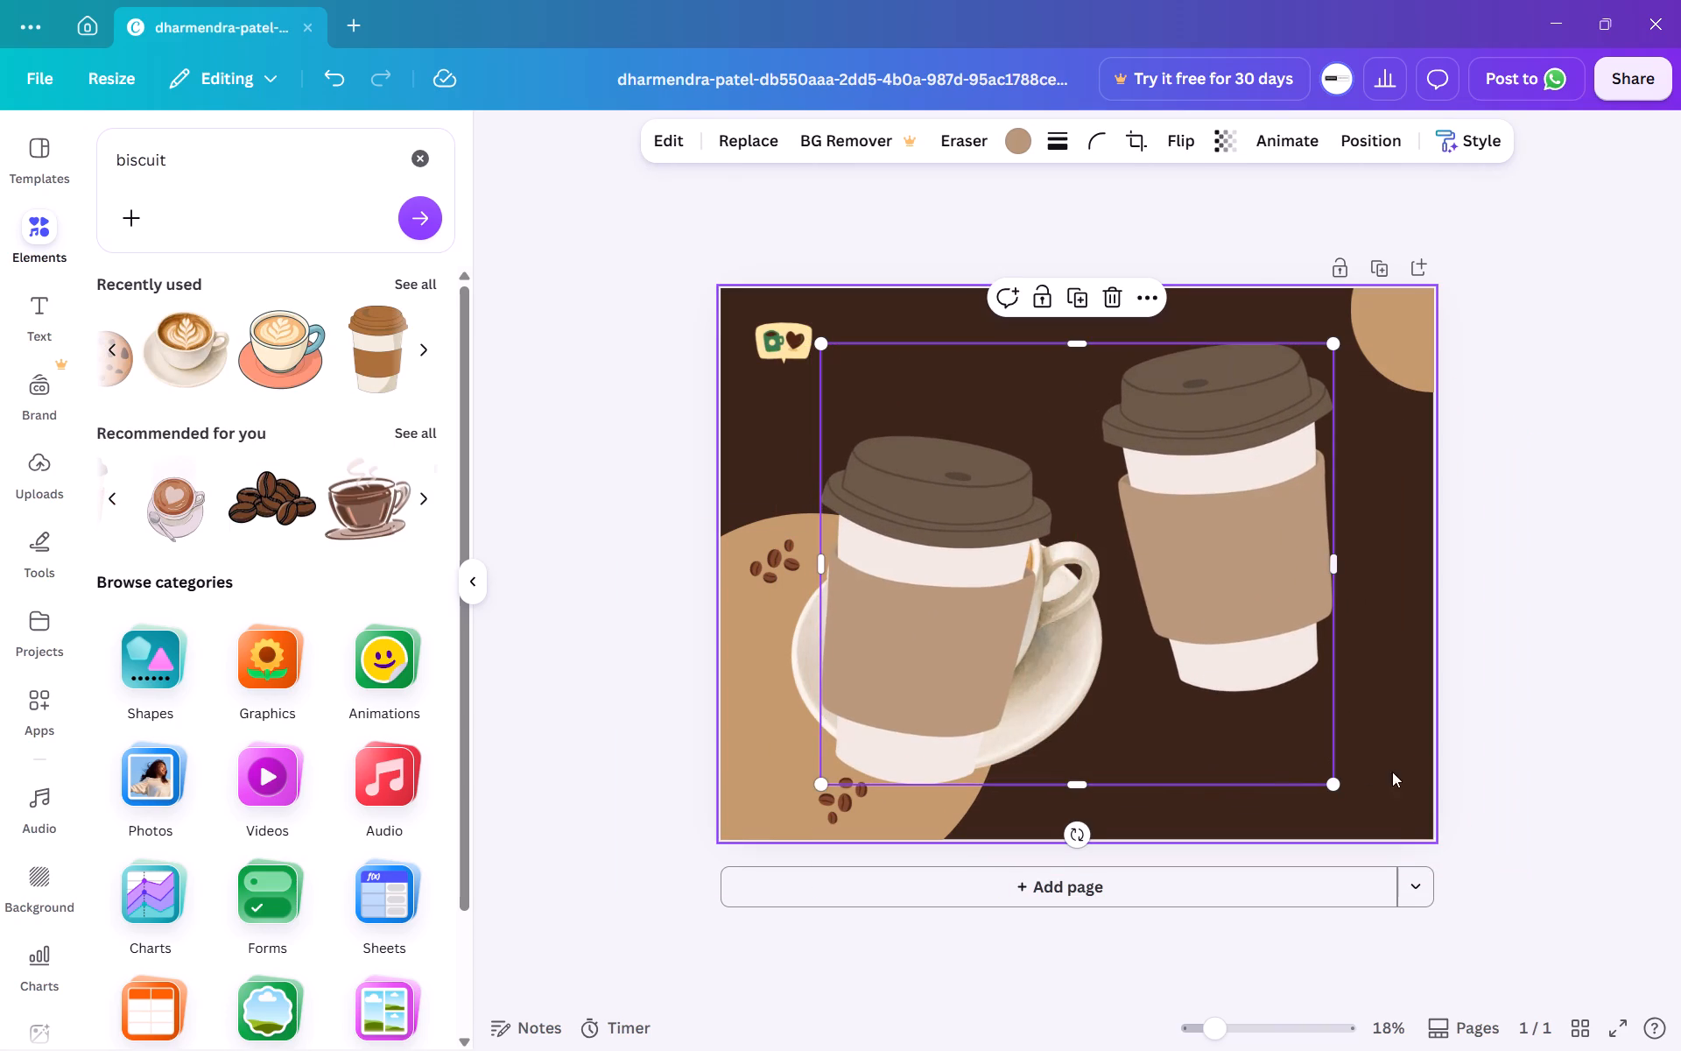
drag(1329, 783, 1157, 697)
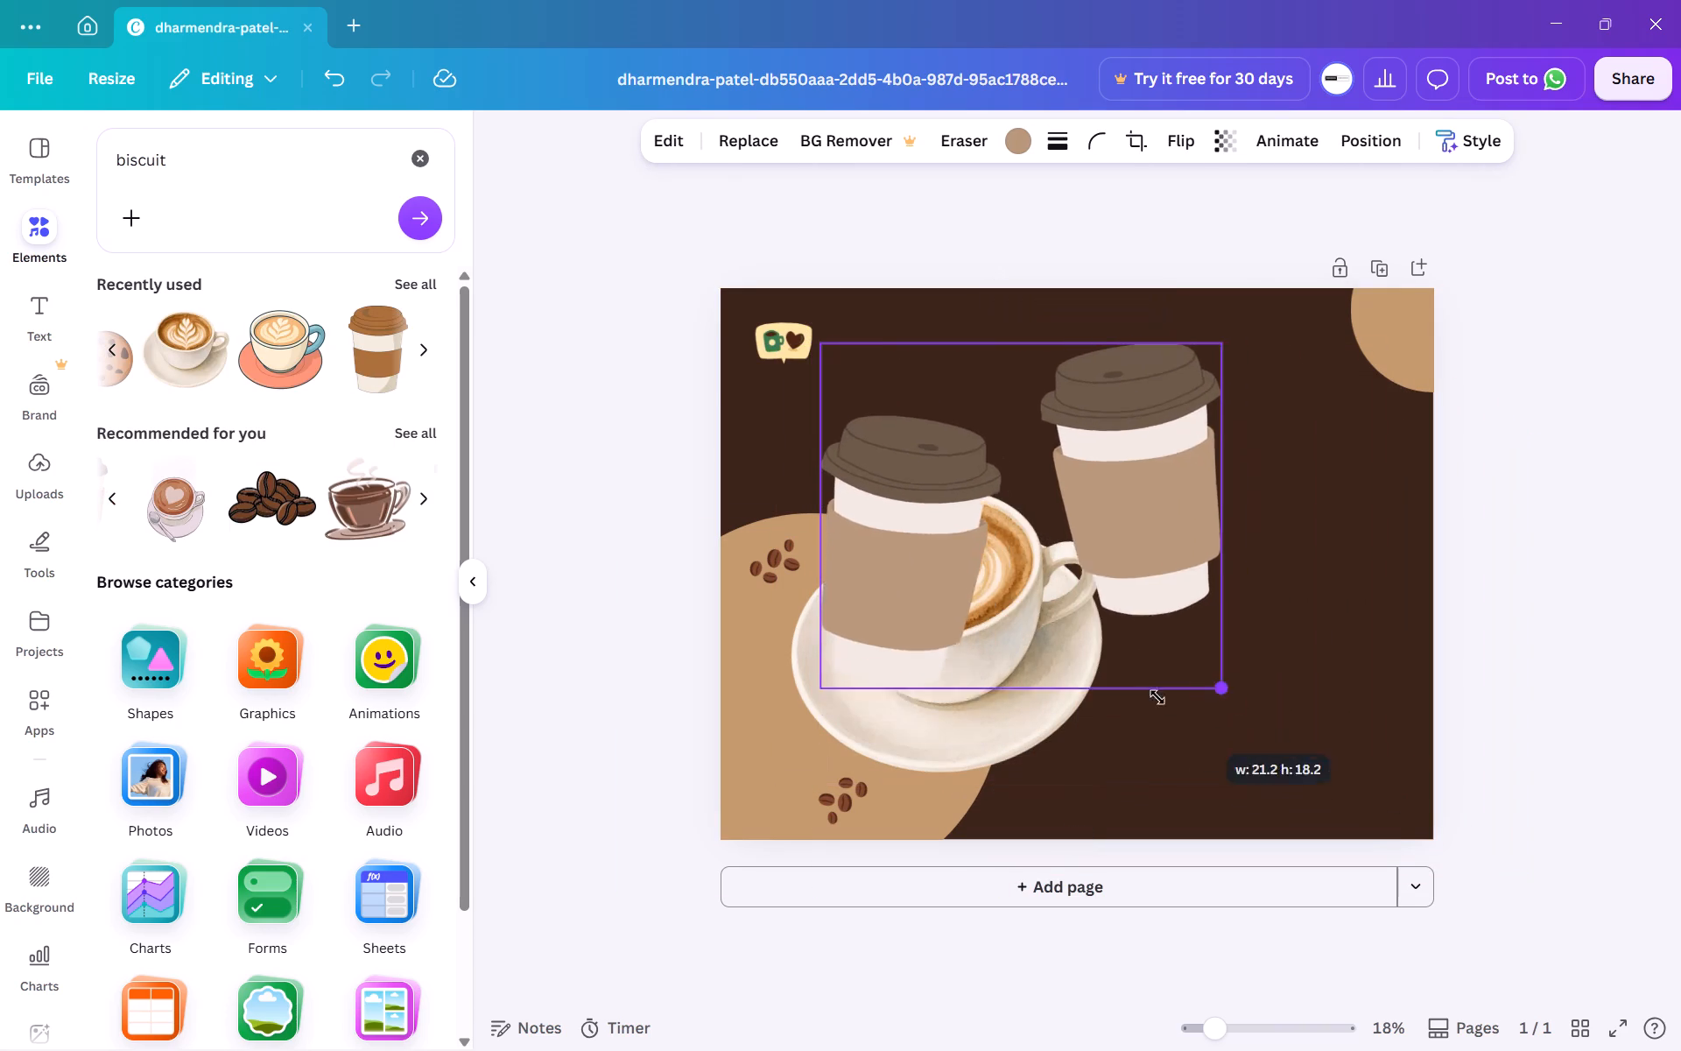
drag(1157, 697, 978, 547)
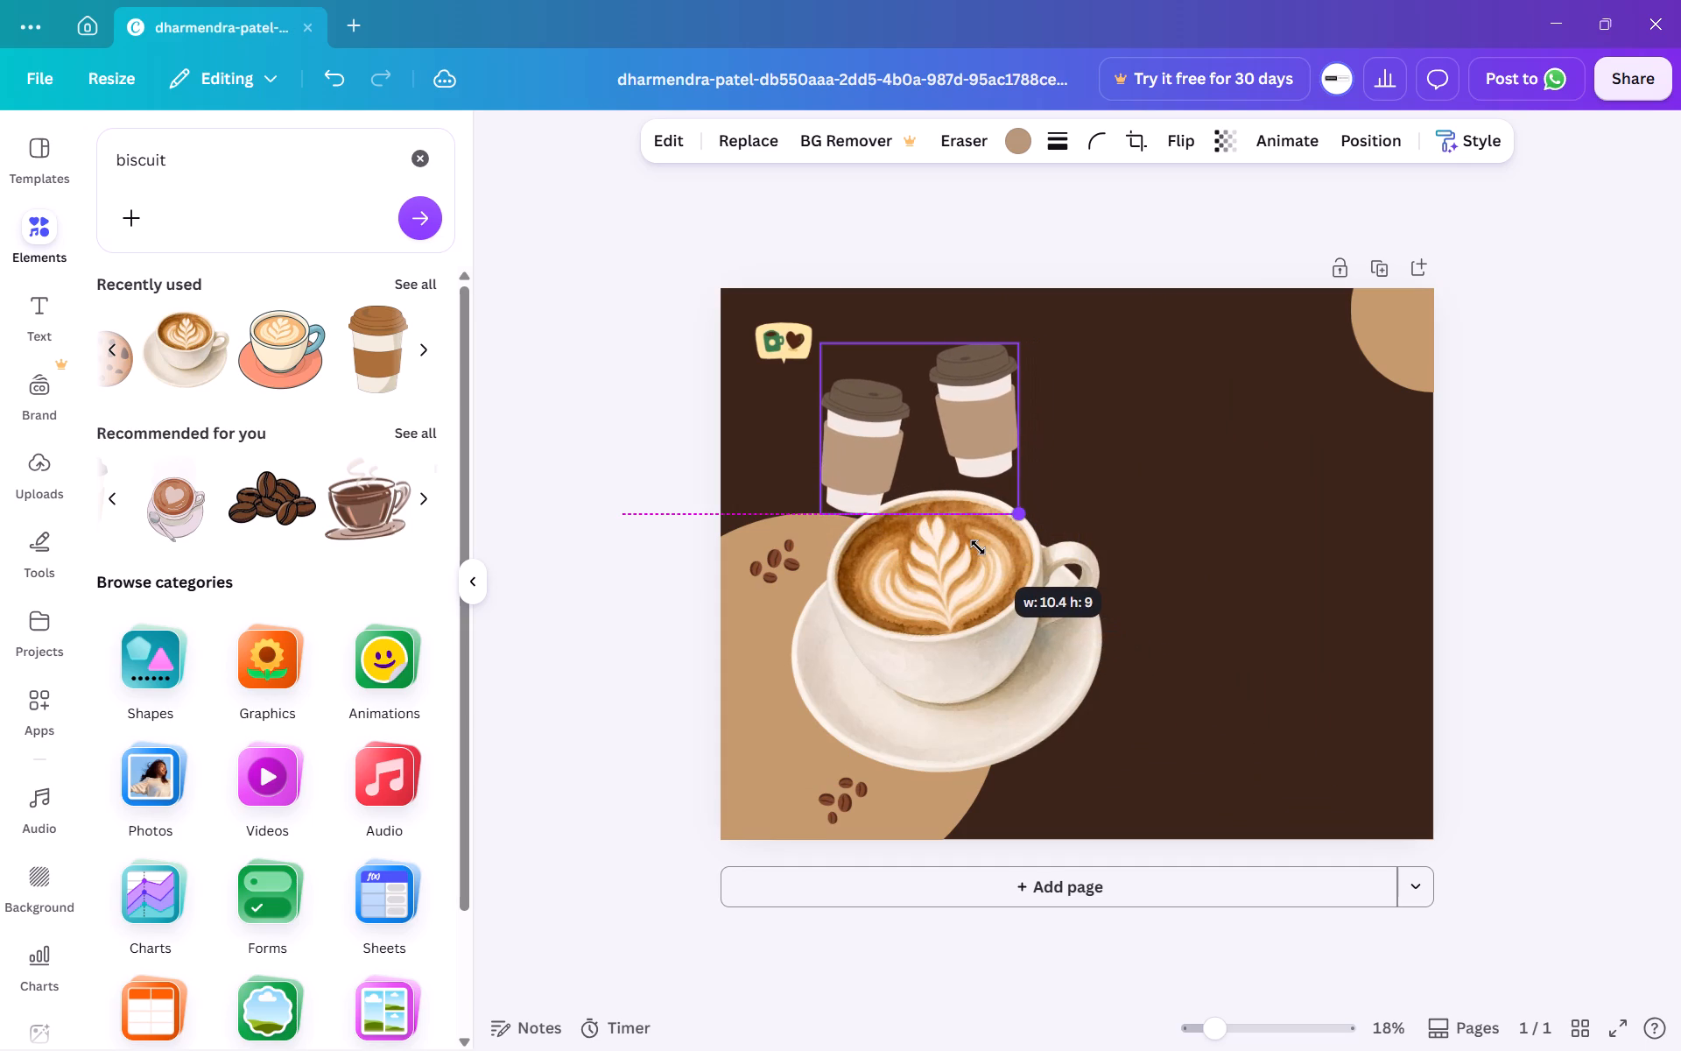
Enlarge the graphic of two takeaway coffee cups and place it in the dark lower corner of the design, beside the saucer.
drag(978, 547, 1036, 557)
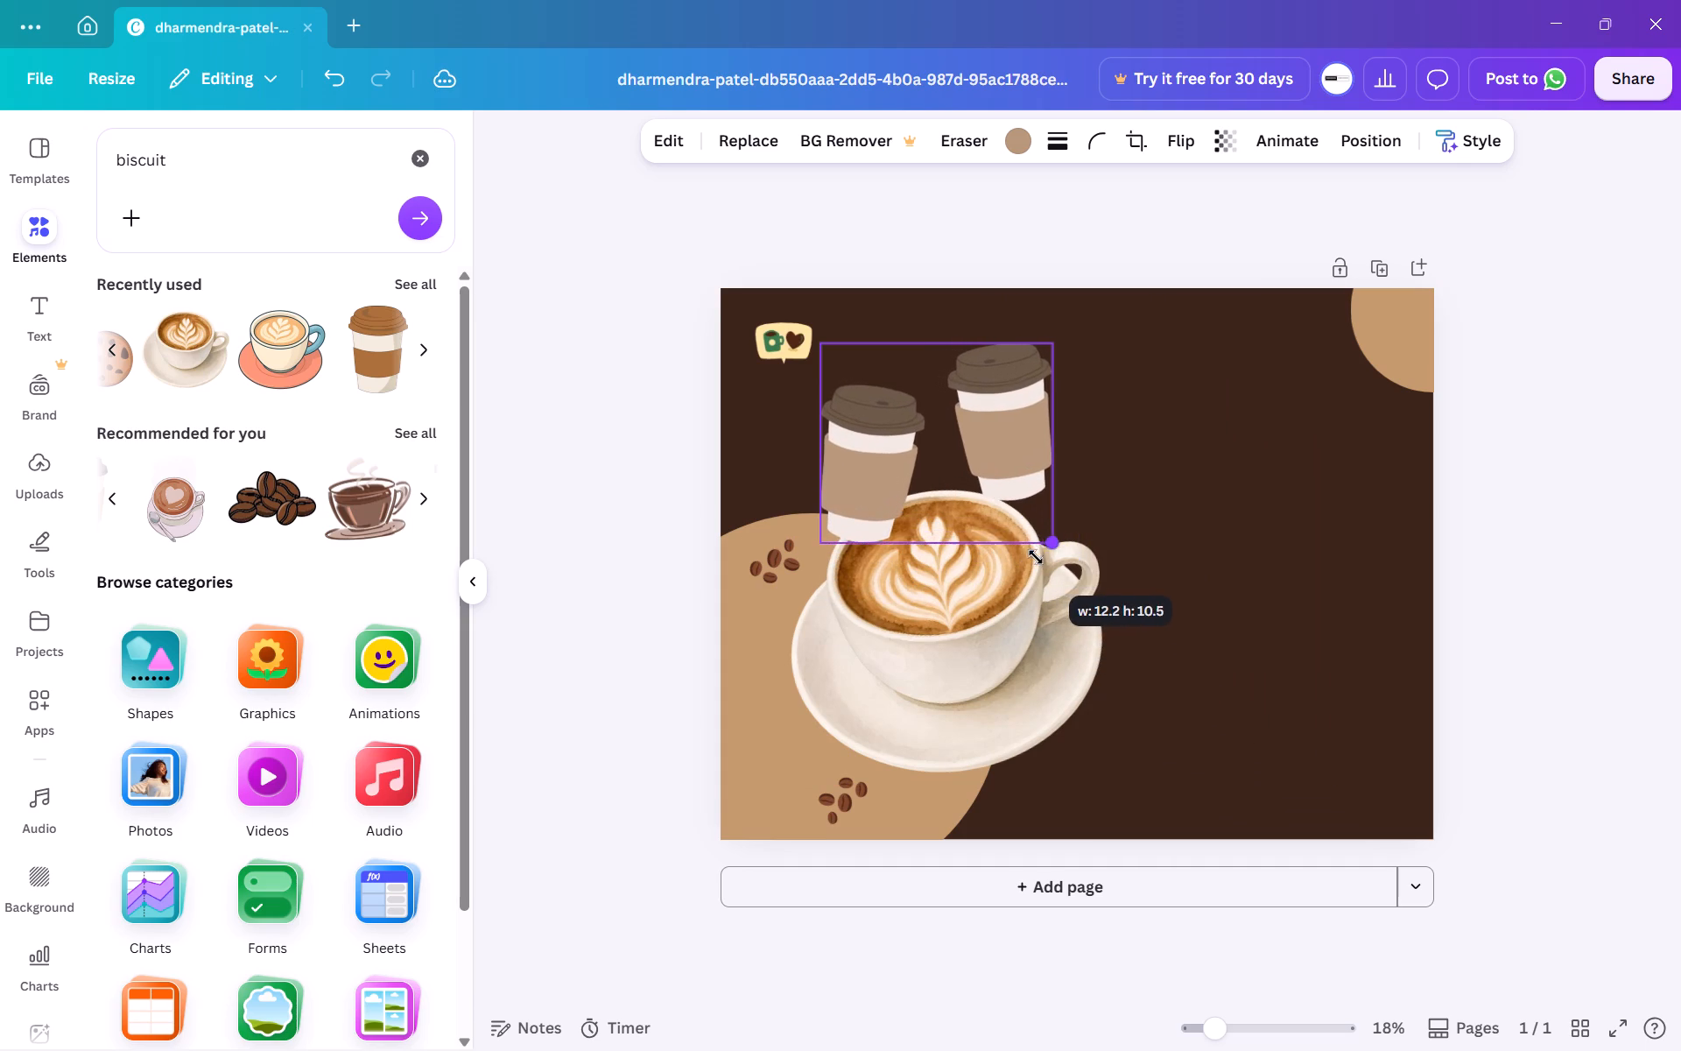
drag(1036, 557, 1065, 563)
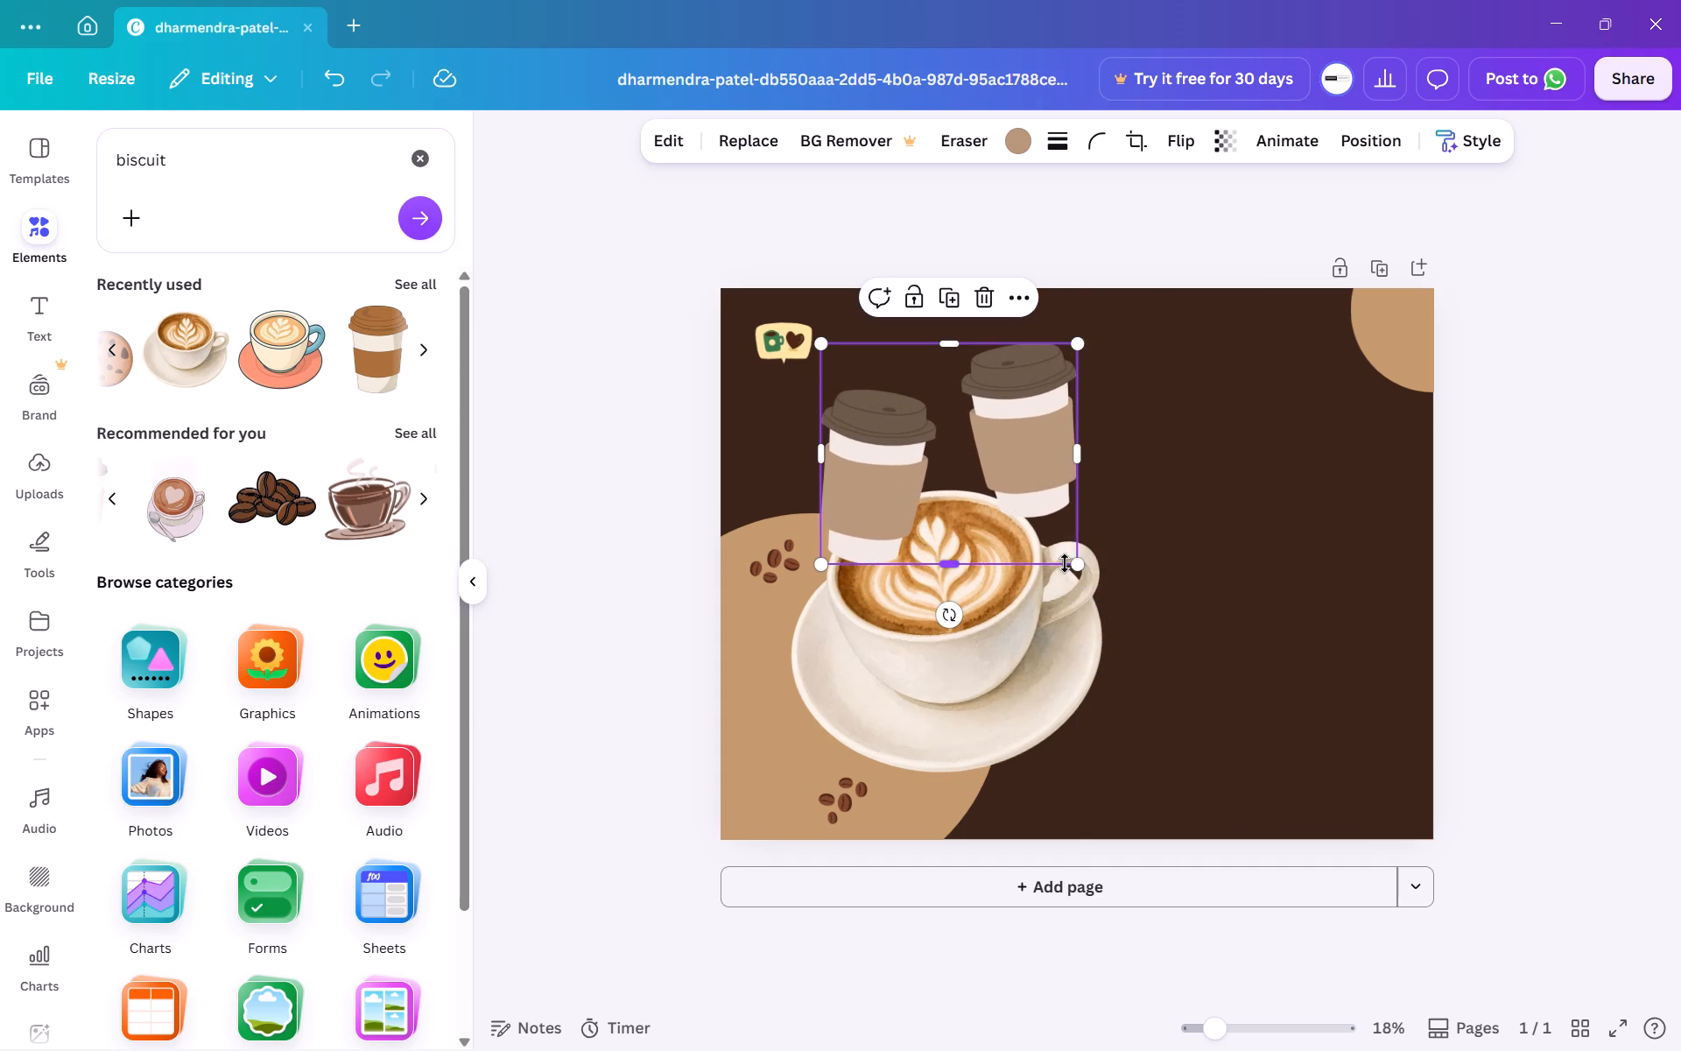
drag(995, 507, 1319, 762)
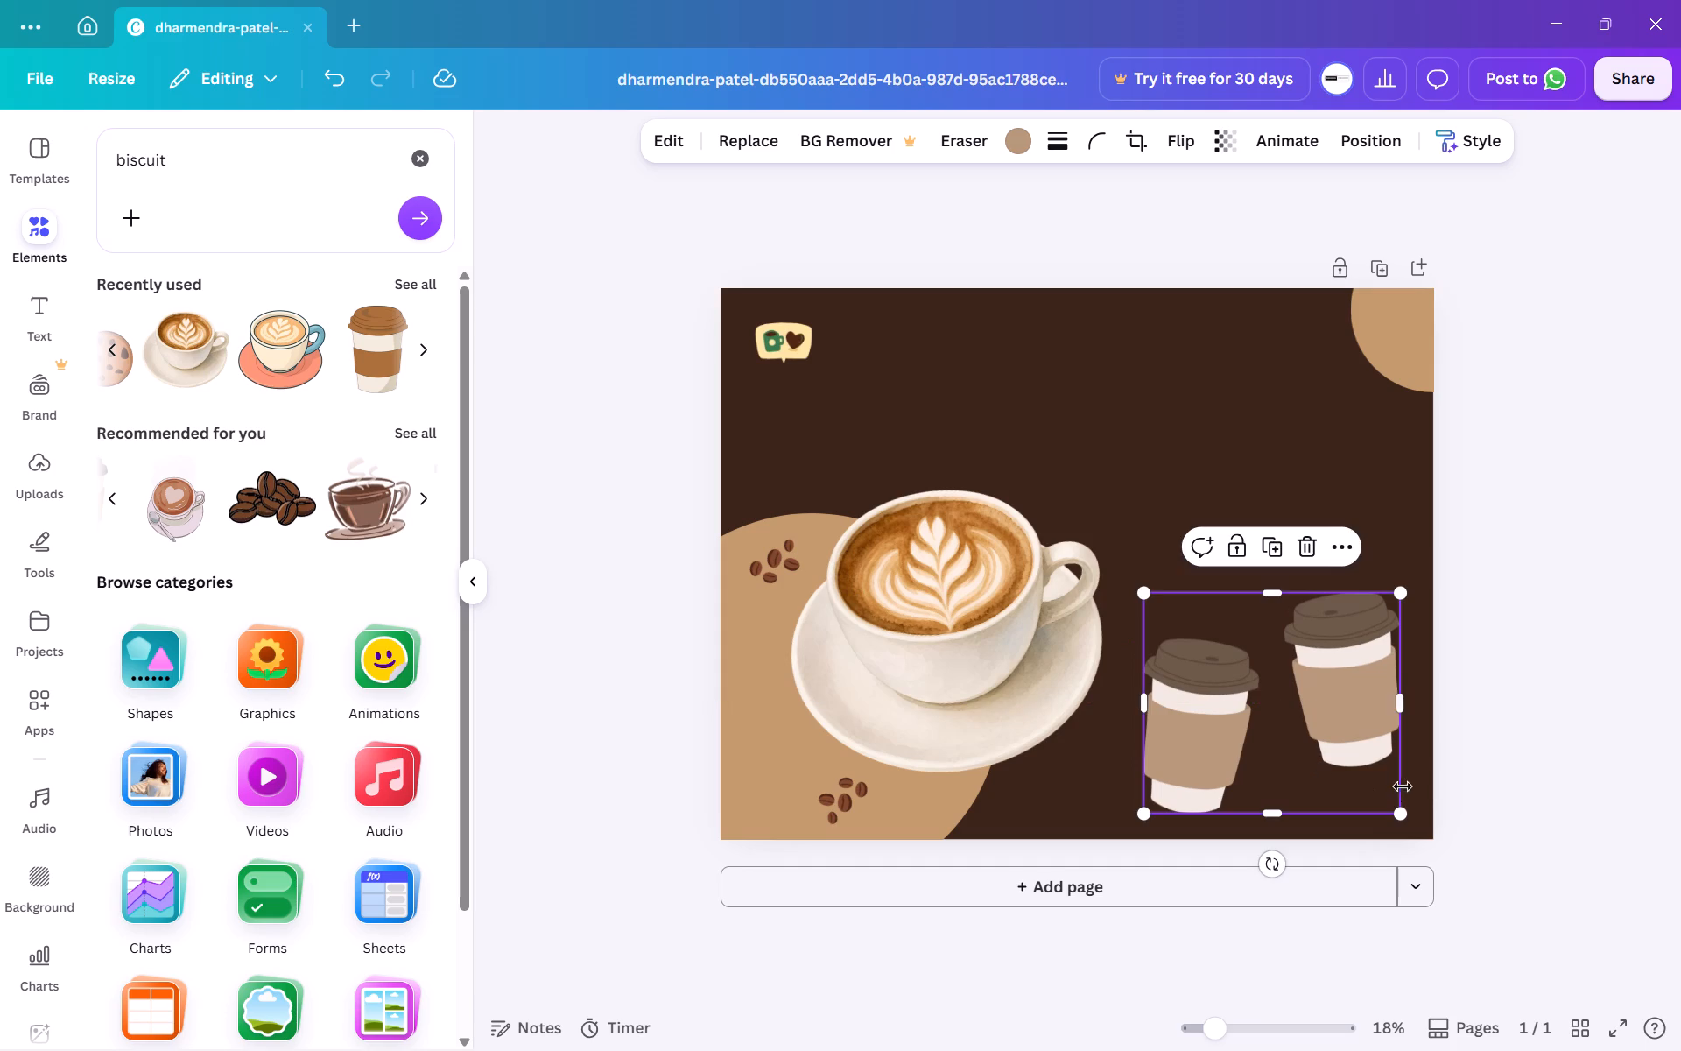
drag(1312, 712, 1312, 716)
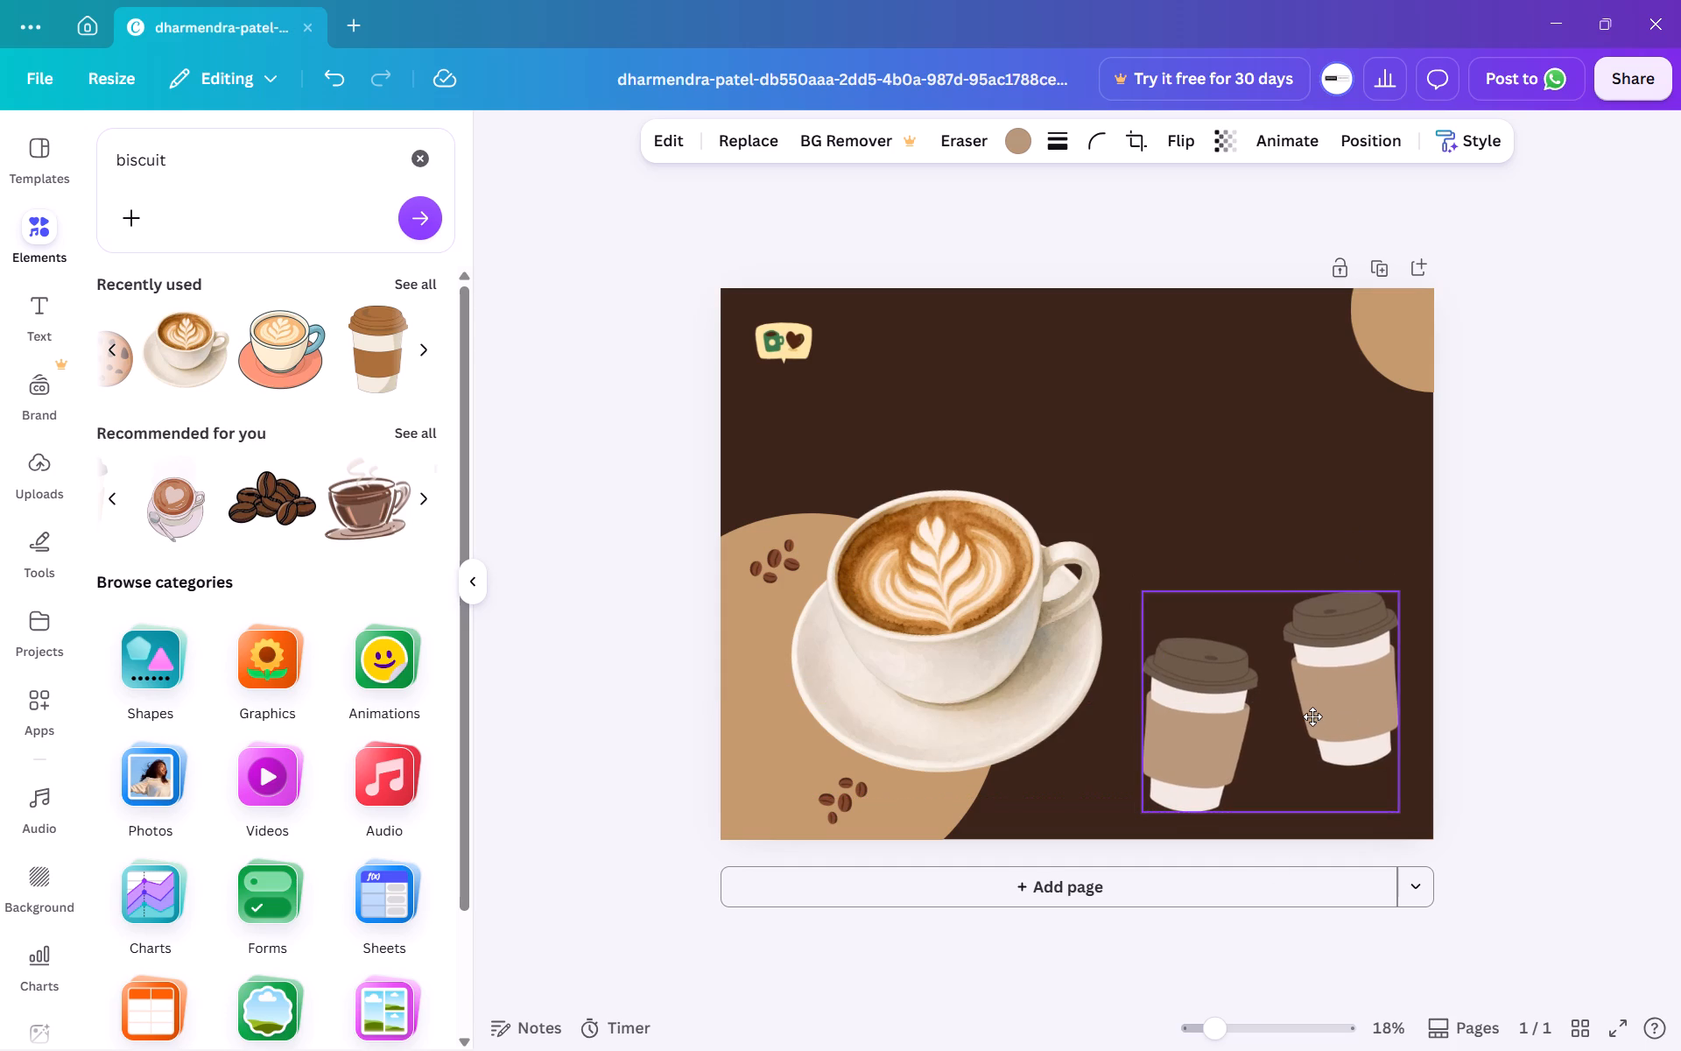
drag(1312, 716, 1277, 464)
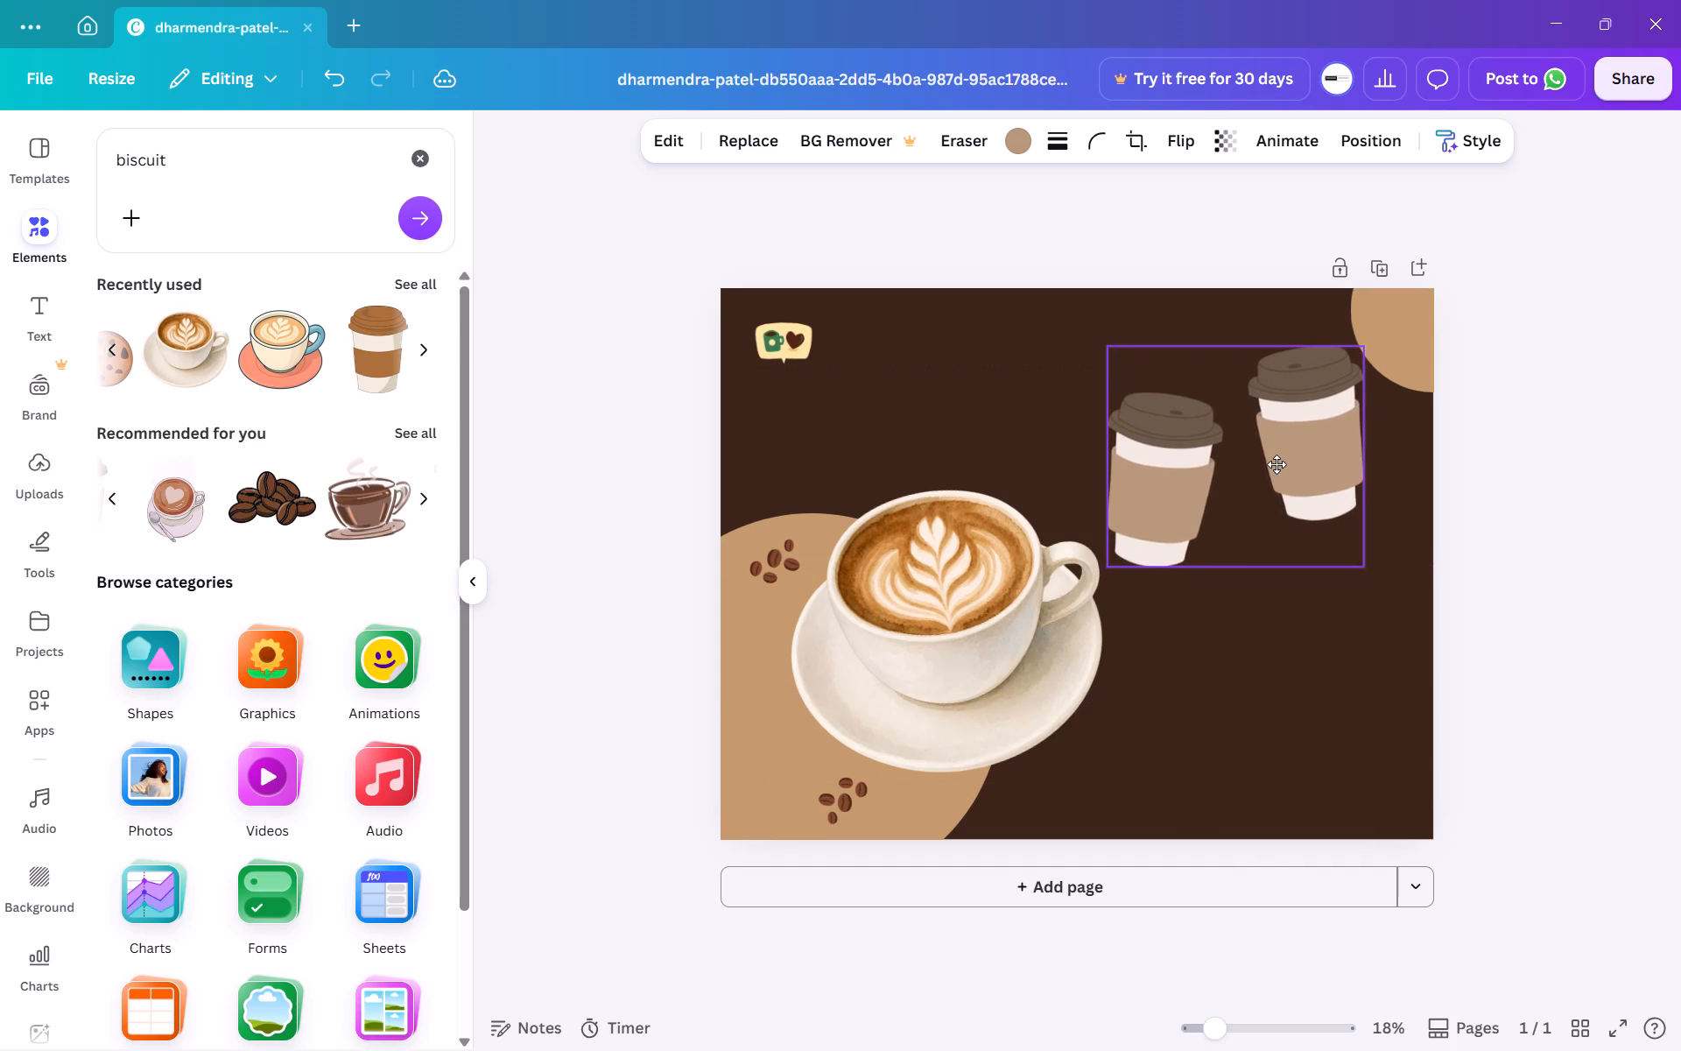
drag(1277, 464, 1333, 716)
Switch to the ChatGPT conversation in Chrome to check the sample design and the client brief's required text.
click(1184, 479)
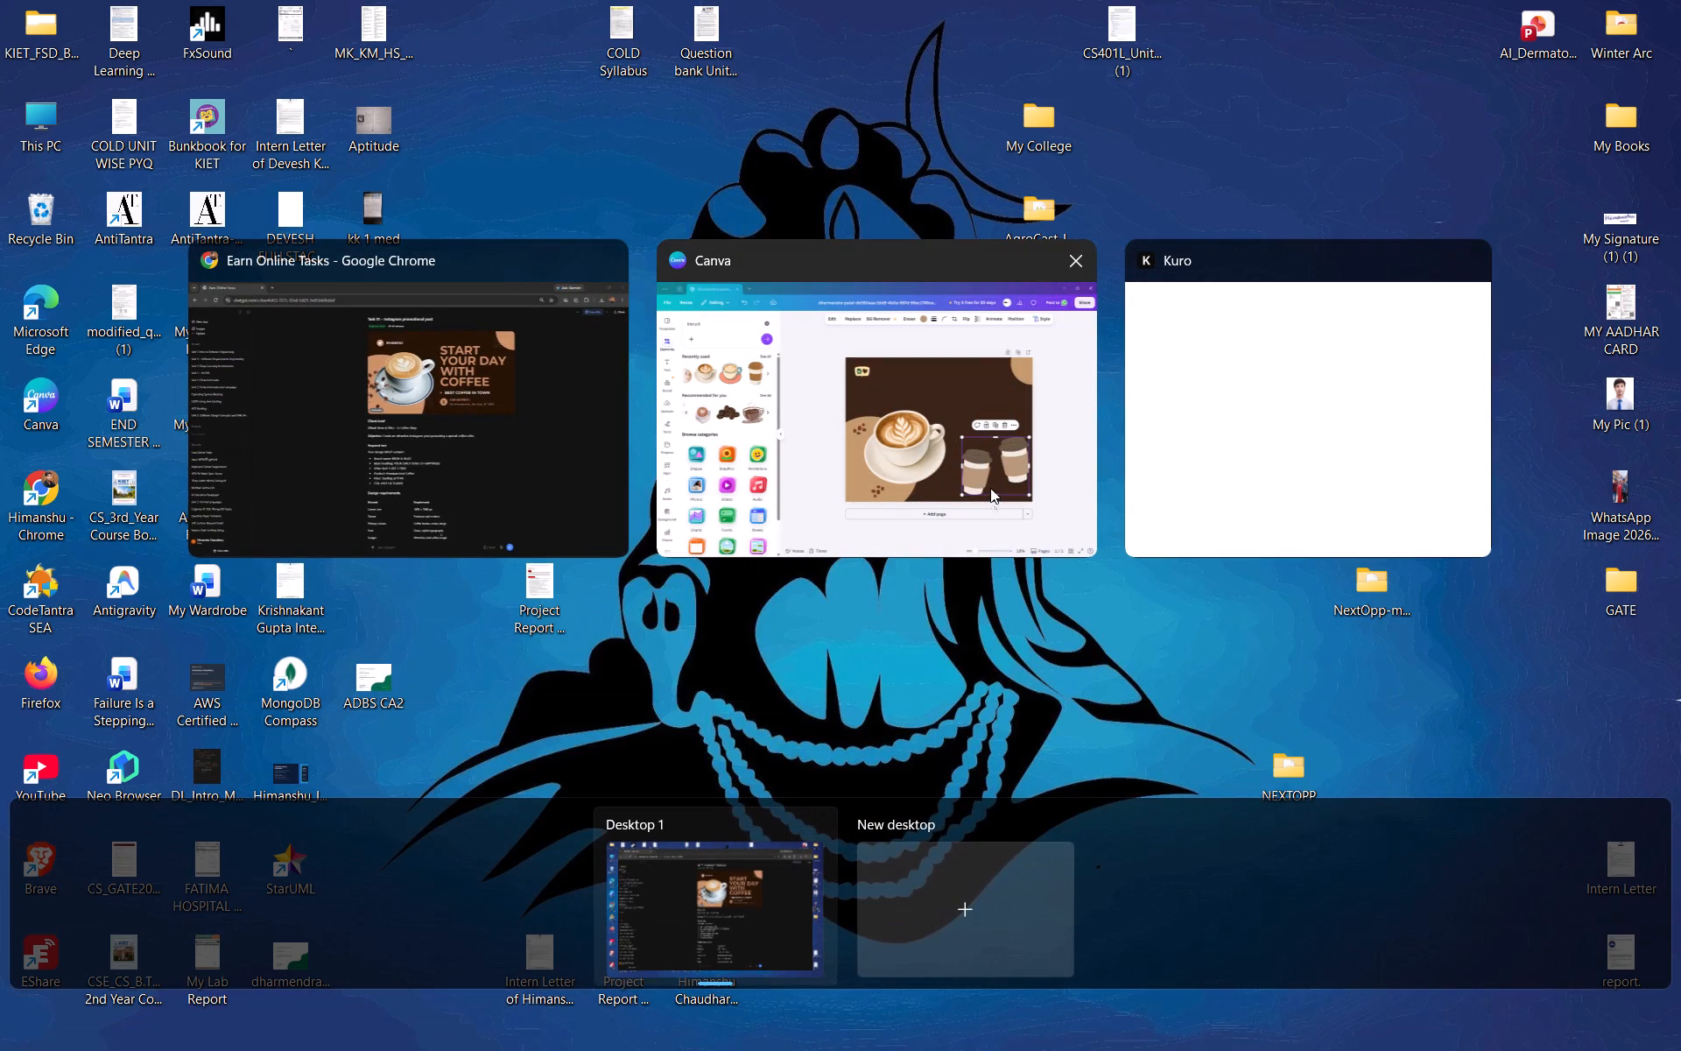
click(998, 472)
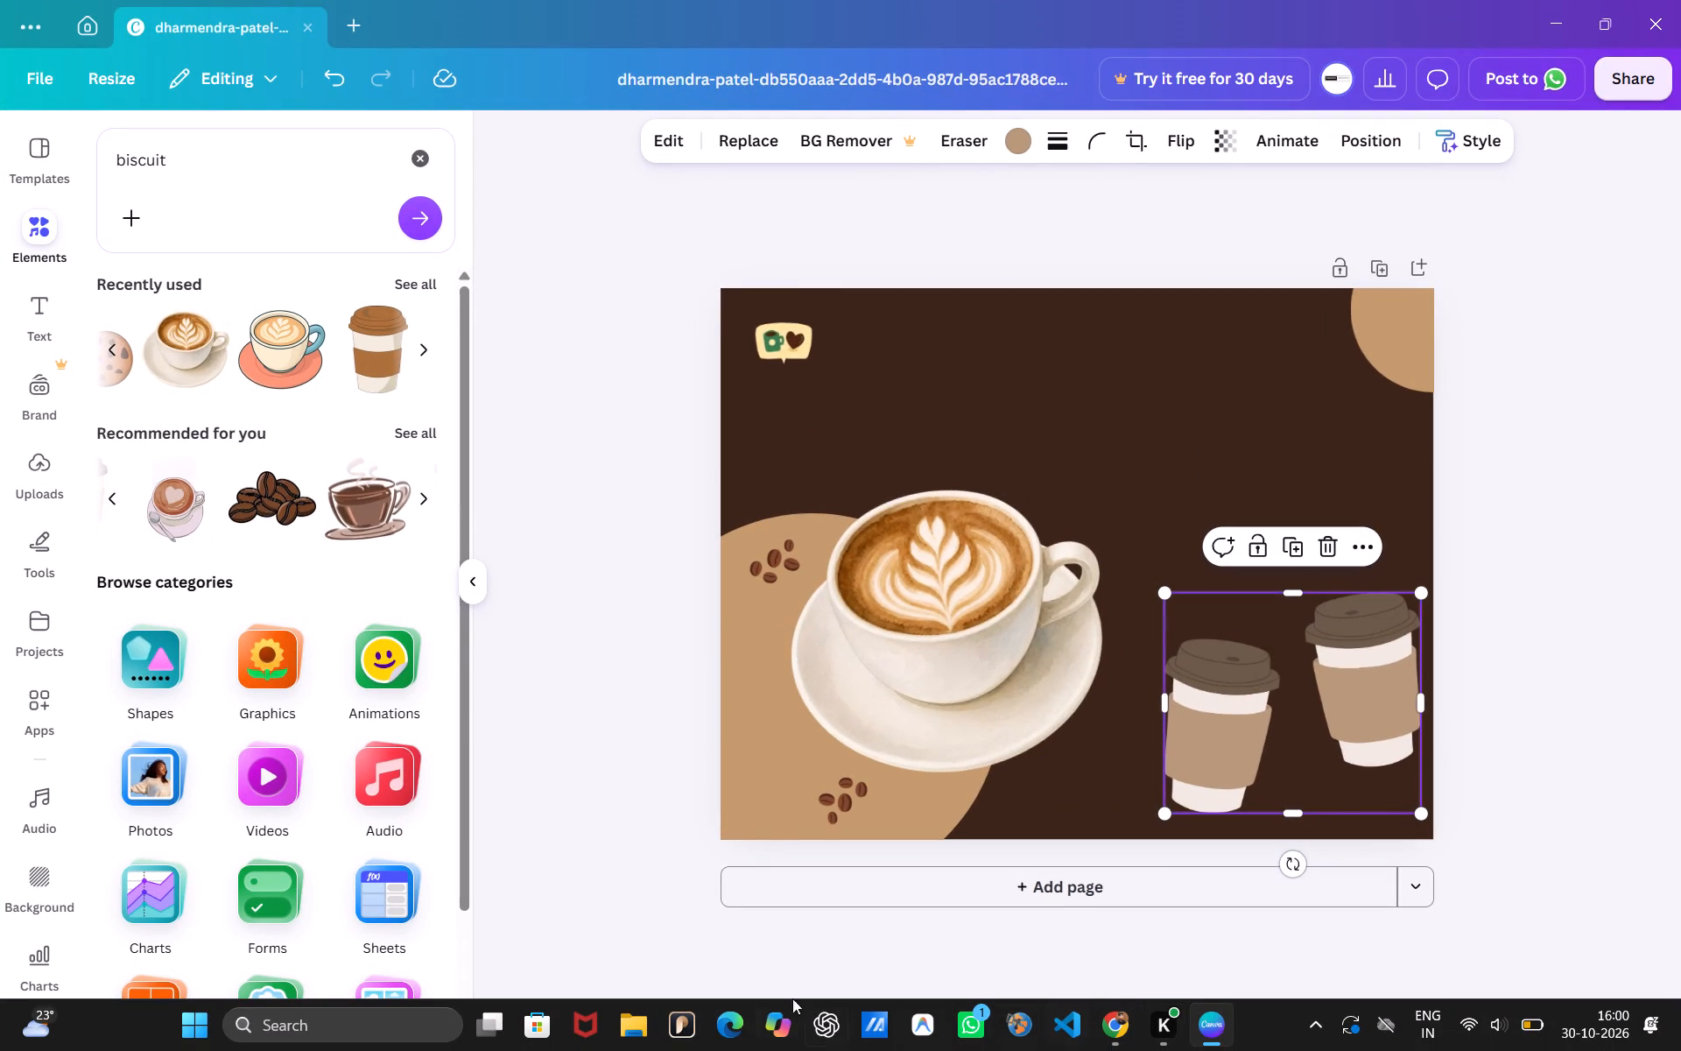
click(1116, 1034)
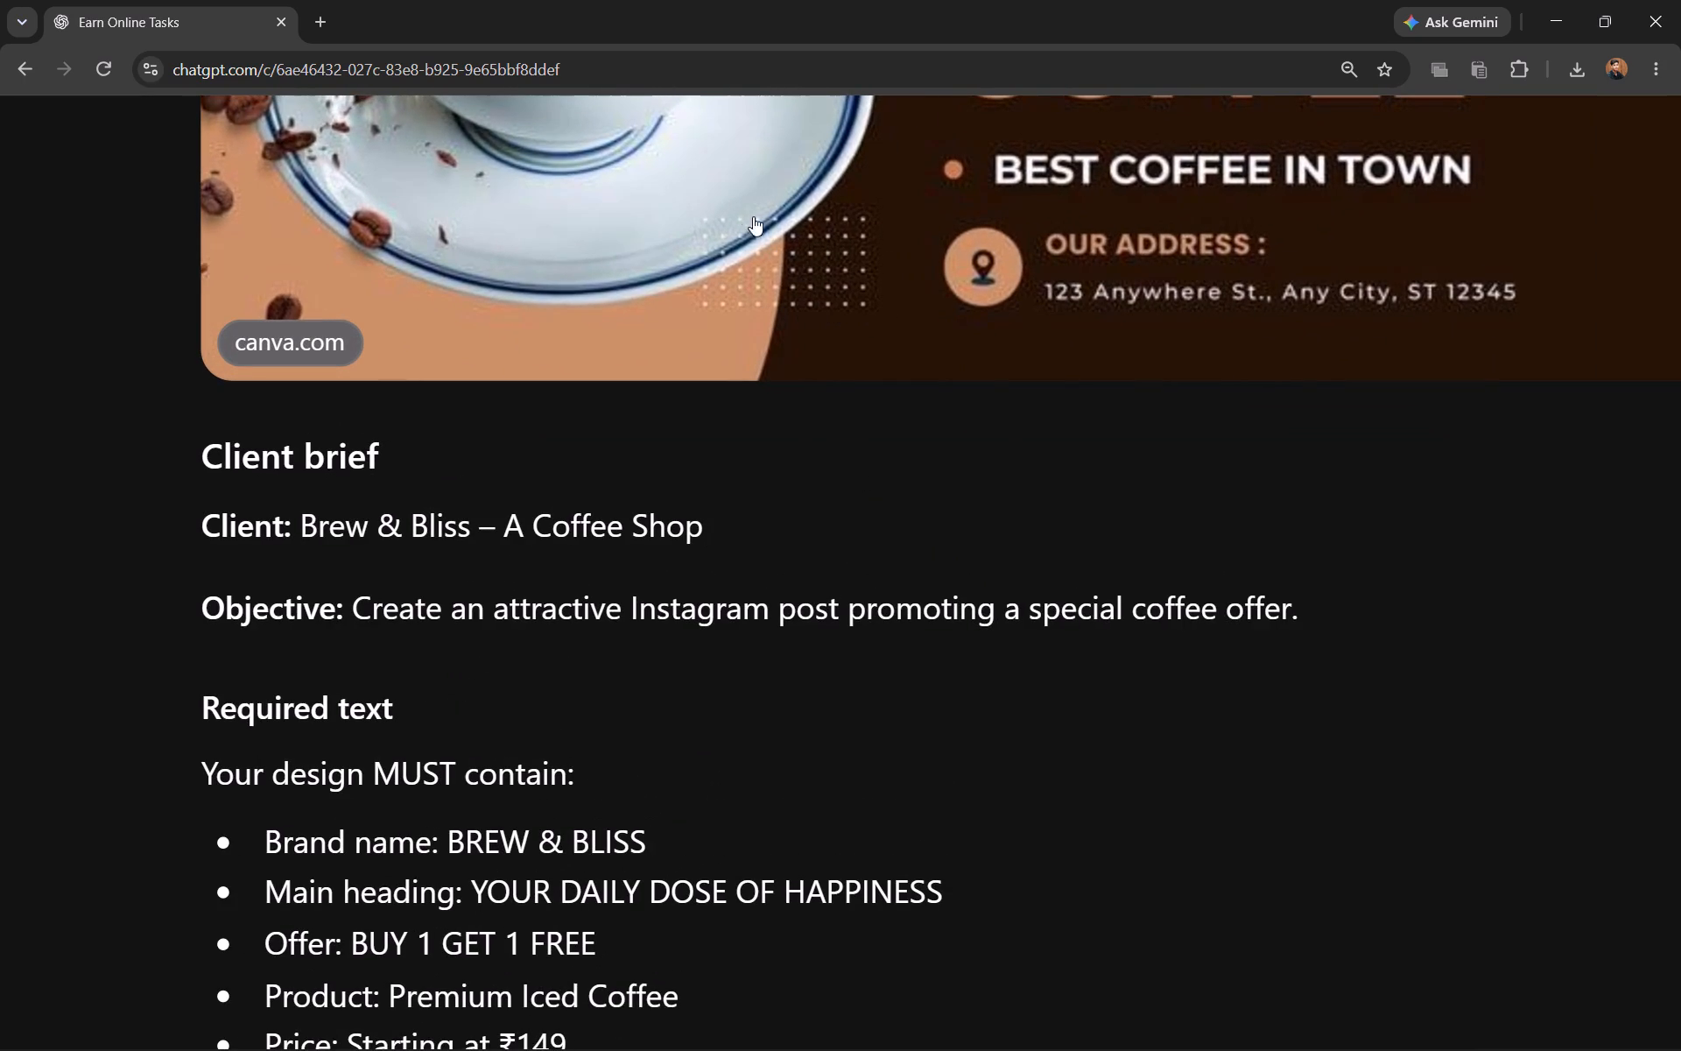
Switch to the ChatGPT brief in Chrome and enlarge the reference coffee banner to examine its layout.
click(714, 314)
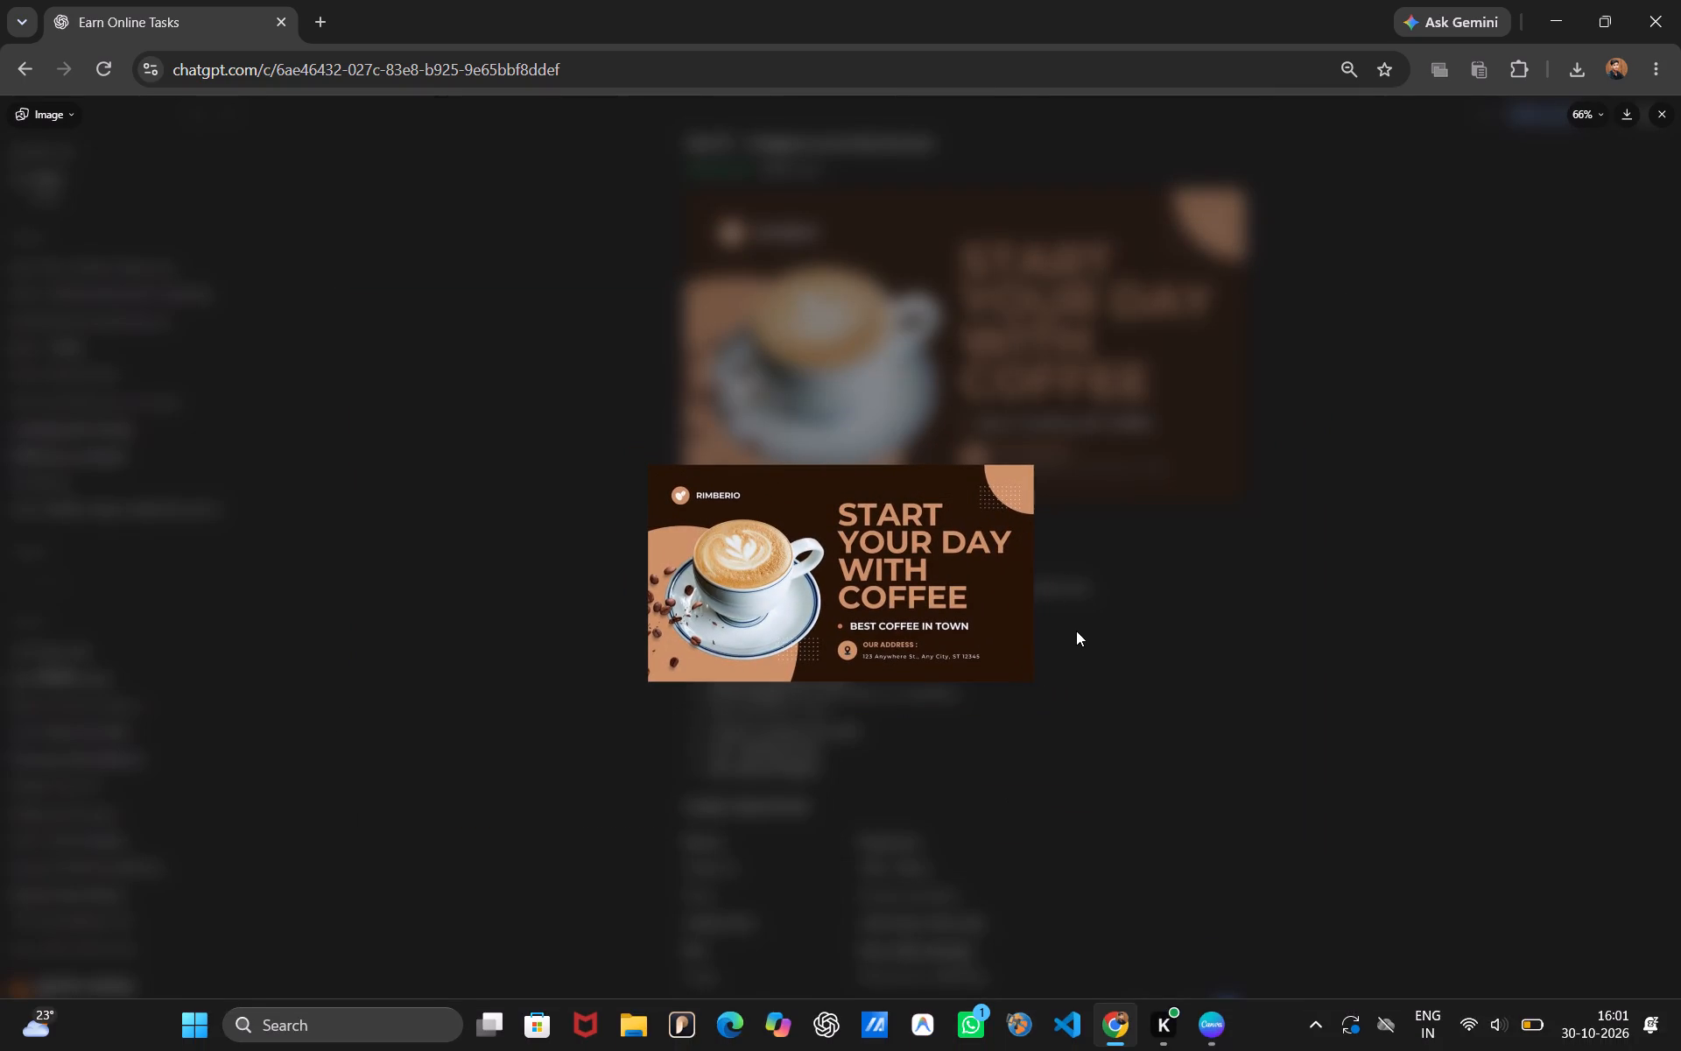
click(1076, 631)
click(1036, 491)
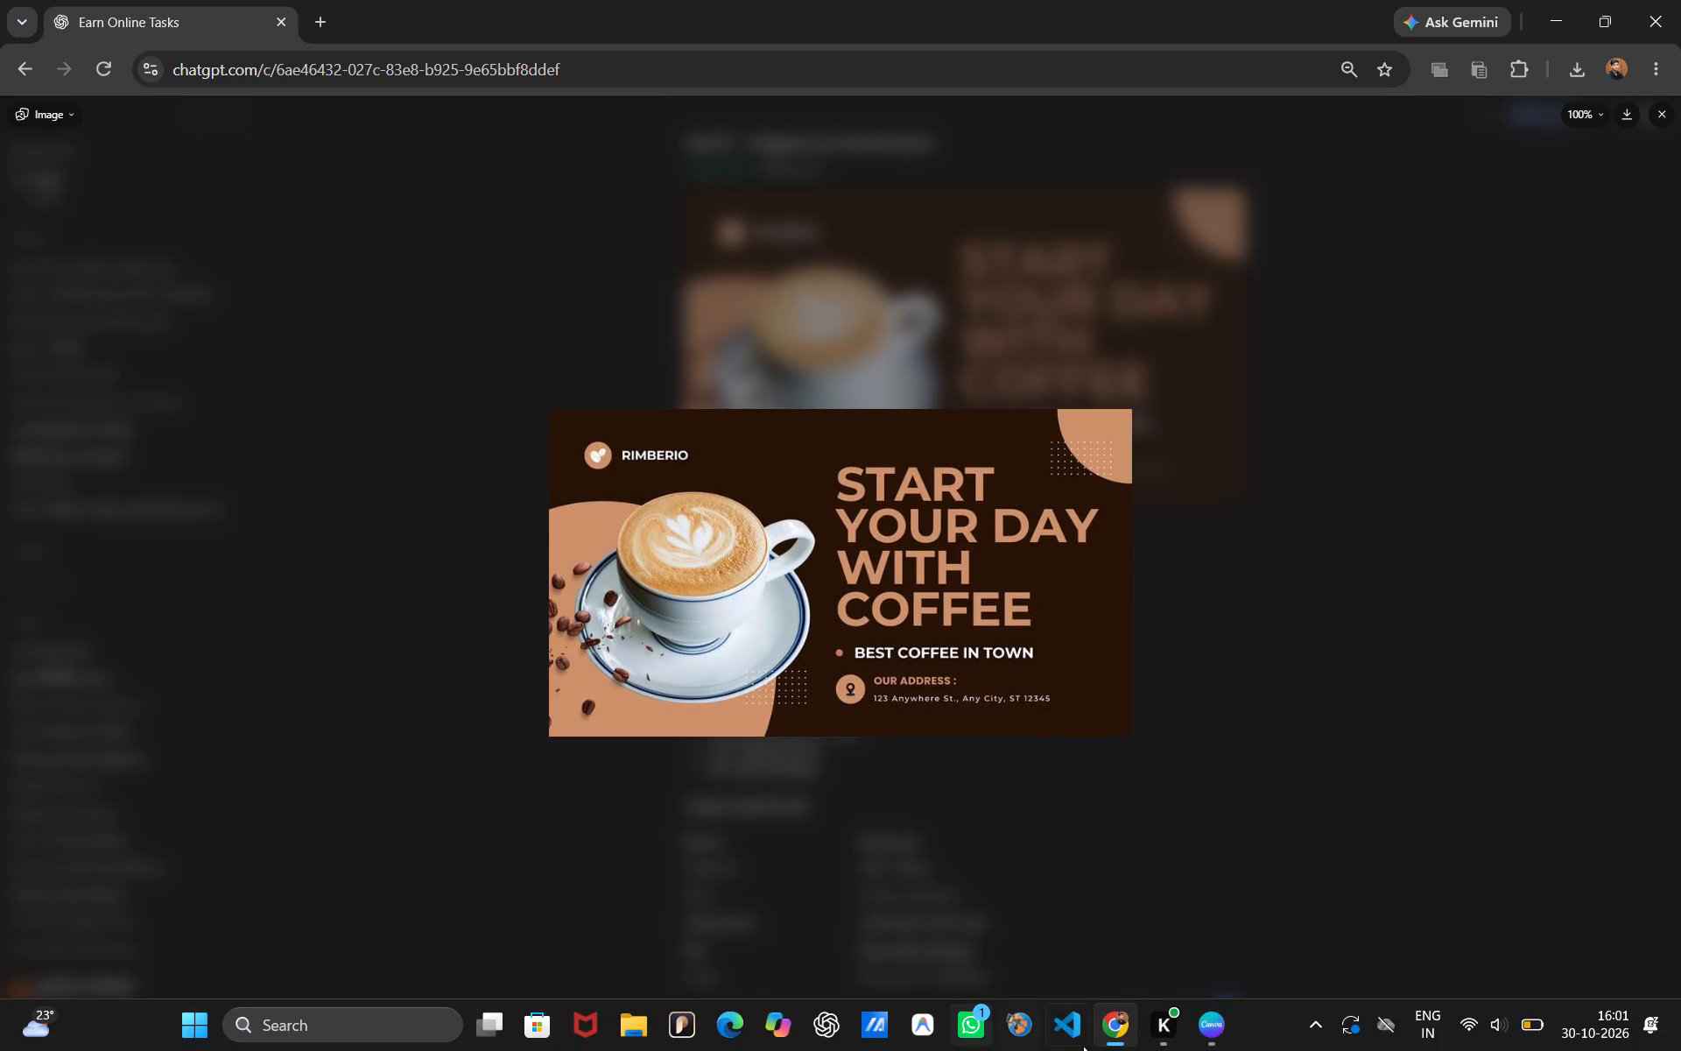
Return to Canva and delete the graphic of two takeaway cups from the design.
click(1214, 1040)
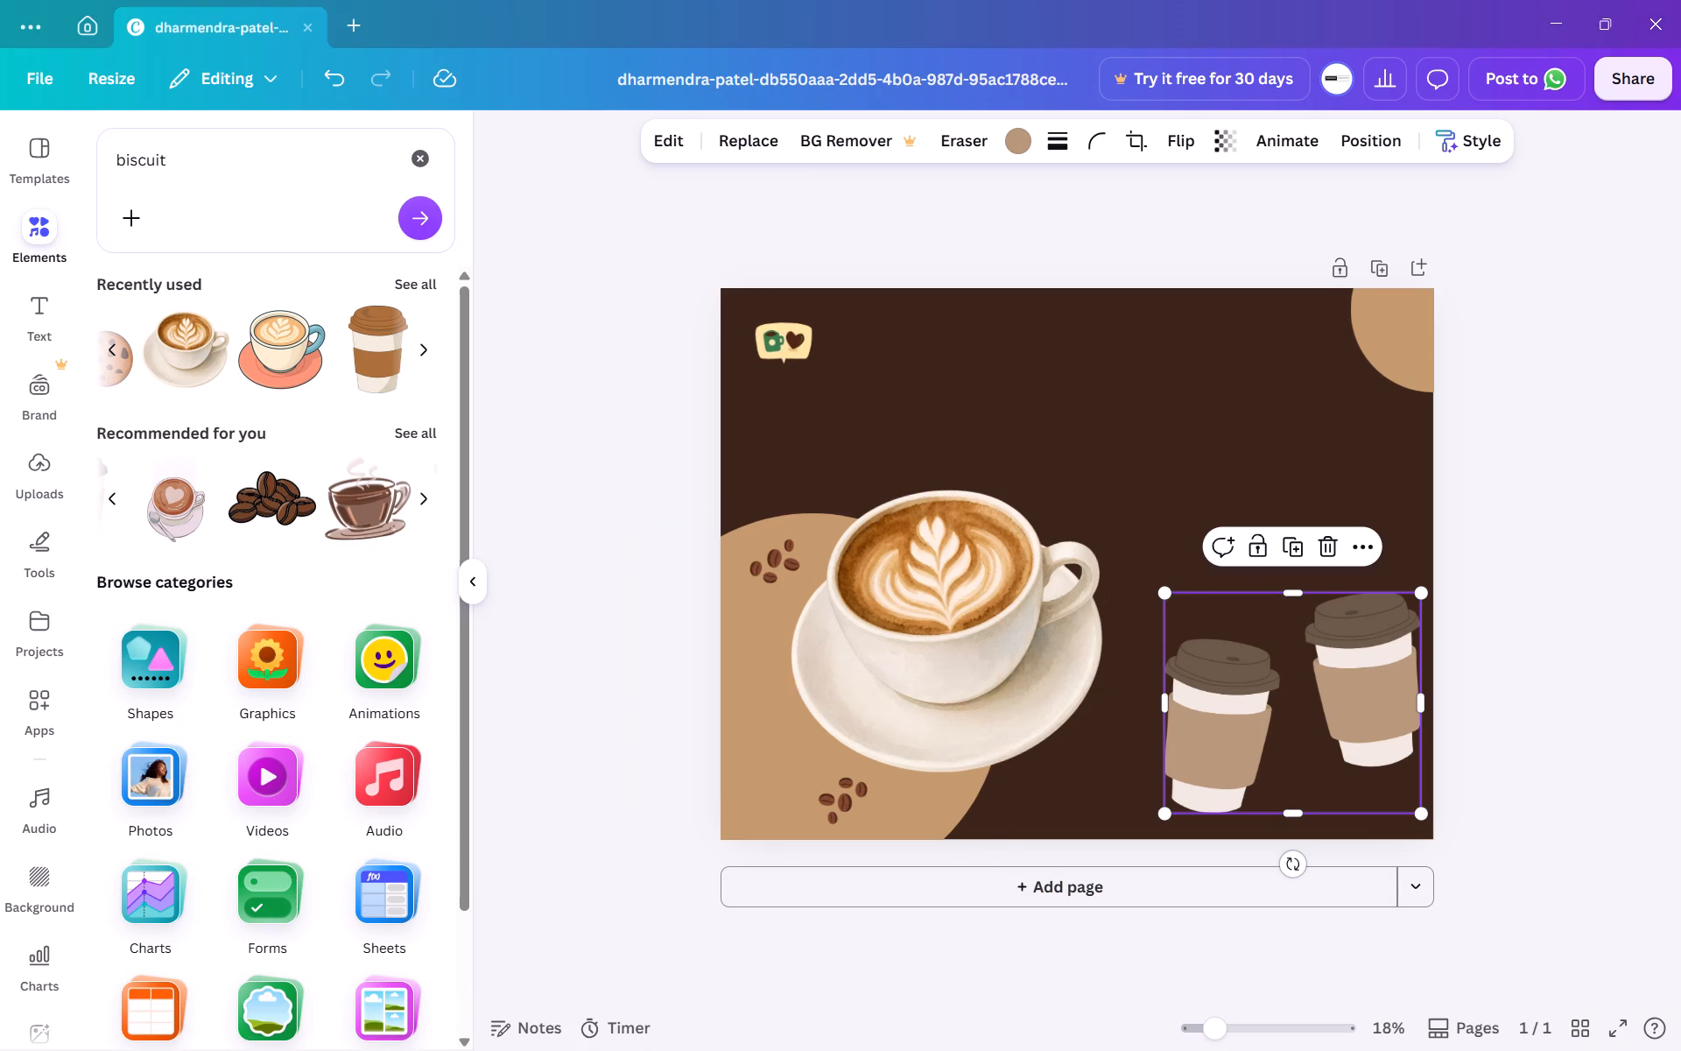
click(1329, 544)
Clear the "biscuit" text from the elements search.
scroll(219, 445, right, 2)
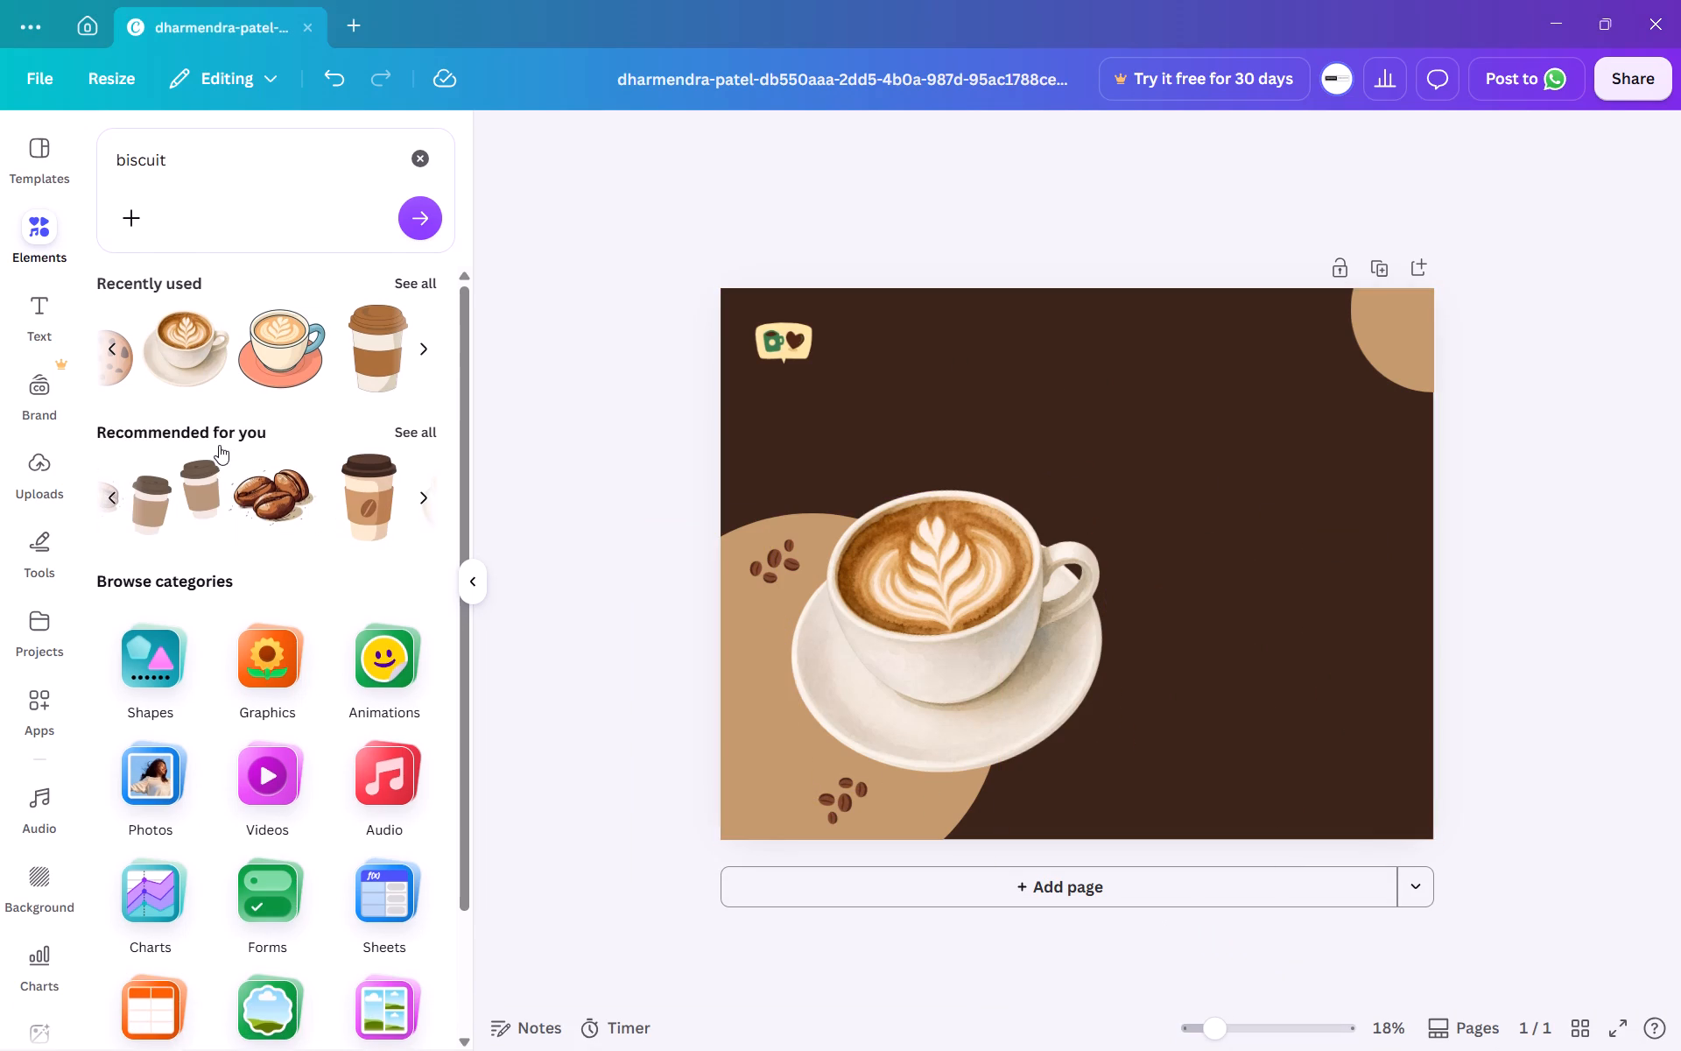
scroll(219, 445, right, 6)
drag(175, 159, 48, 159)
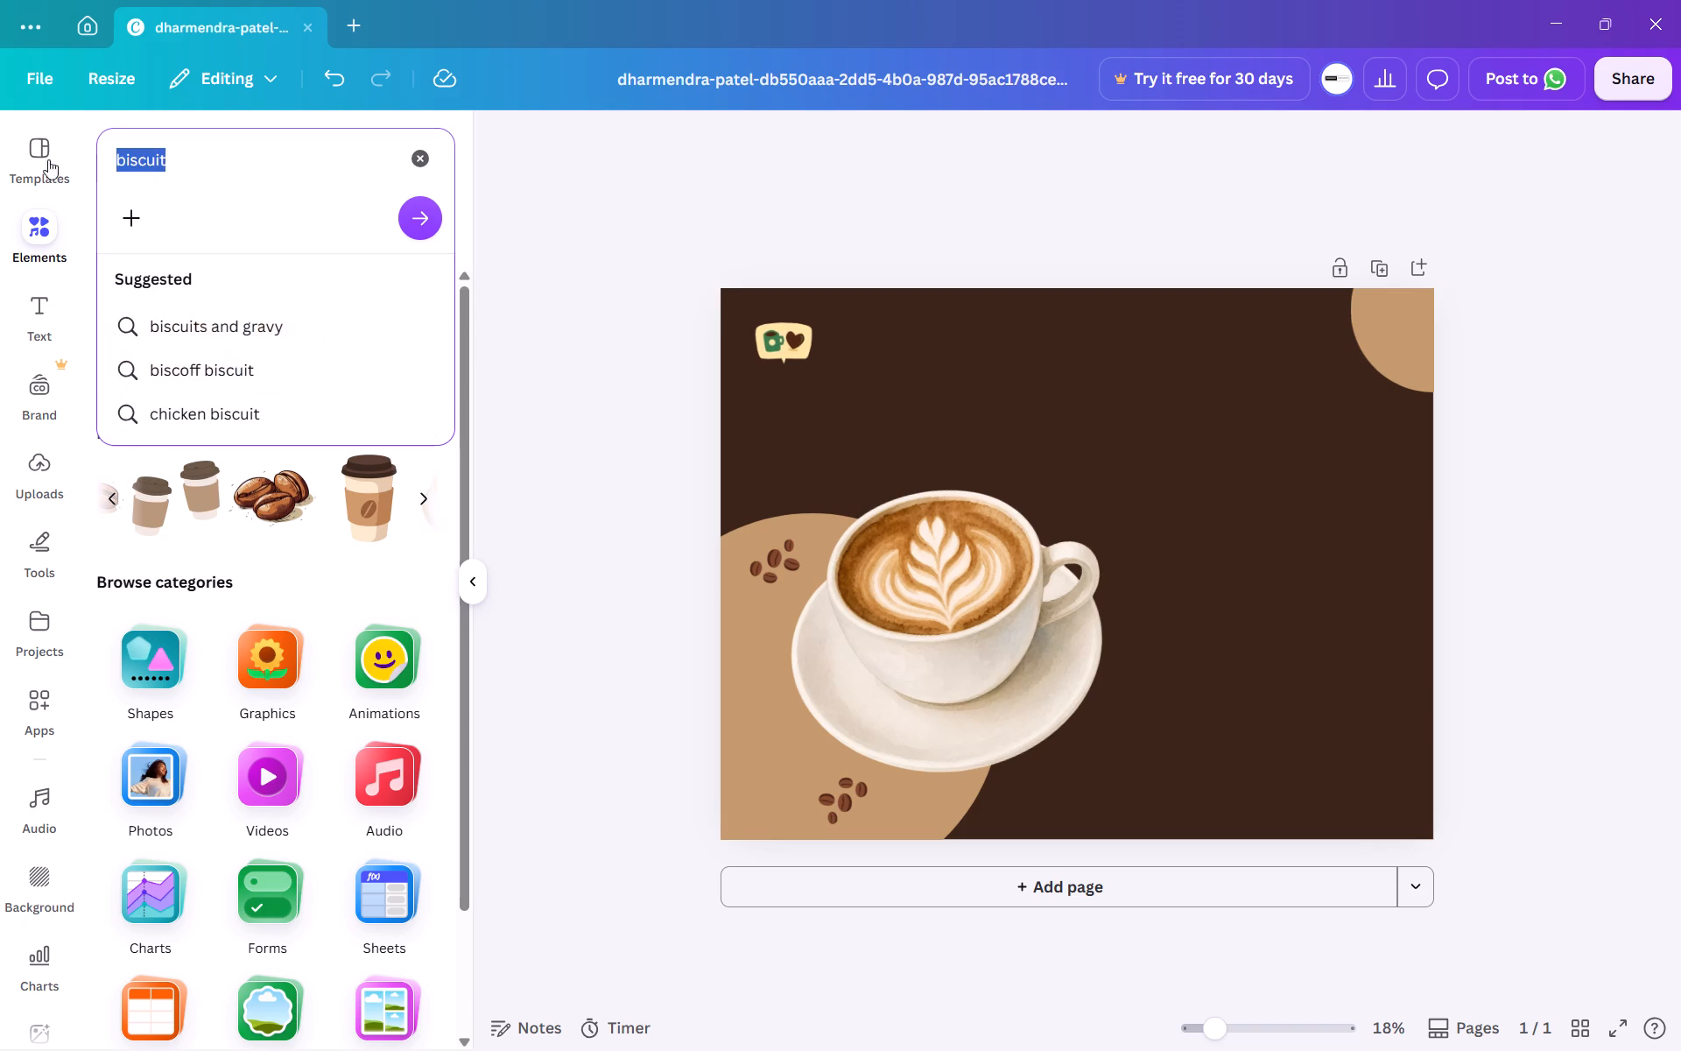
drag(48, 159, 15, 158)
click(420, 169)
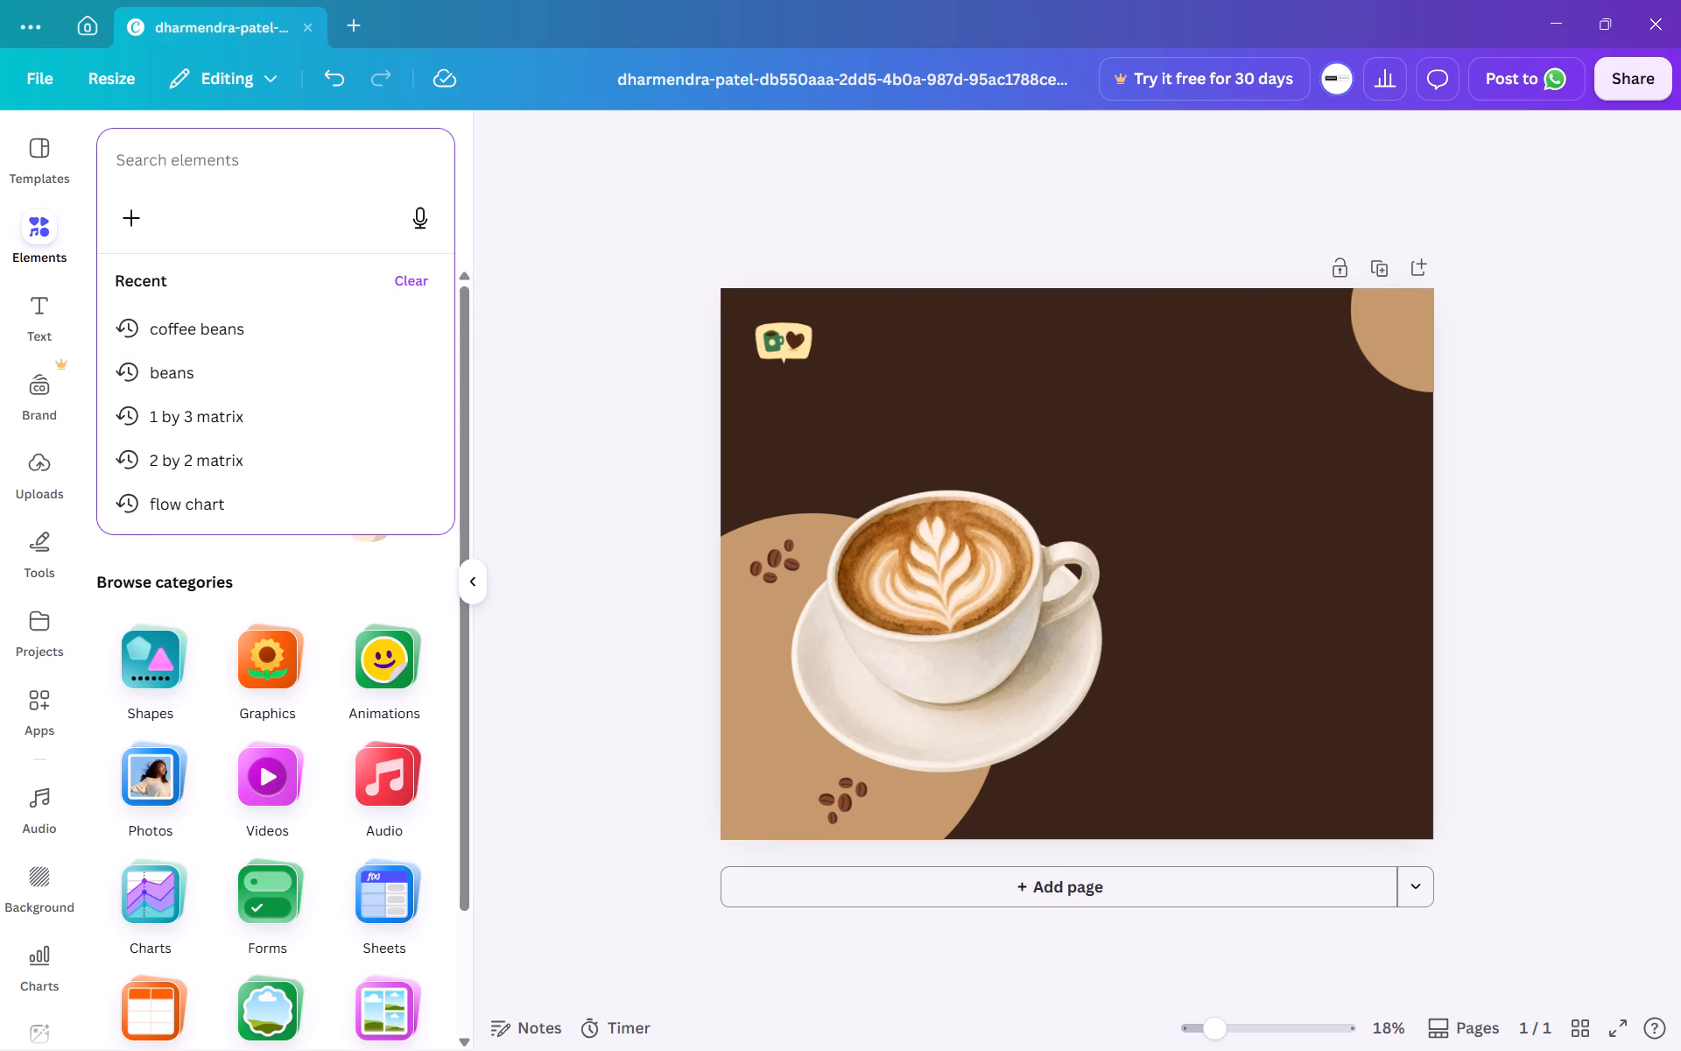
click(257, 162)
Browse the Shapes category by the keywords "round" and "circle", and add the circle shape to the design.
click(135, 652)
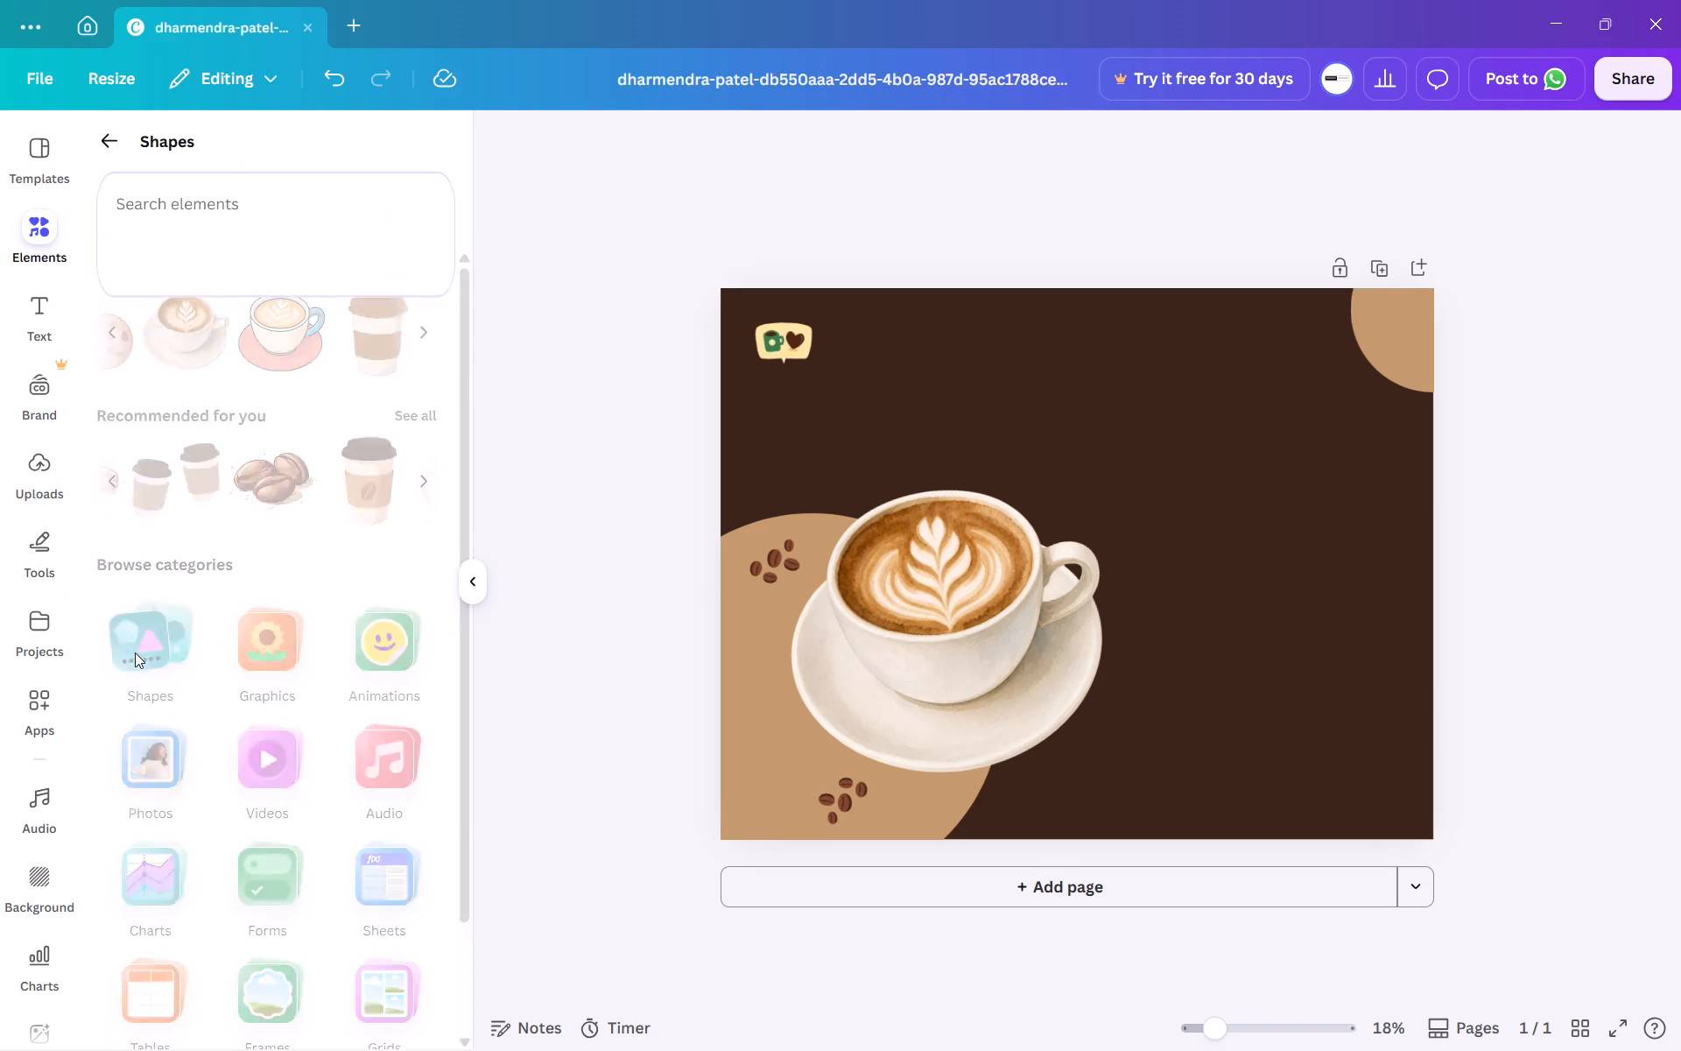
click(133, 316)
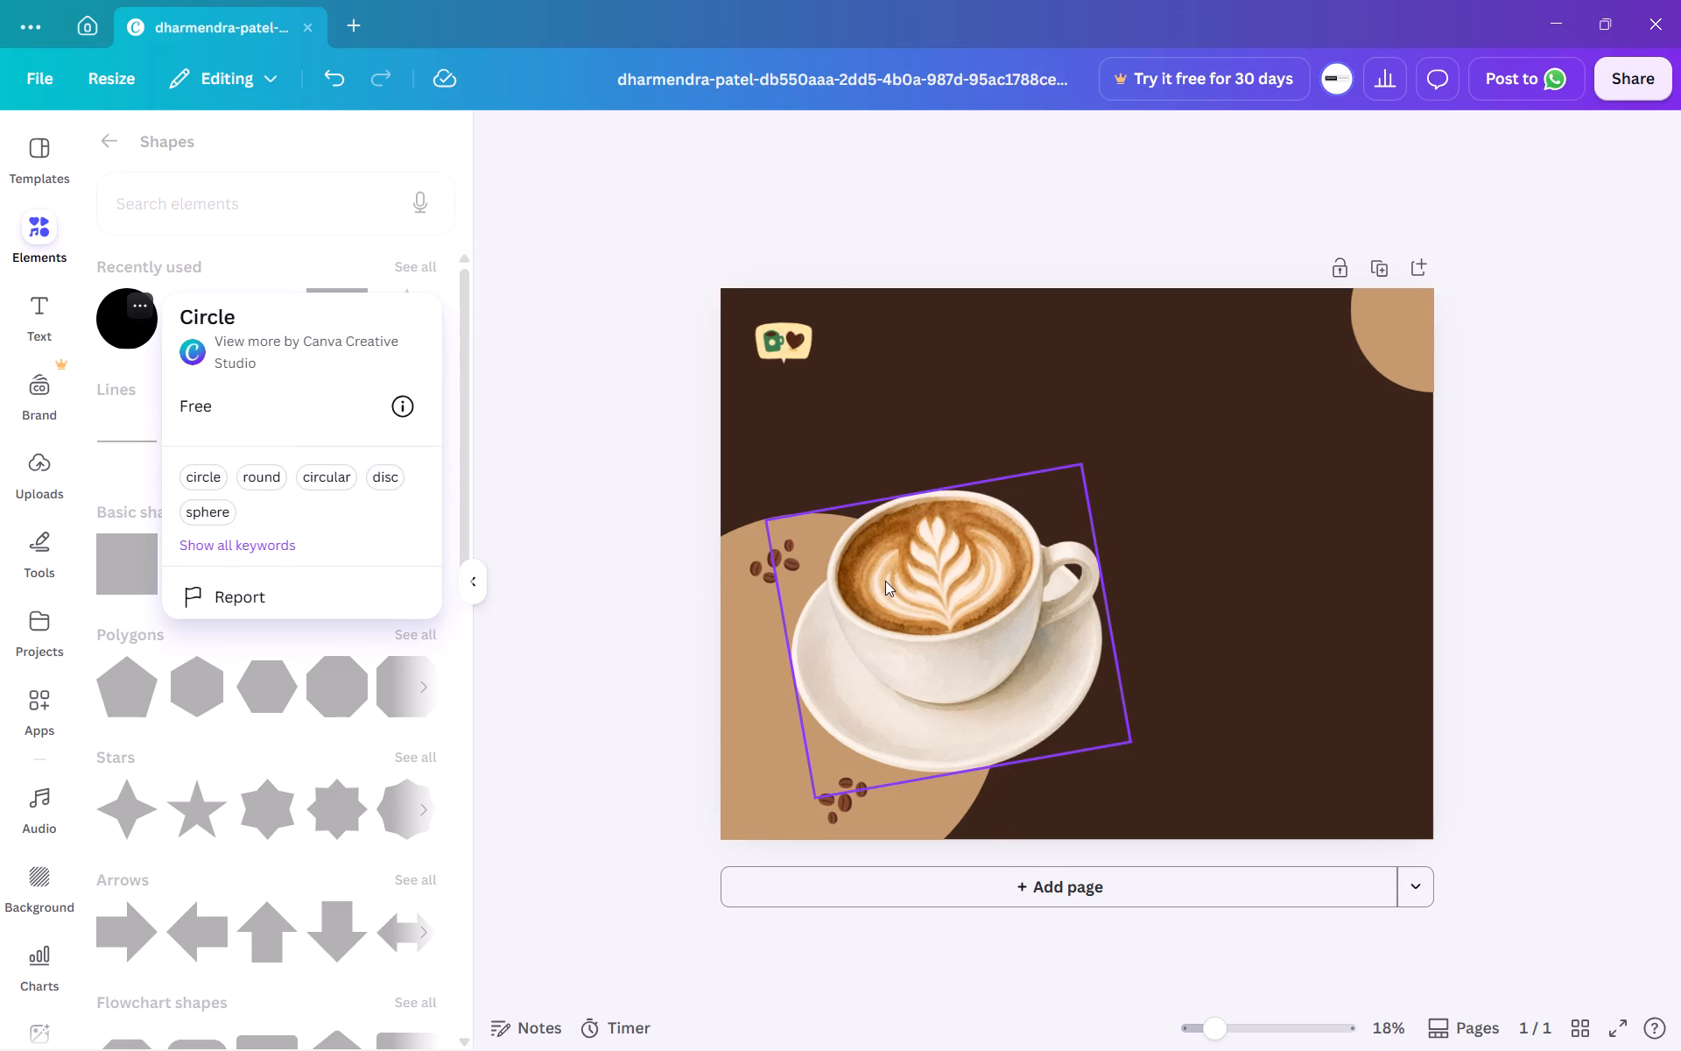
click(269, 470)
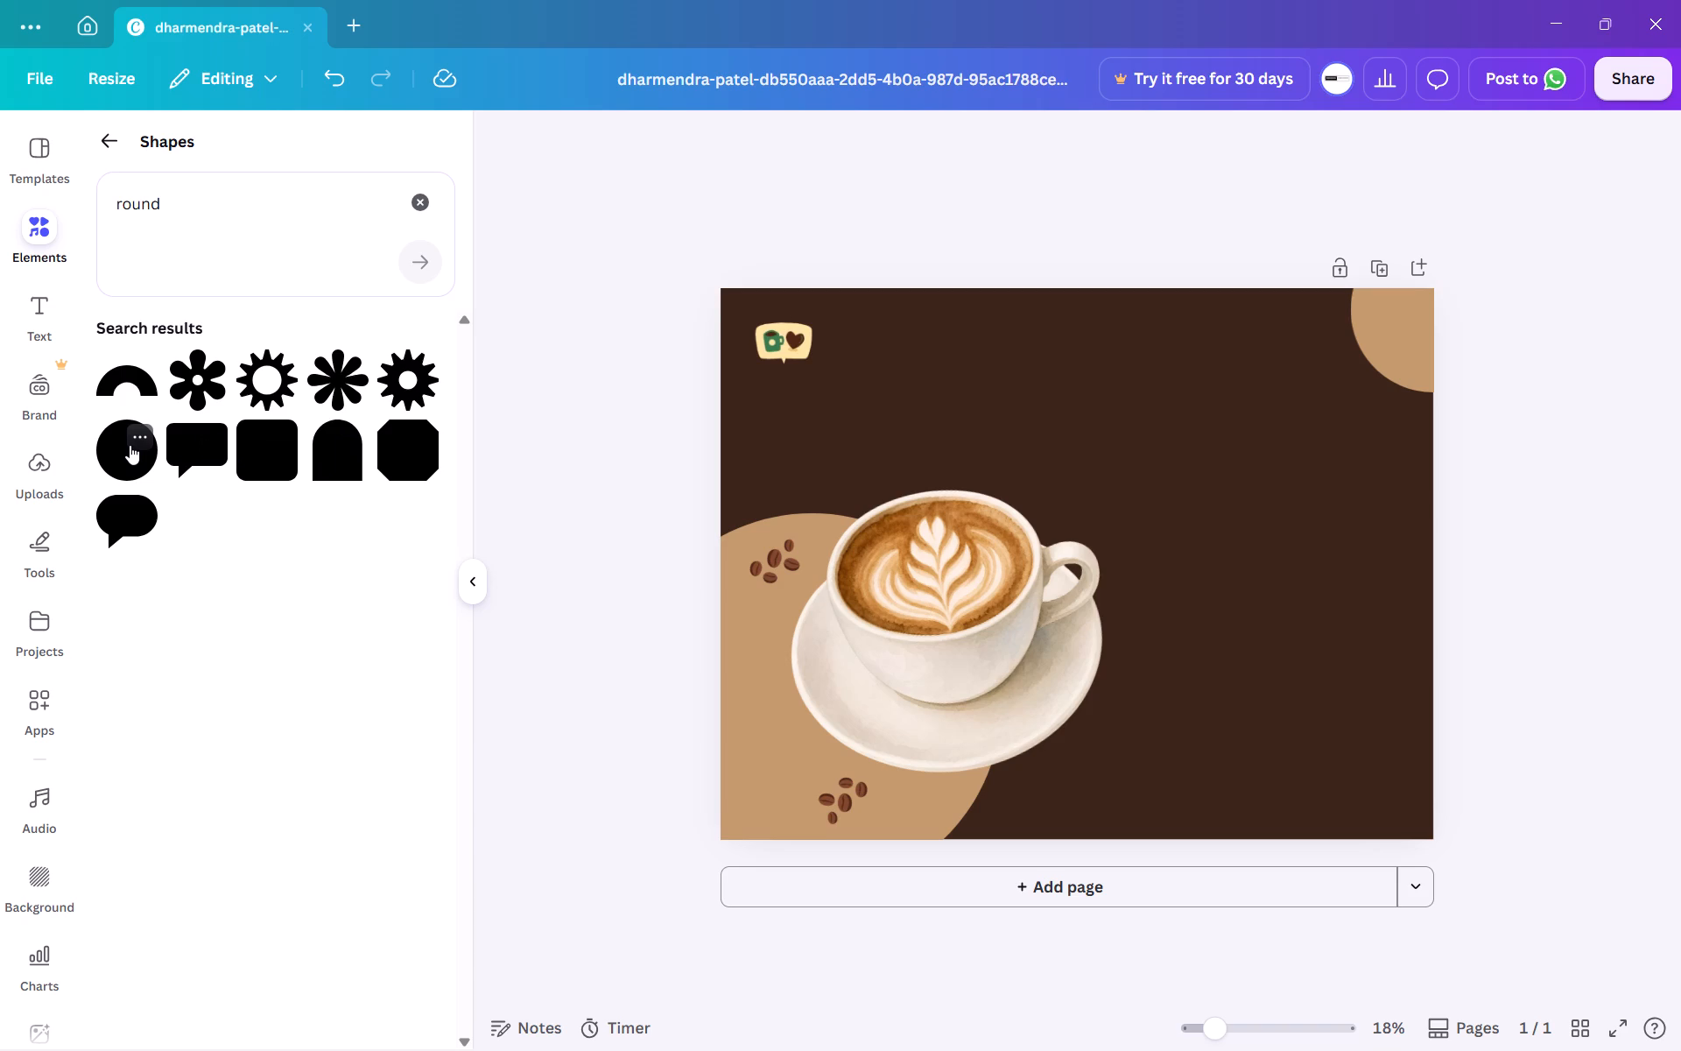
click(130, 445)
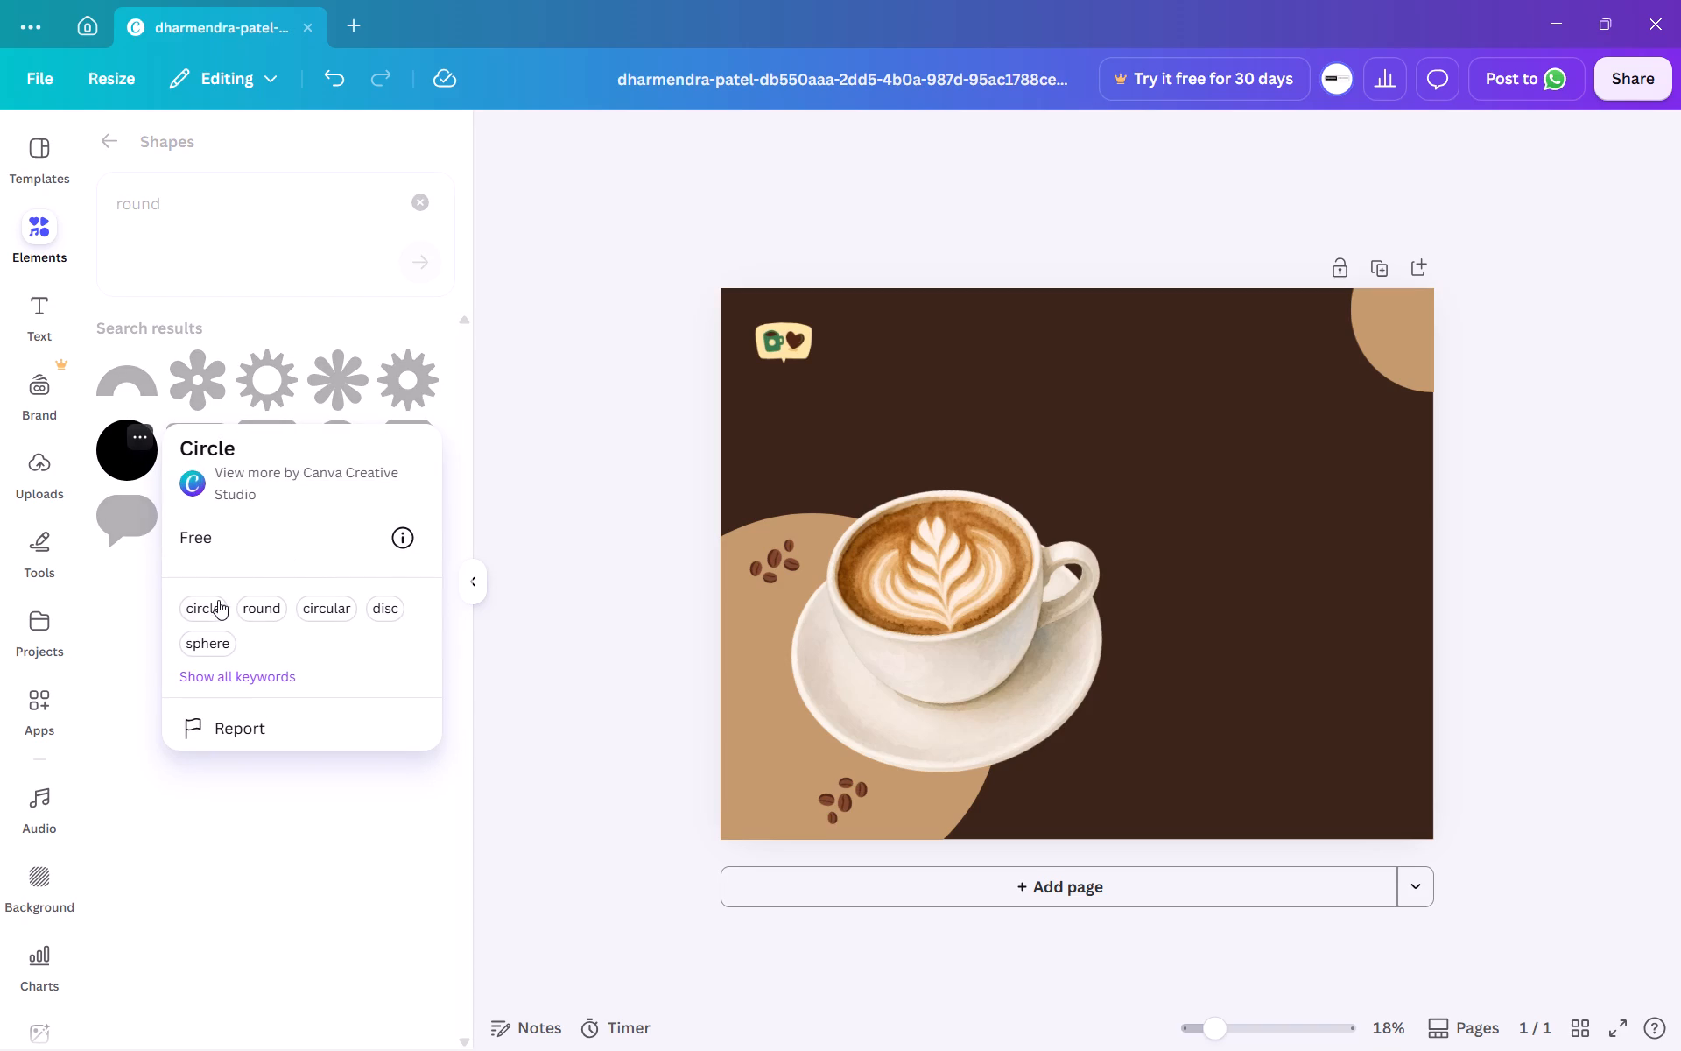
click(209, 609)
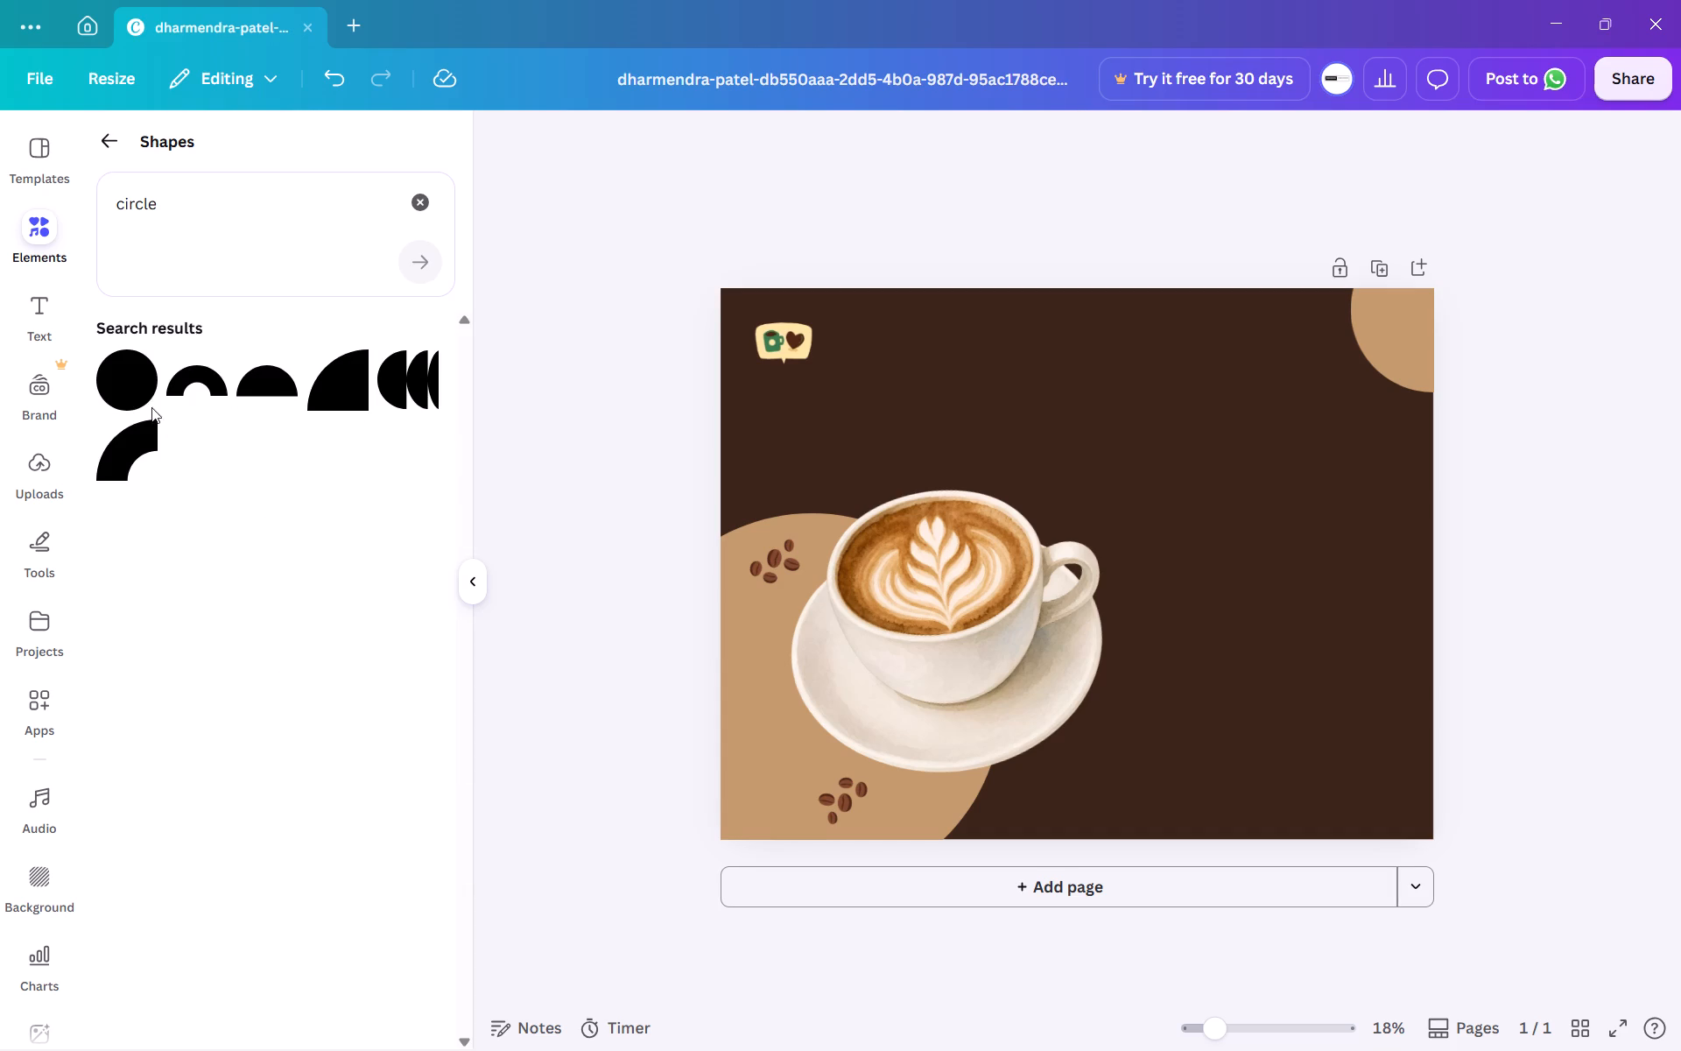
double_click(123, 381)
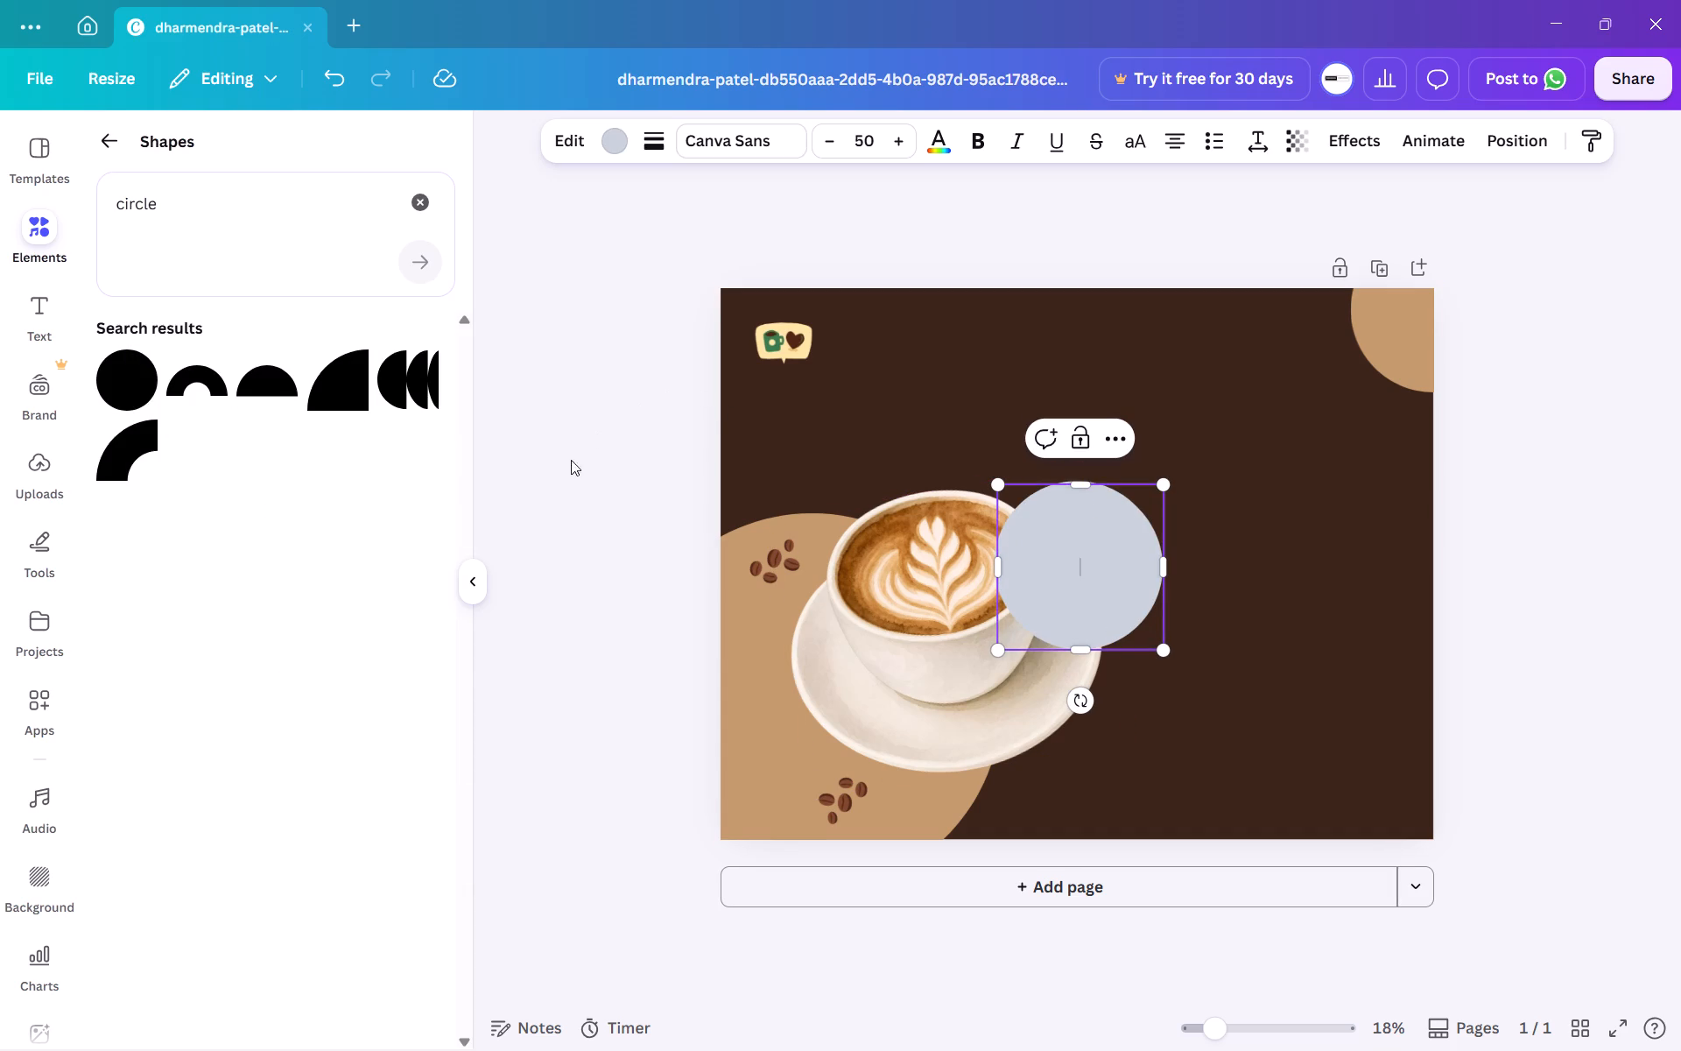
click(476, 576)
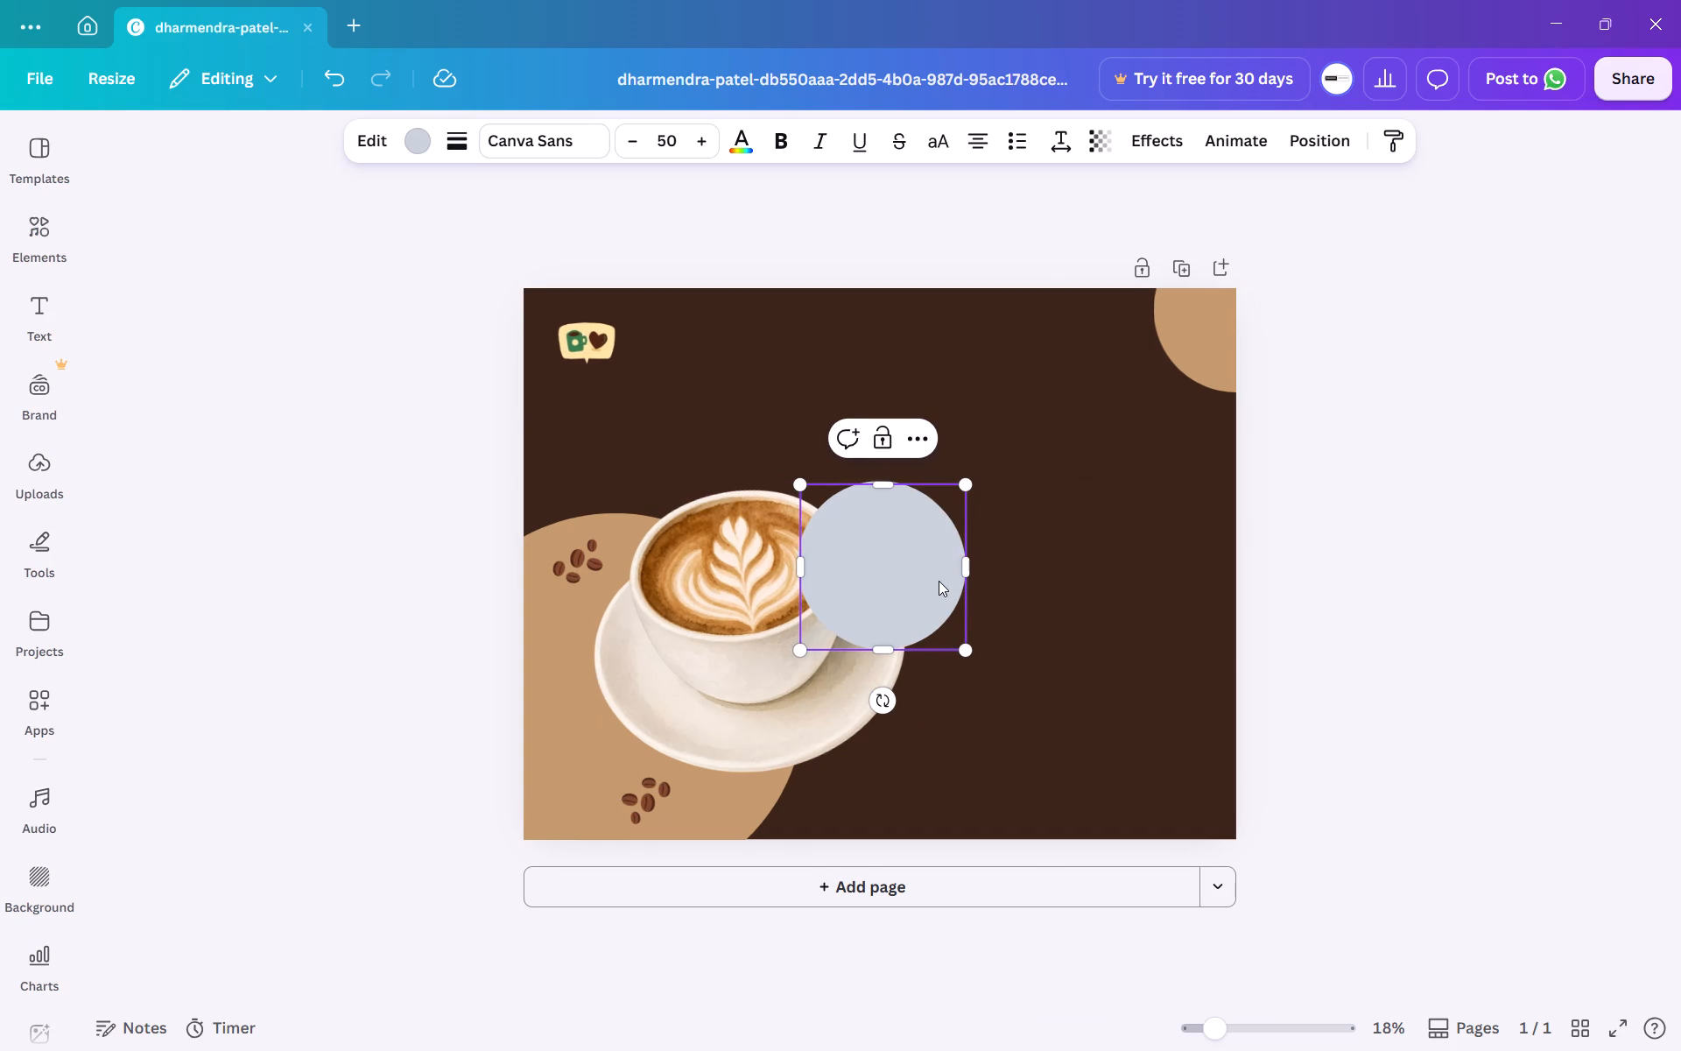
Separate the two overlapping circles beside the coffee cup and delete the extra one.
click(1133, 610)
drag(915, 577, 1073, 581)
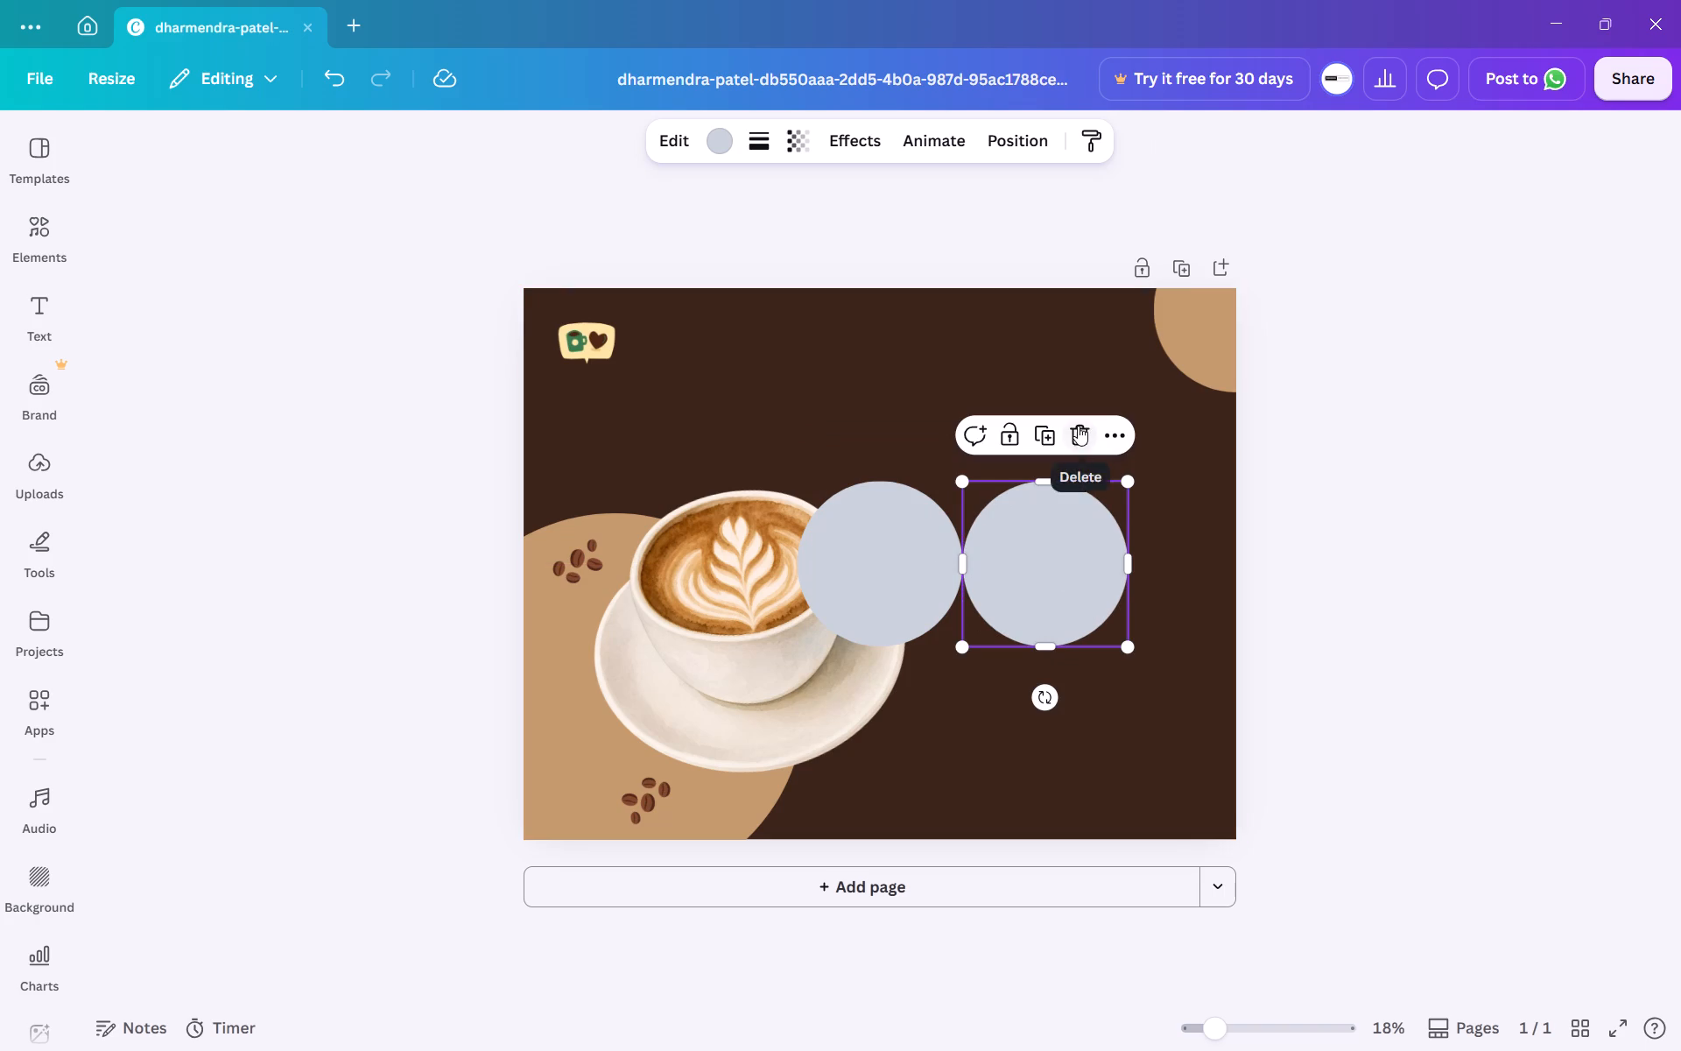
click(1078, 426)
Move the remaining circle to the empty dark area beside the cup and shrink it to a small dot.
drag(835, 574, 973, 549)
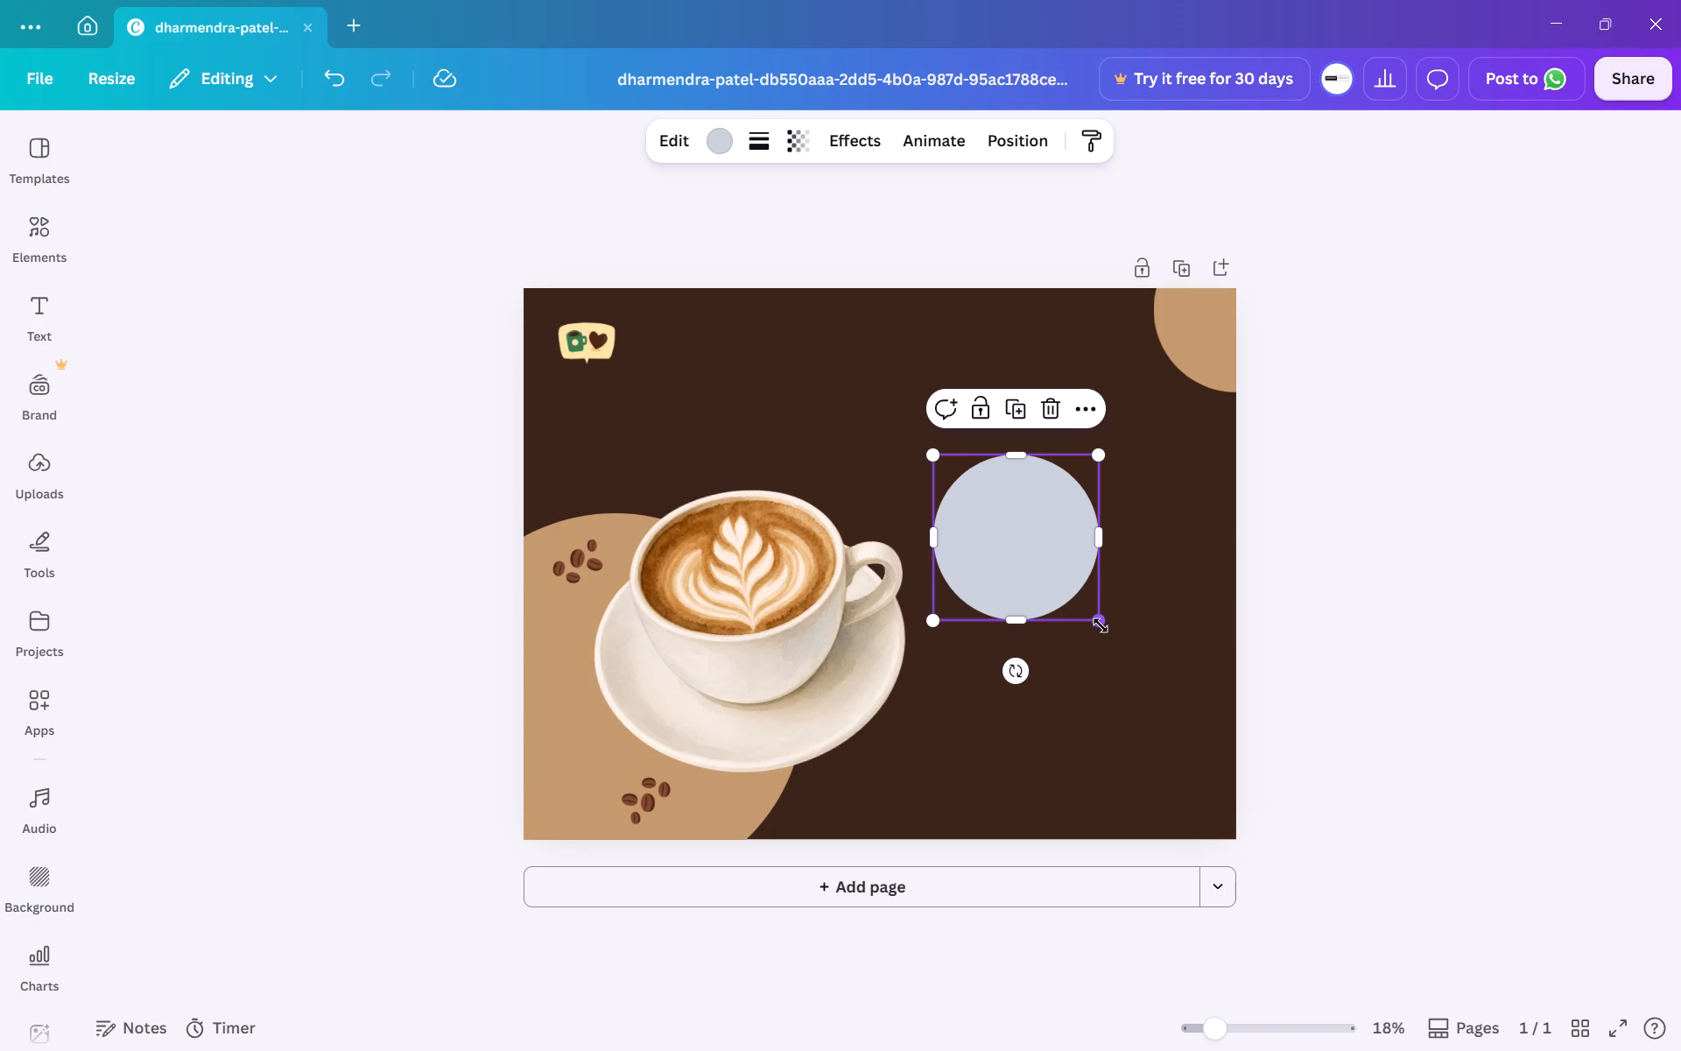
drag(1101, 625, 1015, 575)
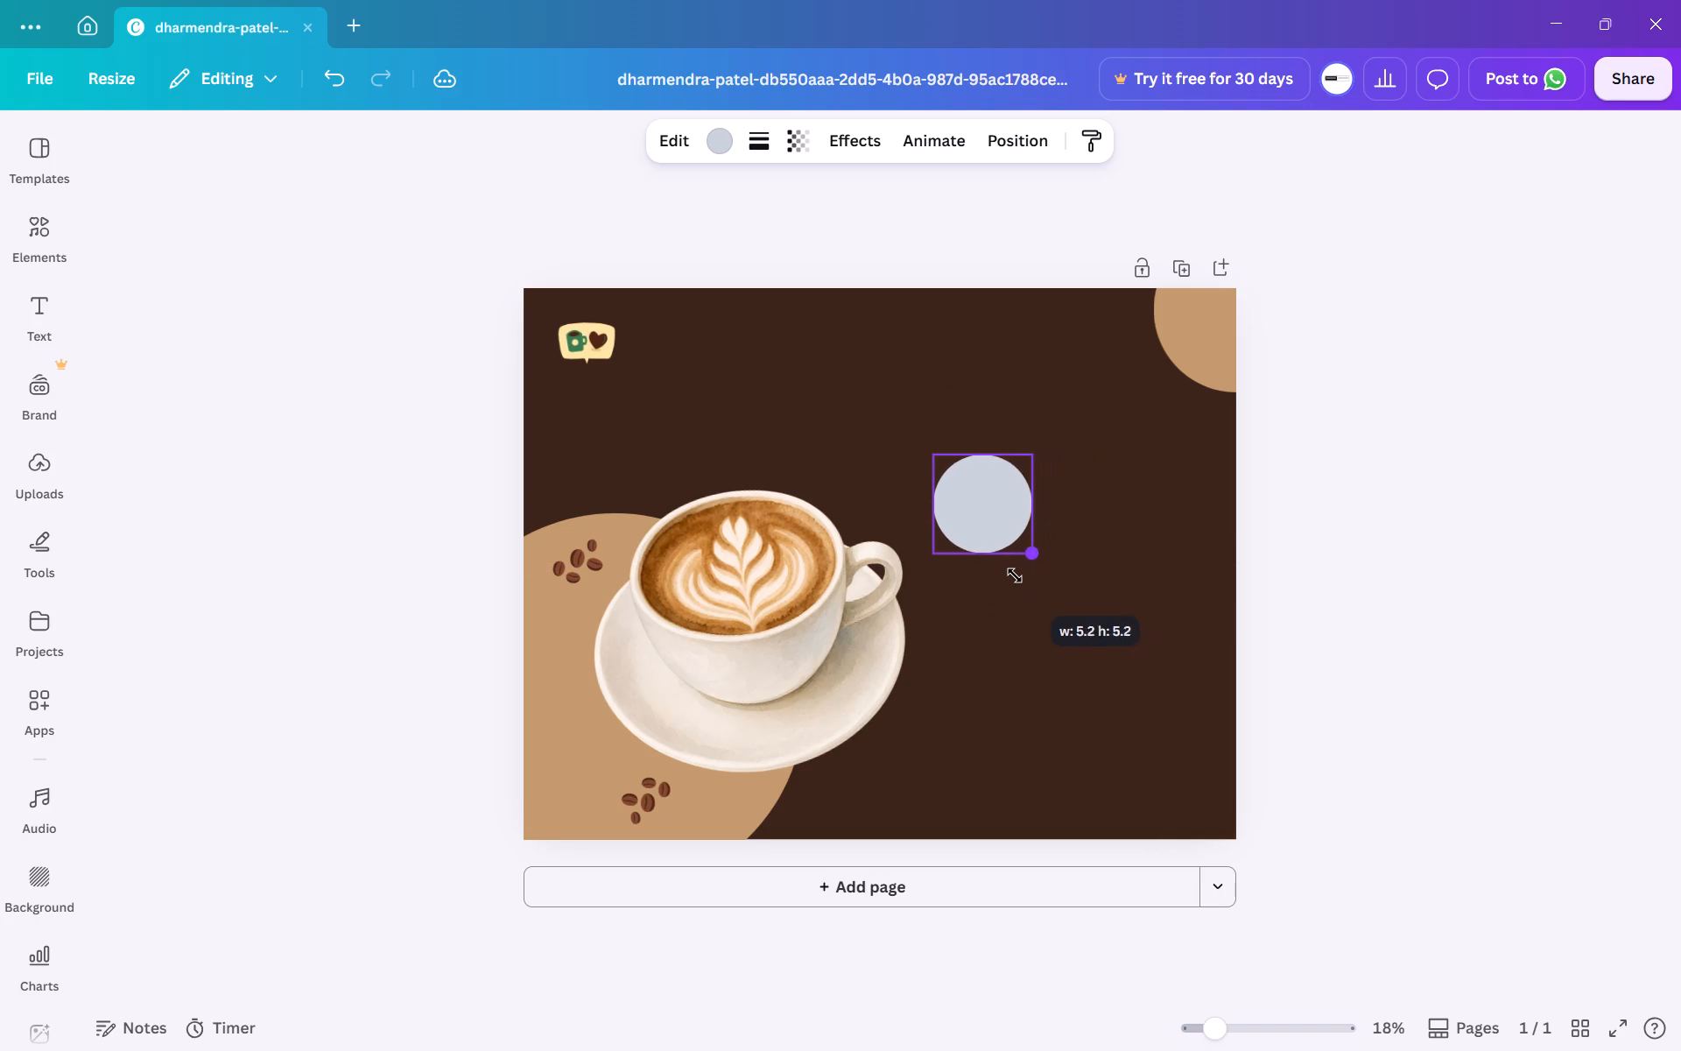
drag(1015, 575, 1002, 563)
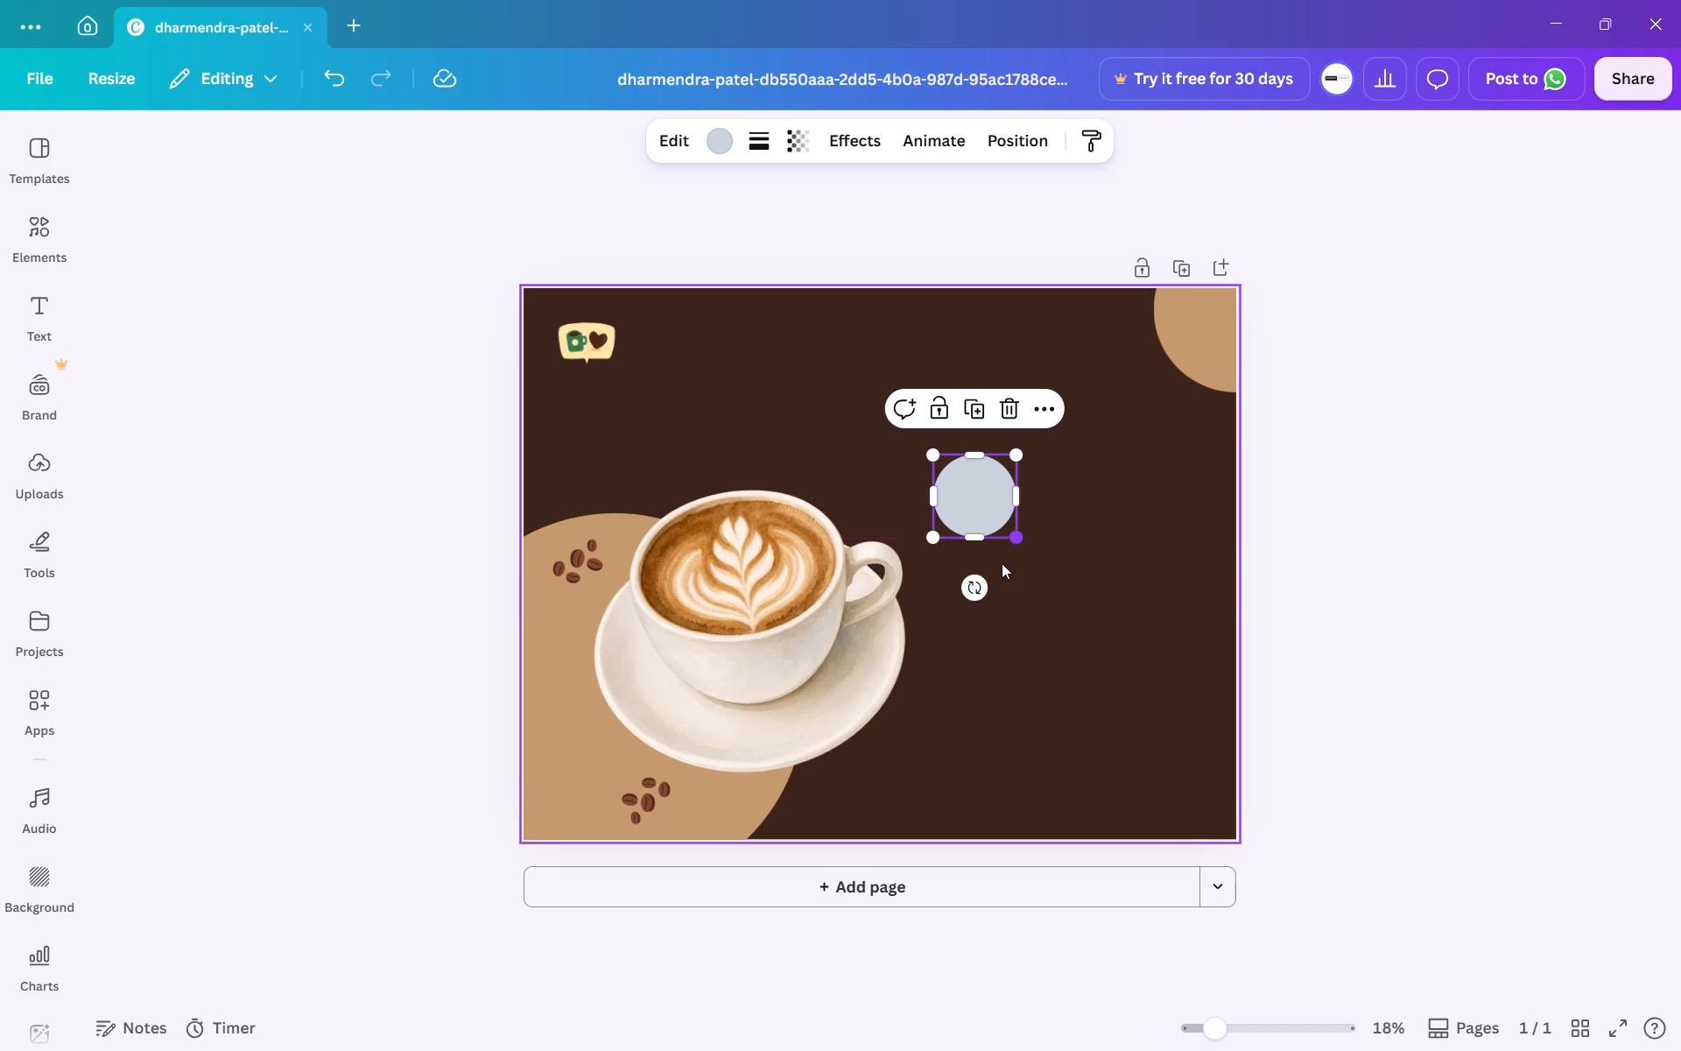
drag(930, 446, 939, 446)
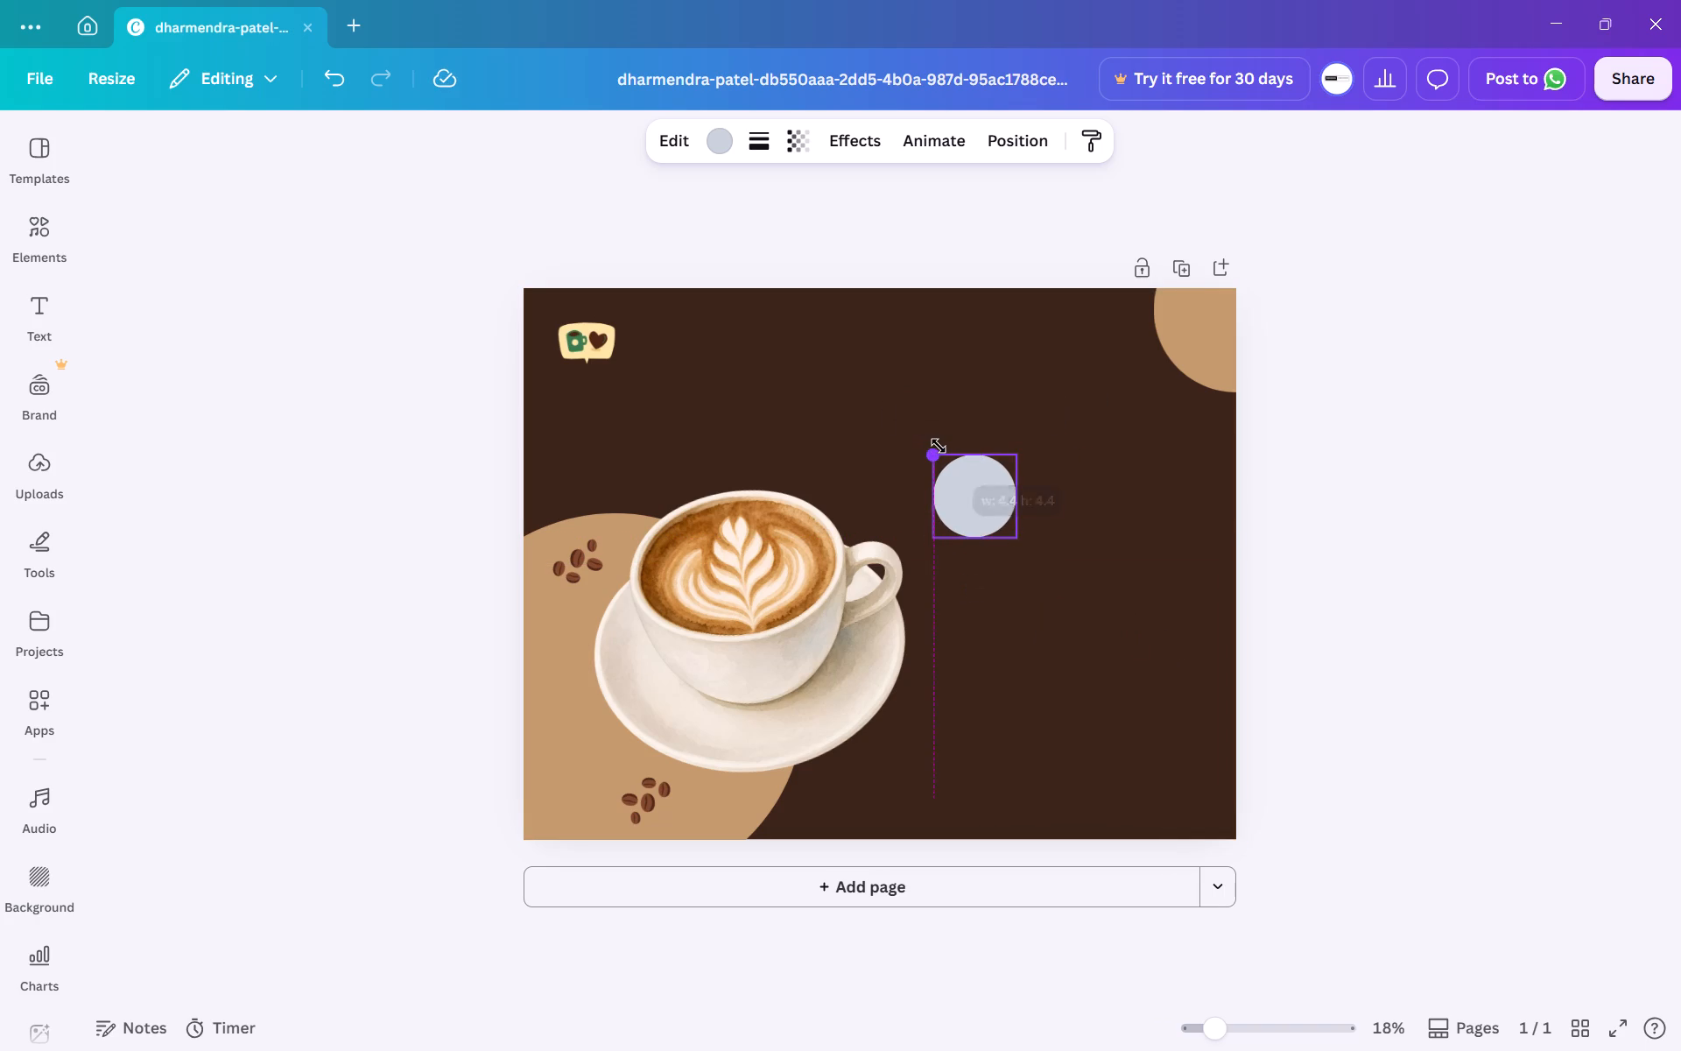
drag(939, 446, 981, 490)
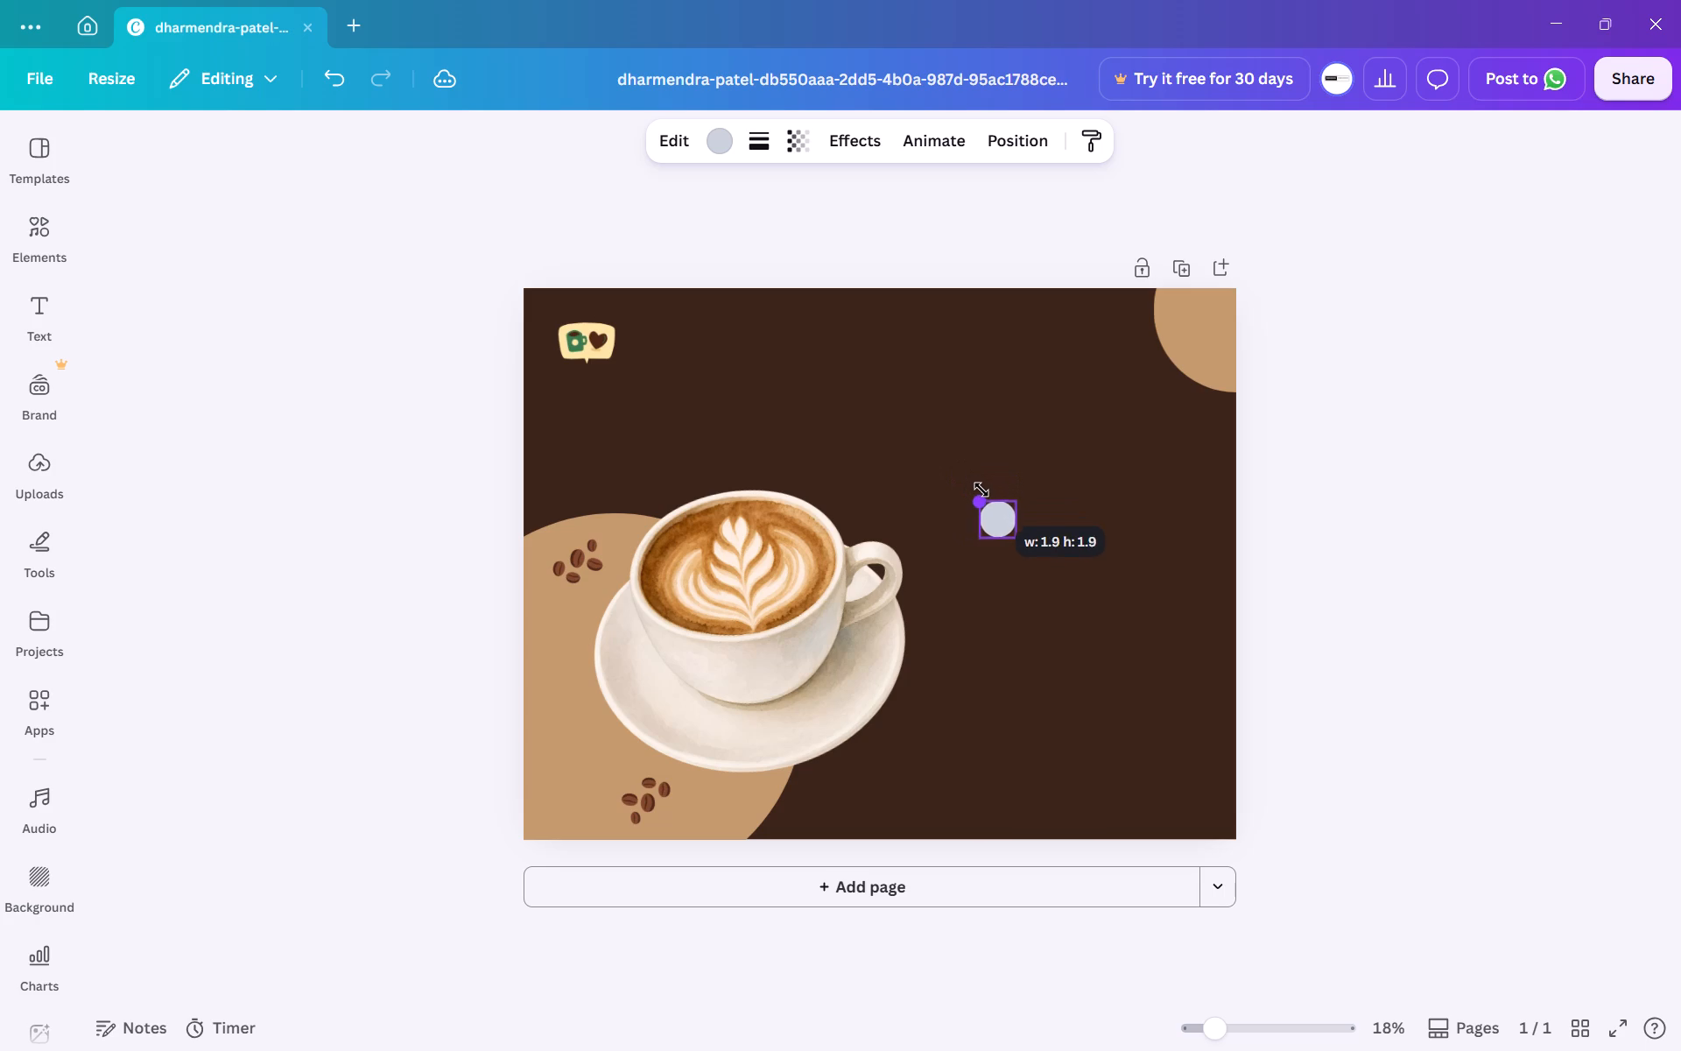
drag(981, 490, 984, 493)
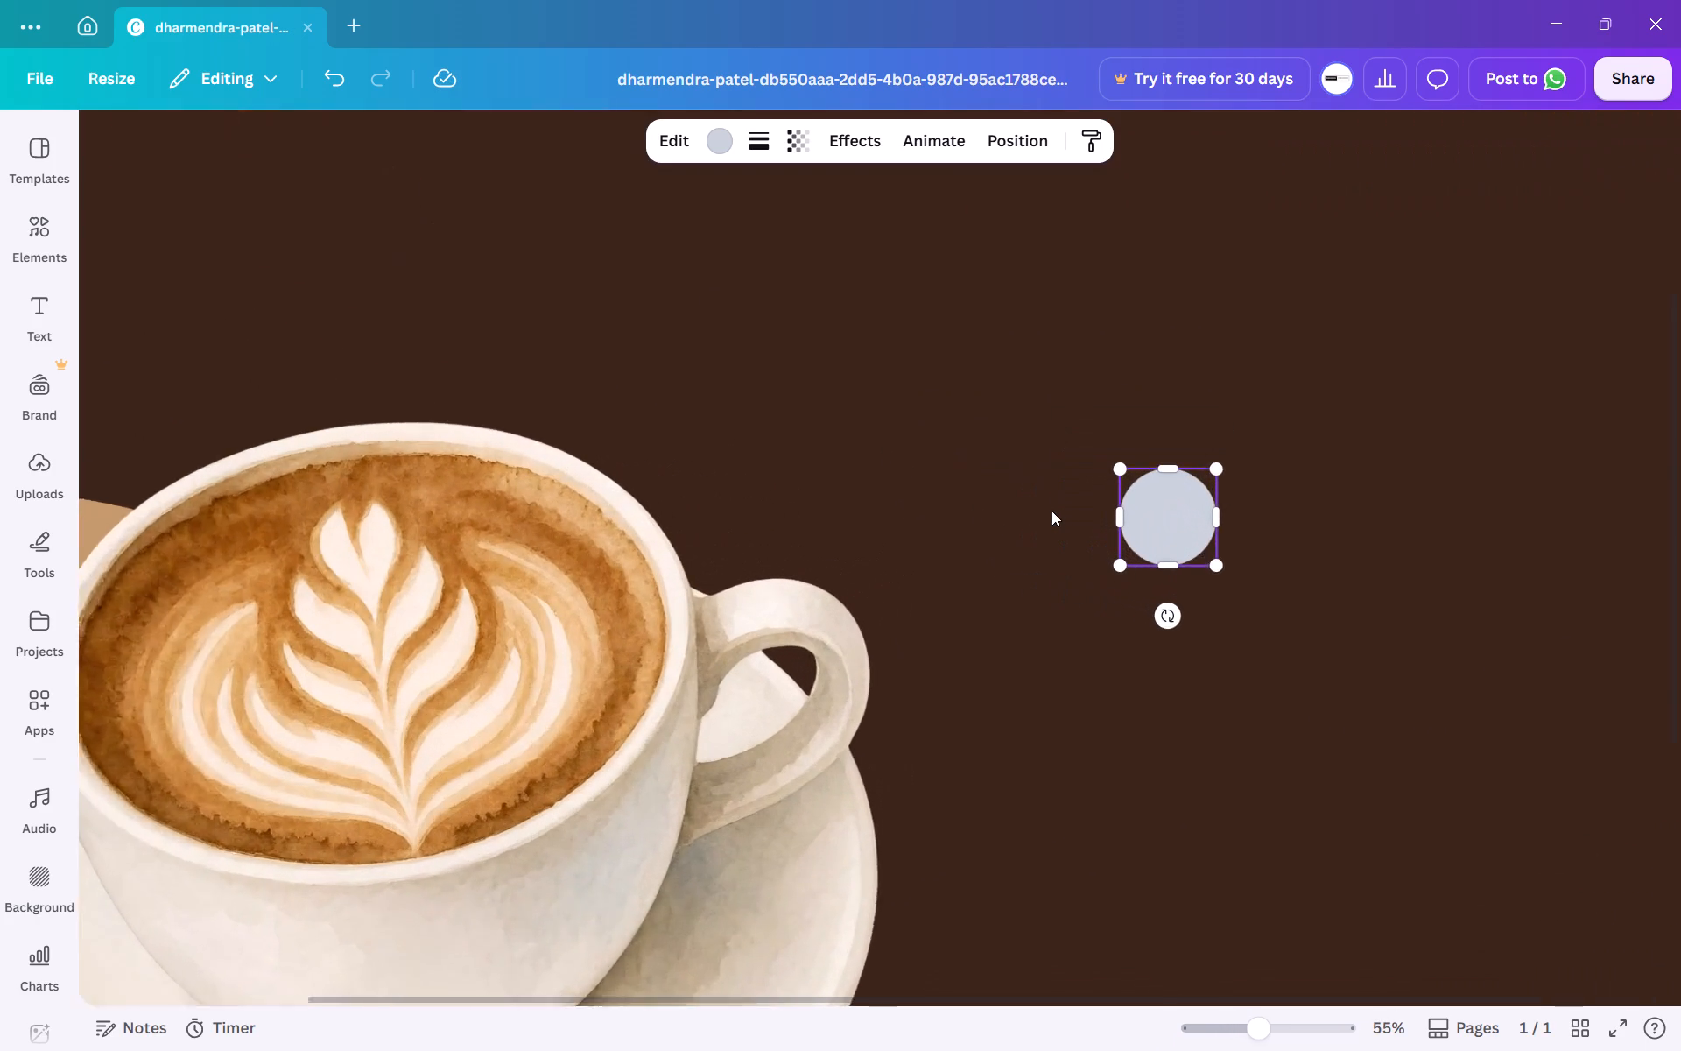
Fill the small circle with the yellow from the One Sweet Day palette.
scroll(1052, 511, left, 2)
click(1046, 511)
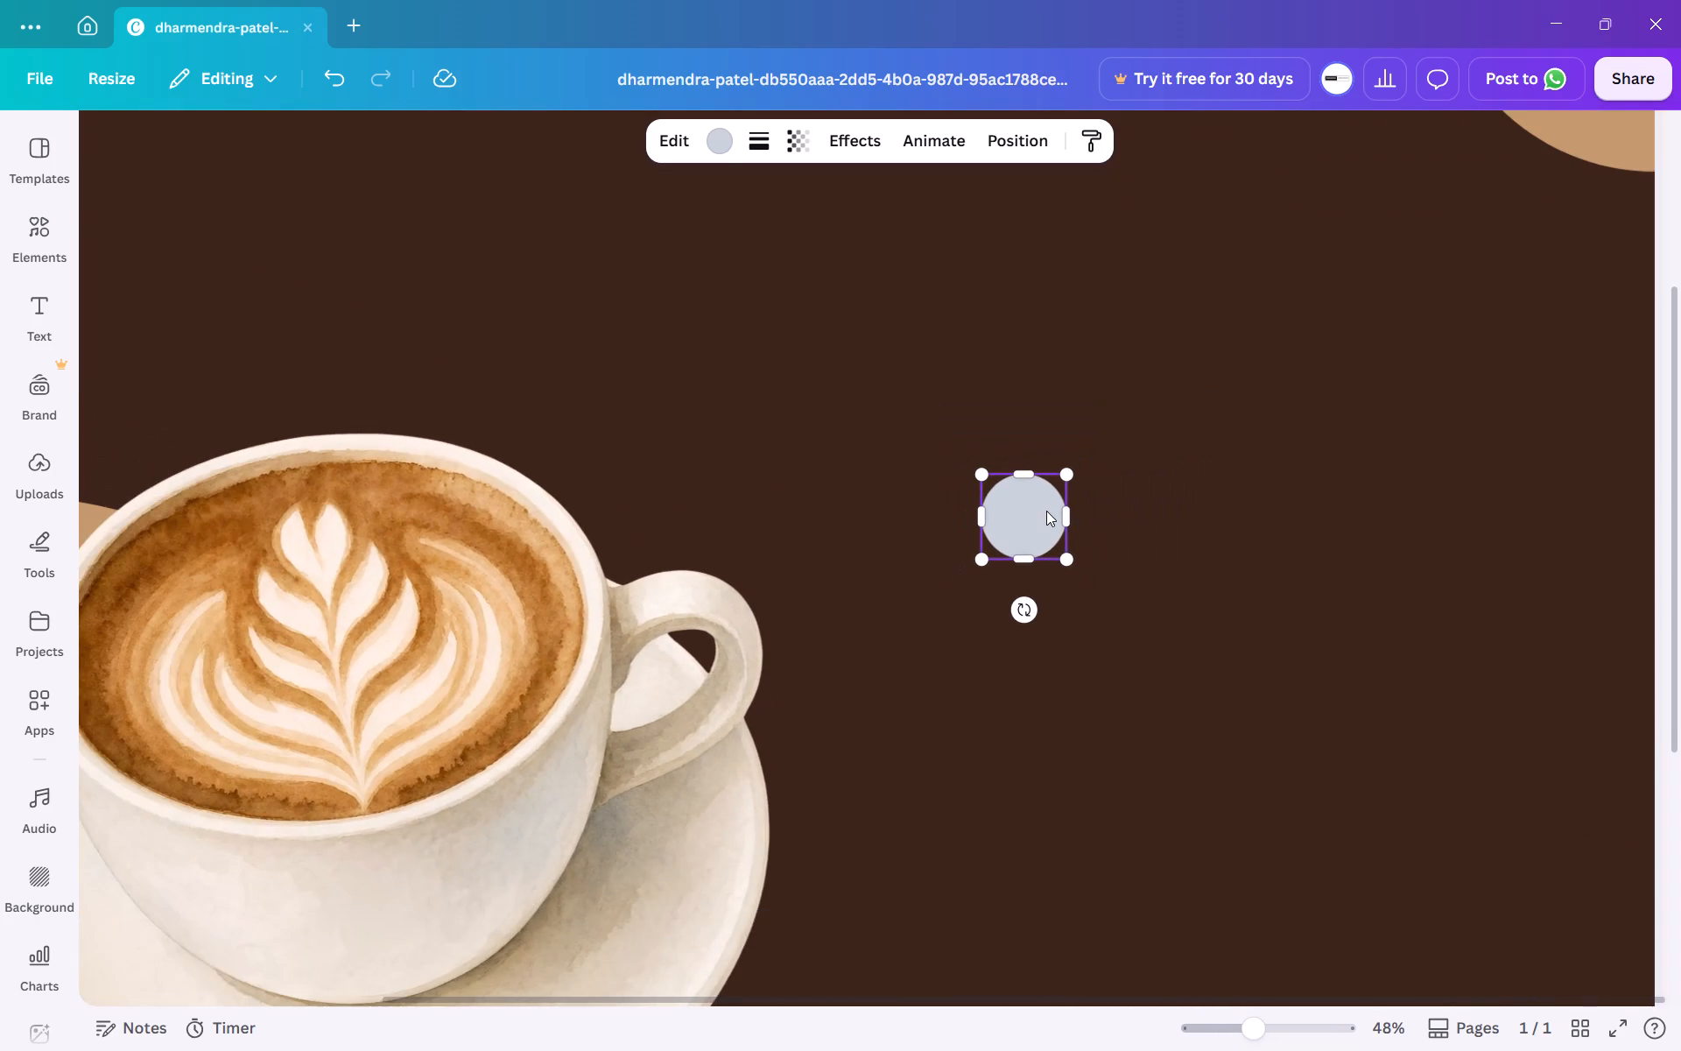
click(728, 144)
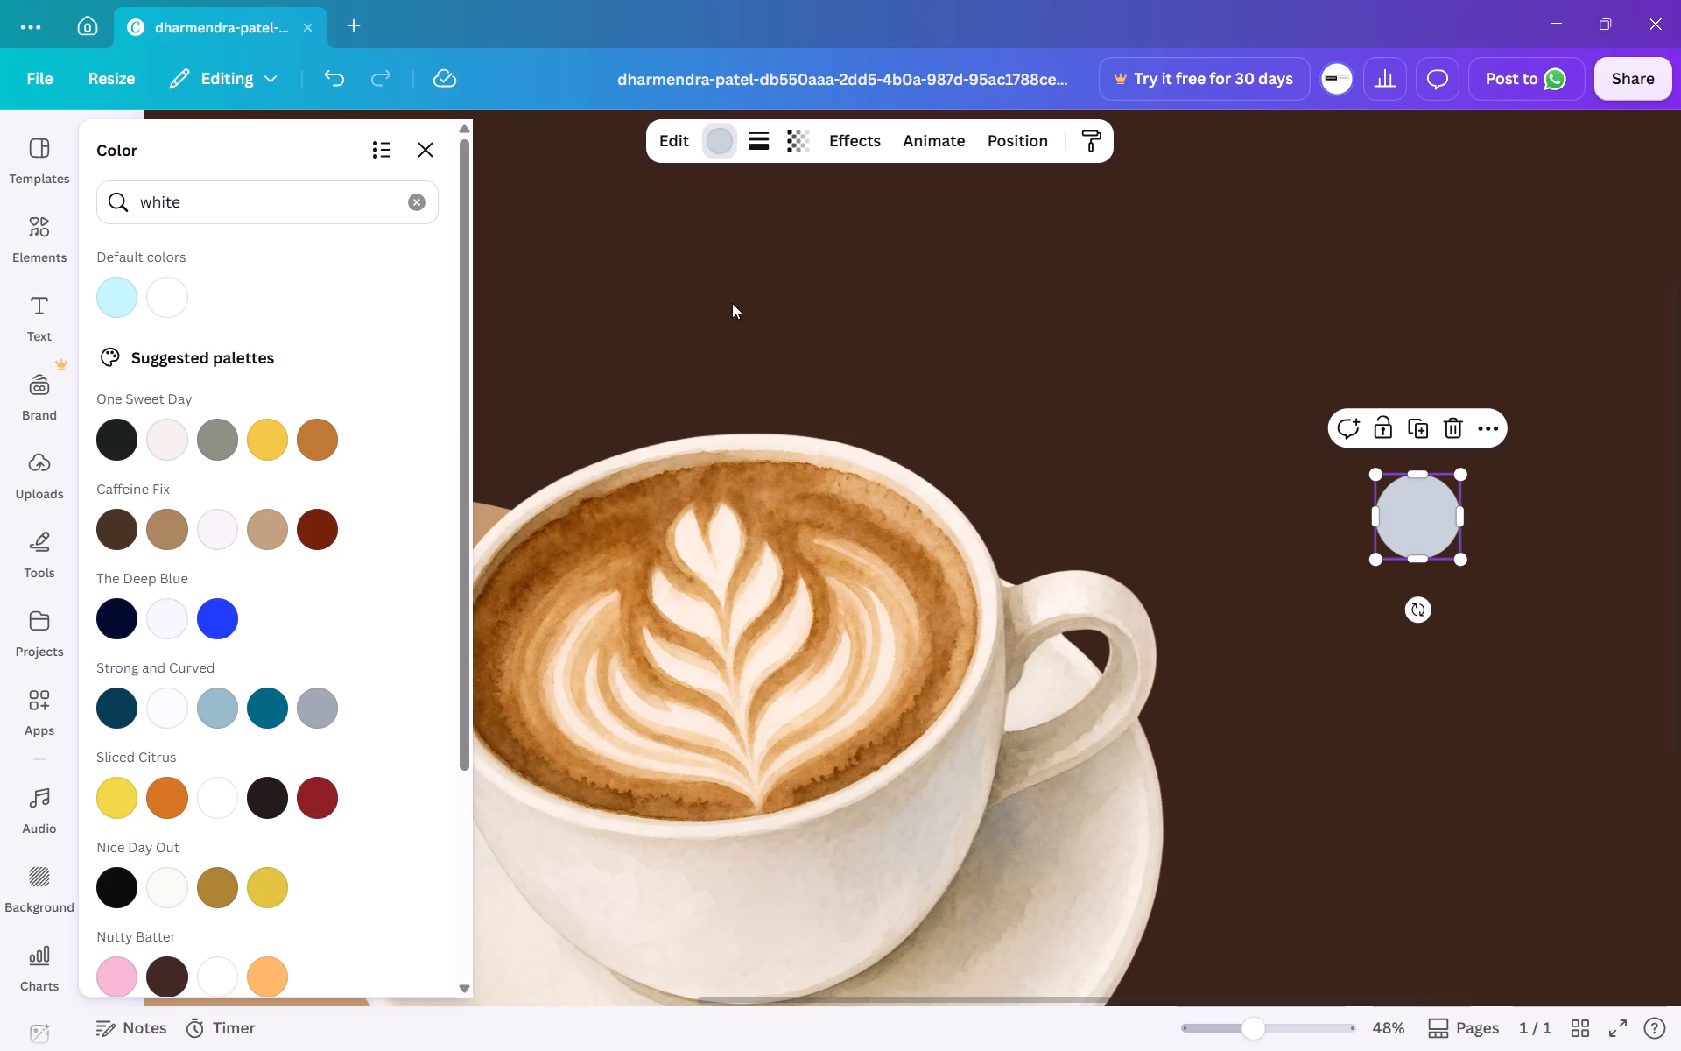
click(271, 429)
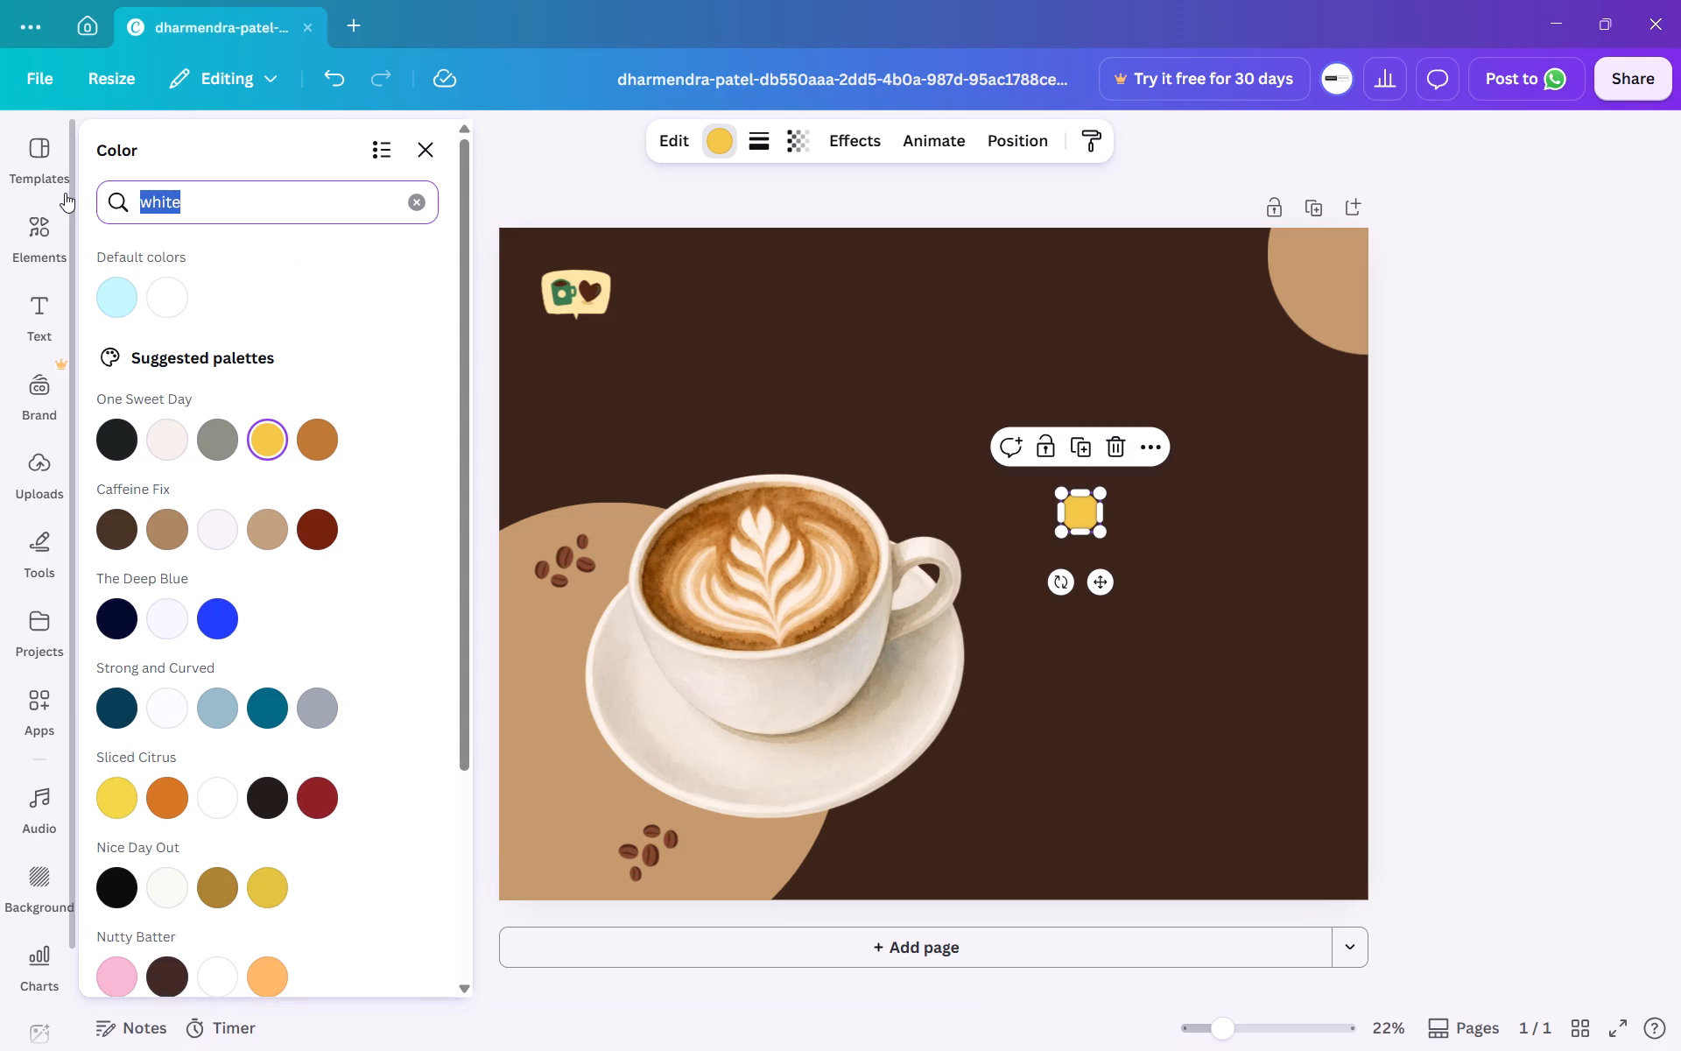
key(ctrl+v)
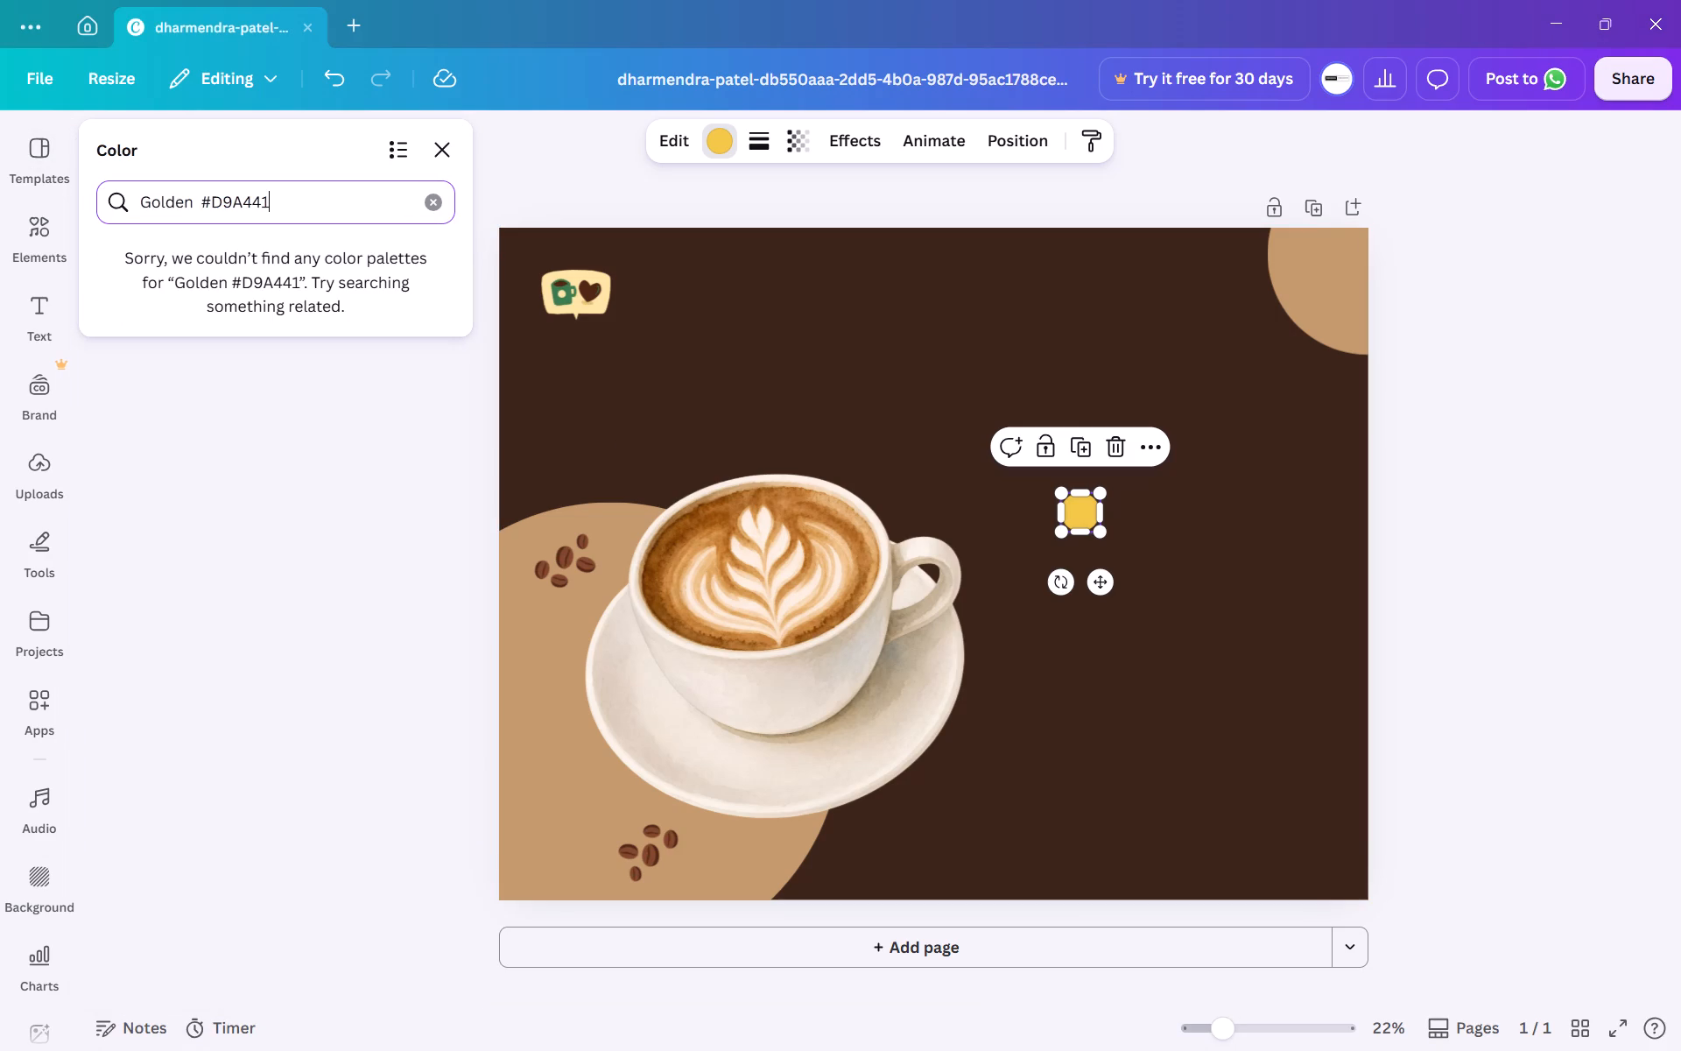
click(201, 201)
key(BackSpace)
key(BackSpace)
key(BackSpace)
key(BackSpace)
key(BackSpace)
key(BackSpace)
key(BackSpace)
key(BackSpace)
key(BackSpace)
key(BackSpace)
key(BackSpace)
key(BackSpace)
key(BackSpace)
key(BackSpace)
key(BackSpace)
key(BackSpace)
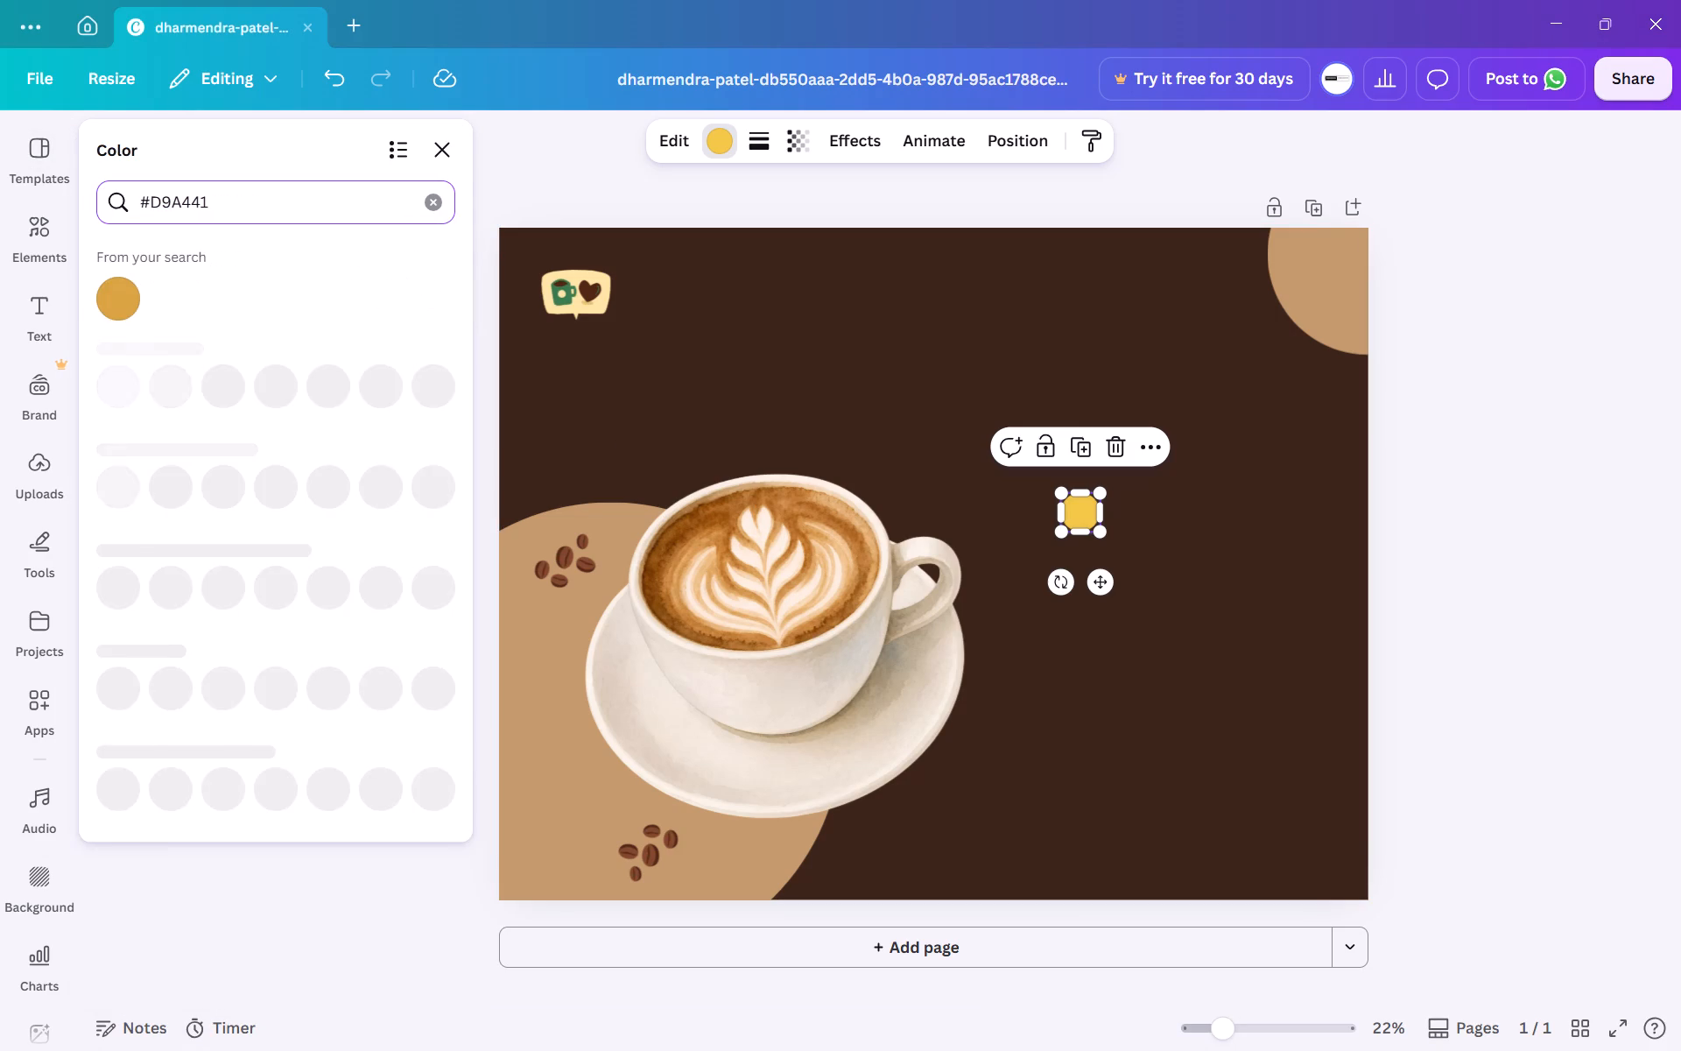
click(119, 296)
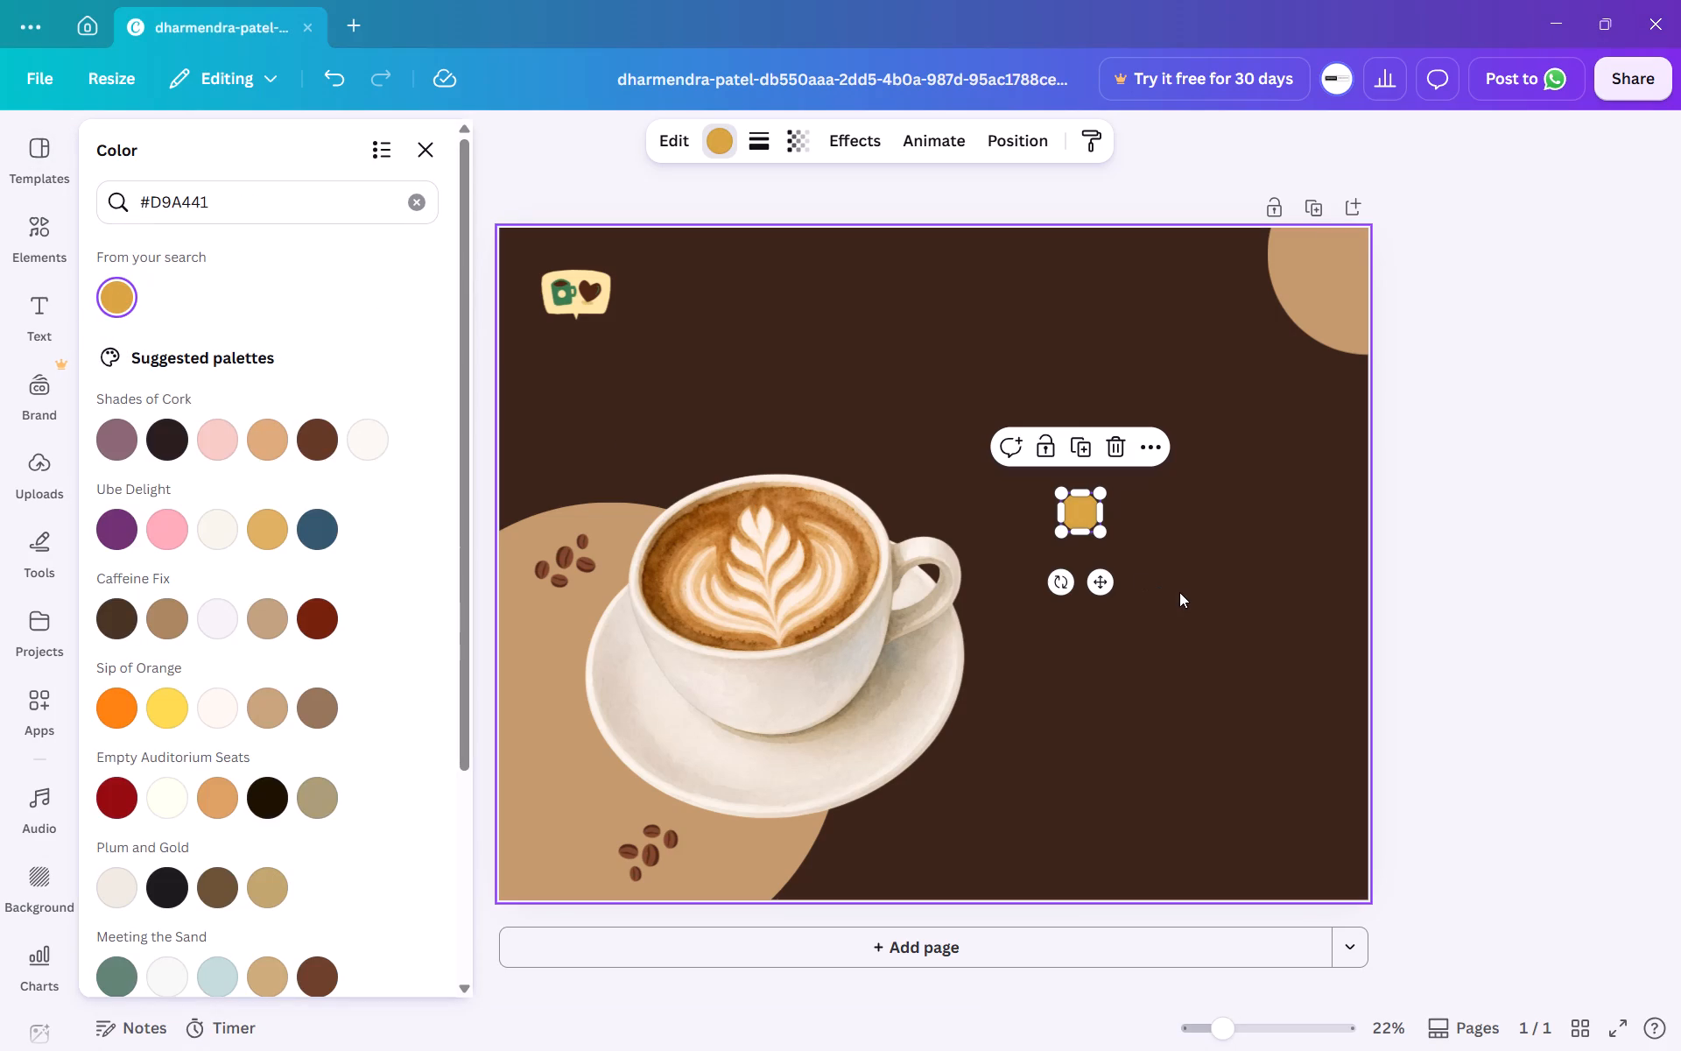
click(1179, 592)
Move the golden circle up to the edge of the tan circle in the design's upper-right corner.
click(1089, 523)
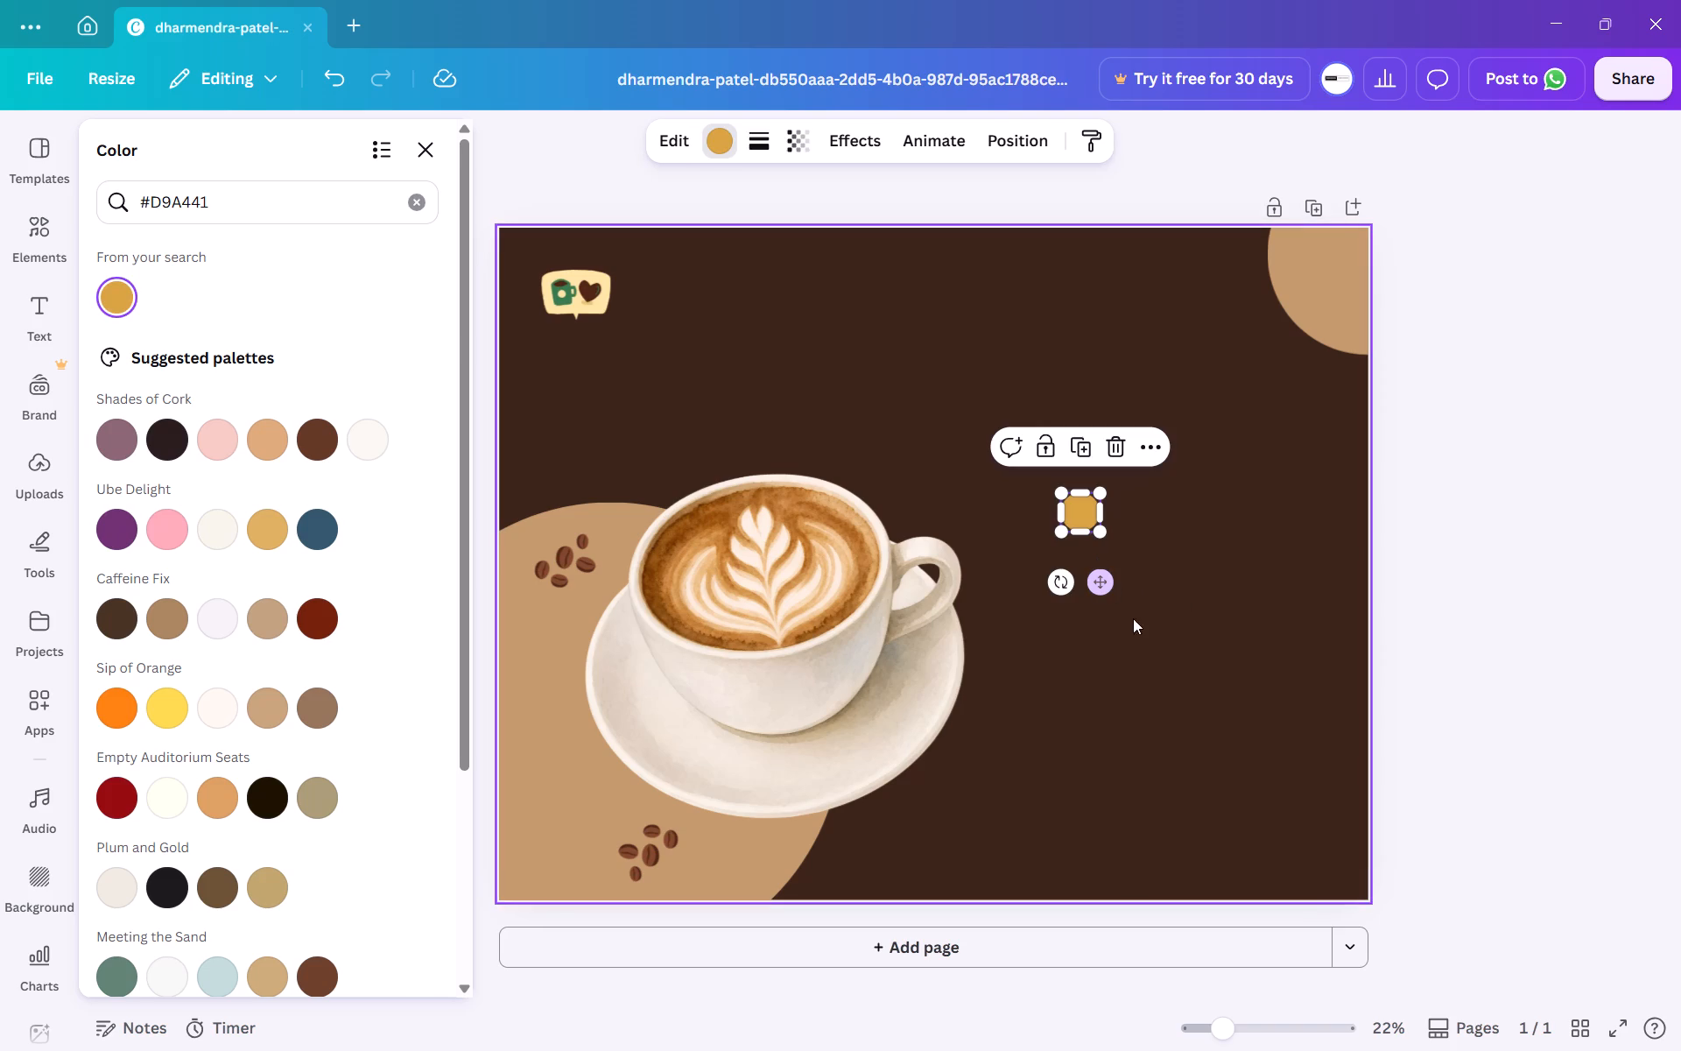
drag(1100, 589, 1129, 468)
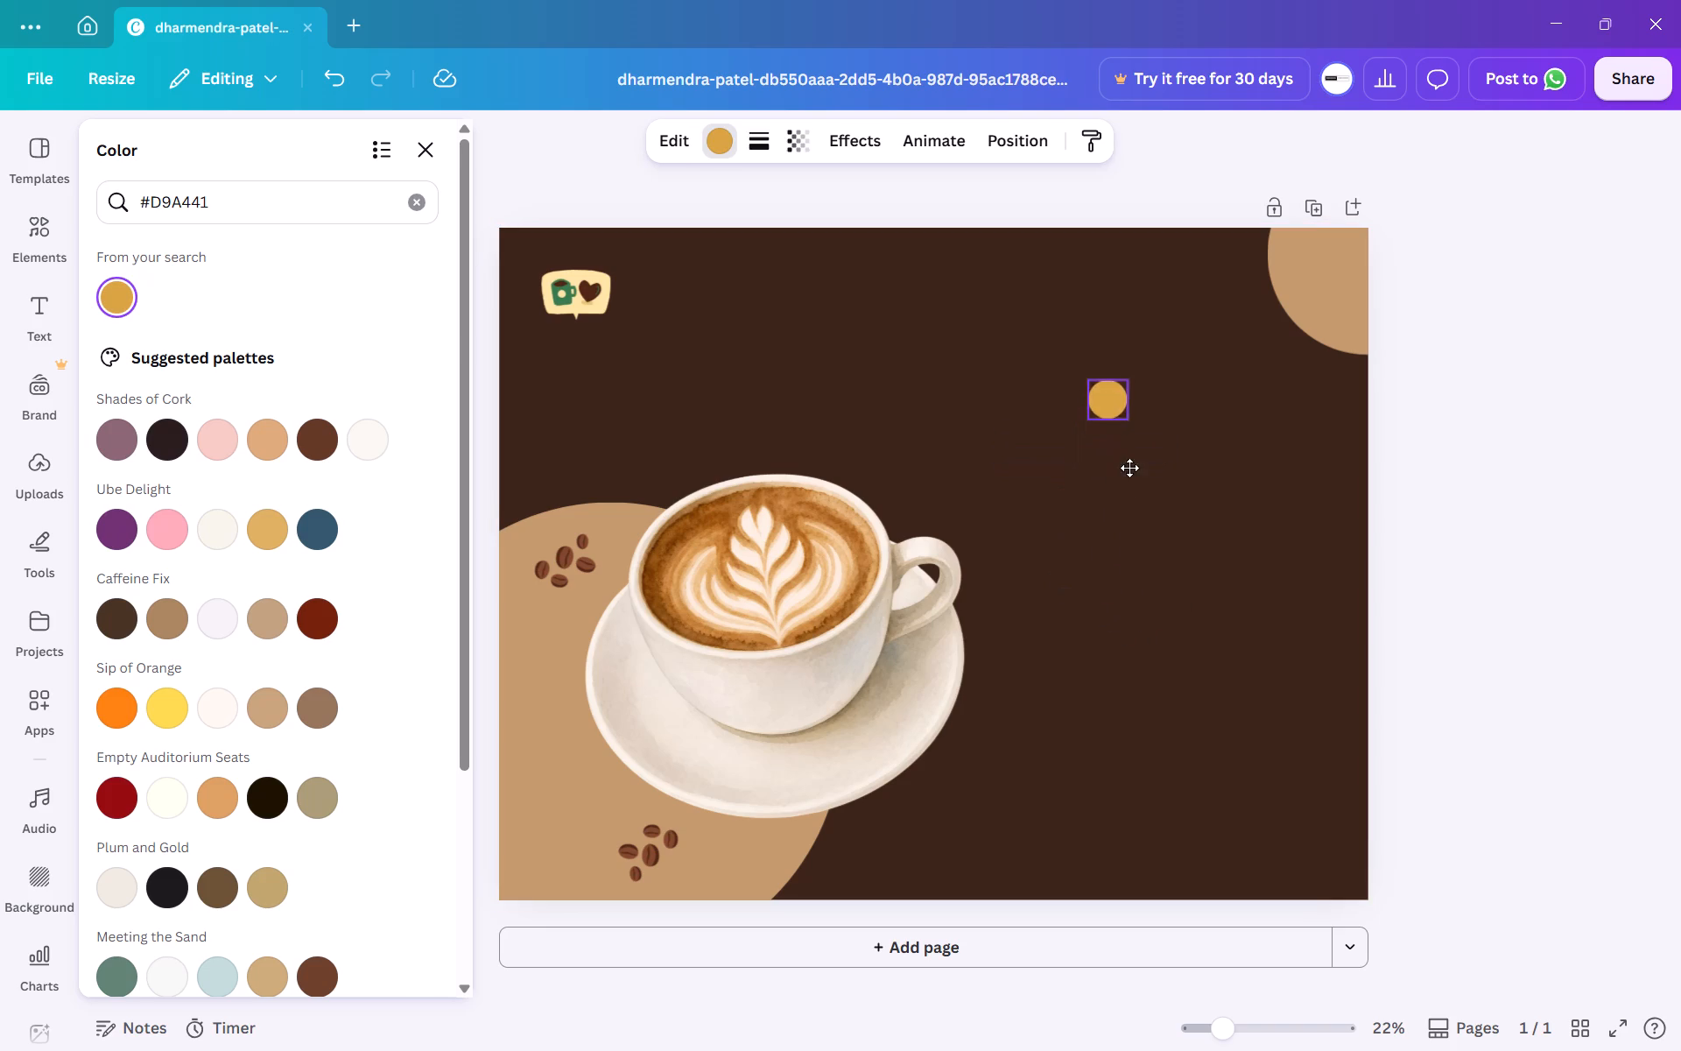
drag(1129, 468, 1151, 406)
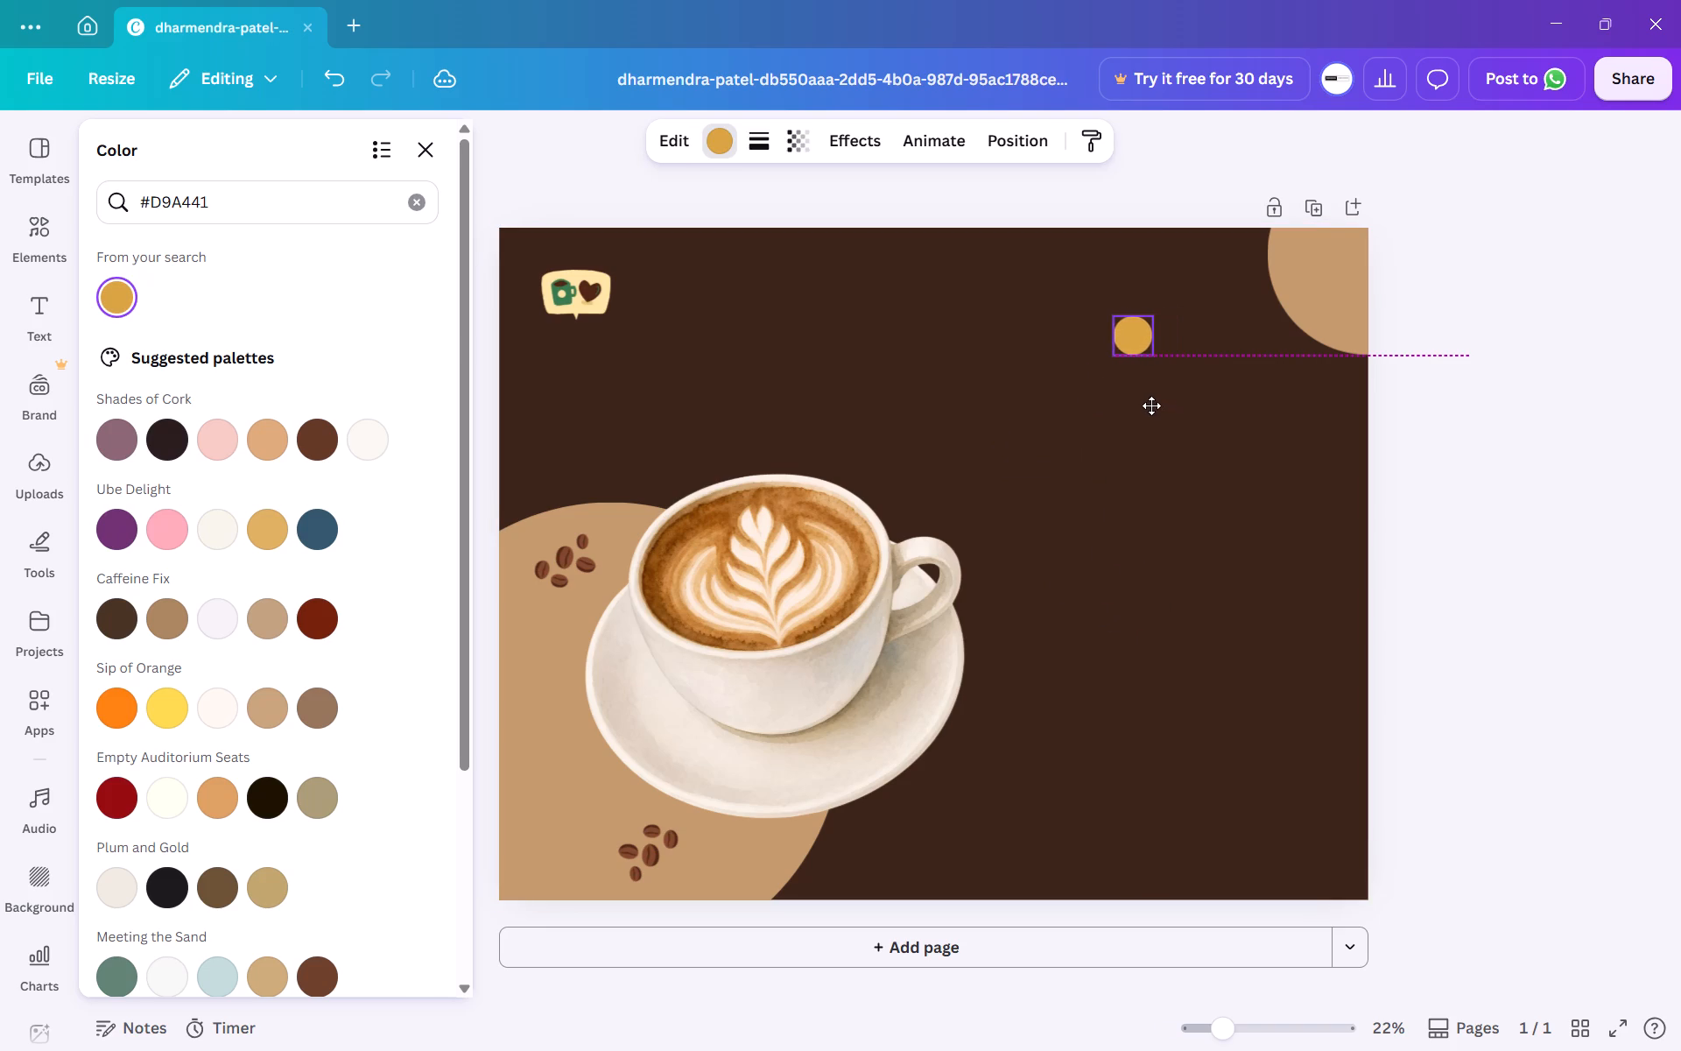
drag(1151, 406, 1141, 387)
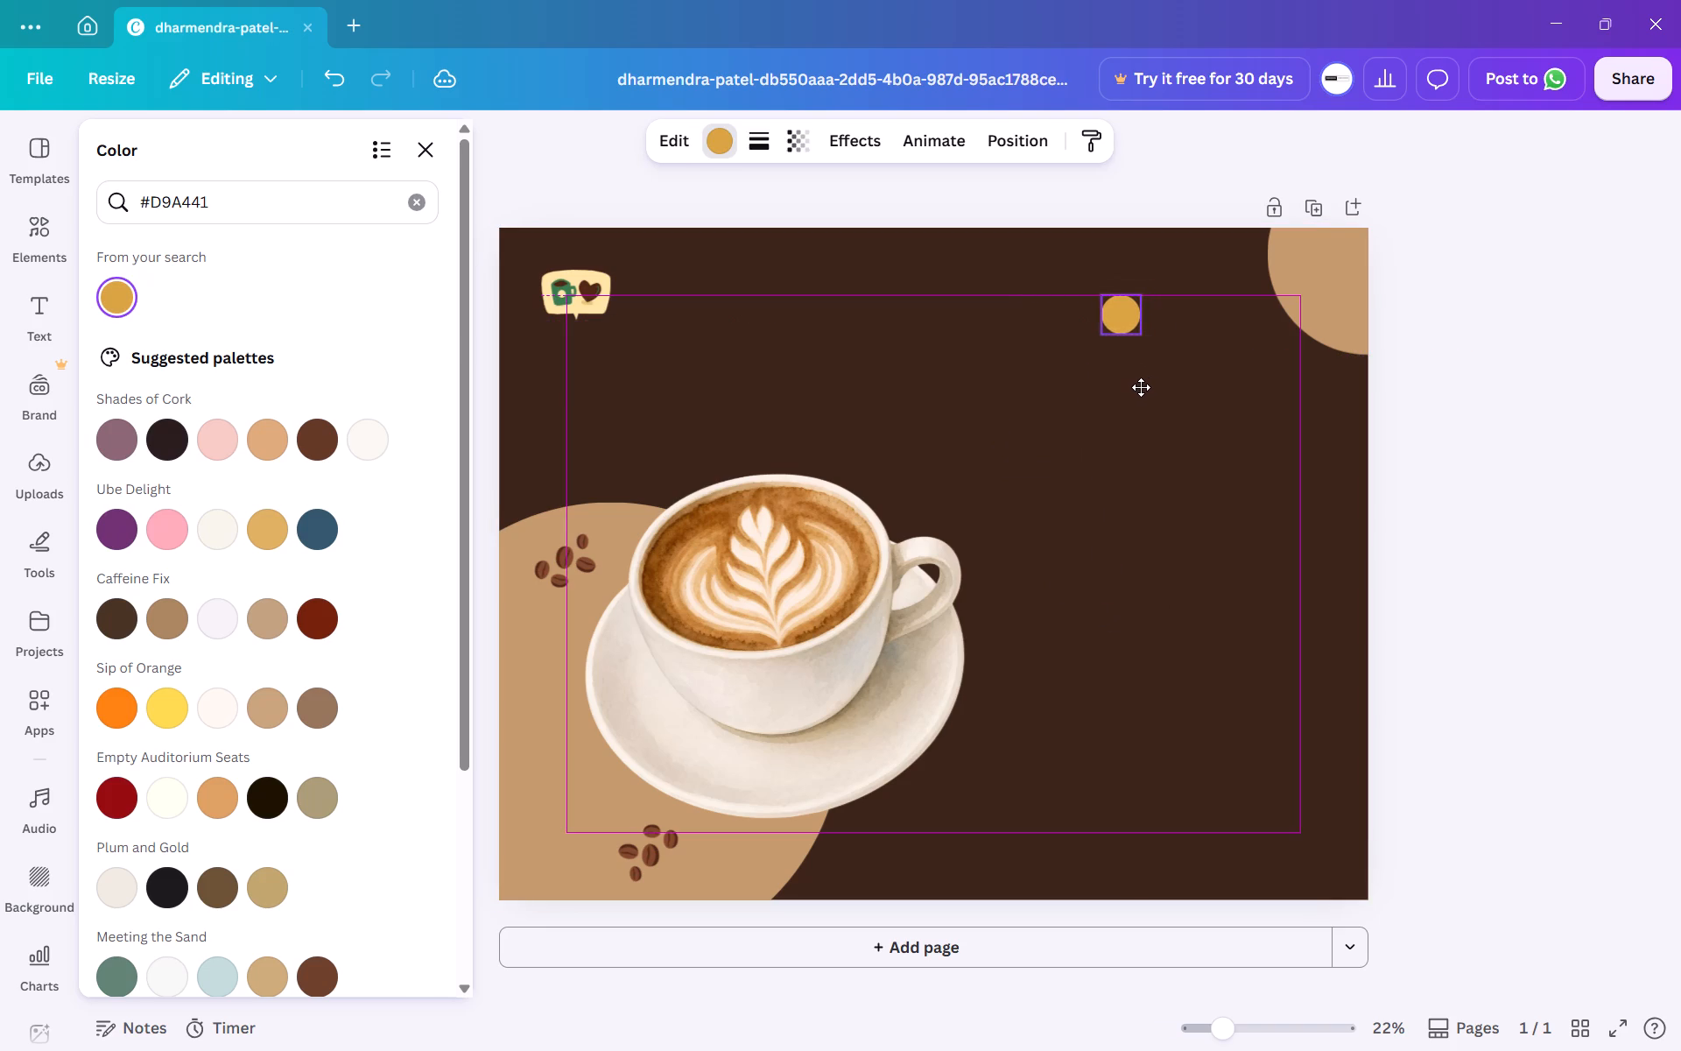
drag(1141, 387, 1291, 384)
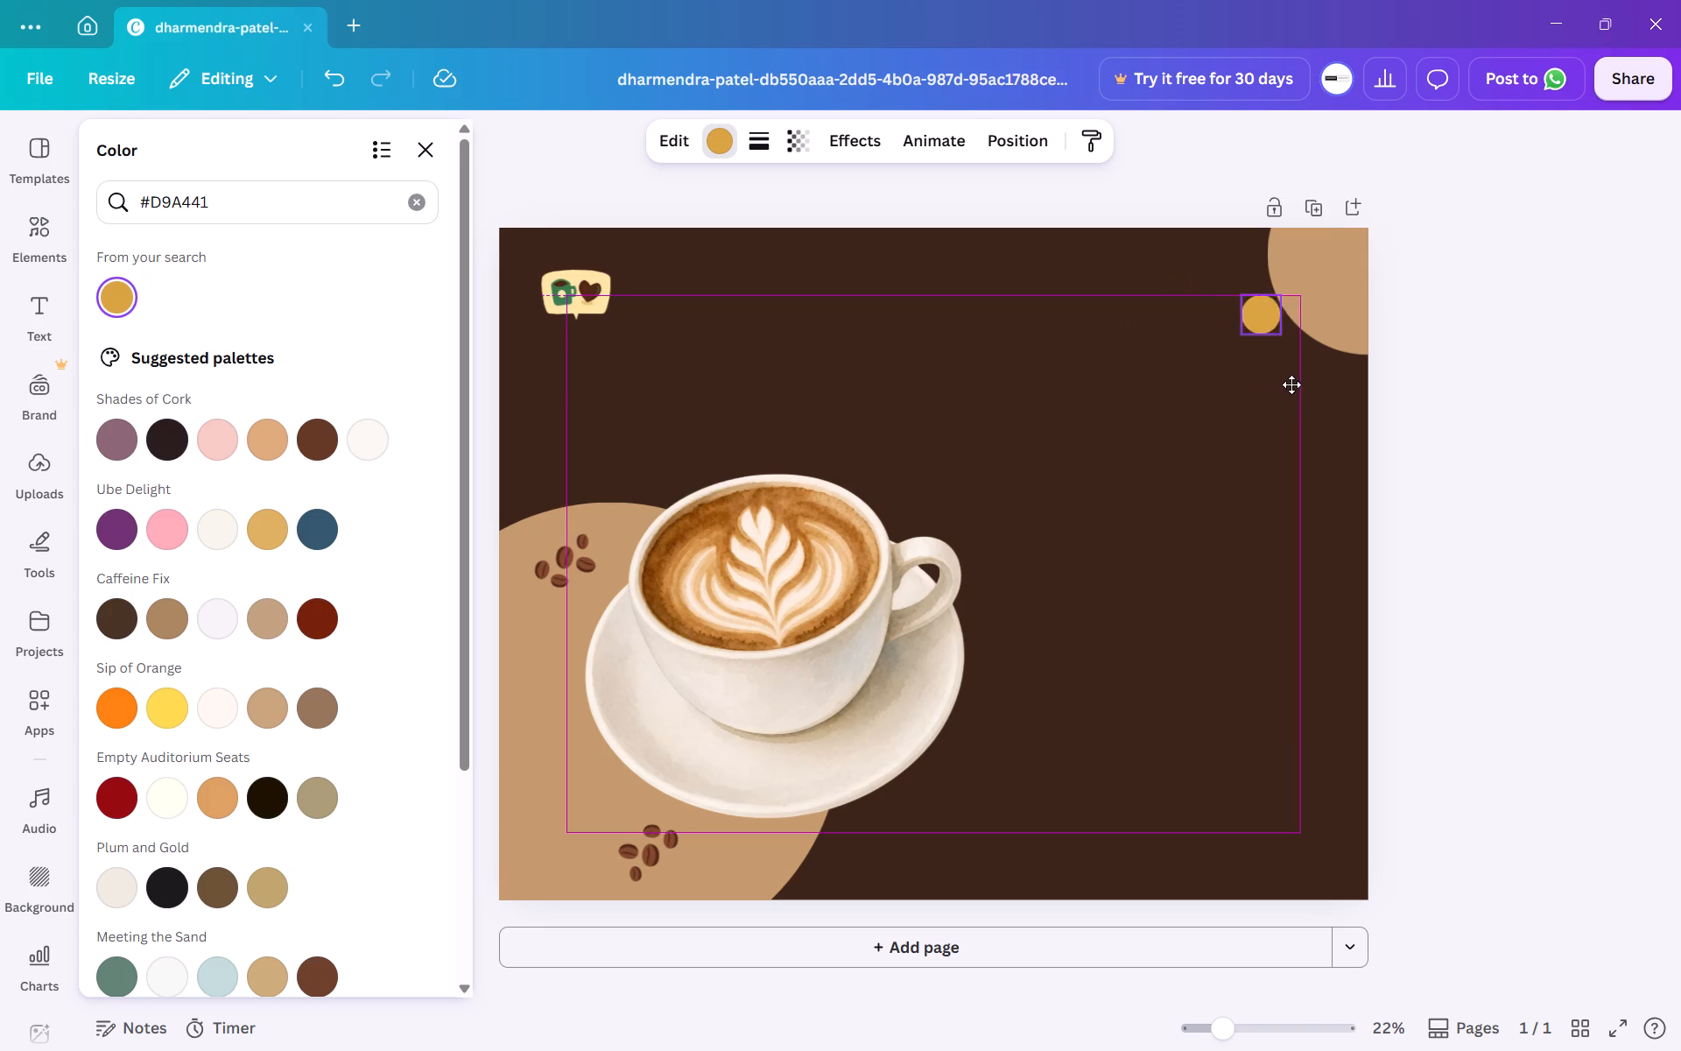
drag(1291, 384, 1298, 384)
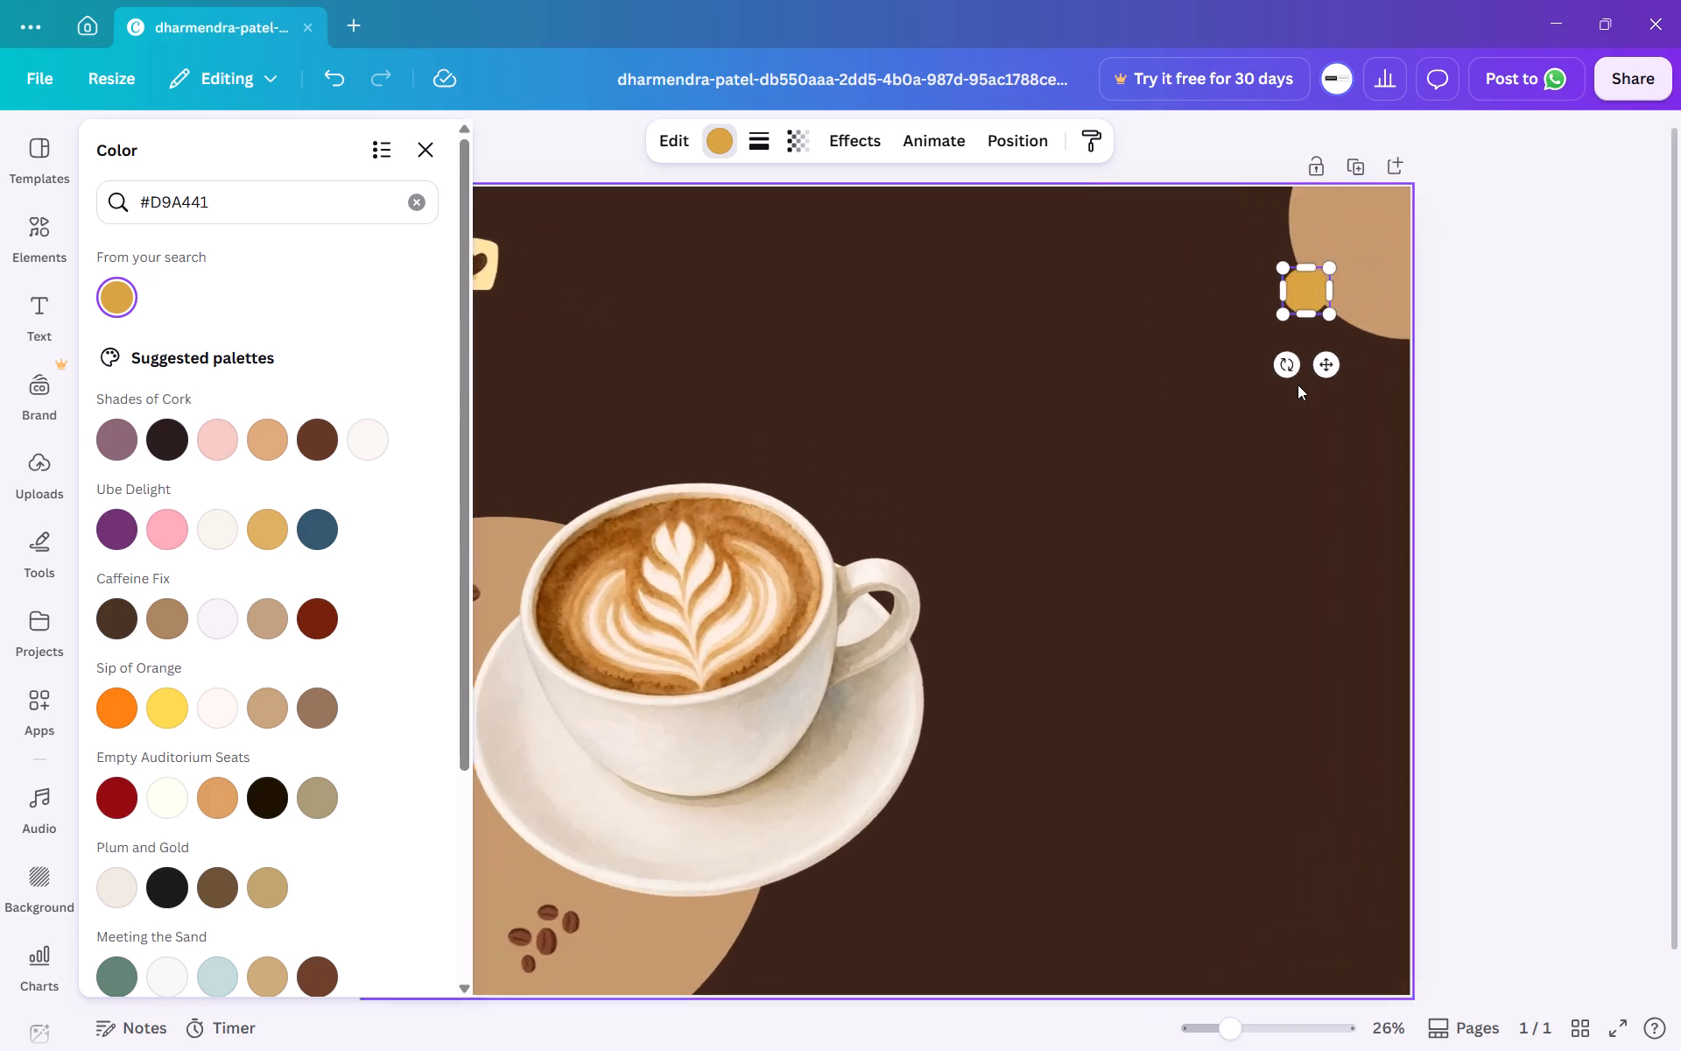
Shrink the golden circle to a tiny dot about 0.2 wide and 0.2 high.
scroll(1298, 384, left, 5)
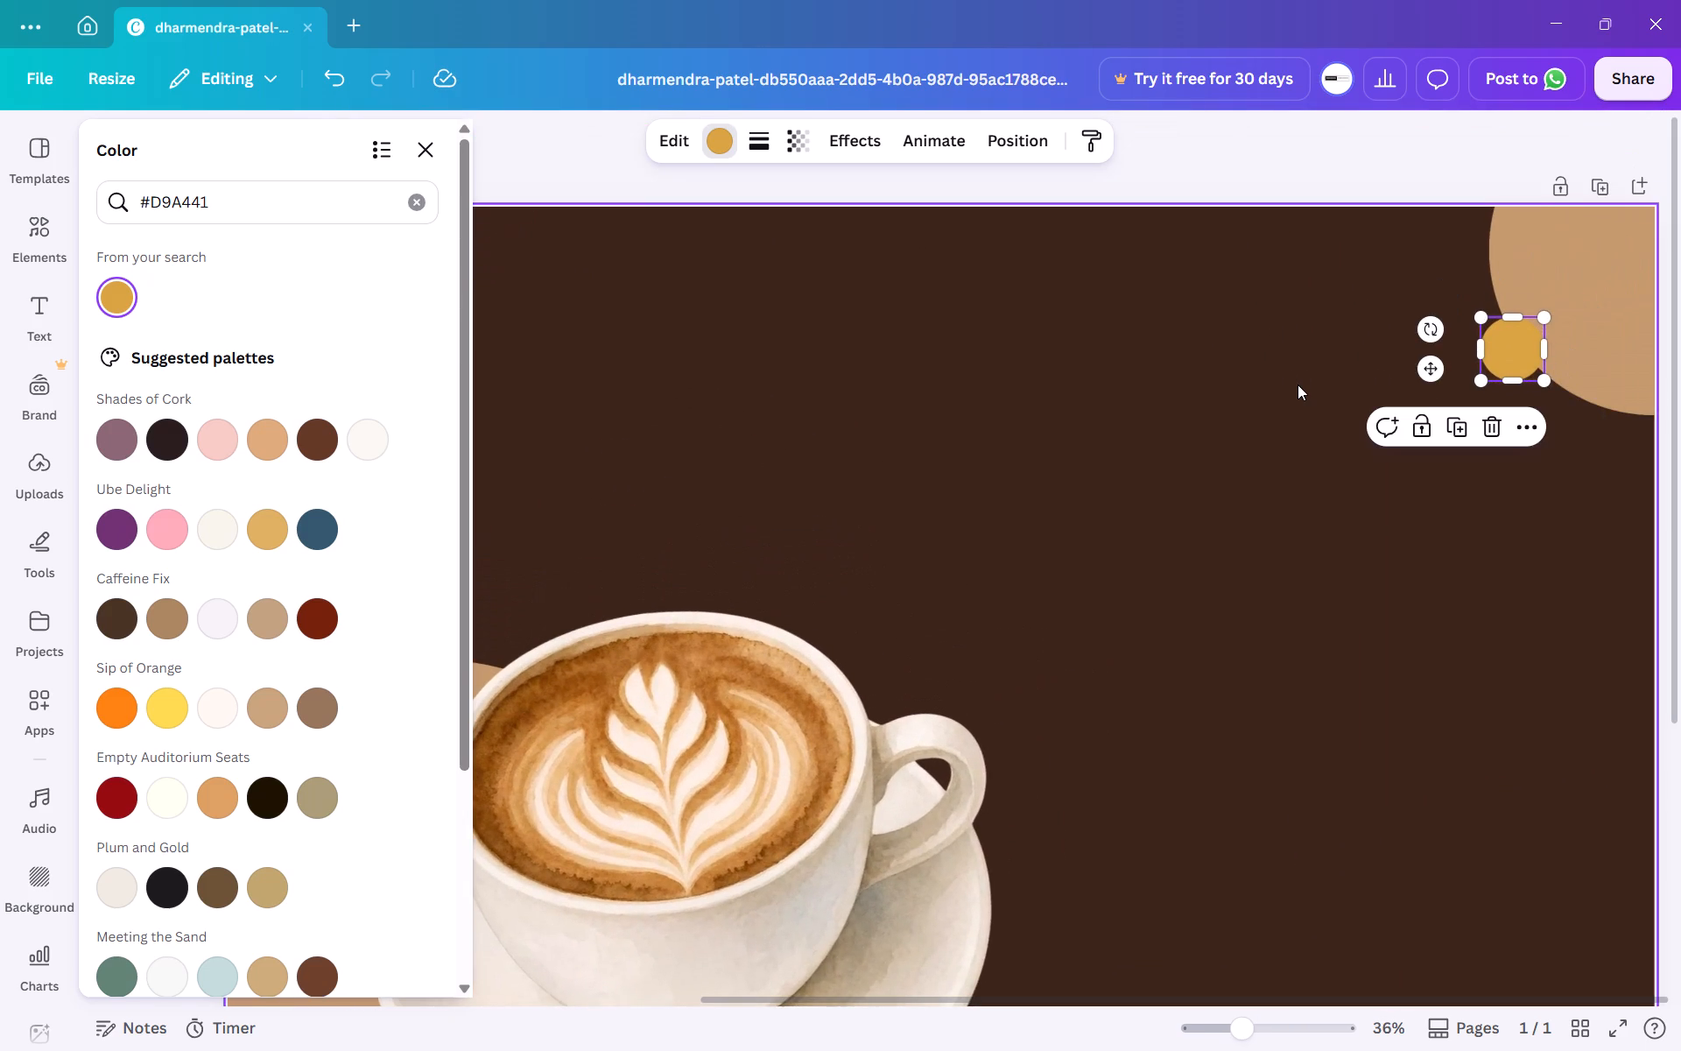
scroll(1298, 384, left, 6)
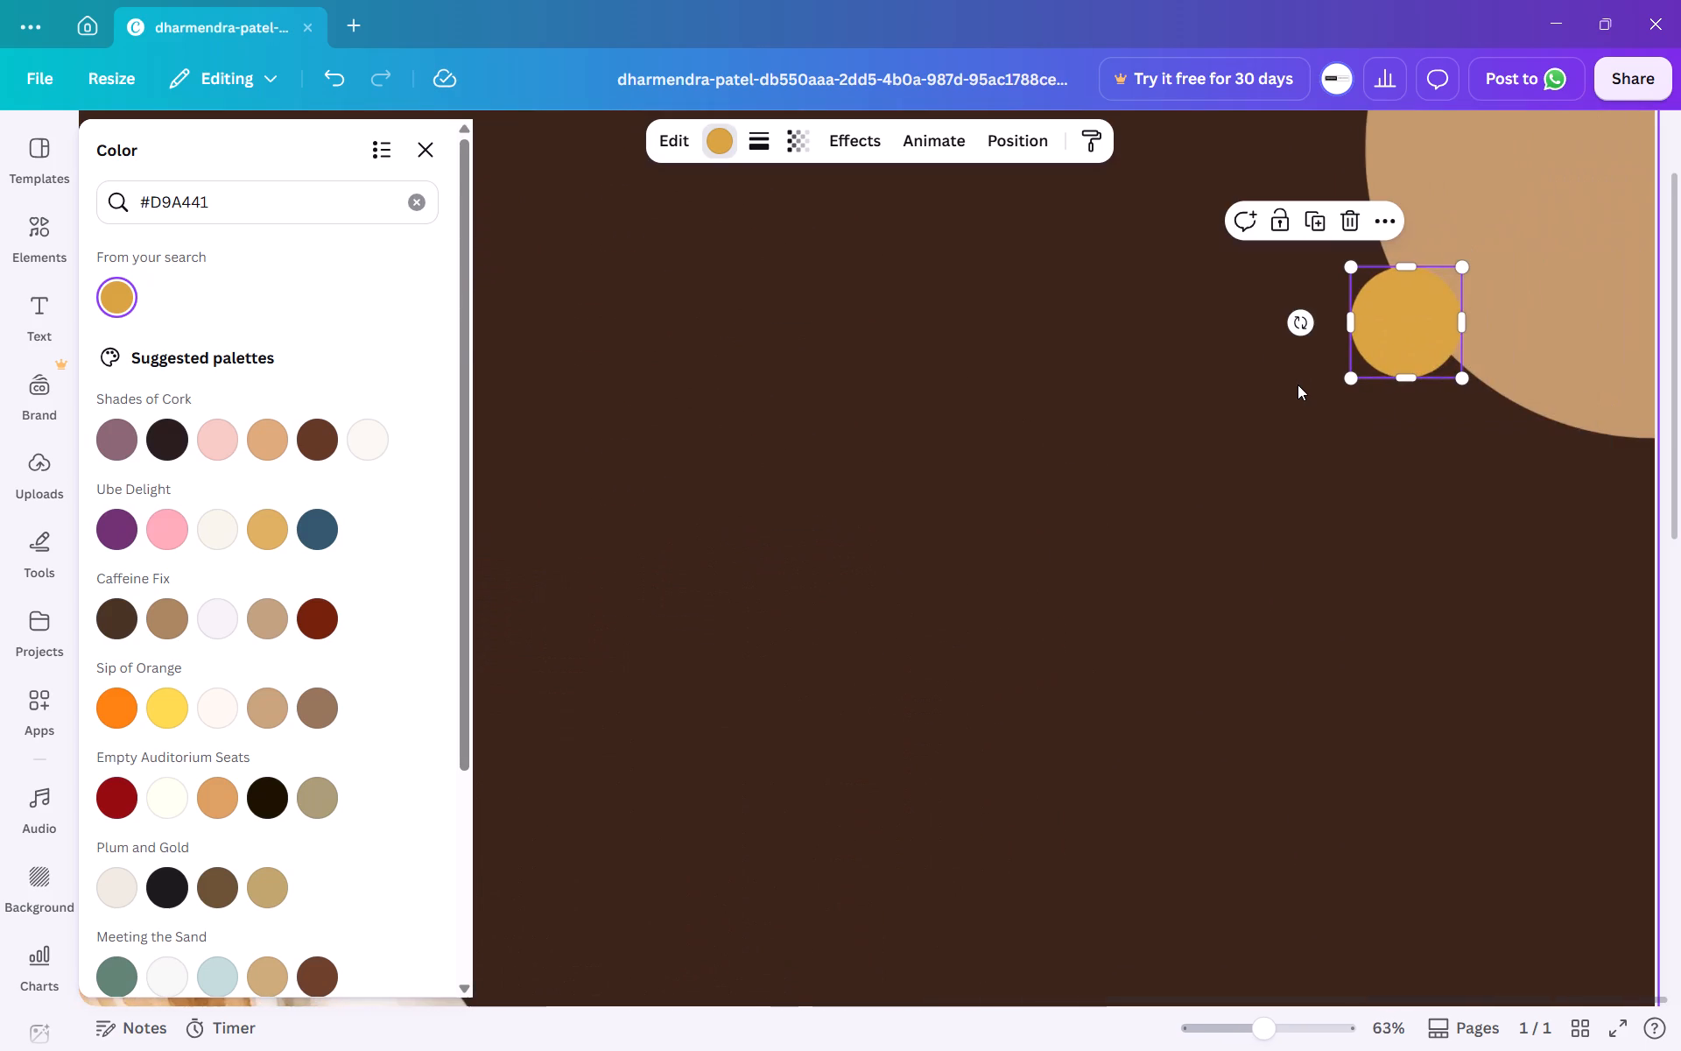
scroll(1298, 384, left, 5)
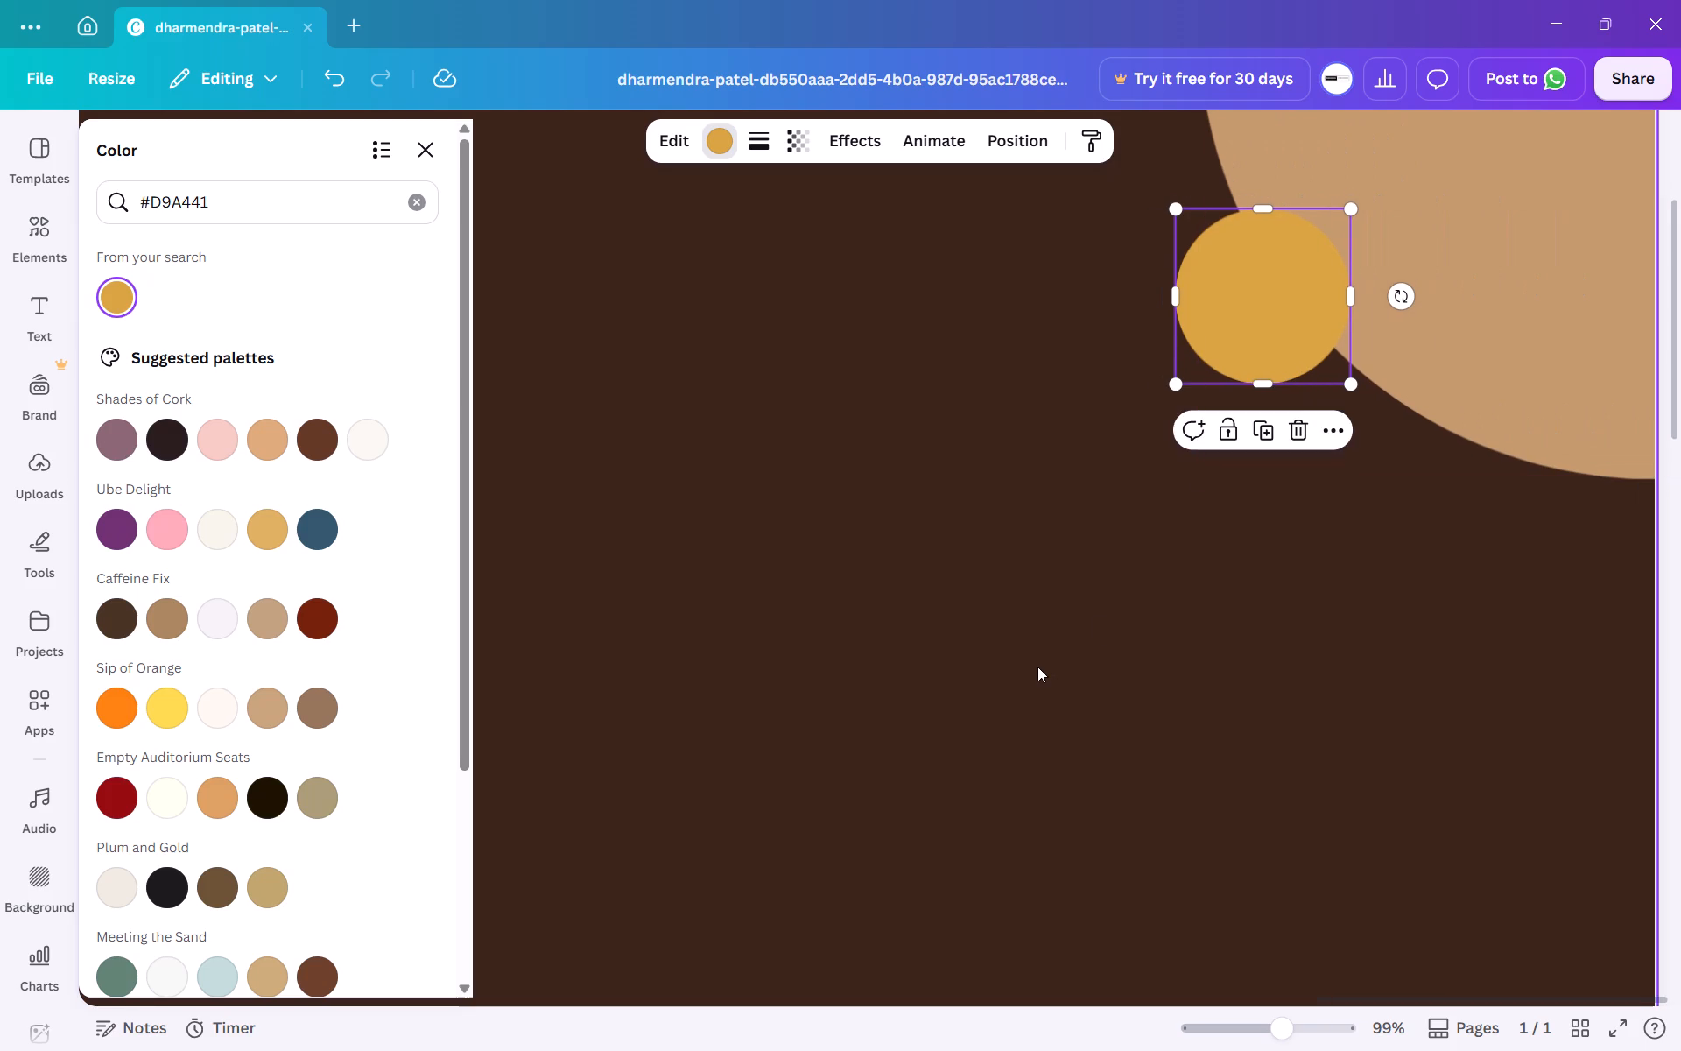
scroll(1037, 662, up, 2)
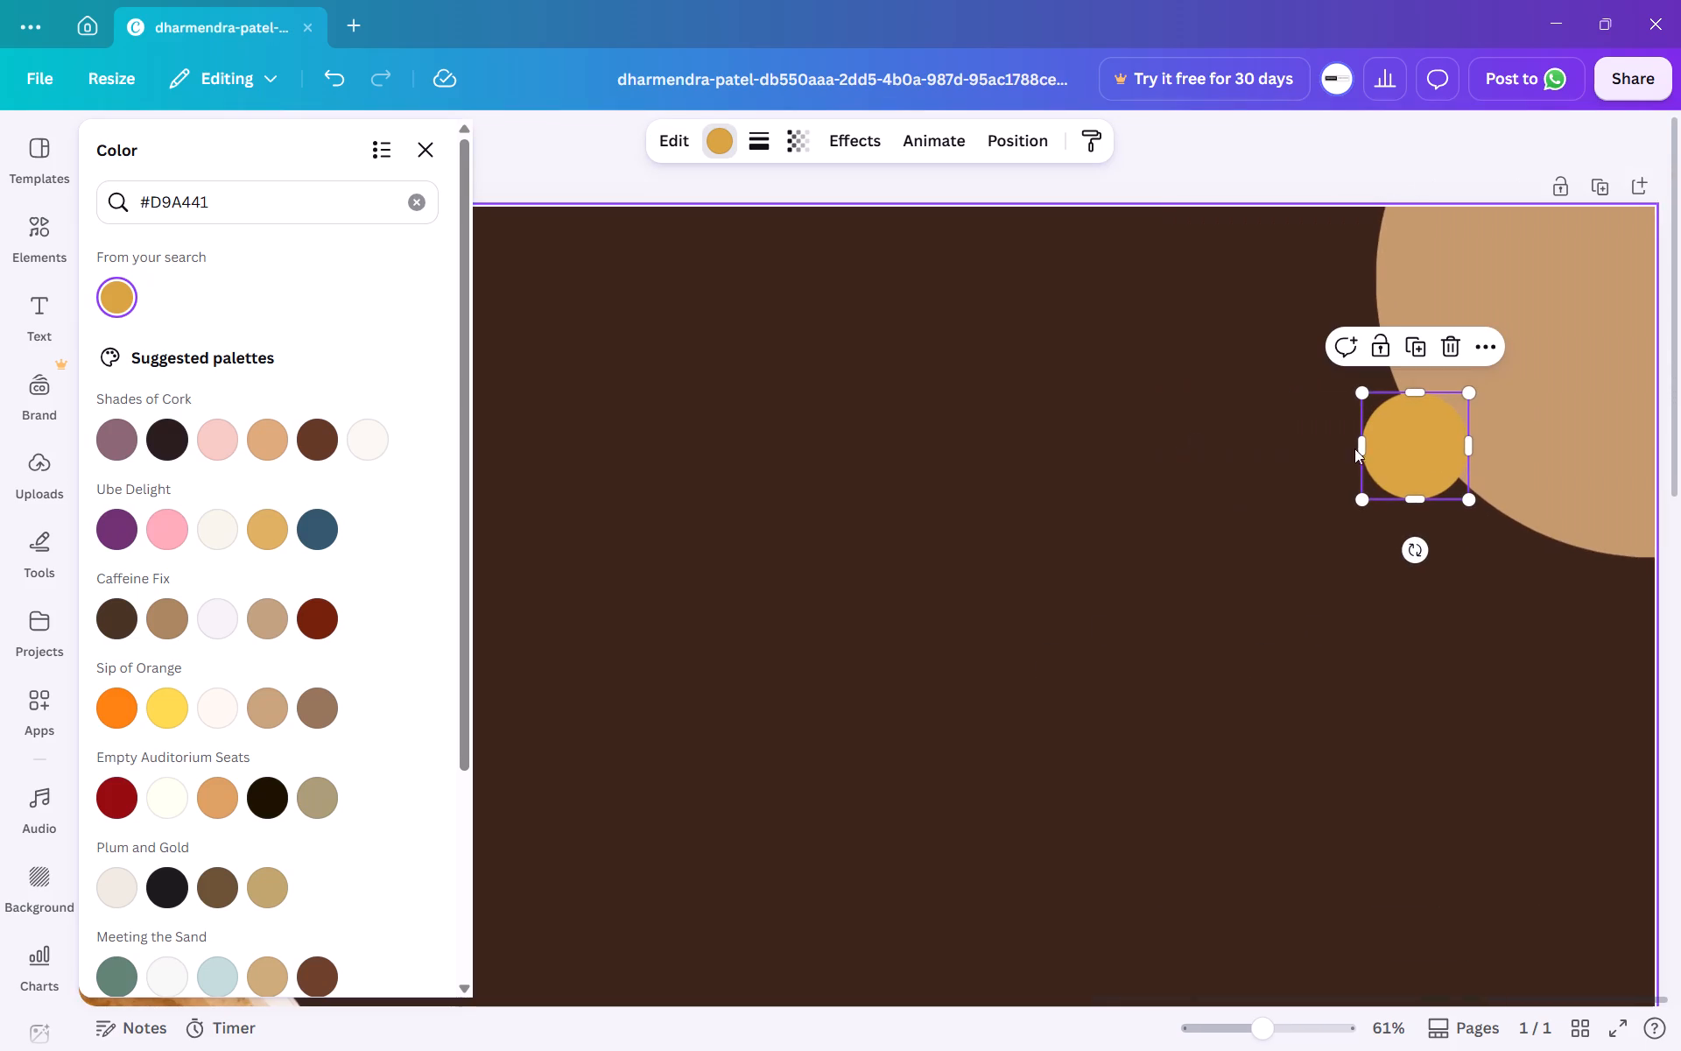
drag(1360, 504, 1410, 457)
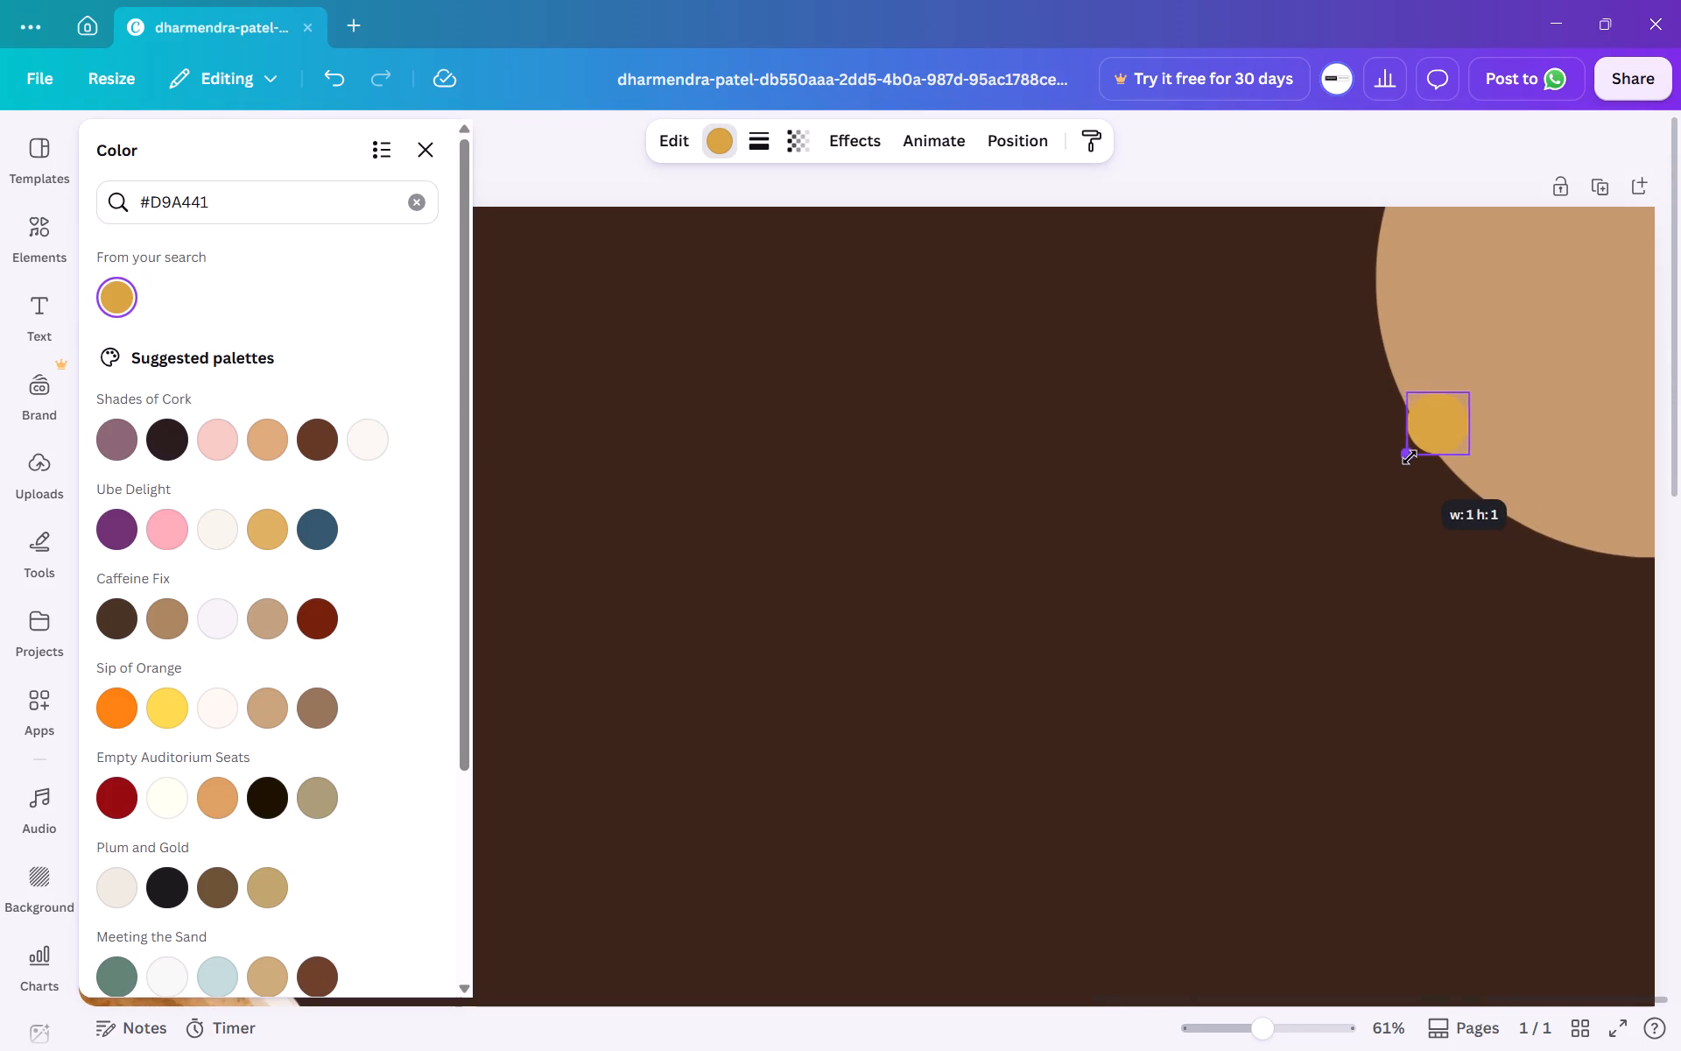
drag(1410, 457, 1434, 434)
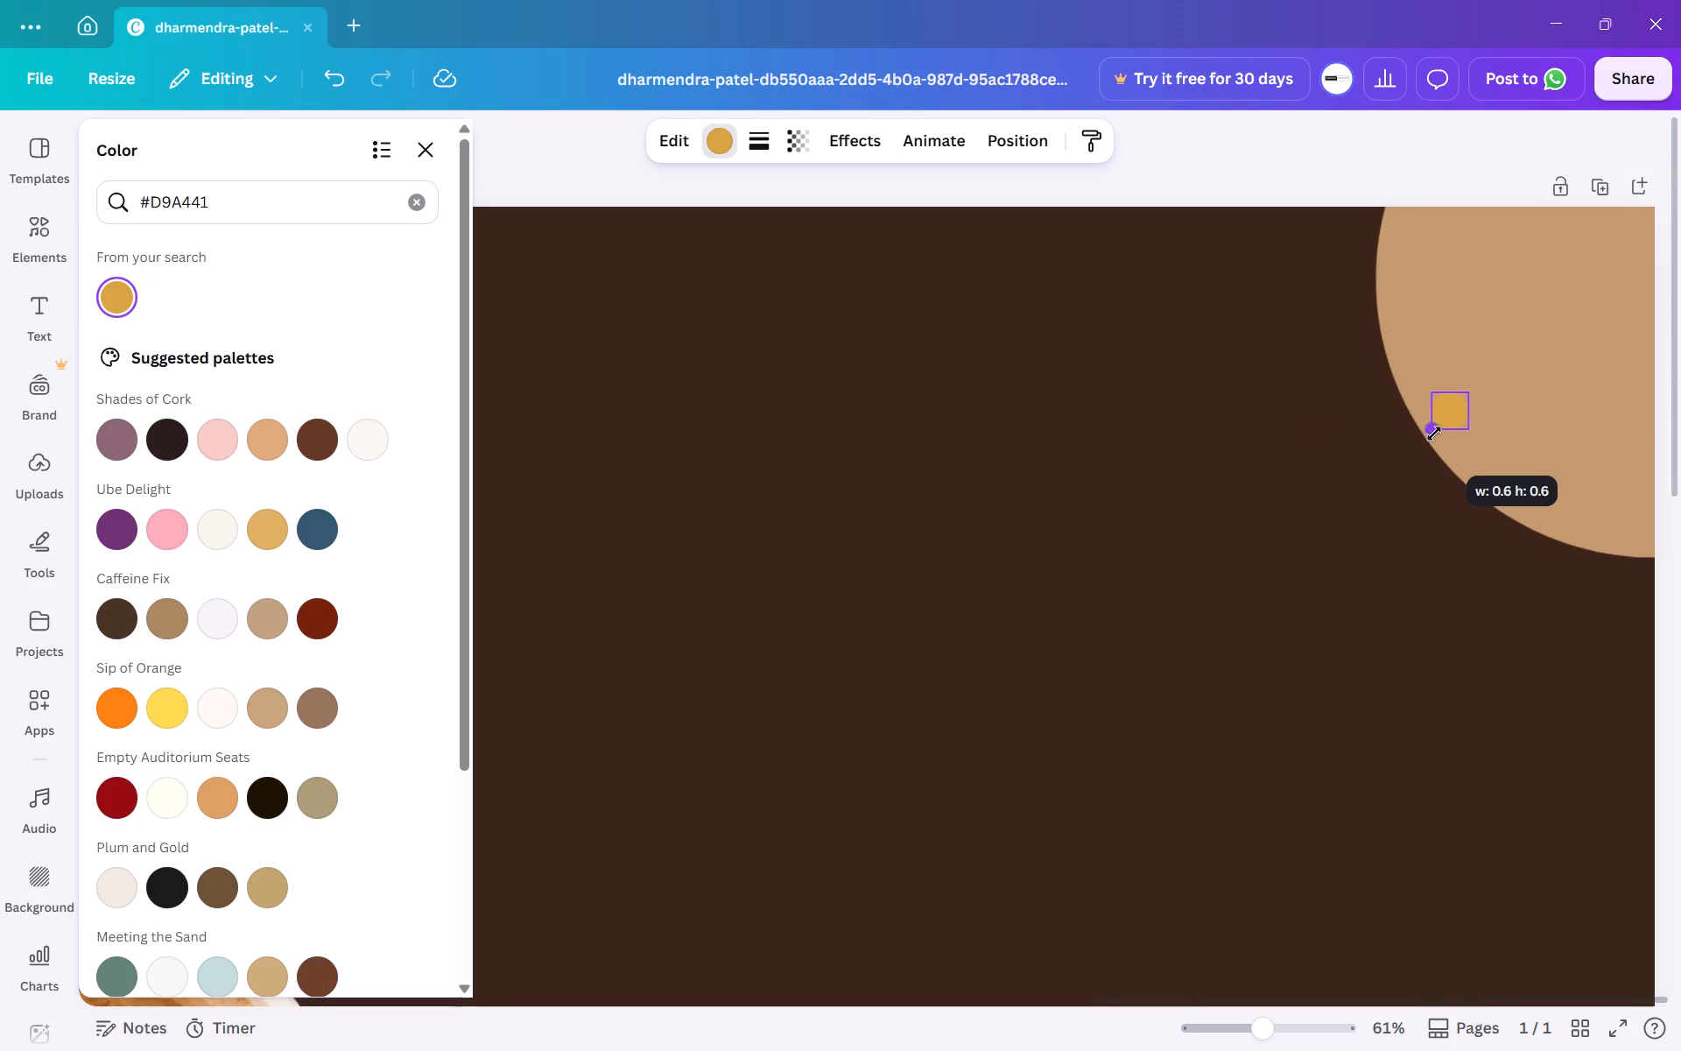
drag(1434, 434, 1456, 420)
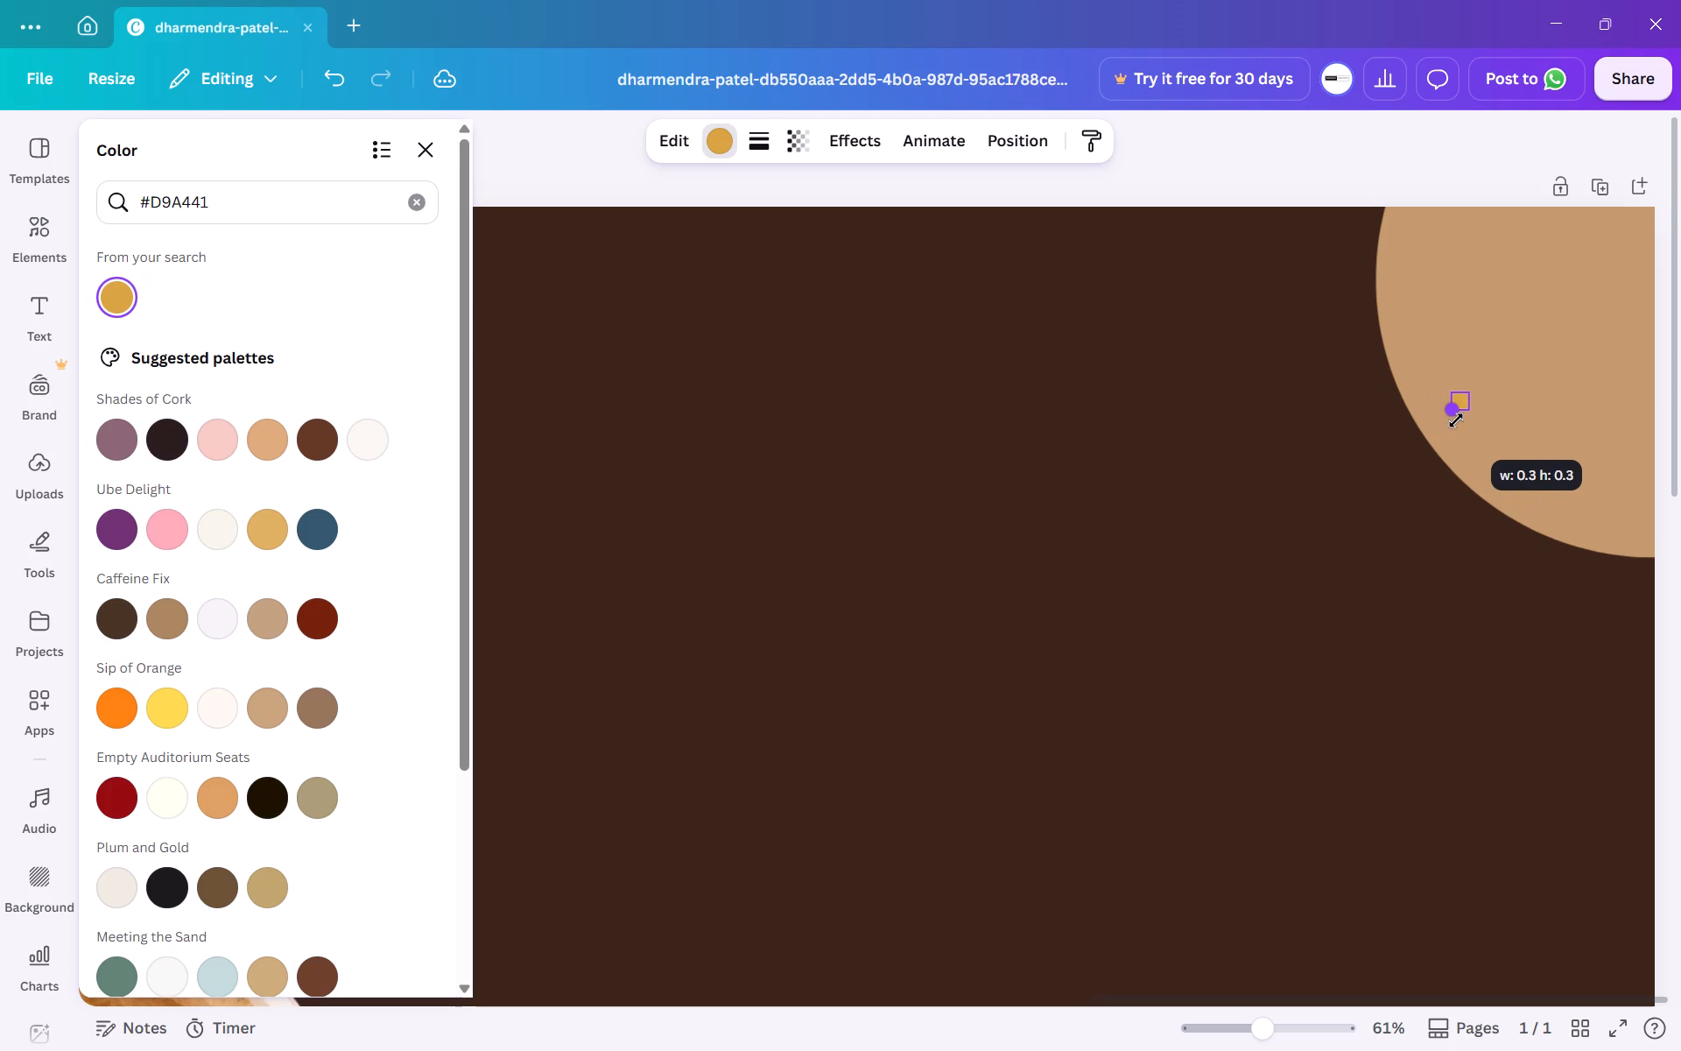
drag(1456, 420, 1462, 416)
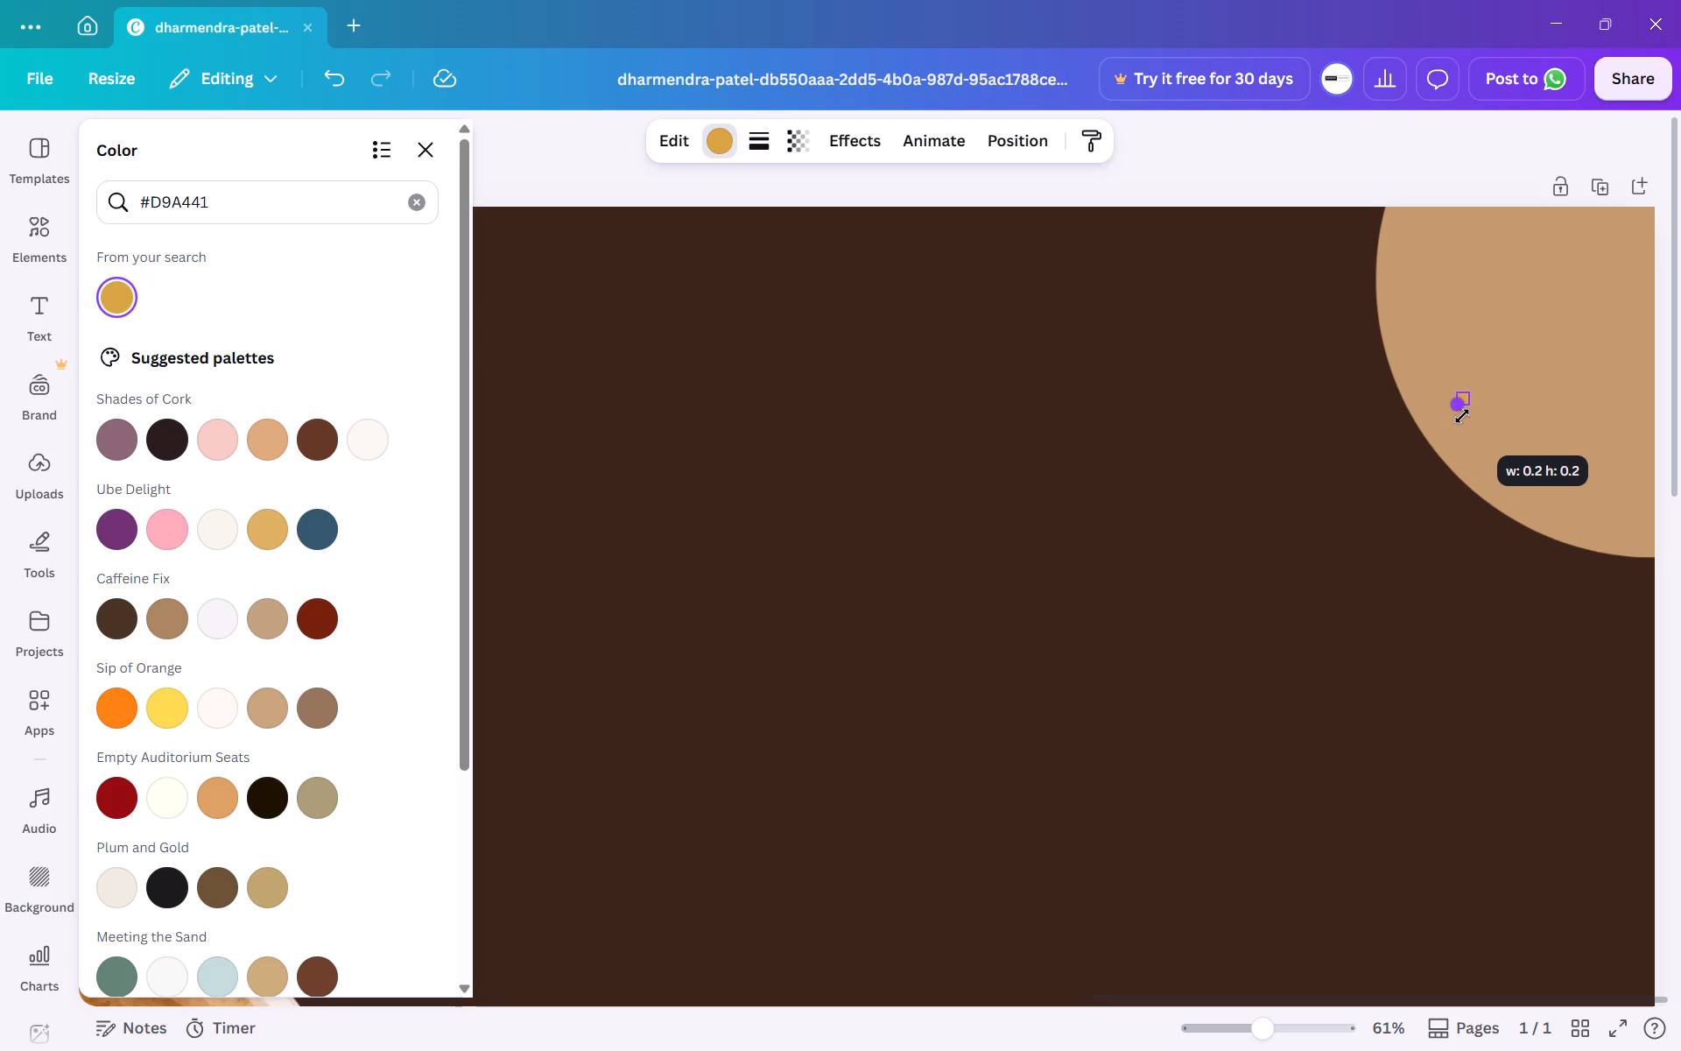
drag(1462, 416, 1458, 416)
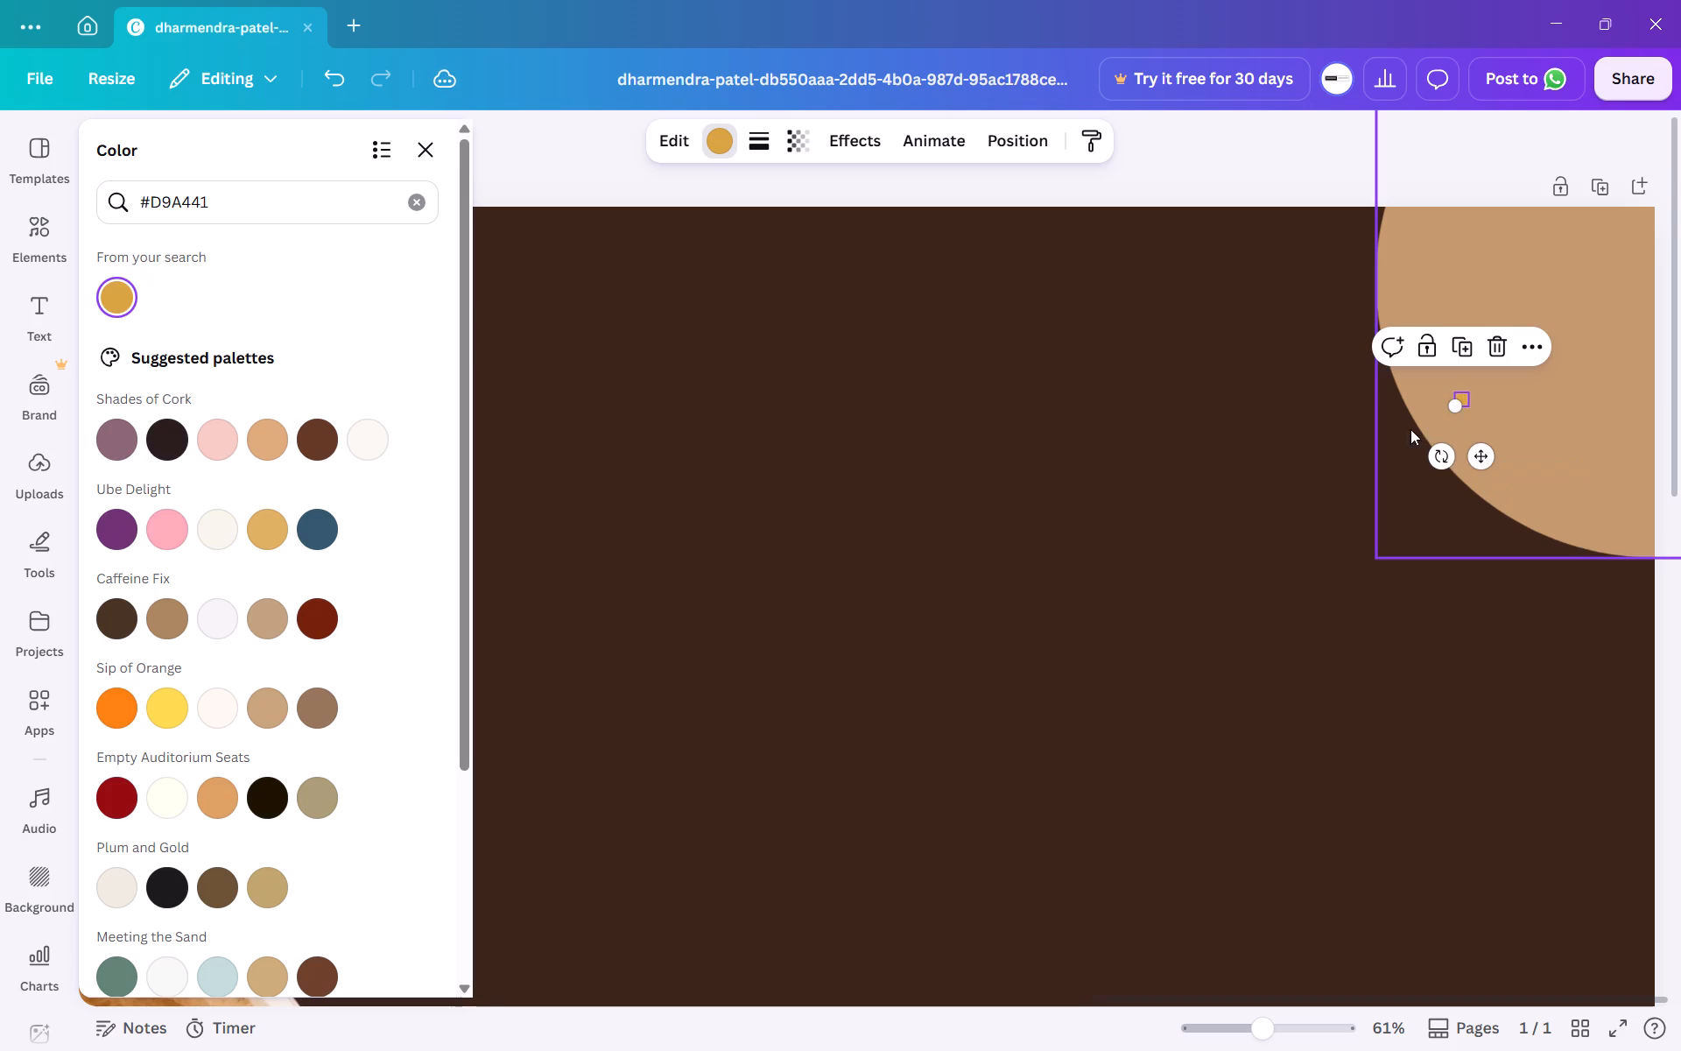
click(1307, 481)
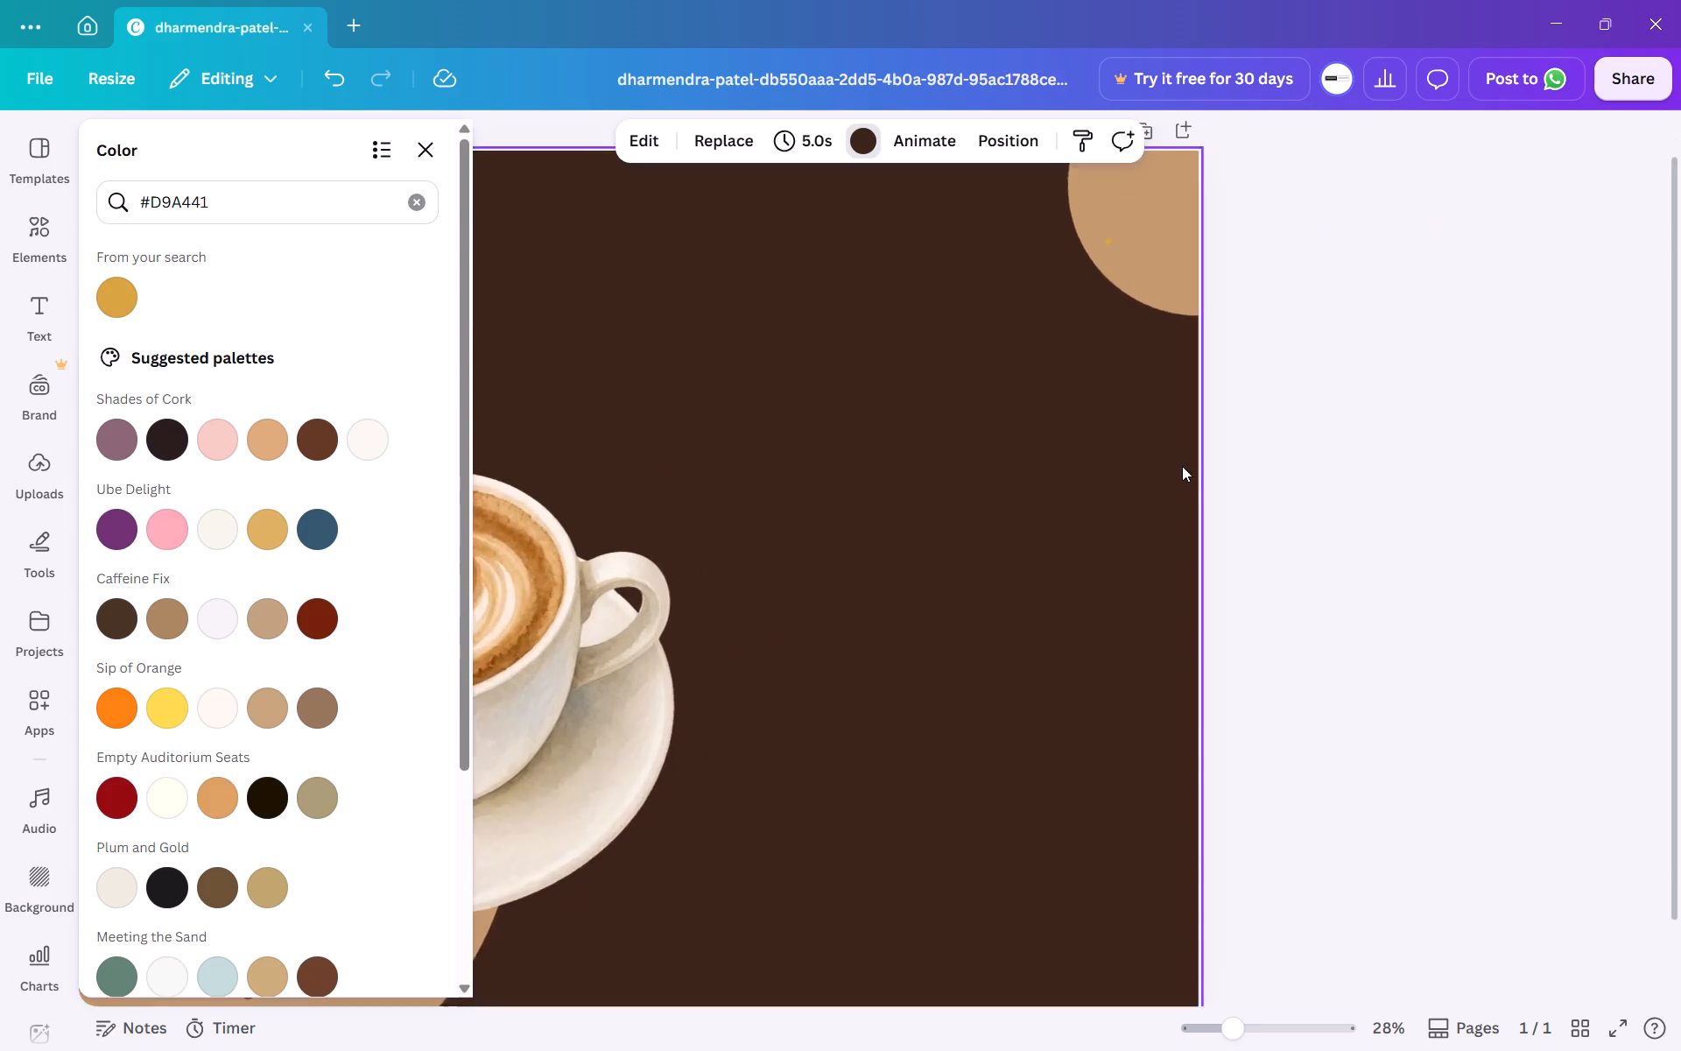
Move the tiny golden dot onto the dark background, lower left of the tan corner circle.
scroll(1217, 391, up, 2)
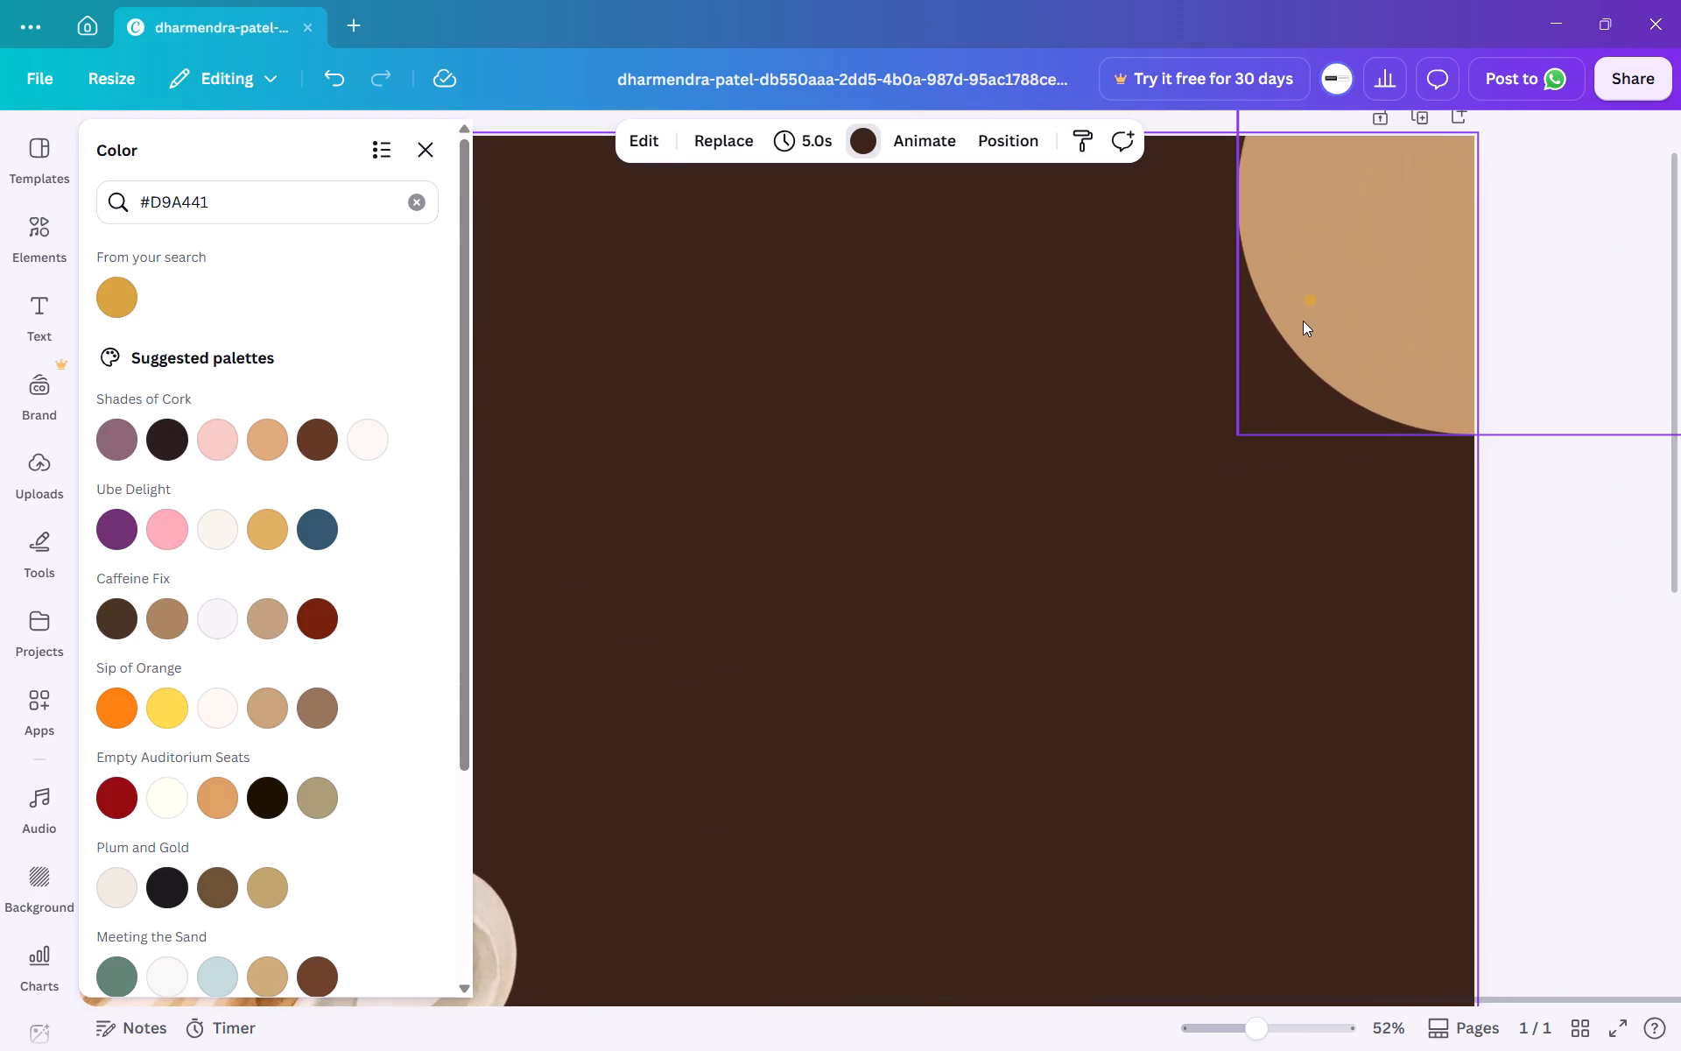
click(1312, 303)
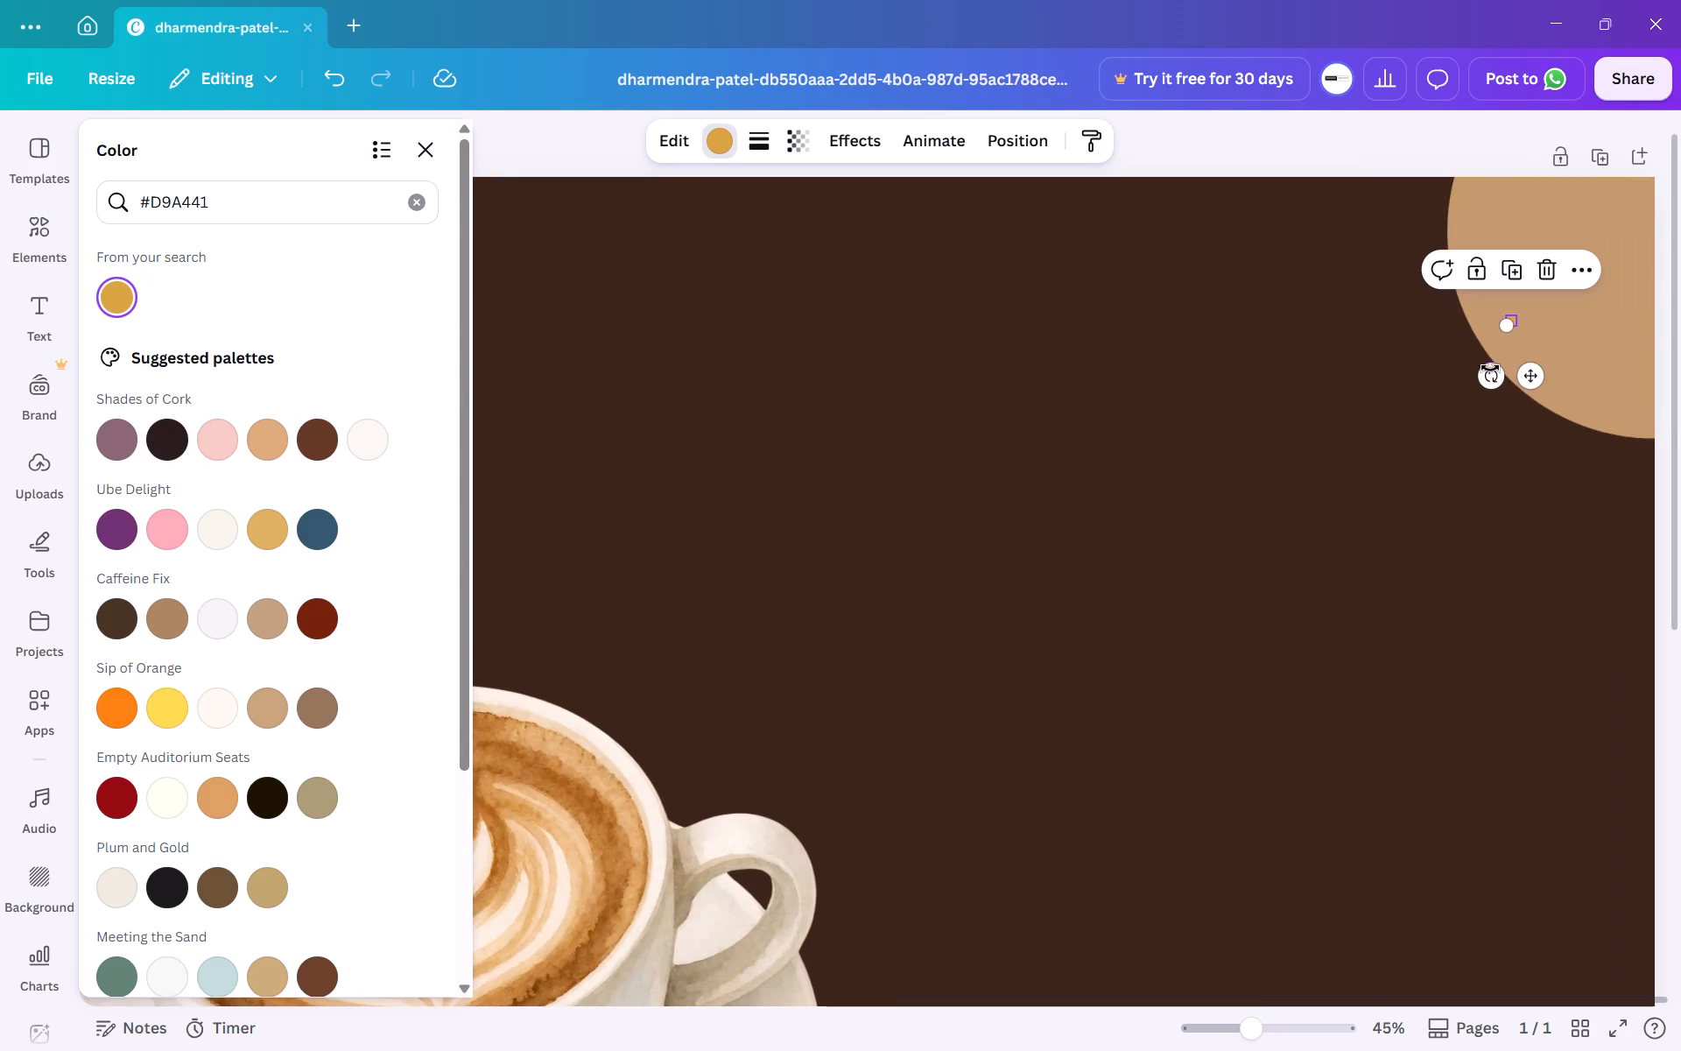
drag(1530, 368, 1425, 416)
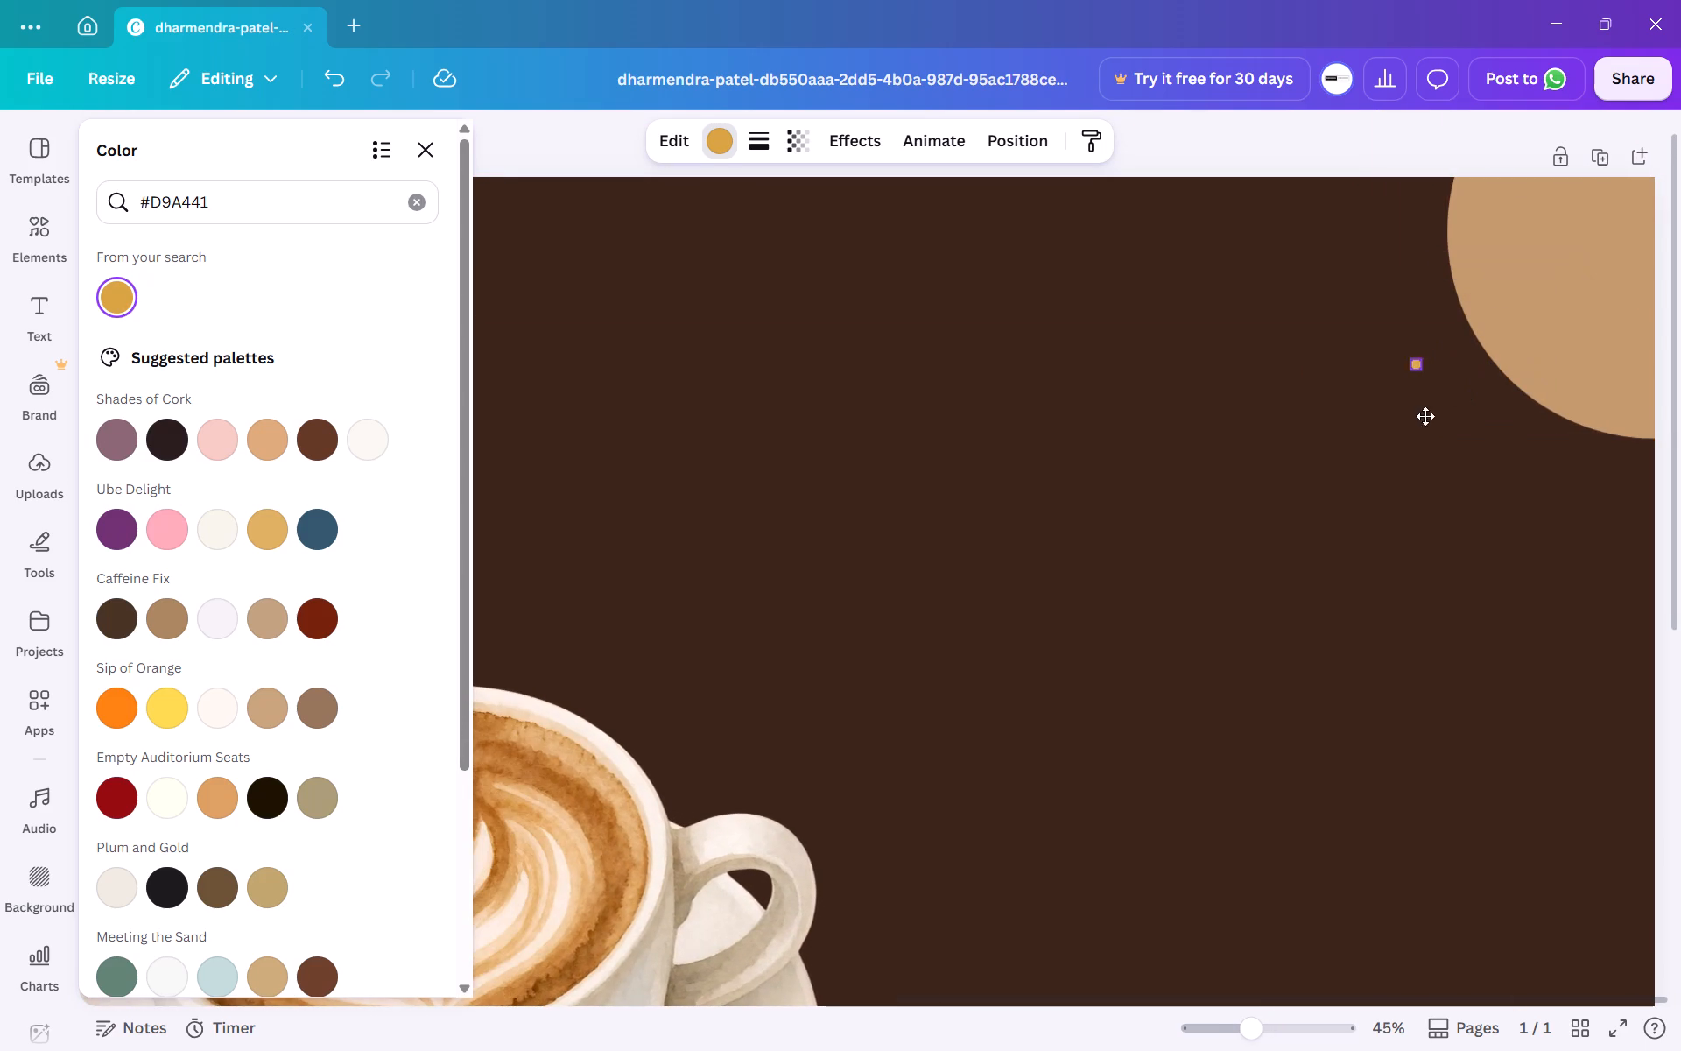
drag(1425, 416, 1312, 455)
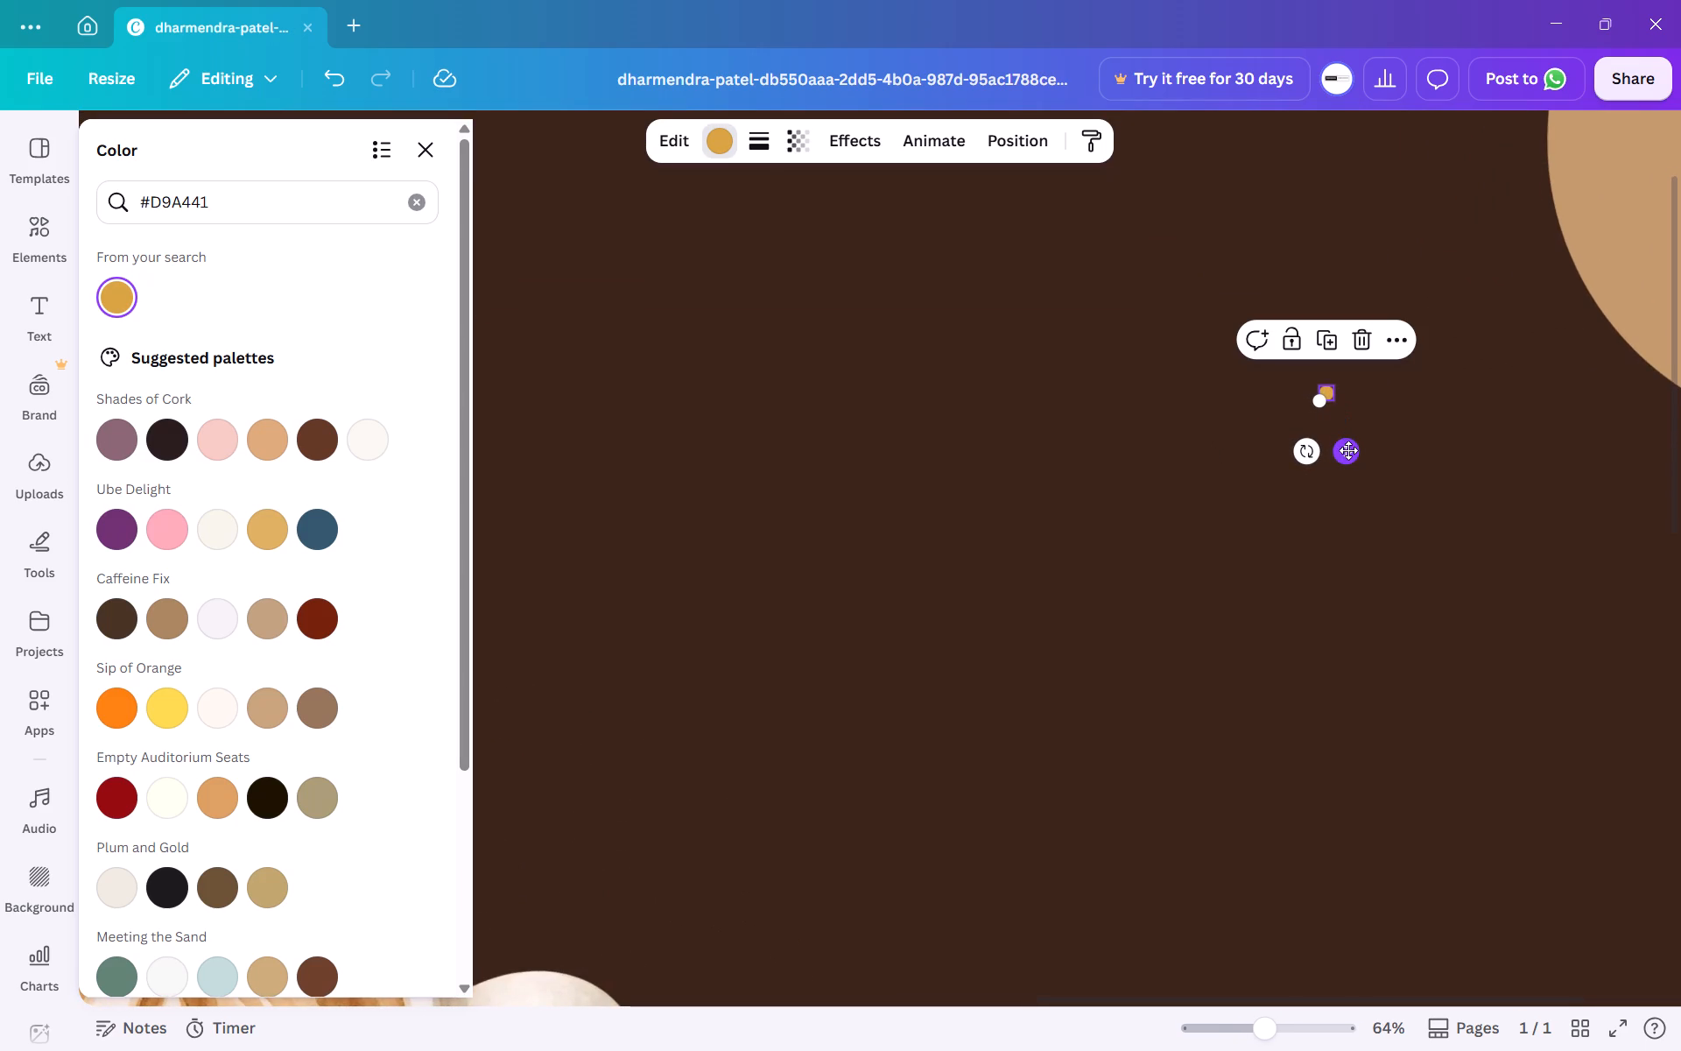
Enlarge the tiny golden dot proportionally to about three times its width.
drag(1316, 402, 1291, 431)
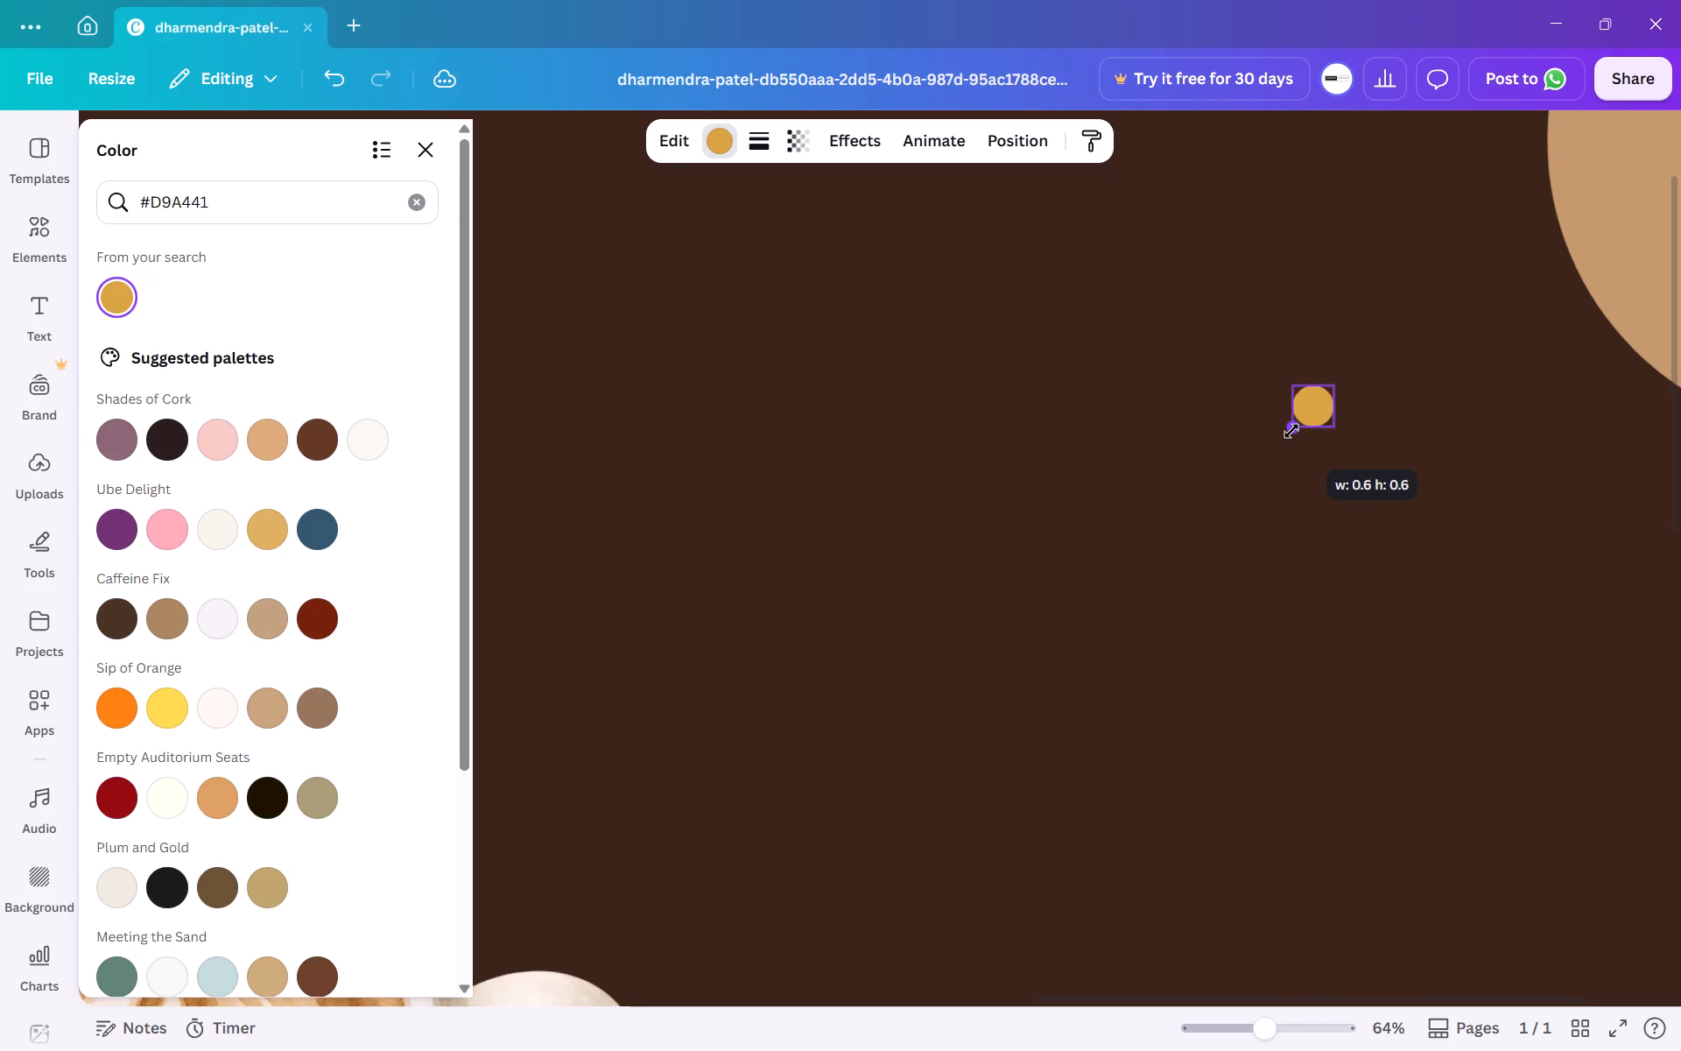
drag(1291, 431, 1275, 440)
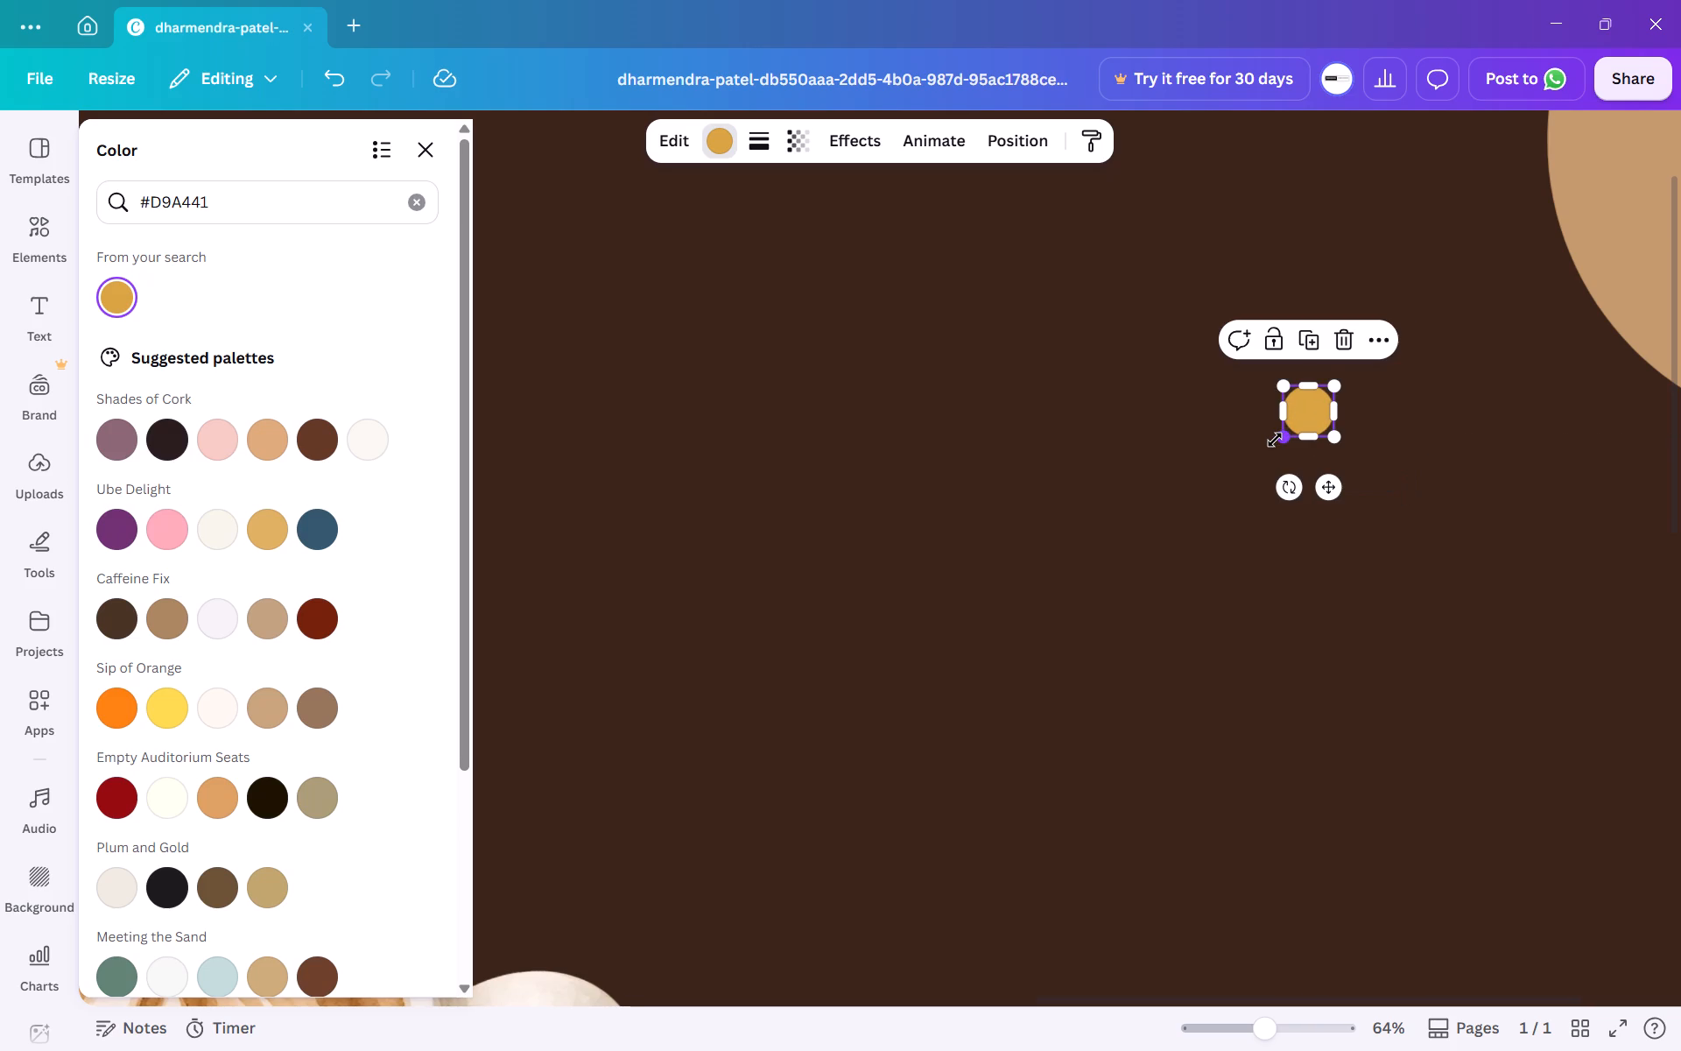
click(1230, 441)
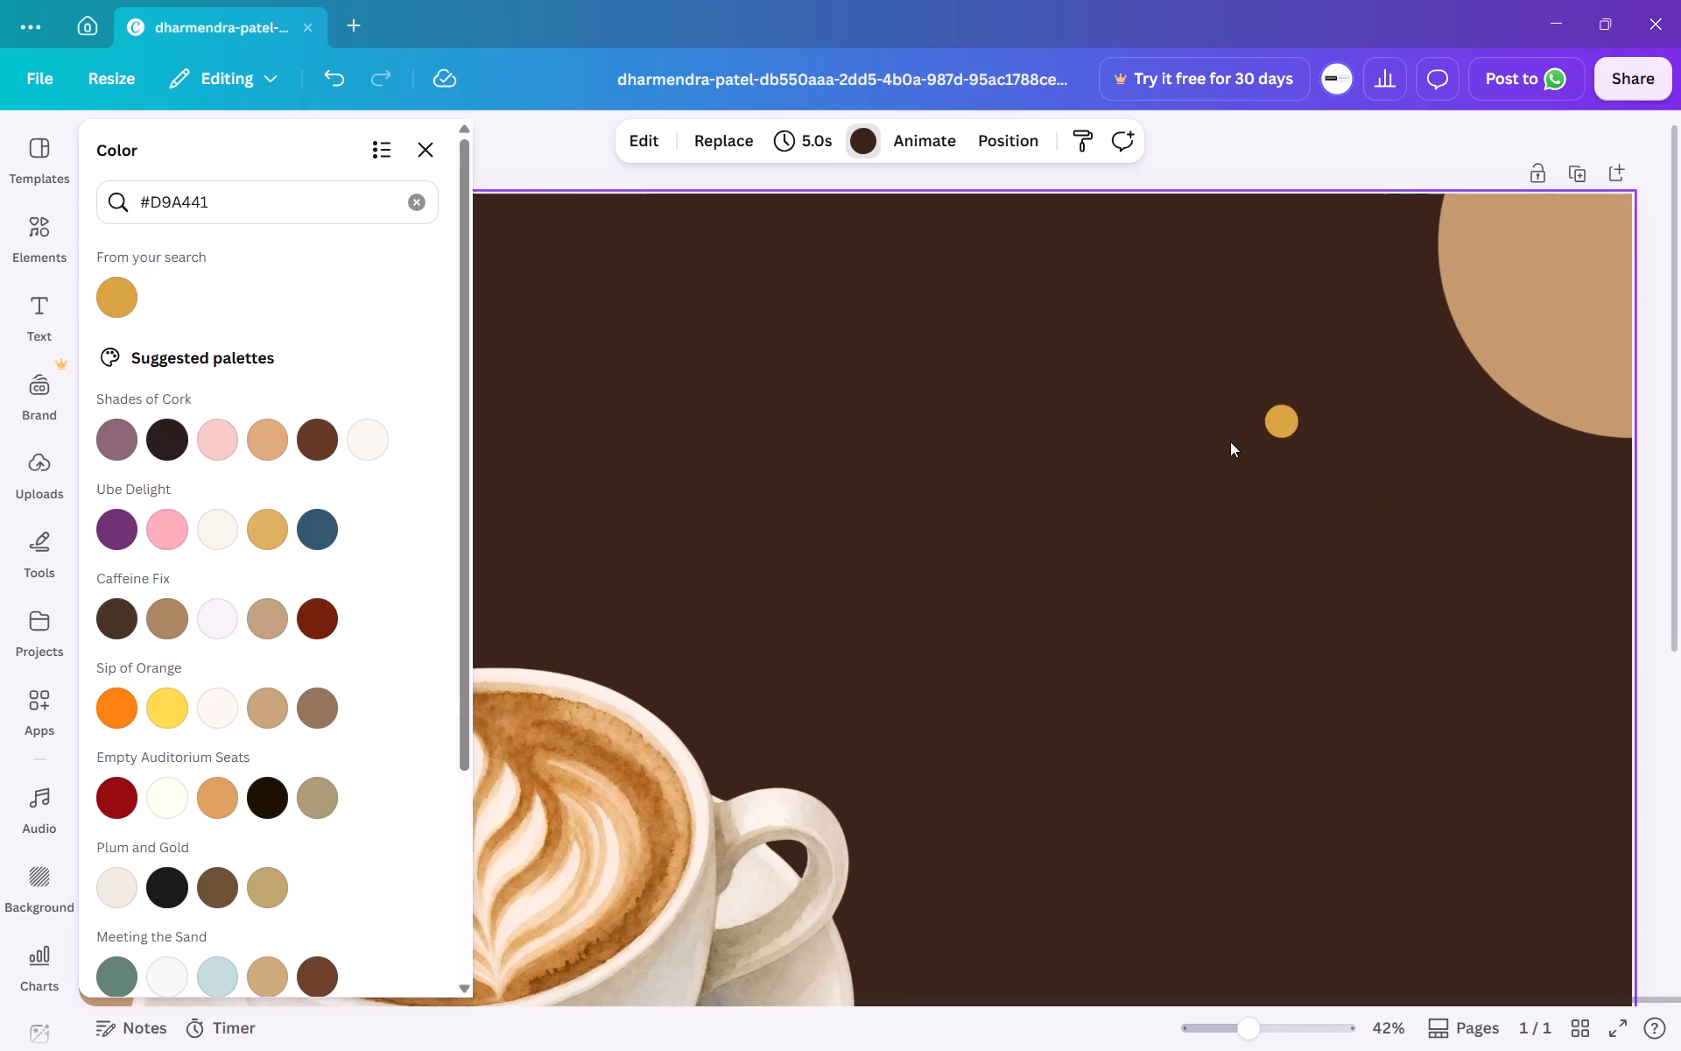
Duplicate the golden dot and place the copy directly left of the original, level with it and with a small gap.
click(1276, 427)
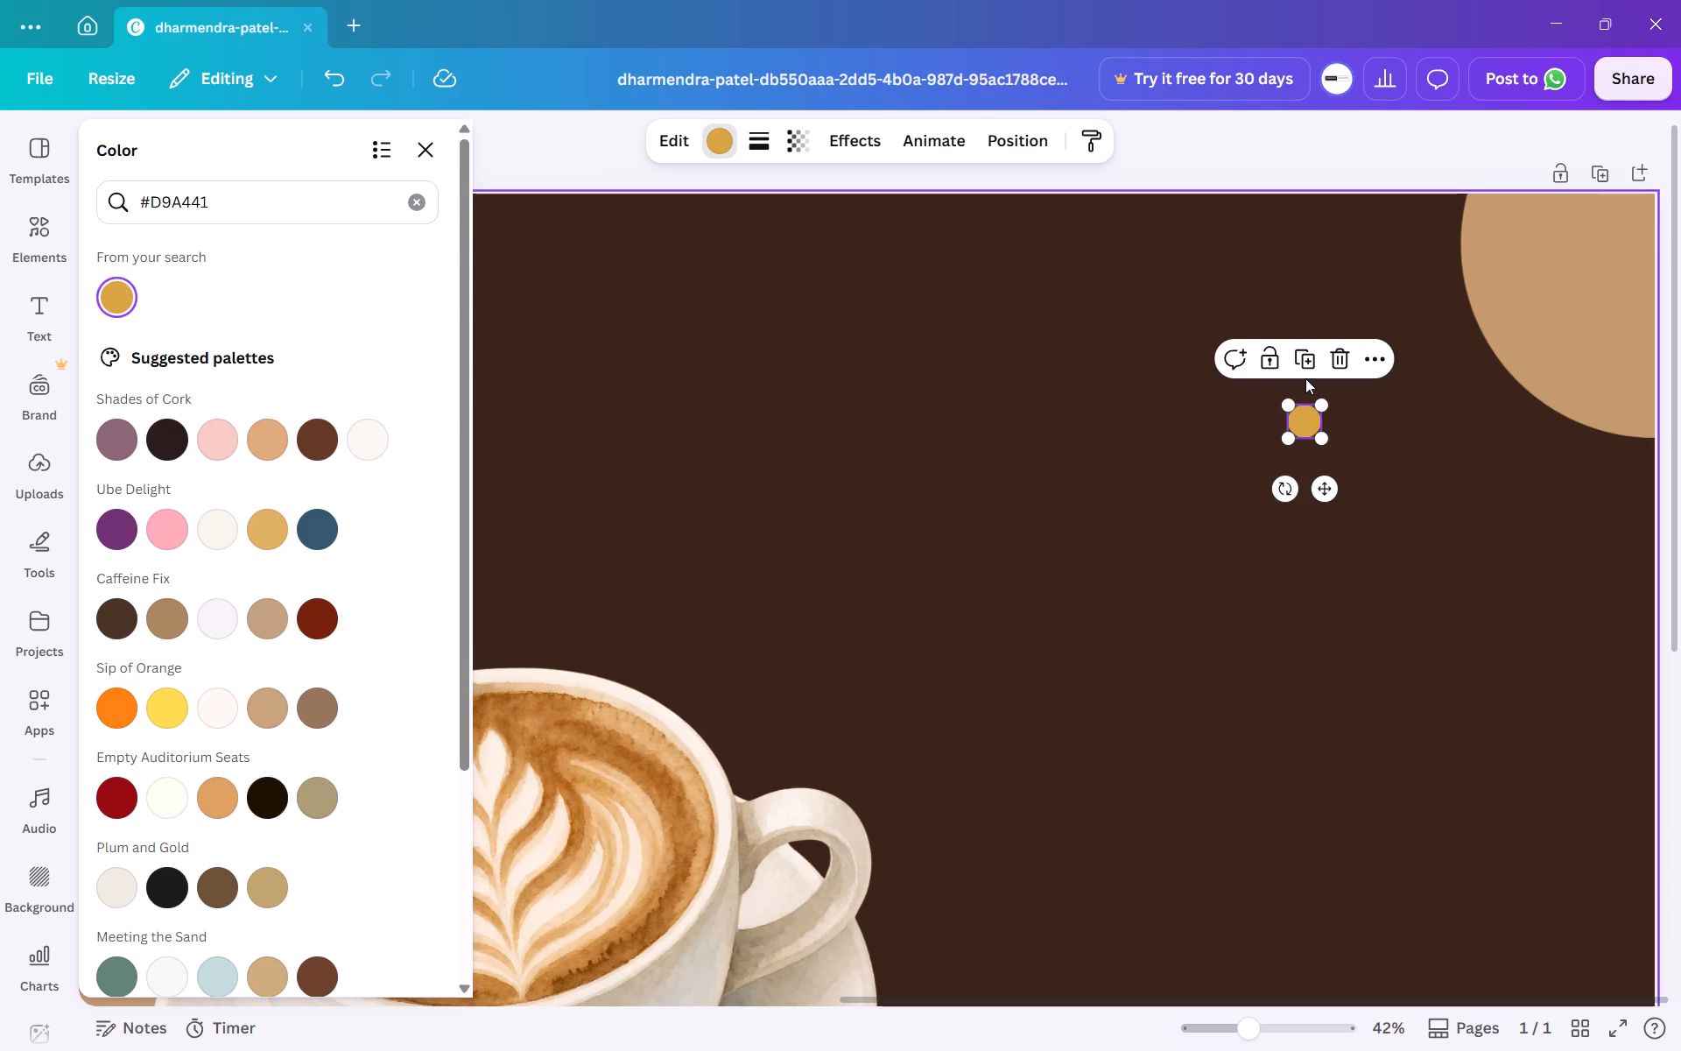
click(1305, 363)
drag(1312, 436, 1291, 436)
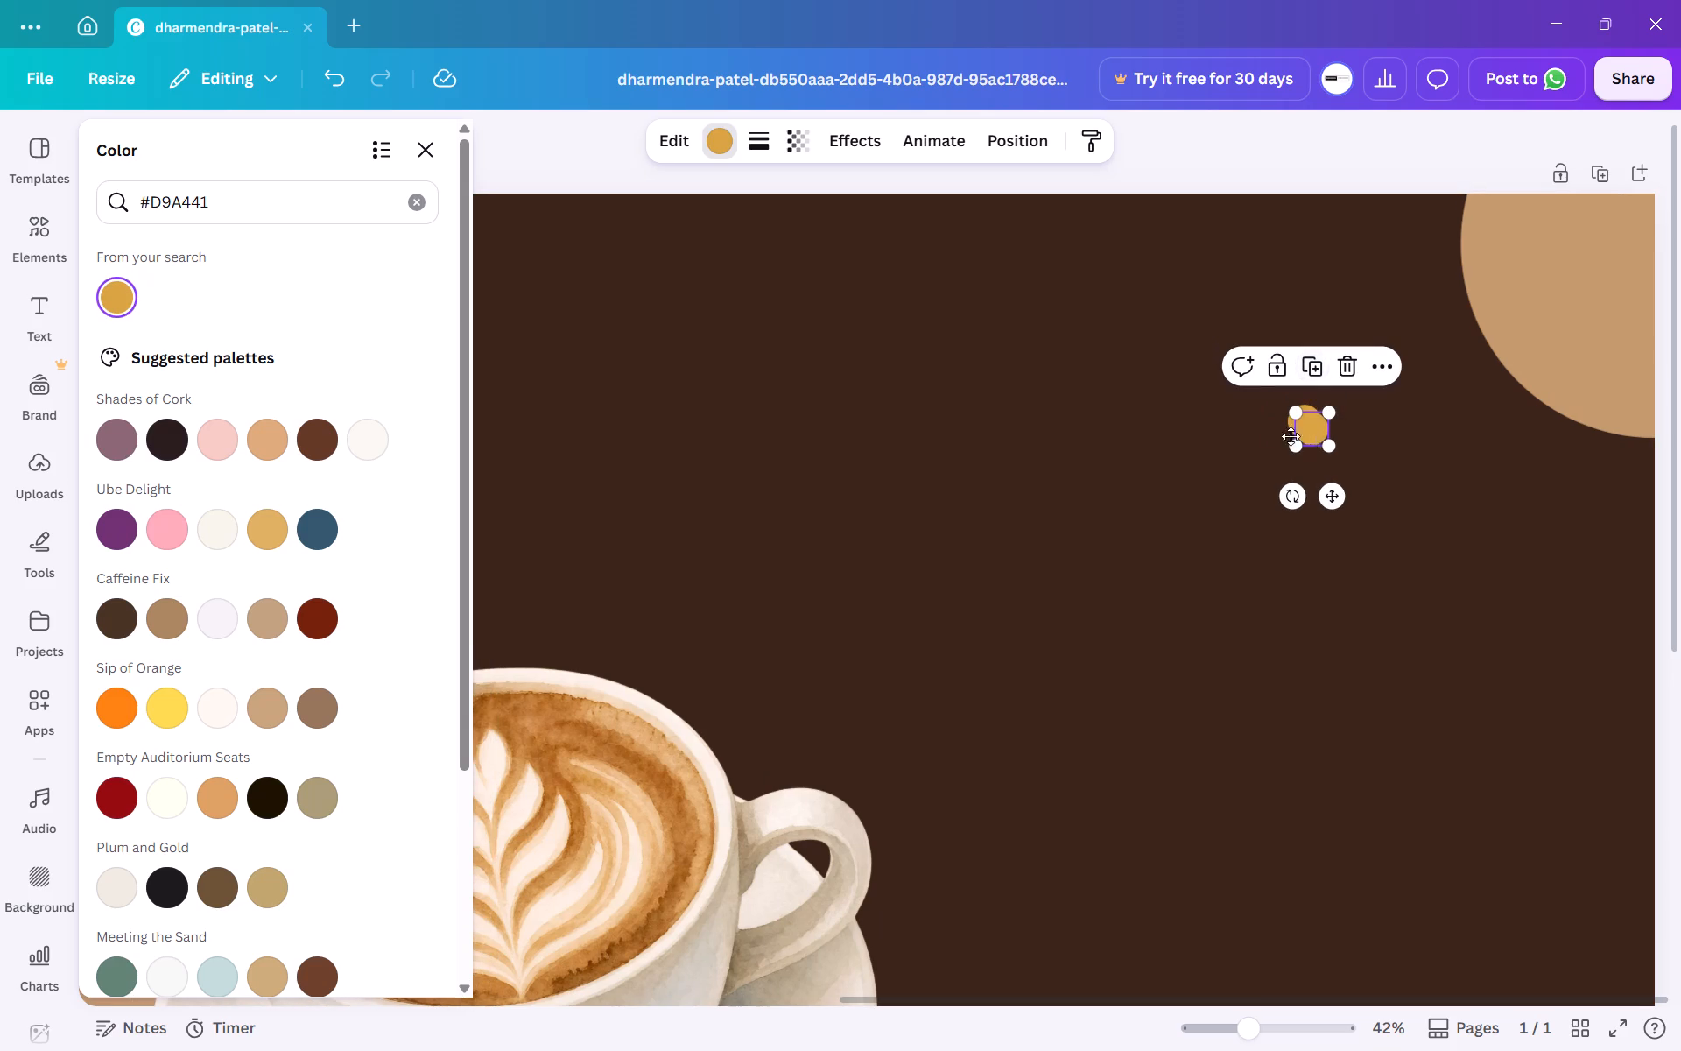
drag(1291, 436, 1264, 431)
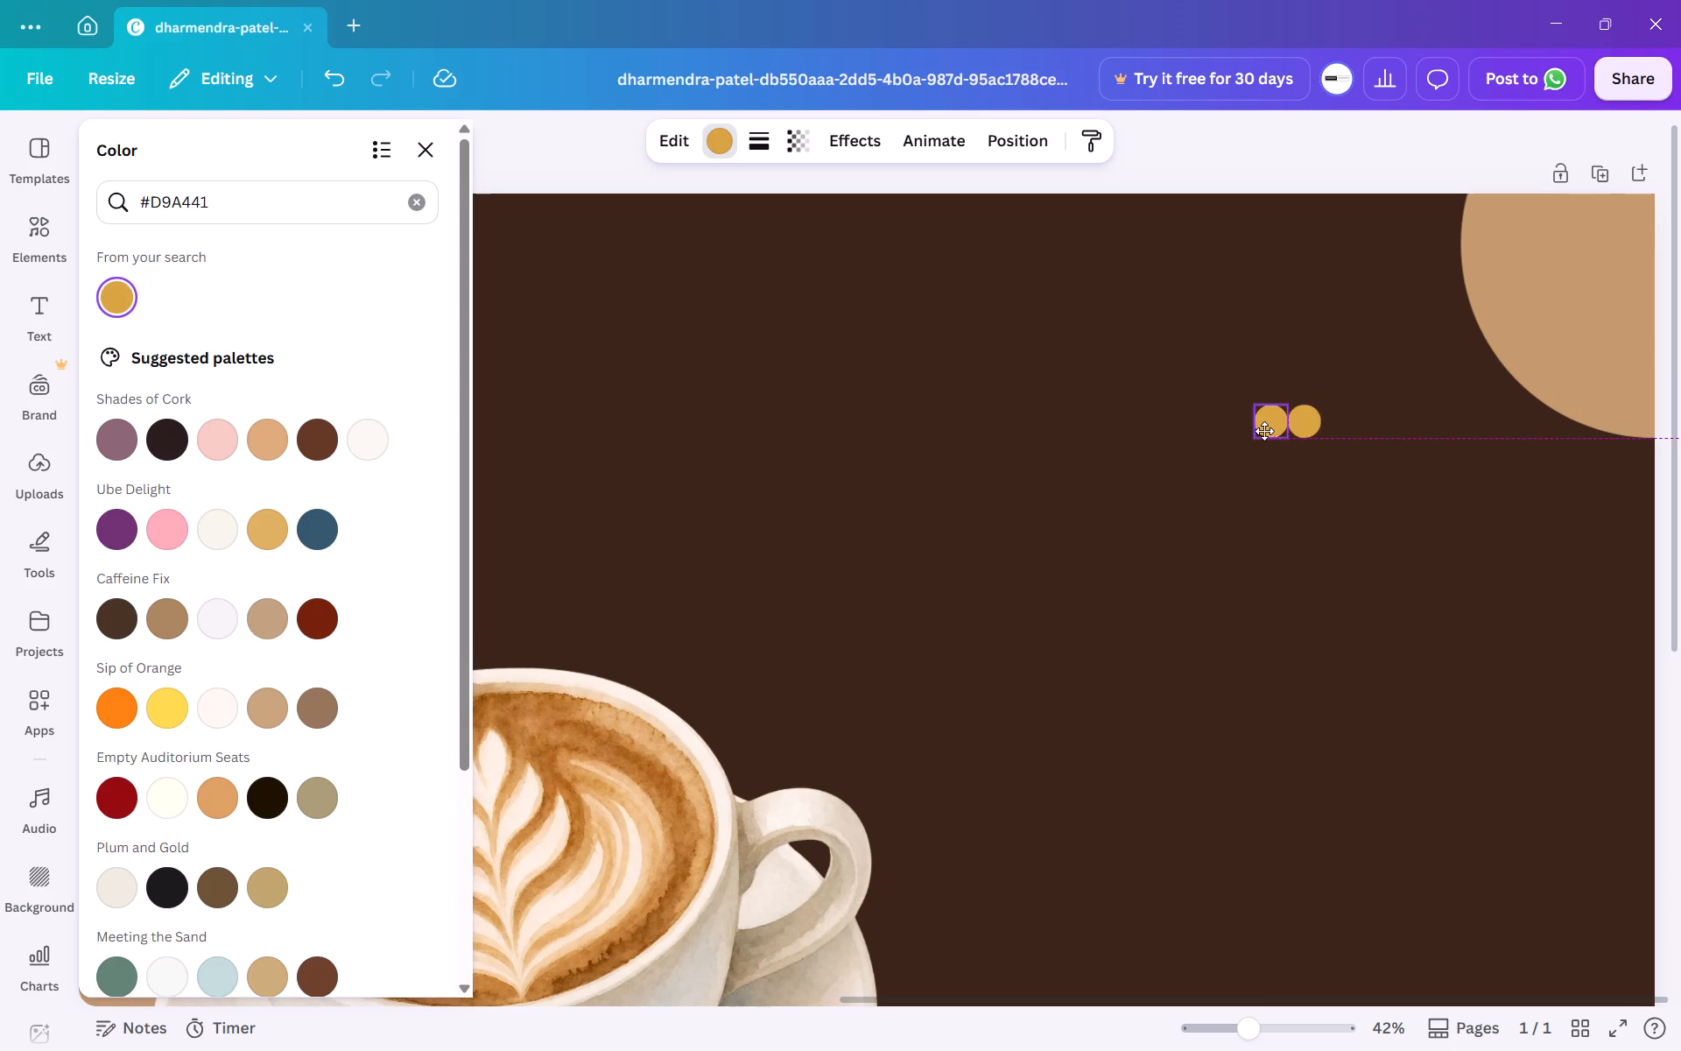
drag(1264, 431, 1266, 431)
drag(1266, 431, 1263, 432)
click(1183, 446)
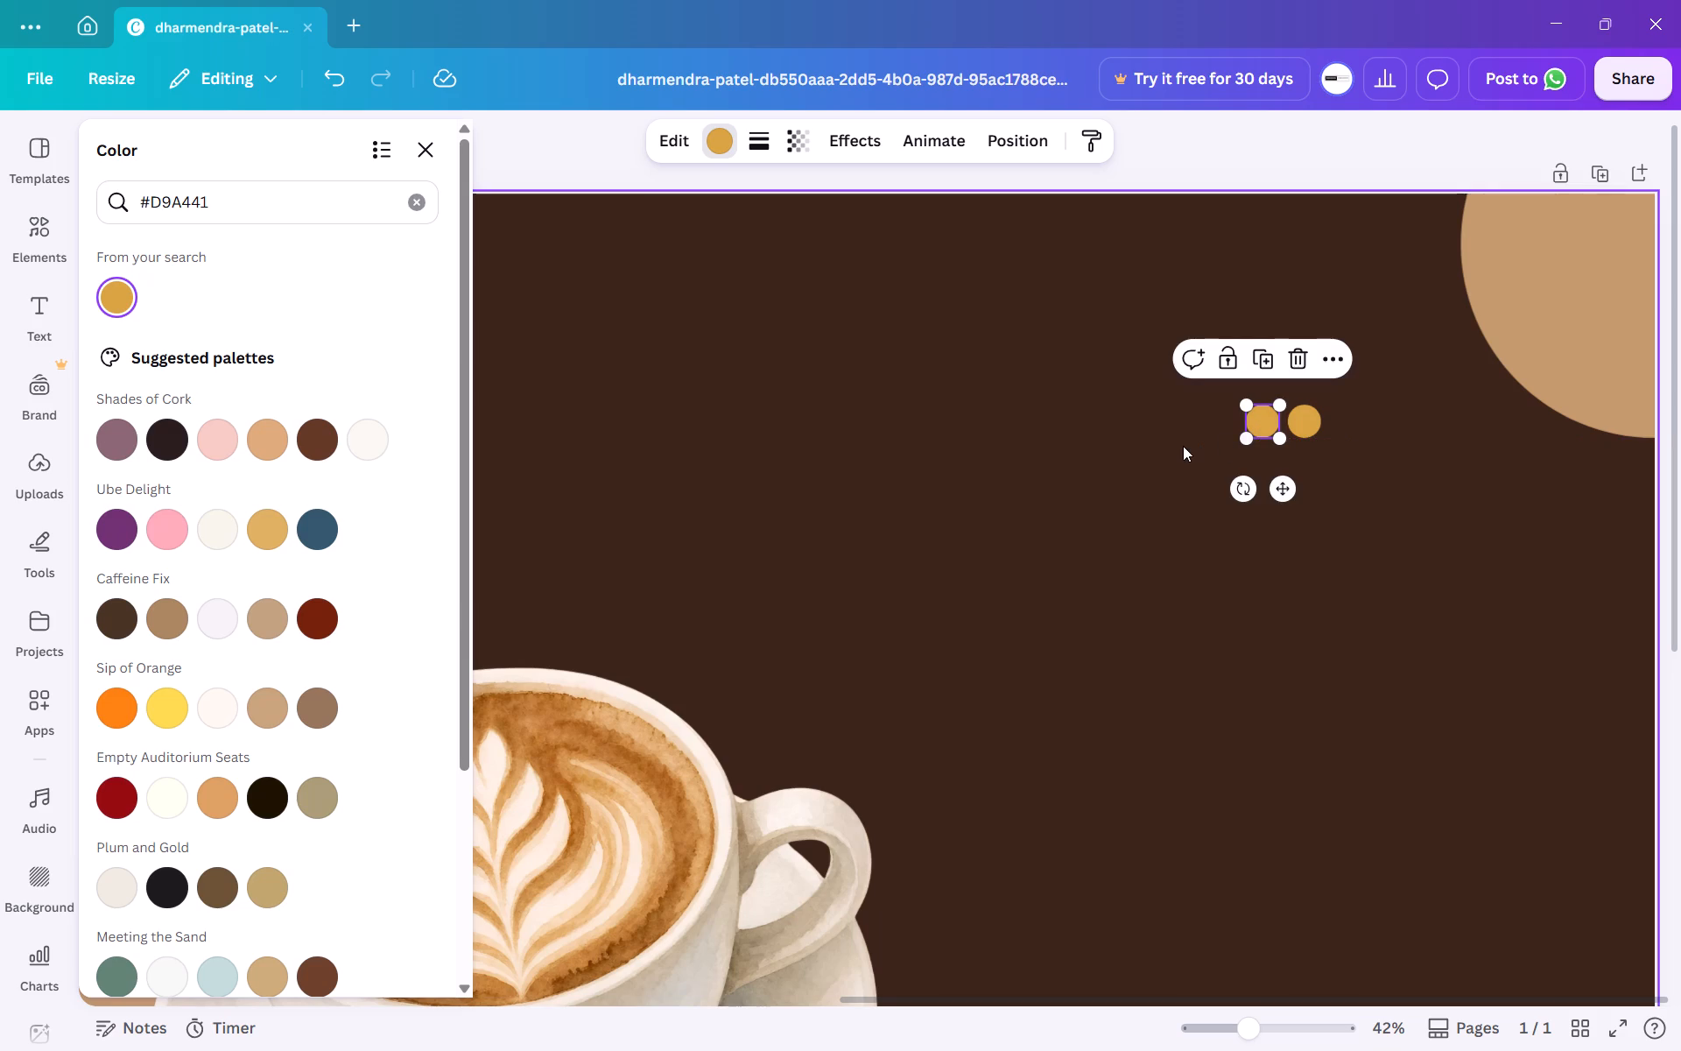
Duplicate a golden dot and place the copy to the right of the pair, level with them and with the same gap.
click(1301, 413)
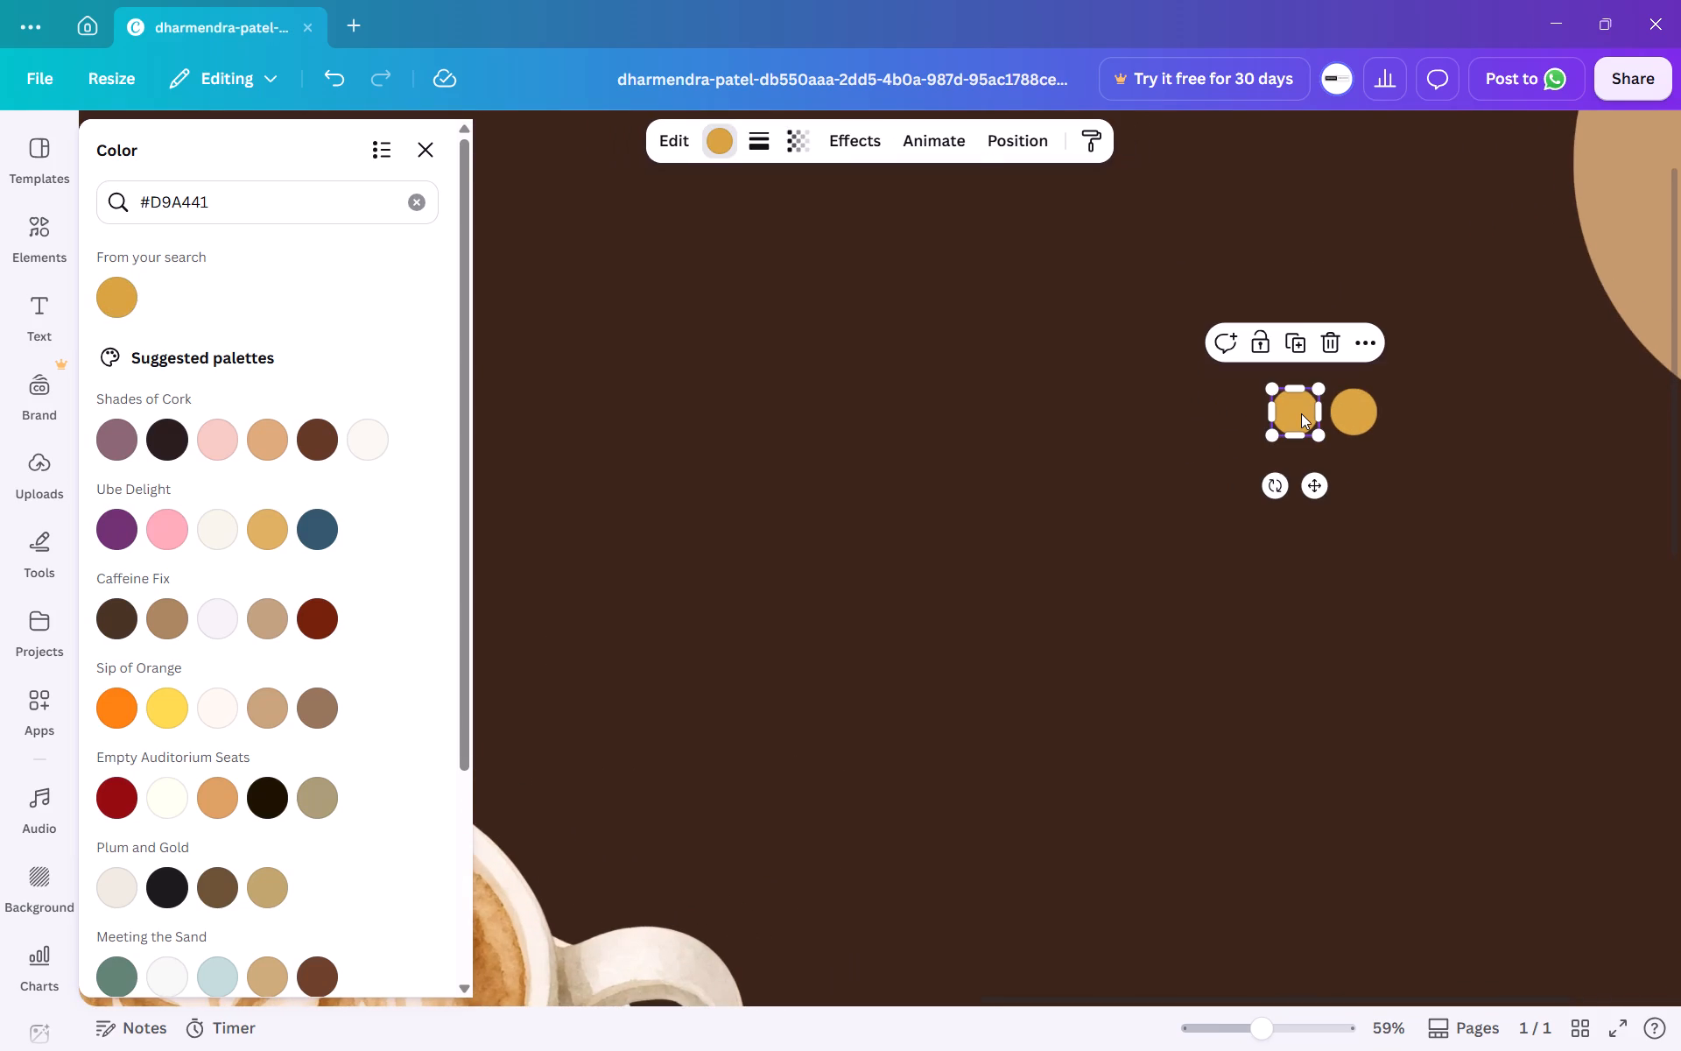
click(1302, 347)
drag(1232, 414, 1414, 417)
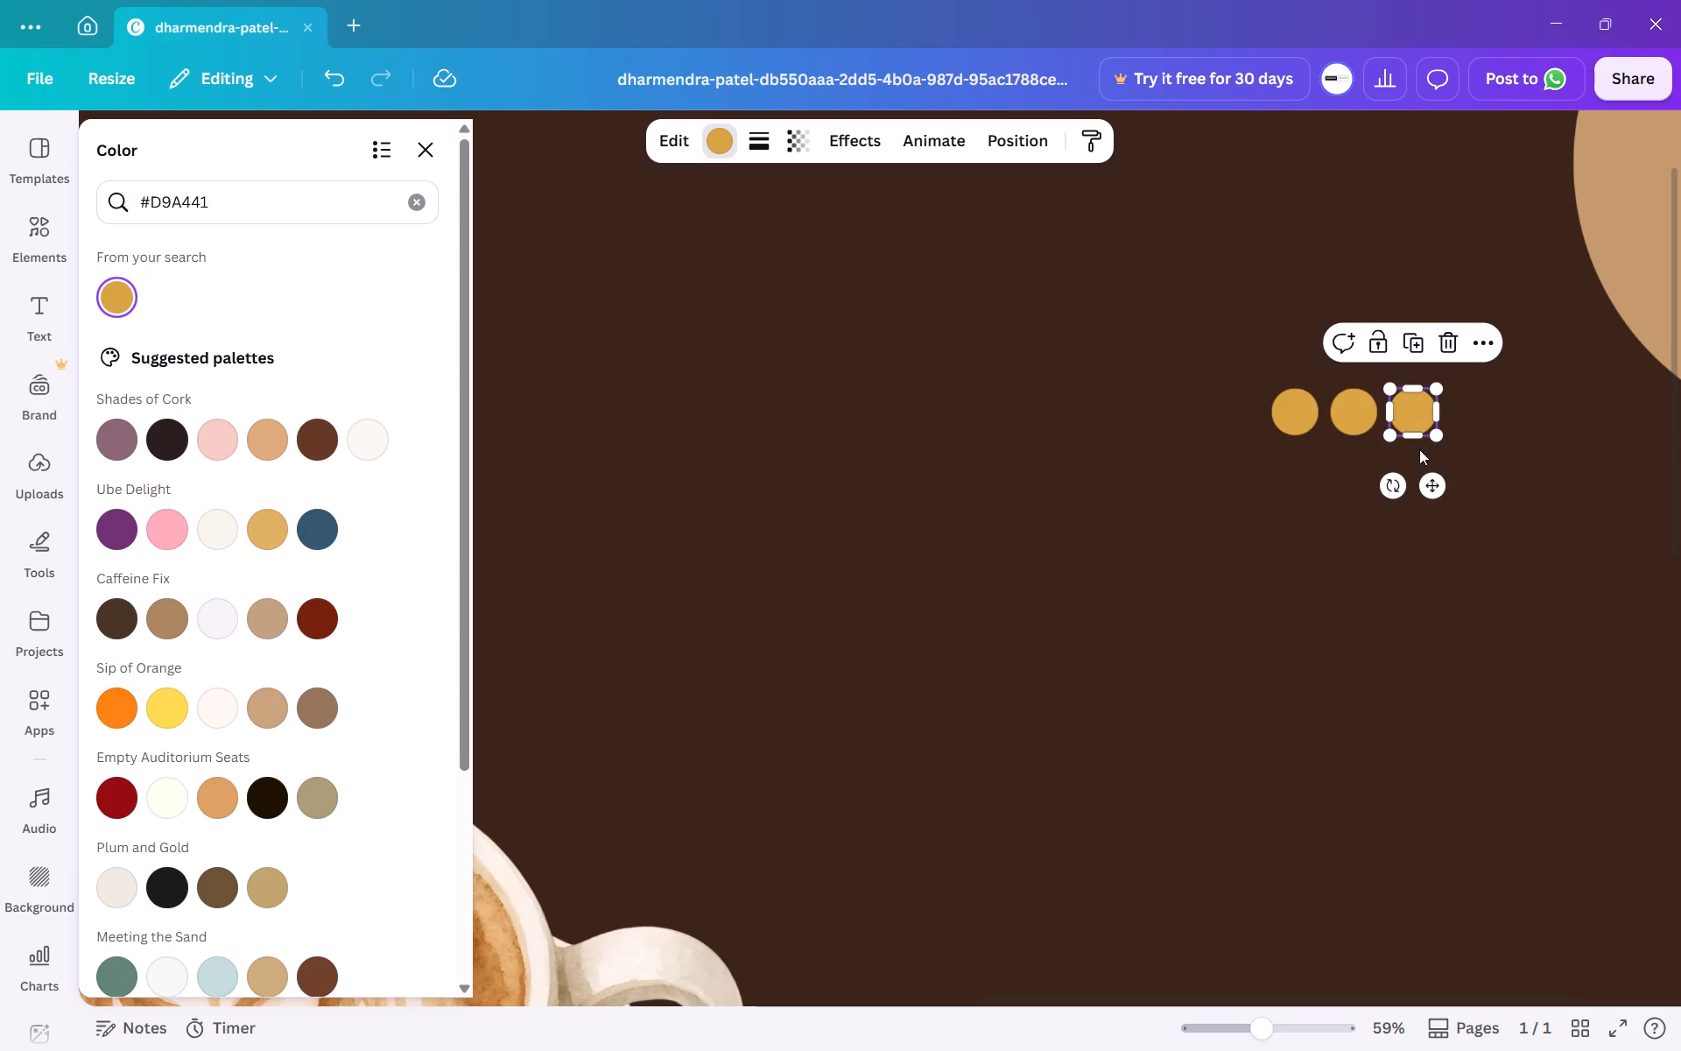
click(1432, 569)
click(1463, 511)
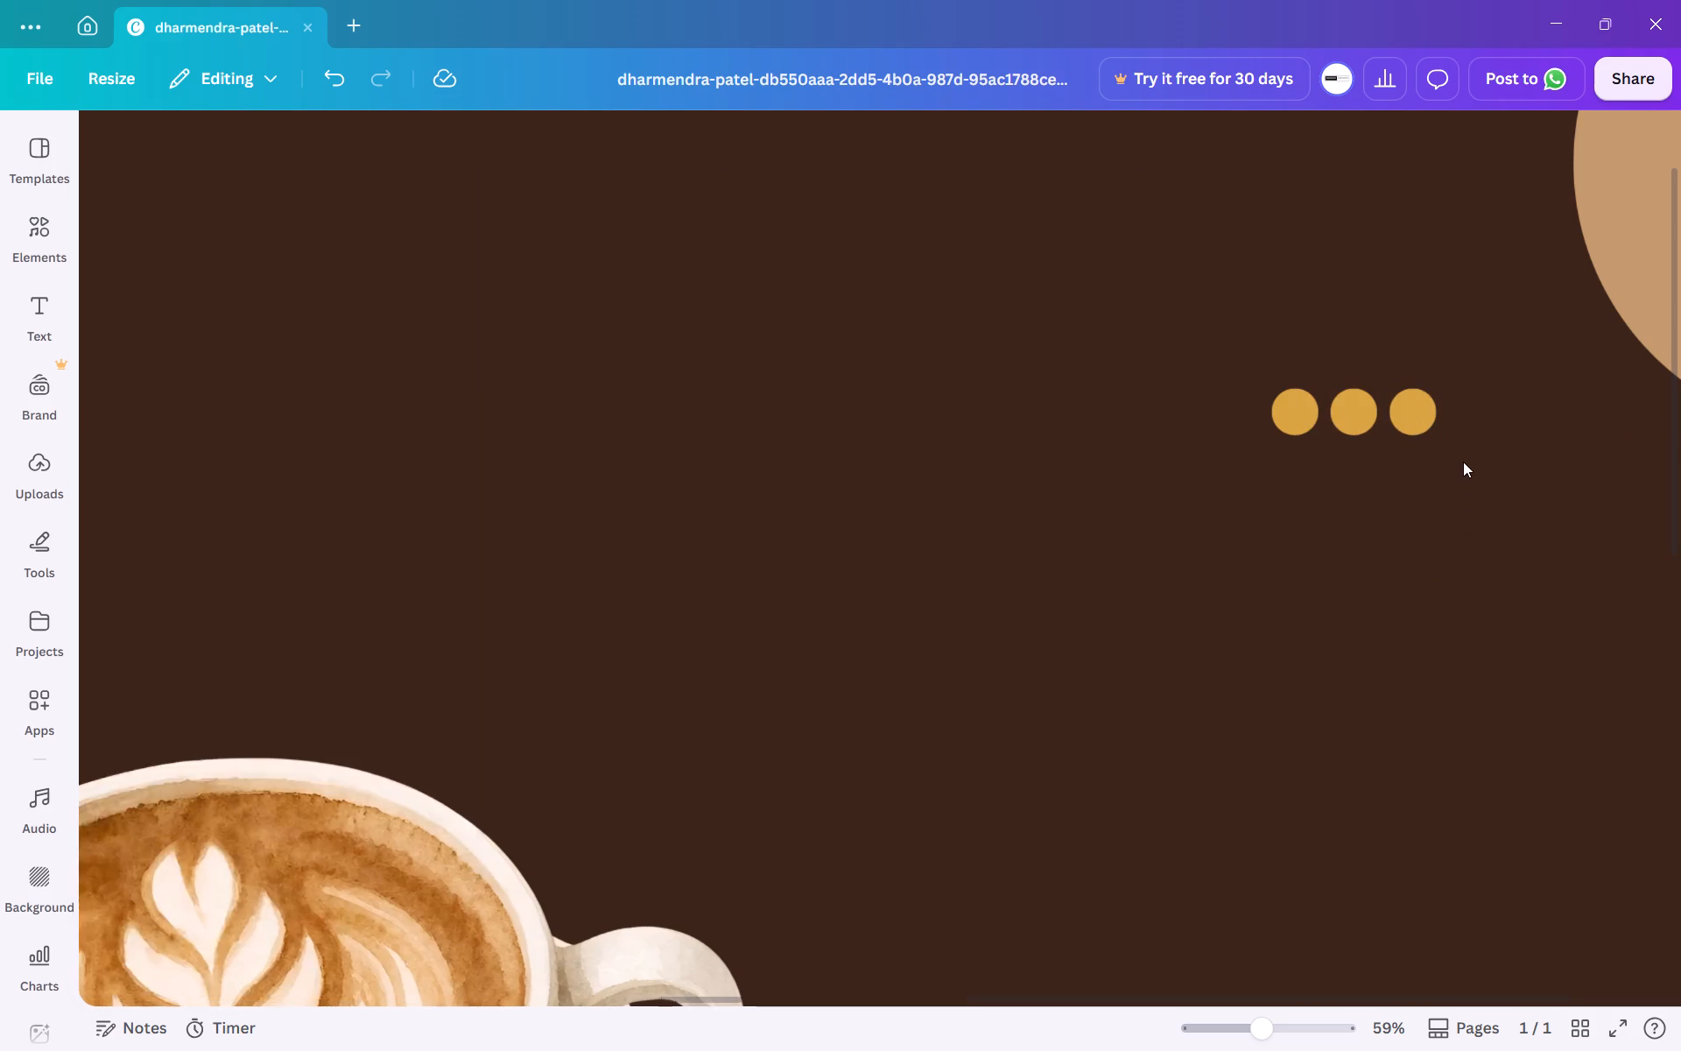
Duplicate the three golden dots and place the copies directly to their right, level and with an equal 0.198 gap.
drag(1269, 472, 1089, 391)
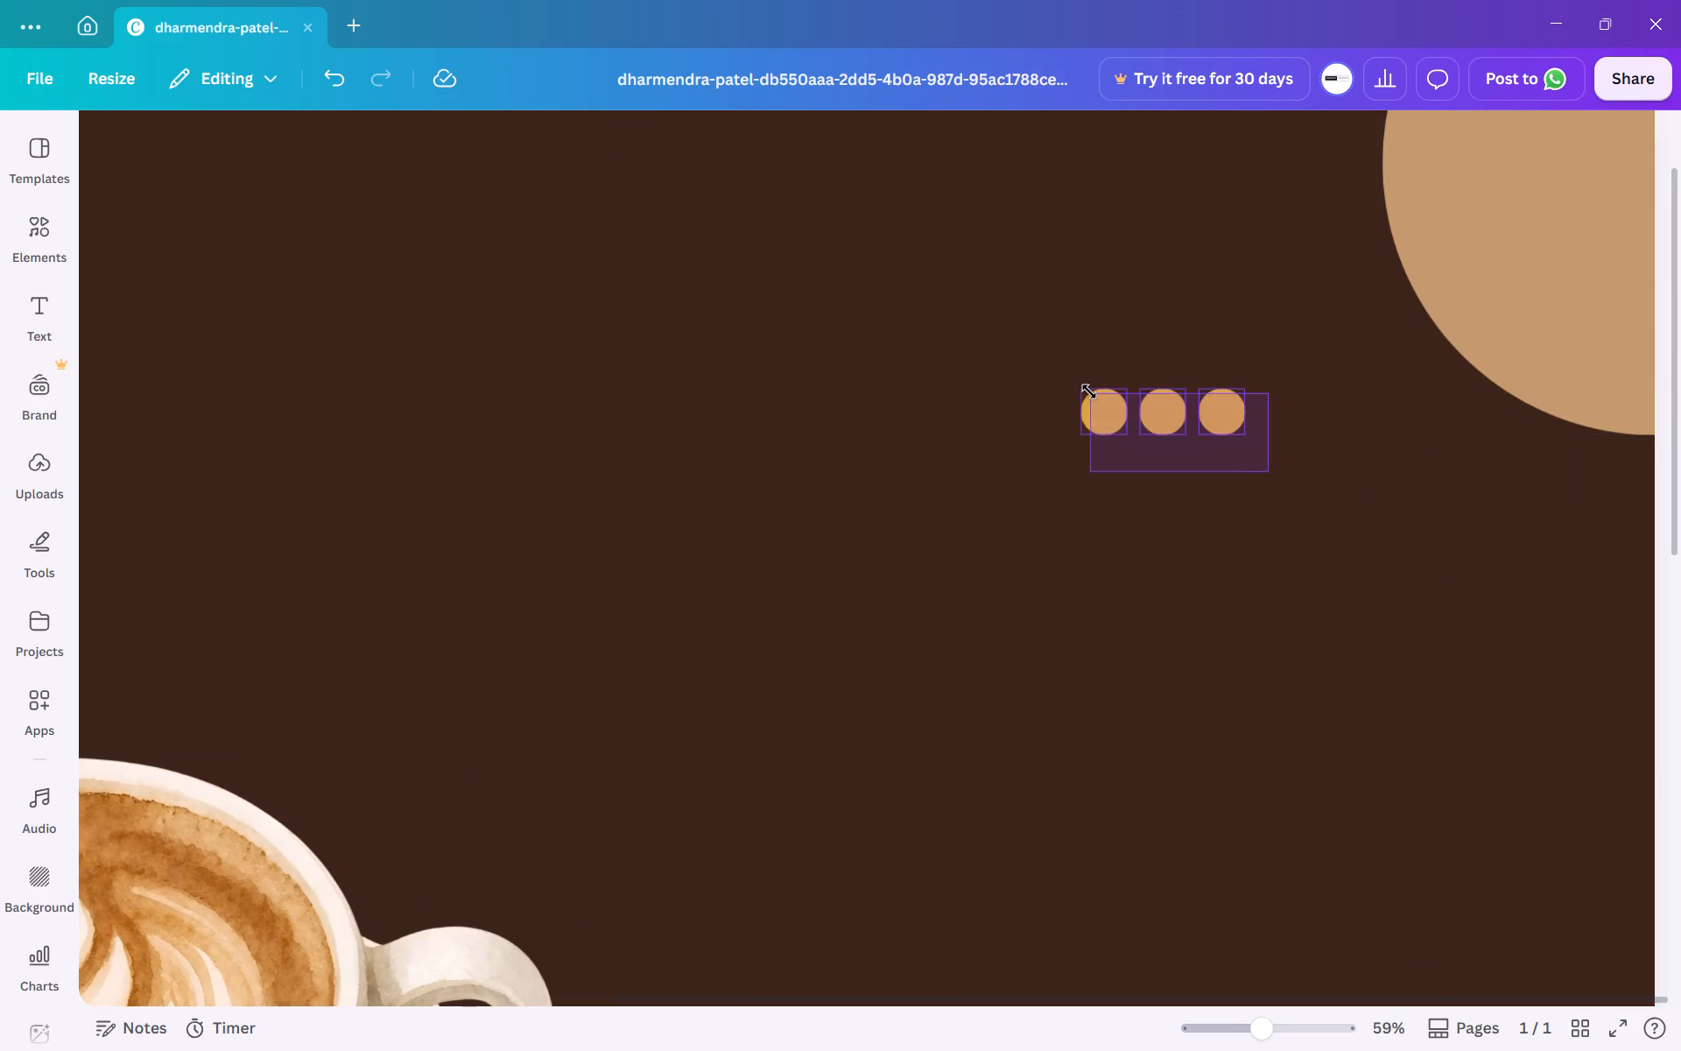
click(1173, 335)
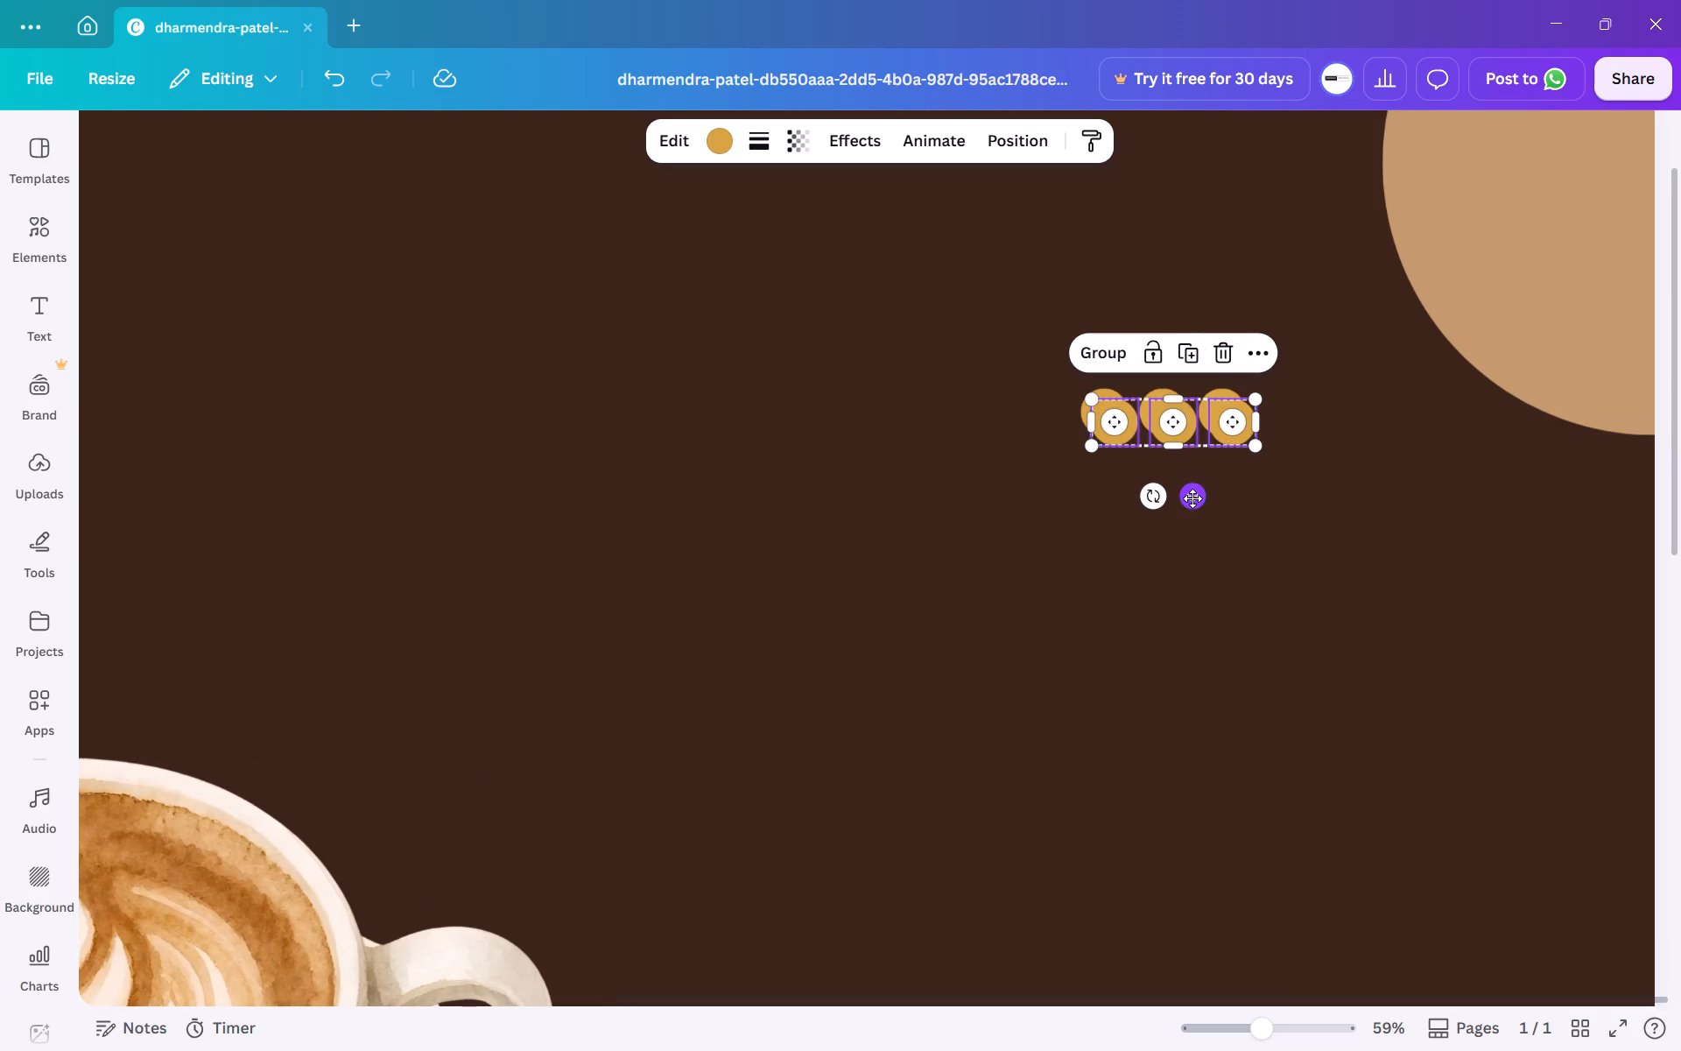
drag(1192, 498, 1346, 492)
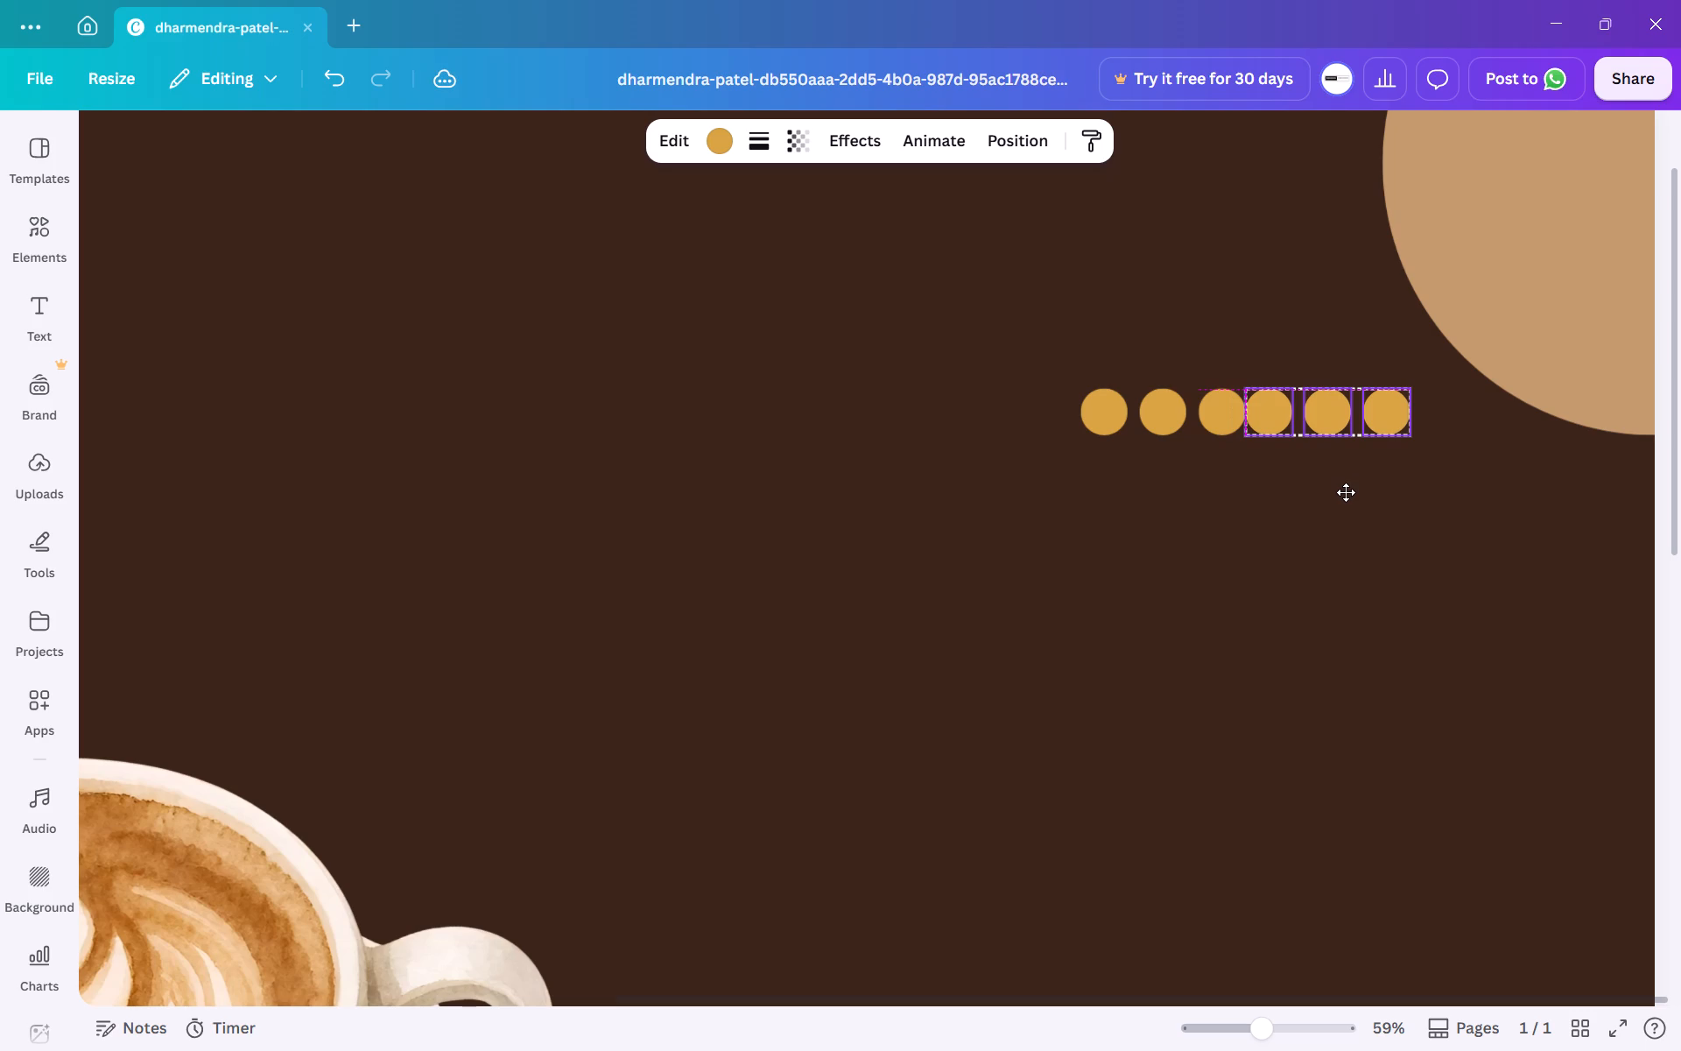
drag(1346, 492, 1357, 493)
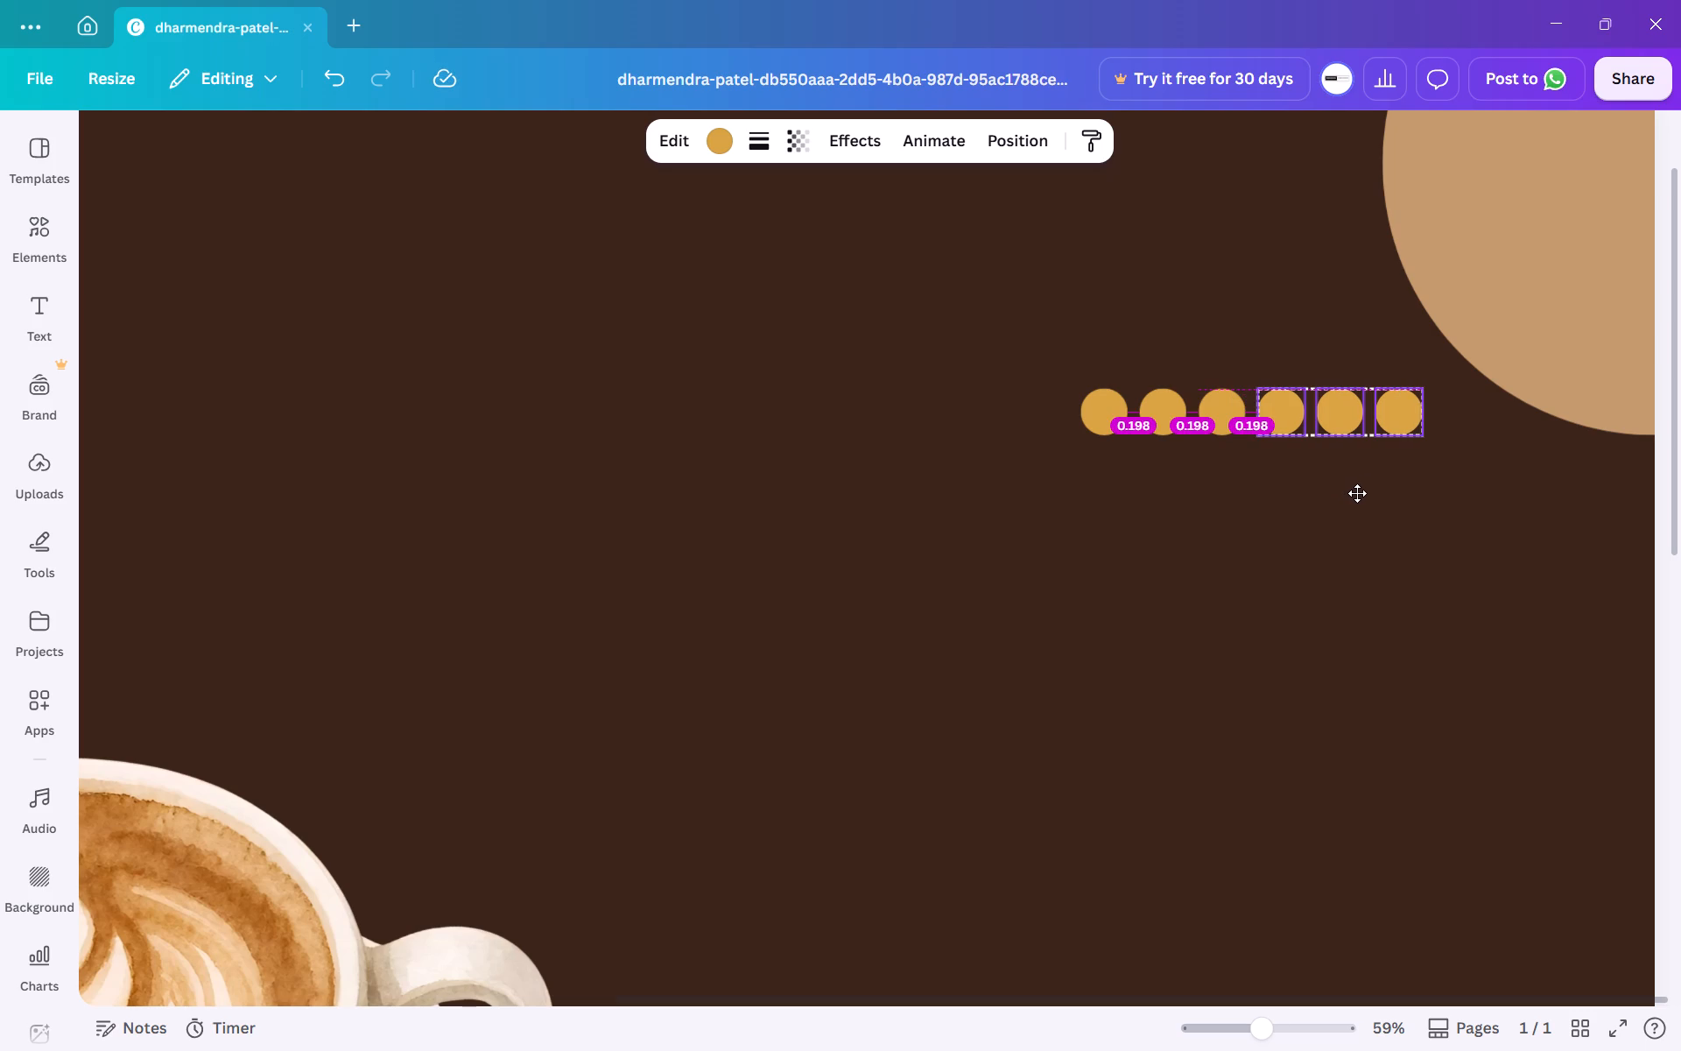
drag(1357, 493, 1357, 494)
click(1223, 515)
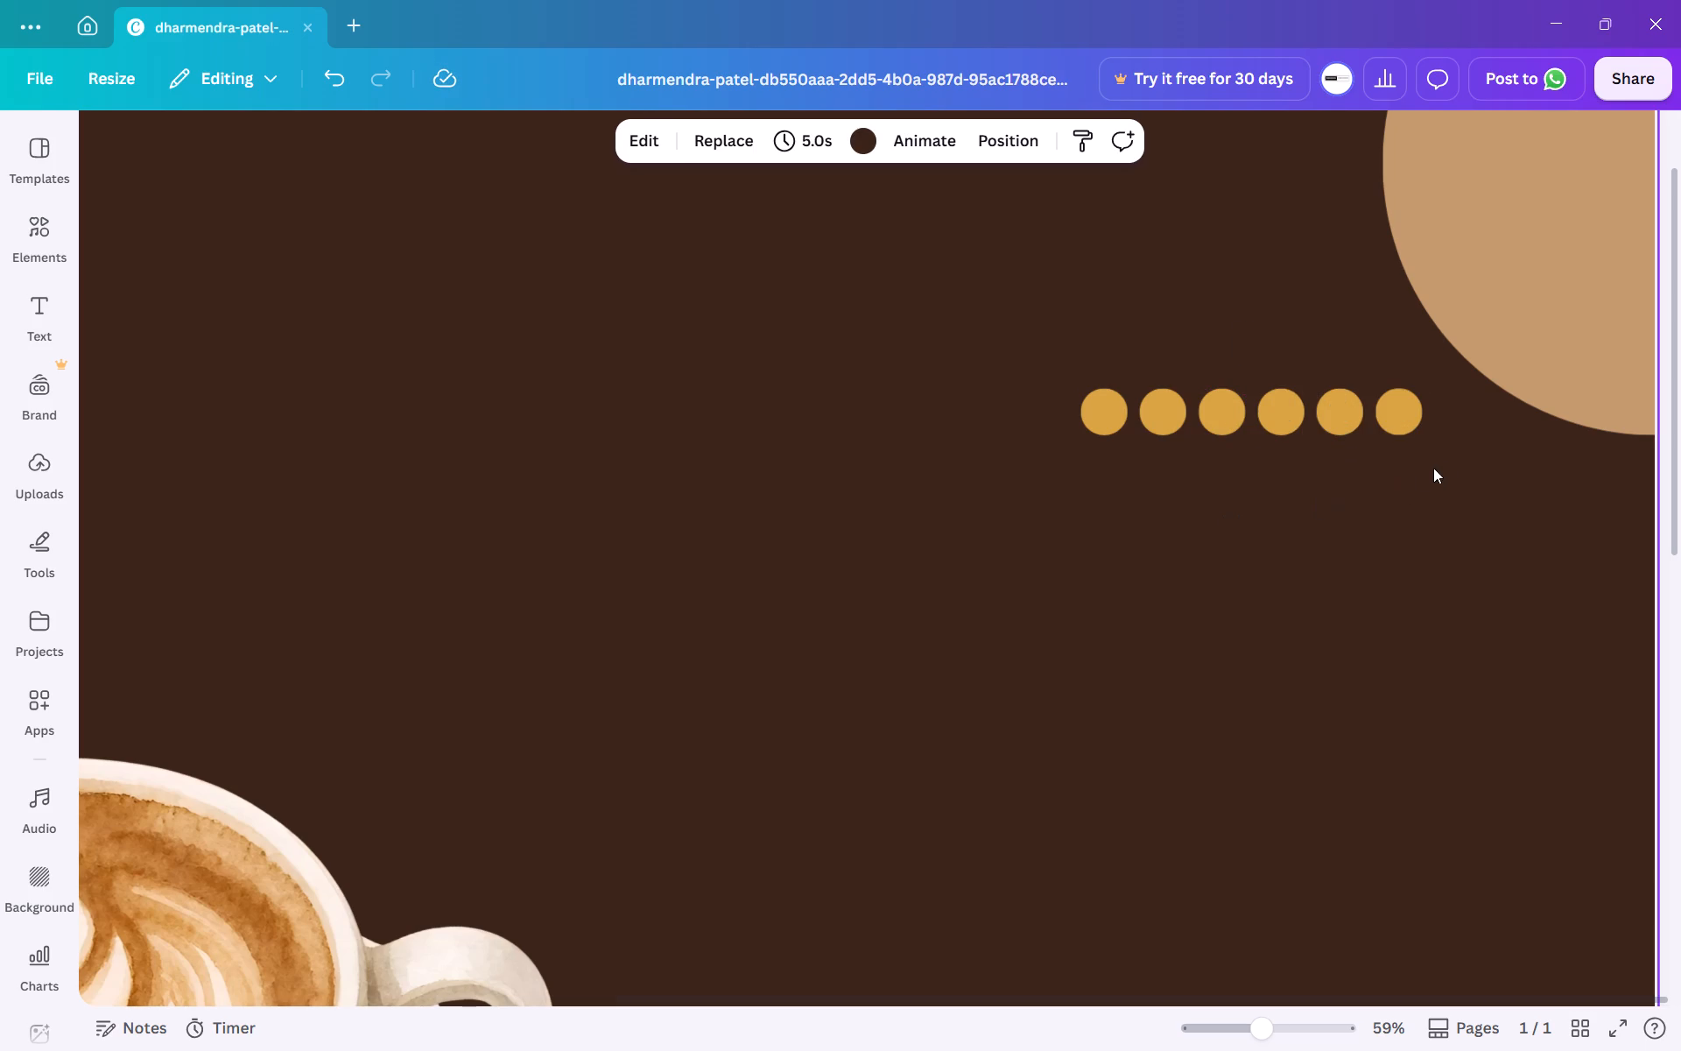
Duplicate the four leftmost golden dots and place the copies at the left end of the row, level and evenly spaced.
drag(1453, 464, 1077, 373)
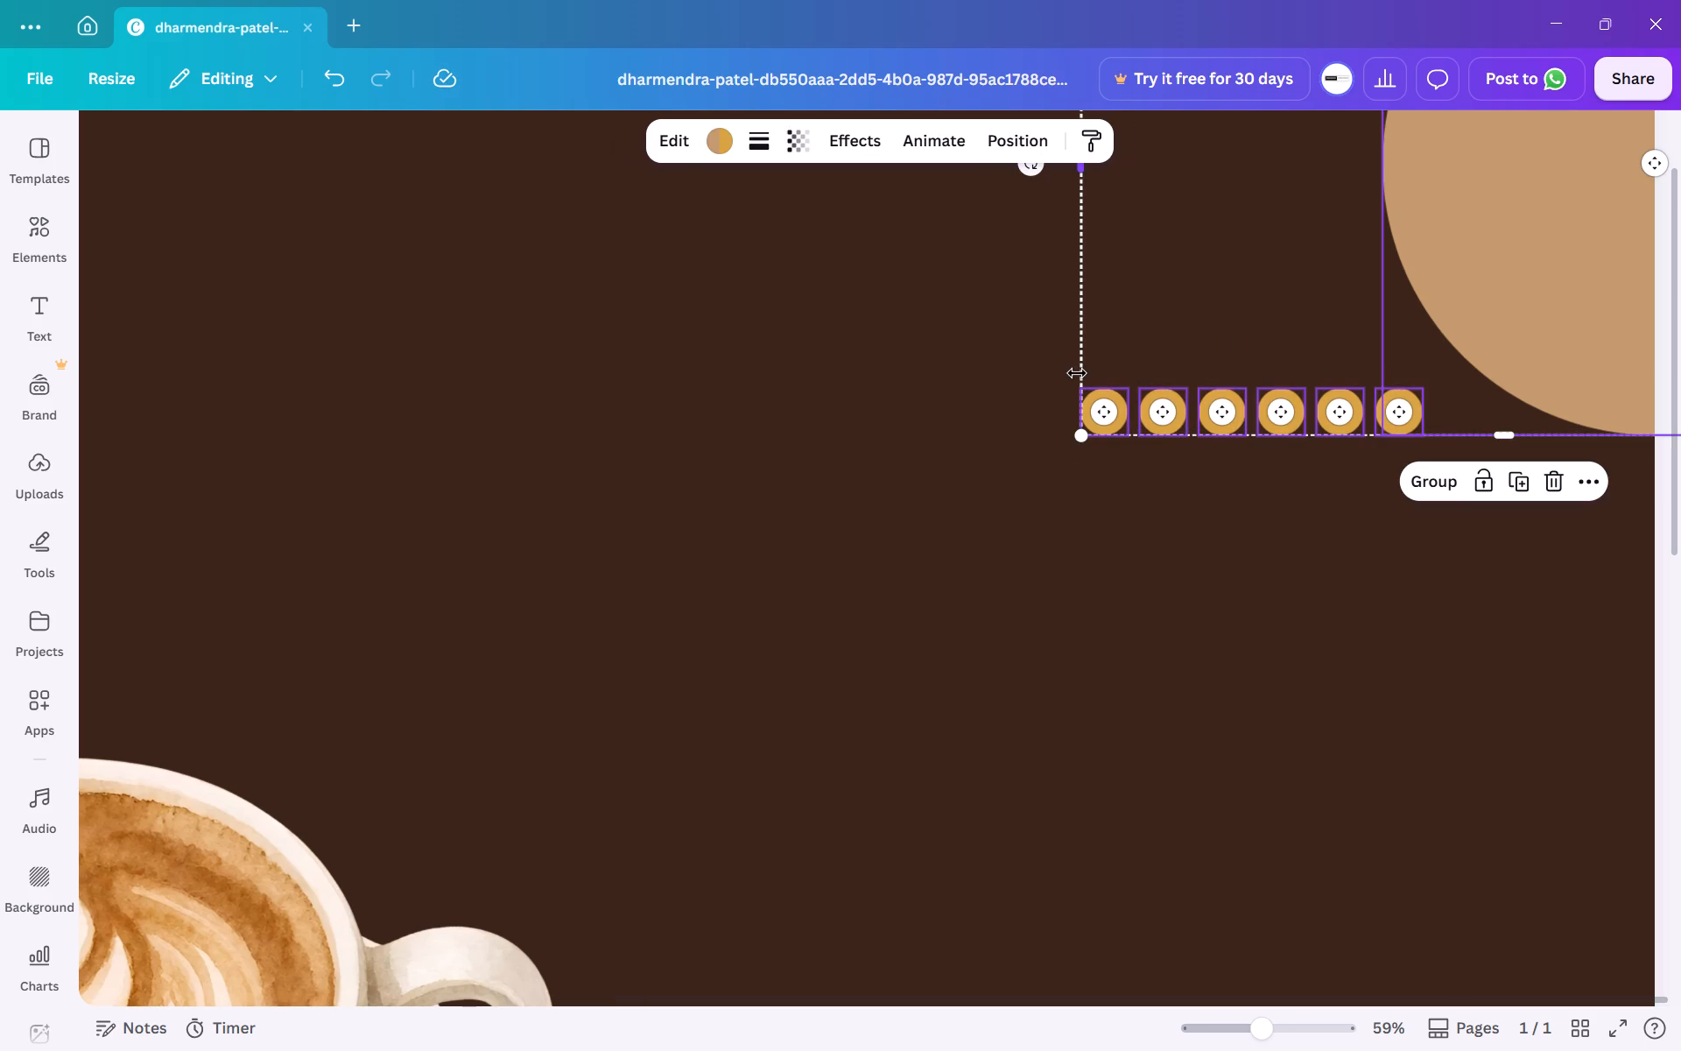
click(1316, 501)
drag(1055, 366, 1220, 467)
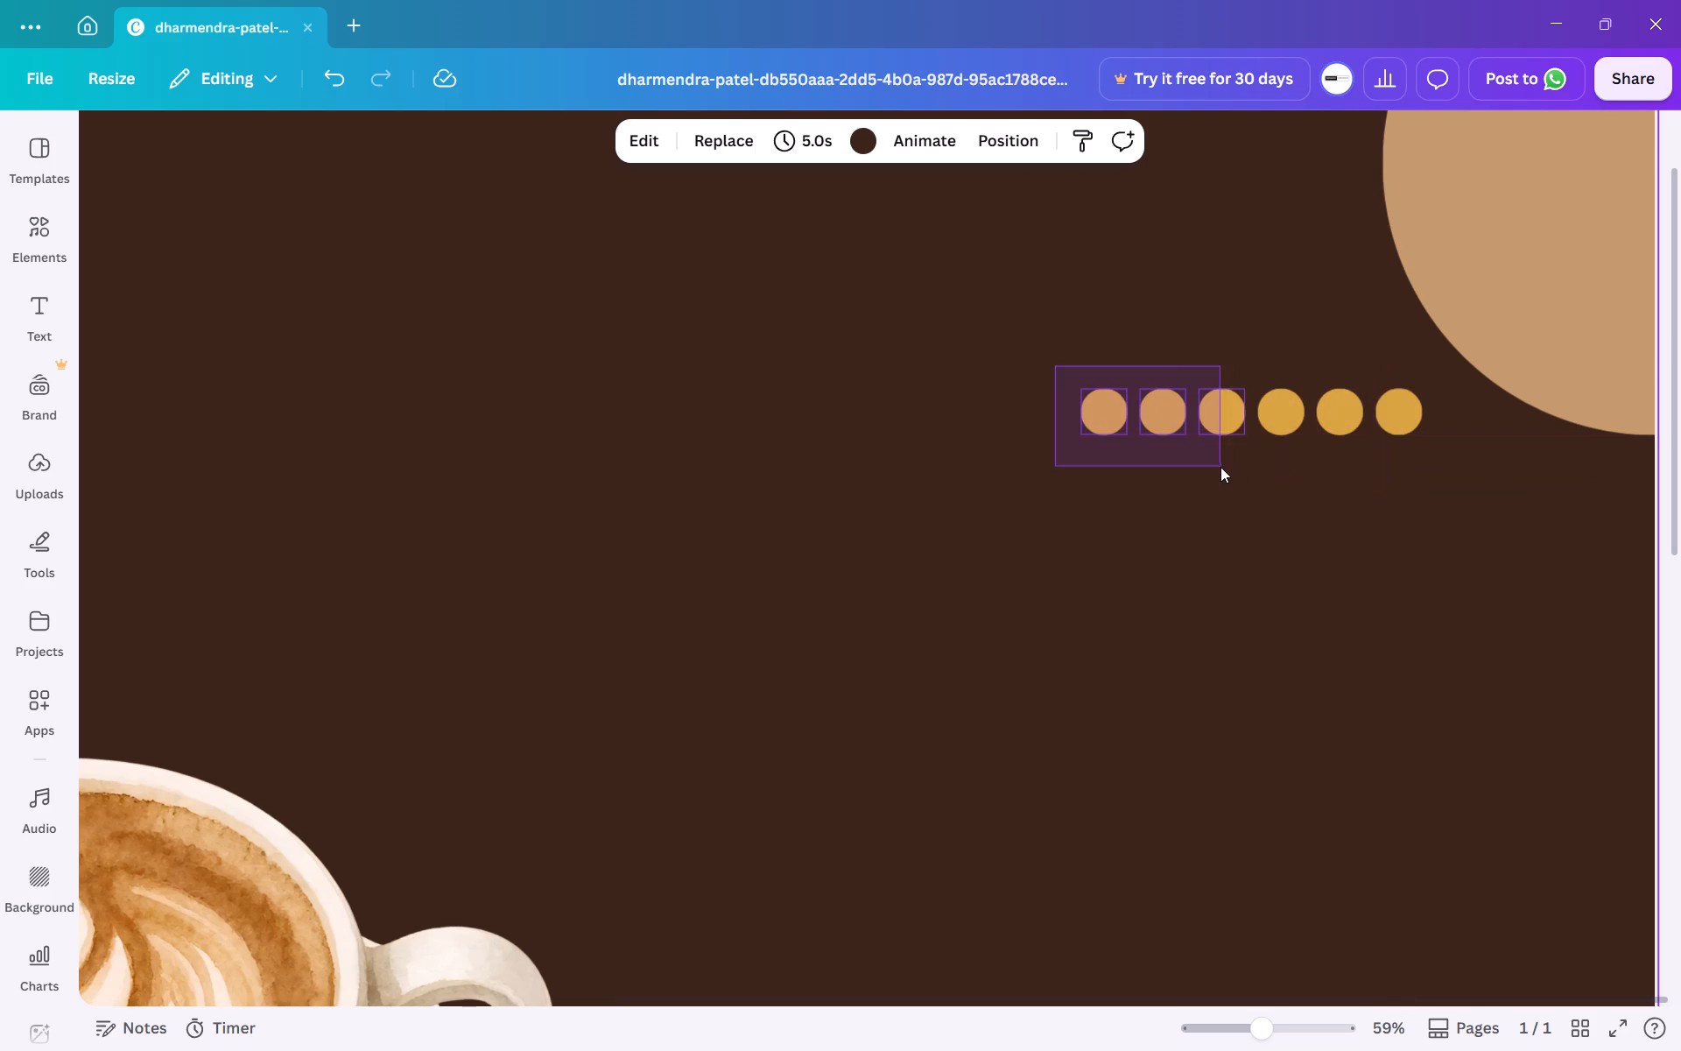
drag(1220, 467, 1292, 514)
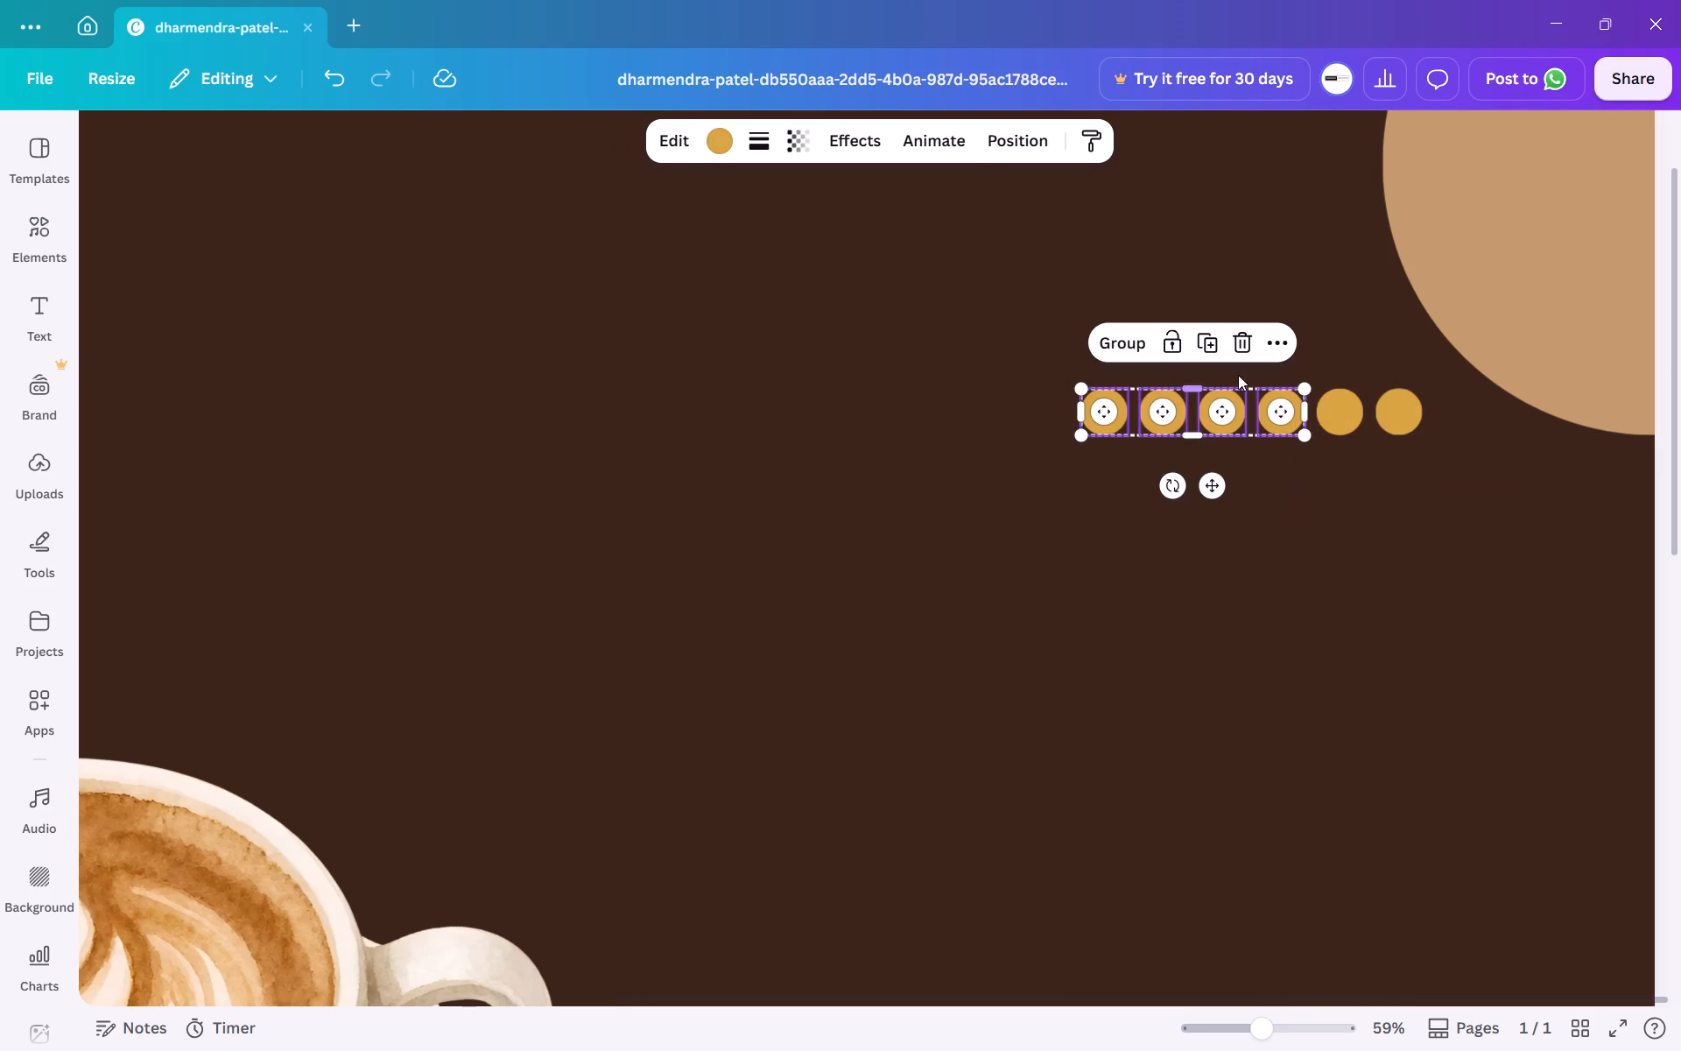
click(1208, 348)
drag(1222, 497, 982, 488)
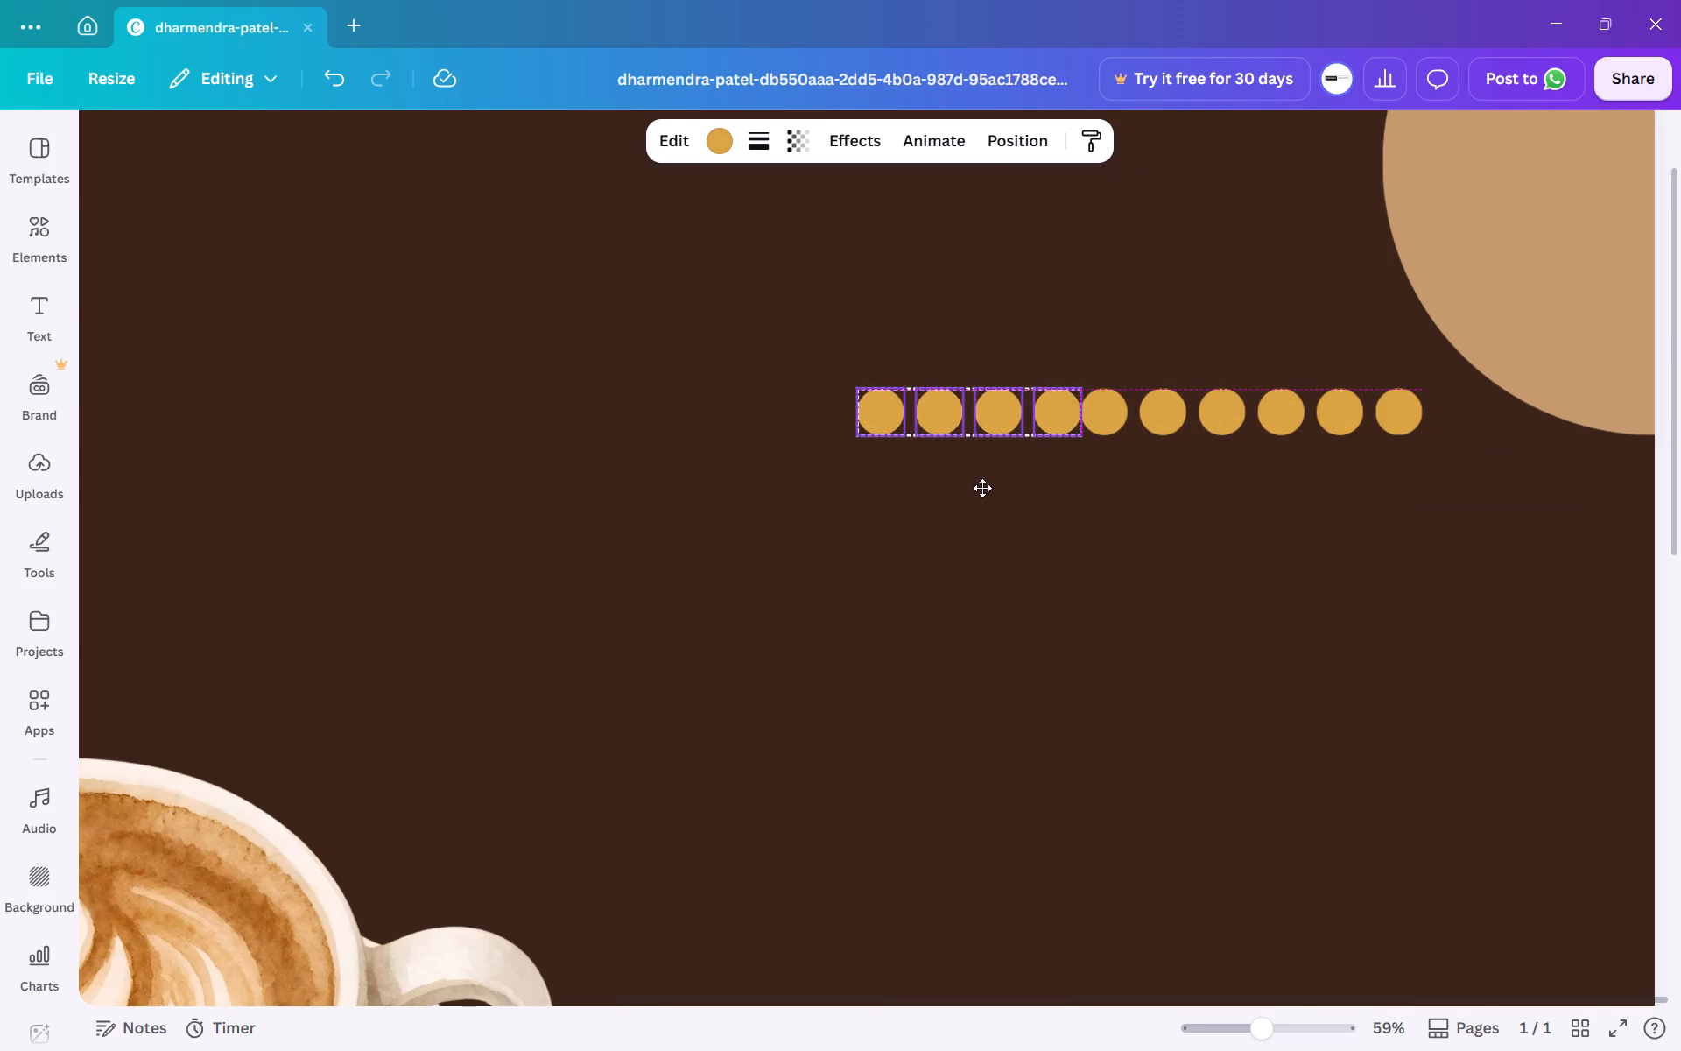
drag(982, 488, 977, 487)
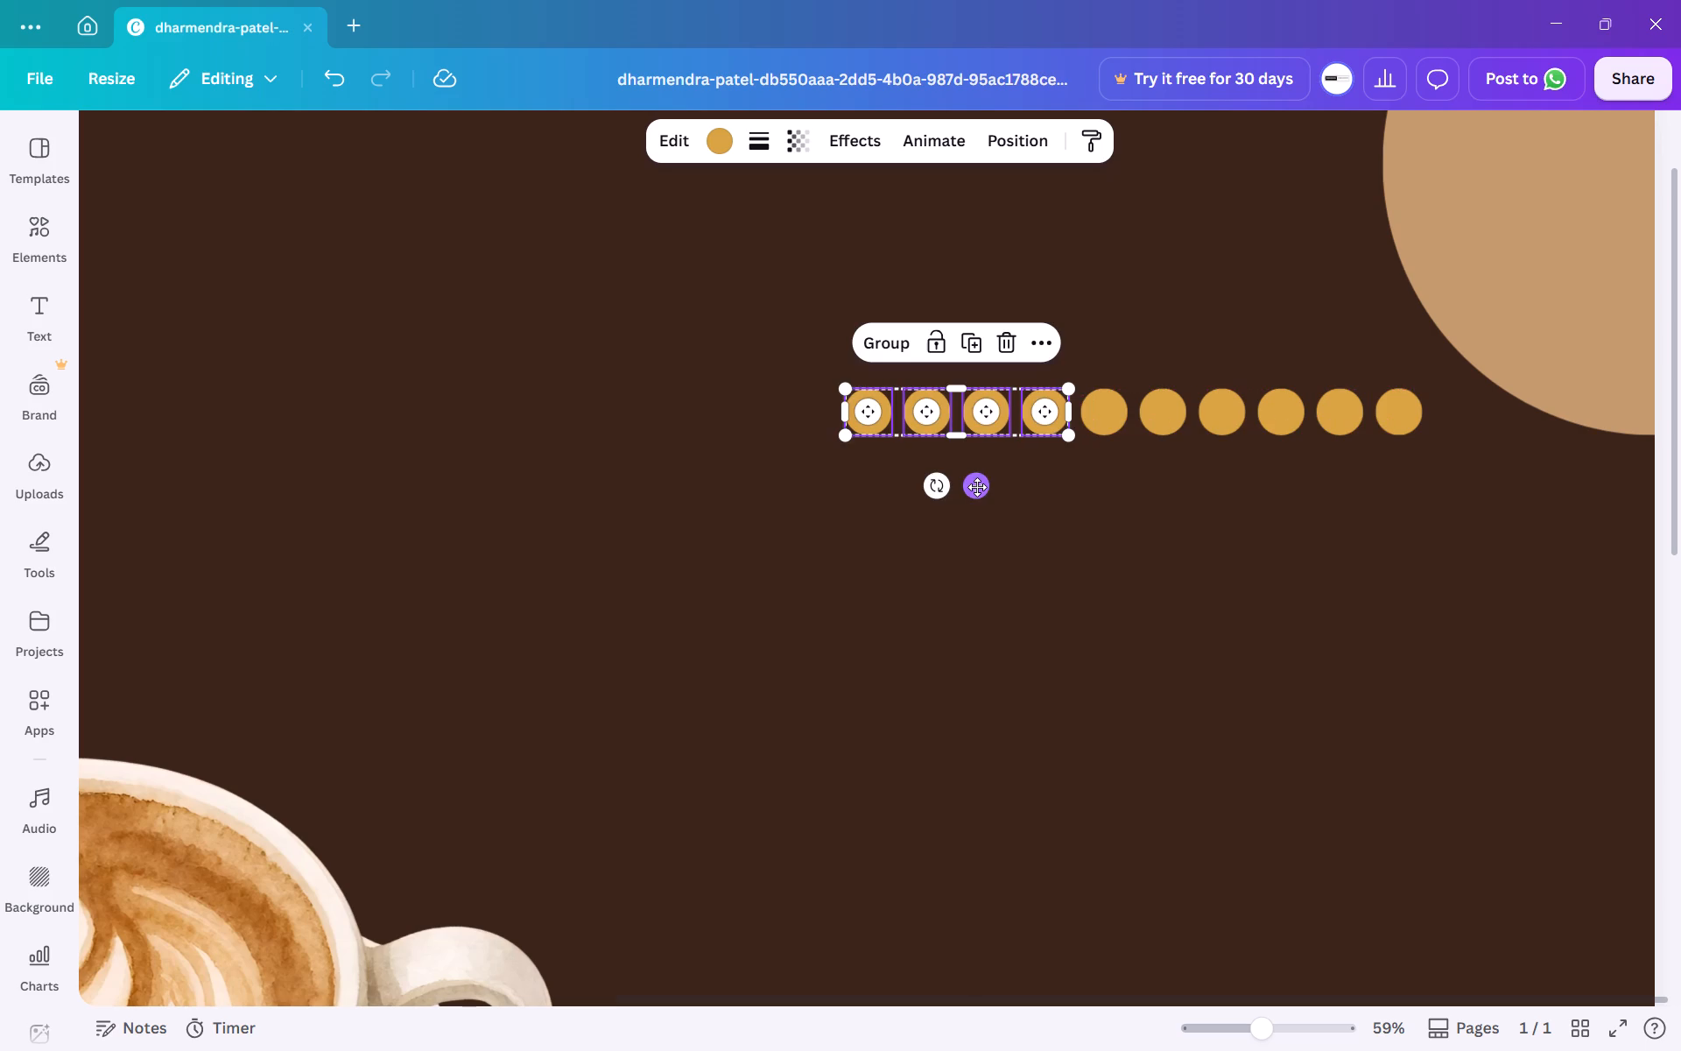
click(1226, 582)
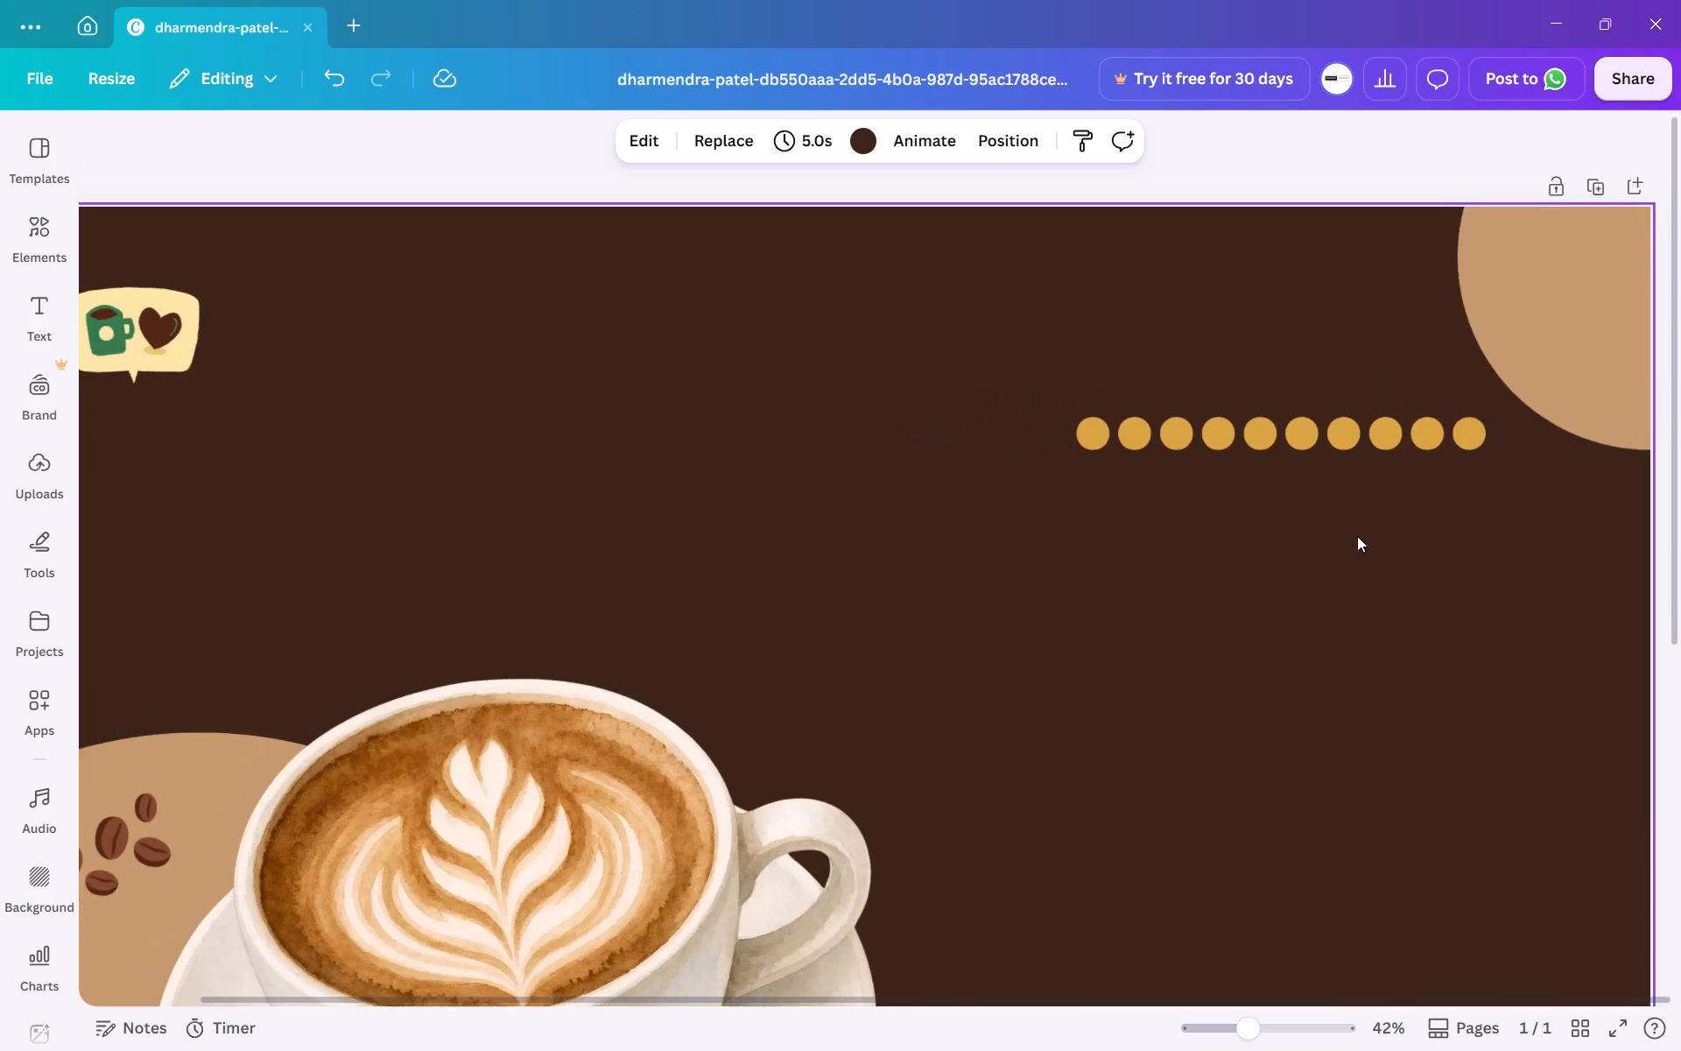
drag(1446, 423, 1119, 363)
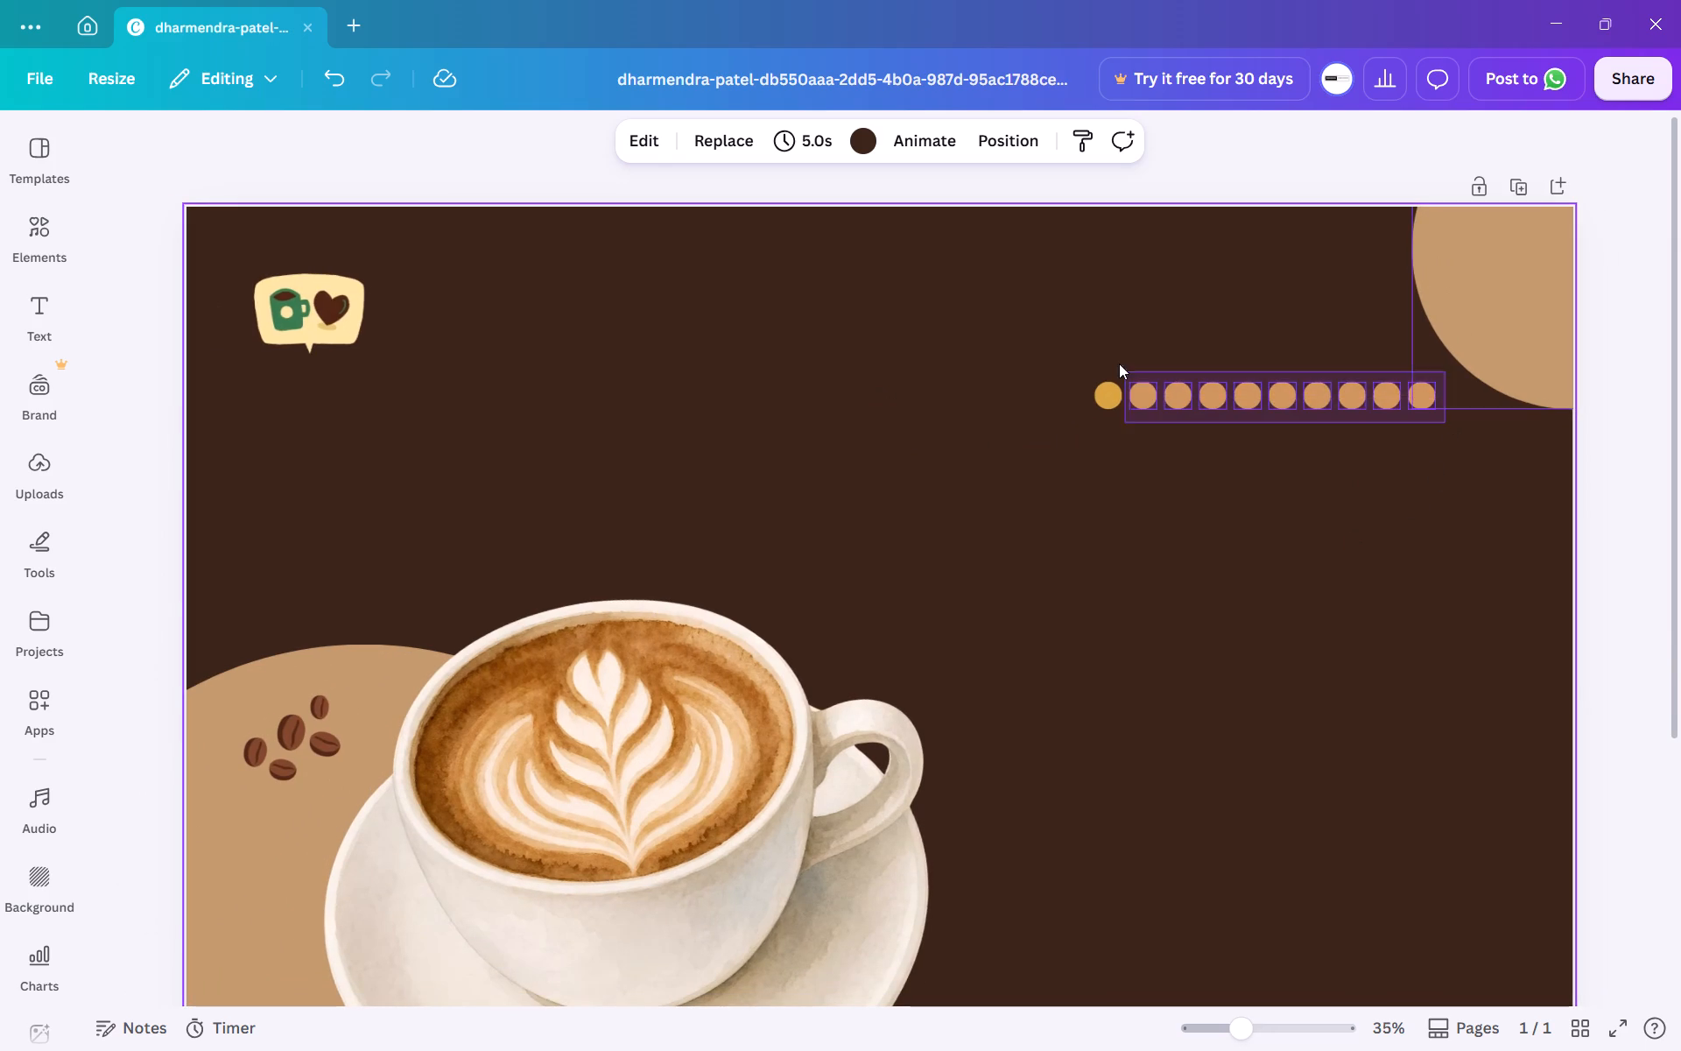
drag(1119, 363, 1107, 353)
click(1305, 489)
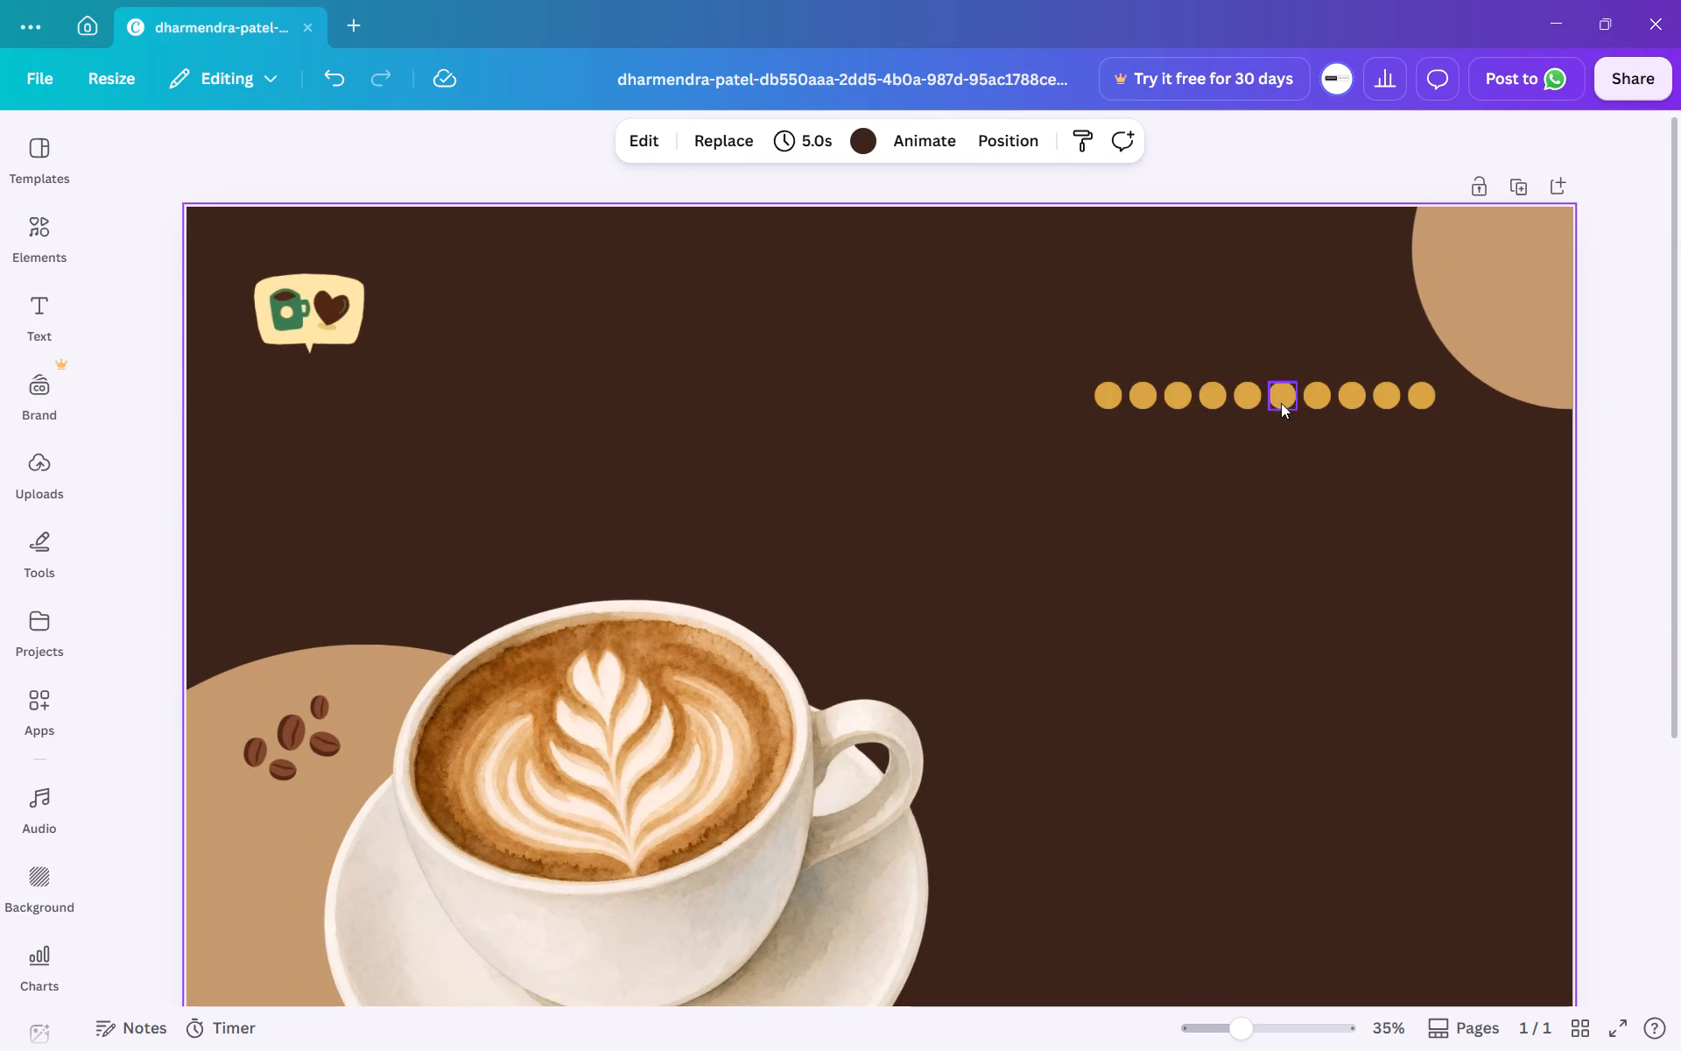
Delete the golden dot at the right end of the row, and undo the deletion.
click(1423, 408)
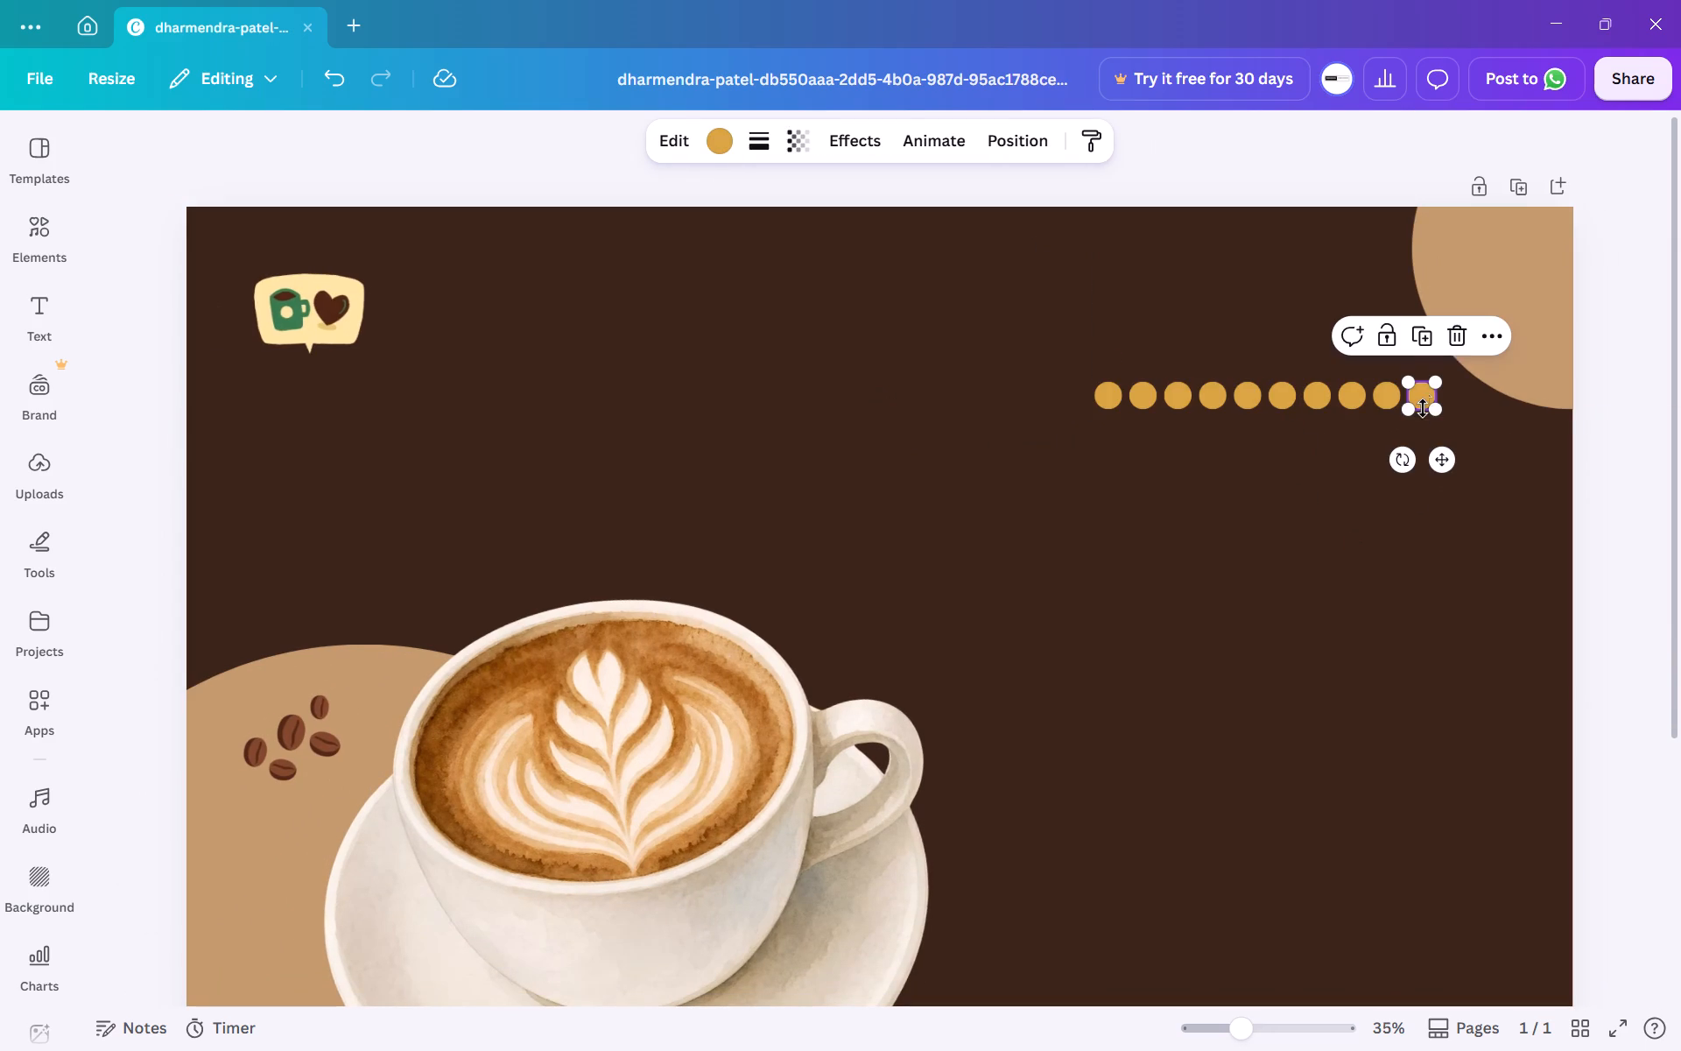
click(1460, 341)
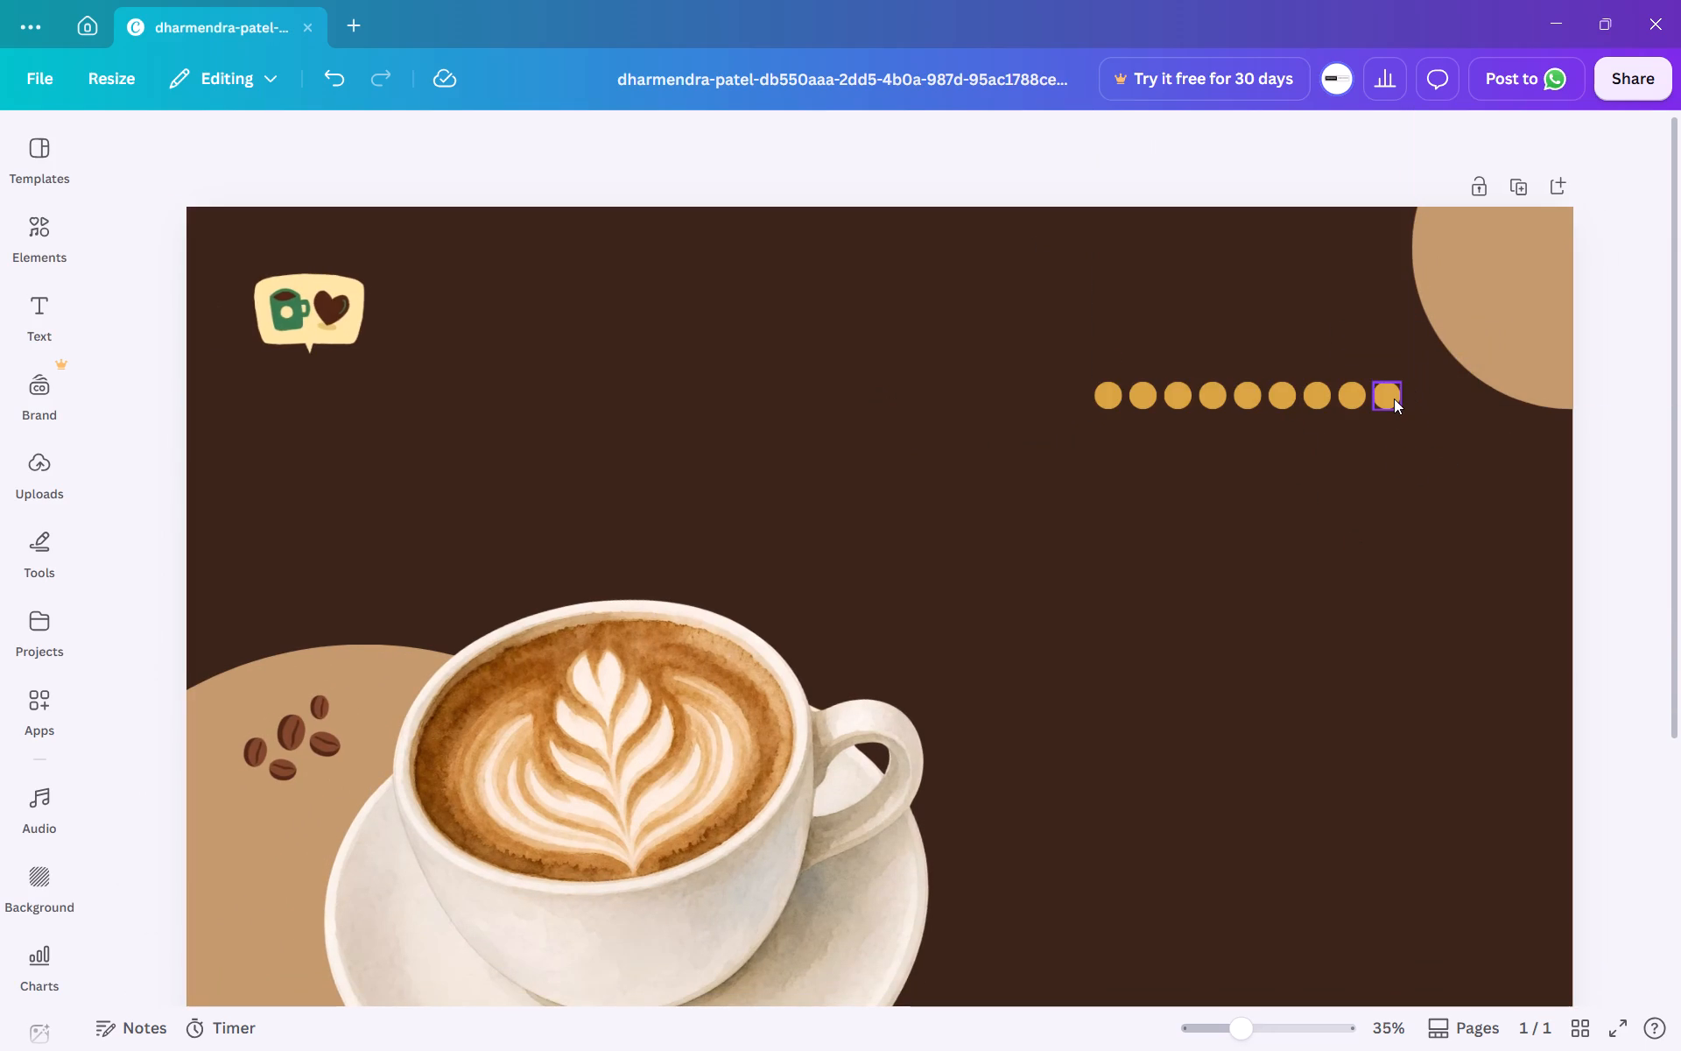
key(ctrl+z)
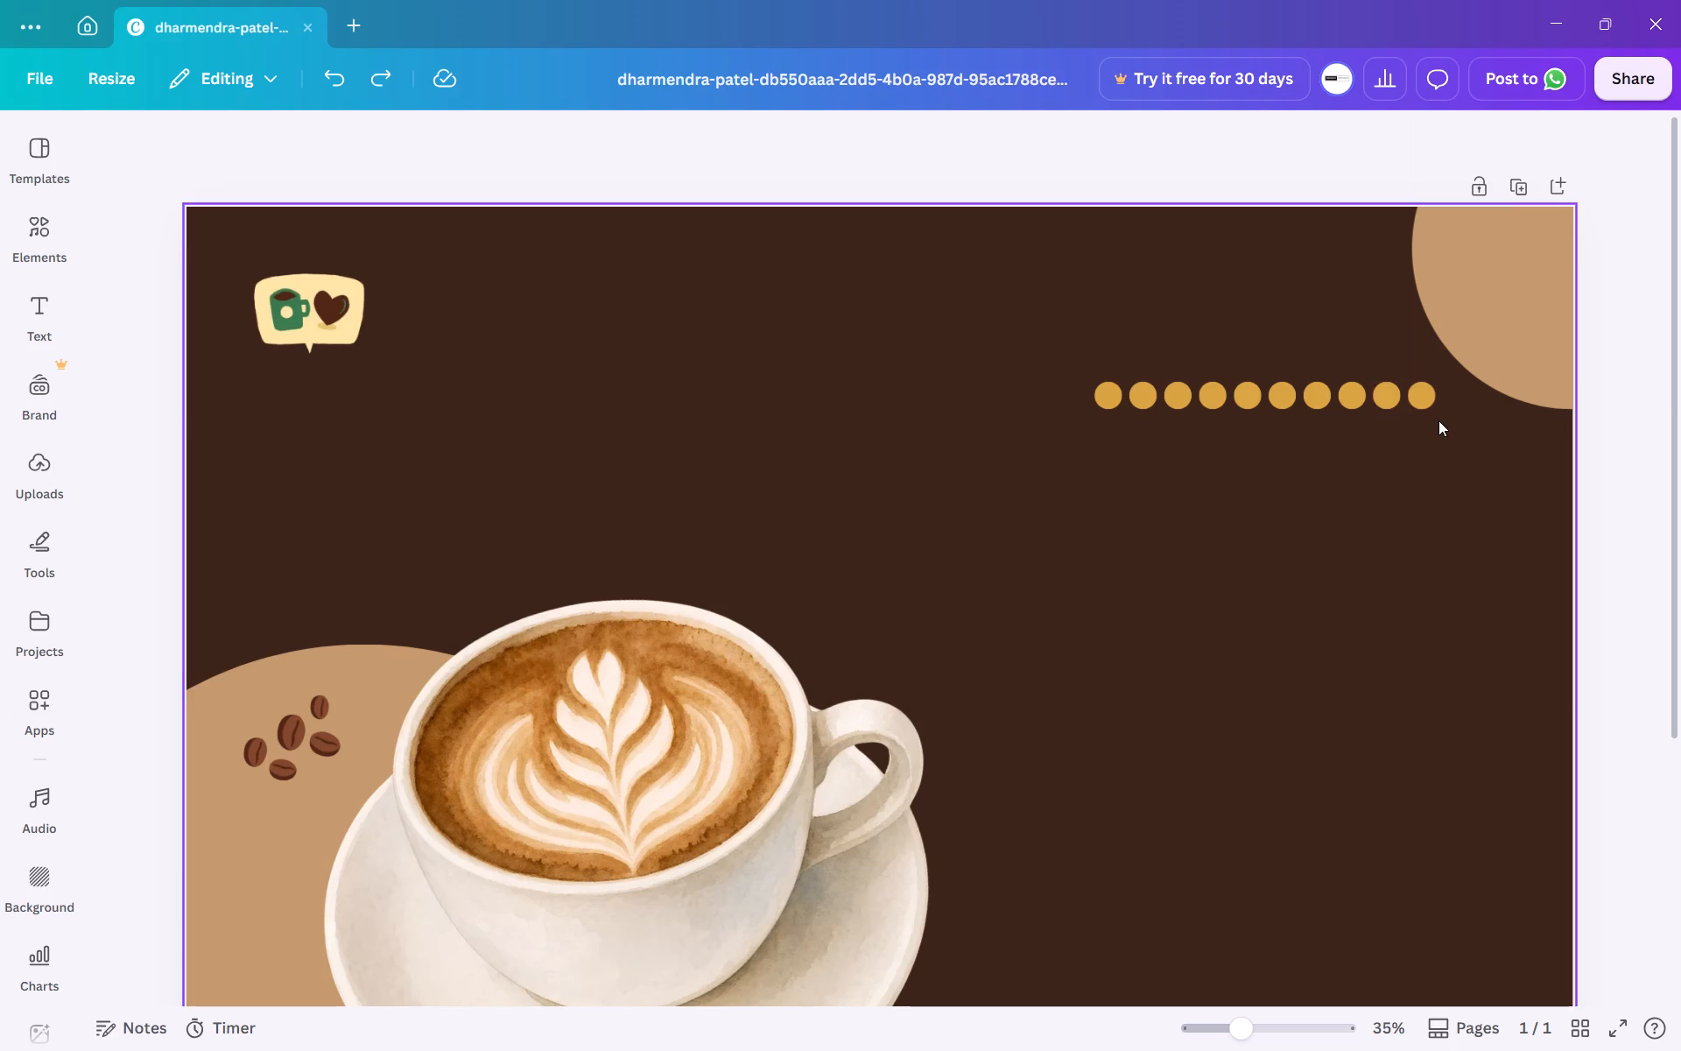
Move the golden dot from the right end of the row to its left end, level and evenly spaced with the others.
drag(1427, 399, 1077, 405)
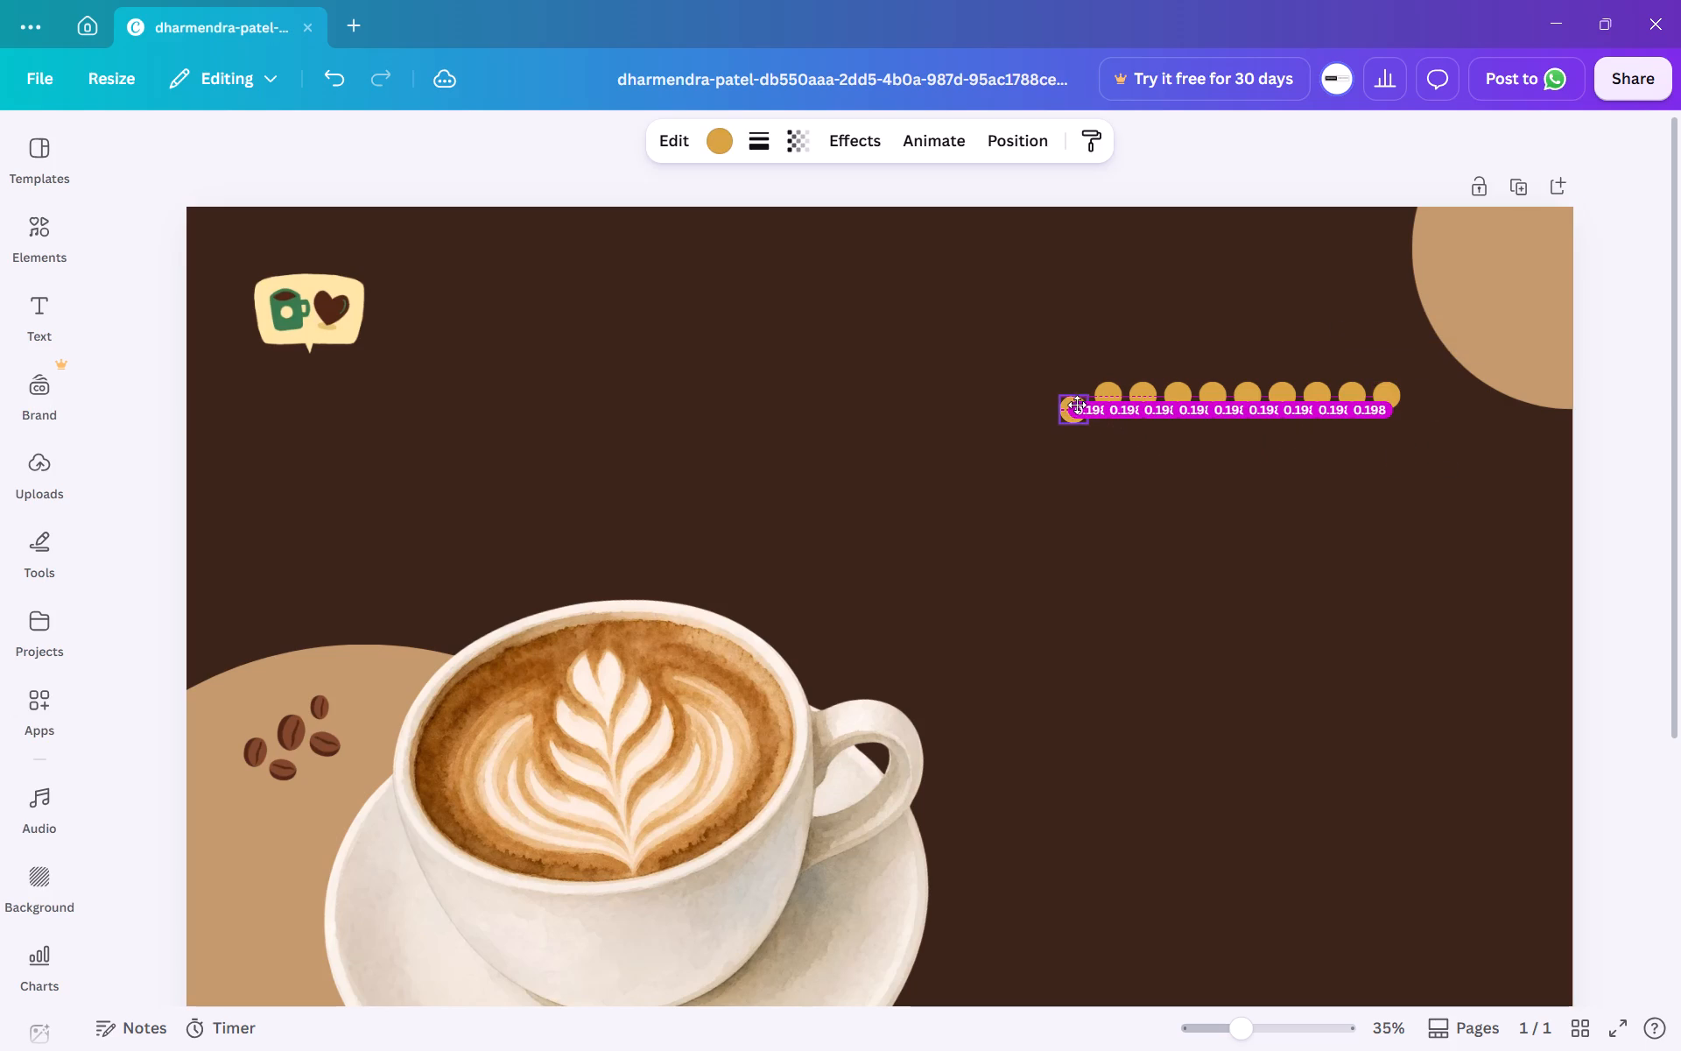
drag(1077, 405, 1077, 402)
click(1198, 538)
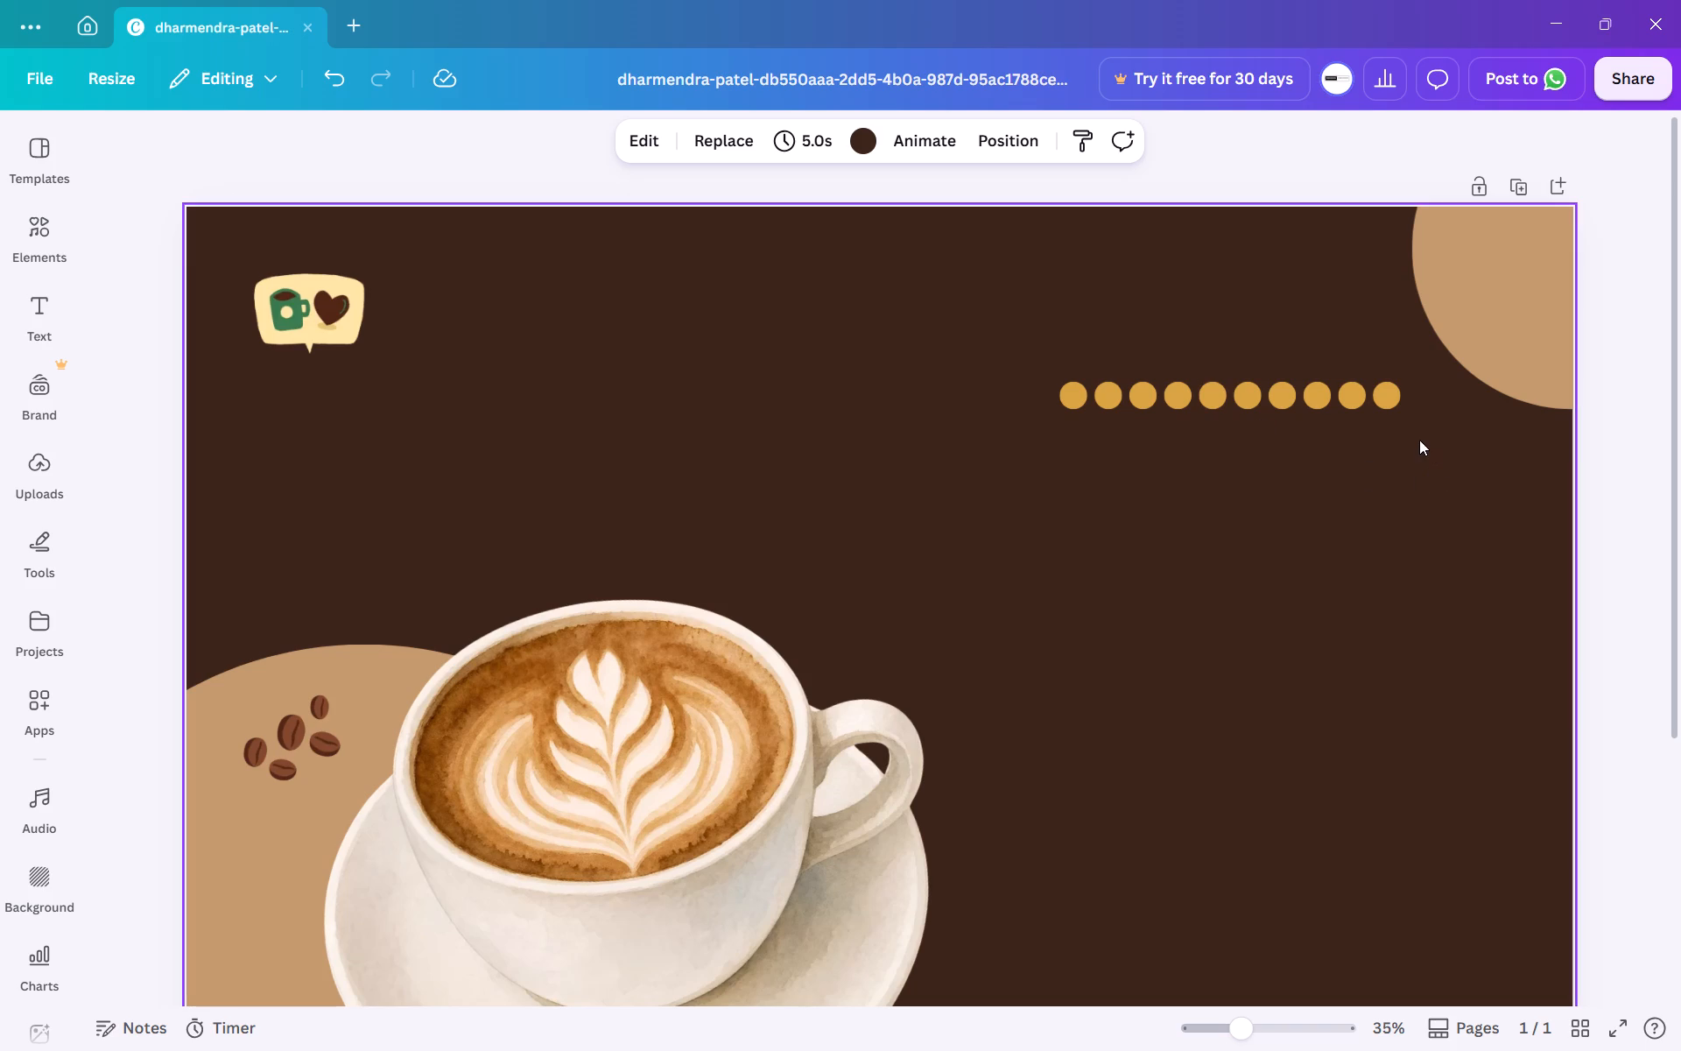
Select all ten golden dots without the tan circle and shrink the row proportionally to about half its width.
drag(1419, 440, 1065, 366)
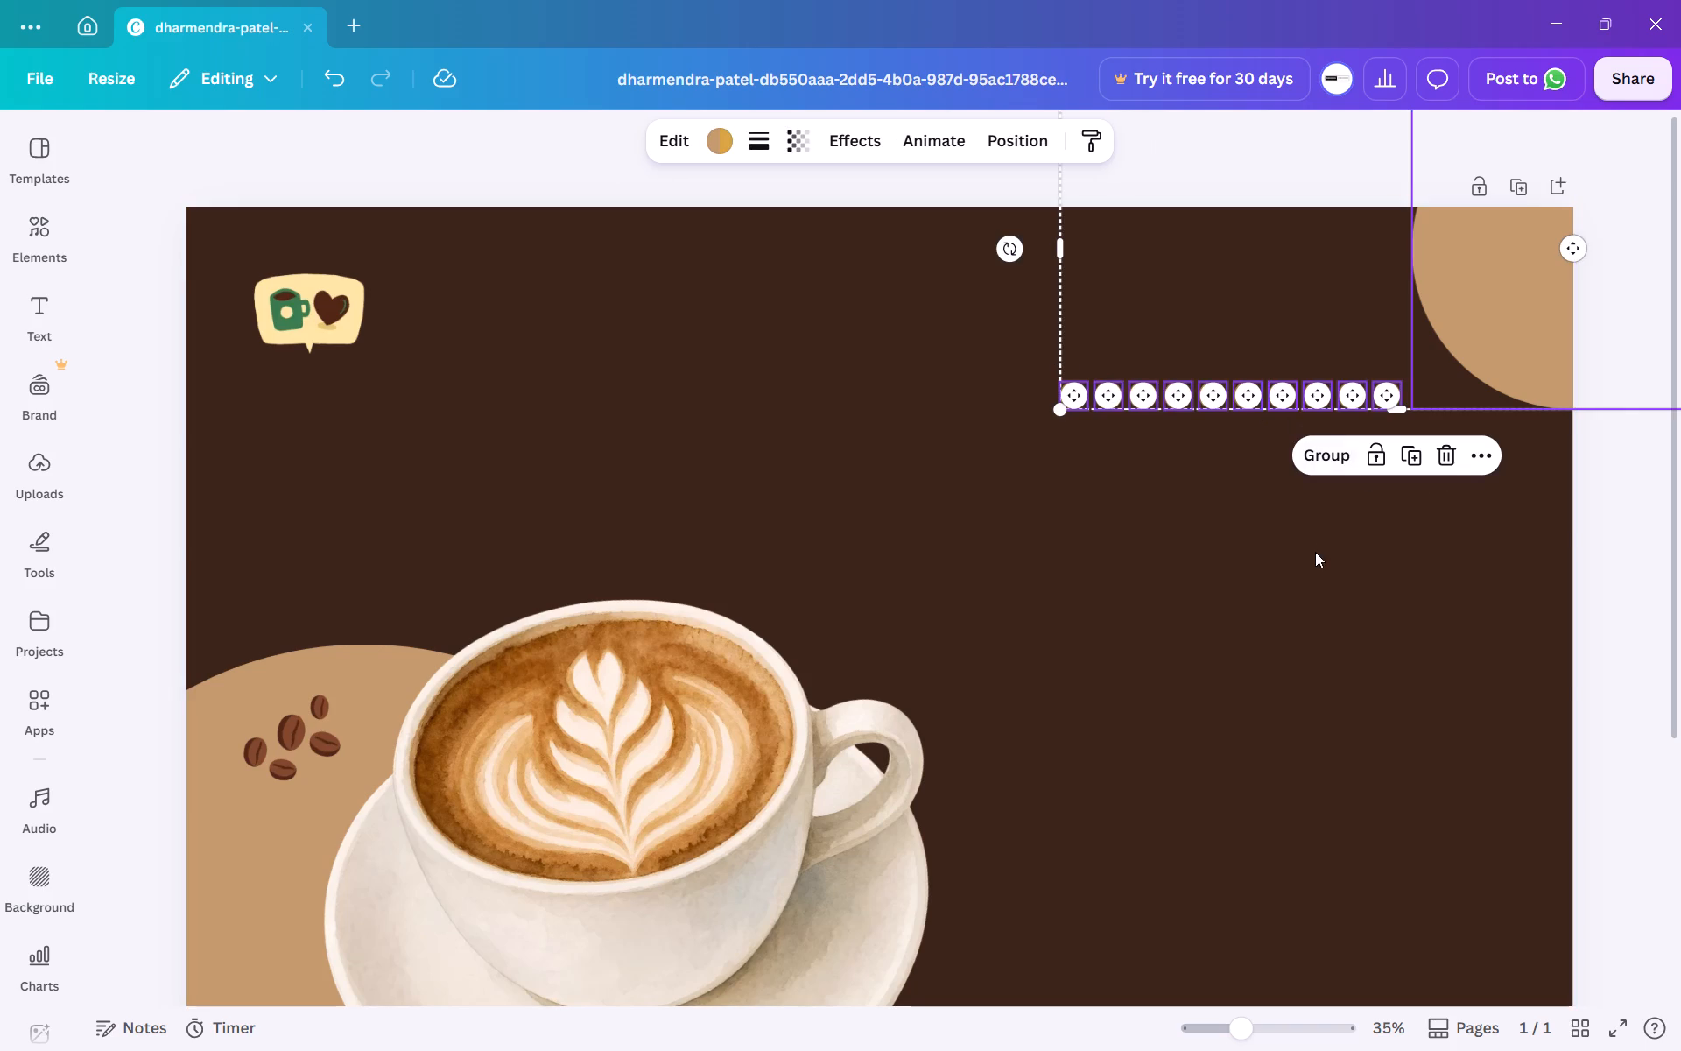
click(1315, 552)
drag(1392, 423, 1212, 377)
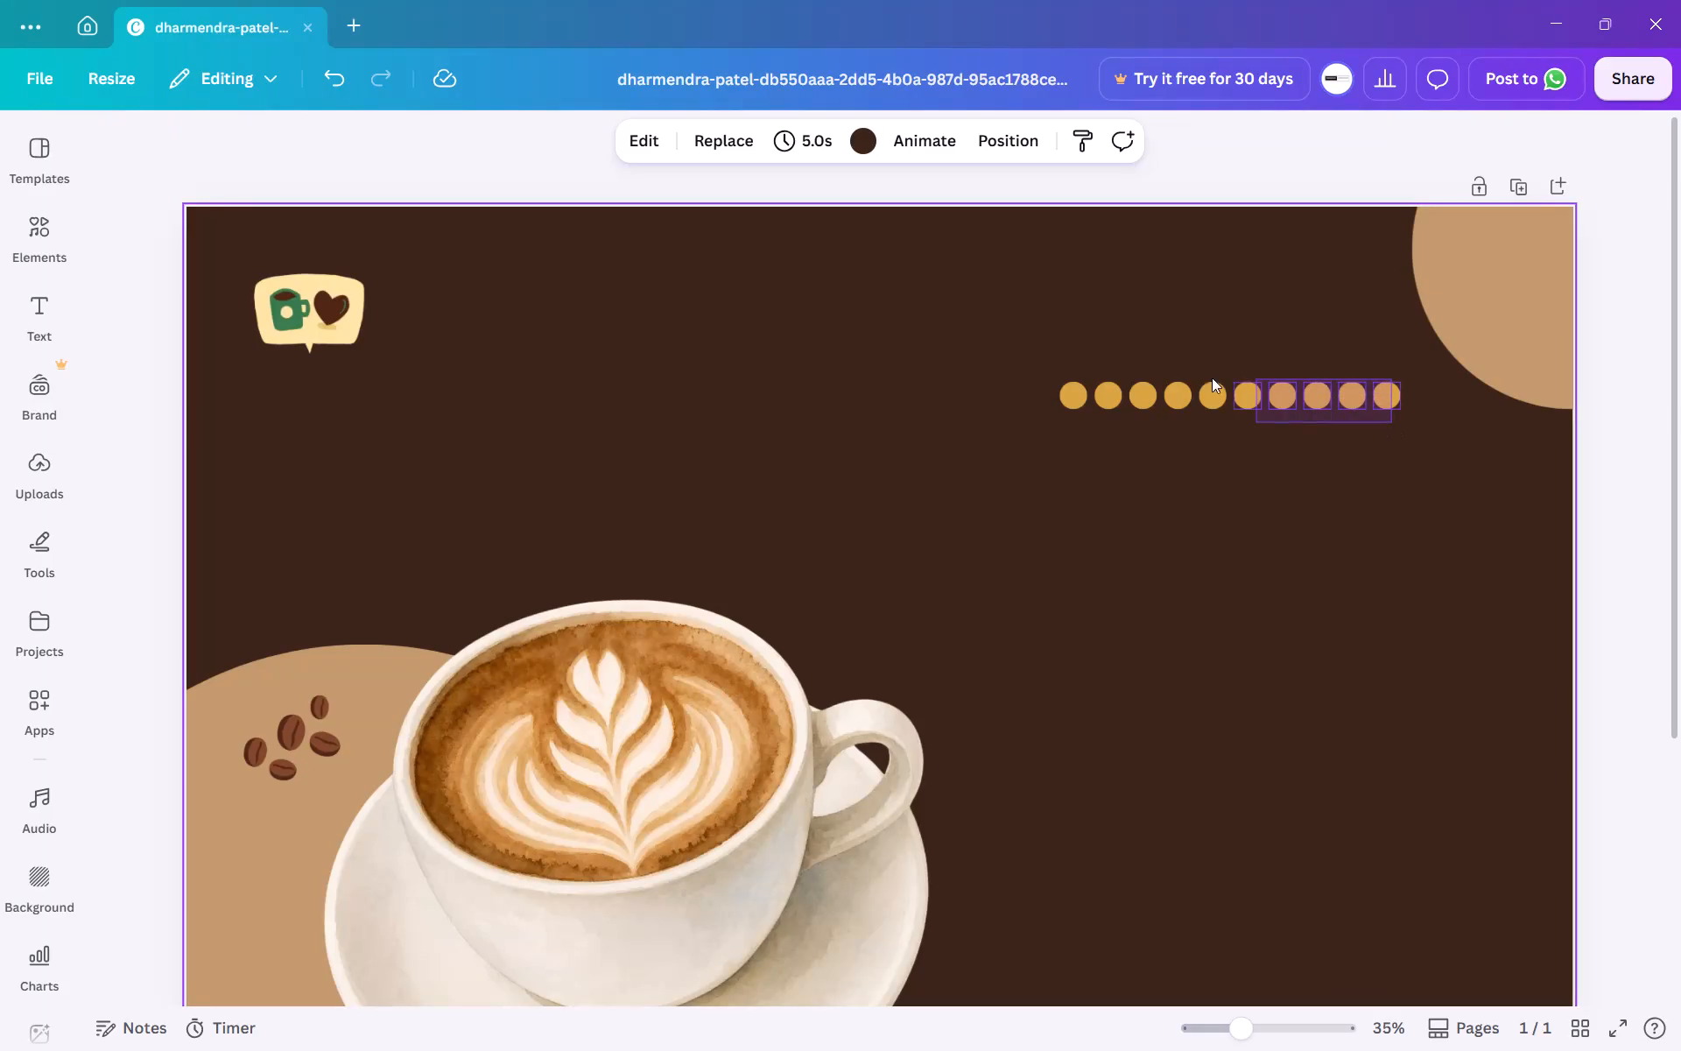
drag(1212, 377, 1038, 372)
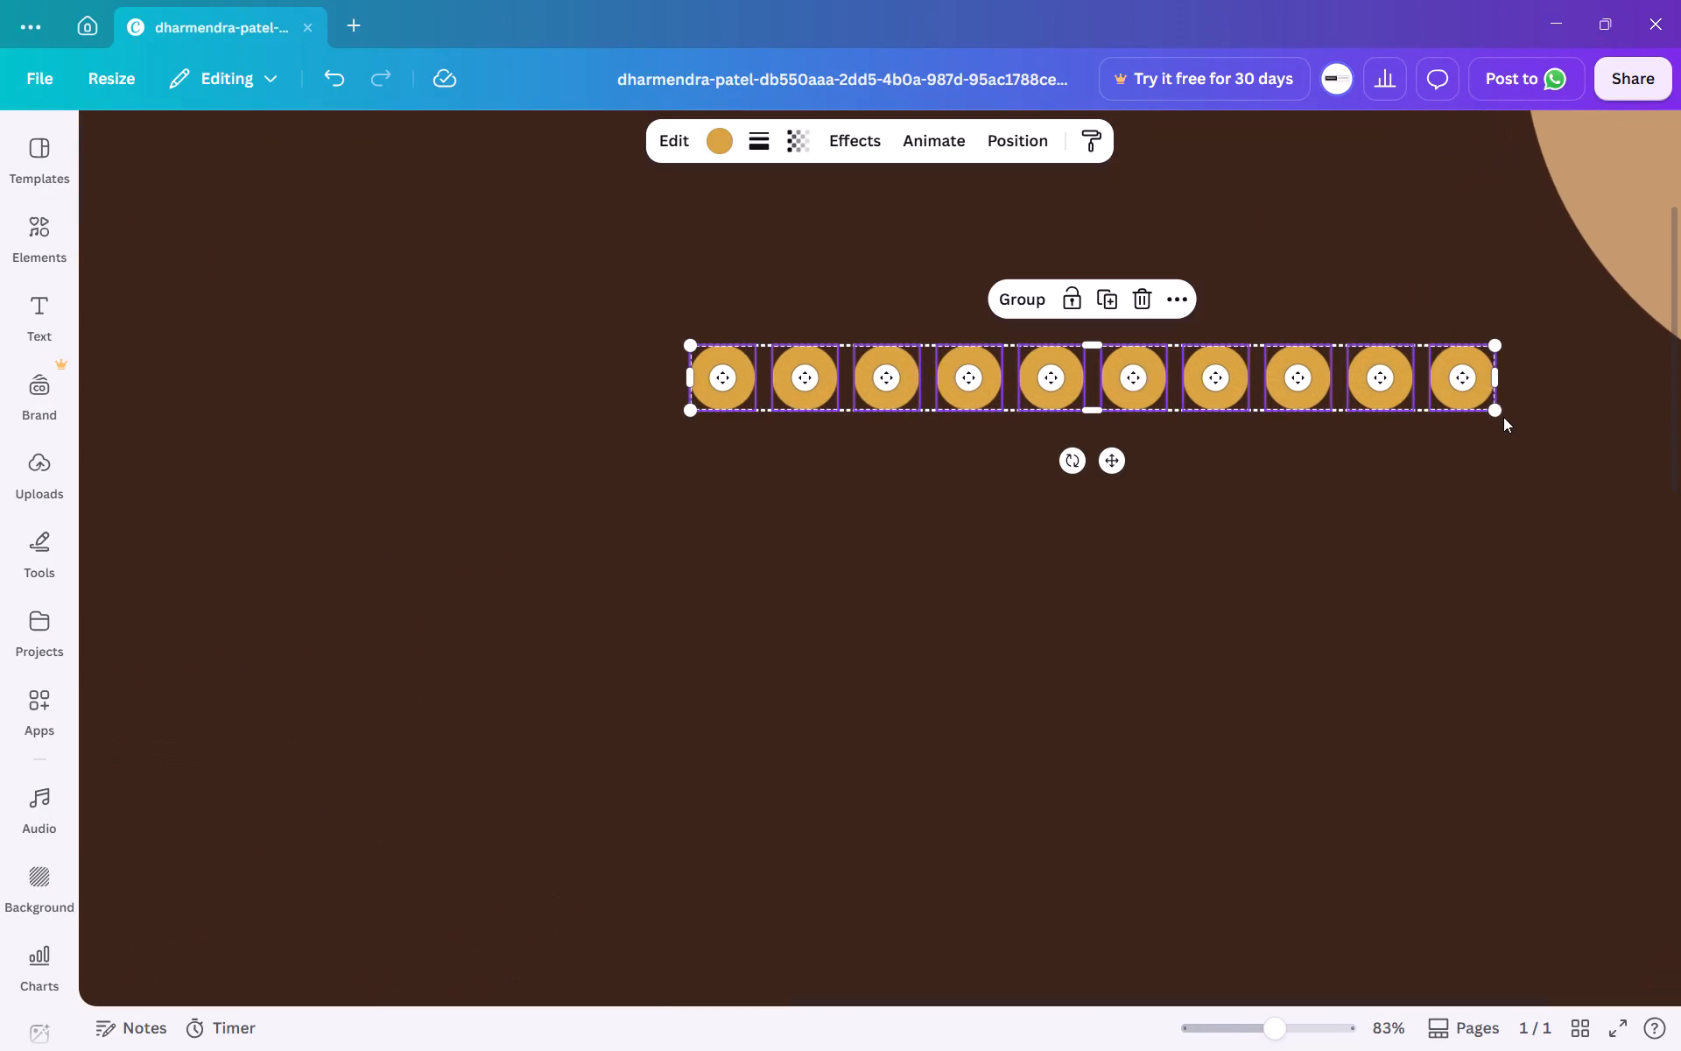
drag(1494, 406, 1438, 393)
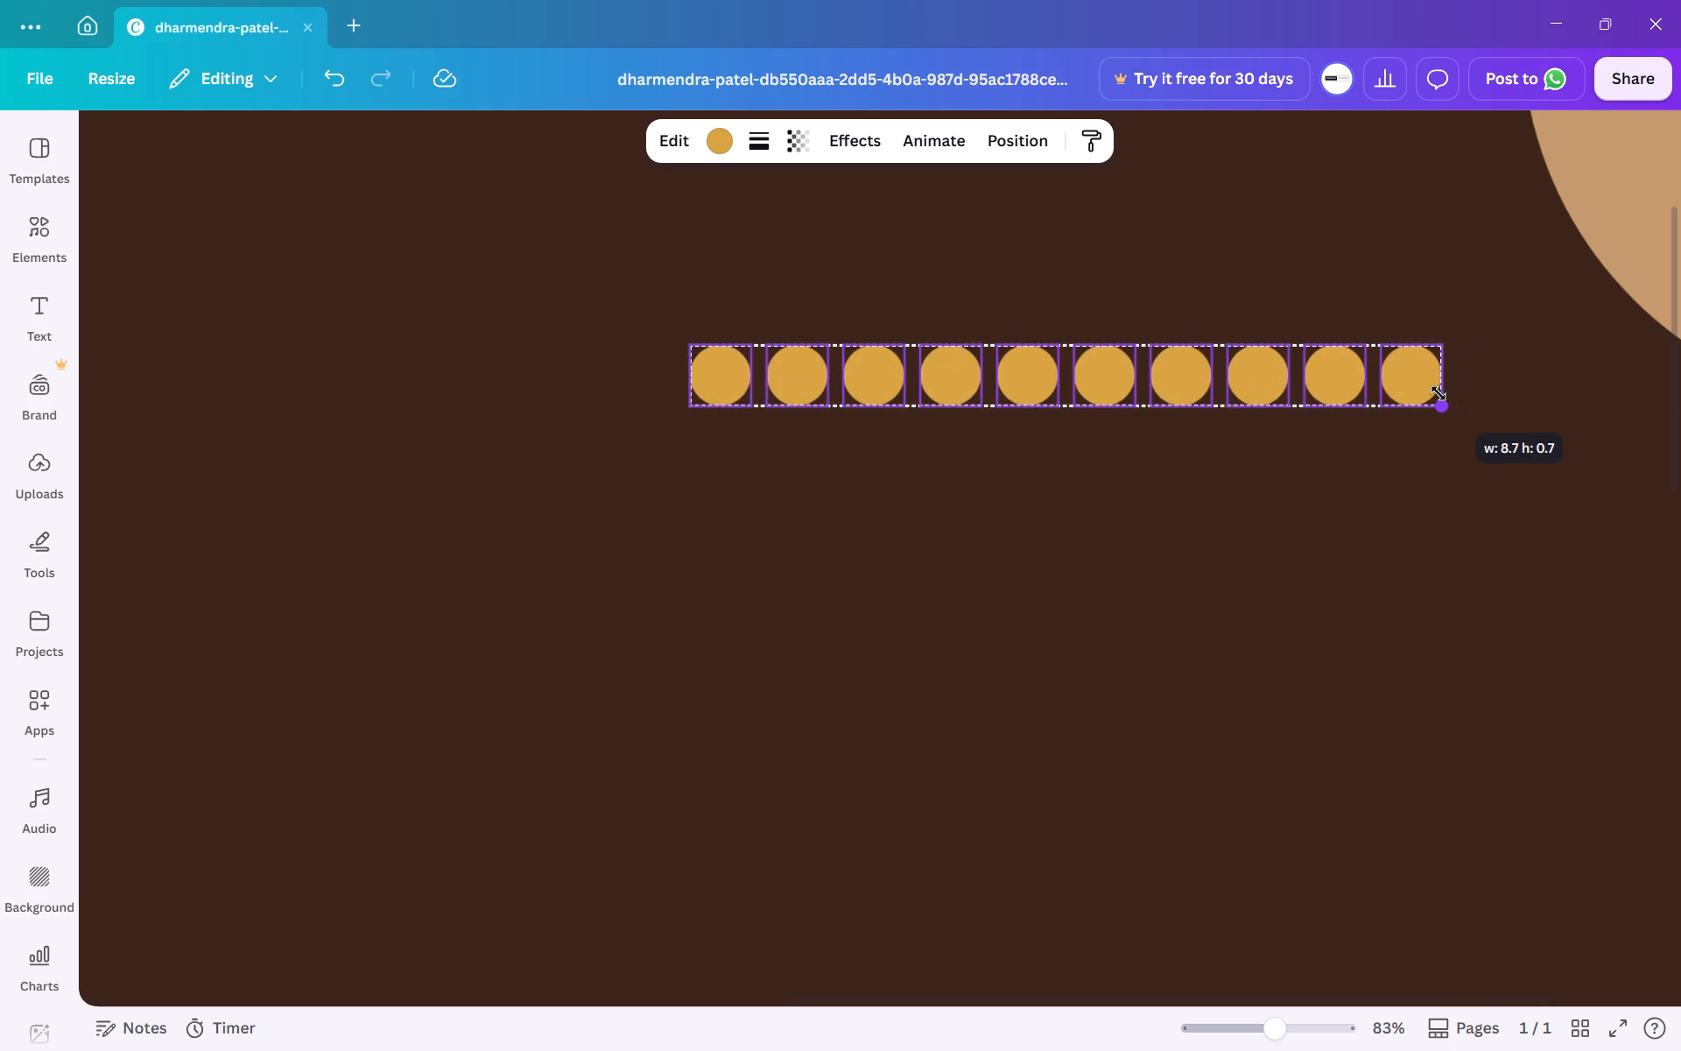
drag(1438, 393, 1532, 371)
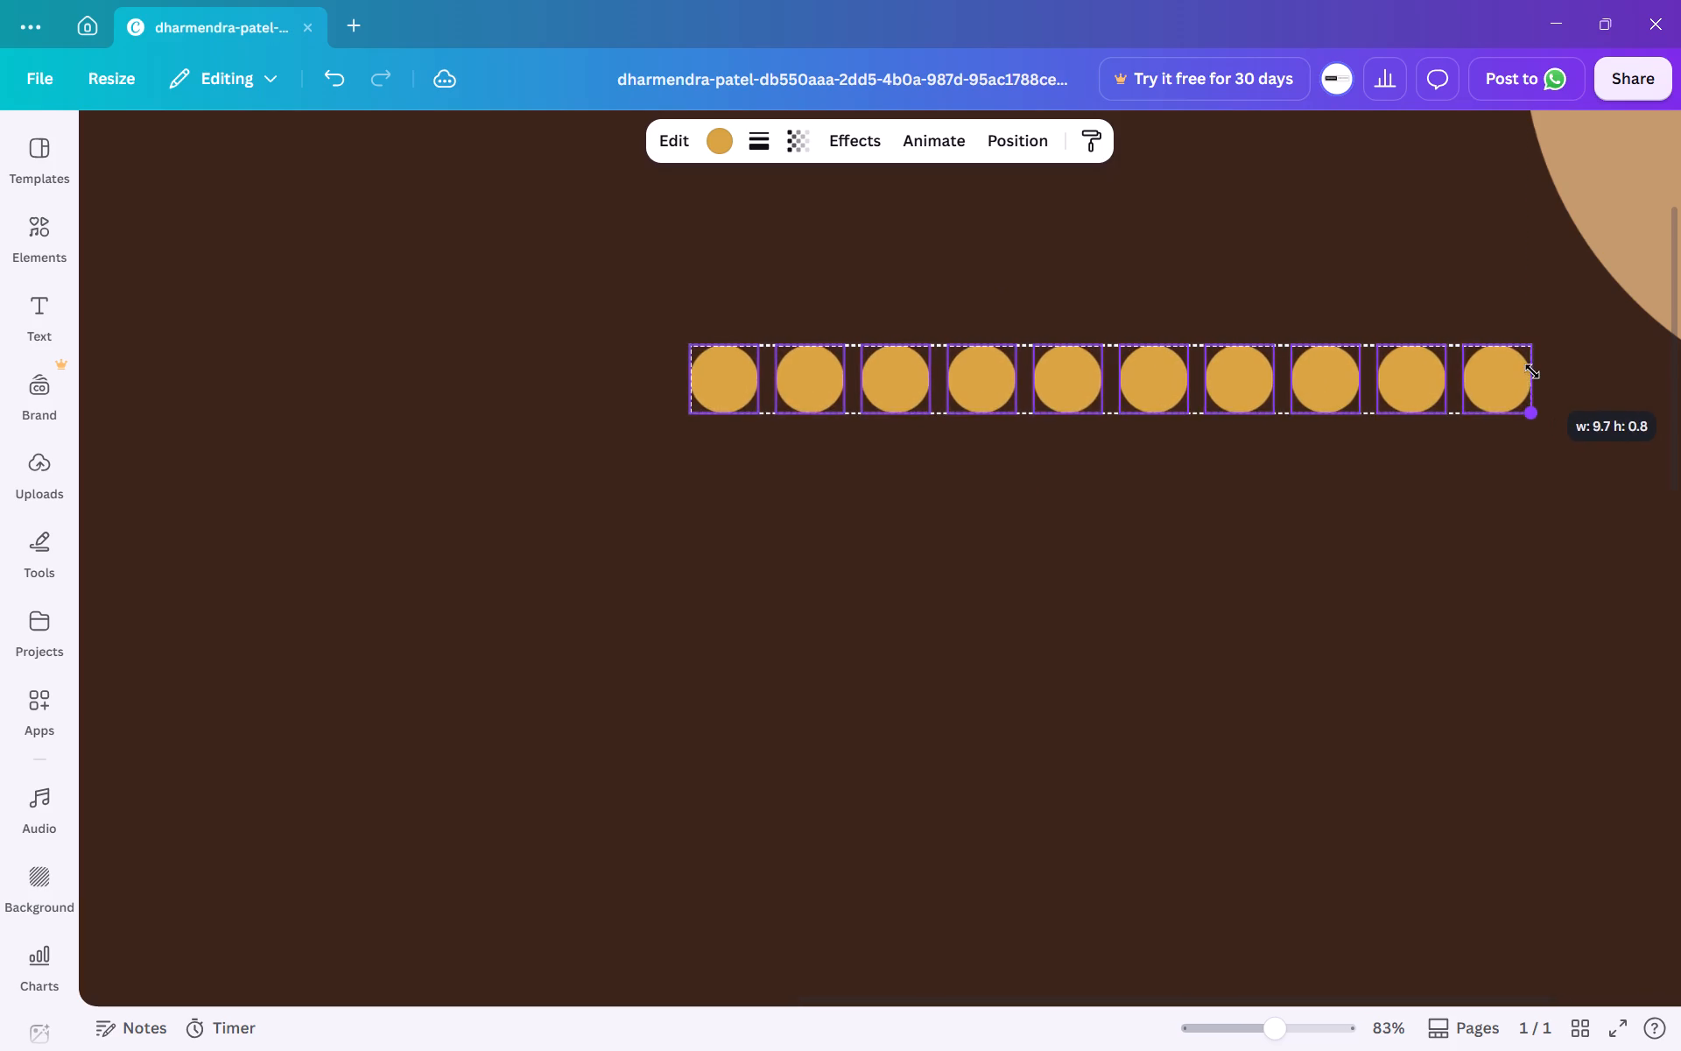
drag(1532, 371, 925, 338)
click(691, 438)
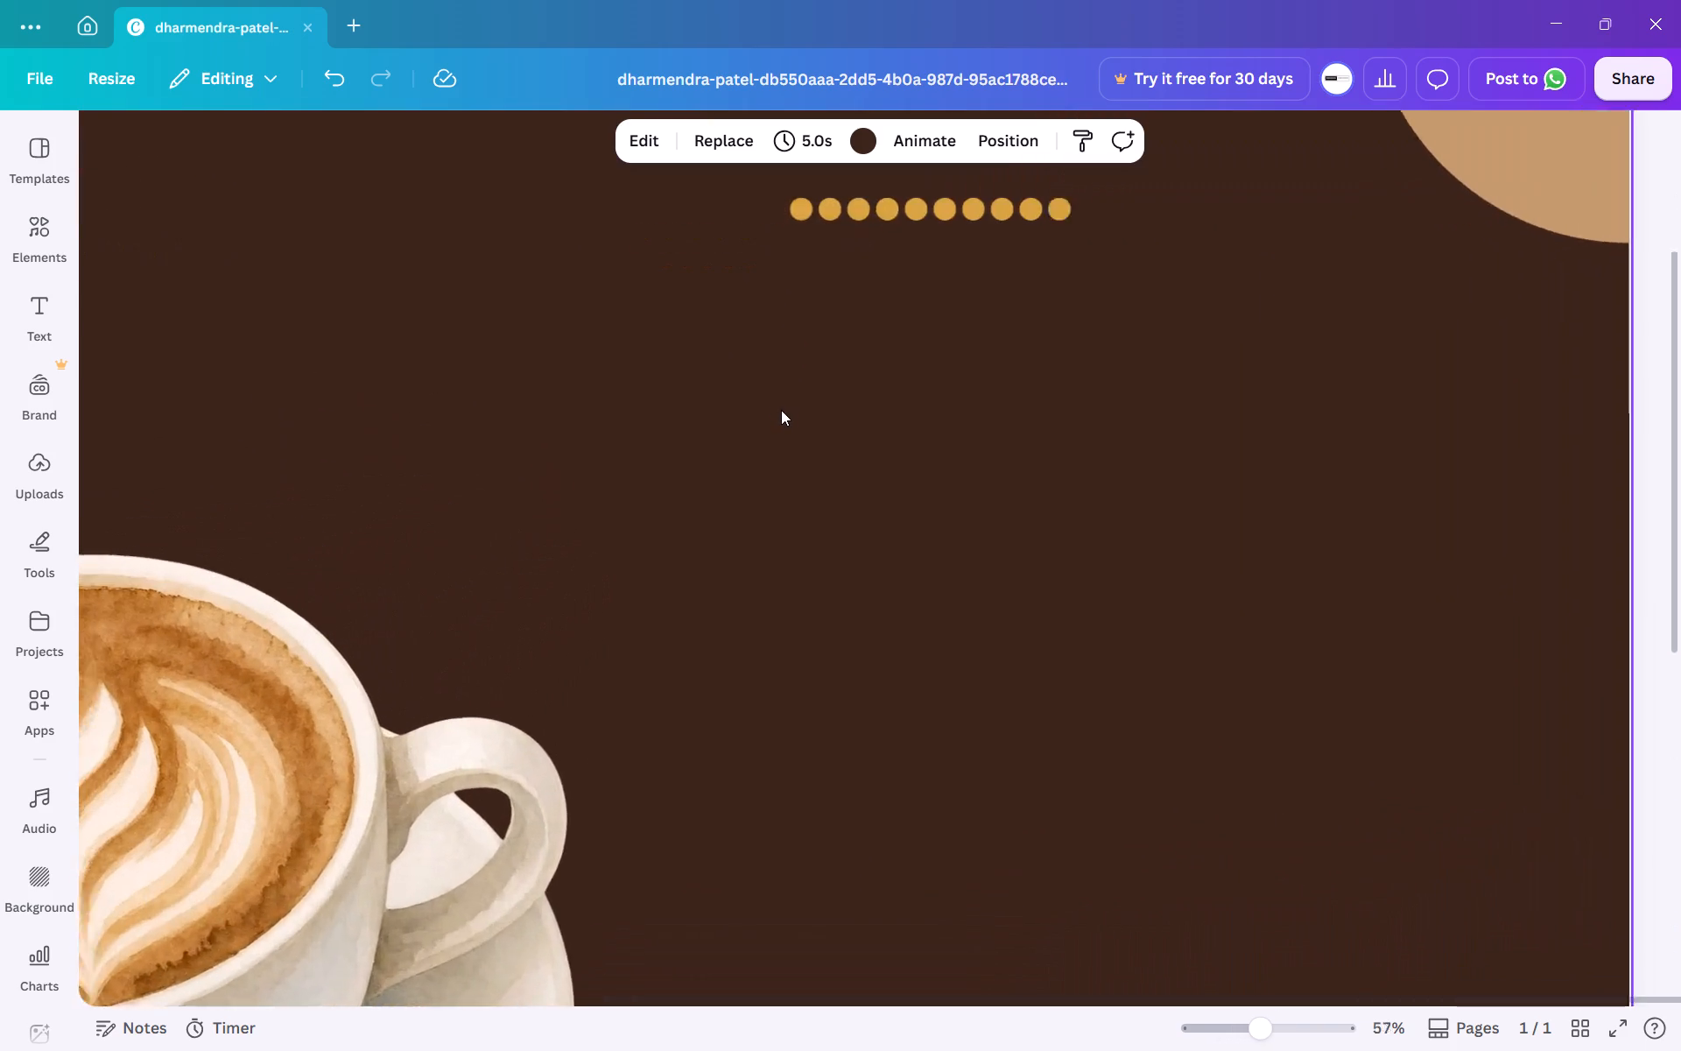
Delete the nine leftmost golden dots of the row, keeping only the dot at the right end.
scroll(781, 410, up, 1)
scroll(781, 410, left, 1)
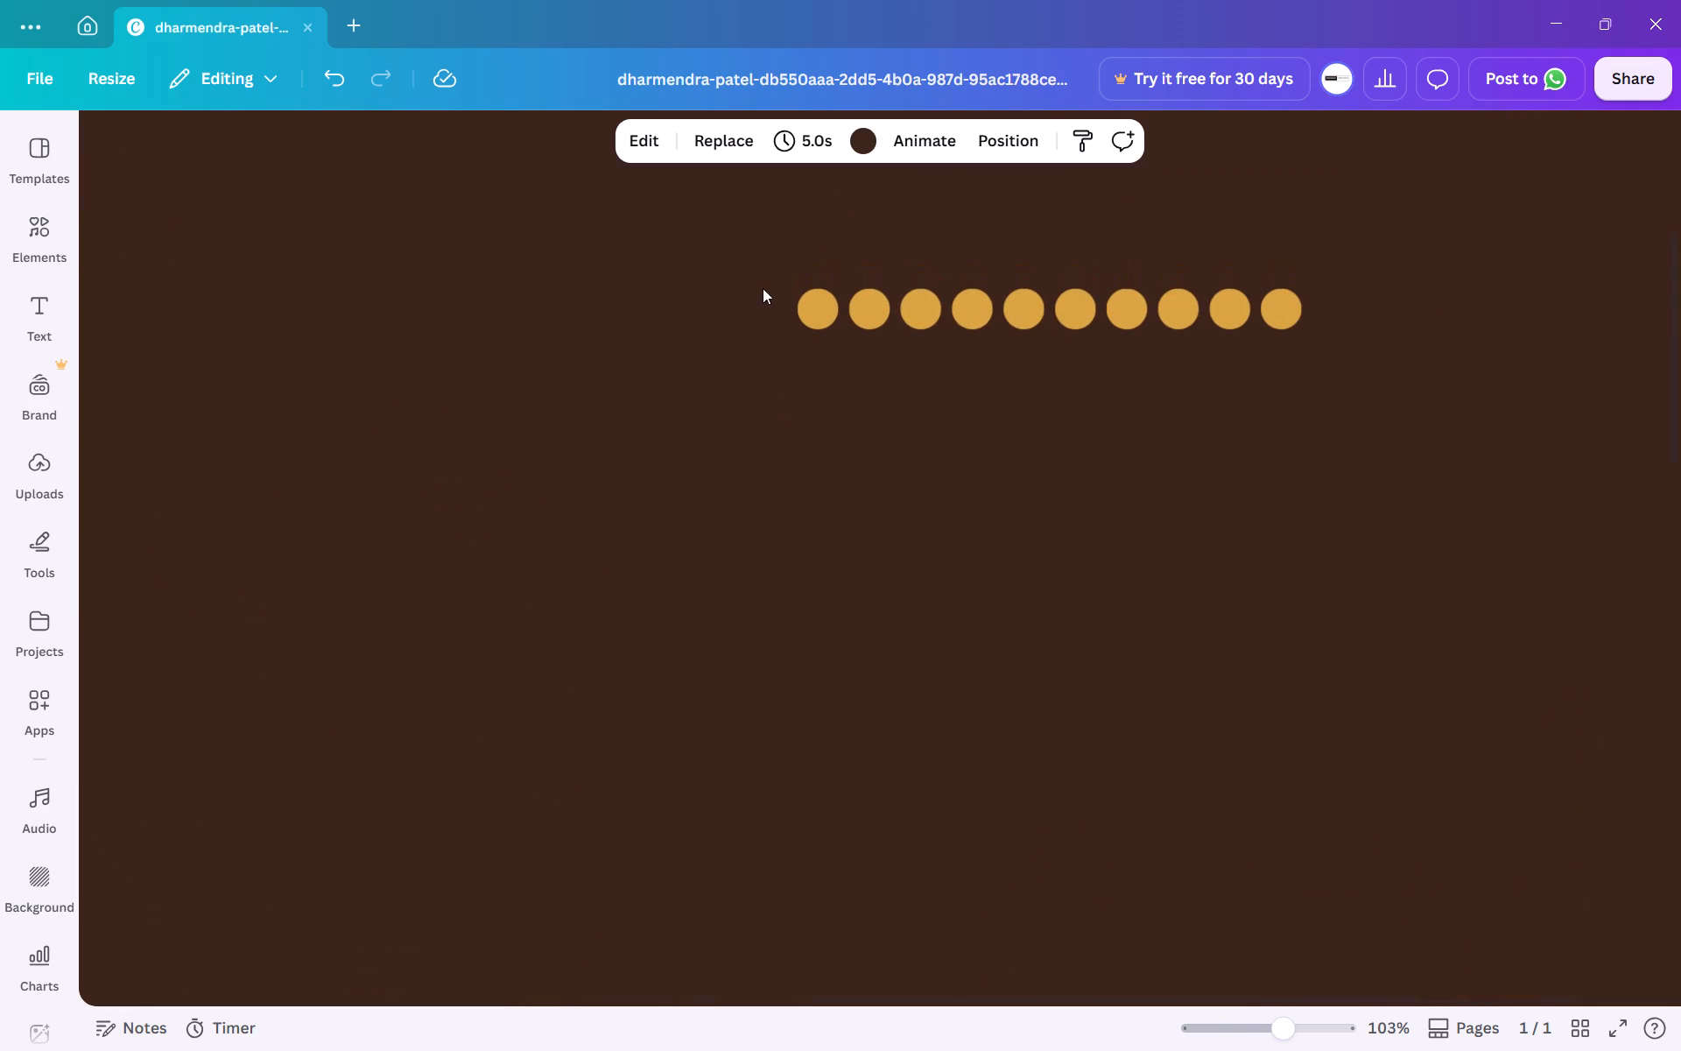
drag(767, 272, 1234, 345)
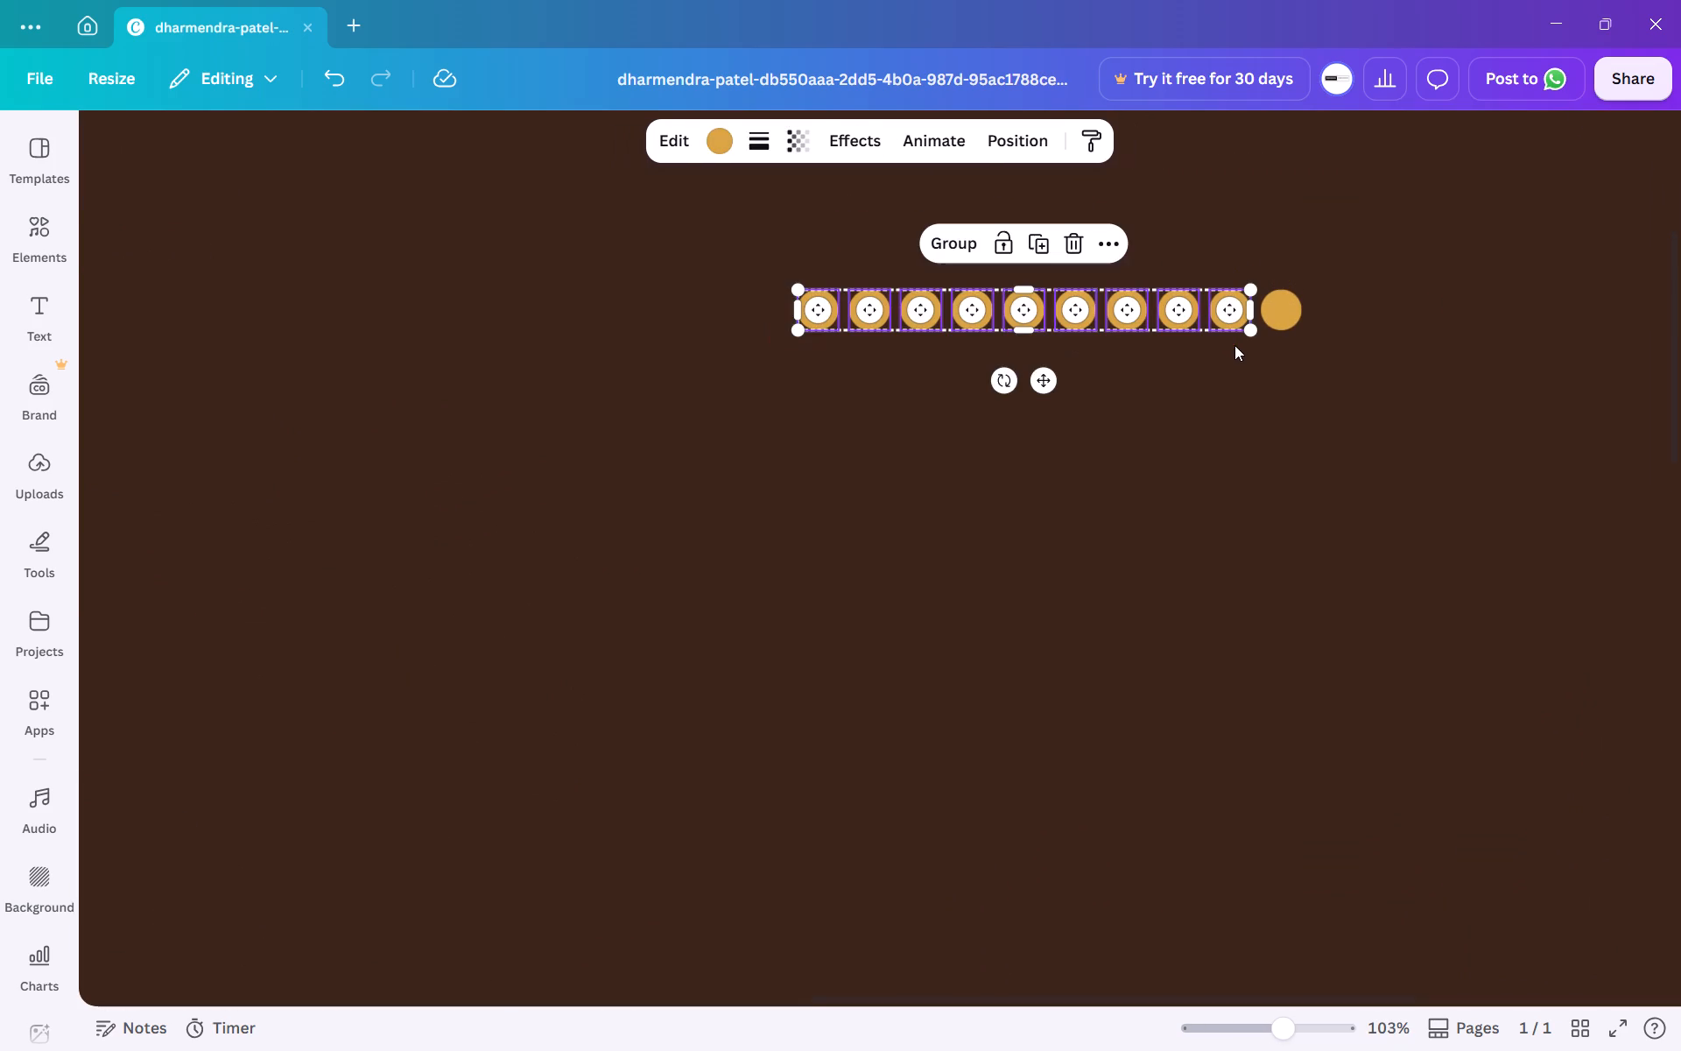
key(BackSpace)
Shrink the remaining golden dot proportionally to about 0.1 wide and 0.1 high.
click(1301, 309)
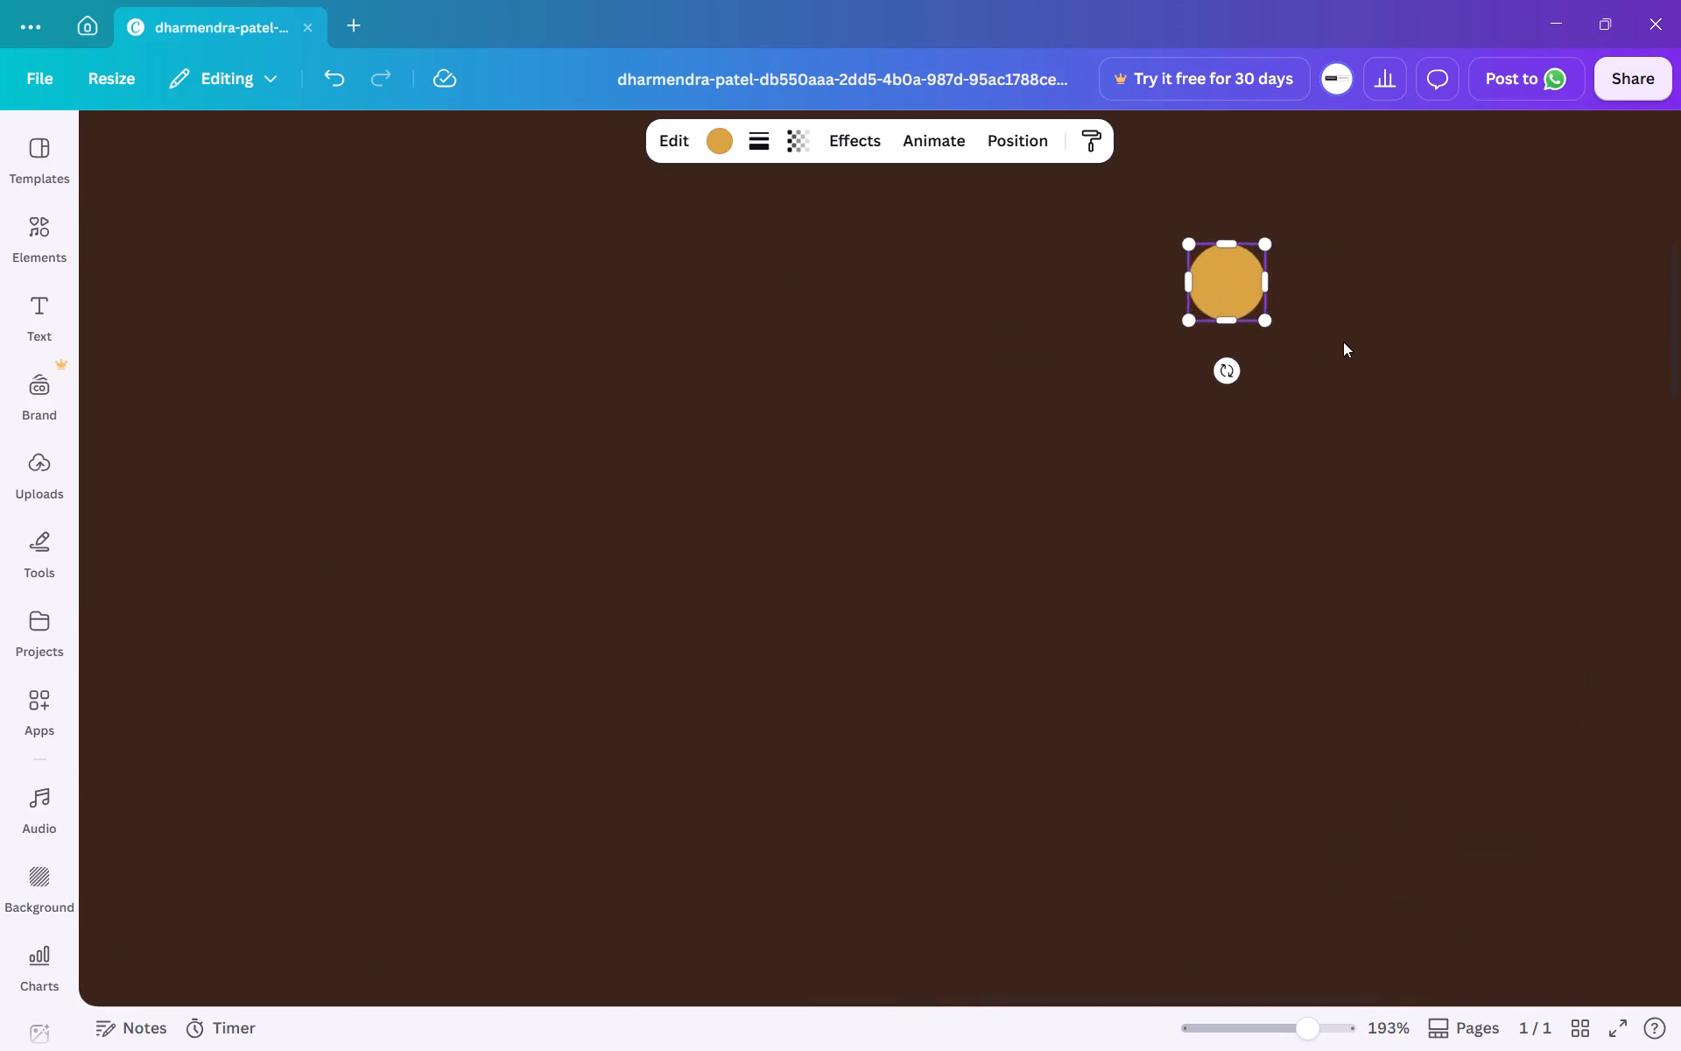
drag(1231, 310, 1224, 304)
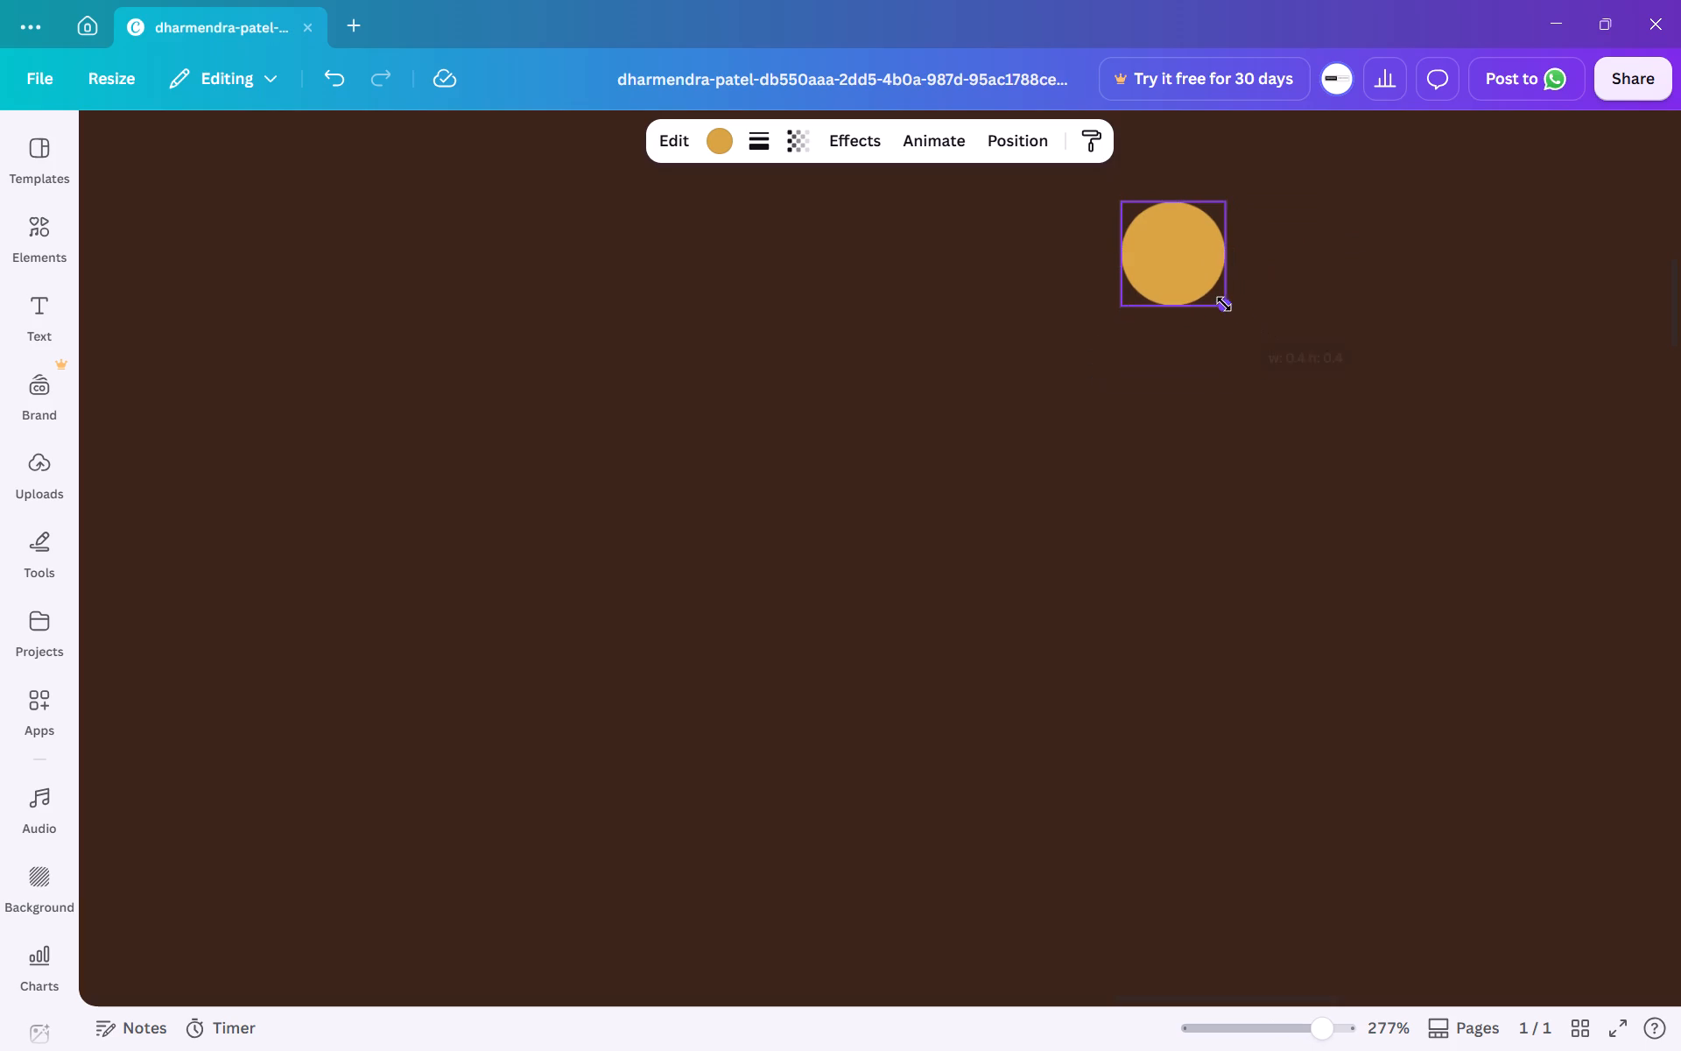
drag(1224, 304, 1178, 272)
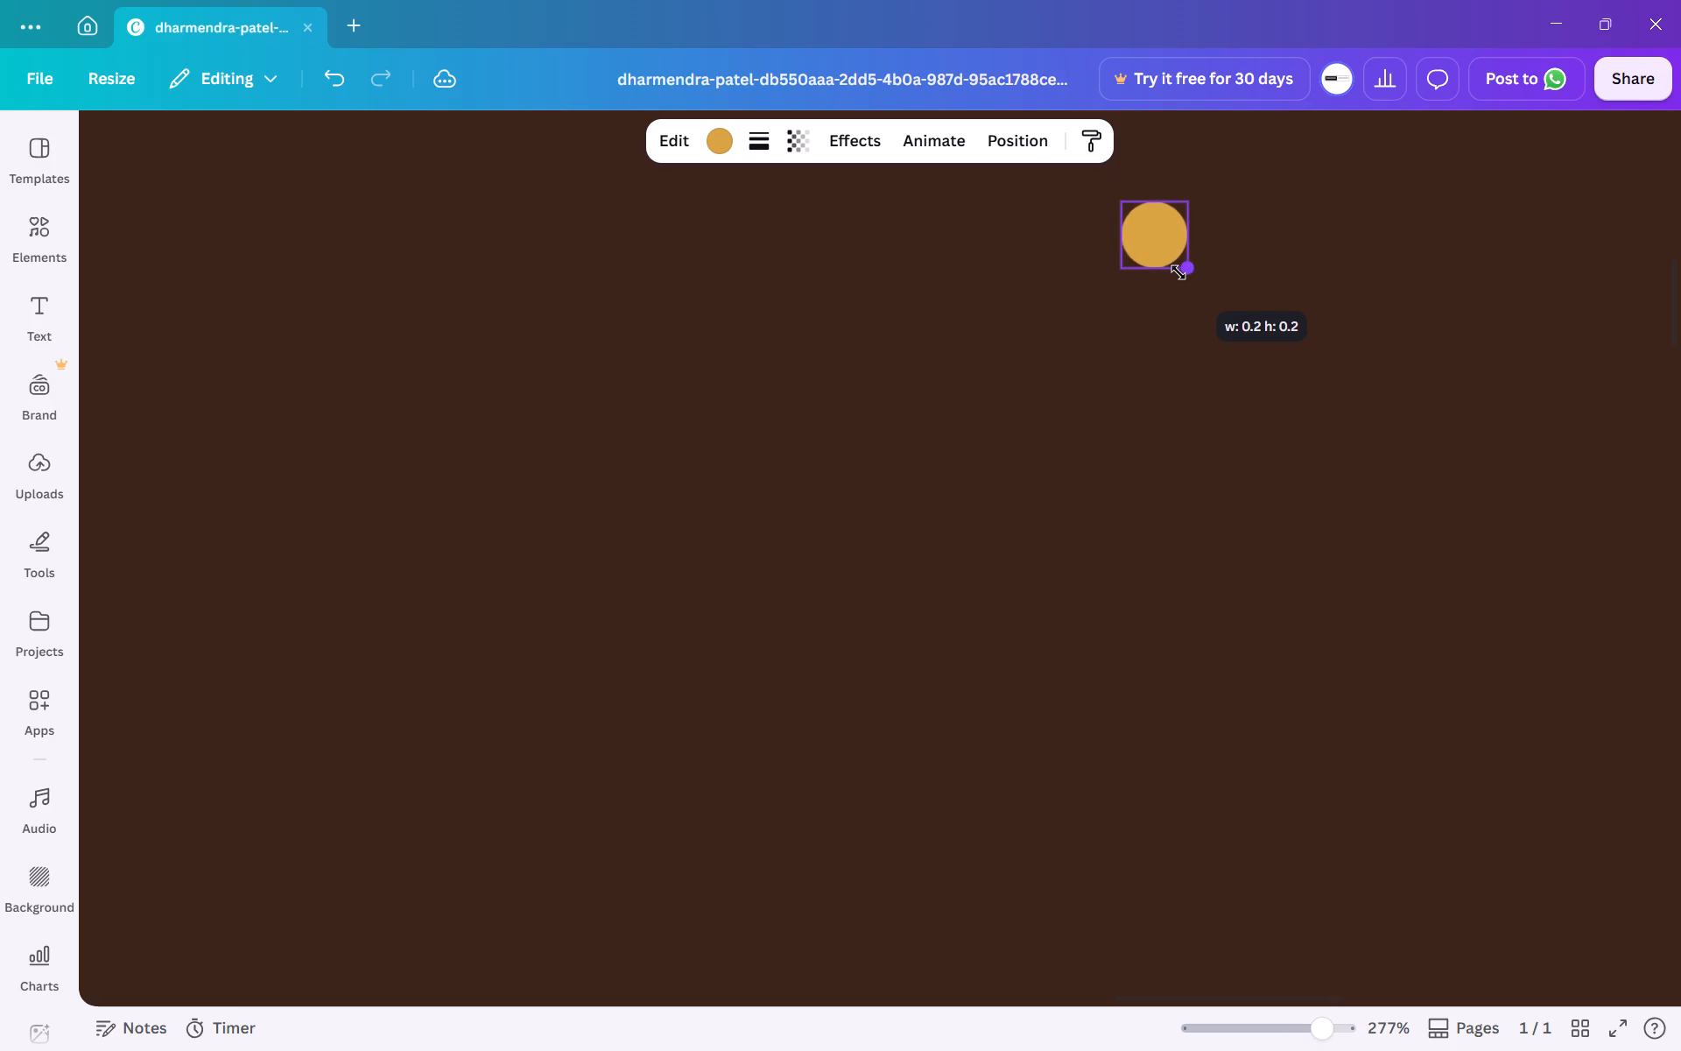
drag(1178, 272, 1166, 261)
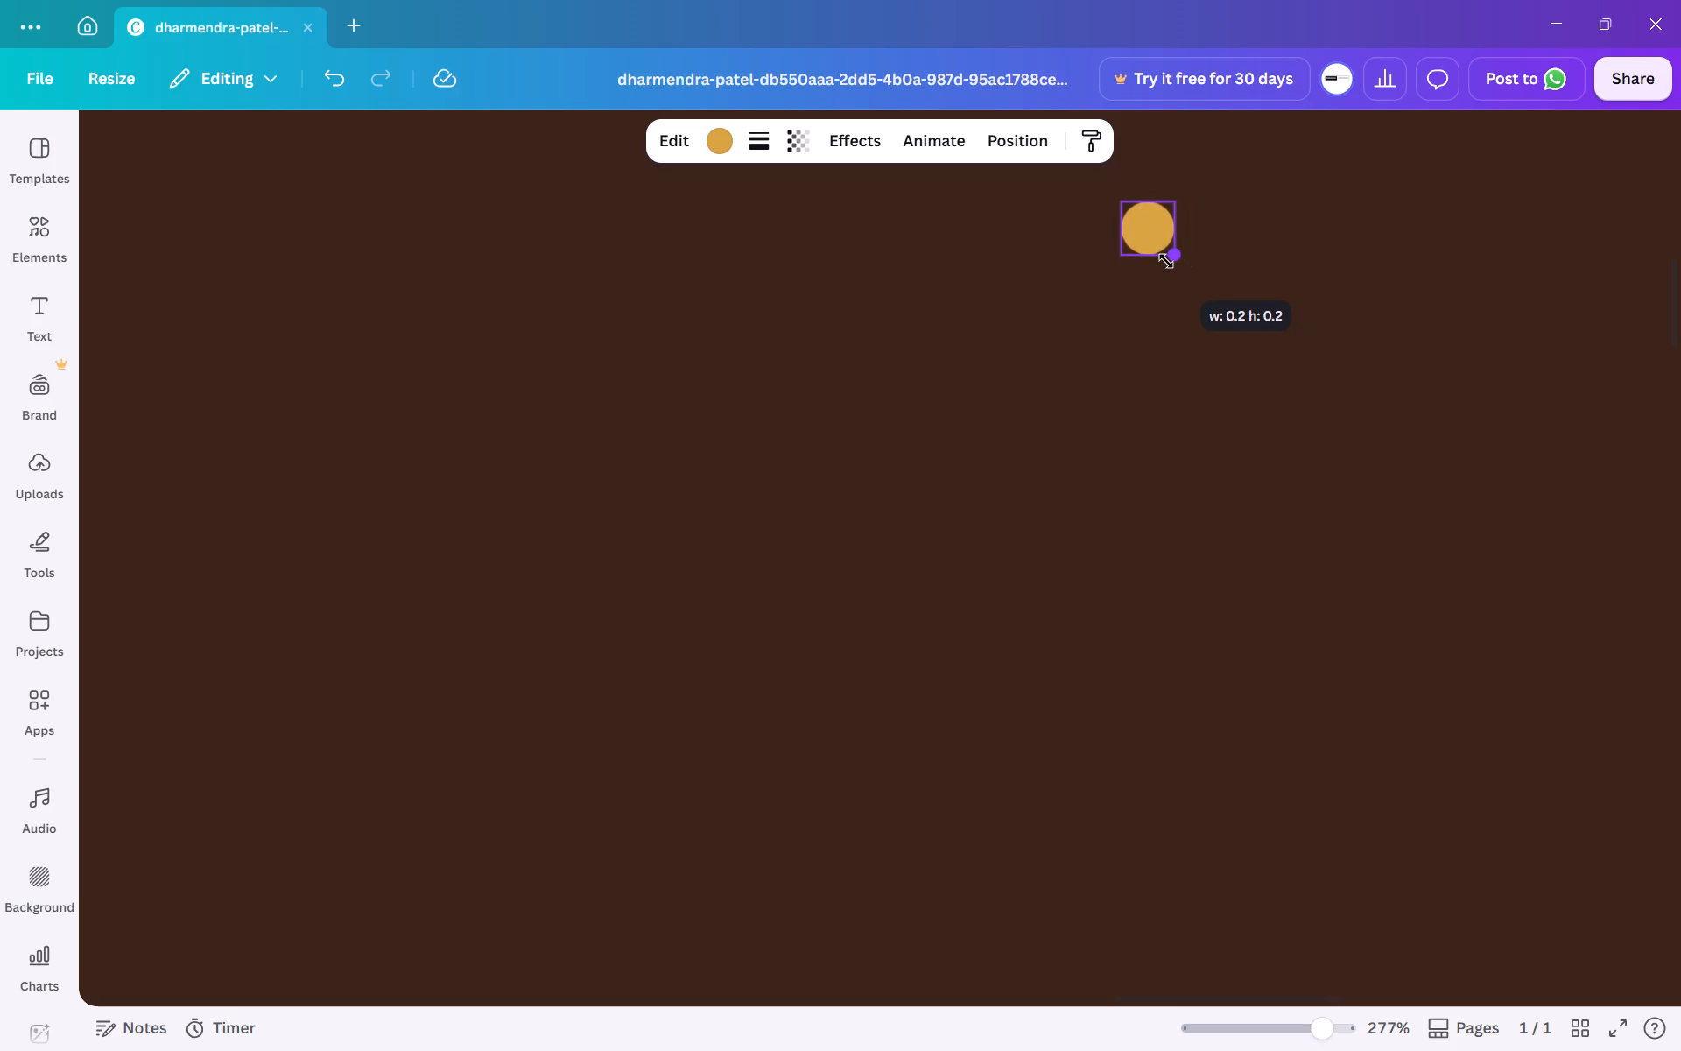
drag(1166, 261, 1150, 246)
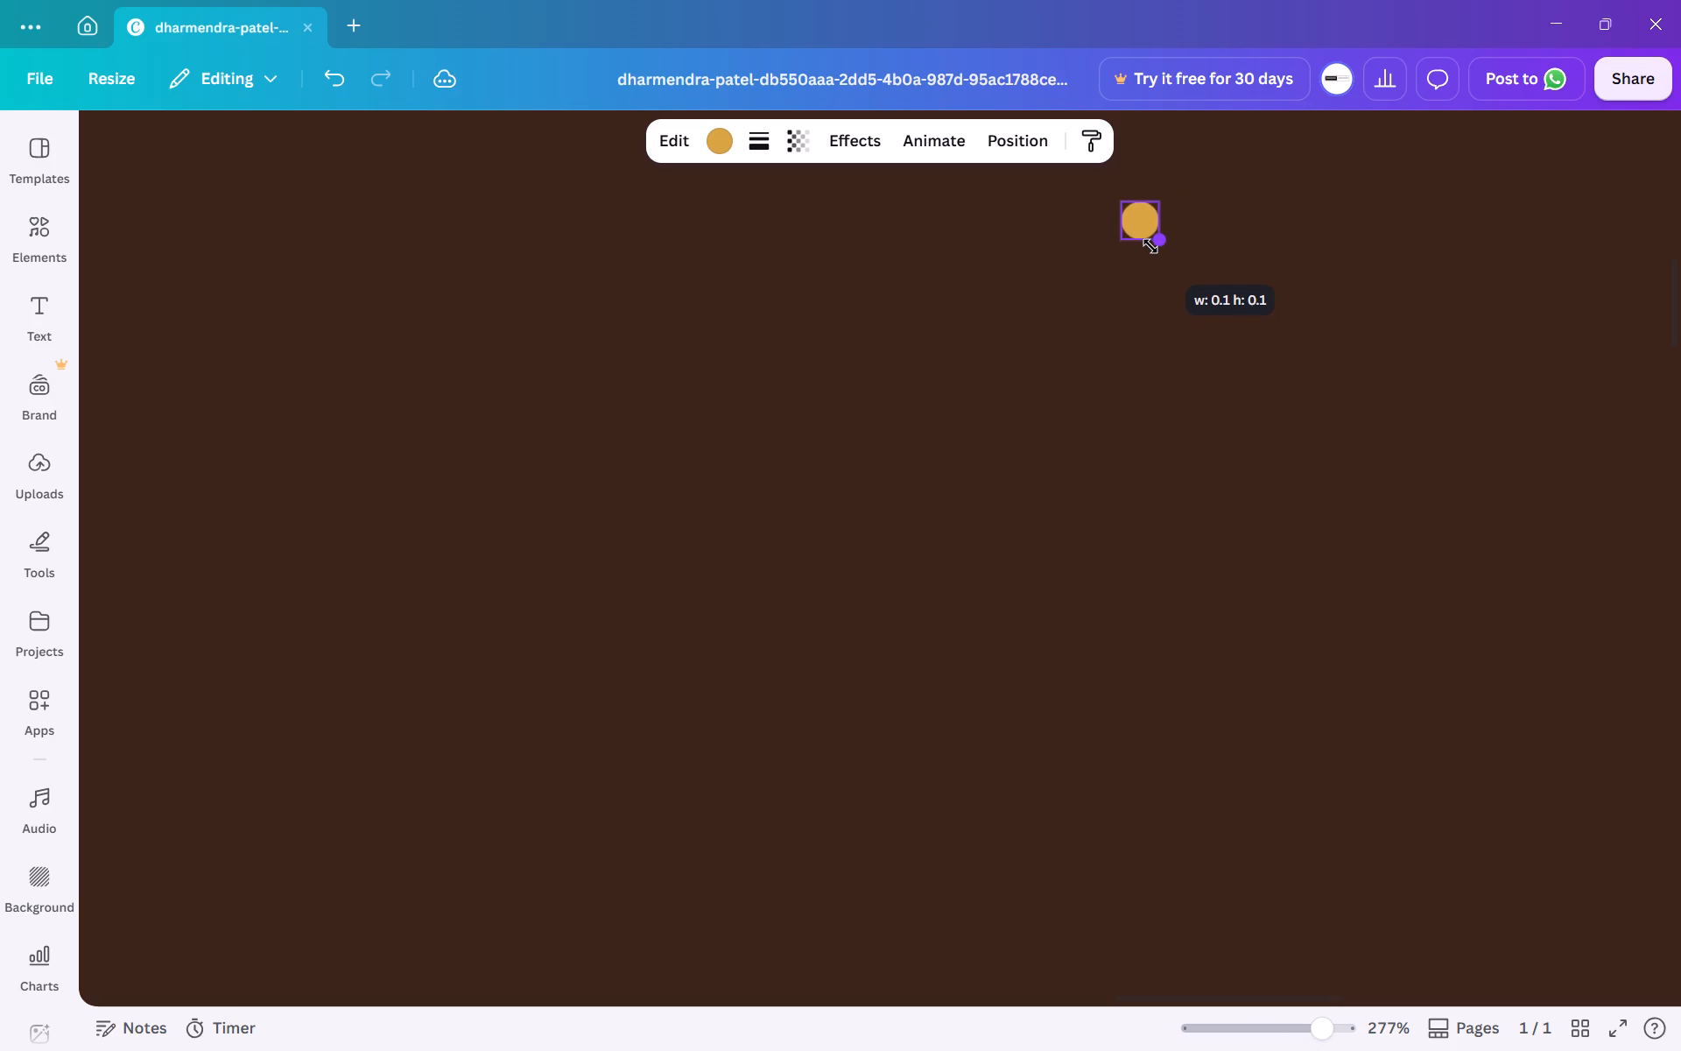
drag(1150, 246, 1150, 250)
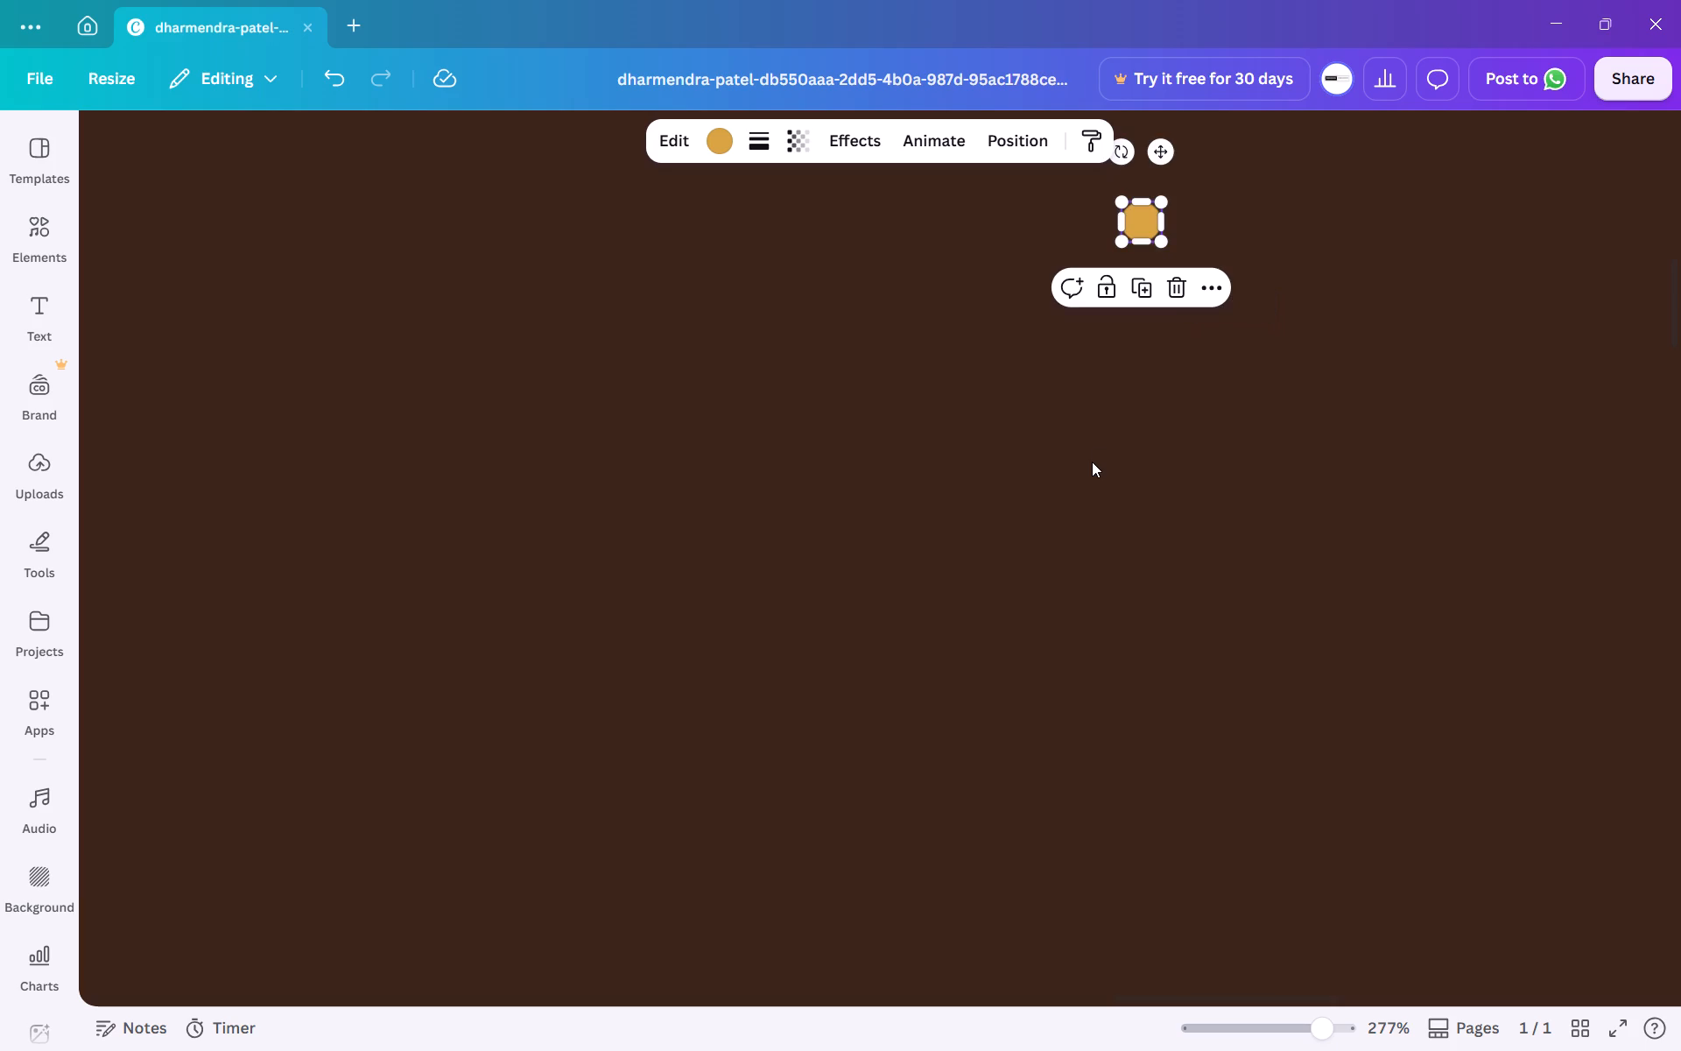
Duplicate the small golden dot and place the copy just to its right at the same height.
click(1092, 462)
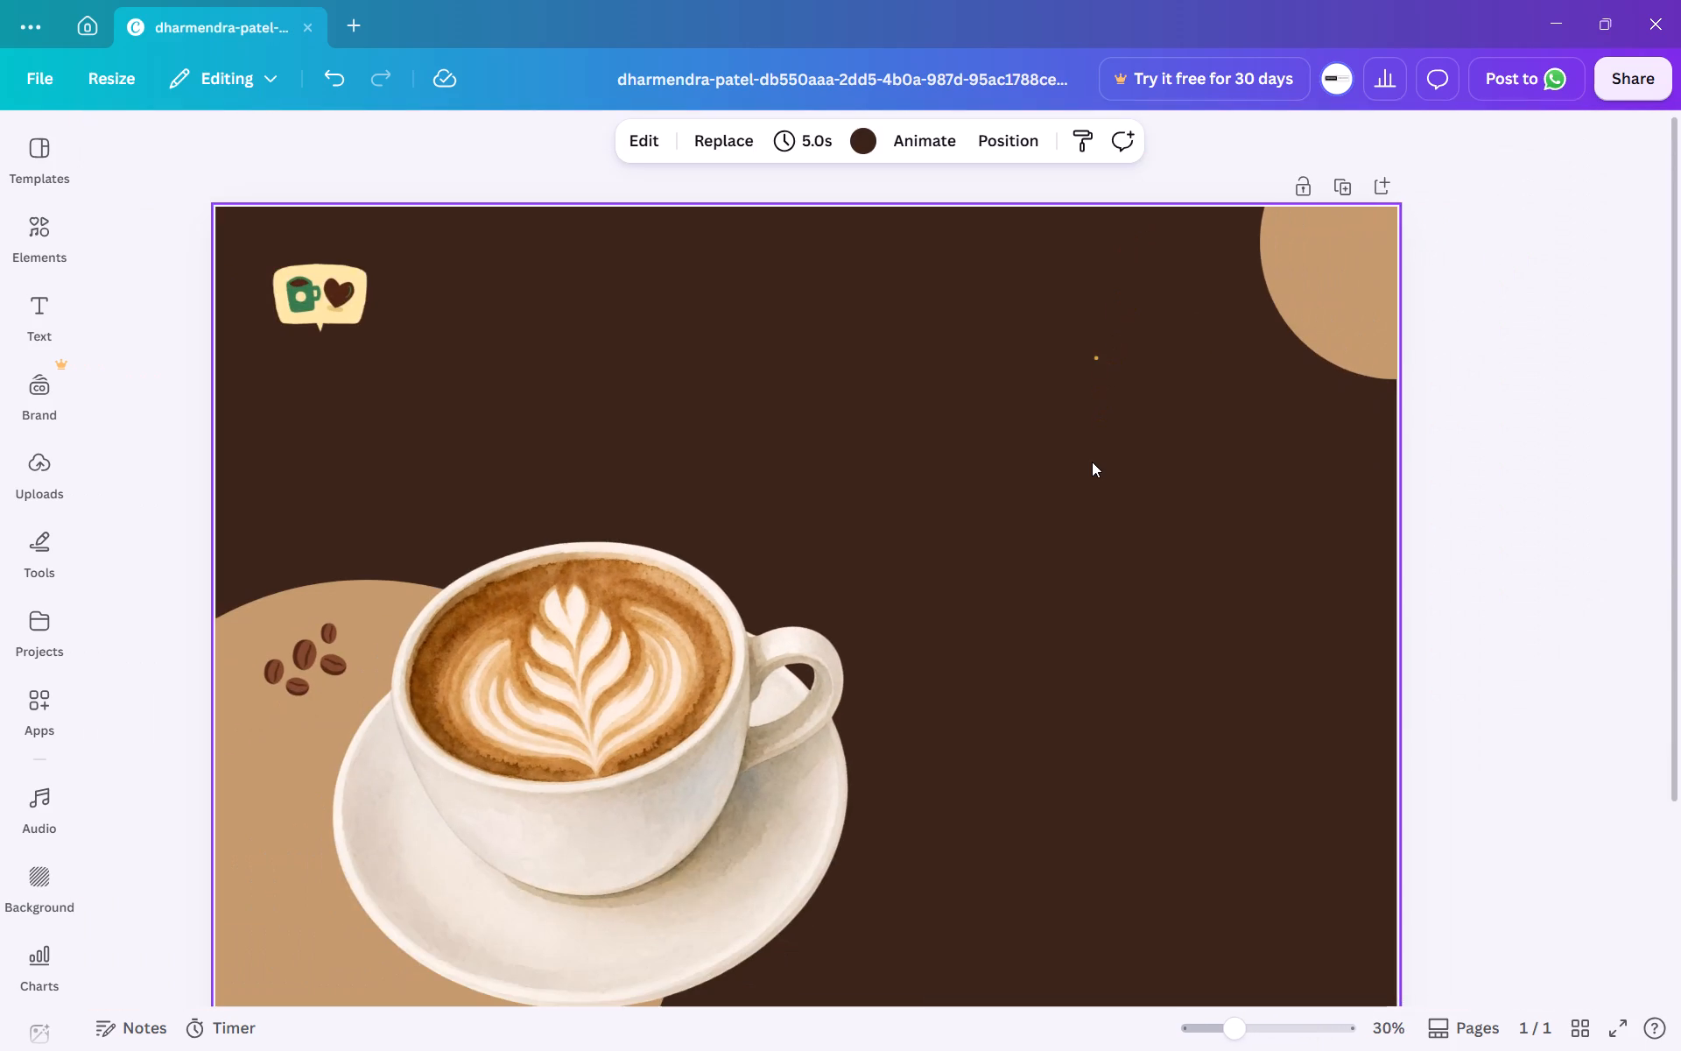
scroll(1092, 462, up, 1)
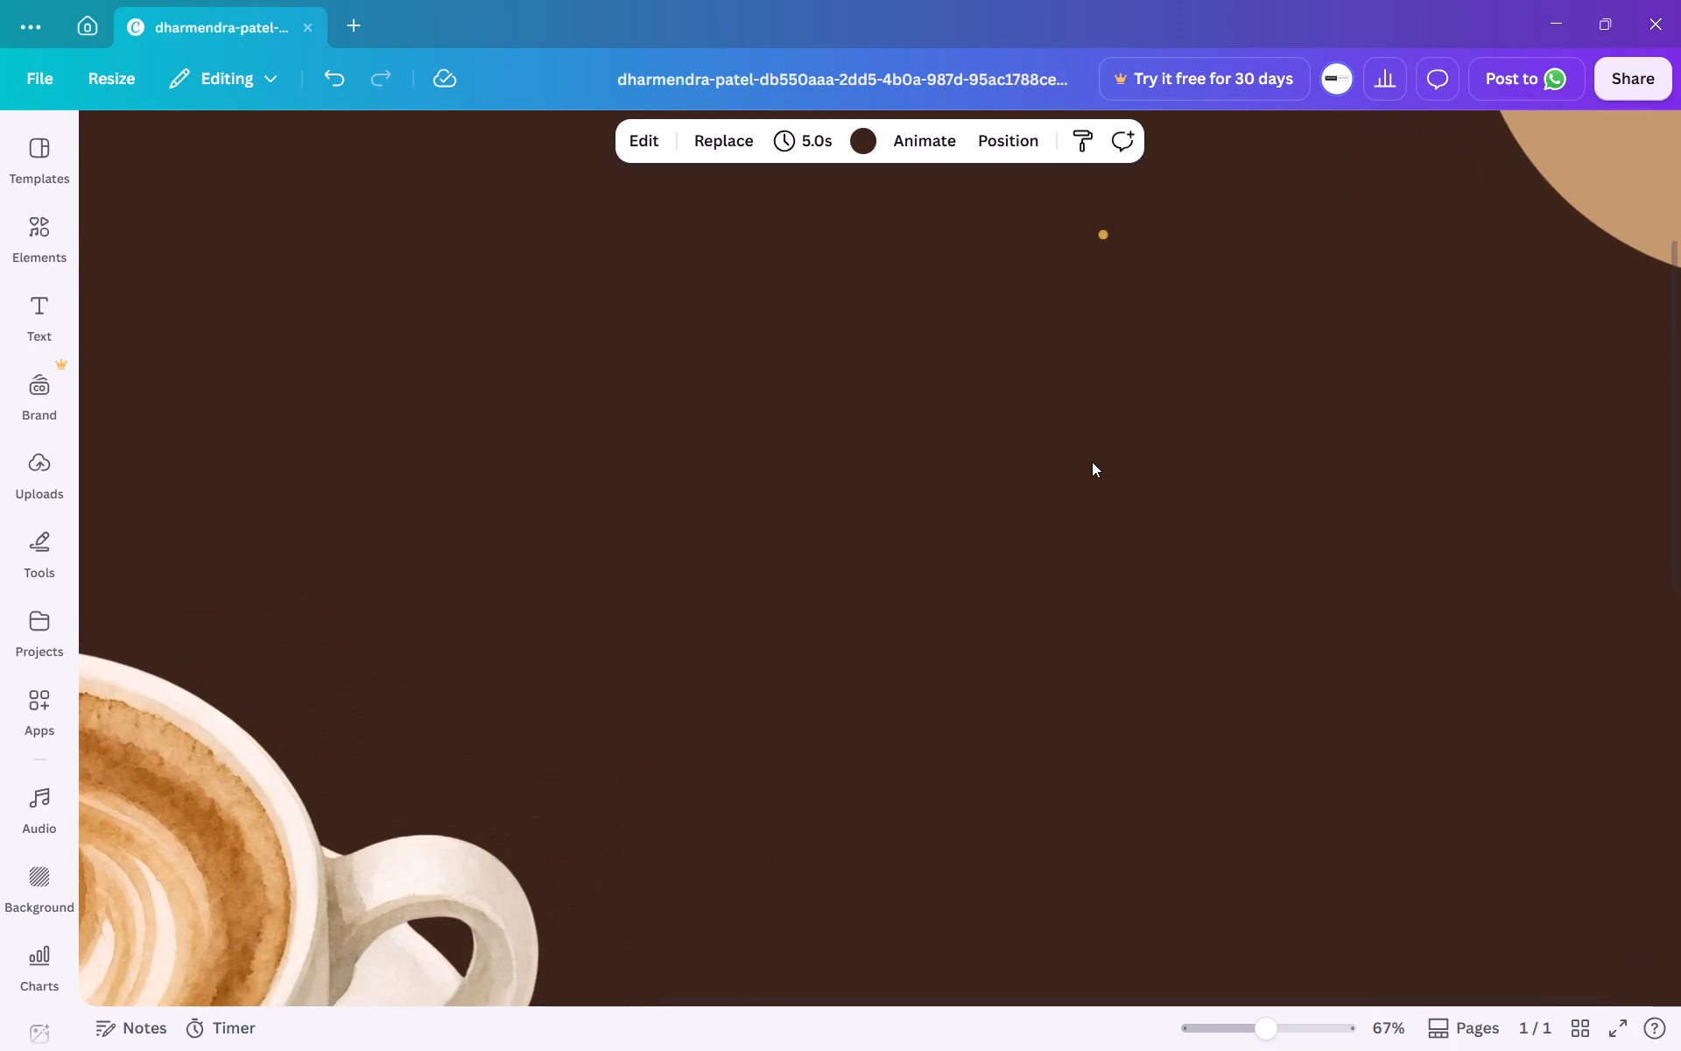
scroll(1092, 462, left, 1)
scroll(1092, 462, up, 1)
drag(1076, 301, 1124, 360)
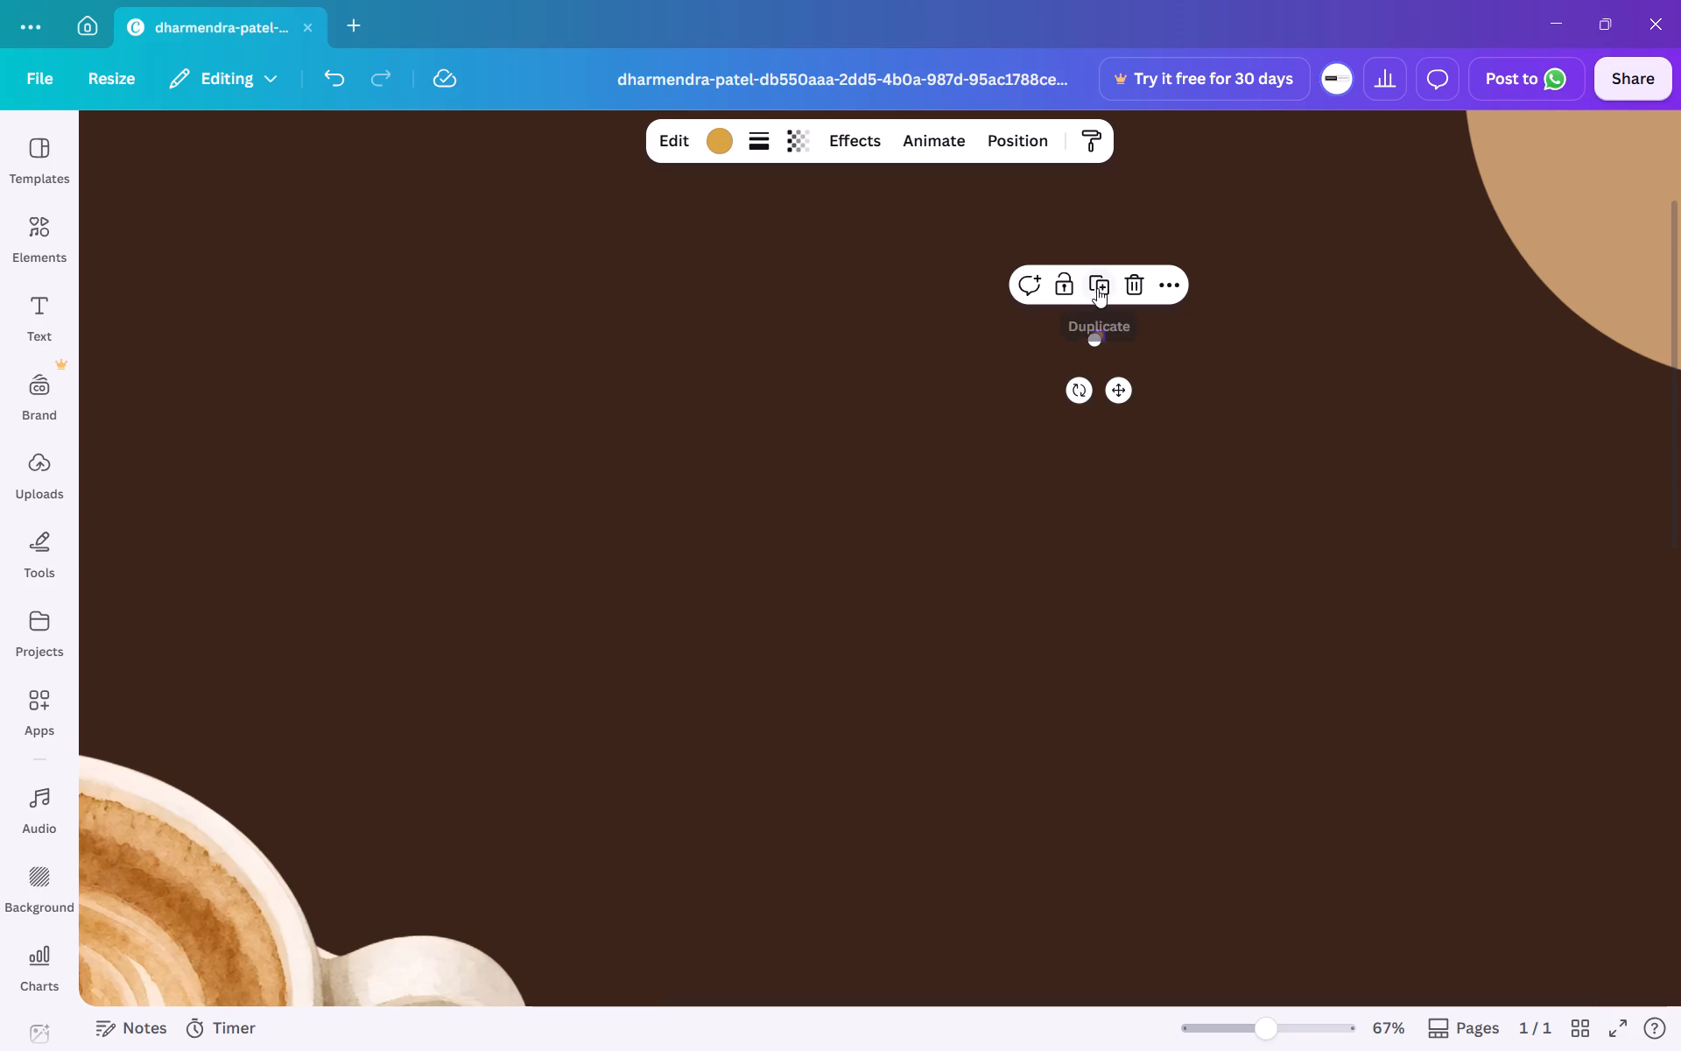
click(1097, 288)
drag(1134, 408, 1141, 397)
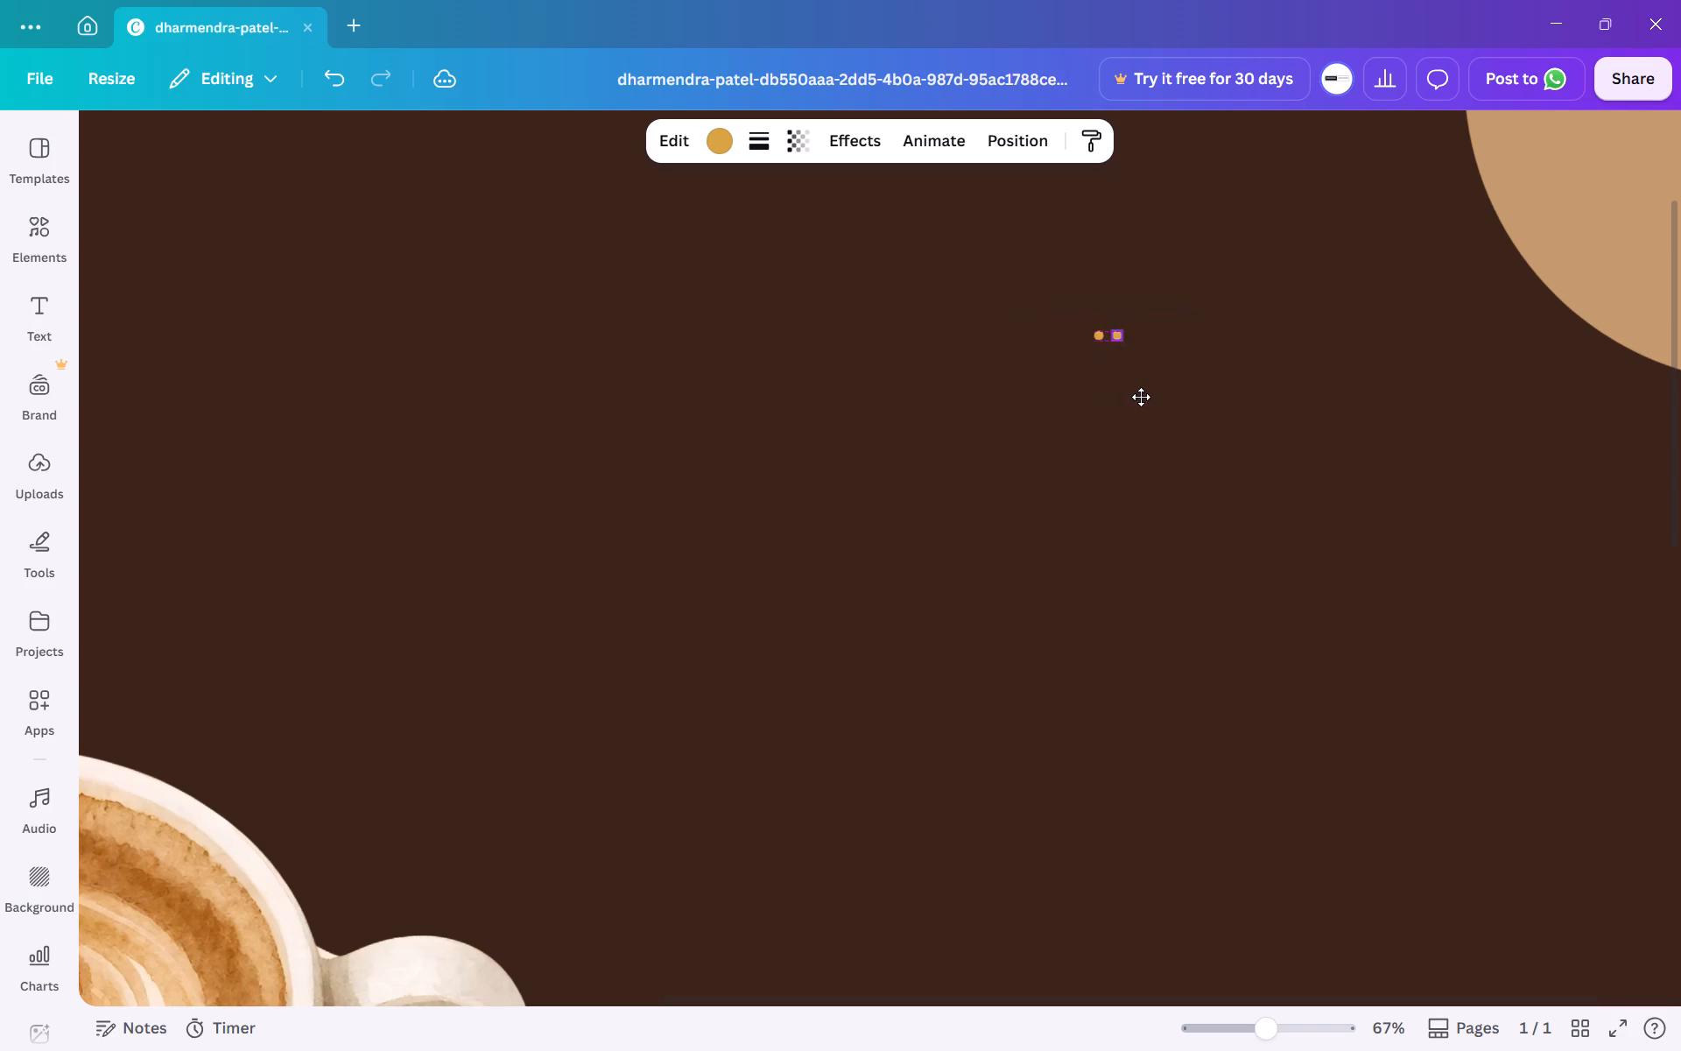
drag(1141, 397, 1140, 397)
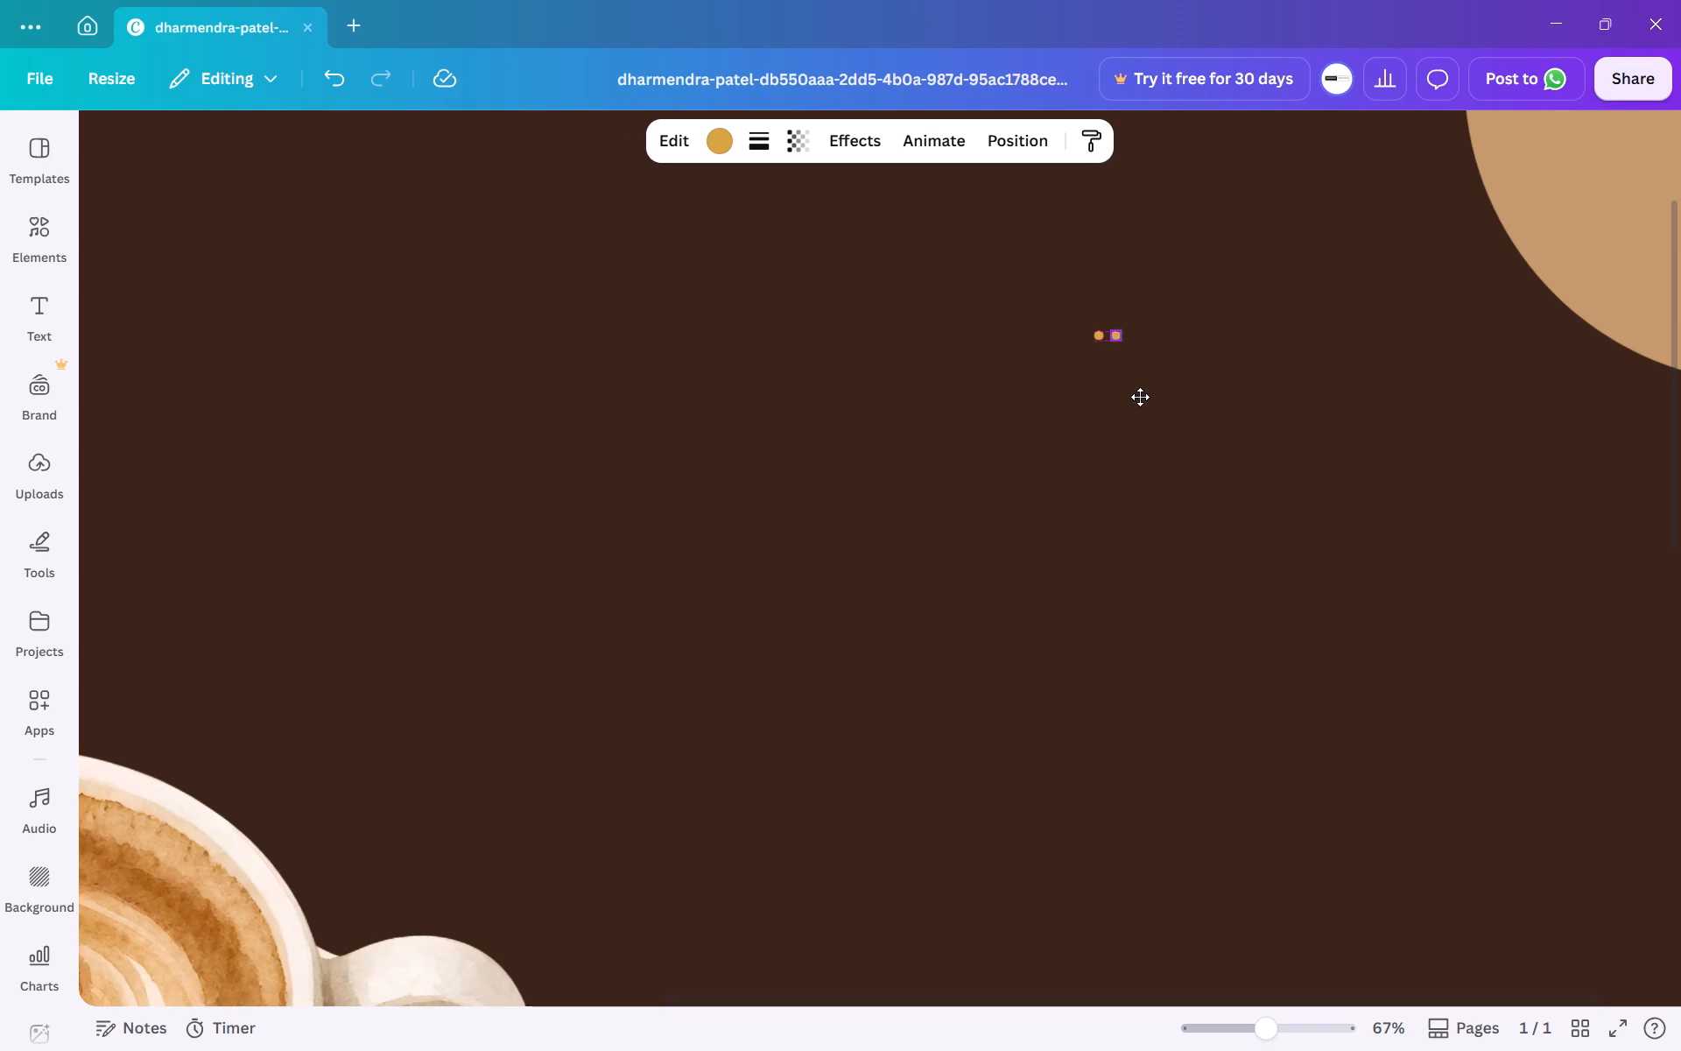
drag(1140, 397, 1140, 399)
click(1140, 399)
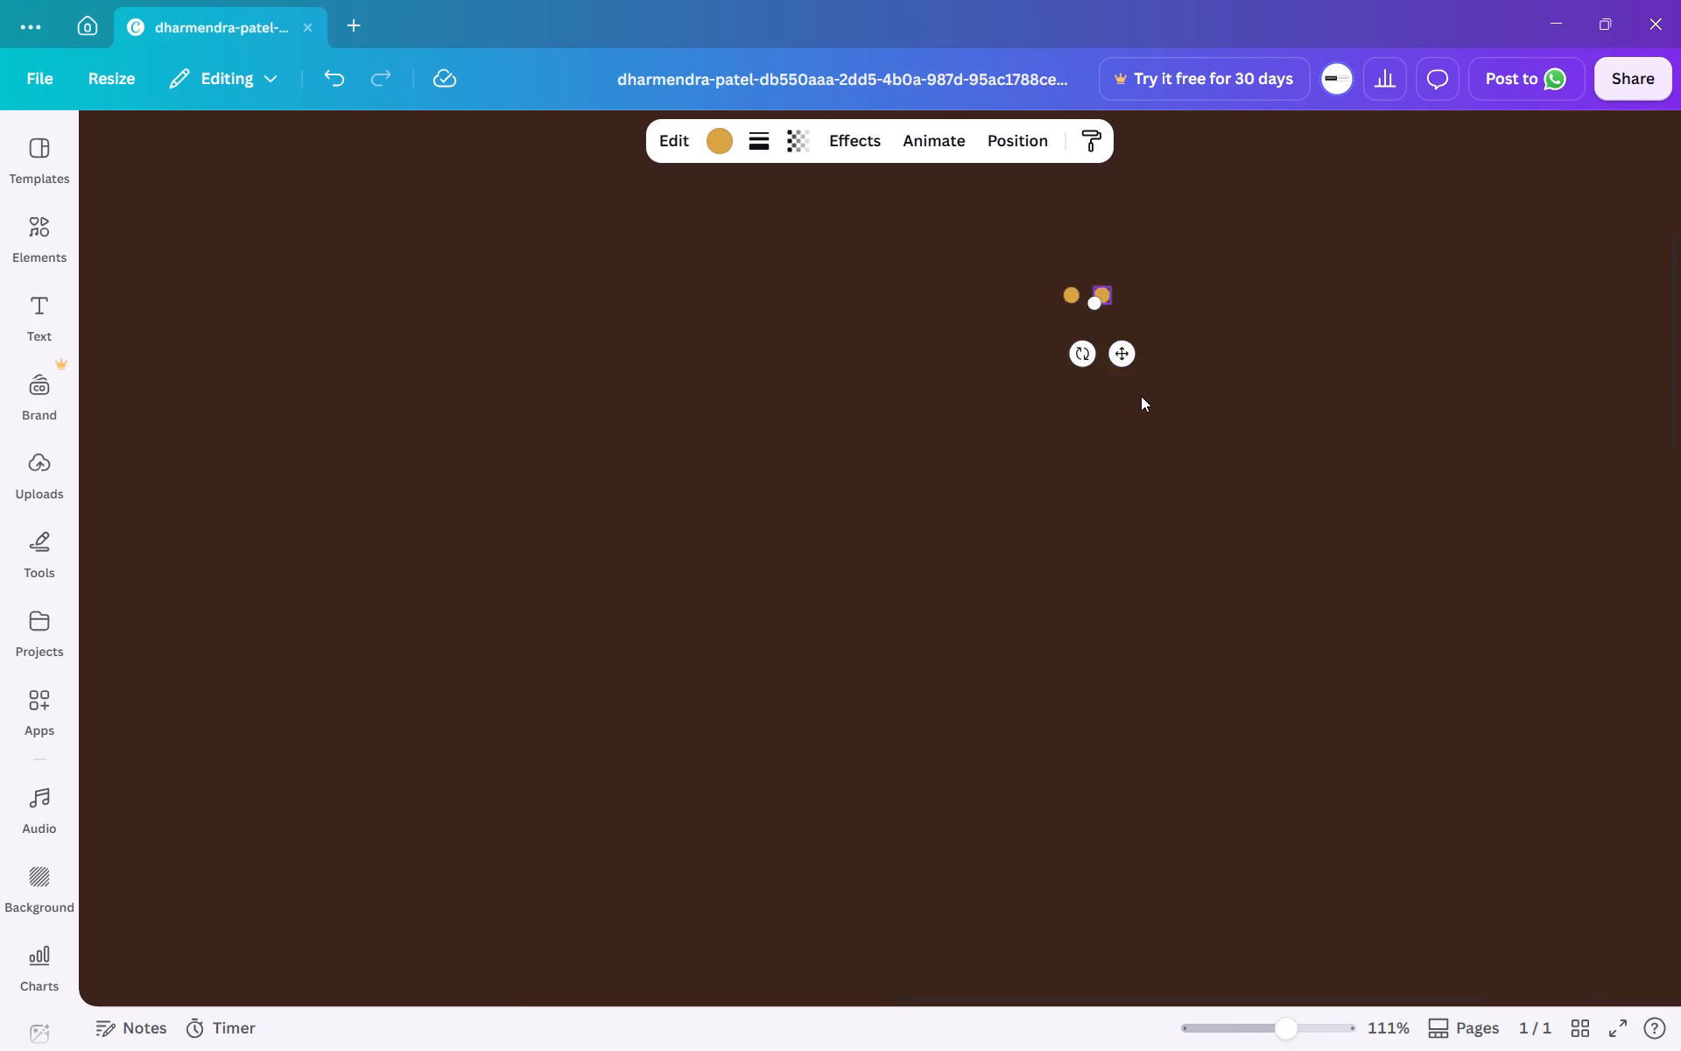
Move the second golden dot closer to the first, level with it, leaving a gap of about half a dot's width.
scroll(1104, 311, up, 2)
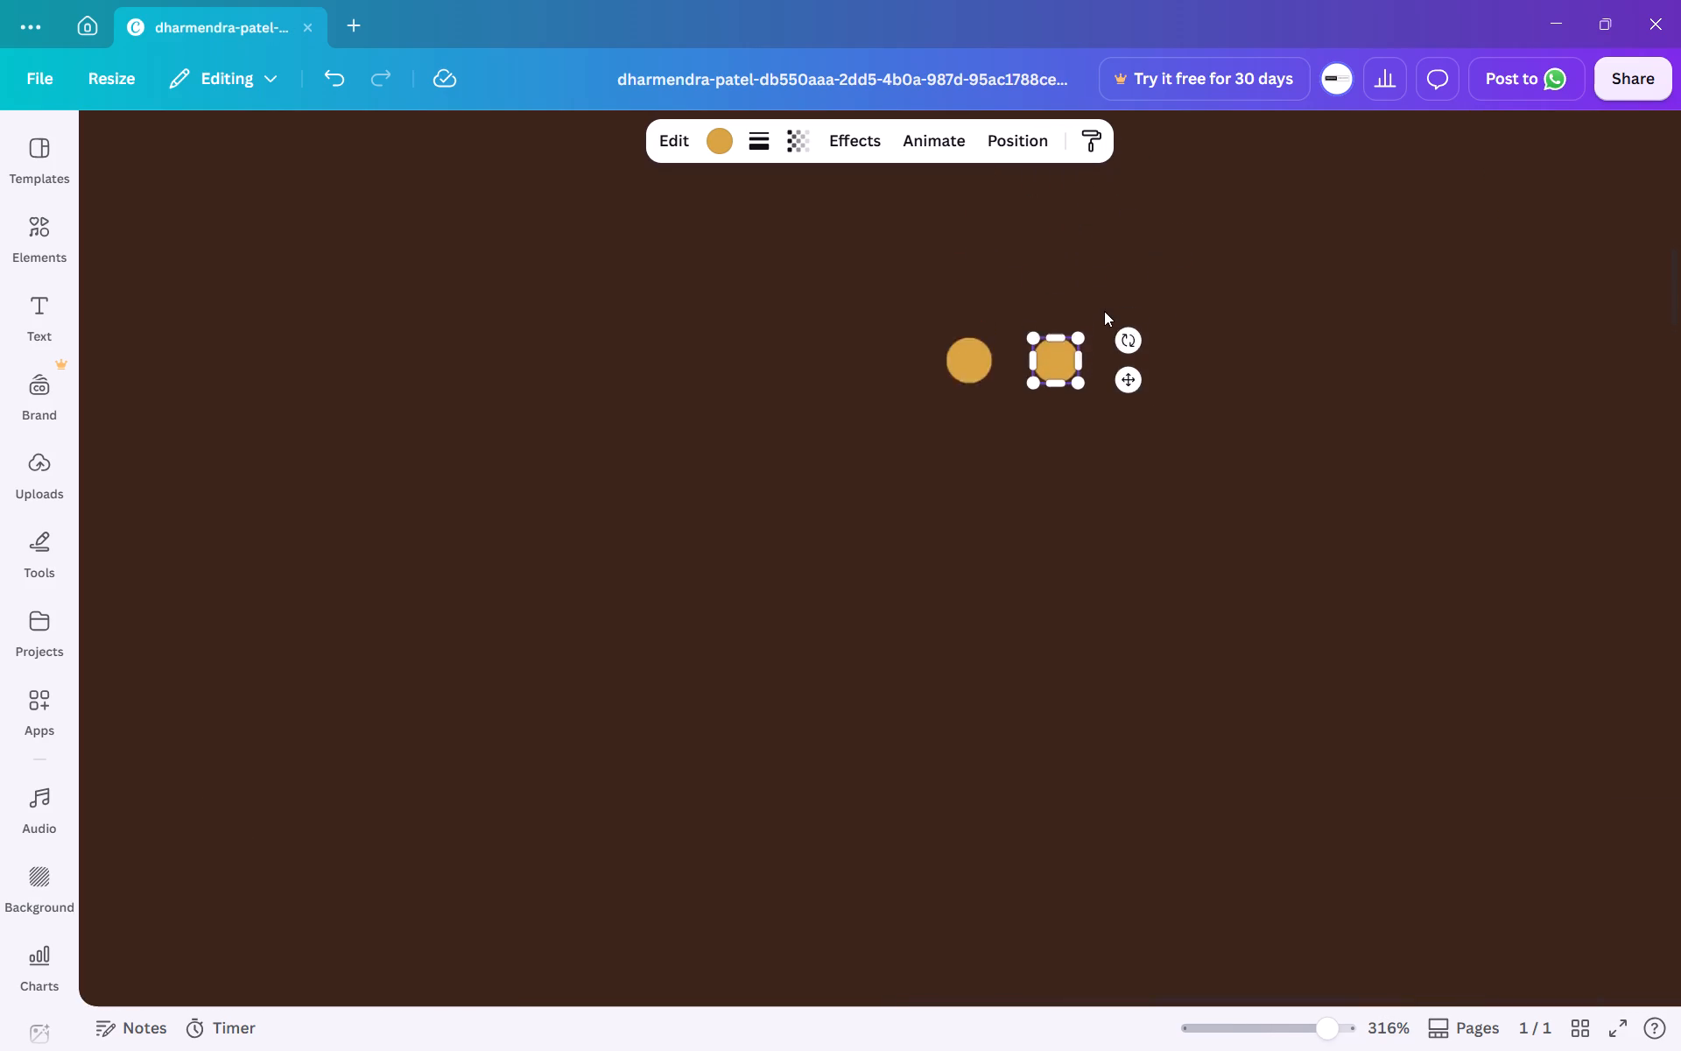
scroll(1104, 311, up, 1)
drag(1064, 502, 1041, 494)
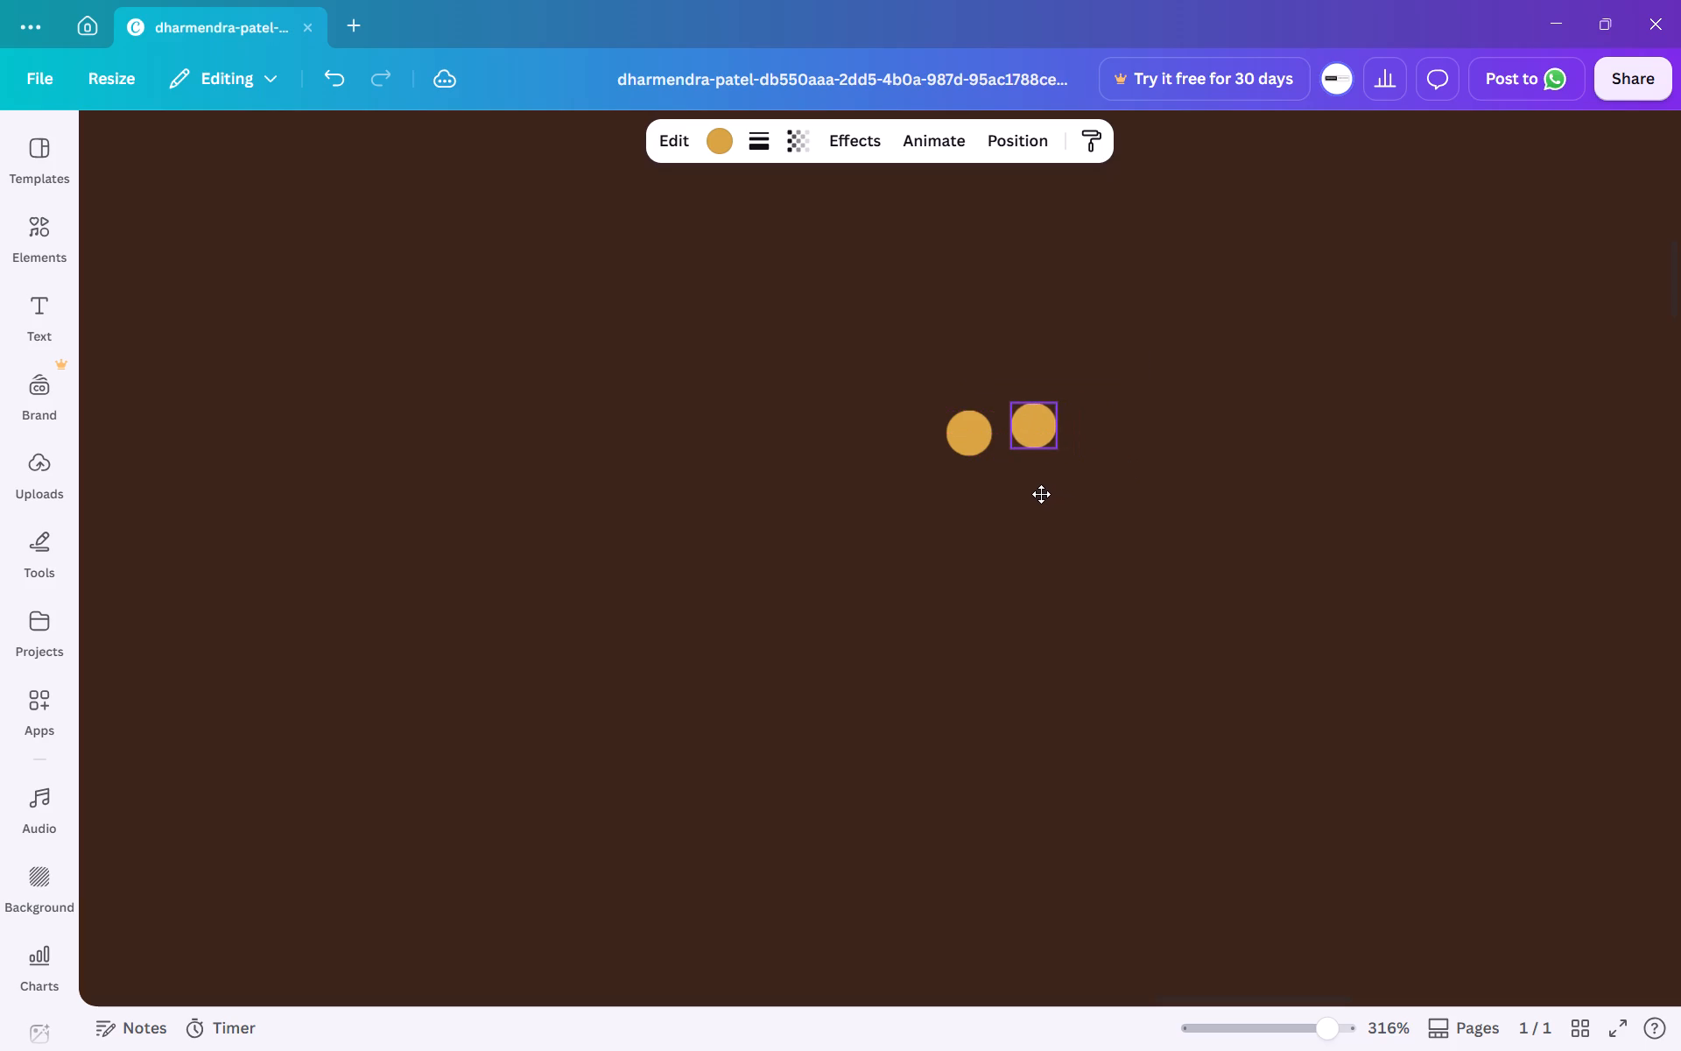
drag(1041, 494, 1031, 500)
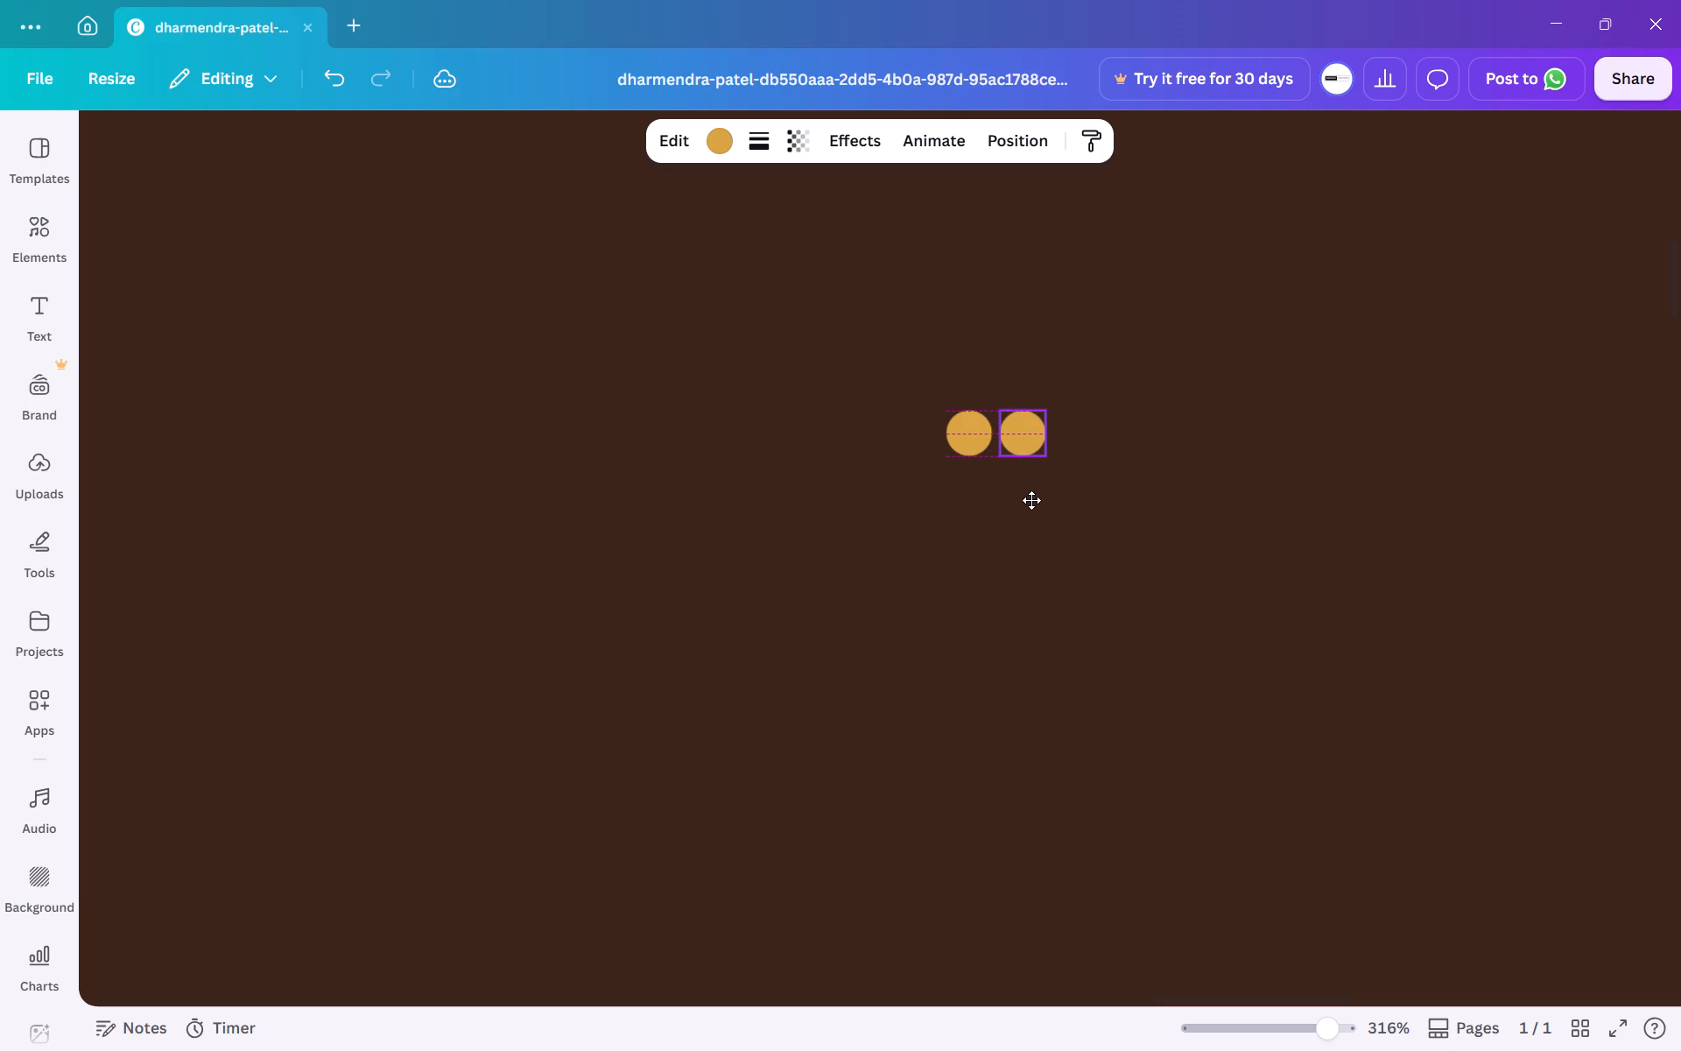
drag(1031, 500, 1032, 500)
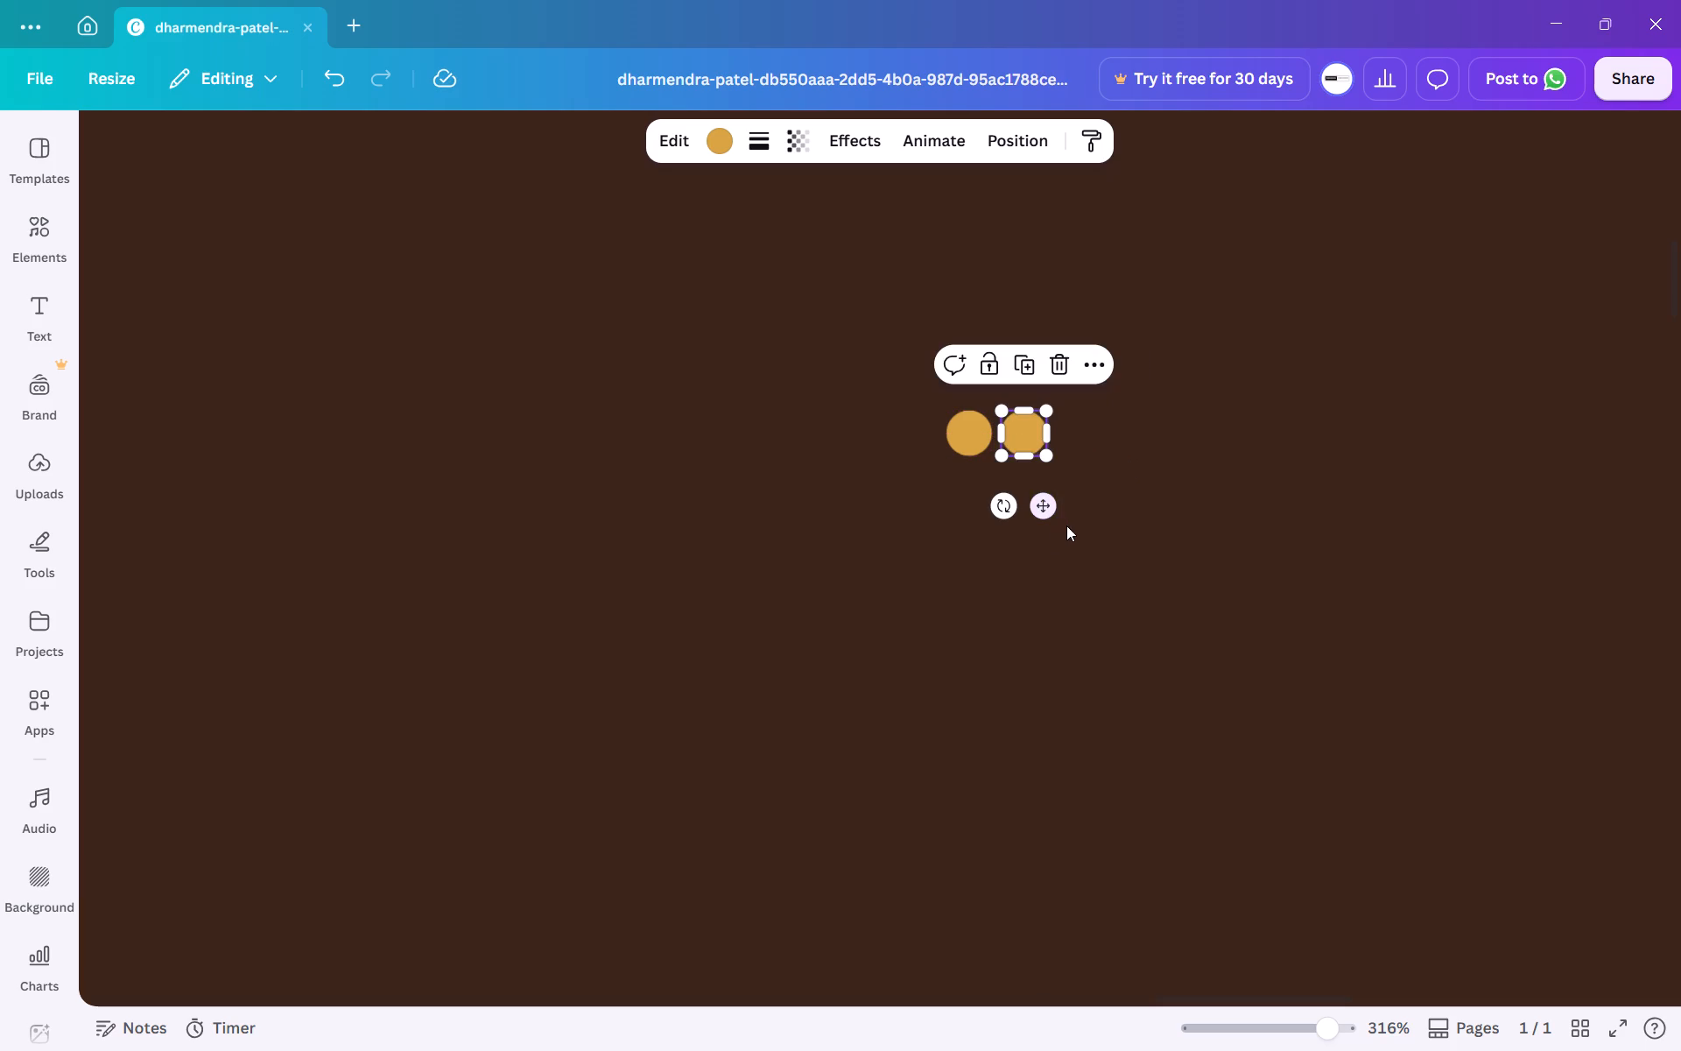
drag(1047, 510, 1066, 510)
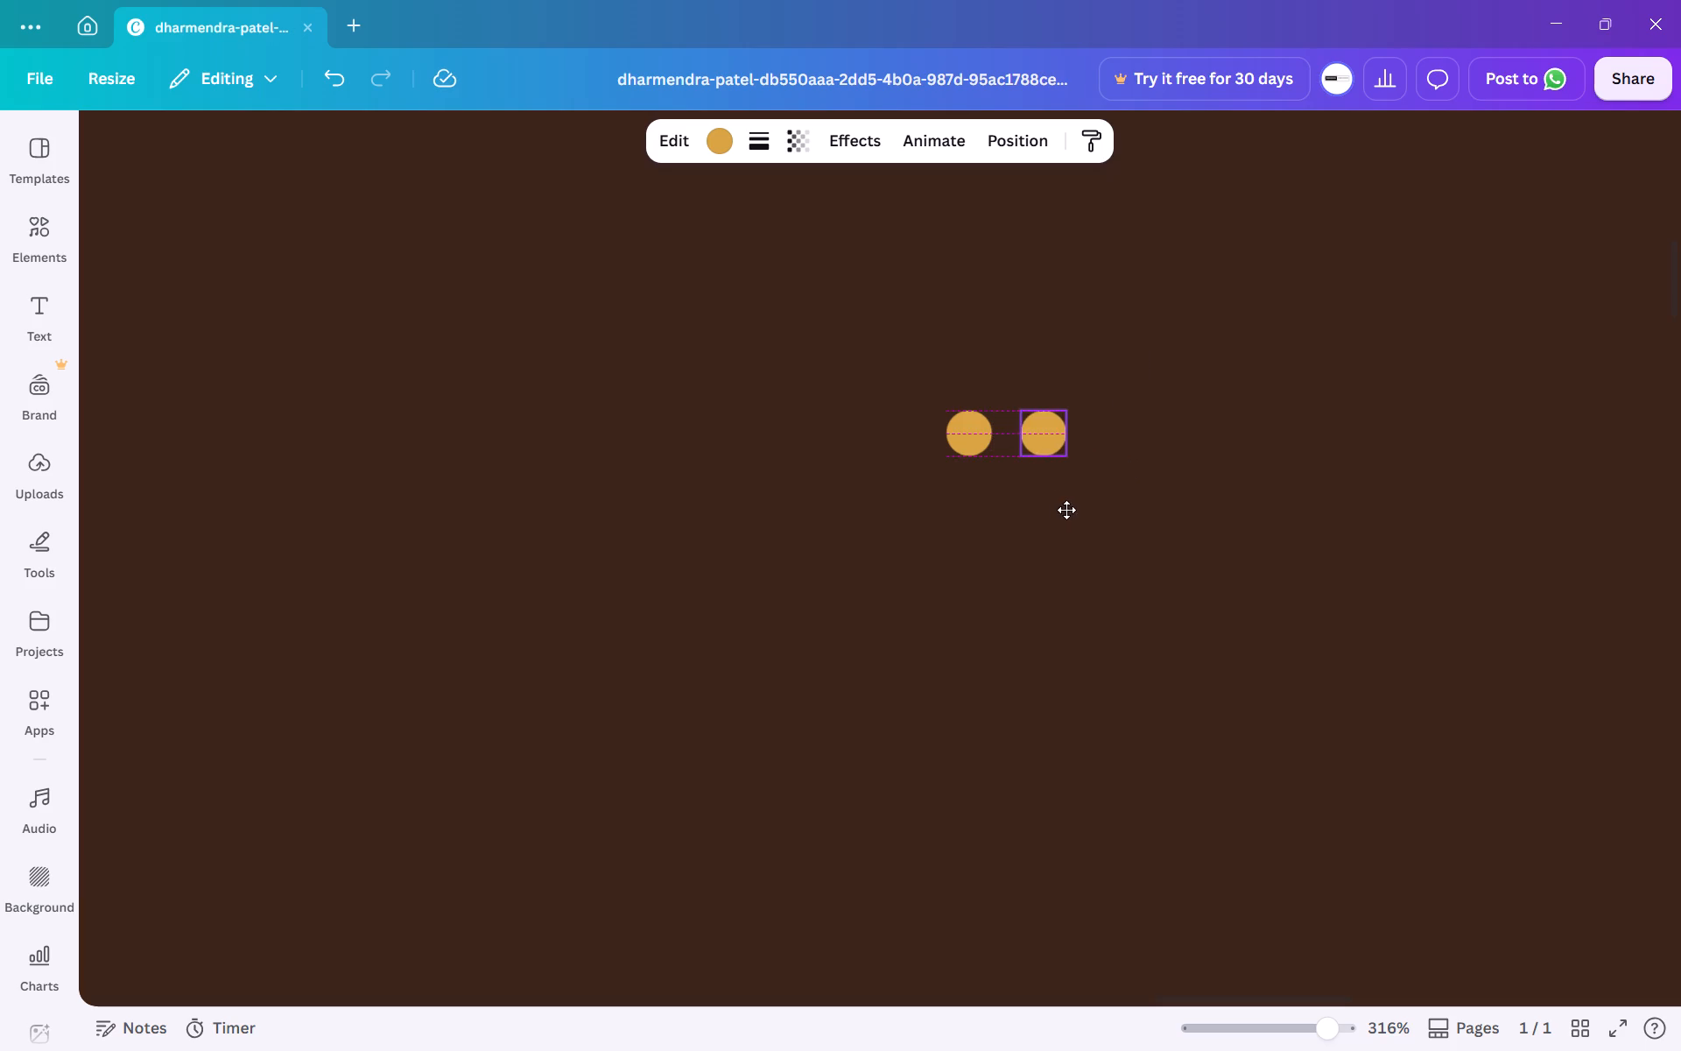
drag(1066, 510, 1047, 510)
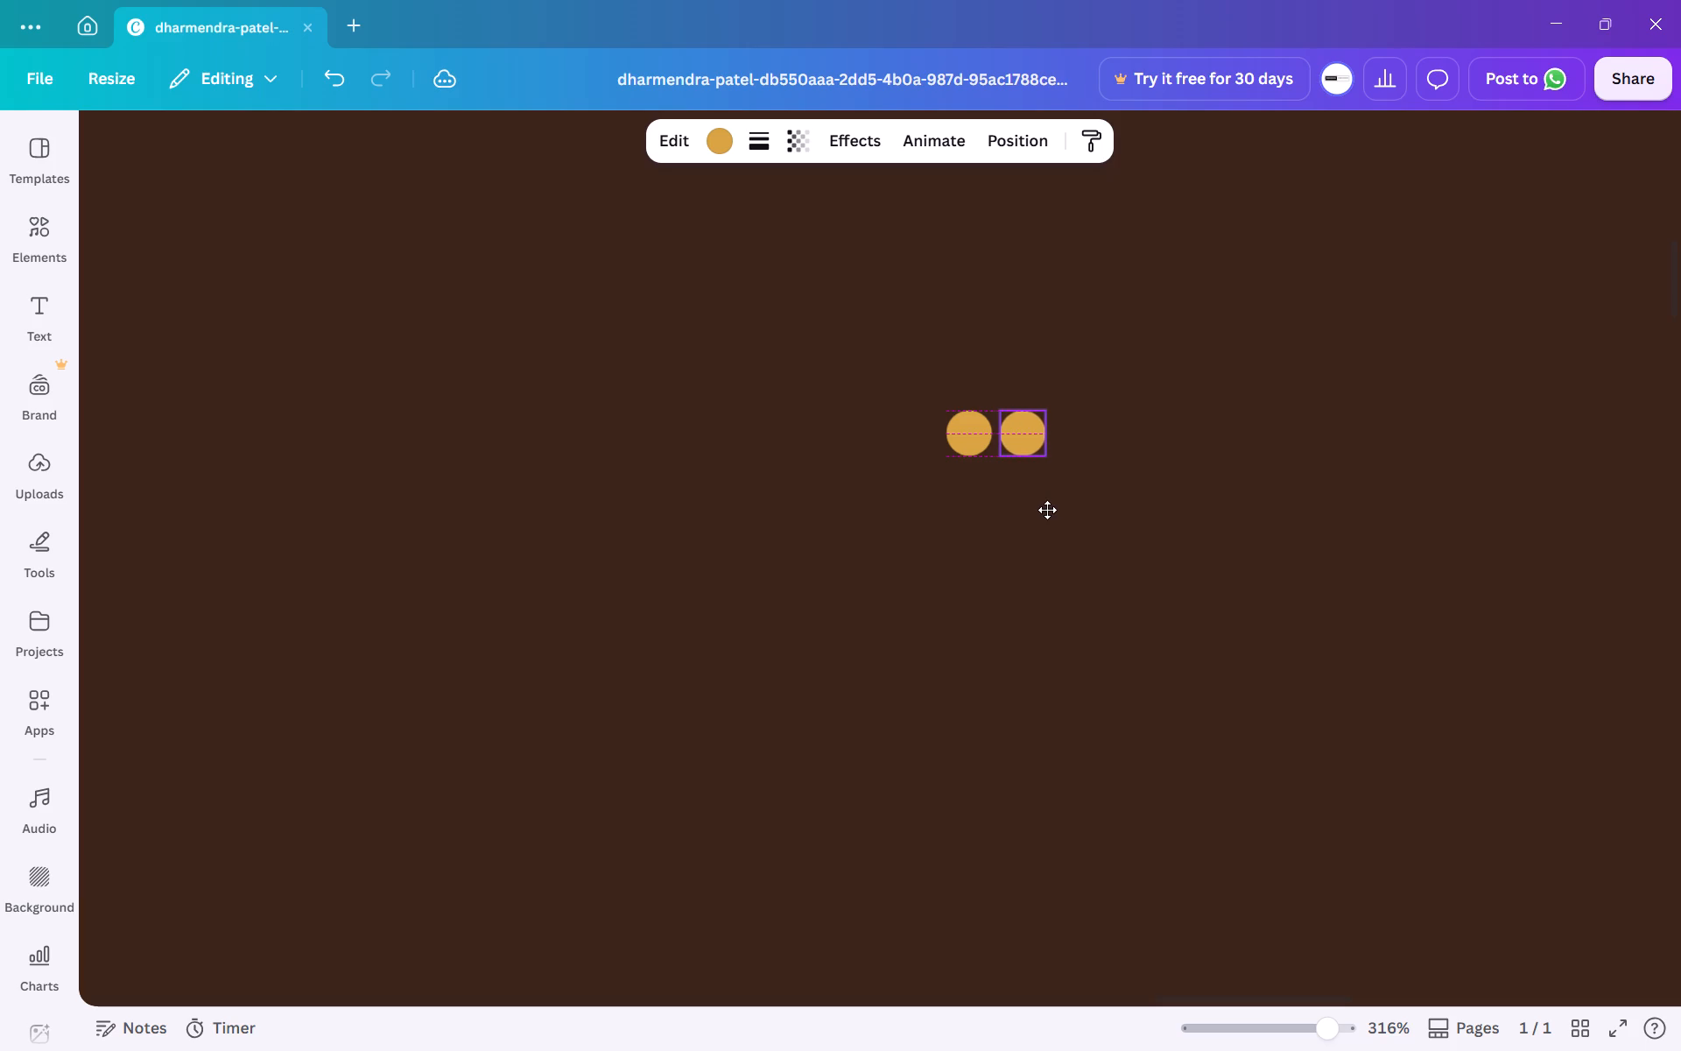
drag(1047, 510, 1059, 510)
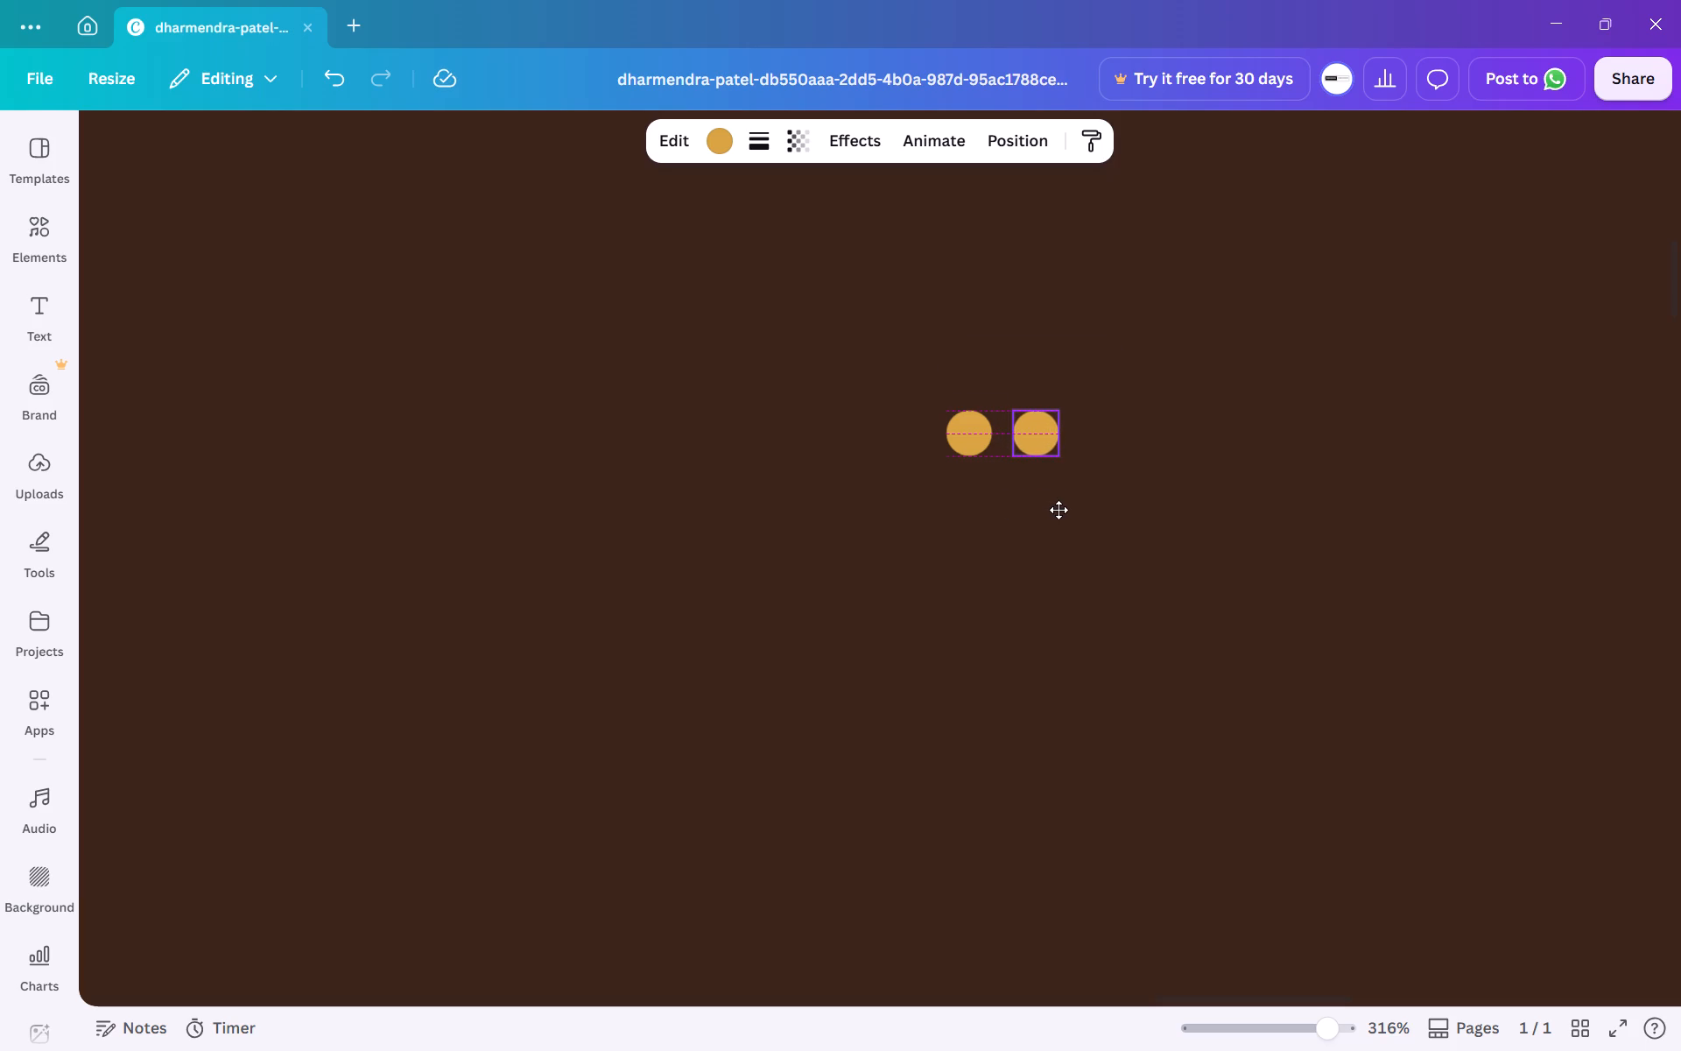
click(944, 575)
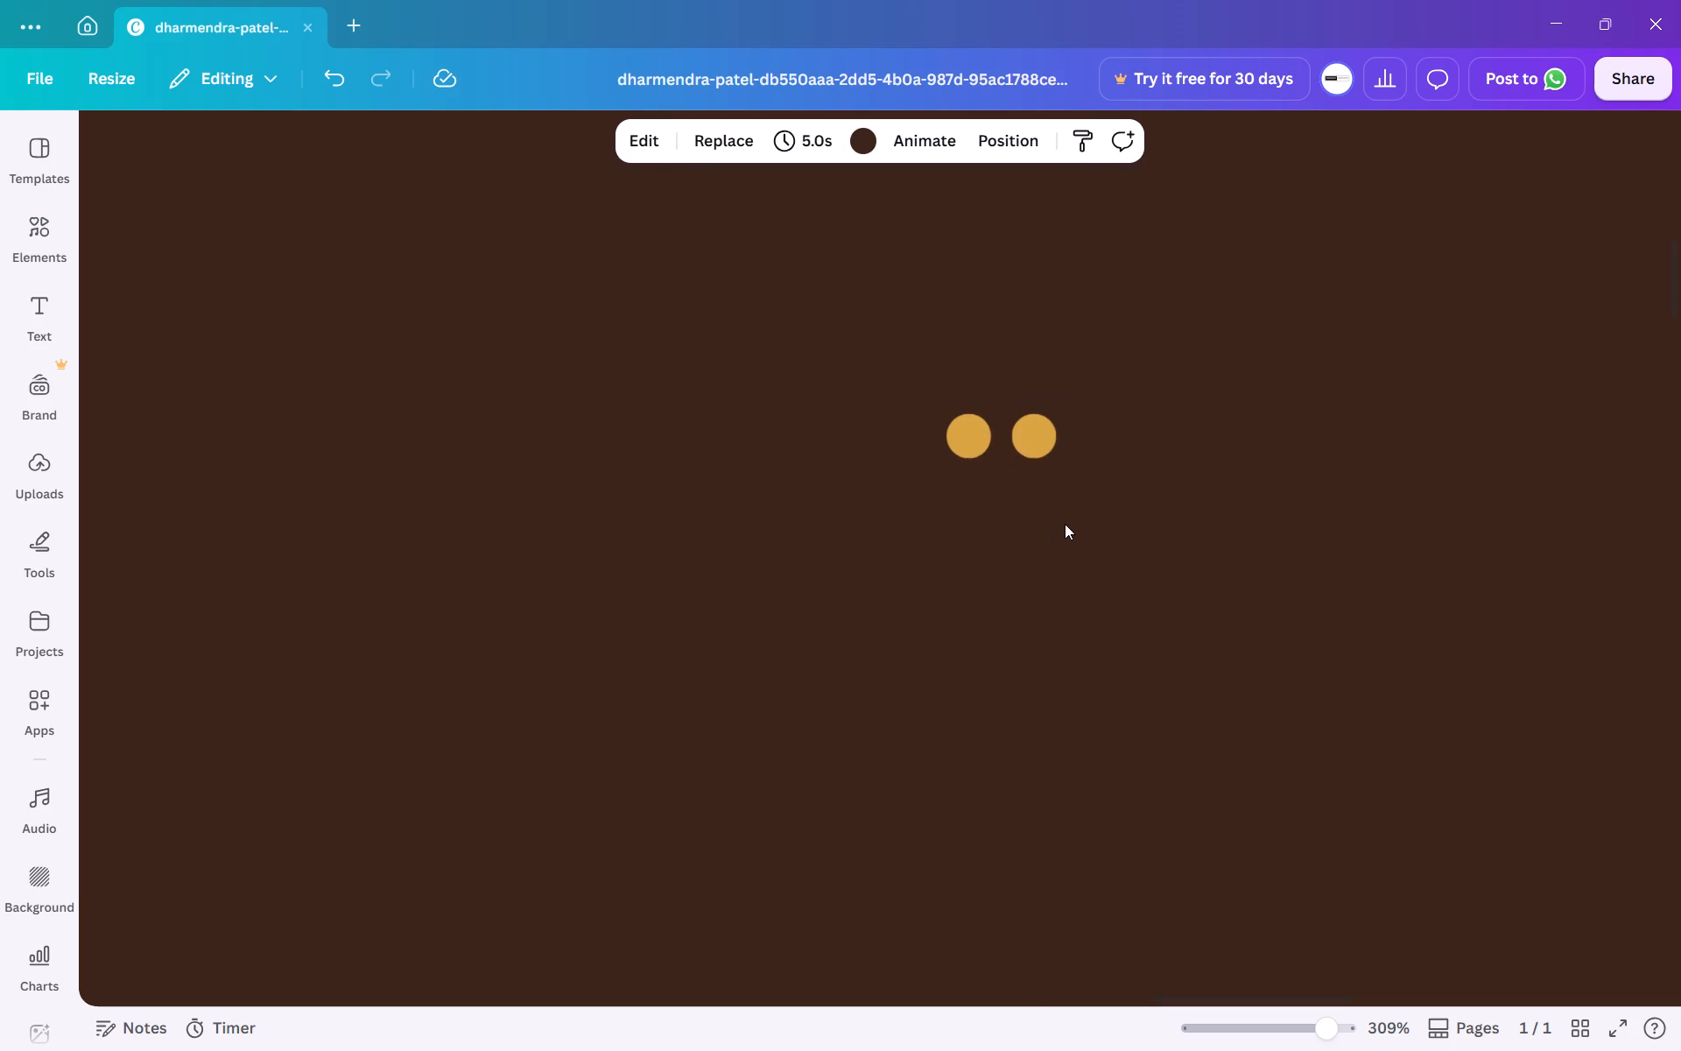
Duplicate the pair of golden dots and place the copies to its right, level, forming a row of four evenly spaced dots.
drag(1067, 523, 910, 410)
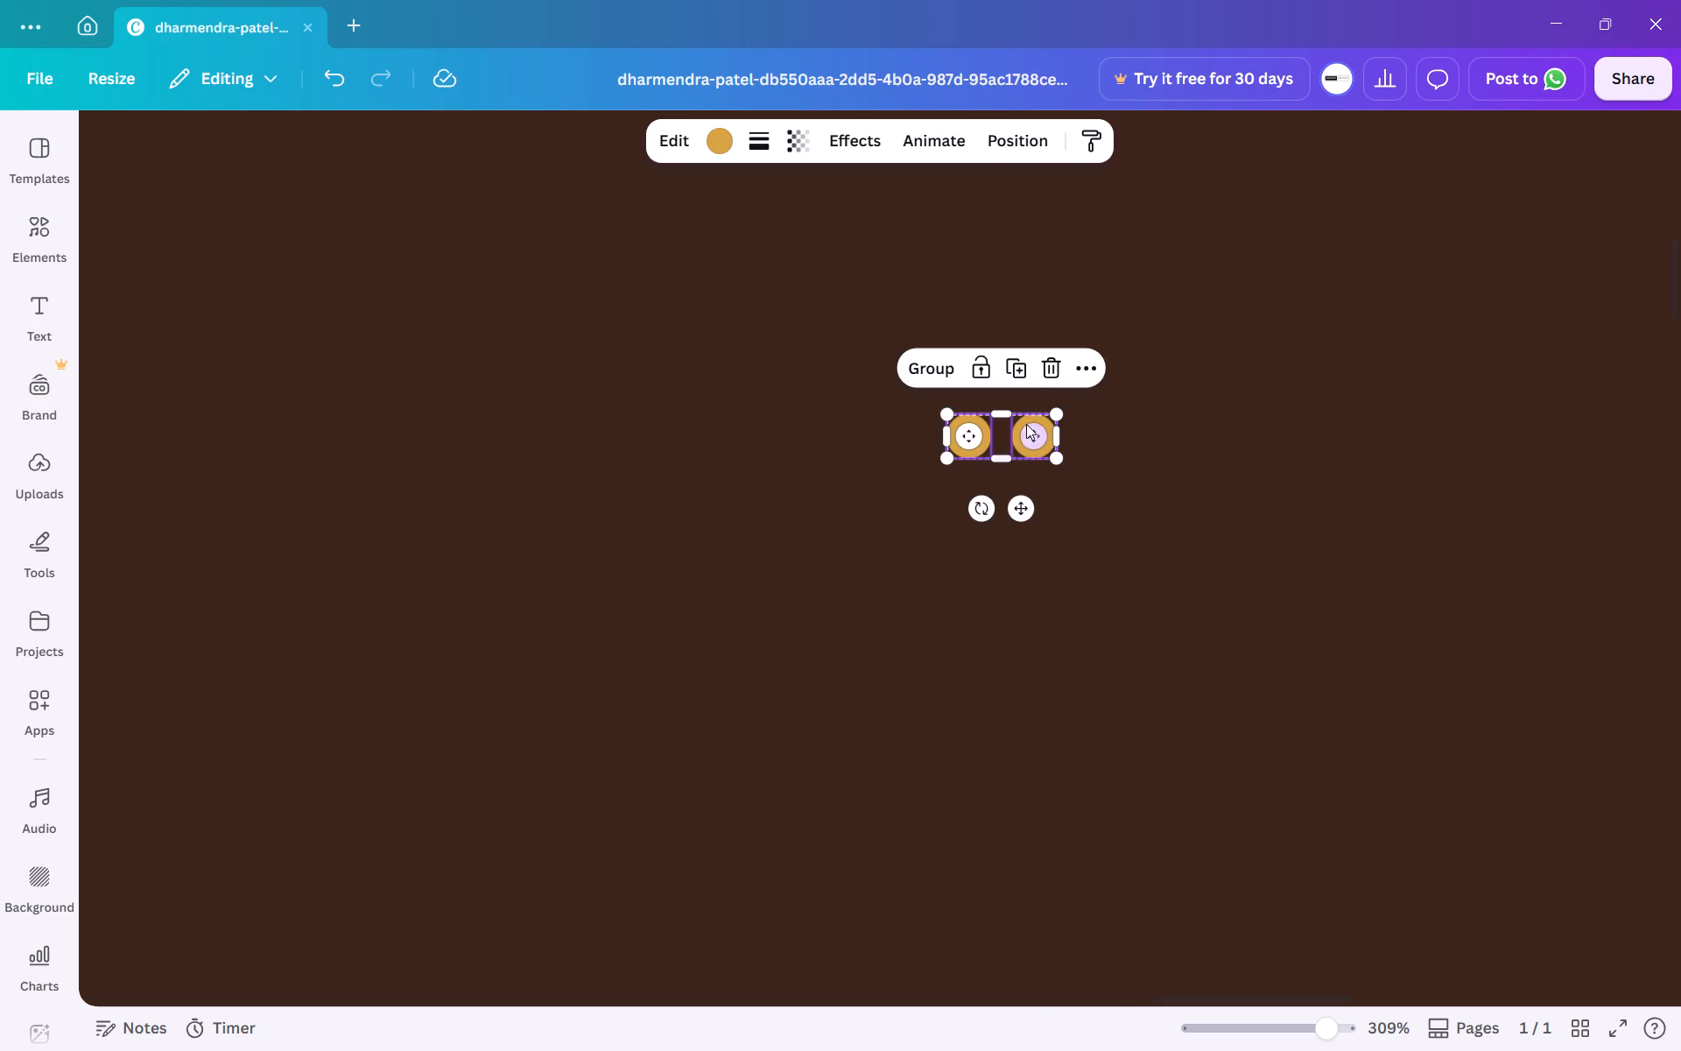
click(1018, 361)
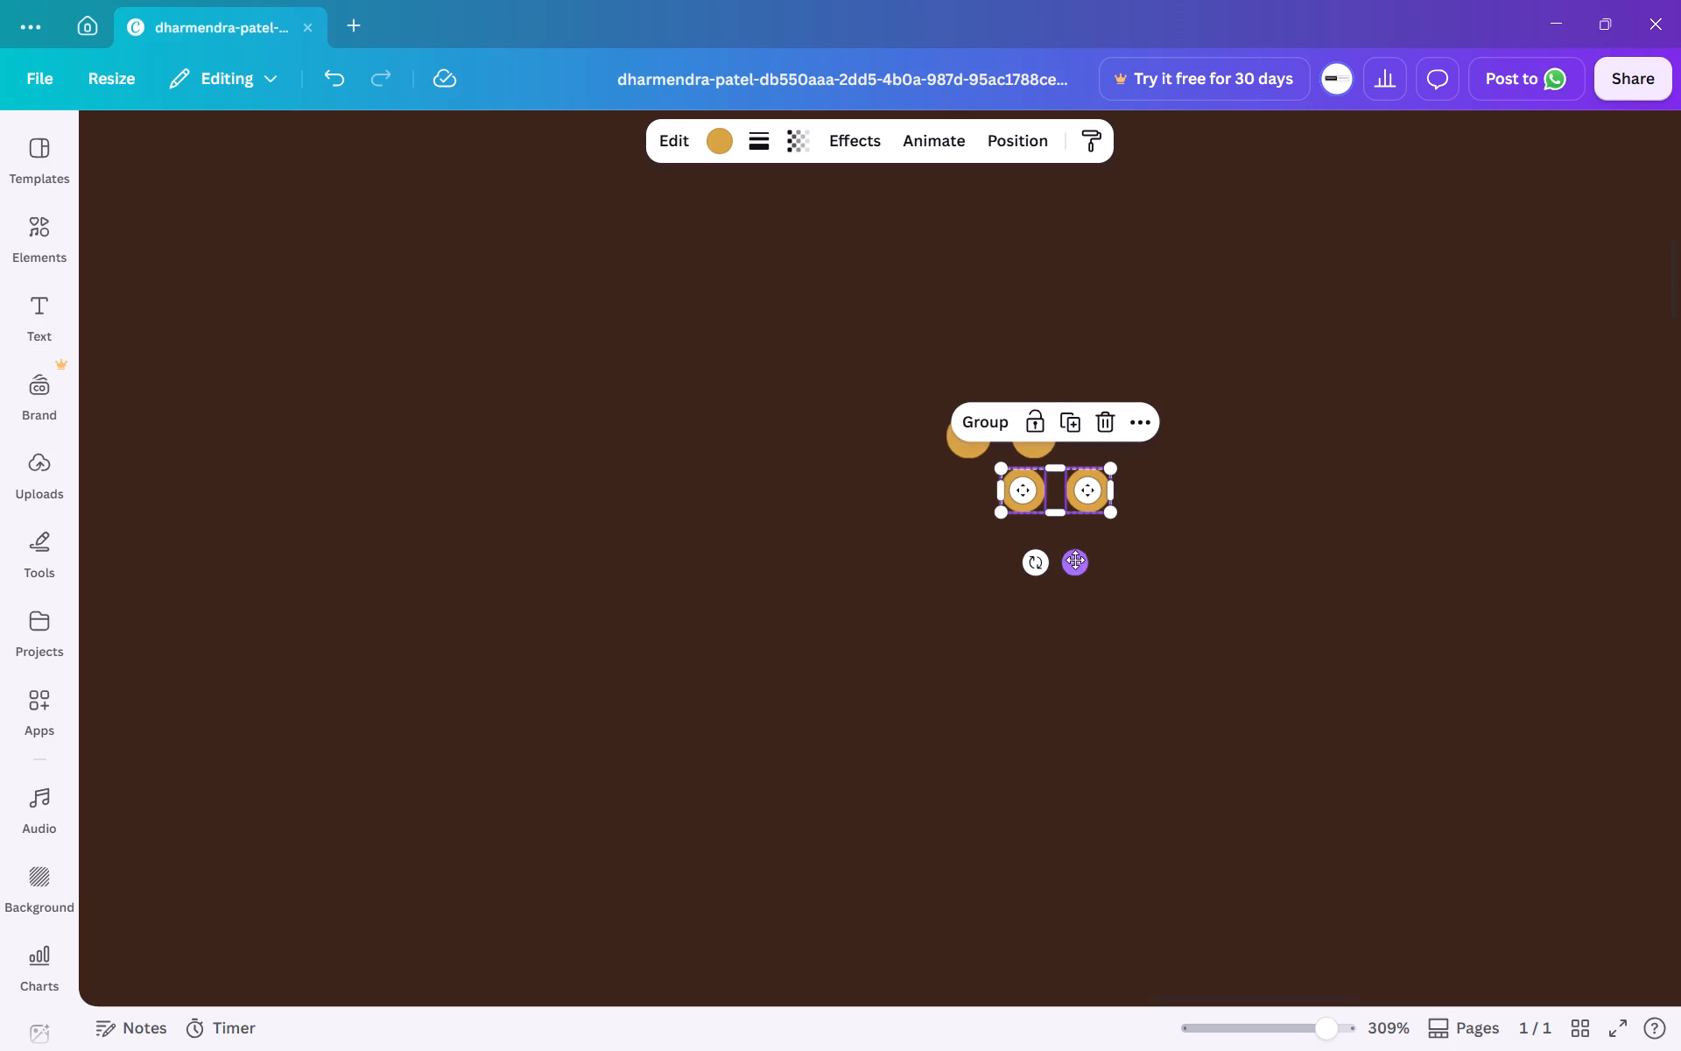
drag(1074, 561, 1129, 507)
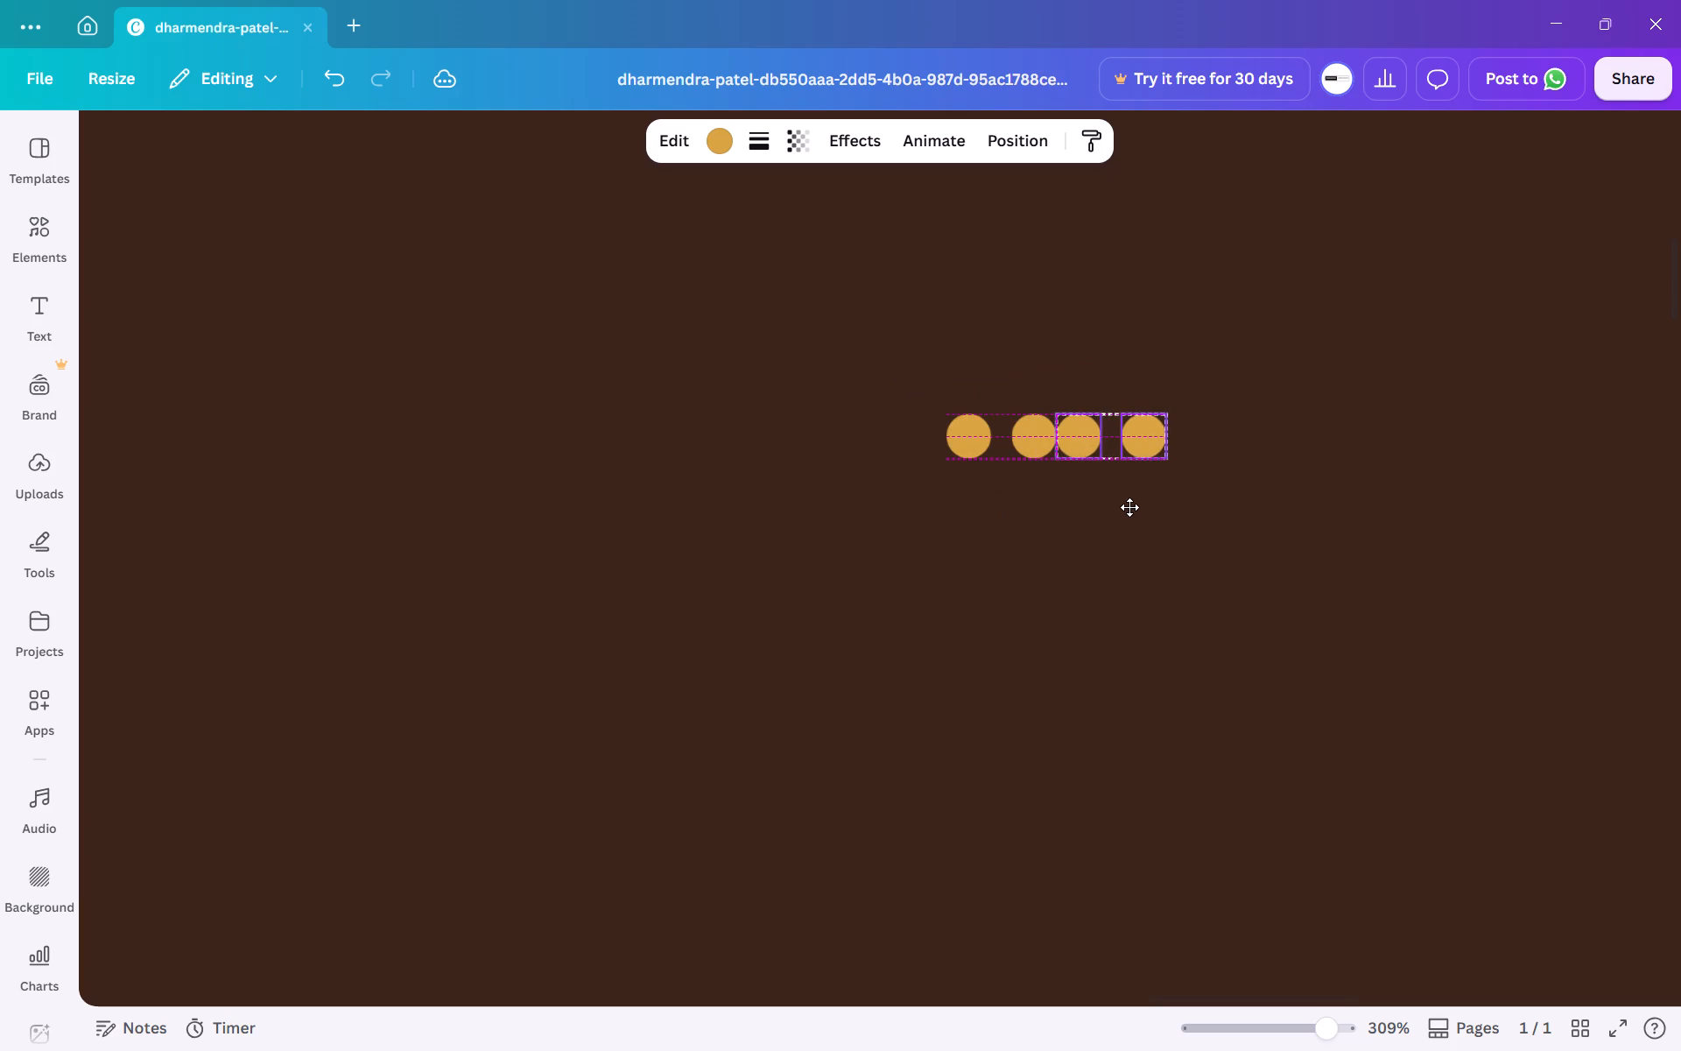
drag(1129, 507, 1151, 507)
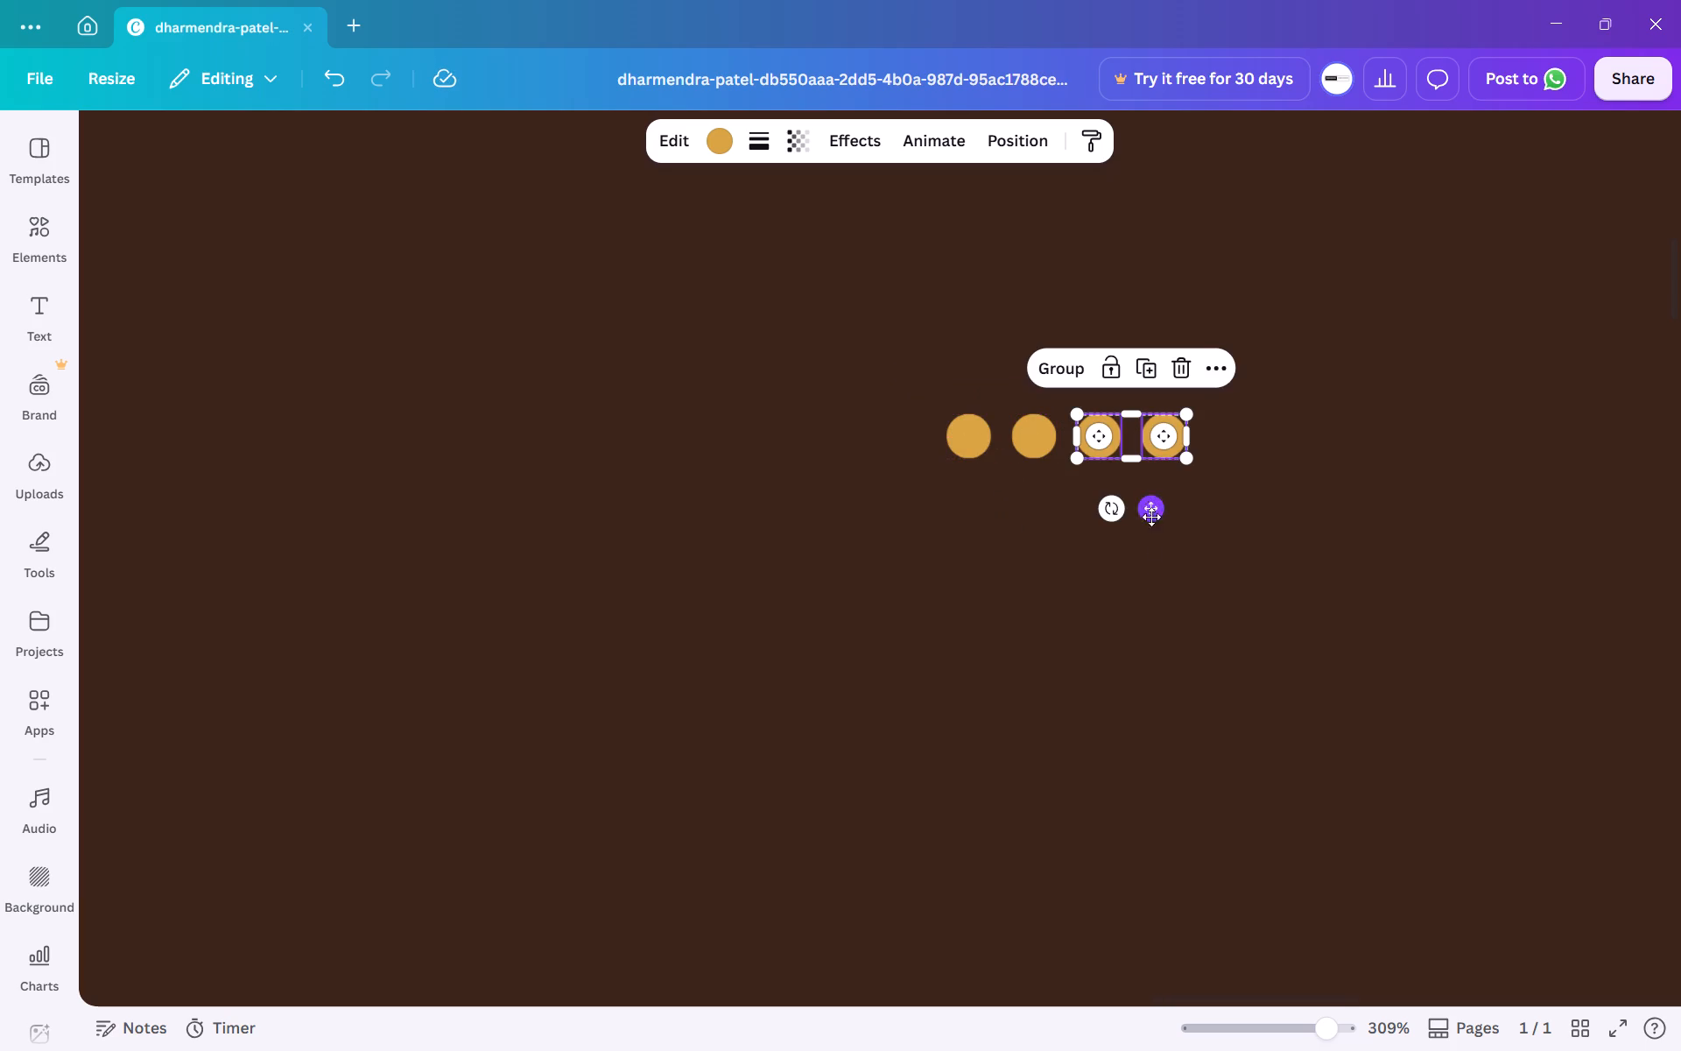
click(1140, 584)
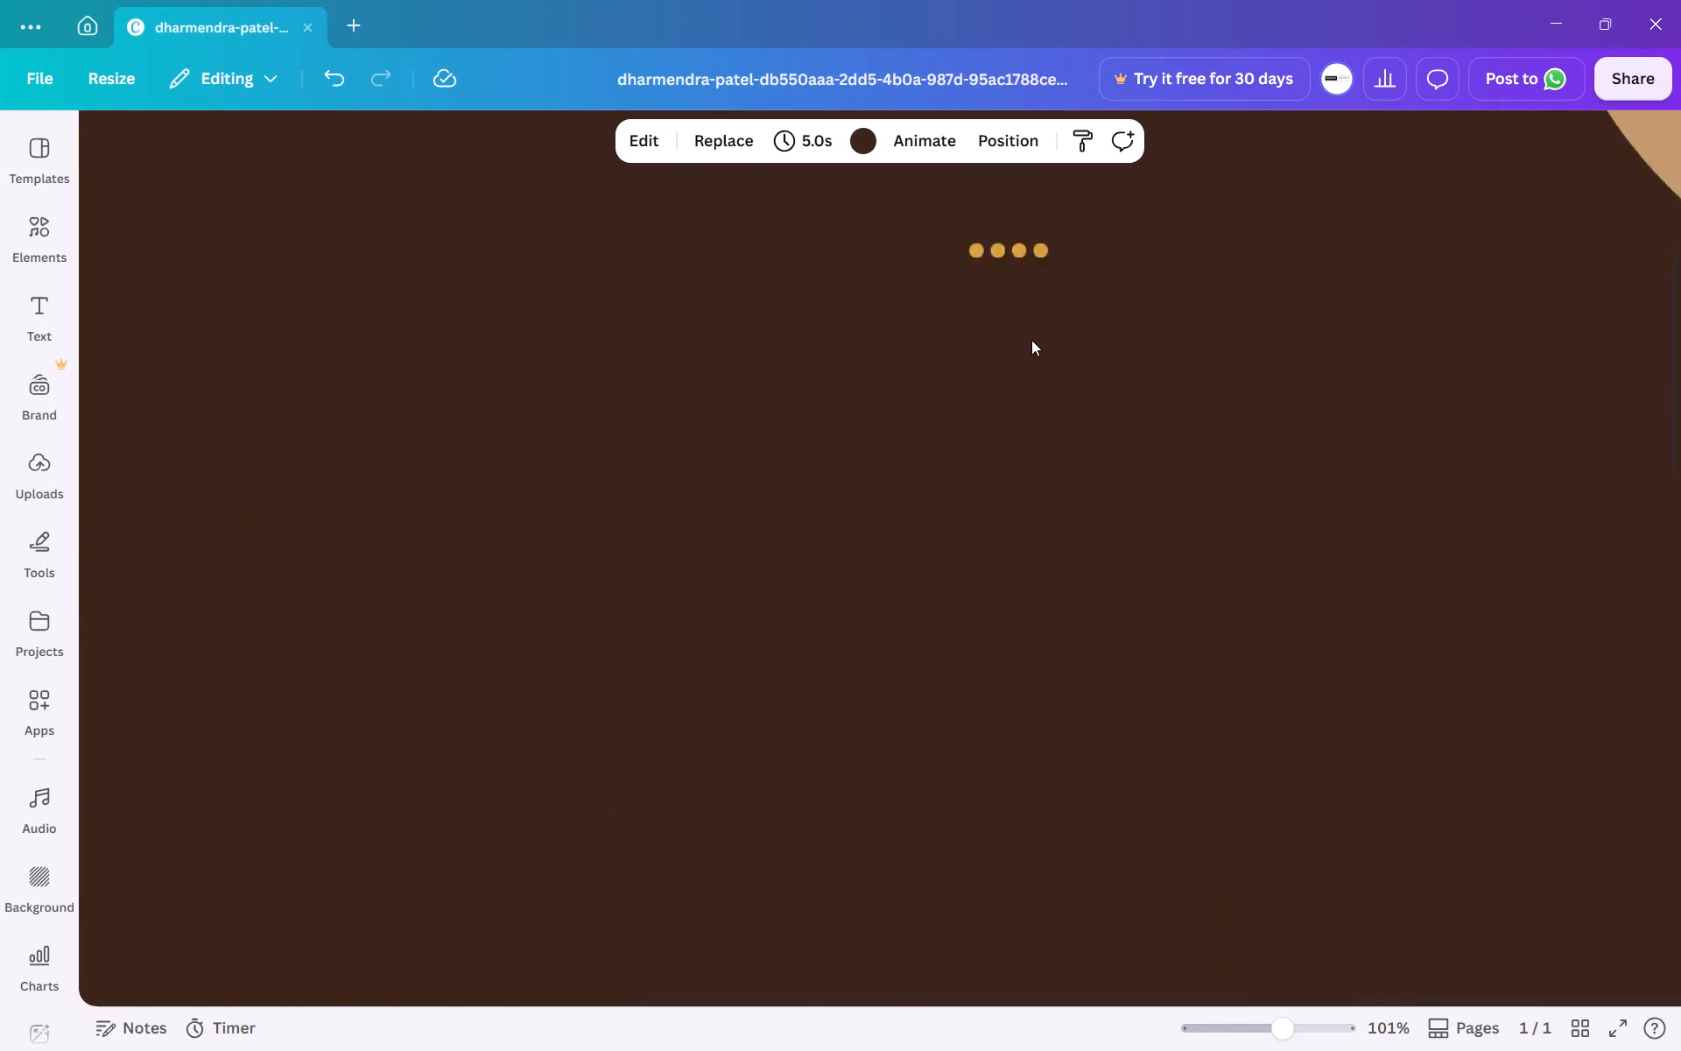
scroll(1031, 340, up, 1)
click(998, 437)
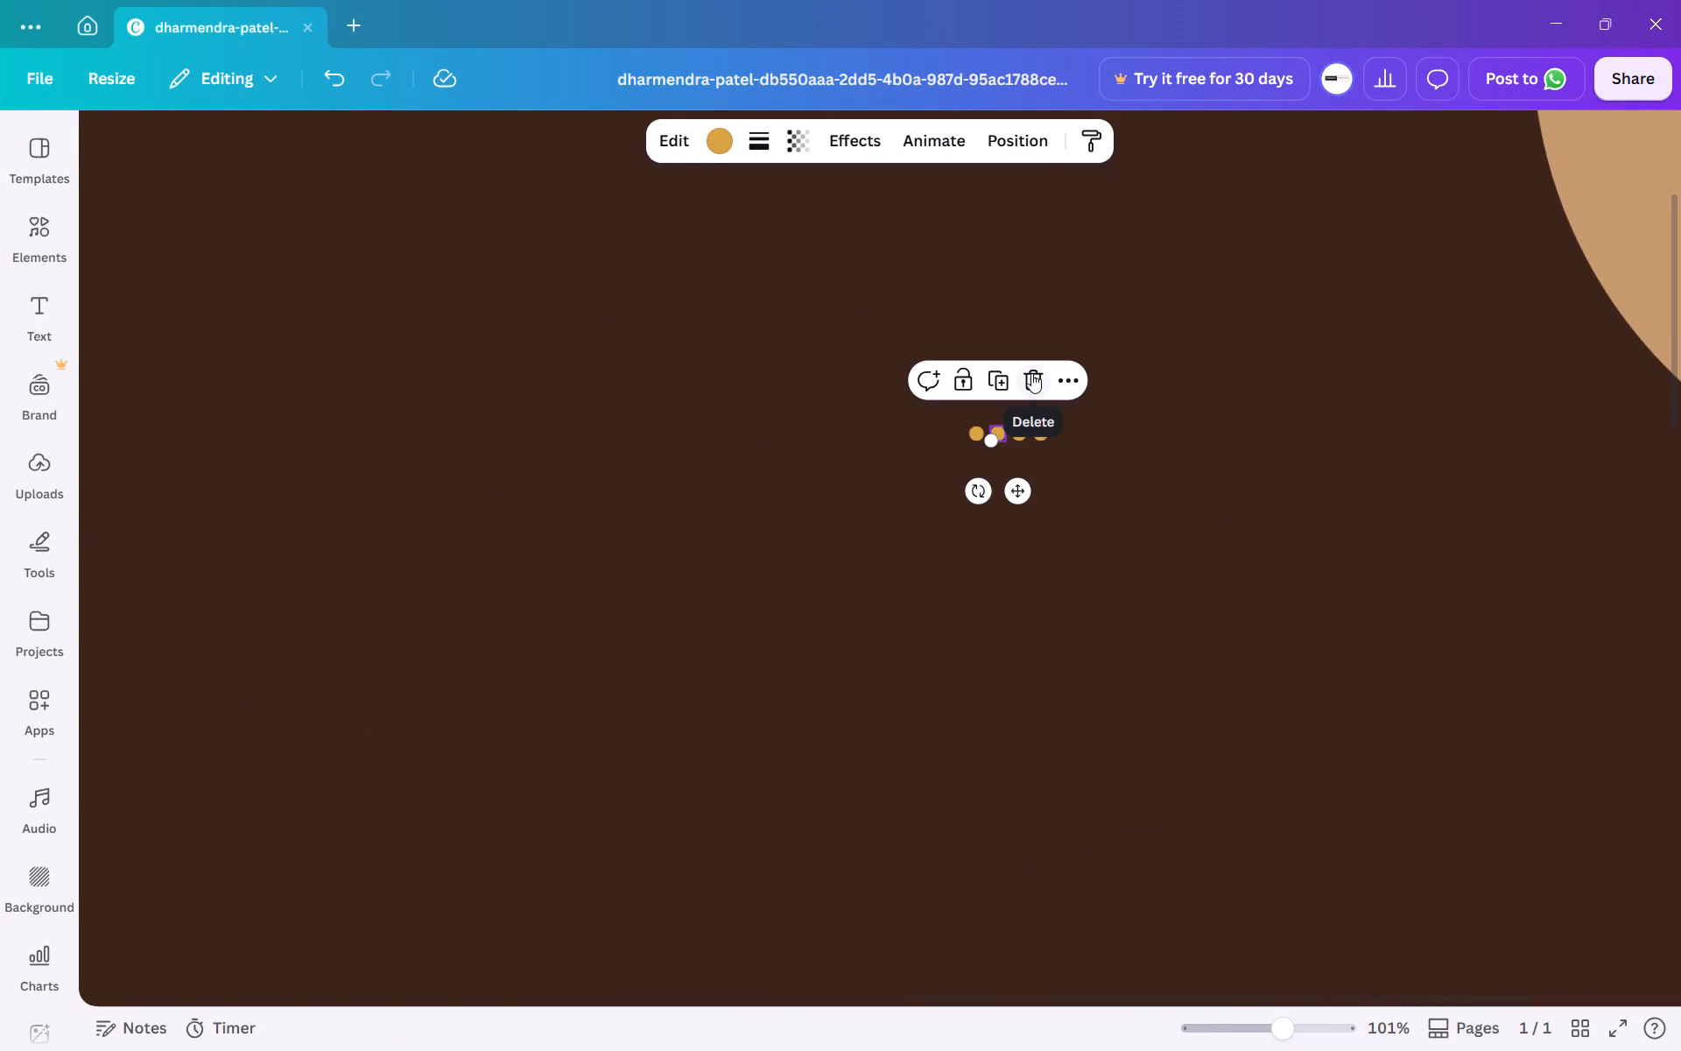
click(1031, 373)
click(1036, 440)
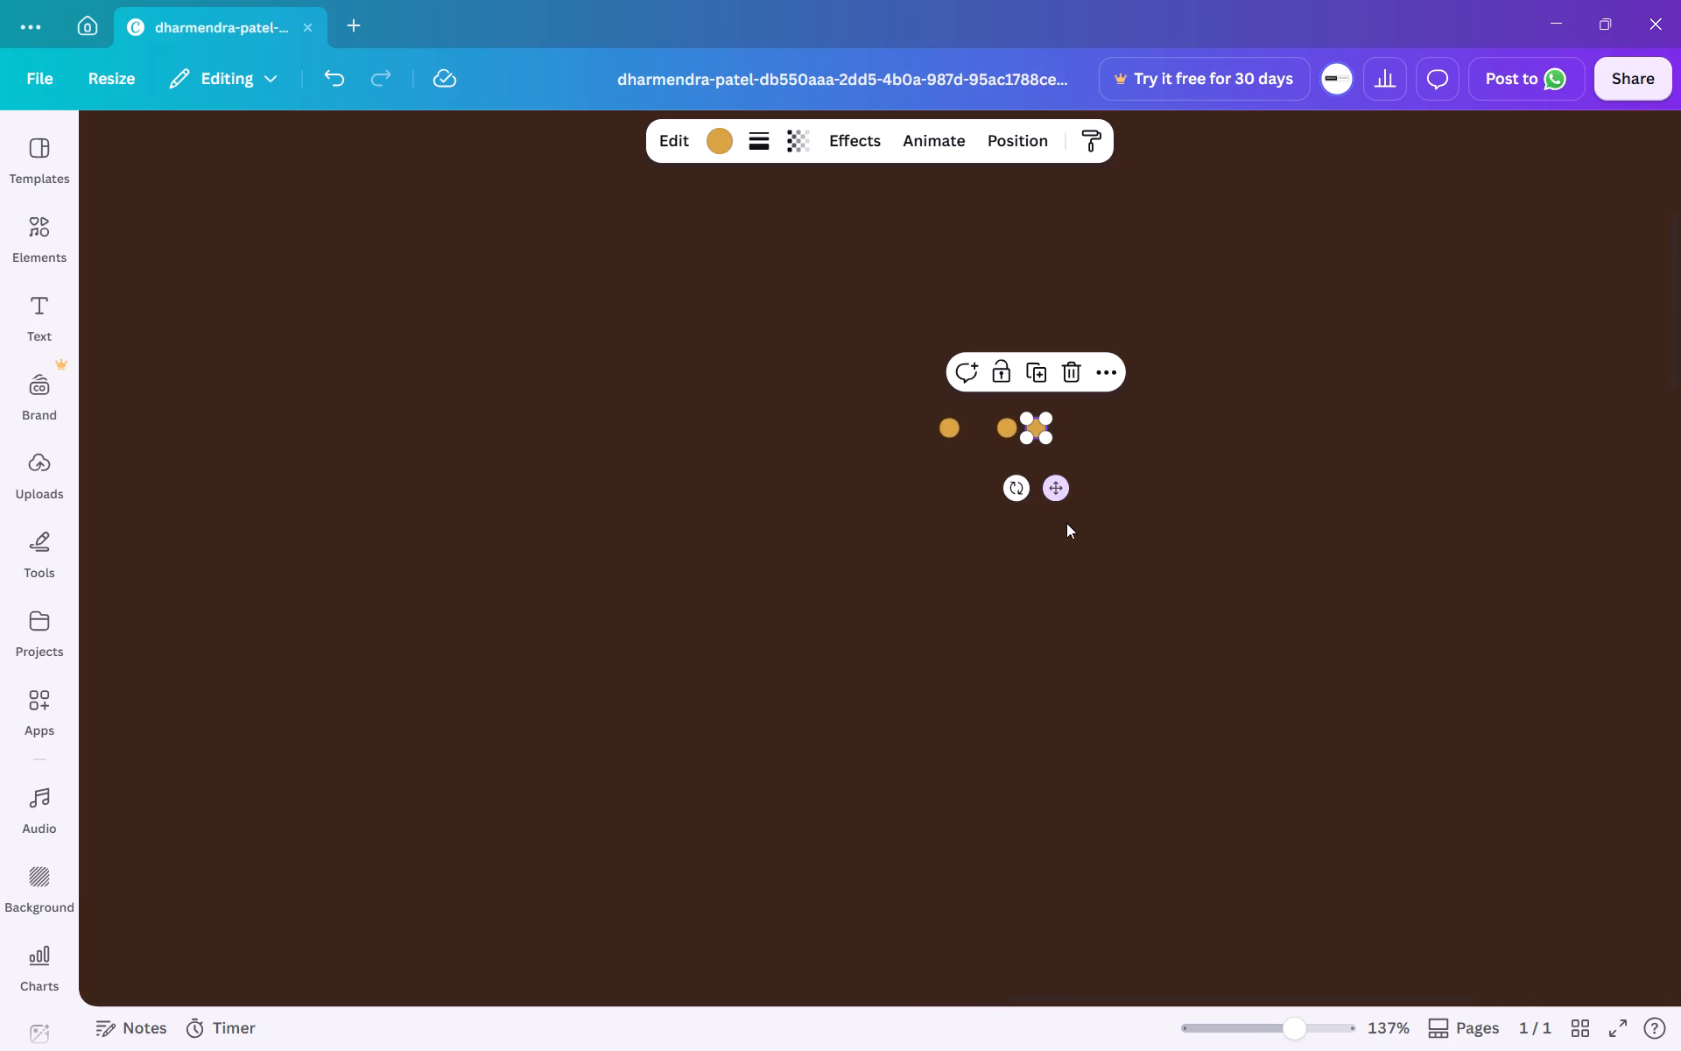
drag(1053, 488, 1081, 487)
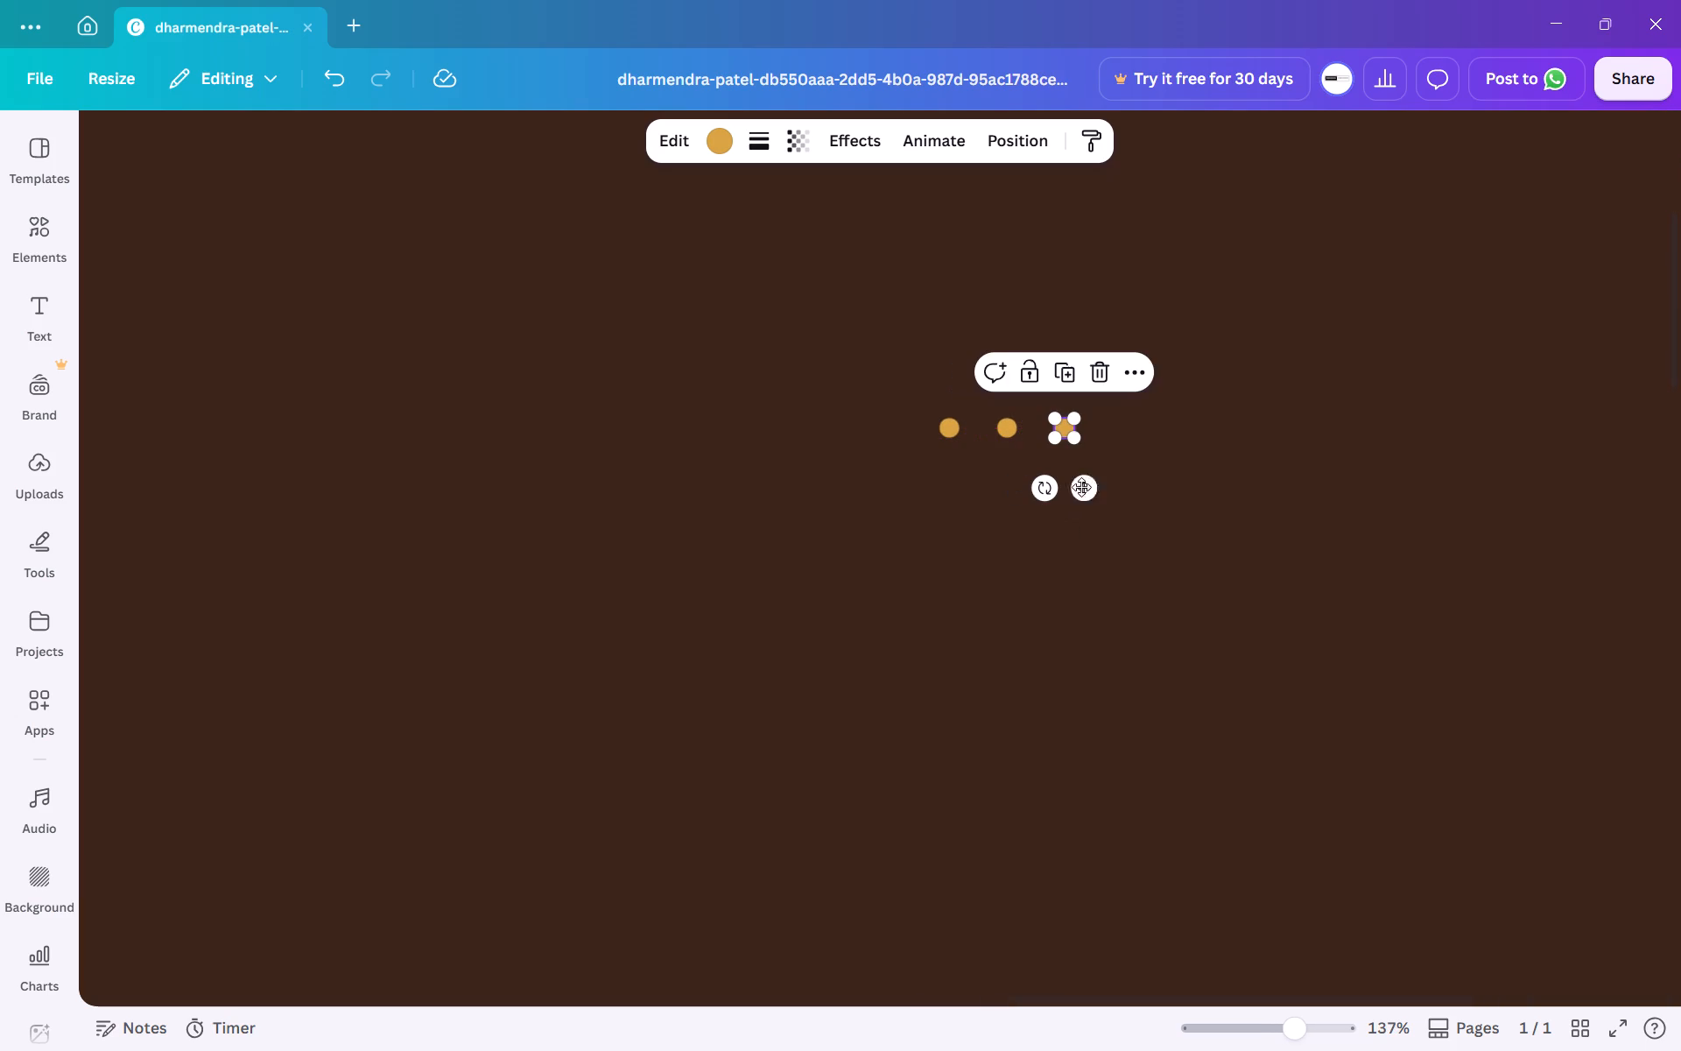
click(999, 572)
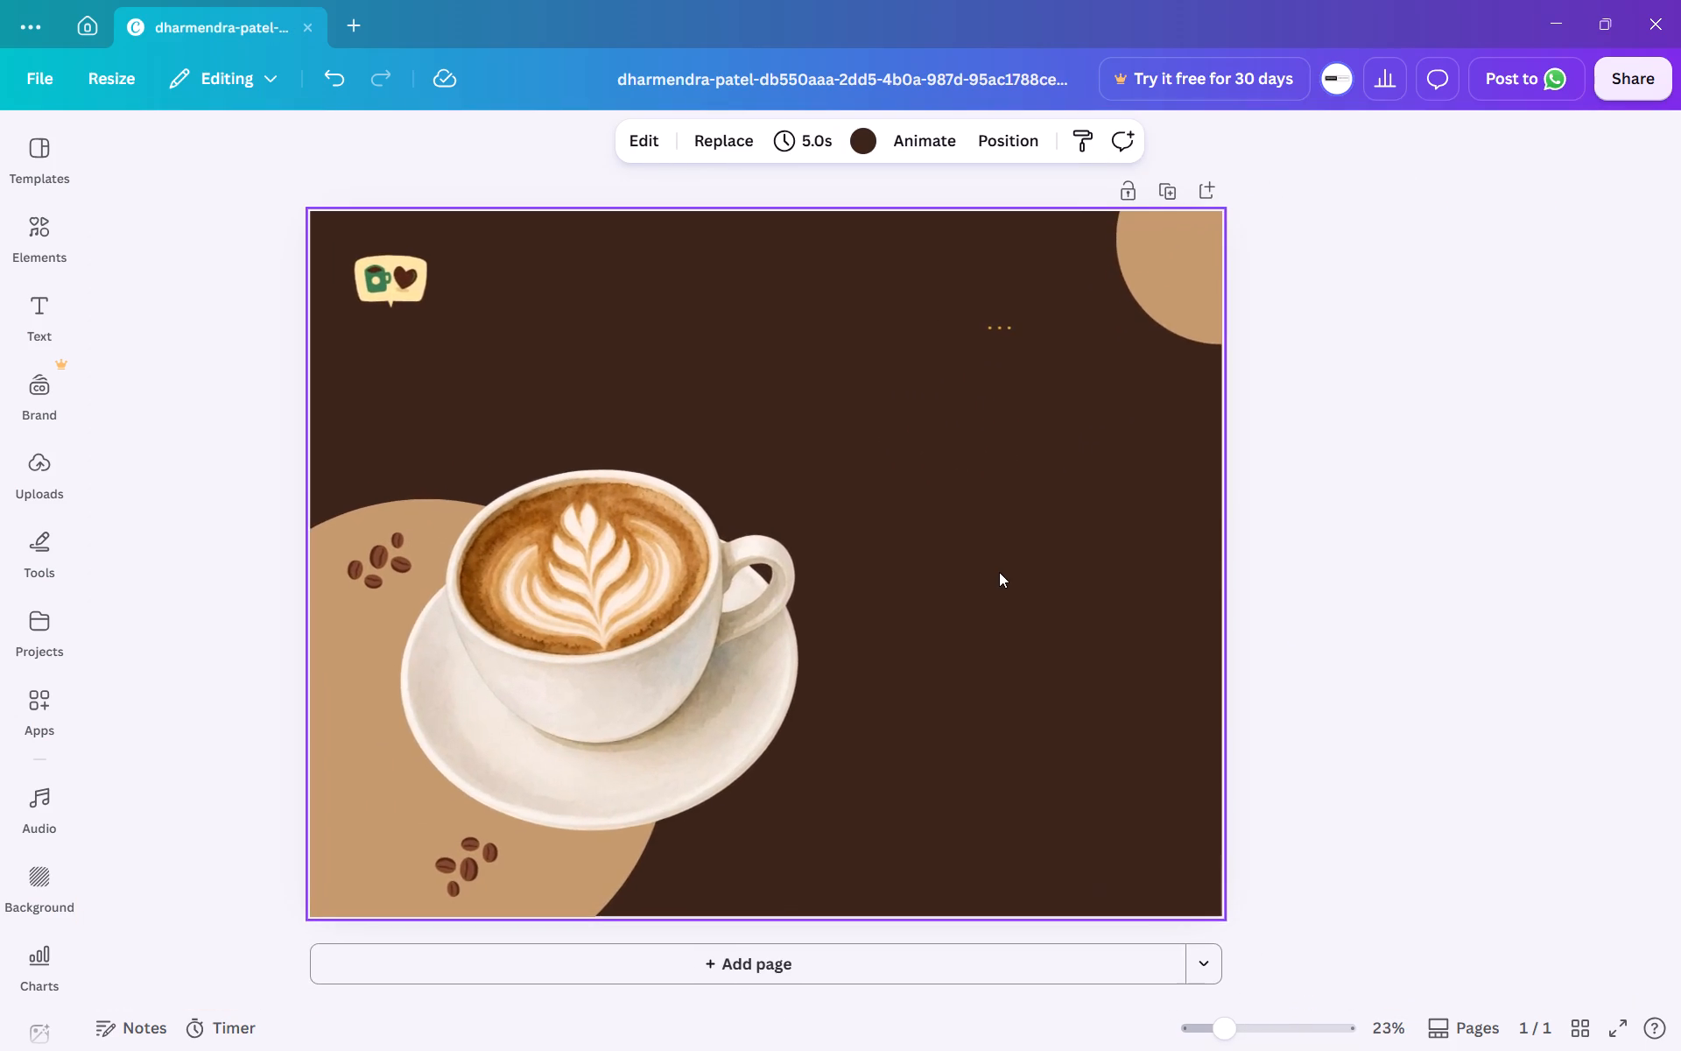
Duplicate the three golden dots and align the copies to their right, forming a level row of six evenly spaced dots.
scroll(999, 572, up, 3)
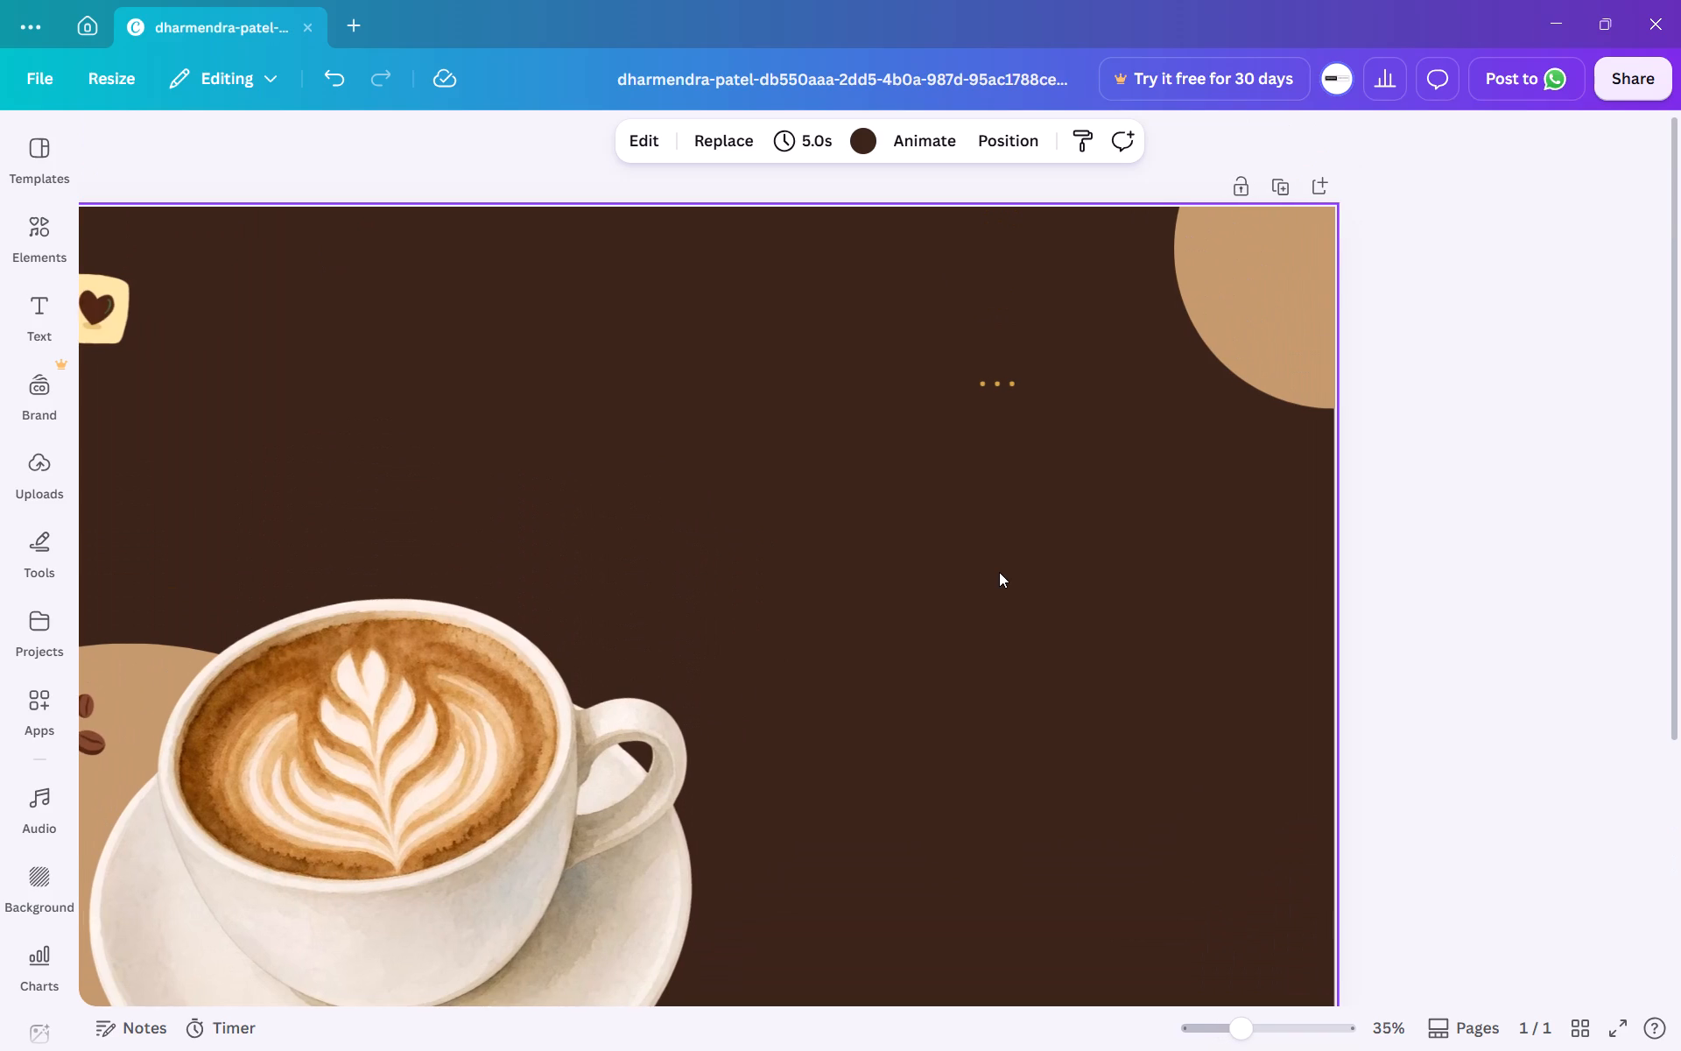
scroll(999, 572, up, 3)
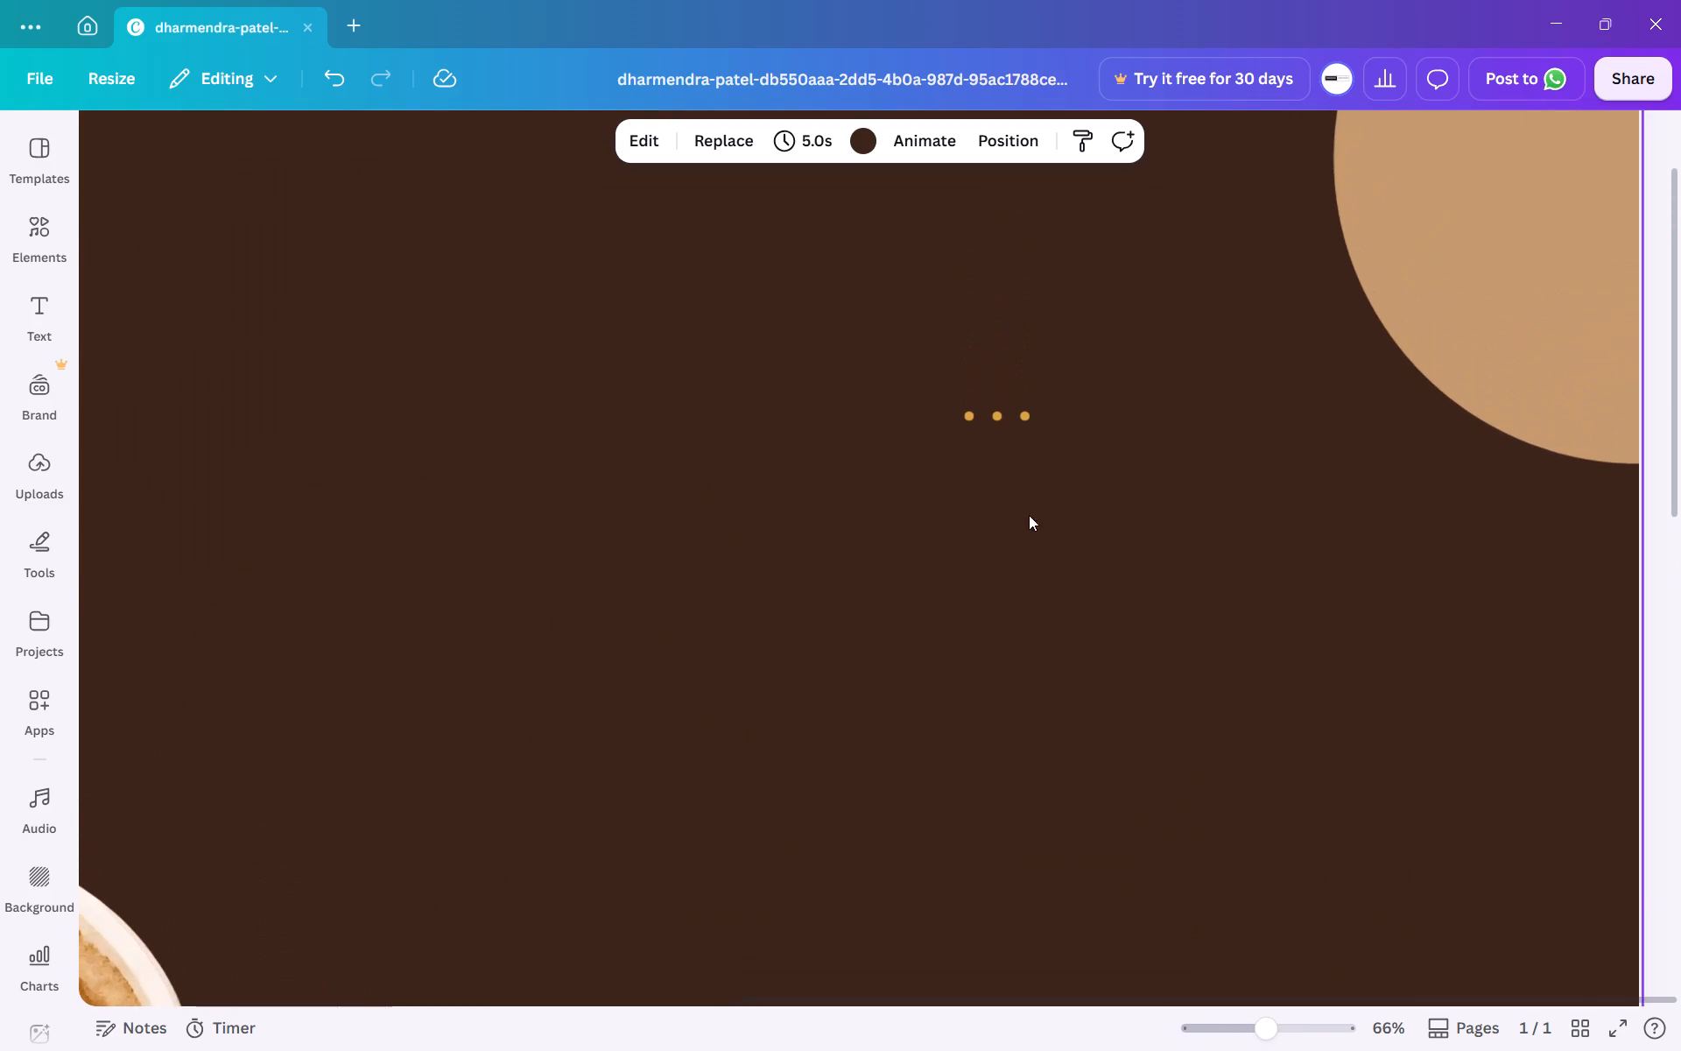
drag(1055, 476, 946, 388)
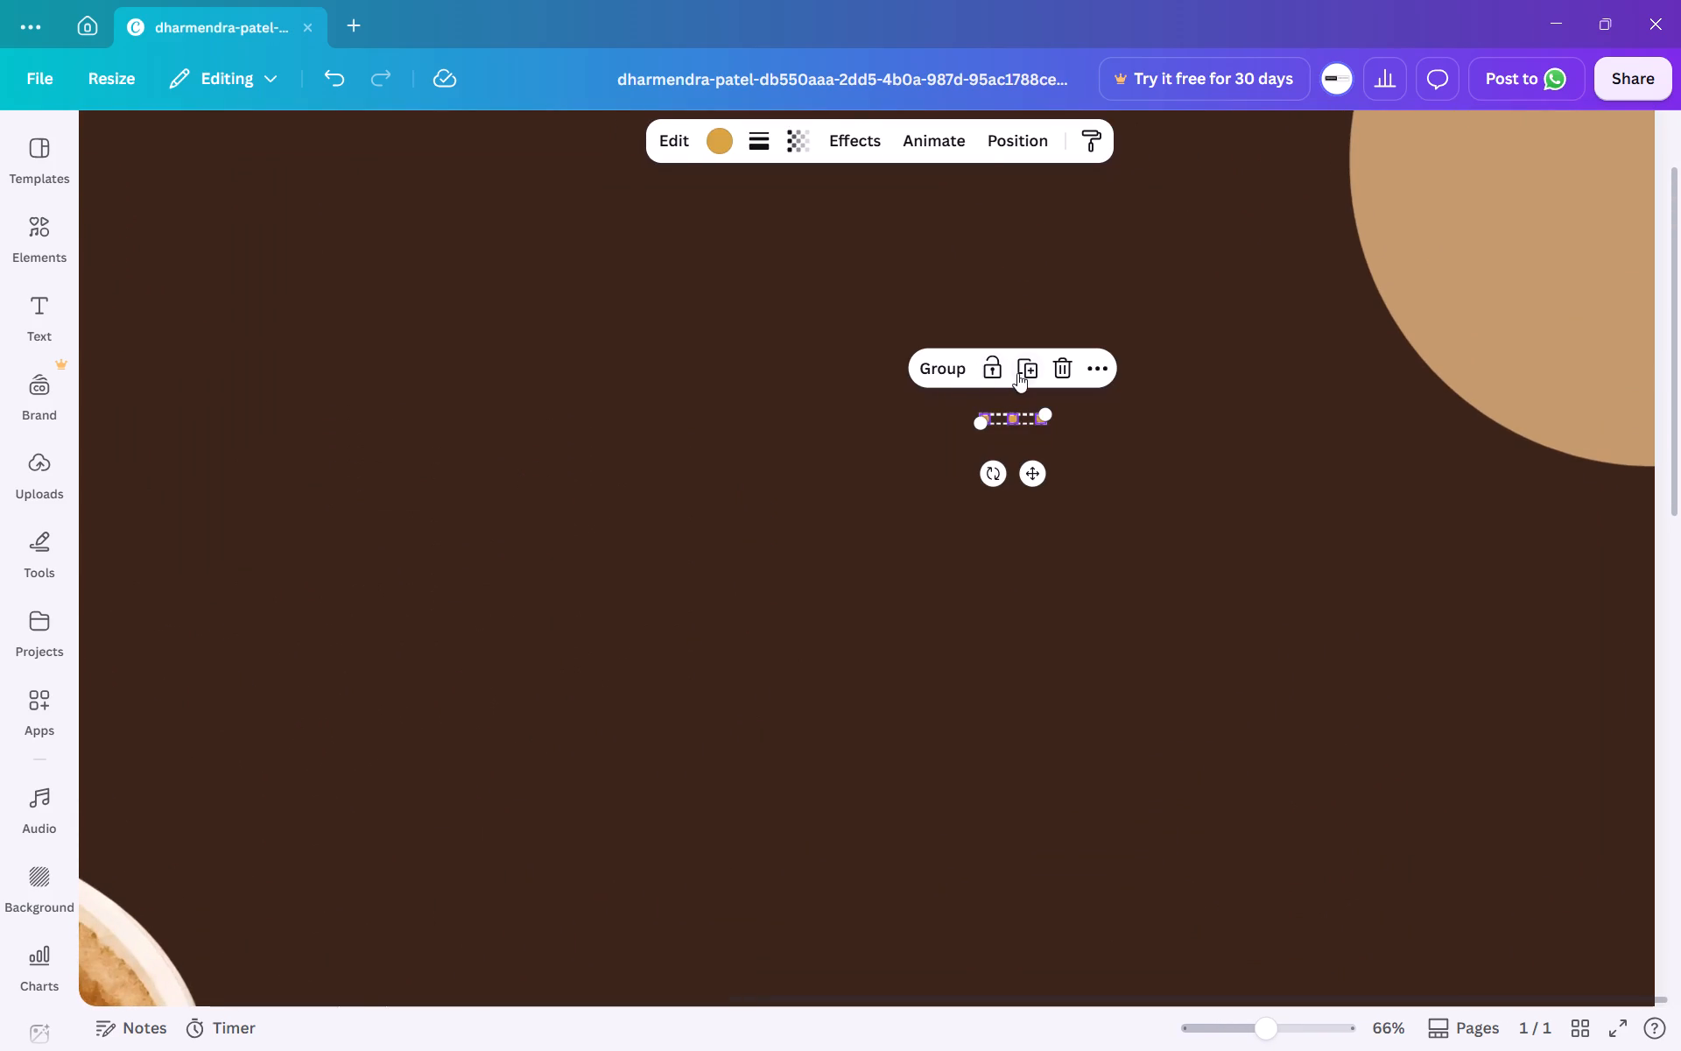
click(1019, 374)
drag(1044, 487, 1103, 469)
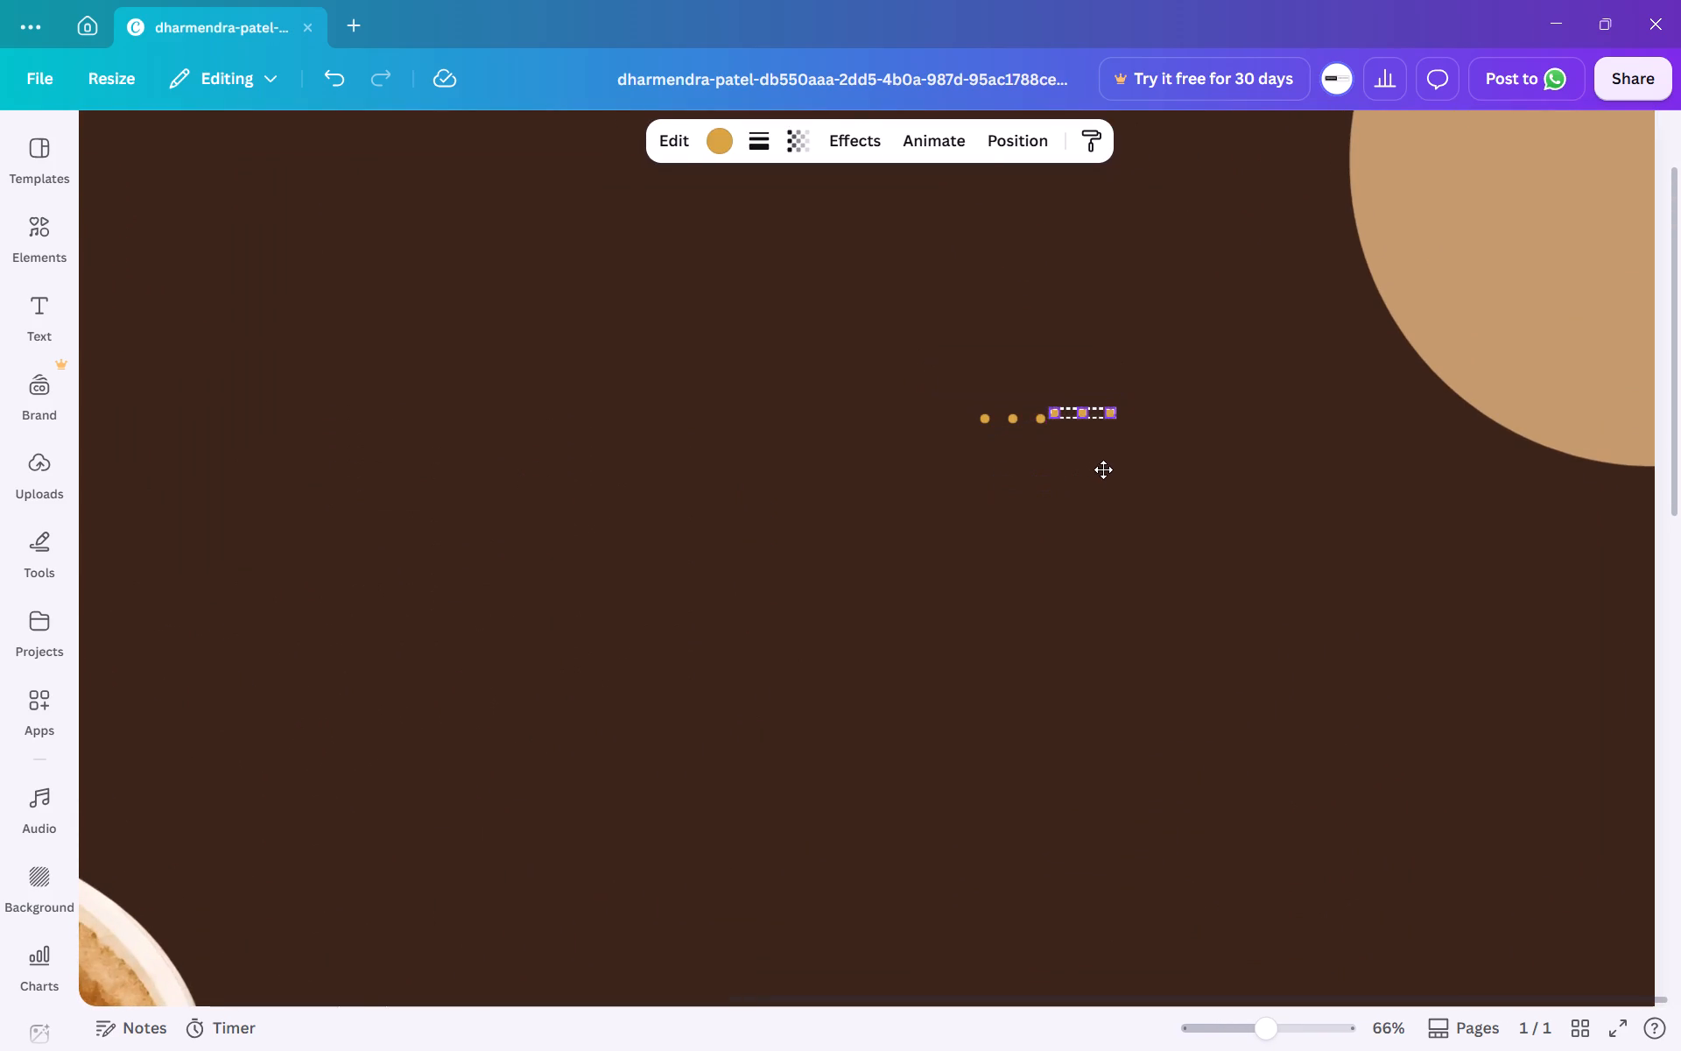
drag(1103, 469, 1110, 477)
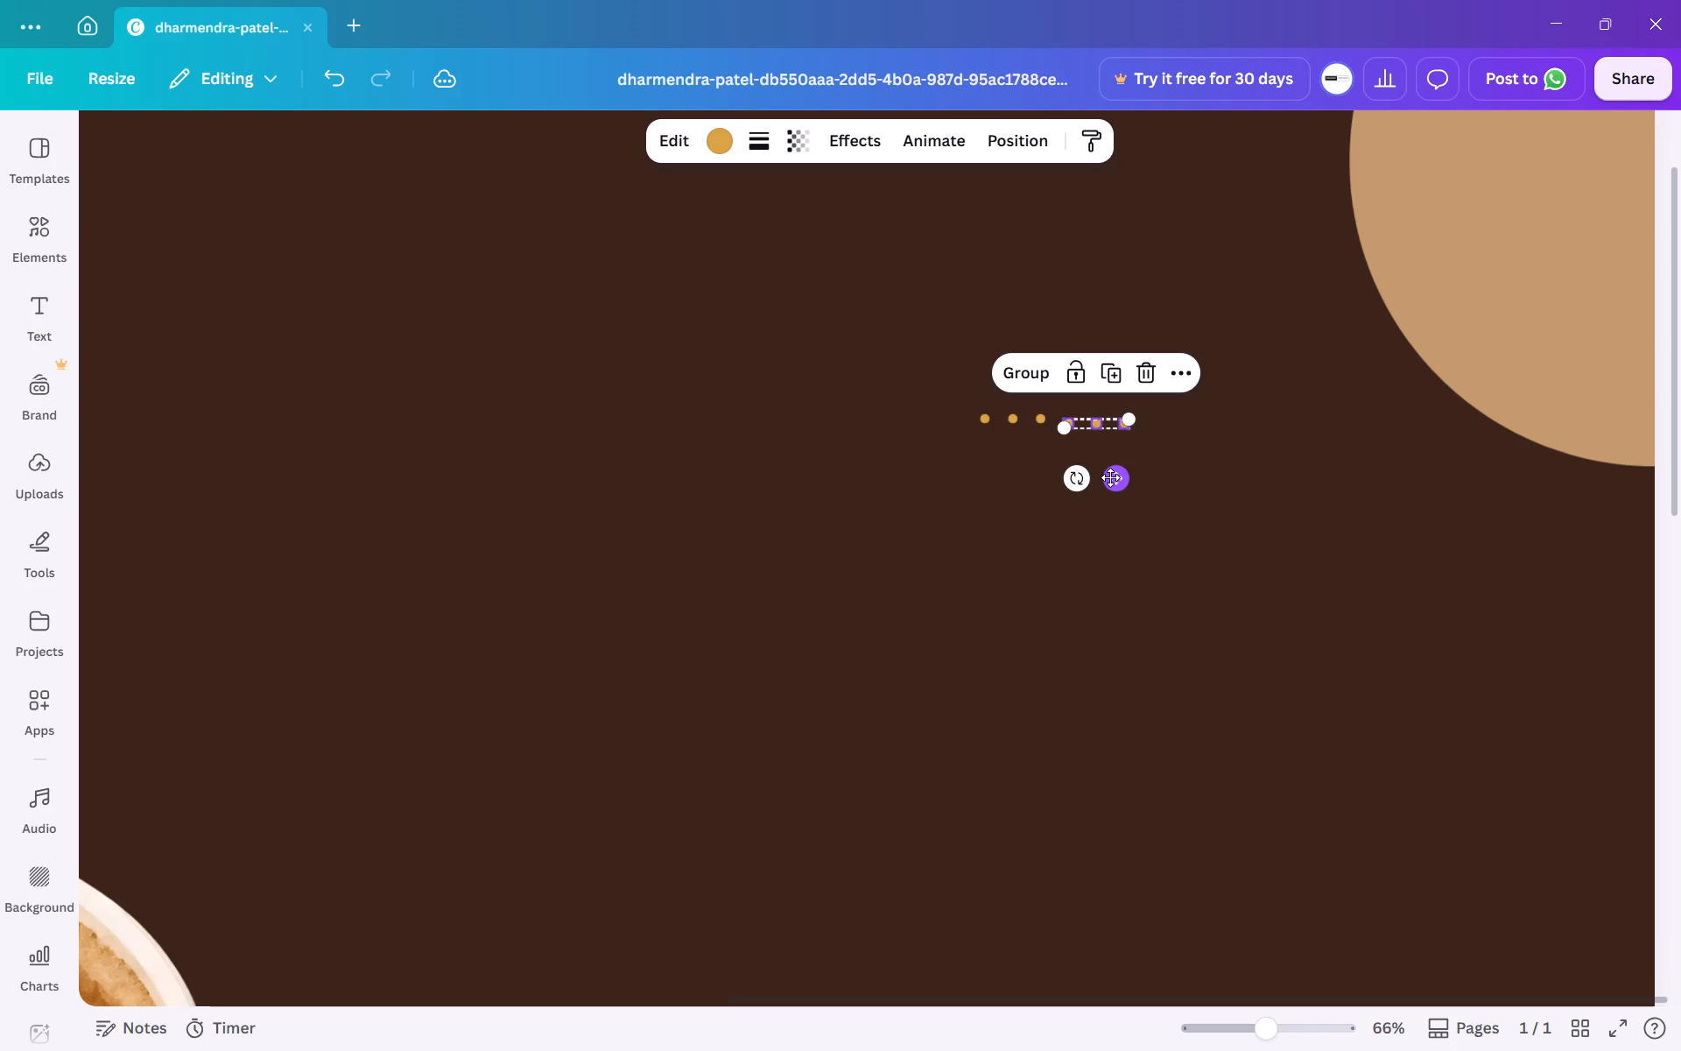
drag(1101, 412, 1097, 402)
click(1165, 482)
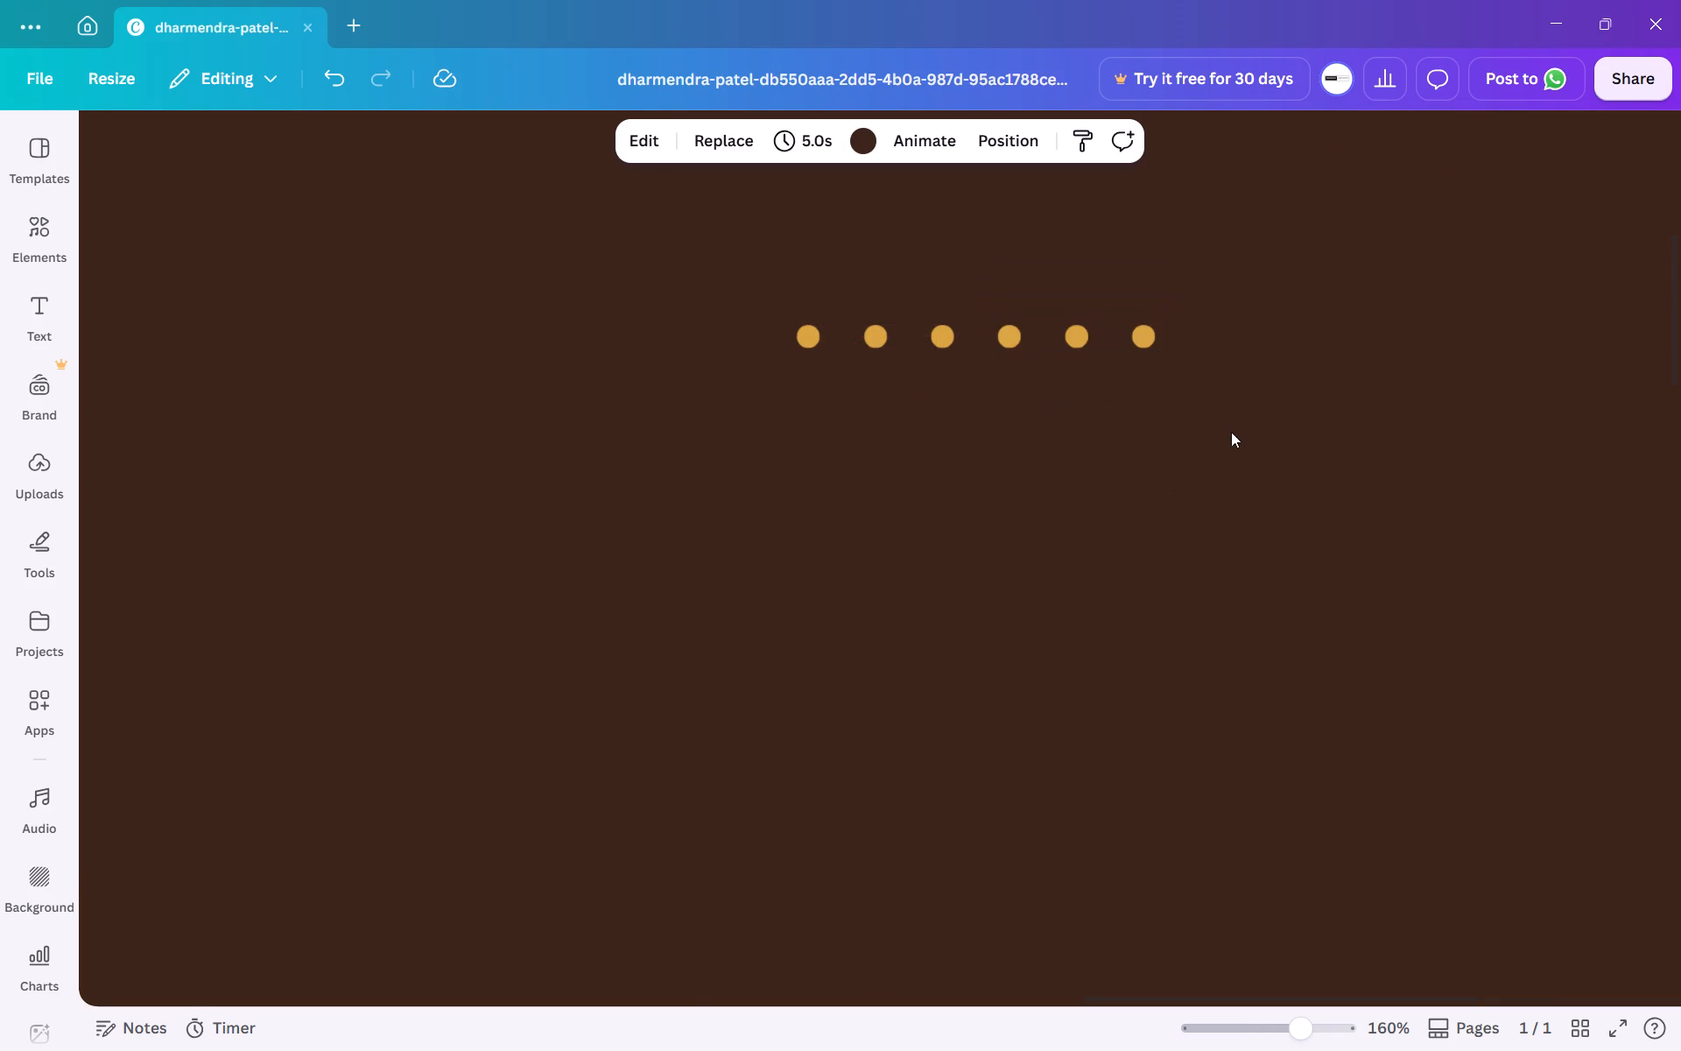
Duplicate the six golden dots and align the copies to their right, forming a level row of twelve evenly spaced dots.
drag(1236, 423, 793, 314)
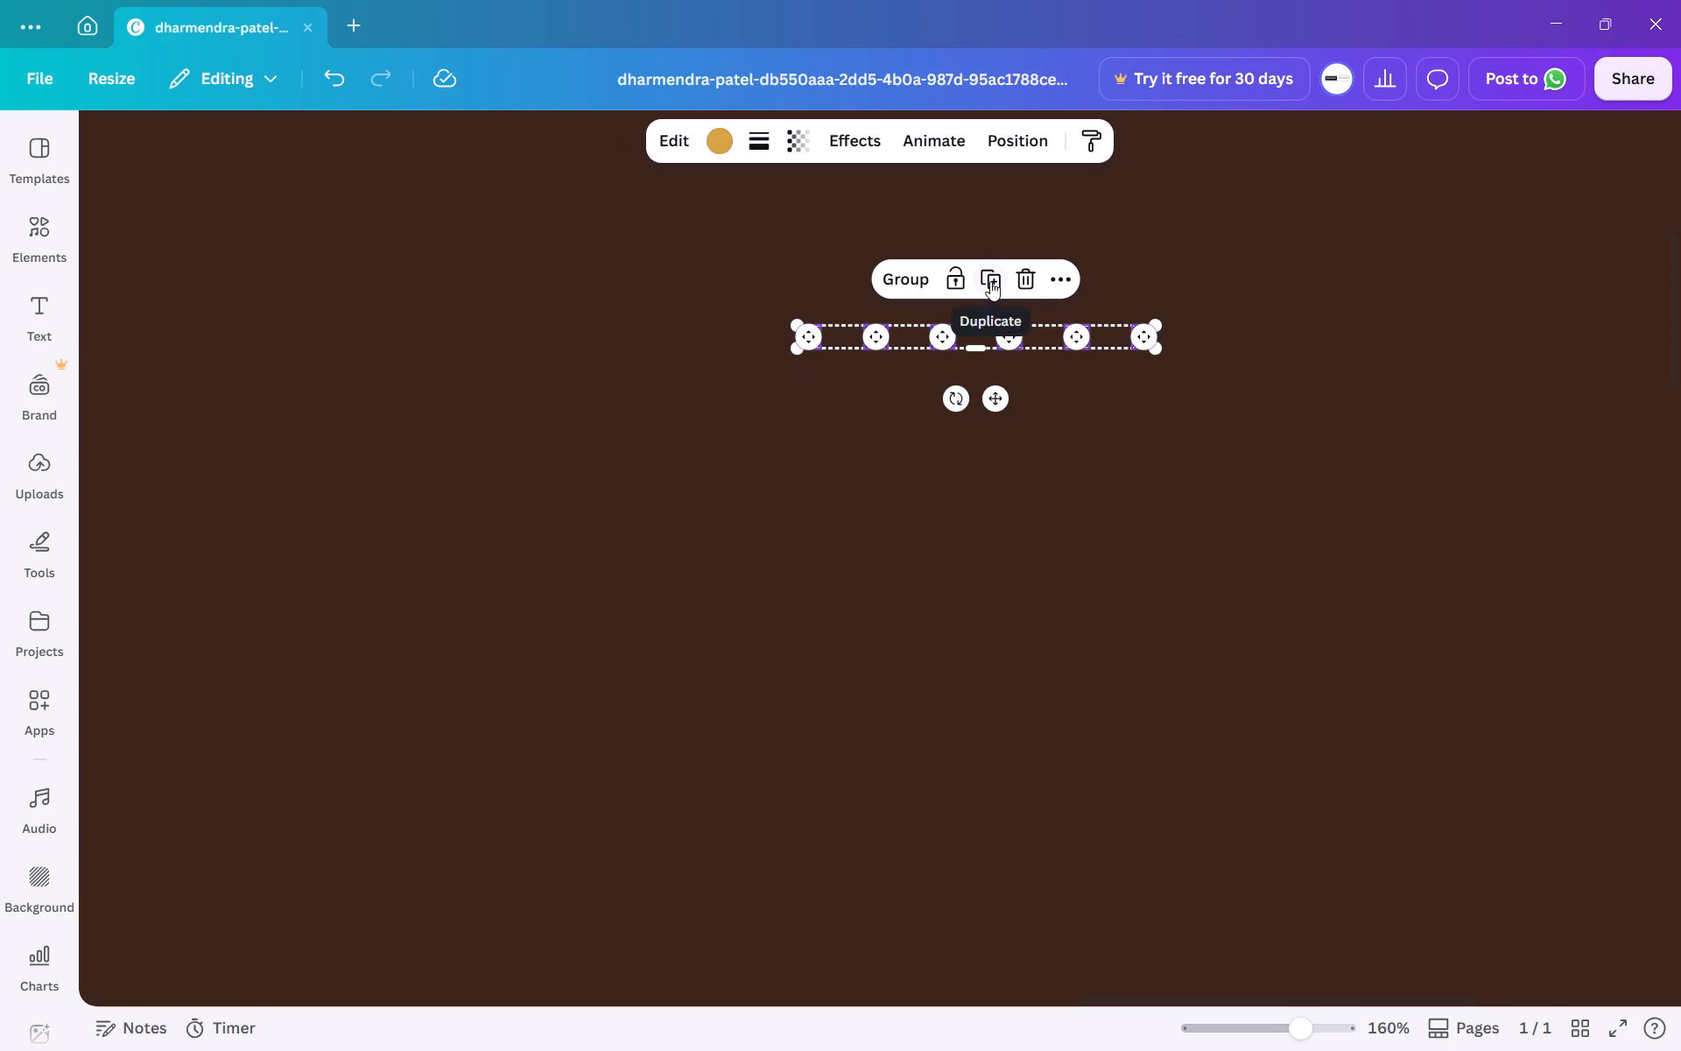
click(990, 281)
drag(1023, 433, 1234, 408)
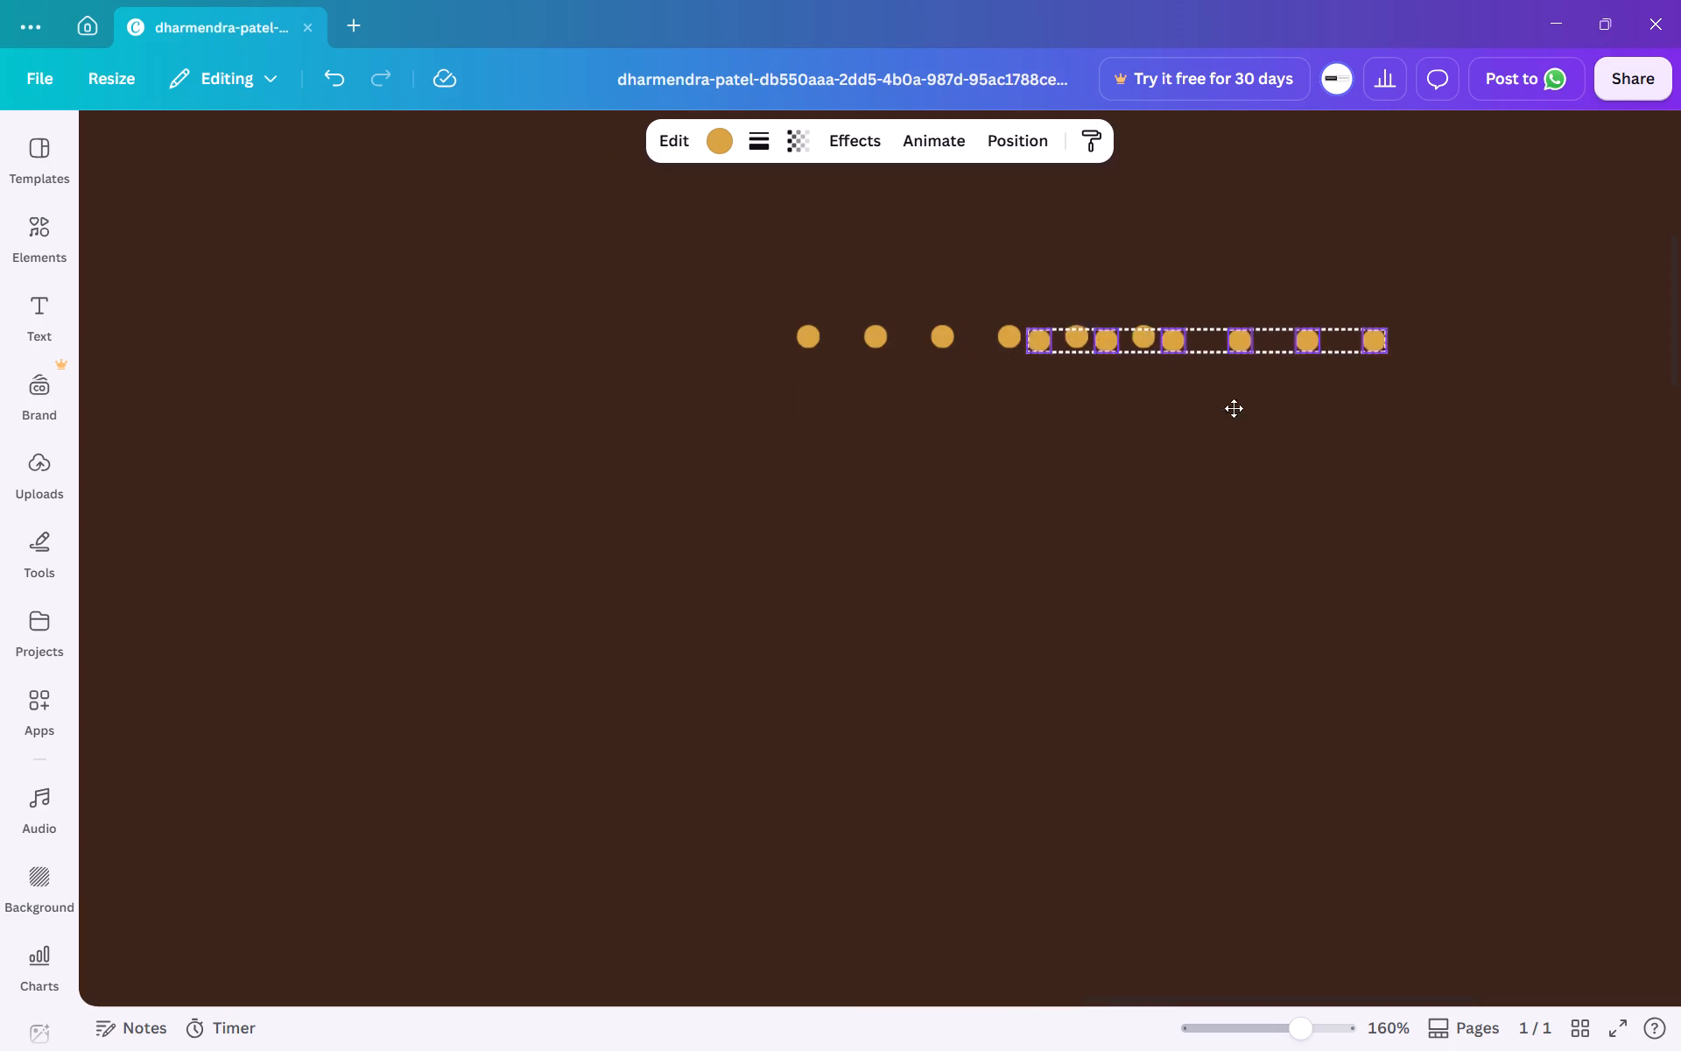
drag(1234, 408, 1383, 407)
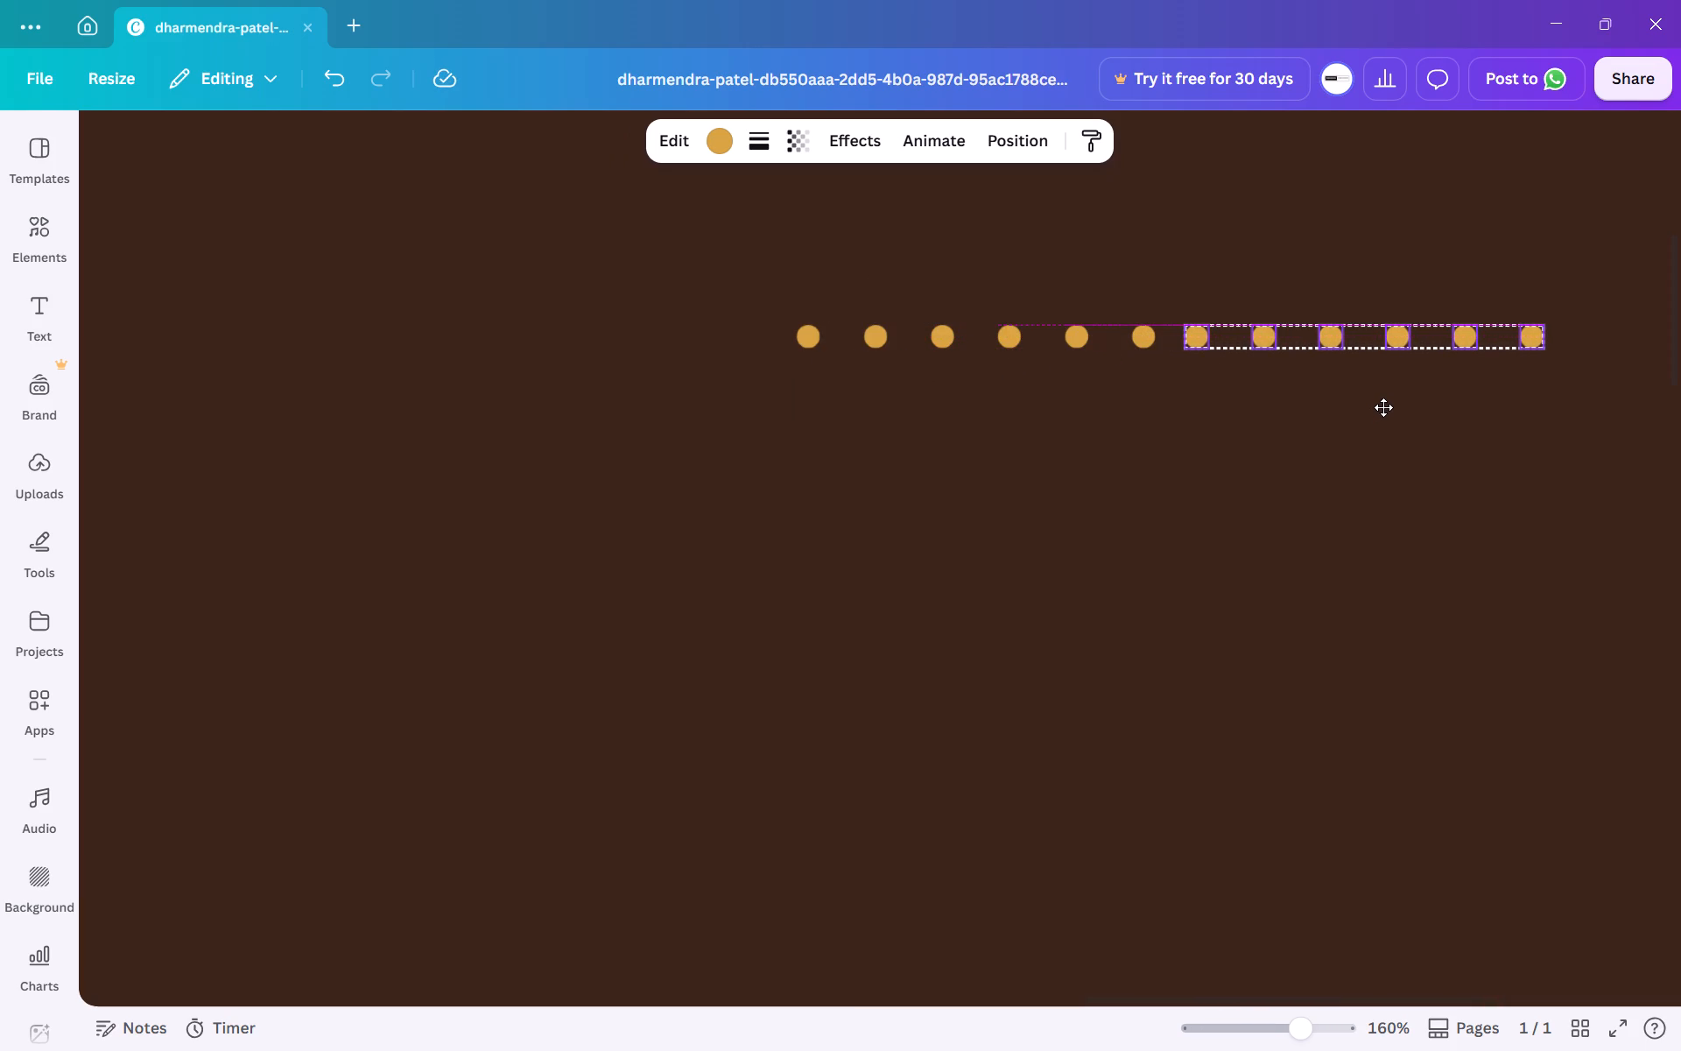
drag(1383, 407, 1384, 408)
drag(1384, 408, 1375, 404)
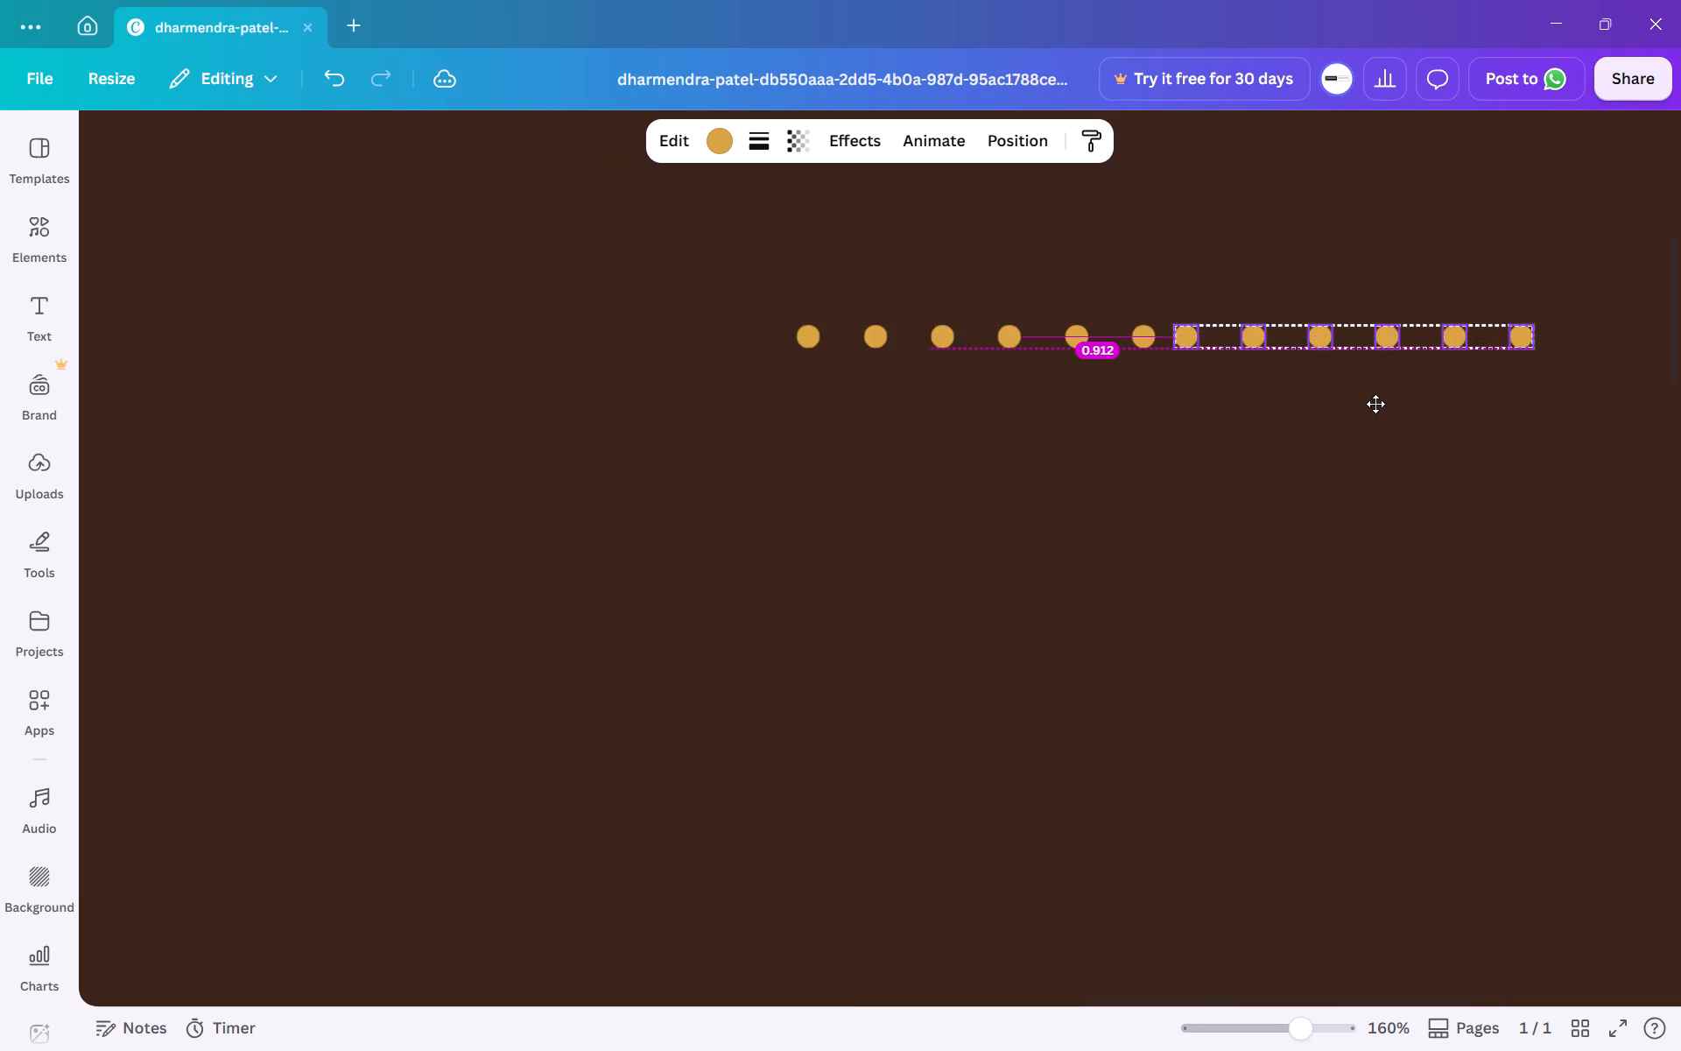
drag(1375, 404, 1378, 404)
drag(1378, 404, 1390, 399)
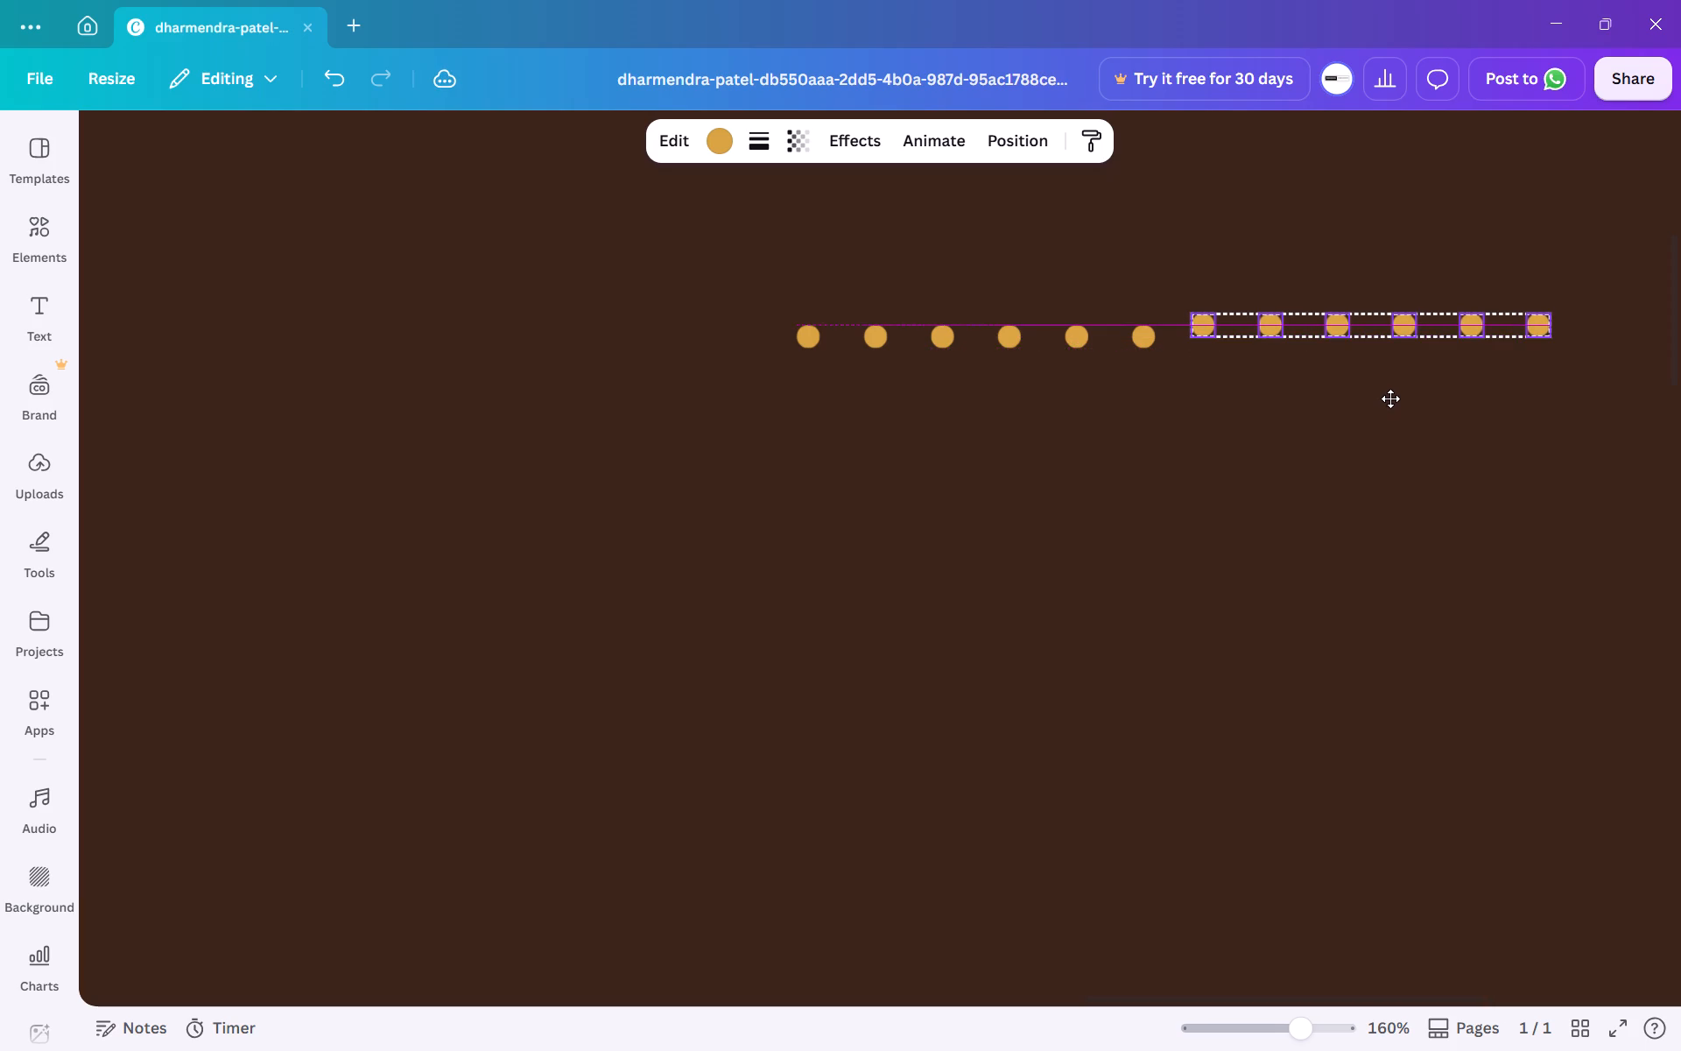
drag(1390, 399, 1396, 401)
click(1190, 494)
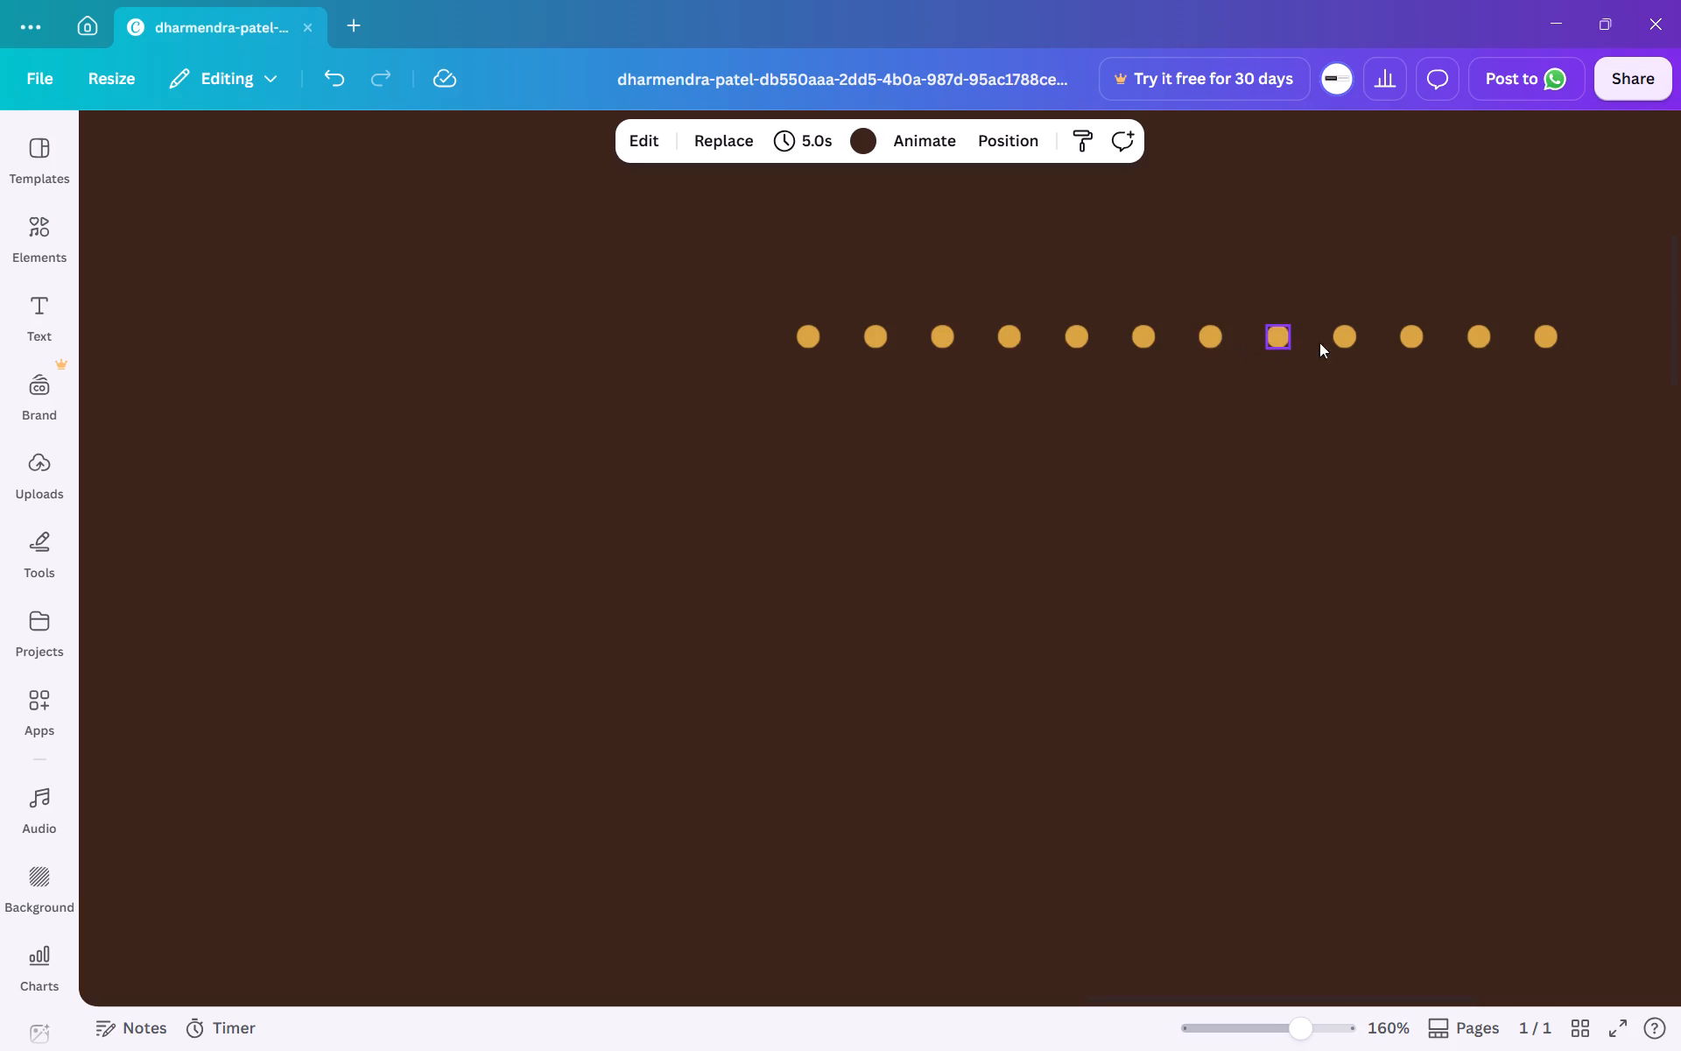
Delete the last two golden dots at the right end of the row, leaving ten.
drag(1471, 294, 1561, 363)
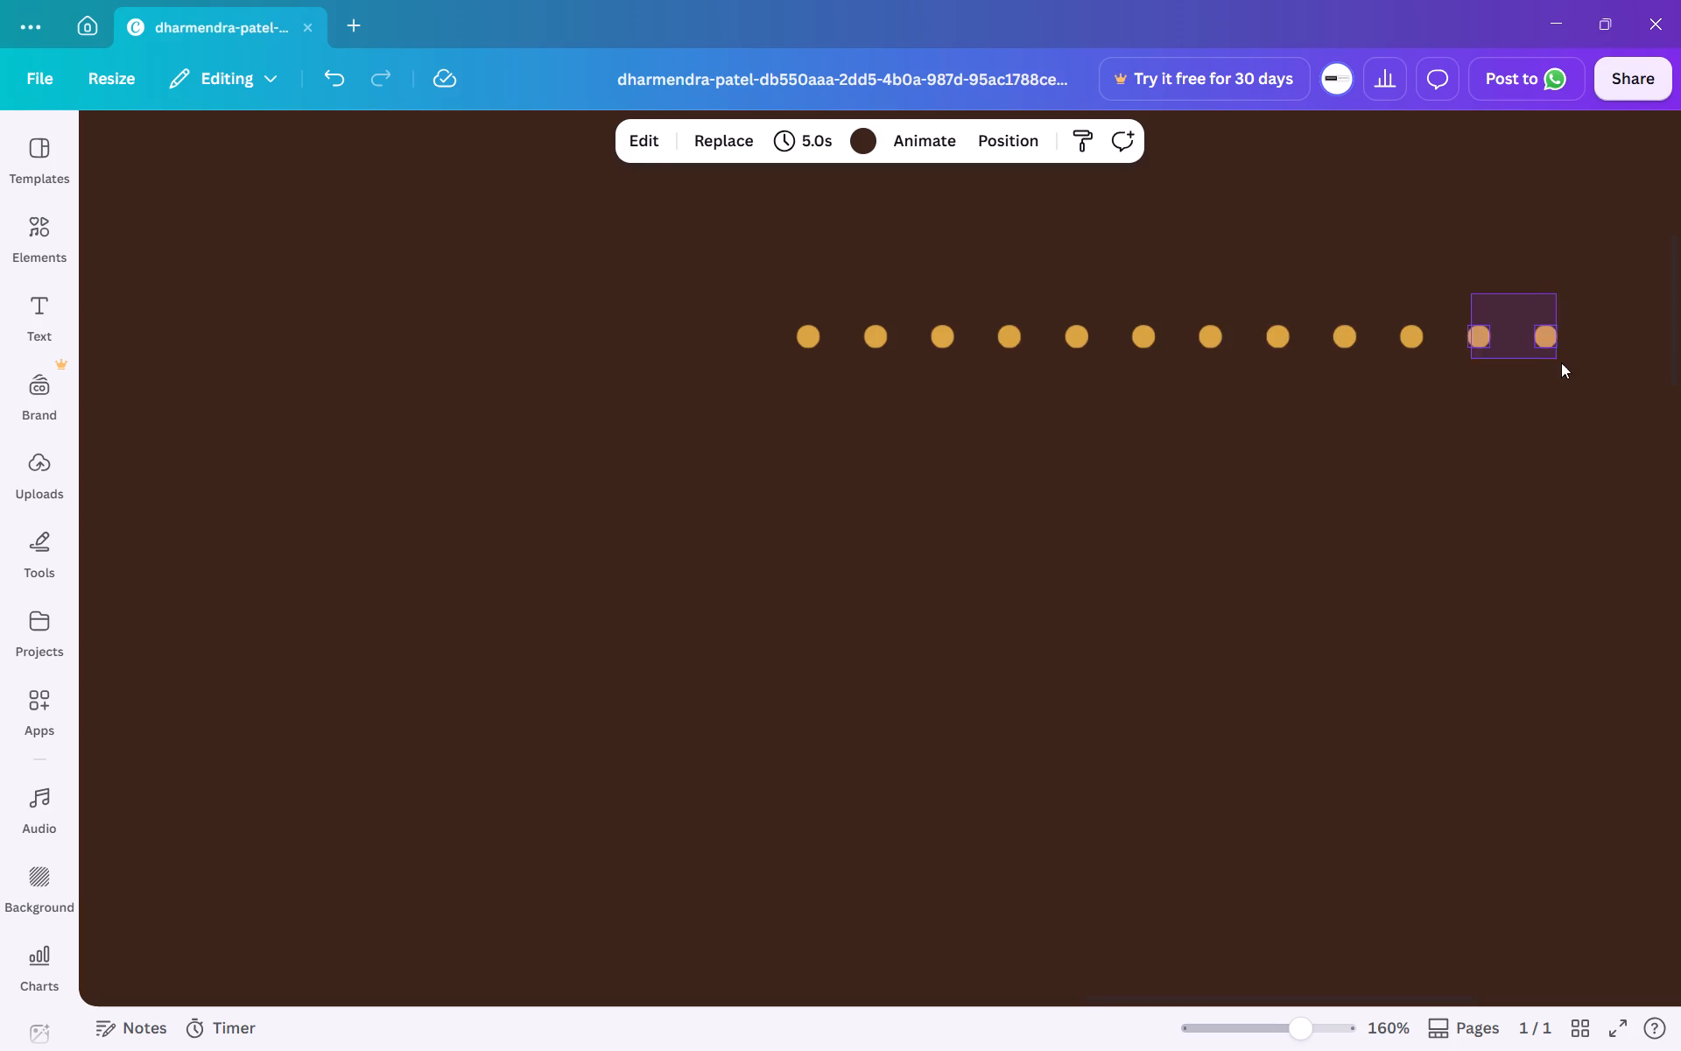
drag(1561, 363, 1578, 378)
key(Delete)
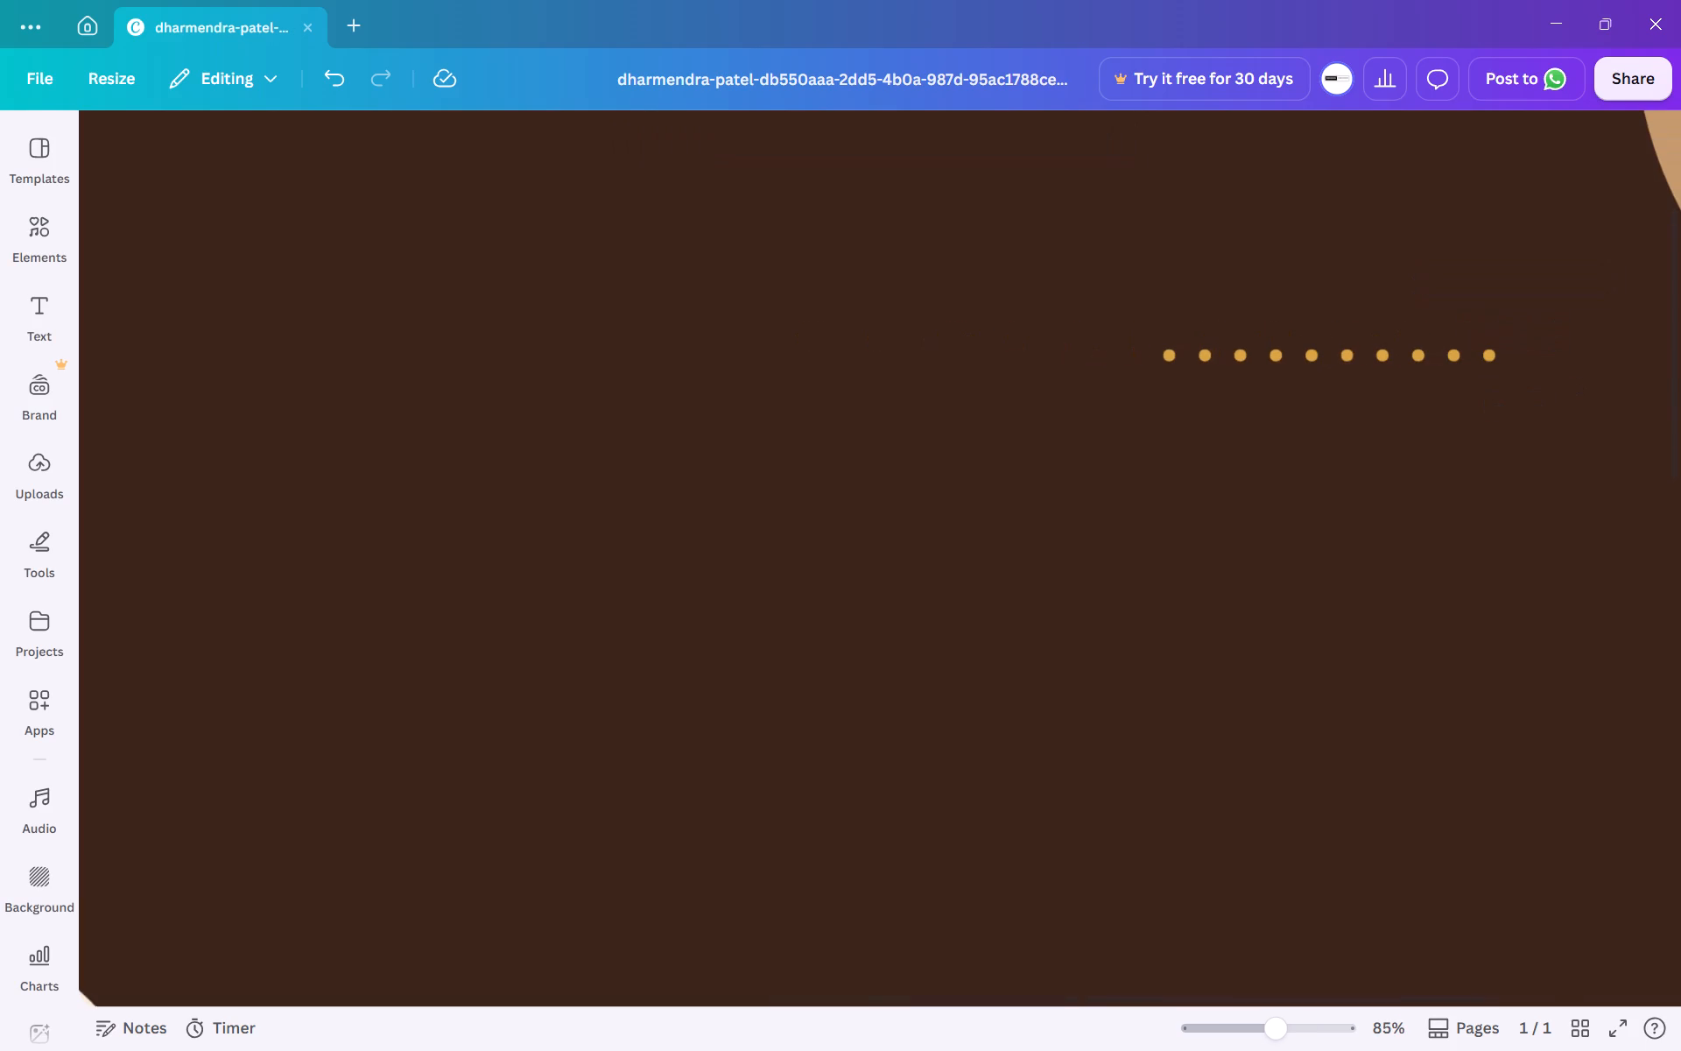
Duplicate the ten-dot row and align the copy directly below it, with a row gap close to the spacing between dots.
drag(1528, 427, 1280, 350)
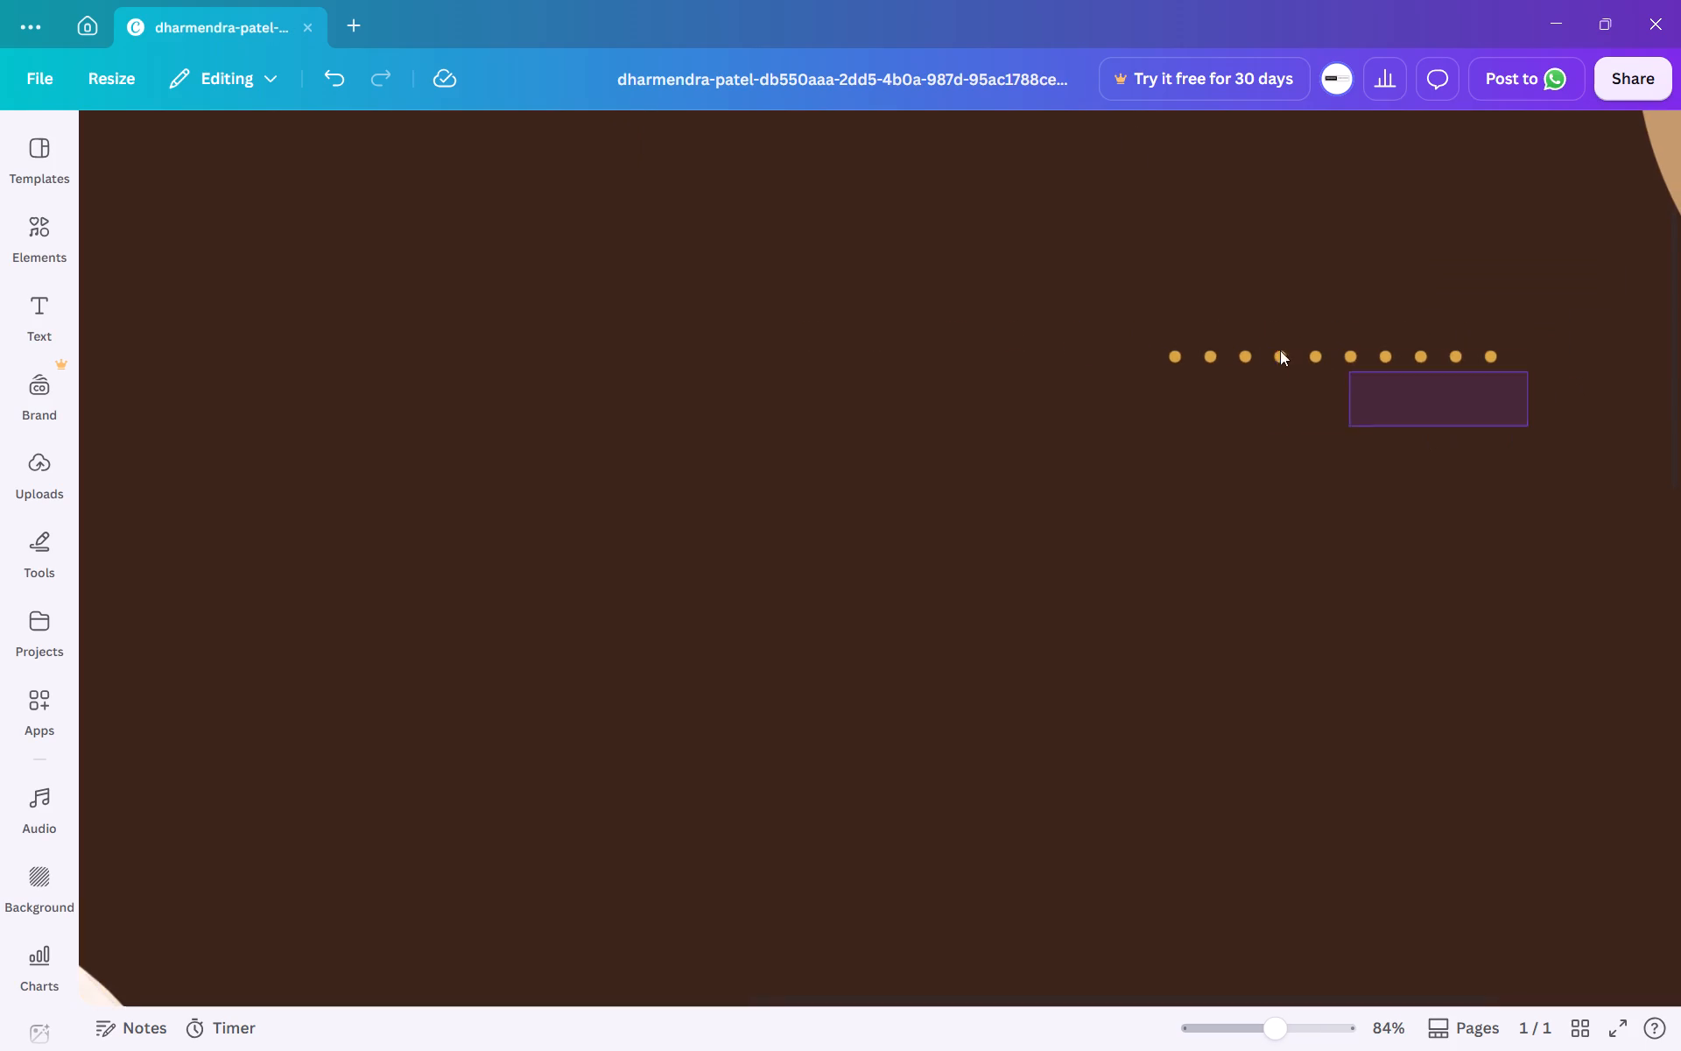
drag(1280, 350, 1152, 320)
click(1354, 293)
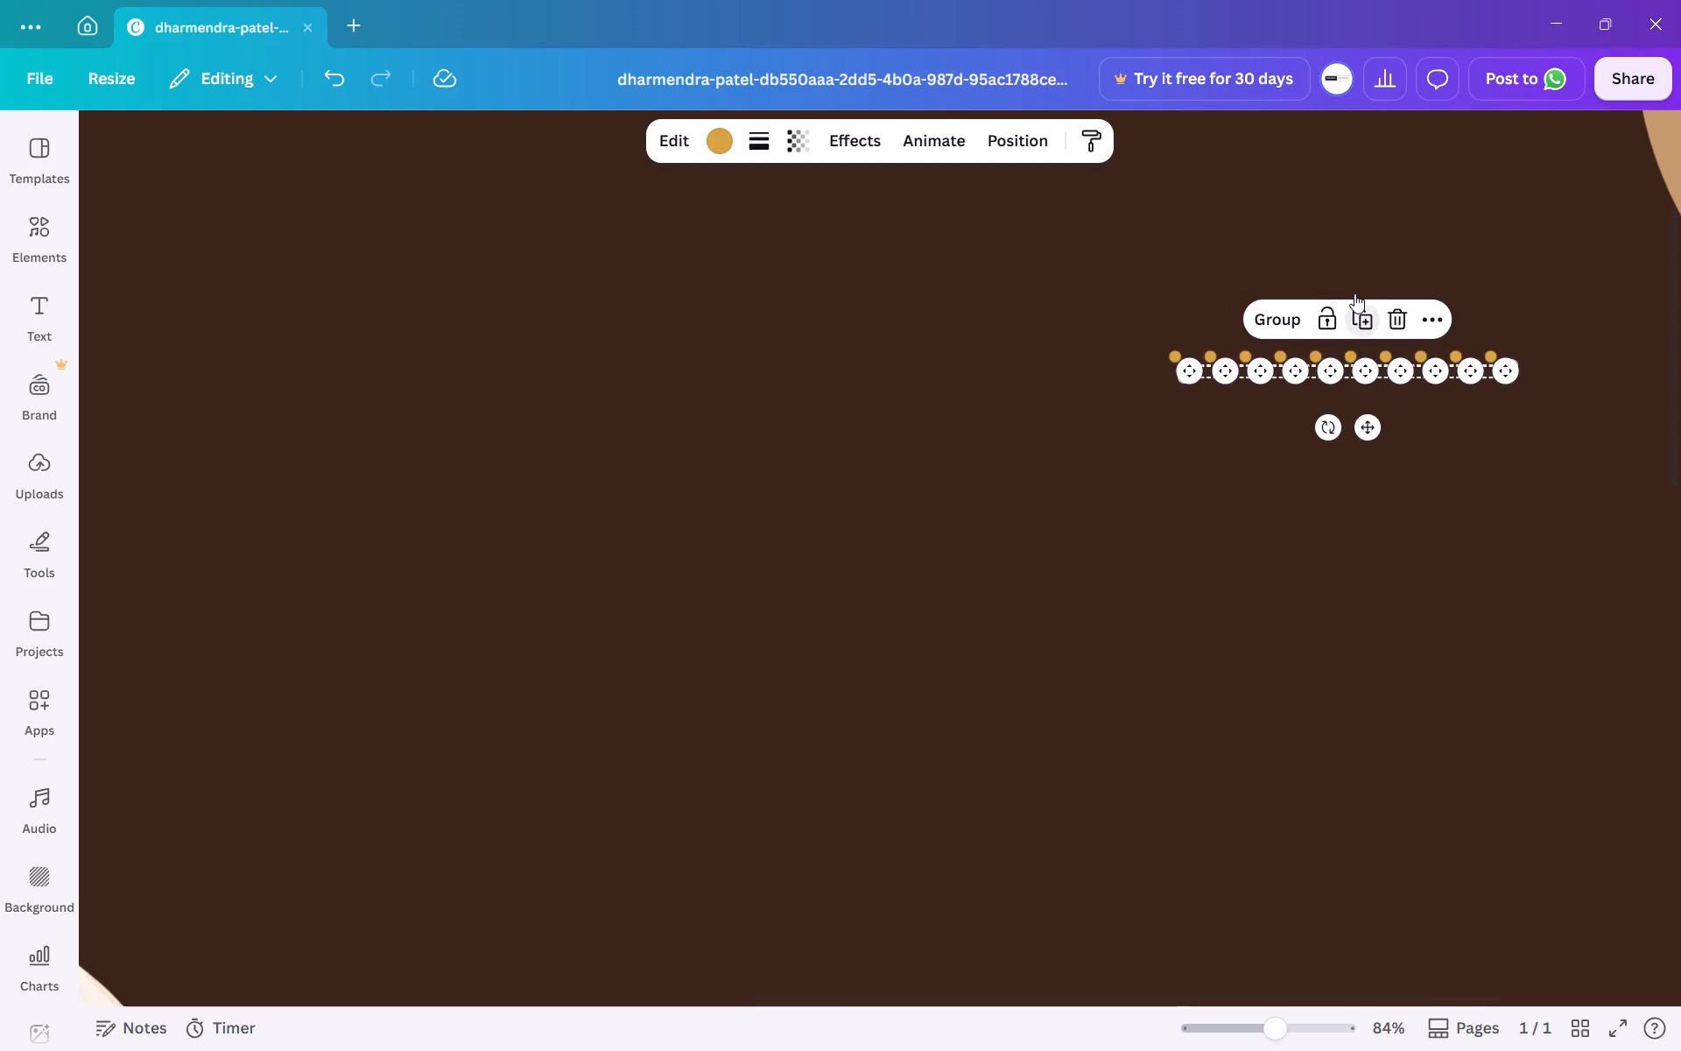
drag(1368, 439, 1356, 462)
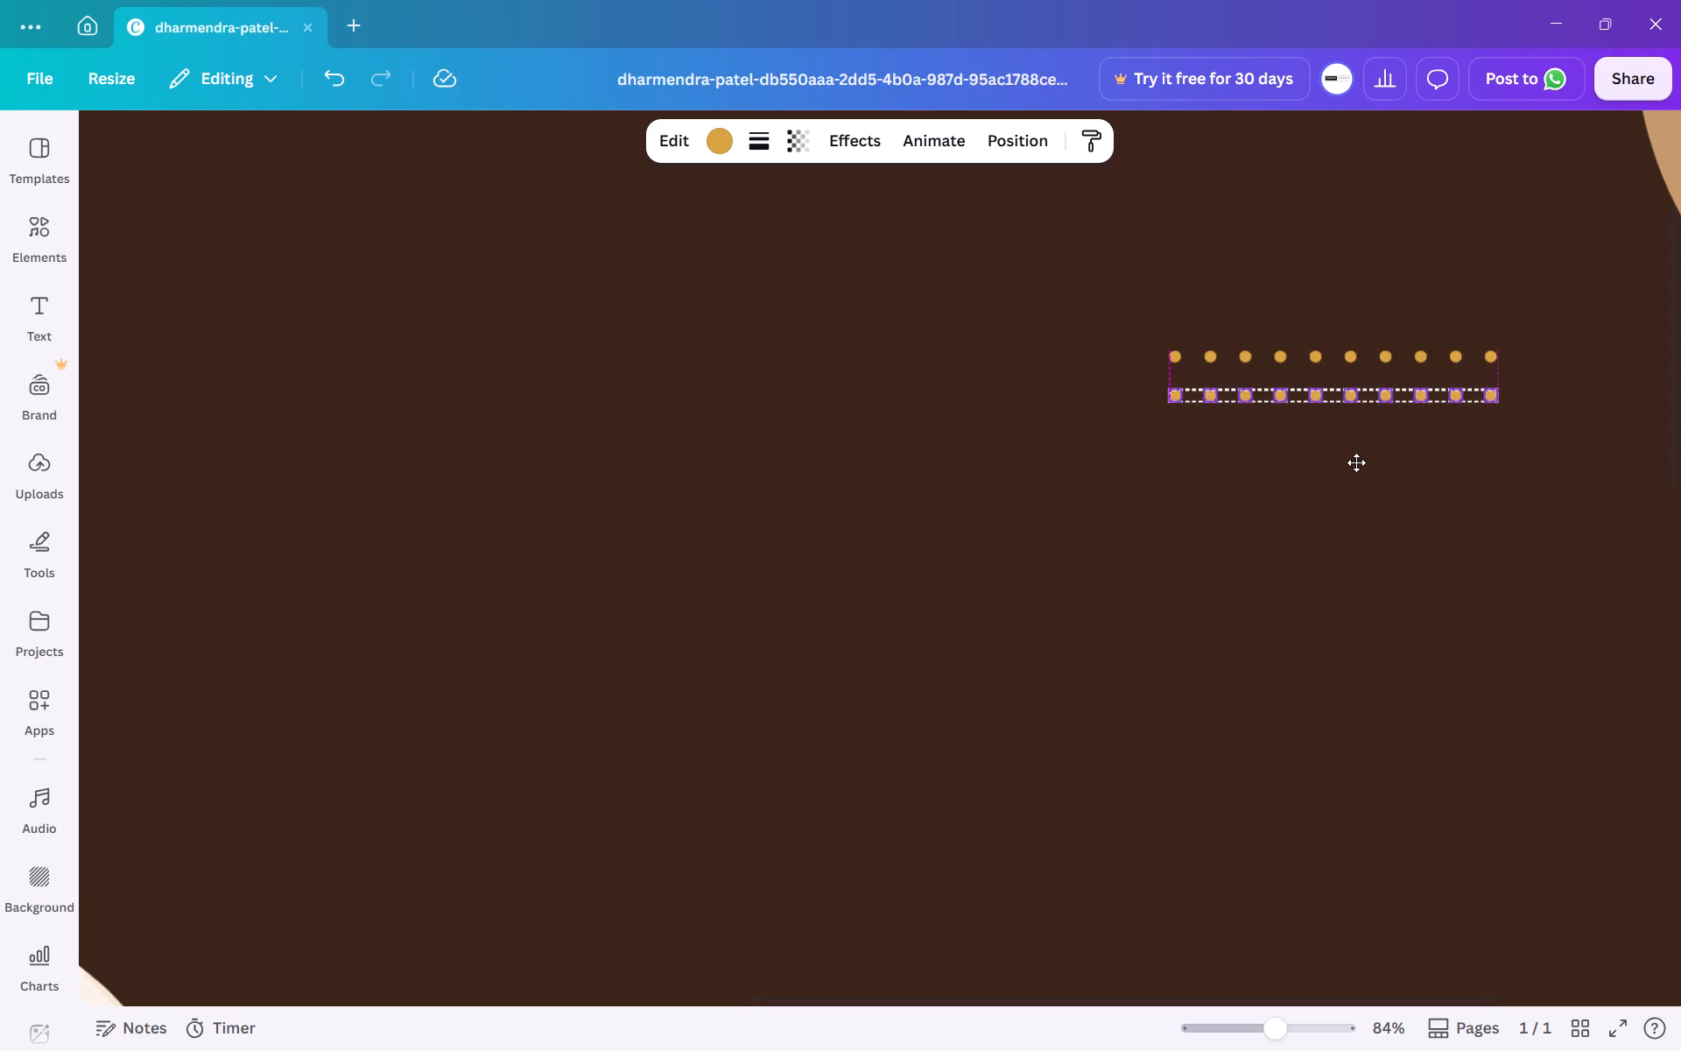
drag(1356, 462, 1354, 455)
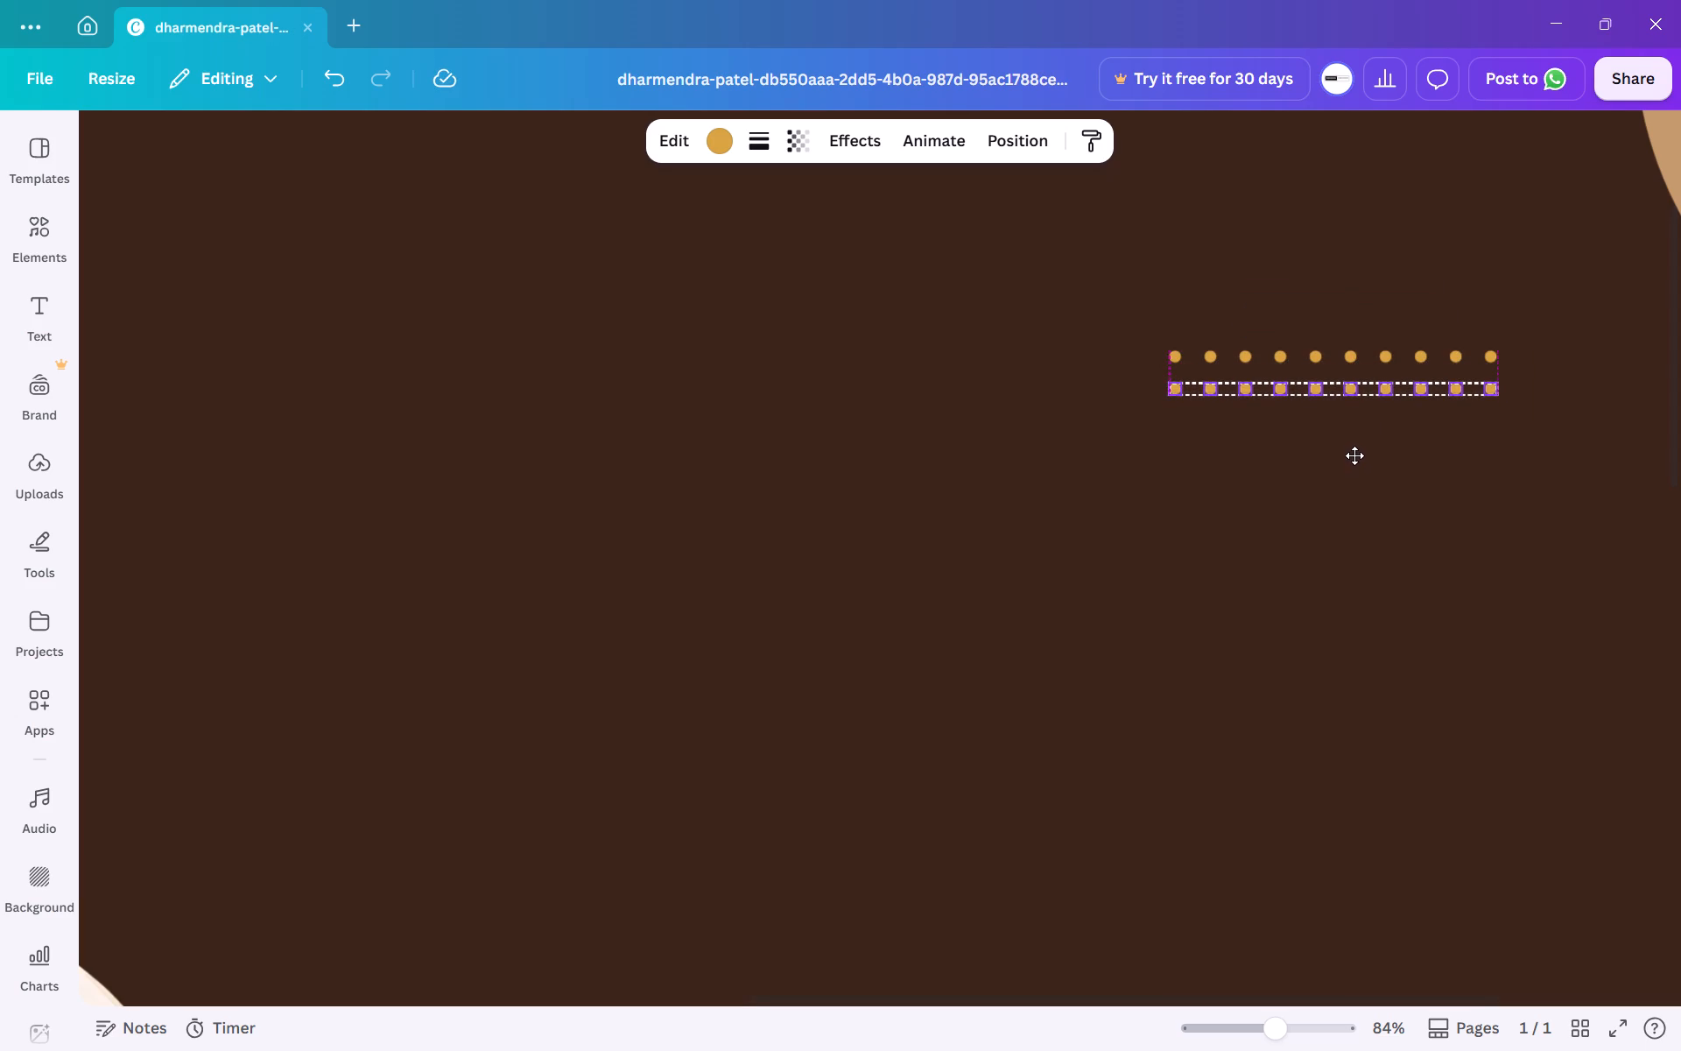
drag(1354, 455, 1353, 460)
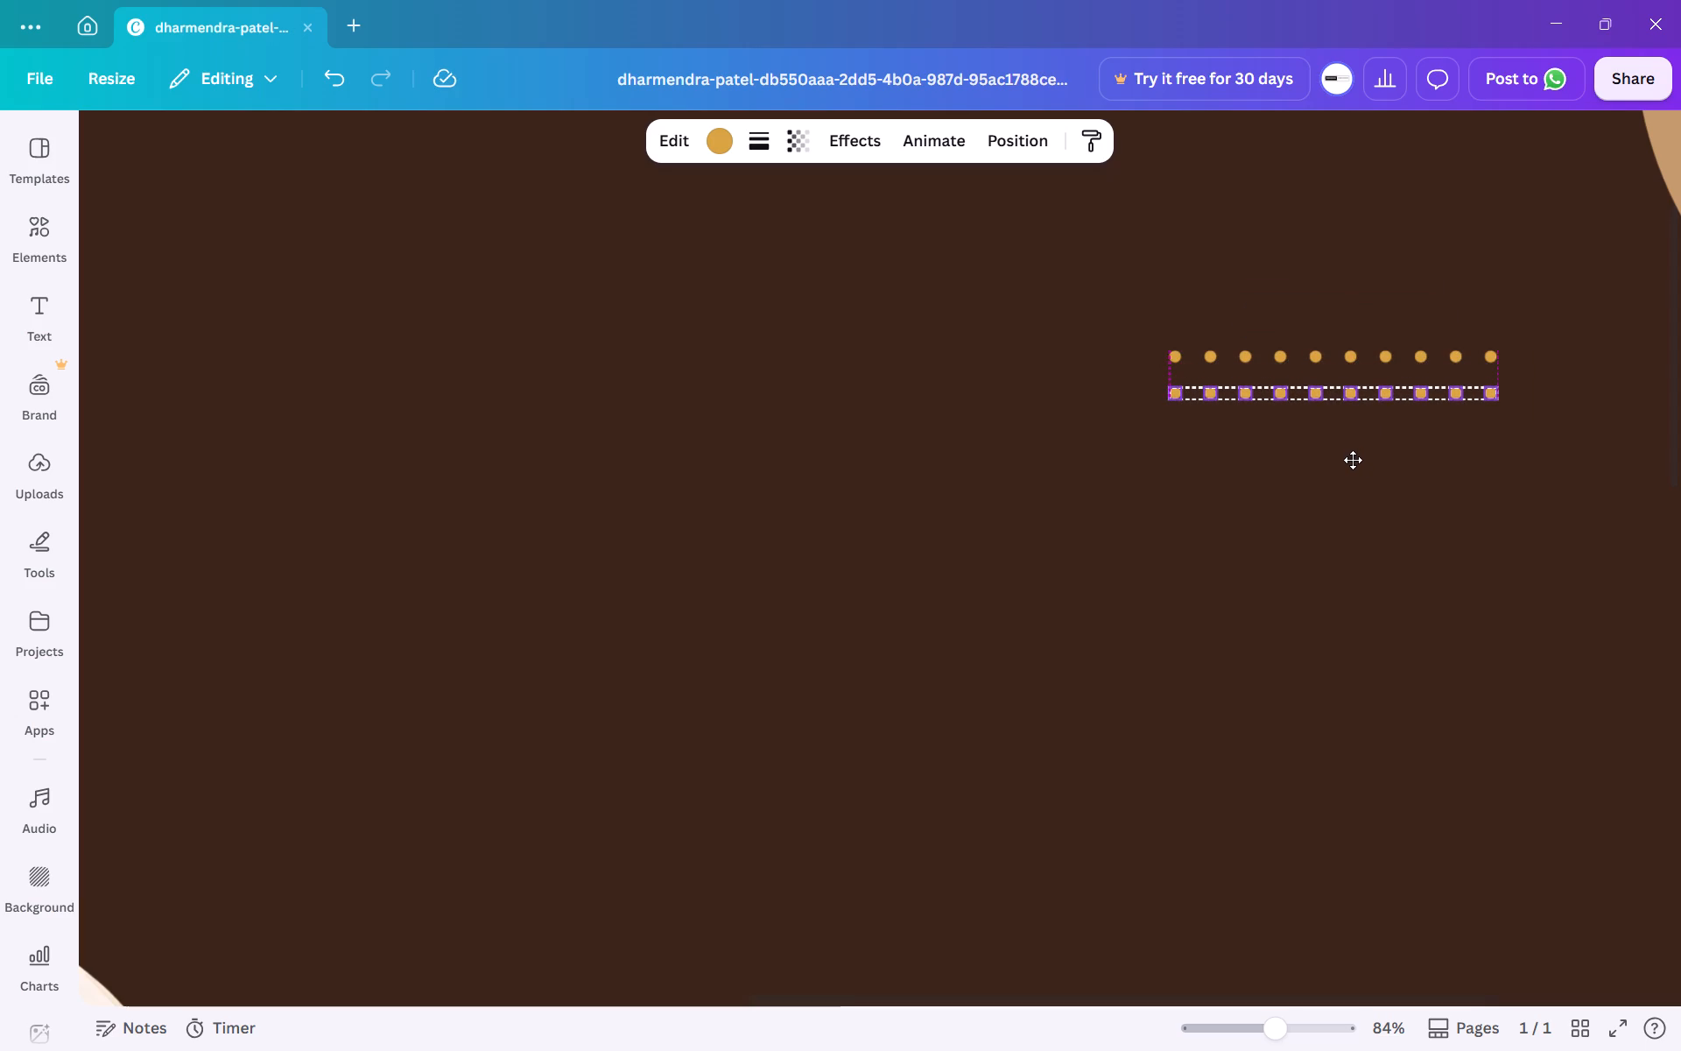
drag(1353, 460, 1354, 460)
click(1377, 512)
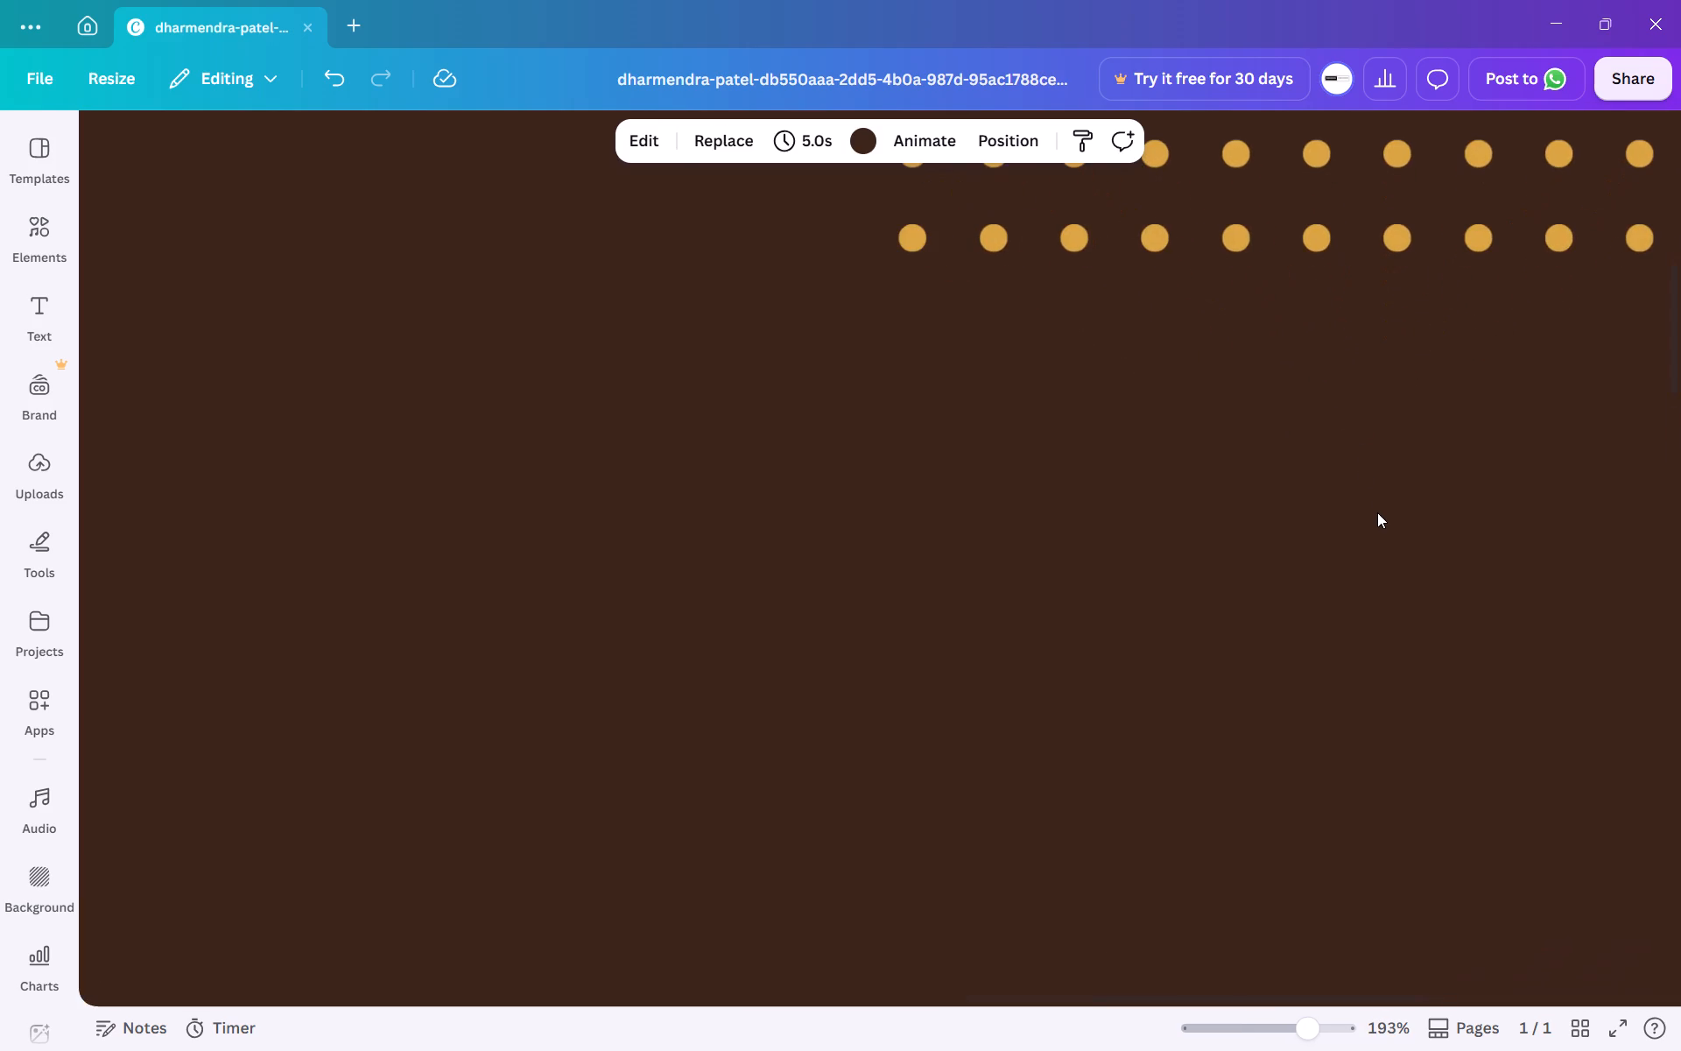
drag(1612, 339, 1477, 336)
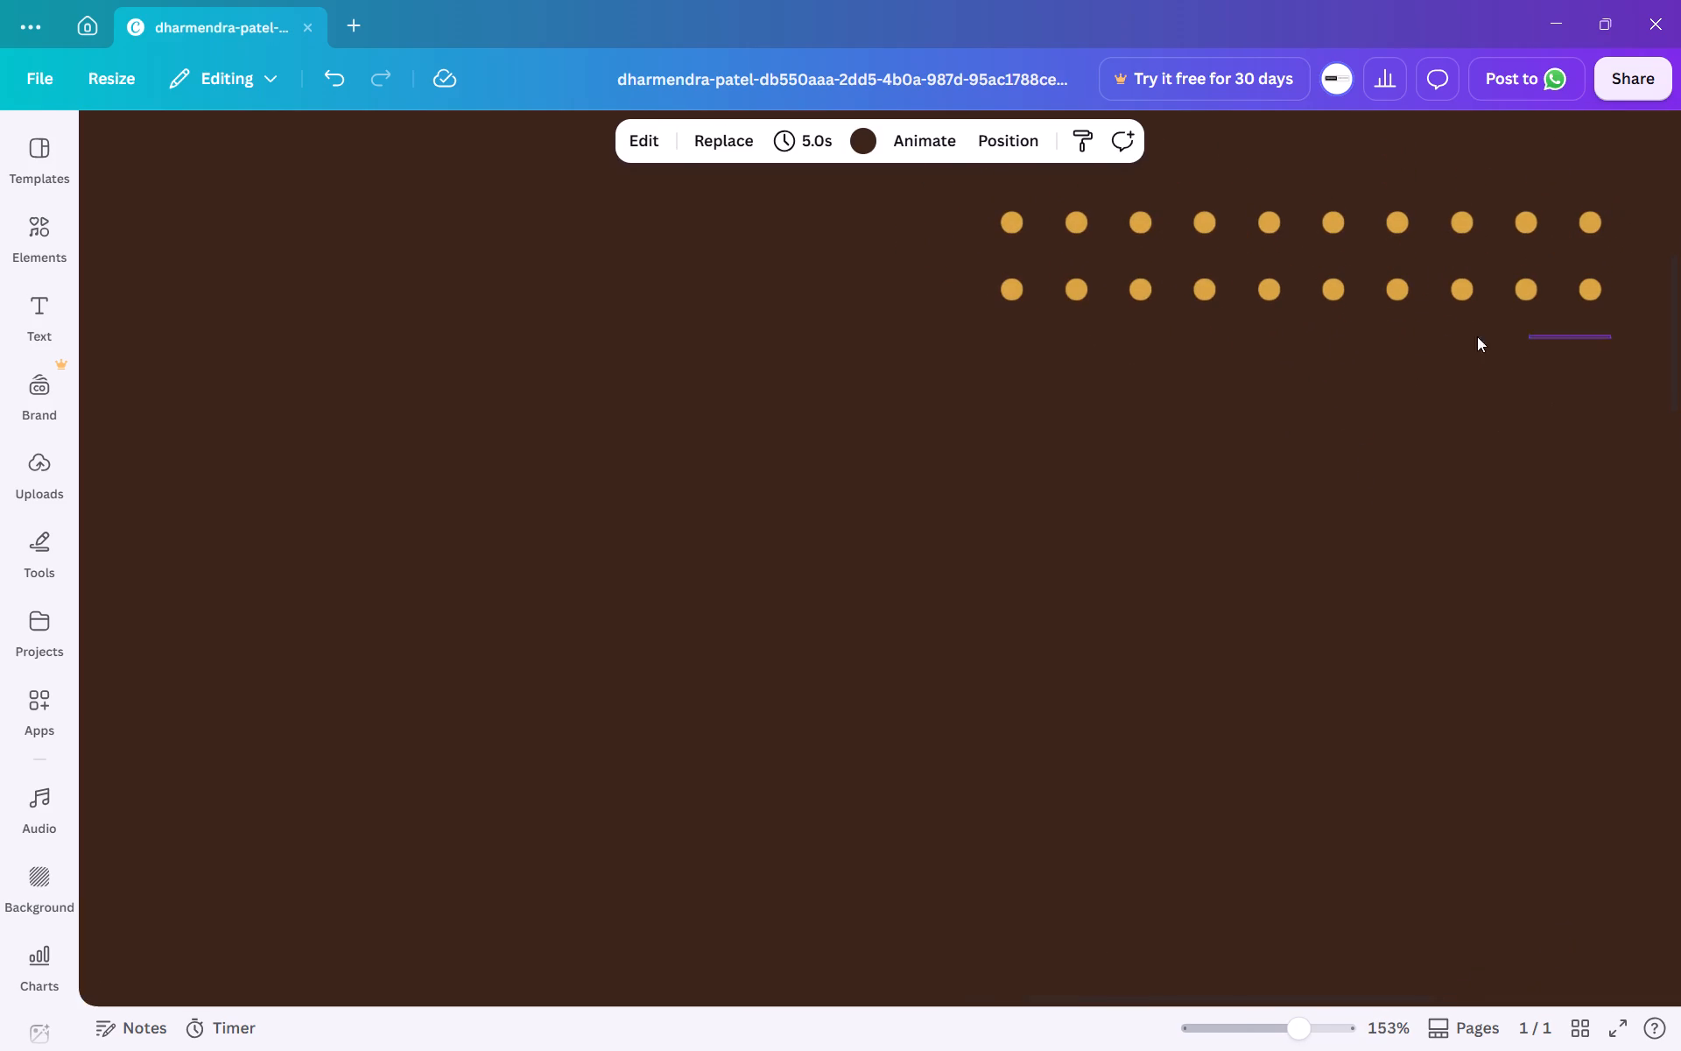
drag(1477, 336, 979, 273)
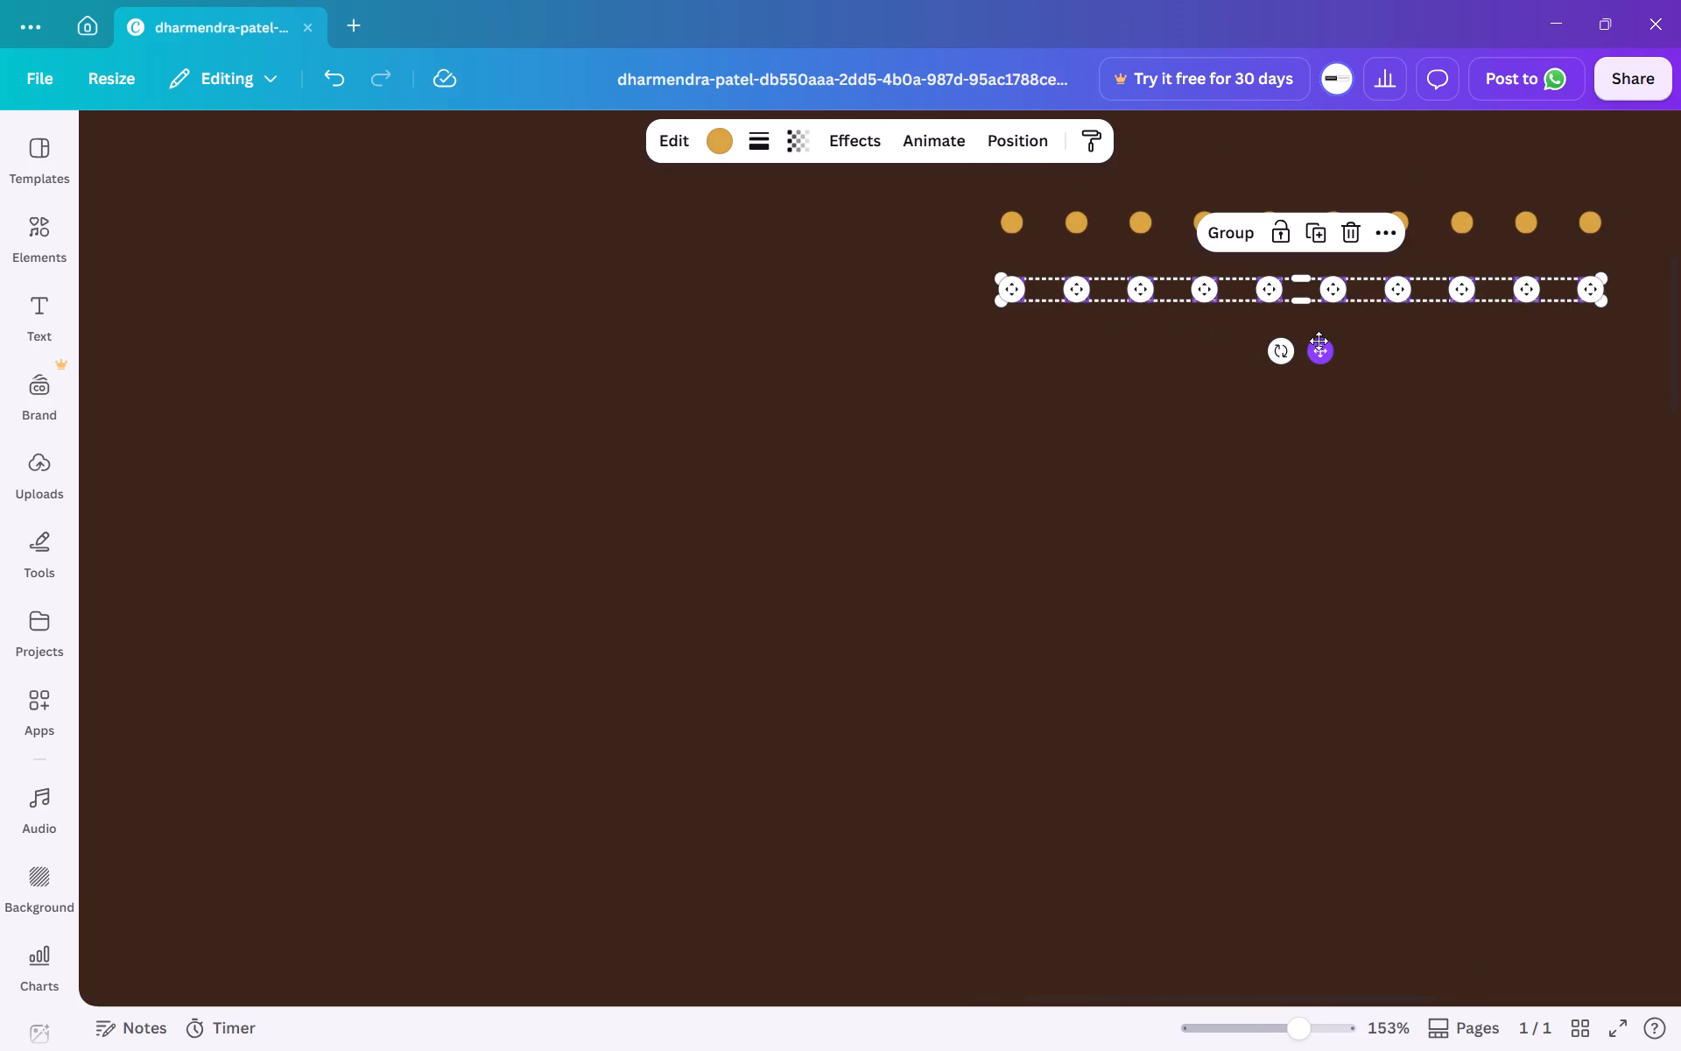
click(1319, 341)
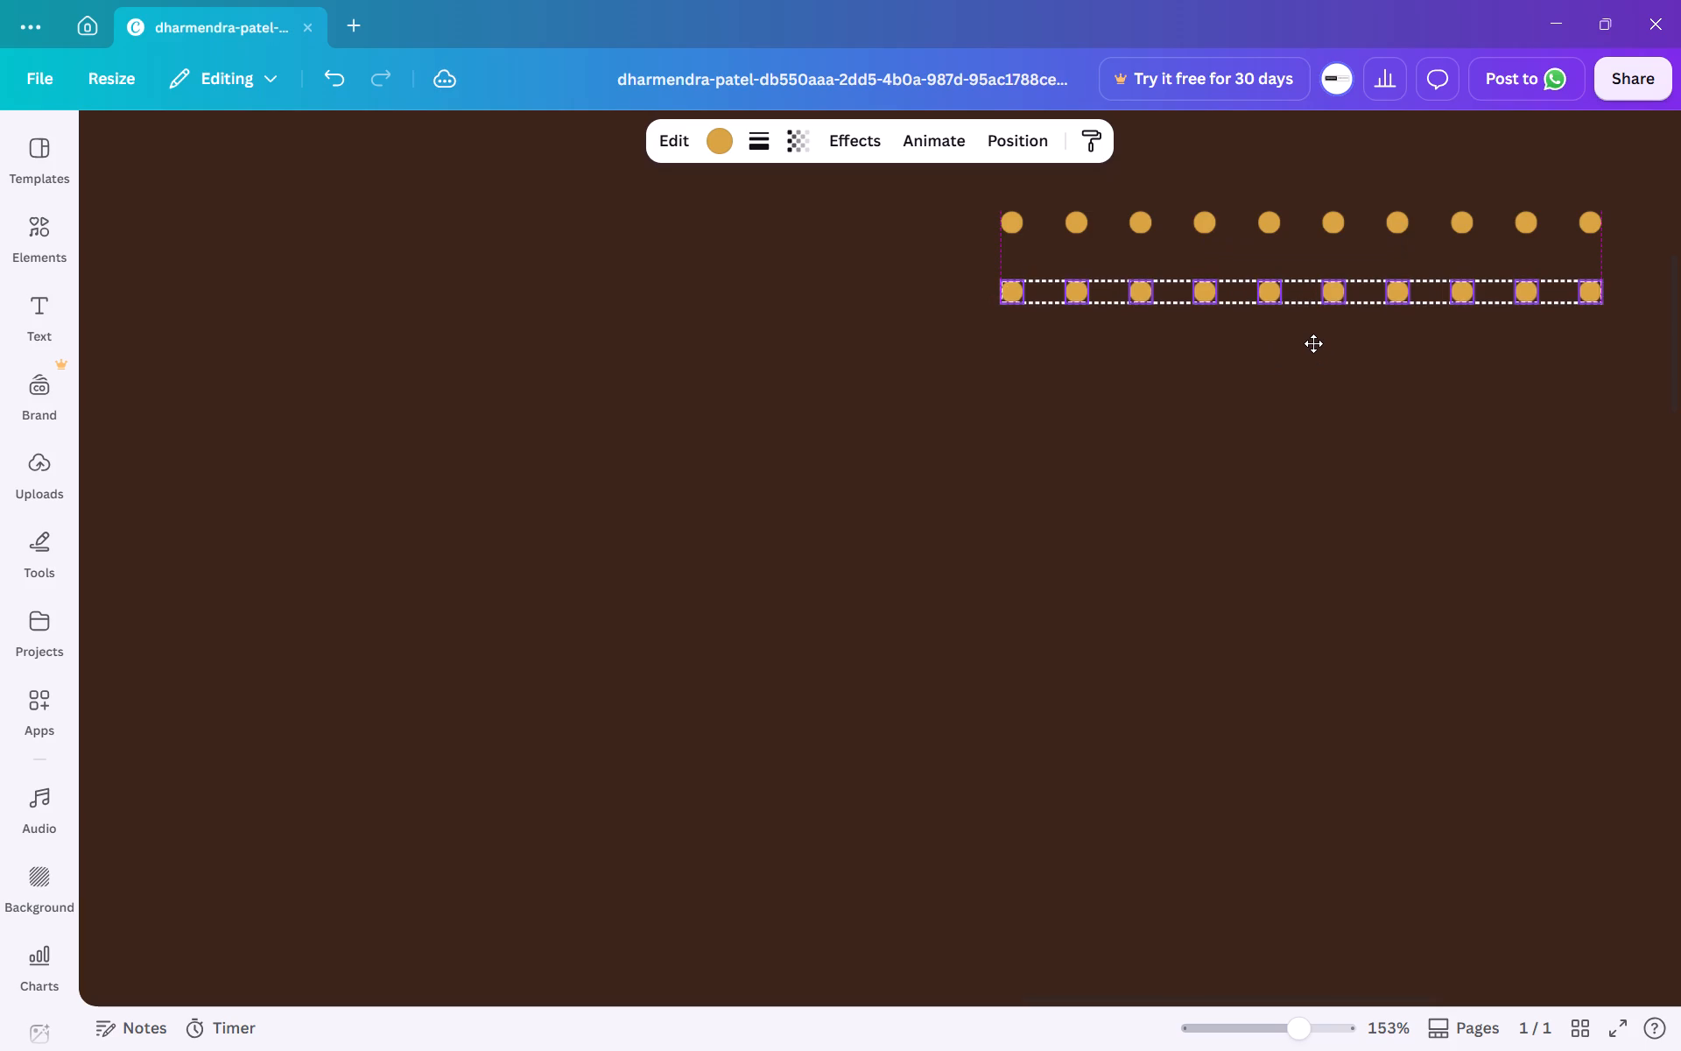
click(1317, 424)
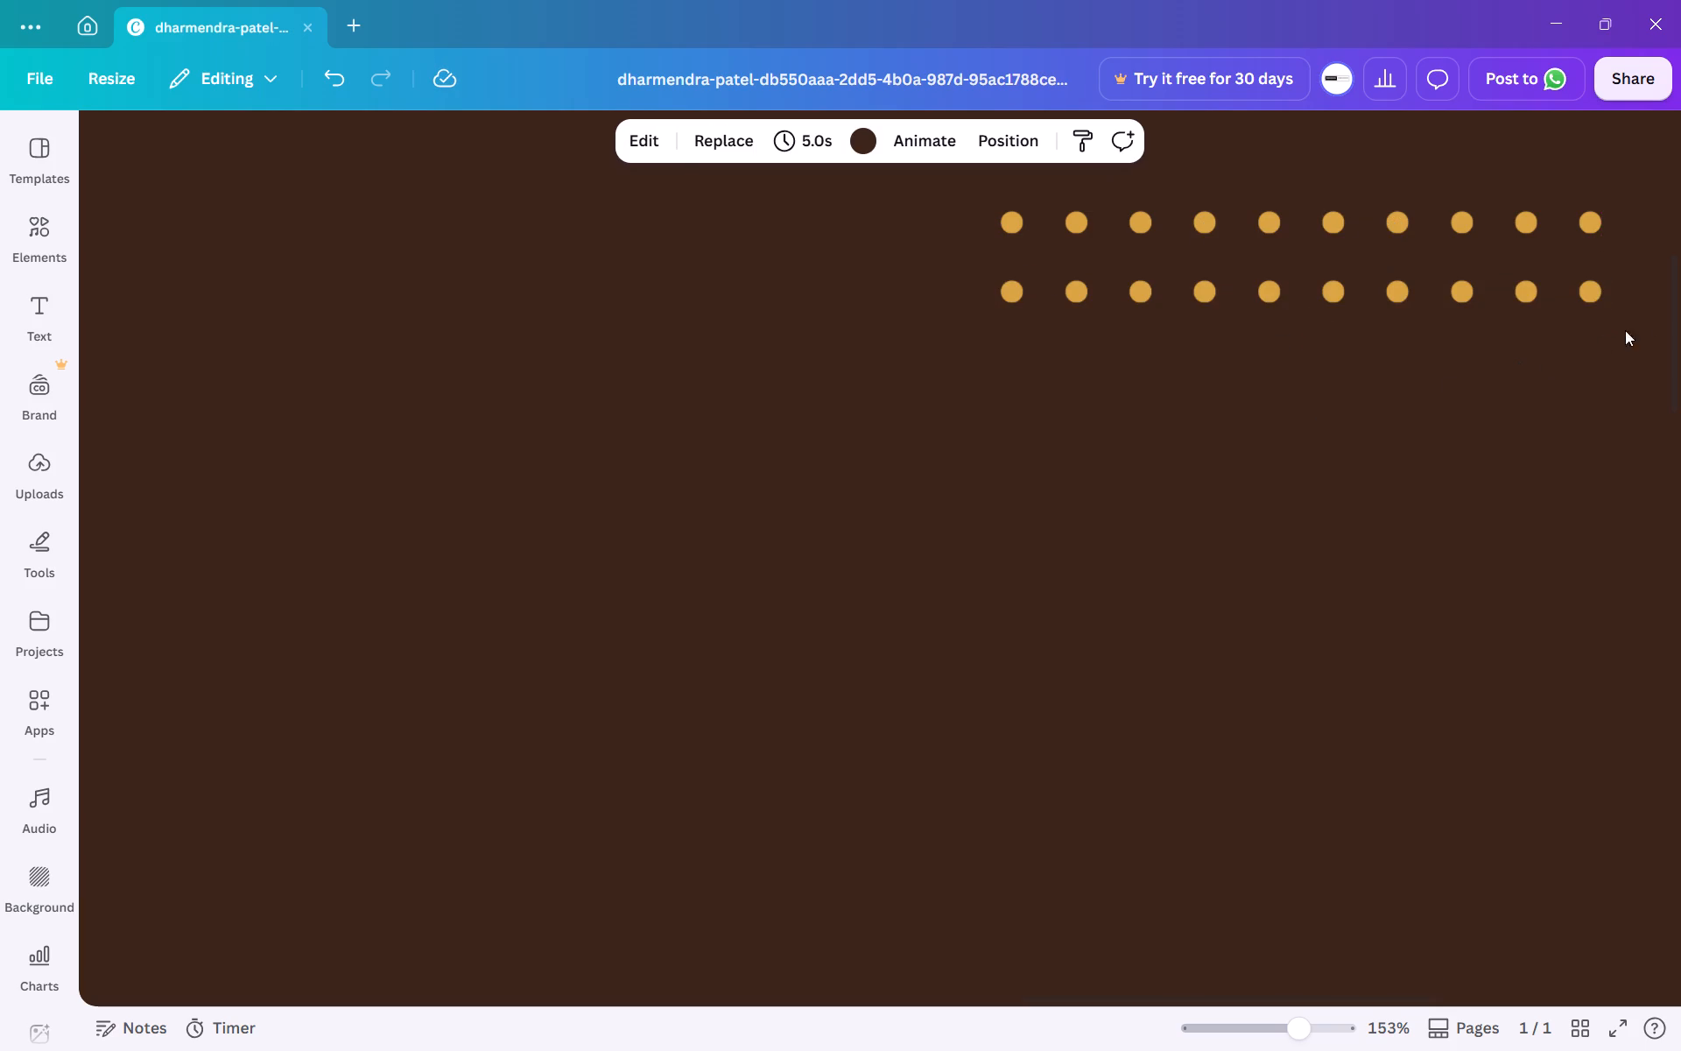
Duplicate both golden dot rows and align the copies directly below, forming four evenly spaced rows of ten.
drag(1643, 328, 966, 193)
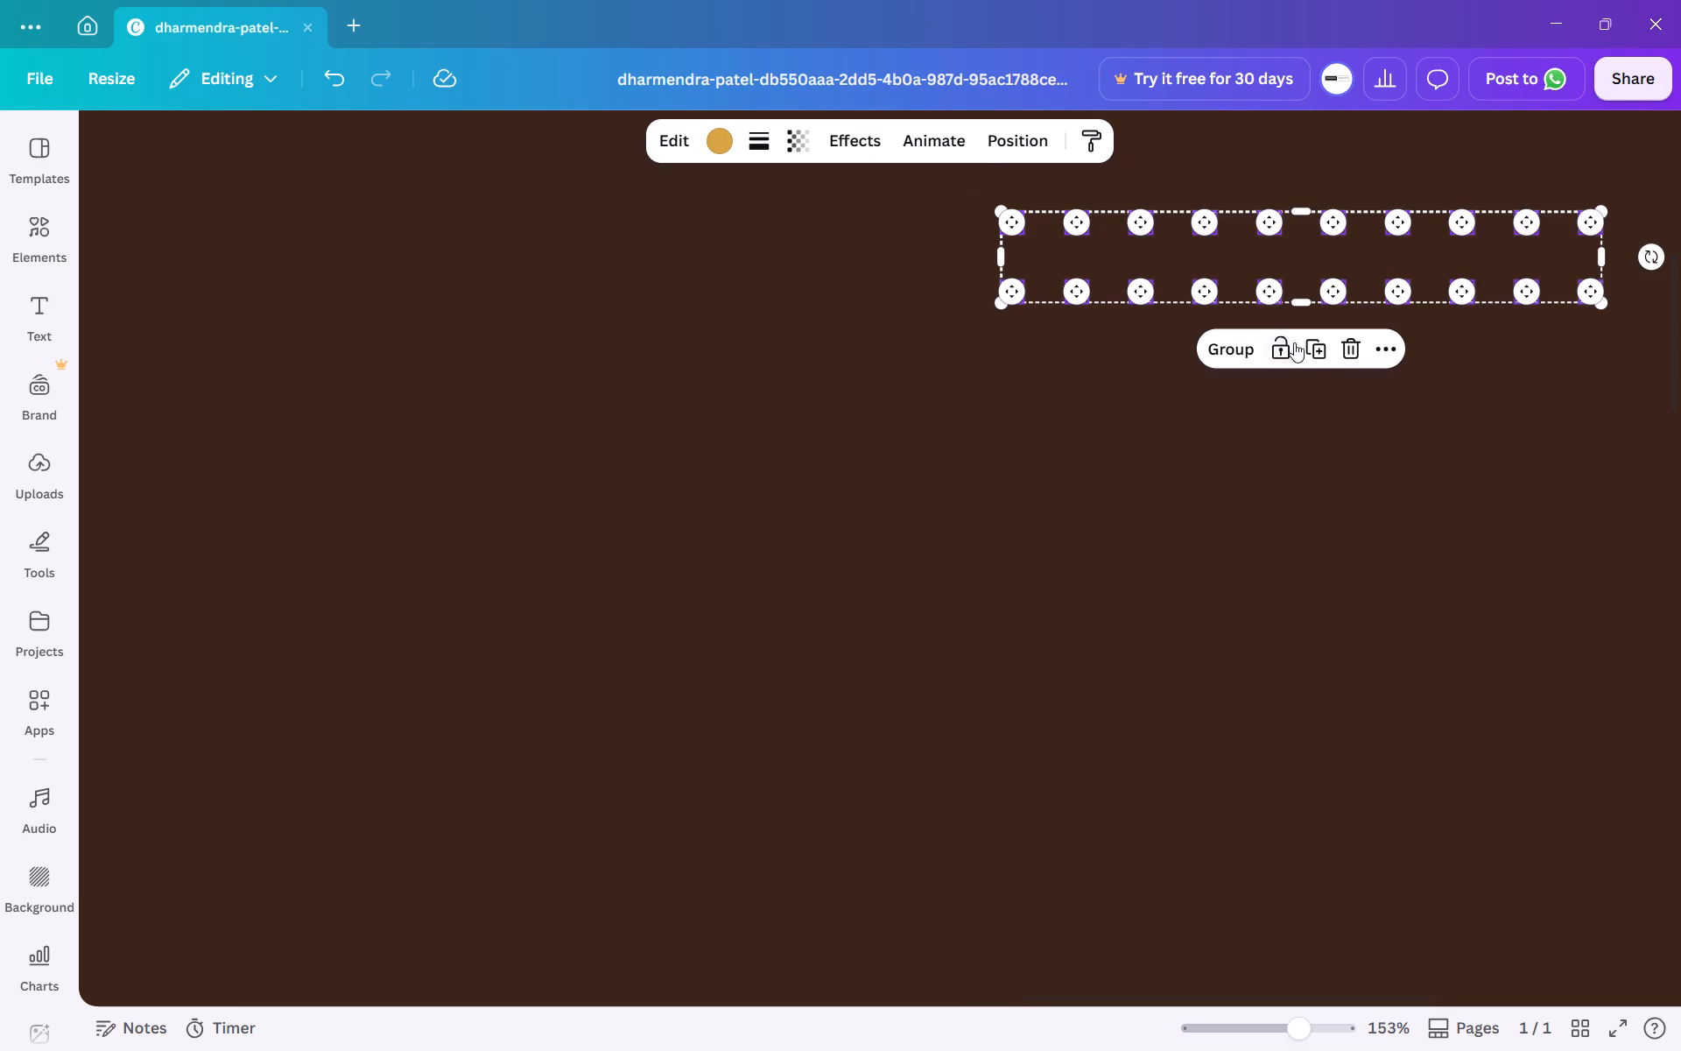
click(1314, 351)
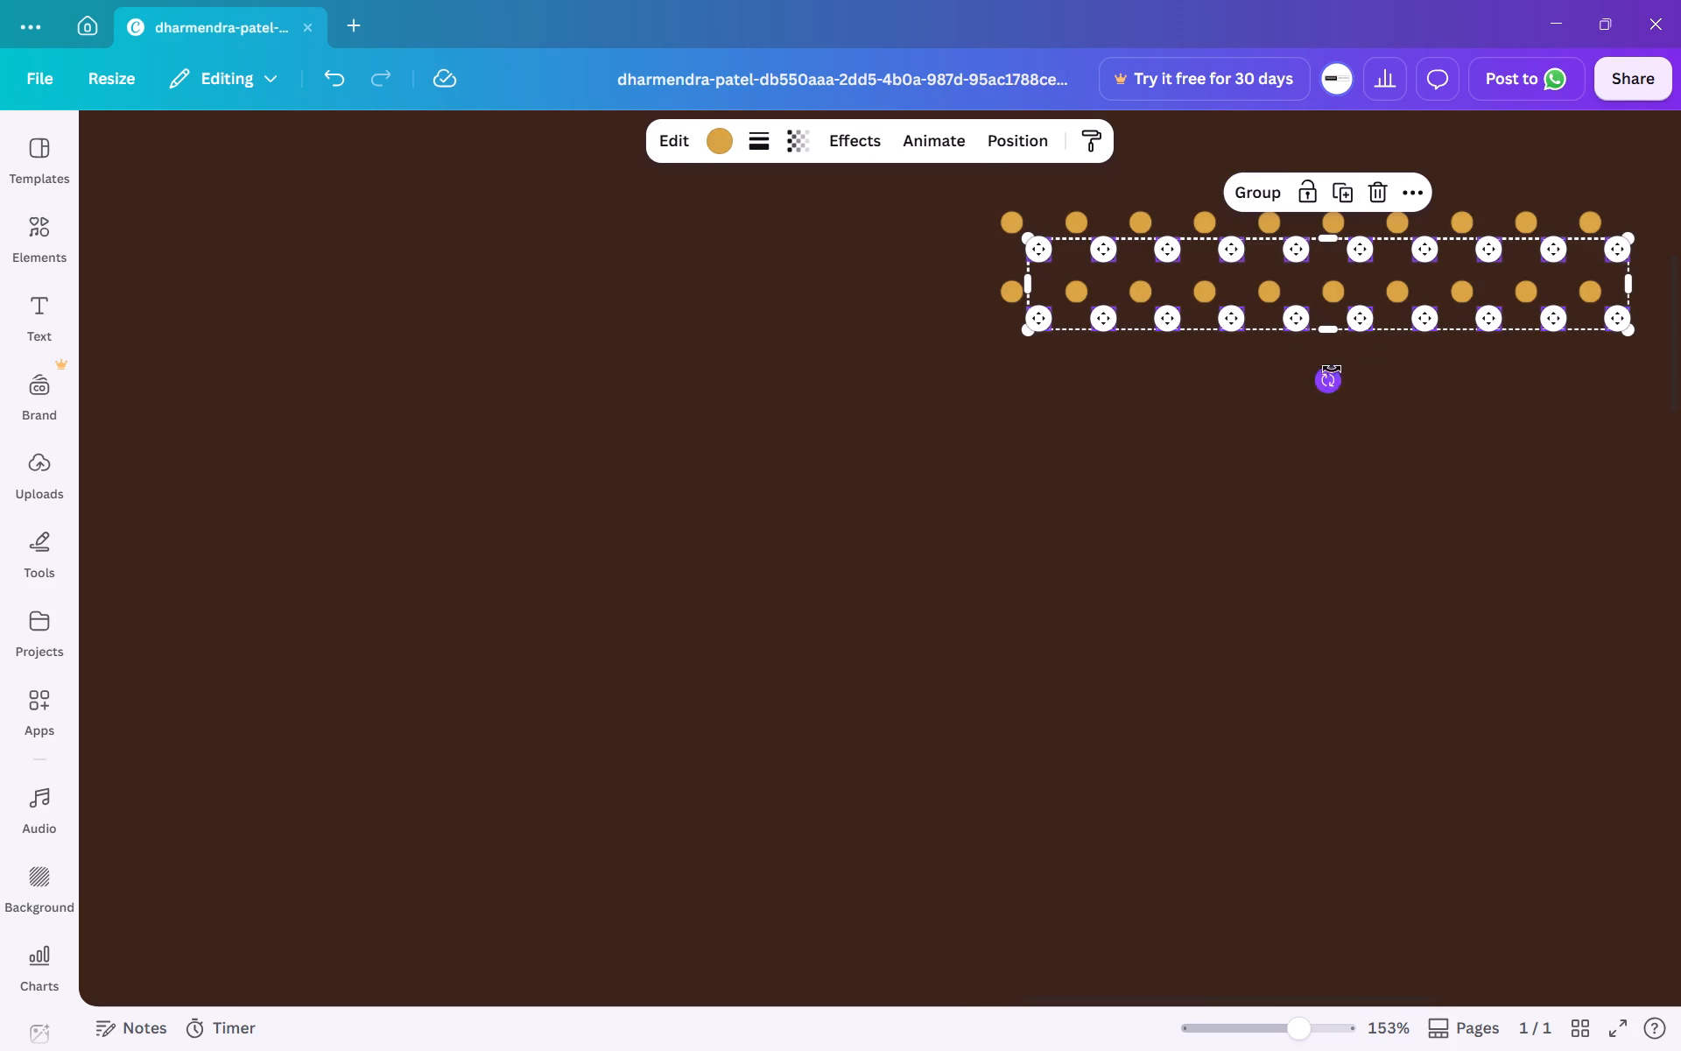
drag(1343, 272, 1340, 301)
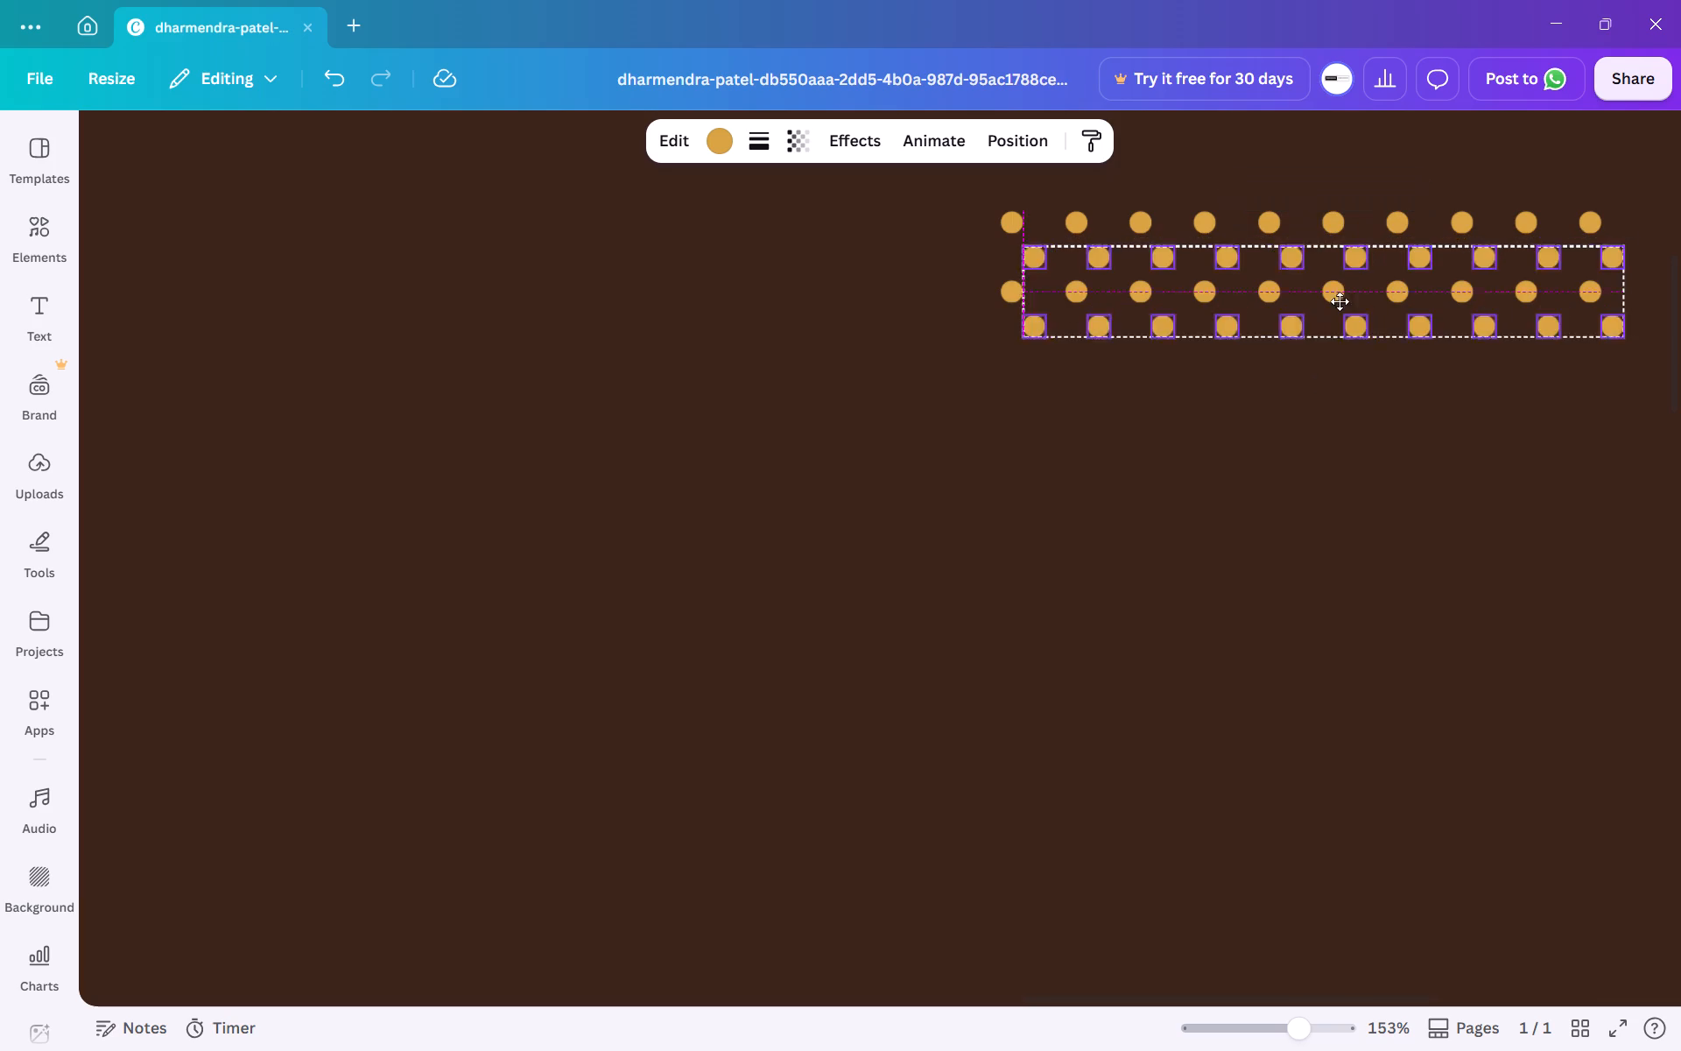
drag(1340, 301, 1319, 386)
click(1368, 546)
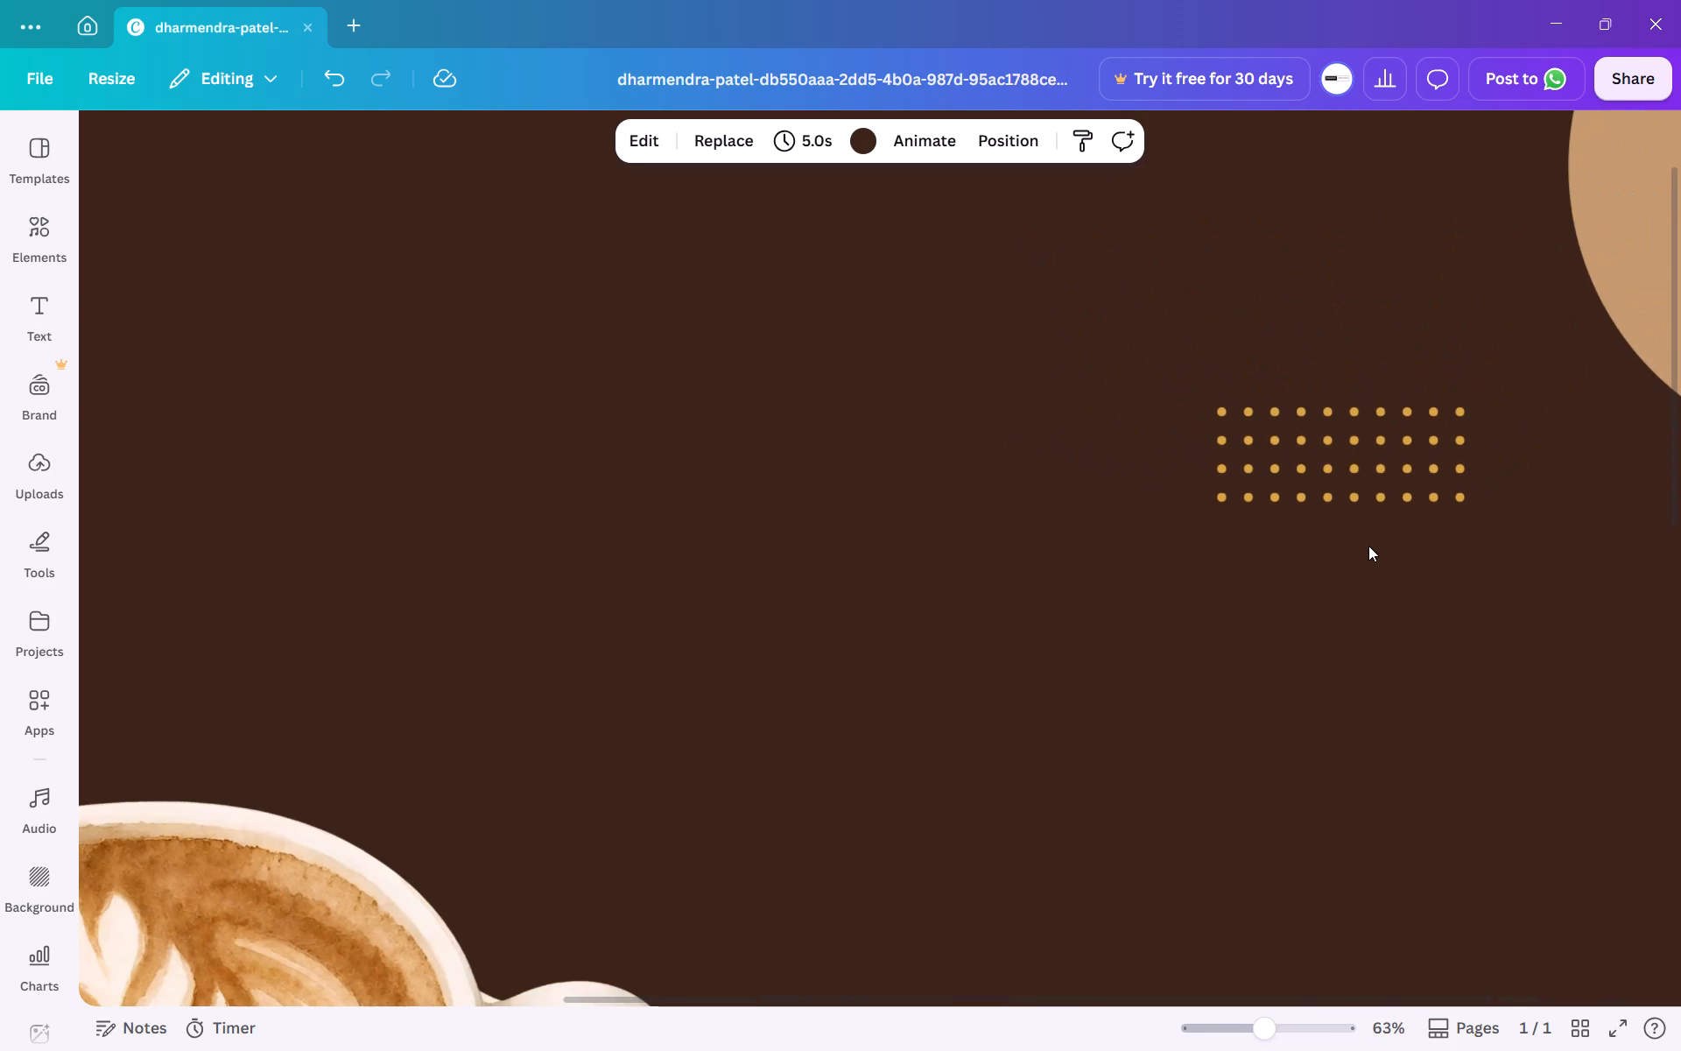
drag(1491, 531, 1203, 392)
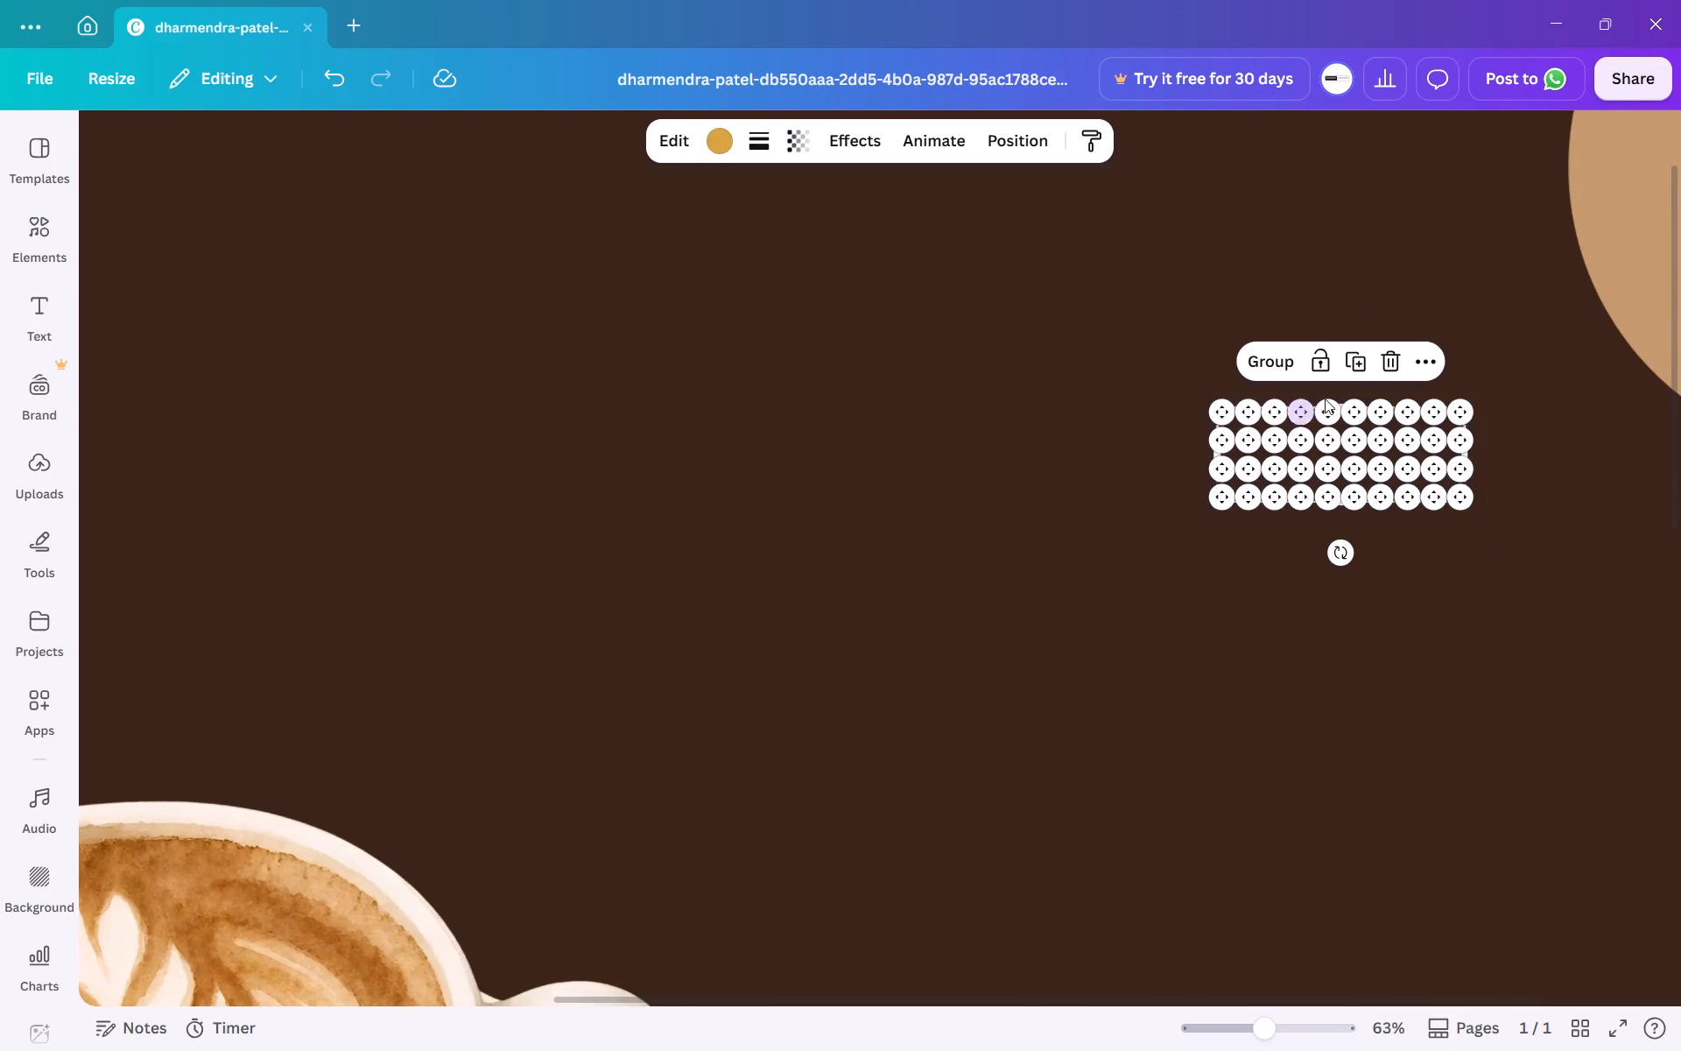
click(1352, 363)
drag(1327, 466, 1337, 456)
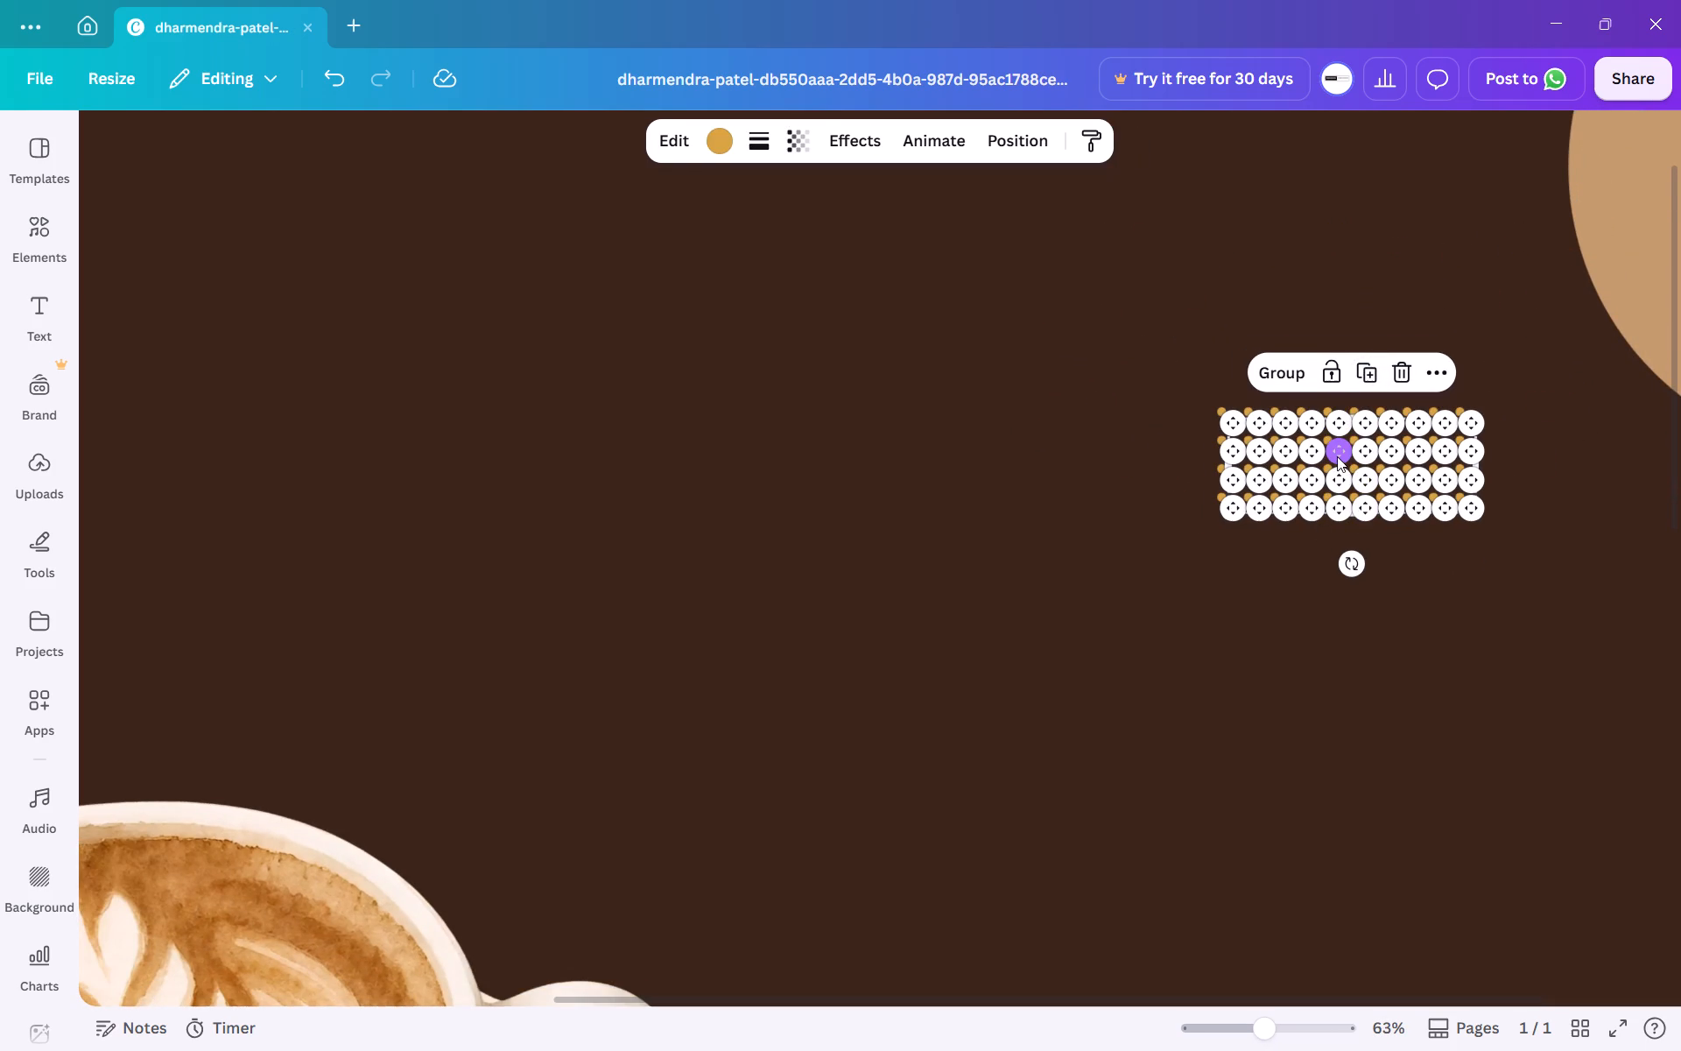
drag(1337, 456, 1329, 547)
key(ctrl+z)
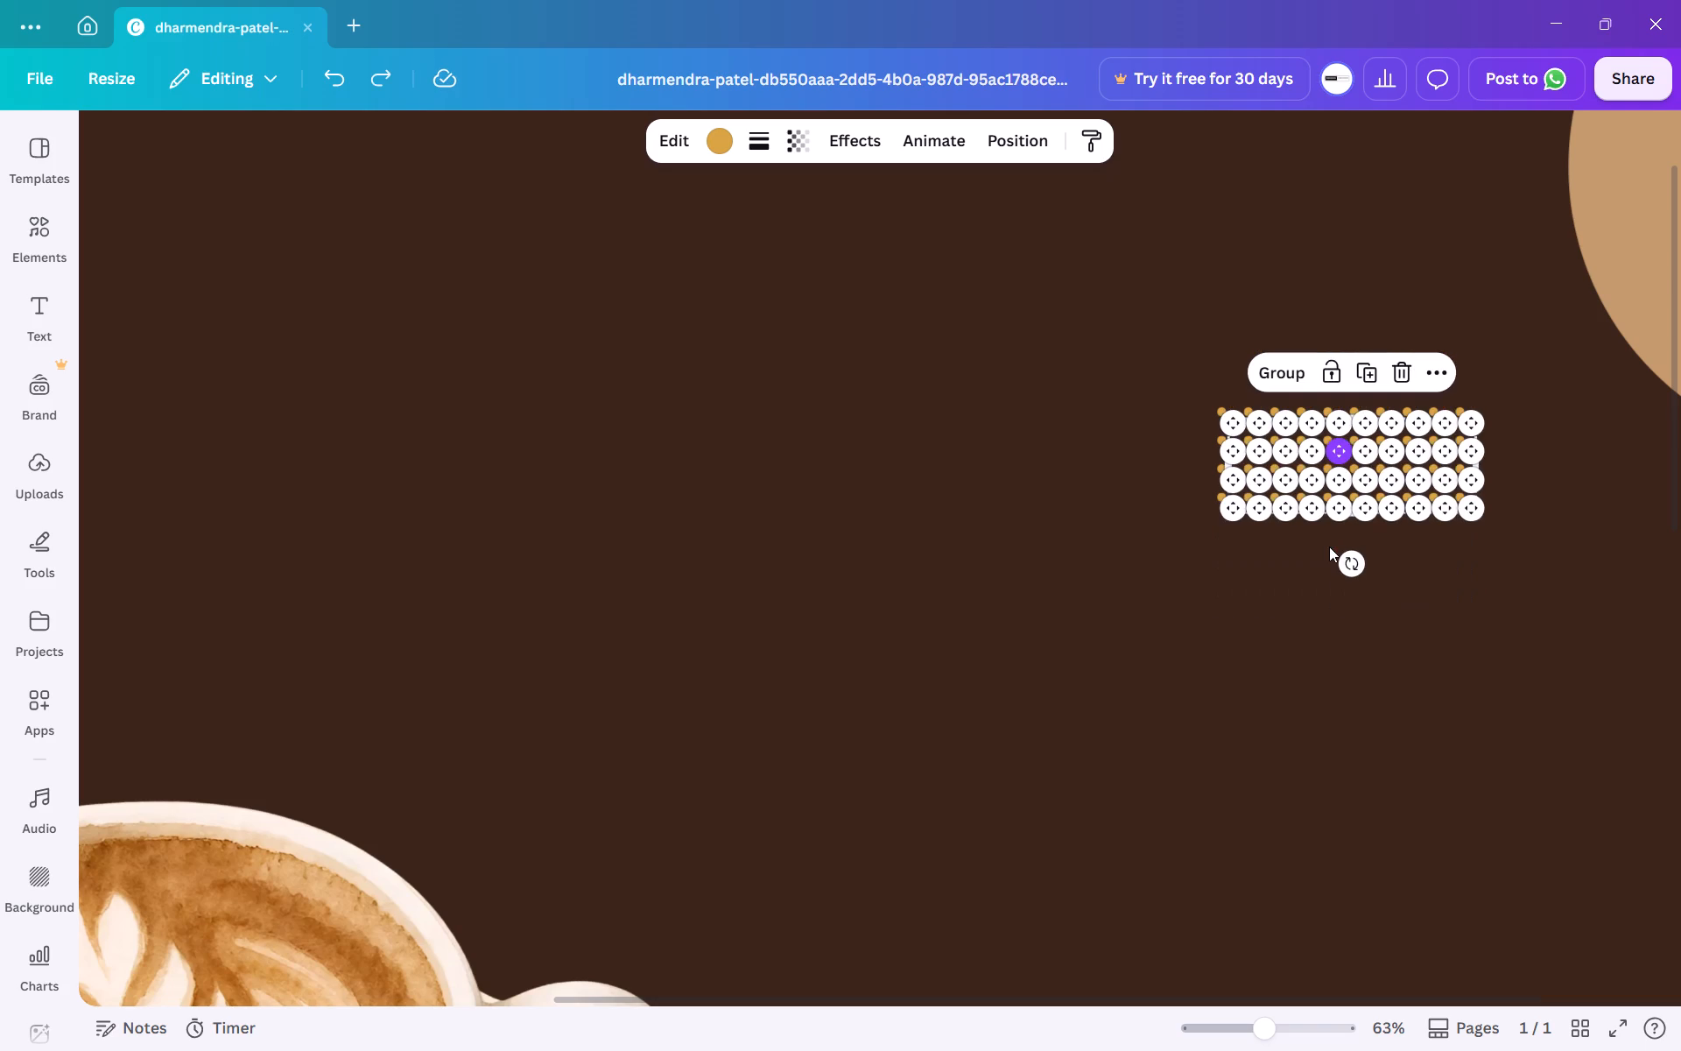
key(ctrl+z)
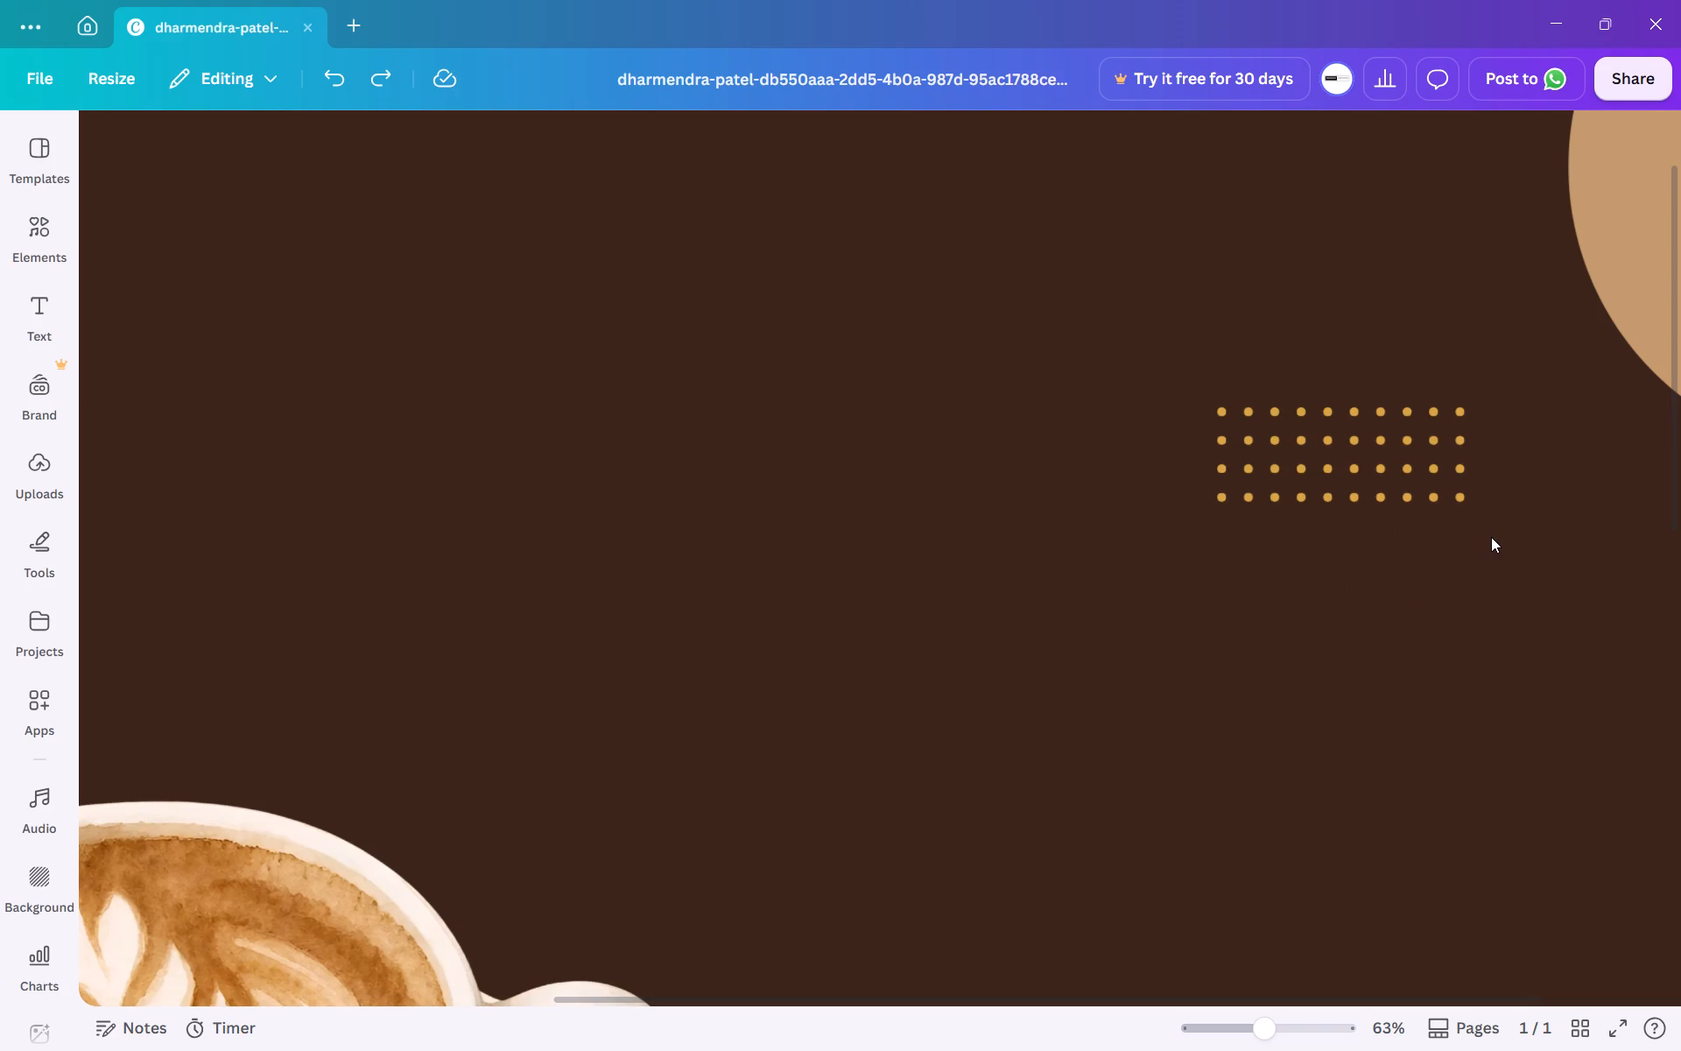
Duplicate the lower two golden dot rows and align the copies directly below, forming six evenly spaced rows of ten.
drag(1491, 537, 1203, 458)
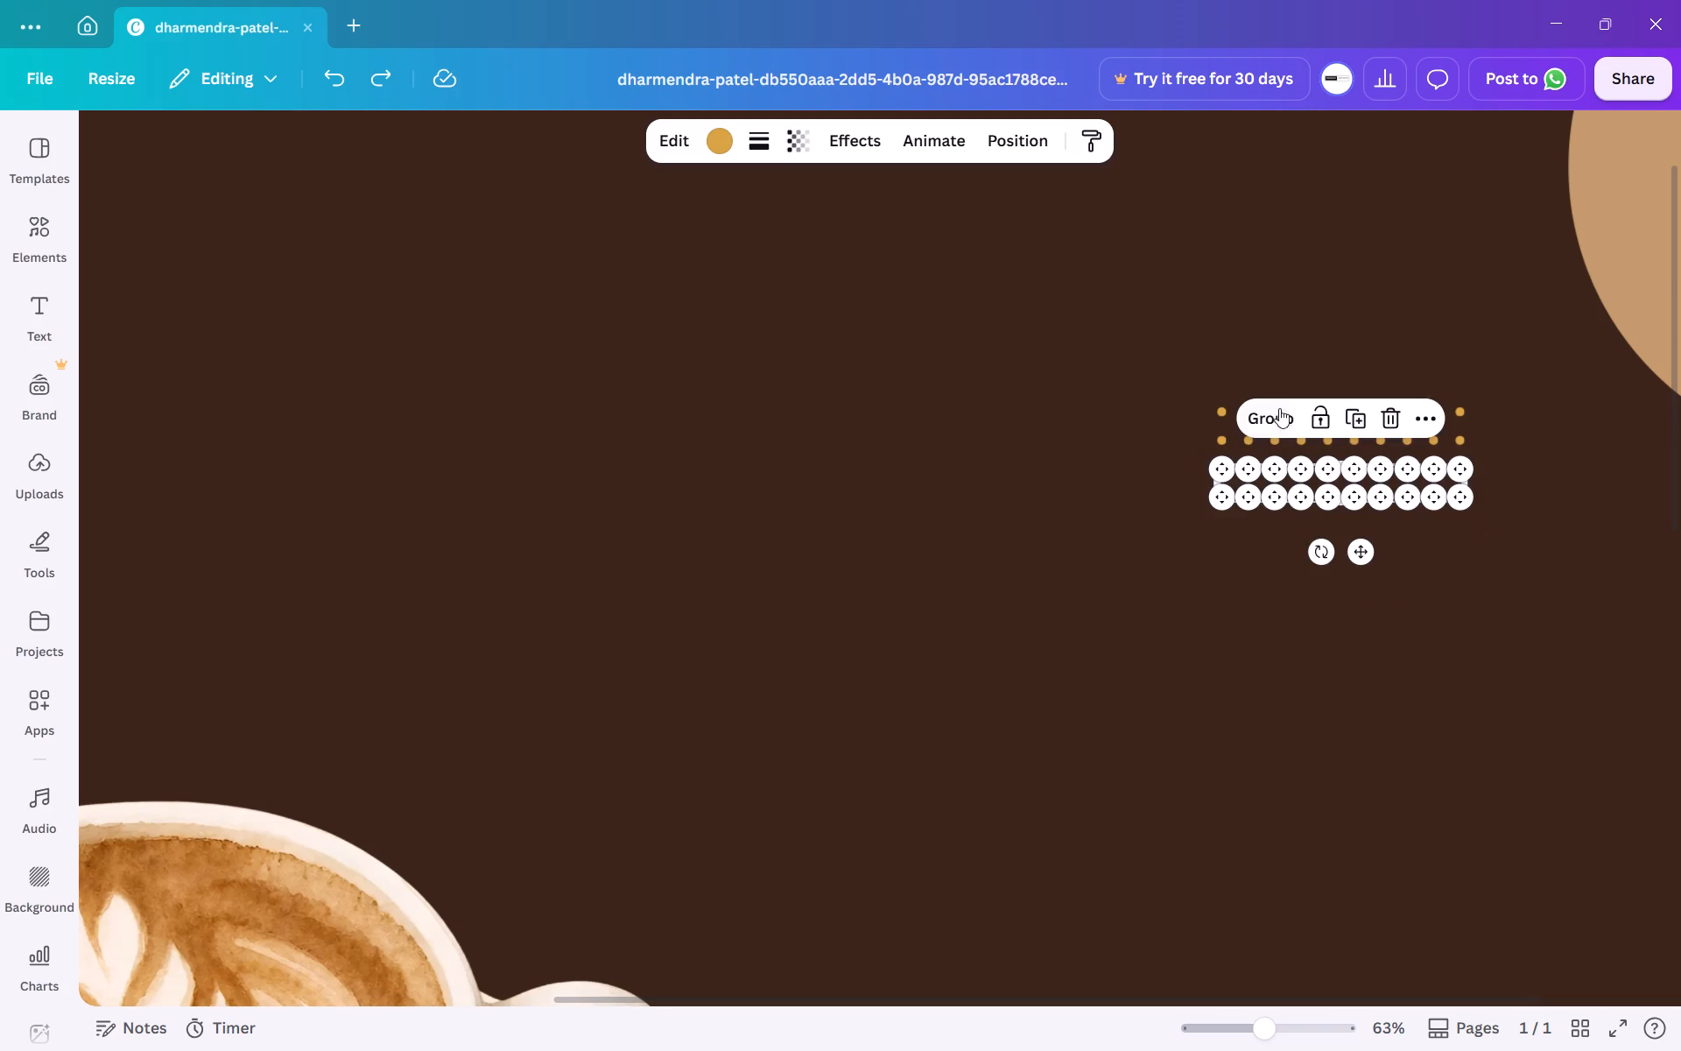
click(1352, 420)
drag(1366, 555, 1354, 620)
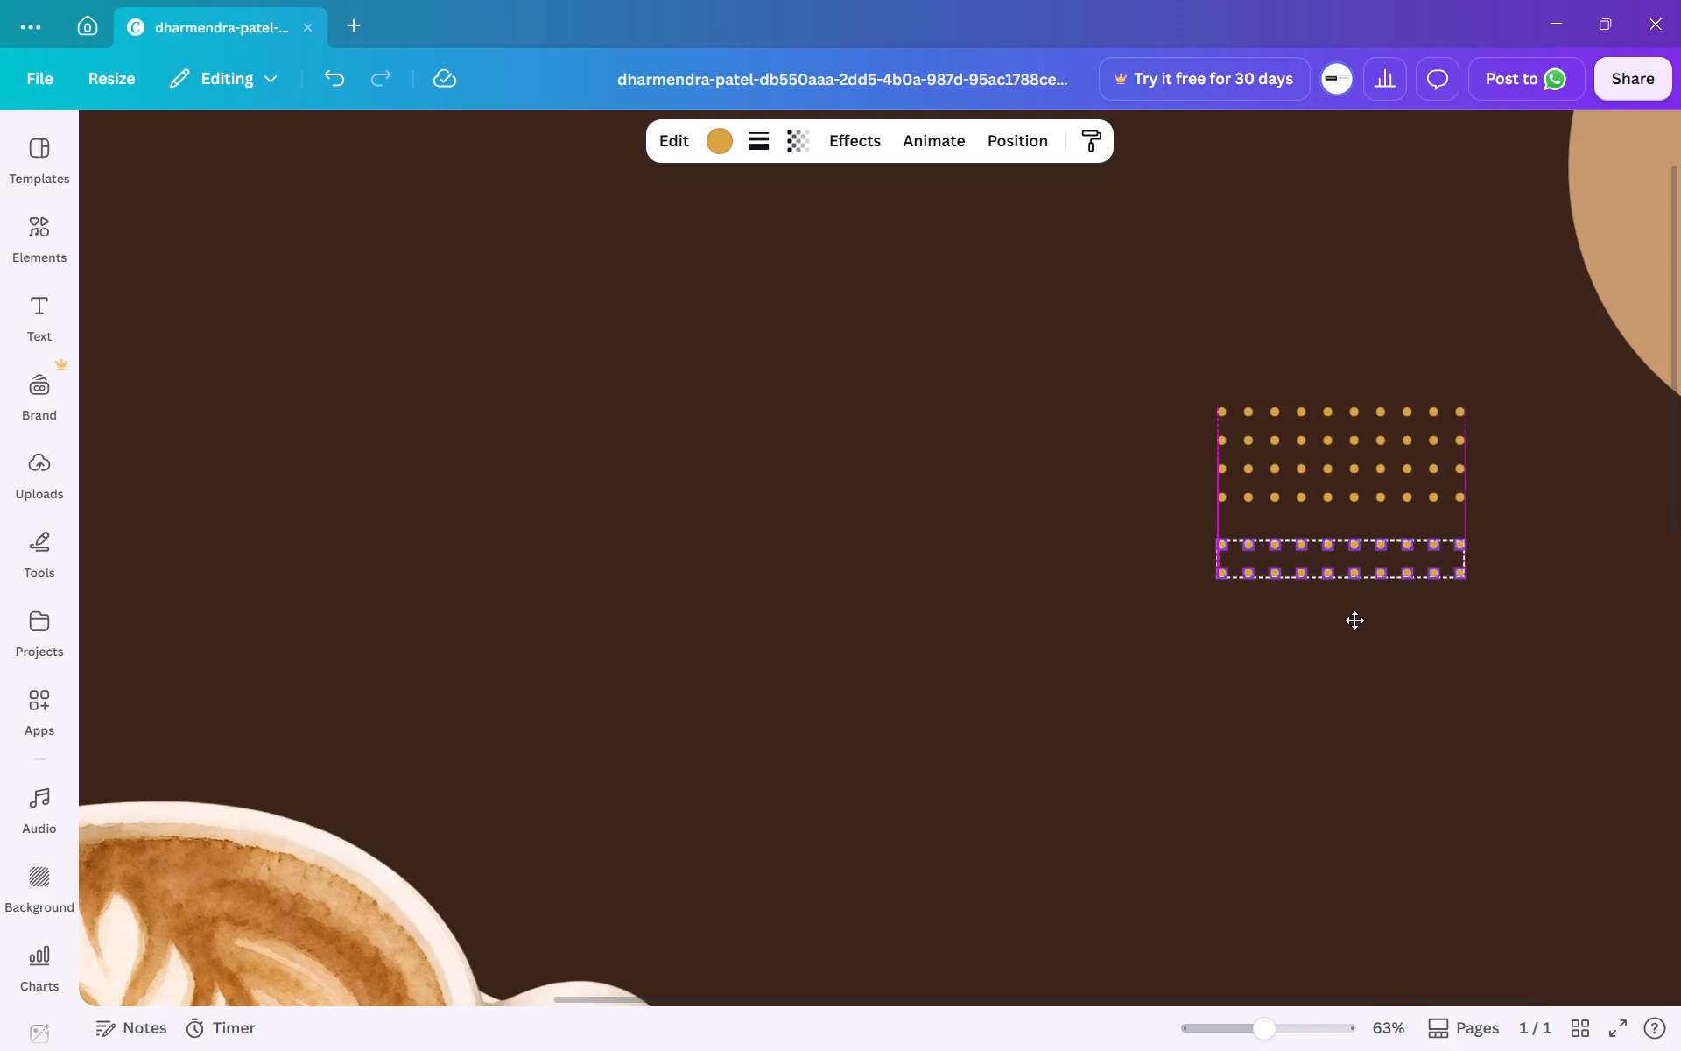
drag(1354, 620, 1354, 627)
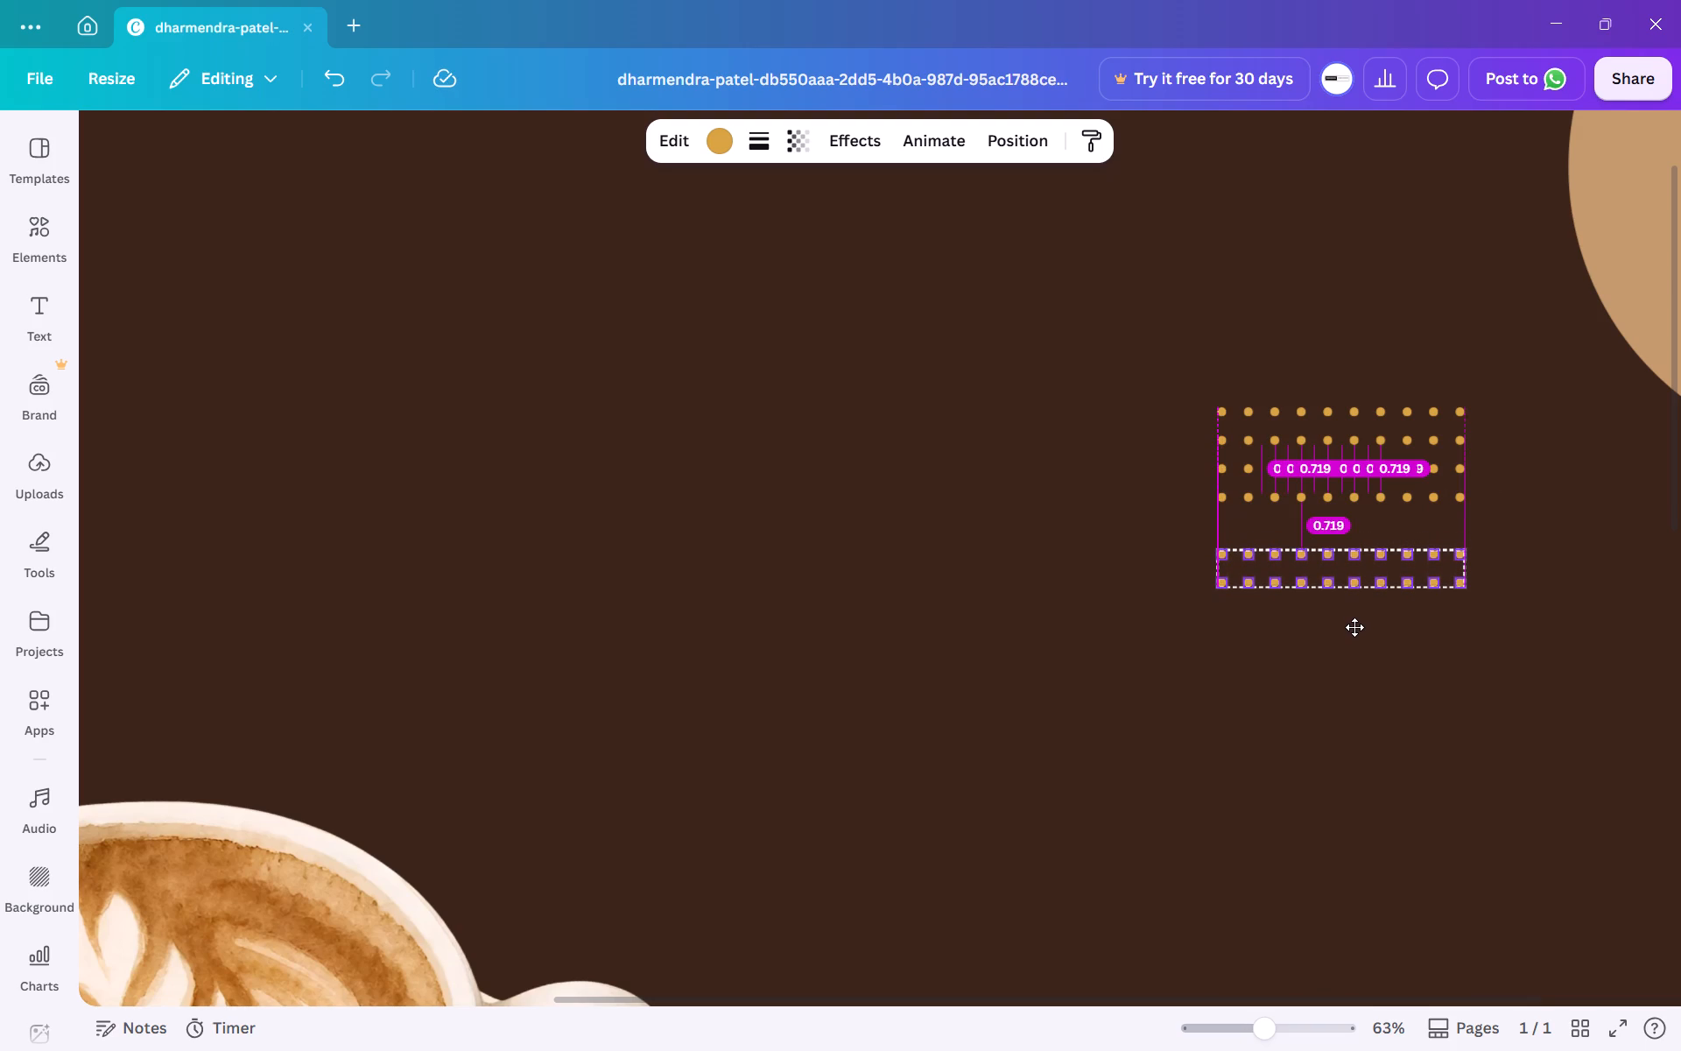
drag(1354, 627, 1354, 603)
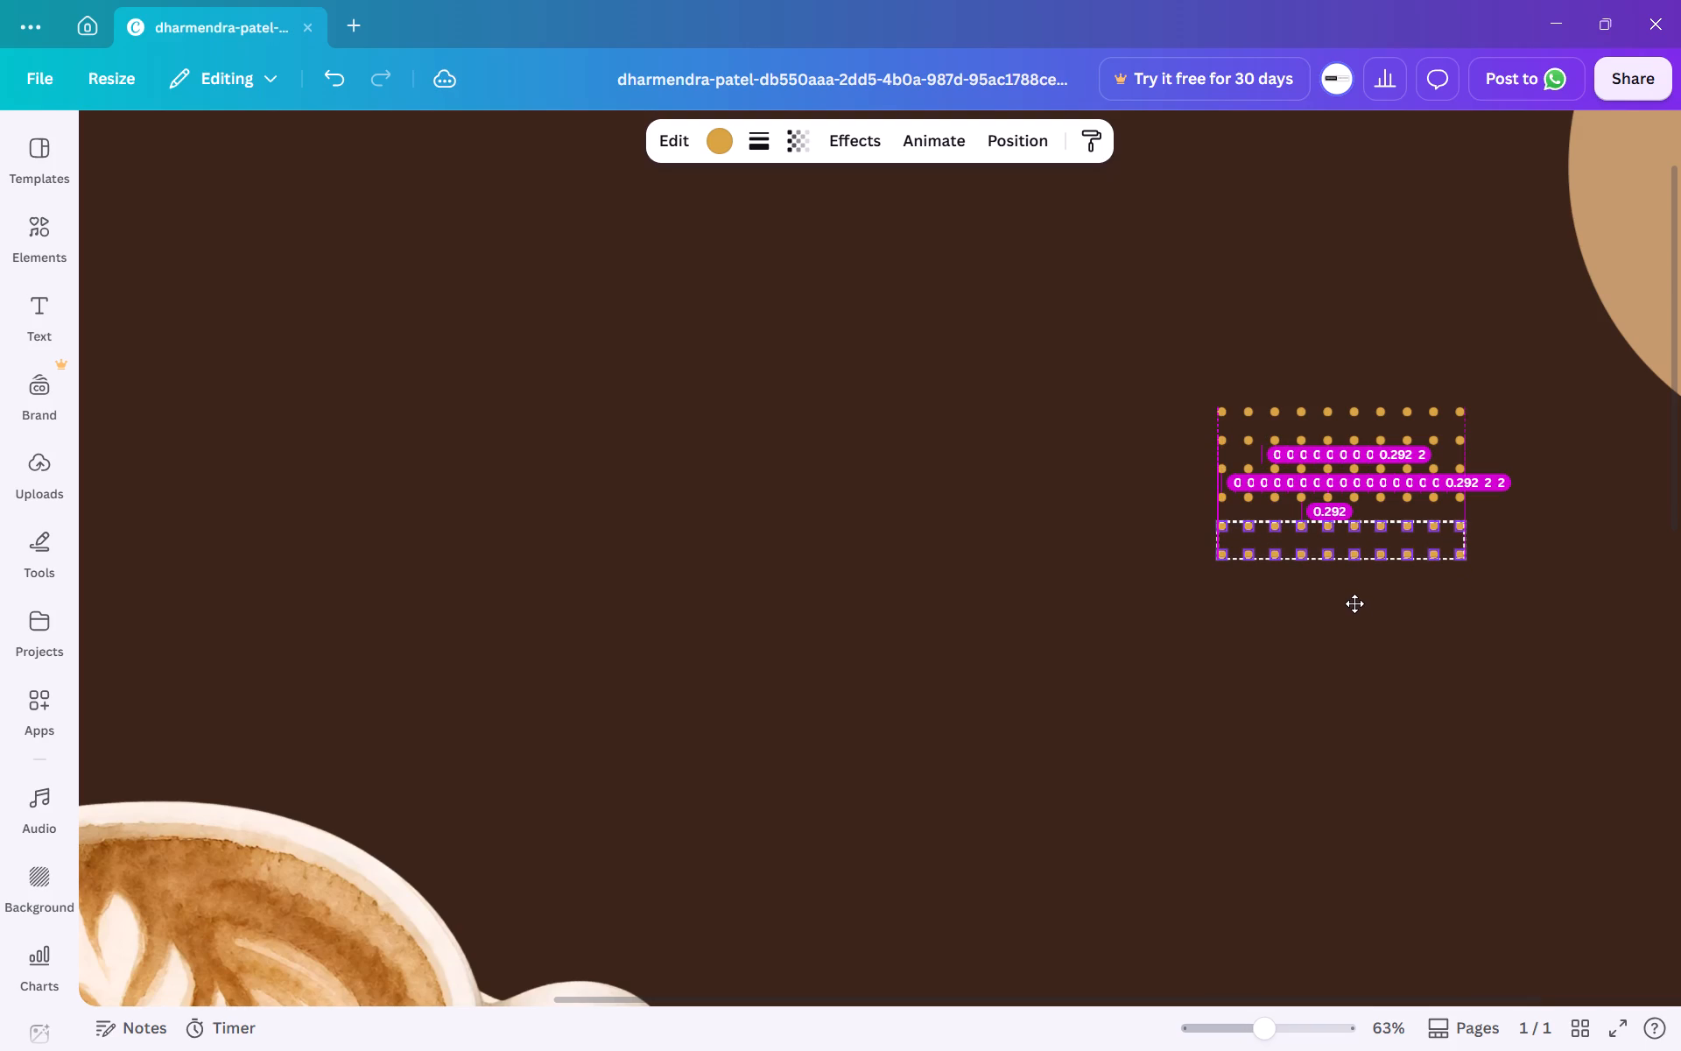
drag(1354, 603, 1354, 605)
click(1287, 663)
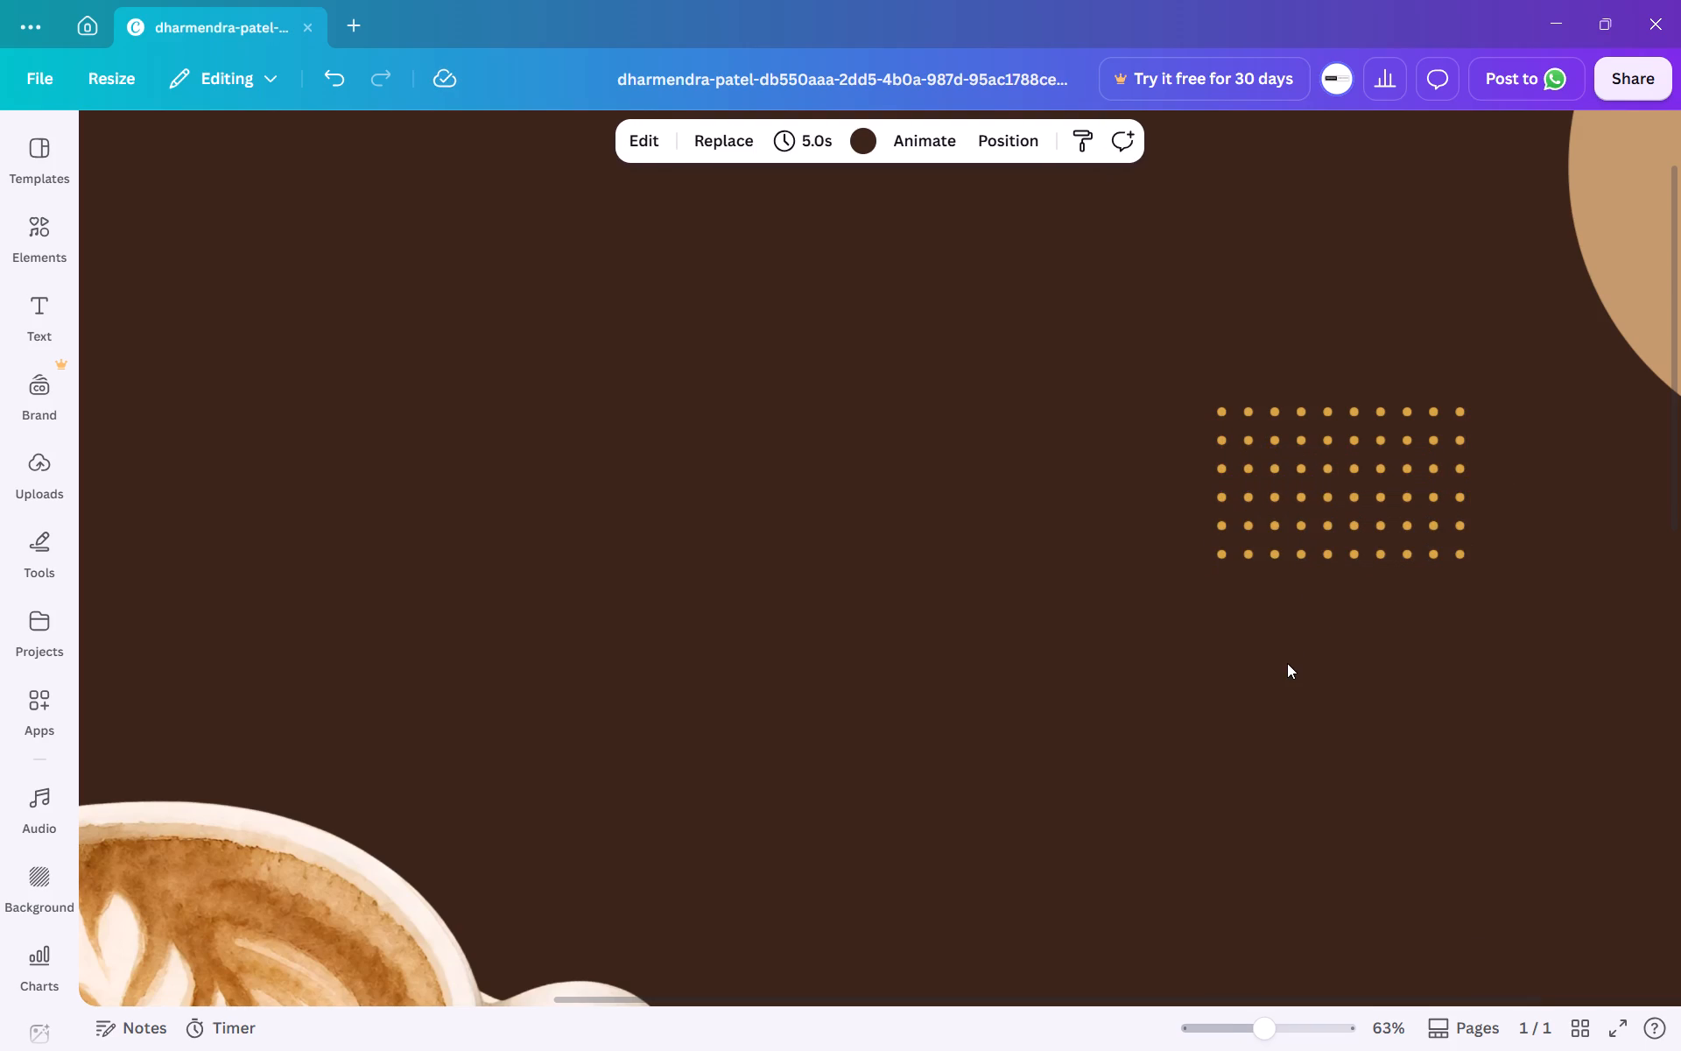
click(1287, 663)
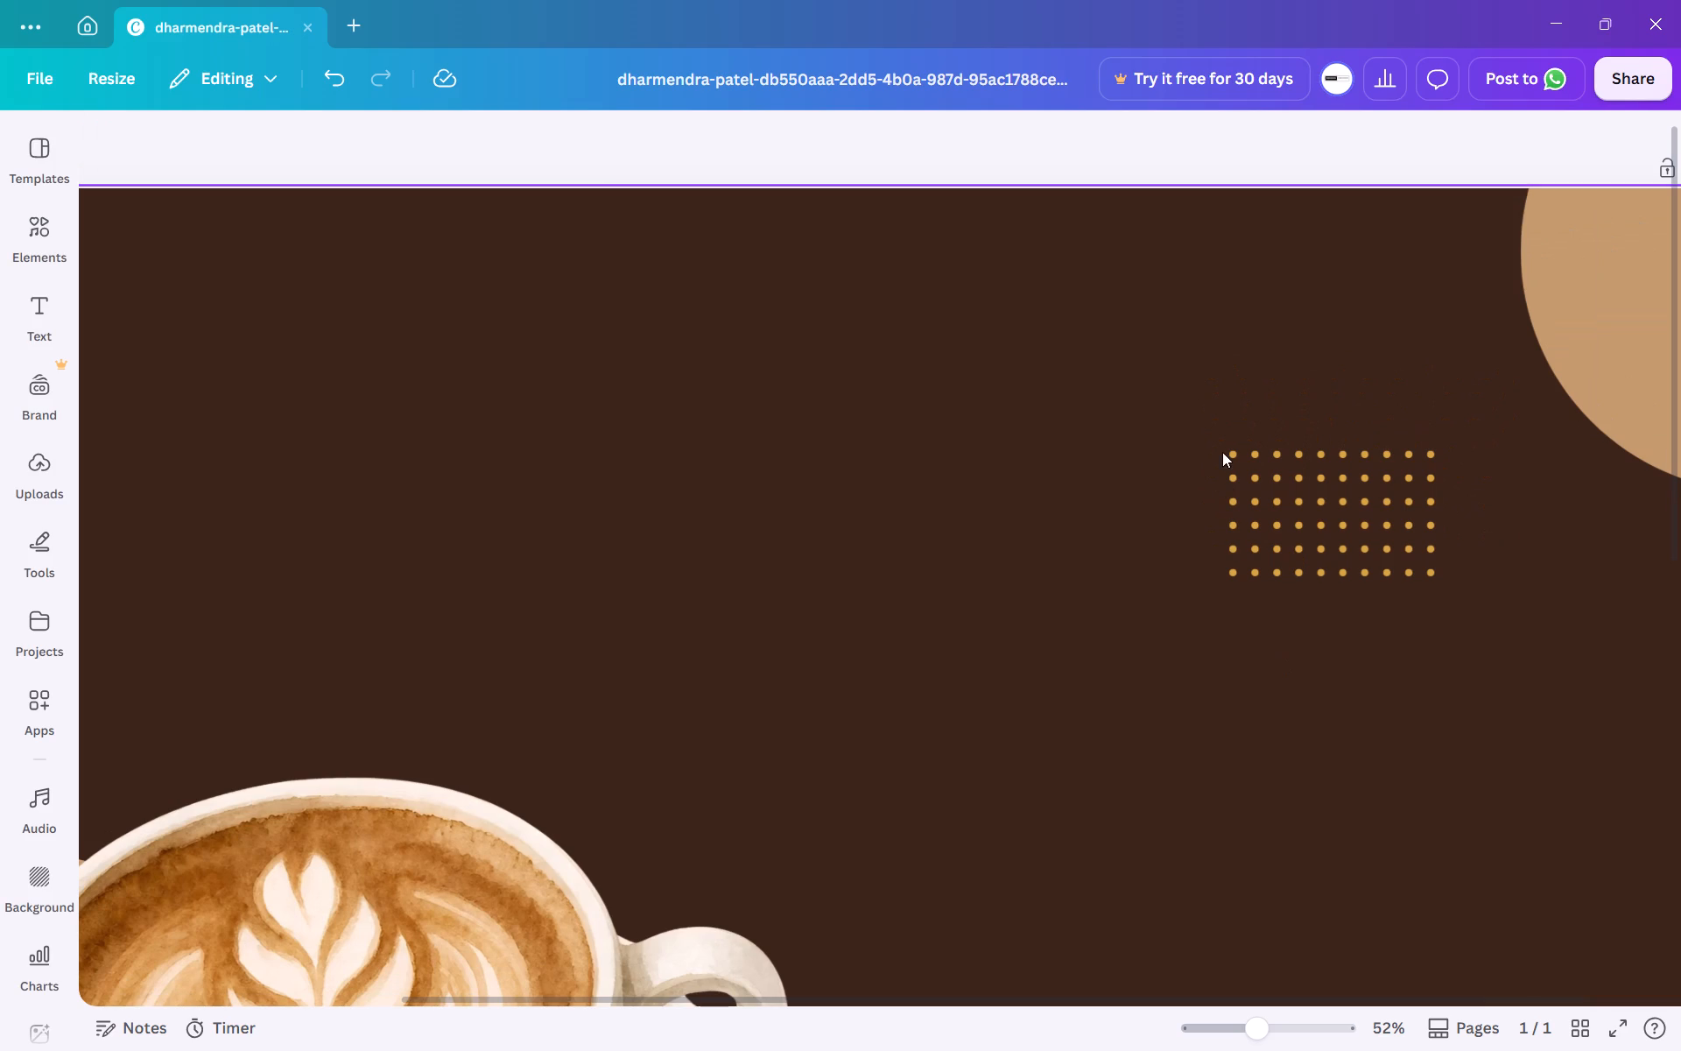
Move the whole six-row golden dot grid to the design's top right corner, overlapping the lower-left edge of the tan circle.
drag(1340, 511, 1172, 359)
drag(1279, 397, 1383, 314)
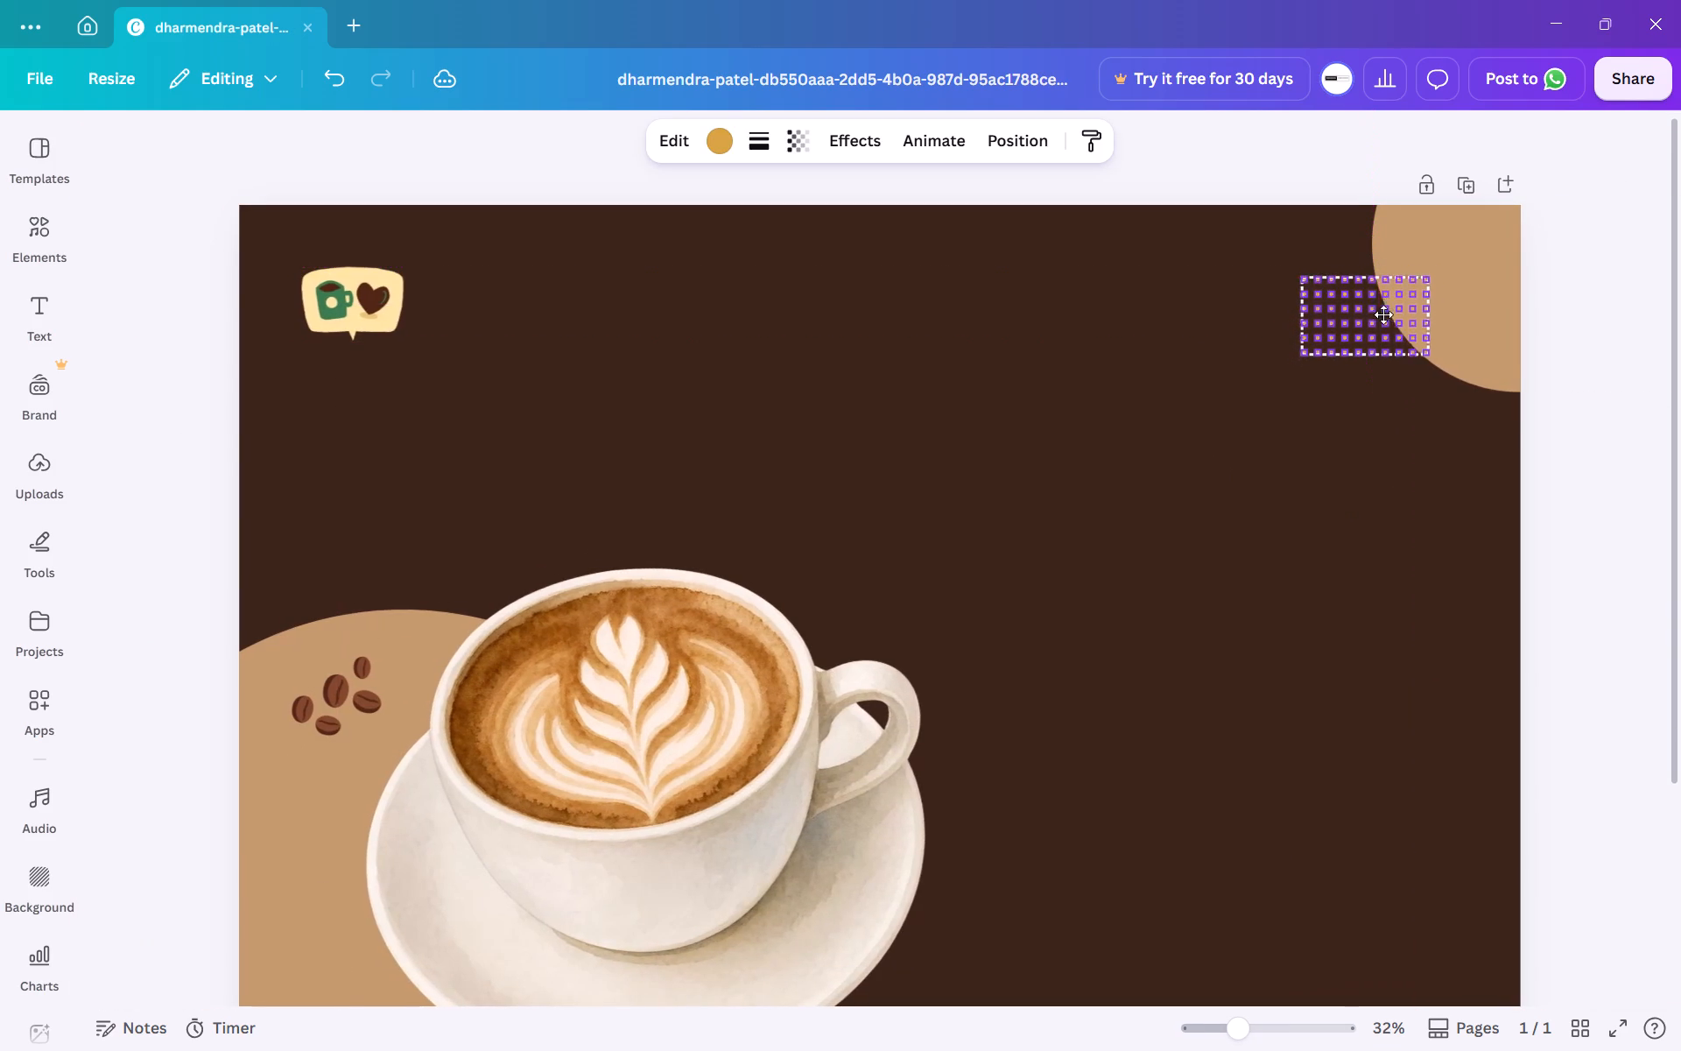
drag(1383, 314, 1378, 330)
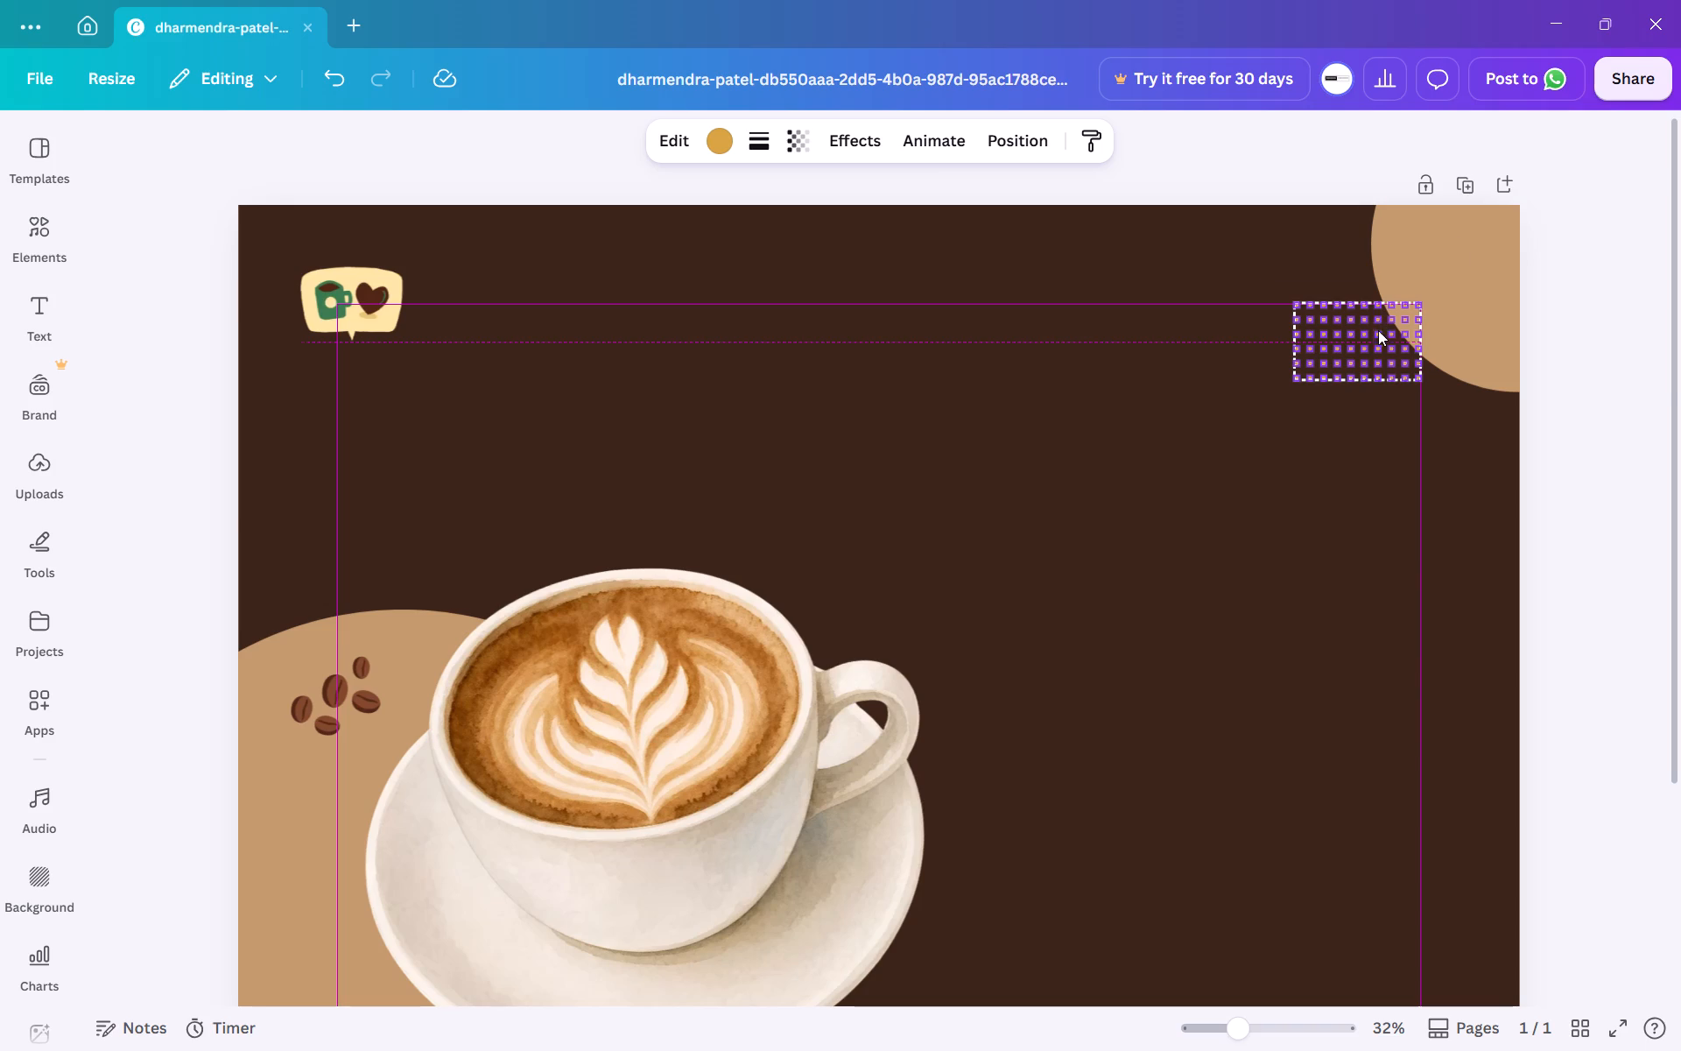
click(1228, 542)
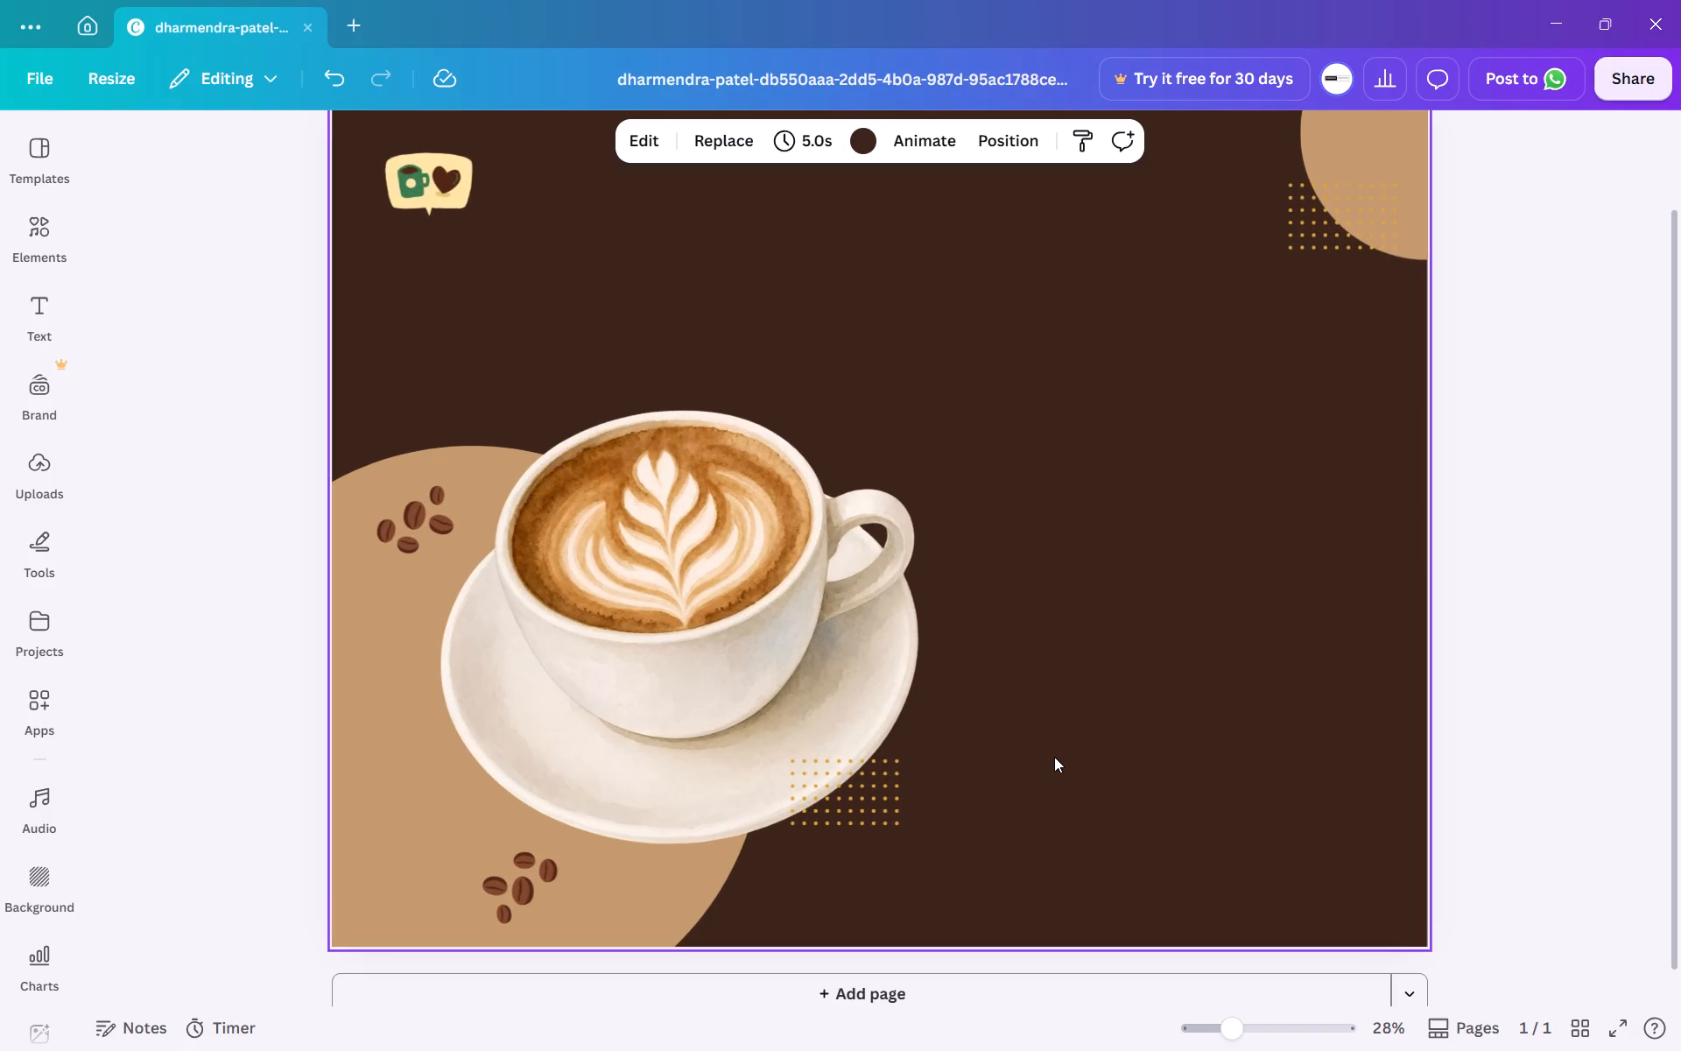
Undo the placement of the copied golden dot grid over the saucer's lower edge.
drag(934, 874, 757, 750)
click(1073, 864)
key(ctrl+z)
Select the whole golden dot grid on the dark background beside the coffee cup and start moving it downward.
drag(1164, 497, 1006, 396)
drag(1109, 539, 1084, 582)
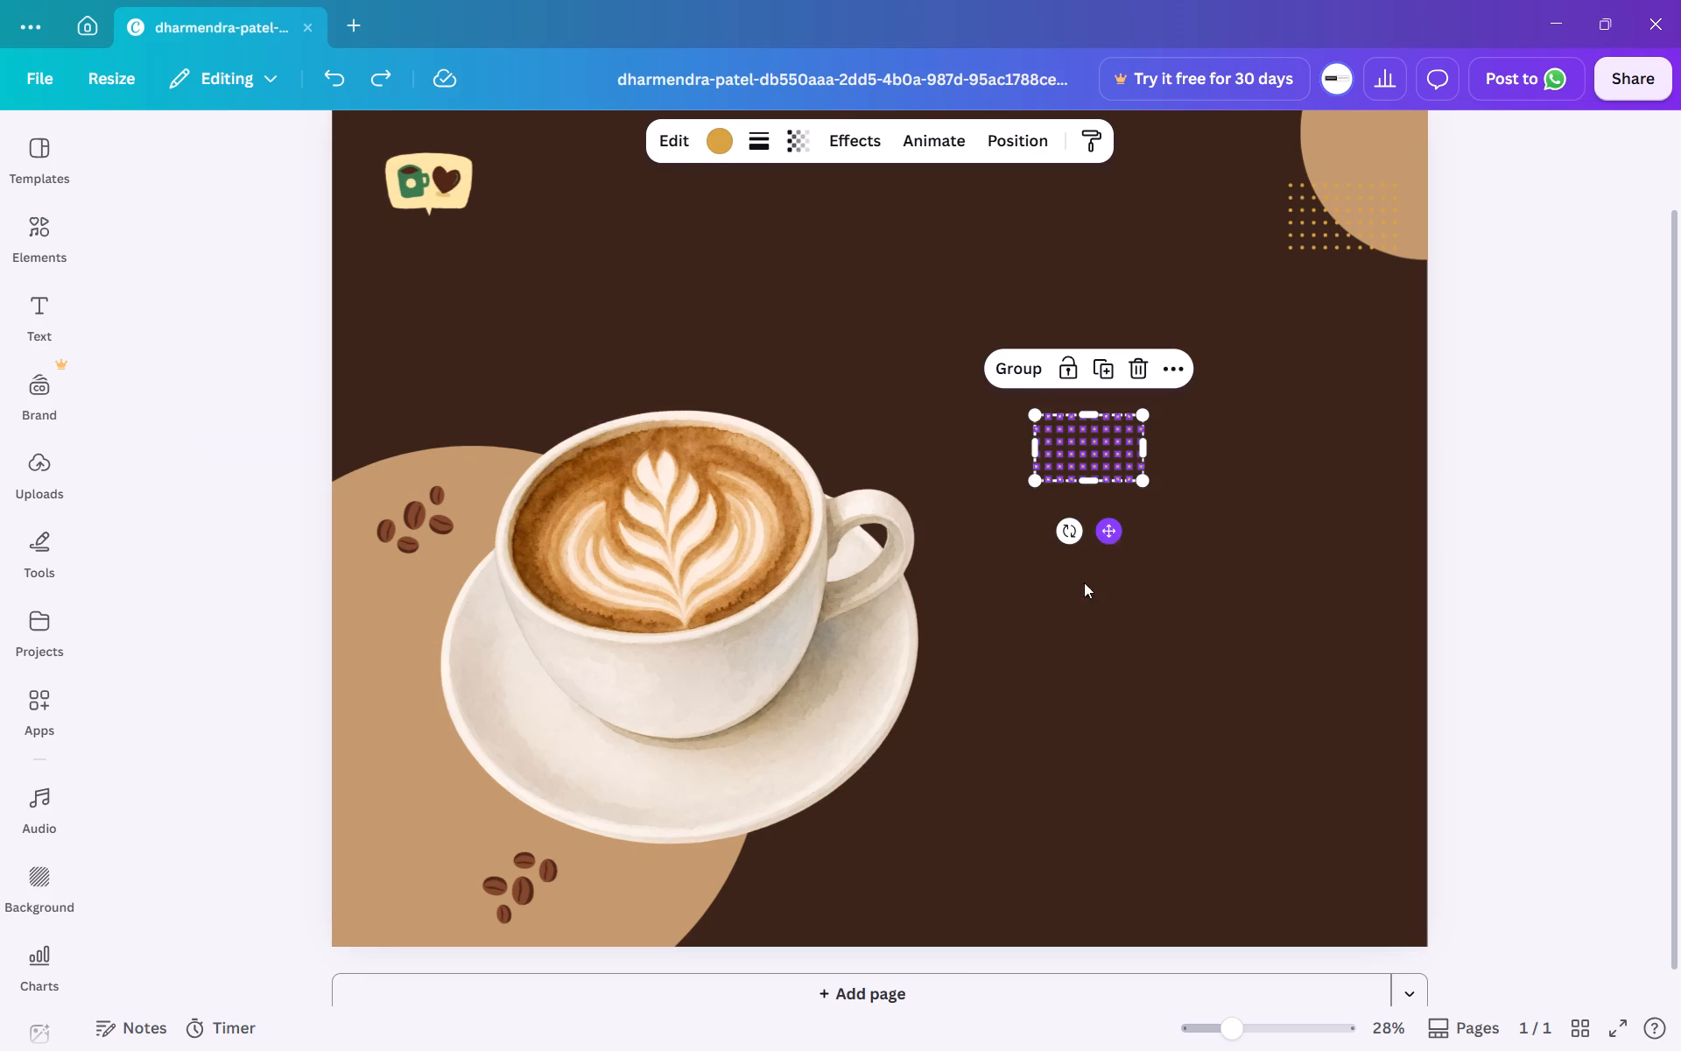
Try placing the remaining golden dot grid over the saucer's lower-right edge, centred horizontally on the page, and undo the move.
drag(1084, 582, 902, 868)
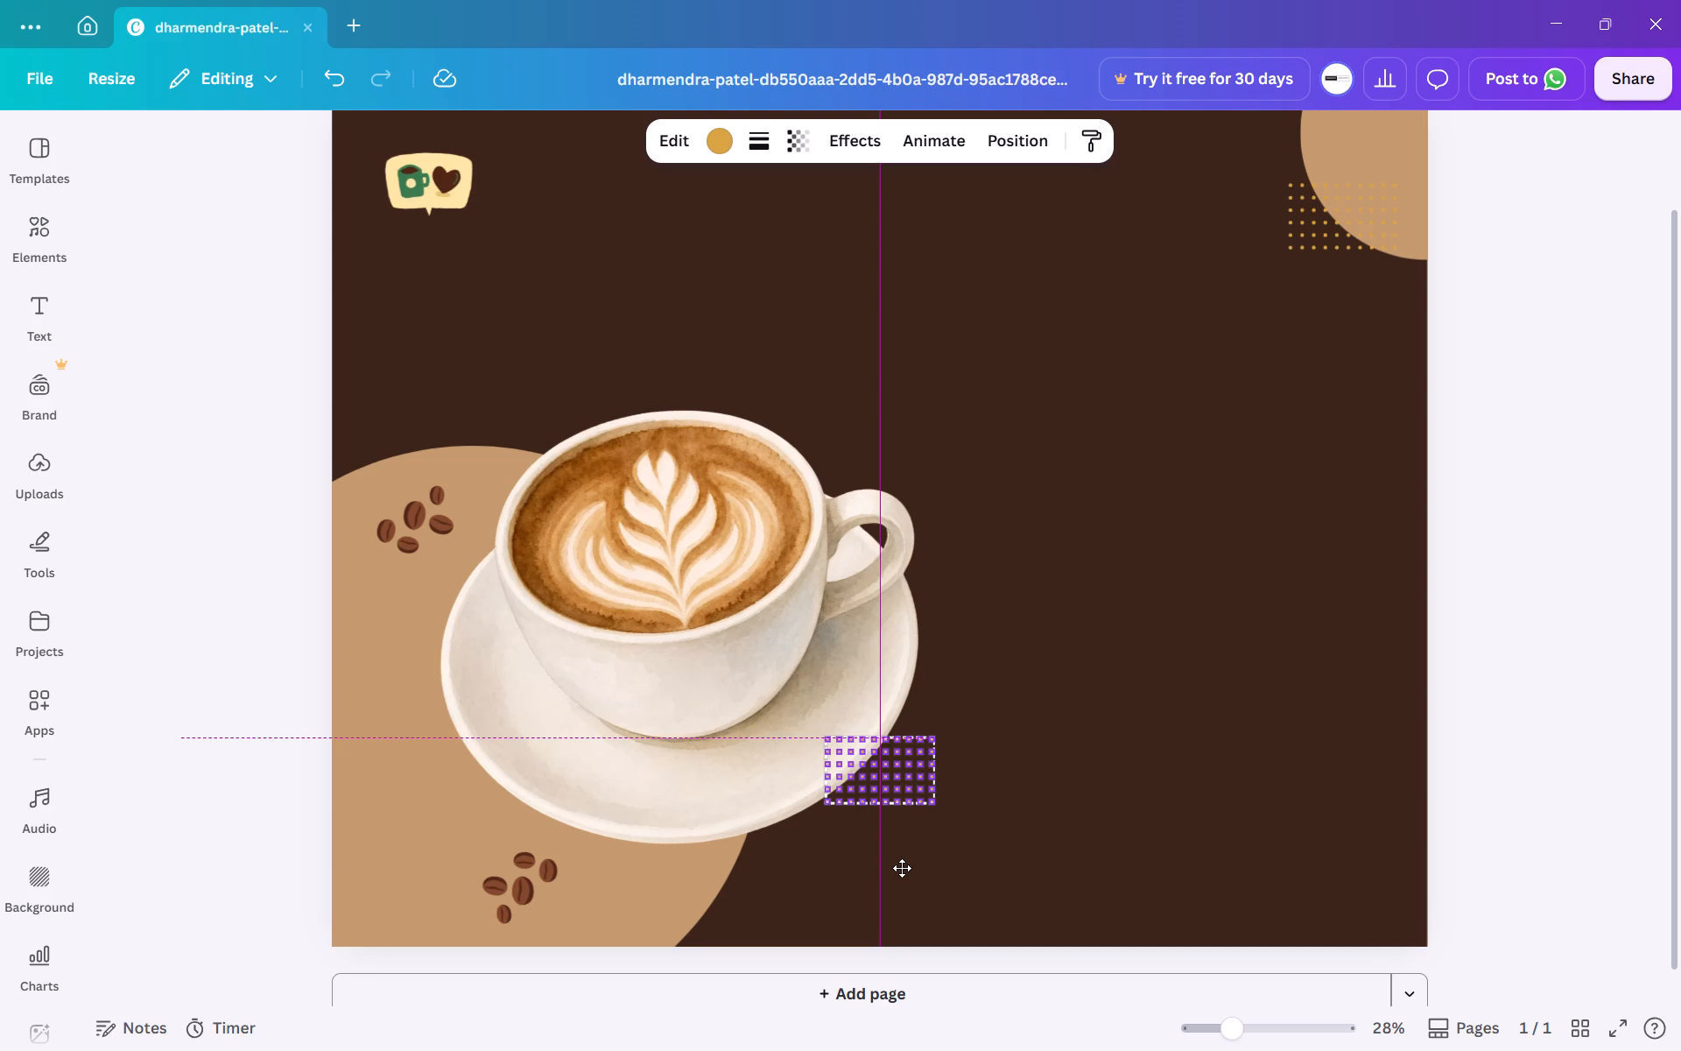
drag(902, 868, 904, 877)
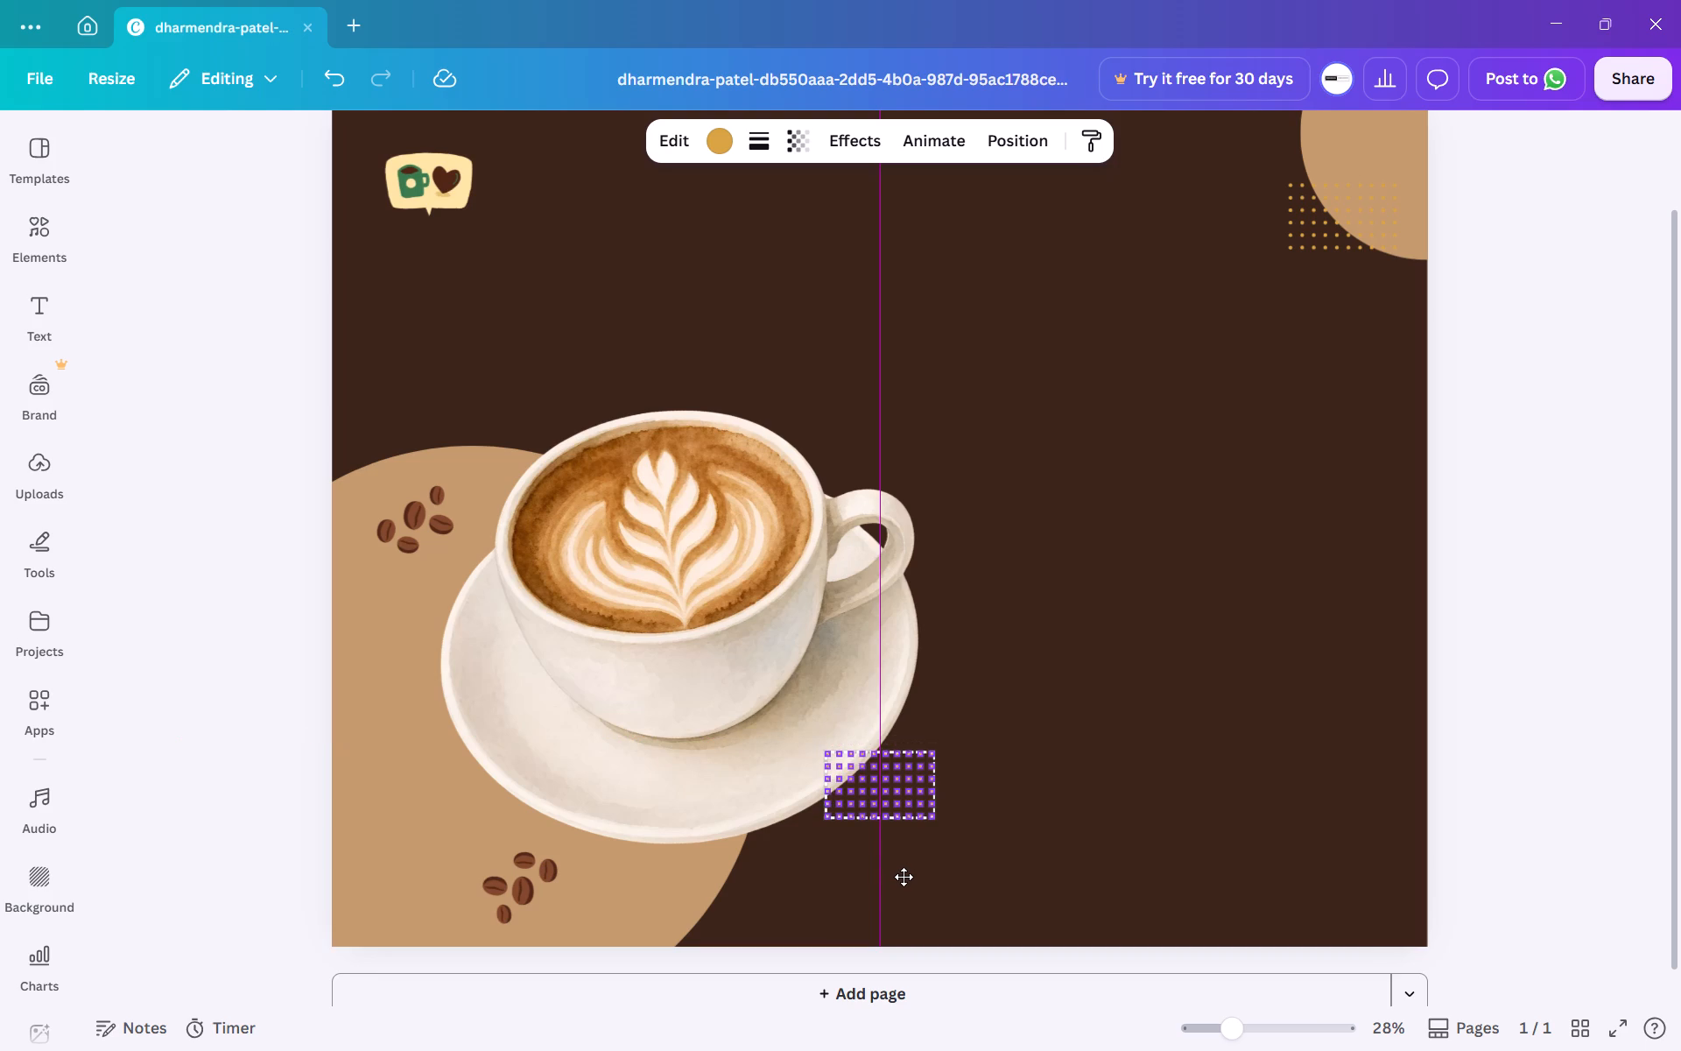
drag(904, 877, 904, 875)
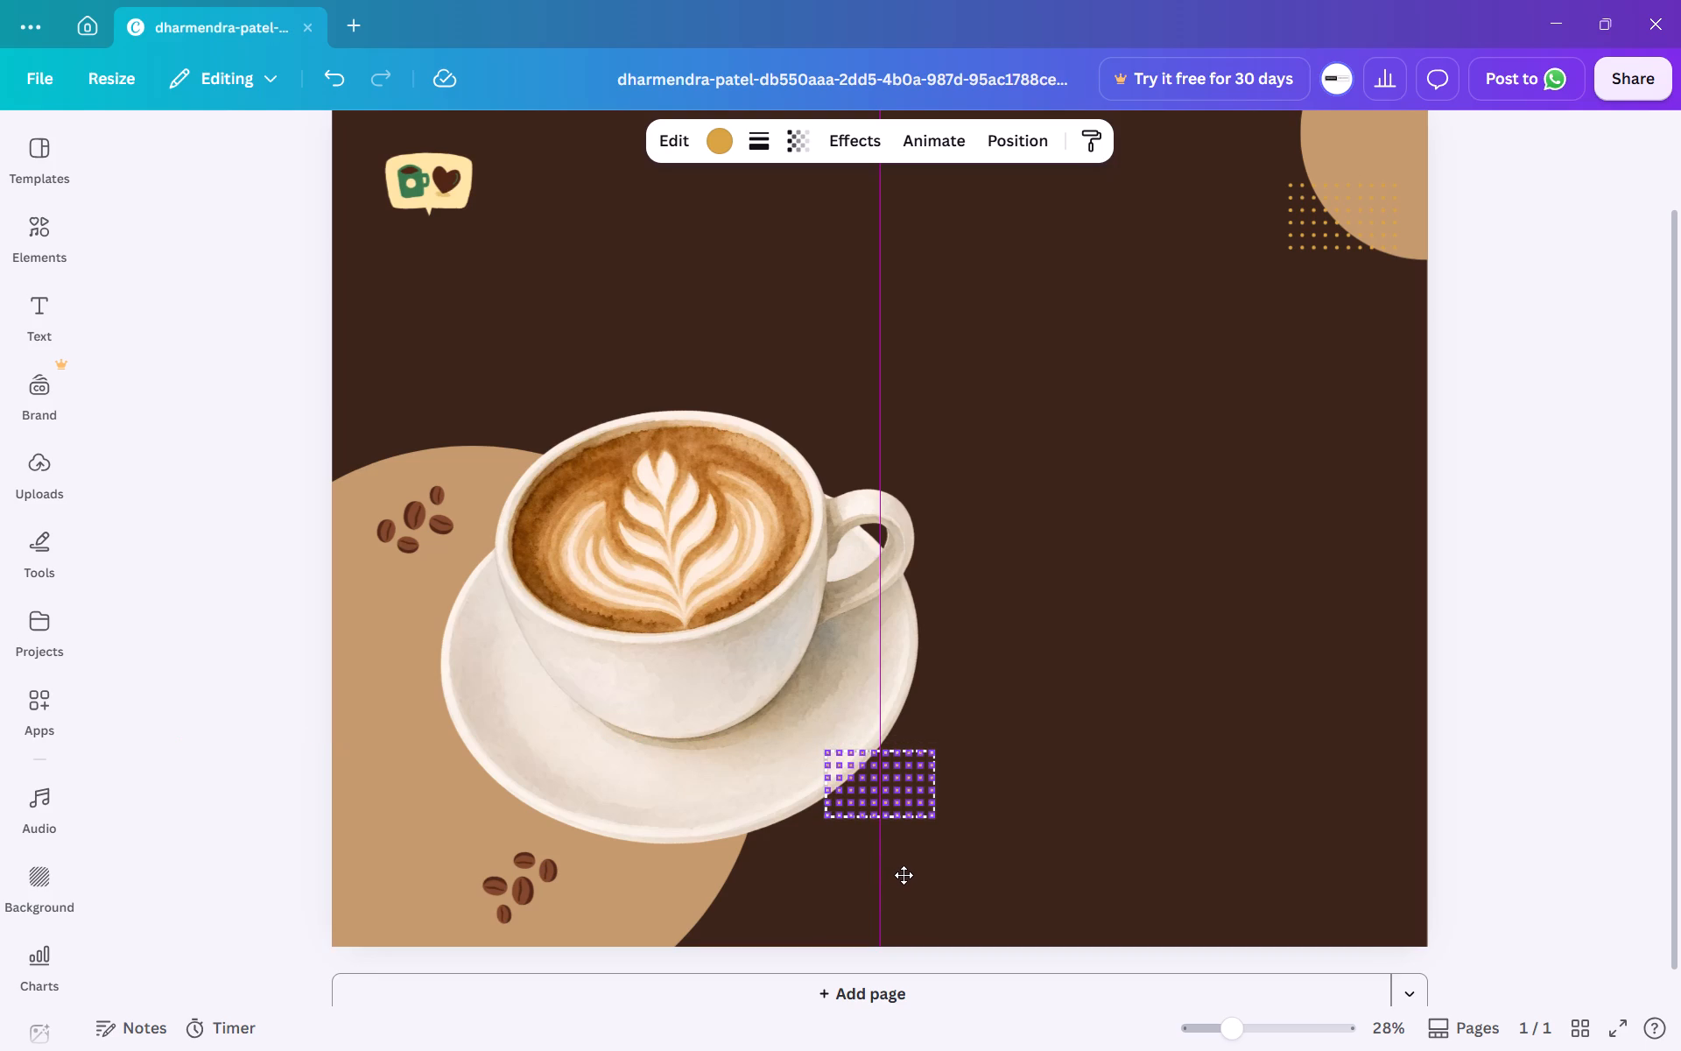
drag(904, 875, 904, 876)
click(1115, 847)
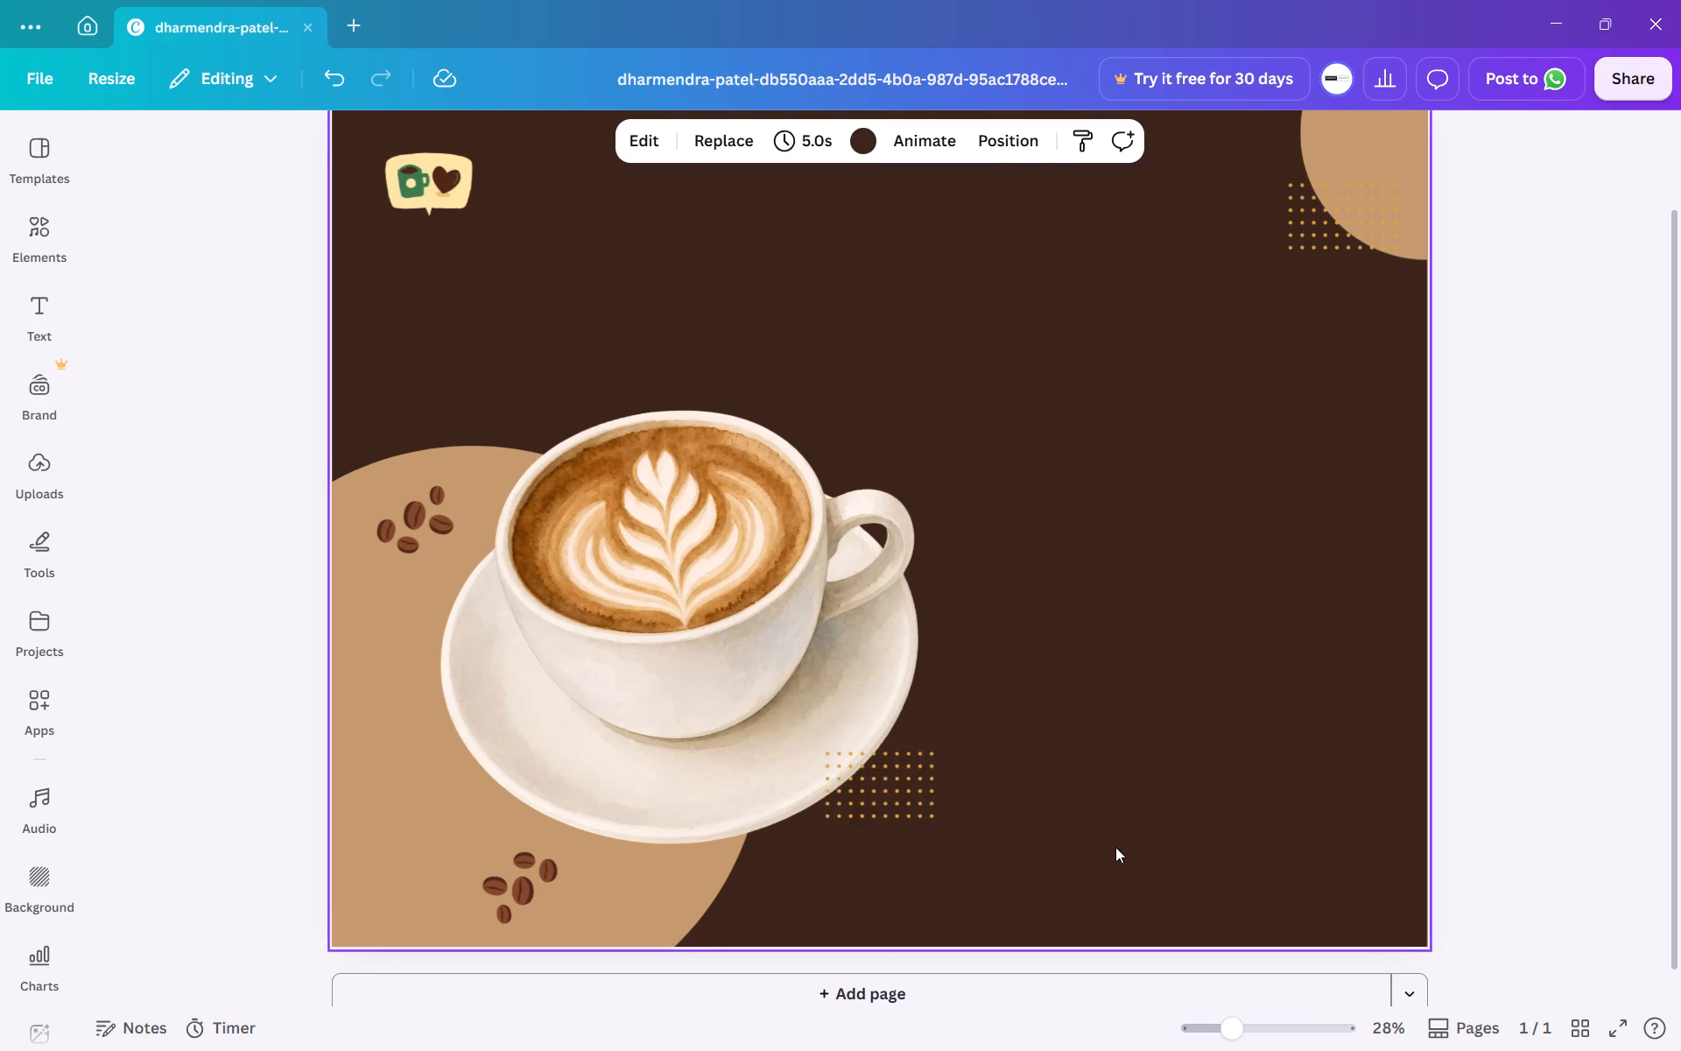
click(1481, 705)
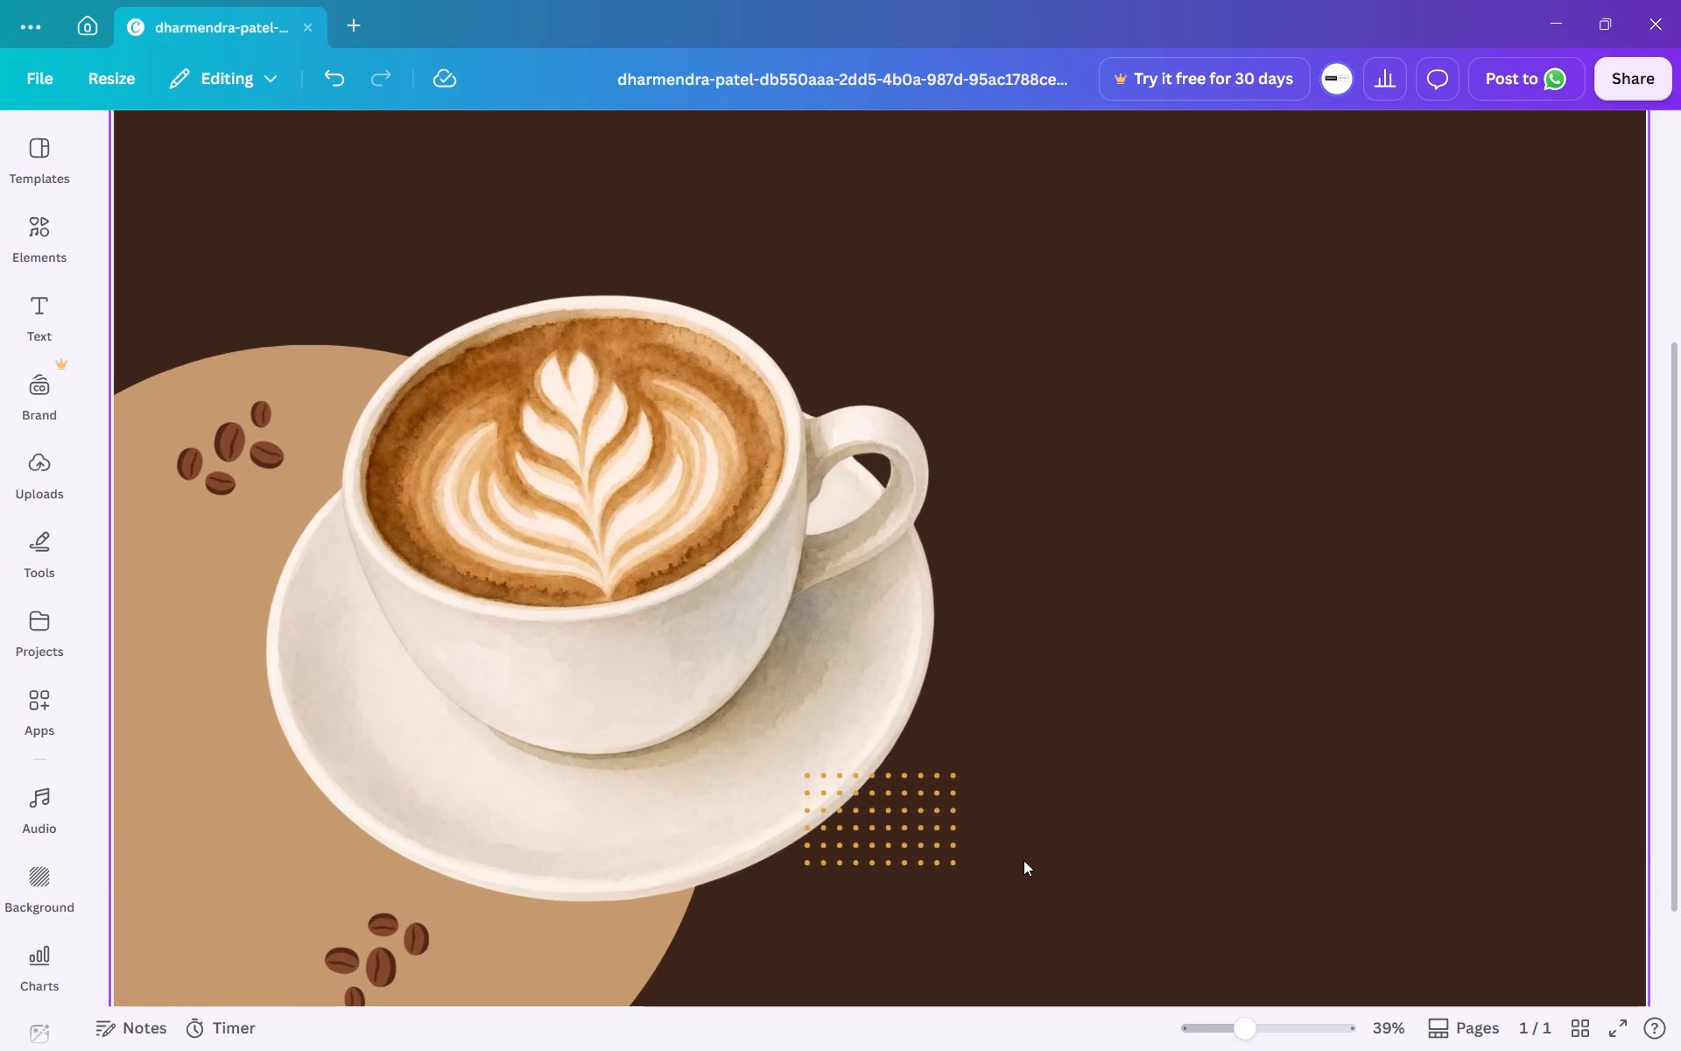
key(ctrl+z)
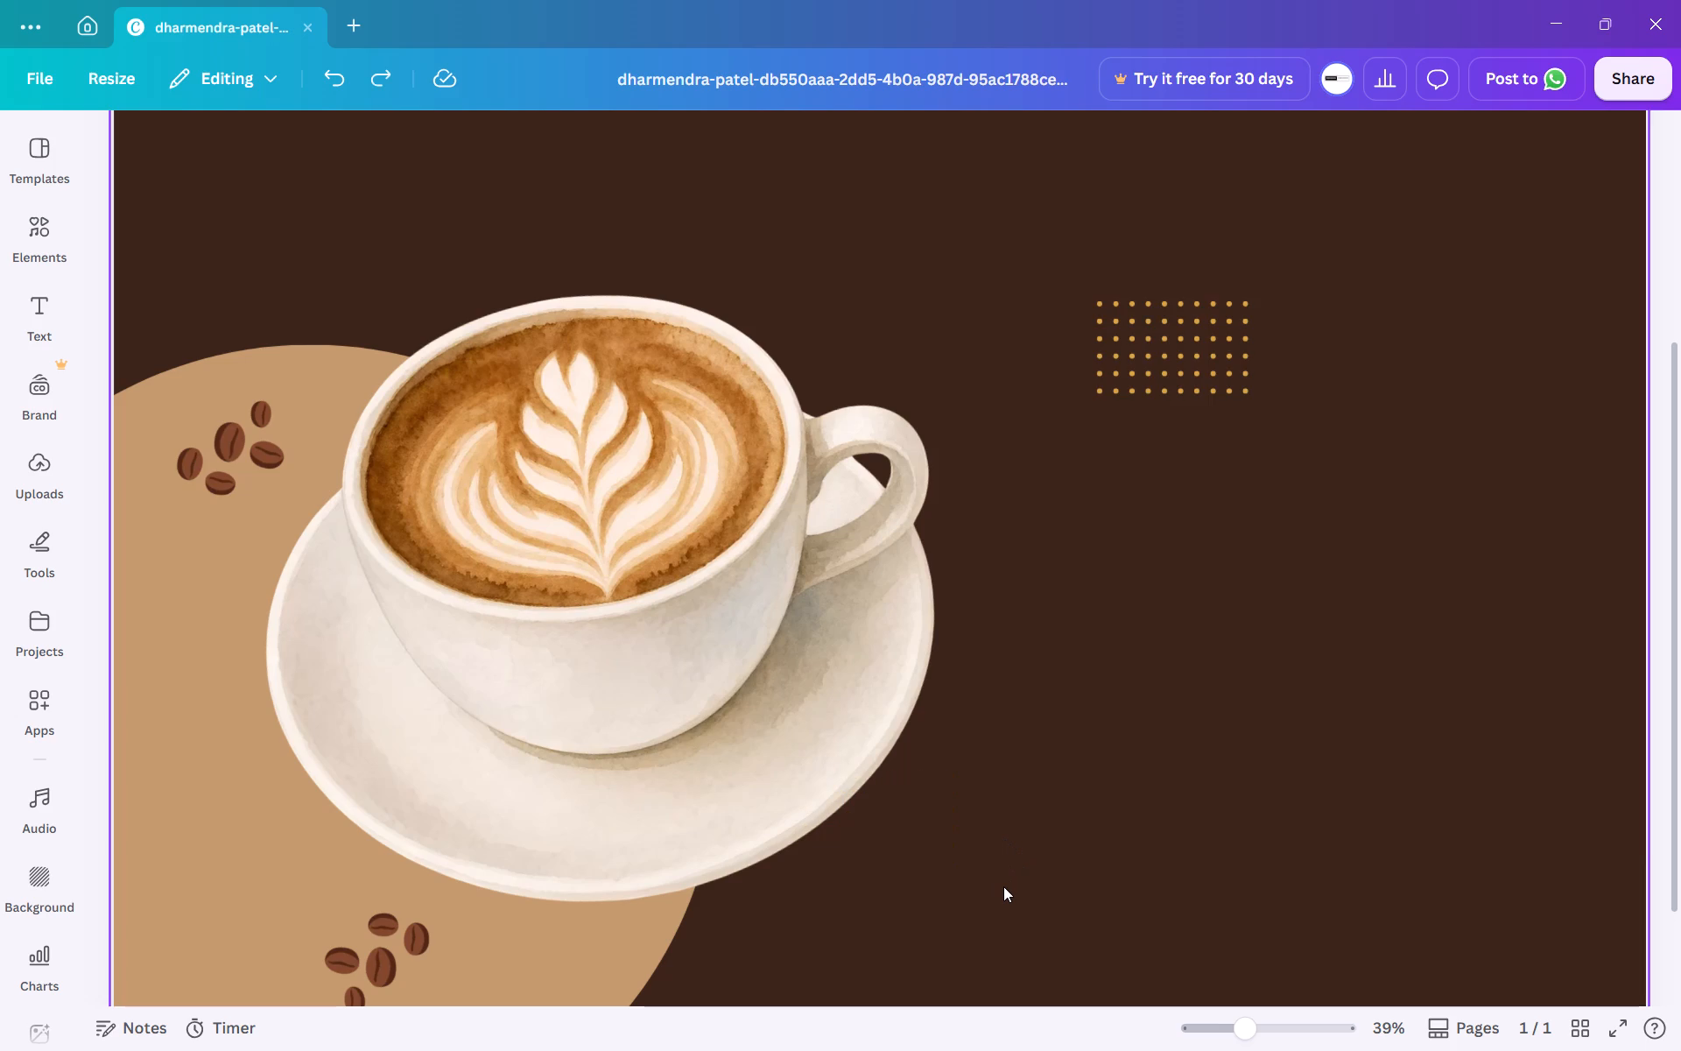
Move the remaining golden dot grid onto the saucer's lower-right edge, with its last row level with the bottom of the saucer.
drag(1297, 525, 1034, 272)
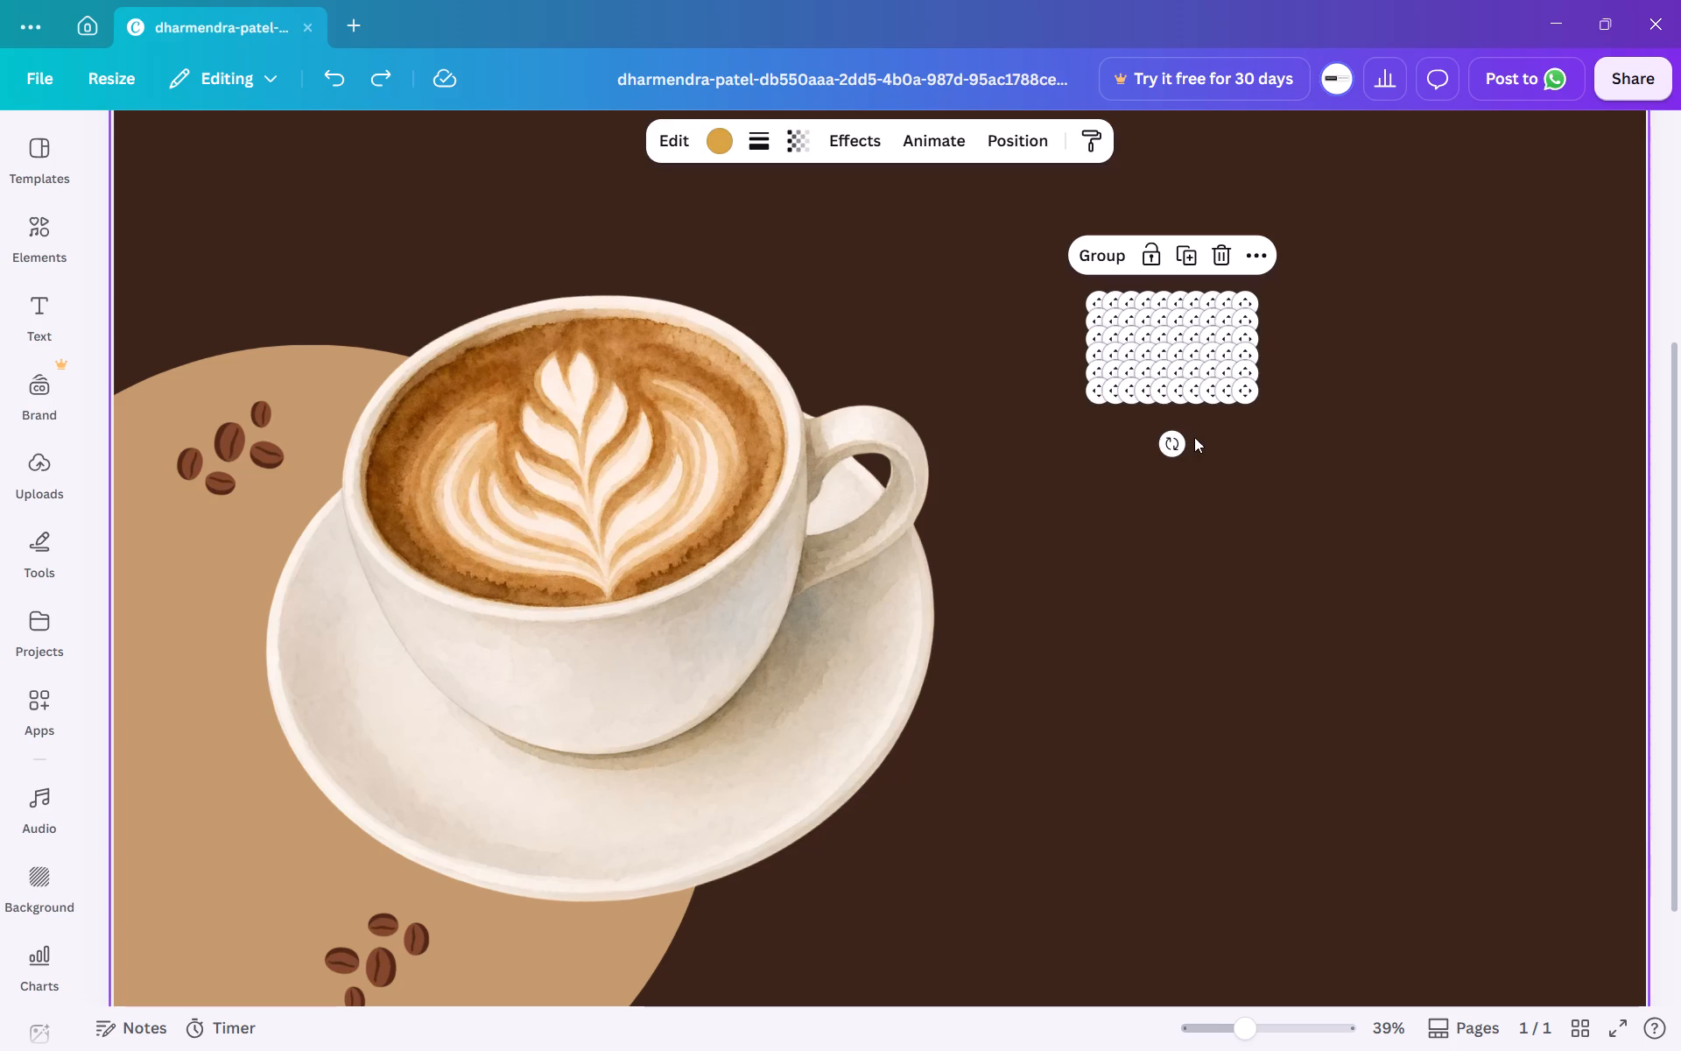
click(1303, 435)
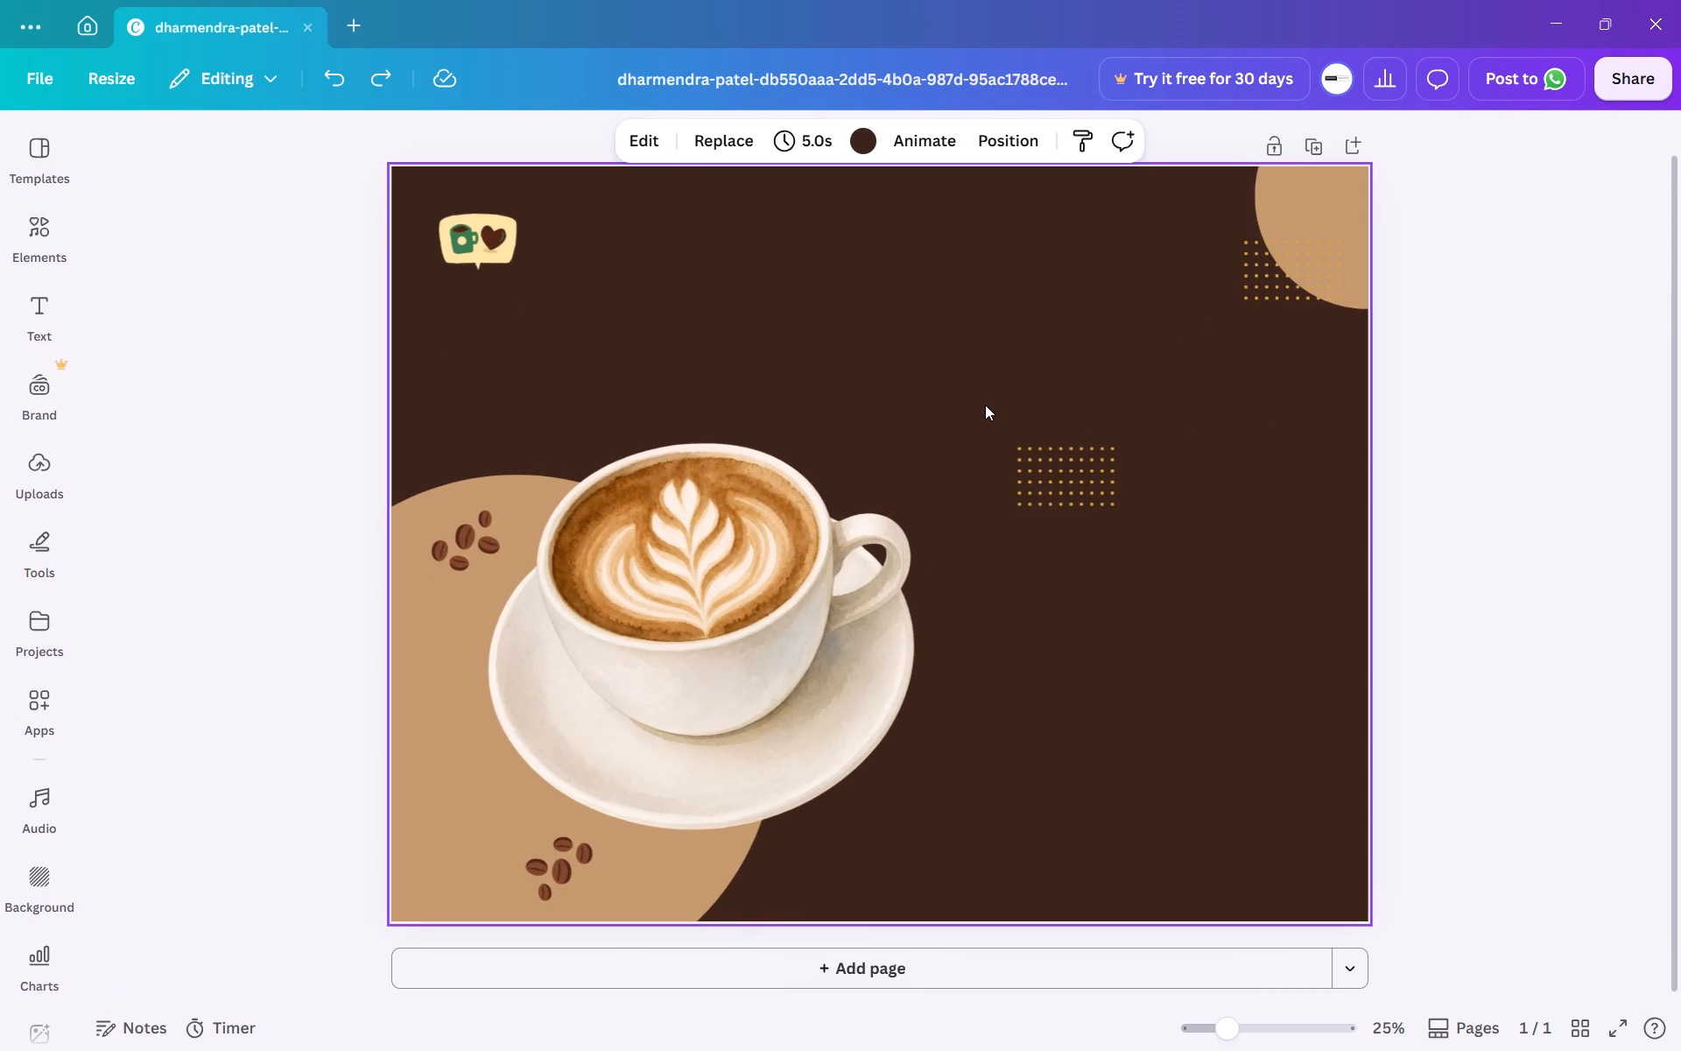
drag(985, 405, 1205, 582)
drag(1080, 562, 915, 822)
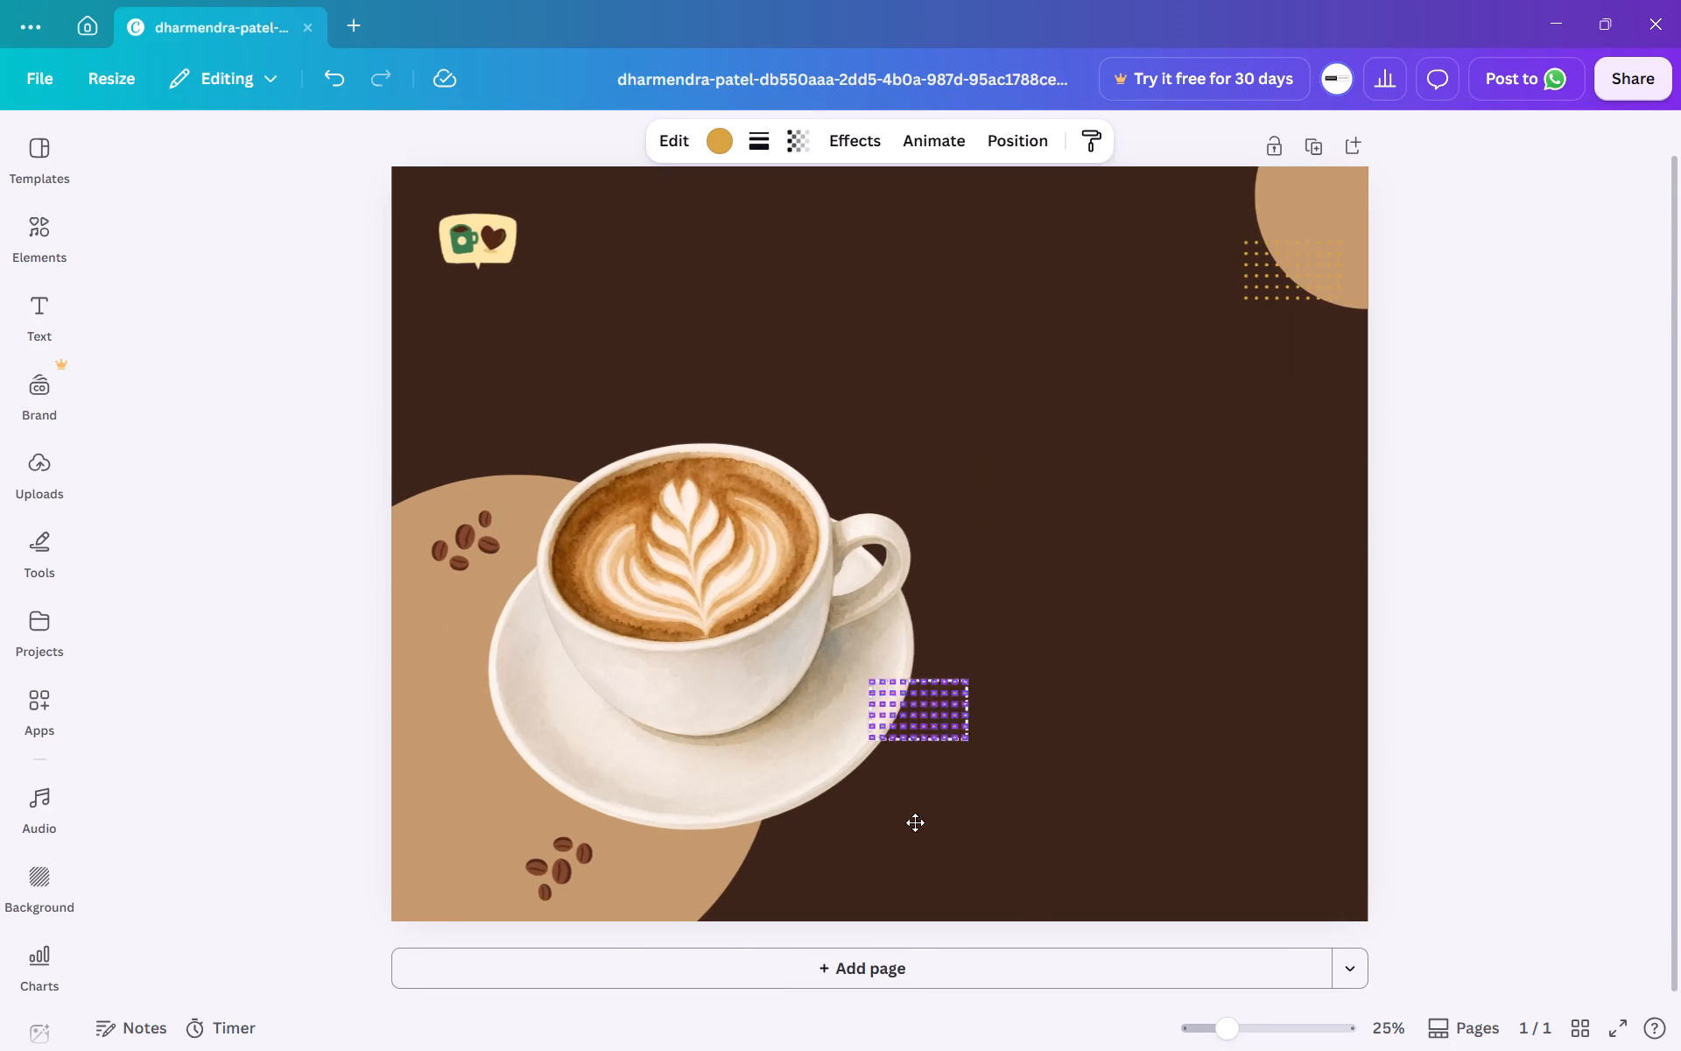
drag(915, 822, 864, 878)
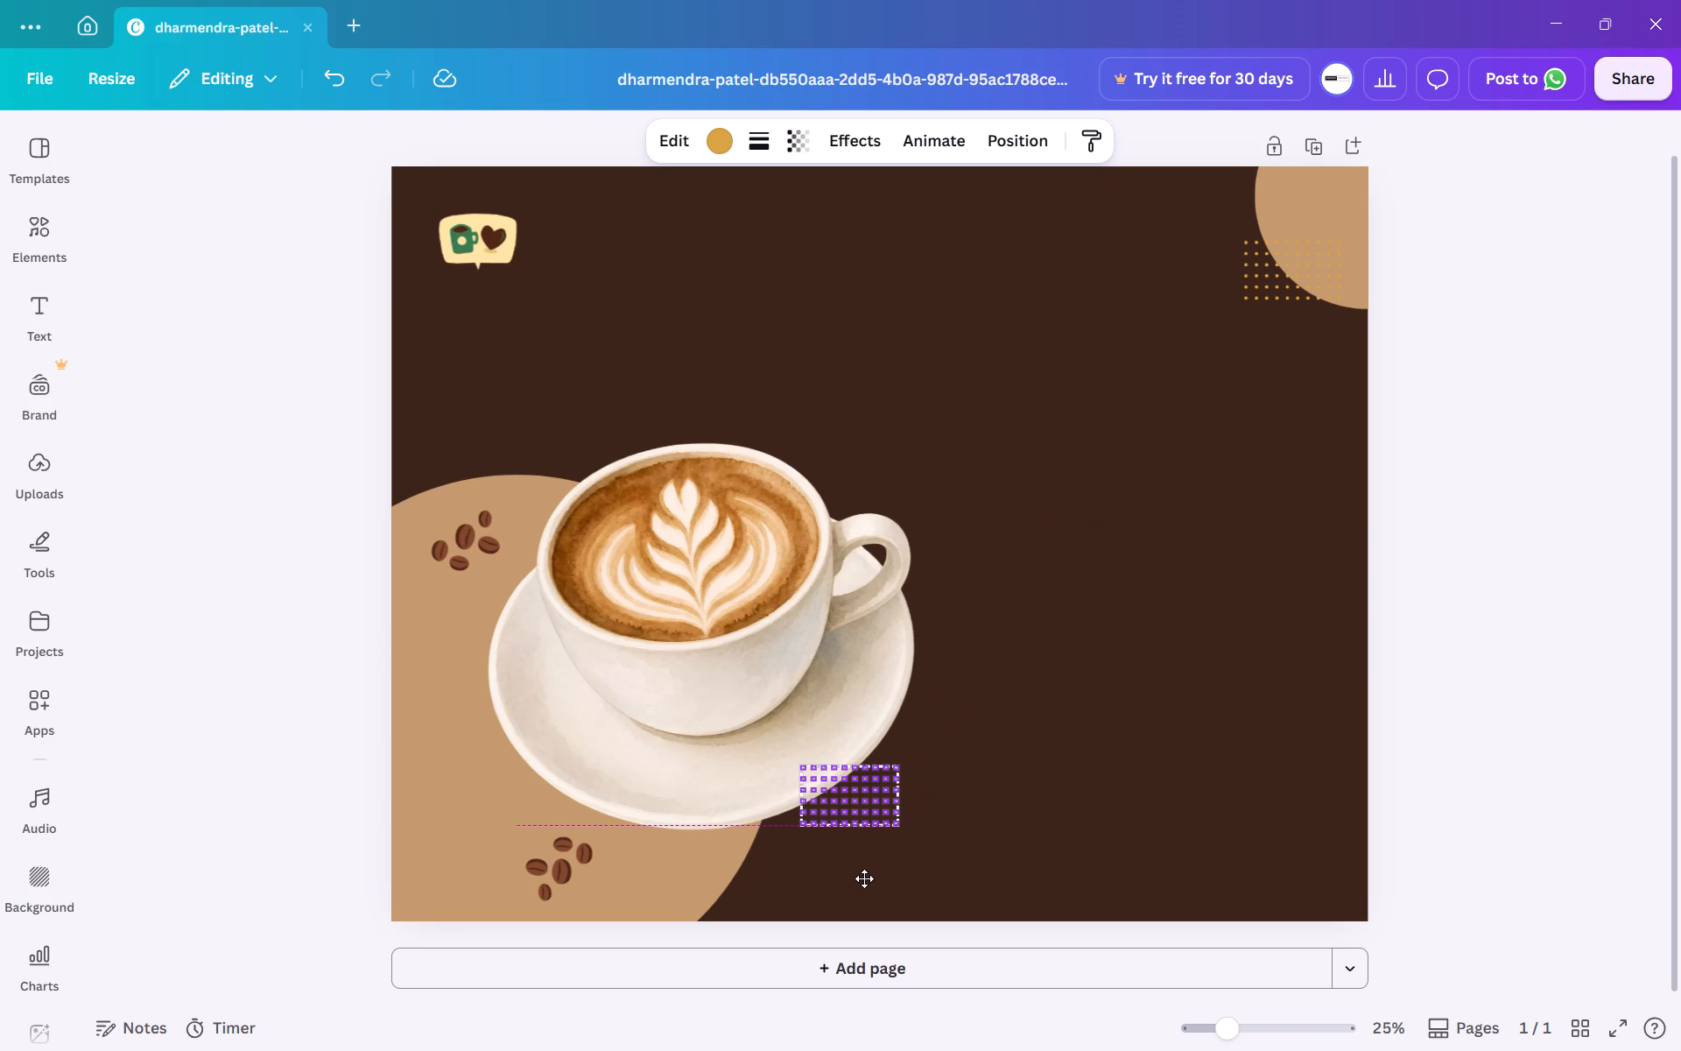
drag(864, 878, 868, 887)
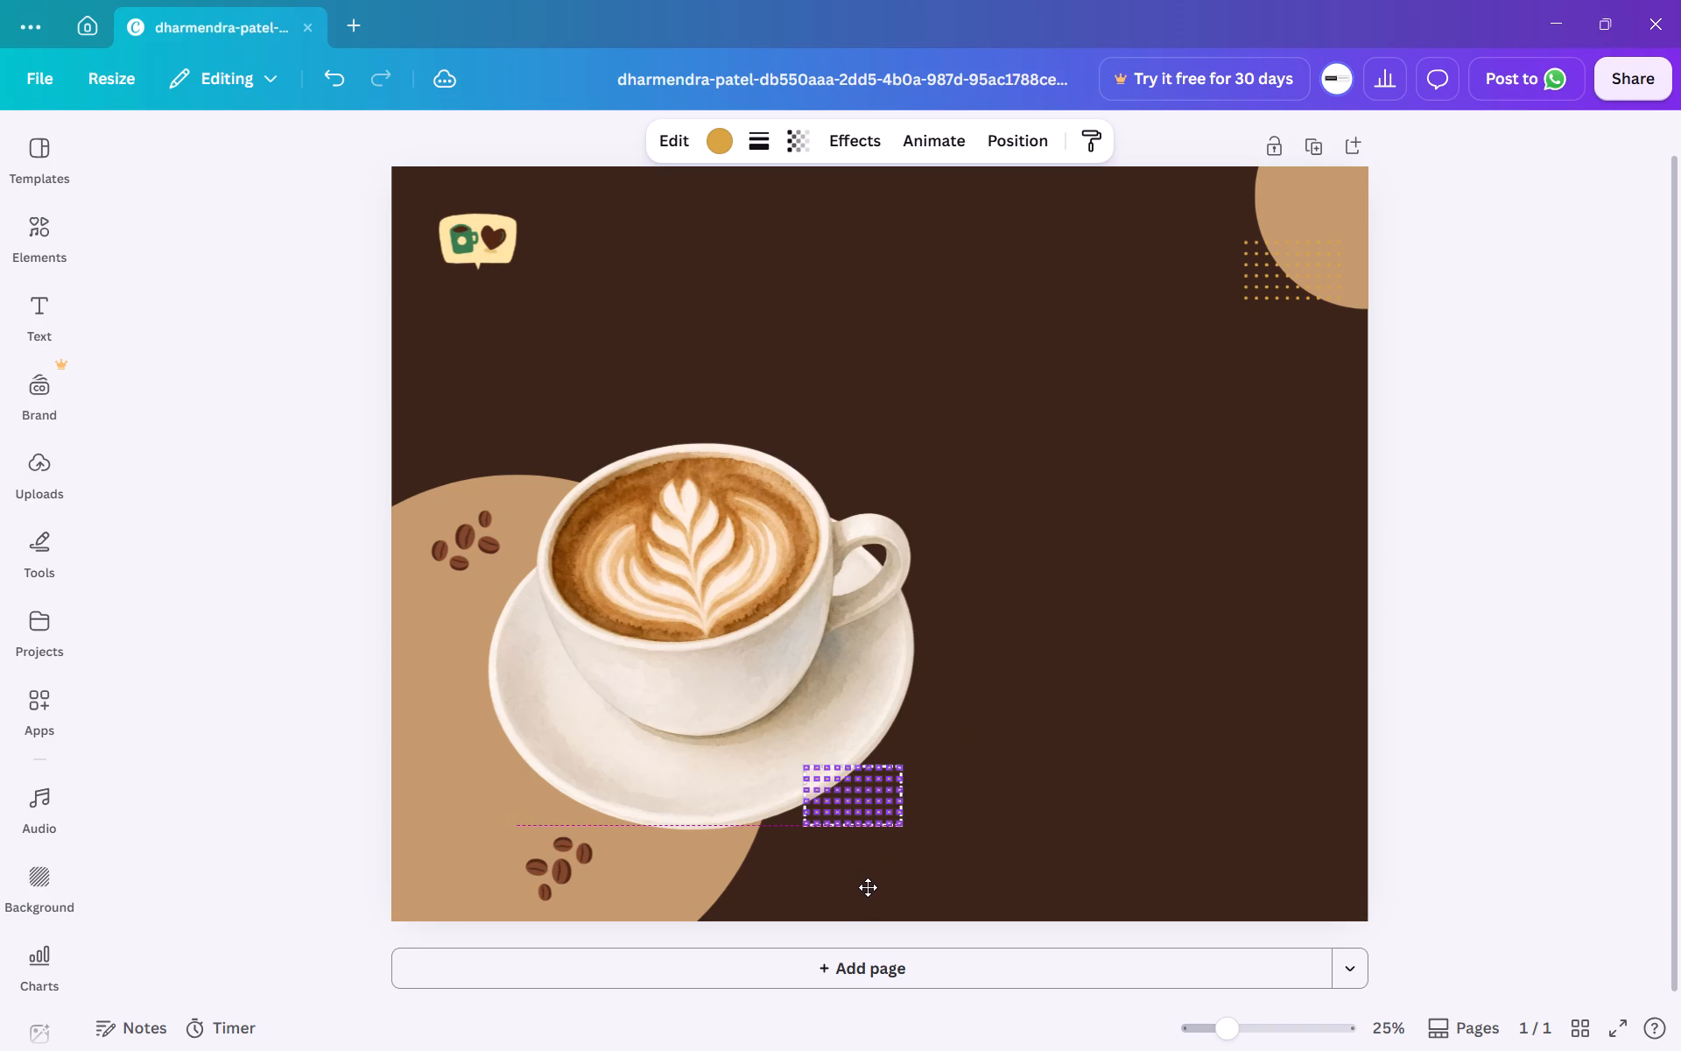
drag(868, 887, 868, 886)
drag(868, 886, 869, 885)
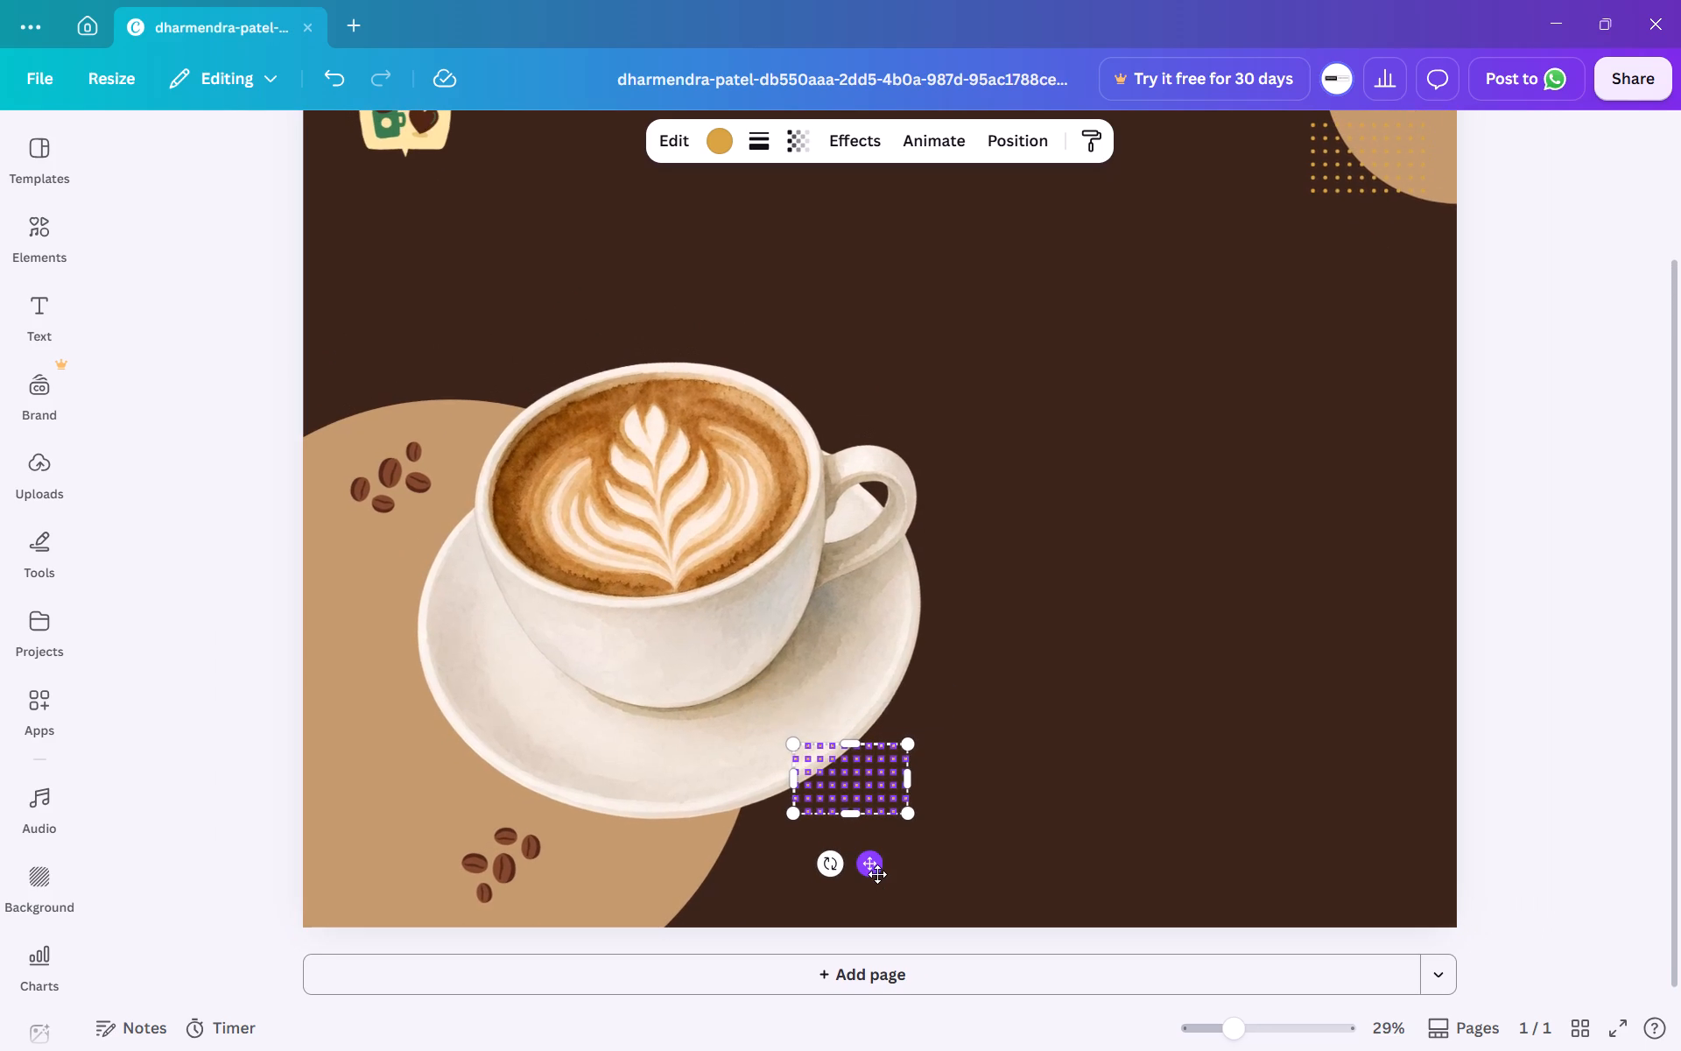
Shift the saucer's golden dot grid slightly down and left until its bottom edge meets the page margin guide.
drag(873, 864, 873, 868)
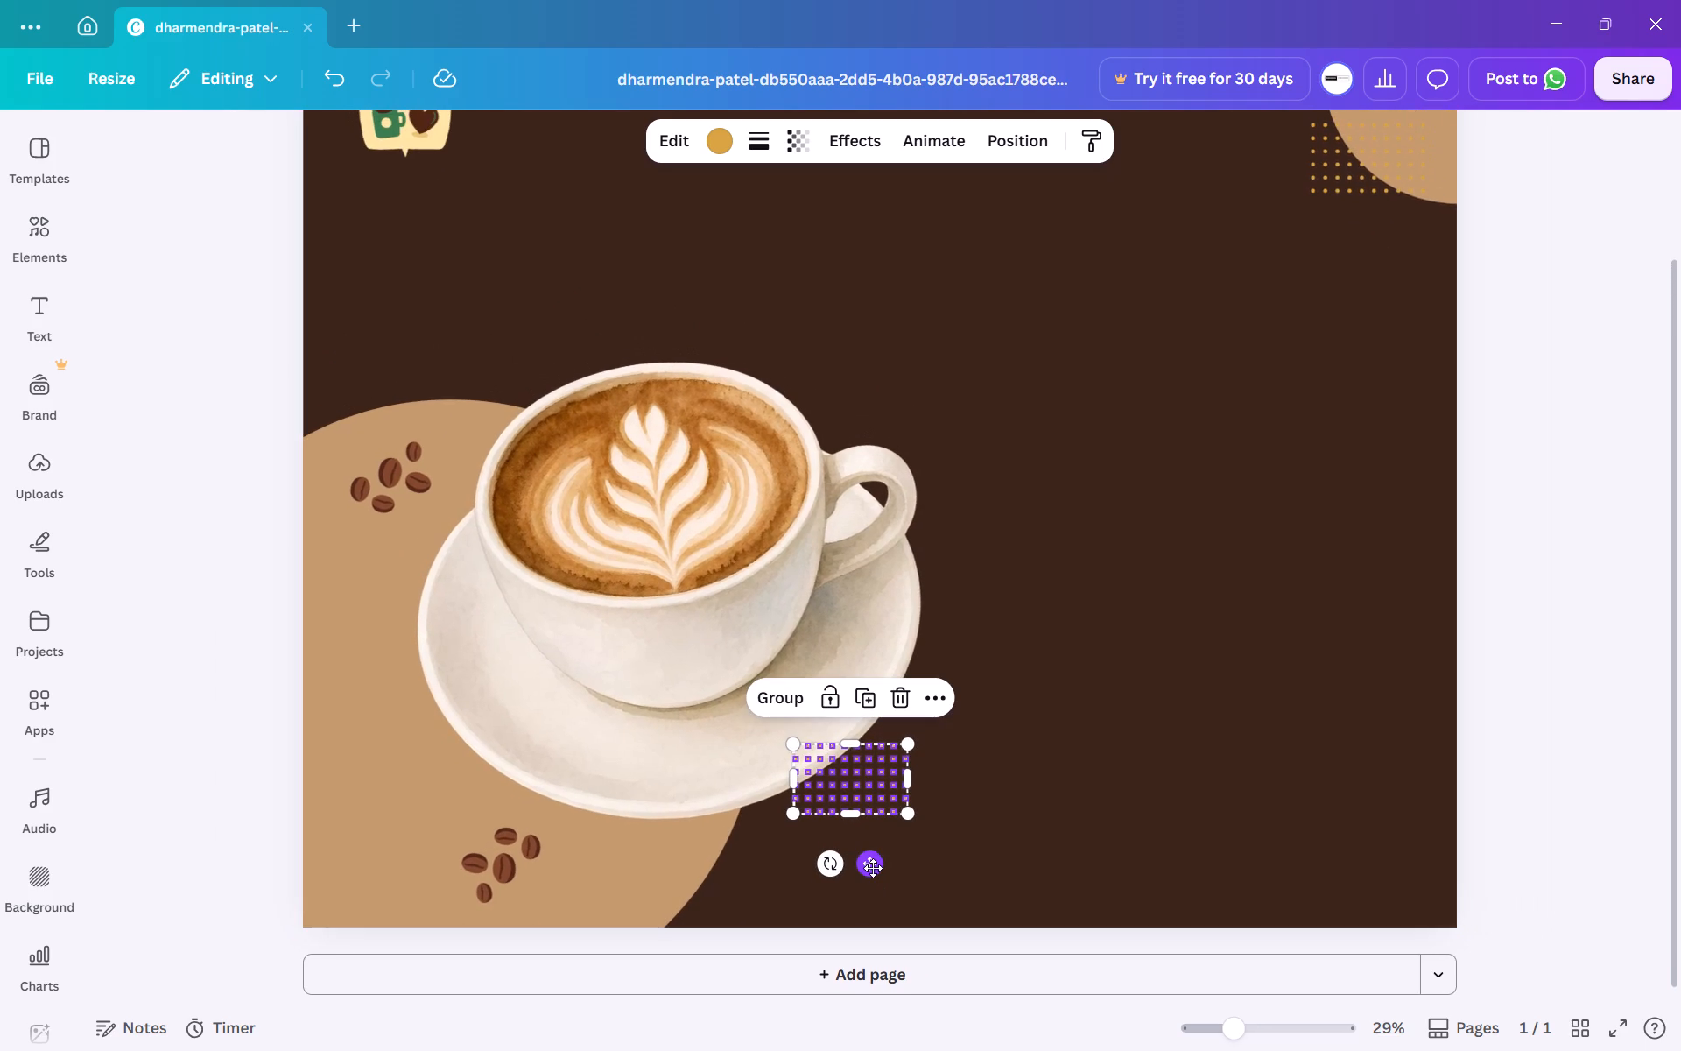
drag(873, 868, 865, 876)
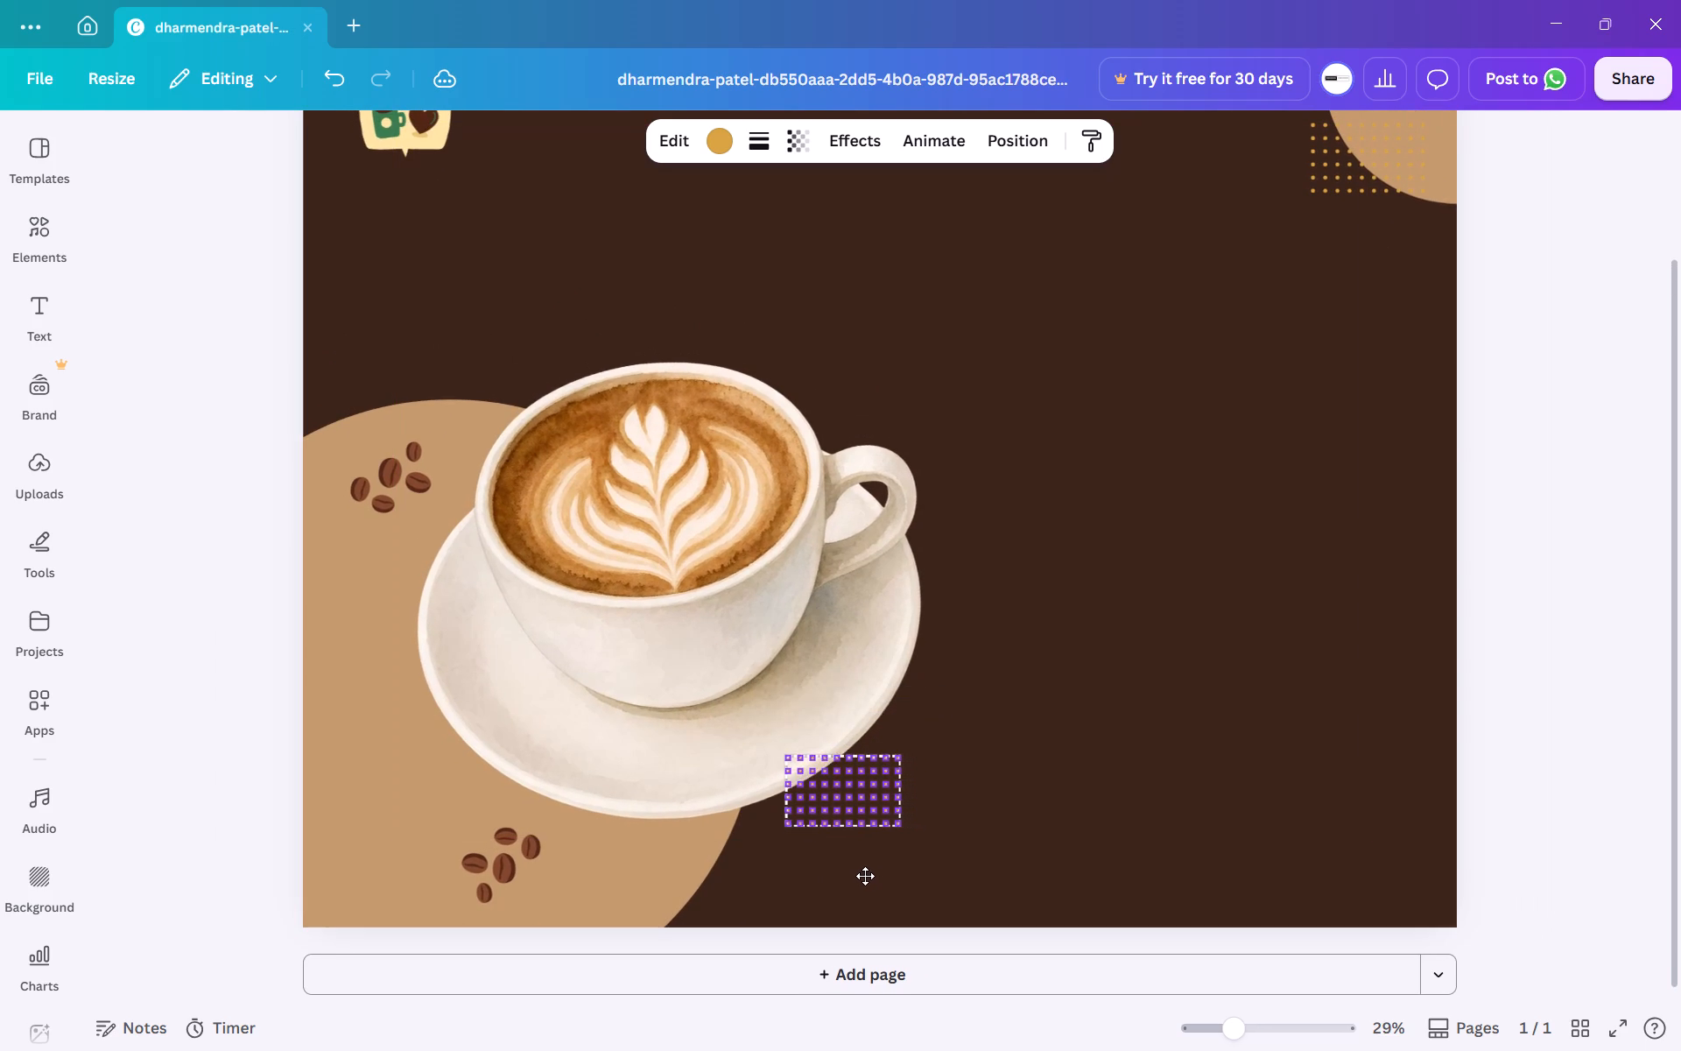
drag(865, 876, 865, 885)
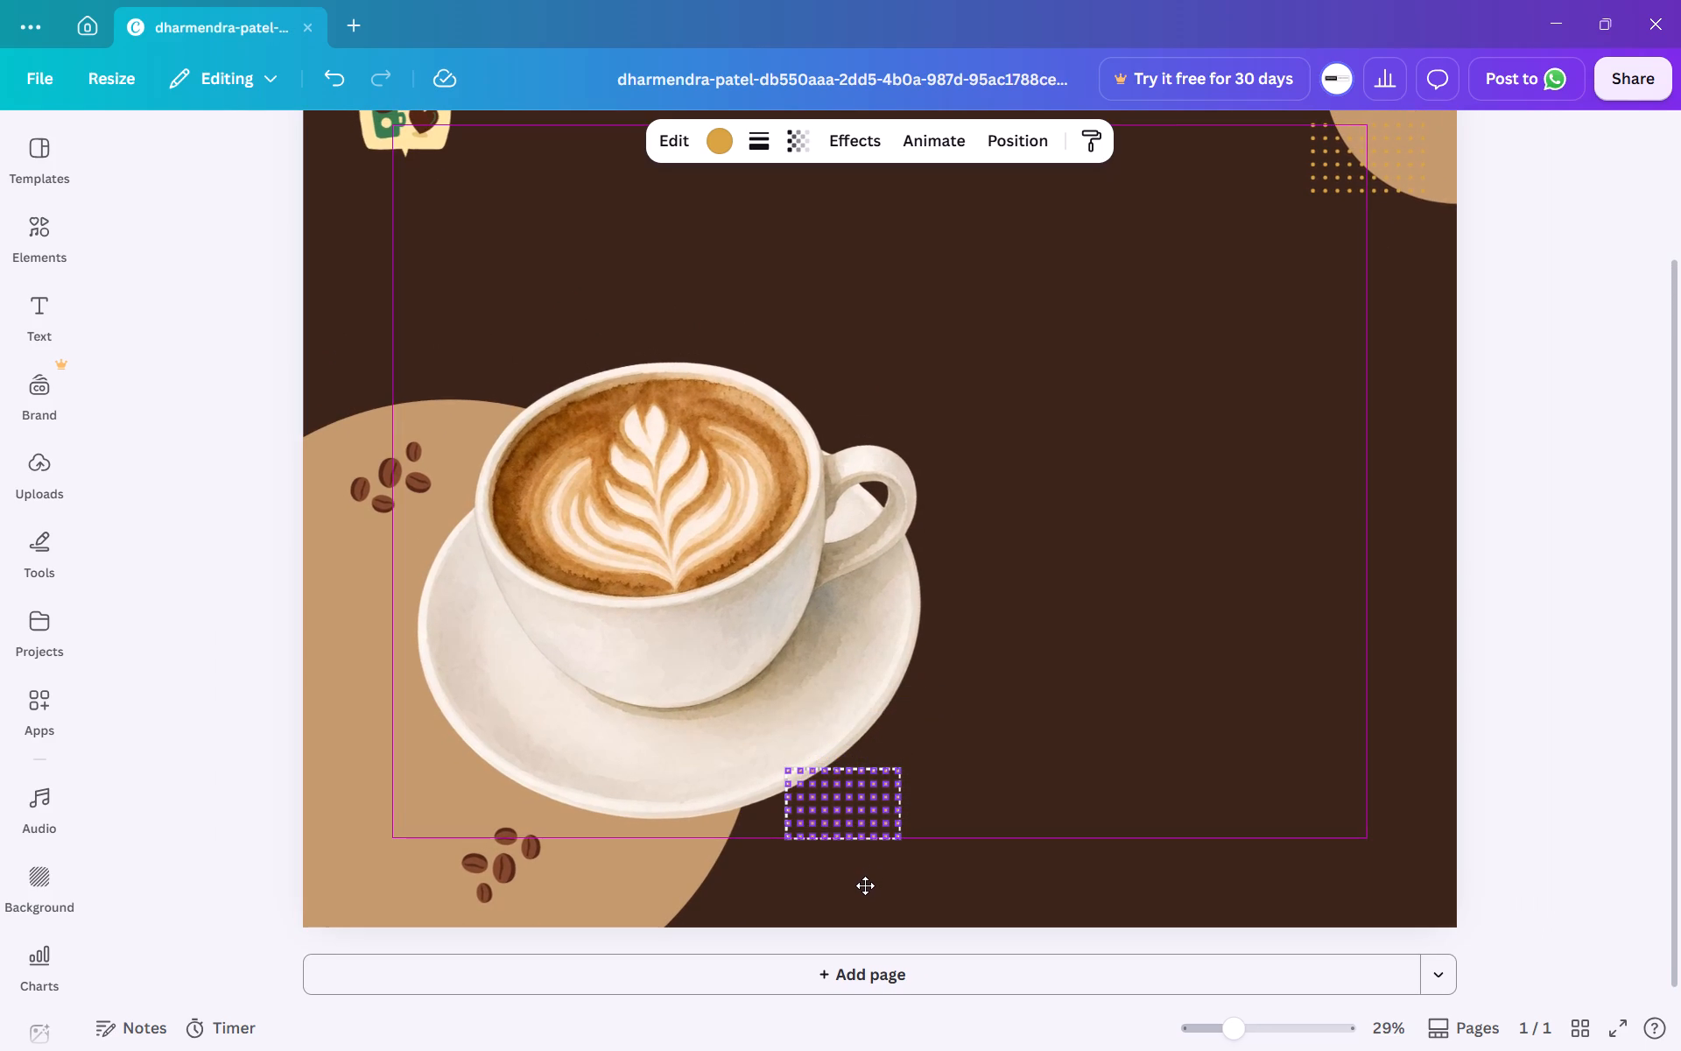
drag(865, 885, 855, 887)
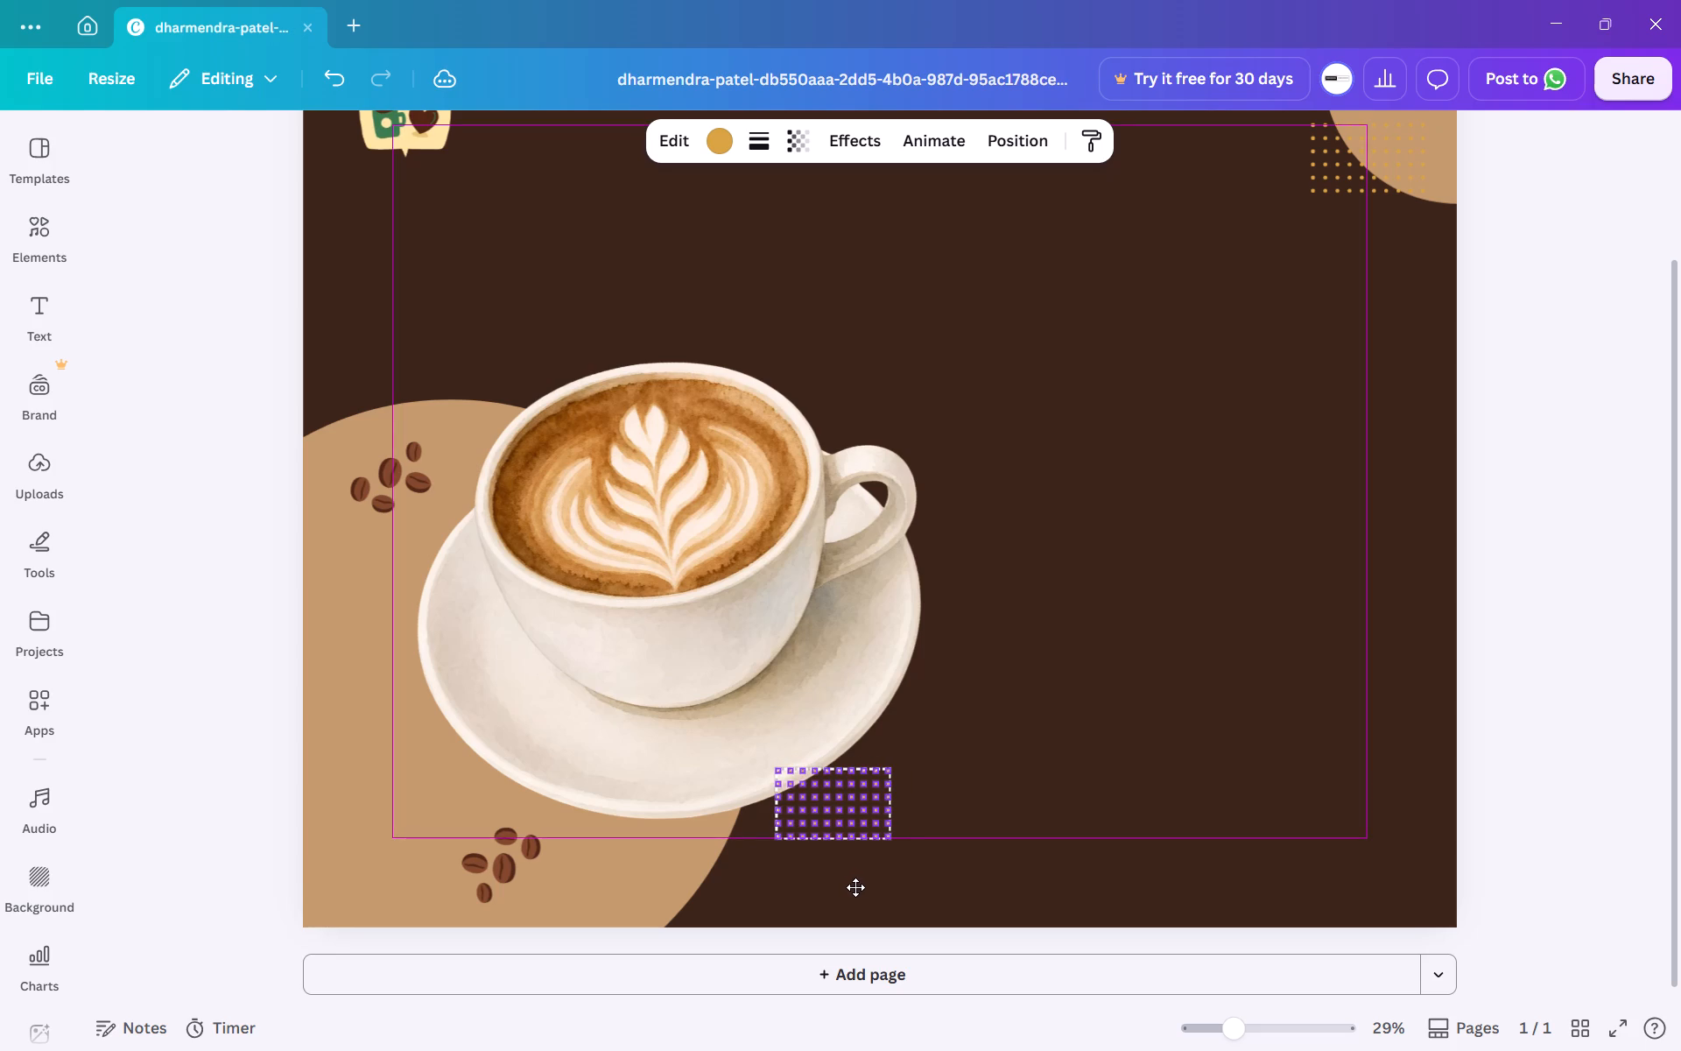
drag(855, 887, 853, 885)
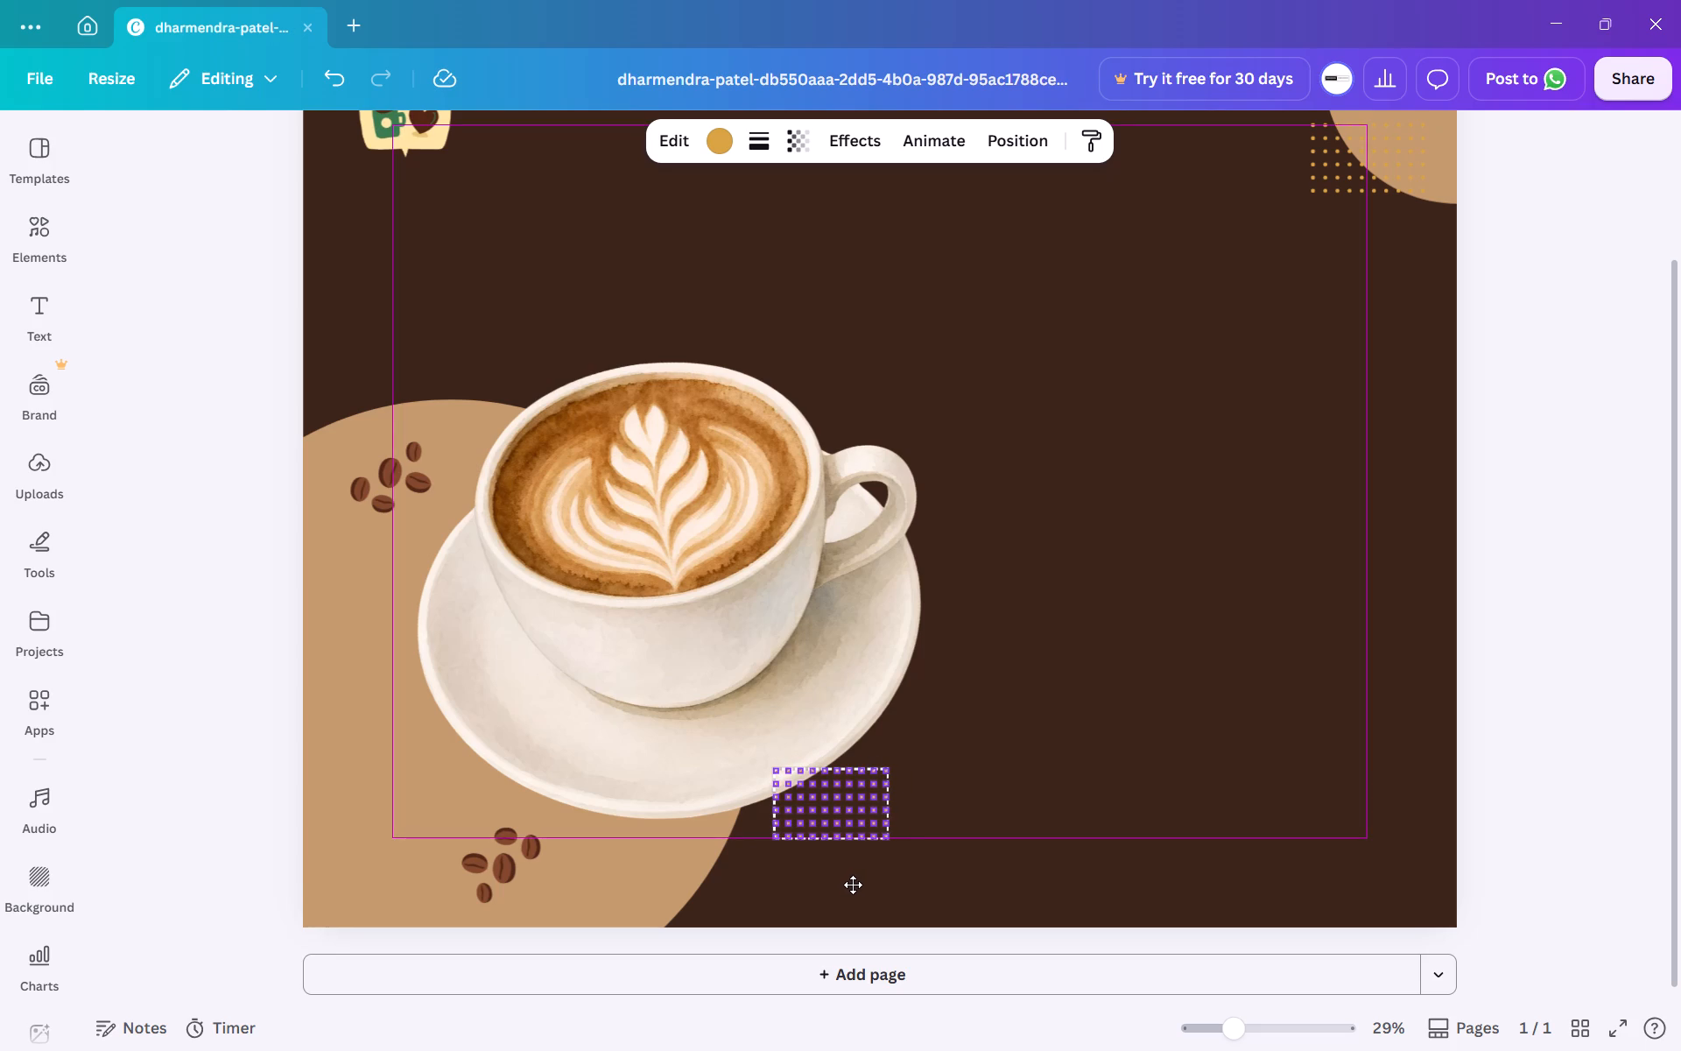
drag(853, 885, 852, 885)
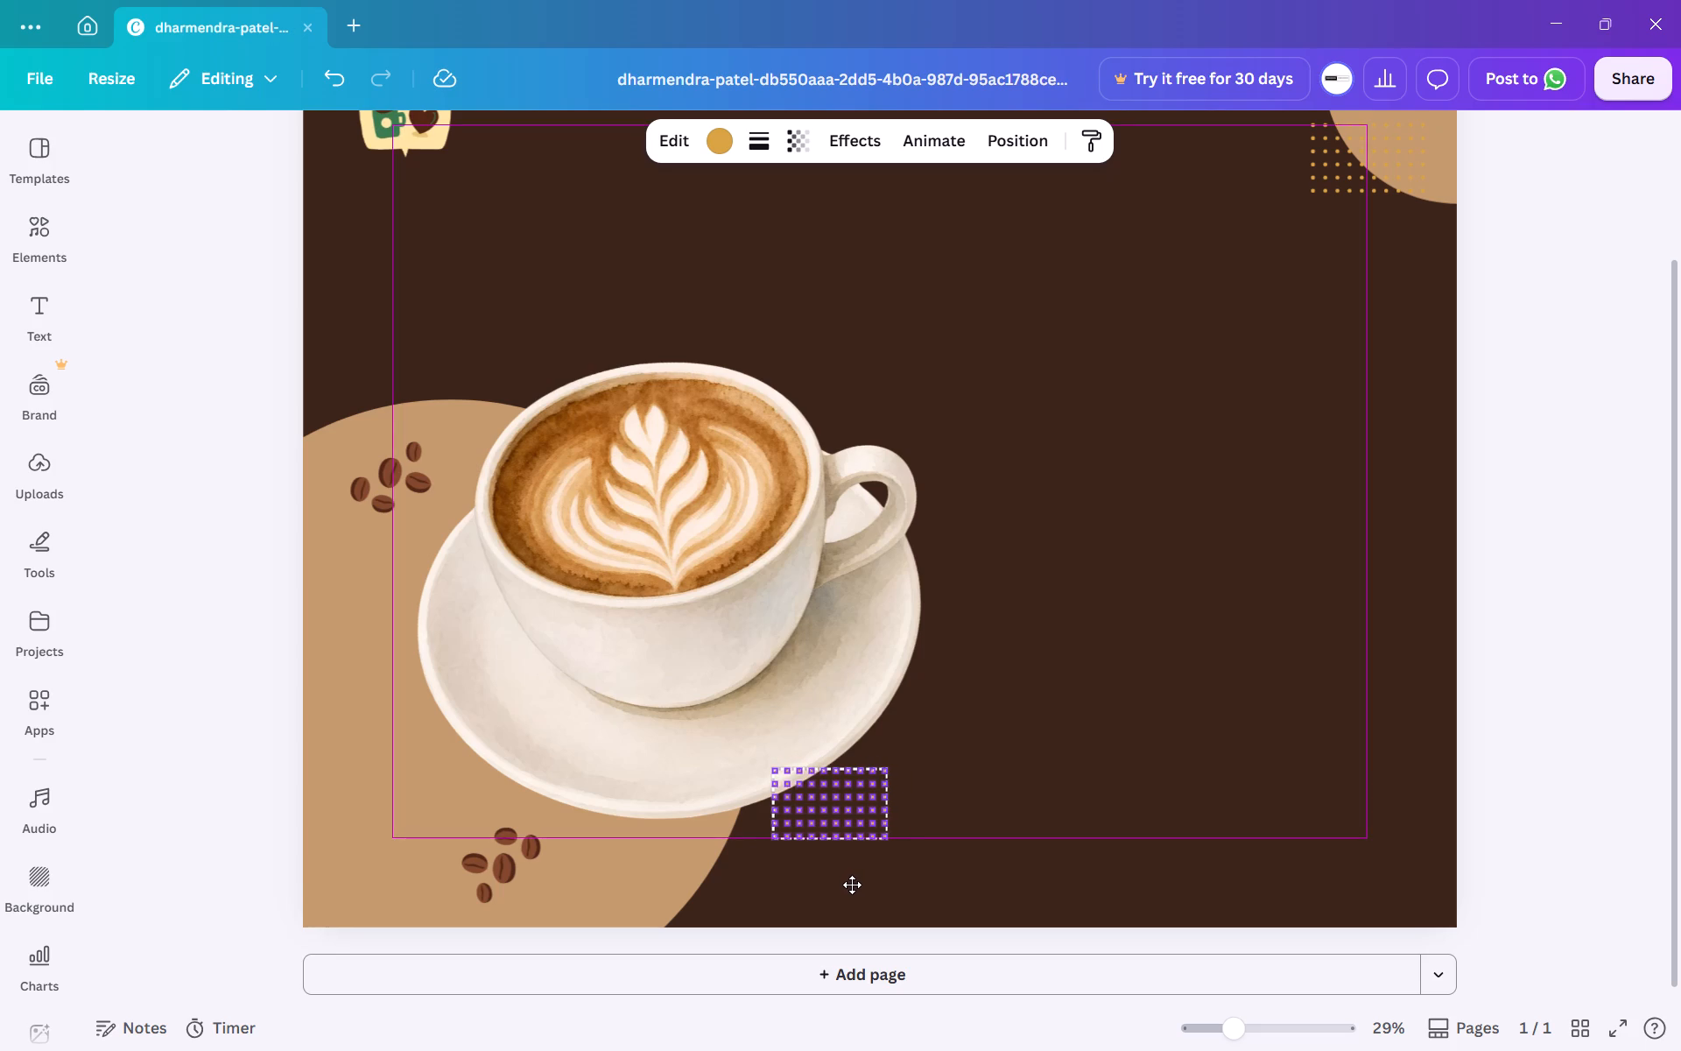
drag(852, 885, 853, 885)
click(1124, 758)
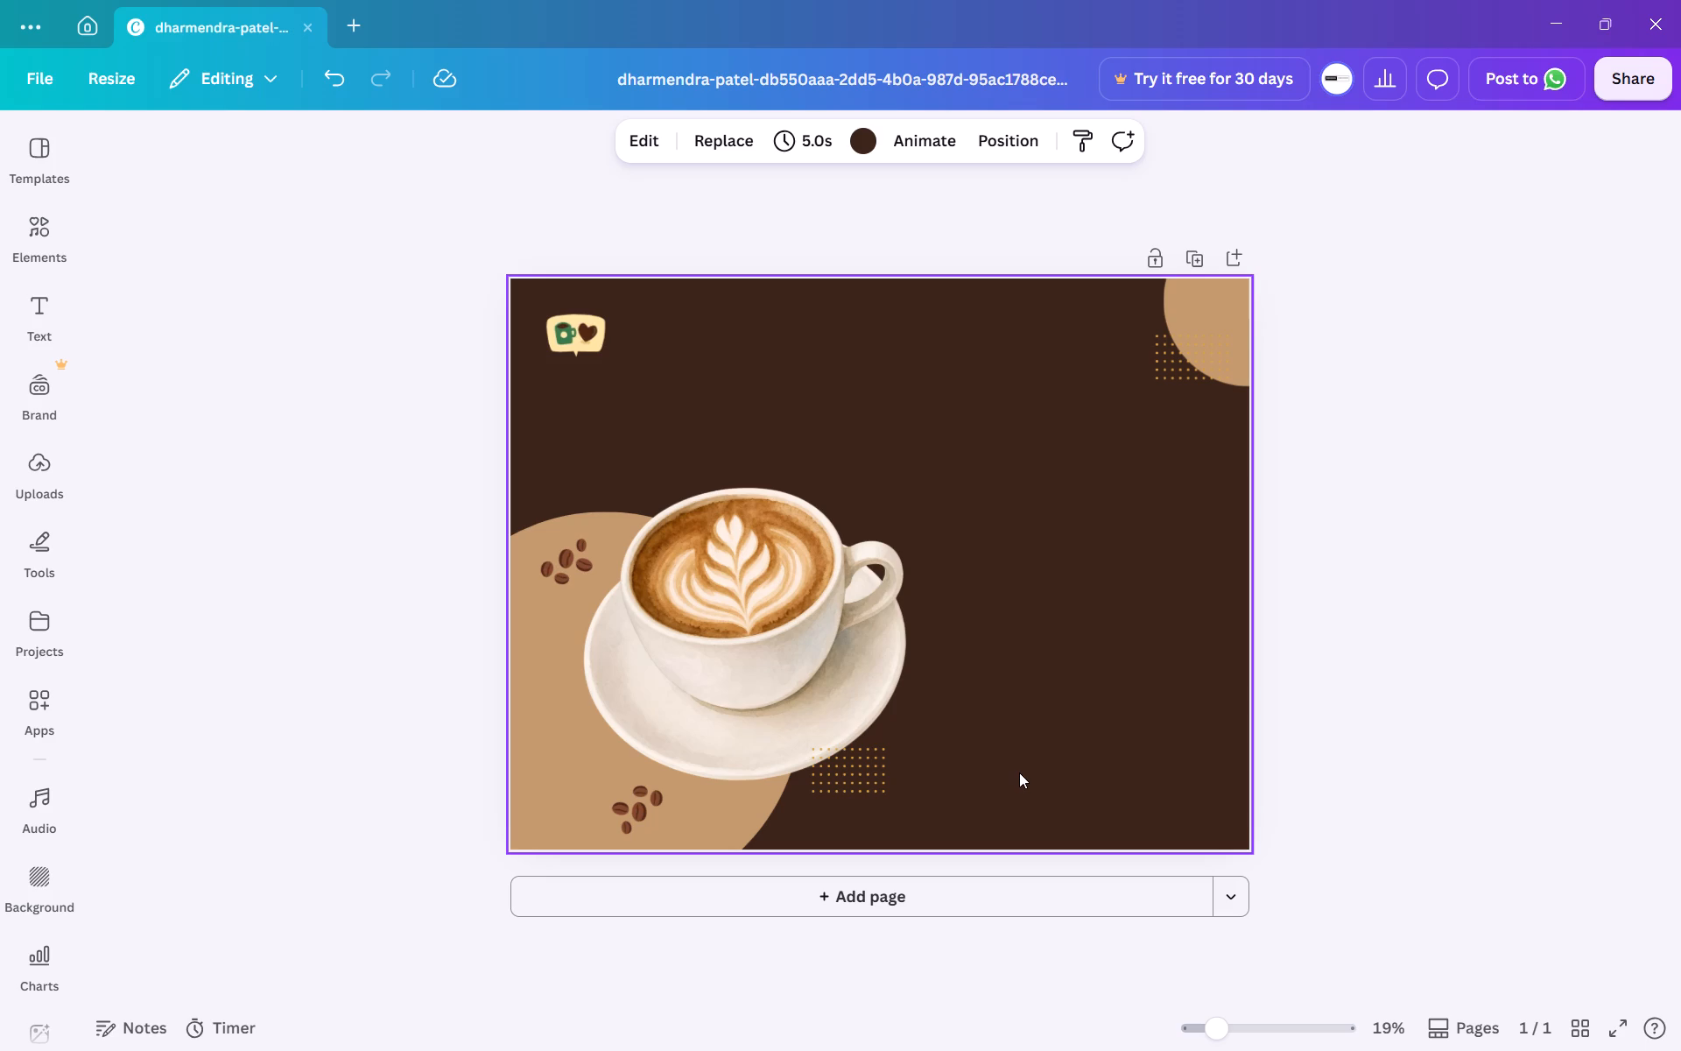
Duplicate the bottom row of the saucer's golden dot grid and align the copy directly below as a seventh row.
scroll(1019, 772, down, 1)
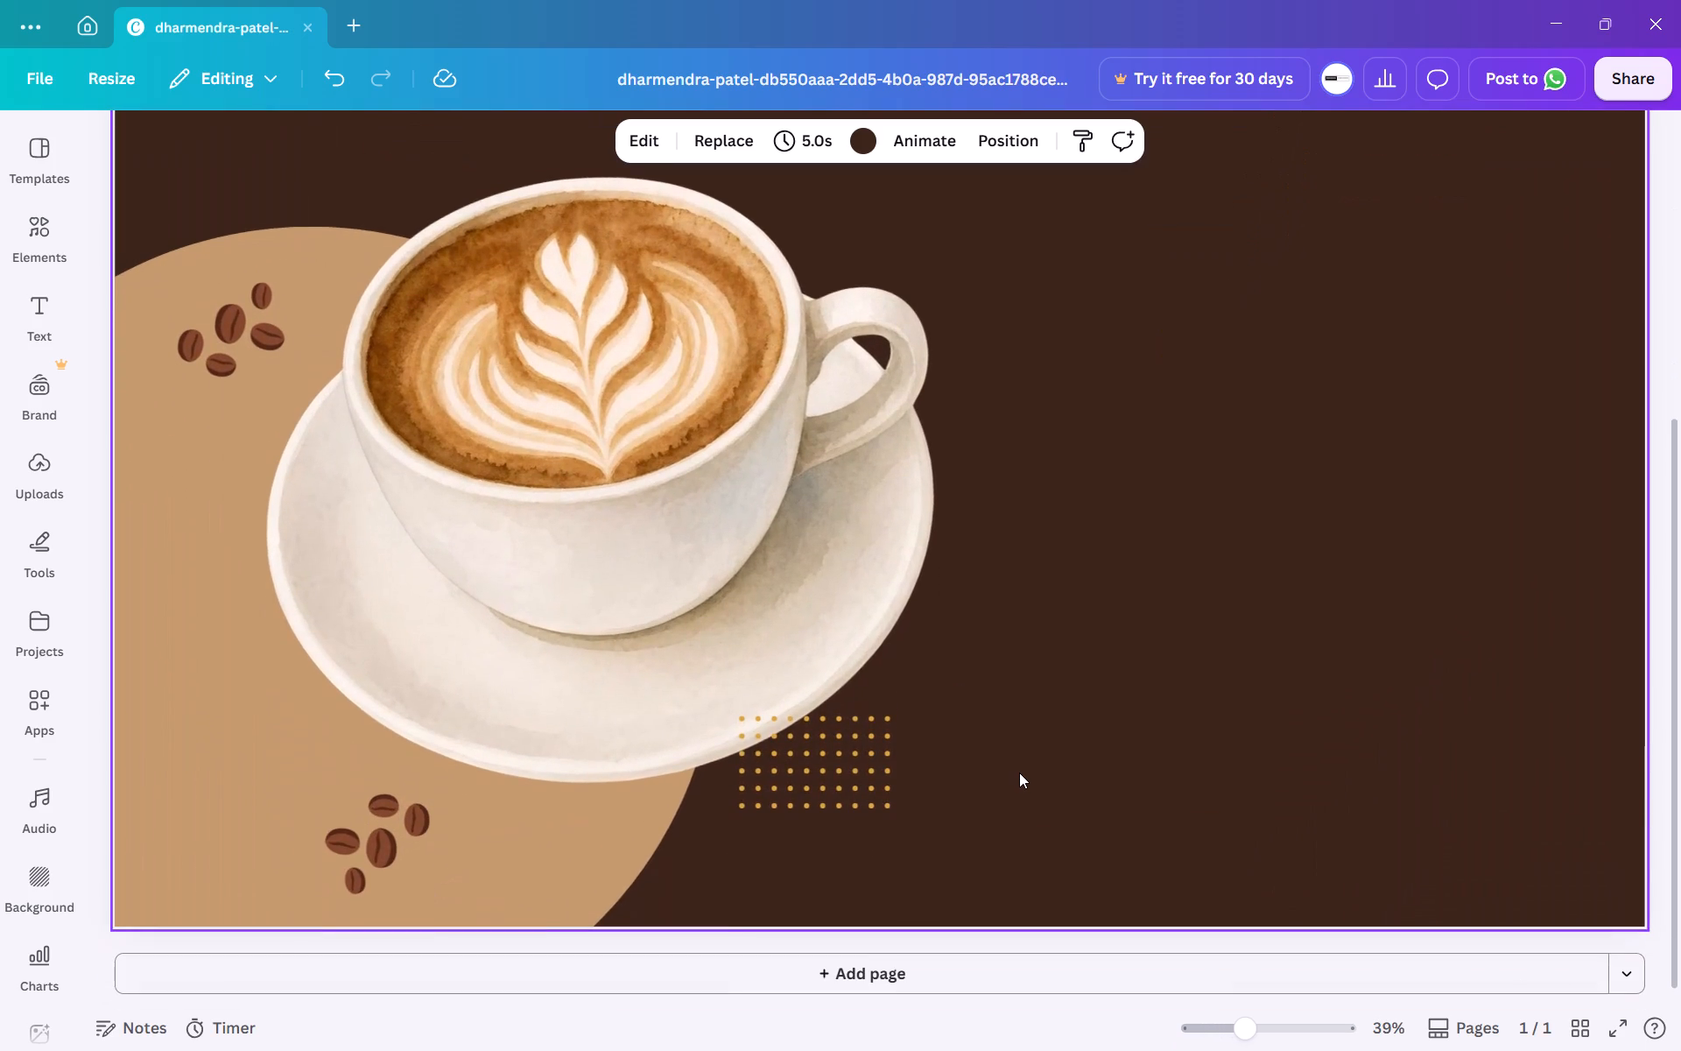
drag(903, 829, 739, 795)
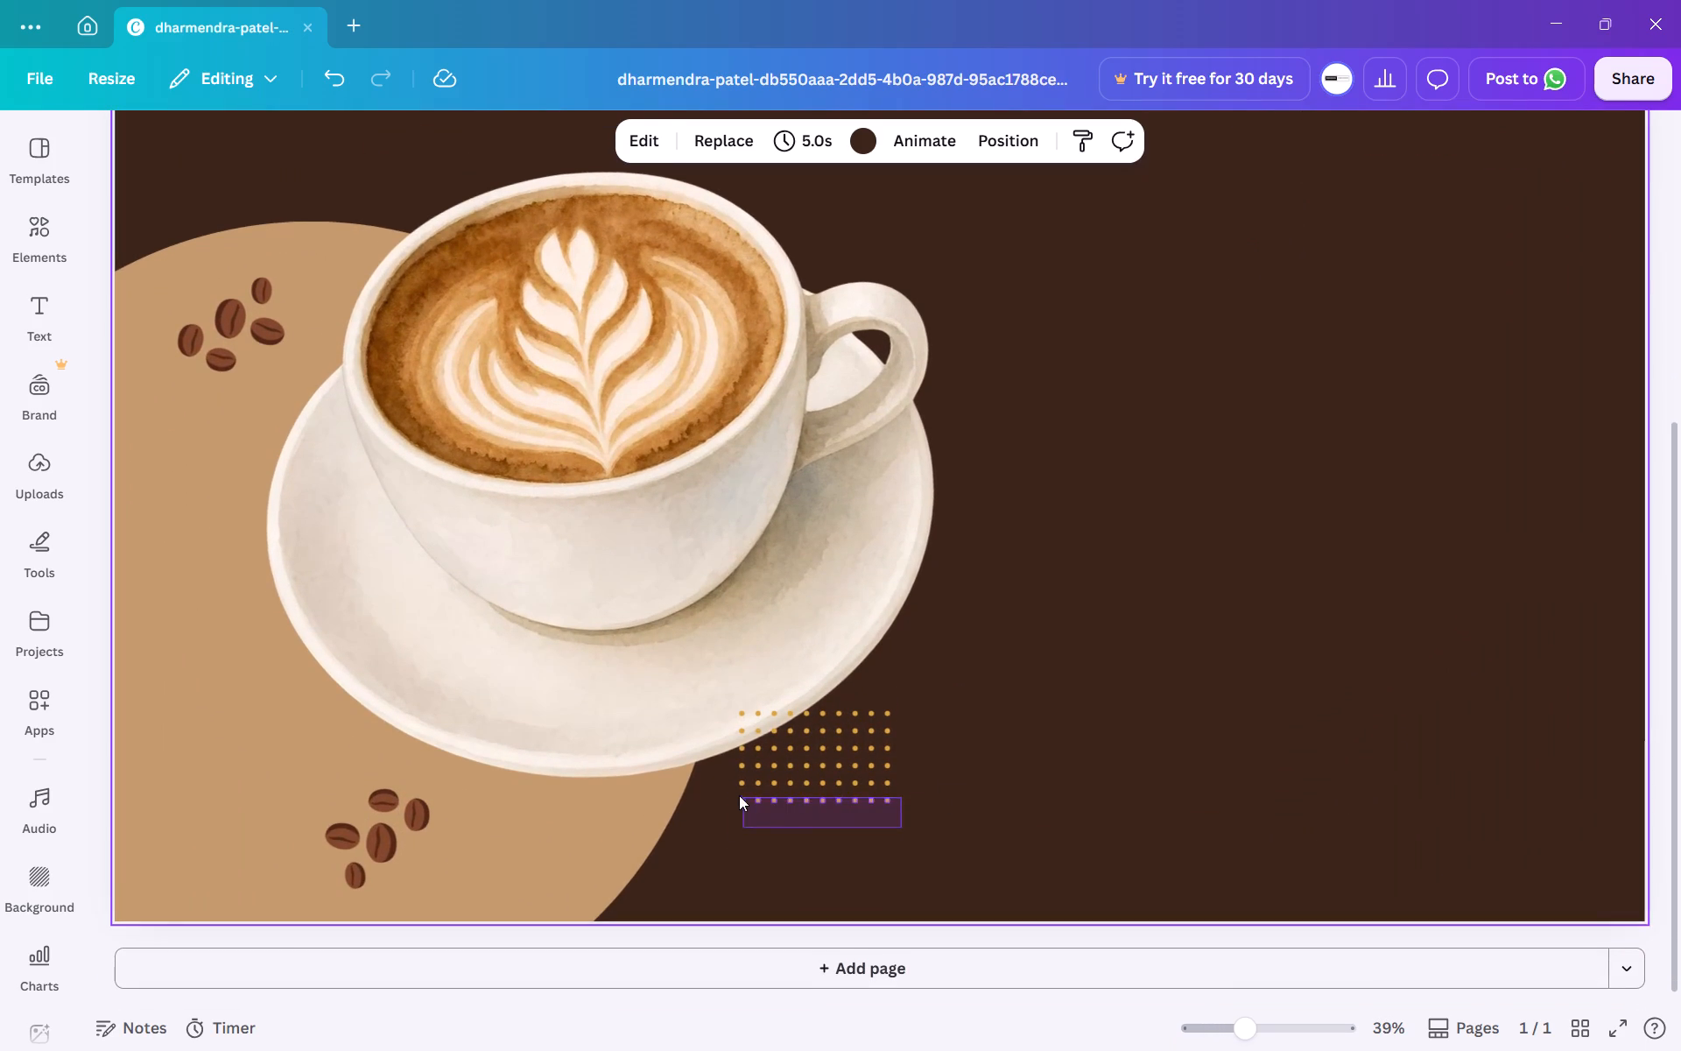
drag(739, 795, 726, 792)
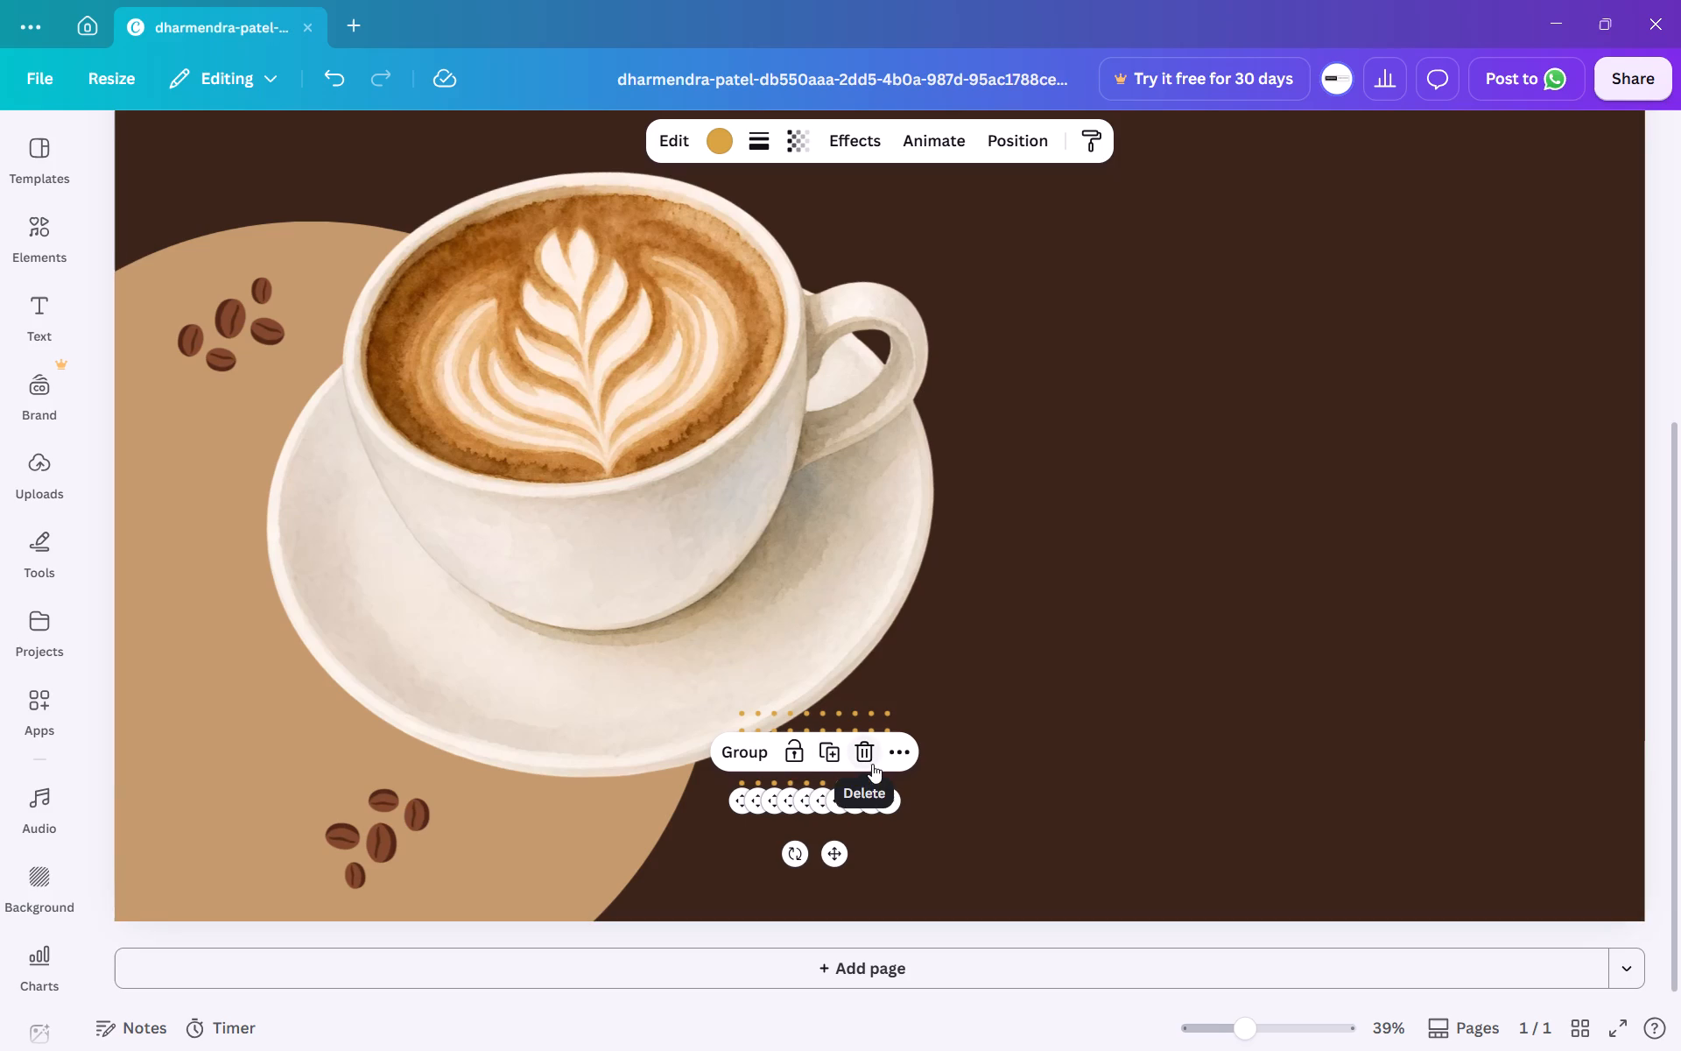
click(831, 765)
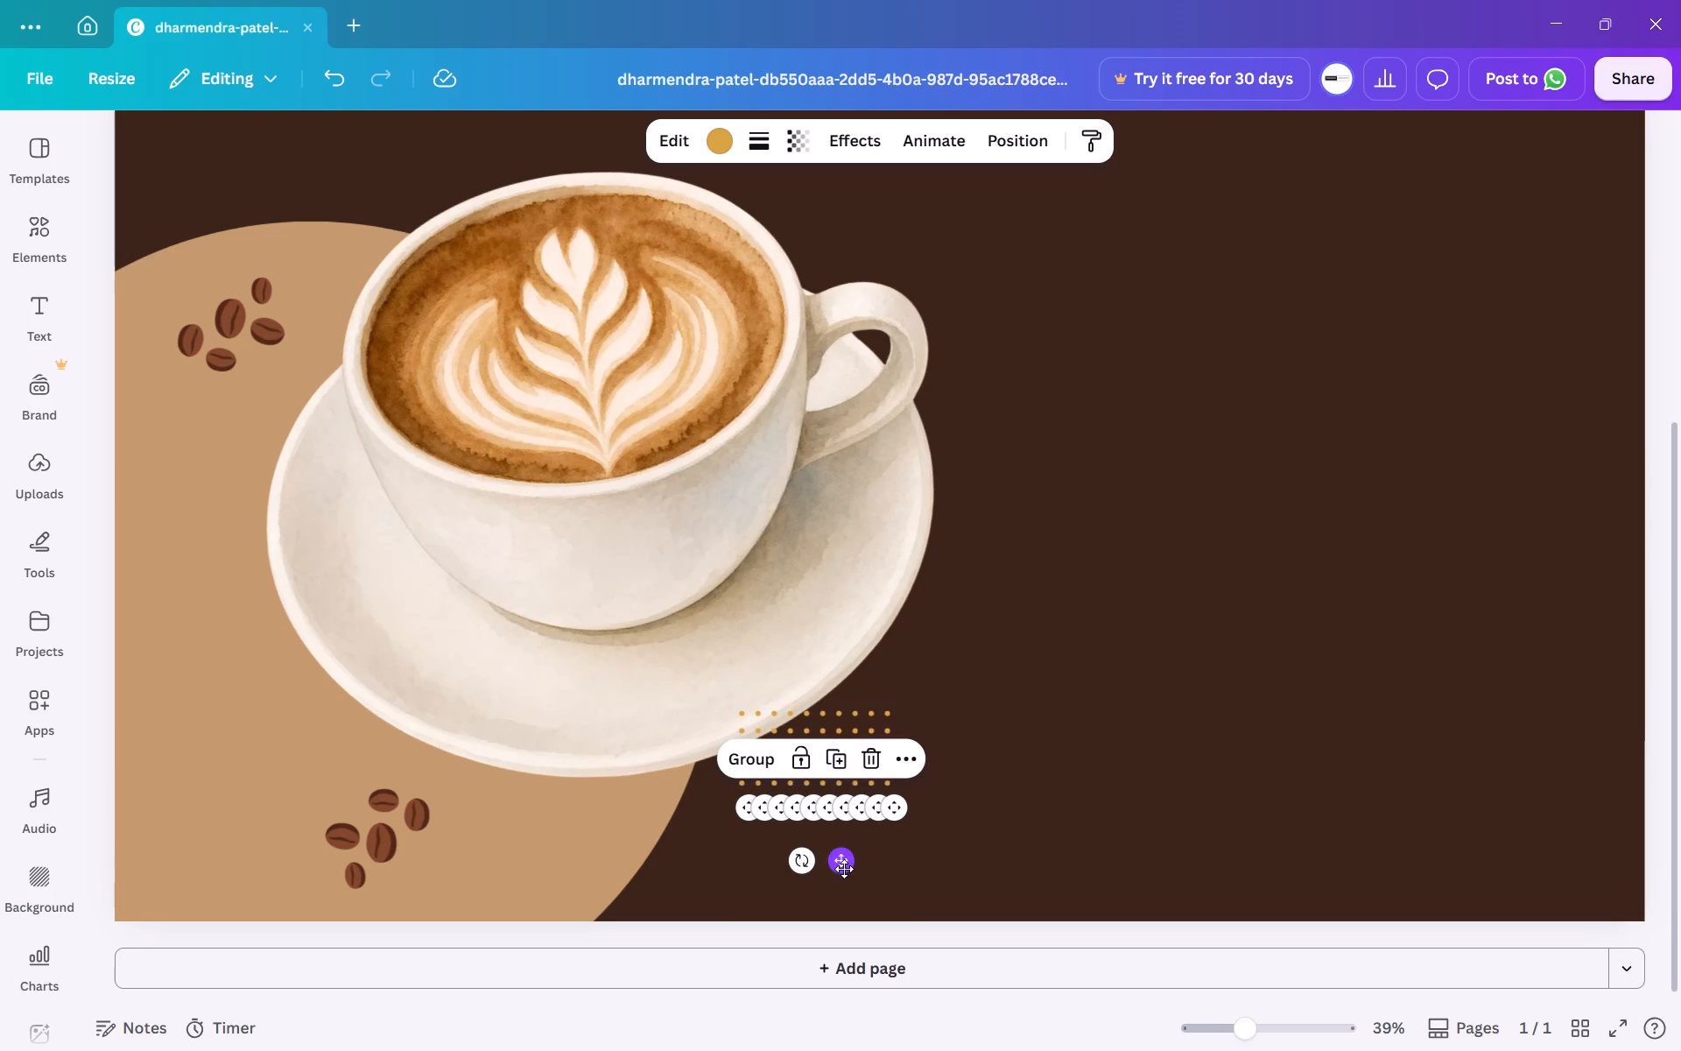
drag(844, 869, 839, 758)
click(1039, 744)
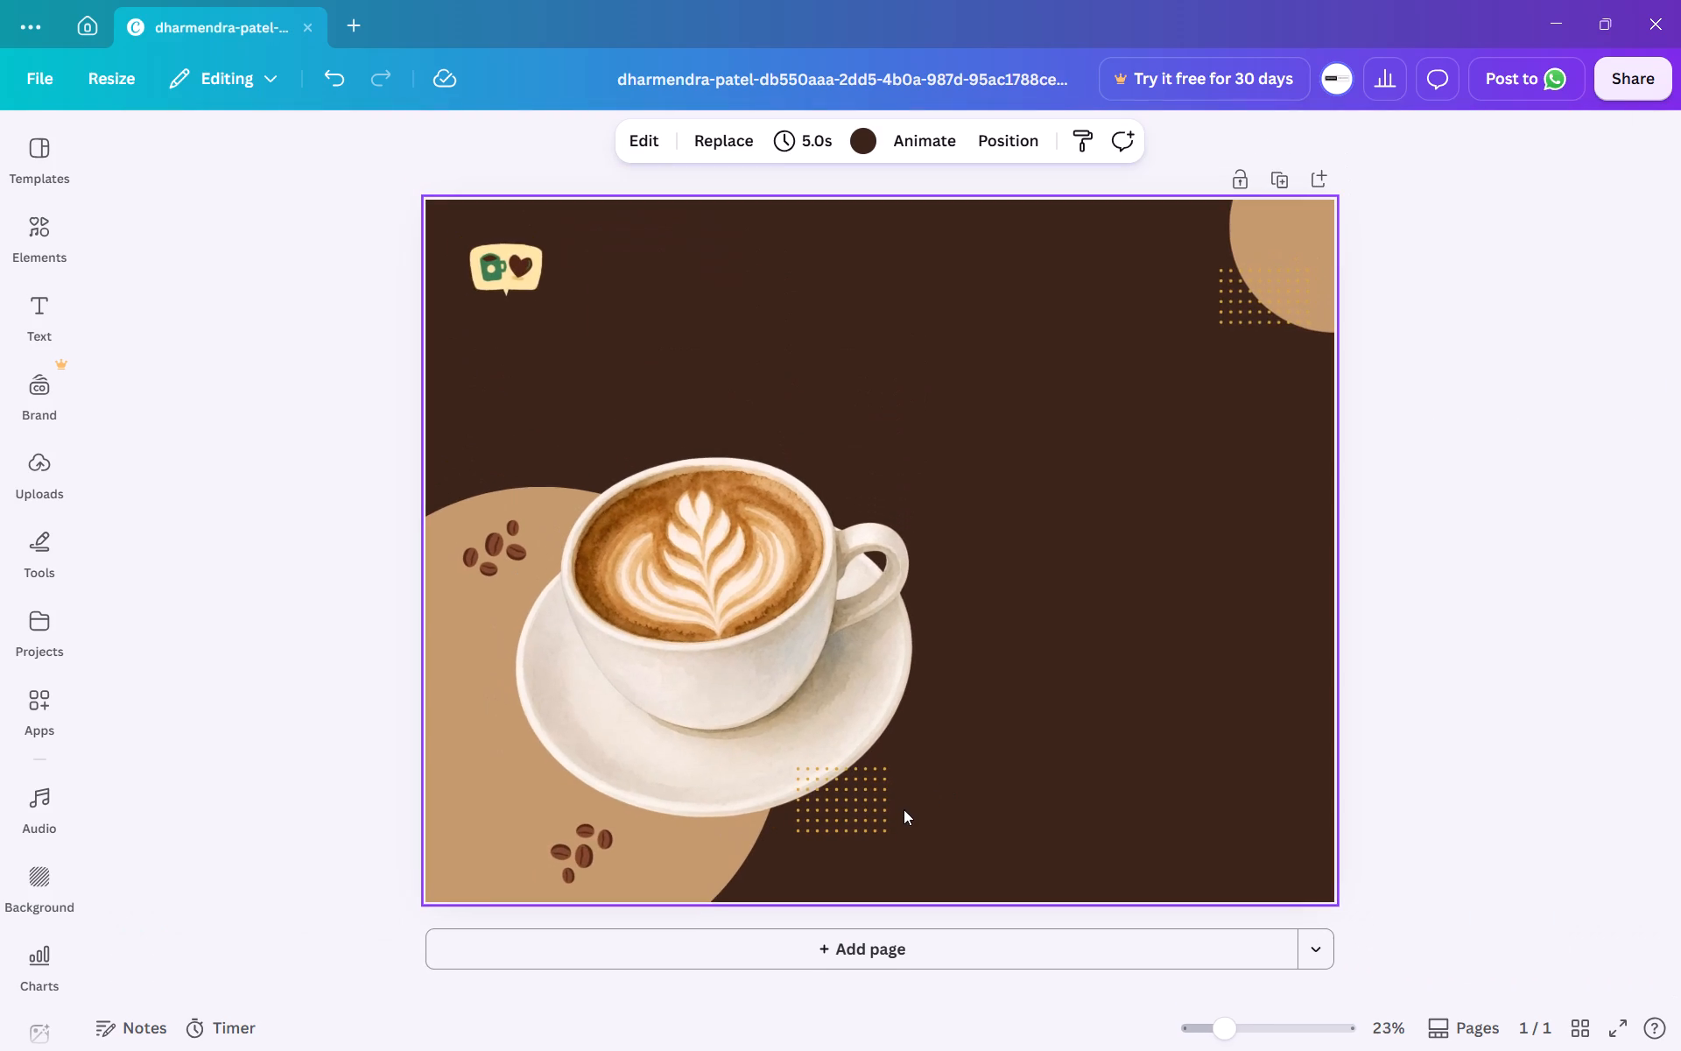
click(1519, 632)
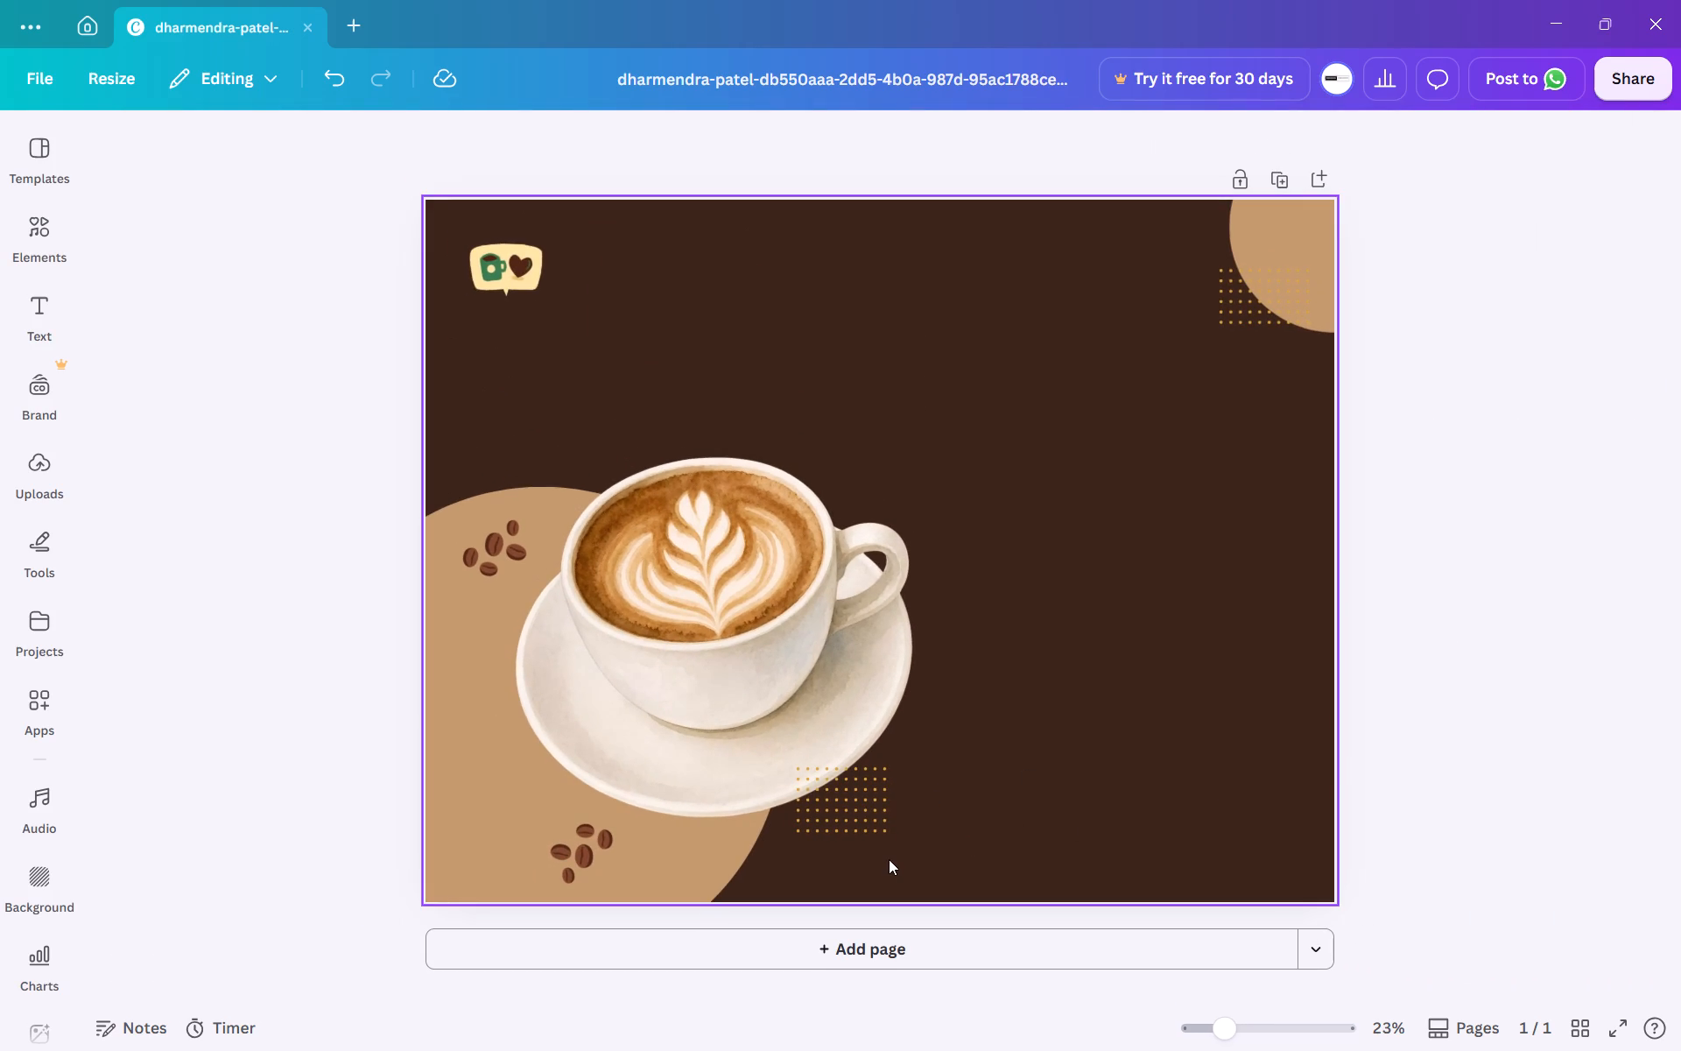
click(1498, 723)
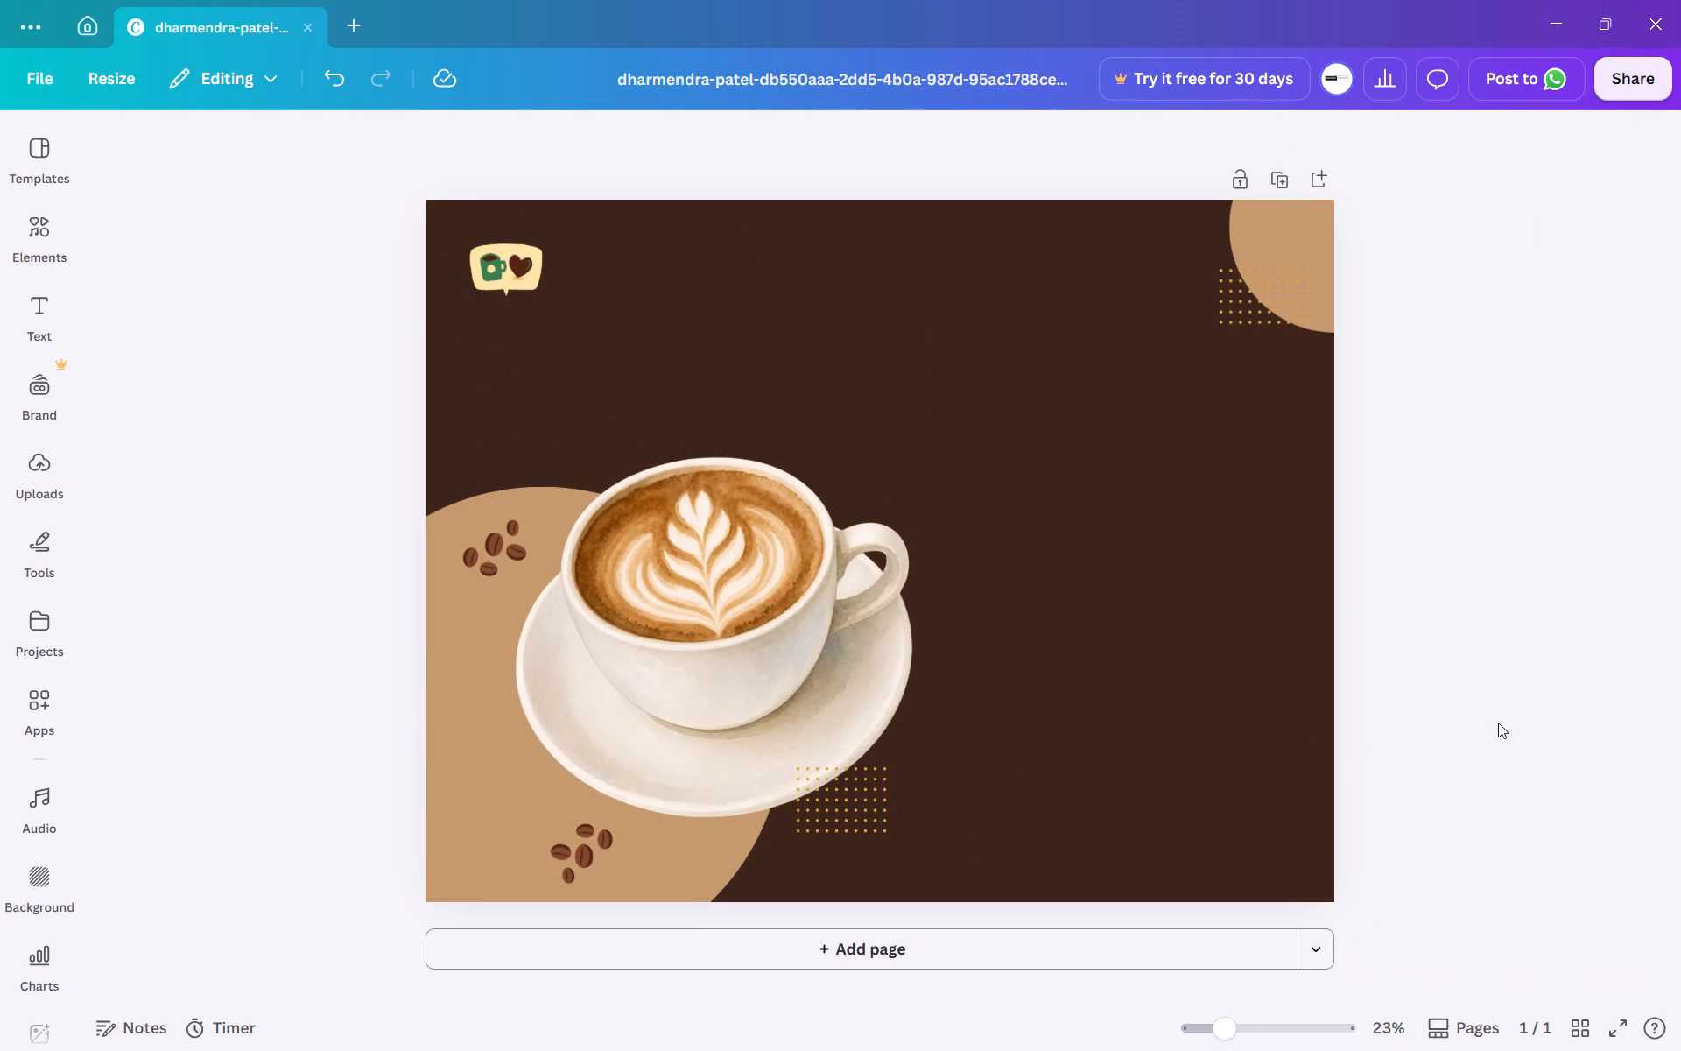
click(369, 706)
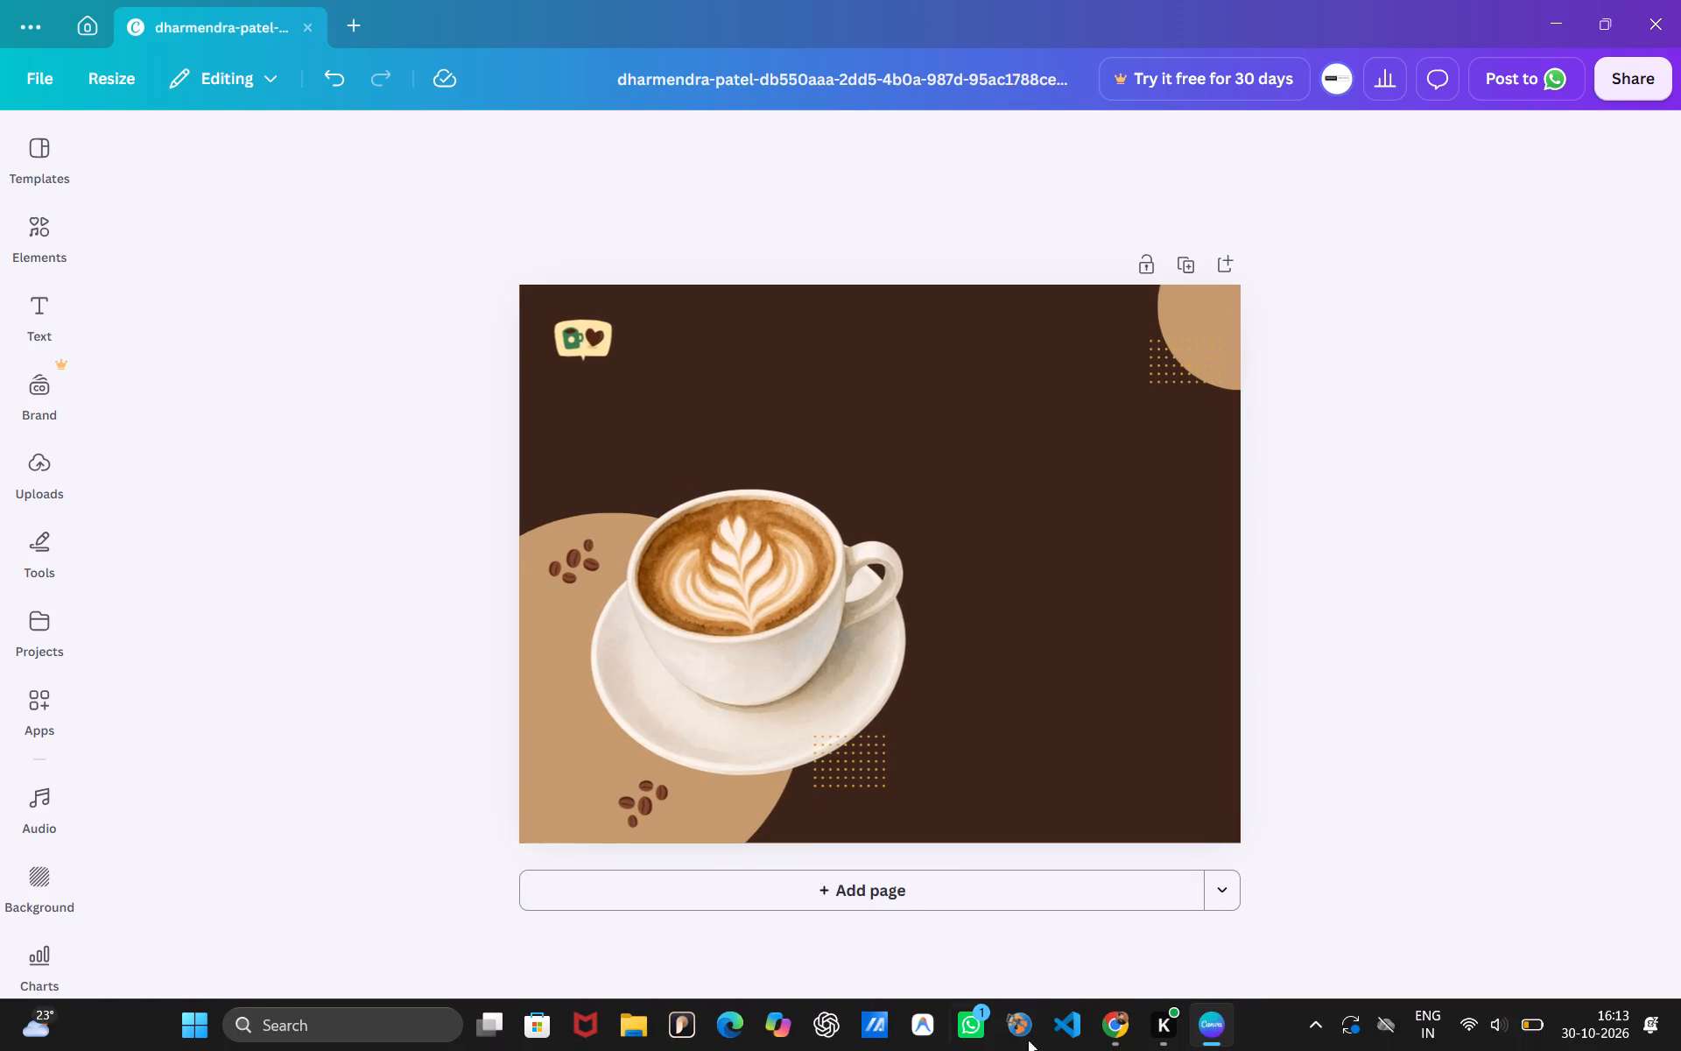
Switch to Chrome and copy the brand name BREW & BLISS from the required text in ChatGPT's client brief.
click(1115, 1013)
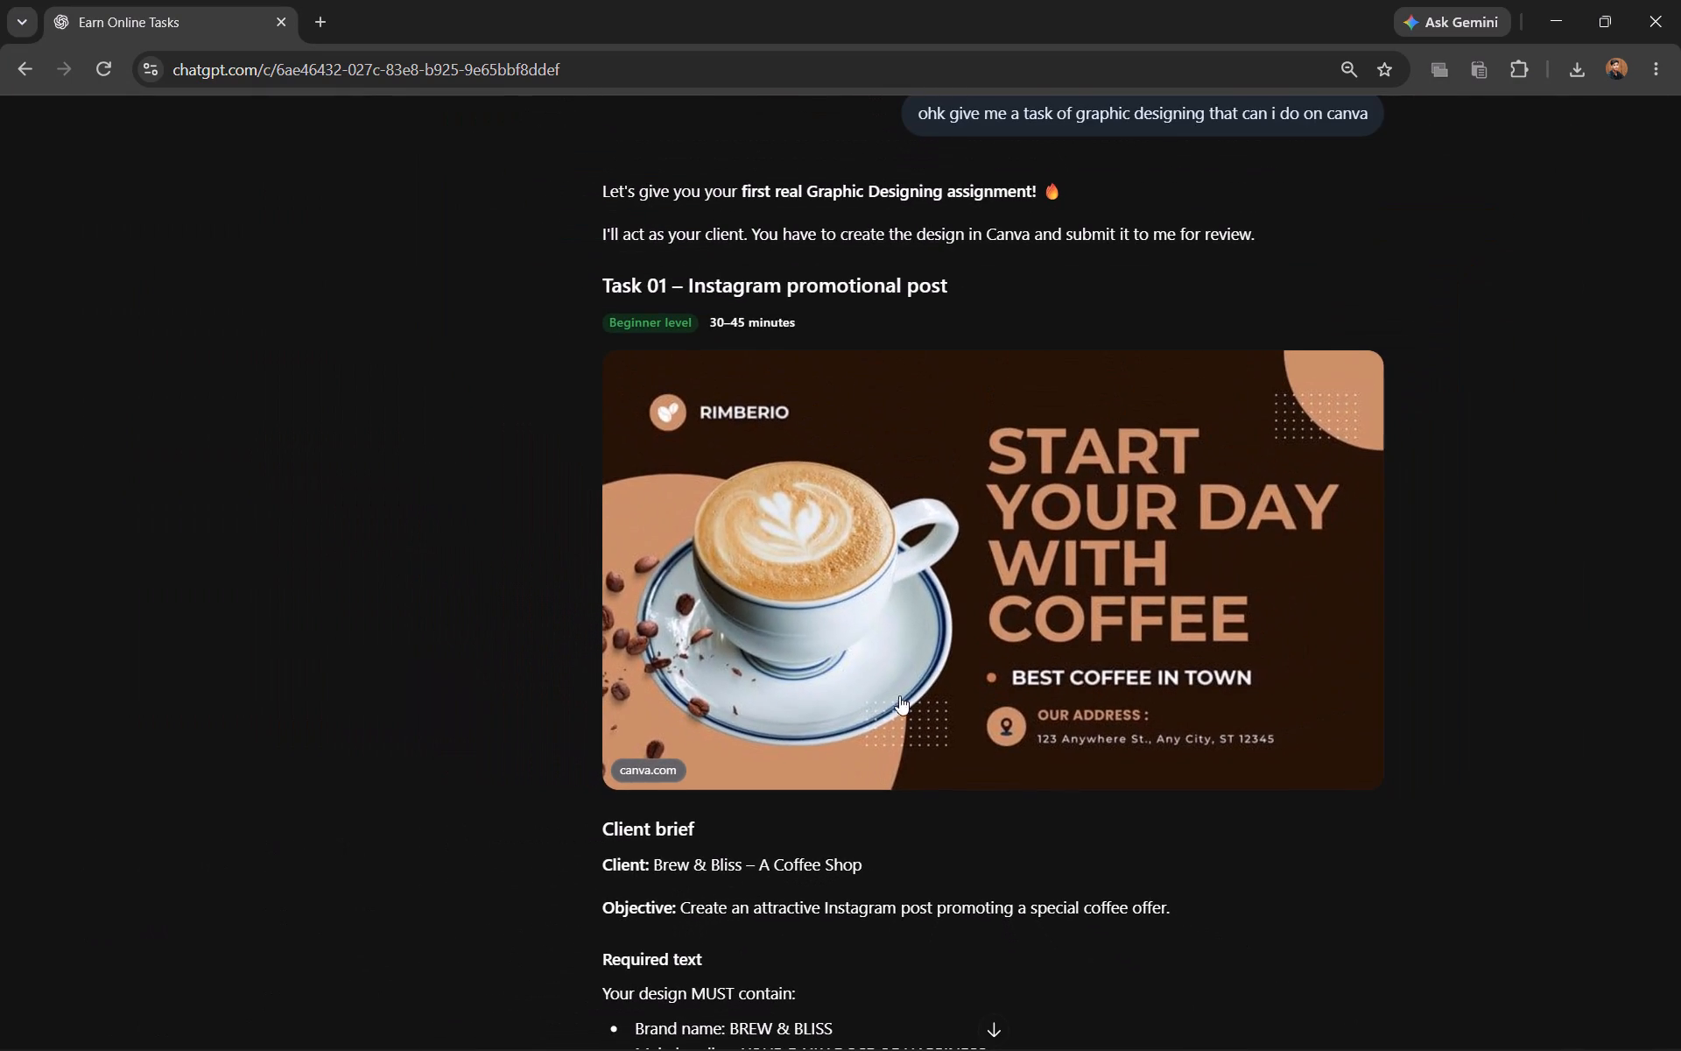
scroll(748, 445, down, 3)
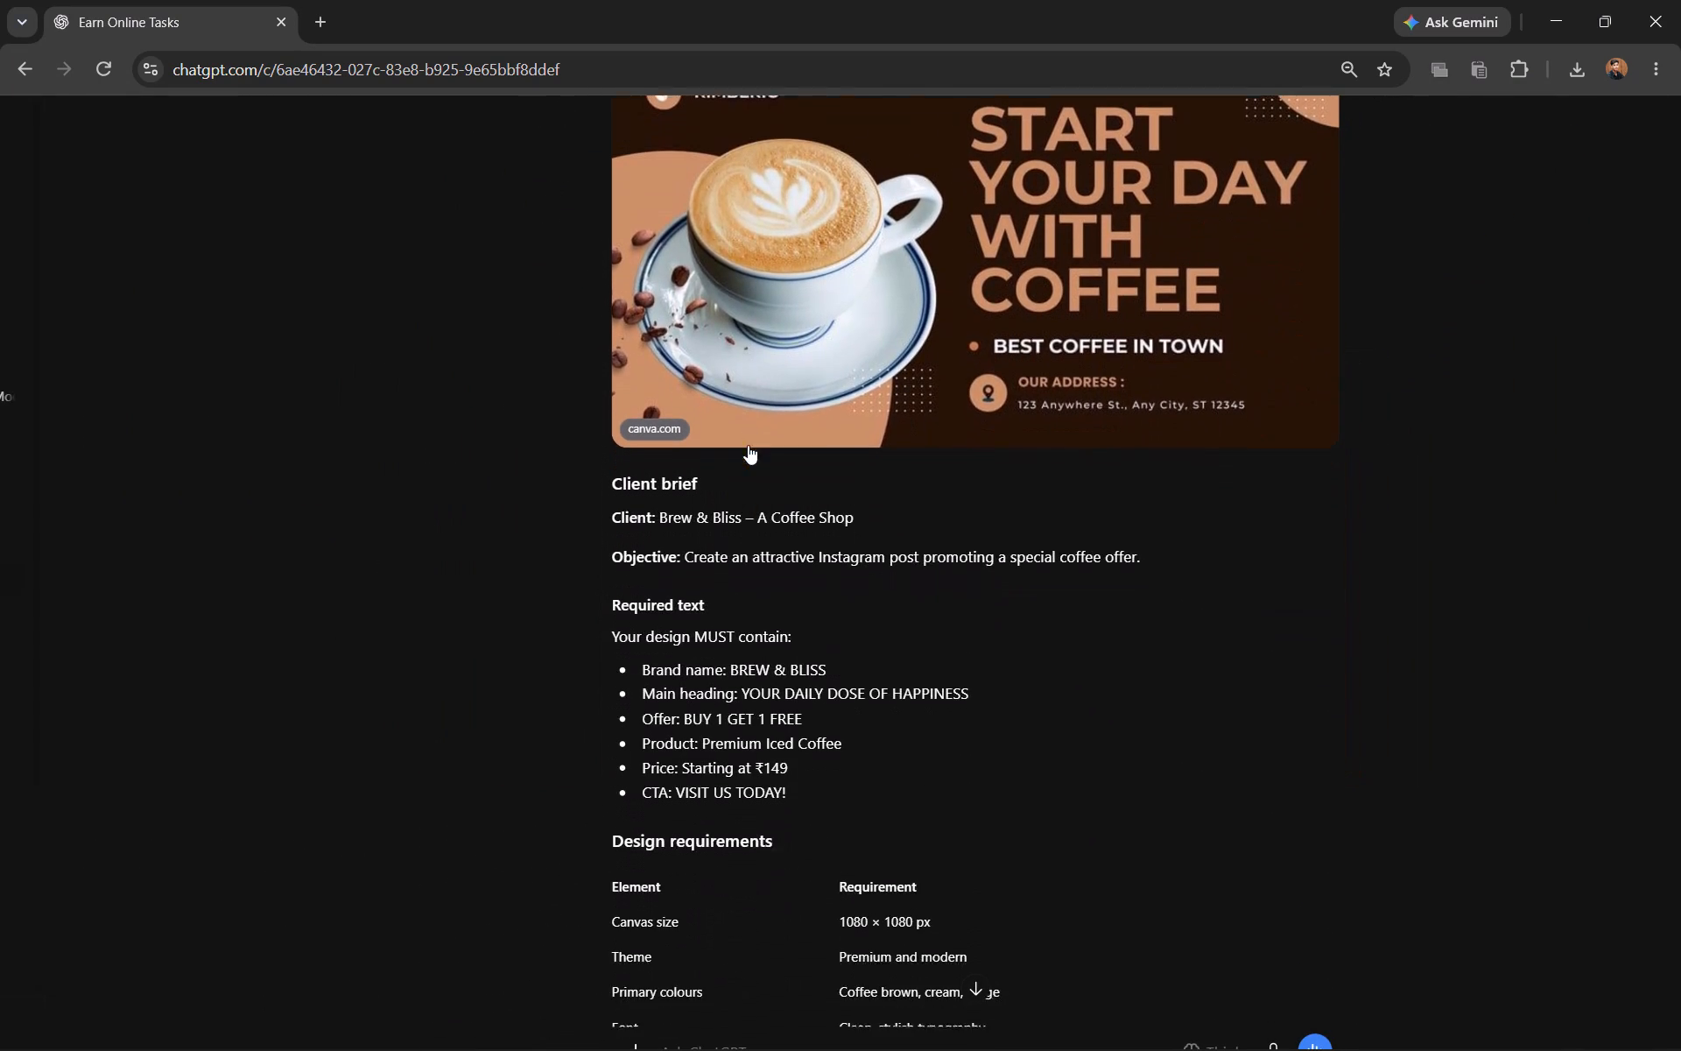
scroll(748, 445, down, 1)
drag(838, 660, 777, 660)
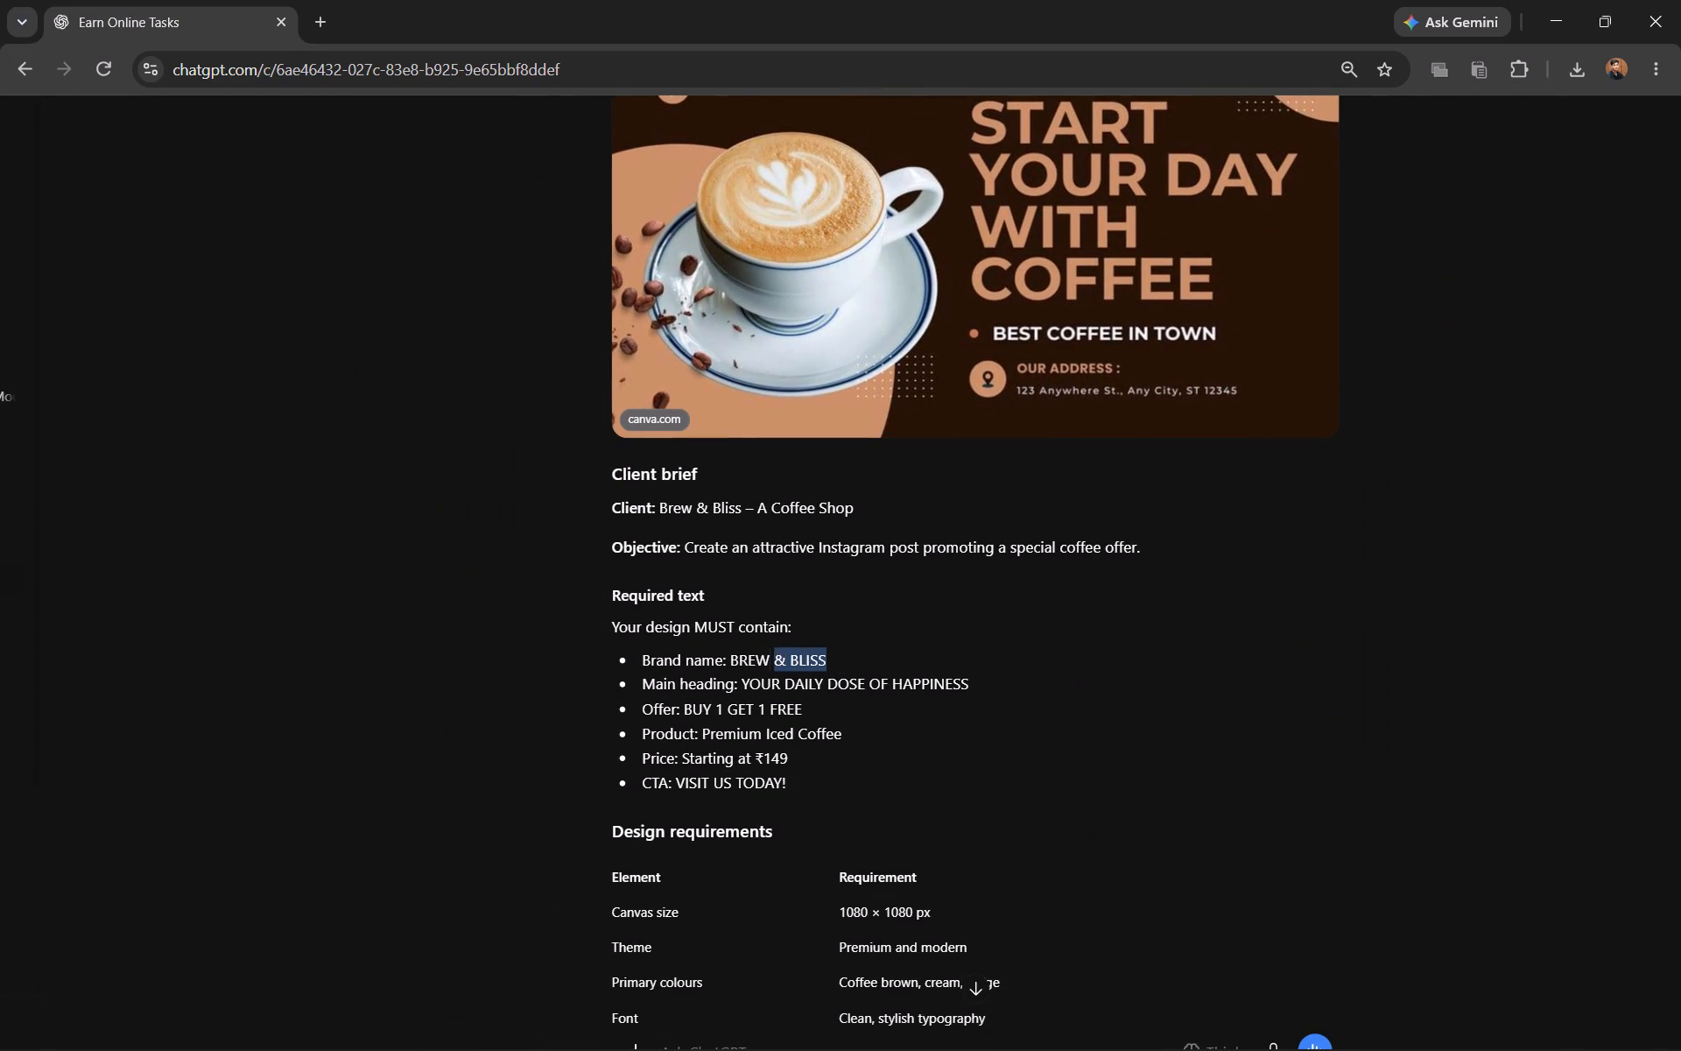
drag(777, 660, 734, 660)
key(ctrl+c)
scroll(734, 660, up, 1)
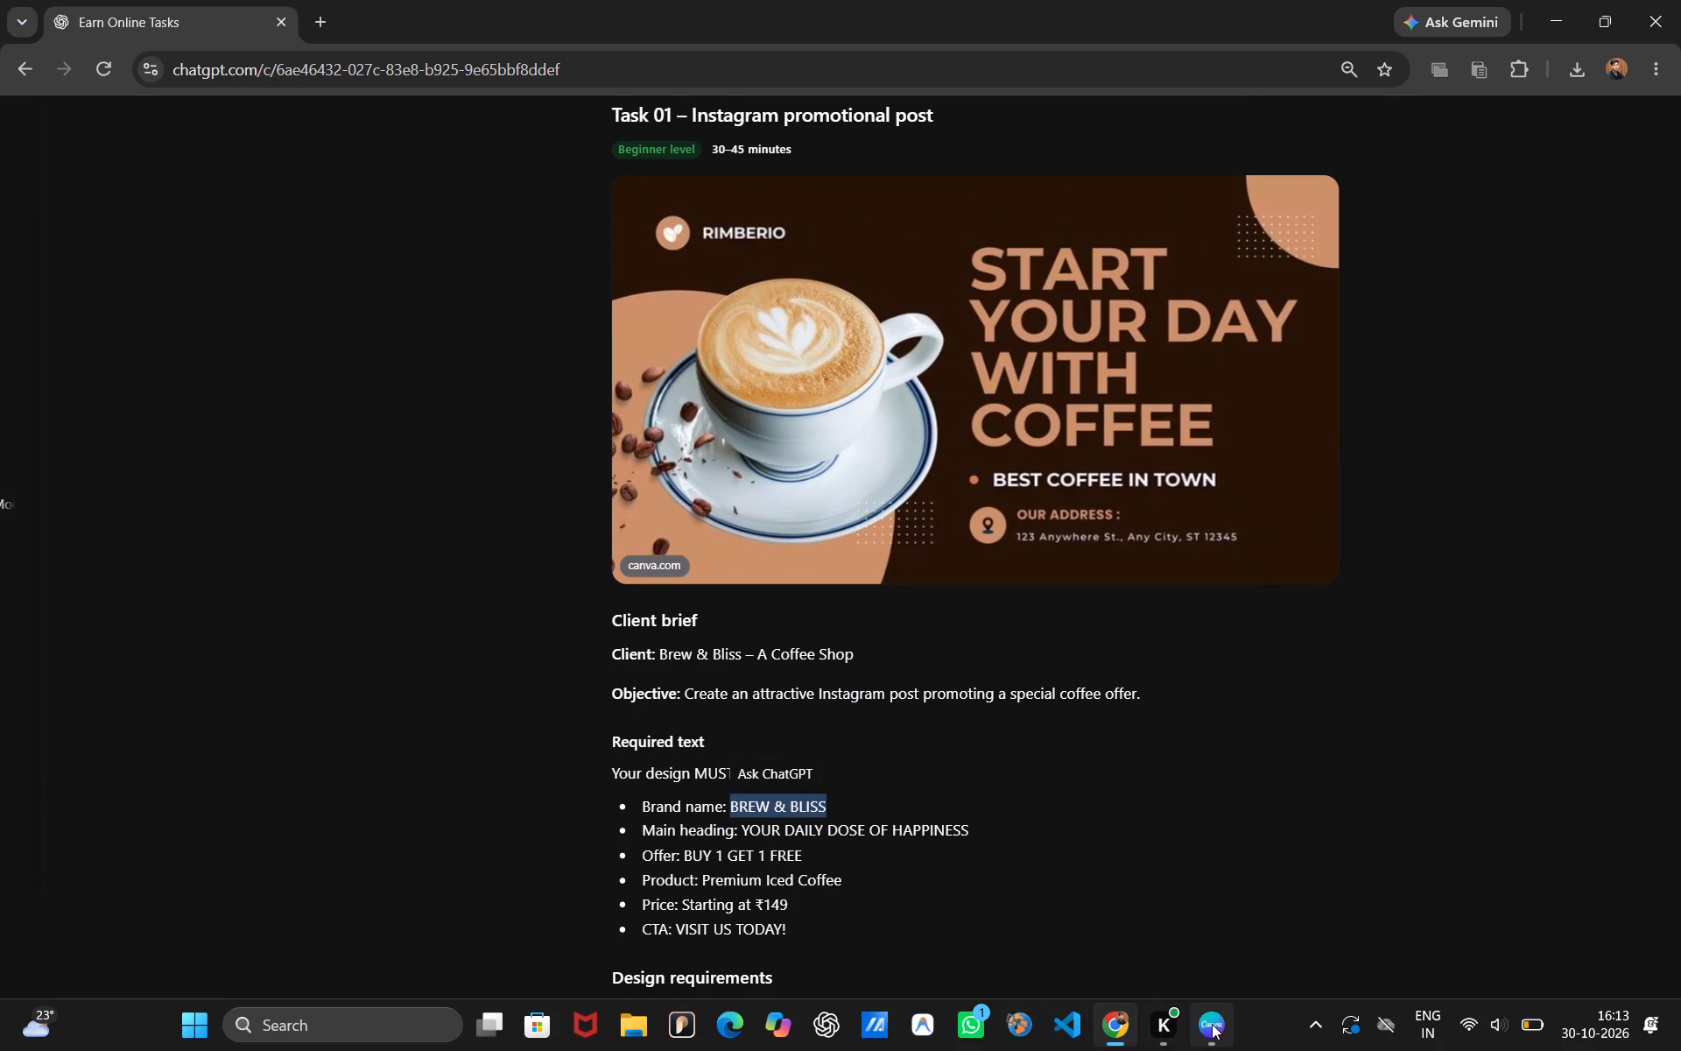
Return to Canva and add a subheading text box containing the copied brand name BREW & BLISS.
click(1212, 1024)
click(719, 313)
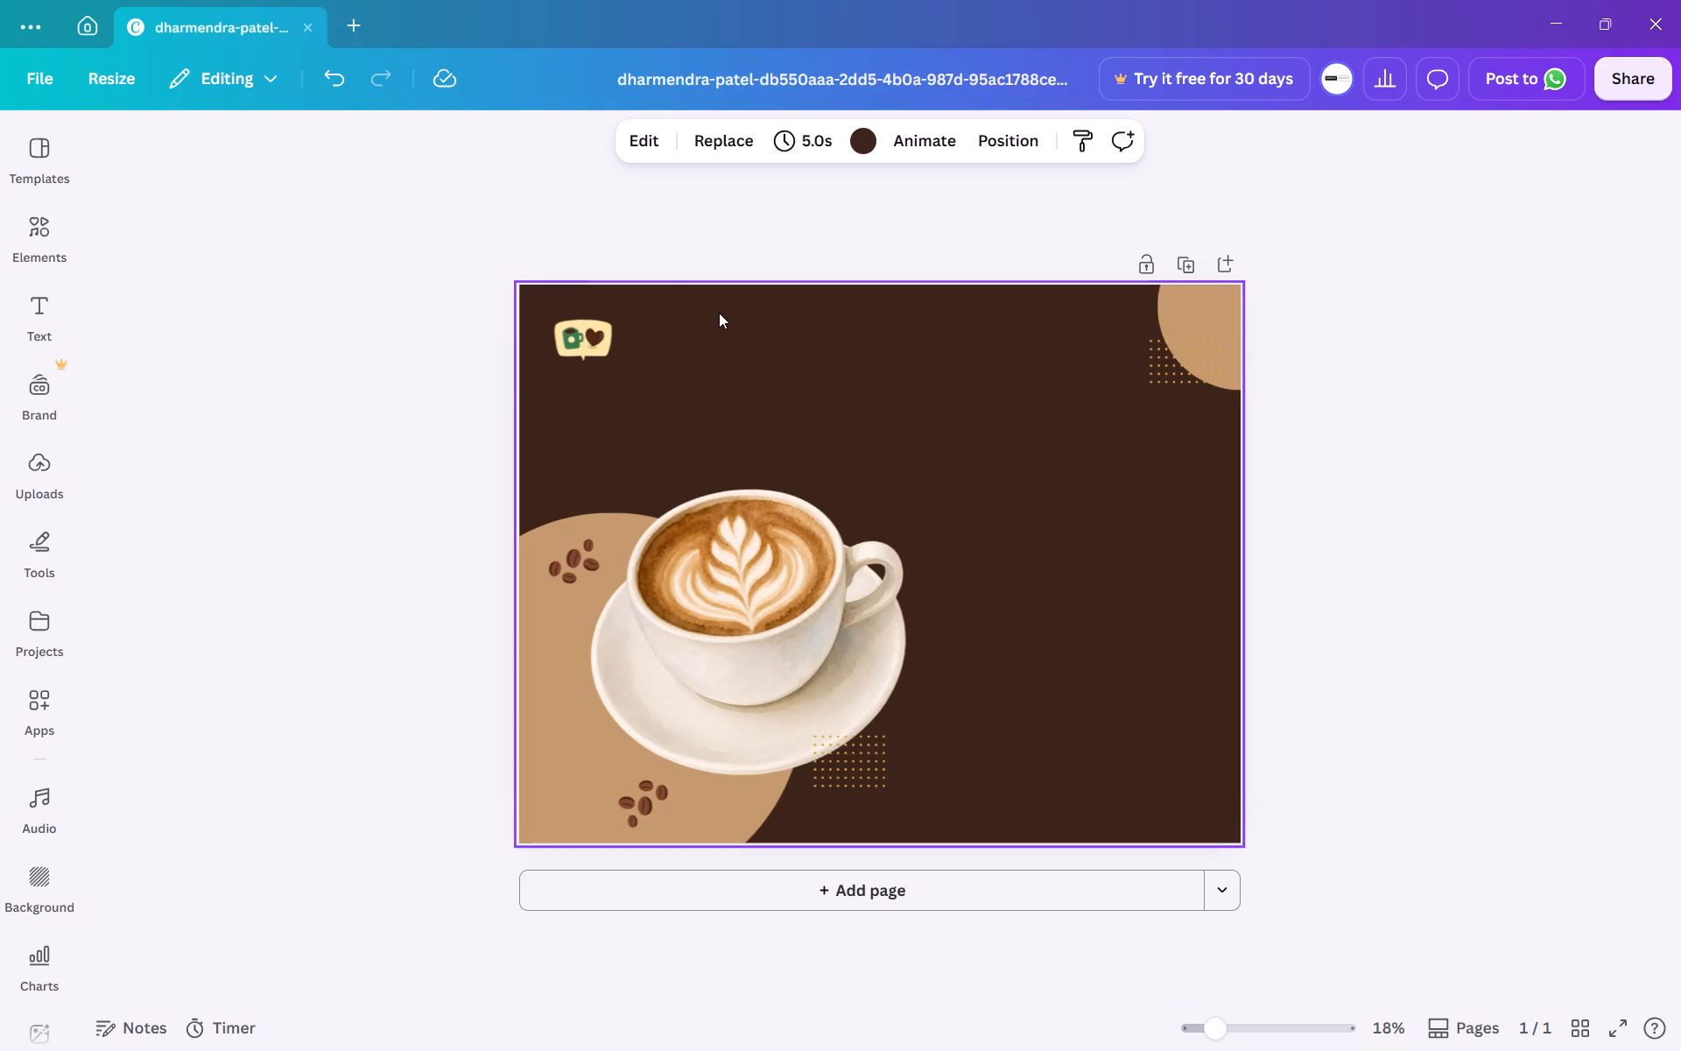
click(34, 287)
click(278, 568)
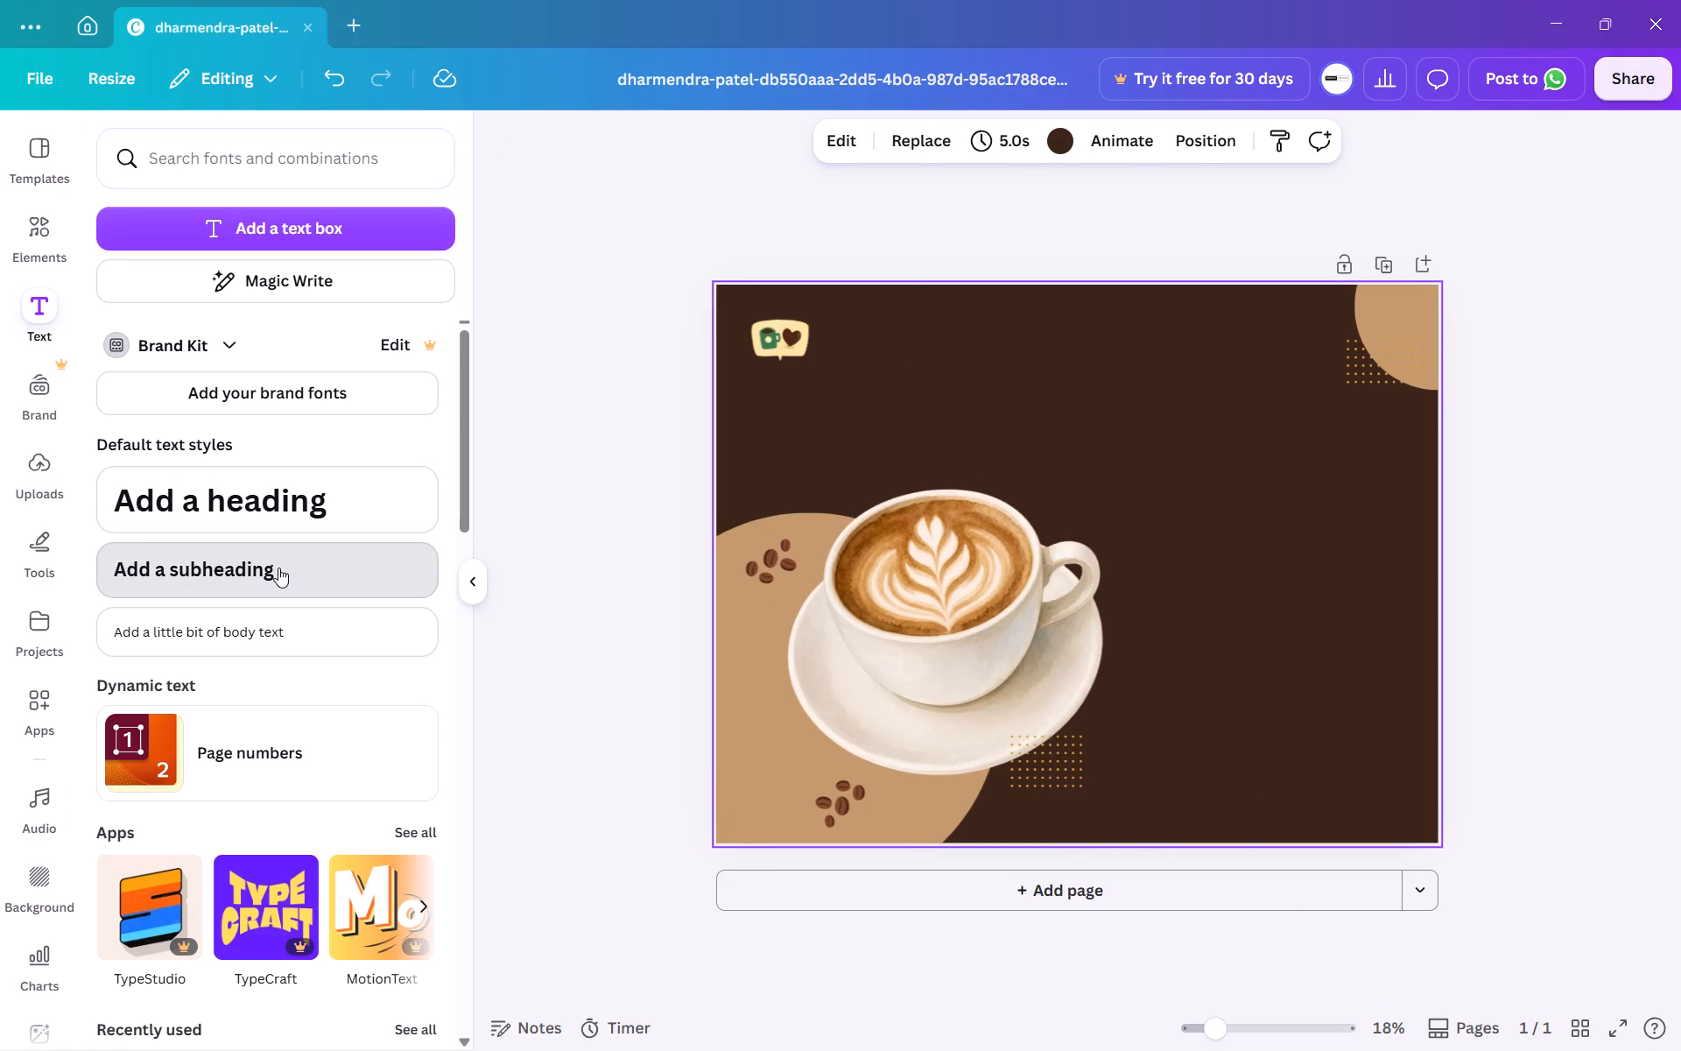
key(ctrl+v)
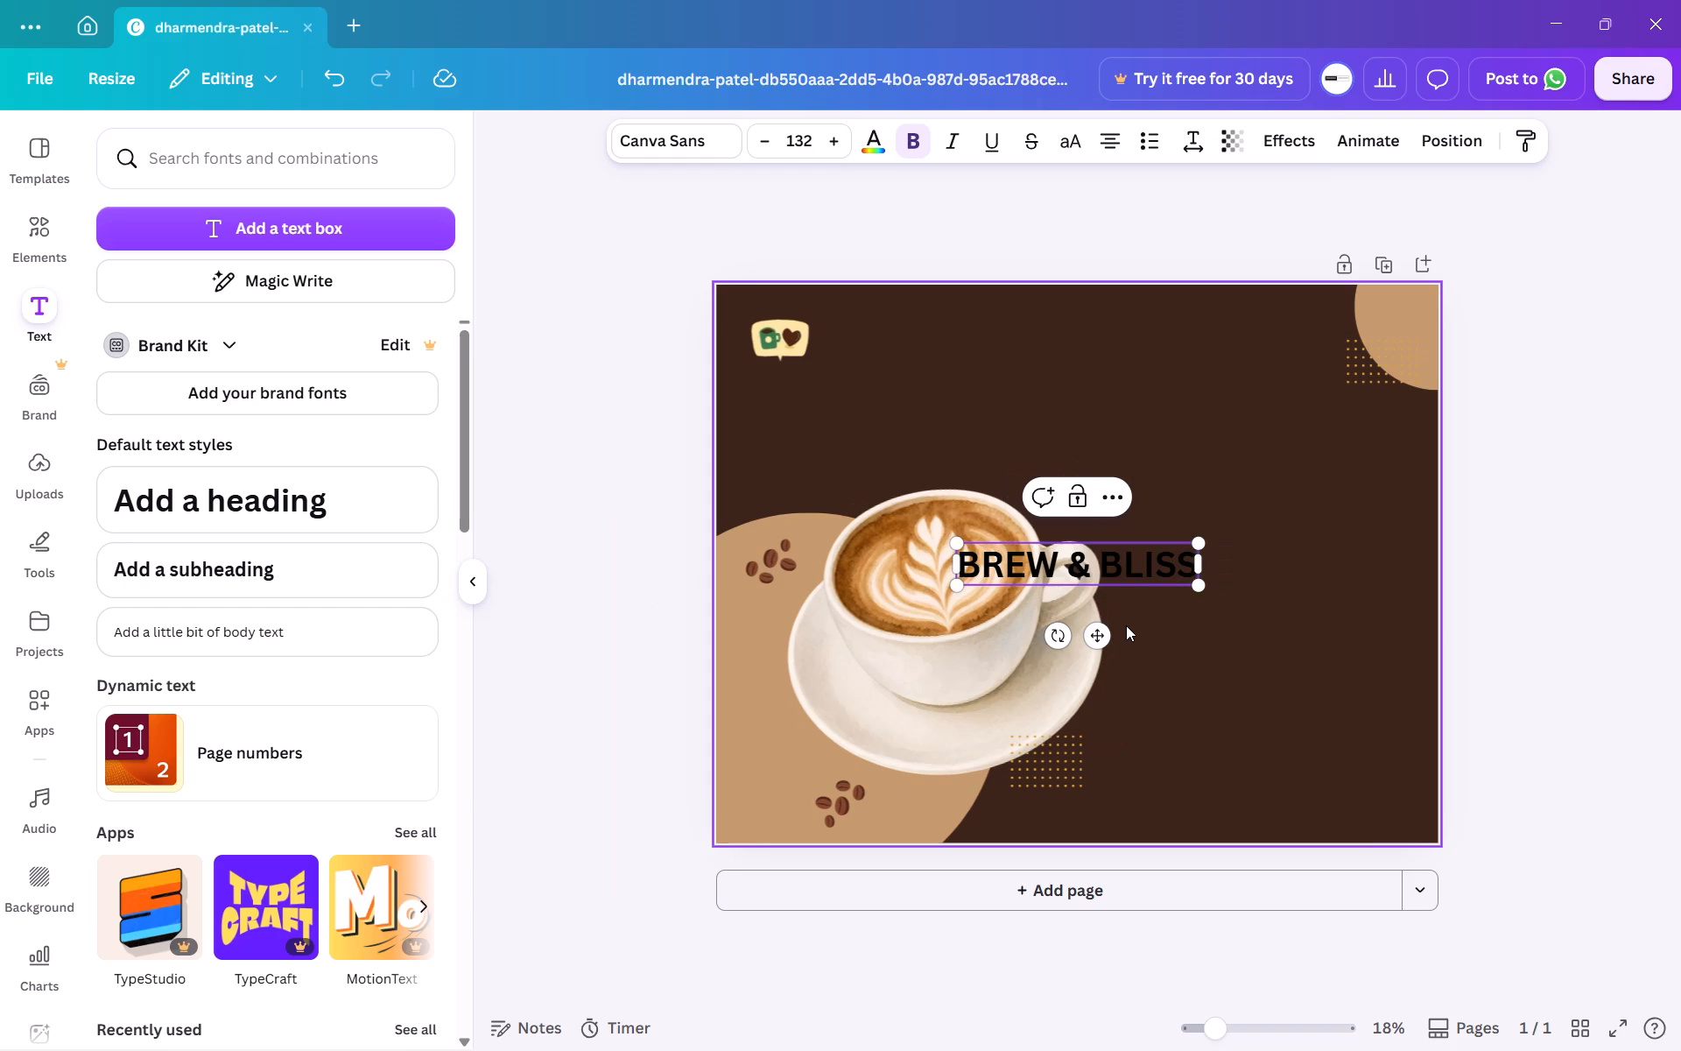
Move the BREW & BLISS text to the top of the page, directly to the right of the coffee-cup logo.
drag(1093, 631, 967, 415)
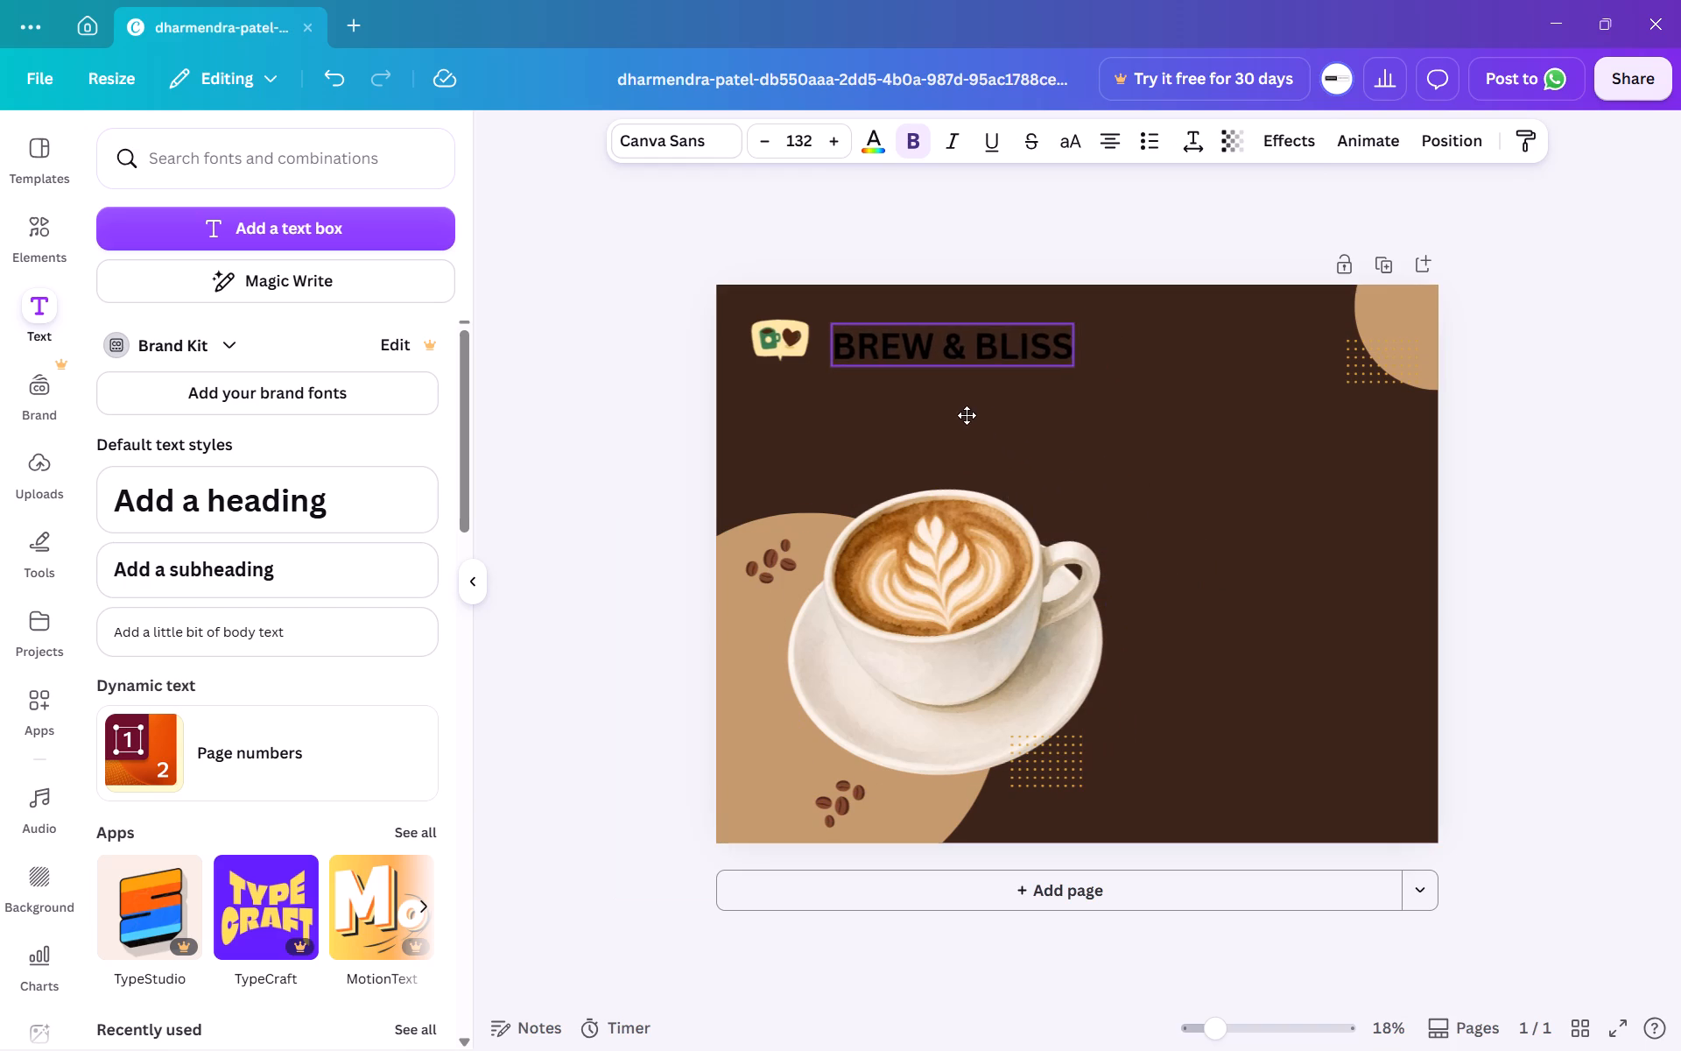
drag(967, 415, 960, 413)
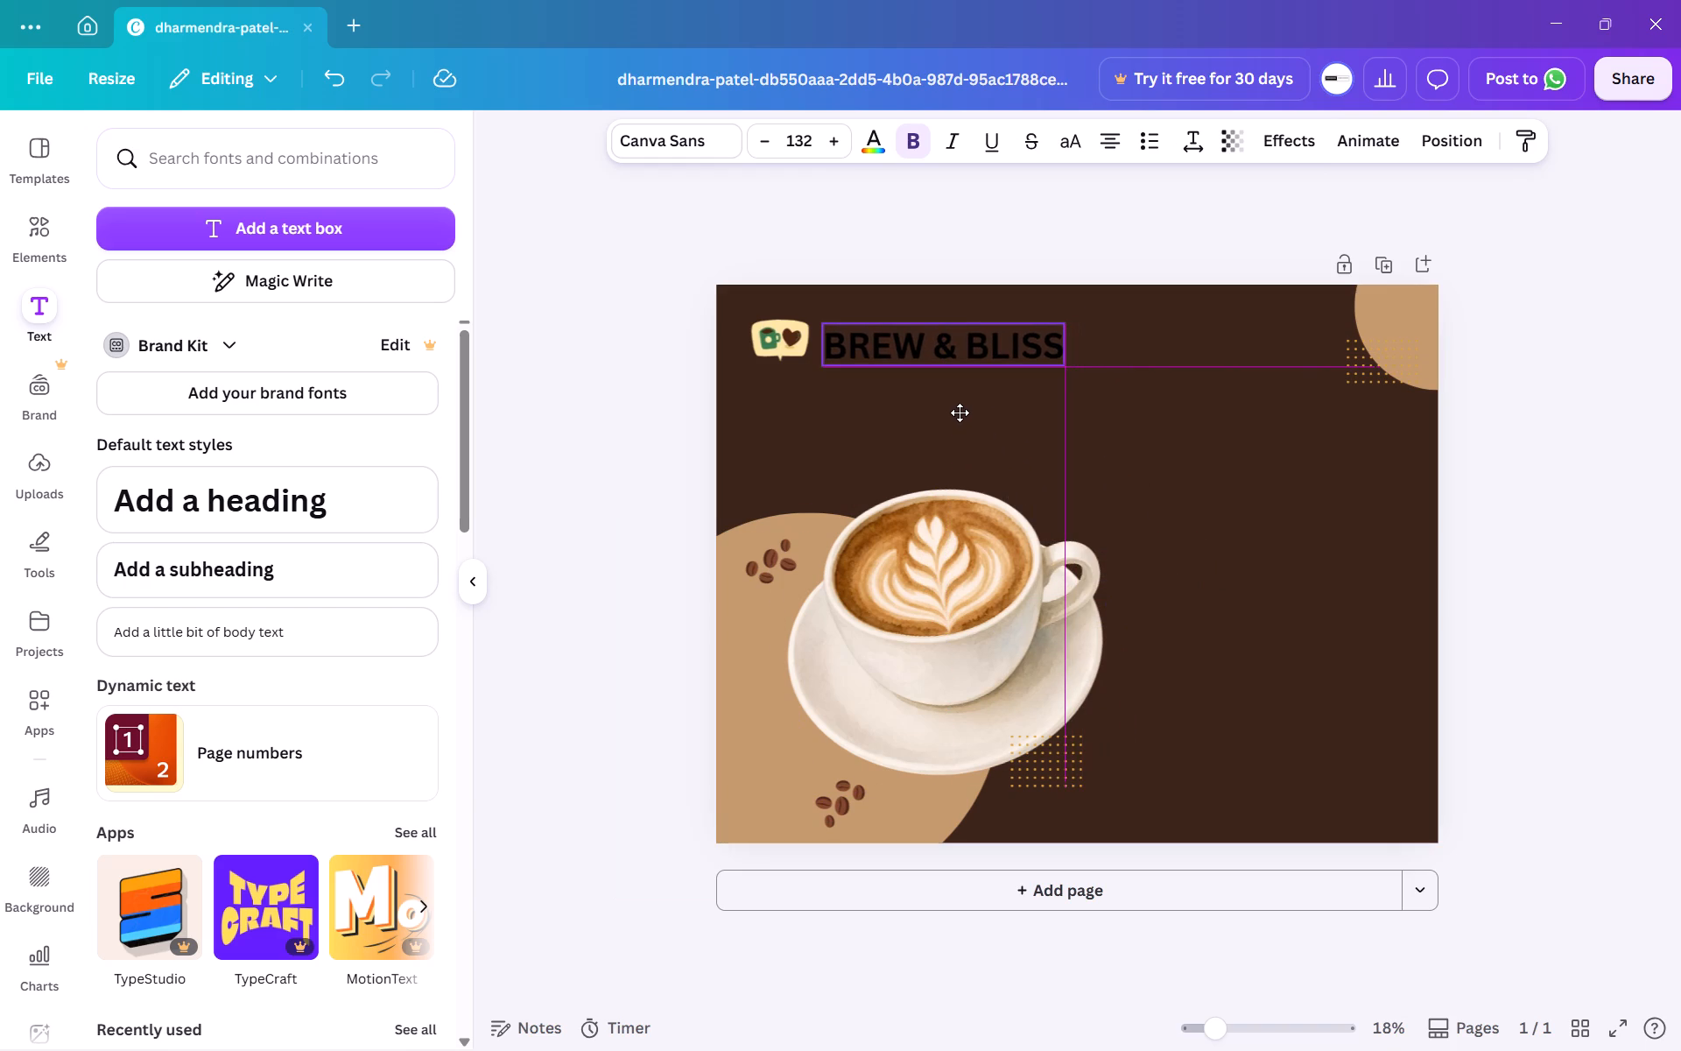
drag(960, 413, 960, 412)
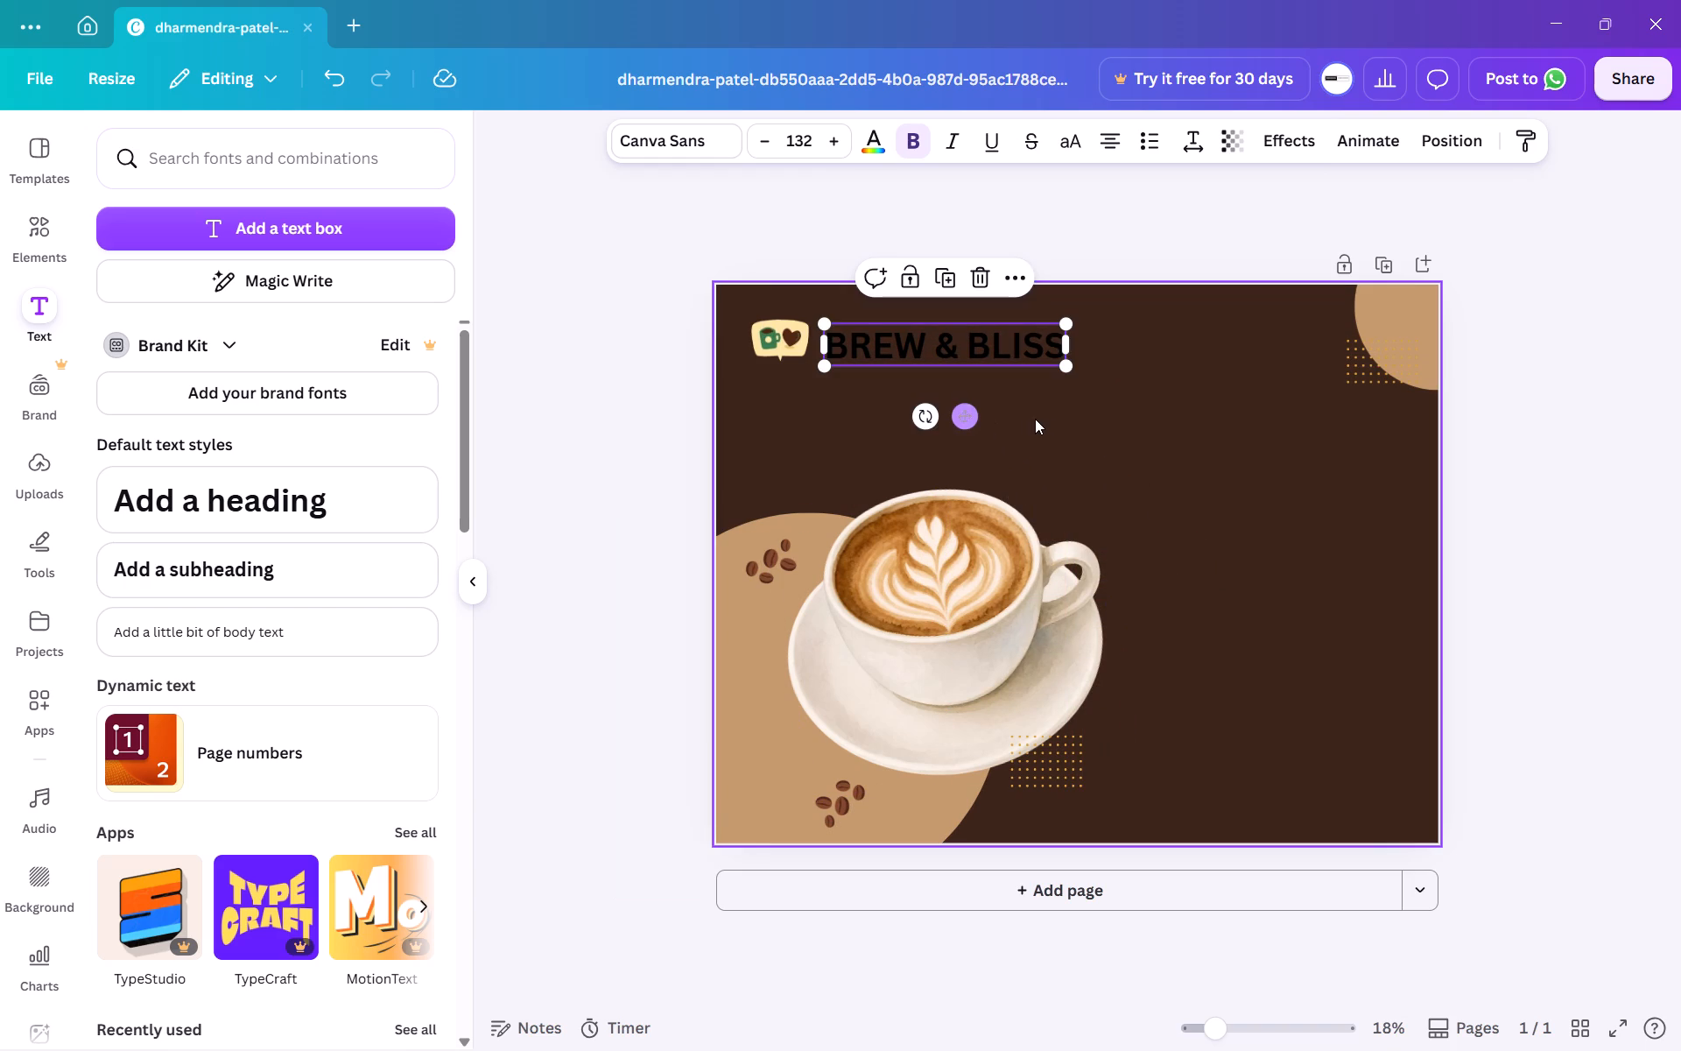
click(1051, 418)
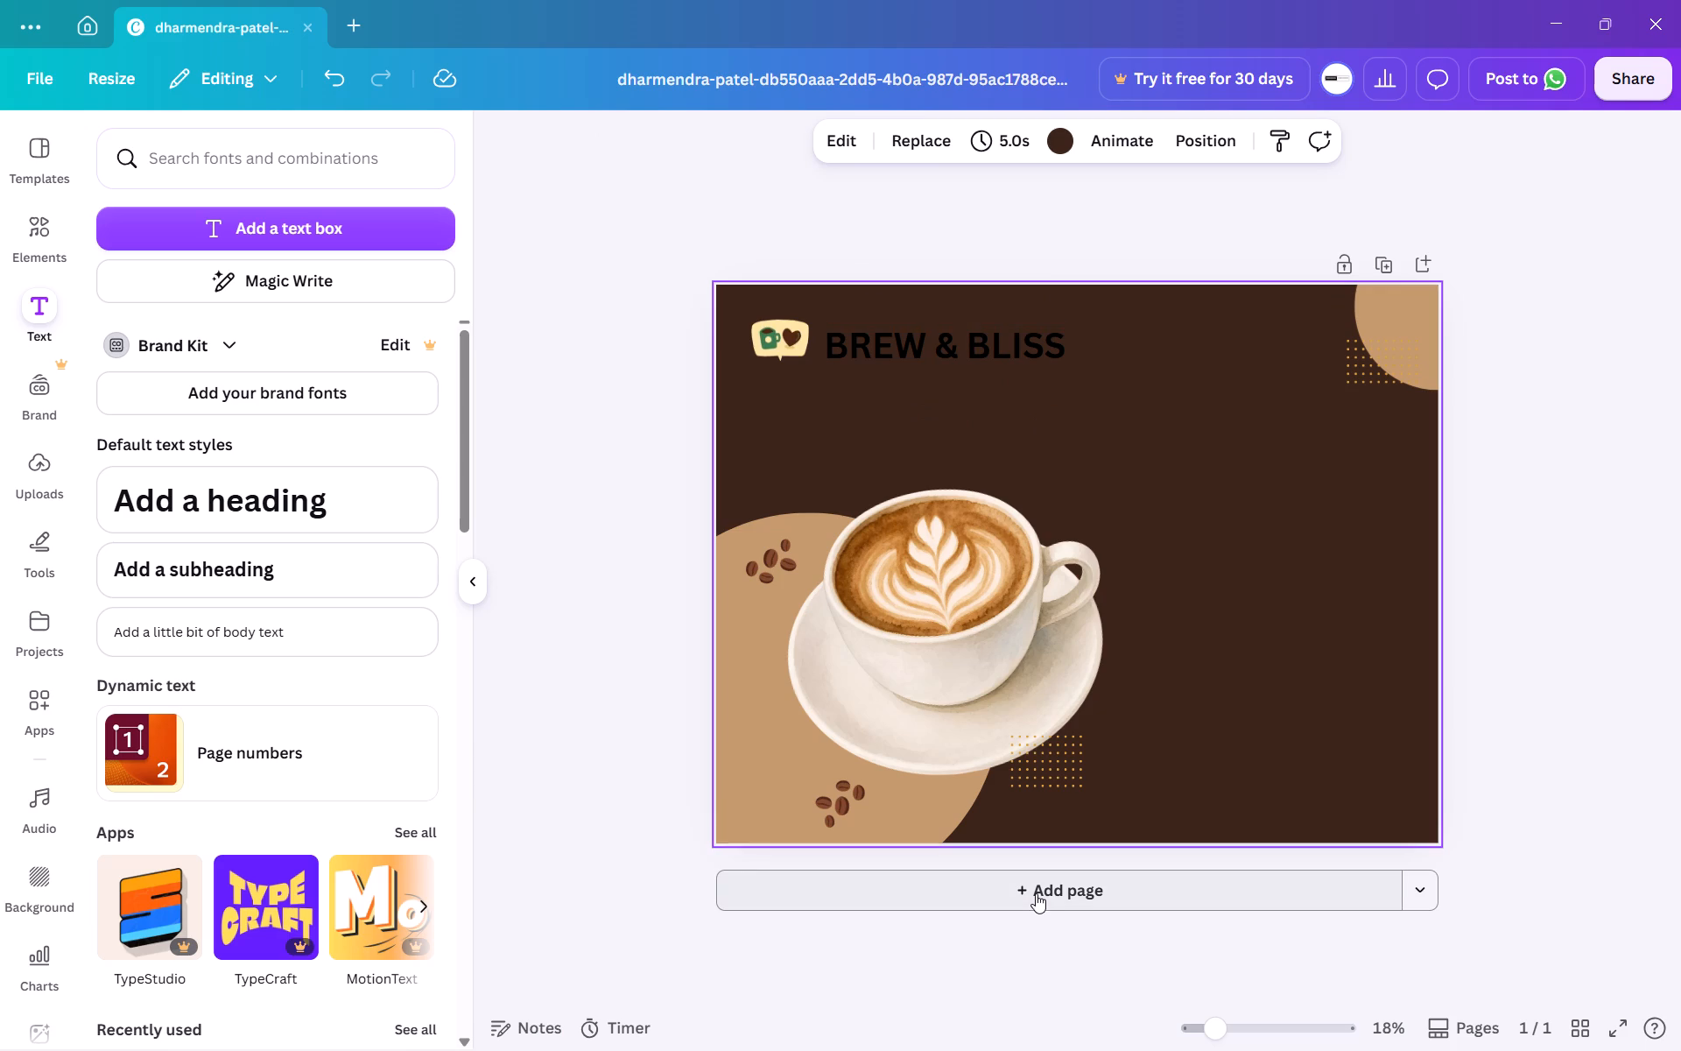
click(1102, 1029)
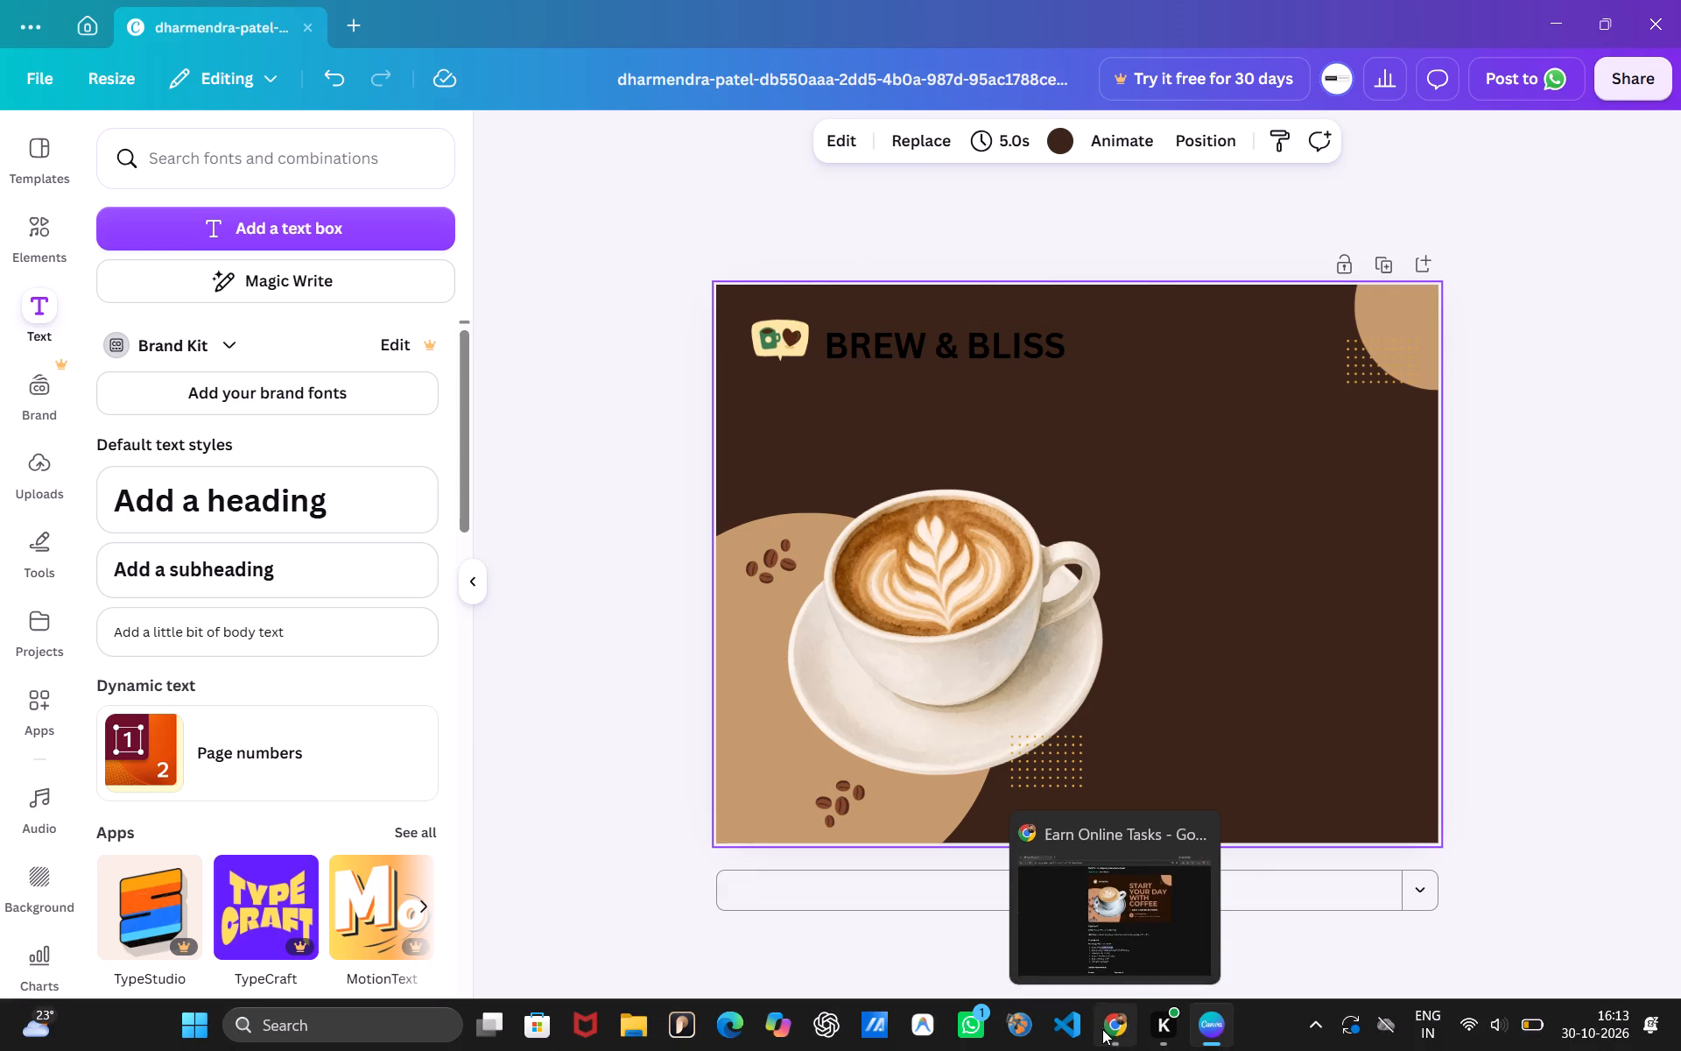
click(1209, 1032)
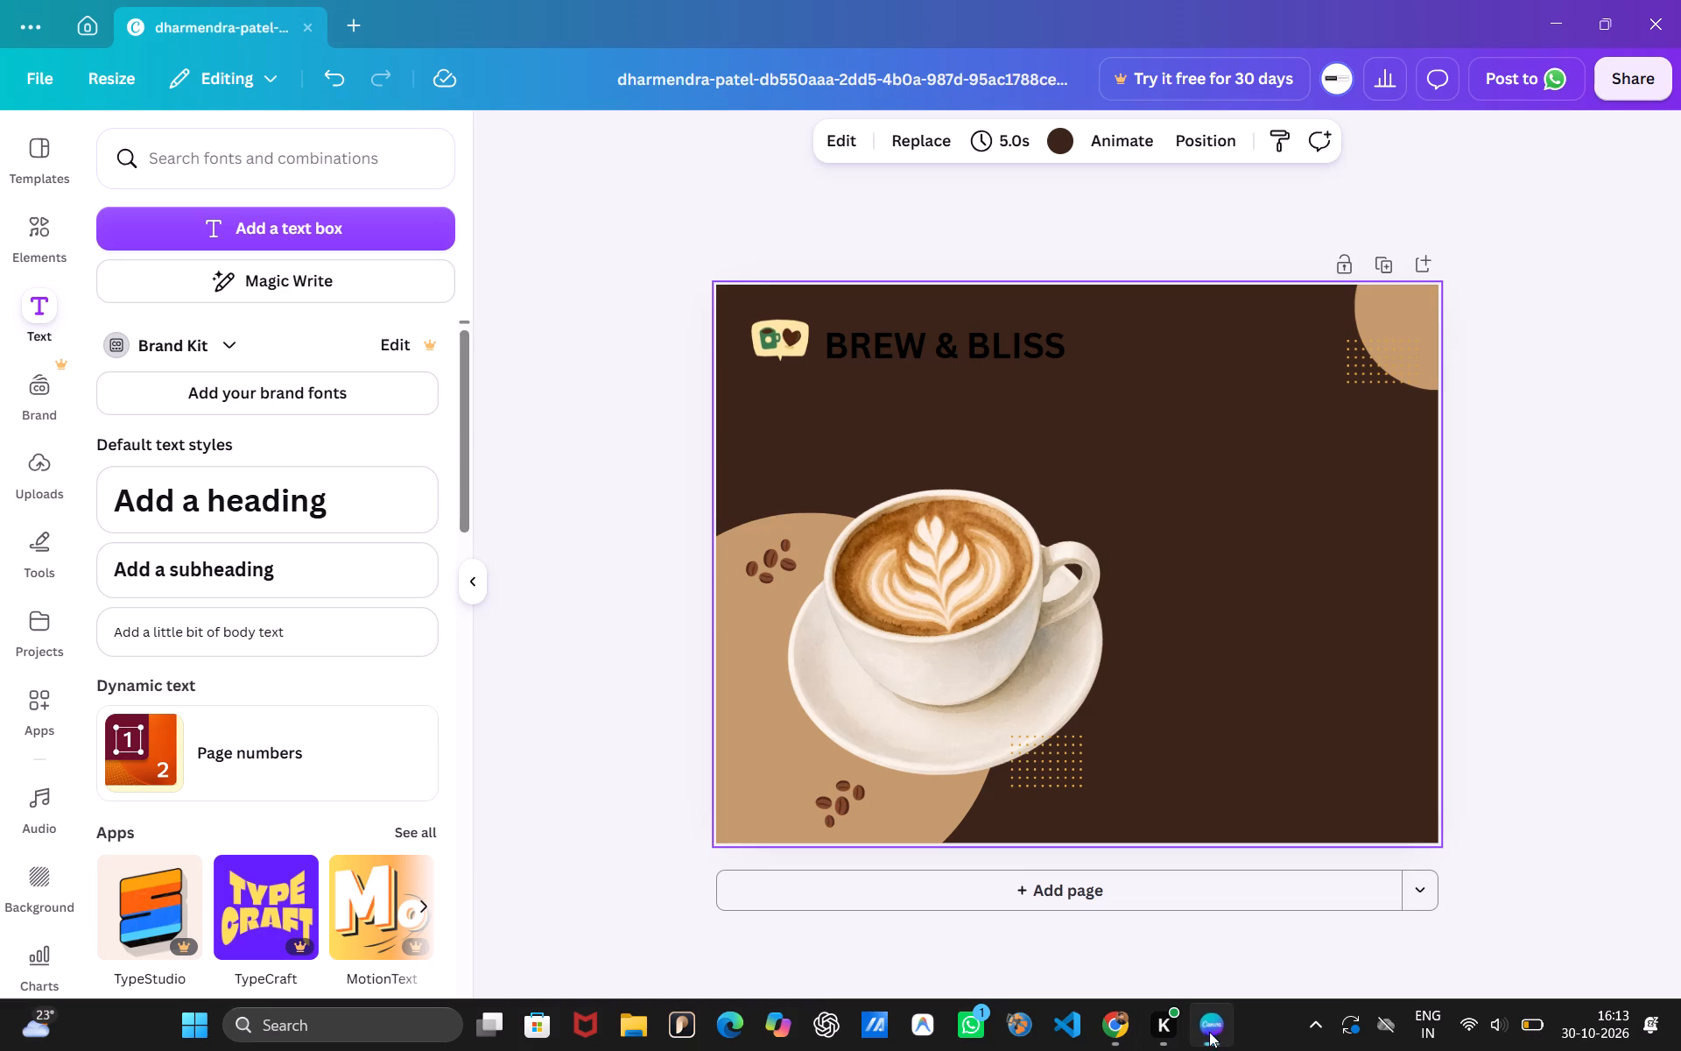
Change the text colour of the whole BREW & BLISS heading to white.
double_click(979, 342)
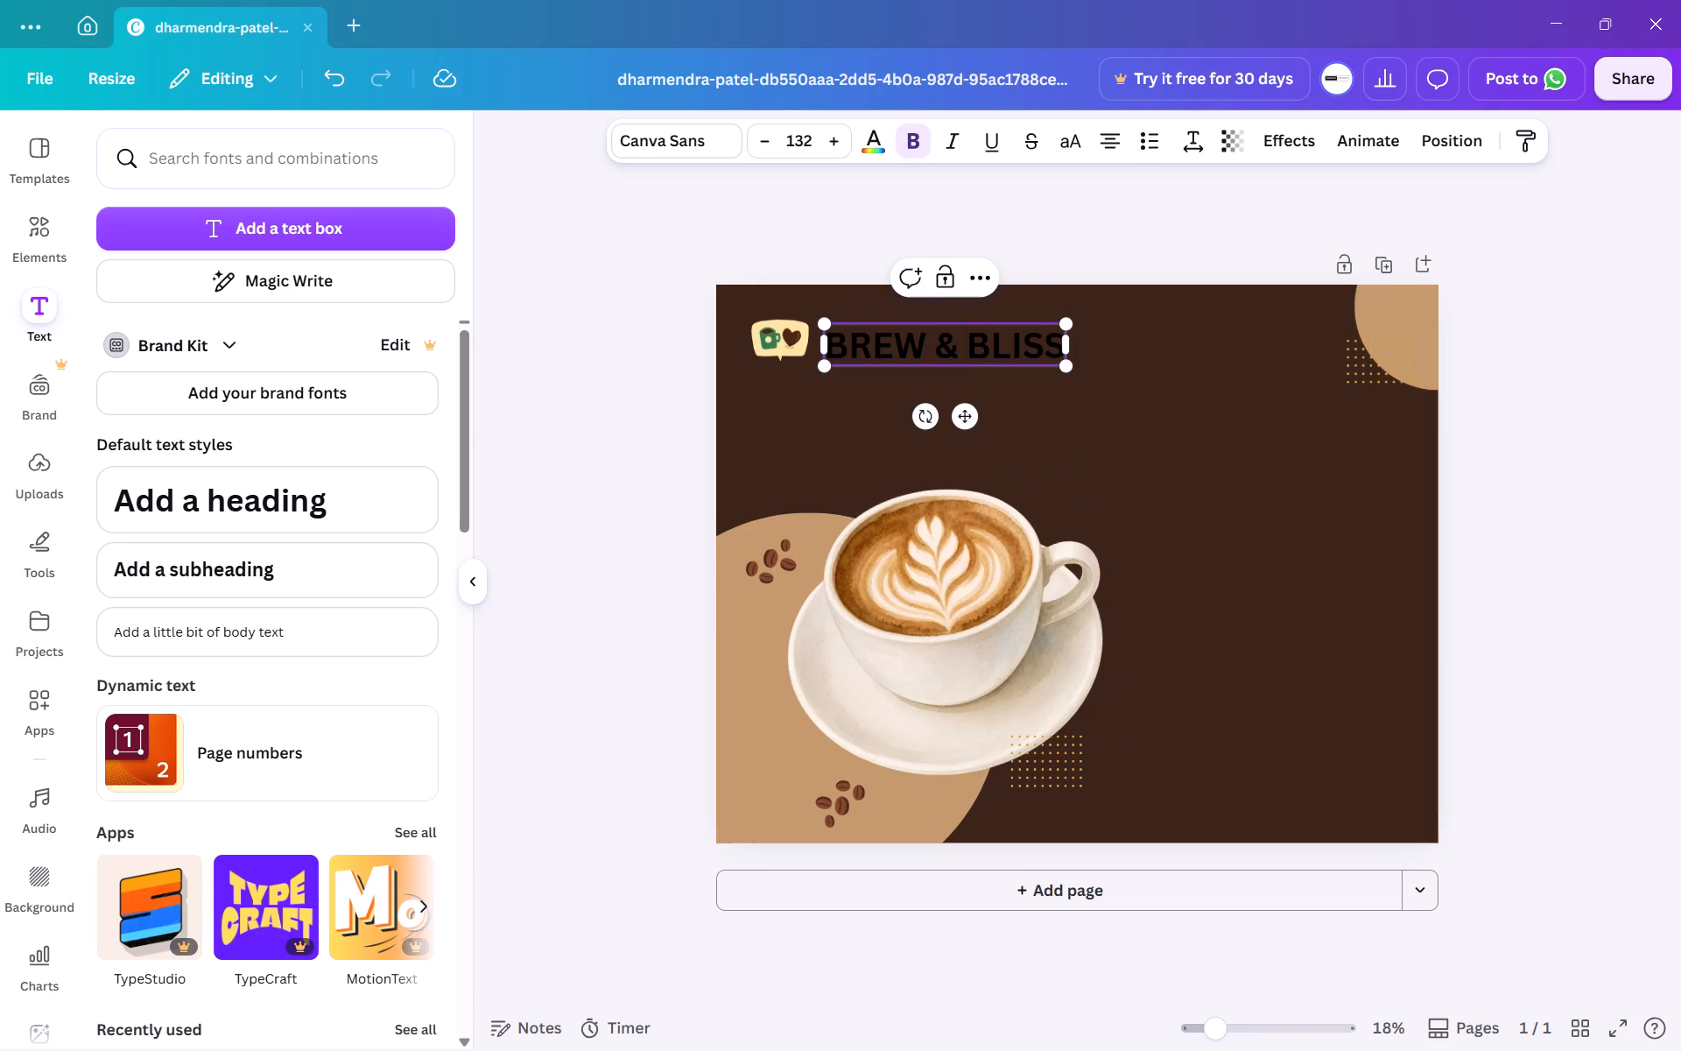
triple_click(979, 342)
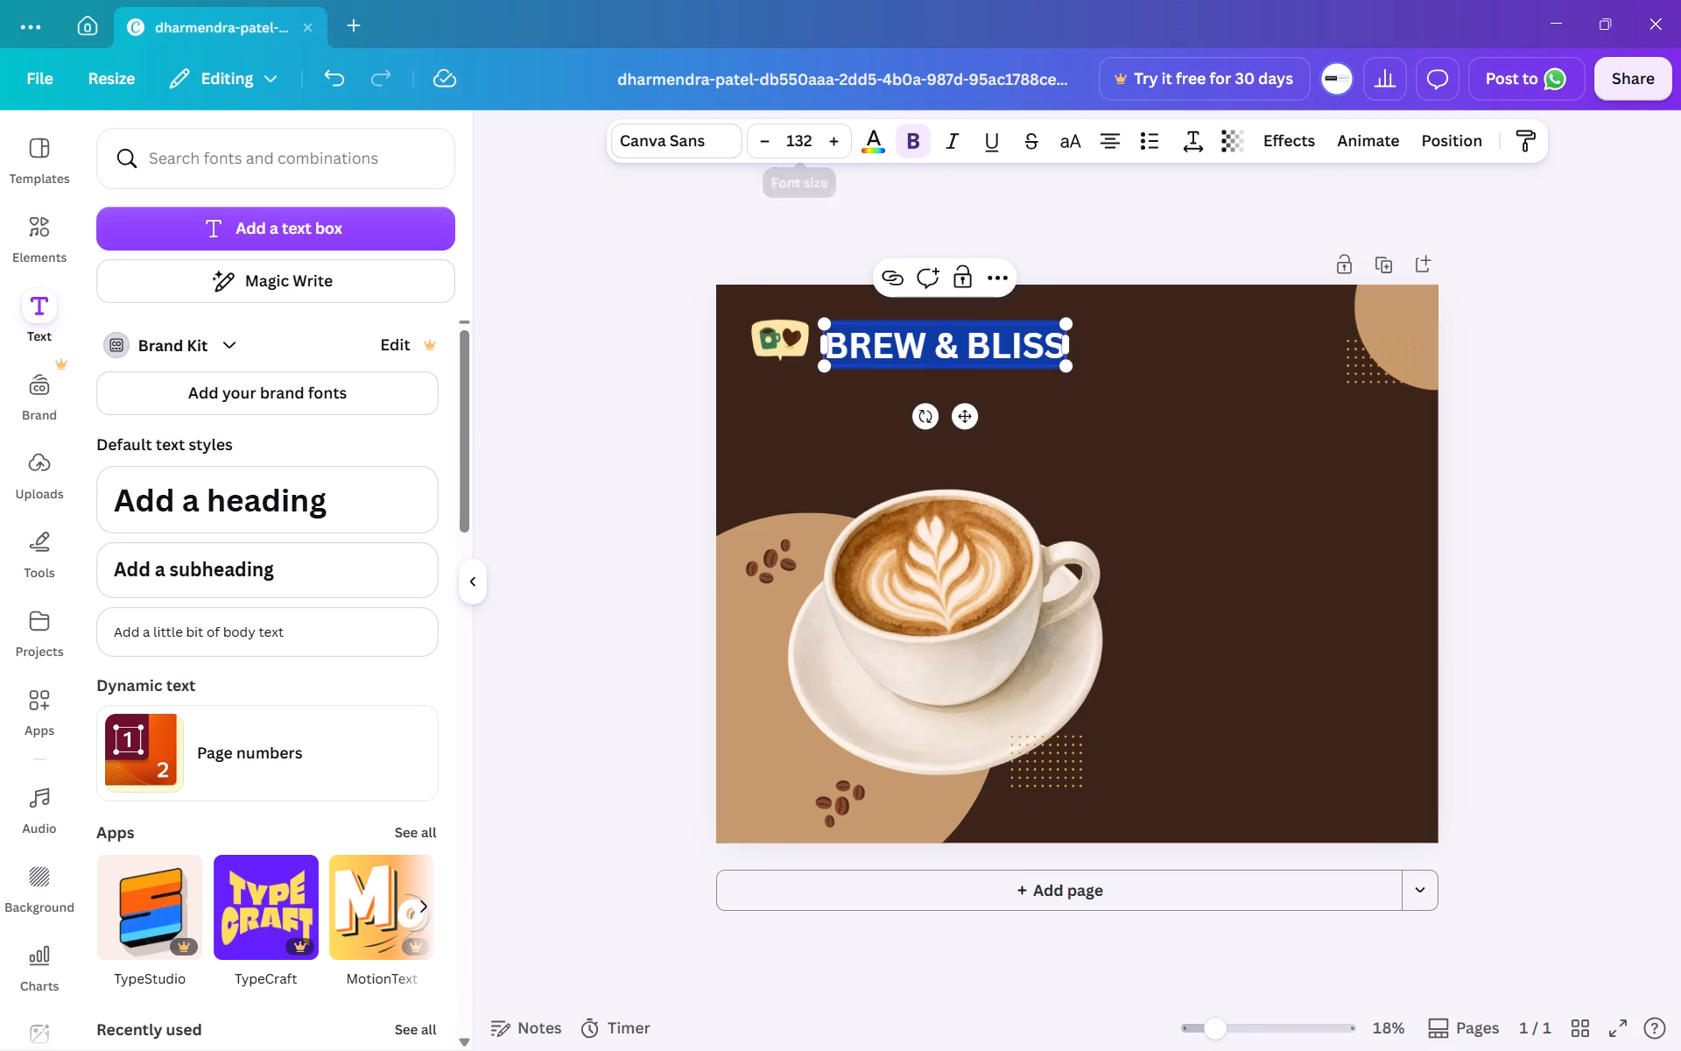
click(876, 148)
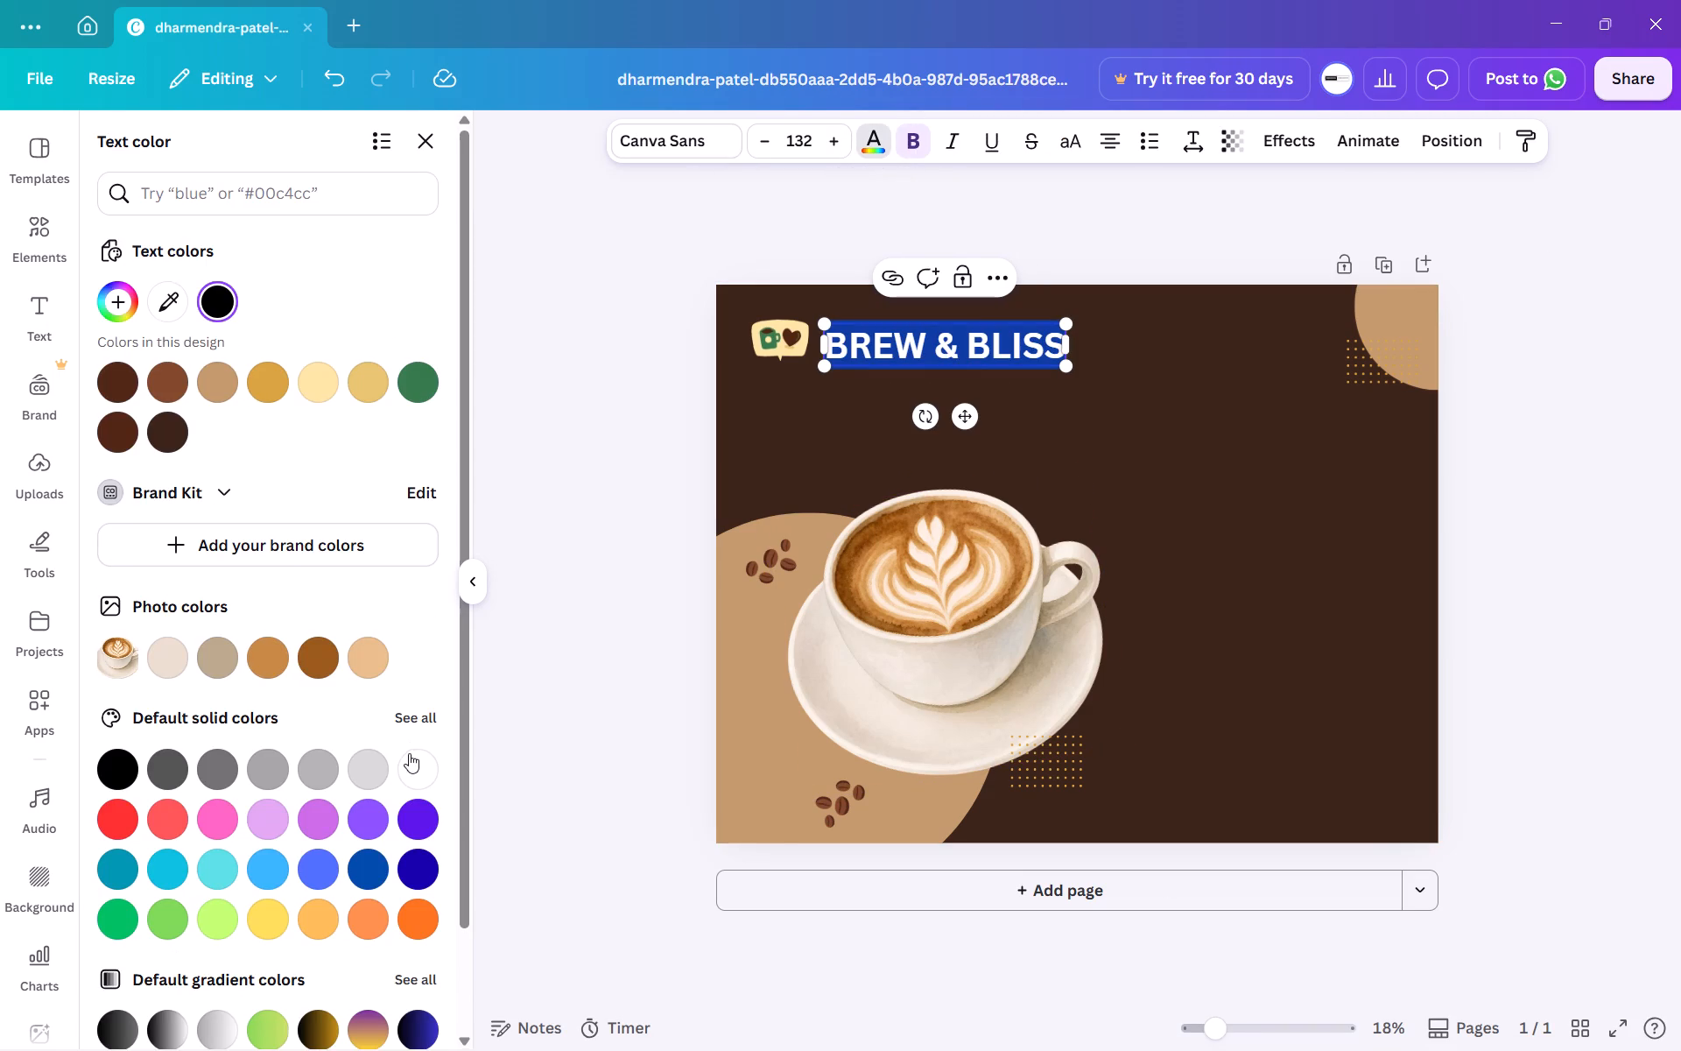
click(409, 757)
click(658, 544)
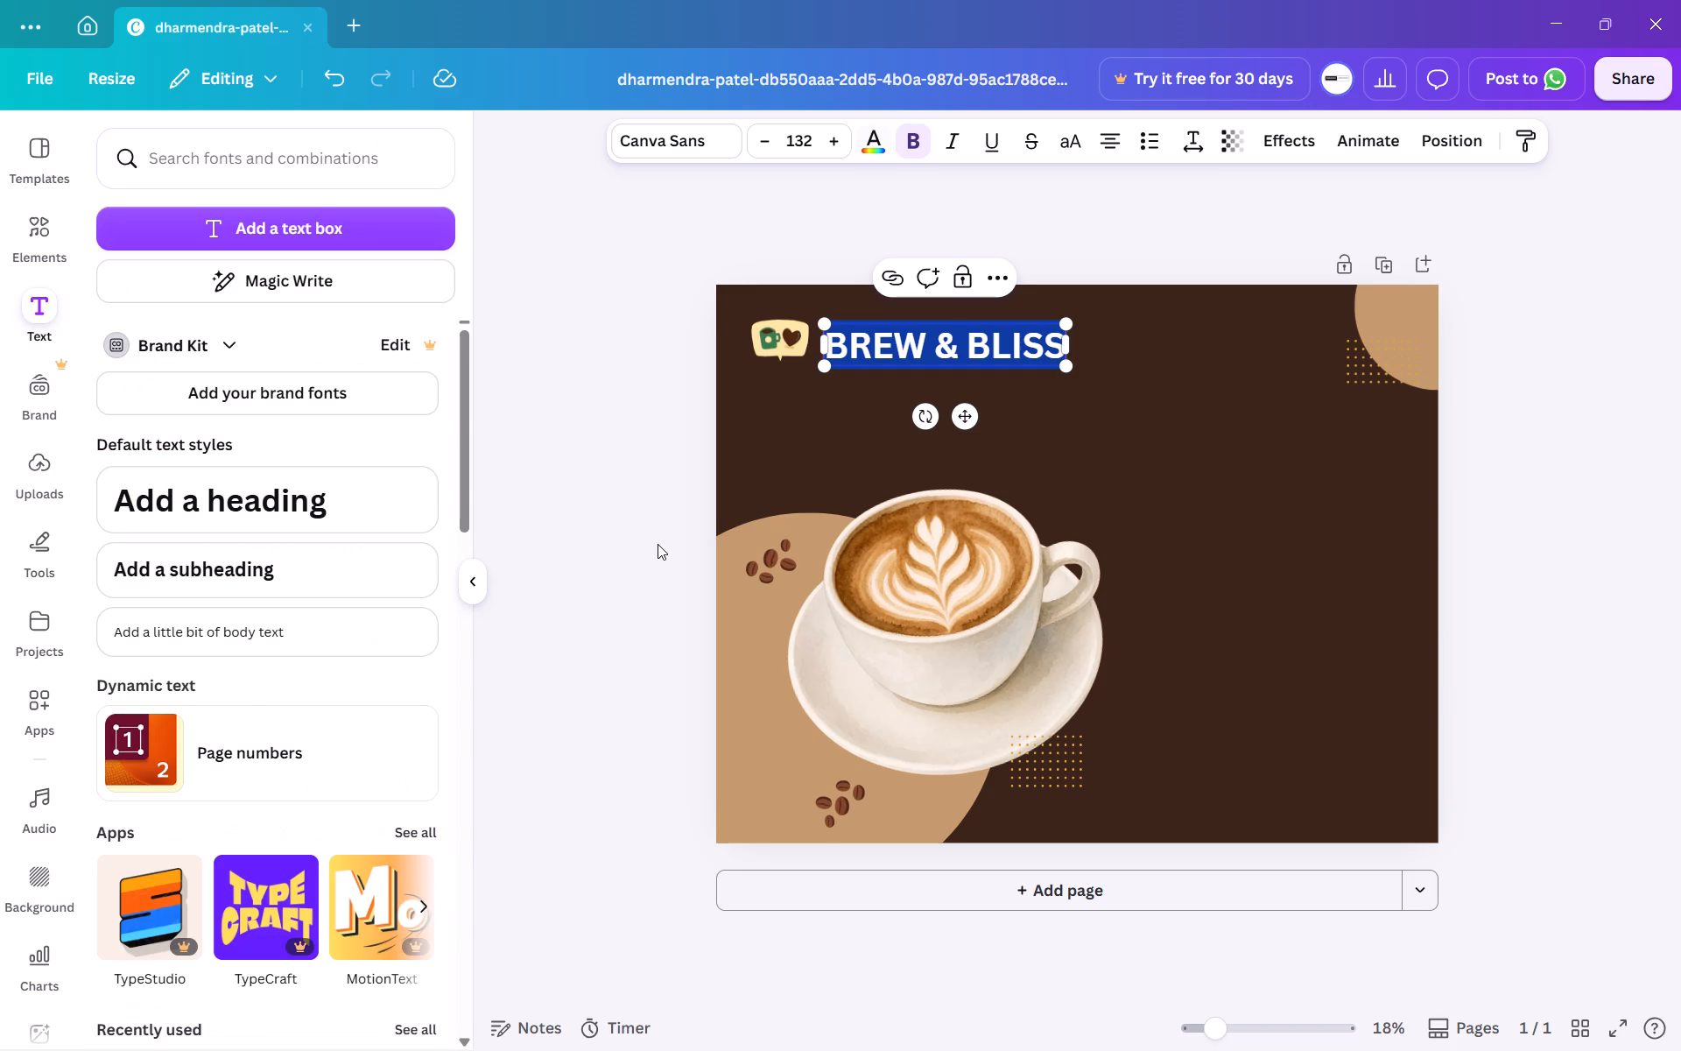
click(1005, 444)
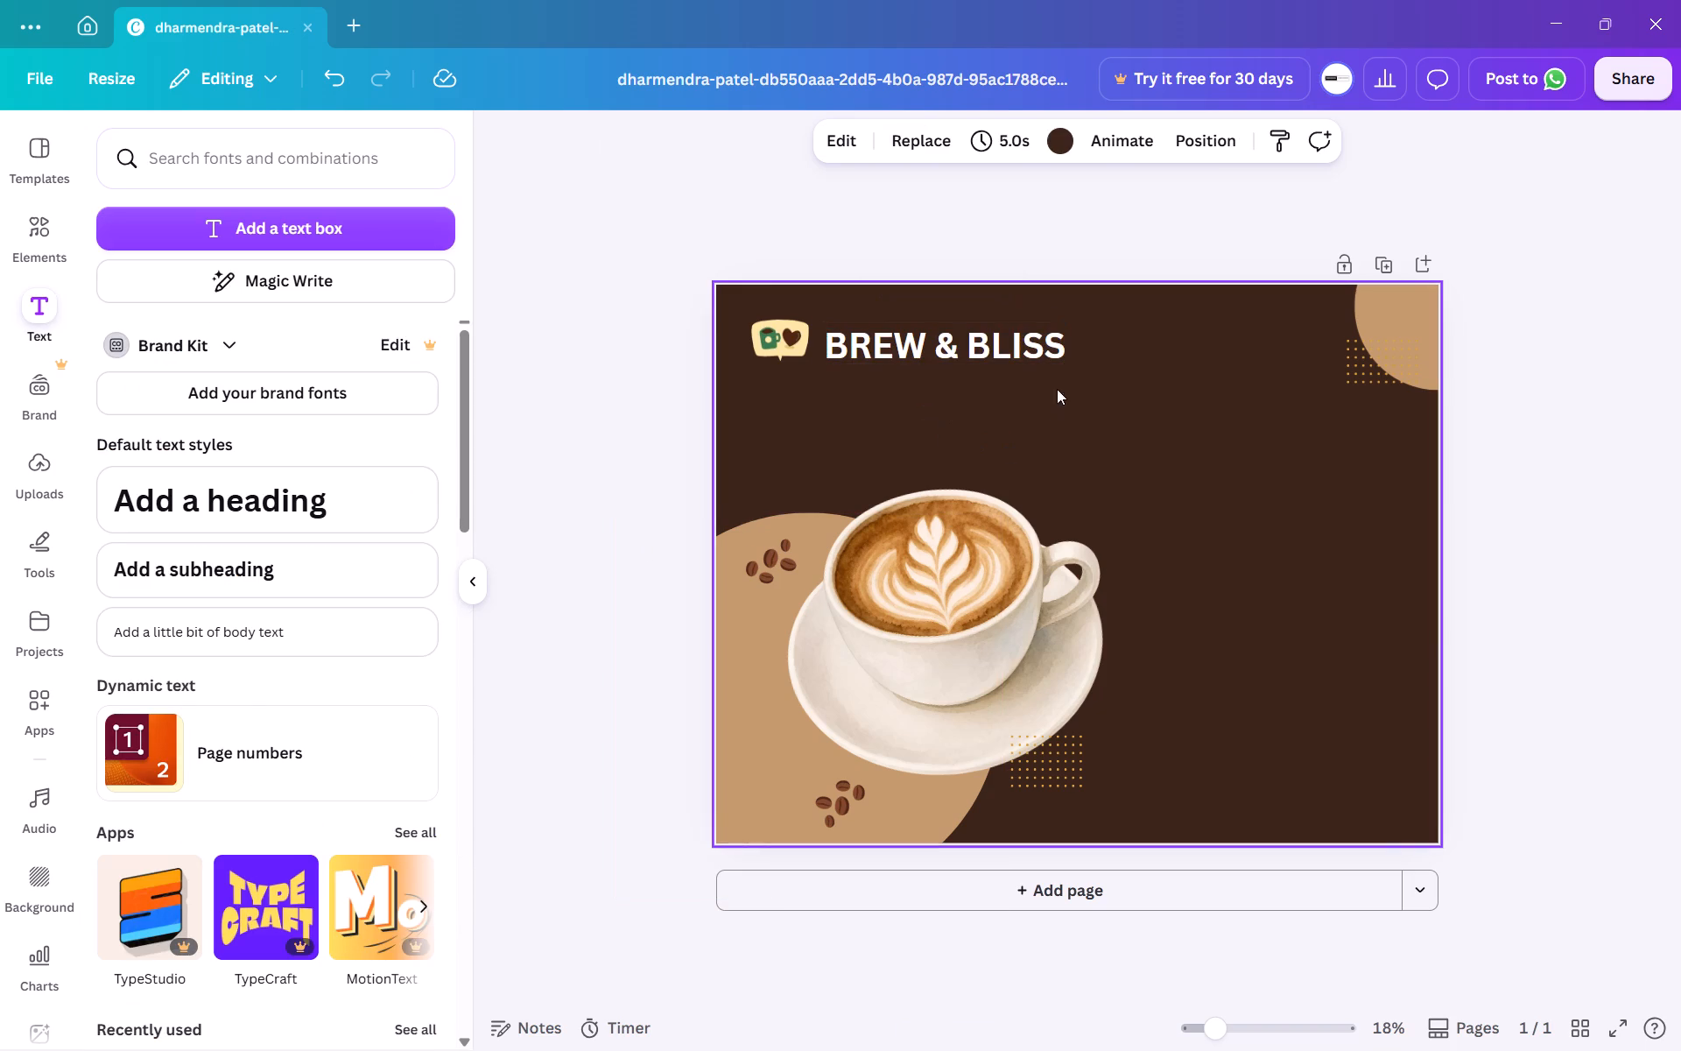
Nudge the BREW & BLISS heading slightly left and up, closer to the cup-and-heart logo and roughly level with its centre.
drag(1025, 343, 1021, 341)
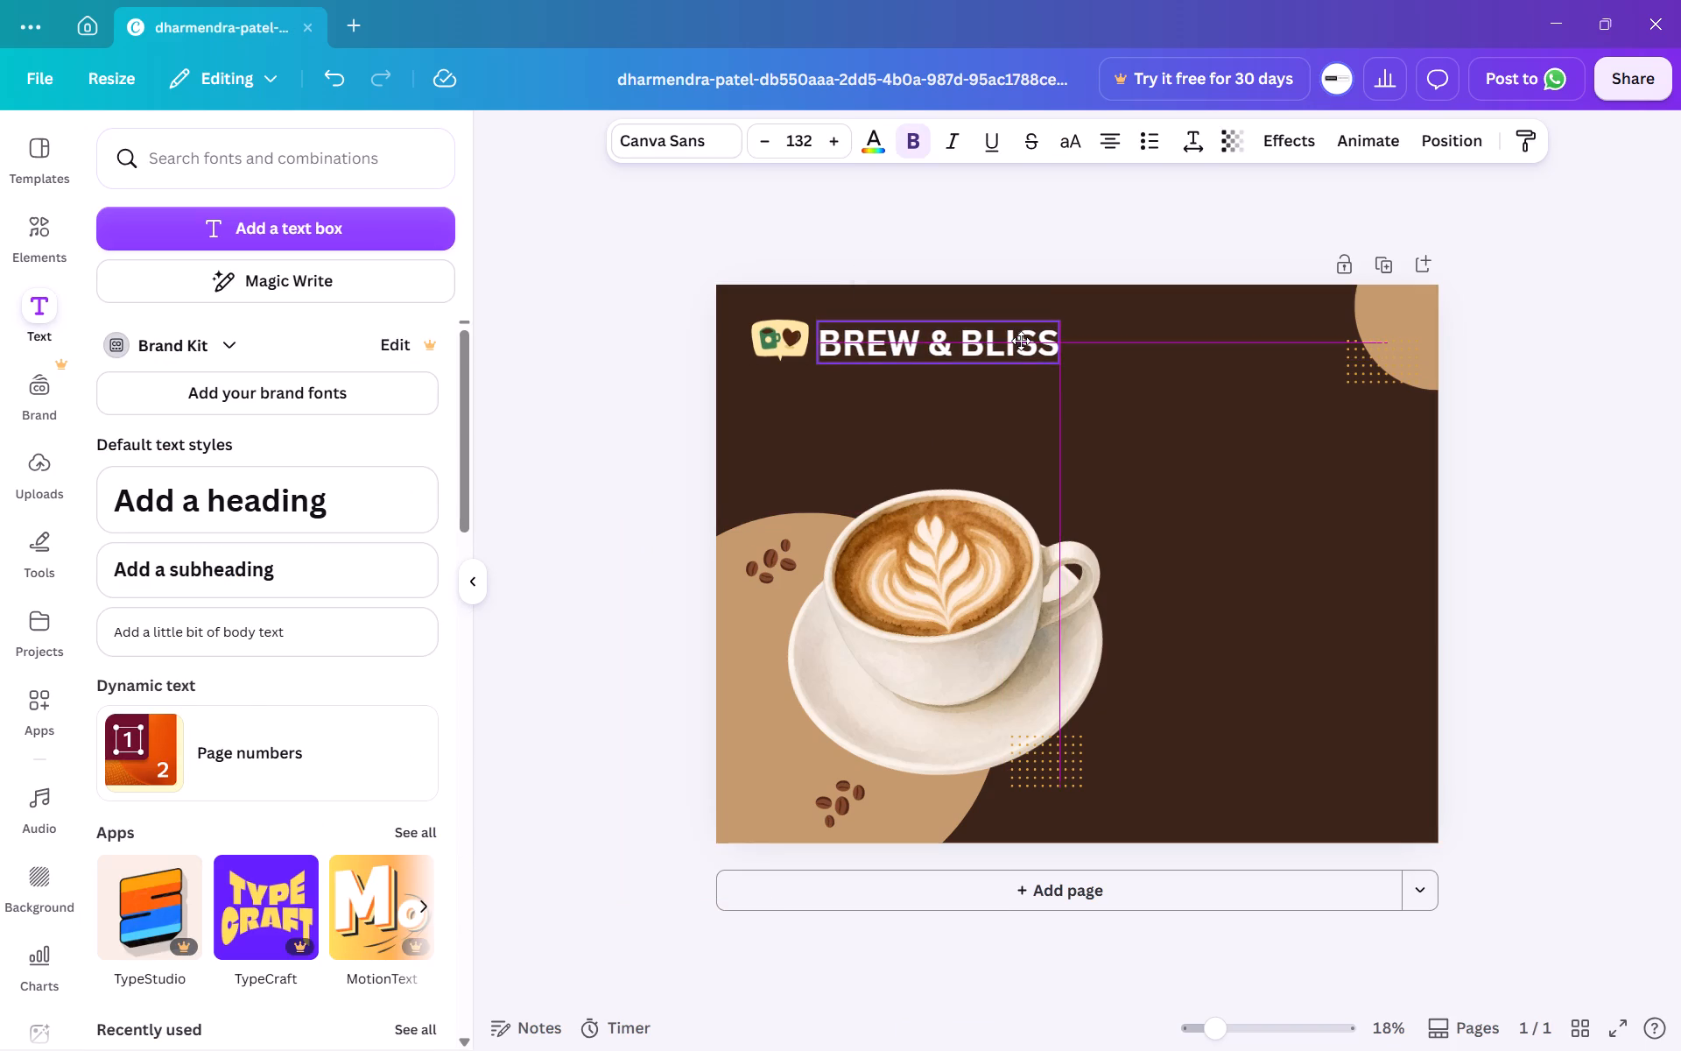
drag(1021, 341, 1016, 340)
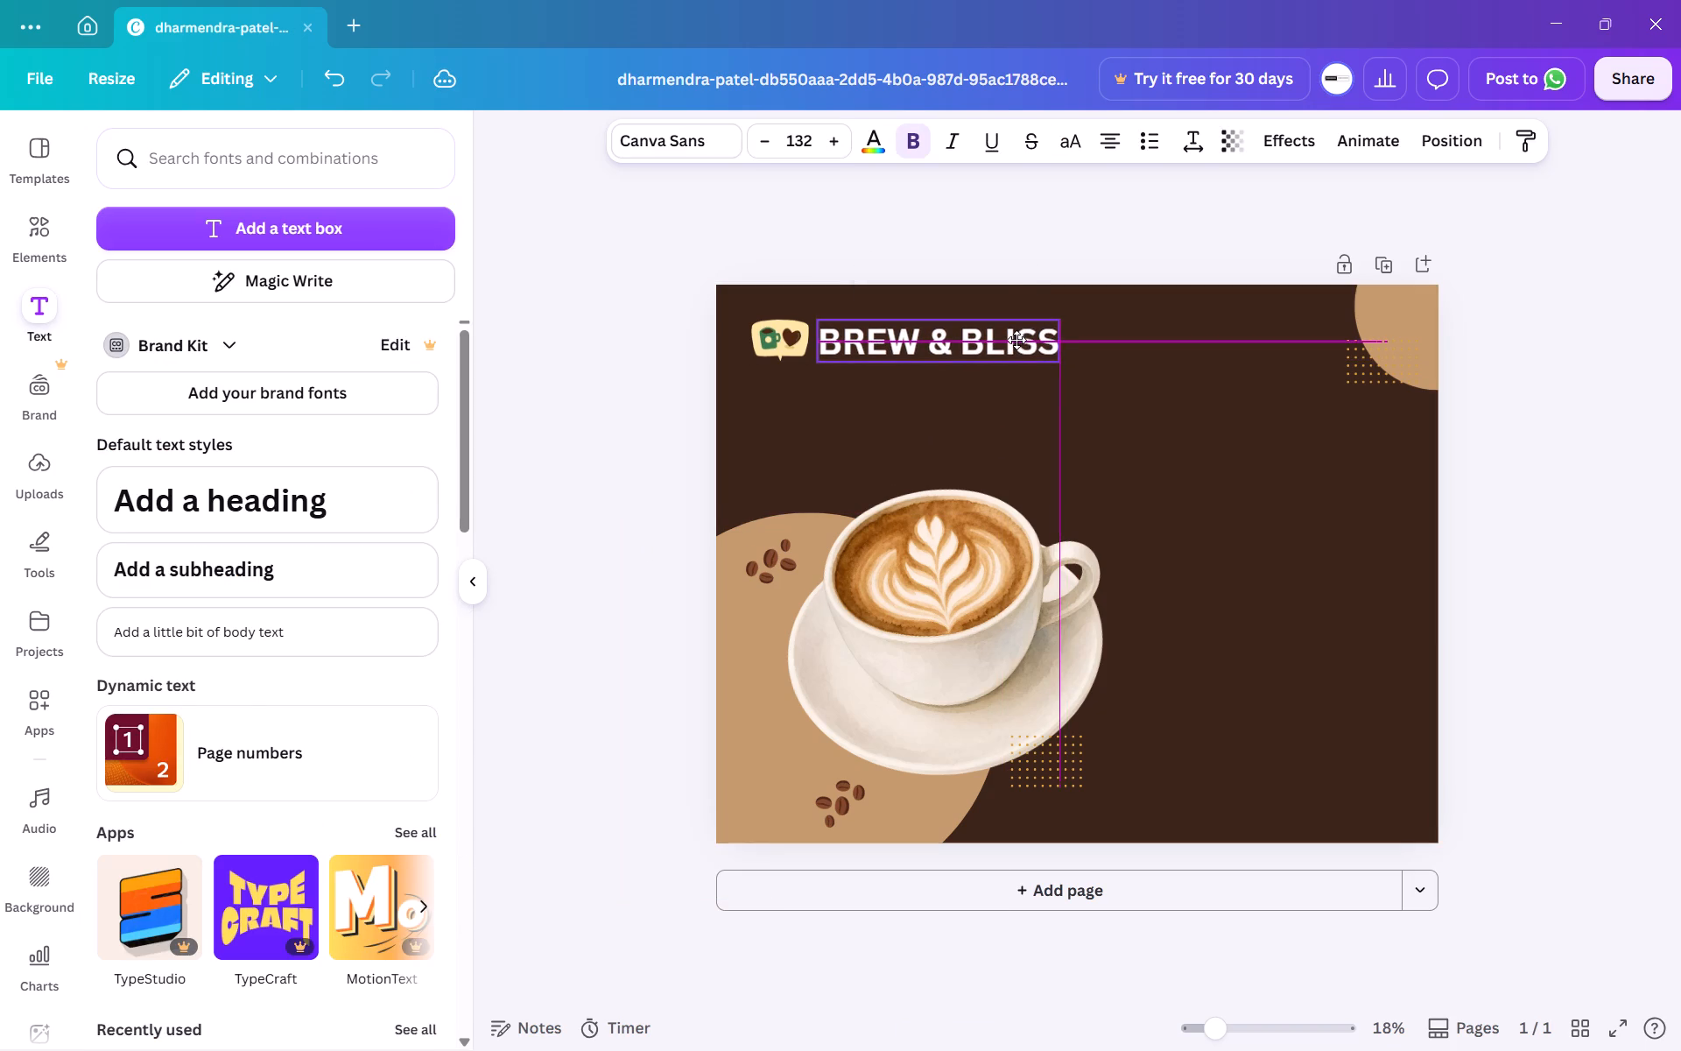
drag(1016, 340, 1017, 339)
click(675, 396)
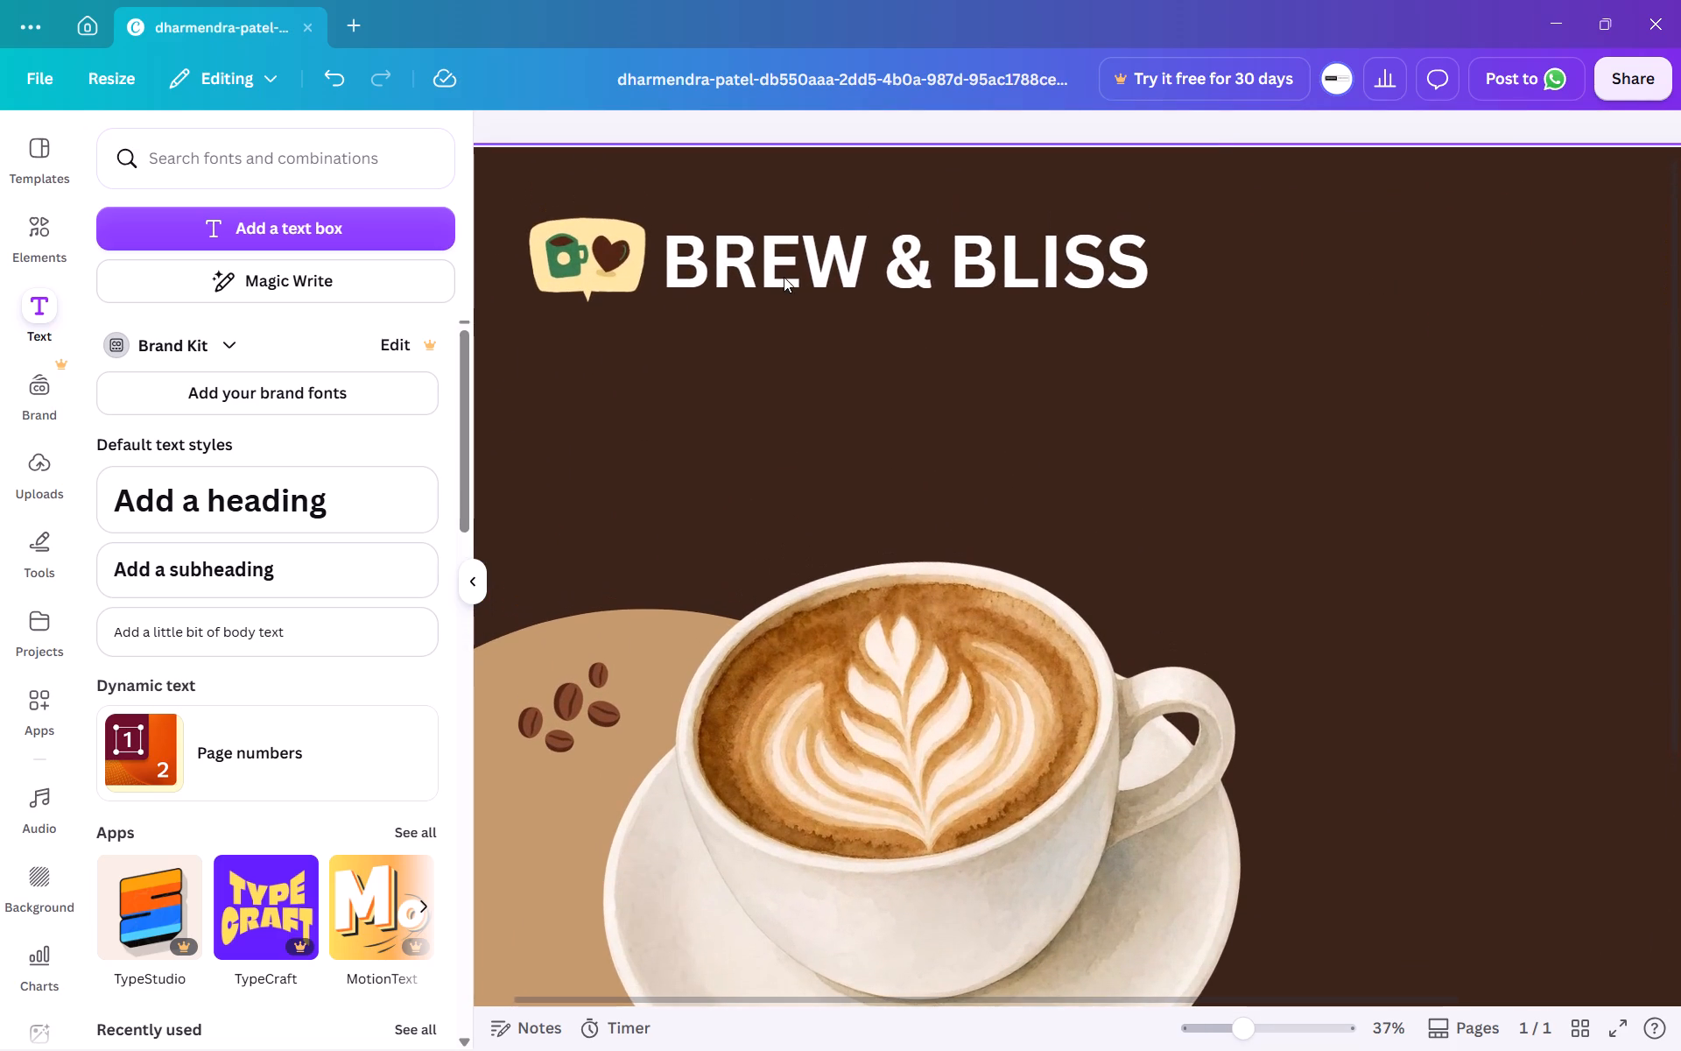
right_click(784, 277)
click(1134, 339)
double_click(1134, 339)
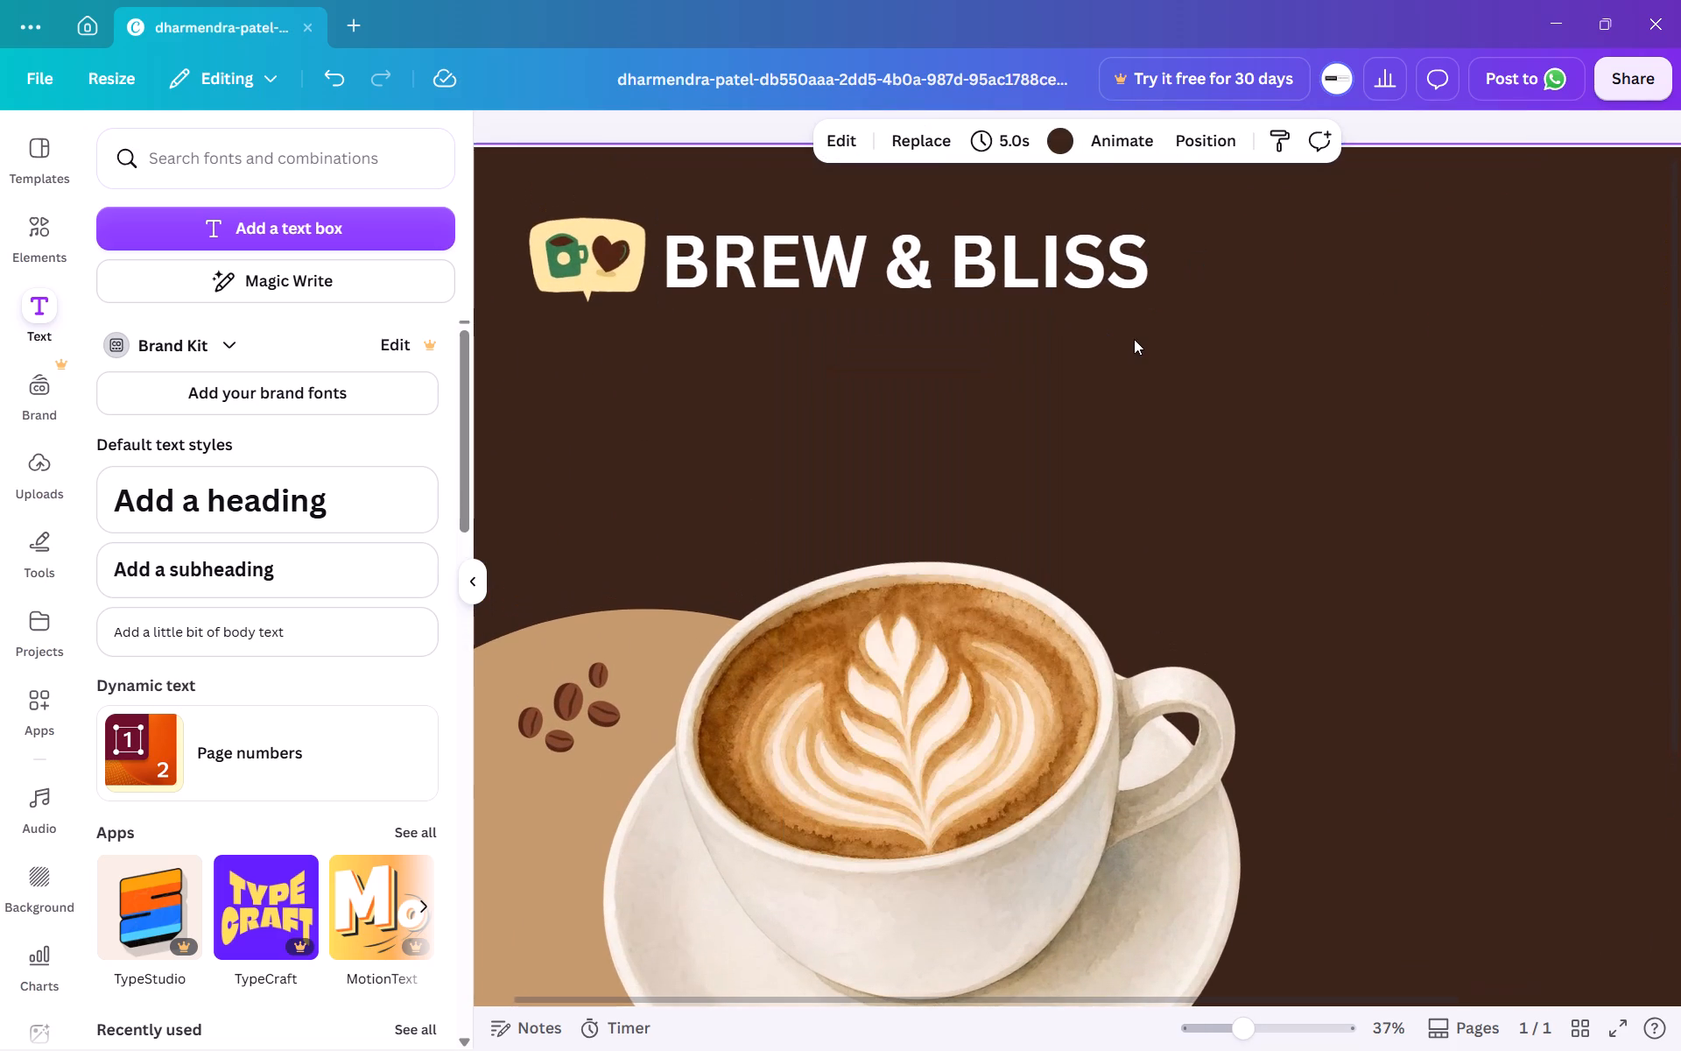
drag(1151, 337, 665, 229)
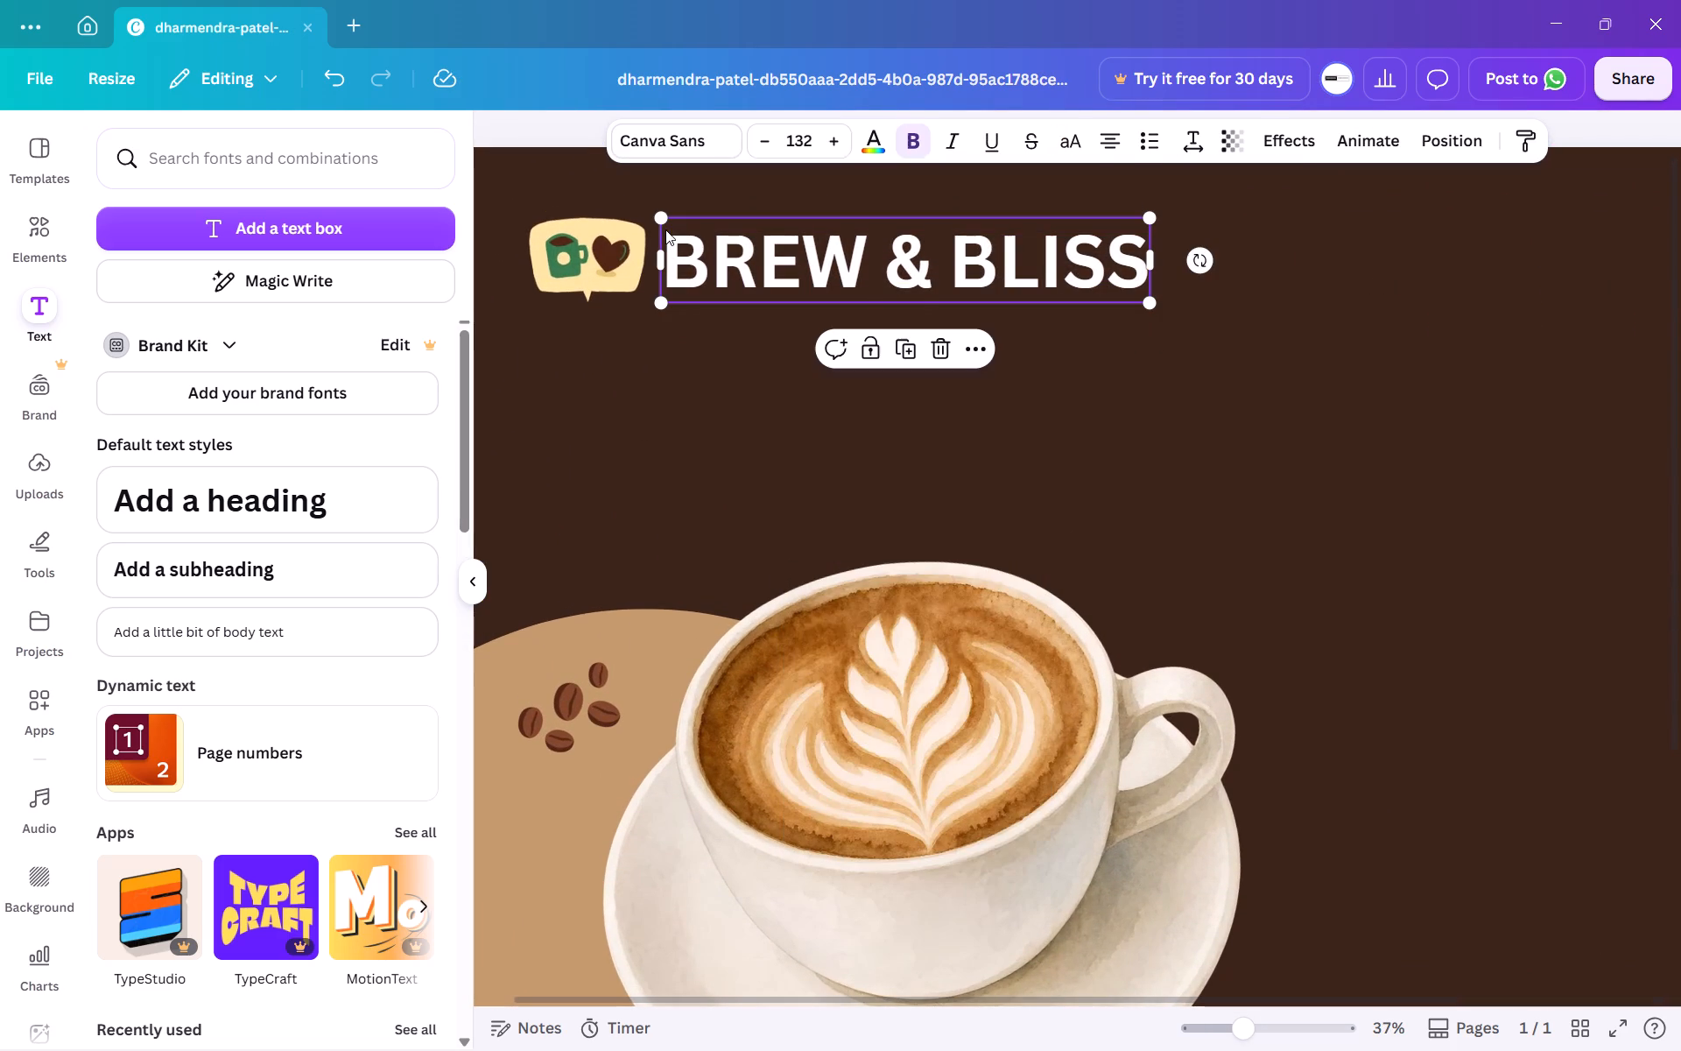
click(930, 264)
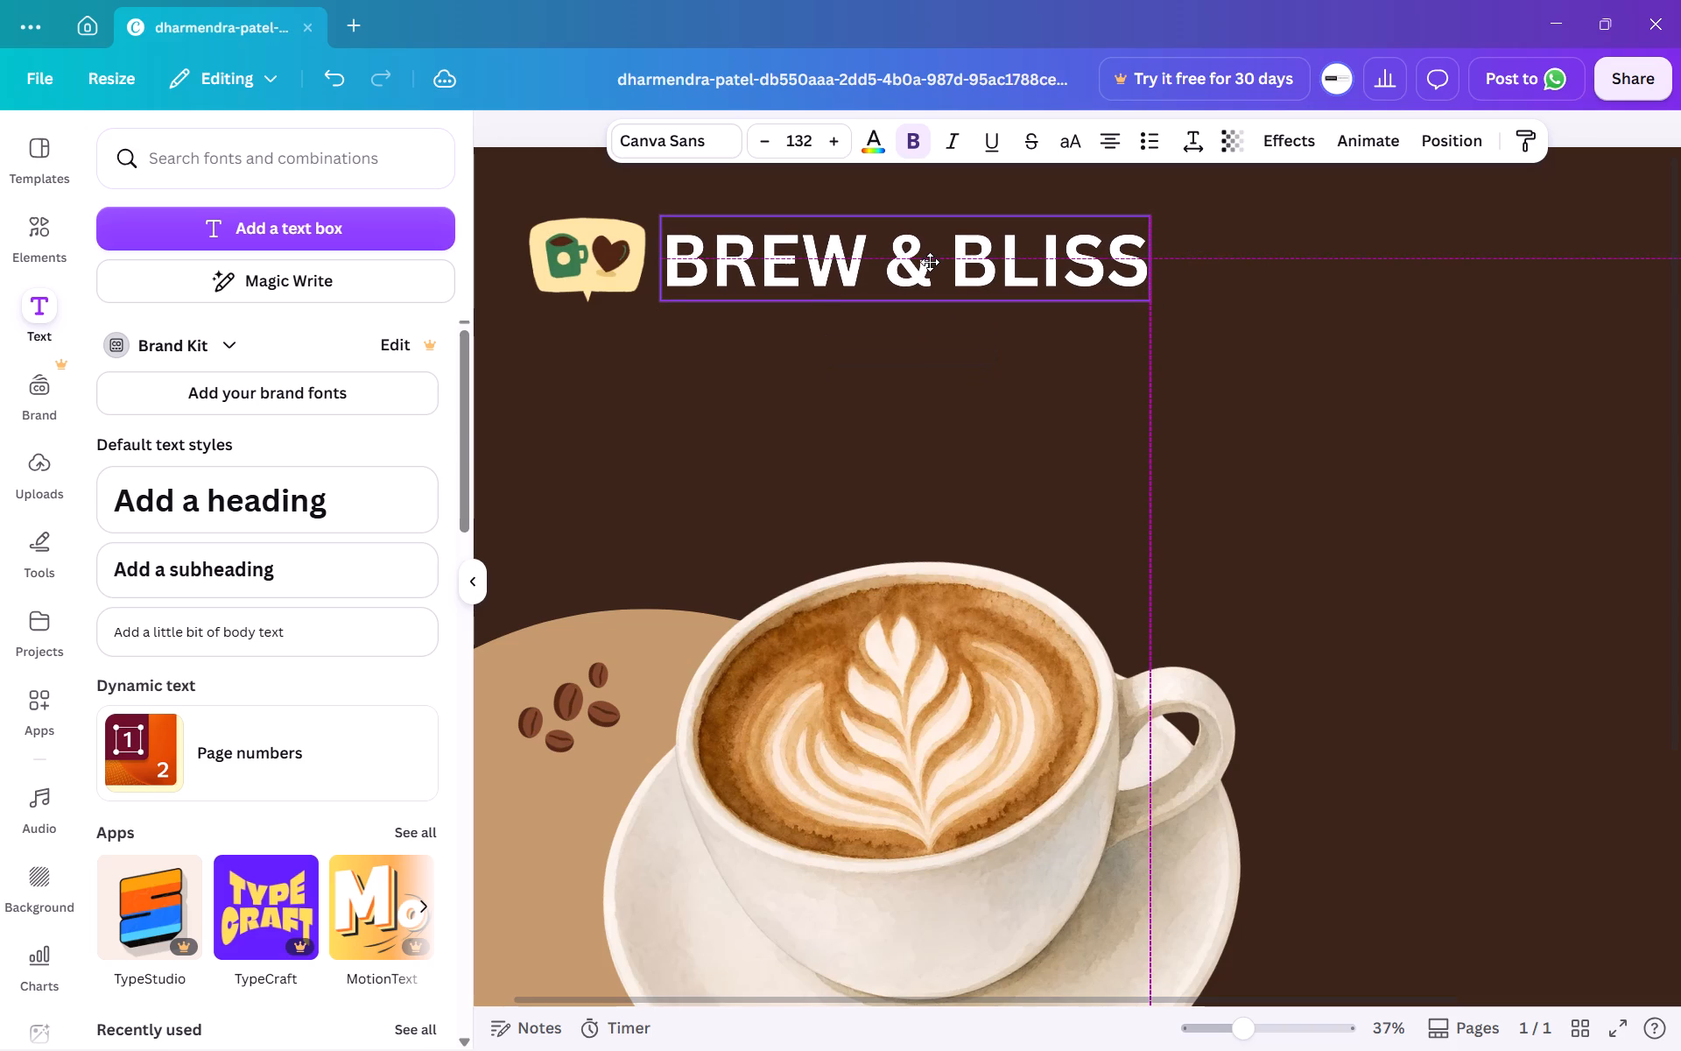
click(1015, 382)
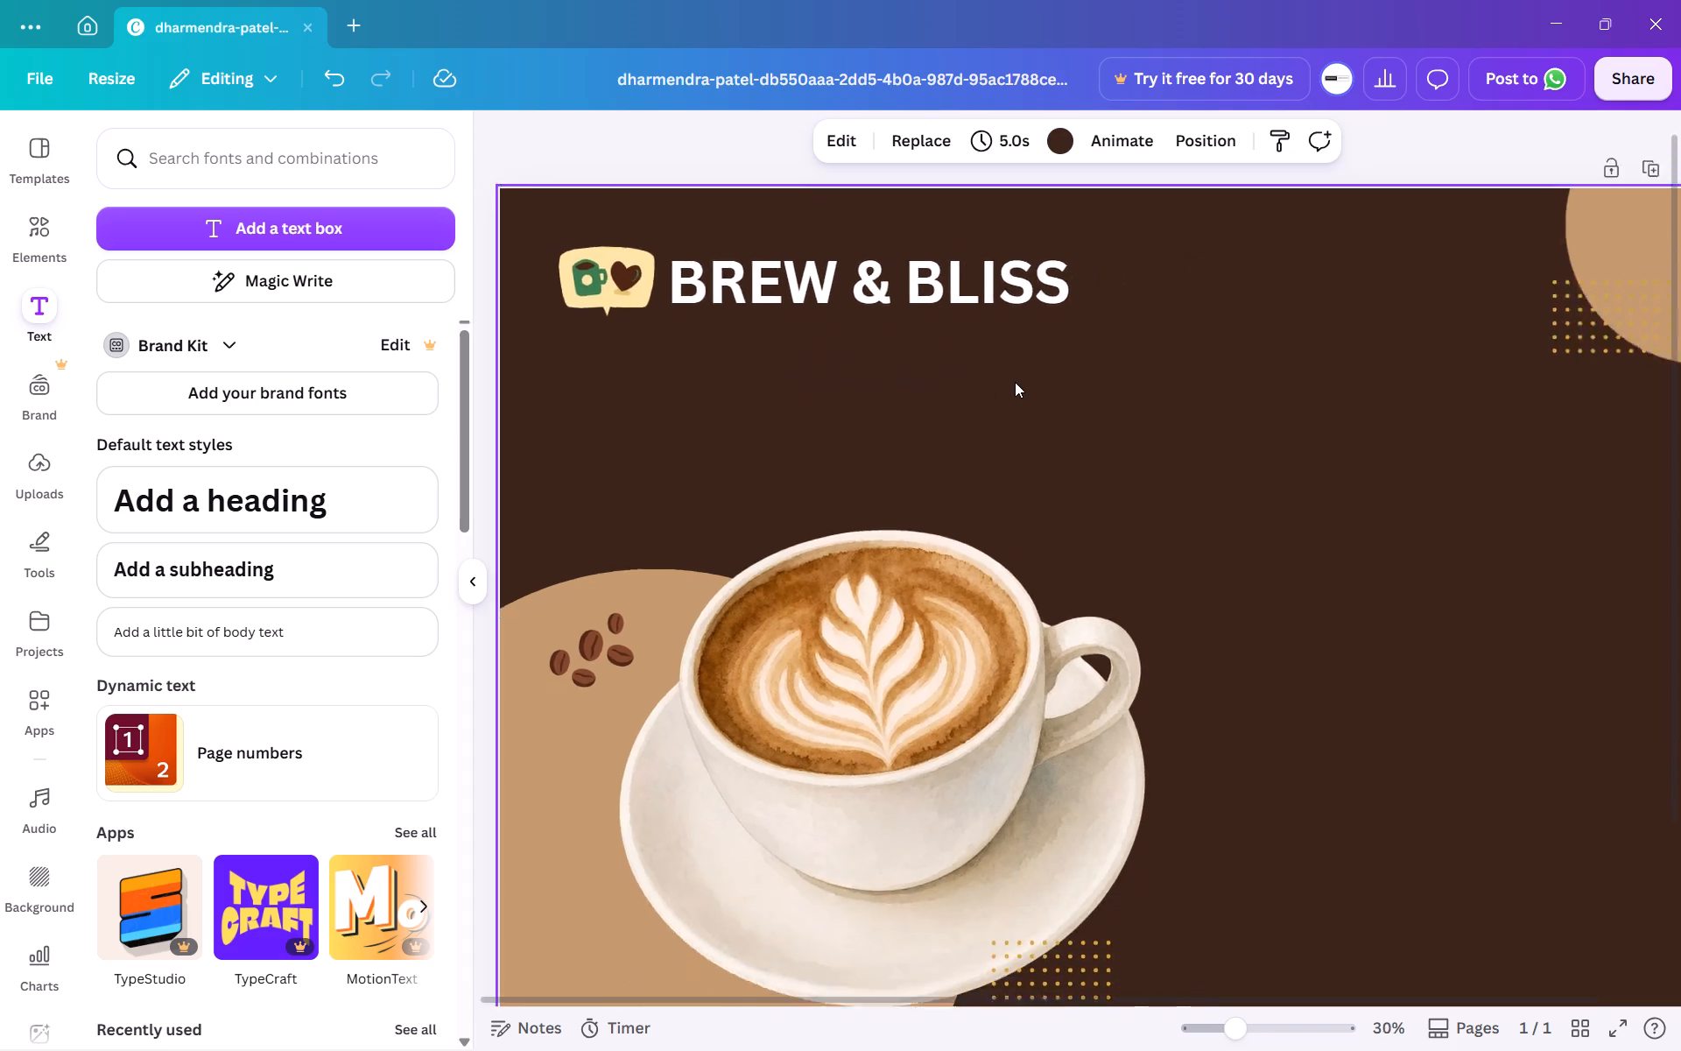
Widen the BREW & BLISS text box slightly and reduce its font size to 120, then to 100.
click(1018, 305)
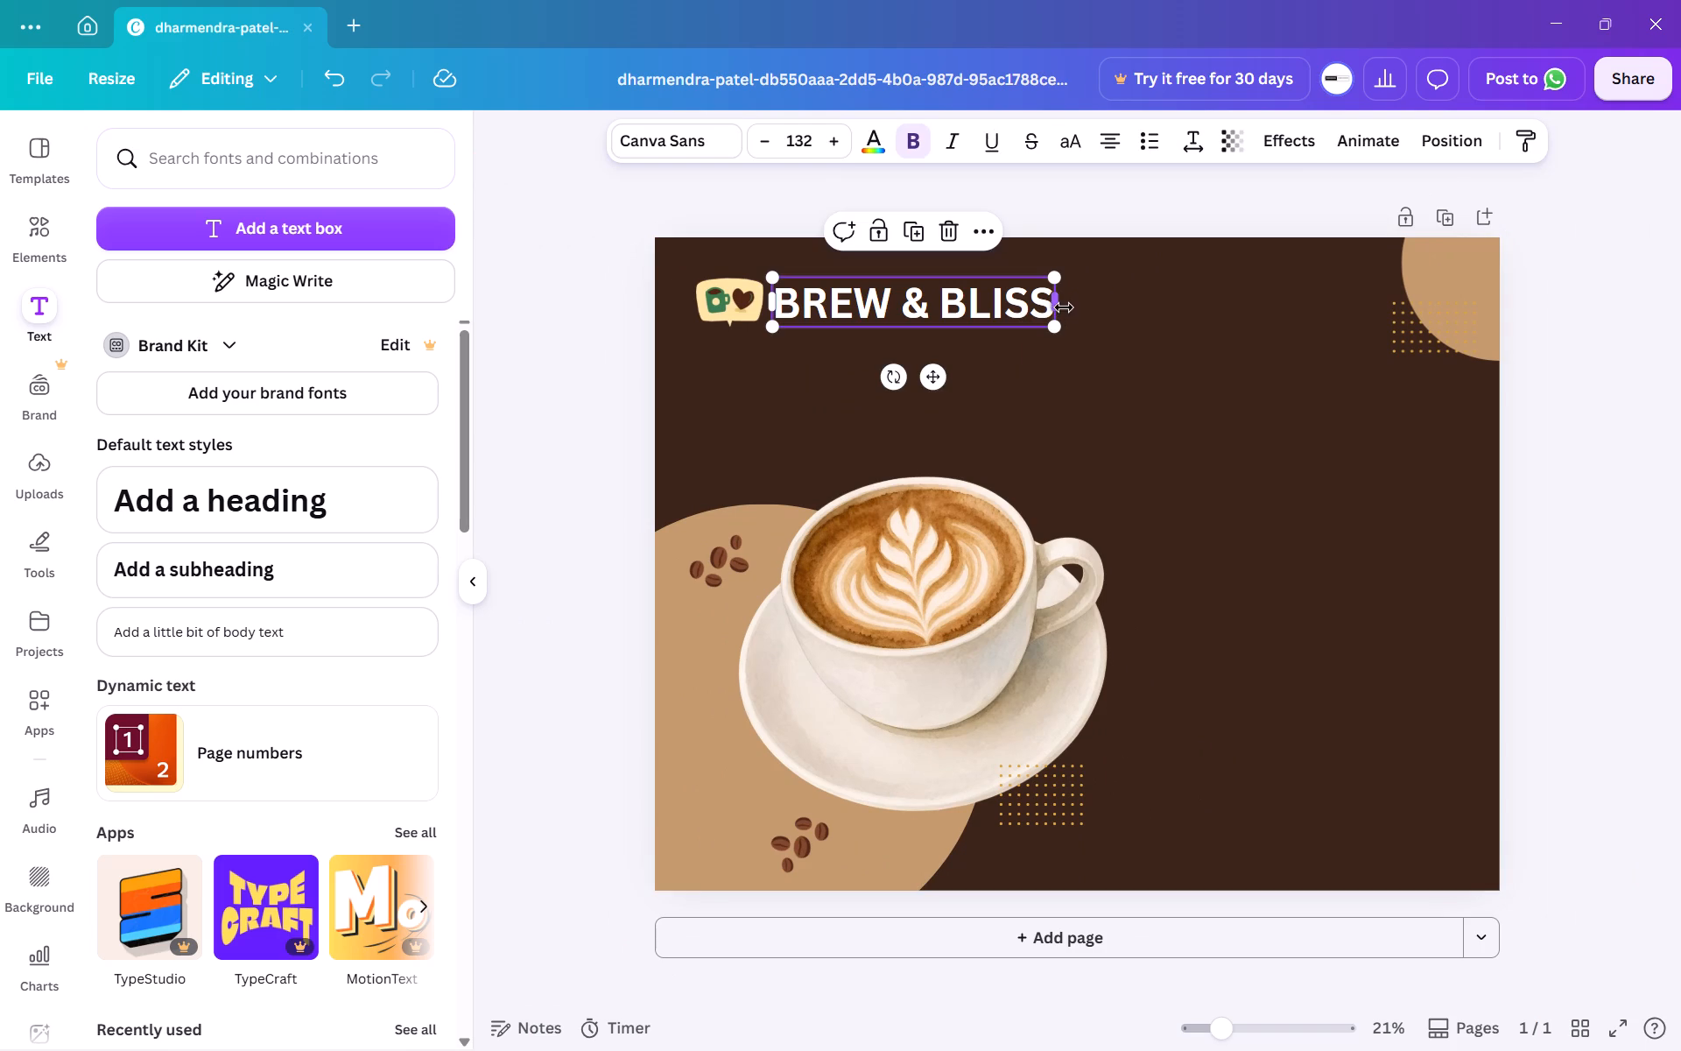
drag(1061, 307, 1062, 295)
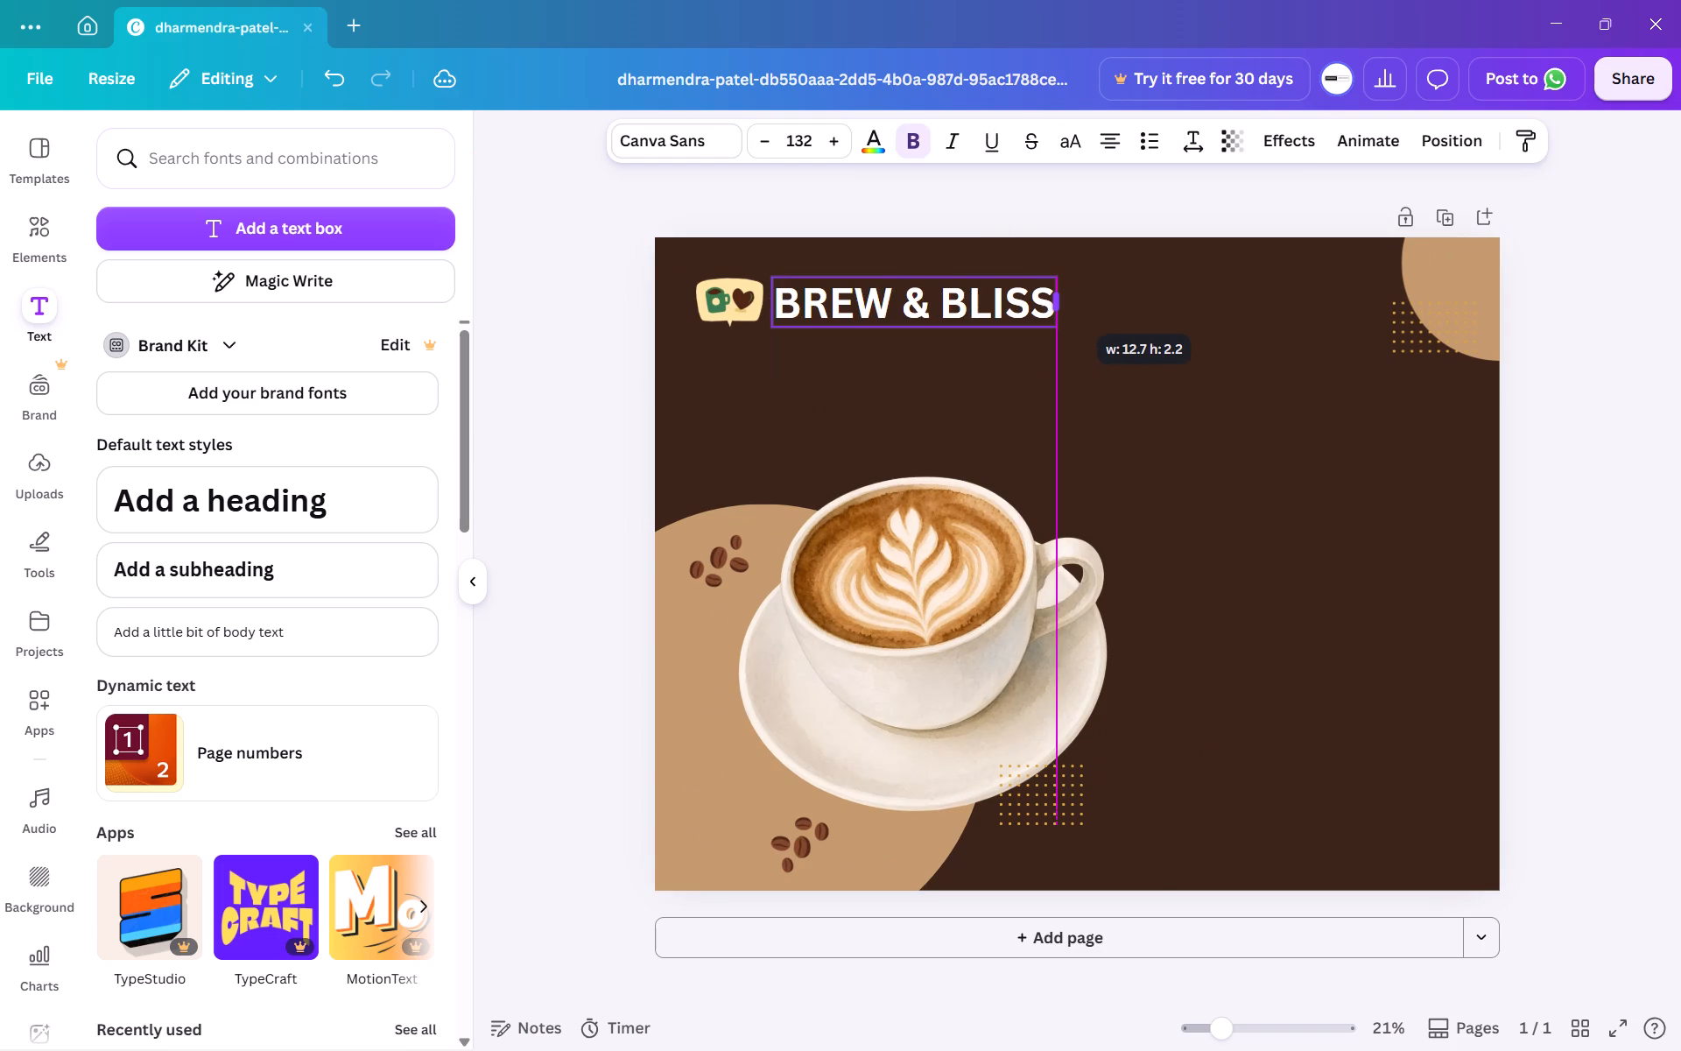
drag(1062, 295, 1065, 294)
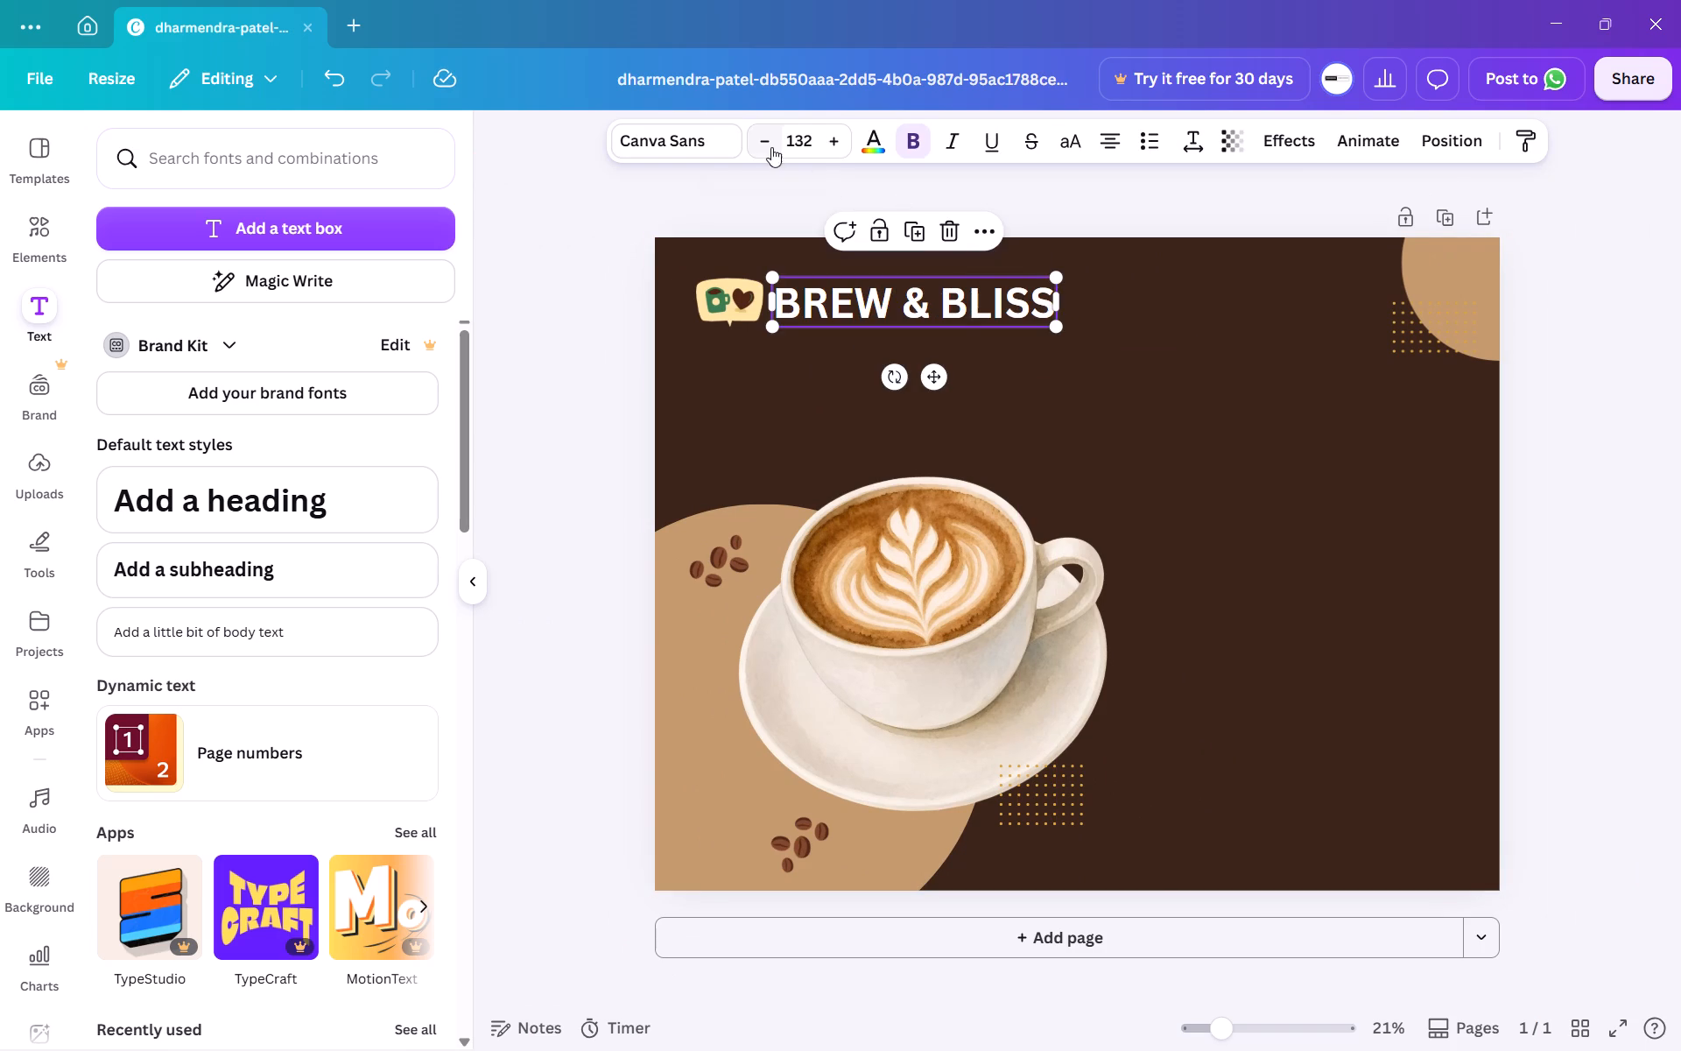
double_click(794, 138)
text(120)
key(Return)
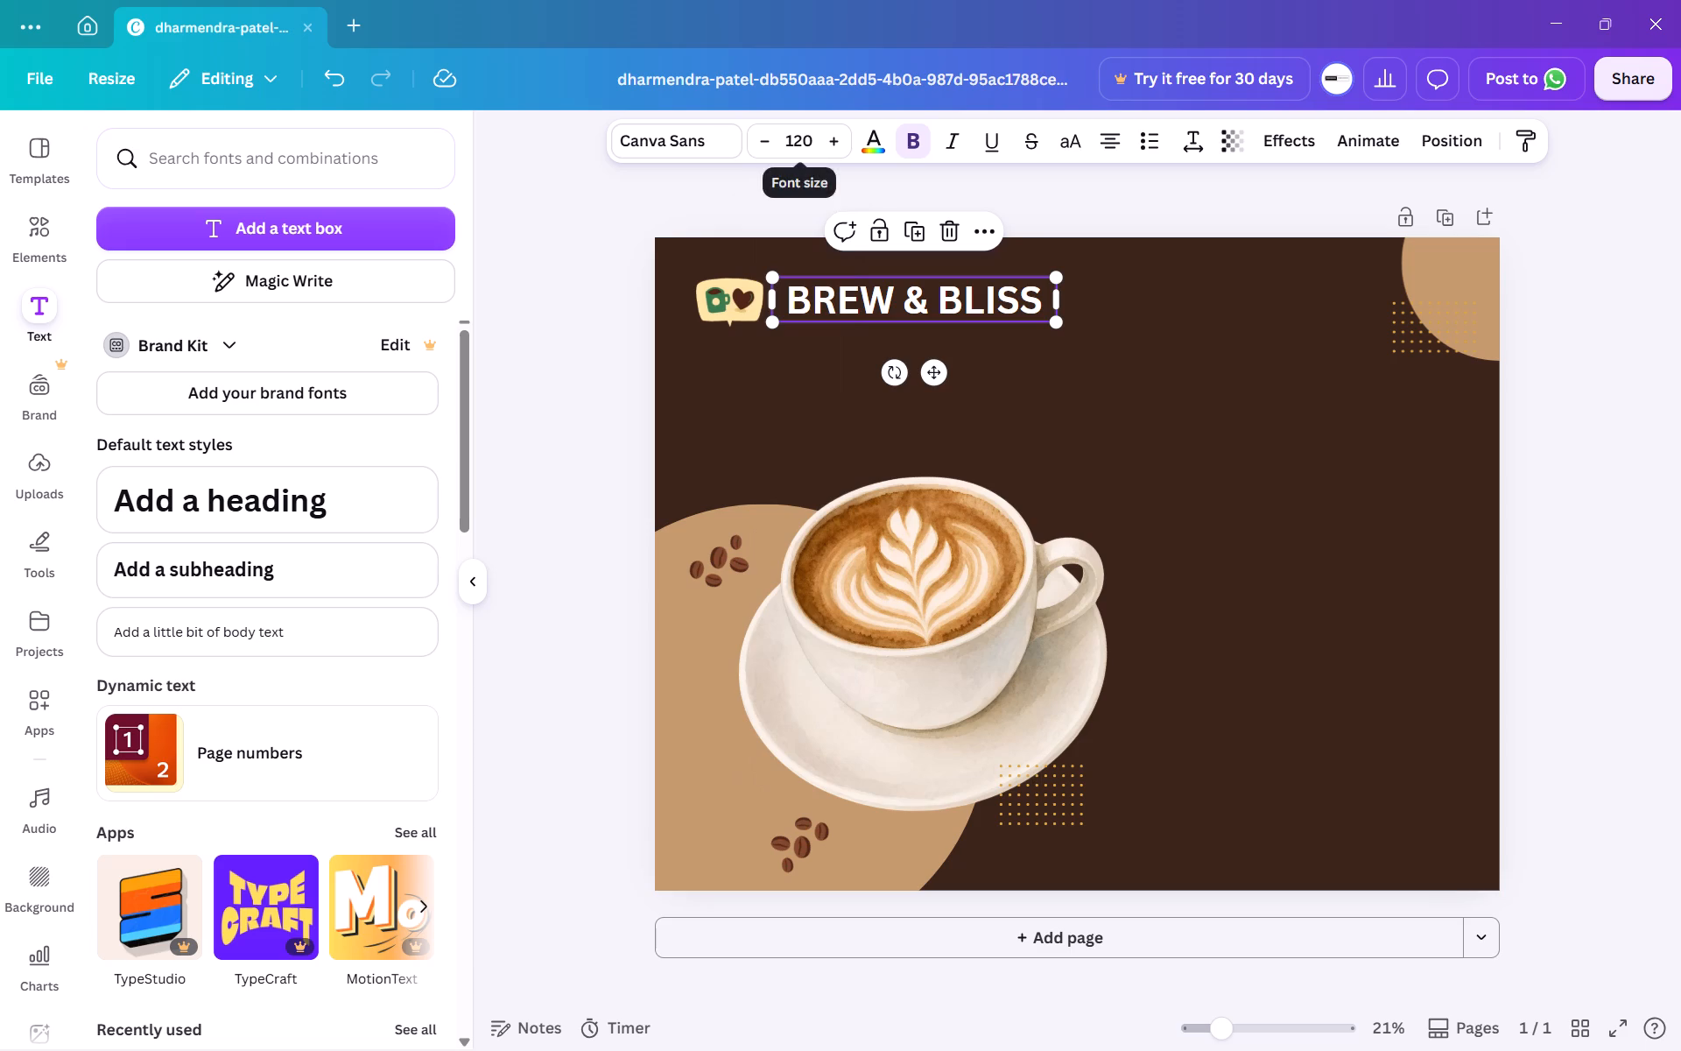
double_click(796, 146)
text(100)
key(Return)
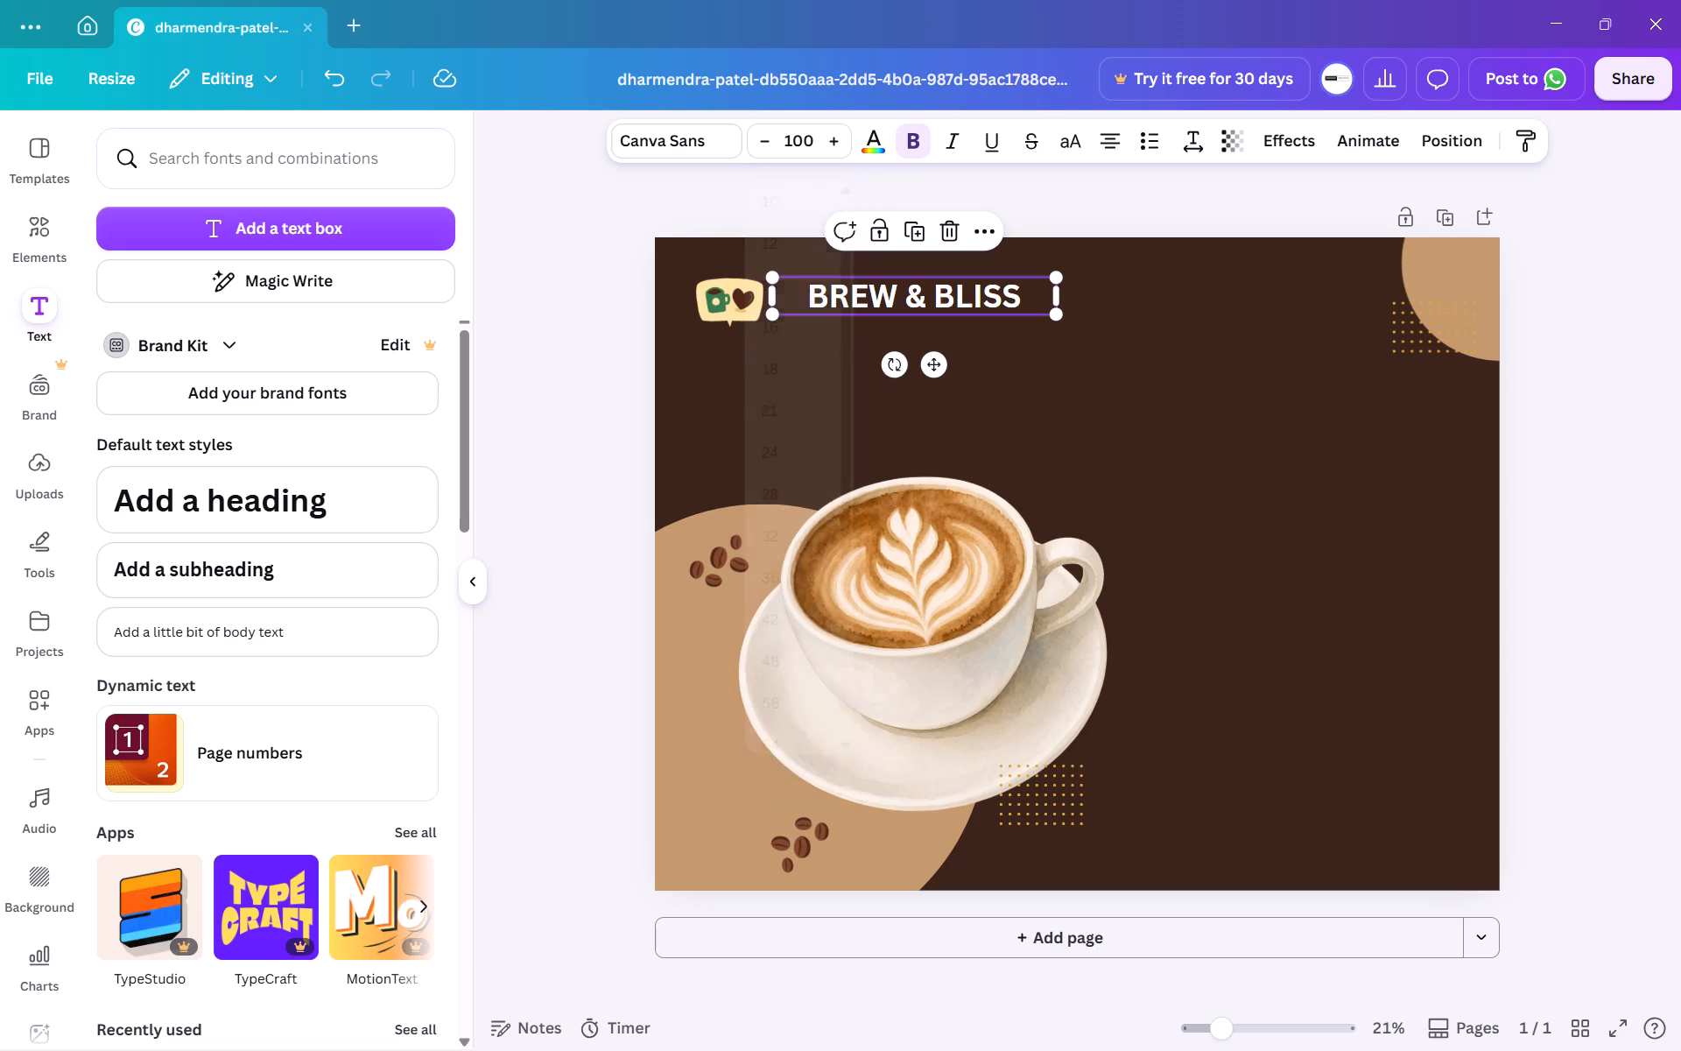
click(592, 314)
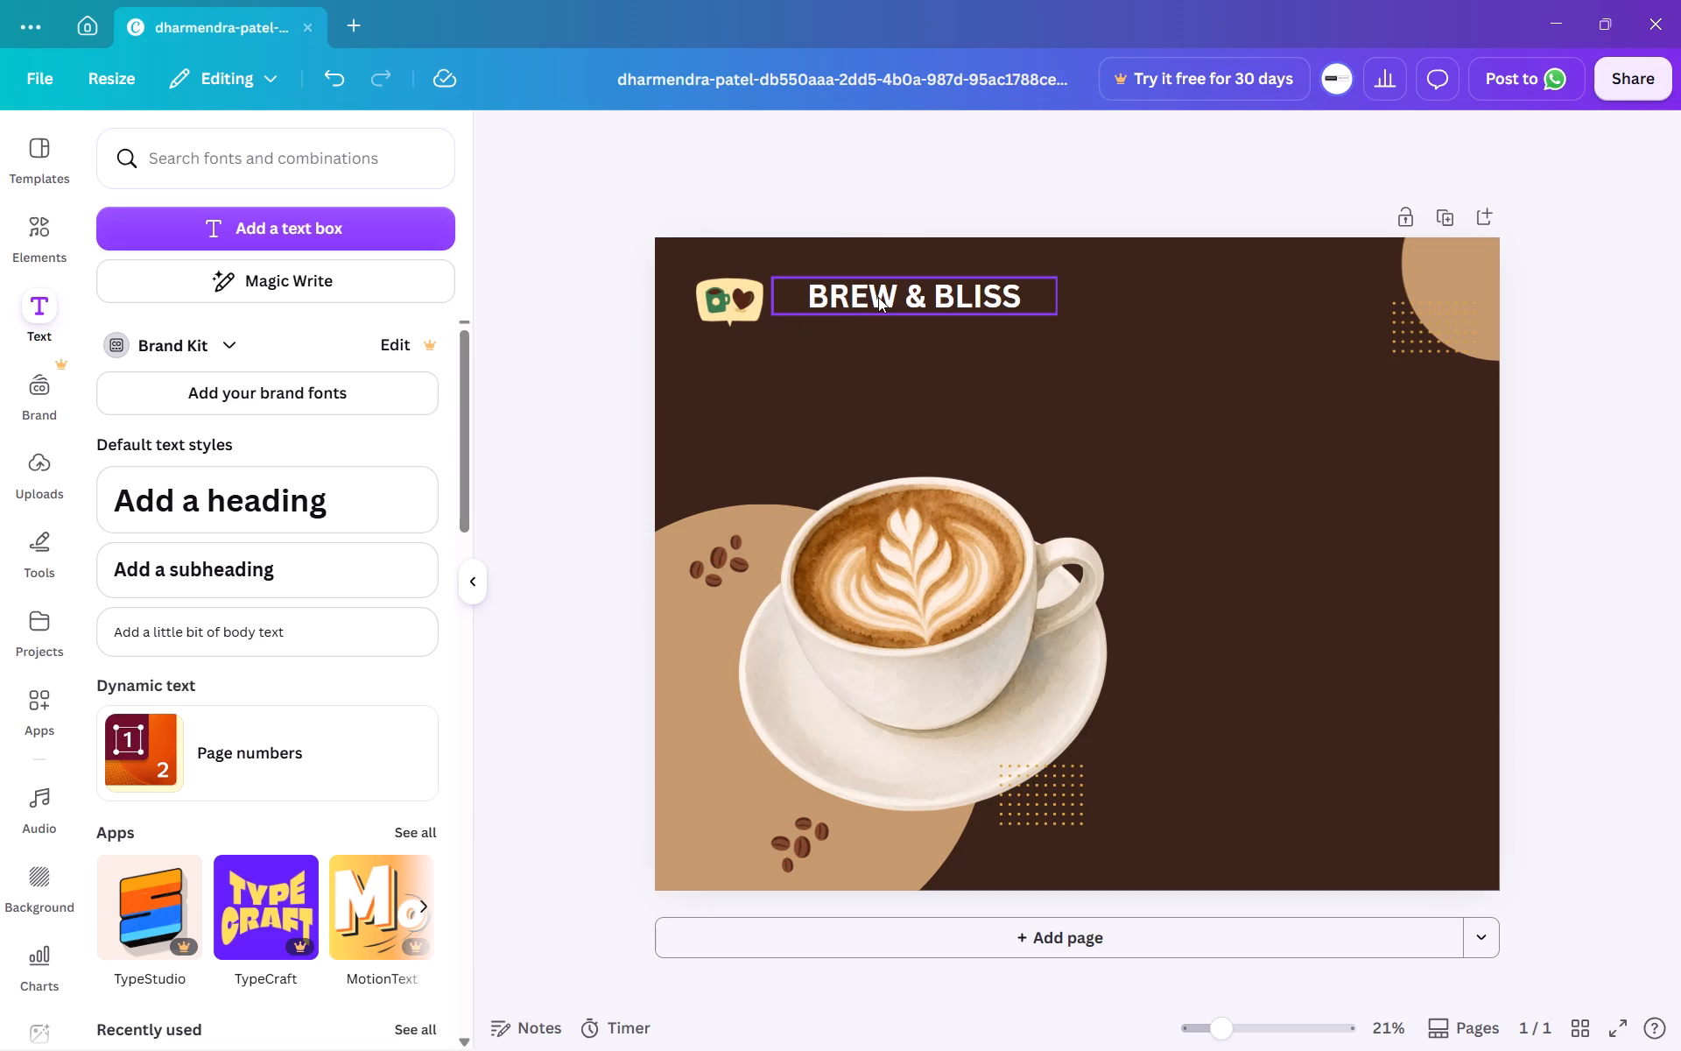
Move the BREW & BLISS heading slightly down beside the logo and left-align its text.
click(878, 297)
drag(878, 297, 879, 305)
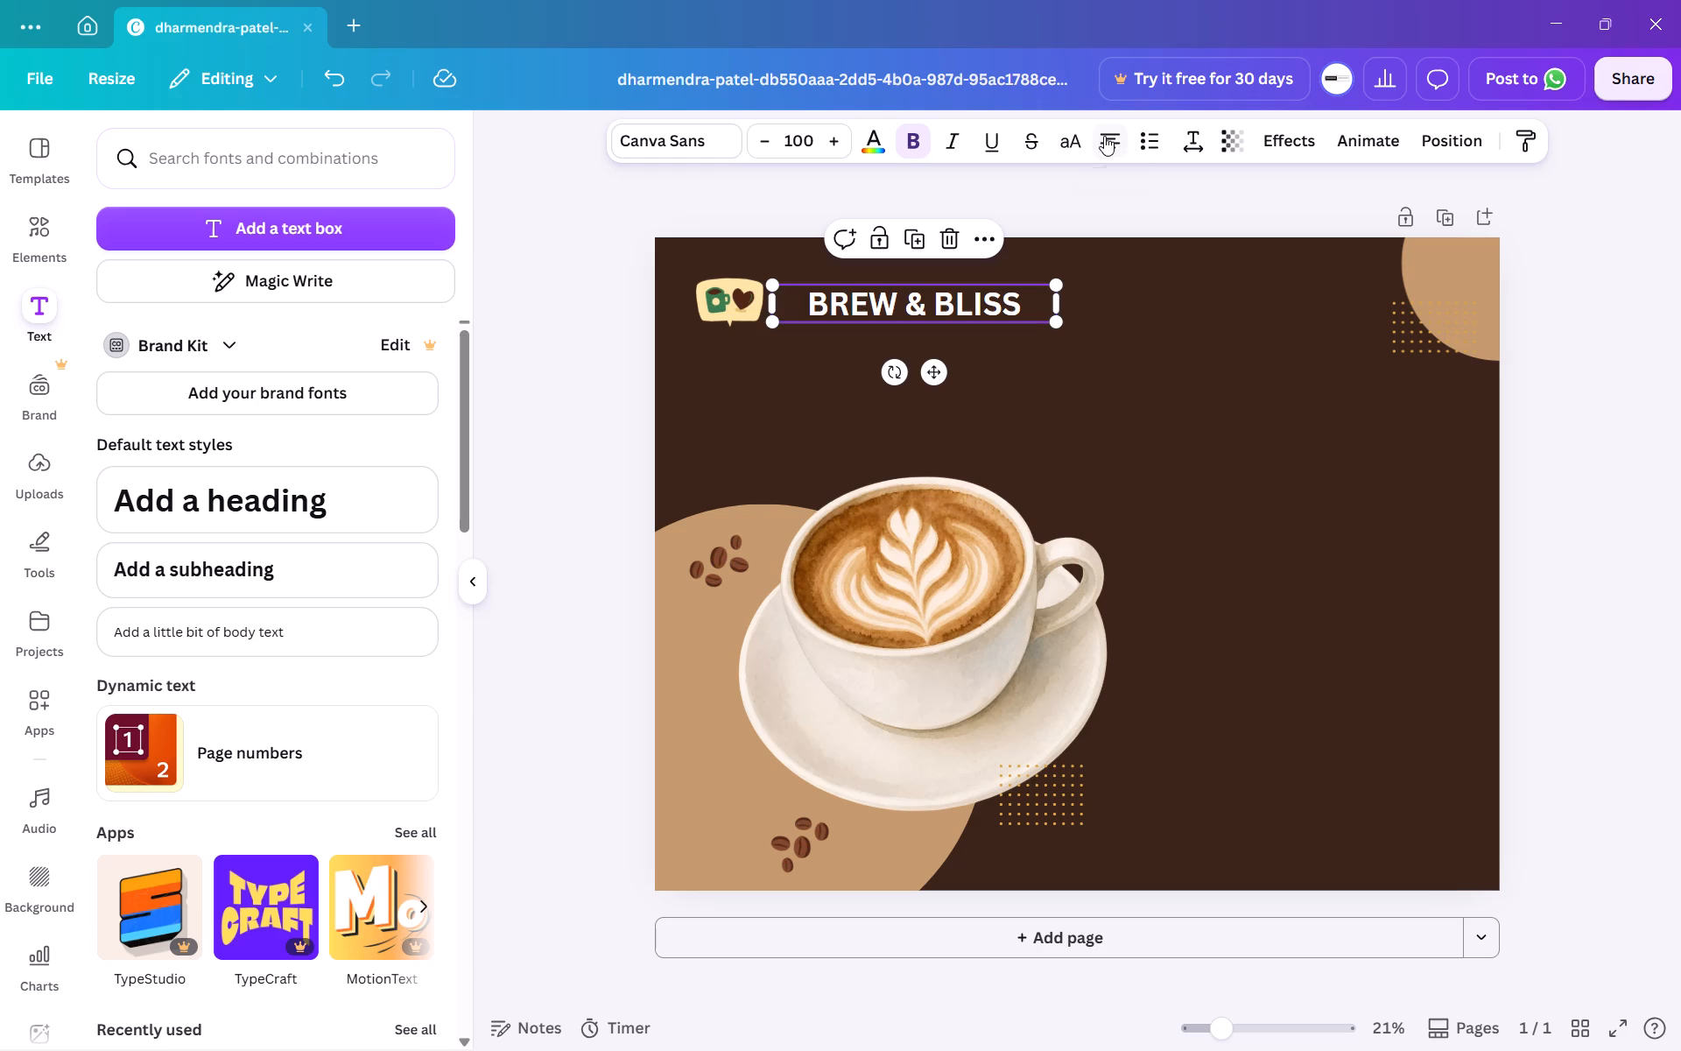
click(1104, 136)
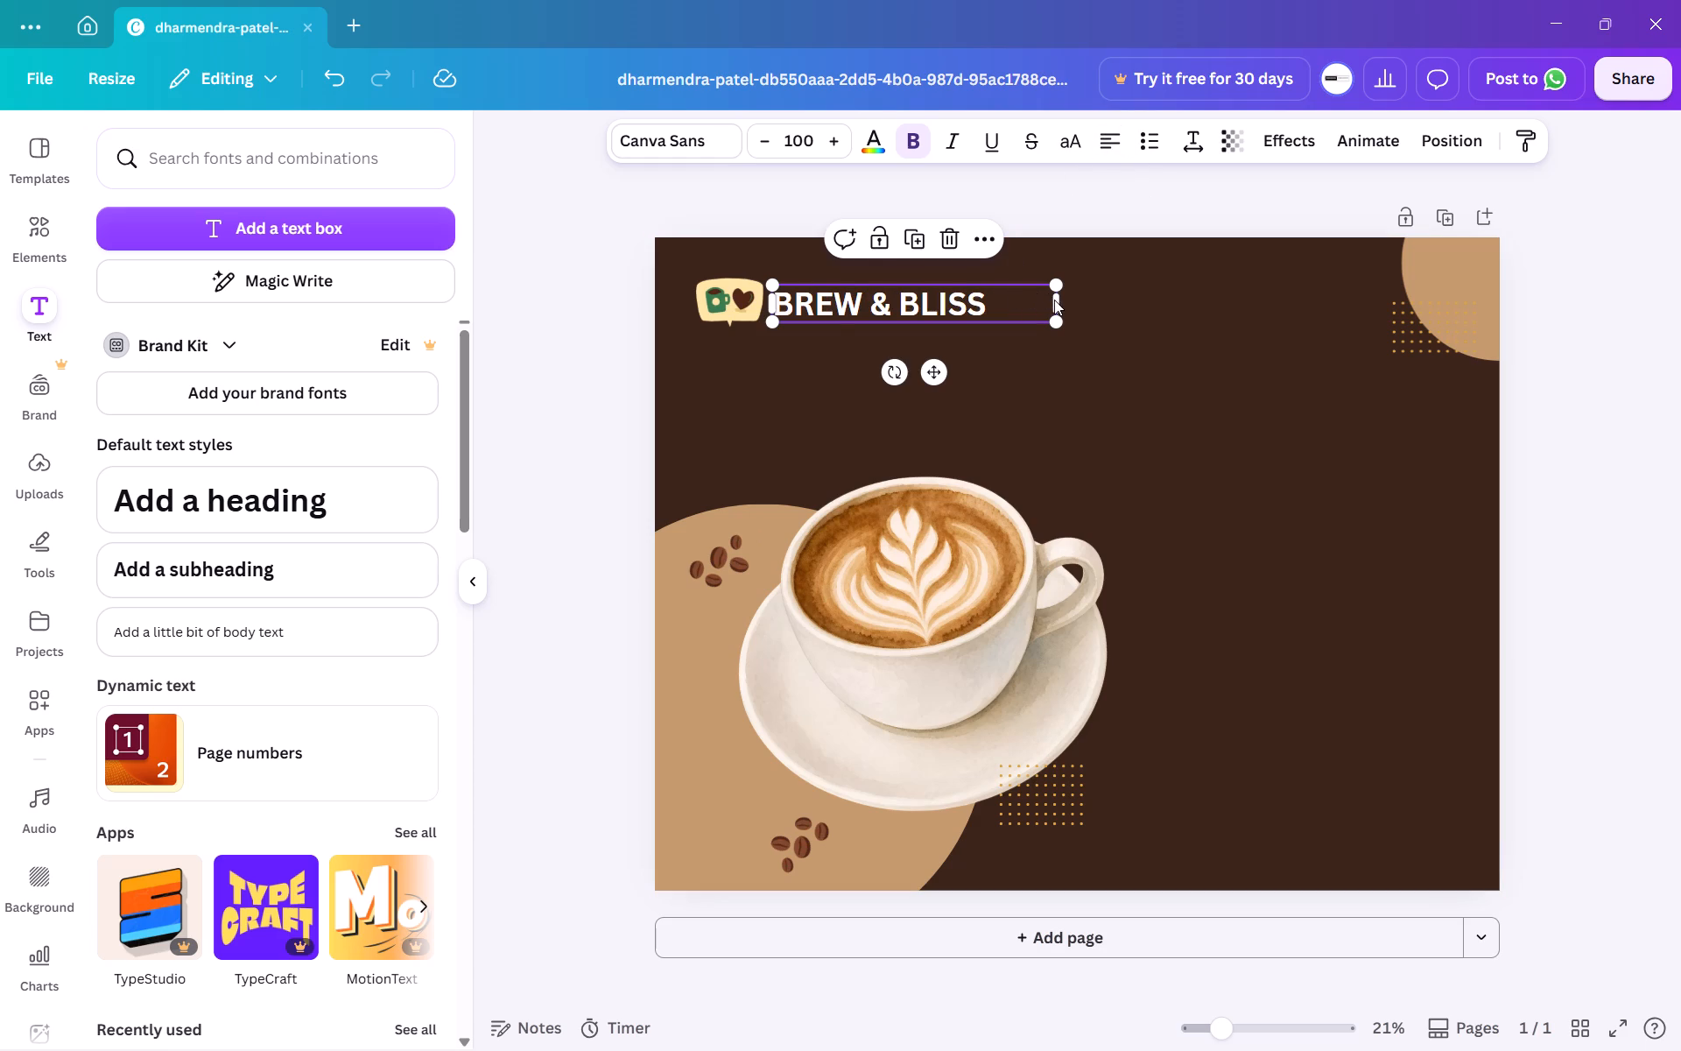
Narrow the BREW & BLISS text box until it closely fits the heading while keeping the text on one line.
click(1054, 300)
drag(1055, 314, 1000, 321)
click(1036, 310)
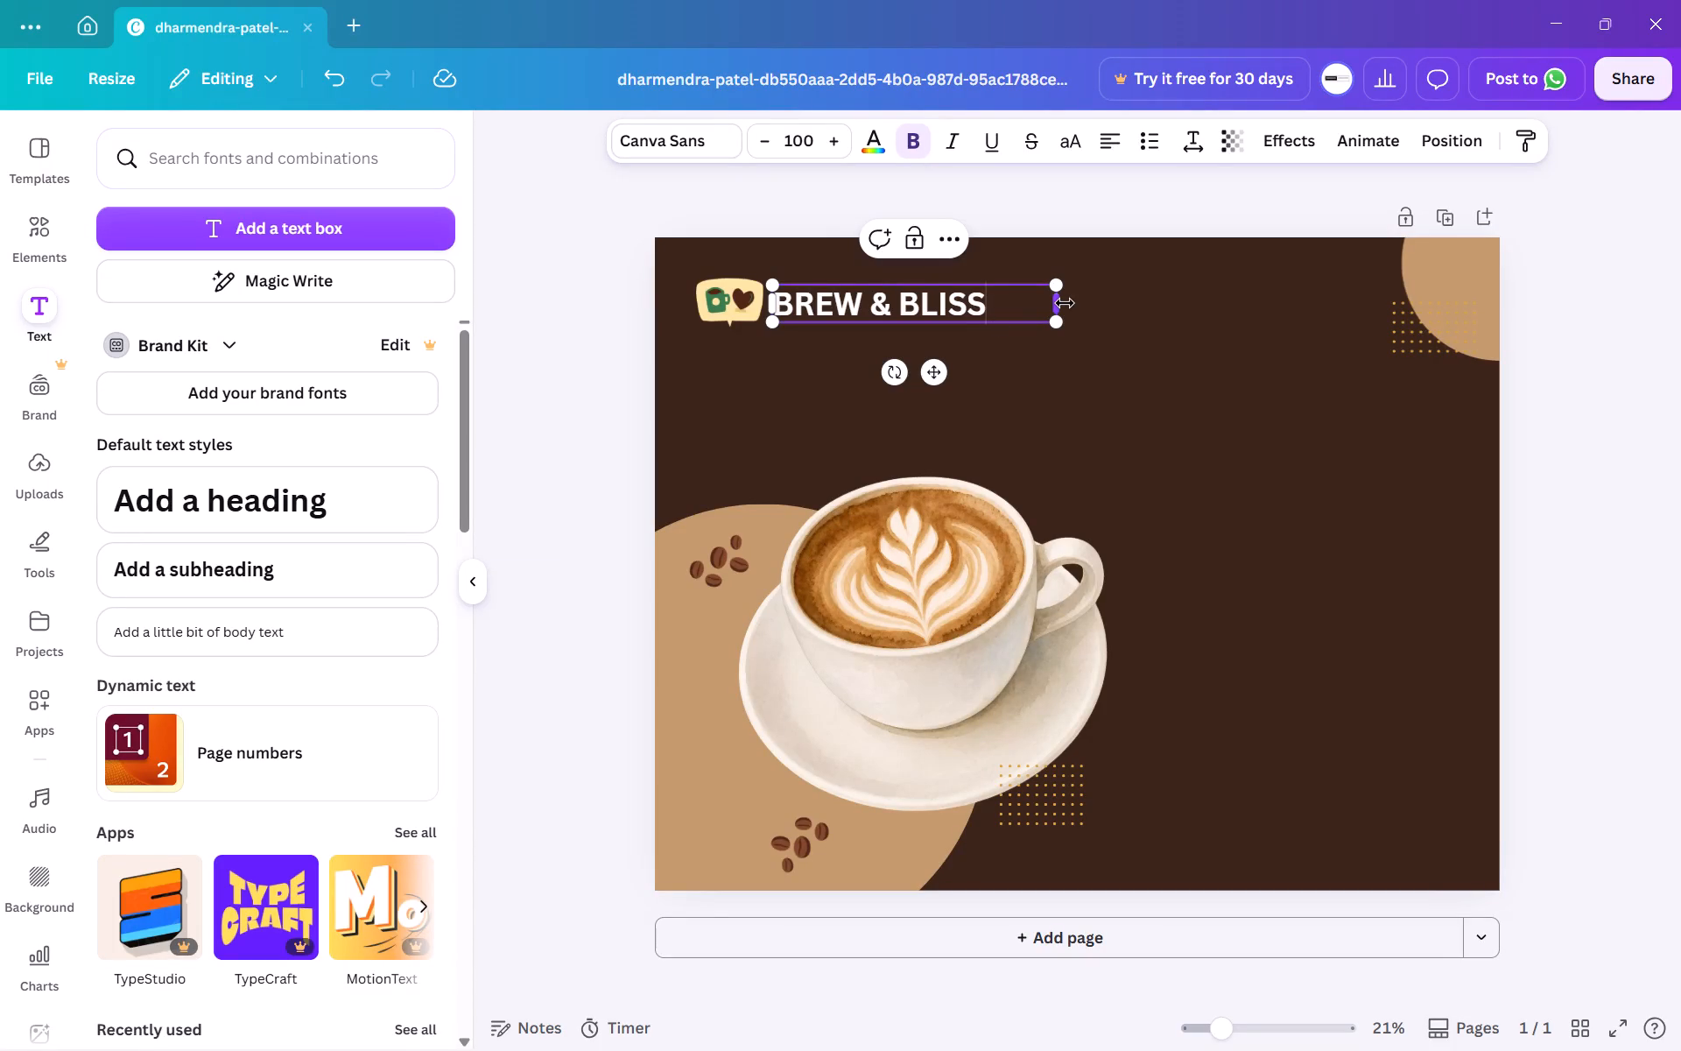
drag(1065, 302, 993, 305)
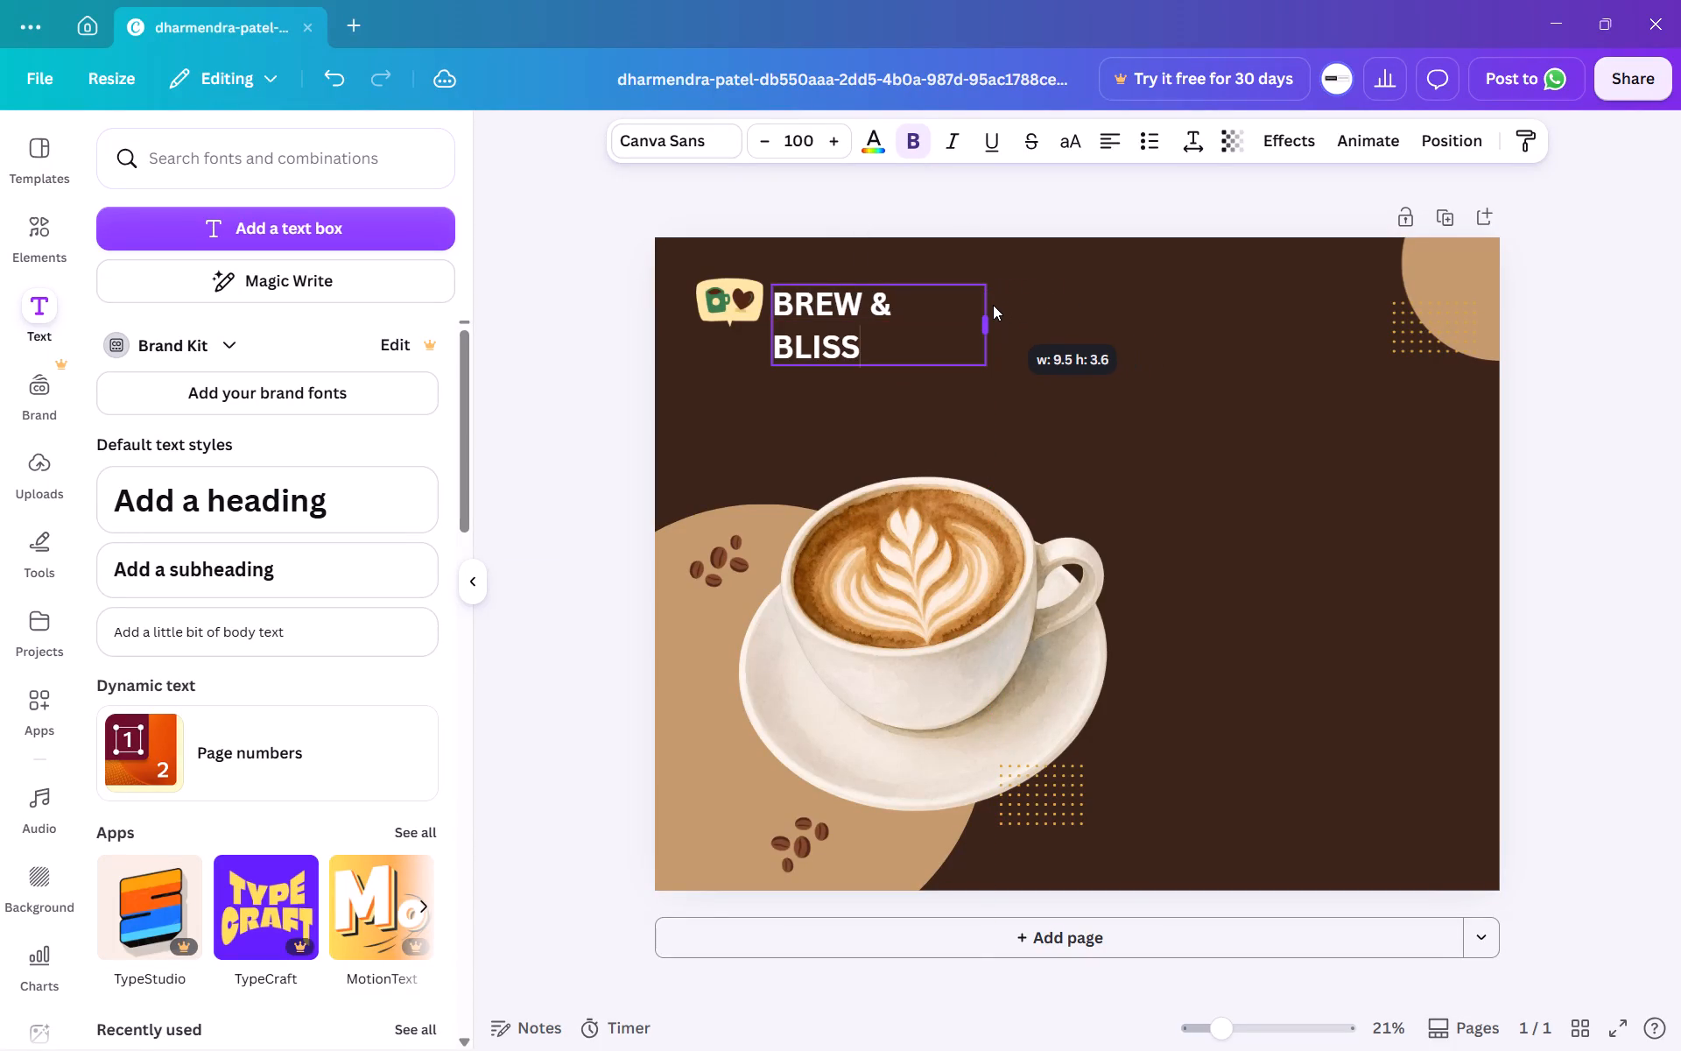
drag(993, 305, 1003, 297)
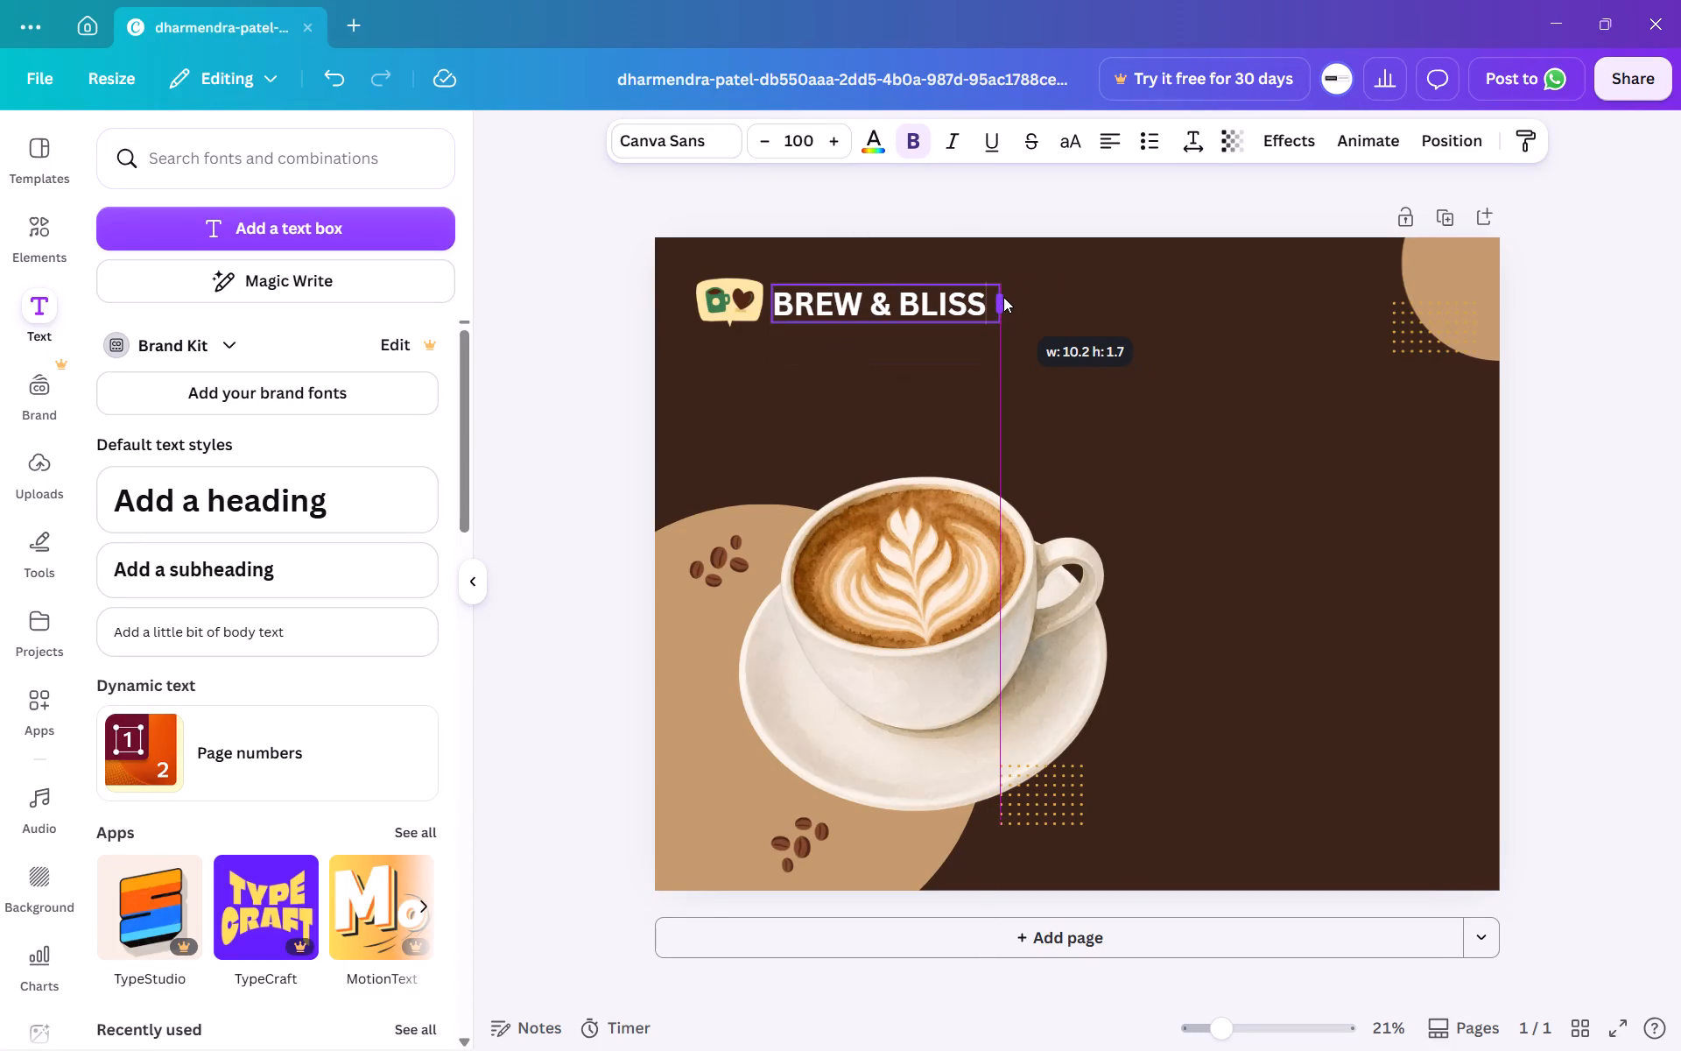
drag(1003, 297, 998, 299)
click(1052, 311)
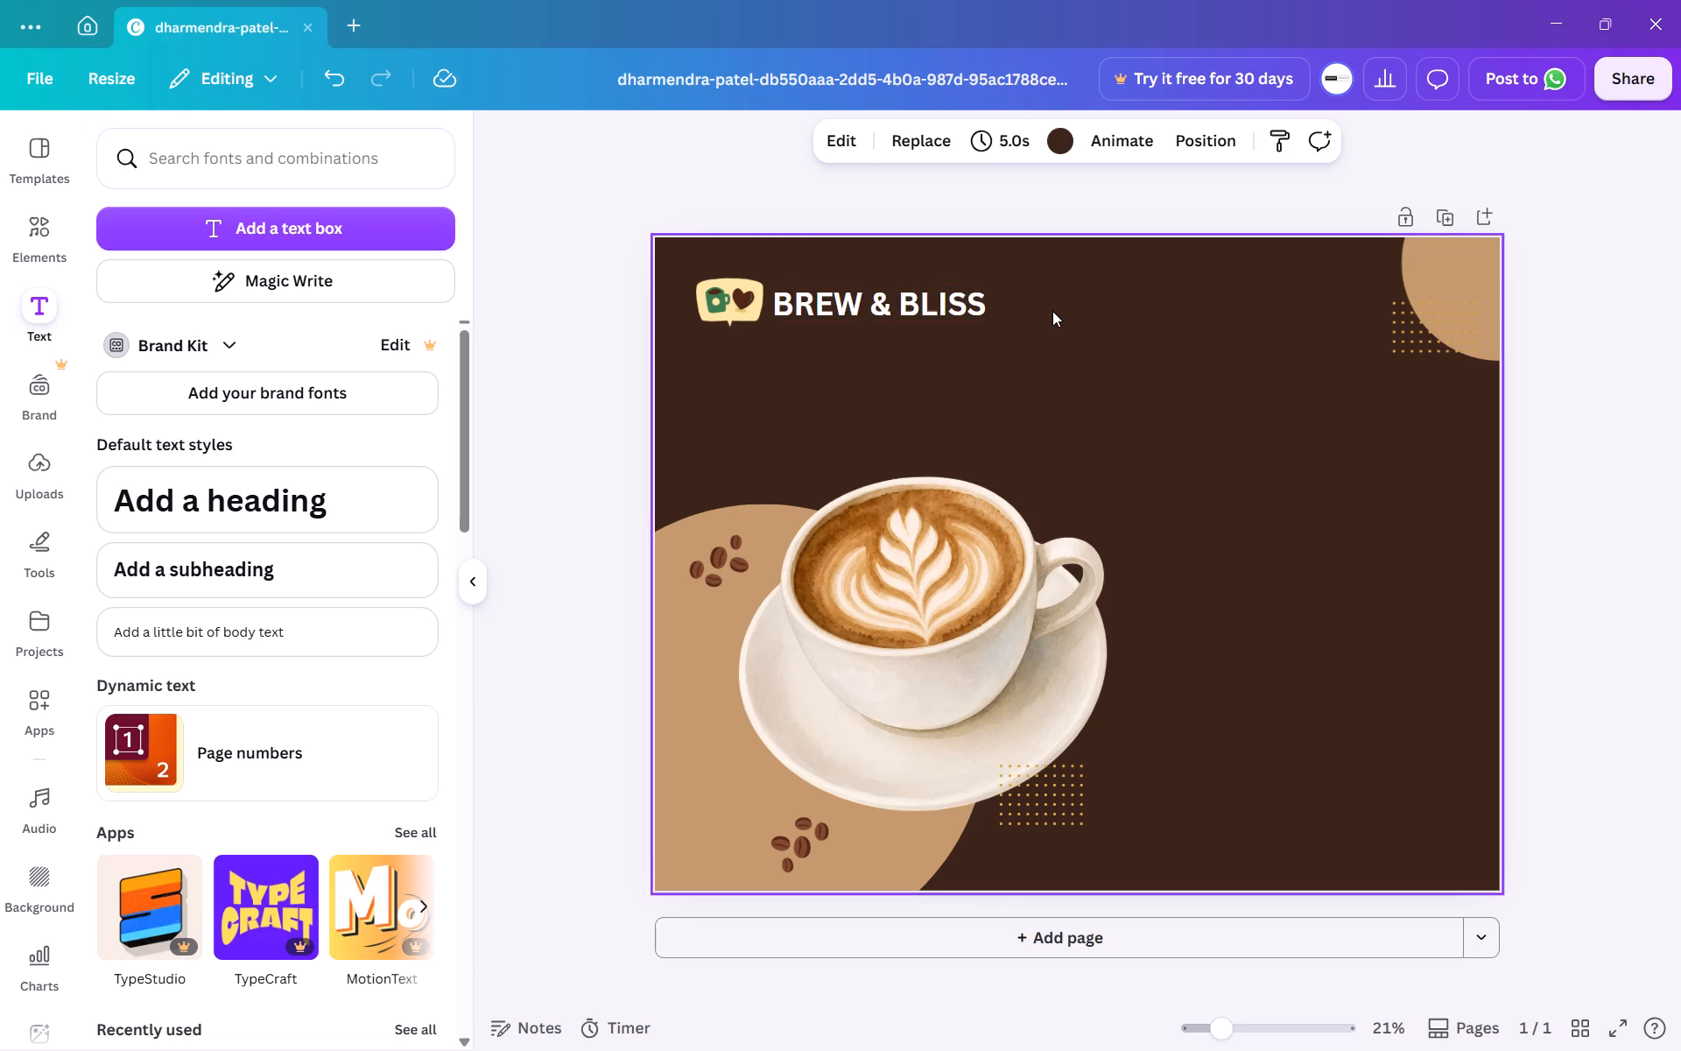
Shrink the cup-and-heart logo proportionally from two opposite corners to roughly two-thirds of its size.
scroll(1052, 311, right, 3)
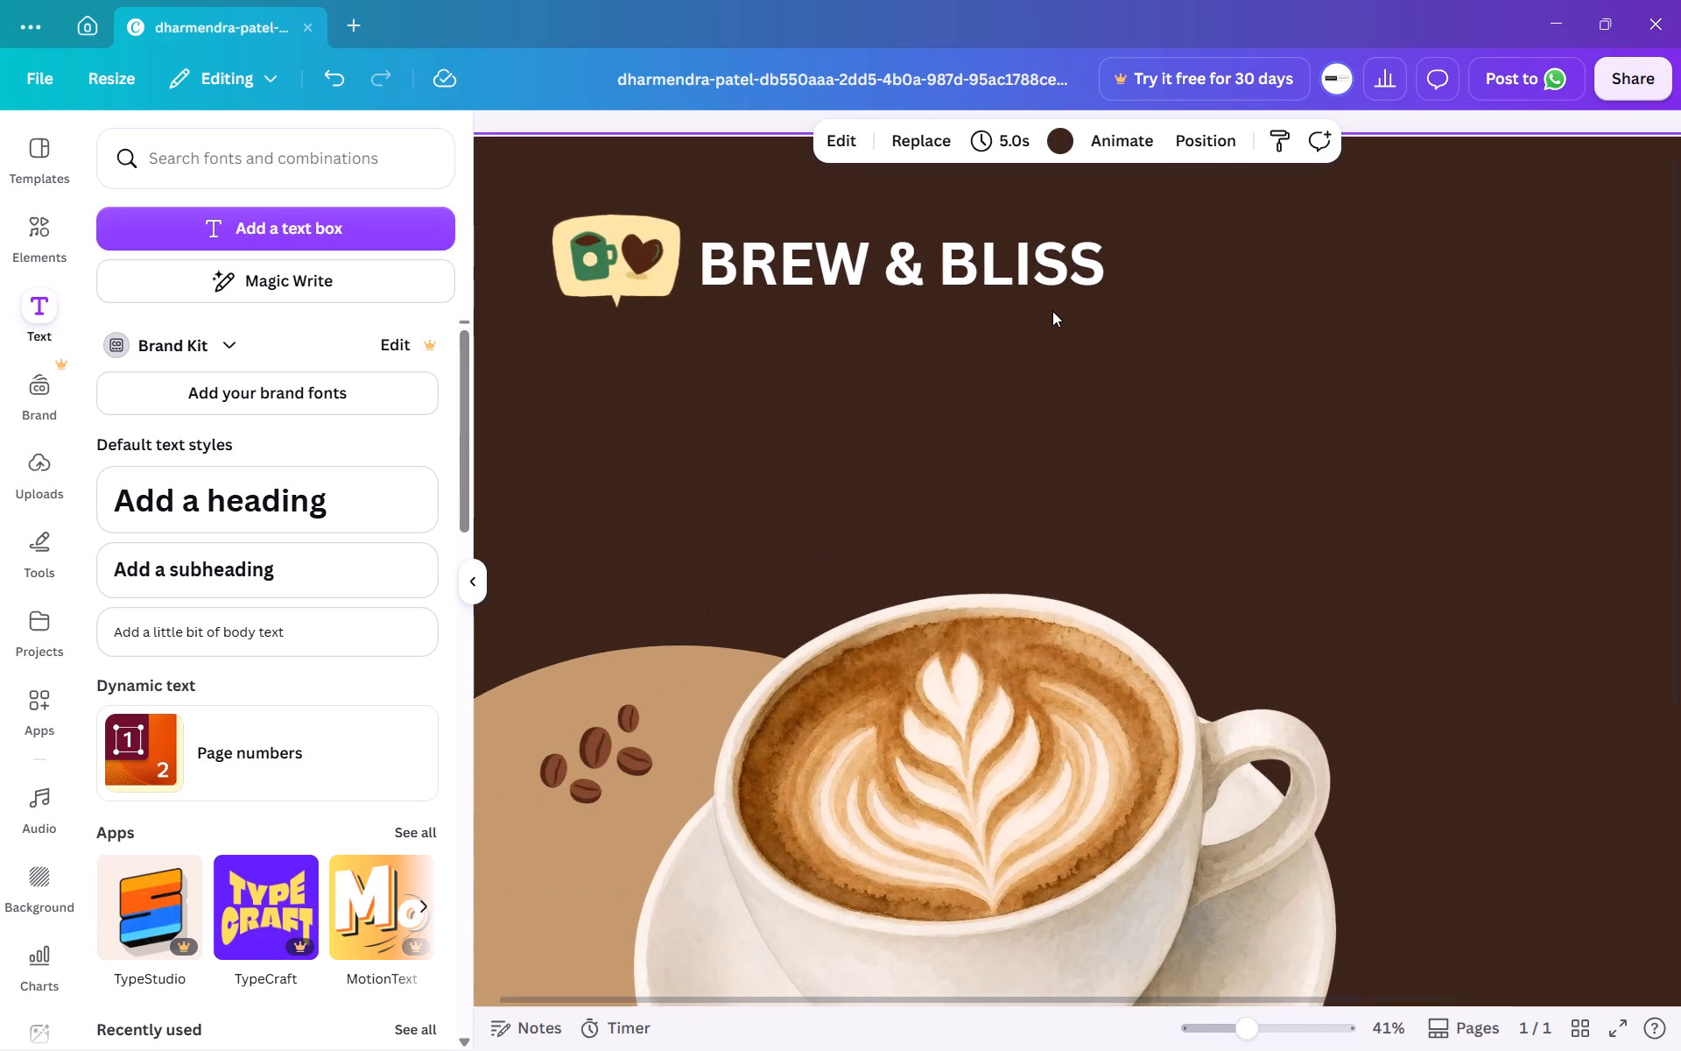
scroll(1052, 311, right, 2)
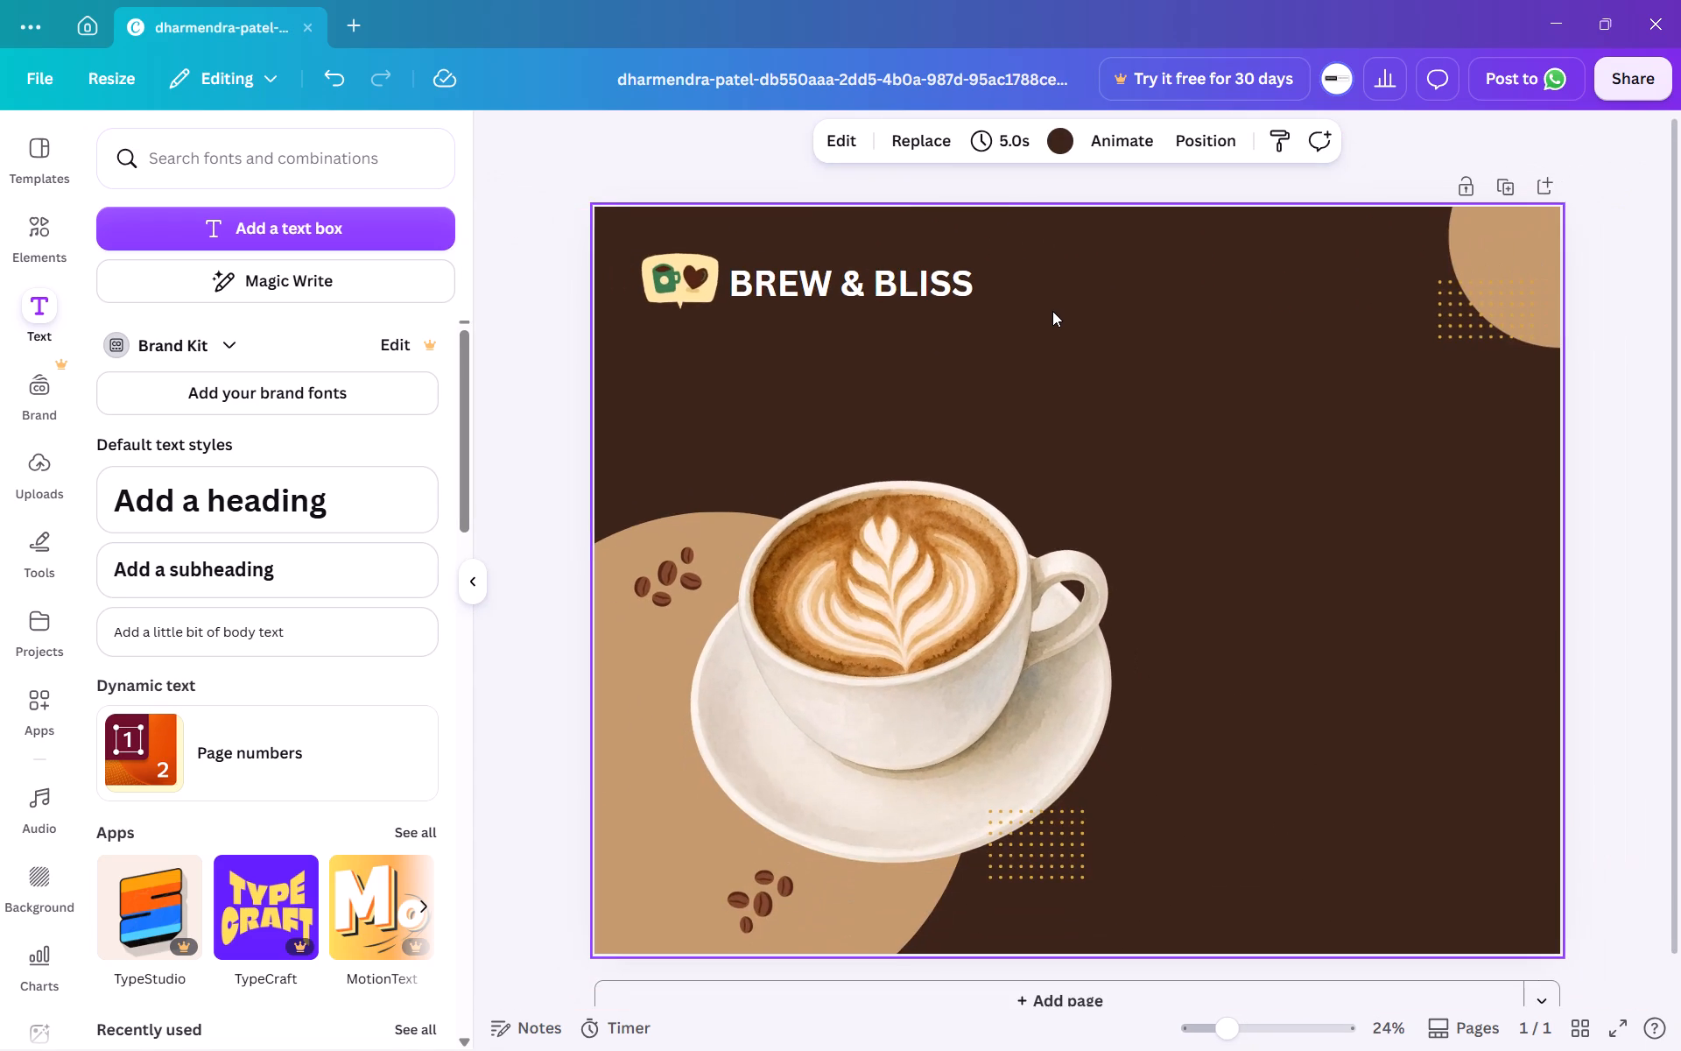
scroll(1052, 311, right, 2)
click(613, 259)
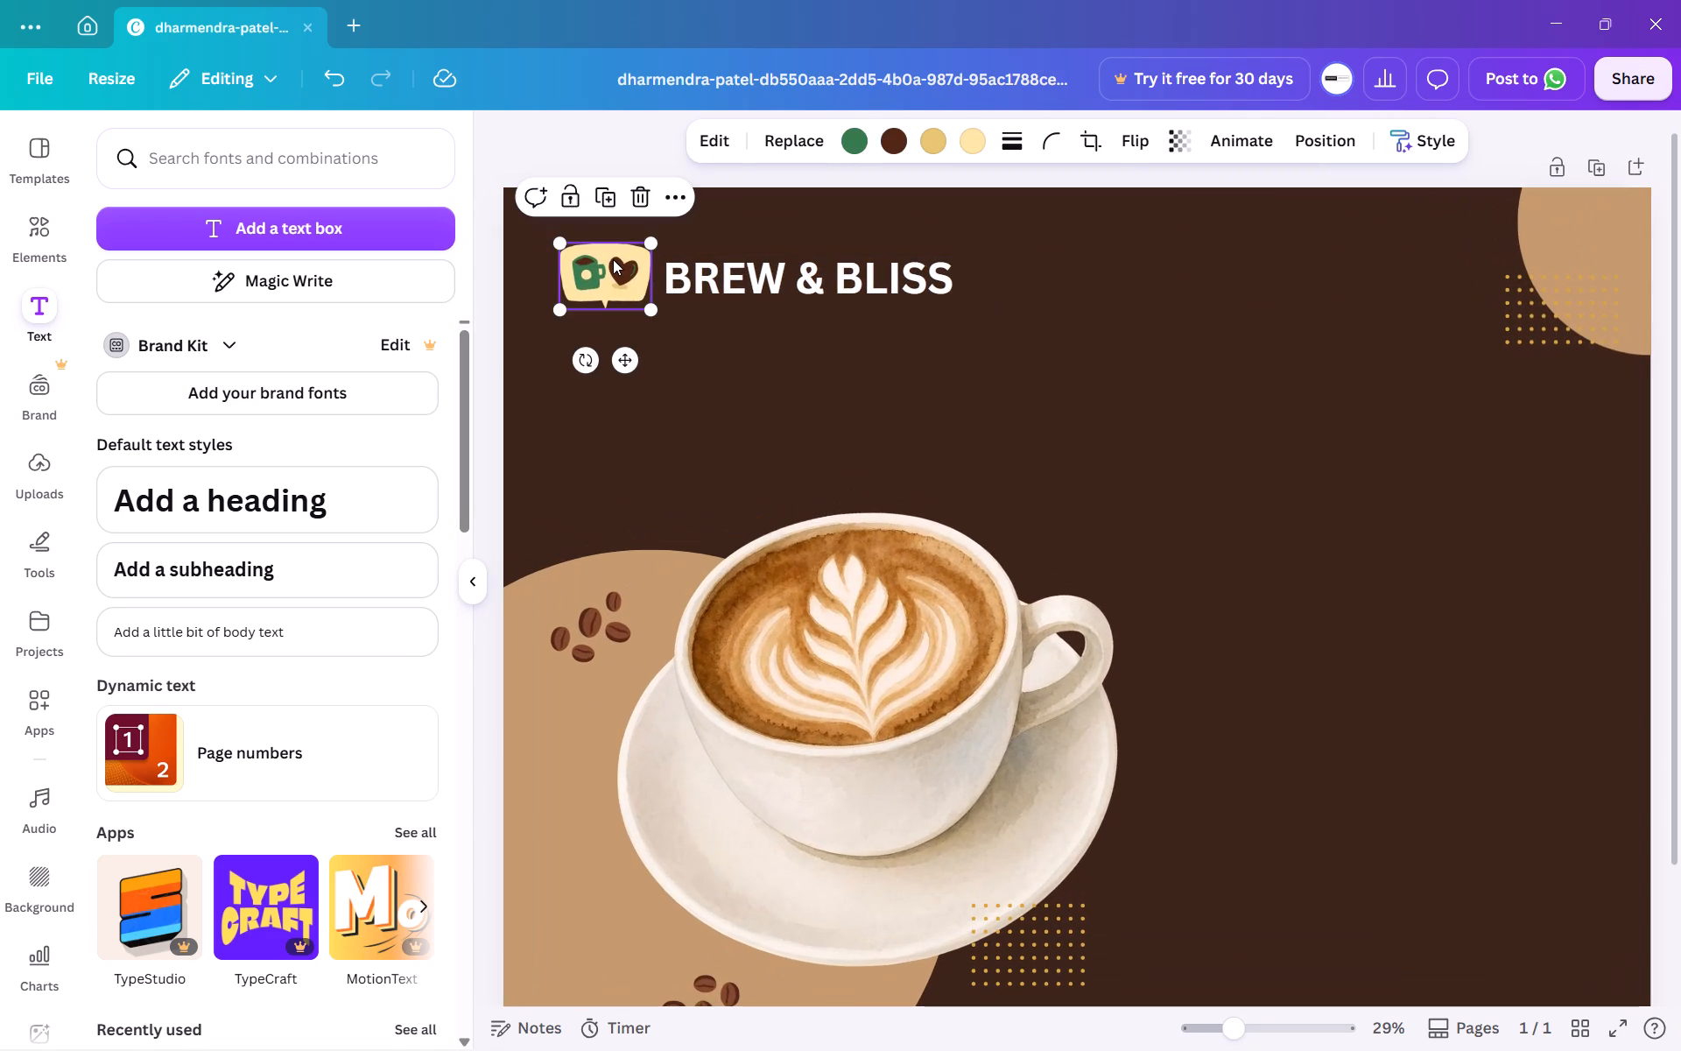
drag(559, 244, 563, 247)
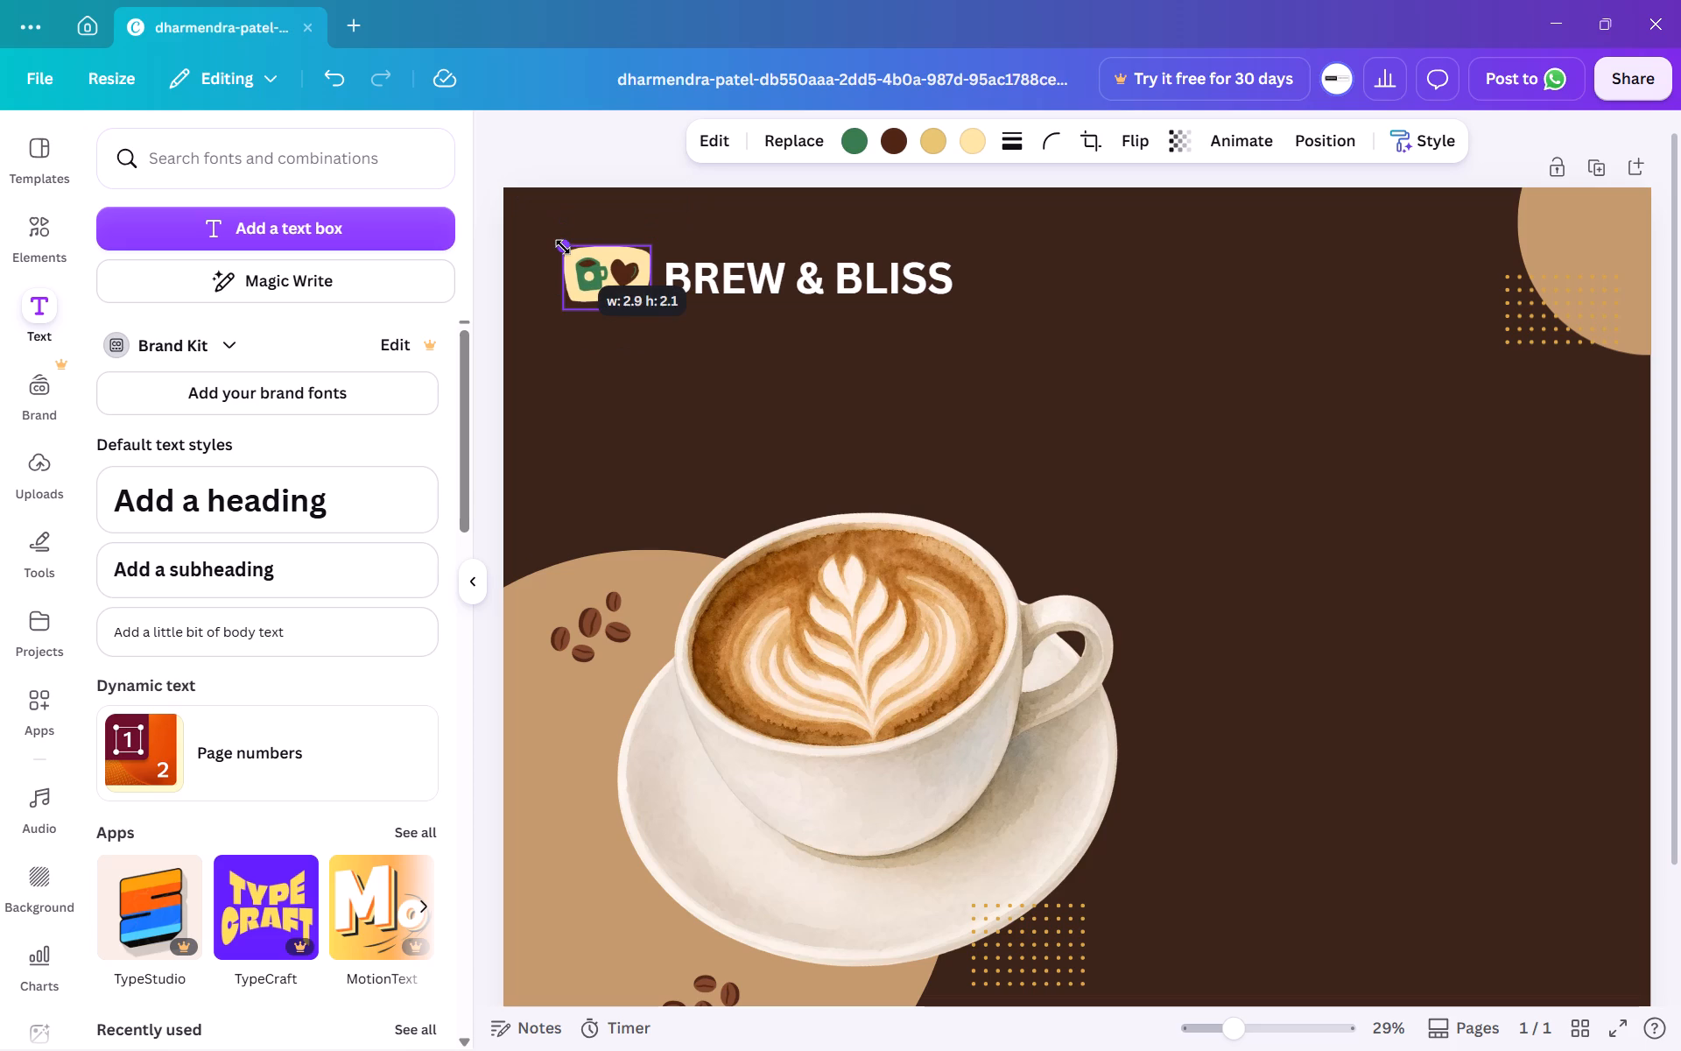
drag(563, 247, 567, 253)
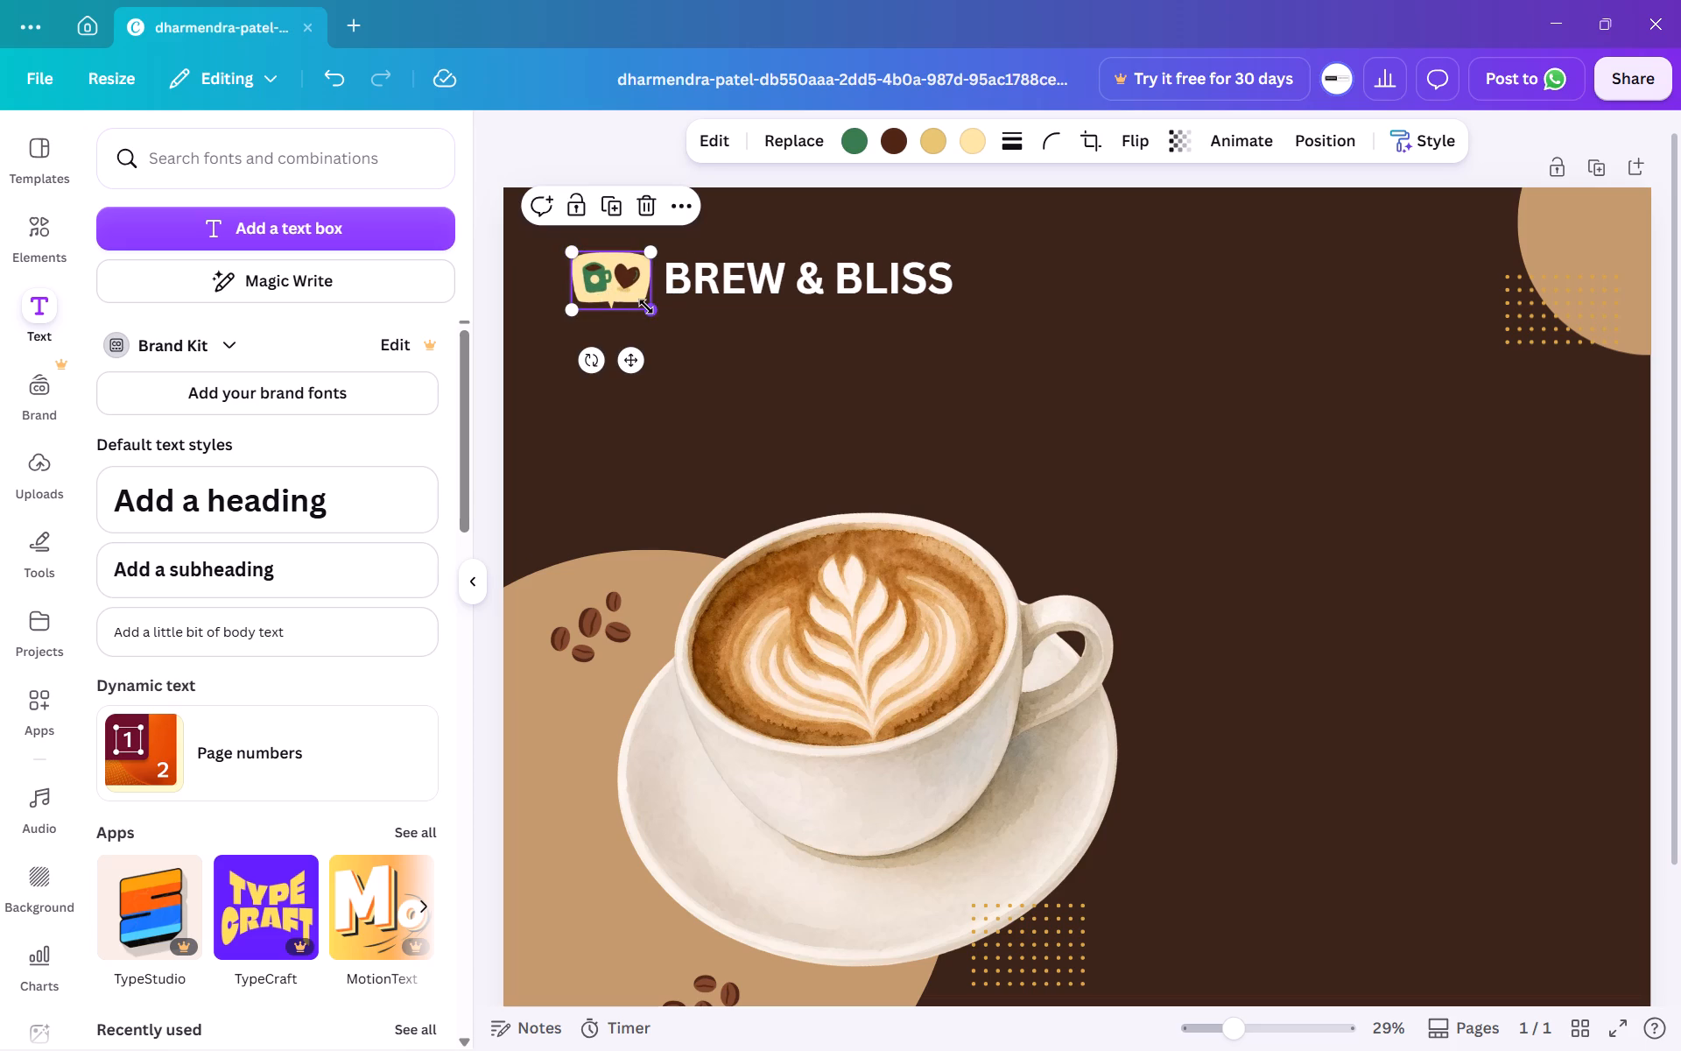
drag(646, 307, 637, 293)
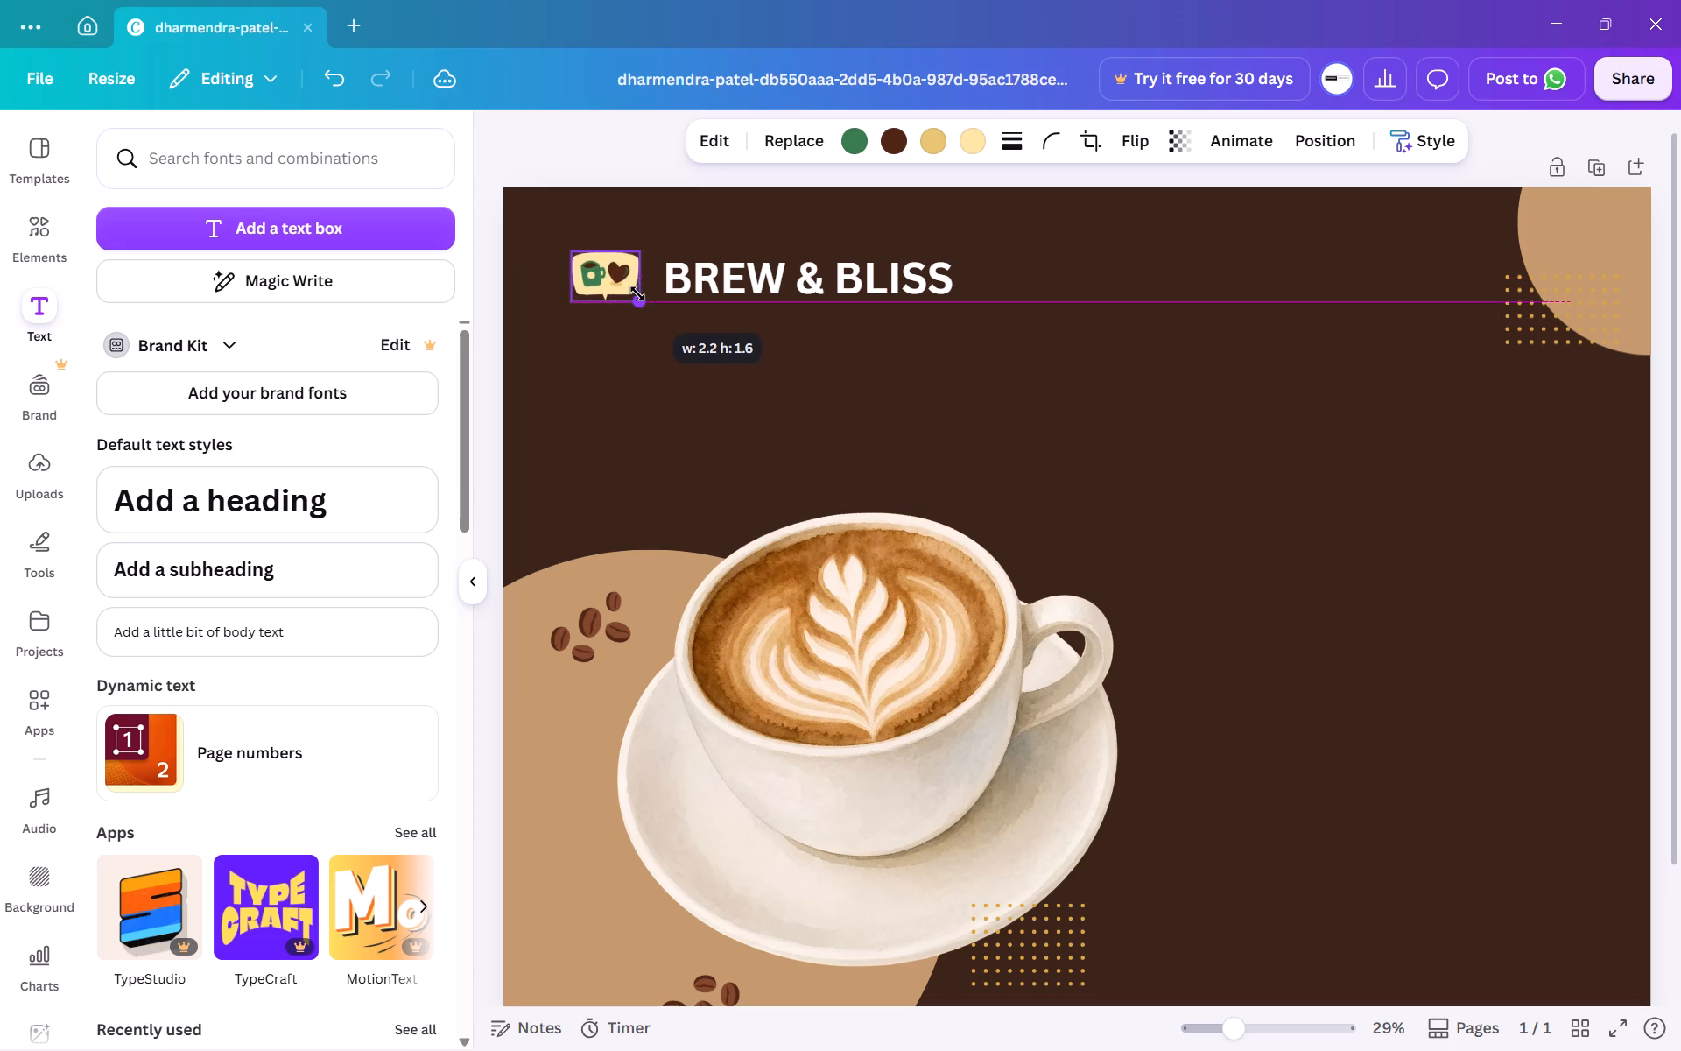
drag(637, 293, 629, 285)
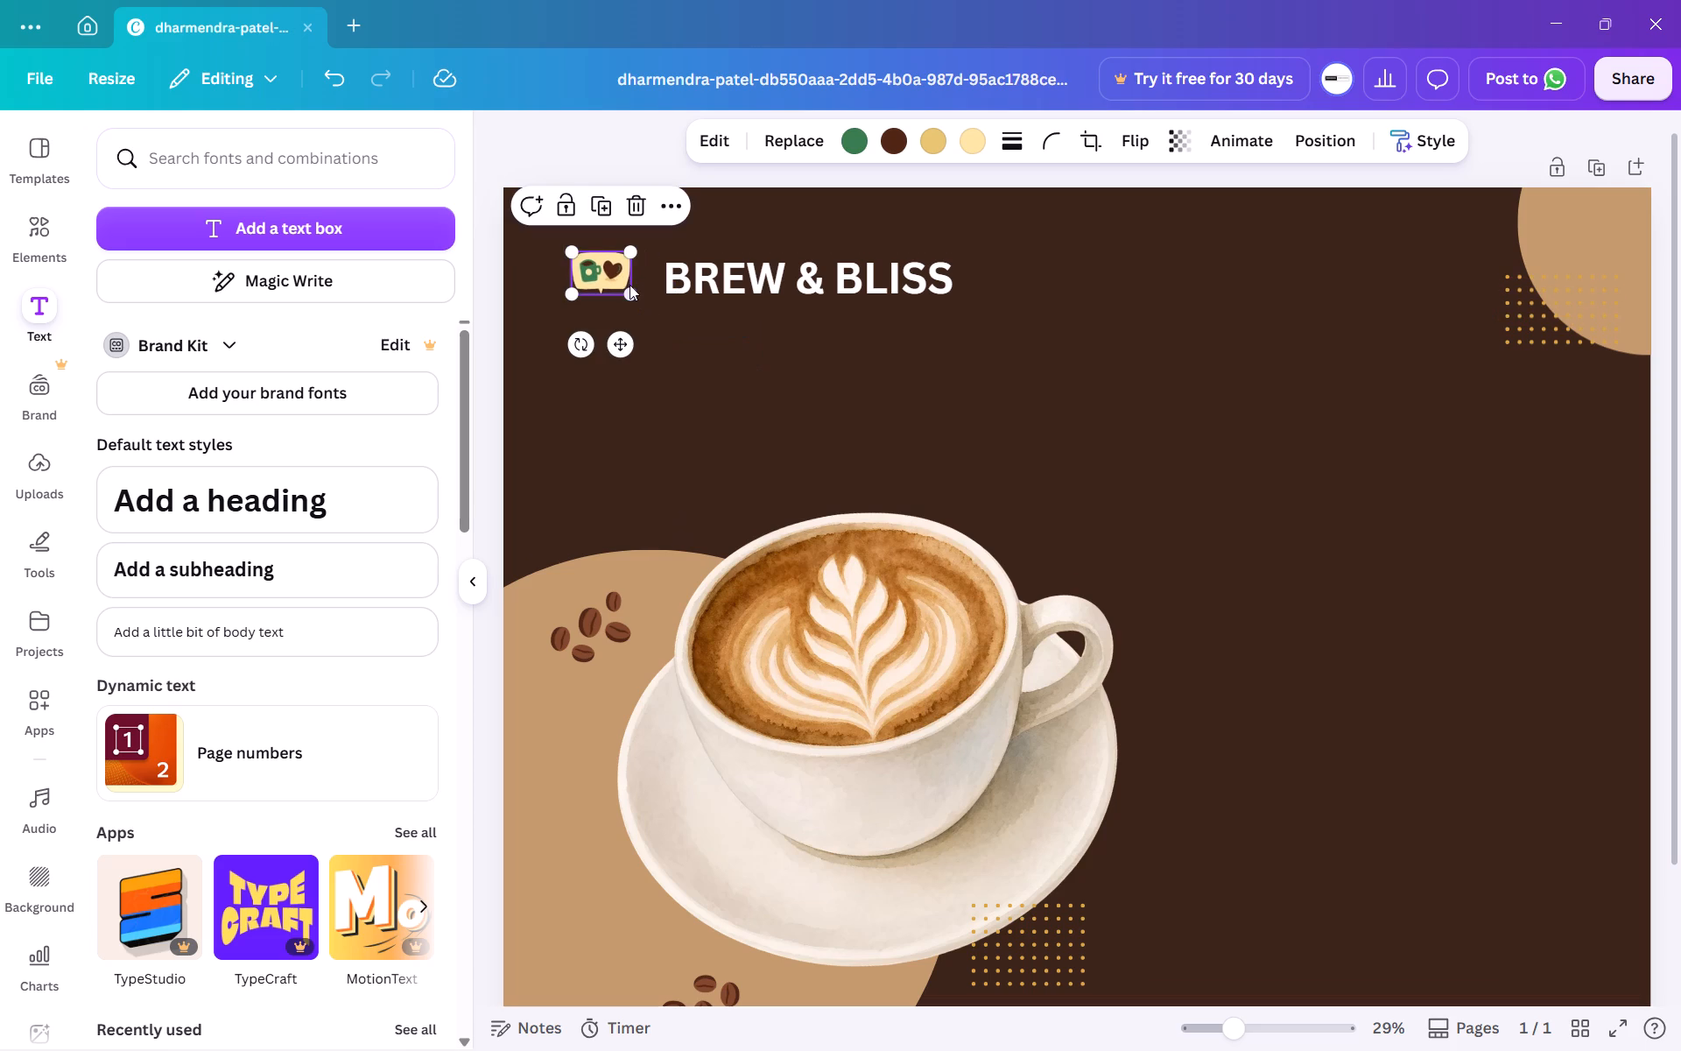
click(691, 343)
Move the cup-and-heart logo slightly right and down so it sits level beside the BREW & BLISS heading.
click(618, 291)
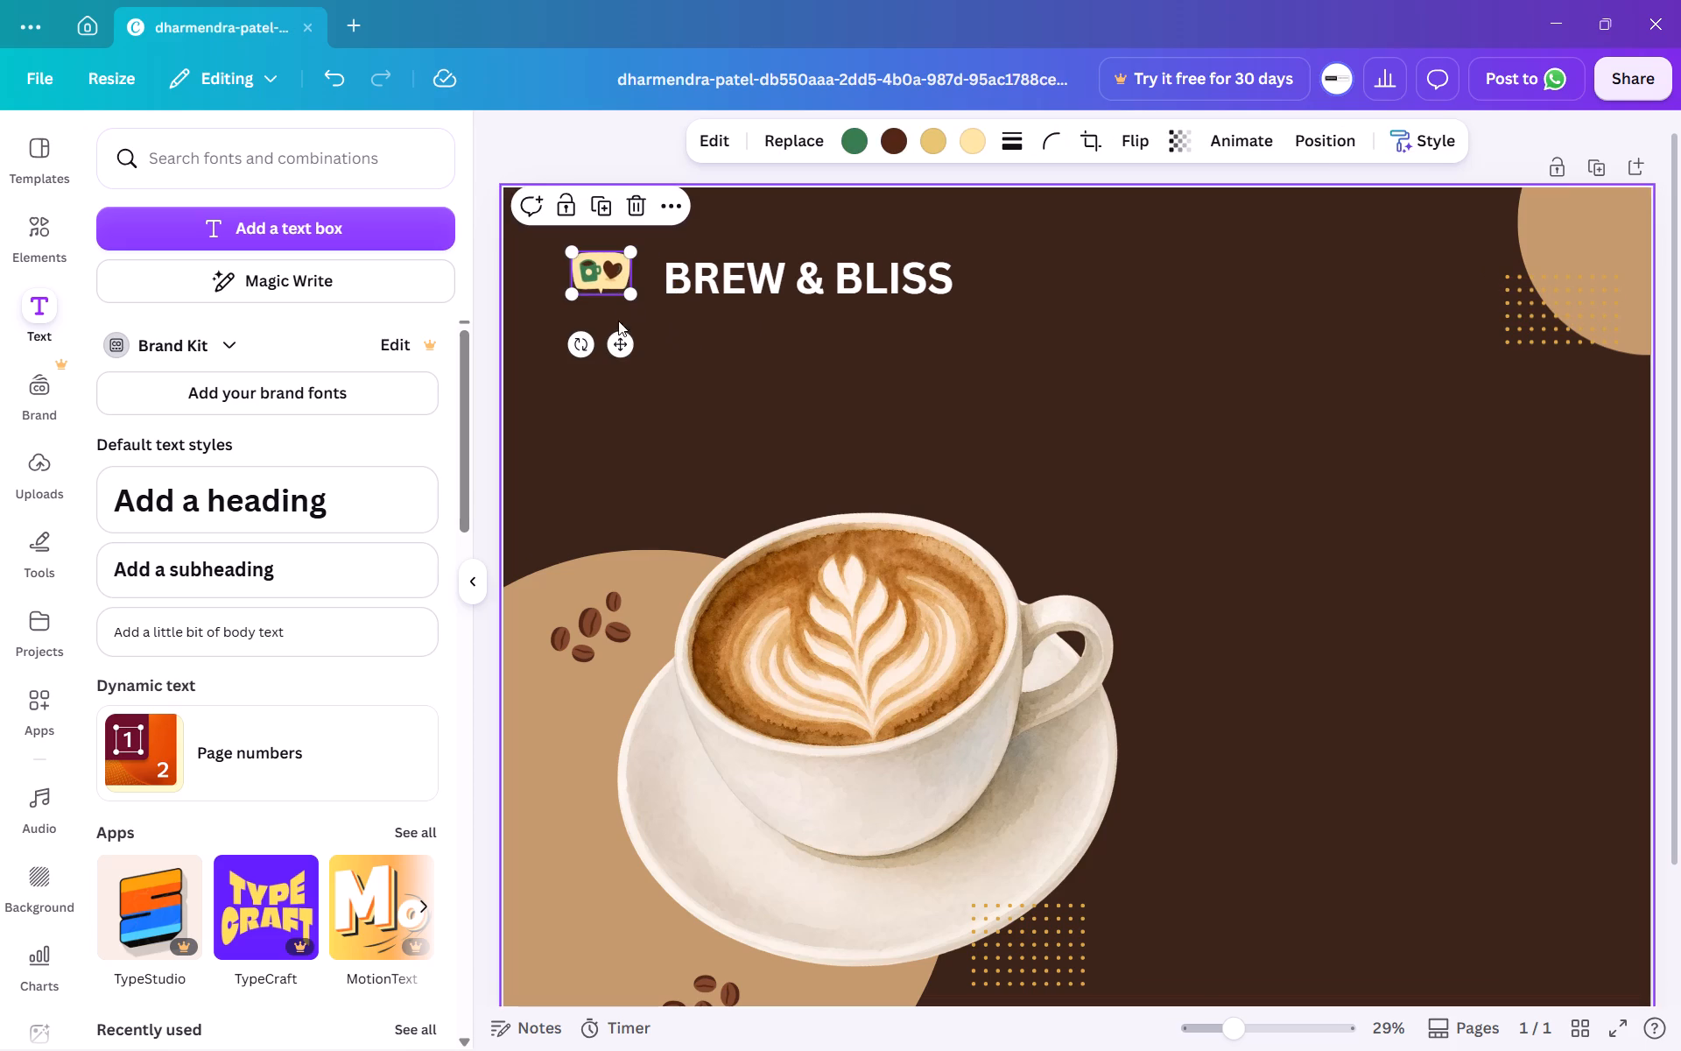
drag(619, 344, 624, 348)
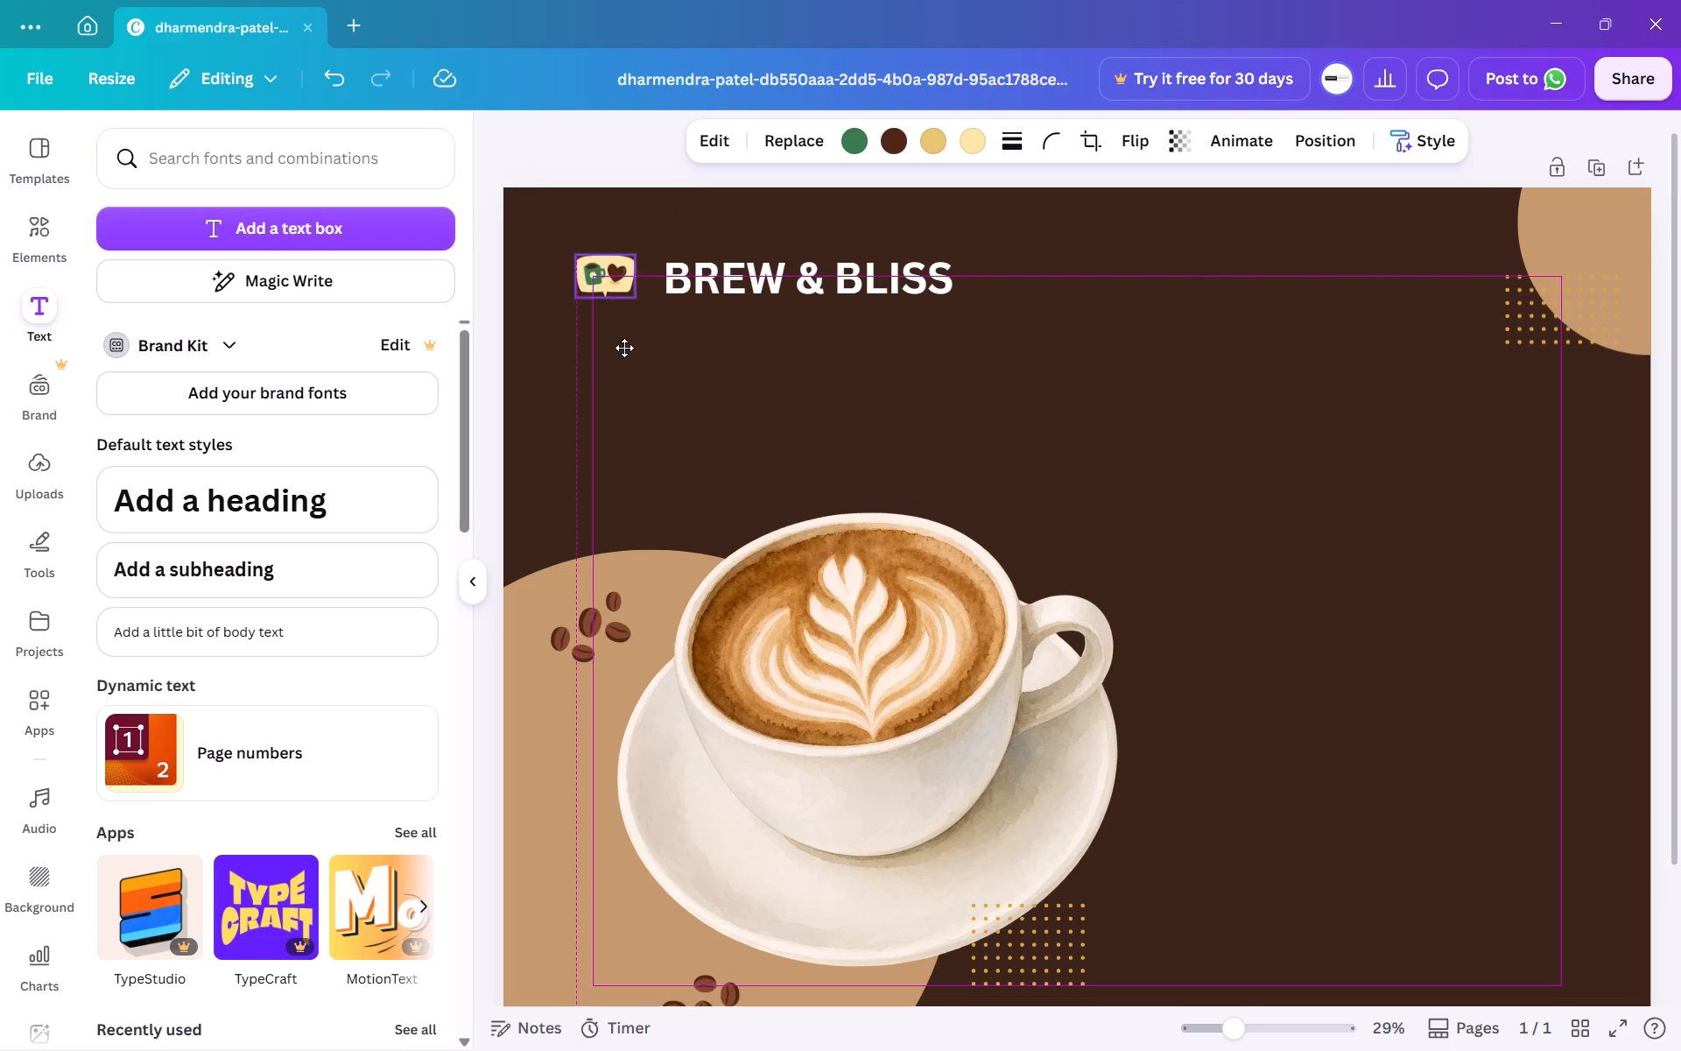
drag(624, 348, 620, 345)
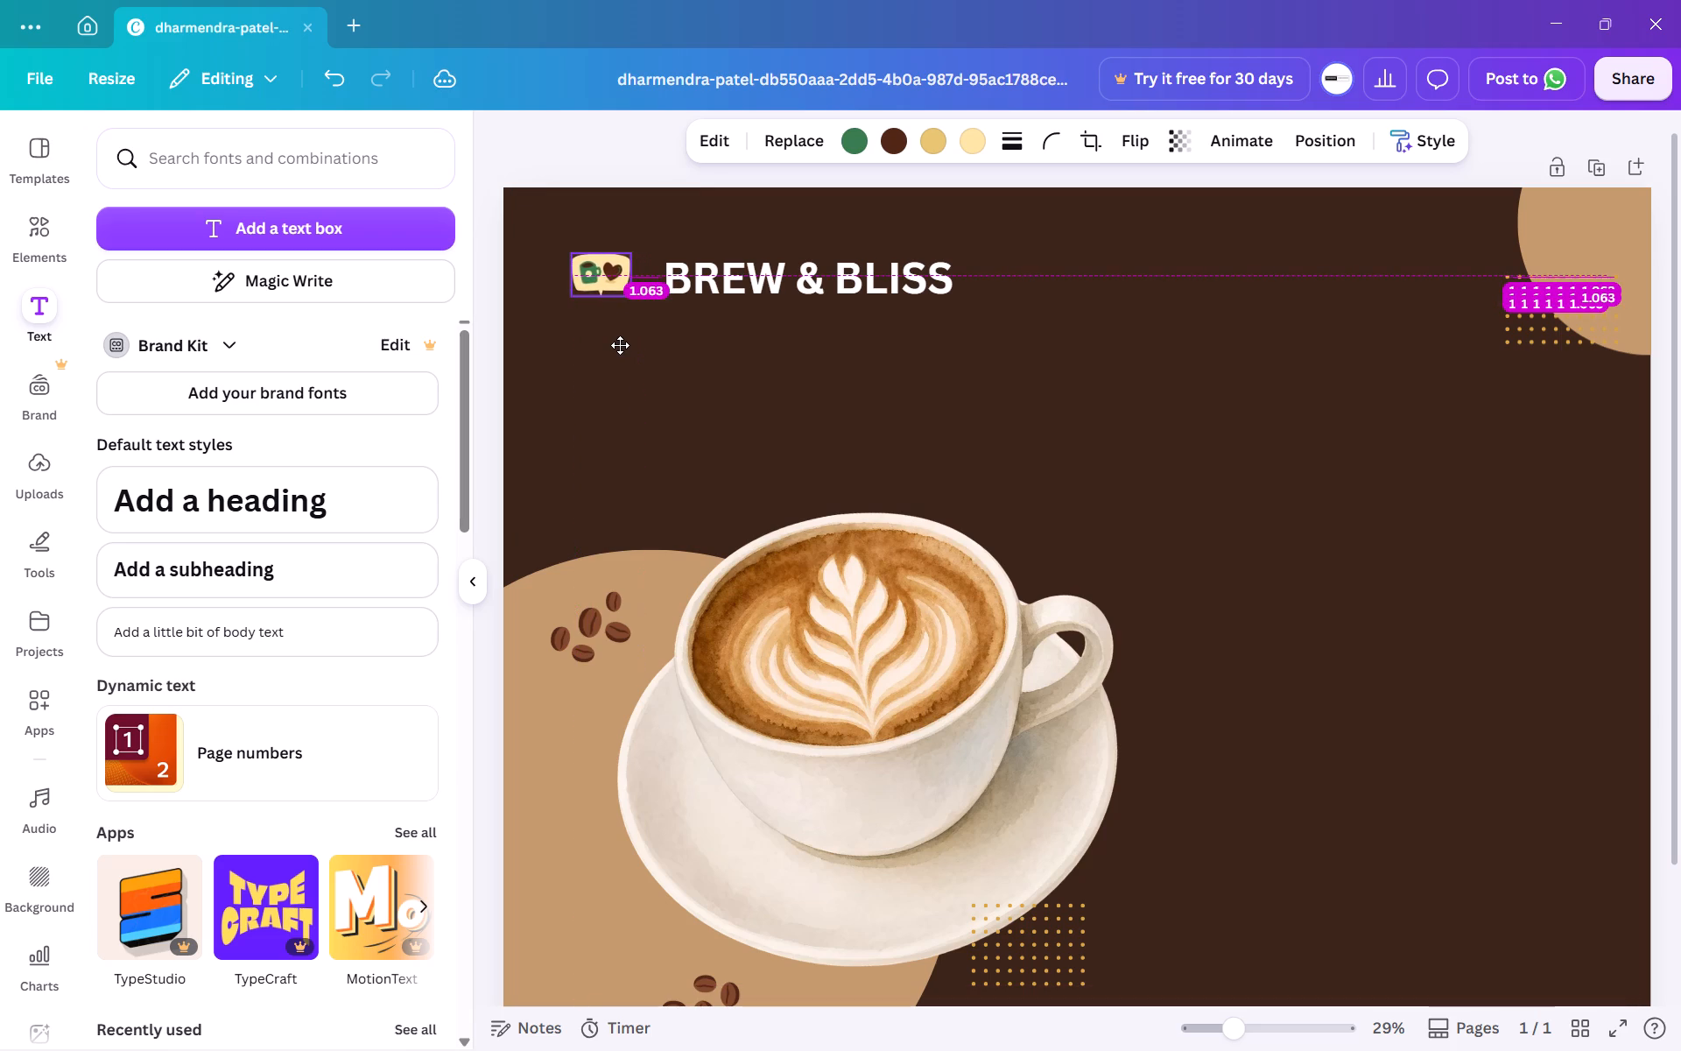
drag(620, 345, 636, 345)
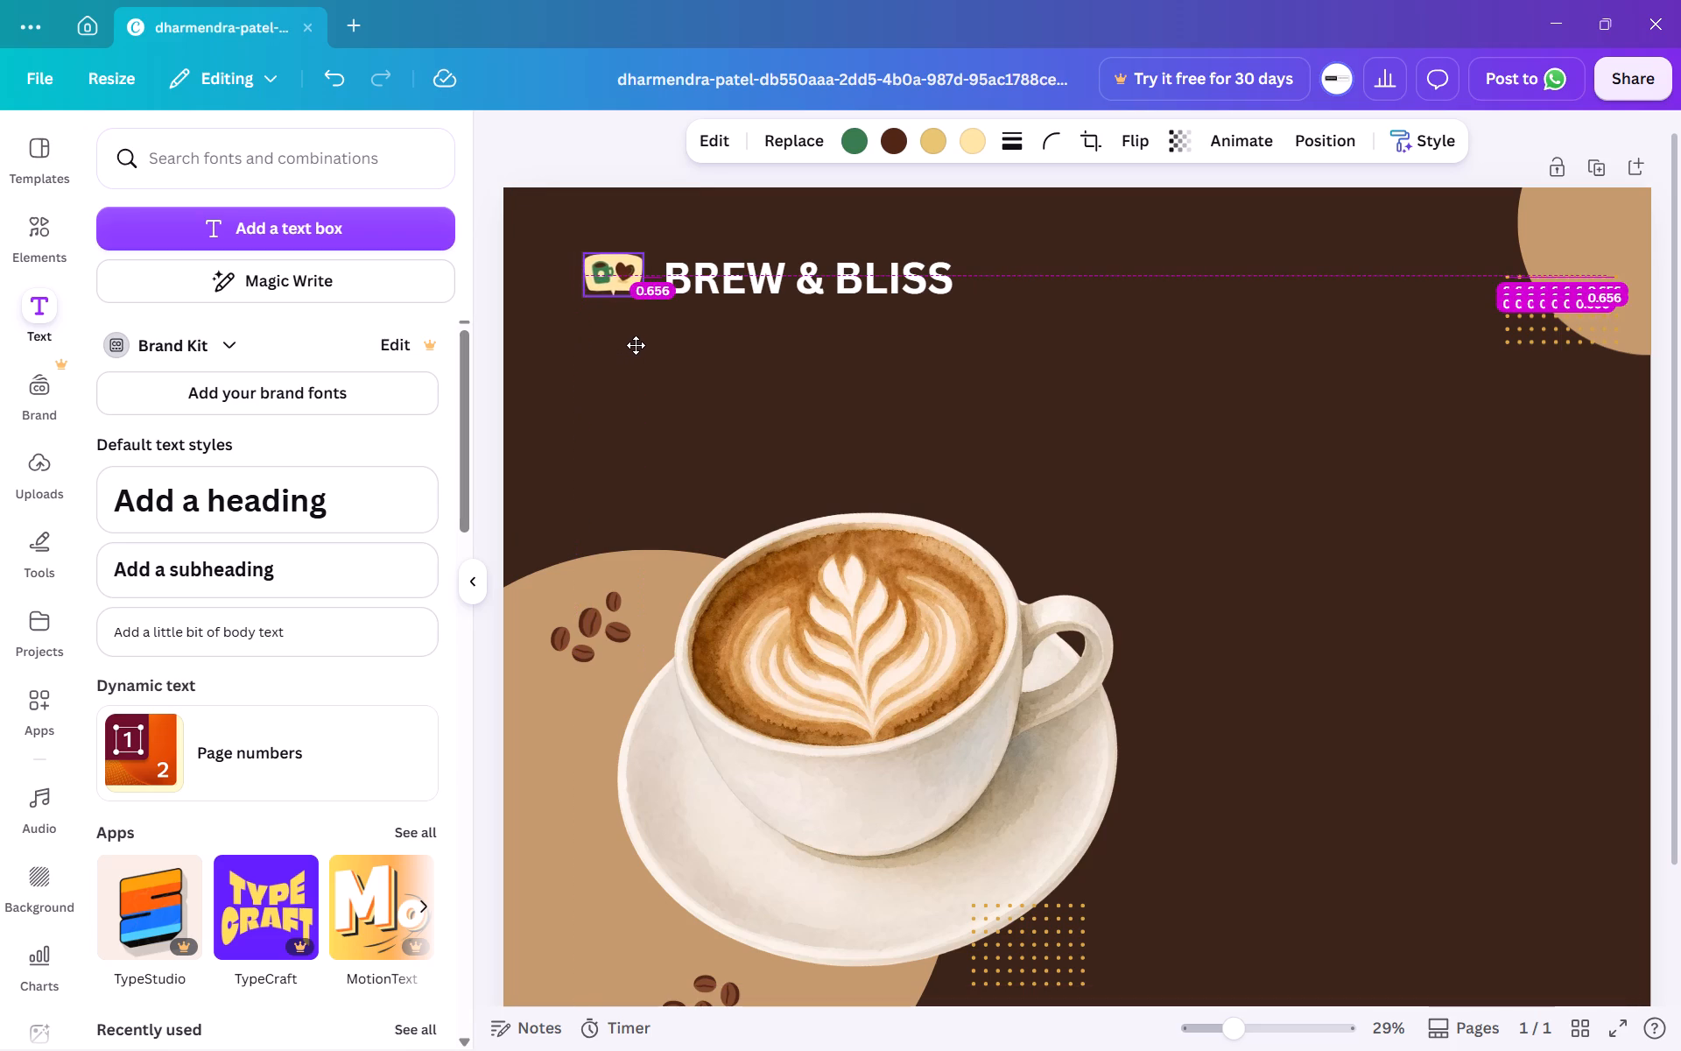
drag(636, 345, 656, 377)
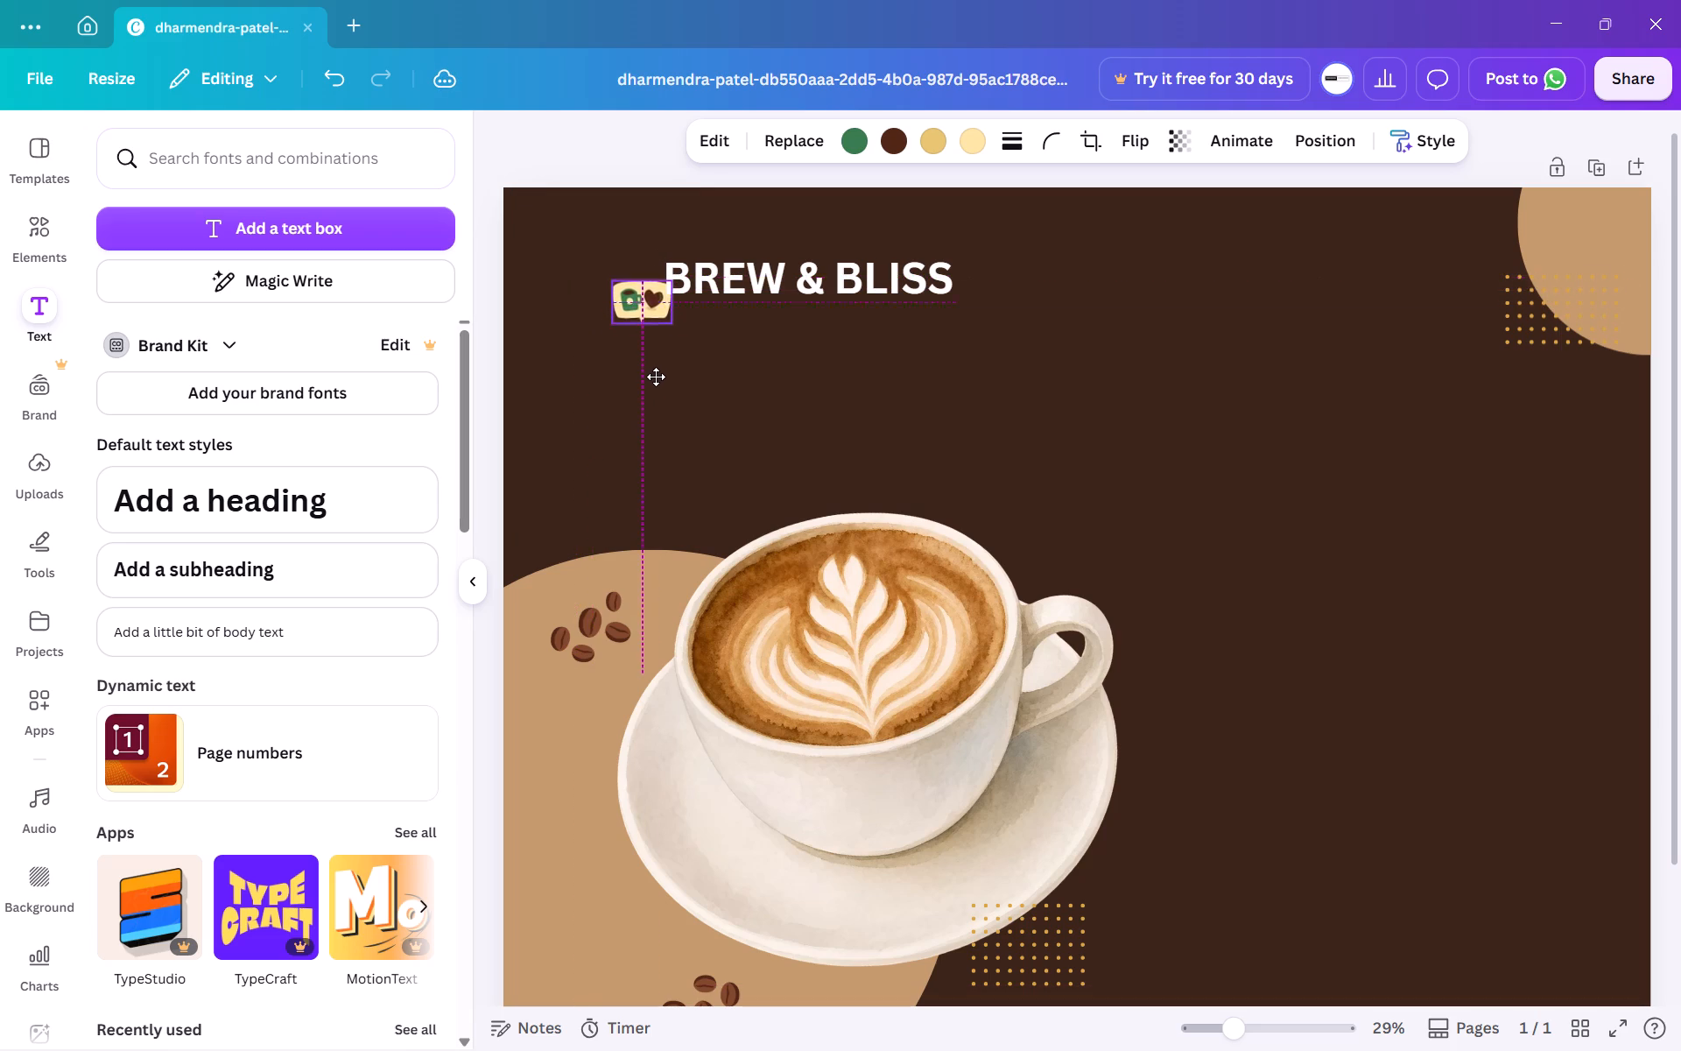
drag(656, 377, 622, 383)
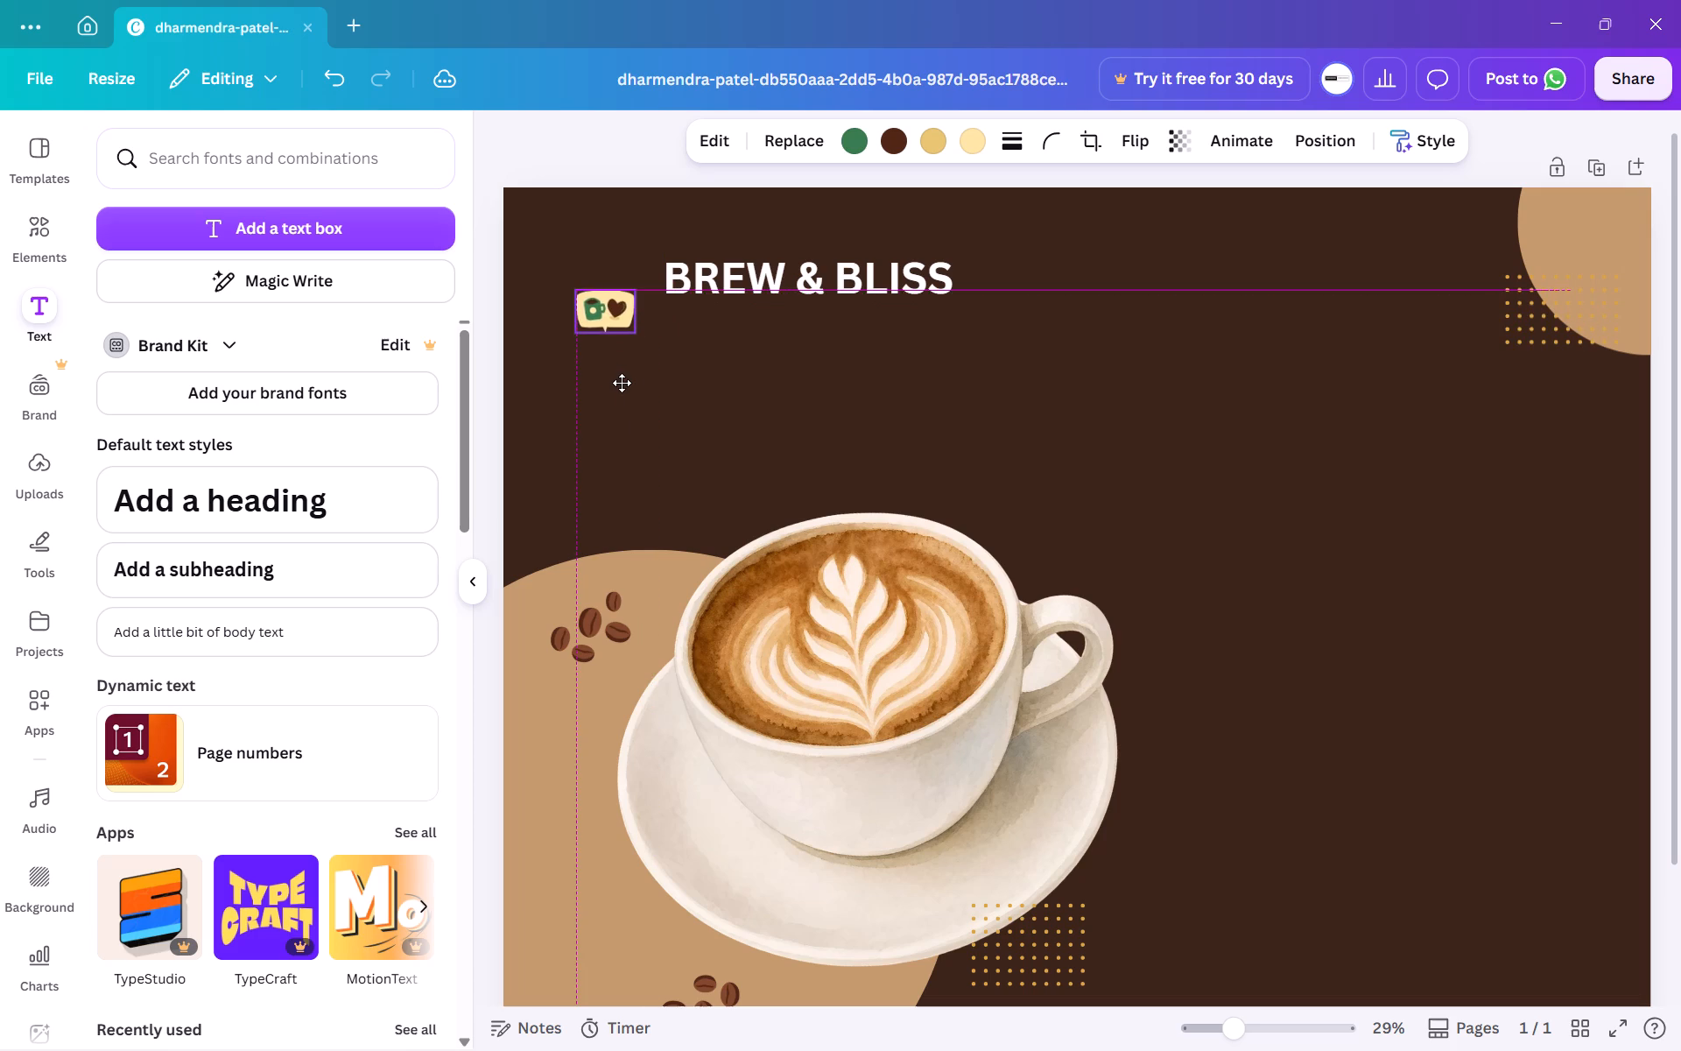
drag(622, 383, 635, 384)
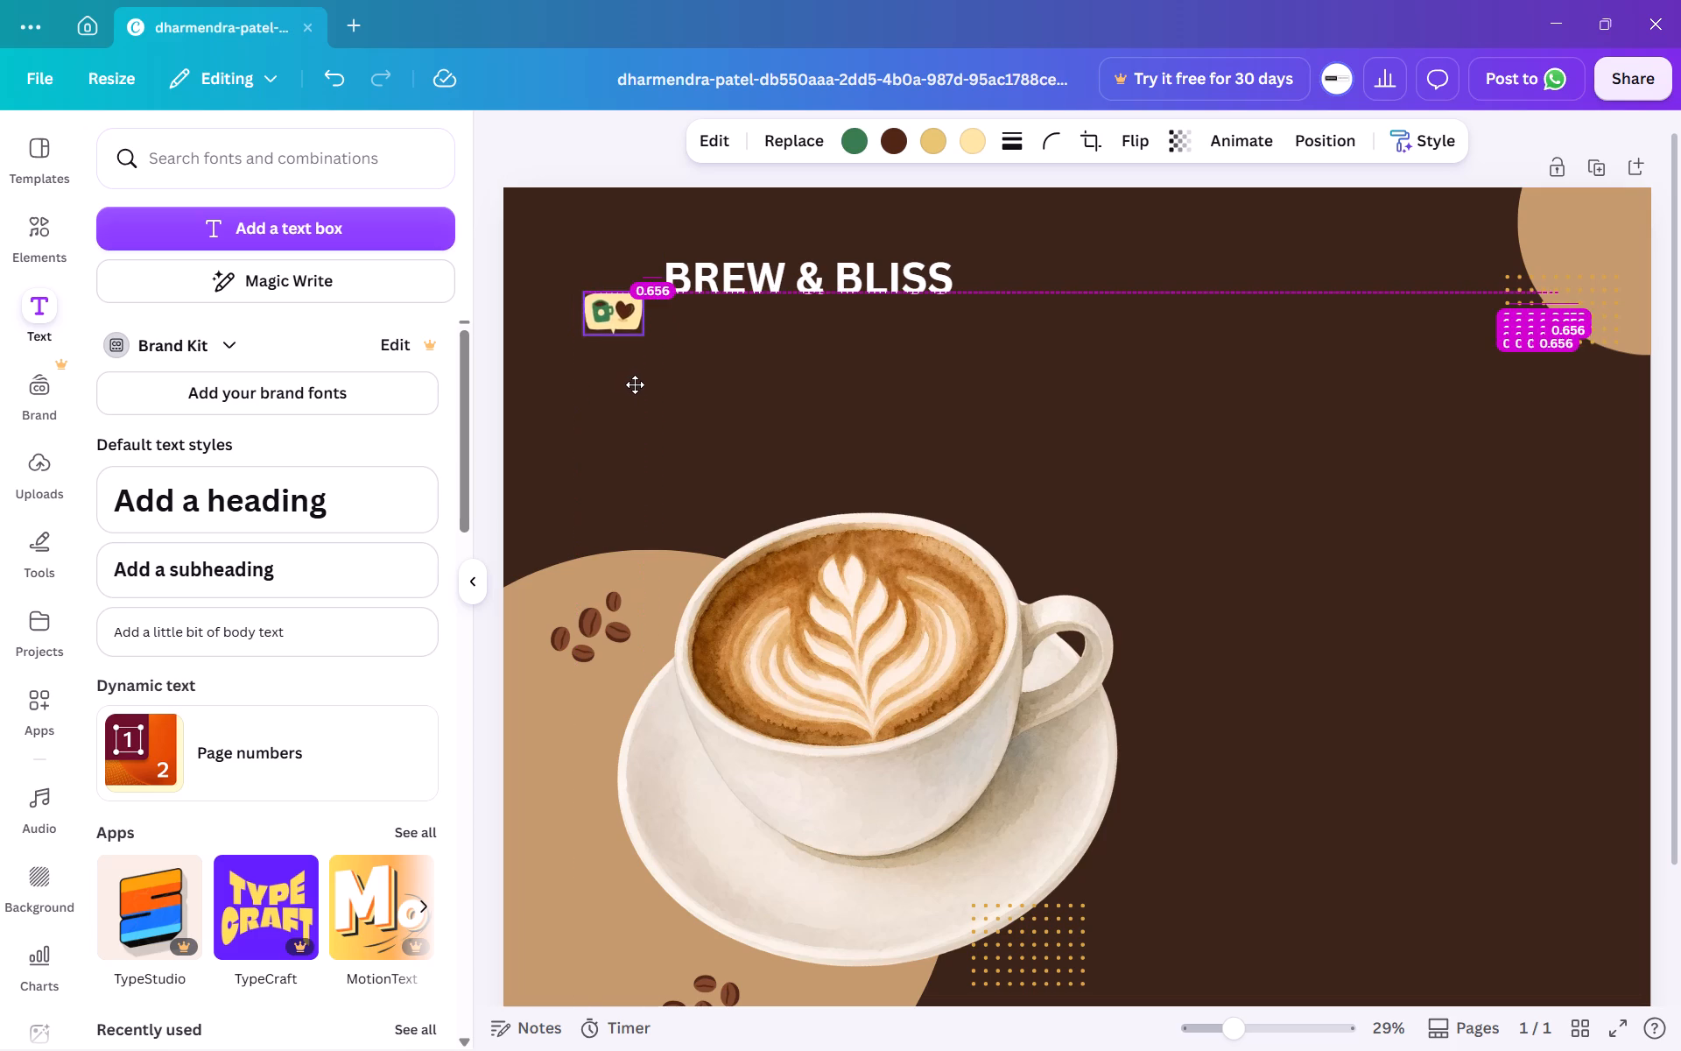
drag(635, 384, 659, 384)
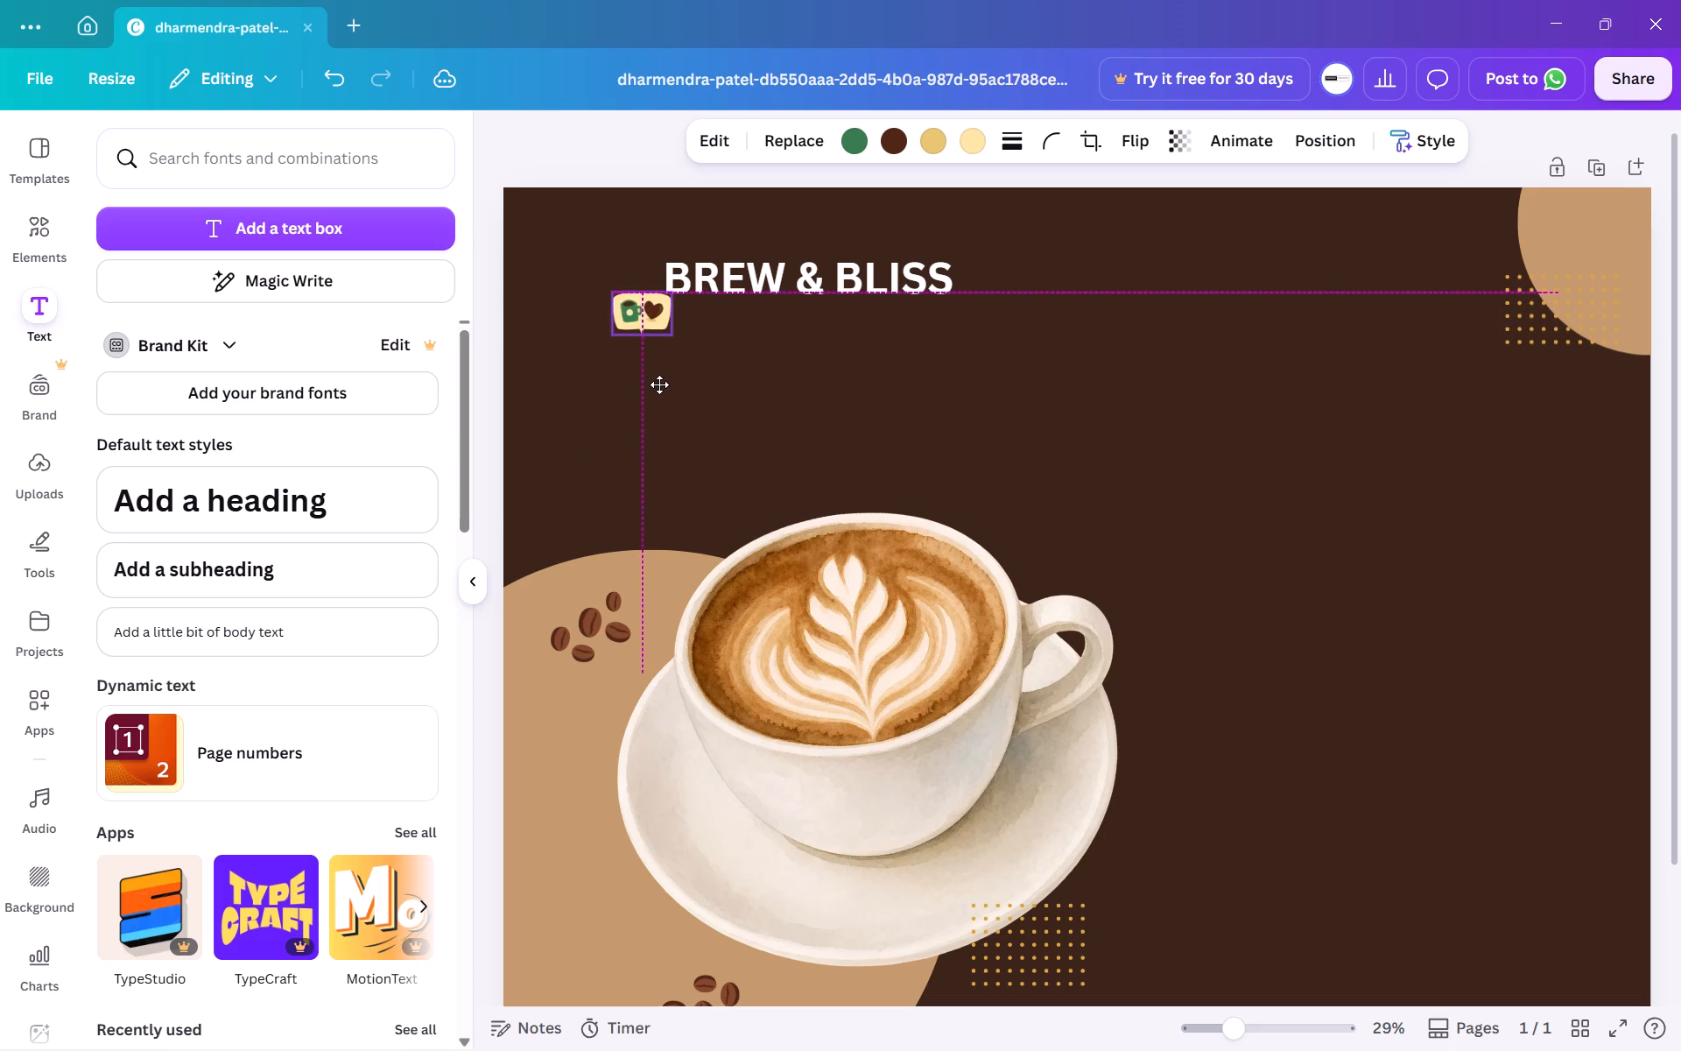
drag(659, 384, 615, 384)
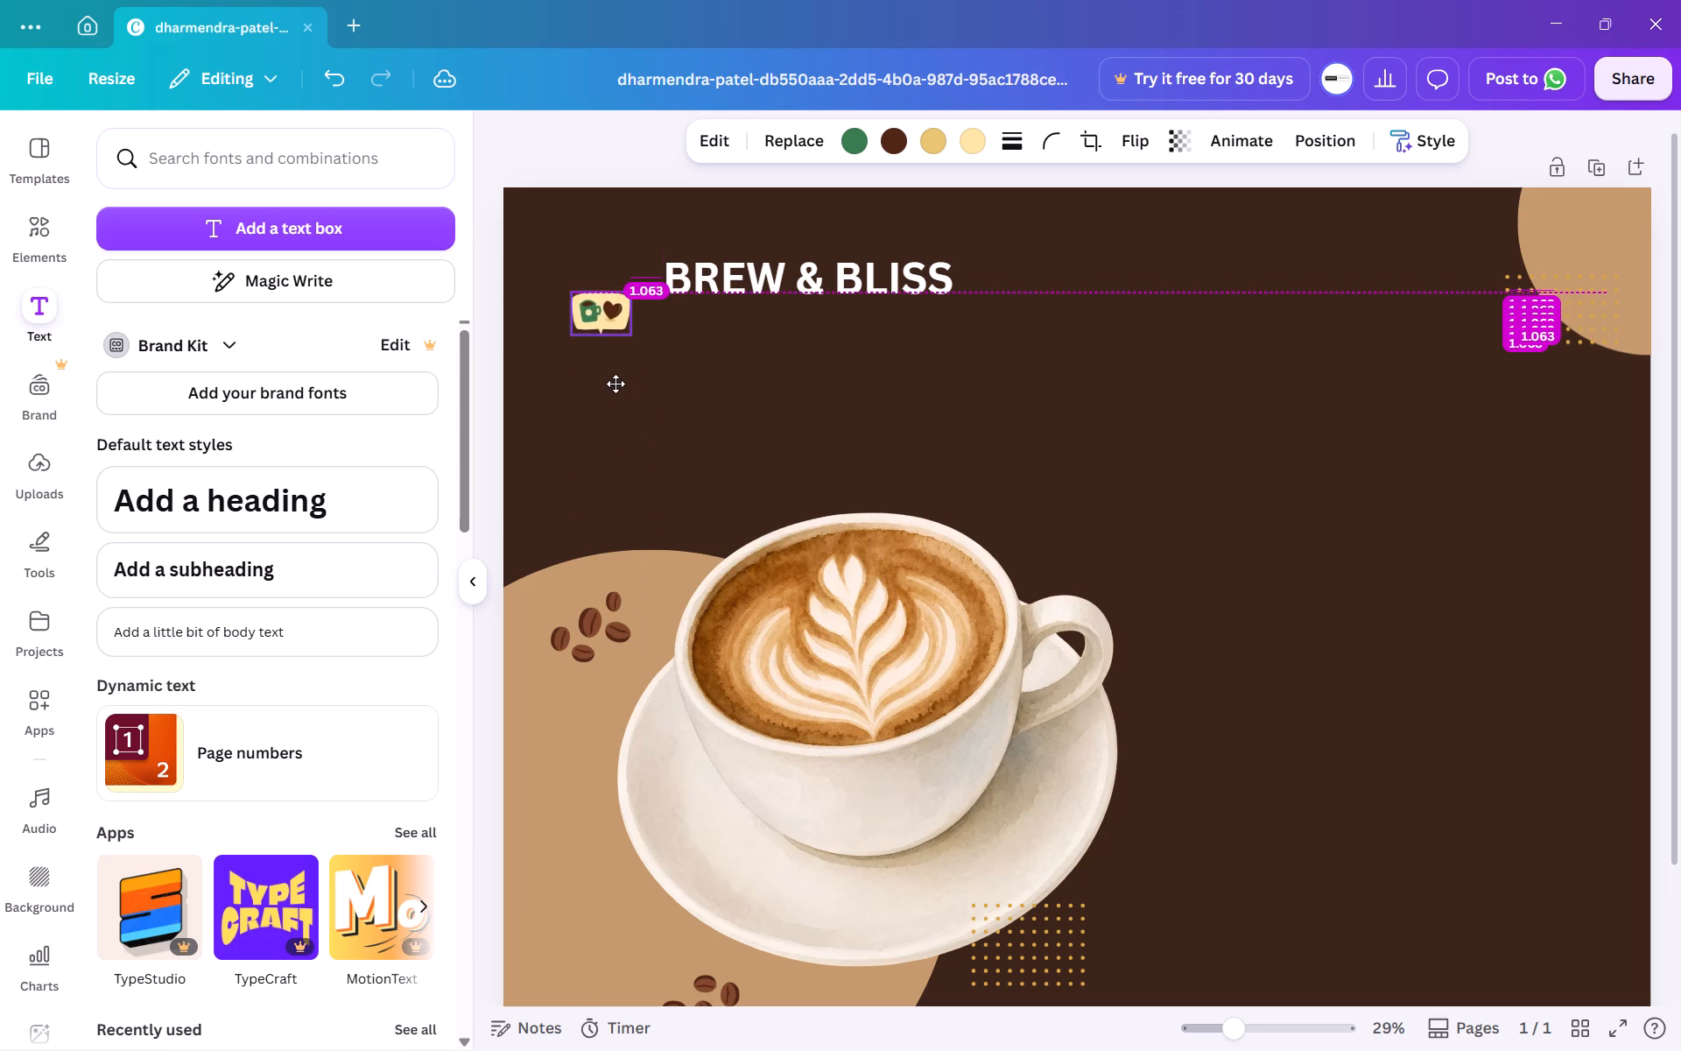
drag(615, 384, 624, 377)
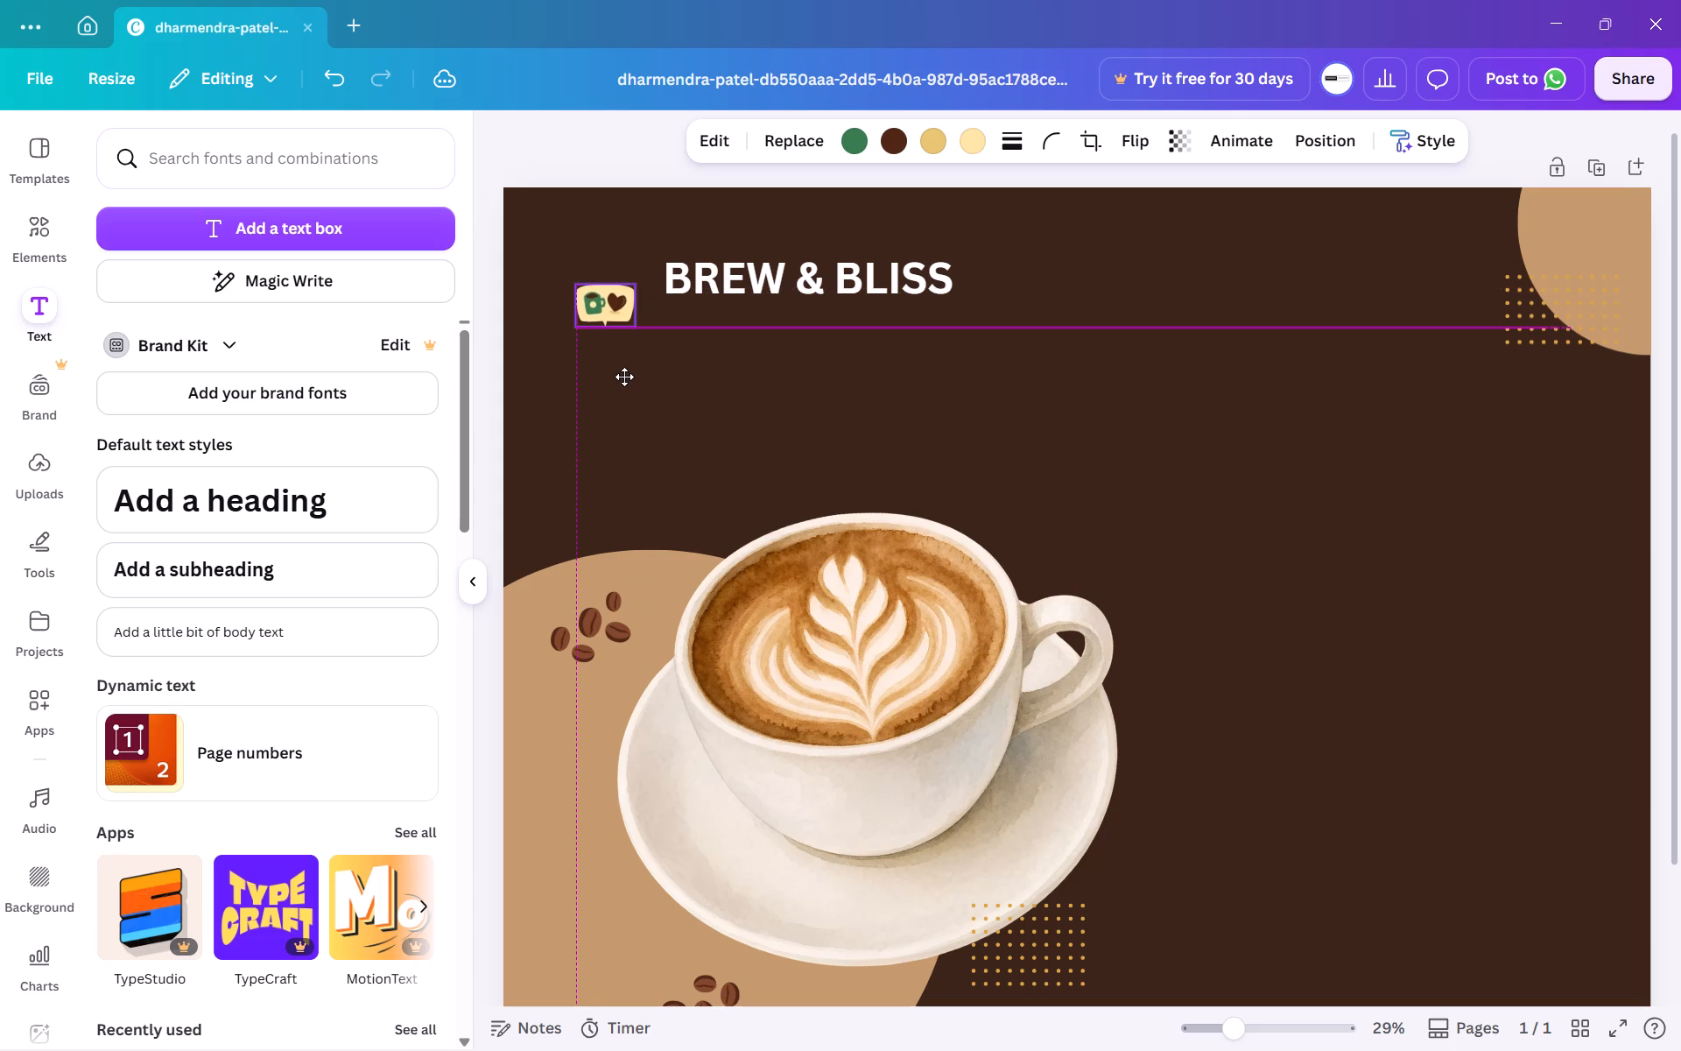
drag(624, 377, 624, 363)
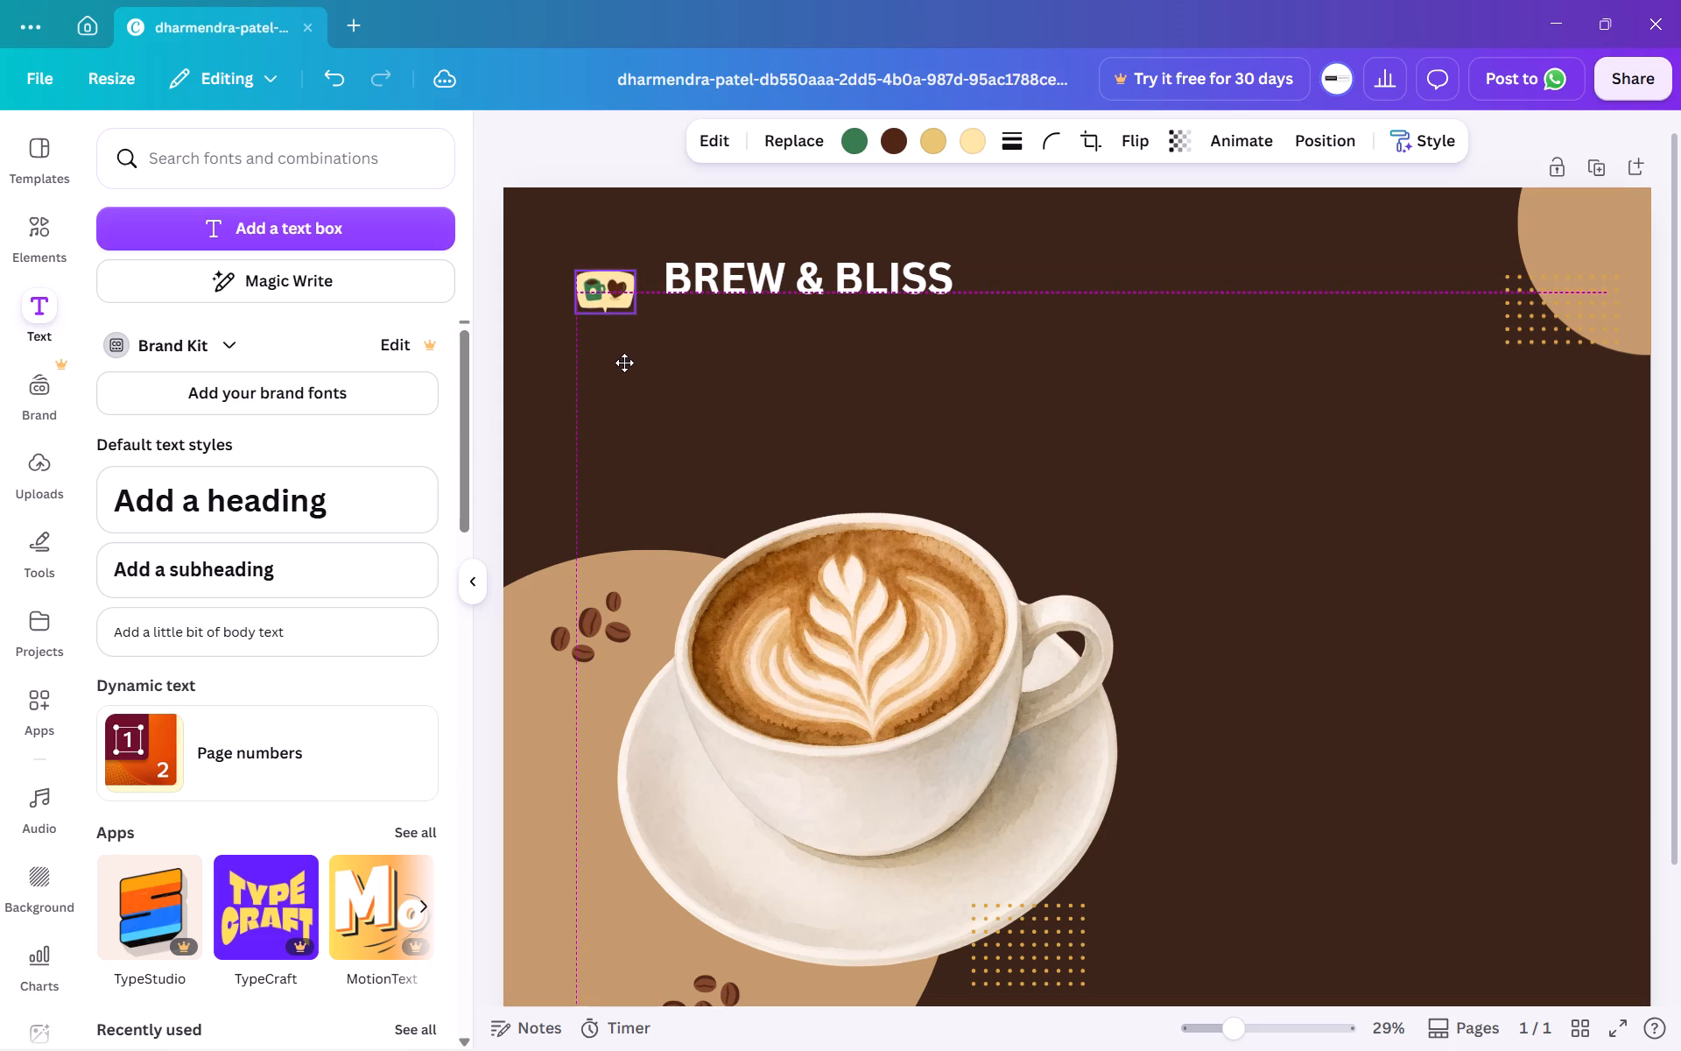
drag(624, 363, 622, 359)
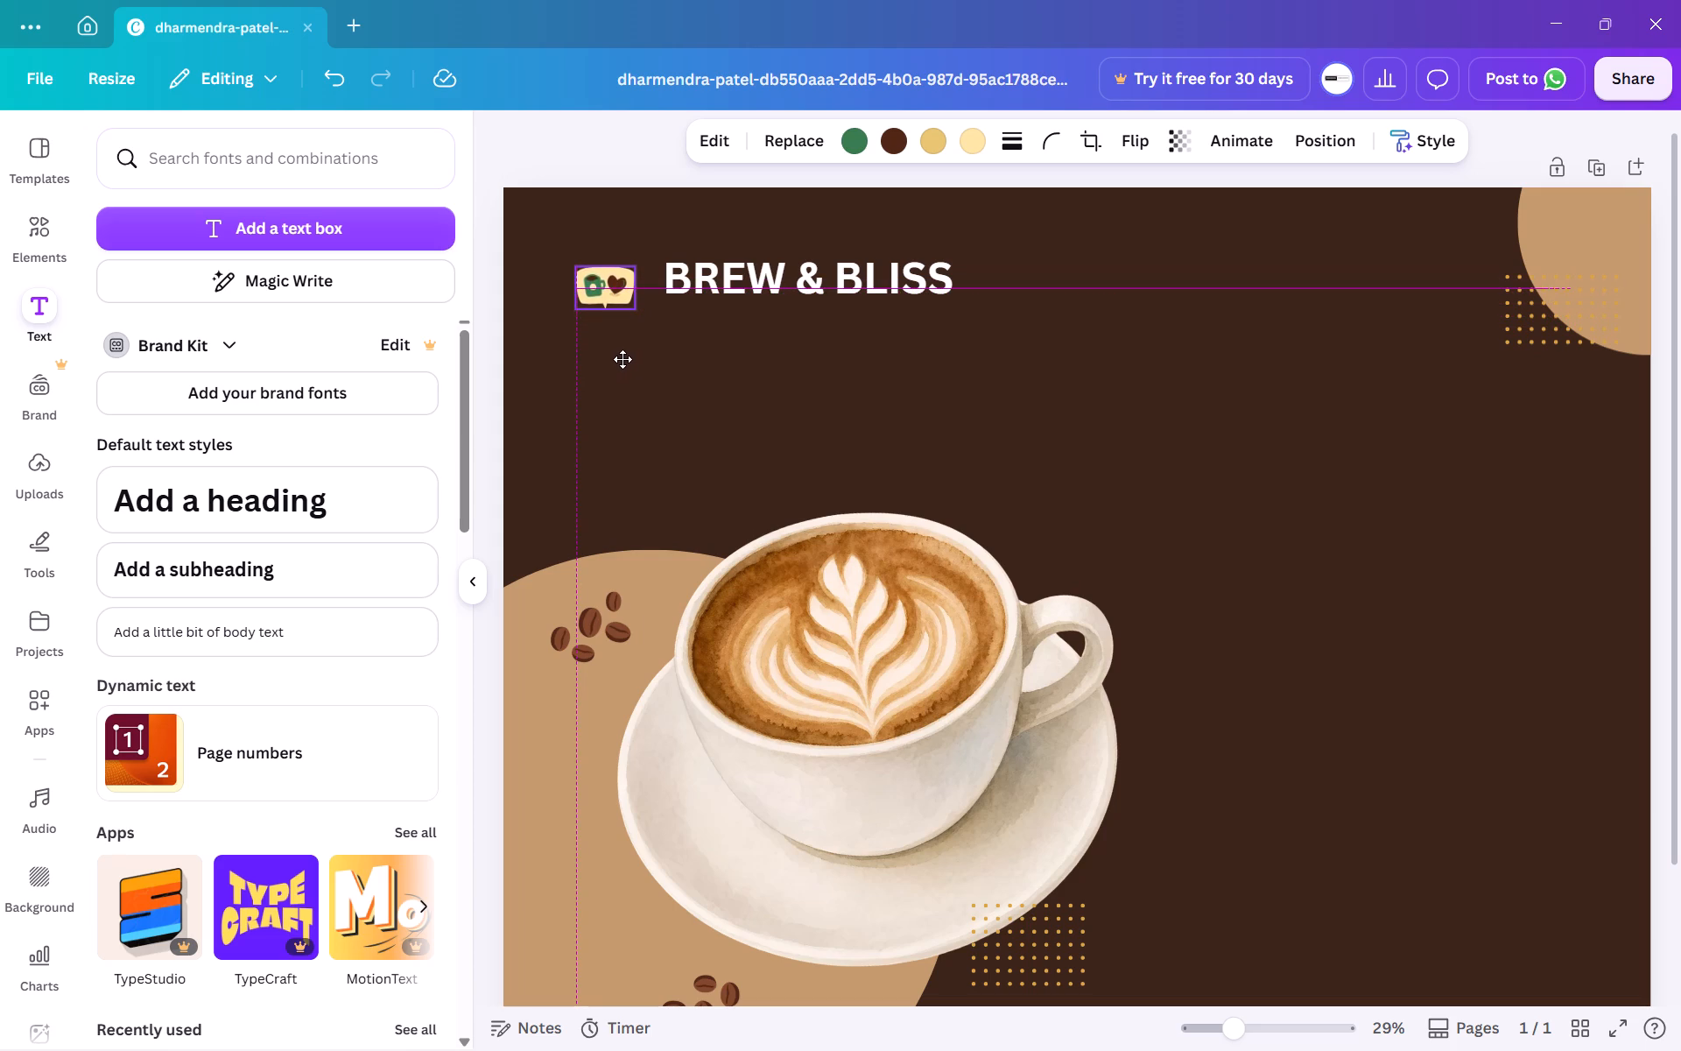
drag(622, 359, 624, 356)
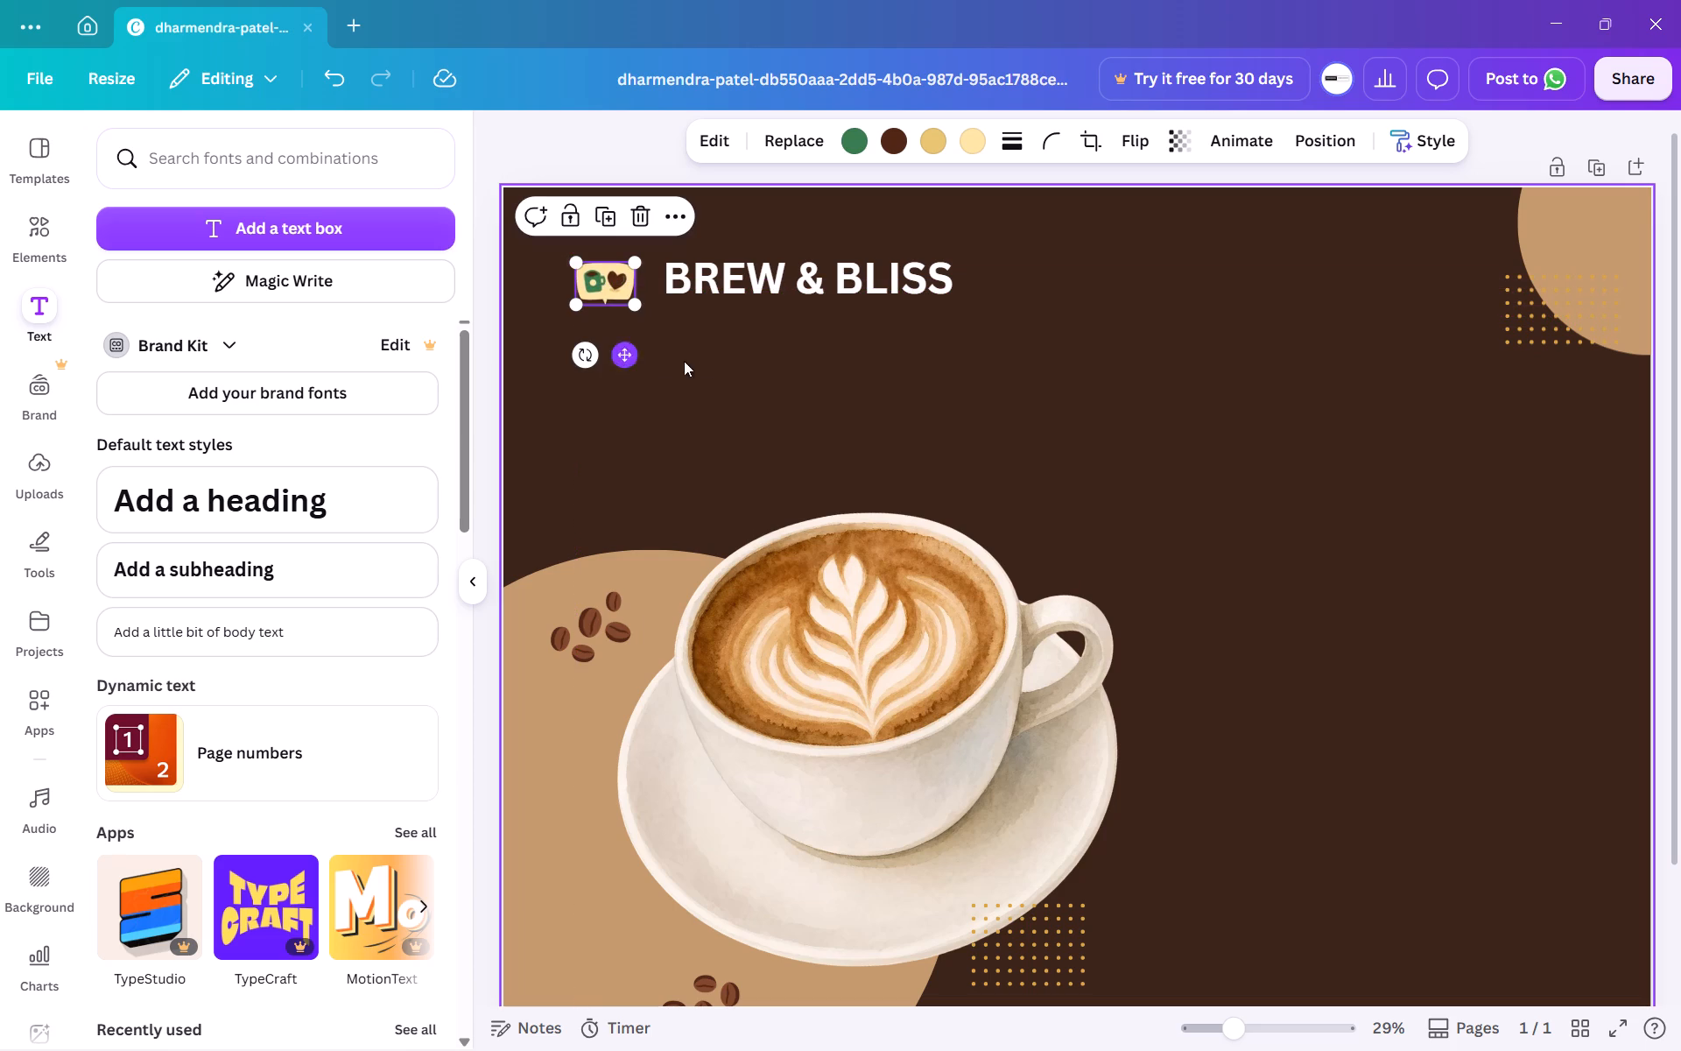
click(766, 358)
Move the BREW & BLISS heading left and slightly down until it sits close beside the logo.
drag(942, 312, 789, 275)
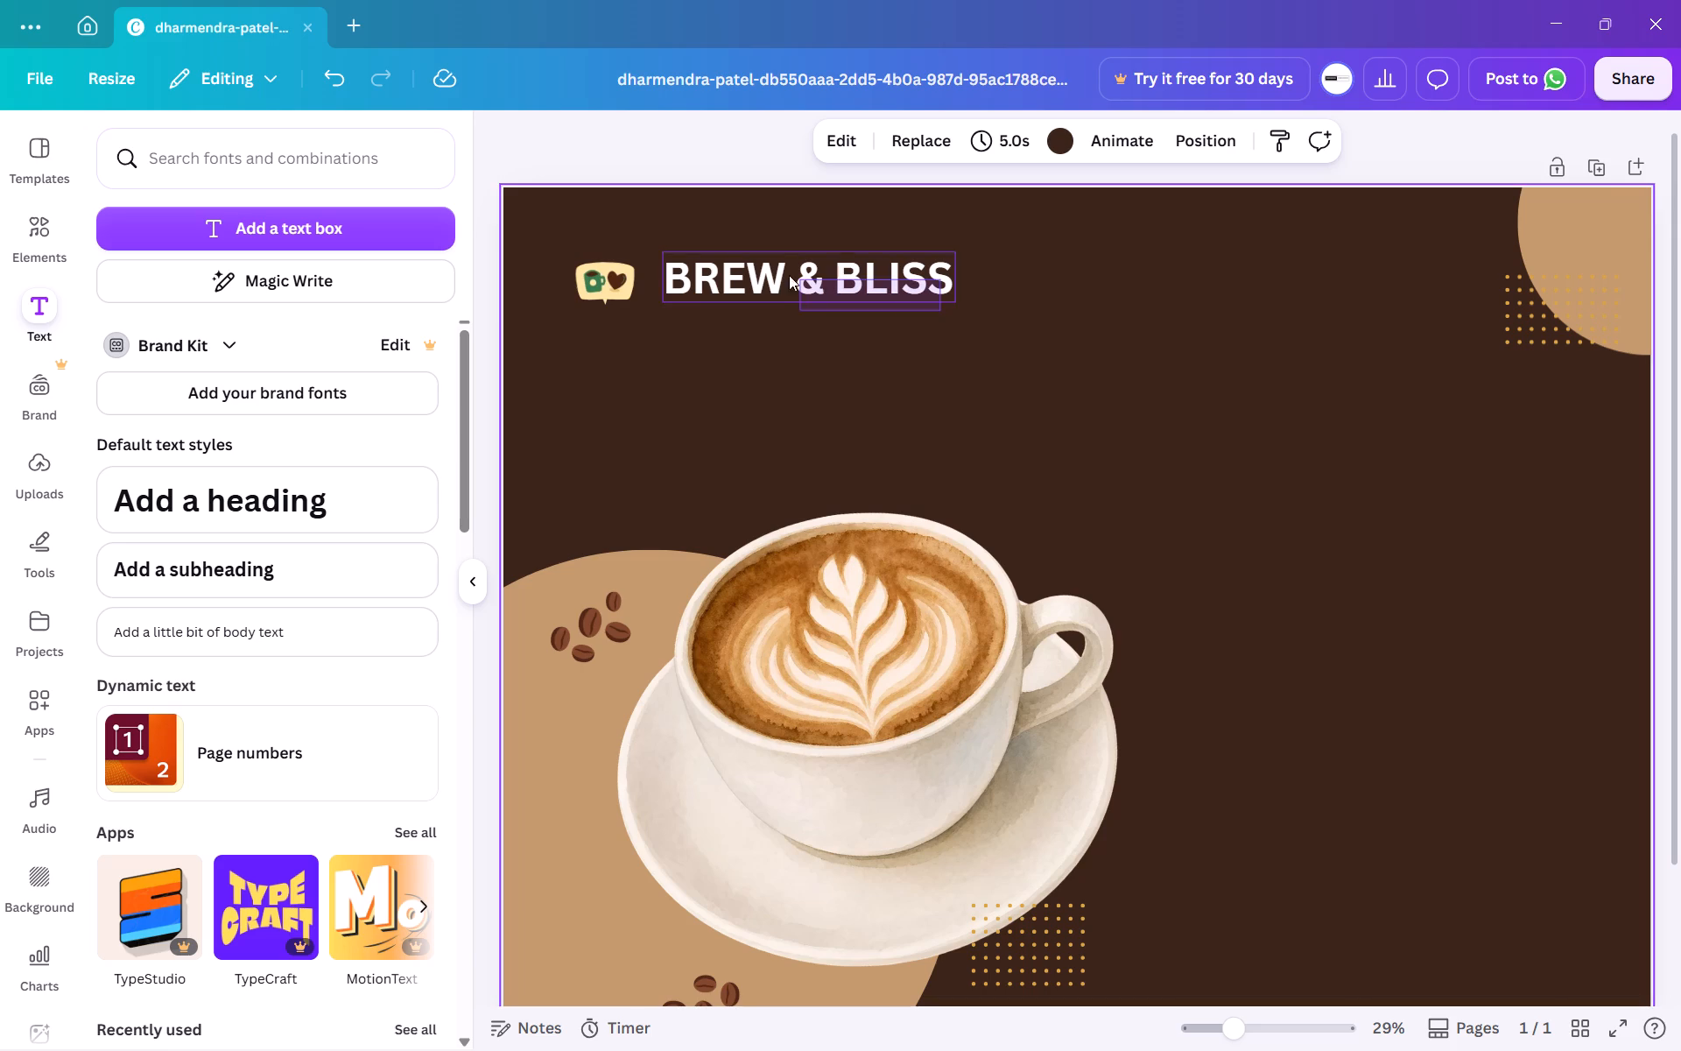
drag(789, 275, 722, 239)
drag(826, 342, 811, 349)
click(864, 367)
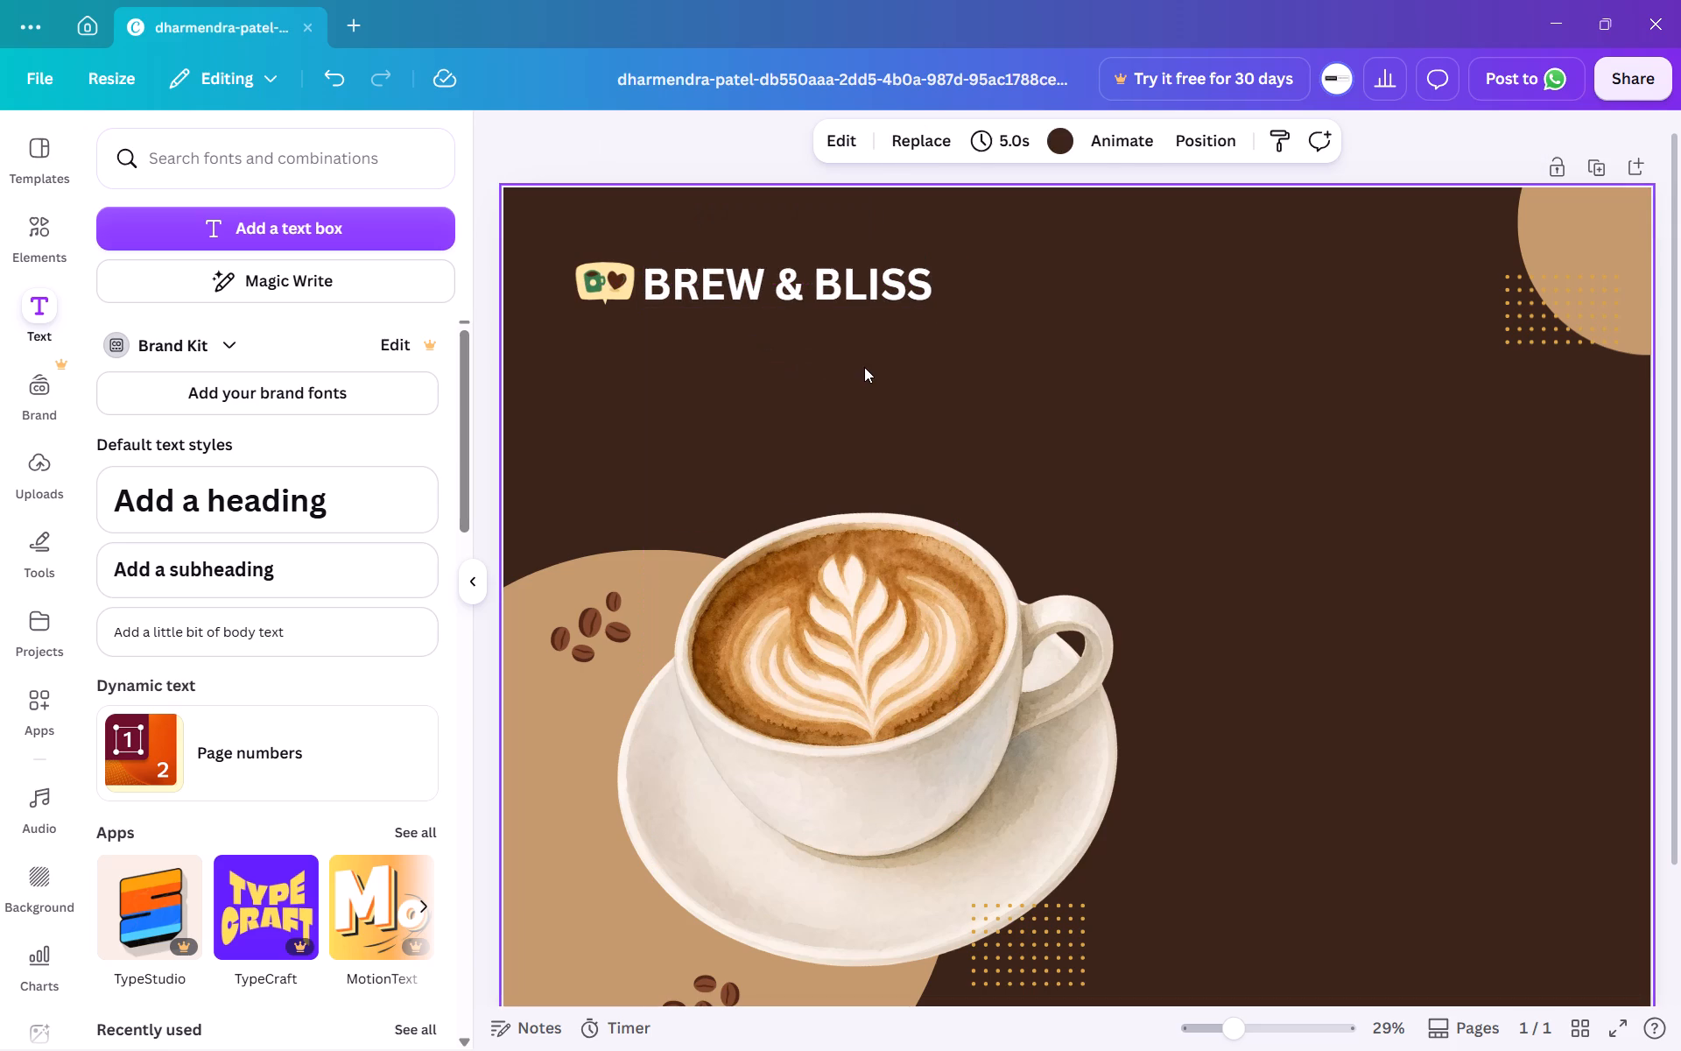
Reduce the BREW & BLISS heading's font size to 96.
double_click(826, 294)
triple_click(826, 294)
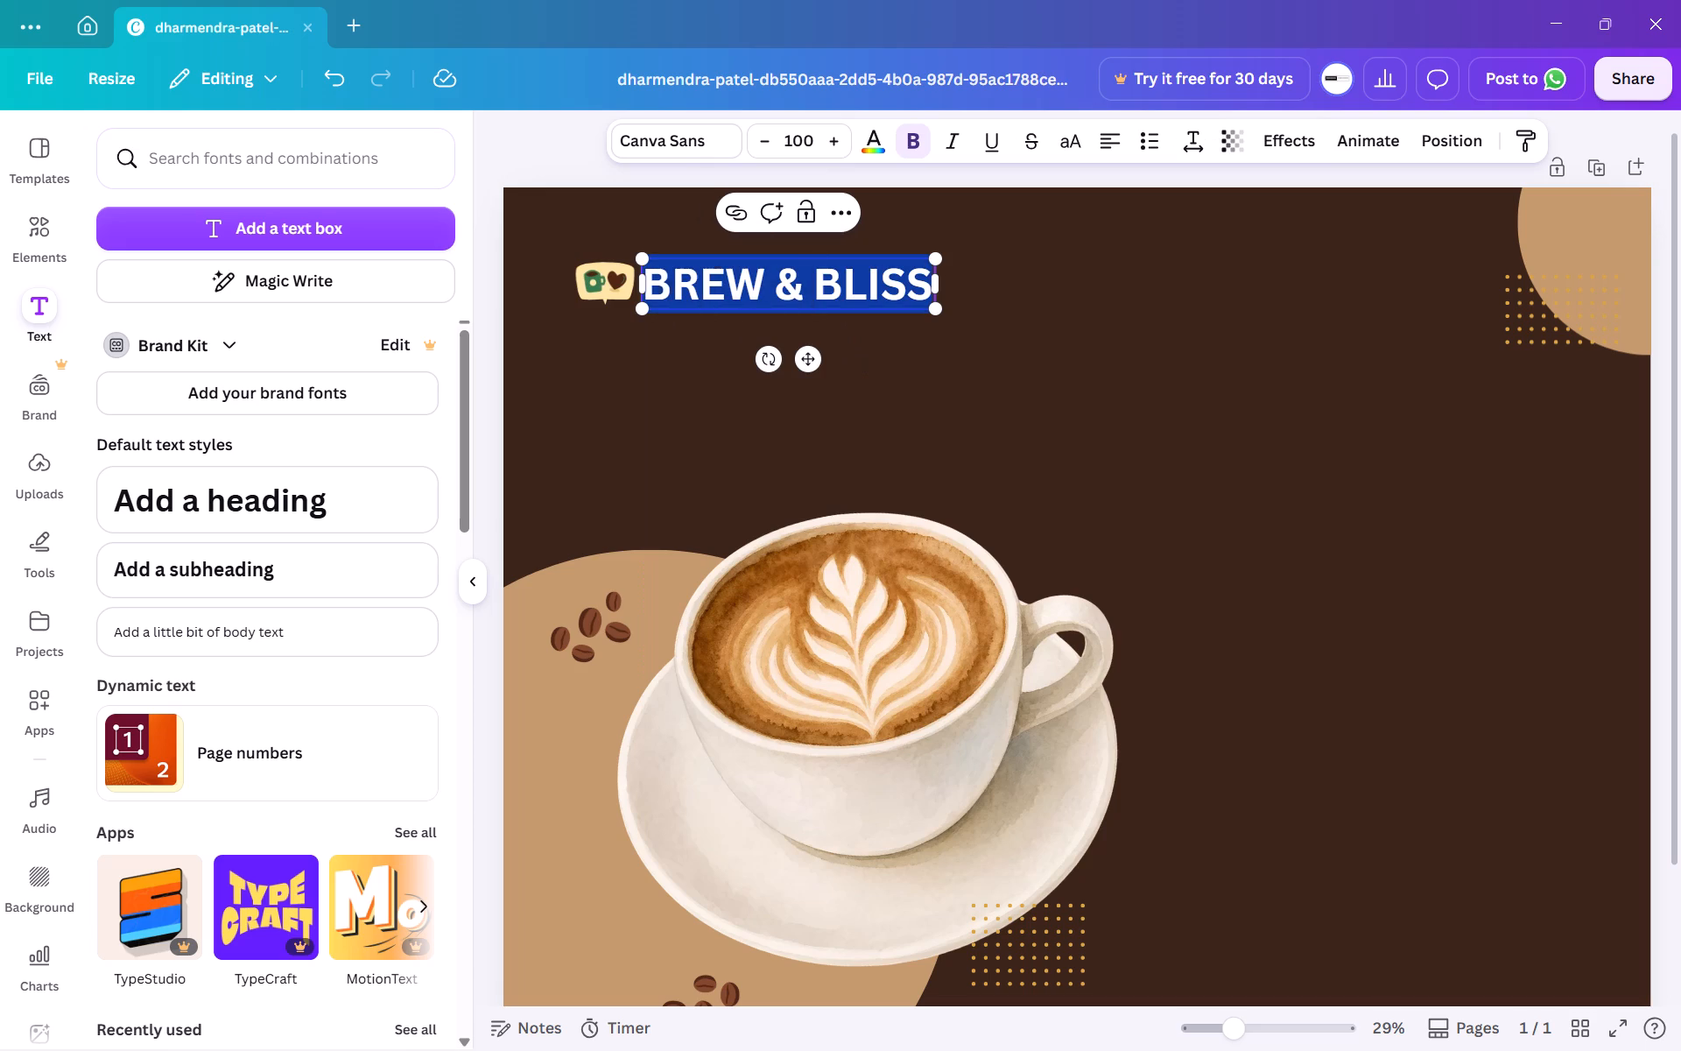
click(826, 294)
triple_click(770, 144)
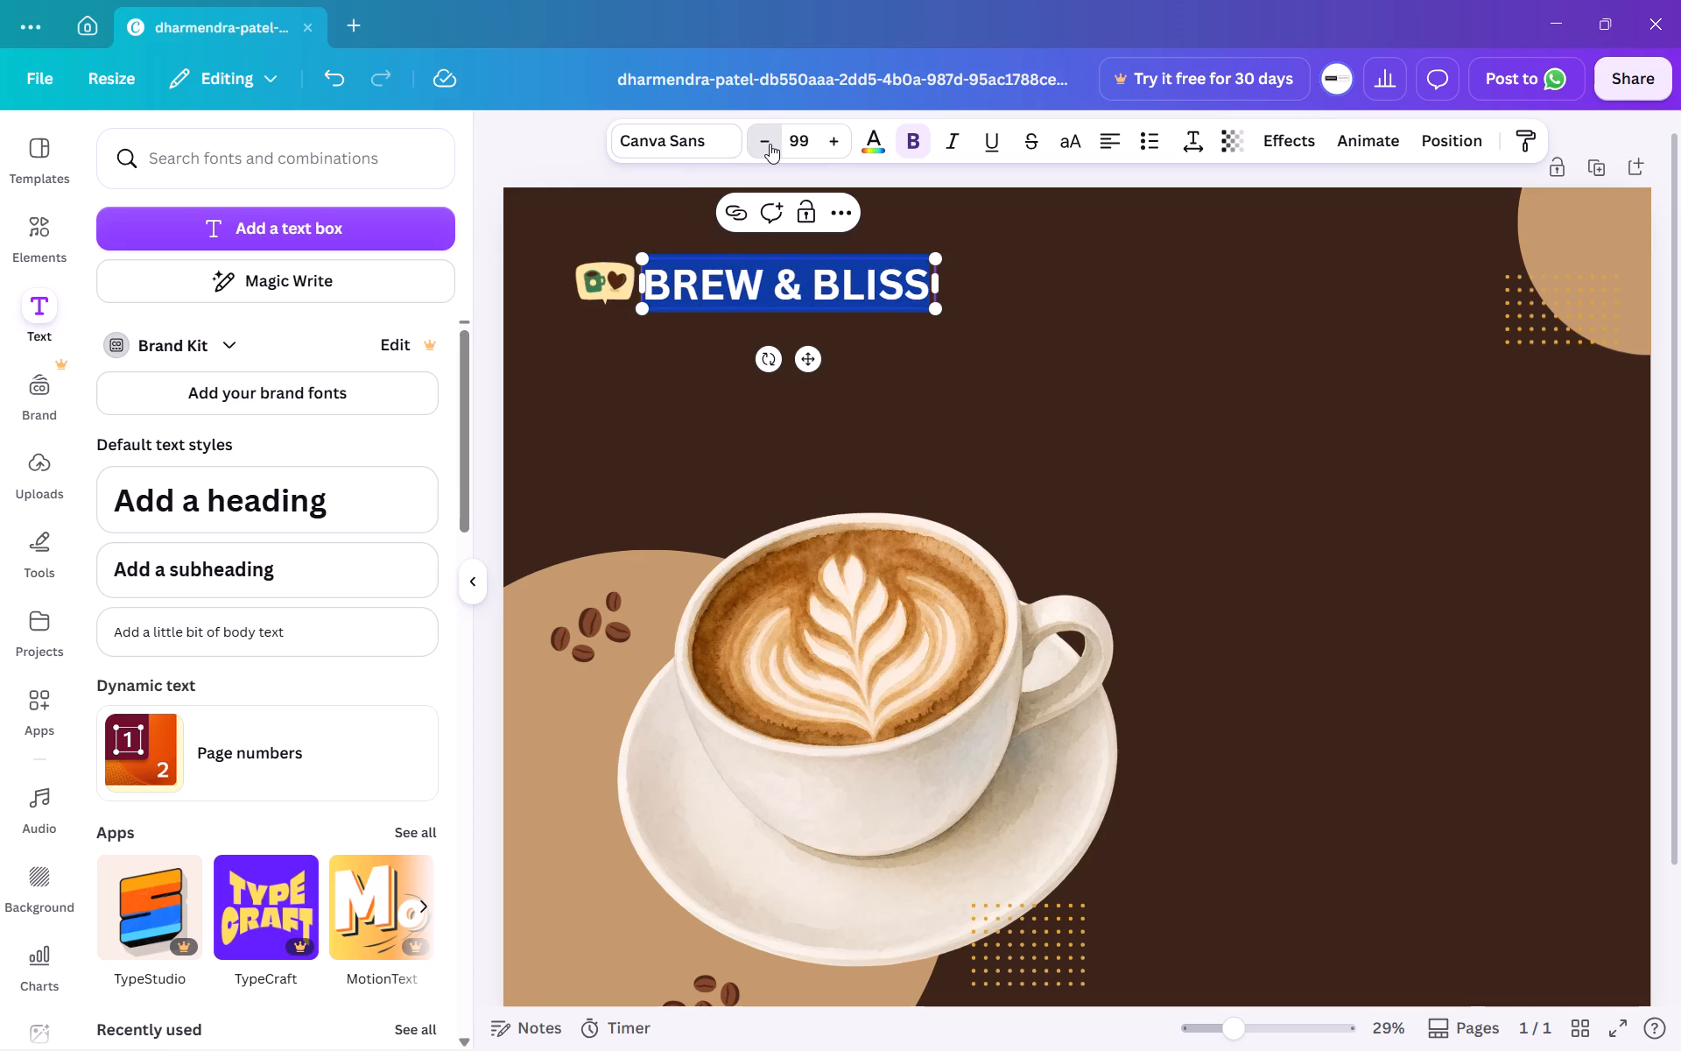
click(770, 144)
click(950, 349)
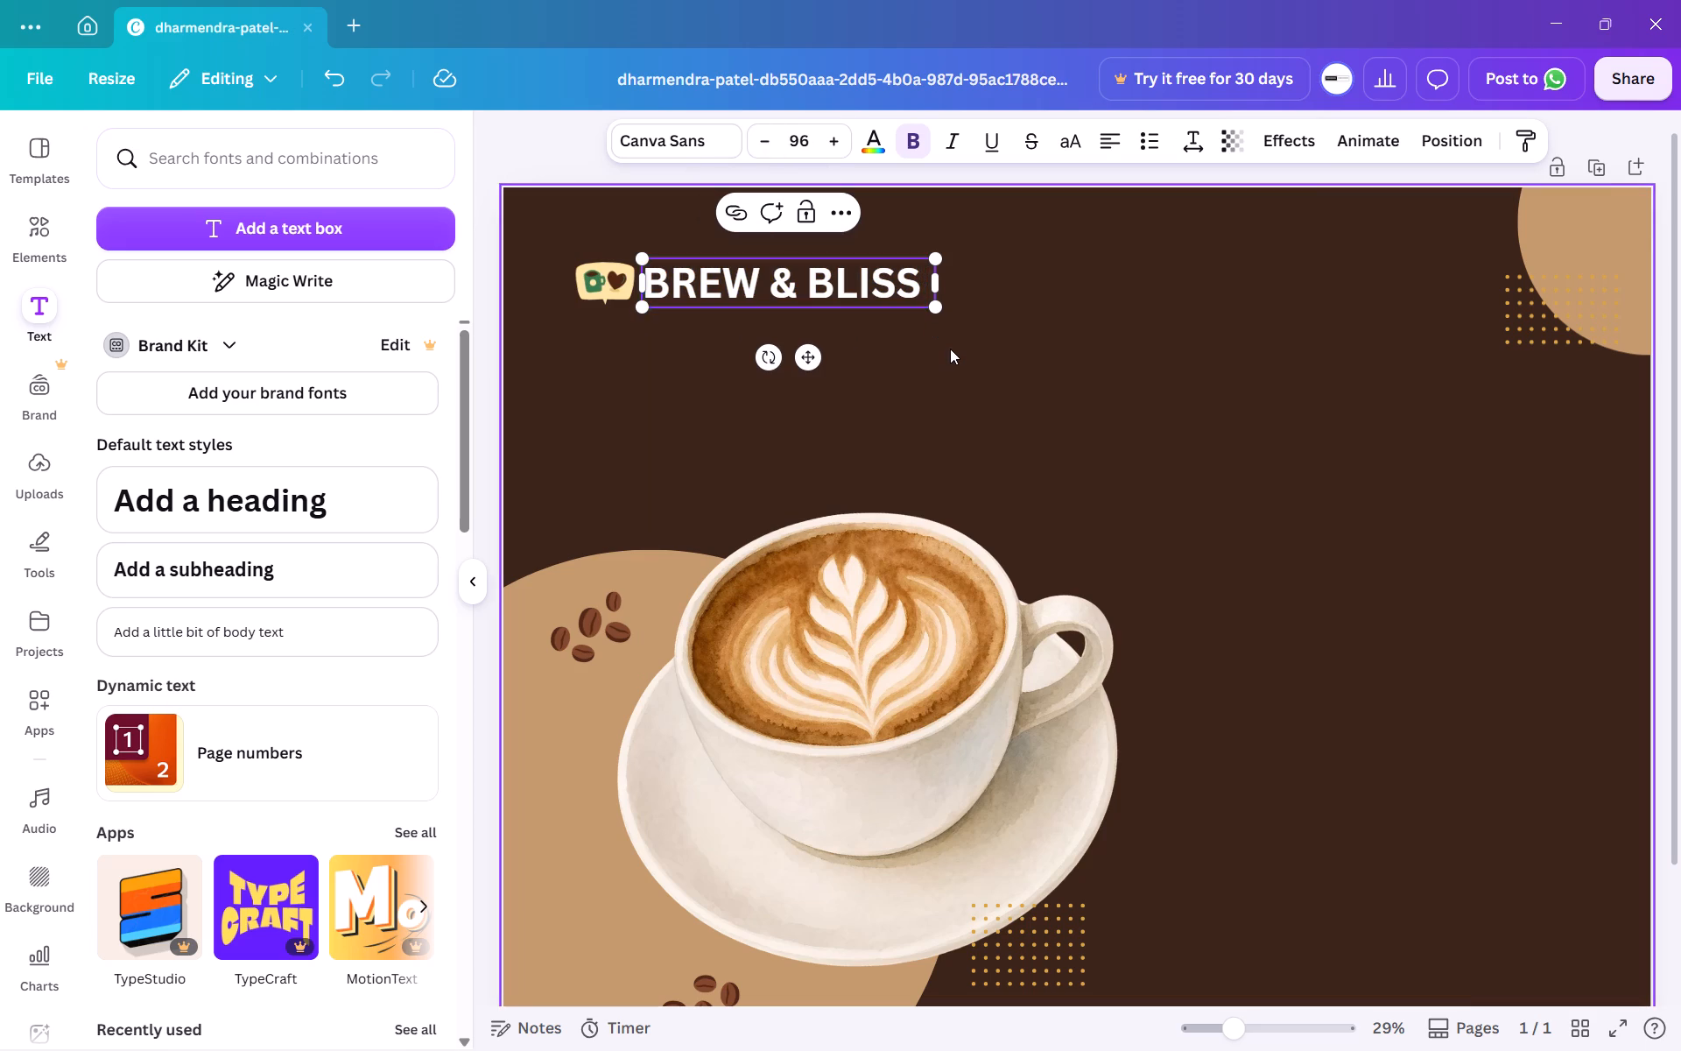
click(987, 277)
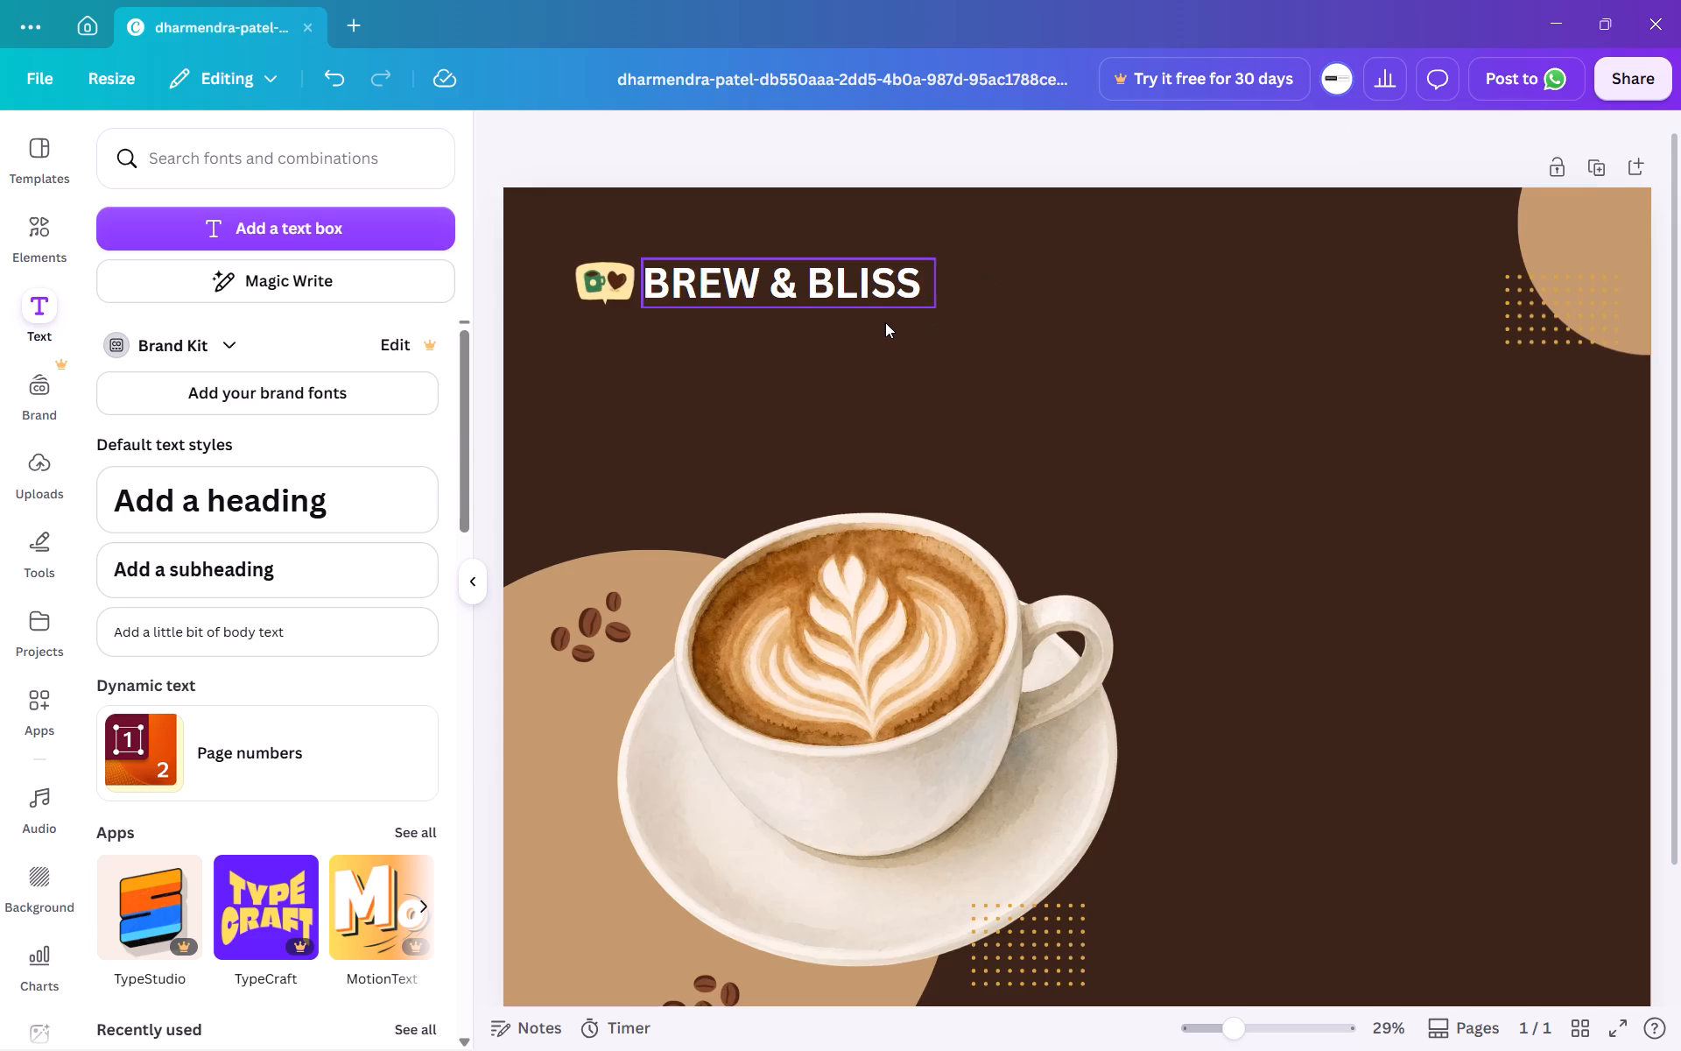
Switch to ChatGPT in Chrome and compare the sample design and required text with the current coffee post in Canva.
click(571, 405)
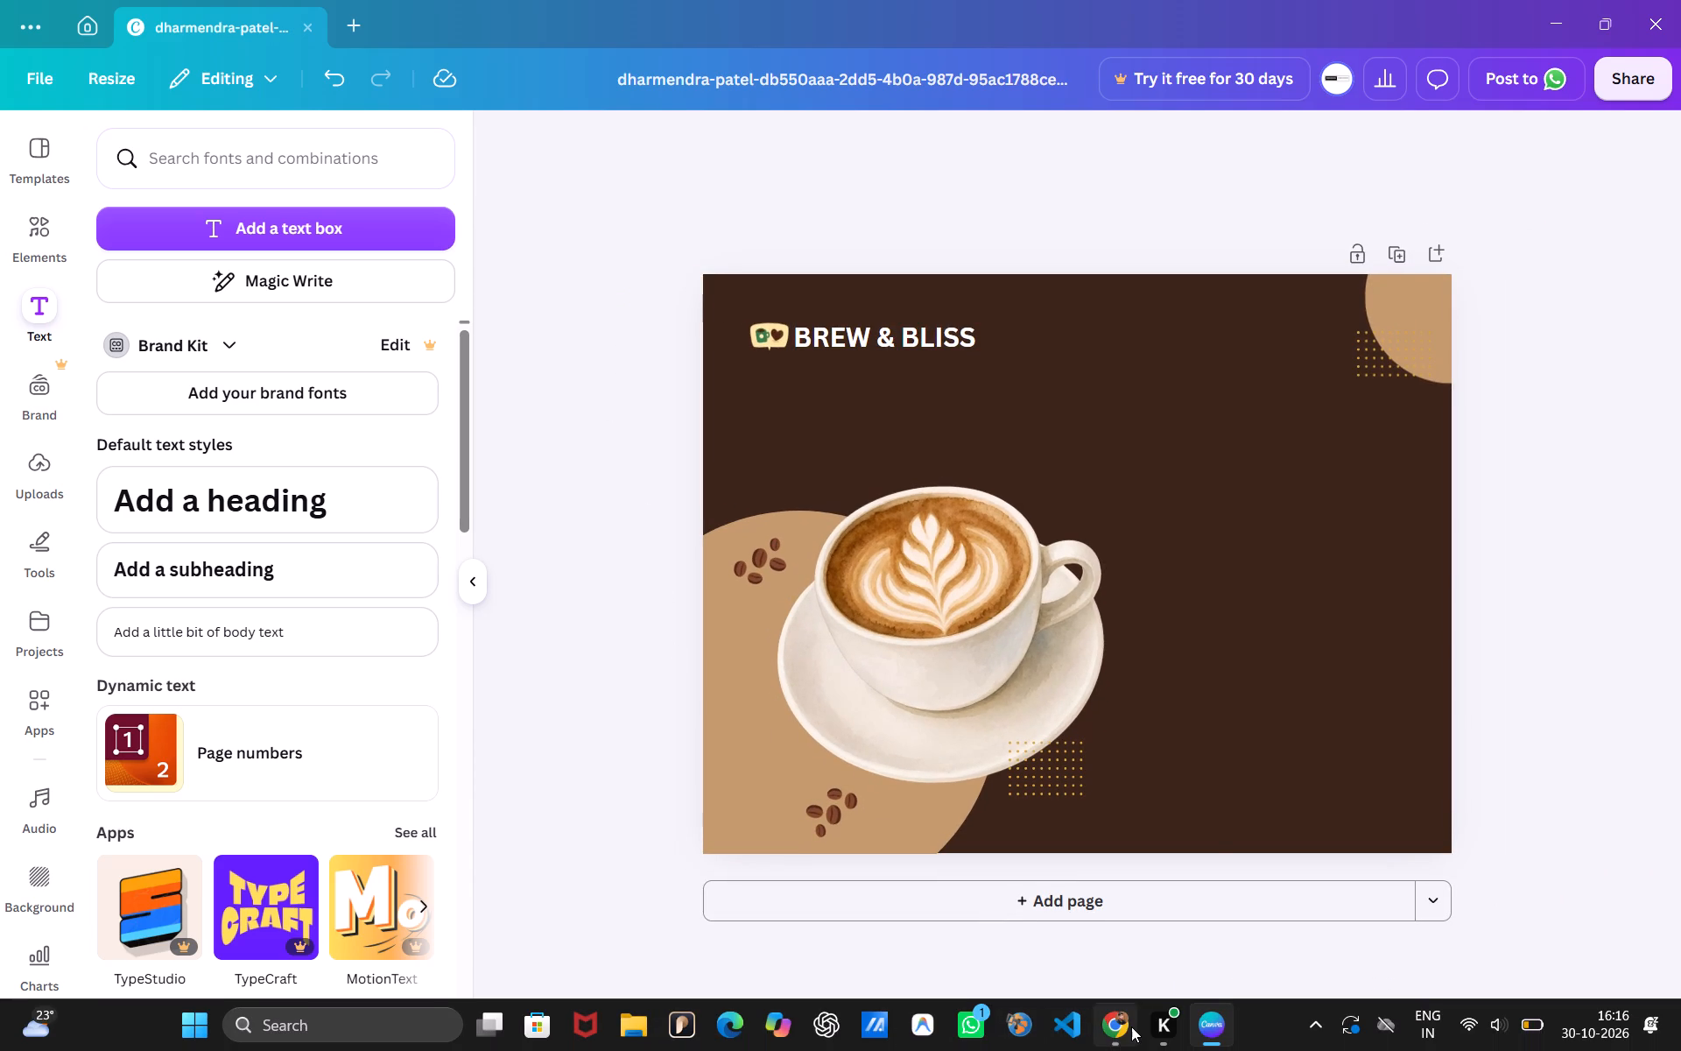
click(1146, 910)
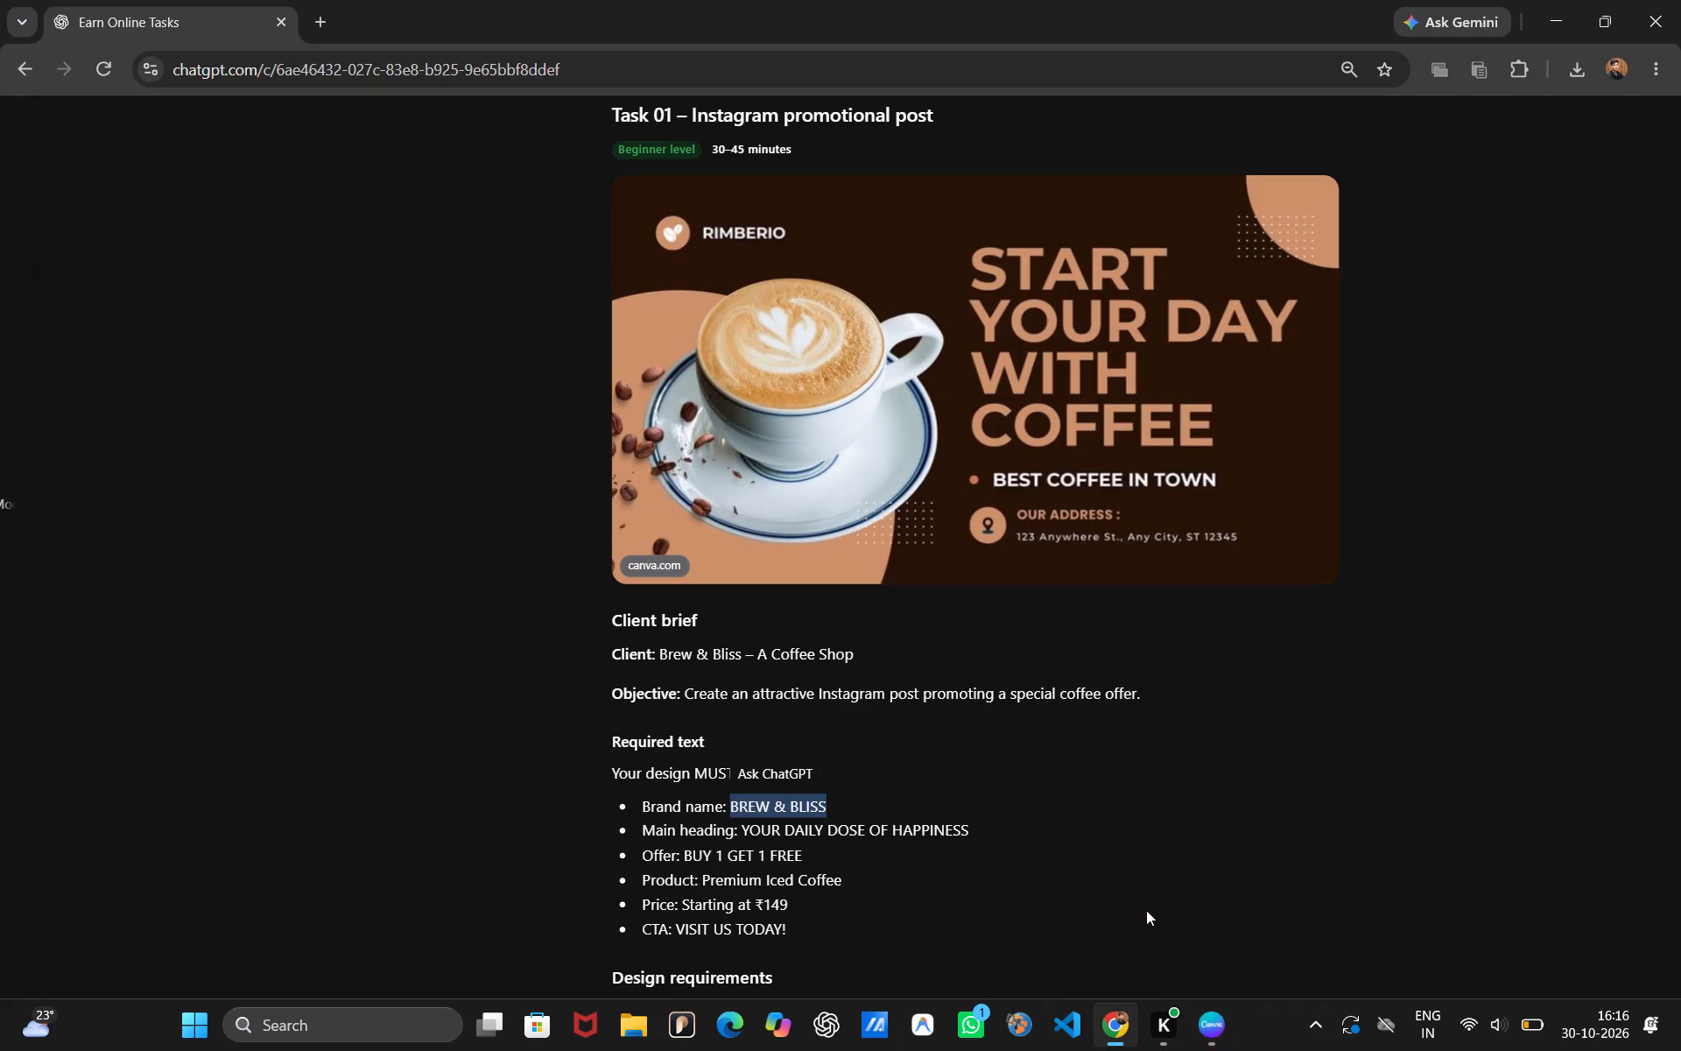
scroll(968, 830, down, 1)
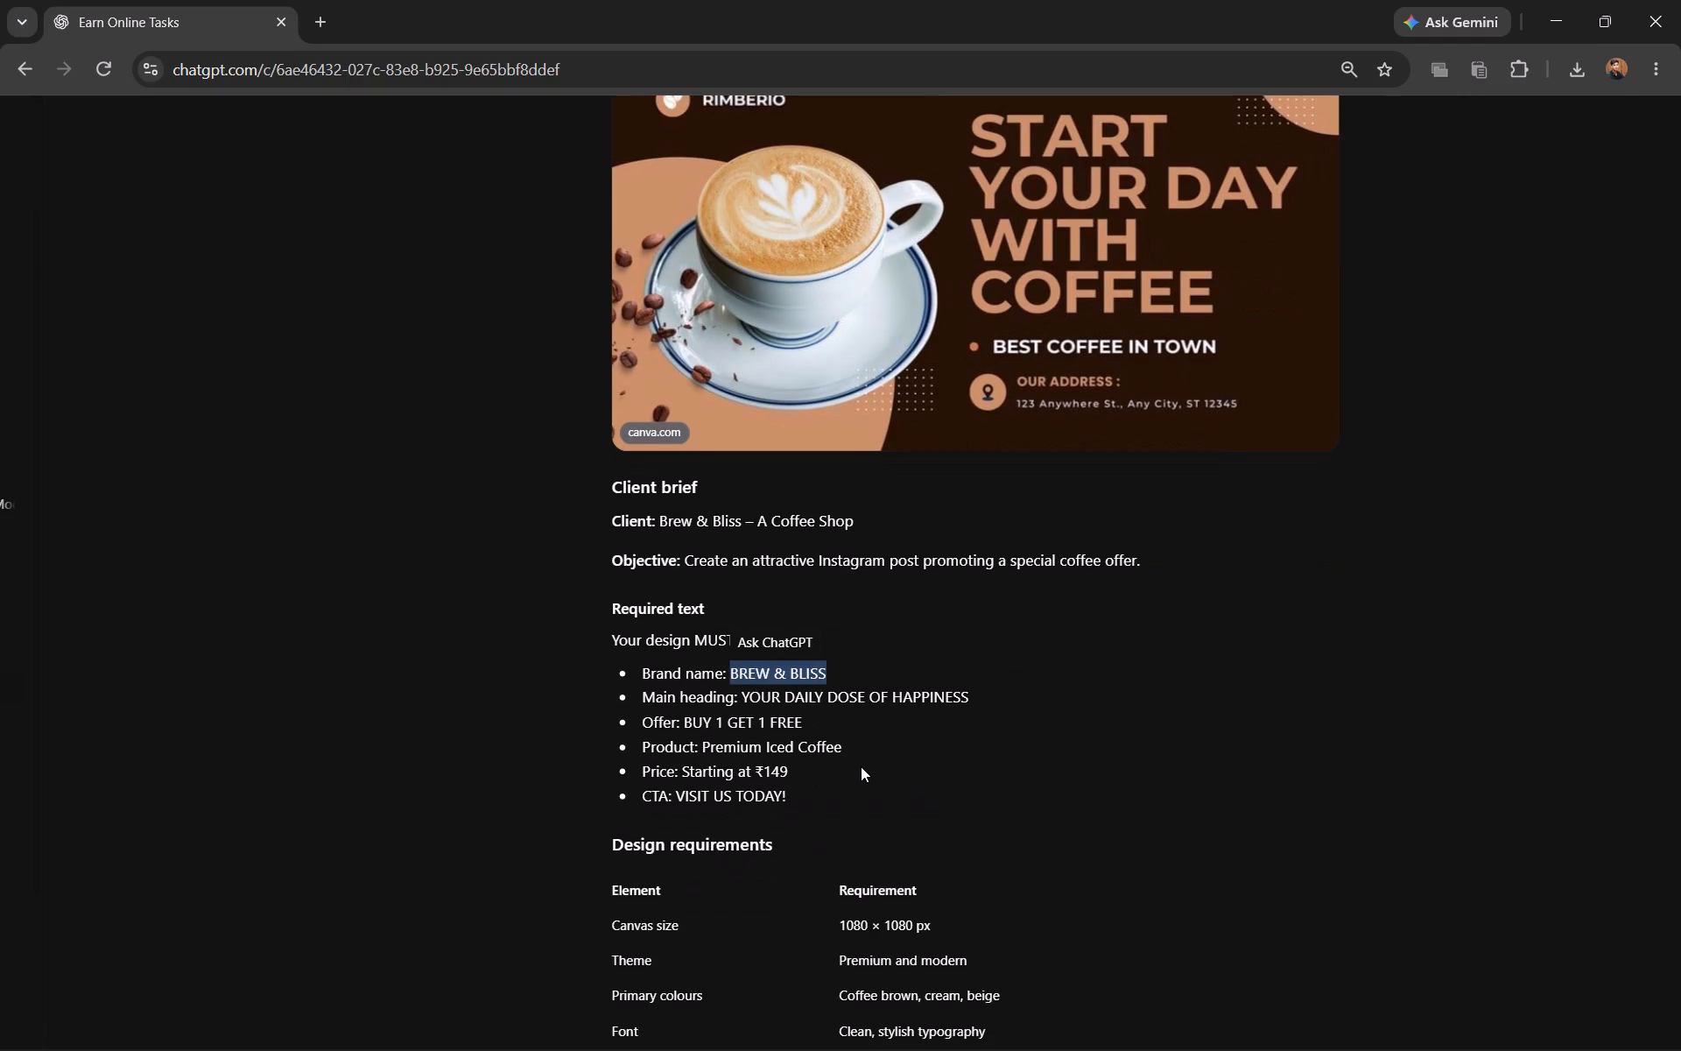
scroll(861, 766, up, 1)
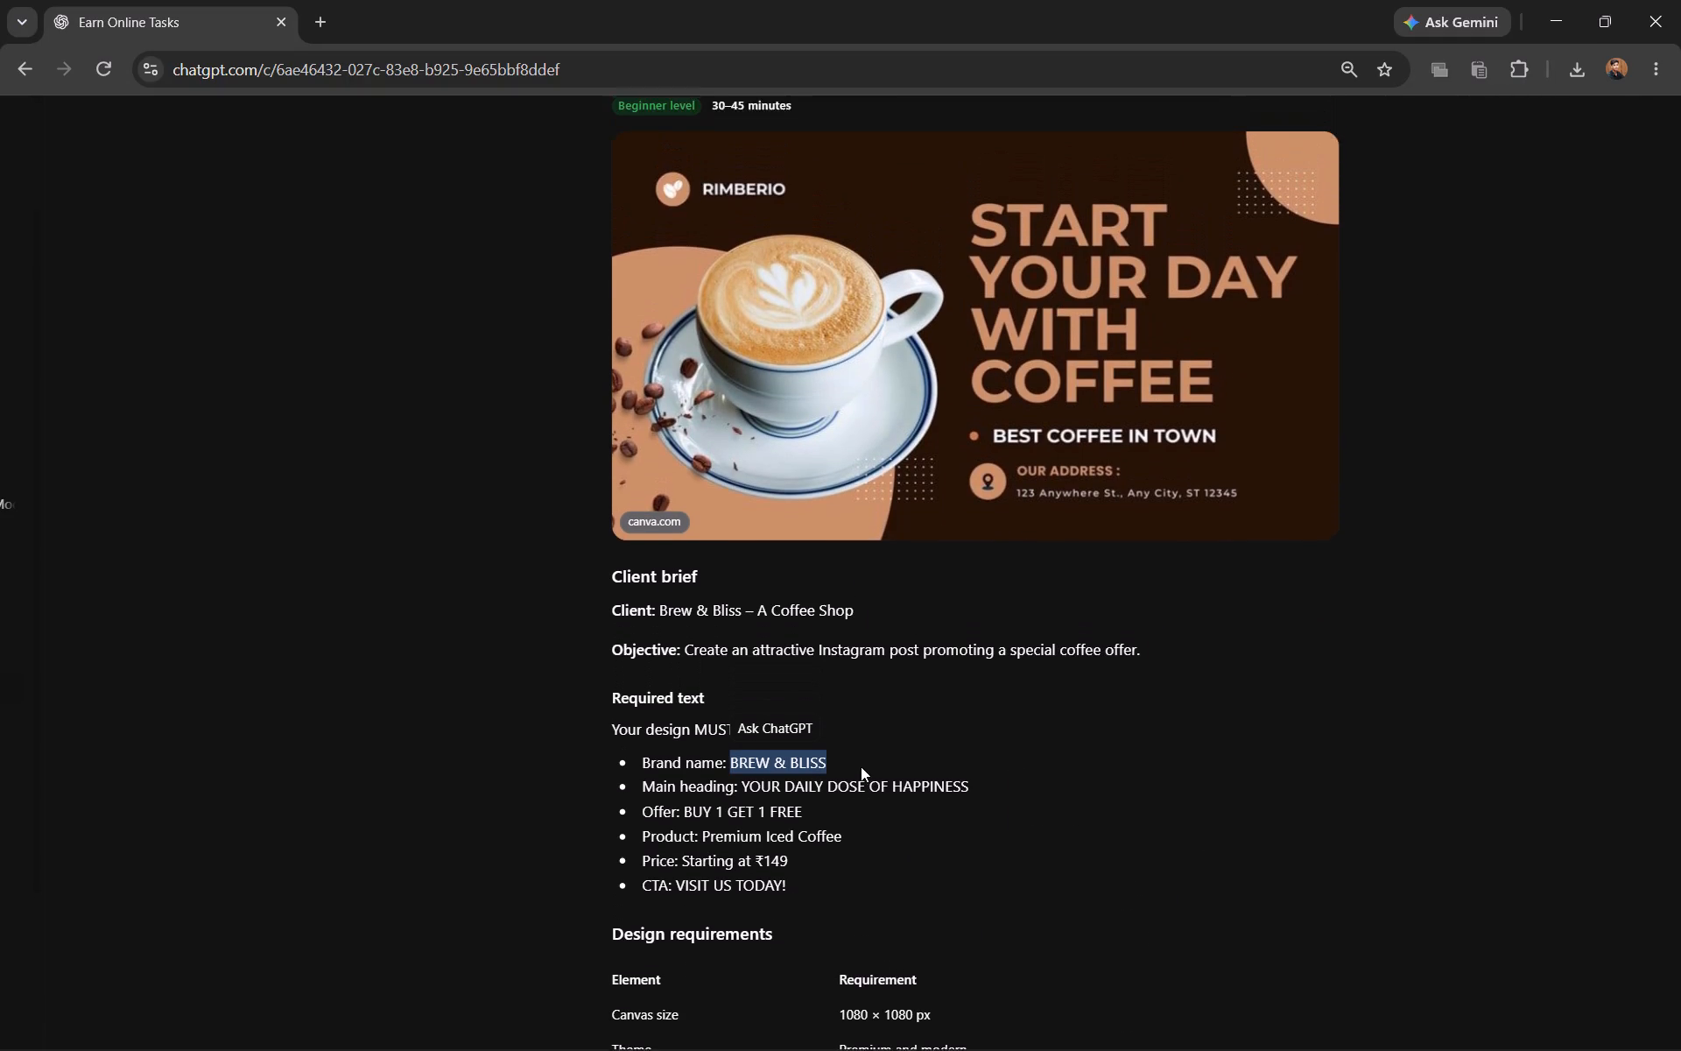
scroll(861, 766, up, 1)
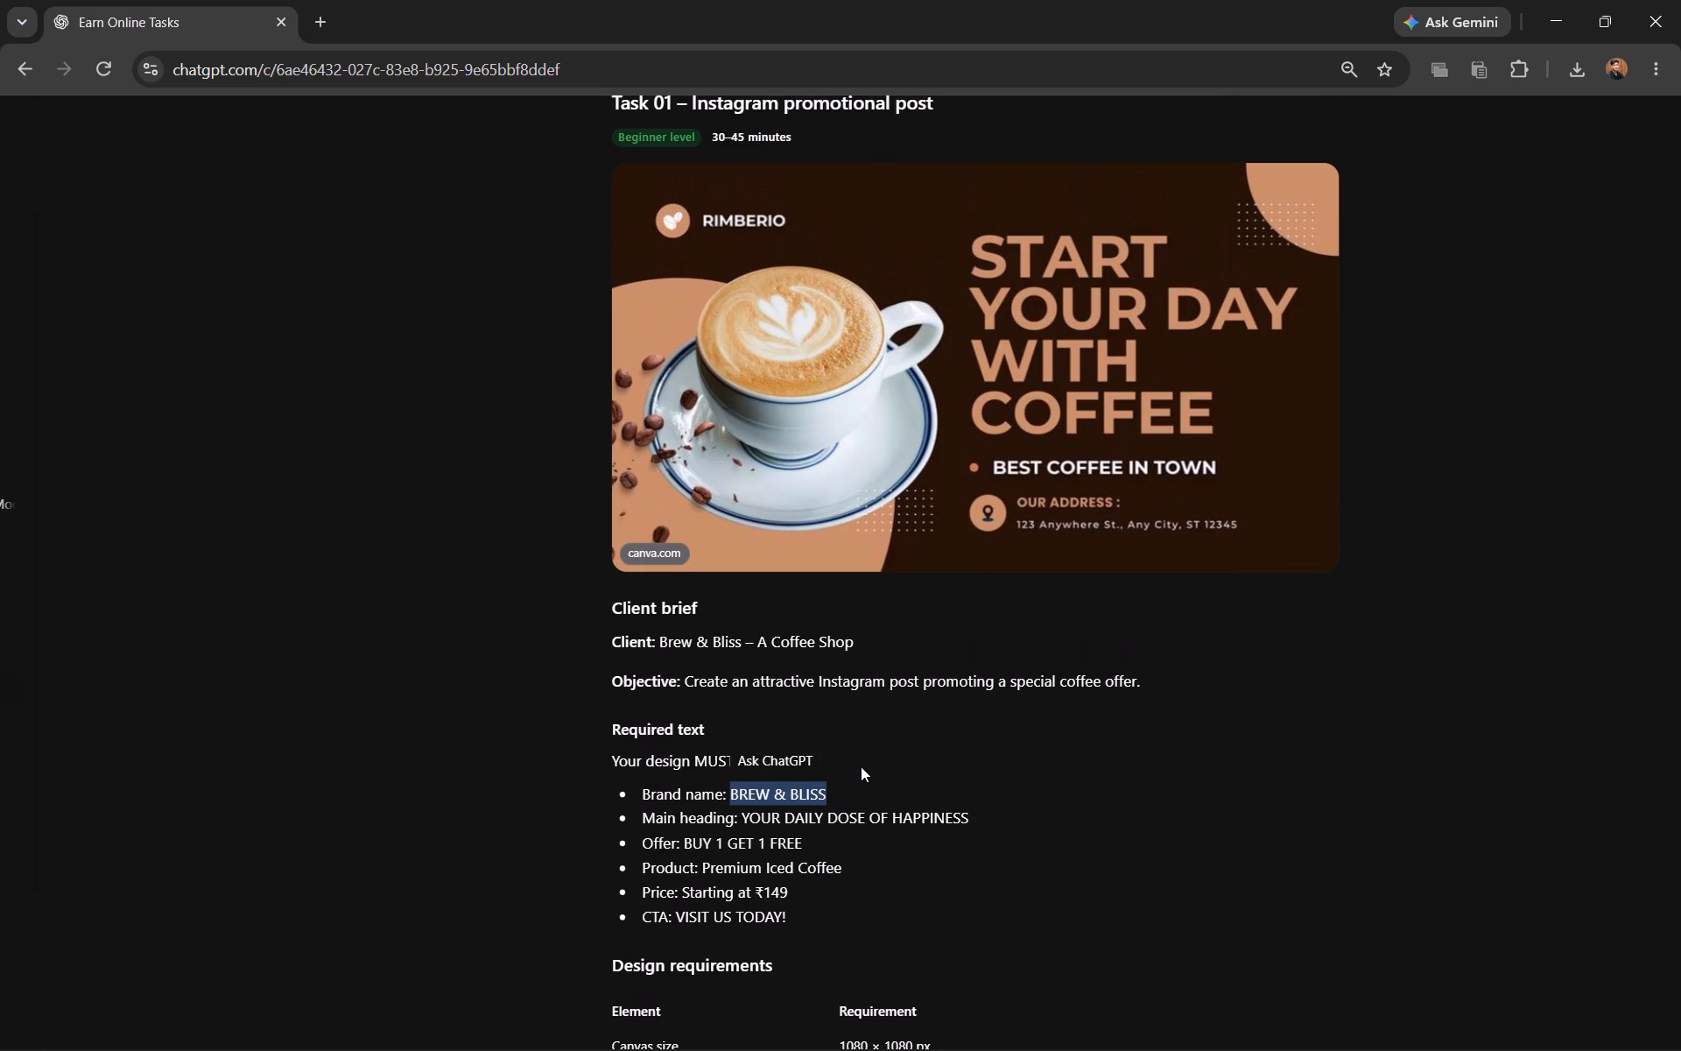
scroll(856, 741, down, 1)
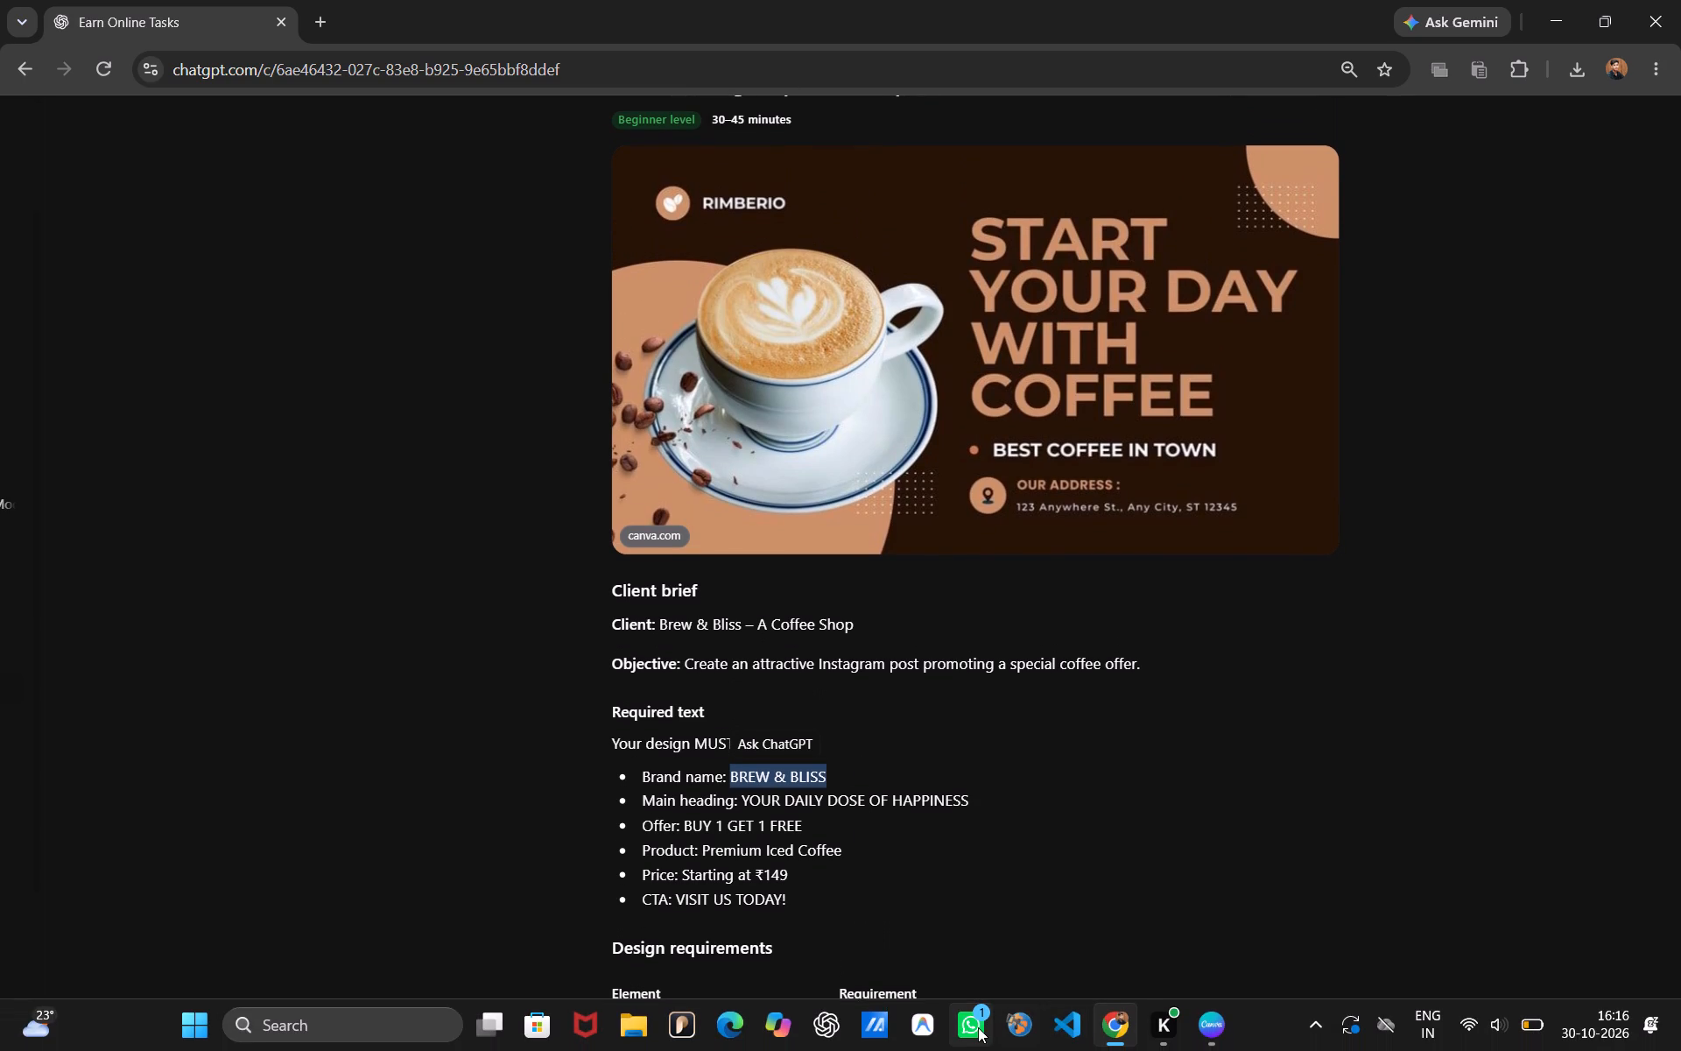
click(1225, 1030)
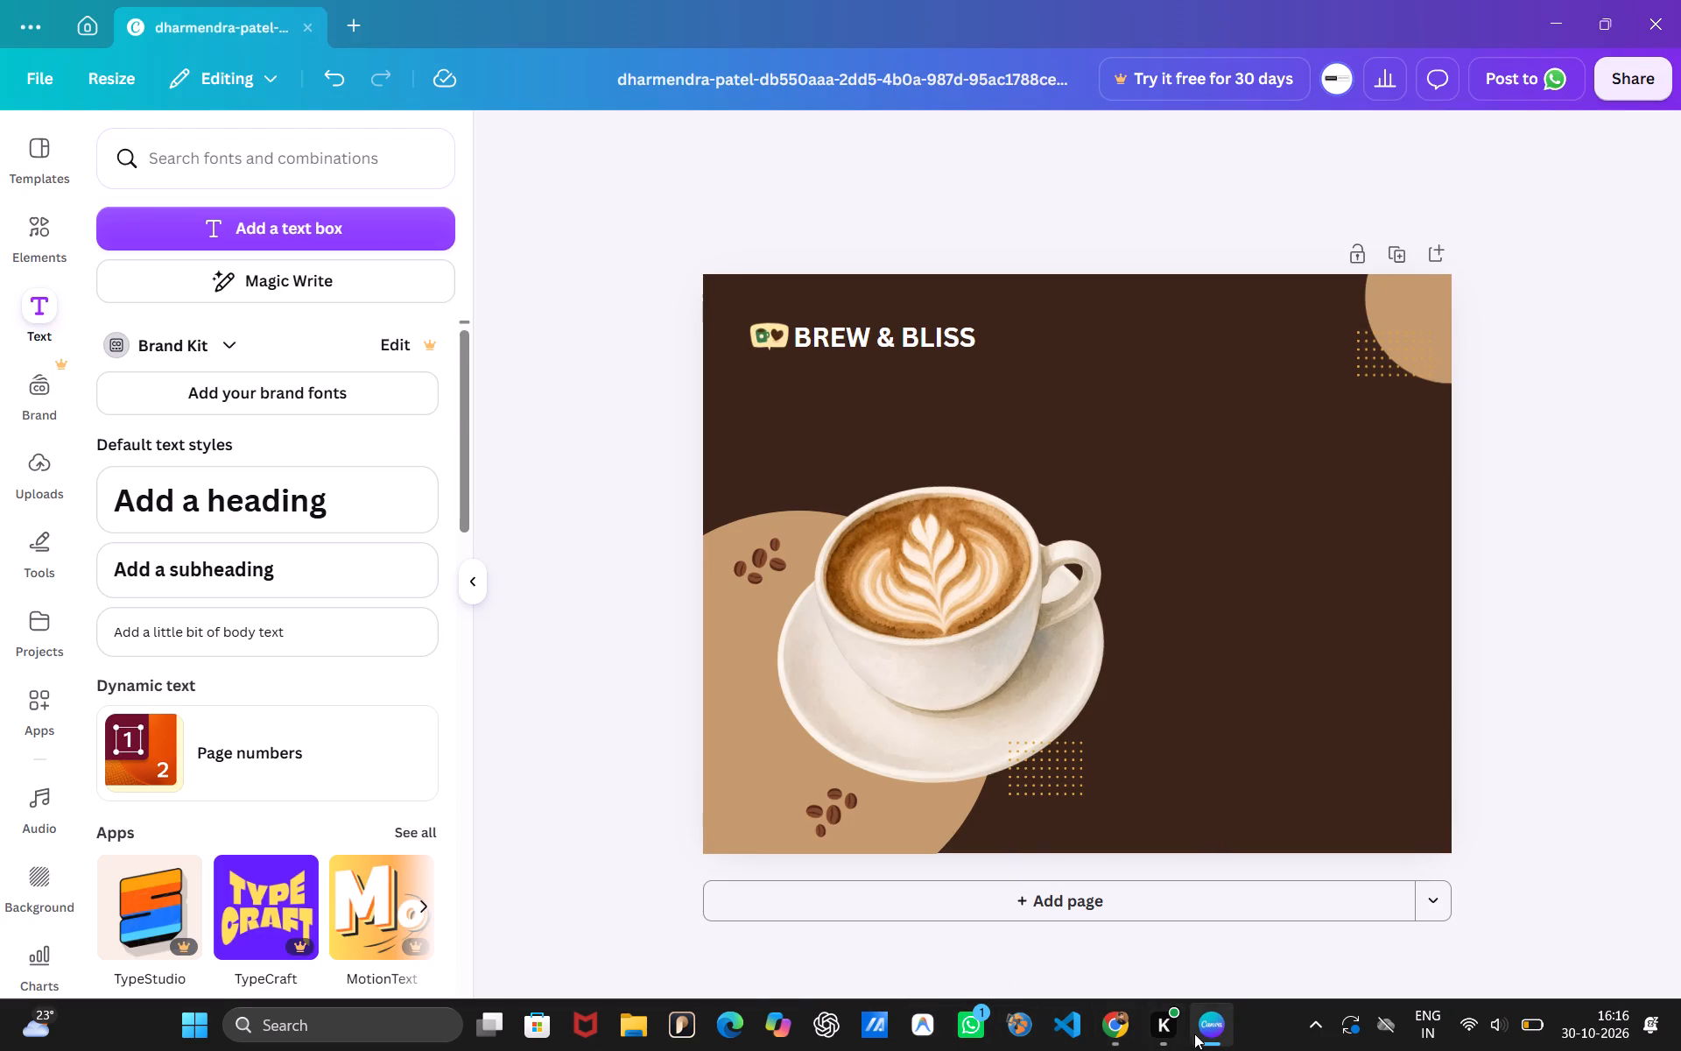
click(1112, 1034)
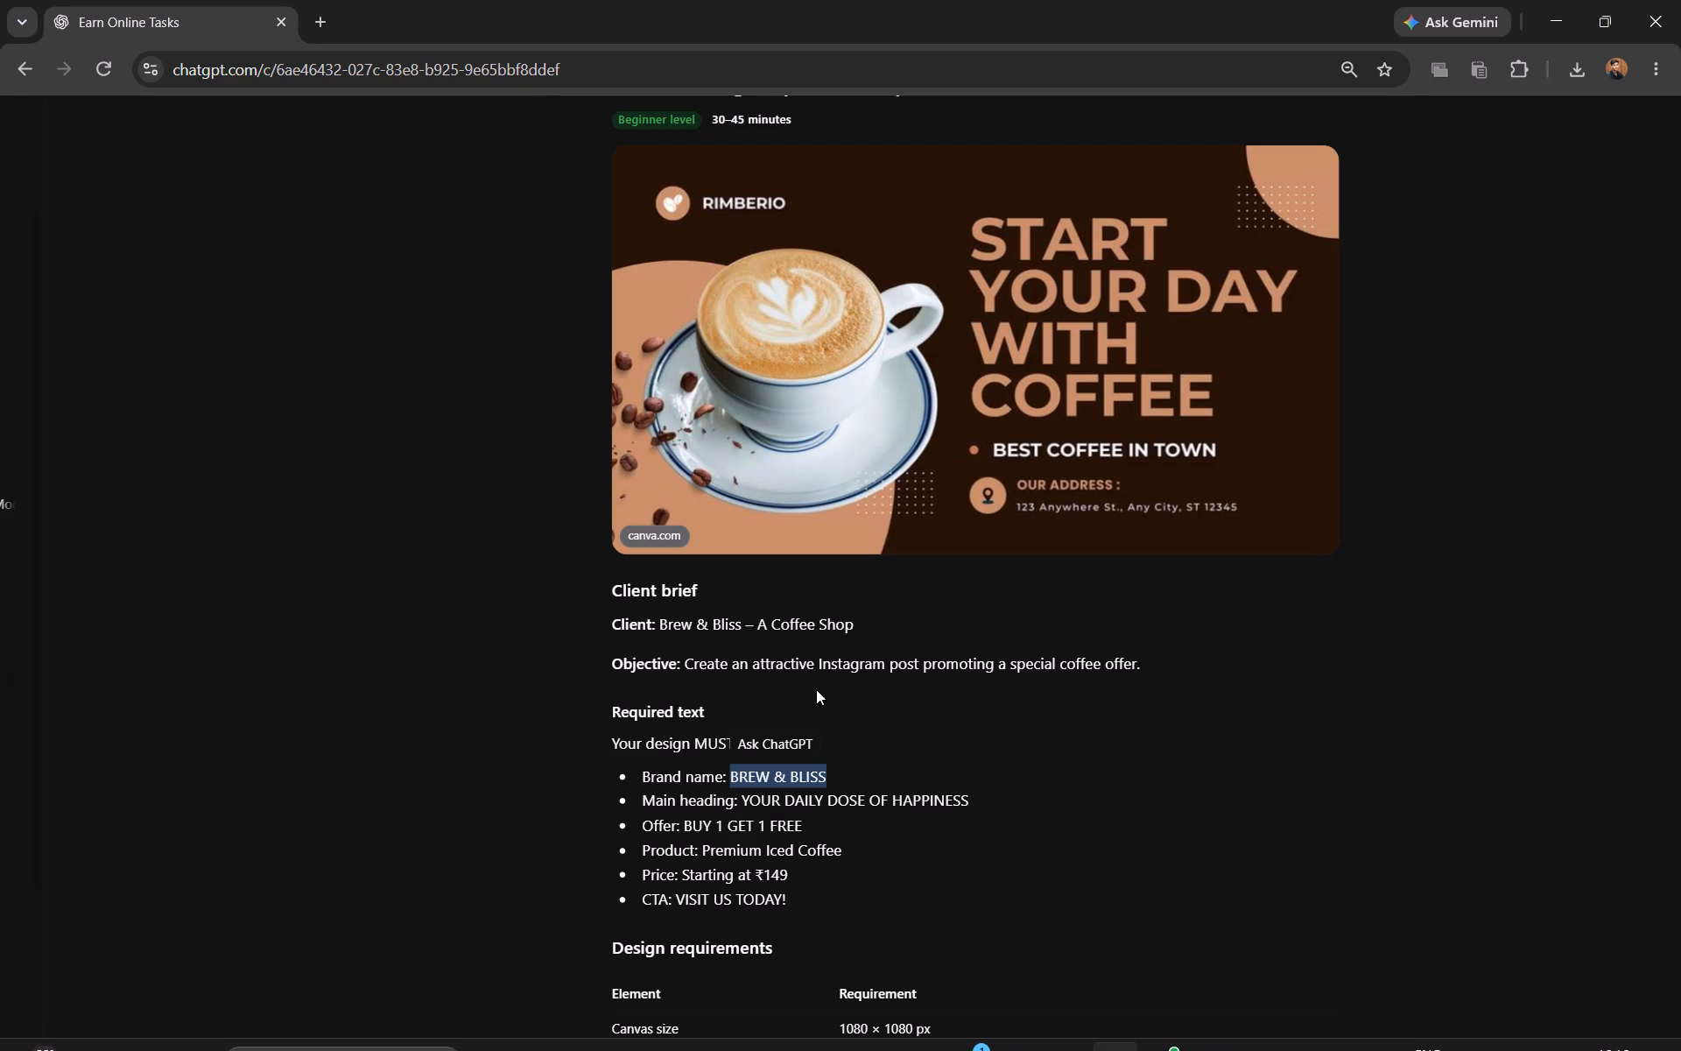
In the ChatGPT client brief in Chrome, copy the words "A Coffee Shop" from the Client line.
click(769, 692)
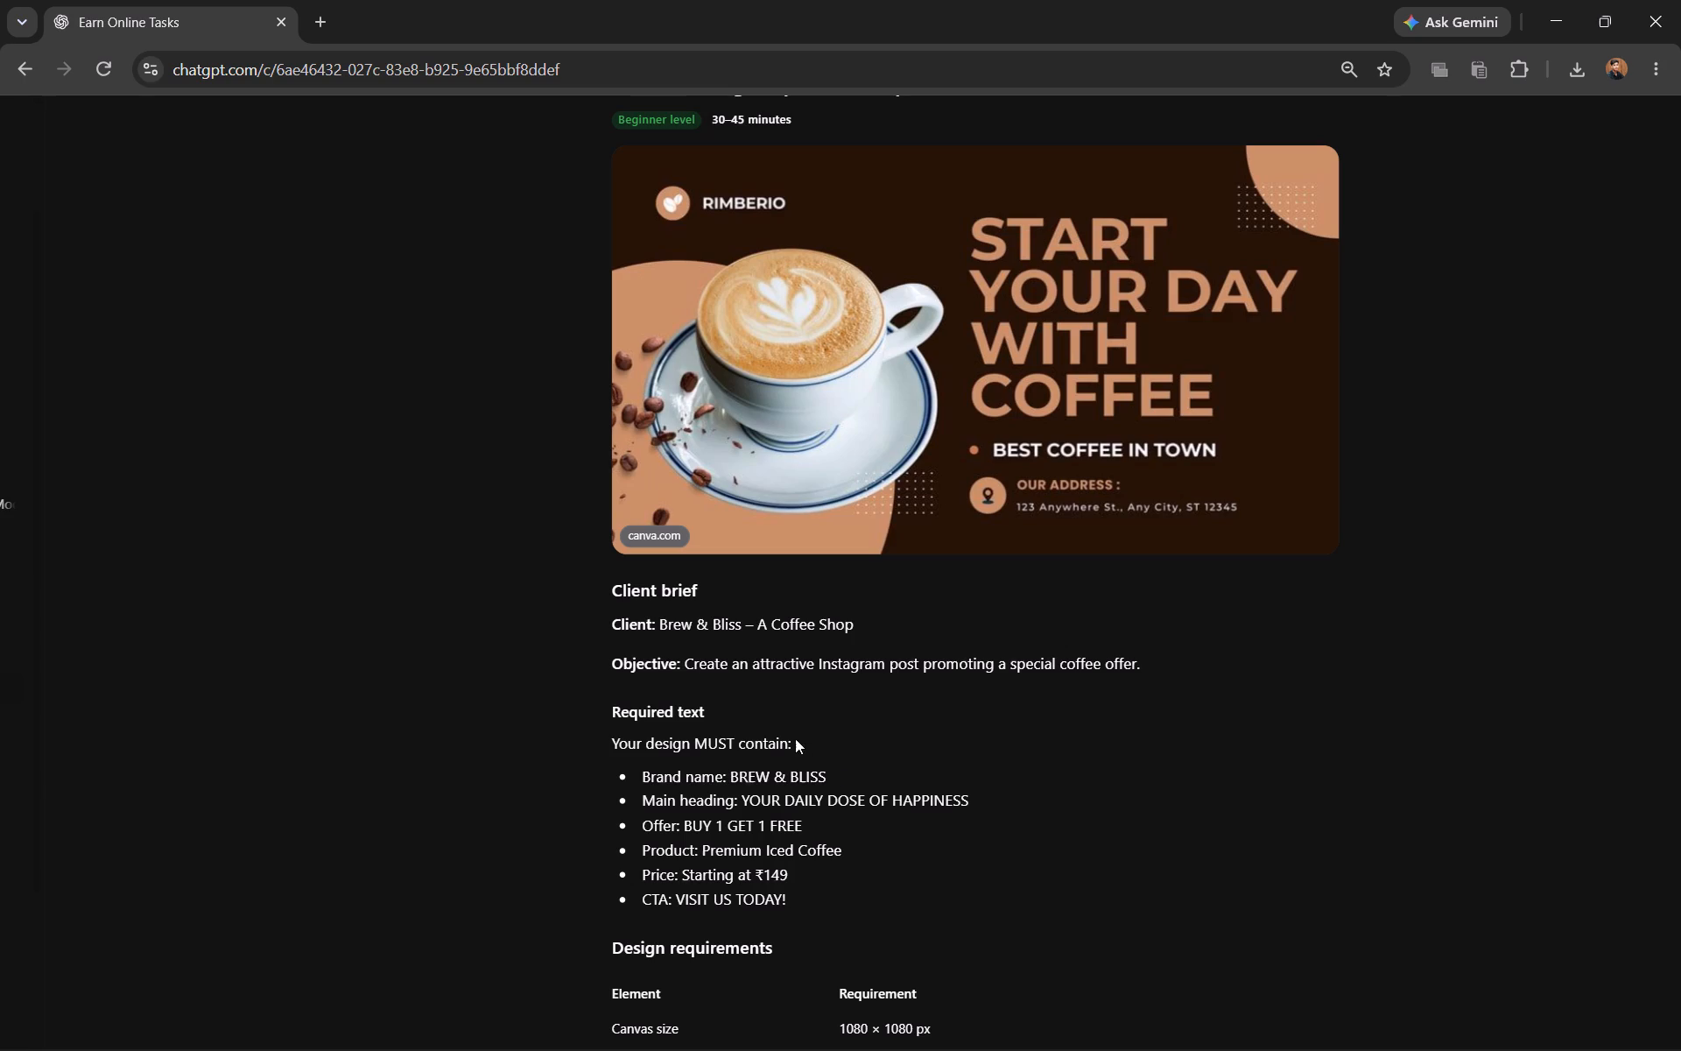
drag(871, 619, 761, 627)
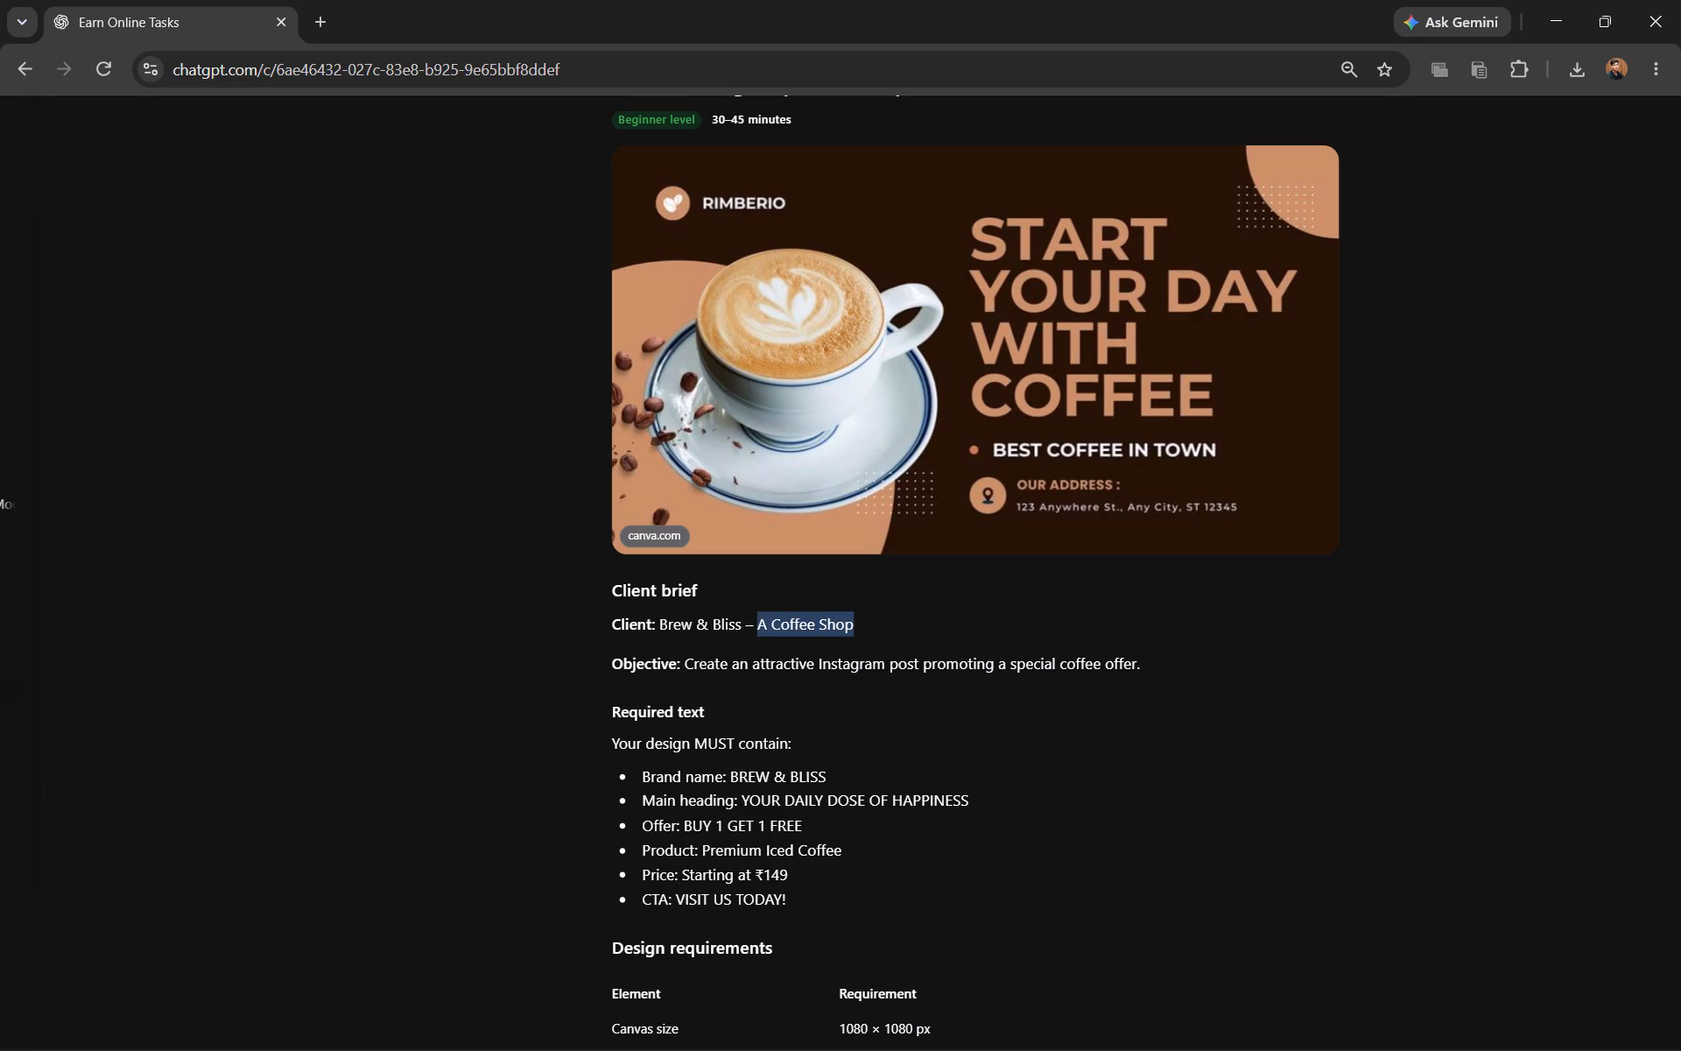
drag(761, 627, 758, 631)
key(ctrl+c)
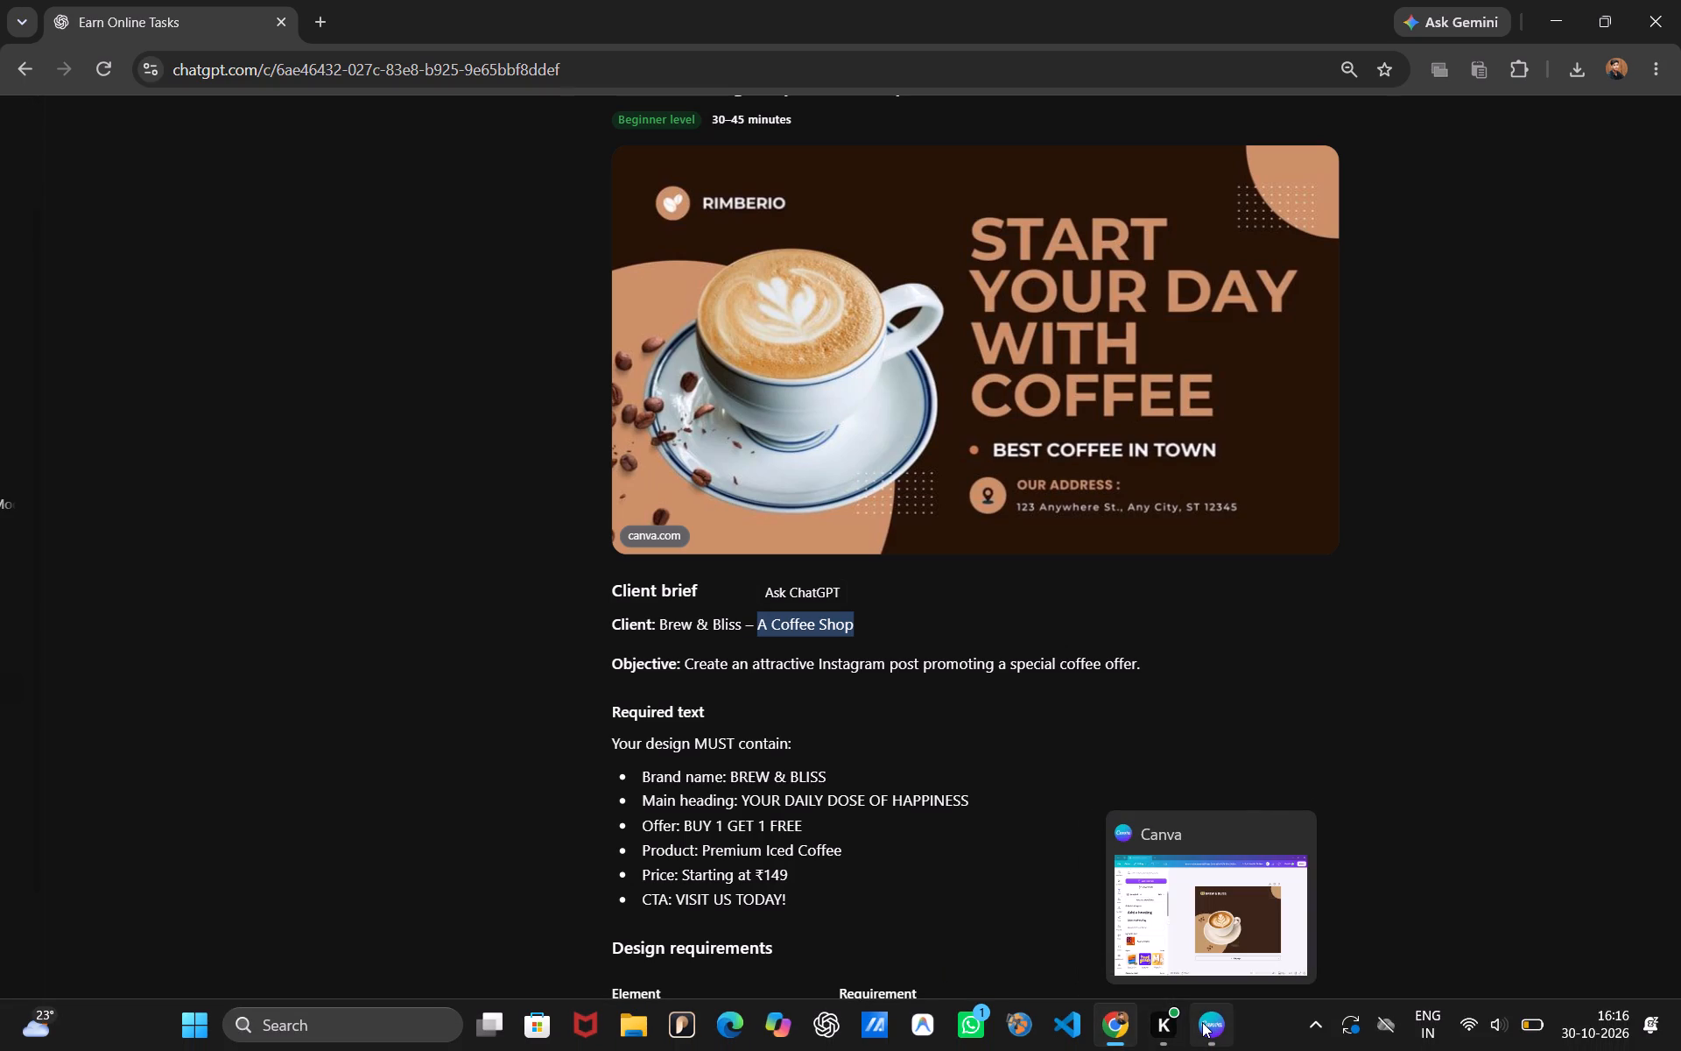
Switch back to Canva, paste "A Coffee Shop" as a new text element and place it just below the BREW & BLISS heading.
click(1206, 943)
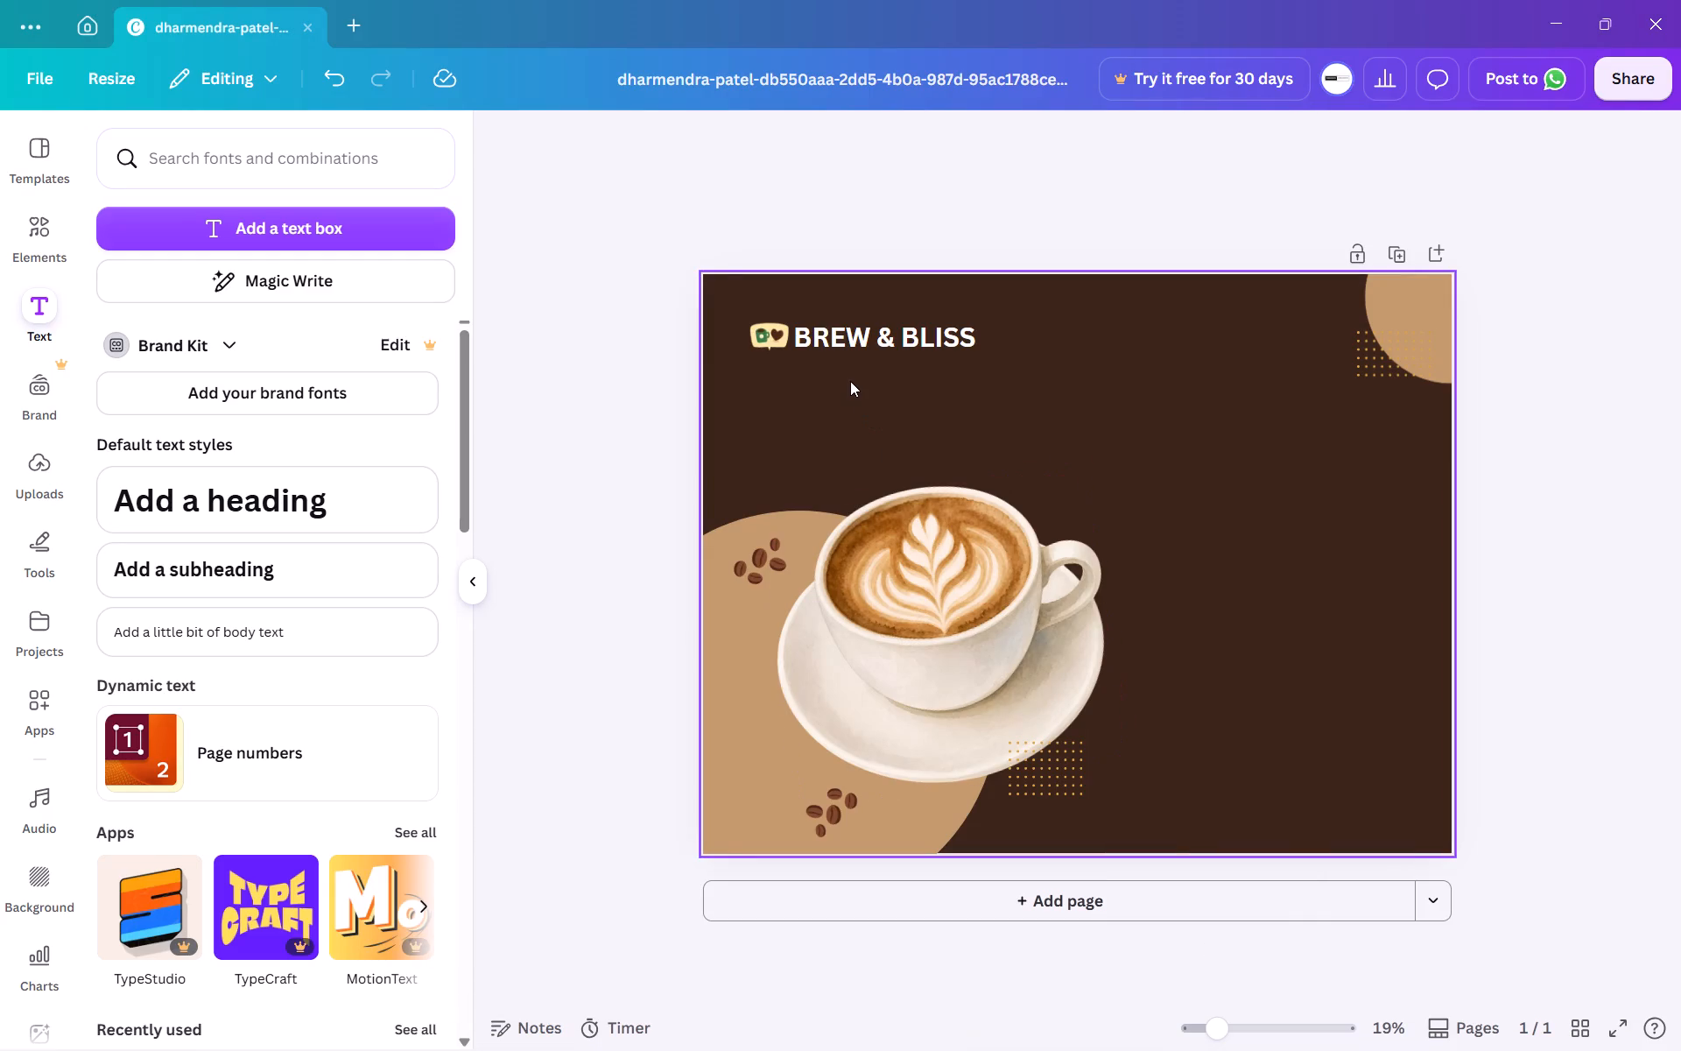
click(850, 381)
key(ctrl+v)
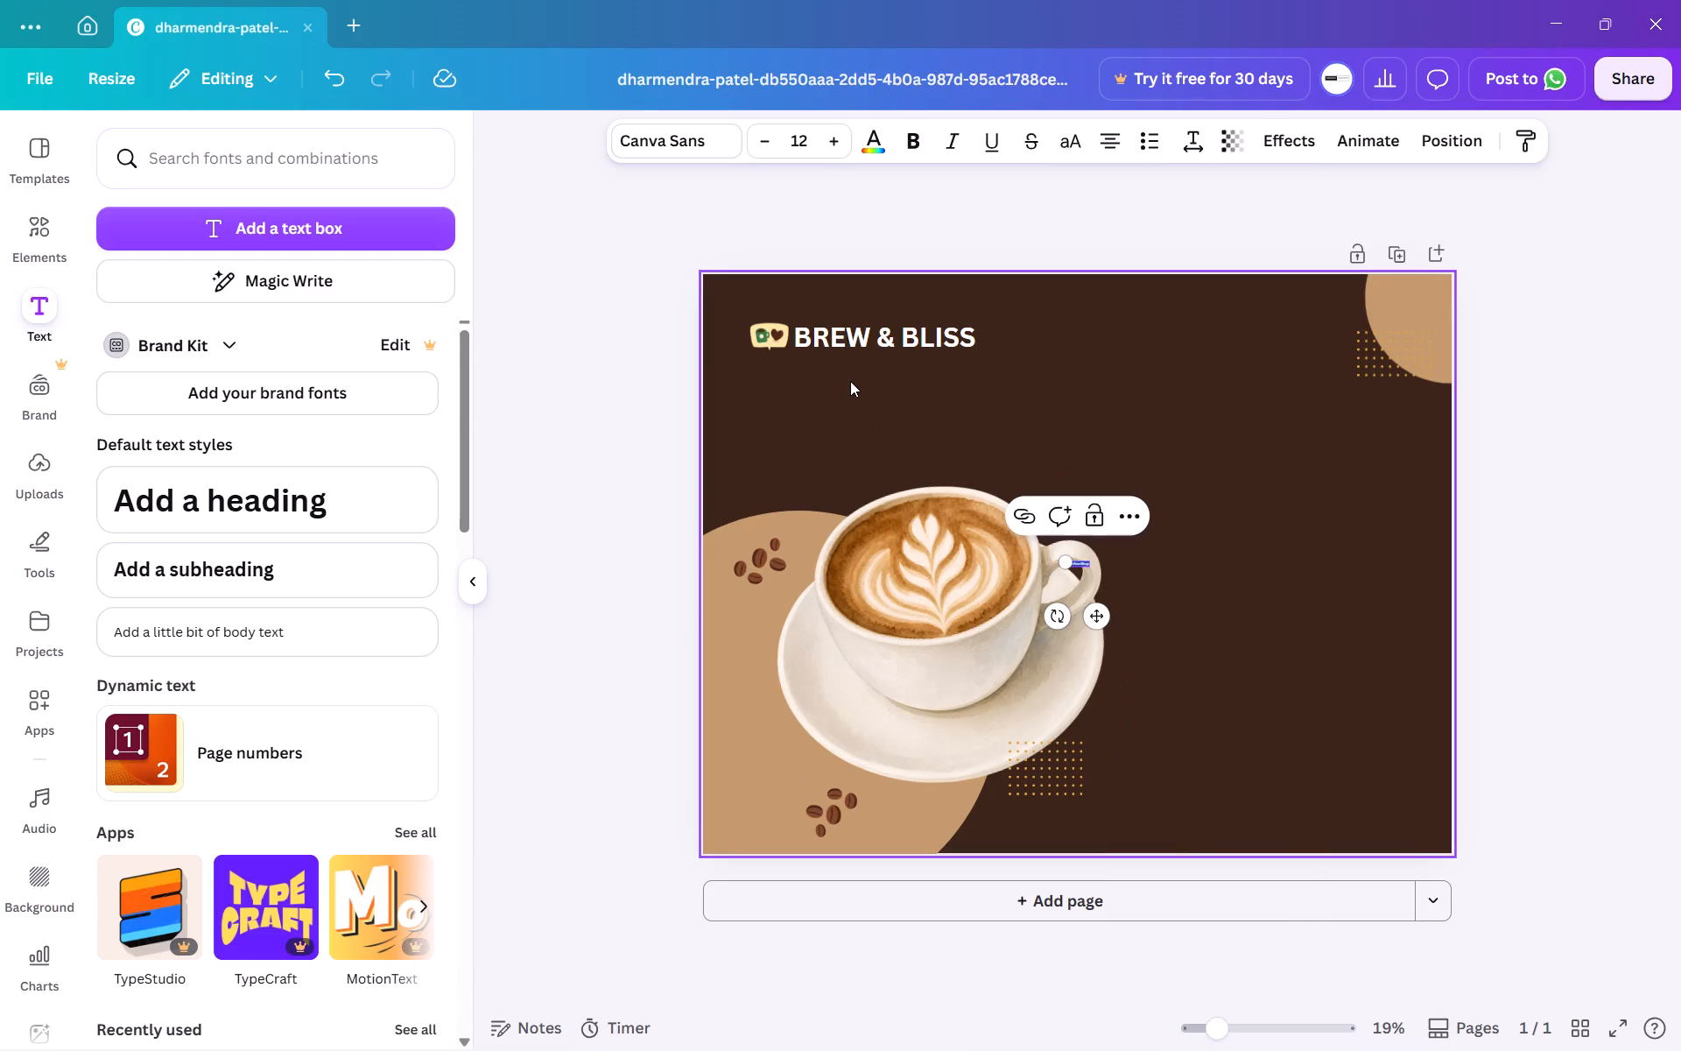
drag(1101, 609, 853, 406)
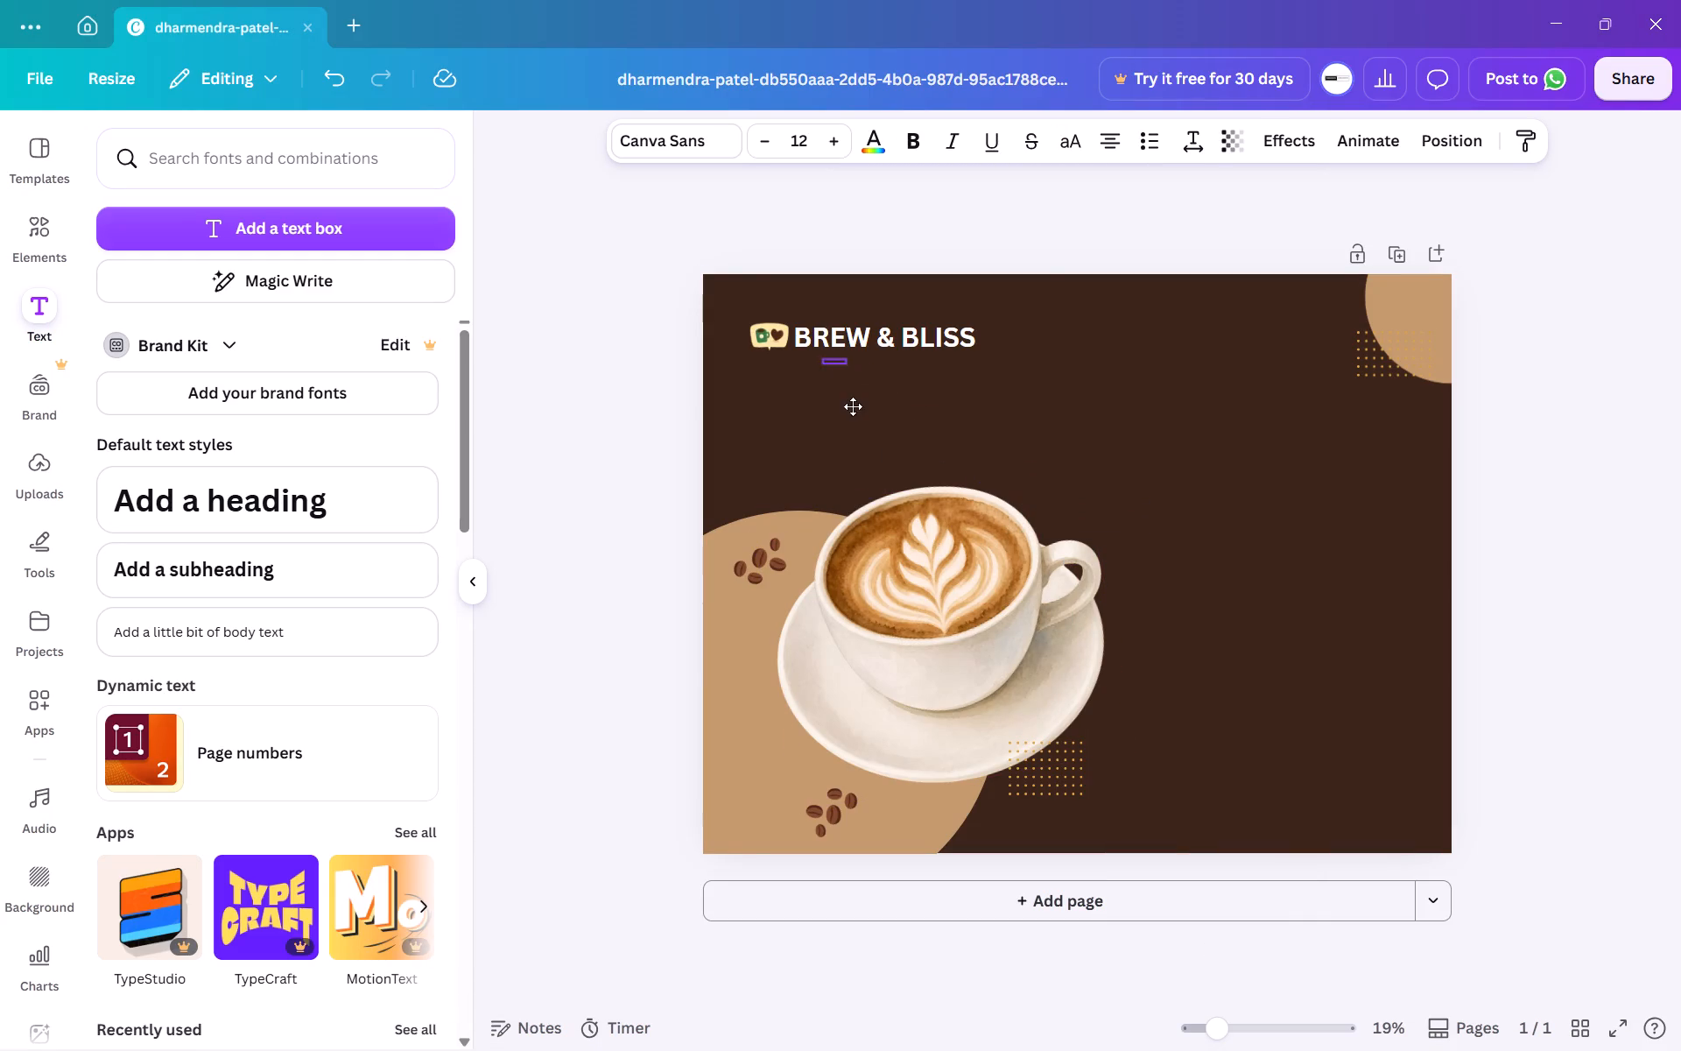
drag(853, 406, 835, 402)
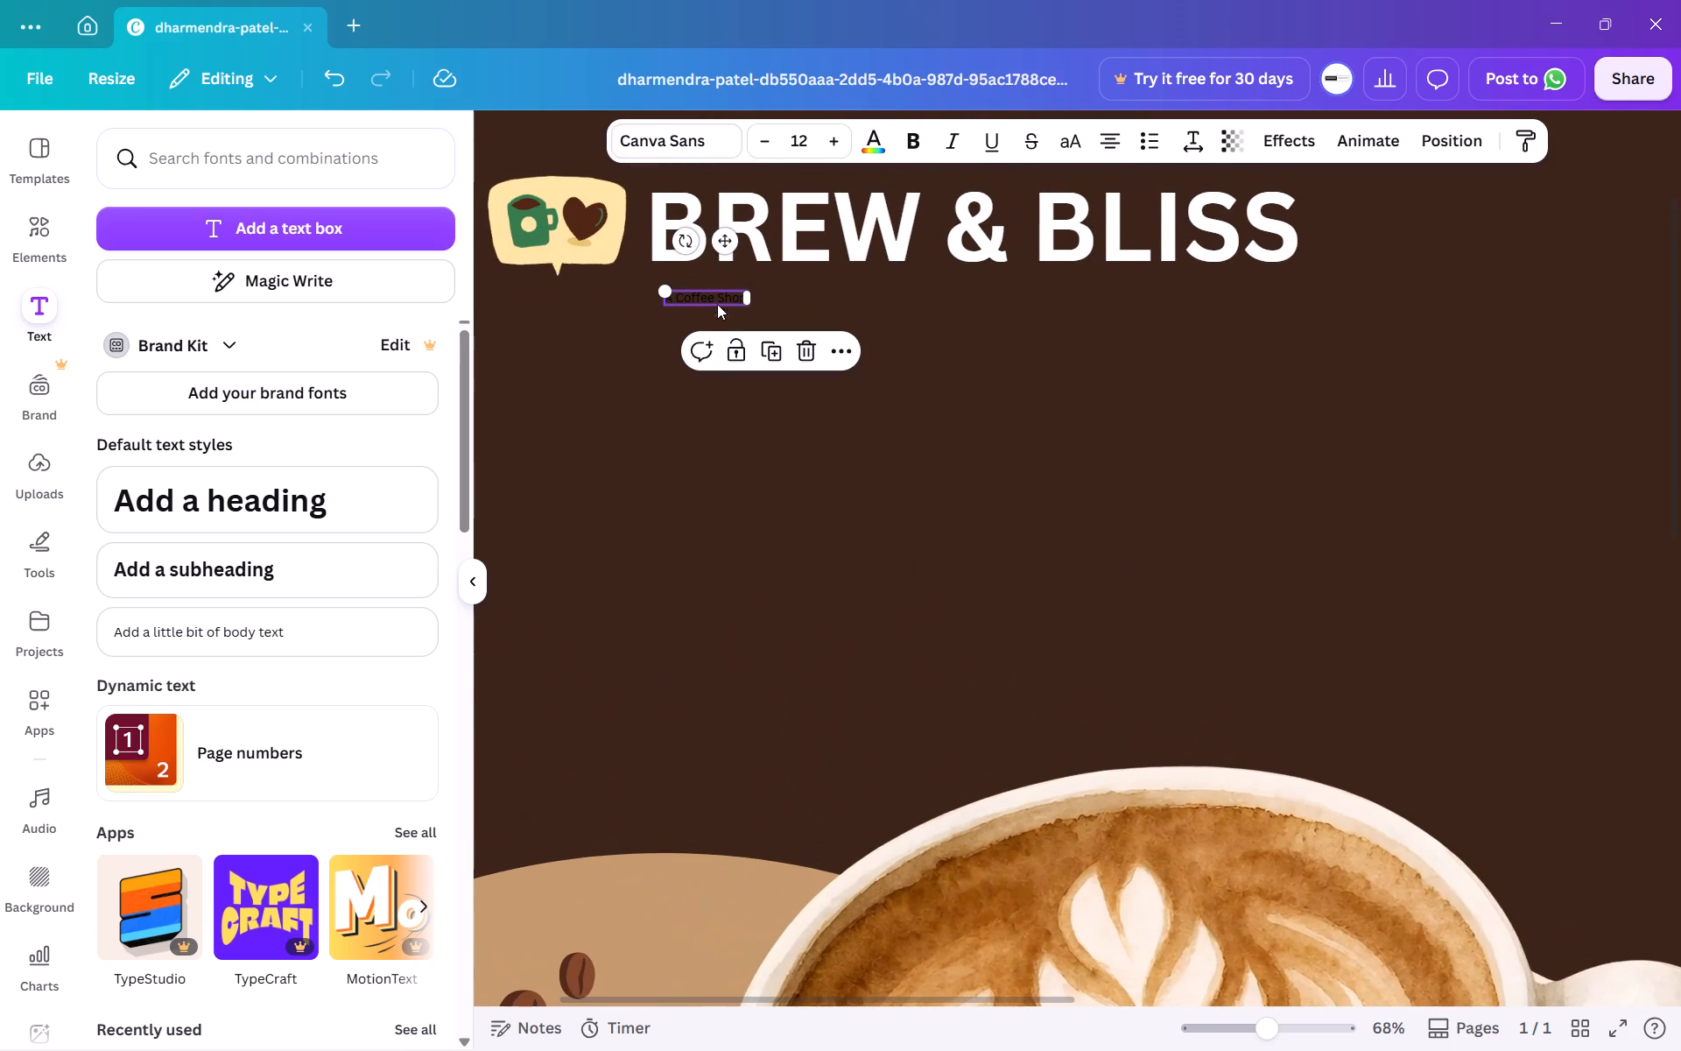
Increase the "A Coffee Shop" text's font size to 50.
click(714, 286)
triple_click(705, 300)
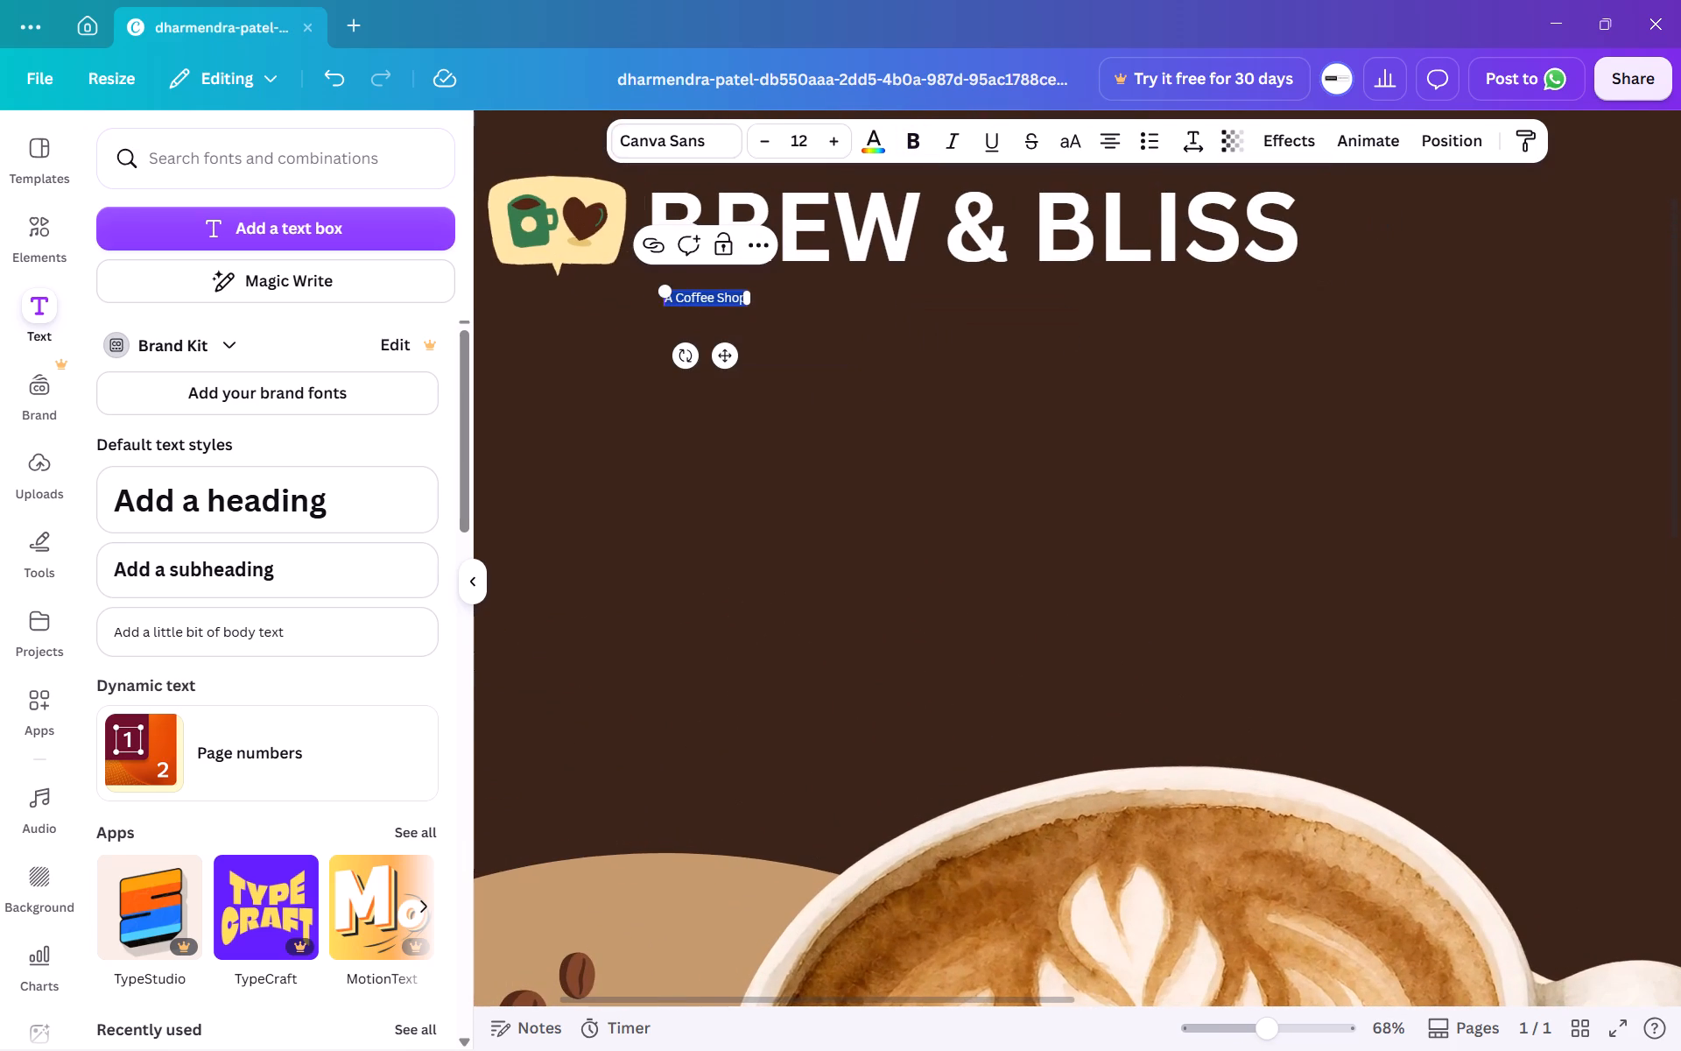
triple_click(831, 133)
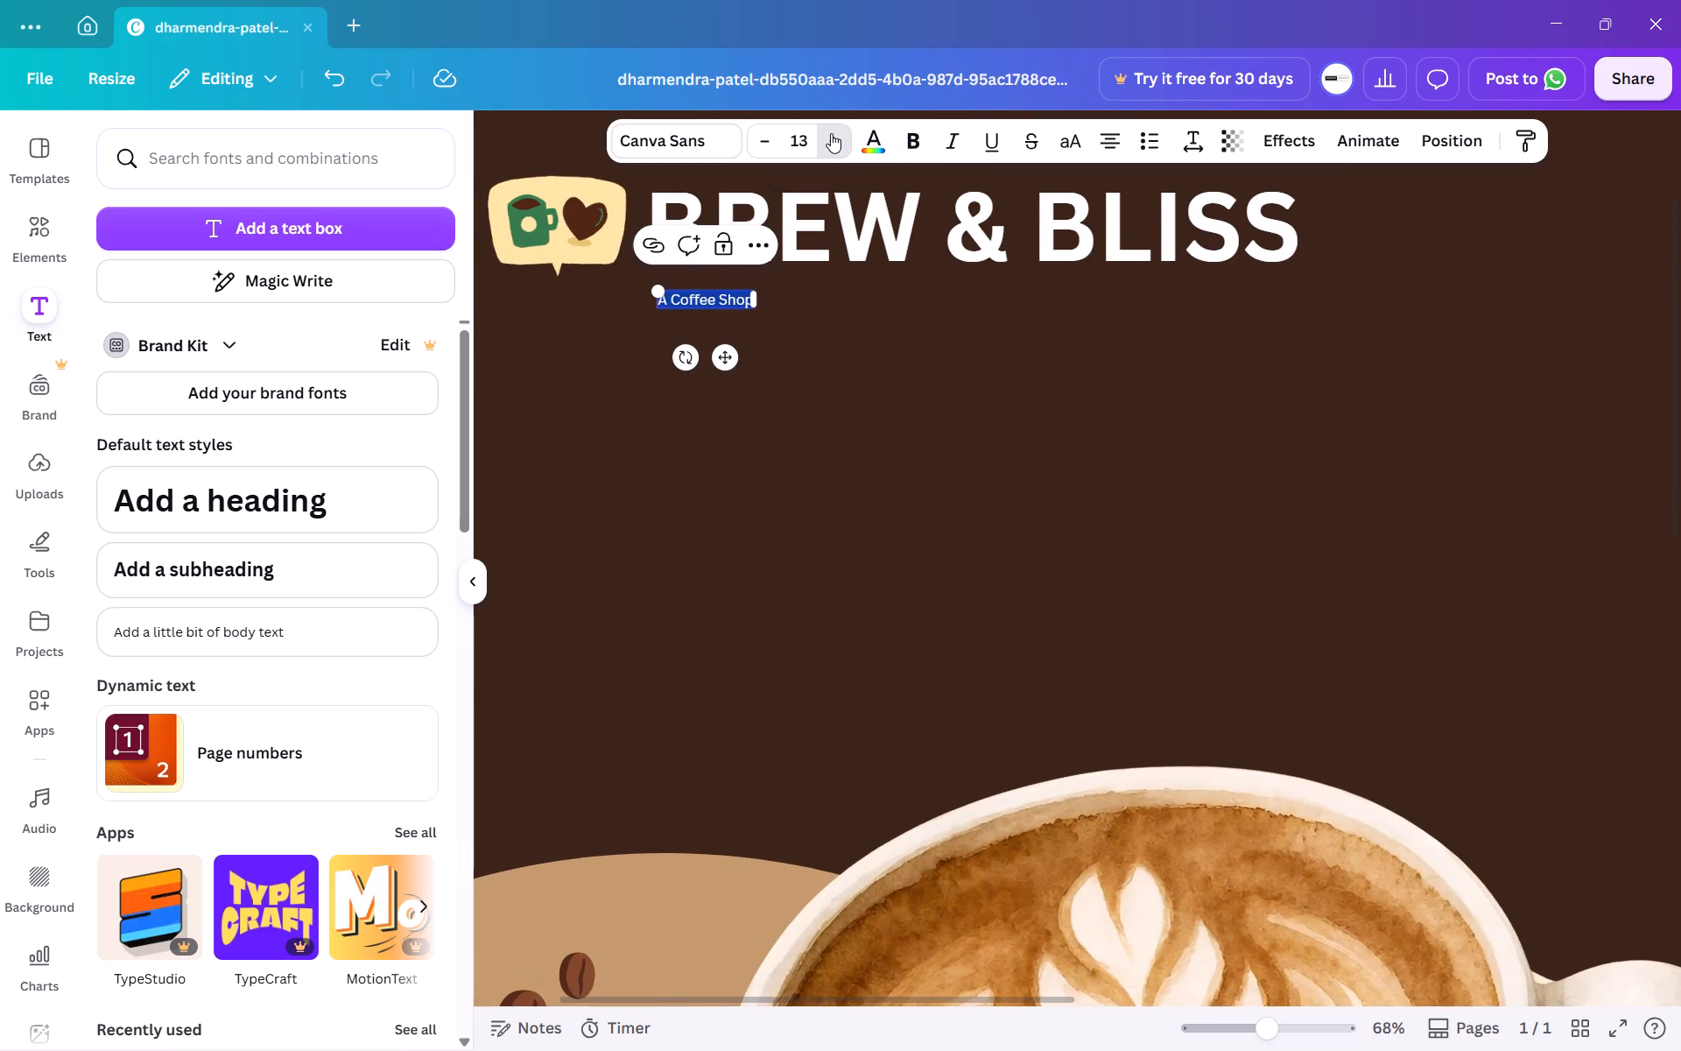
triple_click(831, 133)
triple_click(831, 133)
triple_click(831, 133)
triple_click(831, 133)
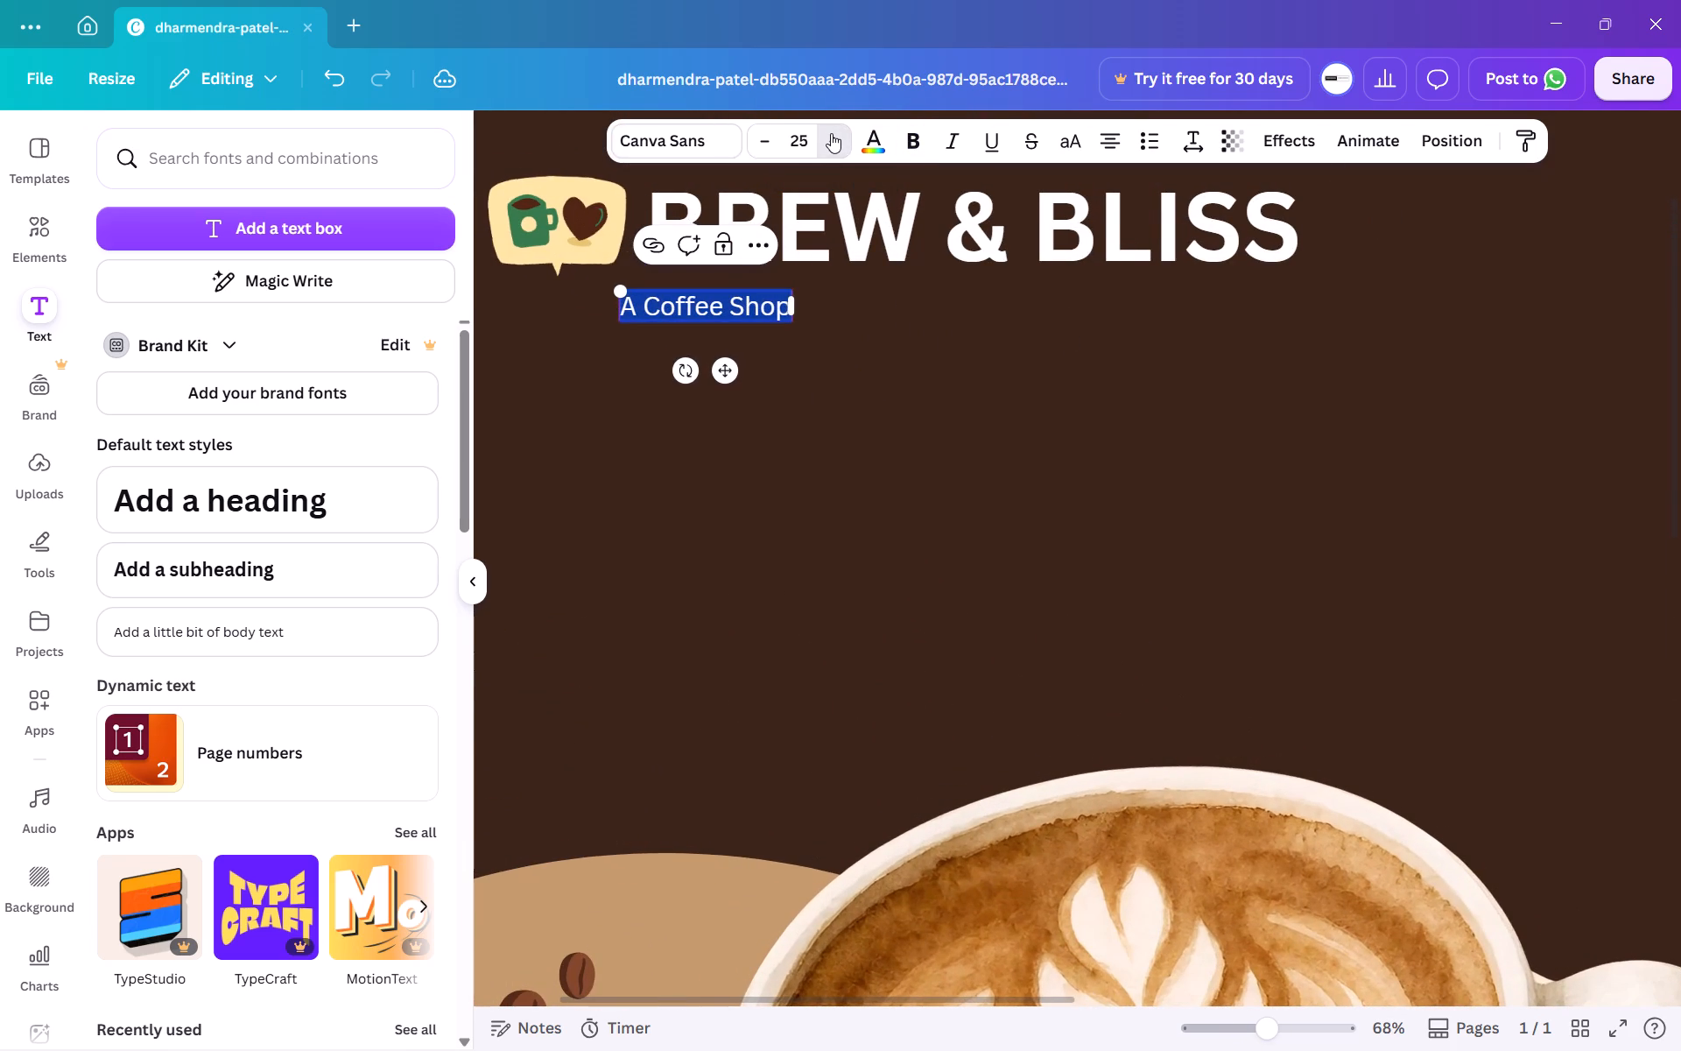
triple_click(831, 133)
triple_click(831, 133)
triple_click(831, 133)
triple_click(831, 133)
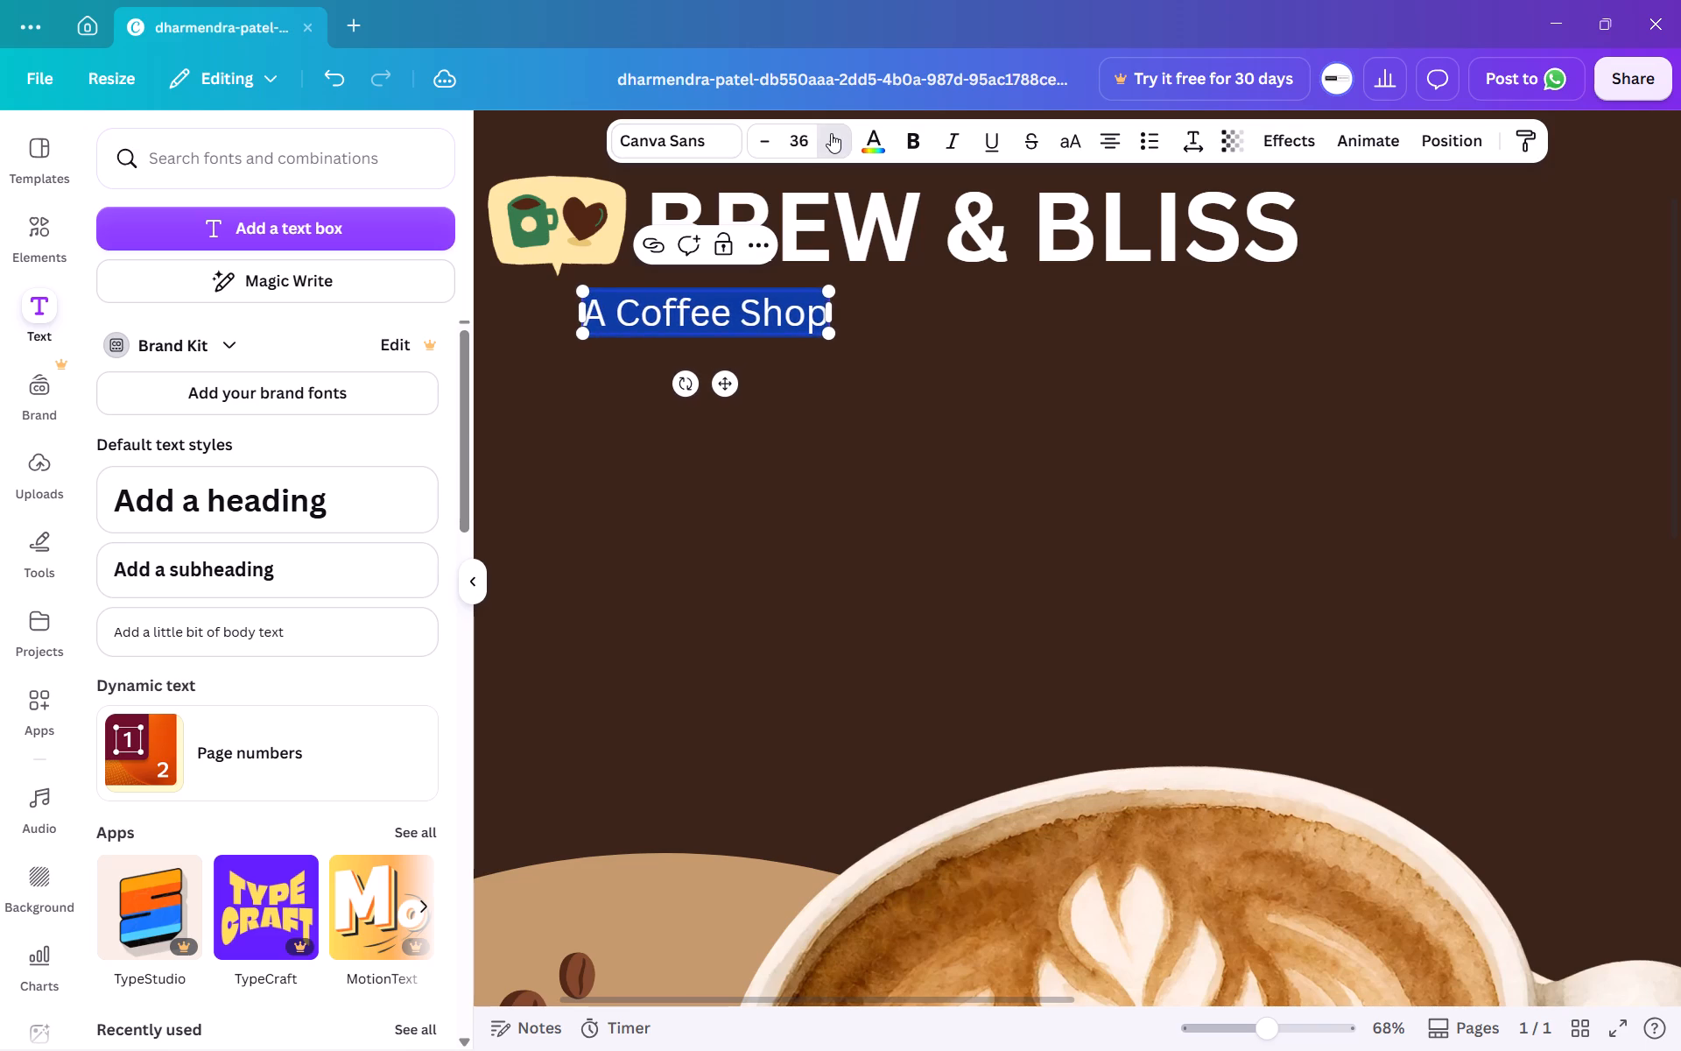
triple_click(831, 133)
triple_click(831, 133)
triple_click(831, 133)
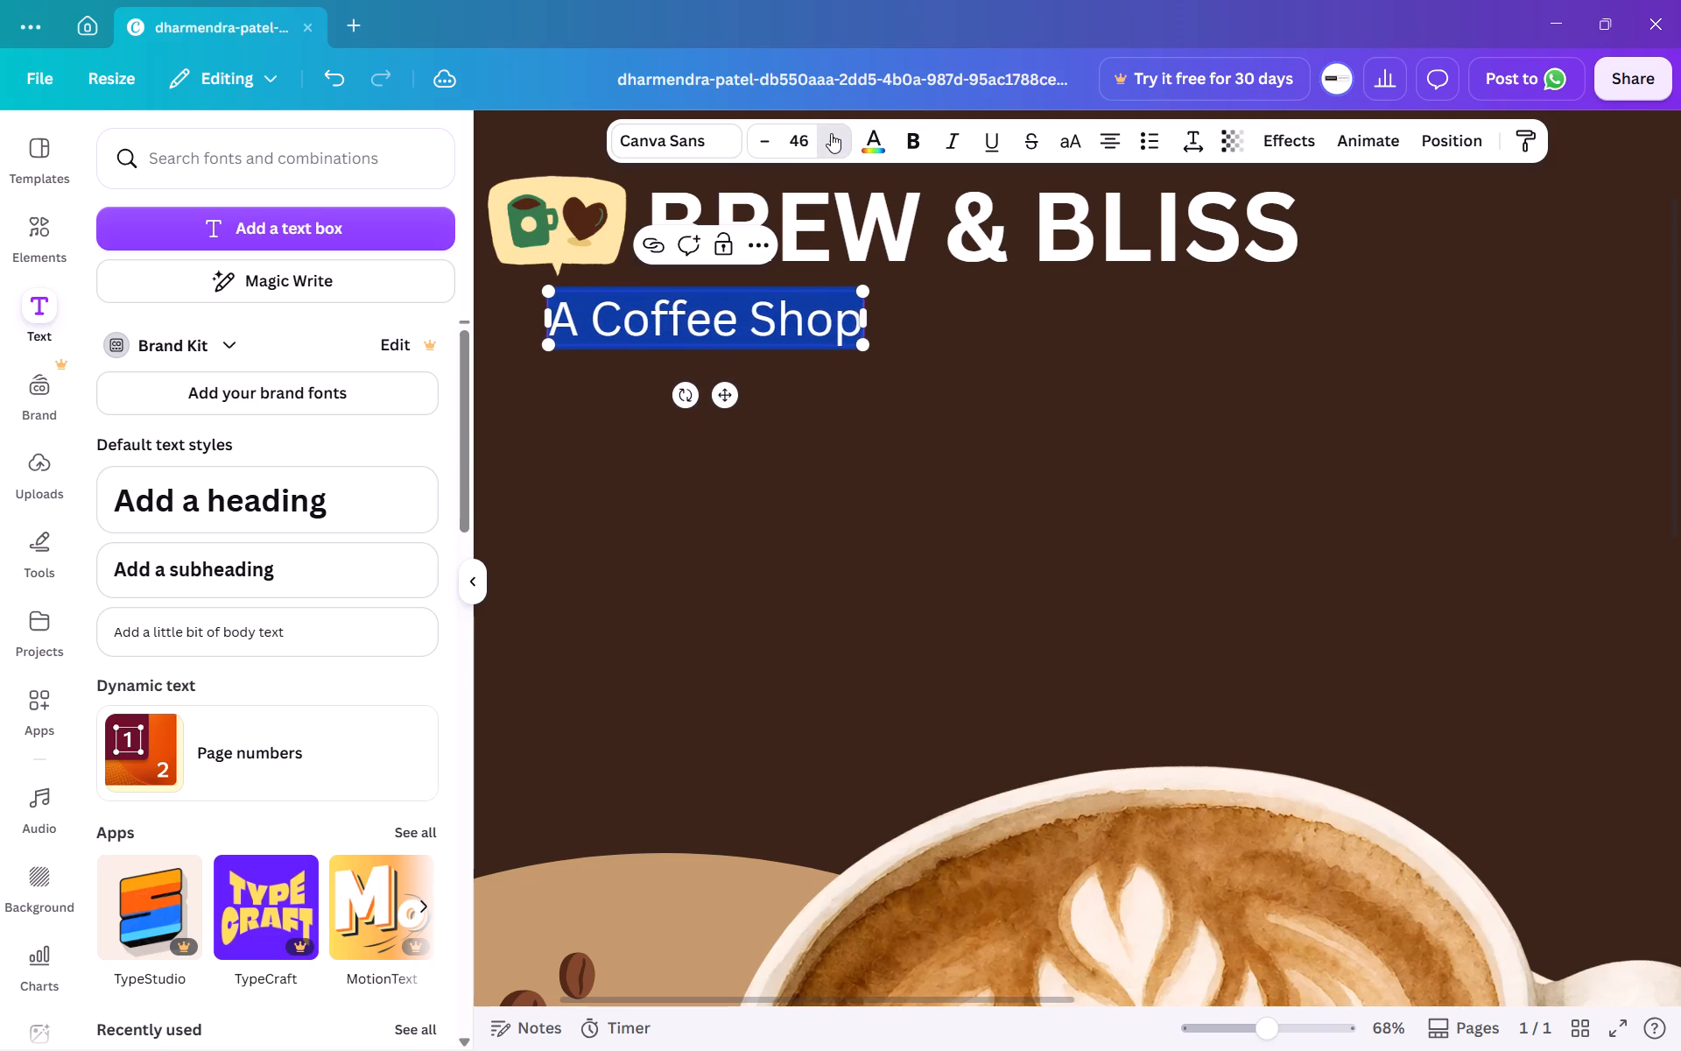
triple_click(831, 133)
click(831, 133)
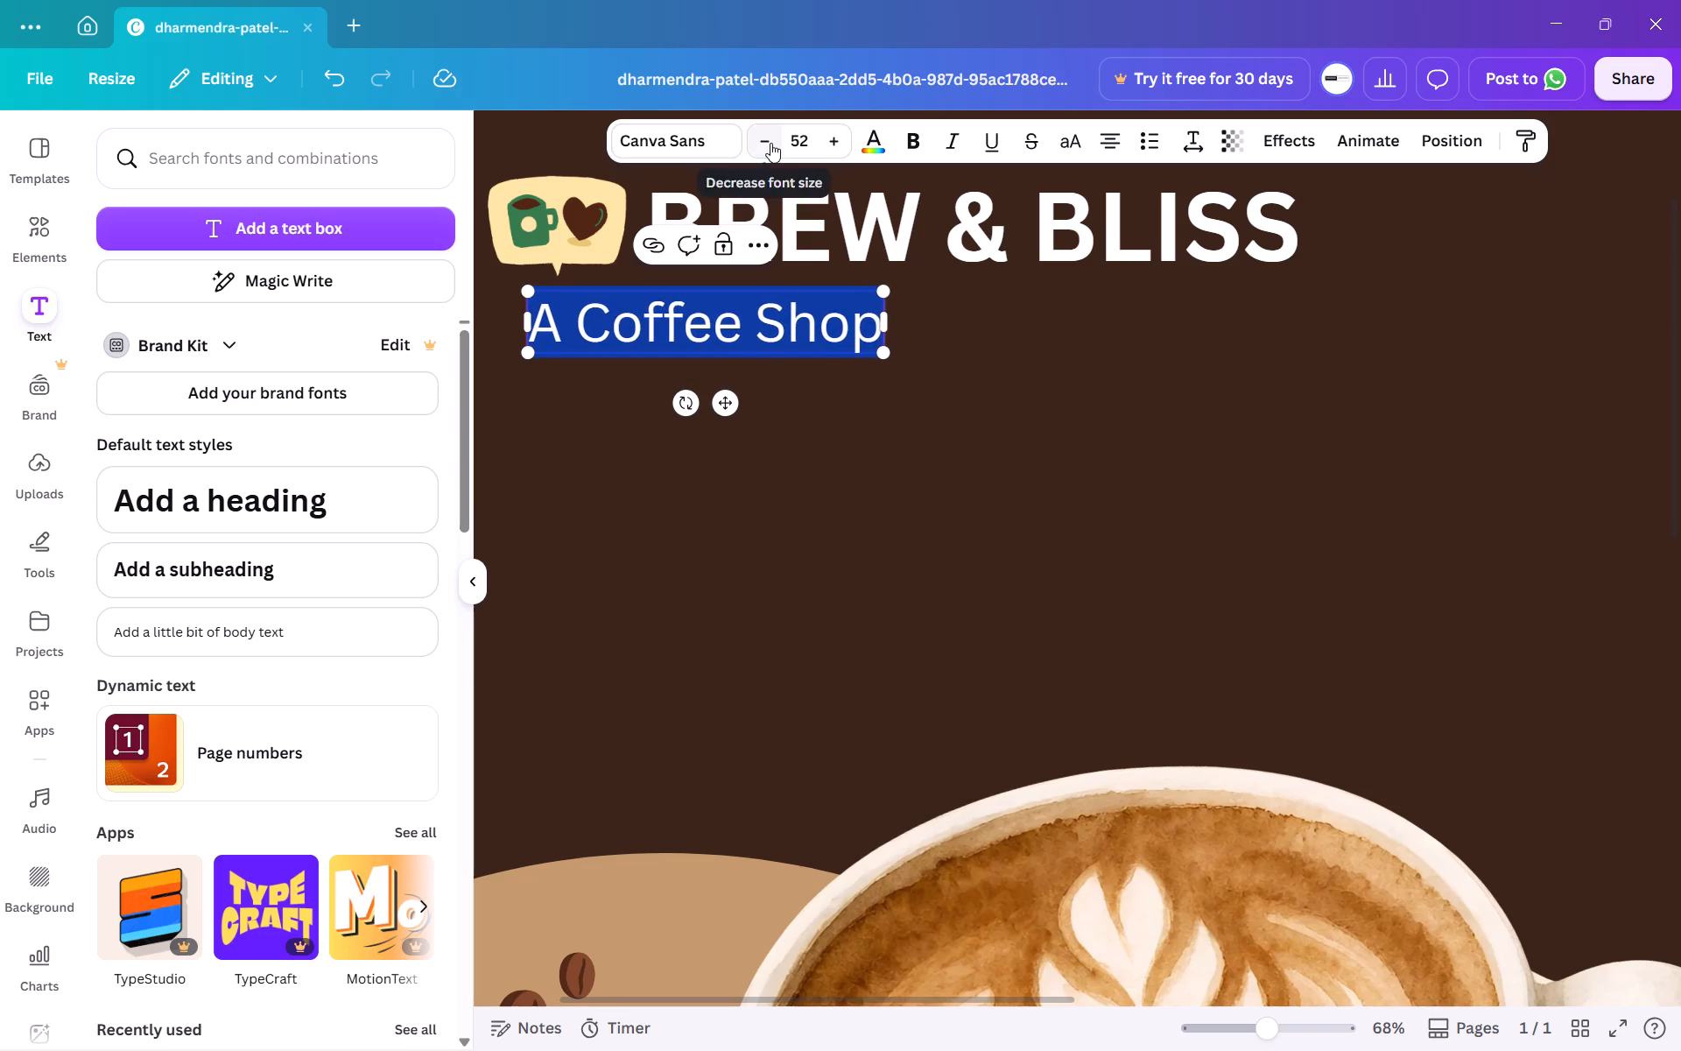
double_click(770, 143)
Make the "A Coffee Shop" text bold and left-aligned.
click(909, 145)
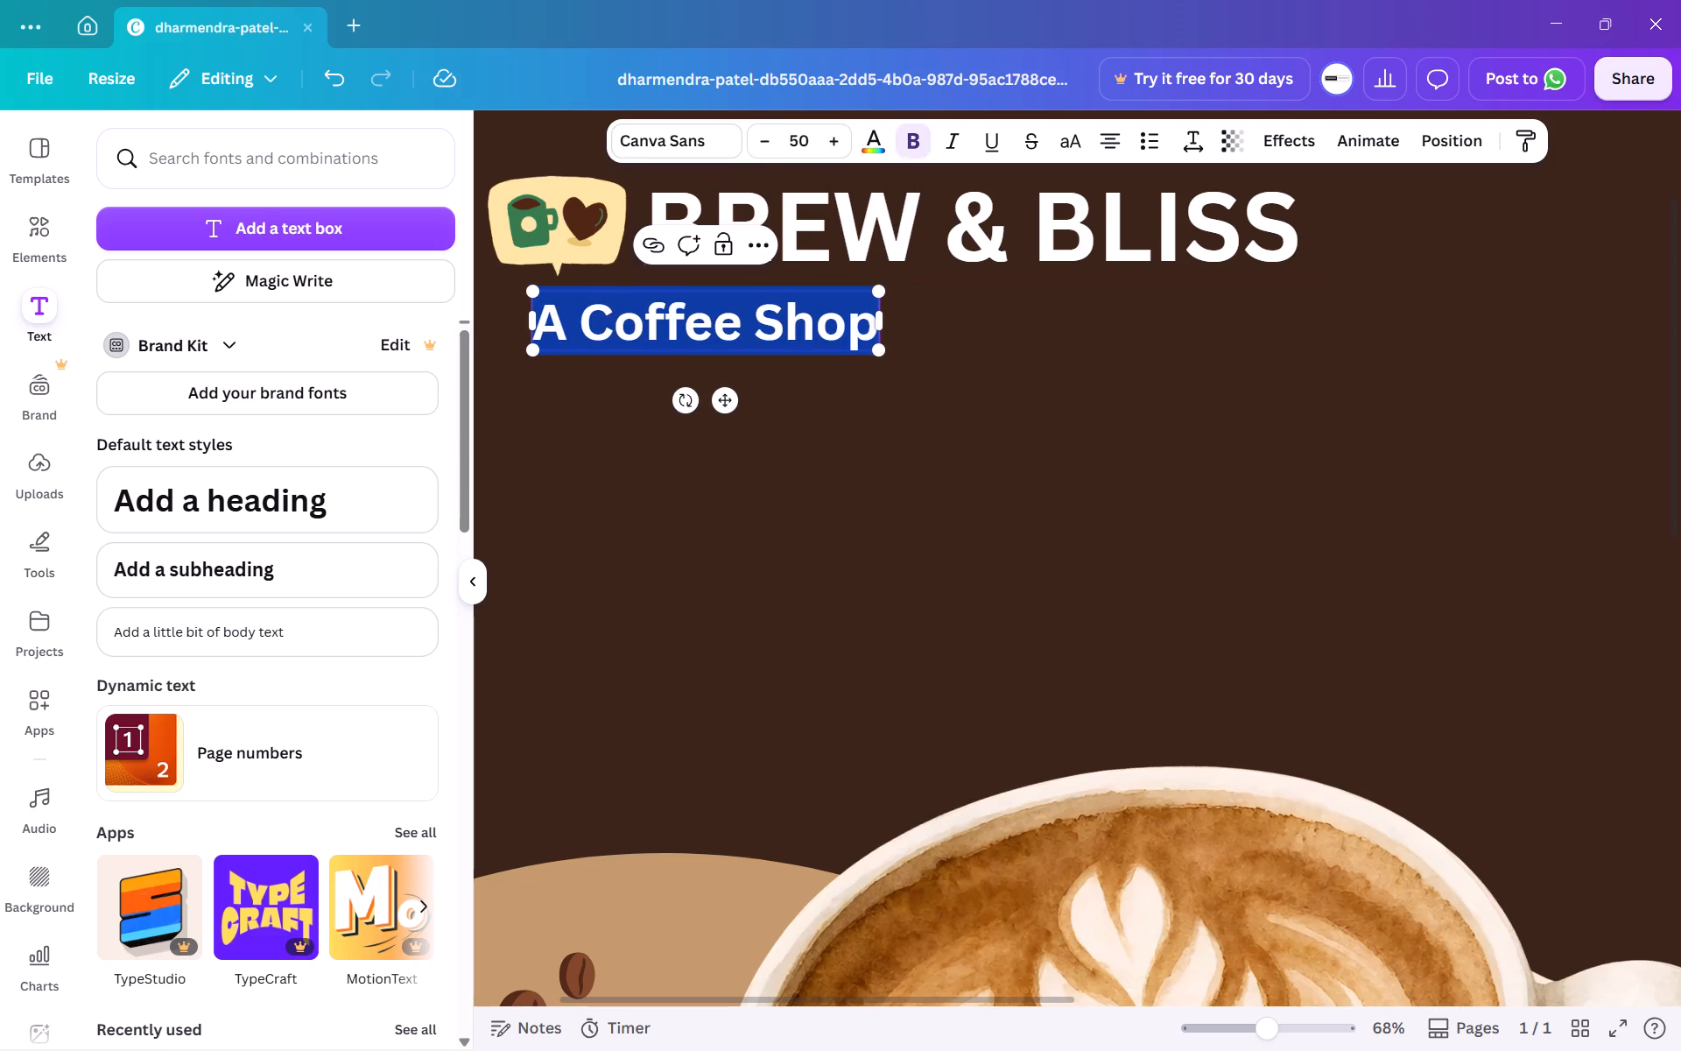
click(1109, 138)
Move the "A Coffee Shop" tagline directly beneath the BREW & BLISS heading, starting at the heading's left edge.
drag(719, 398, 840, 389)
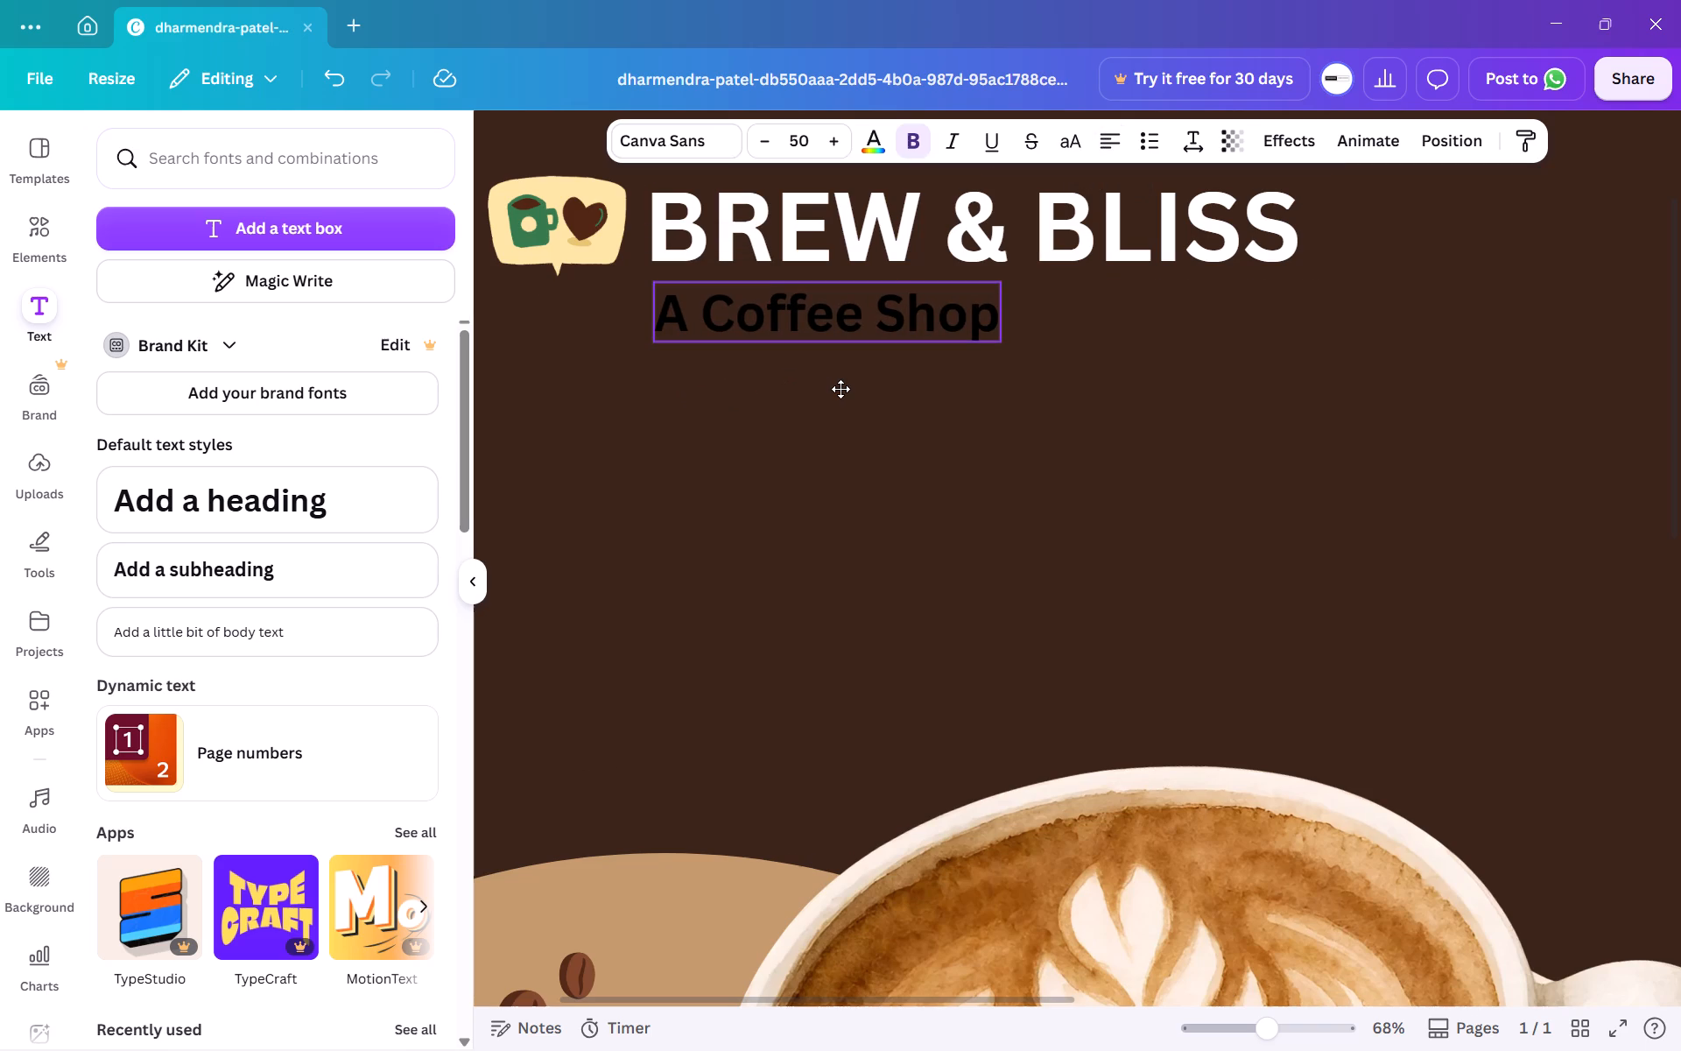
drag(840, 389, 843, 389)
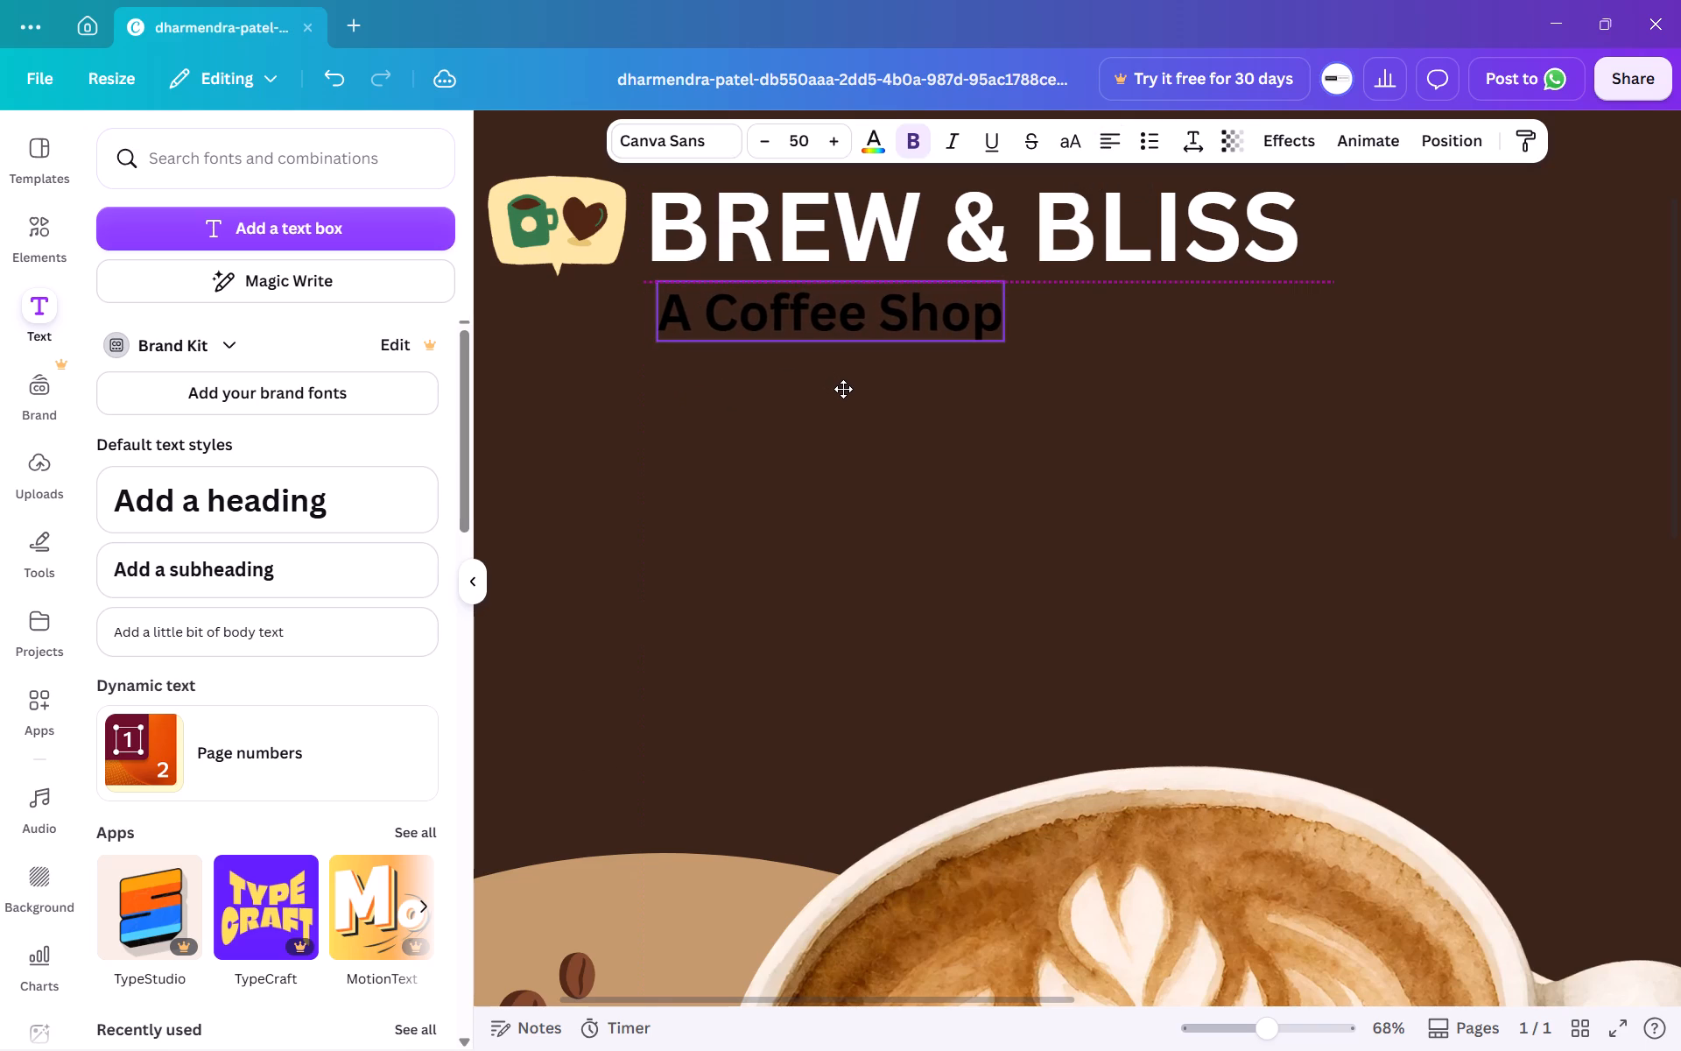
drag(843, 389, 836, 389)
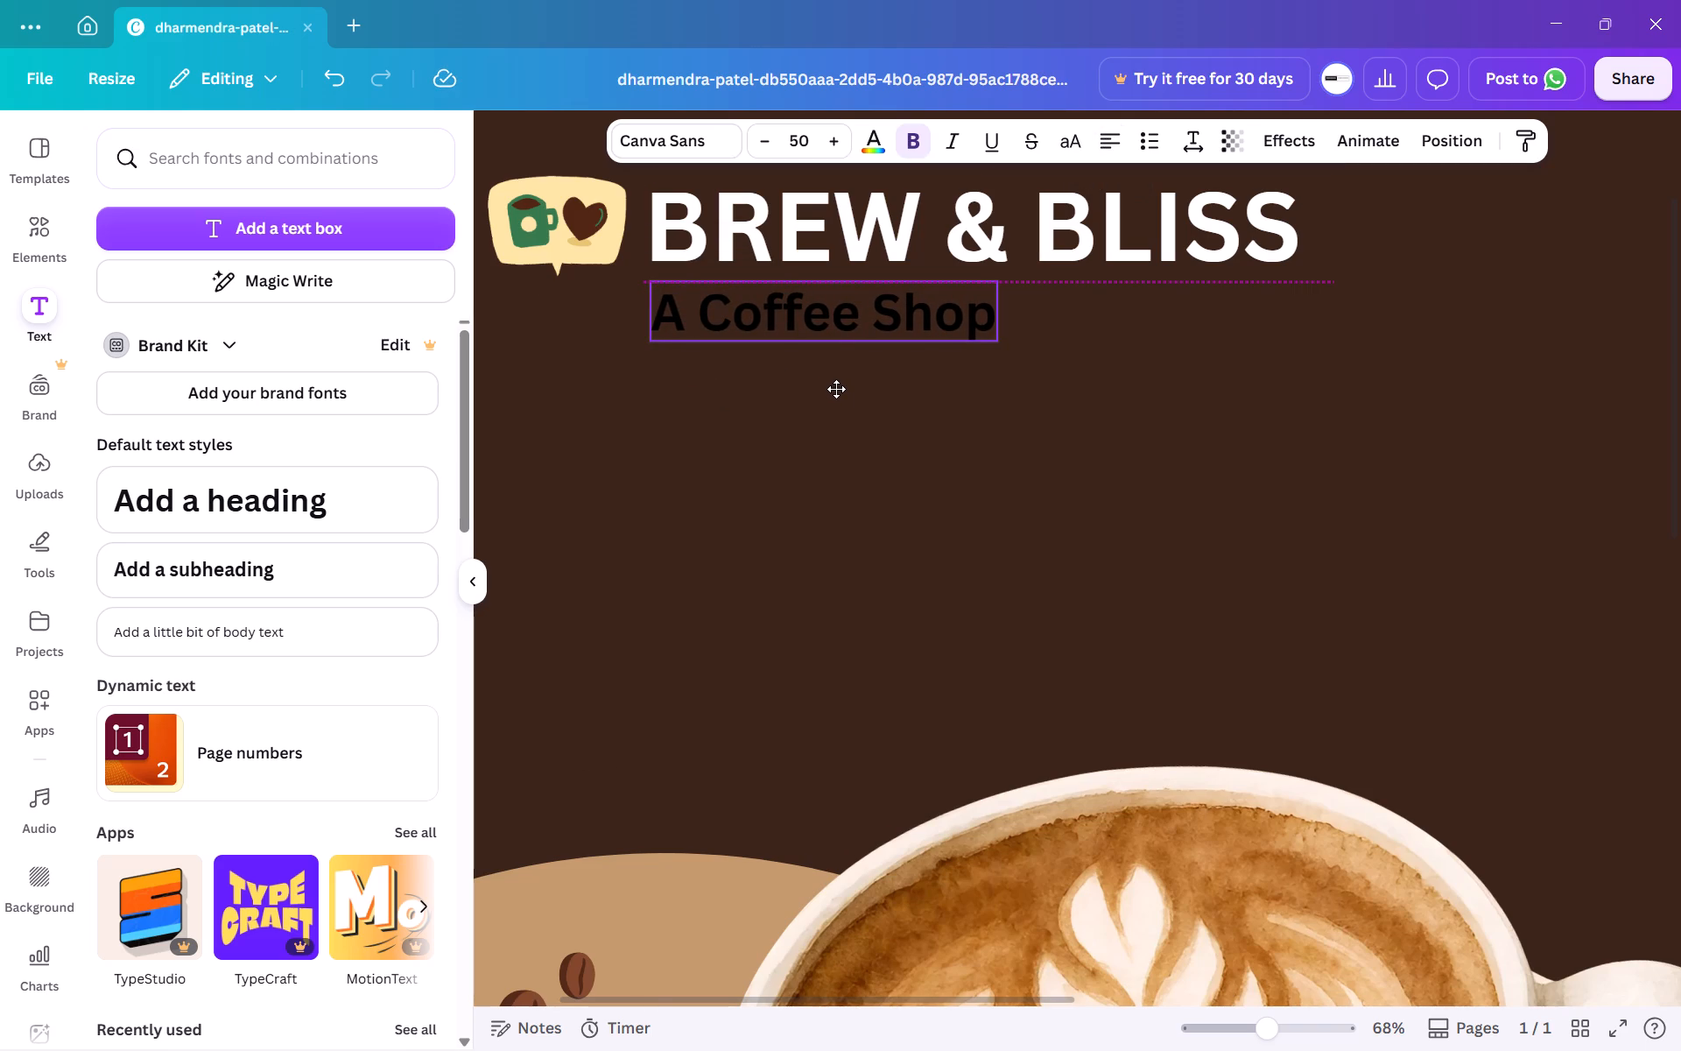
drag(836, 389, 838, 402)
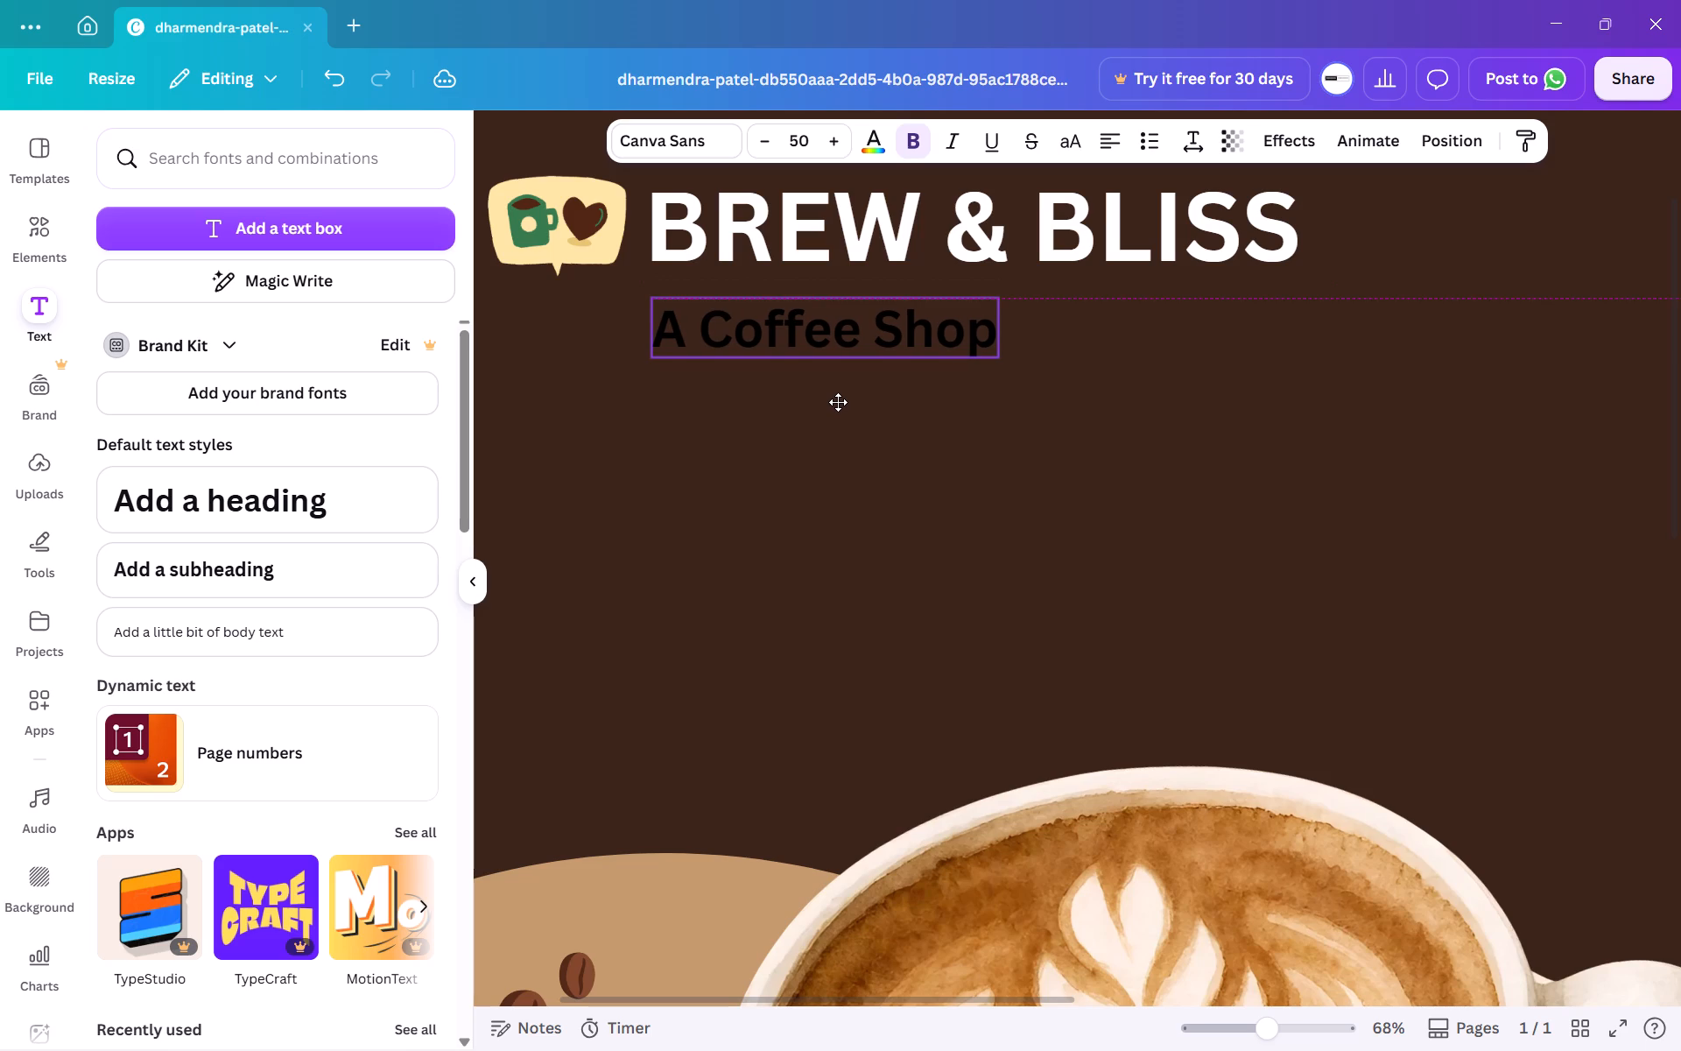
drag(838, 402, 840, 388)
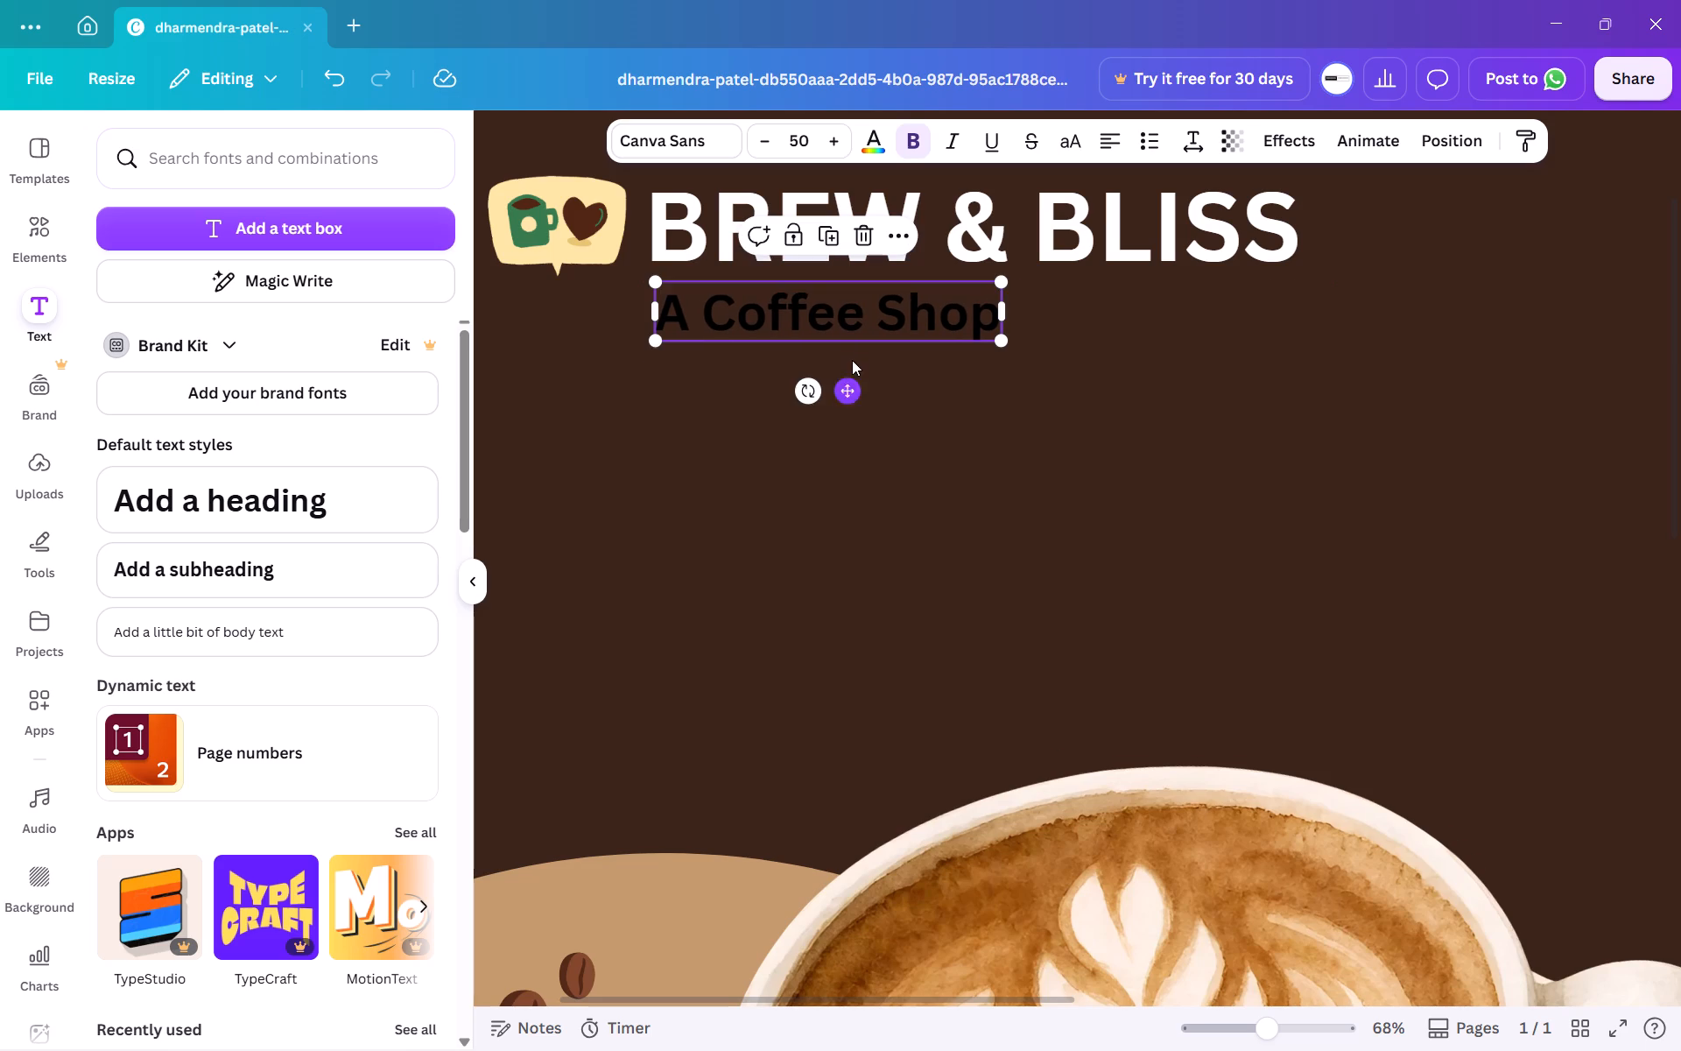
Change the "A Coffee Shop" tagline's text colour to white and deselect it.
triple_click(853, 333)
click(853, 333)
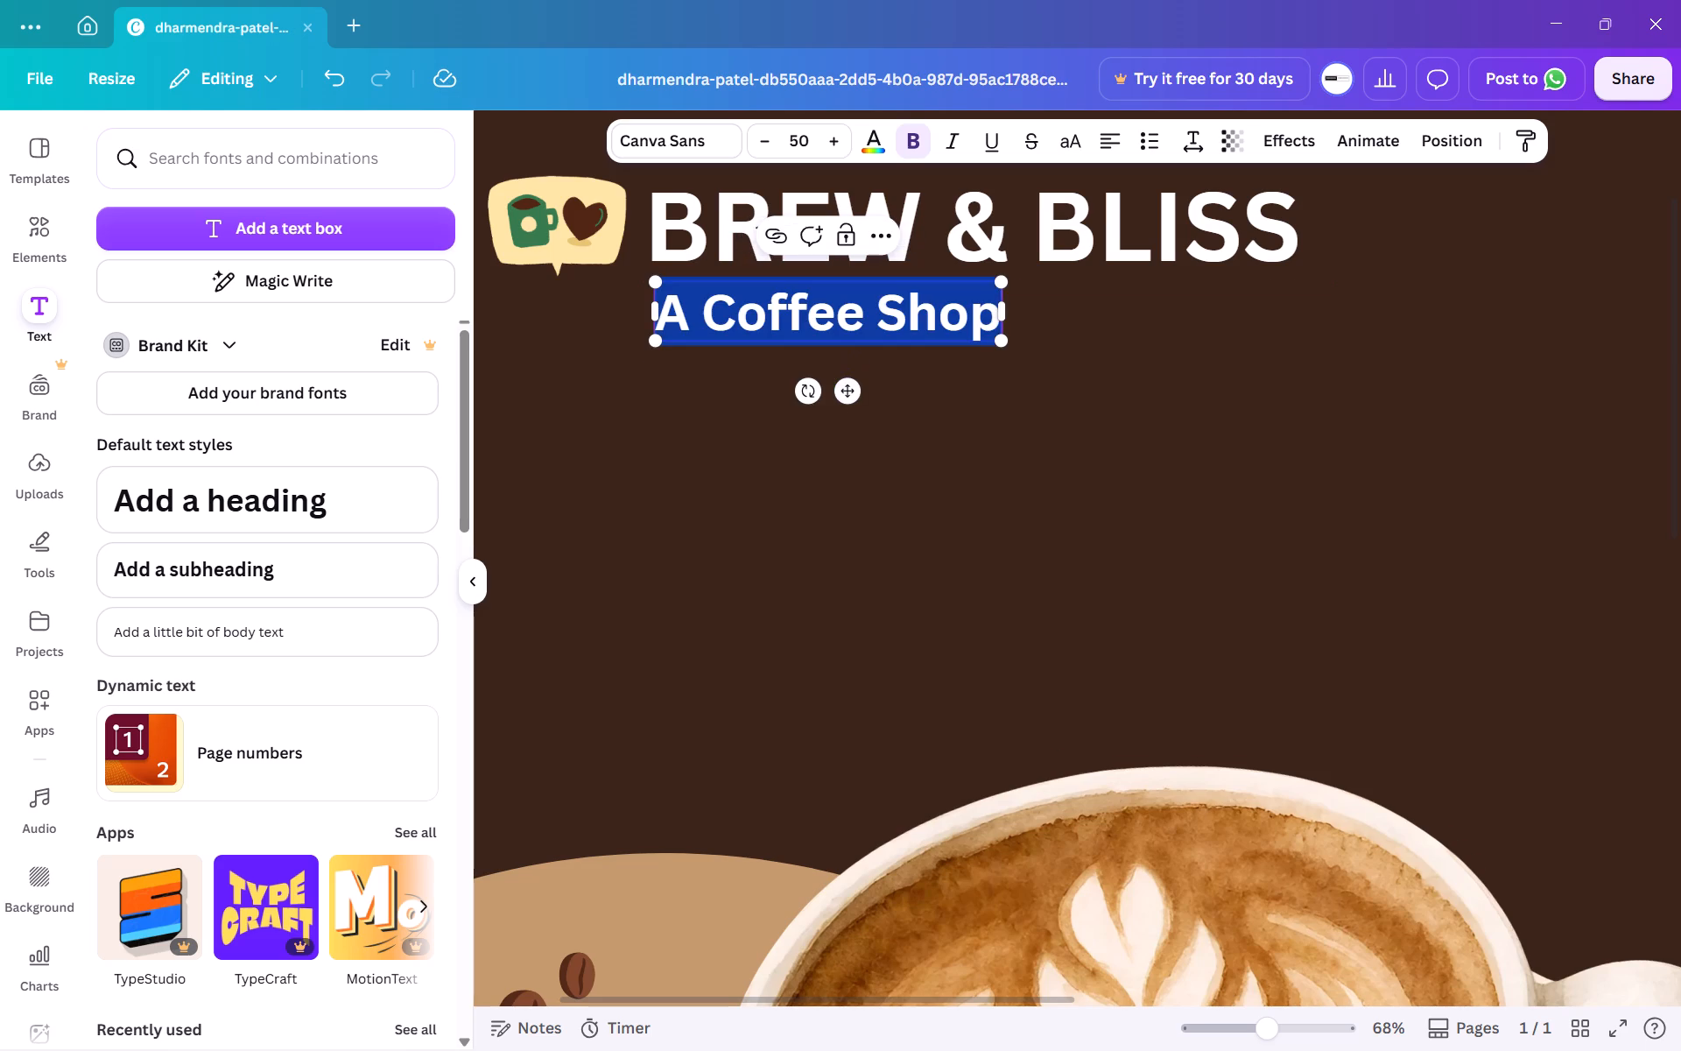
click(869, 145)
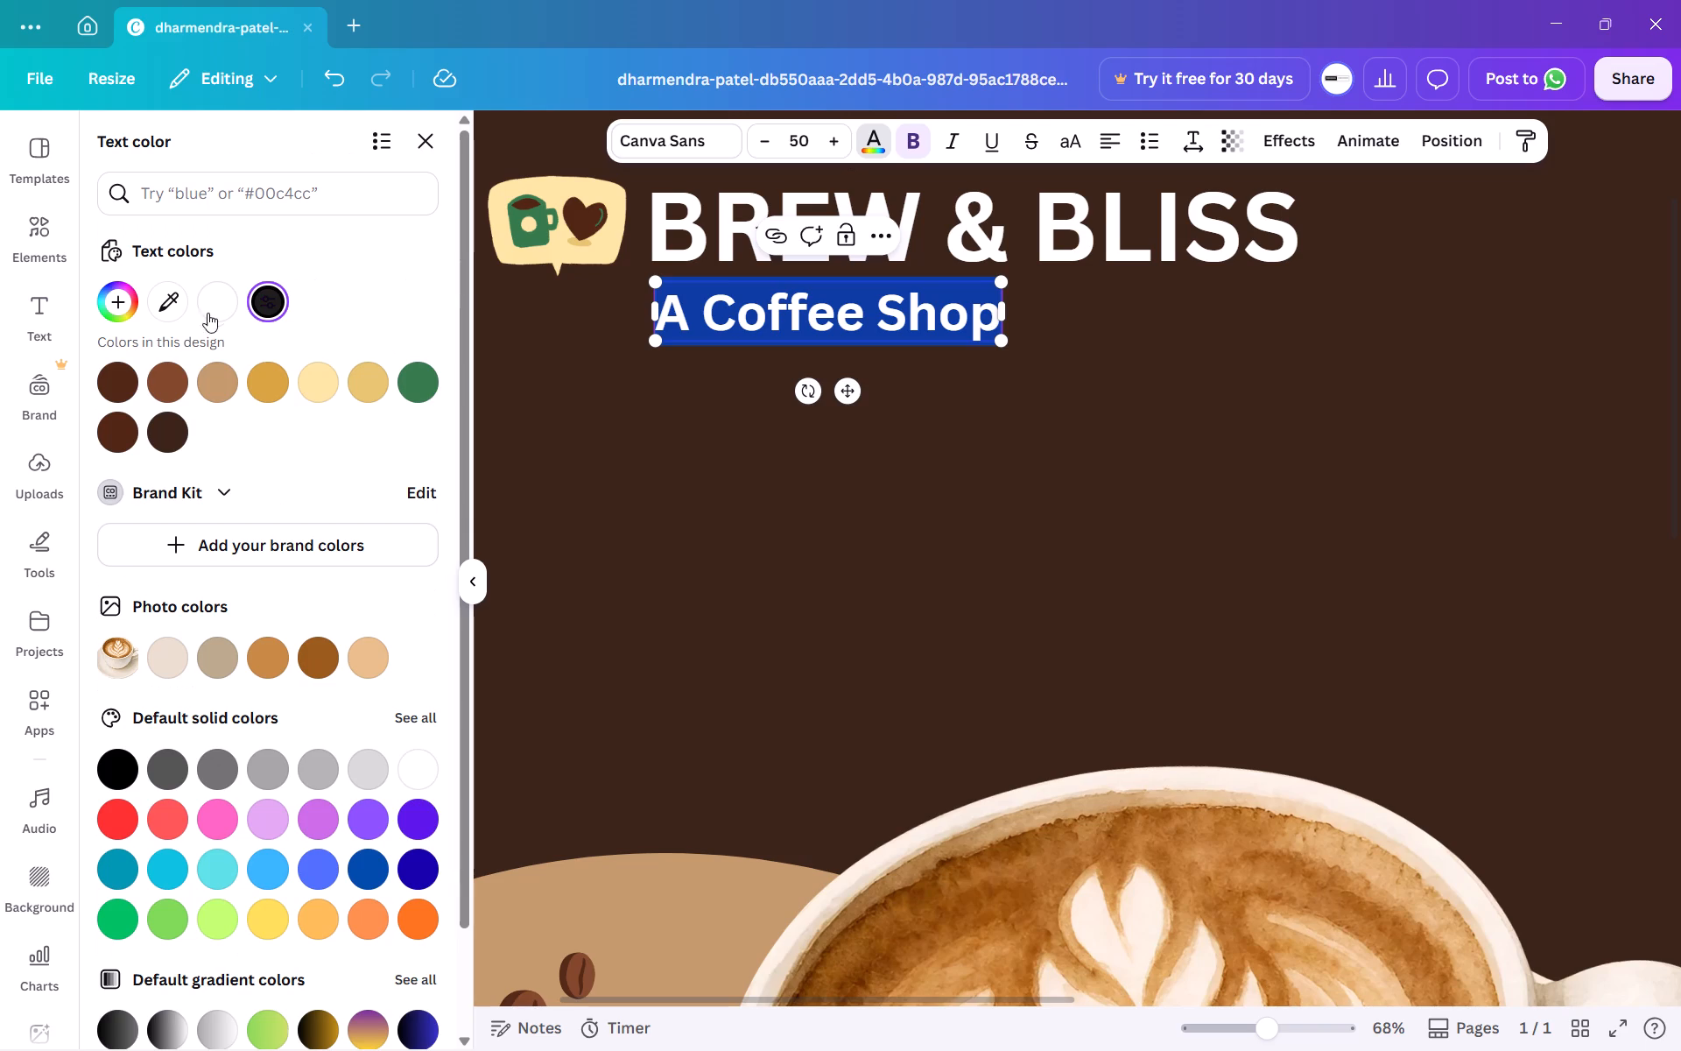
click(212, 307)
click(738, 551)
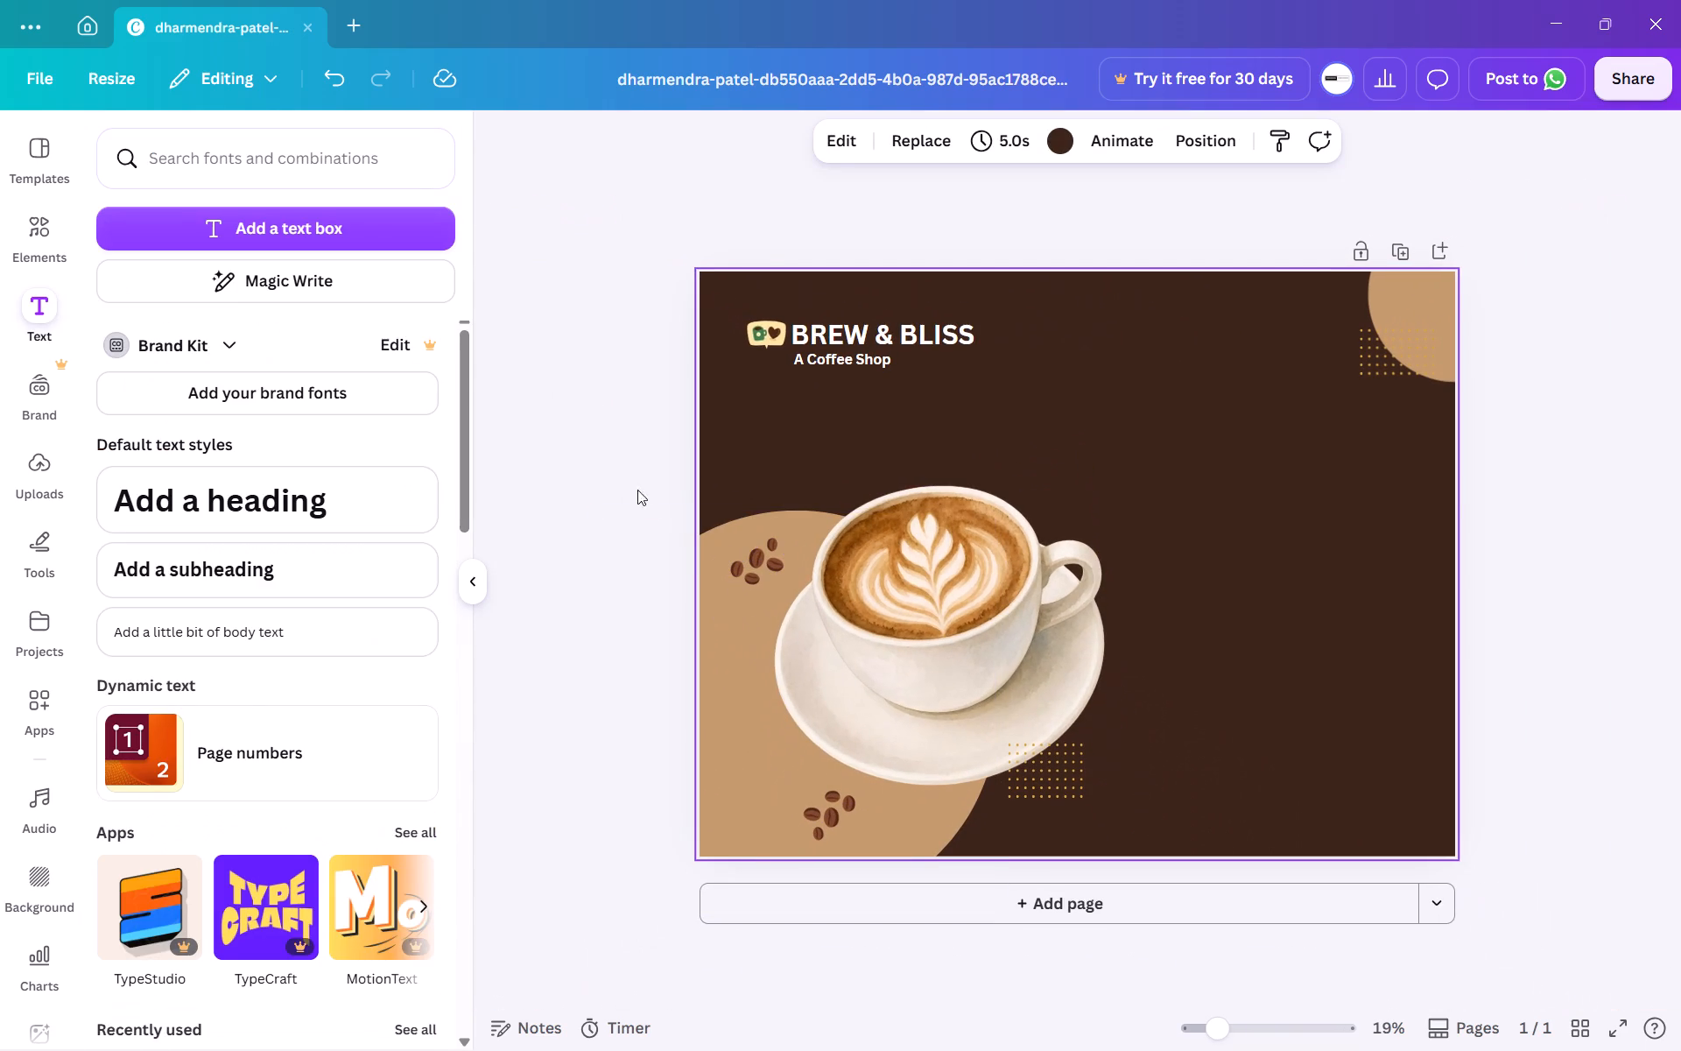
click(622, 476)
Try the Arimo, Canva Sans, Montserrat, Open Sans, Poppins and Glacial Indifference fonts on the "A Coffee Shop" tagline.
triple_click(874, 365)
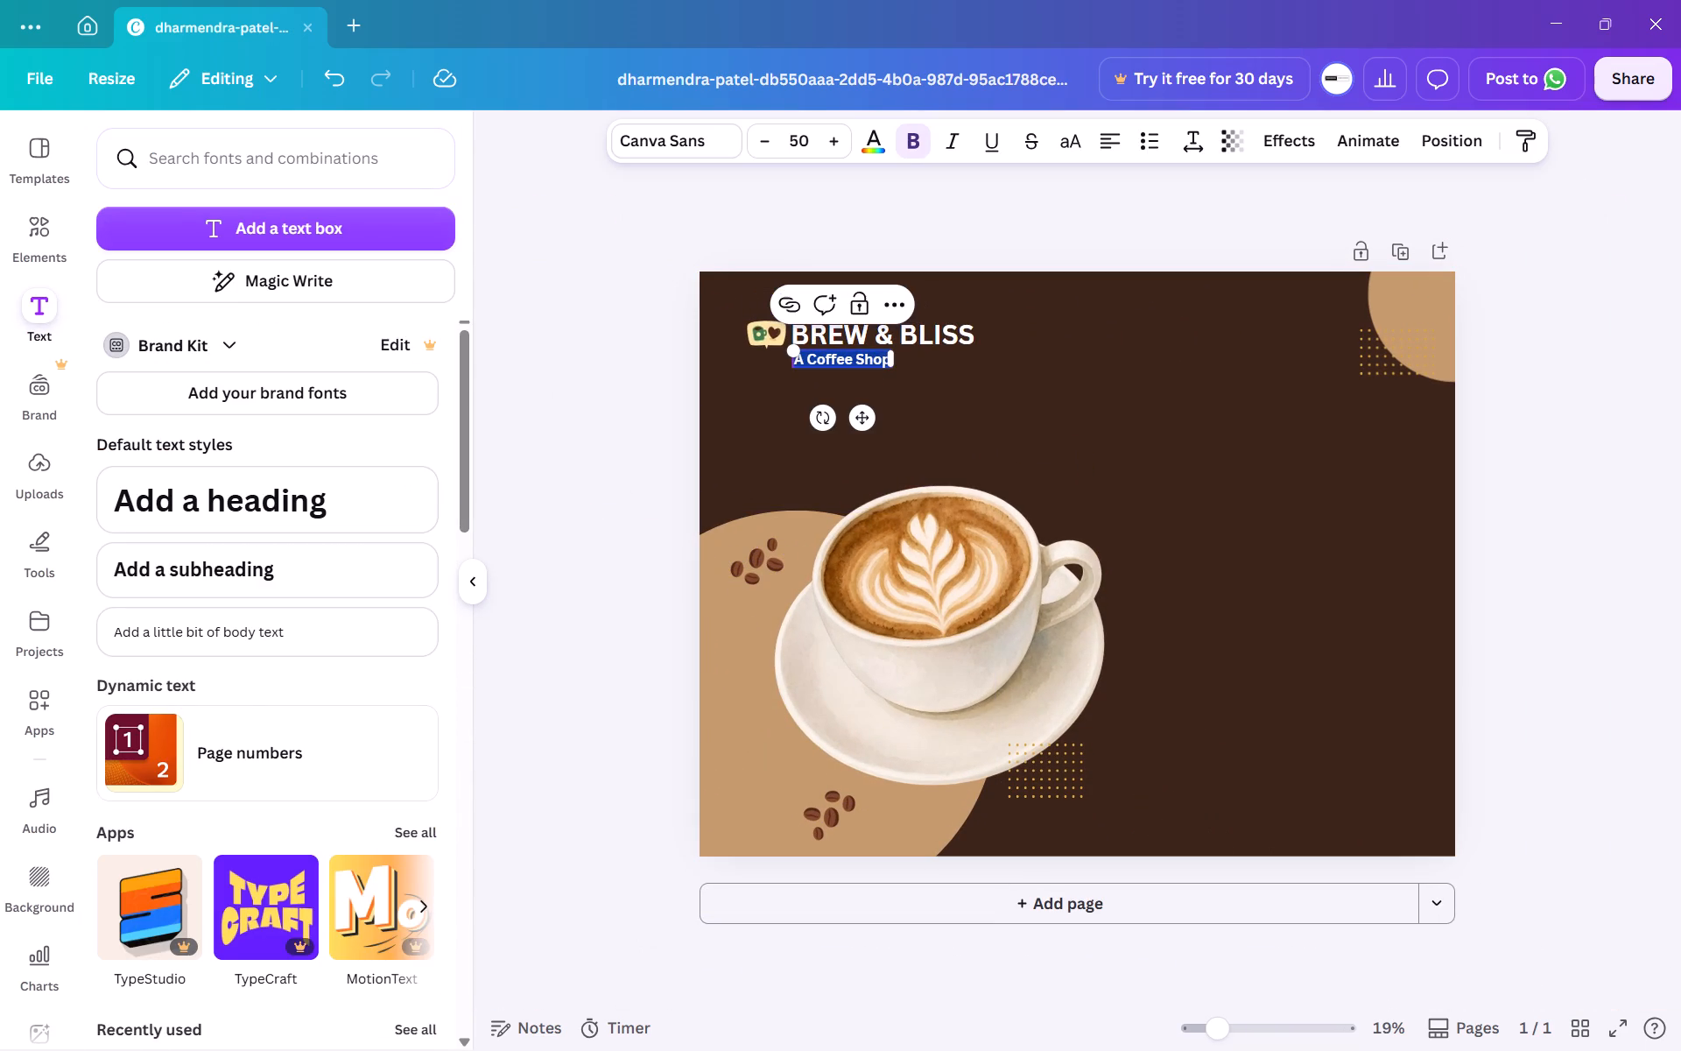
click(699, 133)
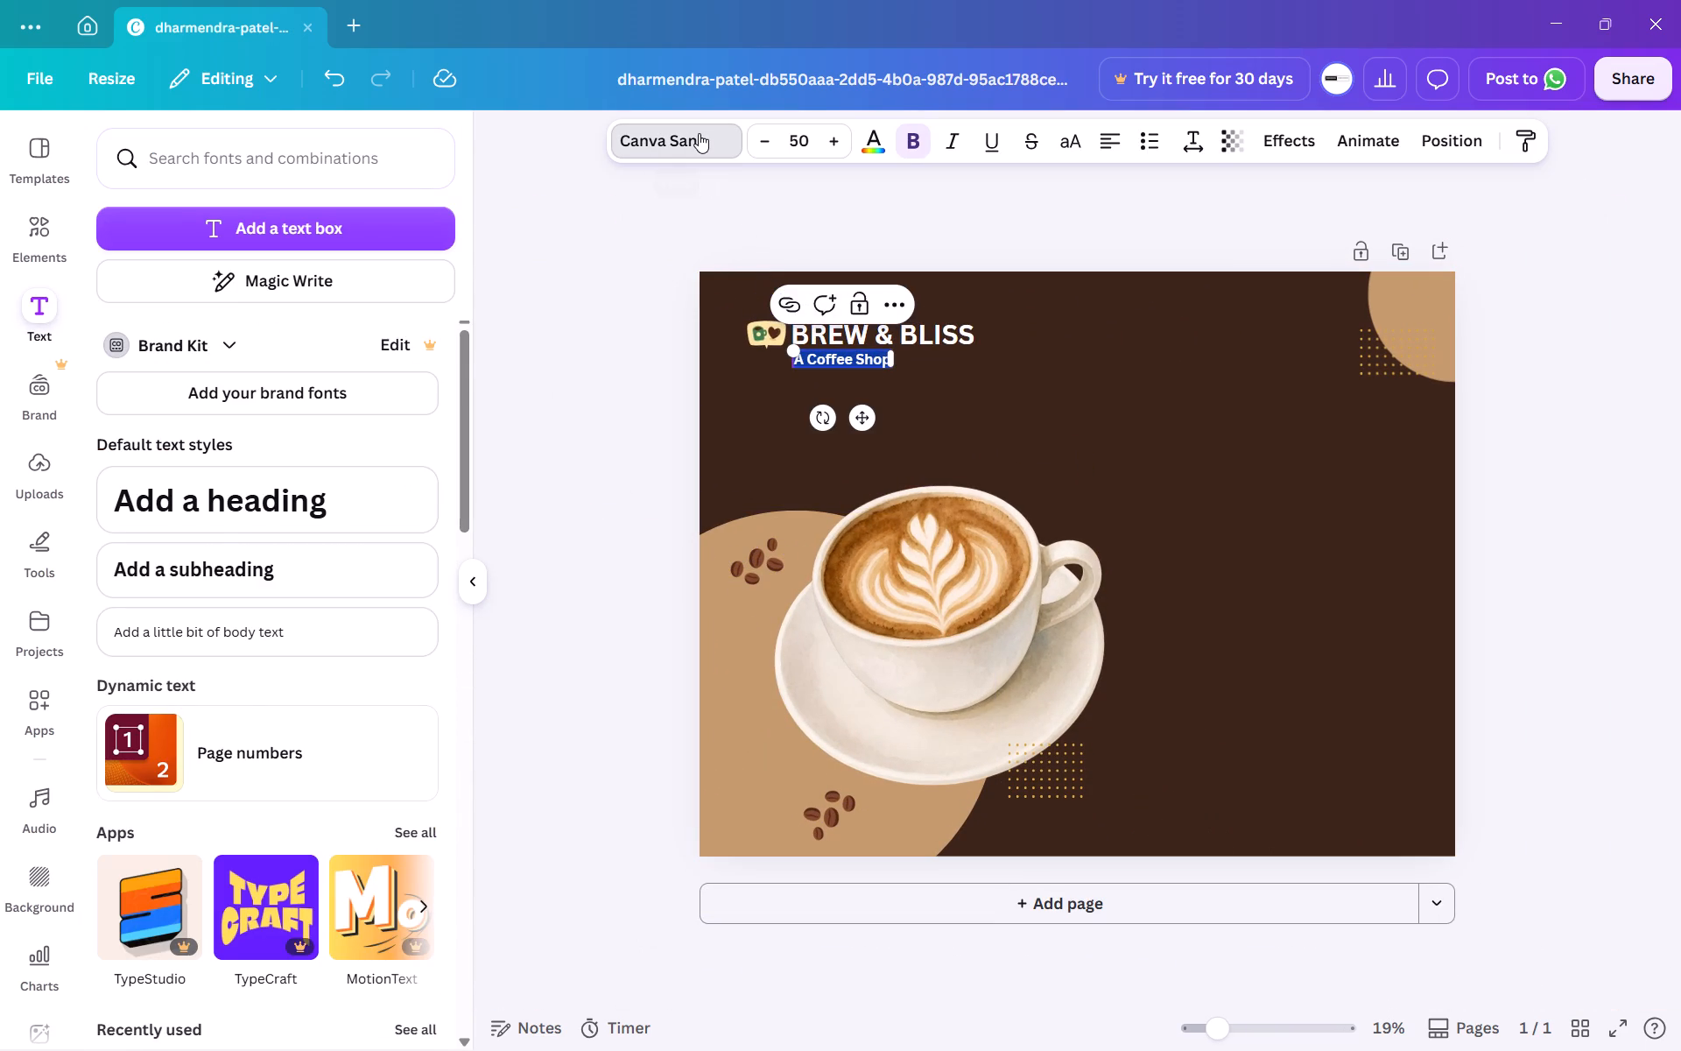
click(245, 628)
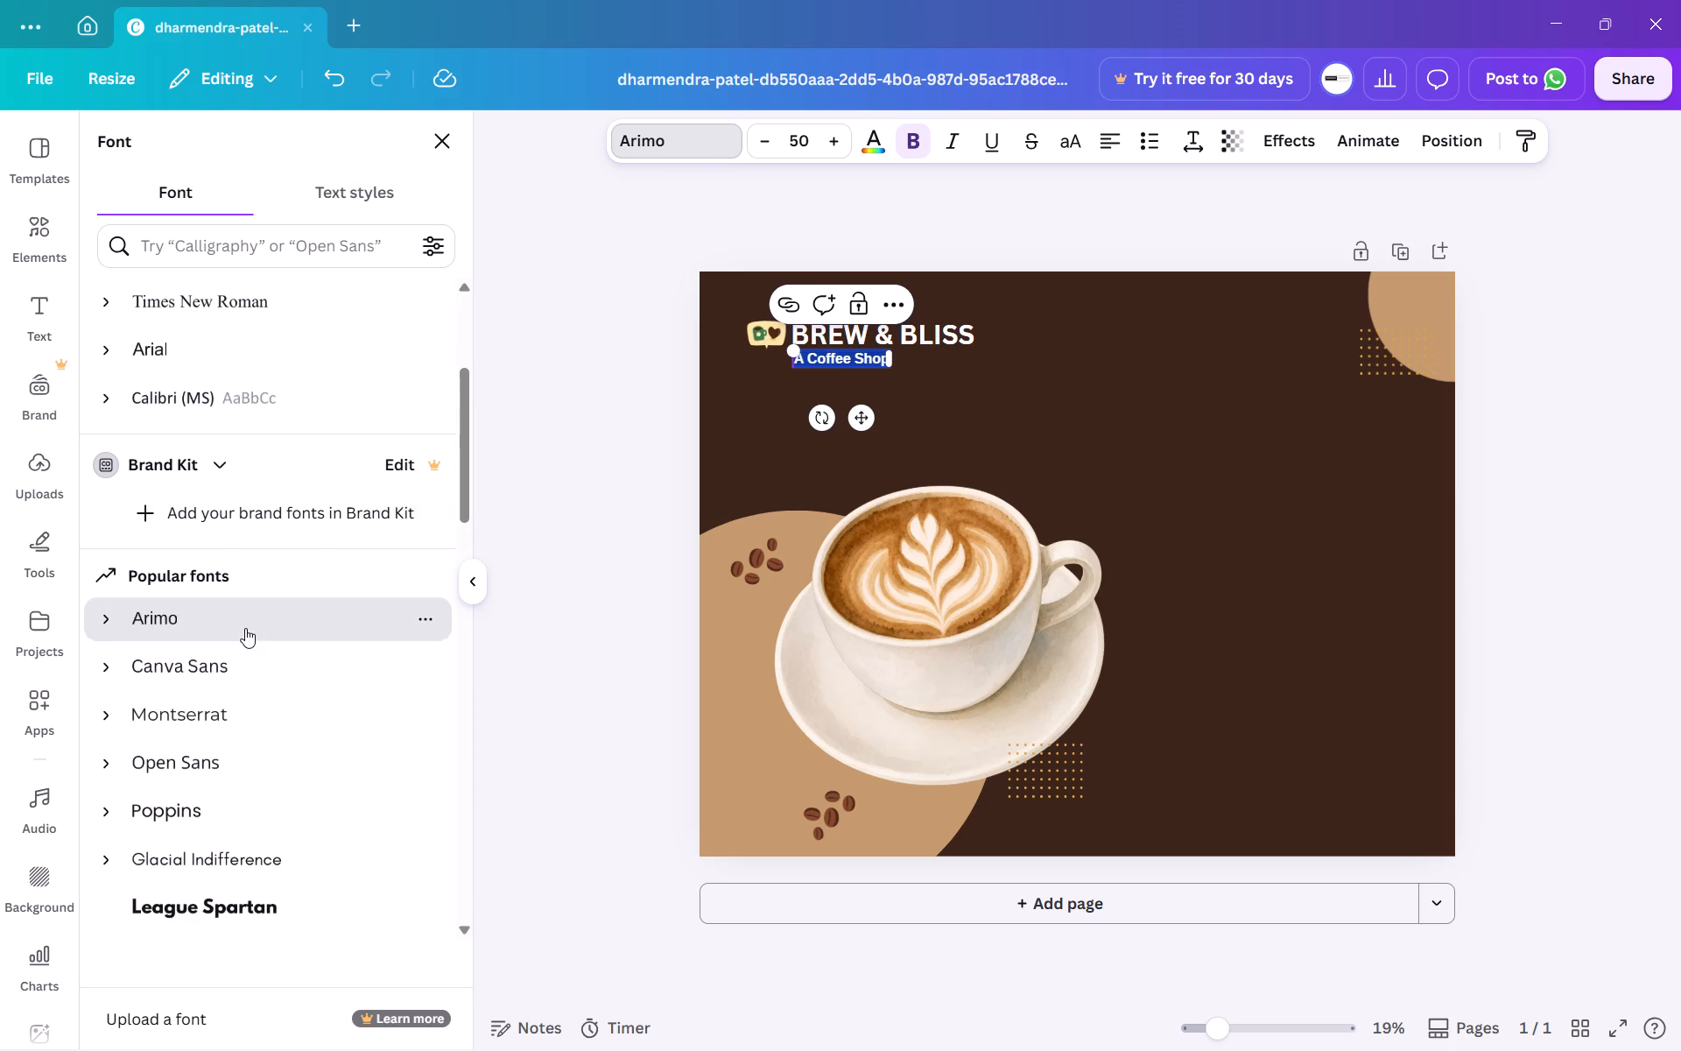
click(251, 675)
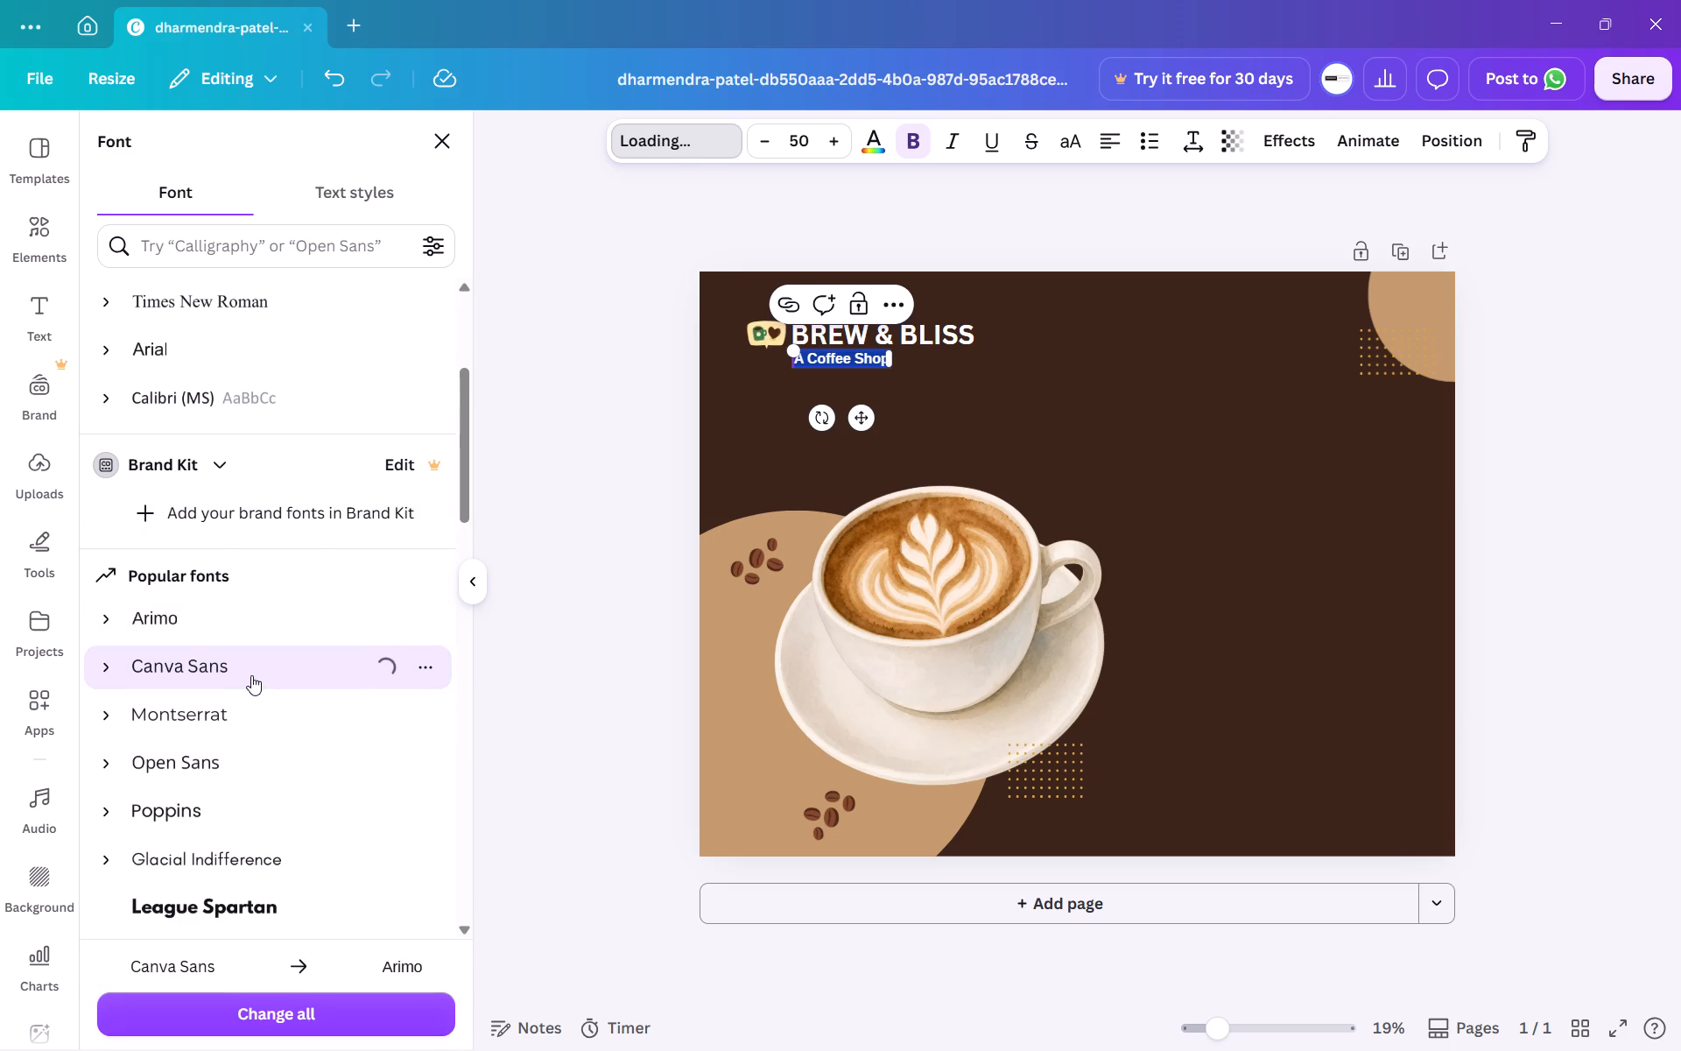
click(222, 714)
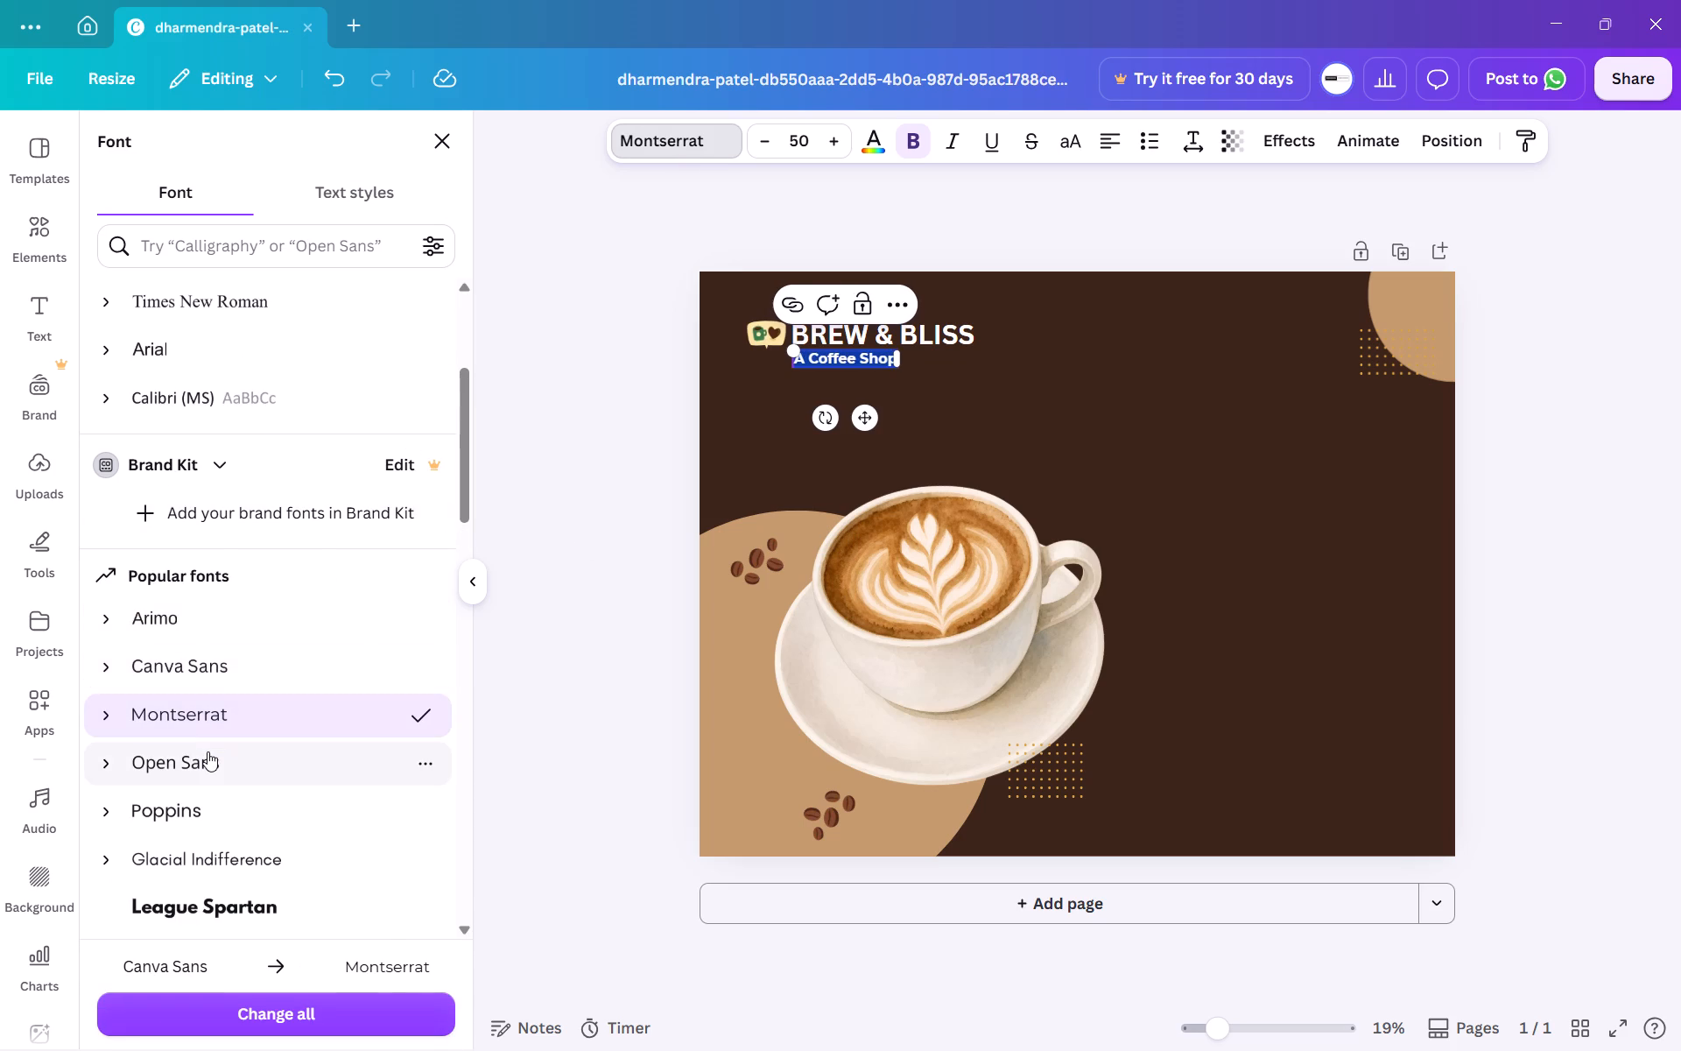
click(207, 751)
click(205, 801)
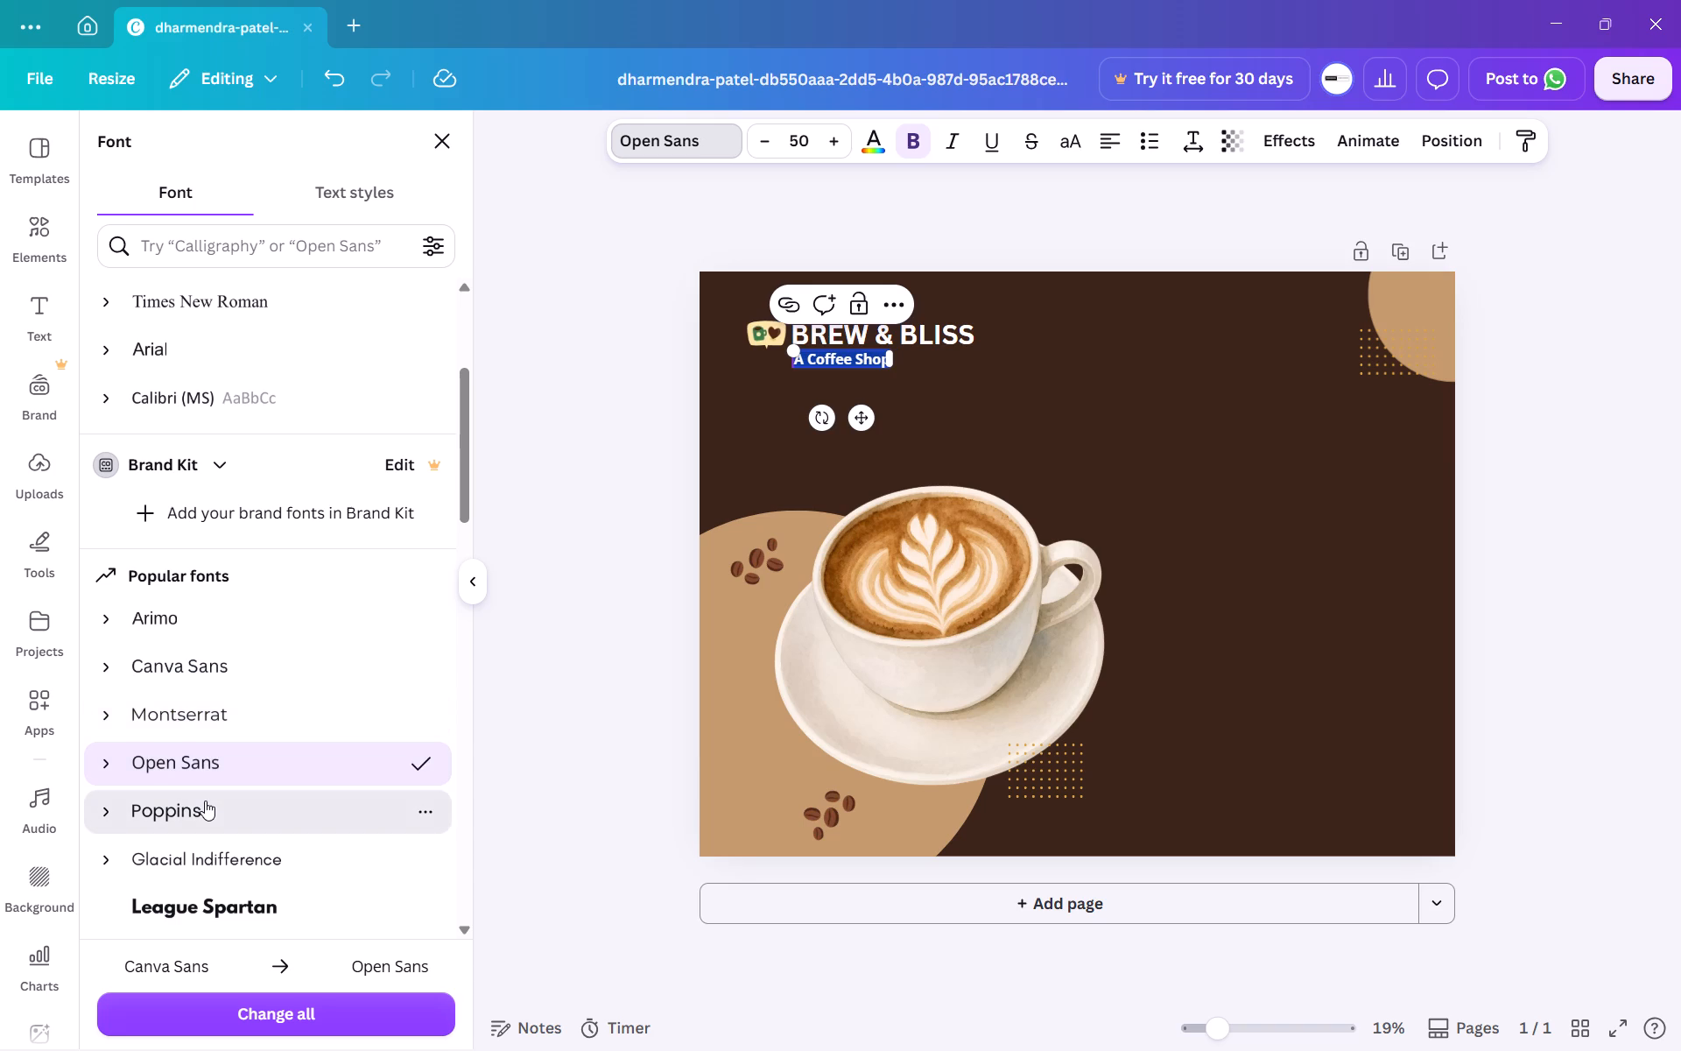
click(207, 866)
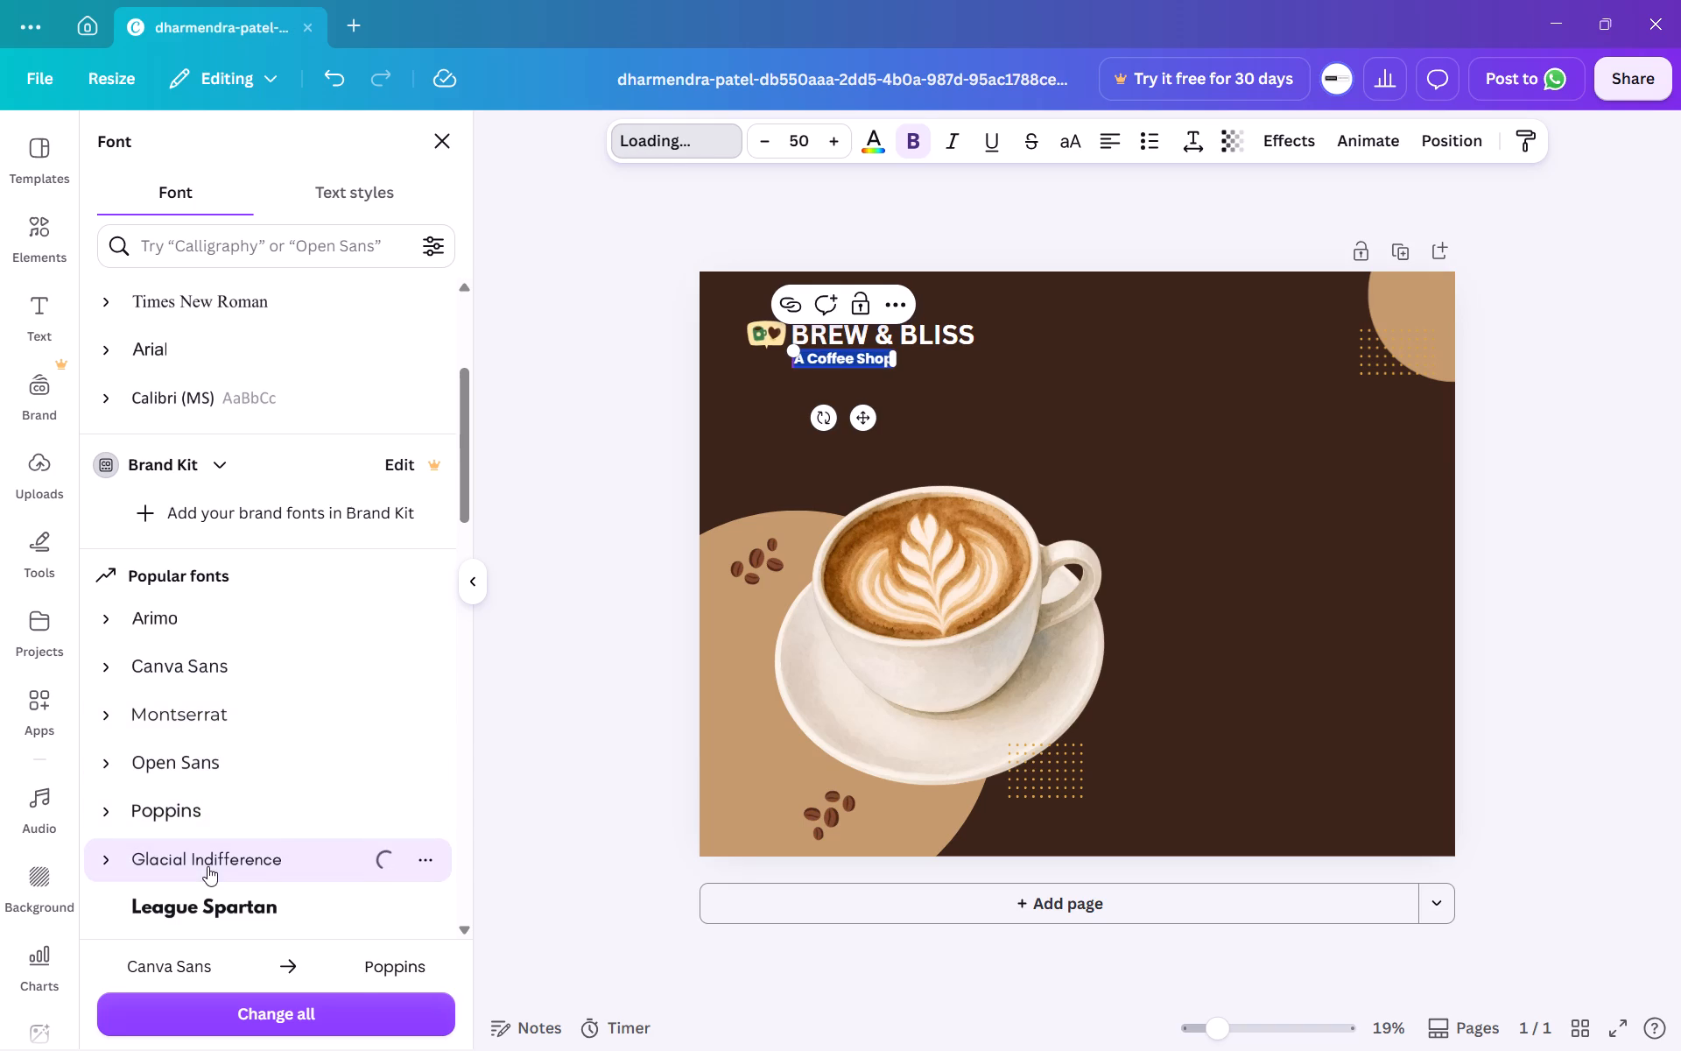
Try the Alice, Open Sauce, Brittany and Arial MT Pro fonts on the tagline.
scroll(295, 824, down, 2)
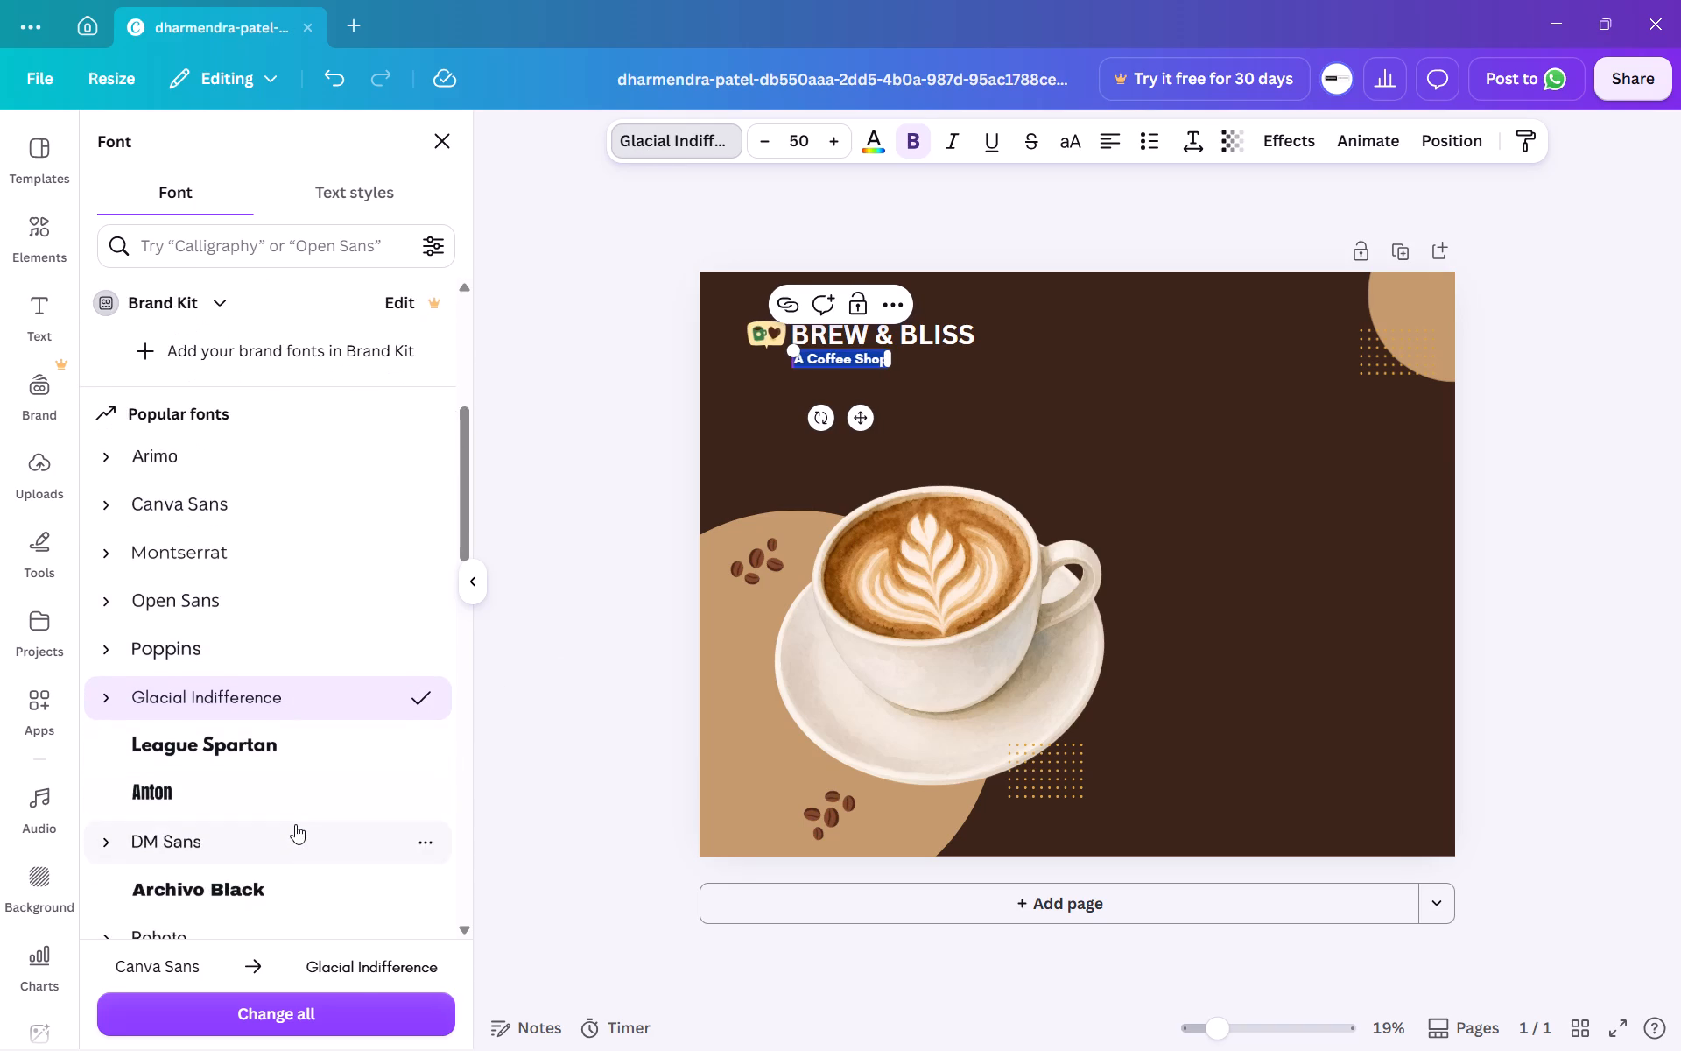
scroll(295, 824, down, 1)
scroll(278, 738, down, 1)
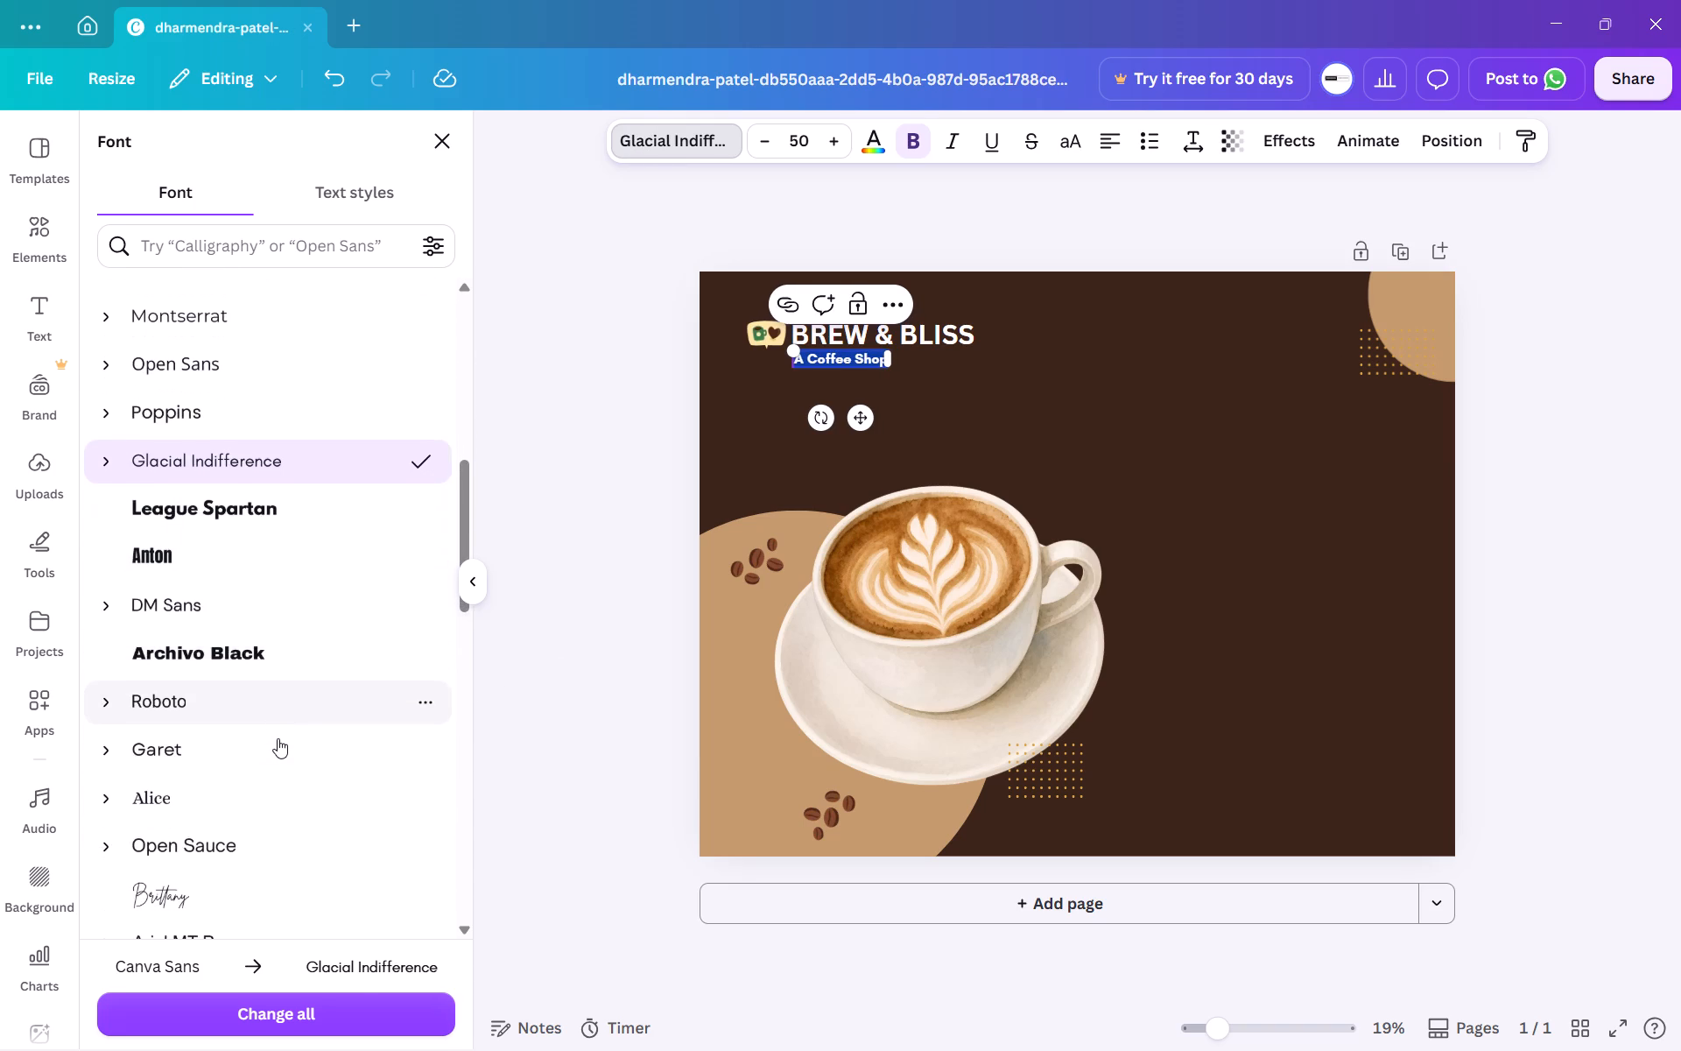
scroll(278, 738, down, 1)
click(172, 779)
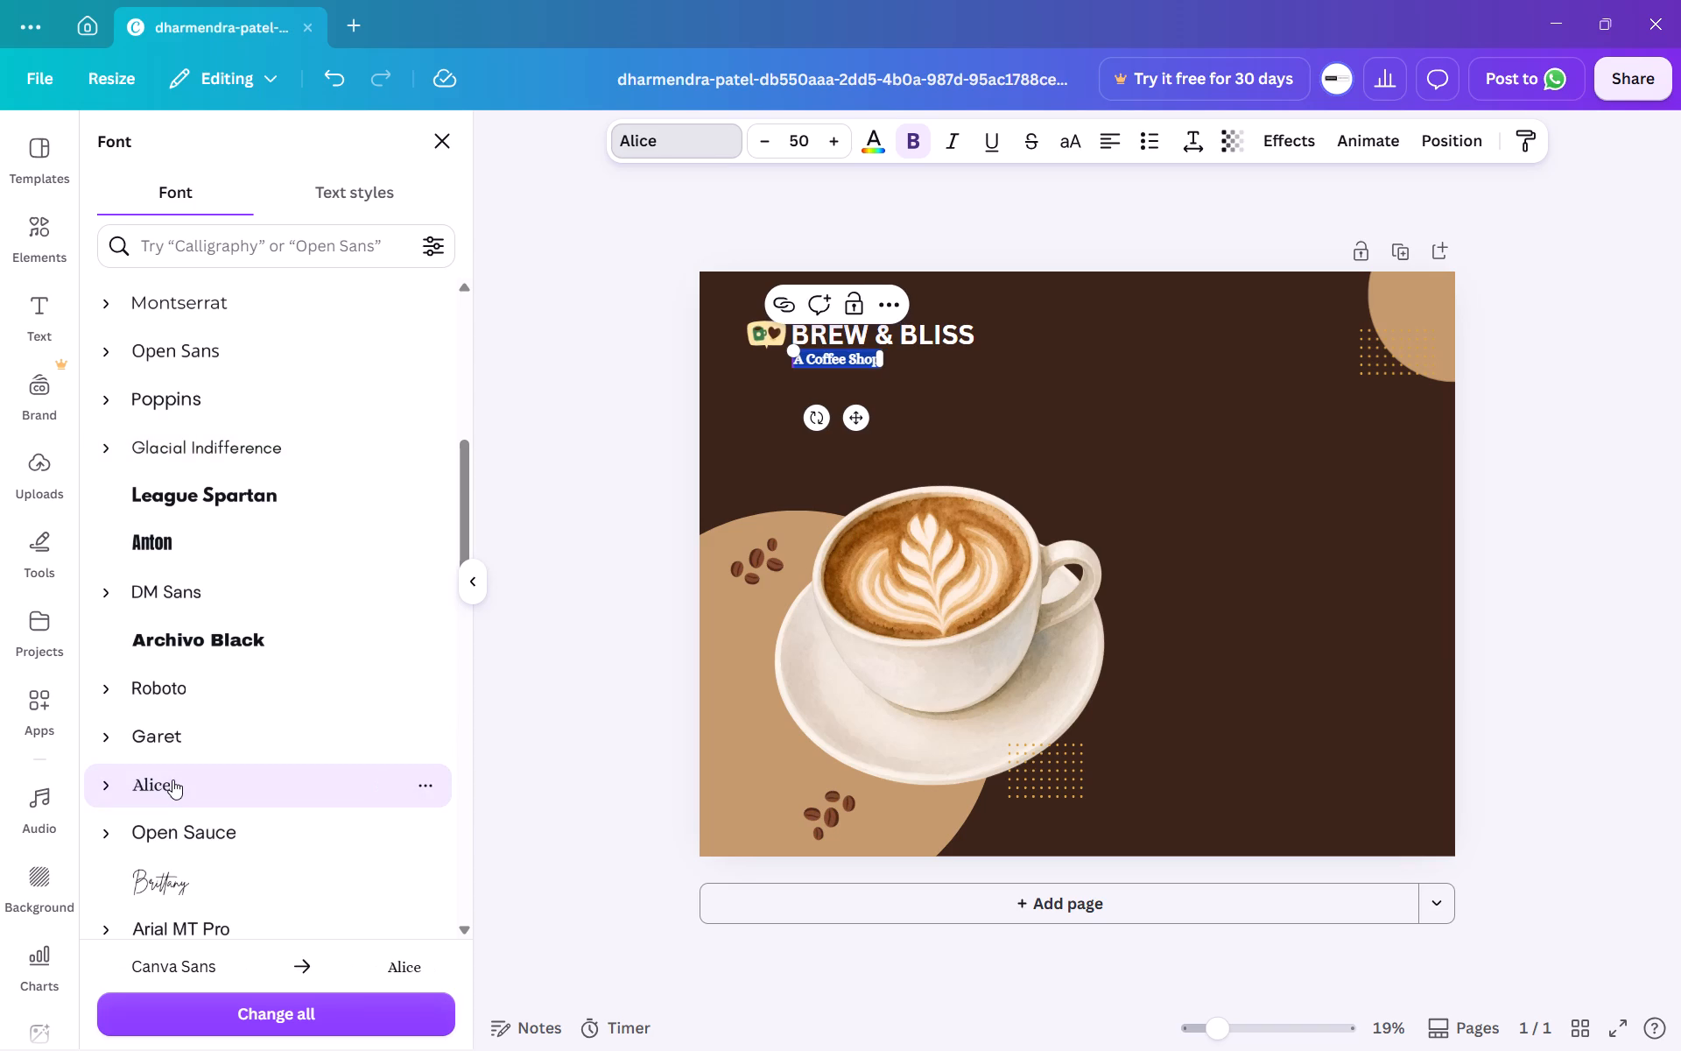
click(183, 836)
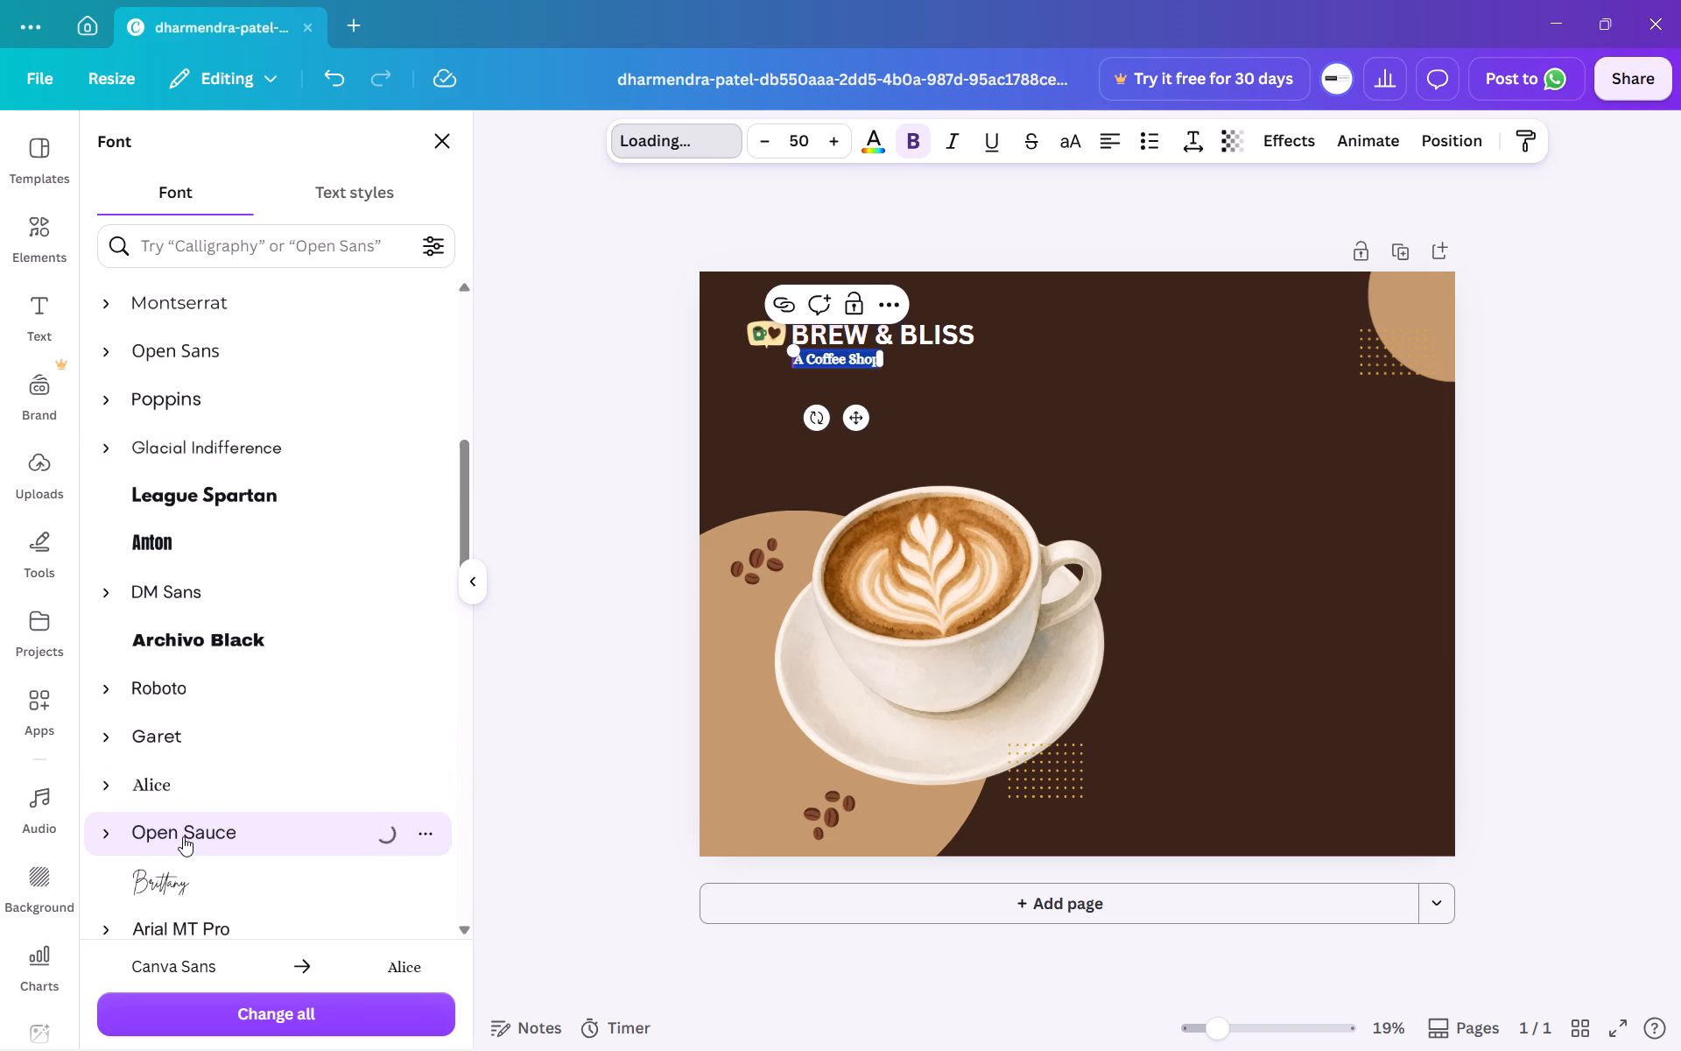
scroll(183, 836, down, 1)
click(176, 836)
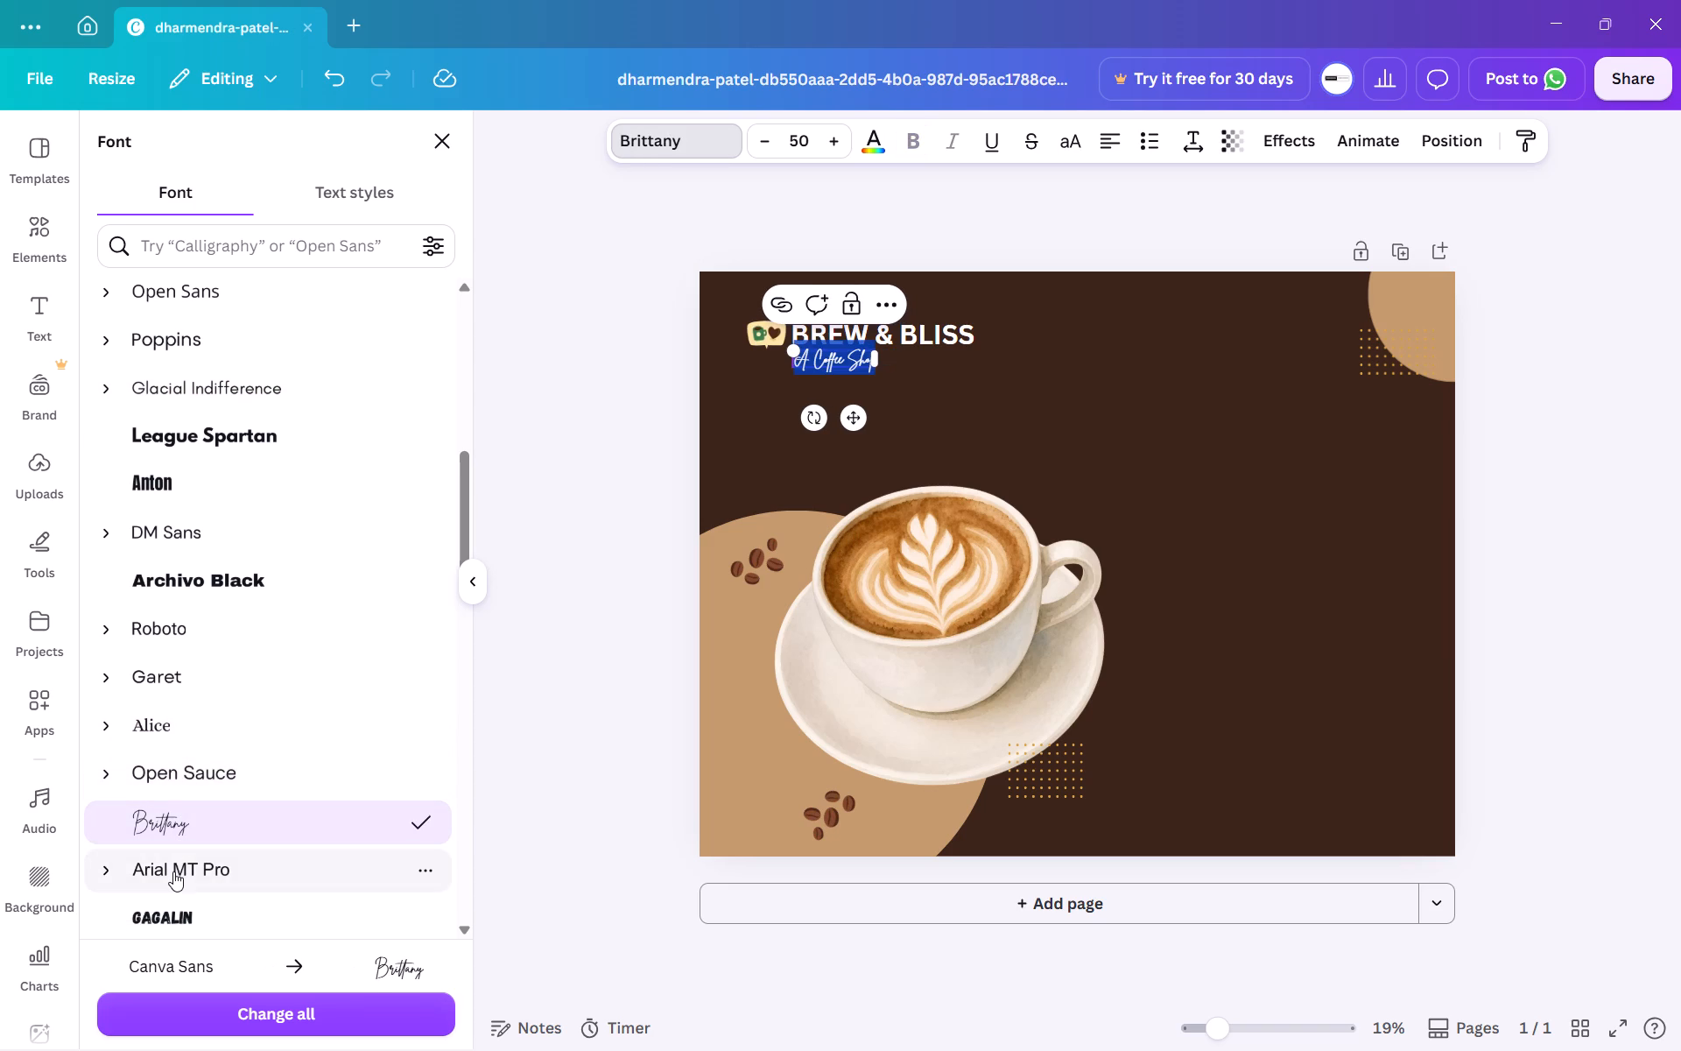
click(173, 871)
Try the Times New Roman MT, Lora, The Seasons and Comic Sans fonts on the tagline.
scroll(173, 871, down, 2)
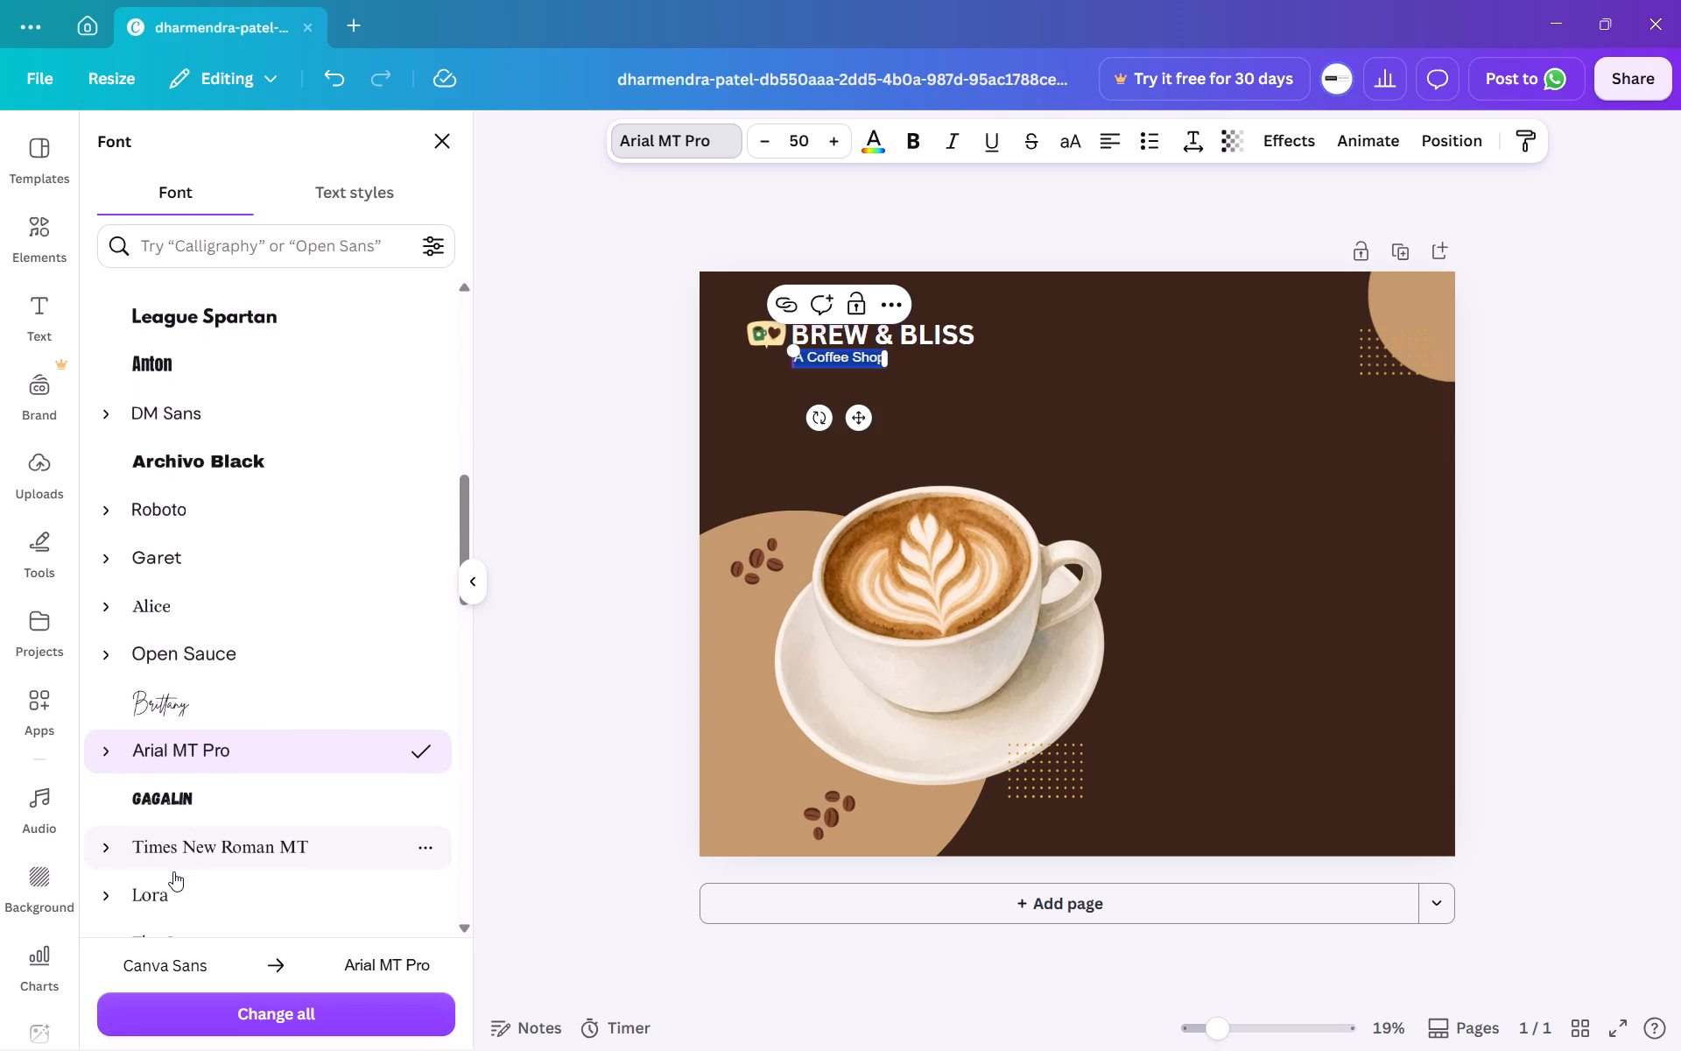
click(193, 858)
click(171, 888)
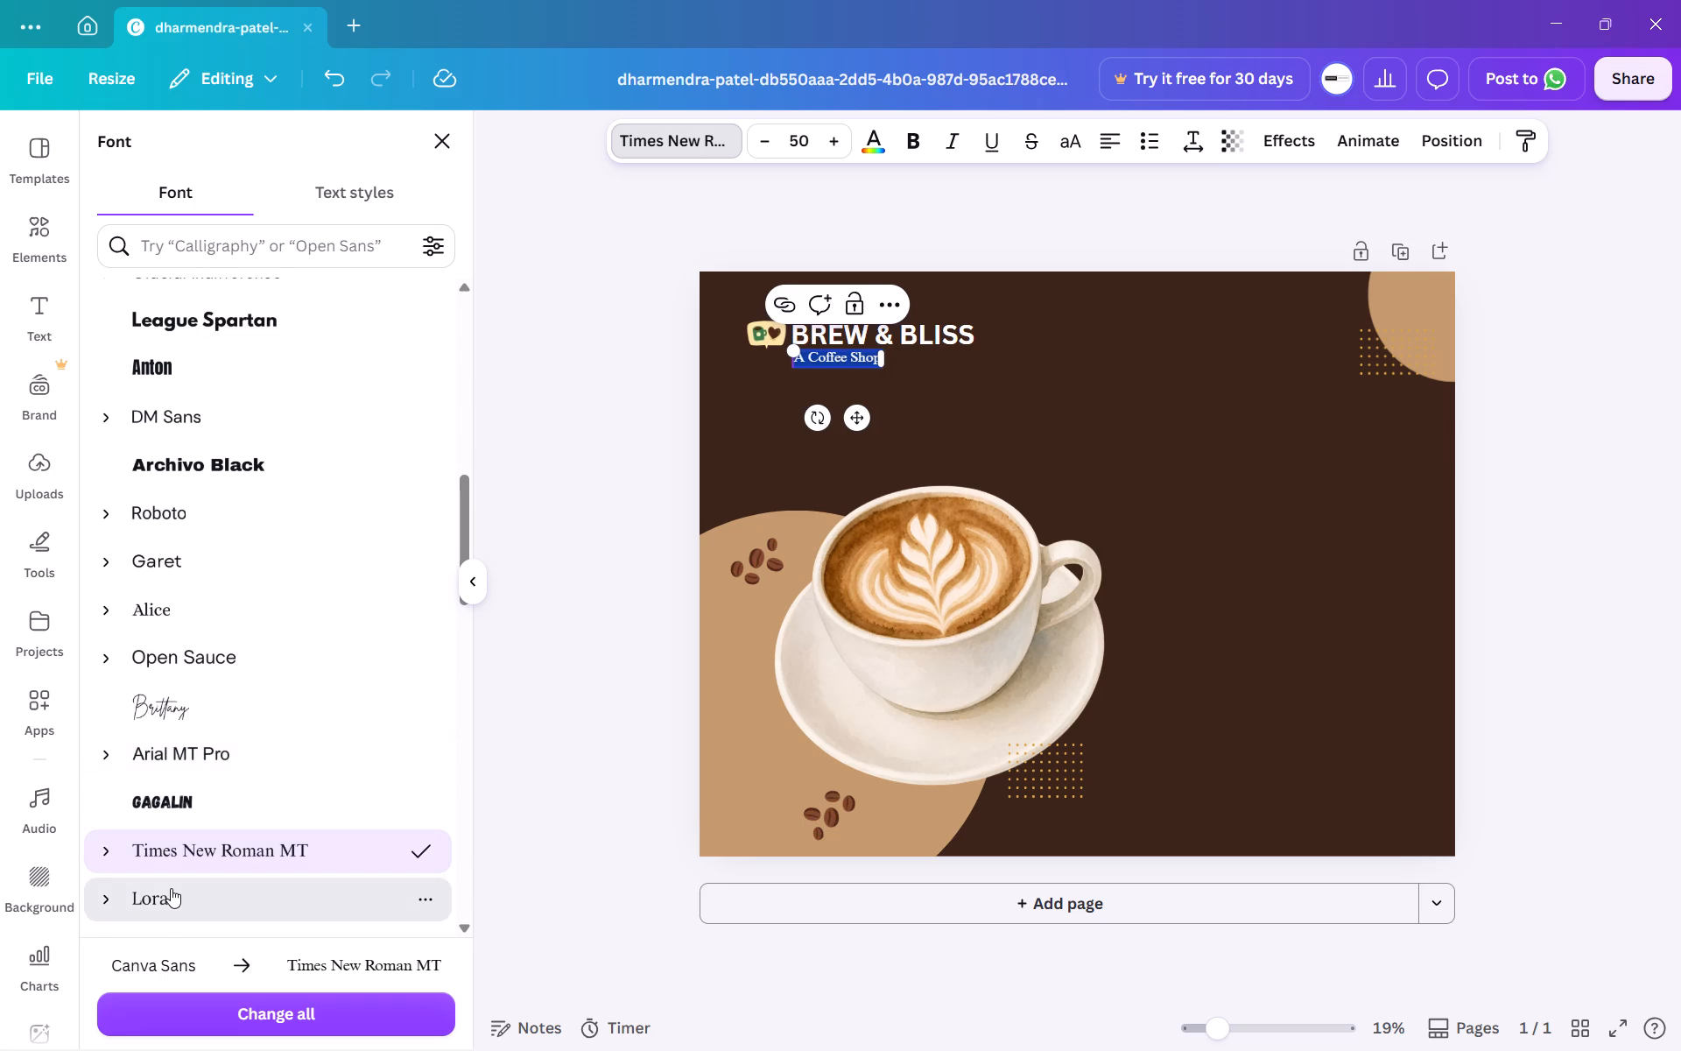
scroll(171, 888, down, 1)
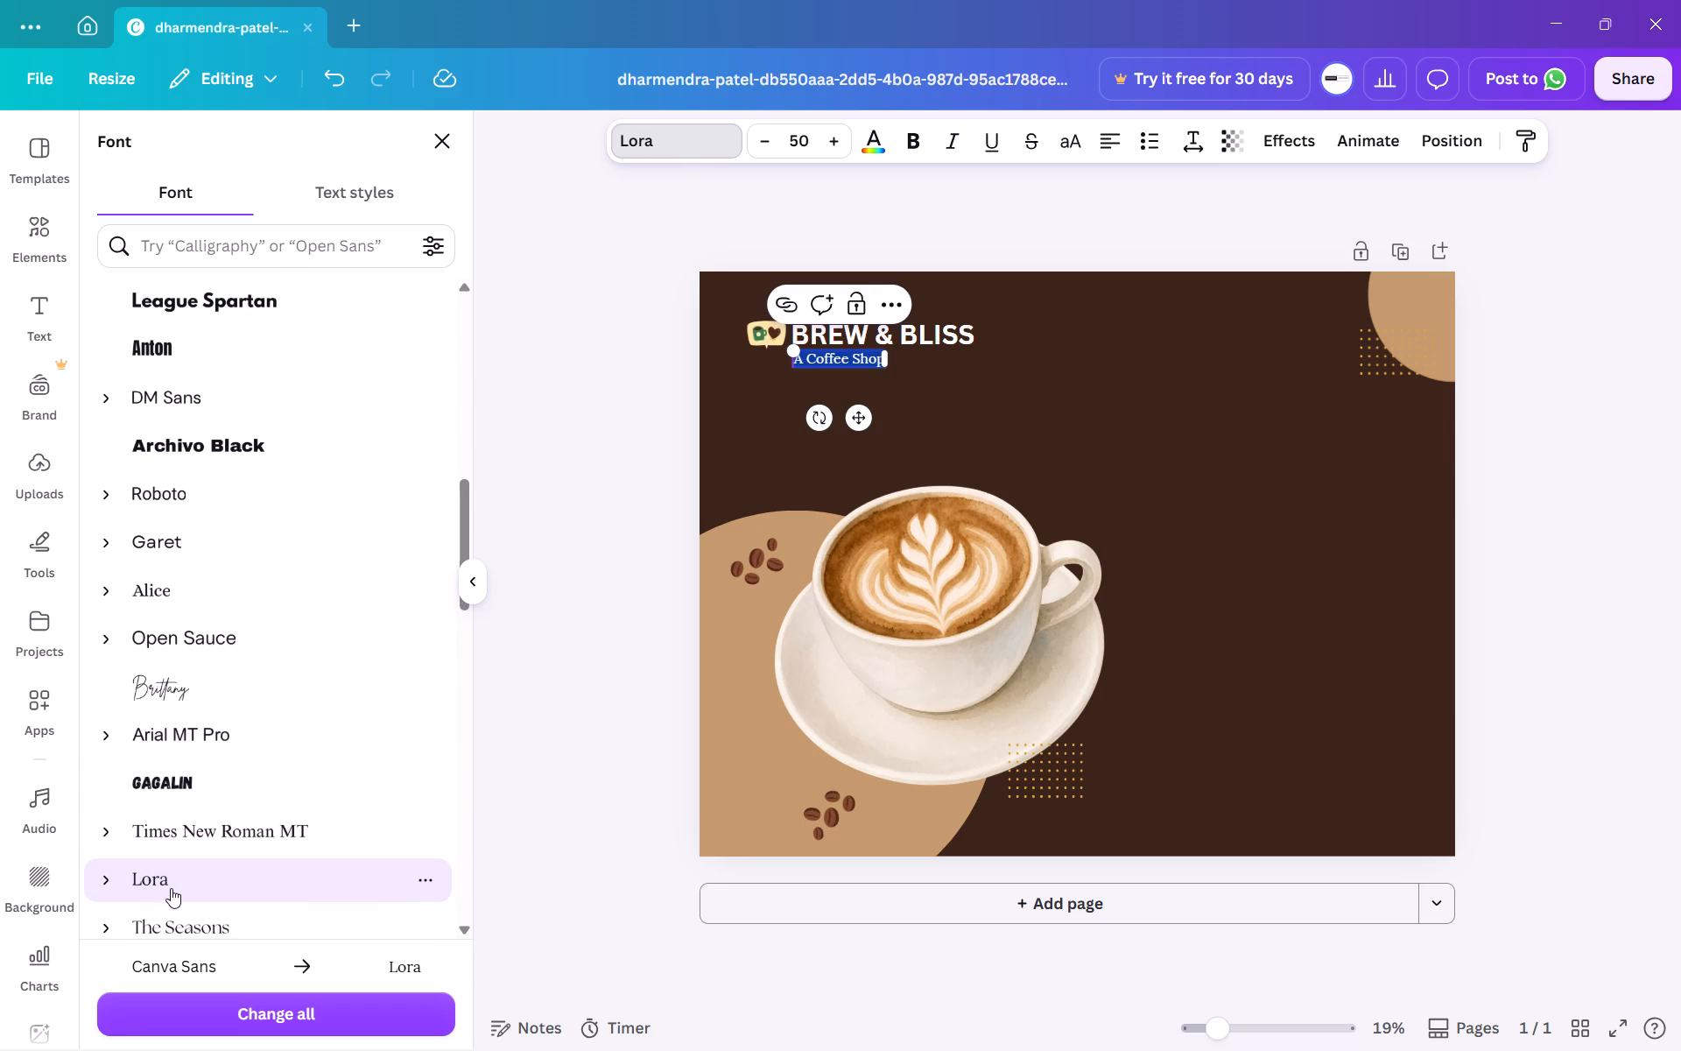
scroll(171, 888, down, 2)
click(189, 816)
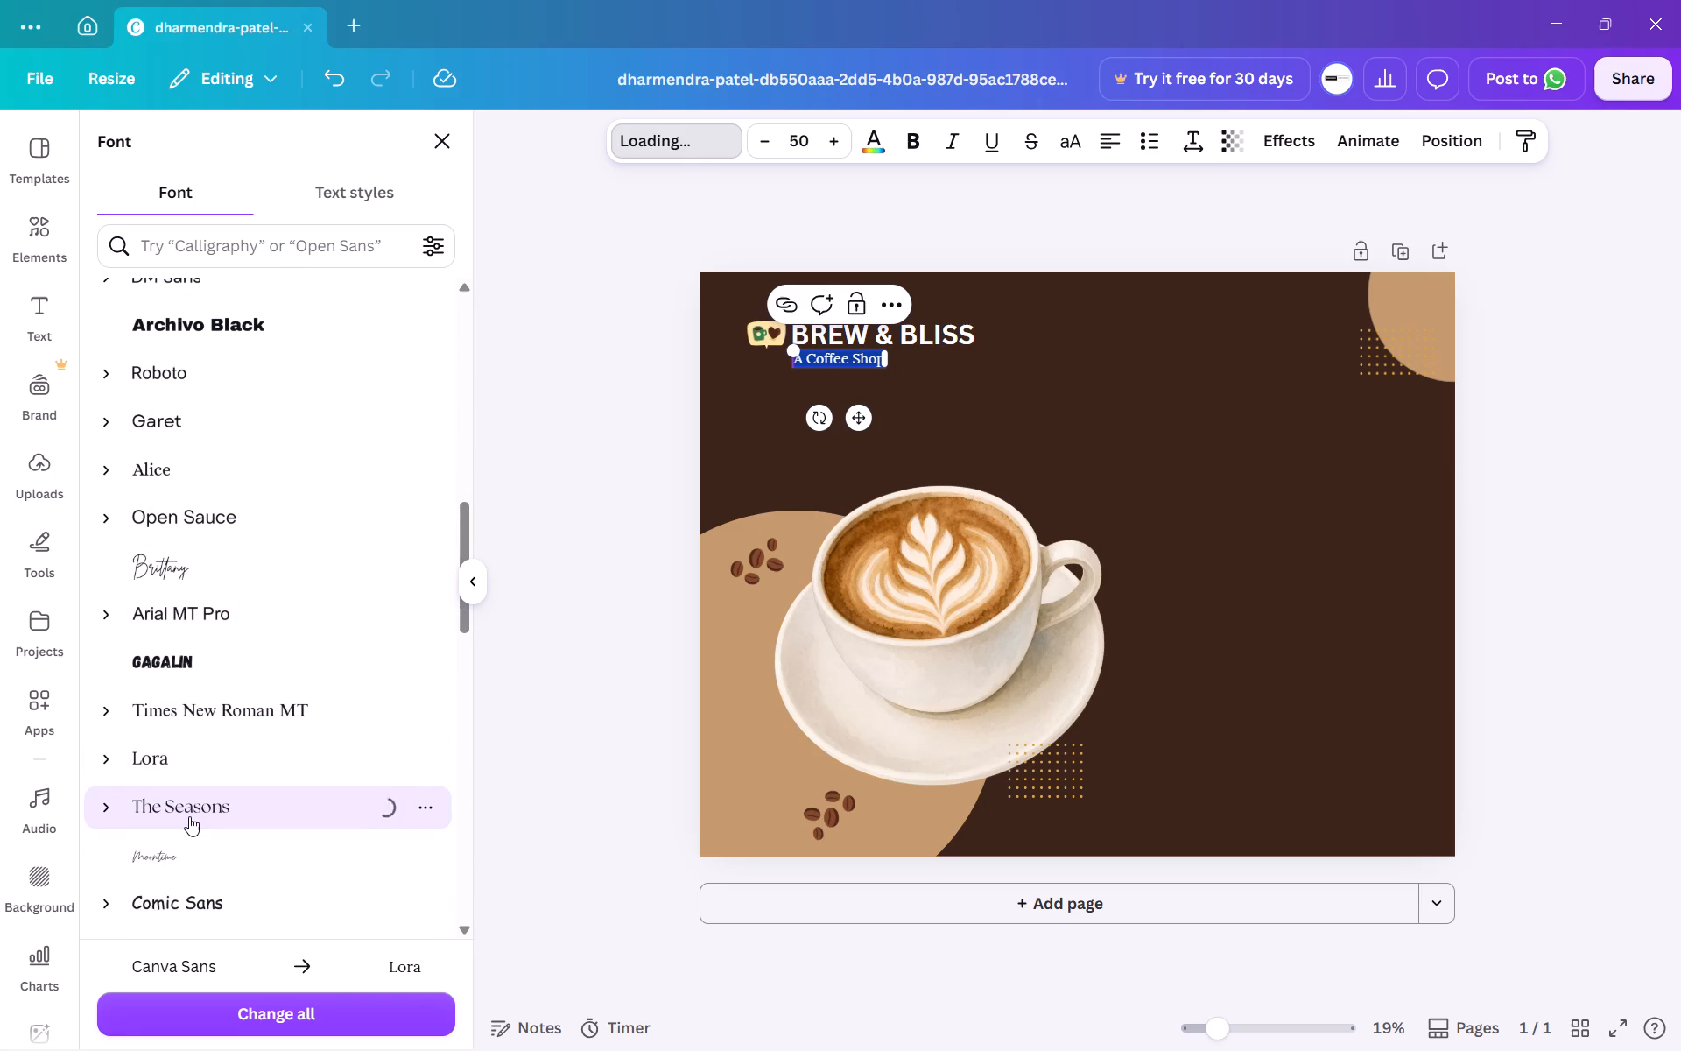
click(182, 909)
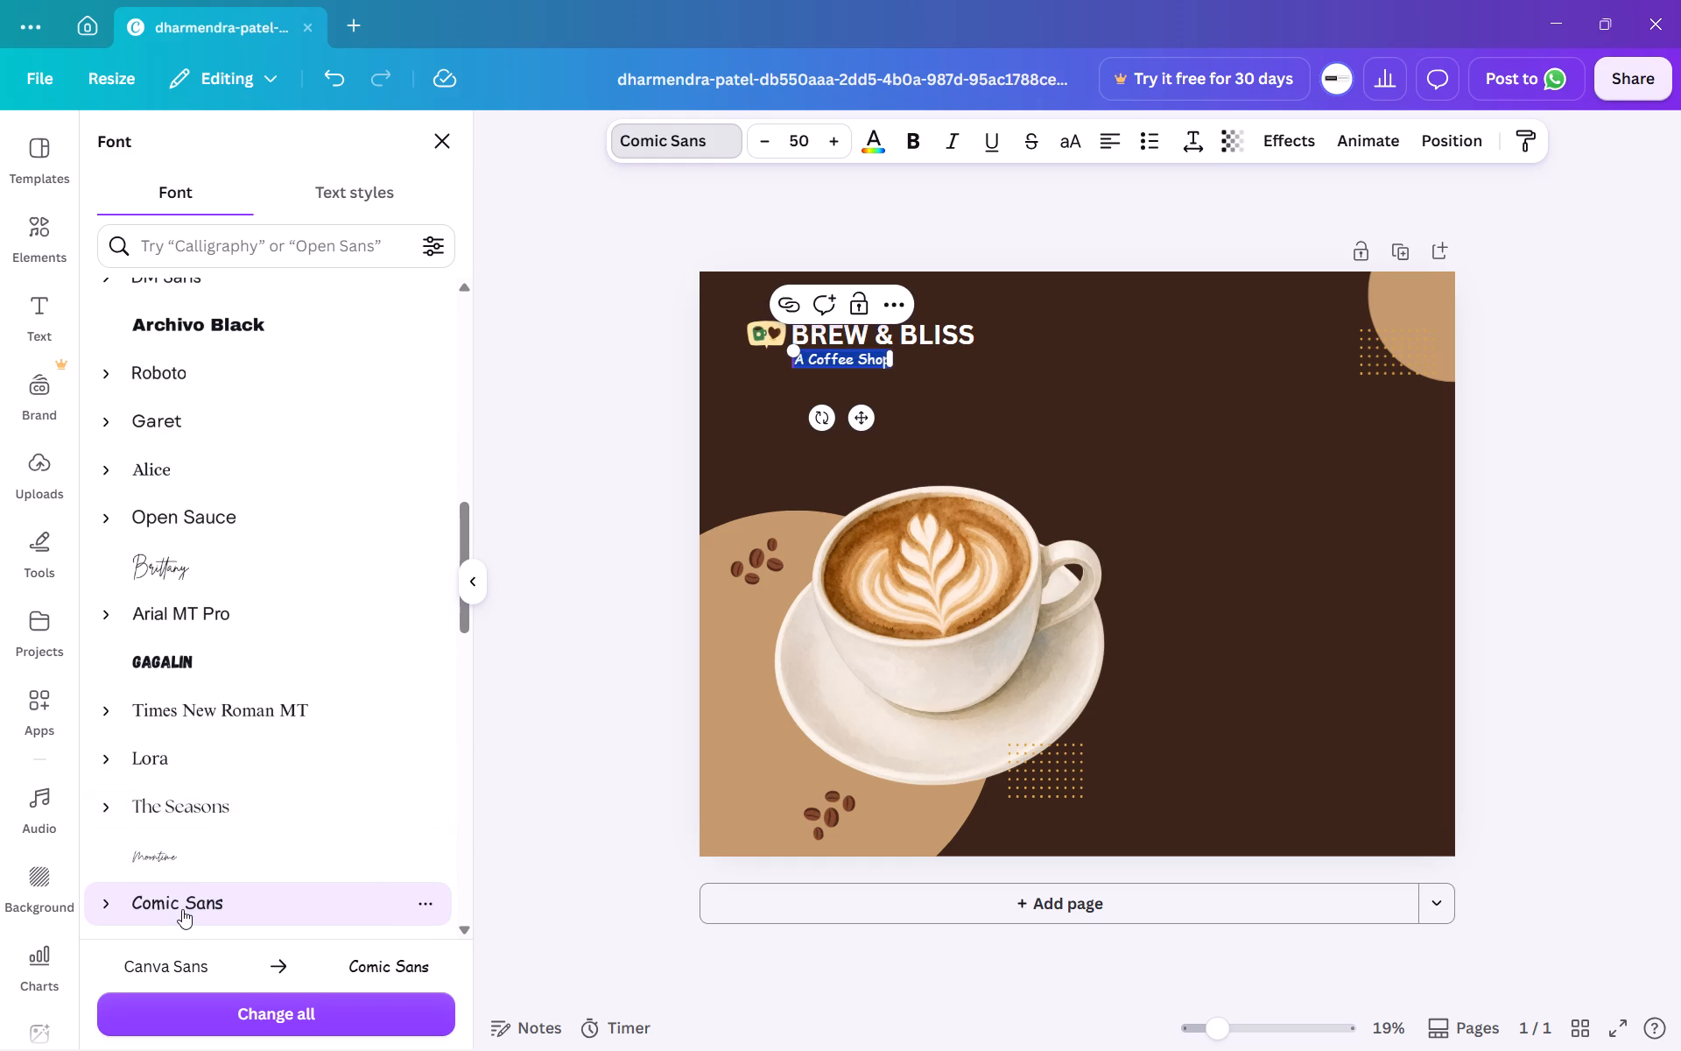
Set the "A Coffee Shop" tagline's font to Agrandir and deselect the text.
scroll(182, 909, down, 3)
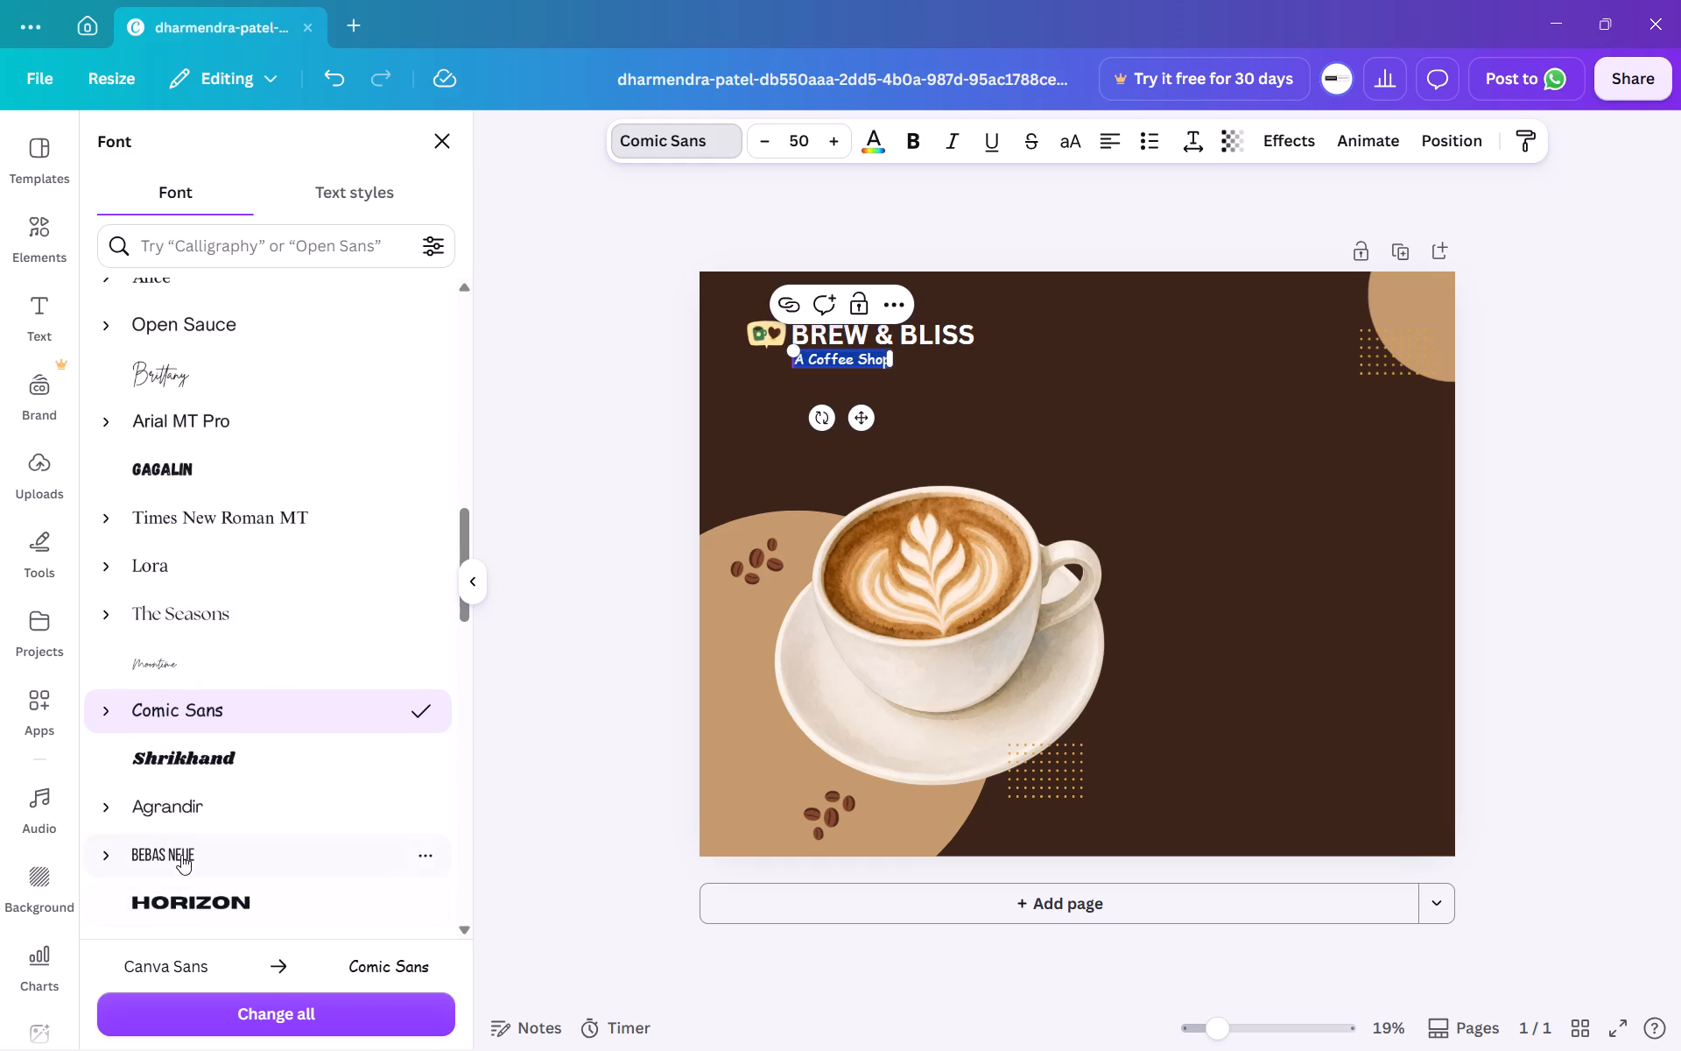
click(179, 822)
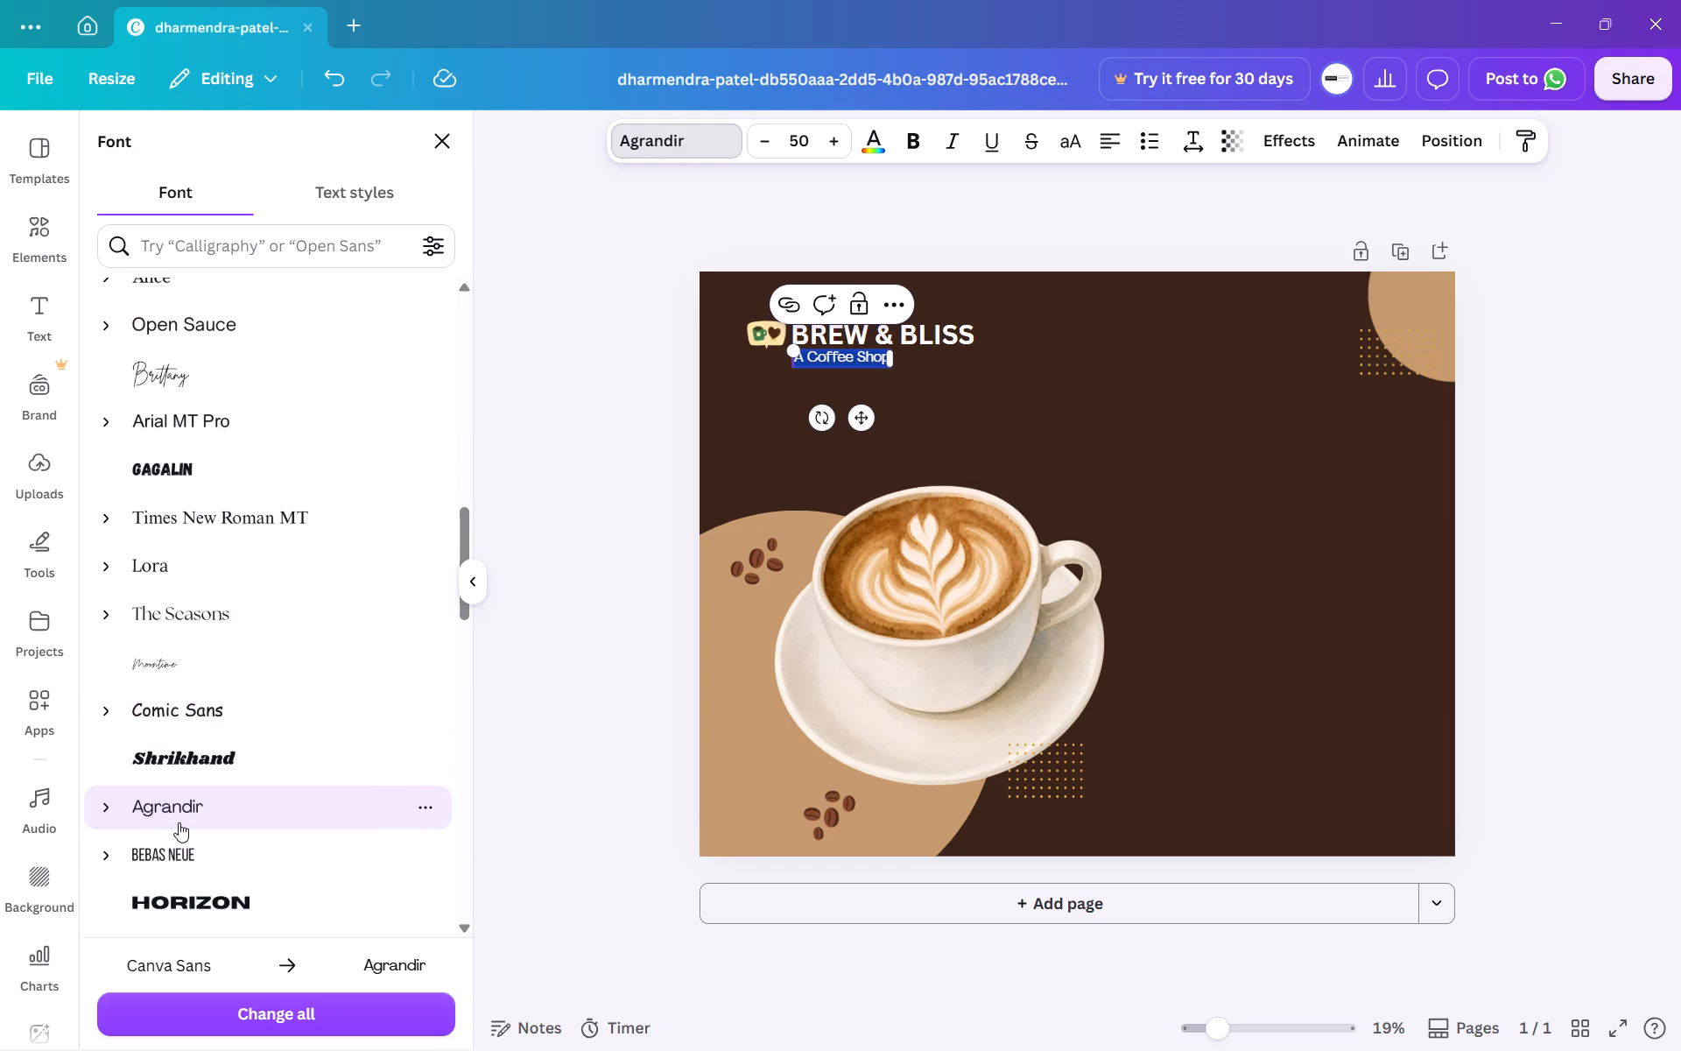
click(437, 650)
click(520, 597)
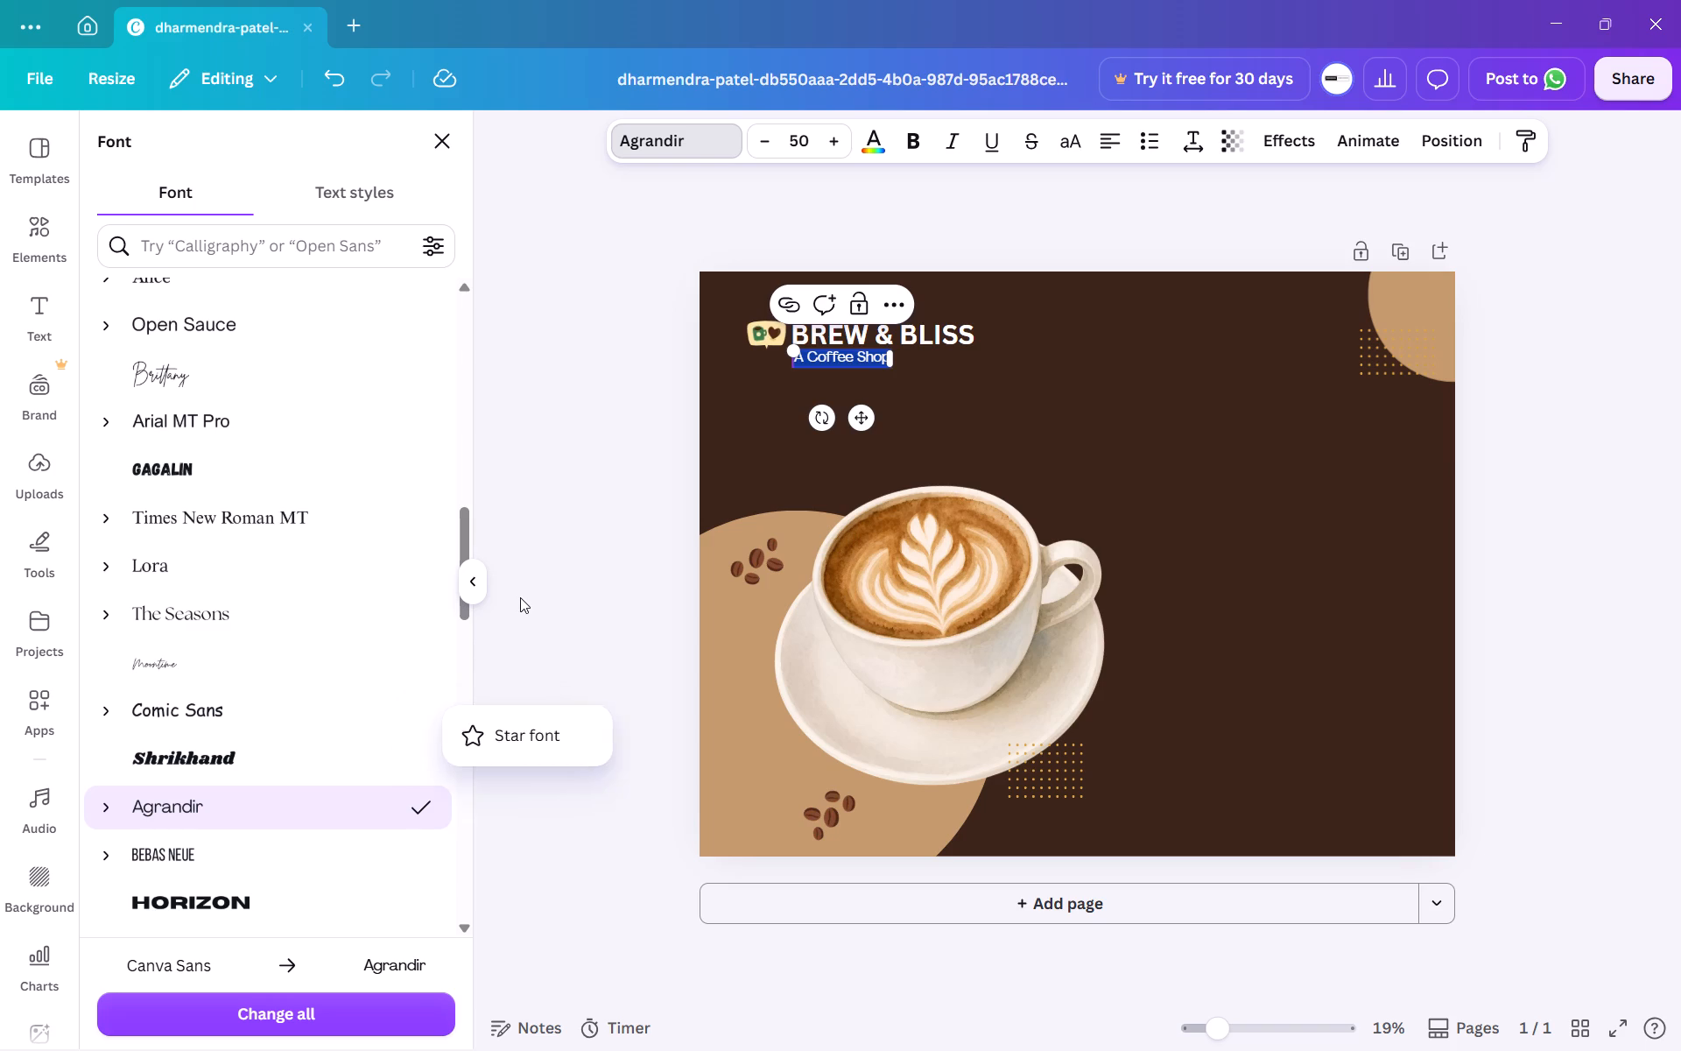
click(520, 597)
click(666, 441)
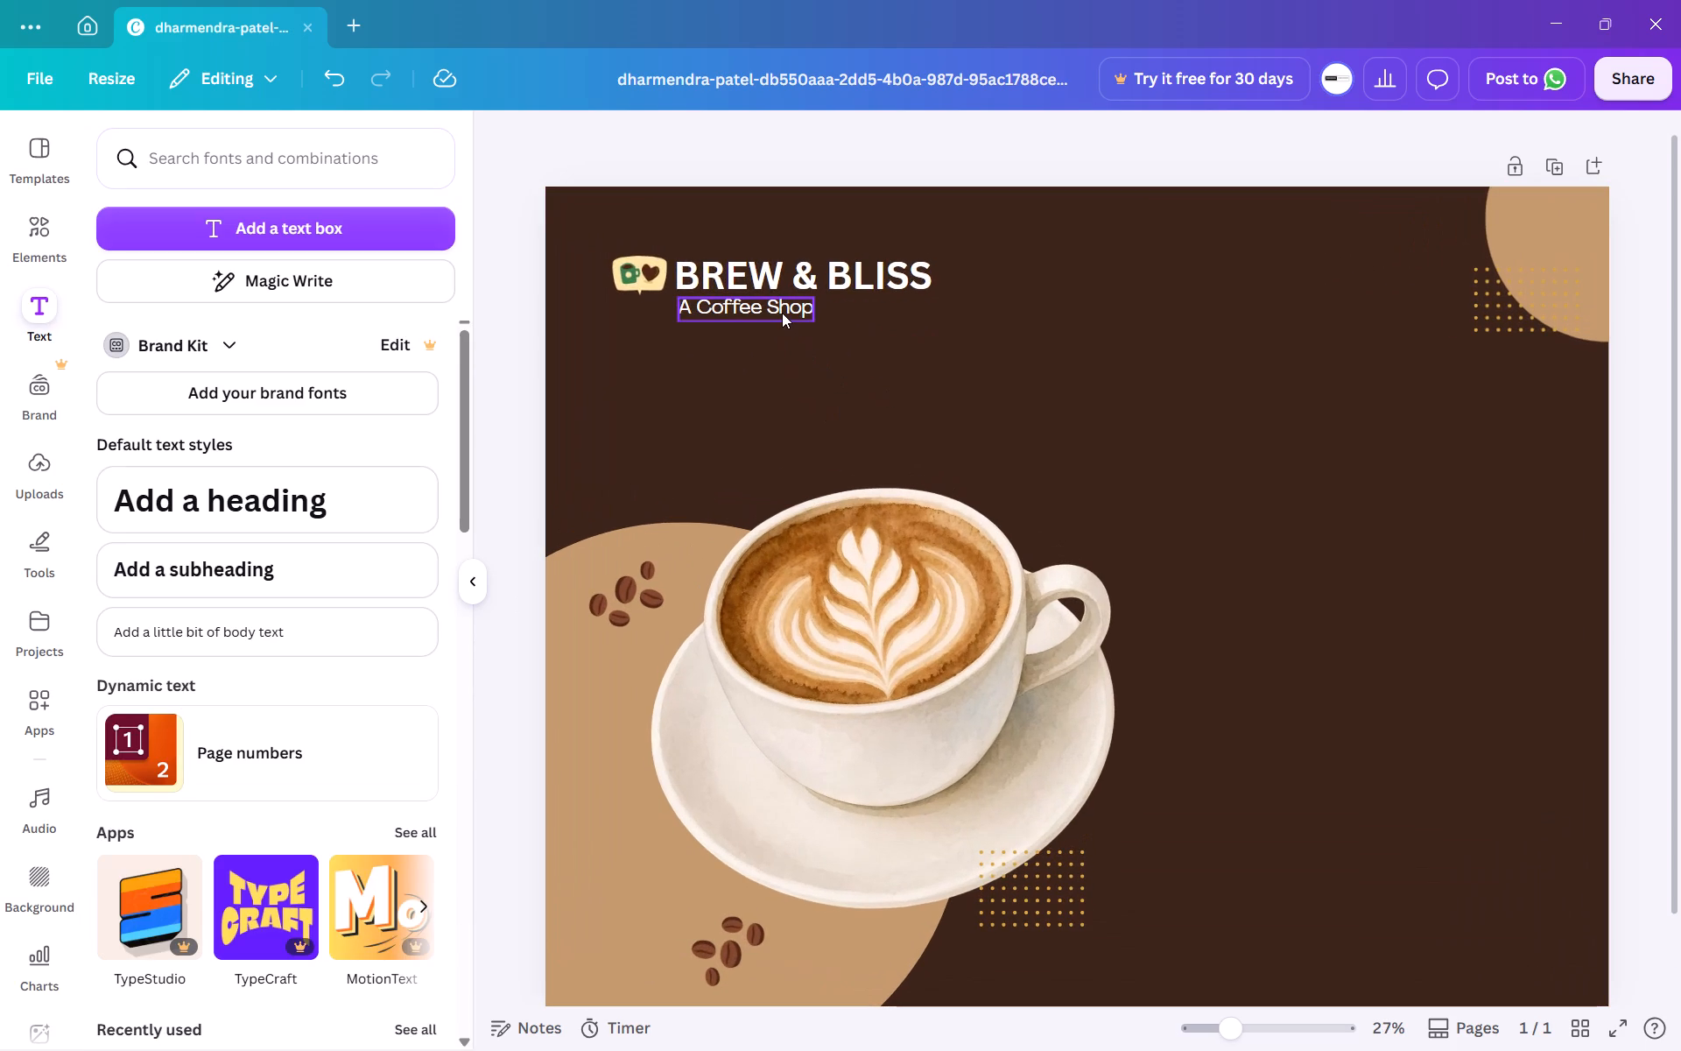
Nudge the "A Coffee Shop" tagline so its first letter lines up with the left edge of the BREW & BLISS heading.
click(782, 312)
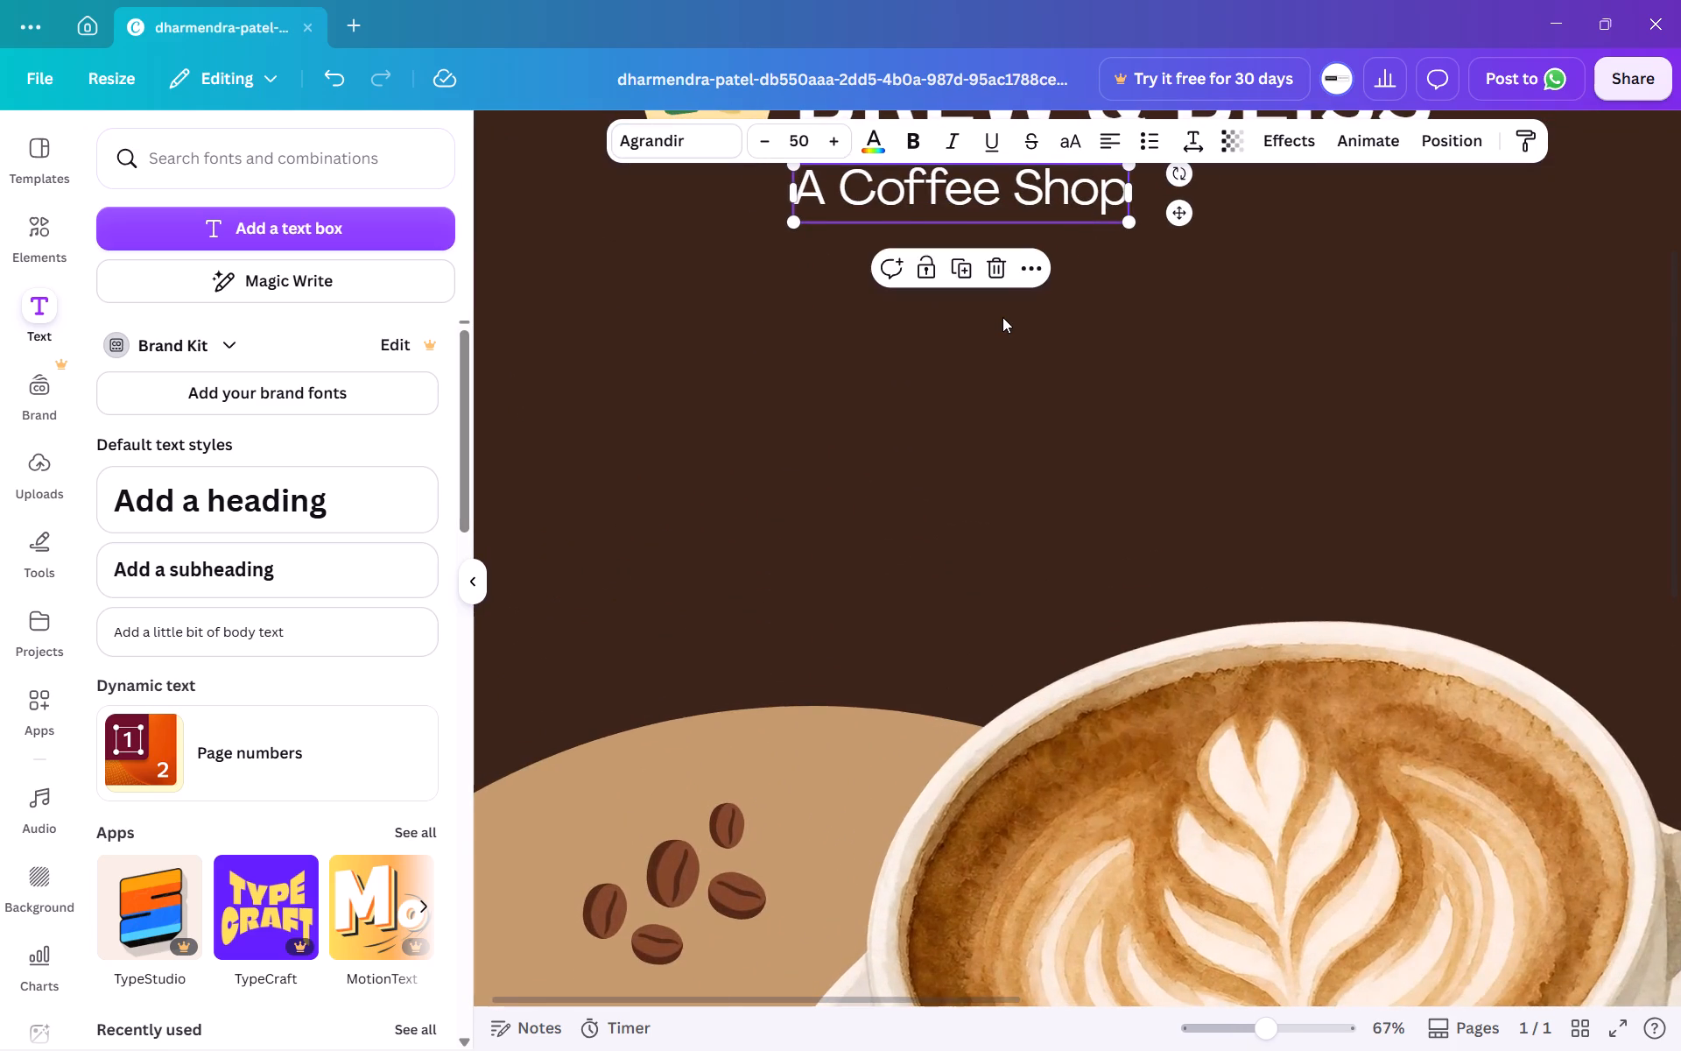
scroll(1002, 317, up, 2)
drag(945, 386, 951, 386)
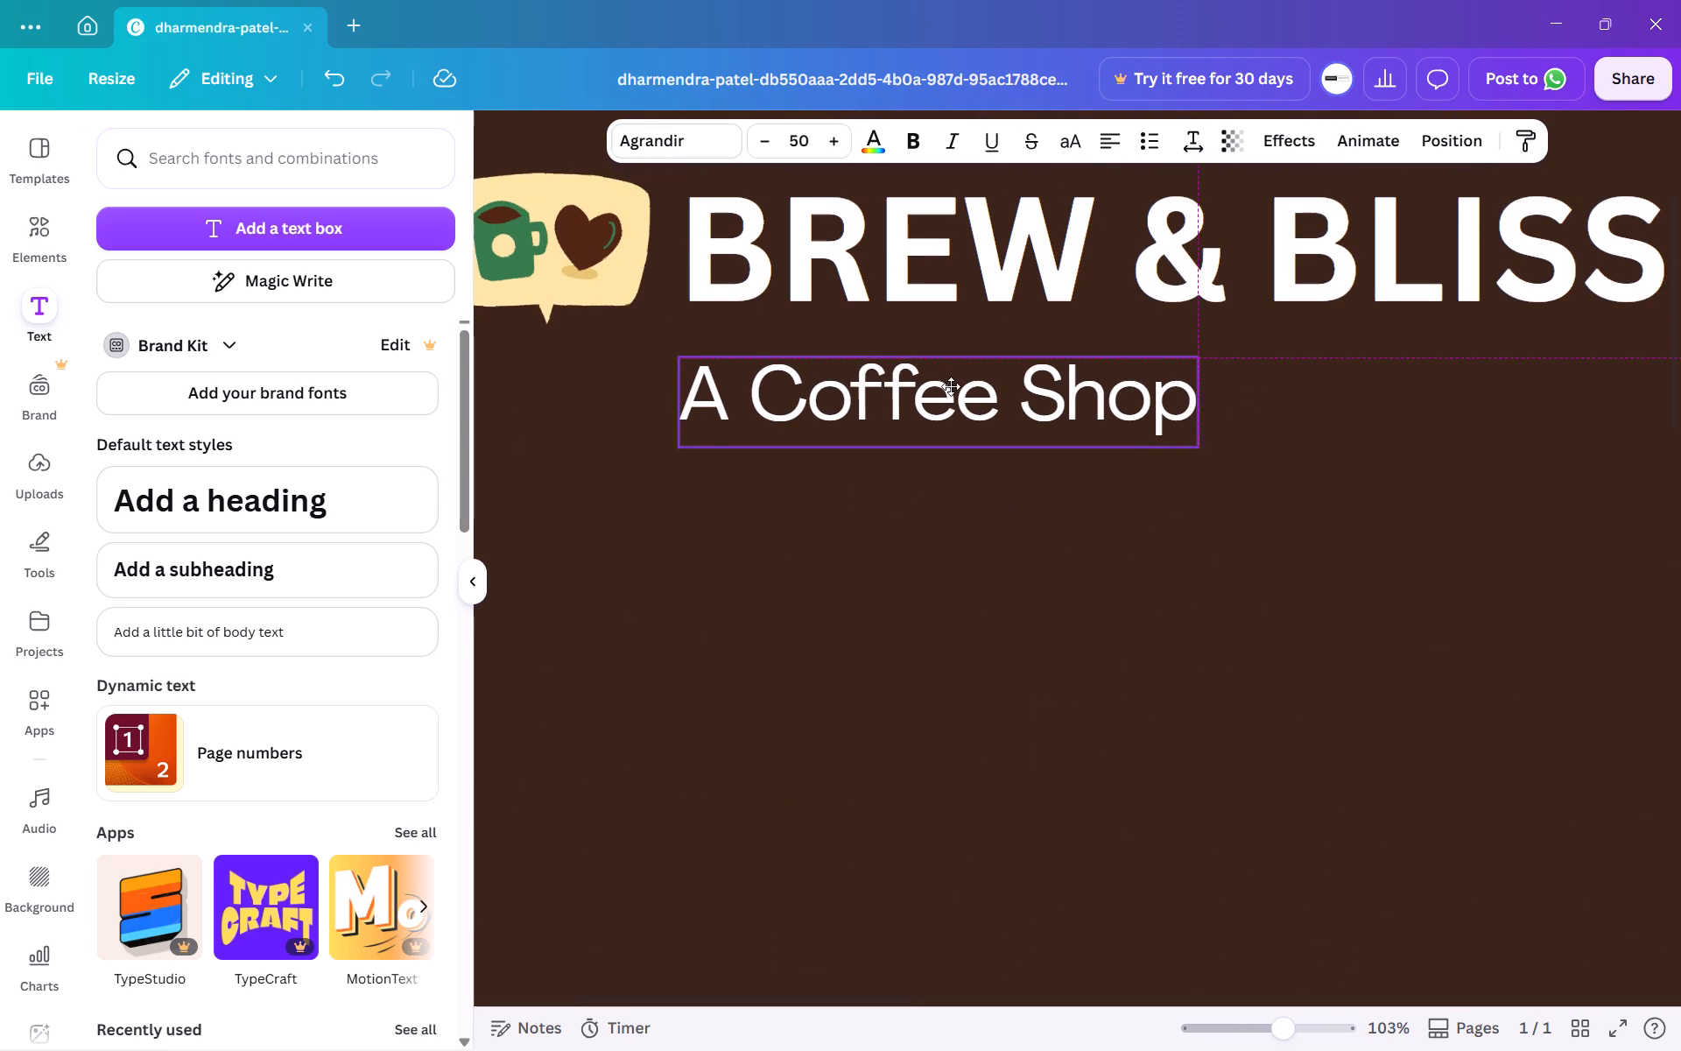
drag(951, 386, 956, 381)
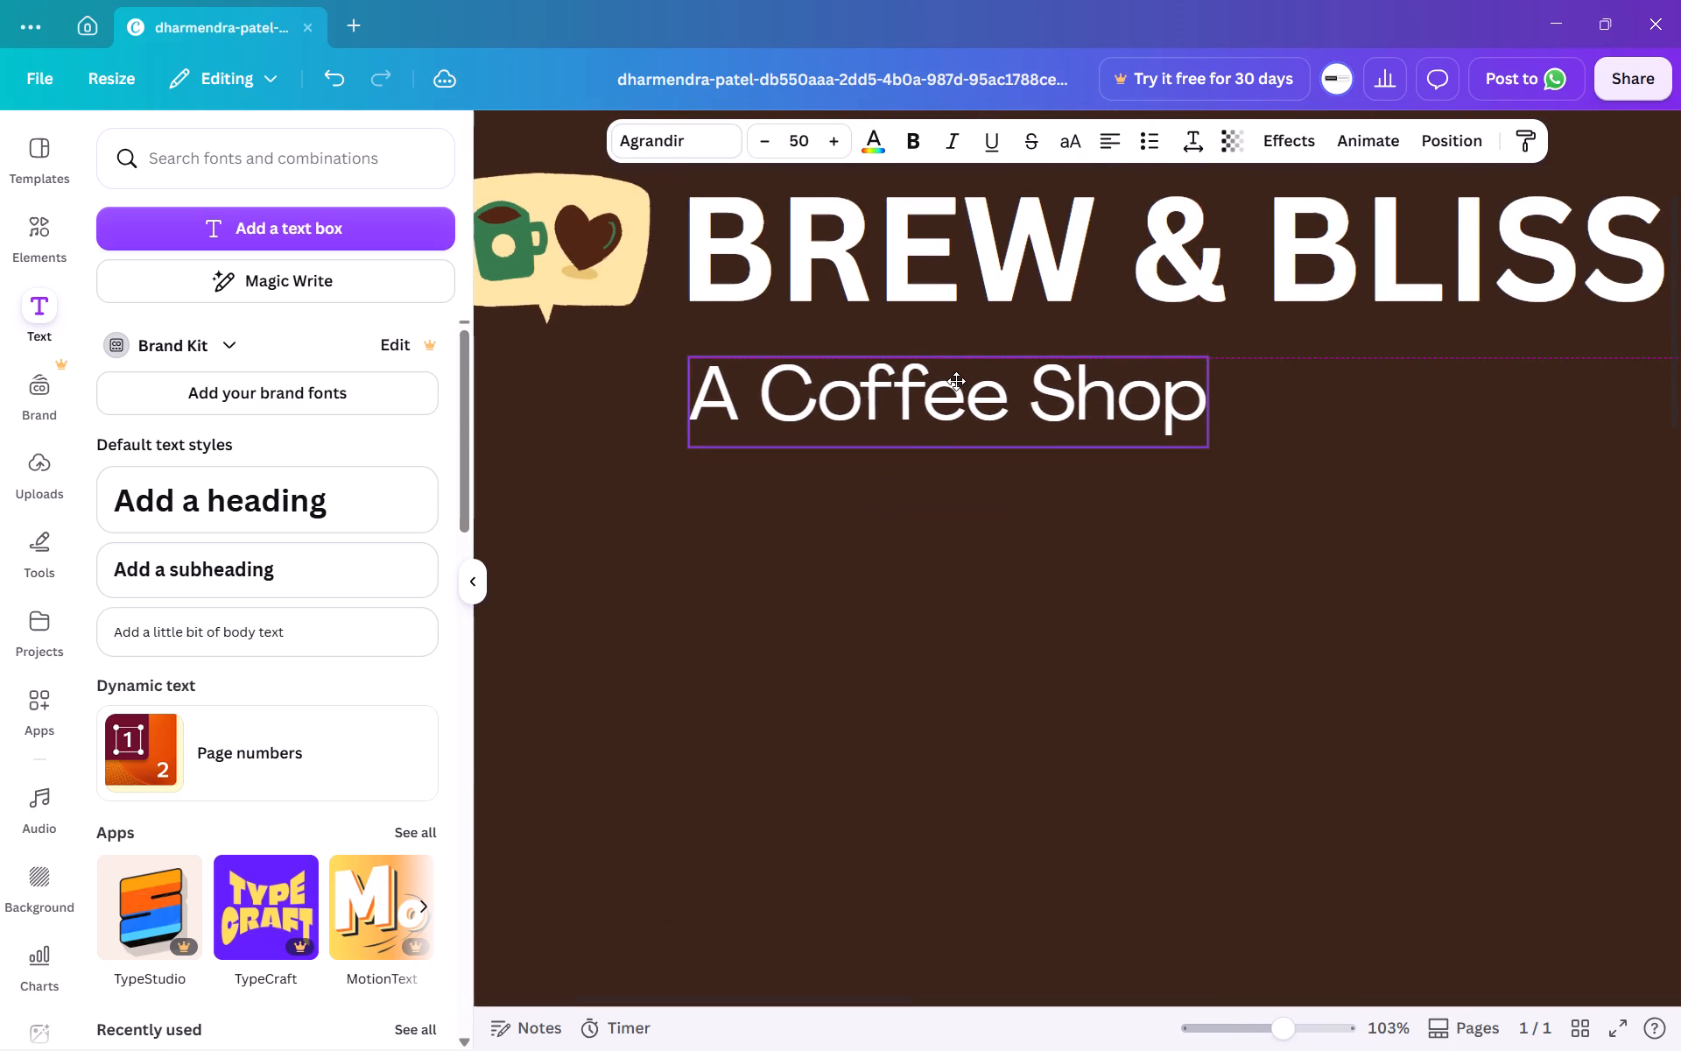
drag(956, 381, 952, 381)
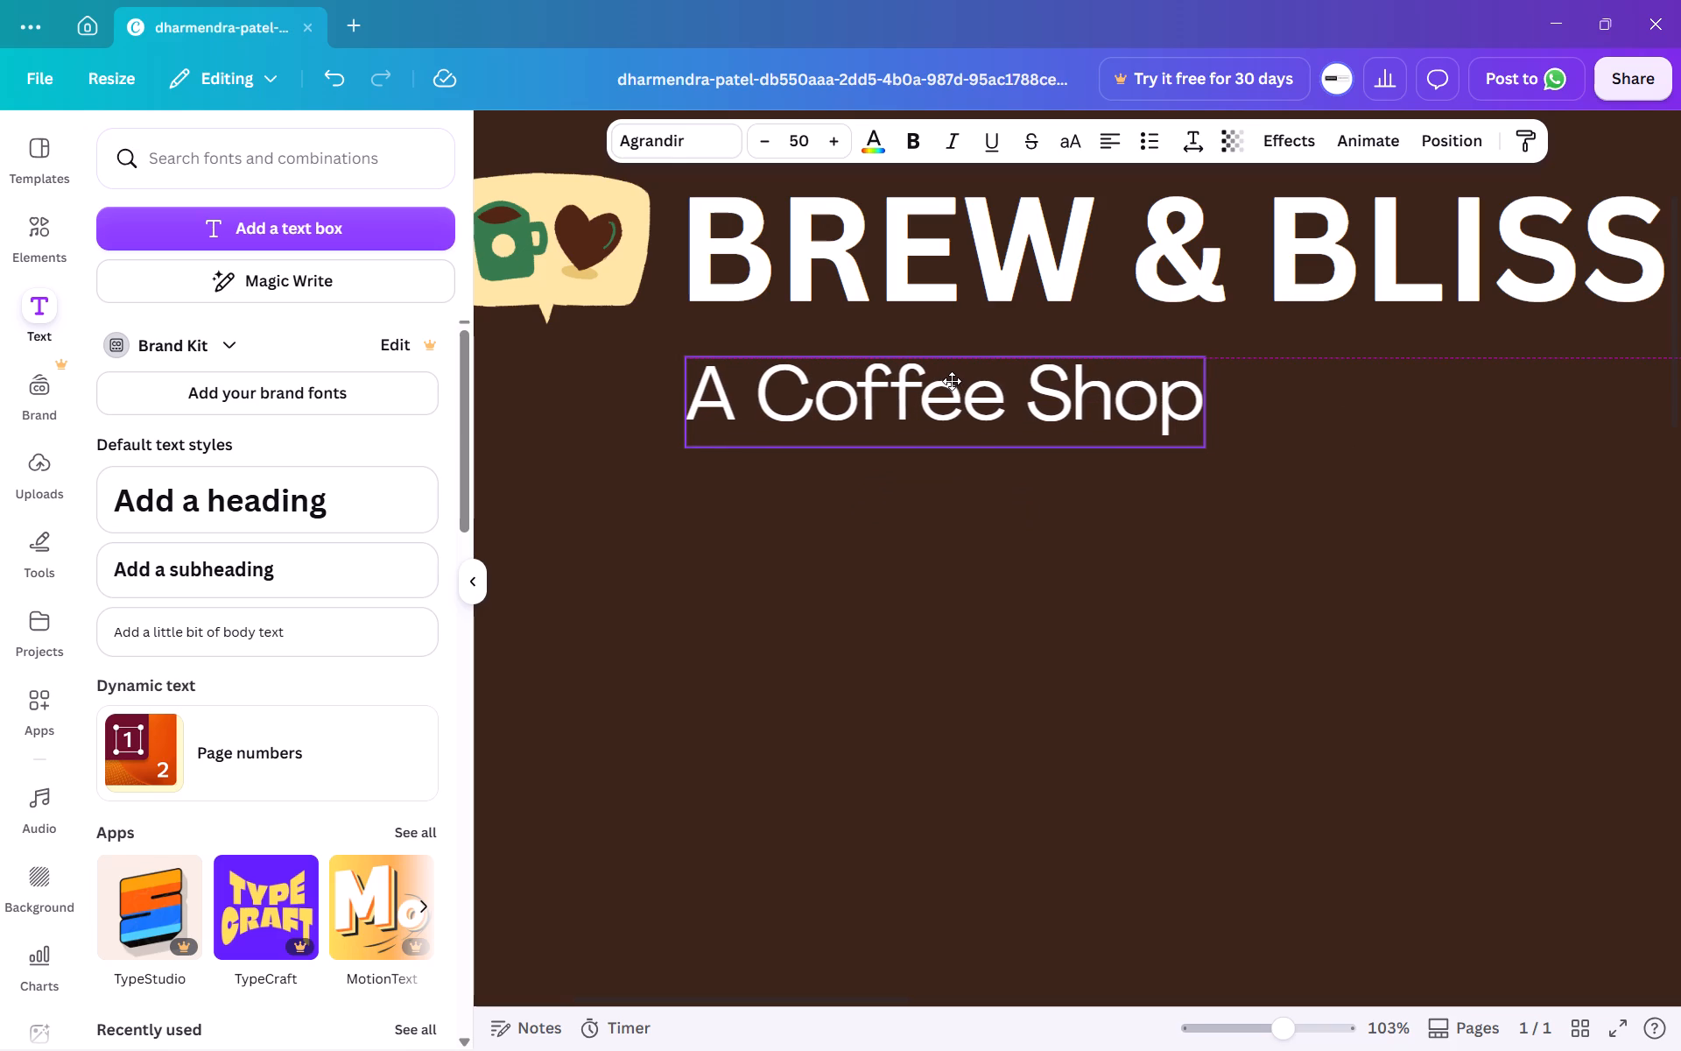
drag(952, 381, 951, 381)
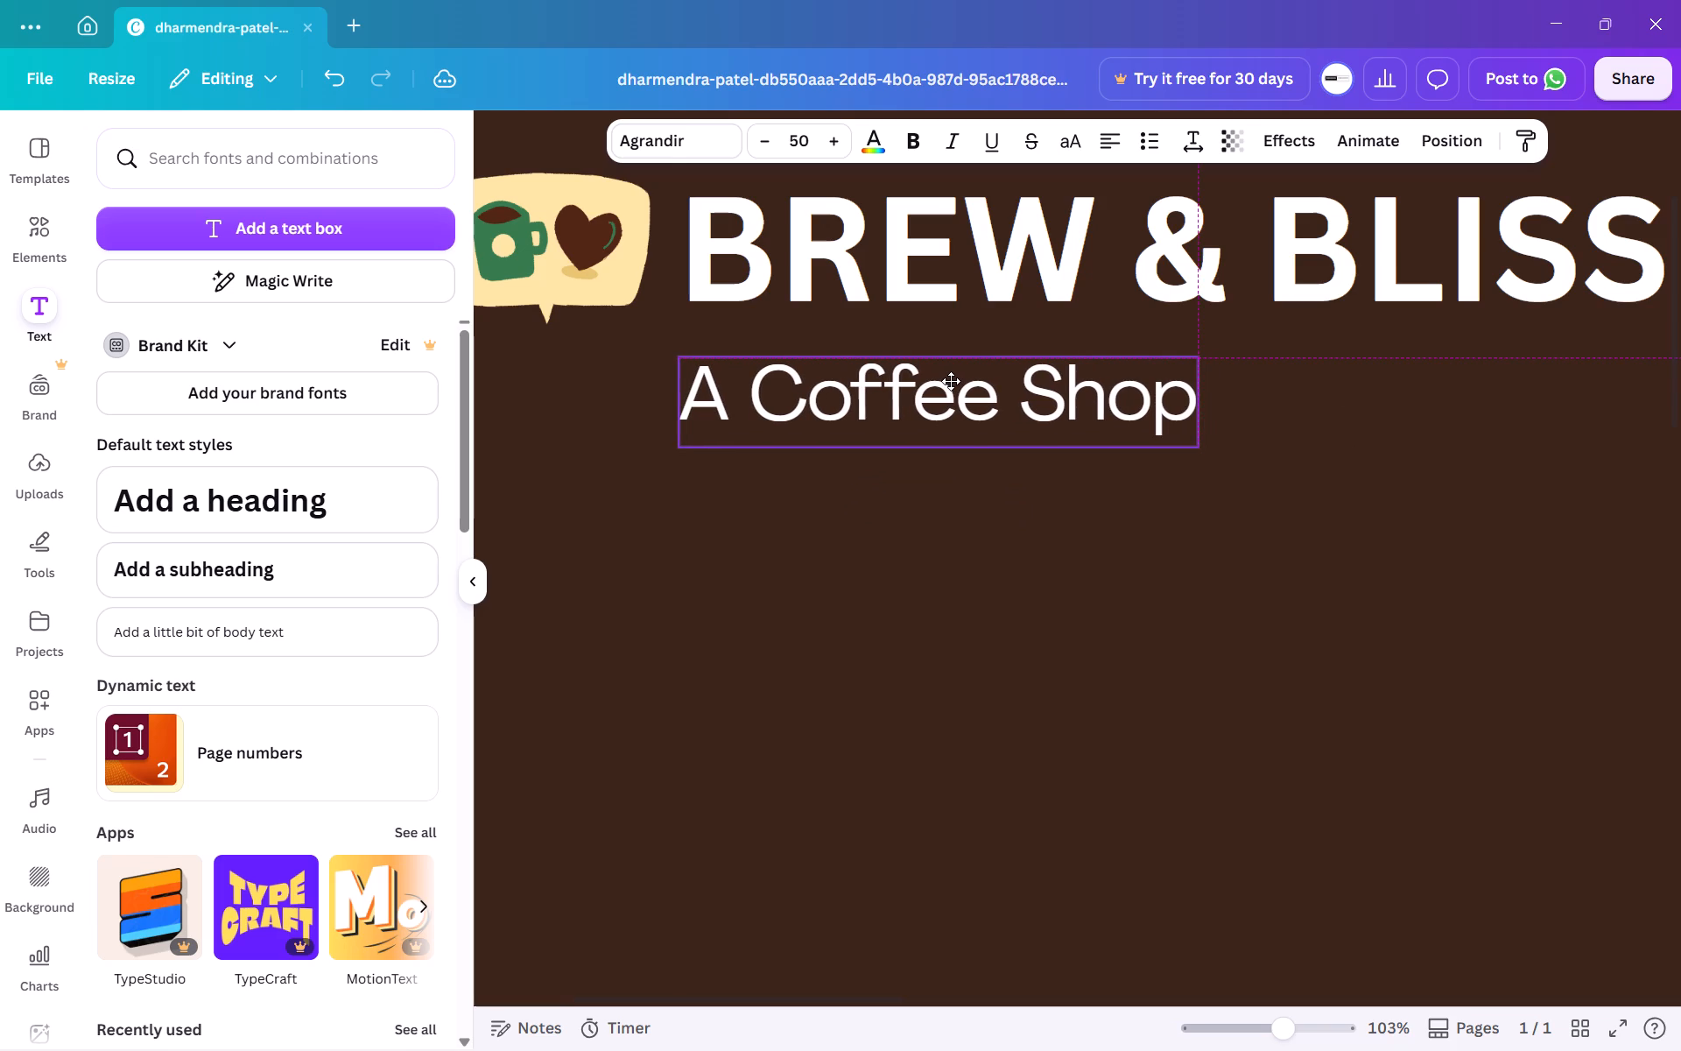
drag(951, 381, 953, 381)
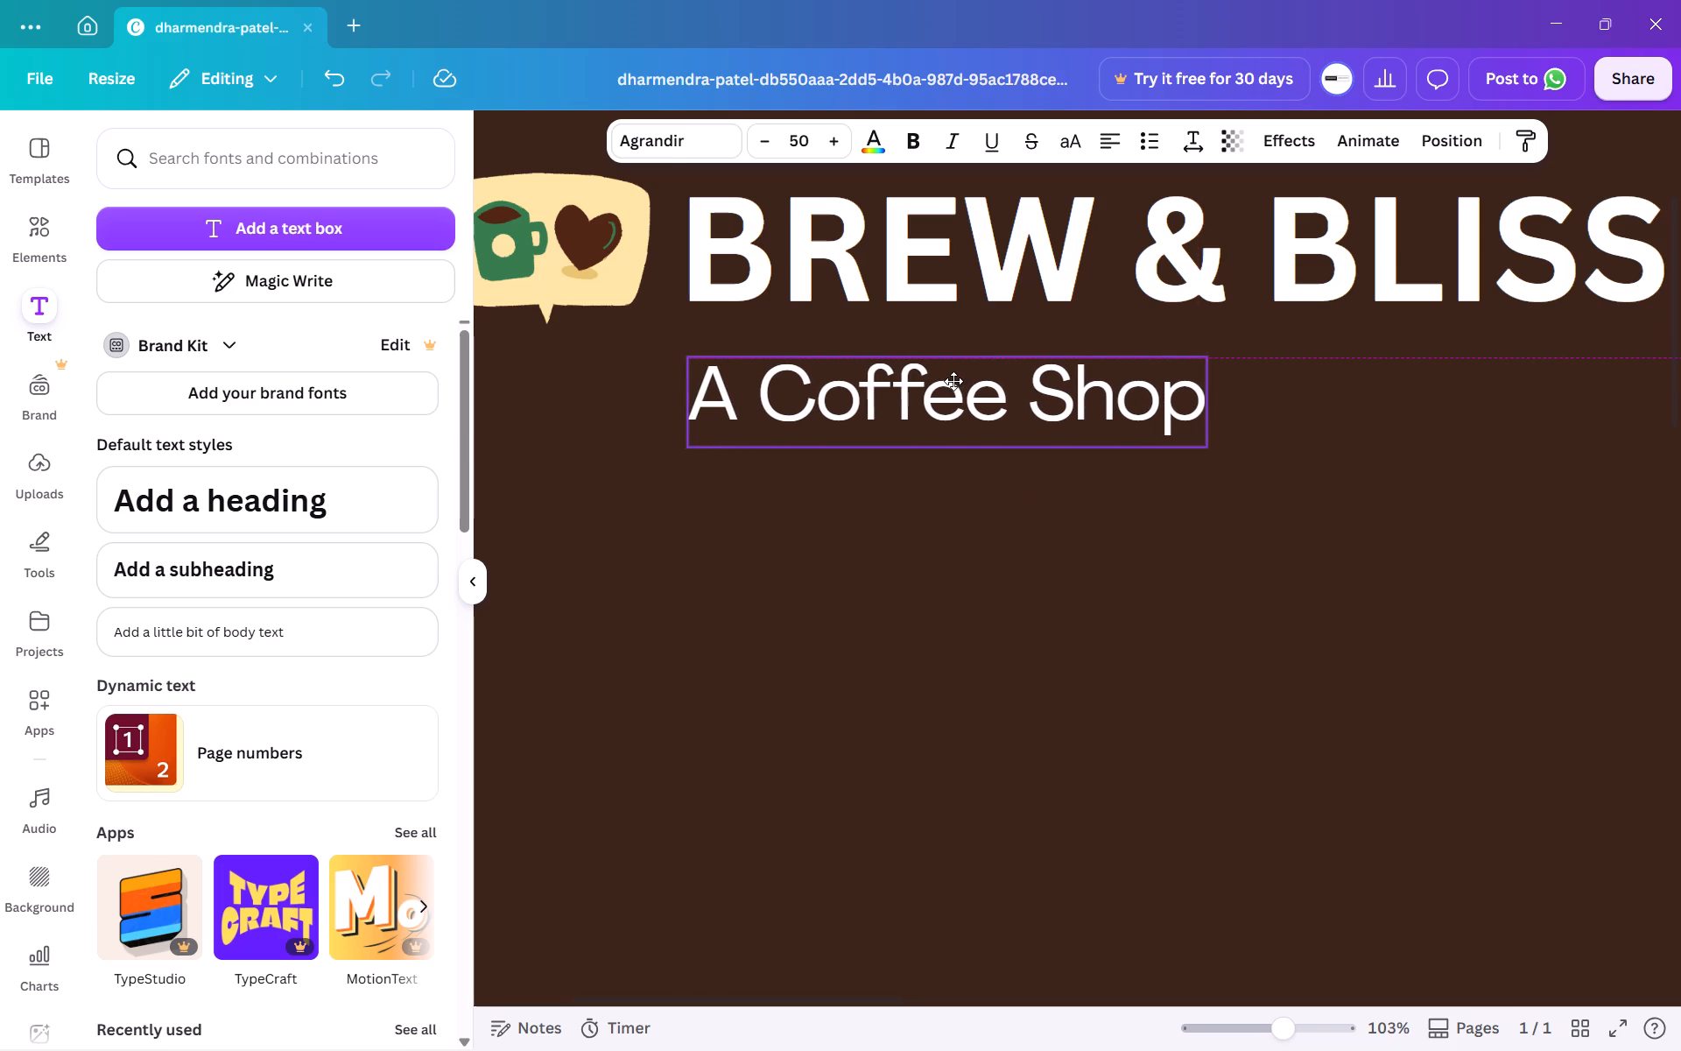
drag(953, 381, 954, 381)
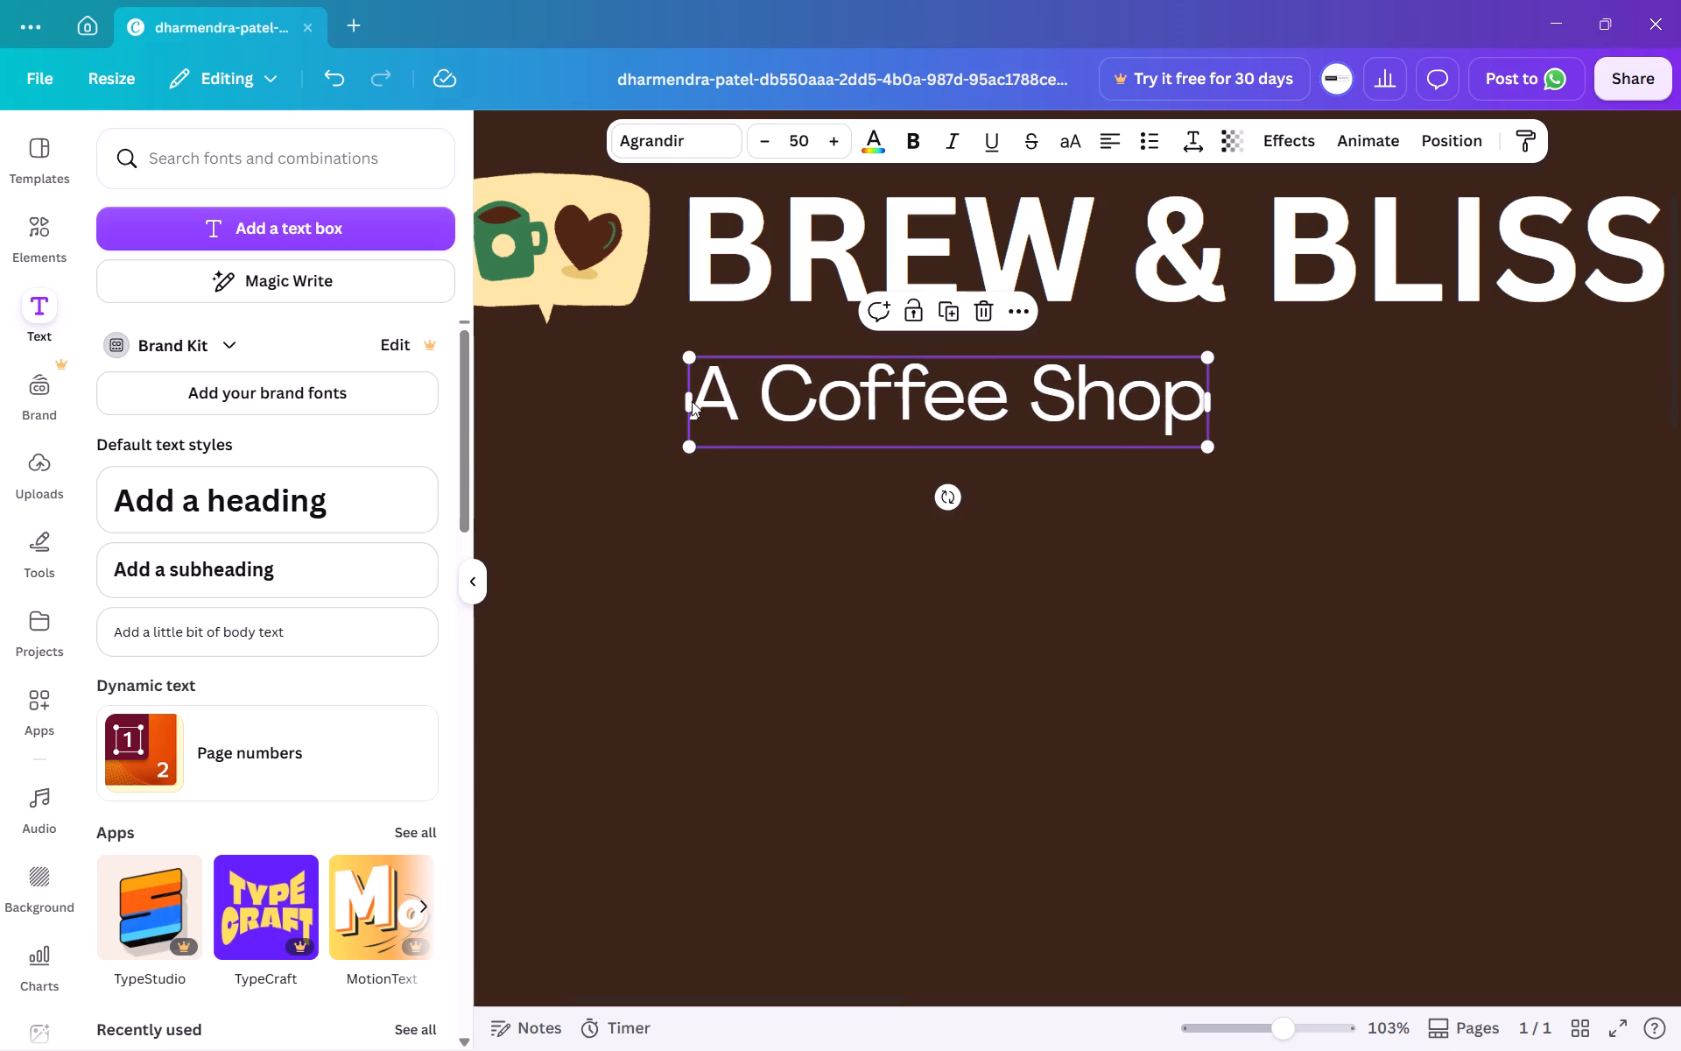
Fine-tune the left edge of the tagline's text box to the heading, keeping the words on one line, and deselect it.
drag(683, 399, 701, 393)
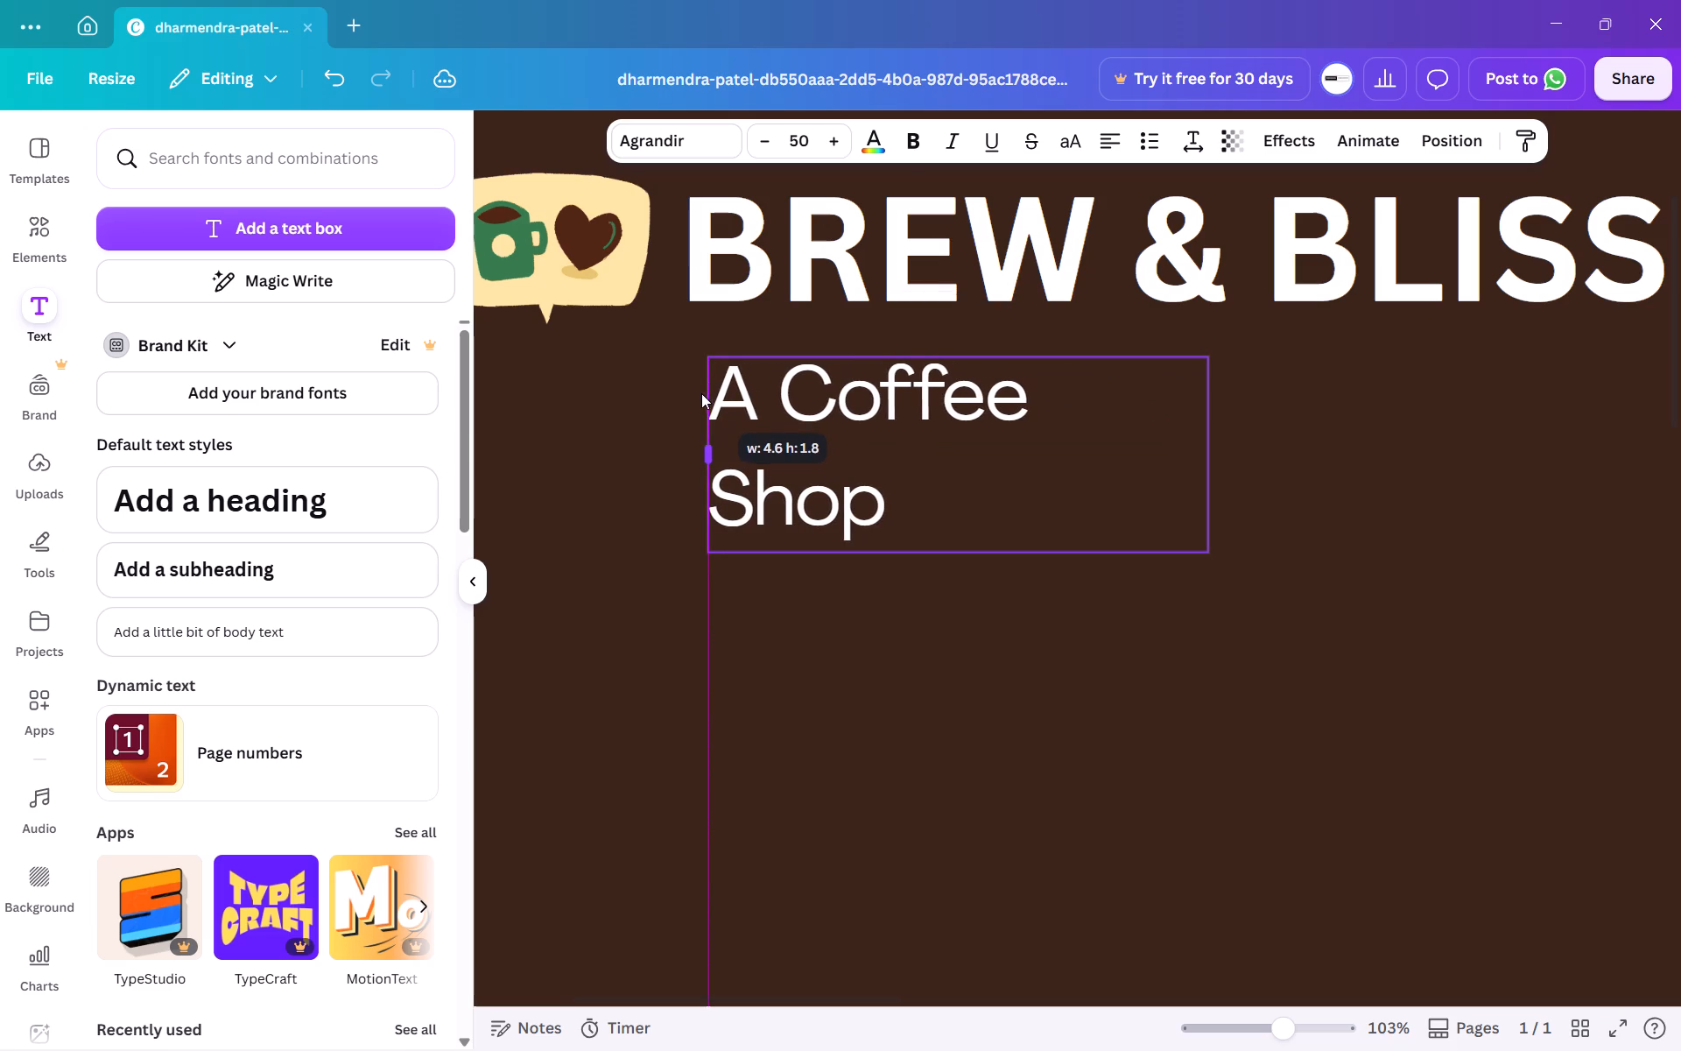
drag(701, 393, 676, 391)
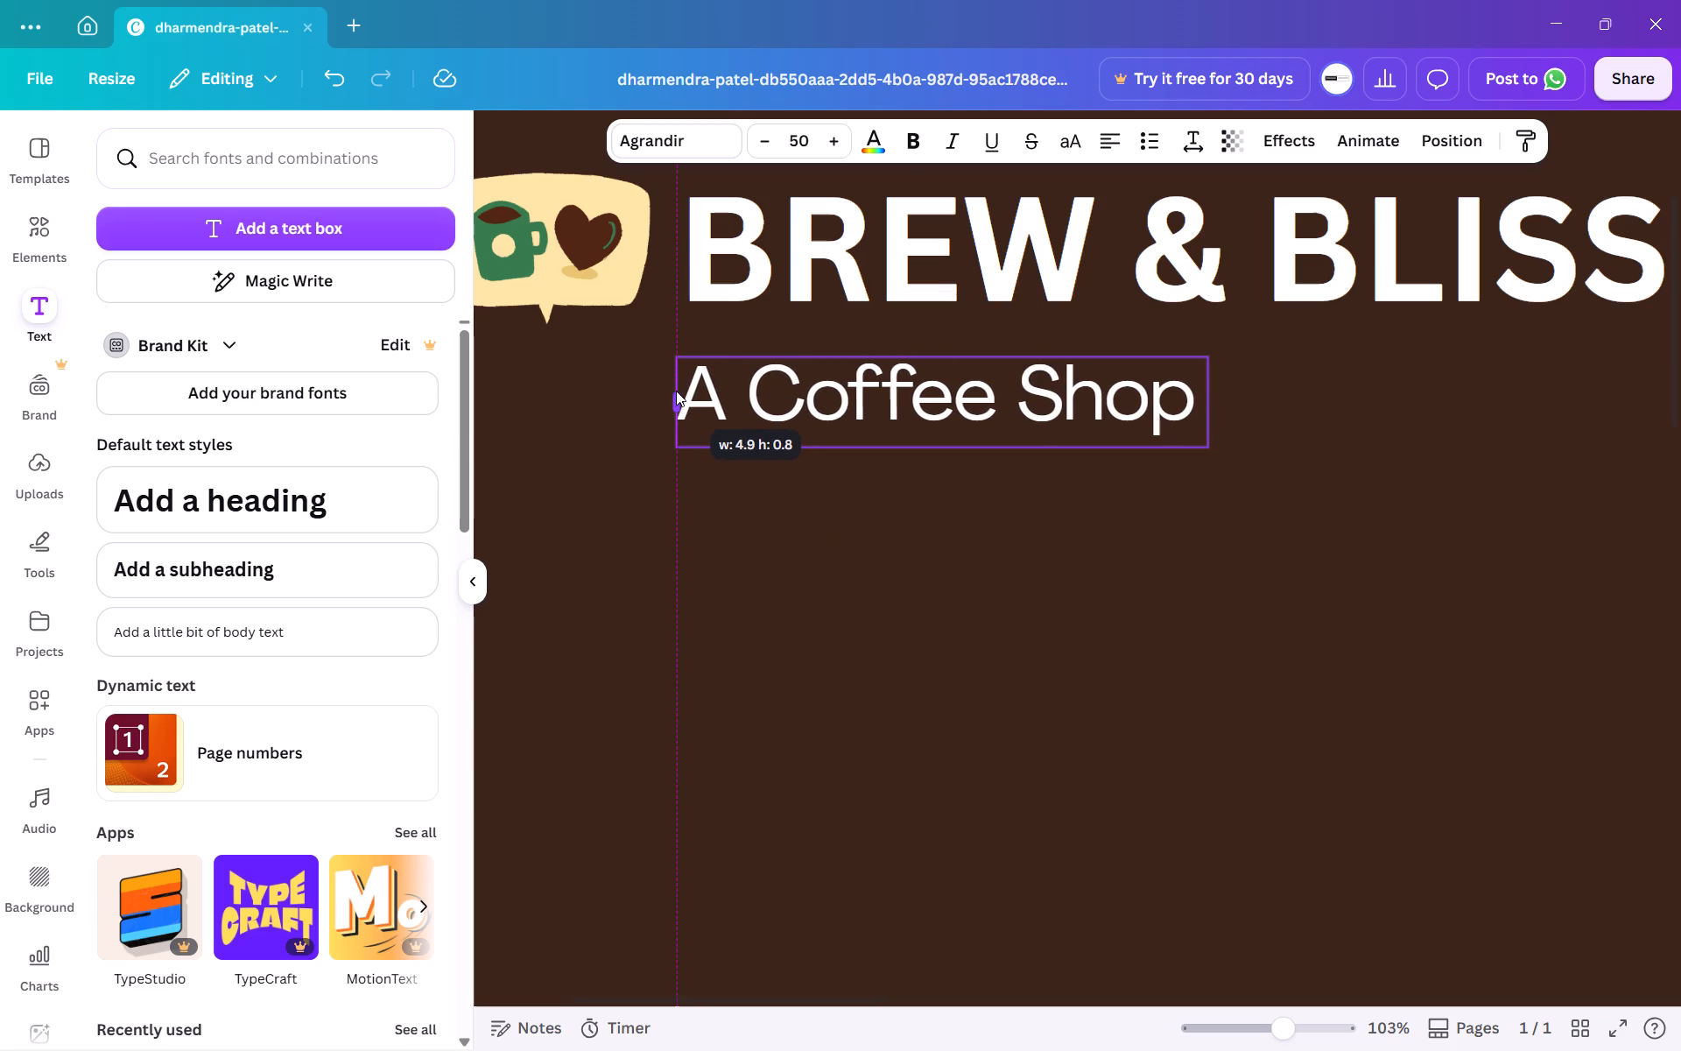
drag(676, 391, 683, 389)
click(622, 441)
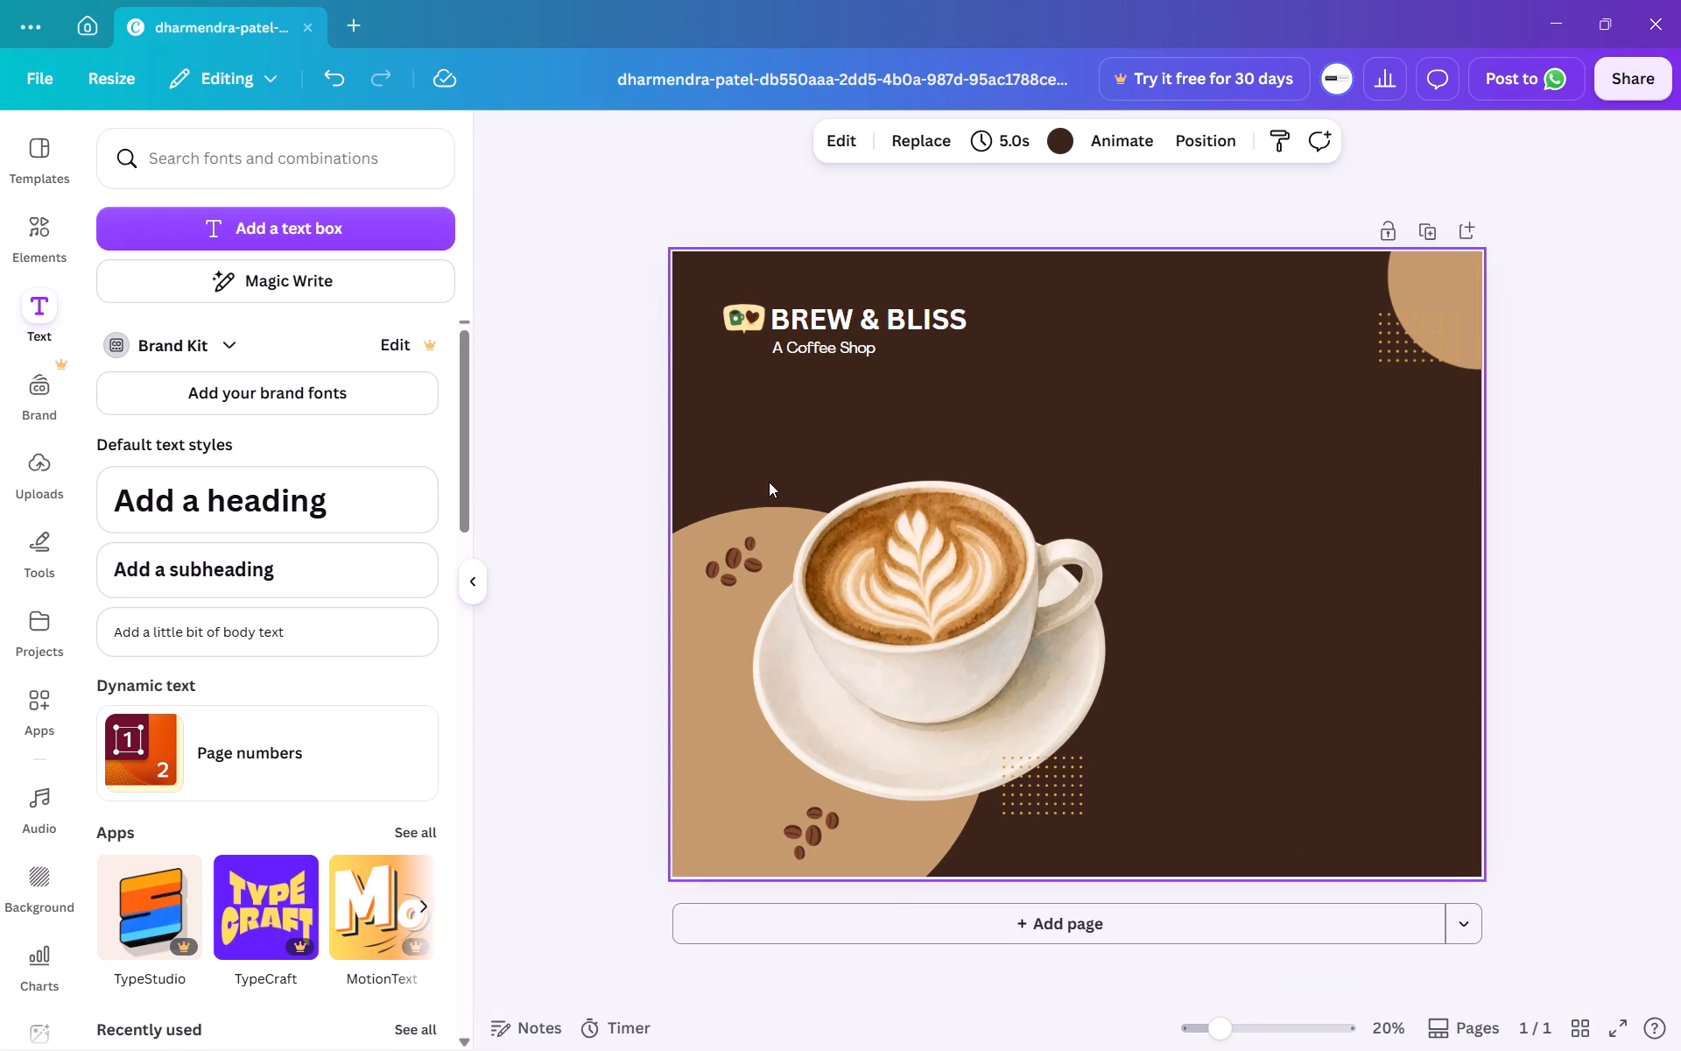
click(1553, 420)
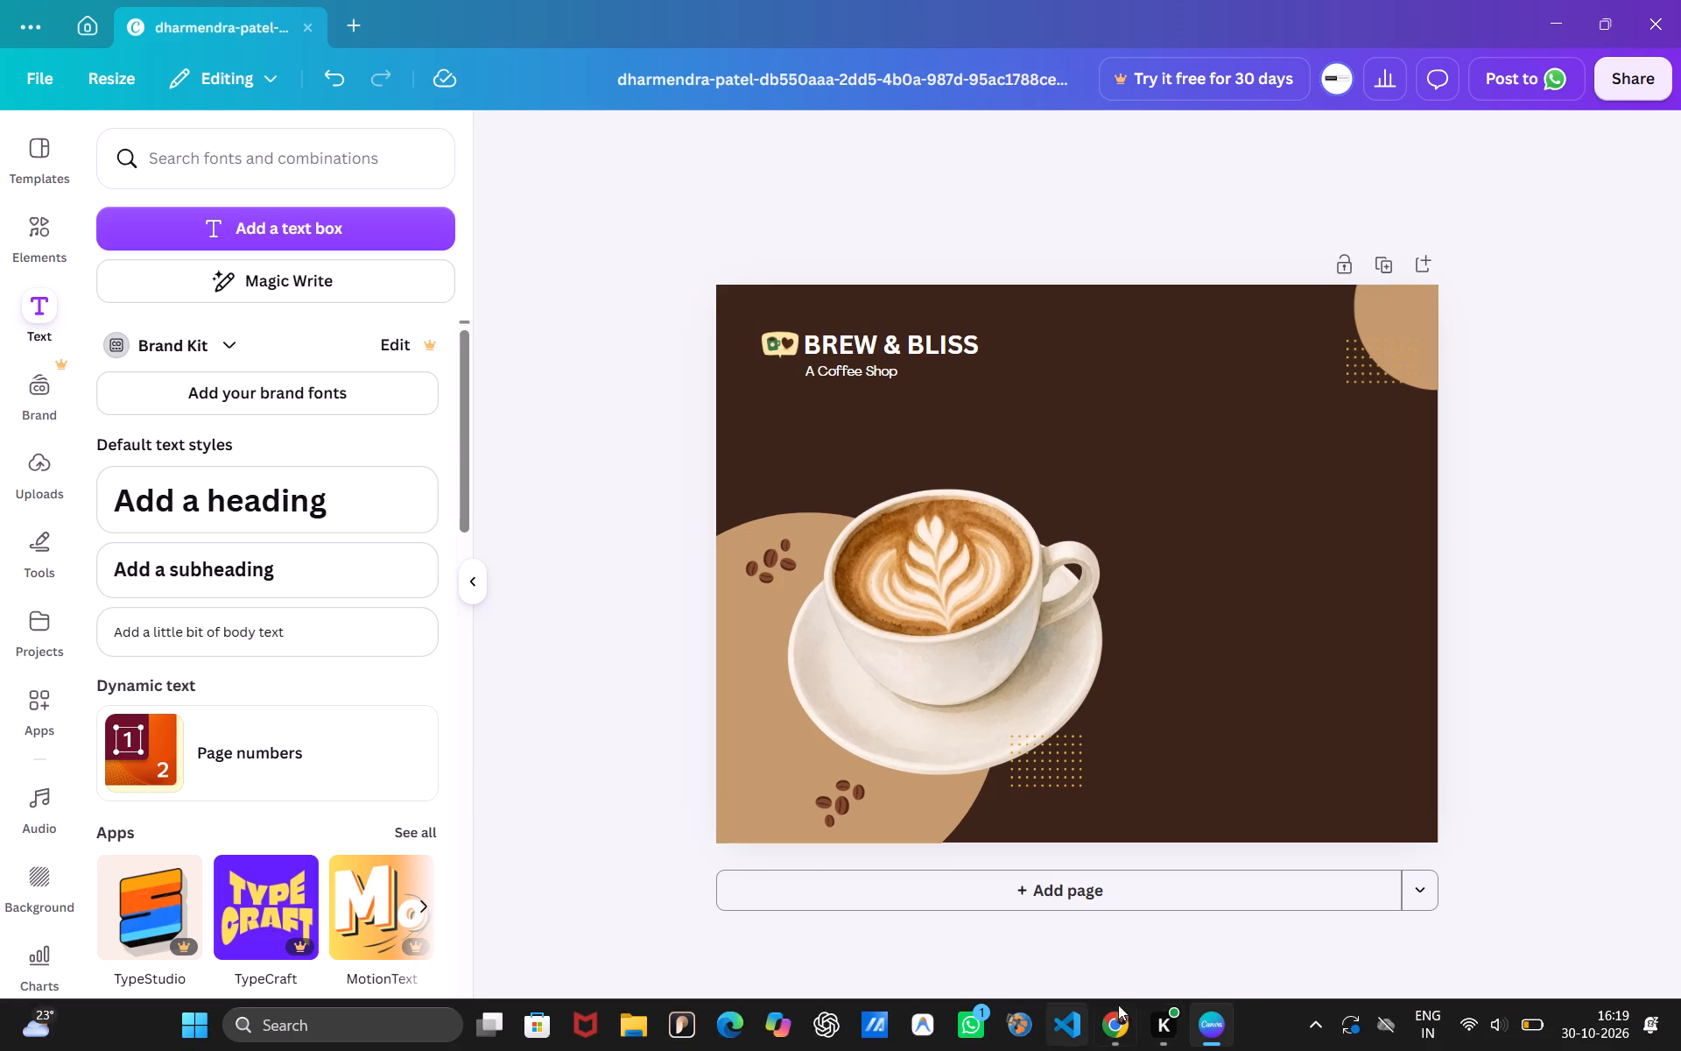
Switch to the ChatGPT brief in Chrome and review the required text and the design requirements below it.
click(1122, 955)
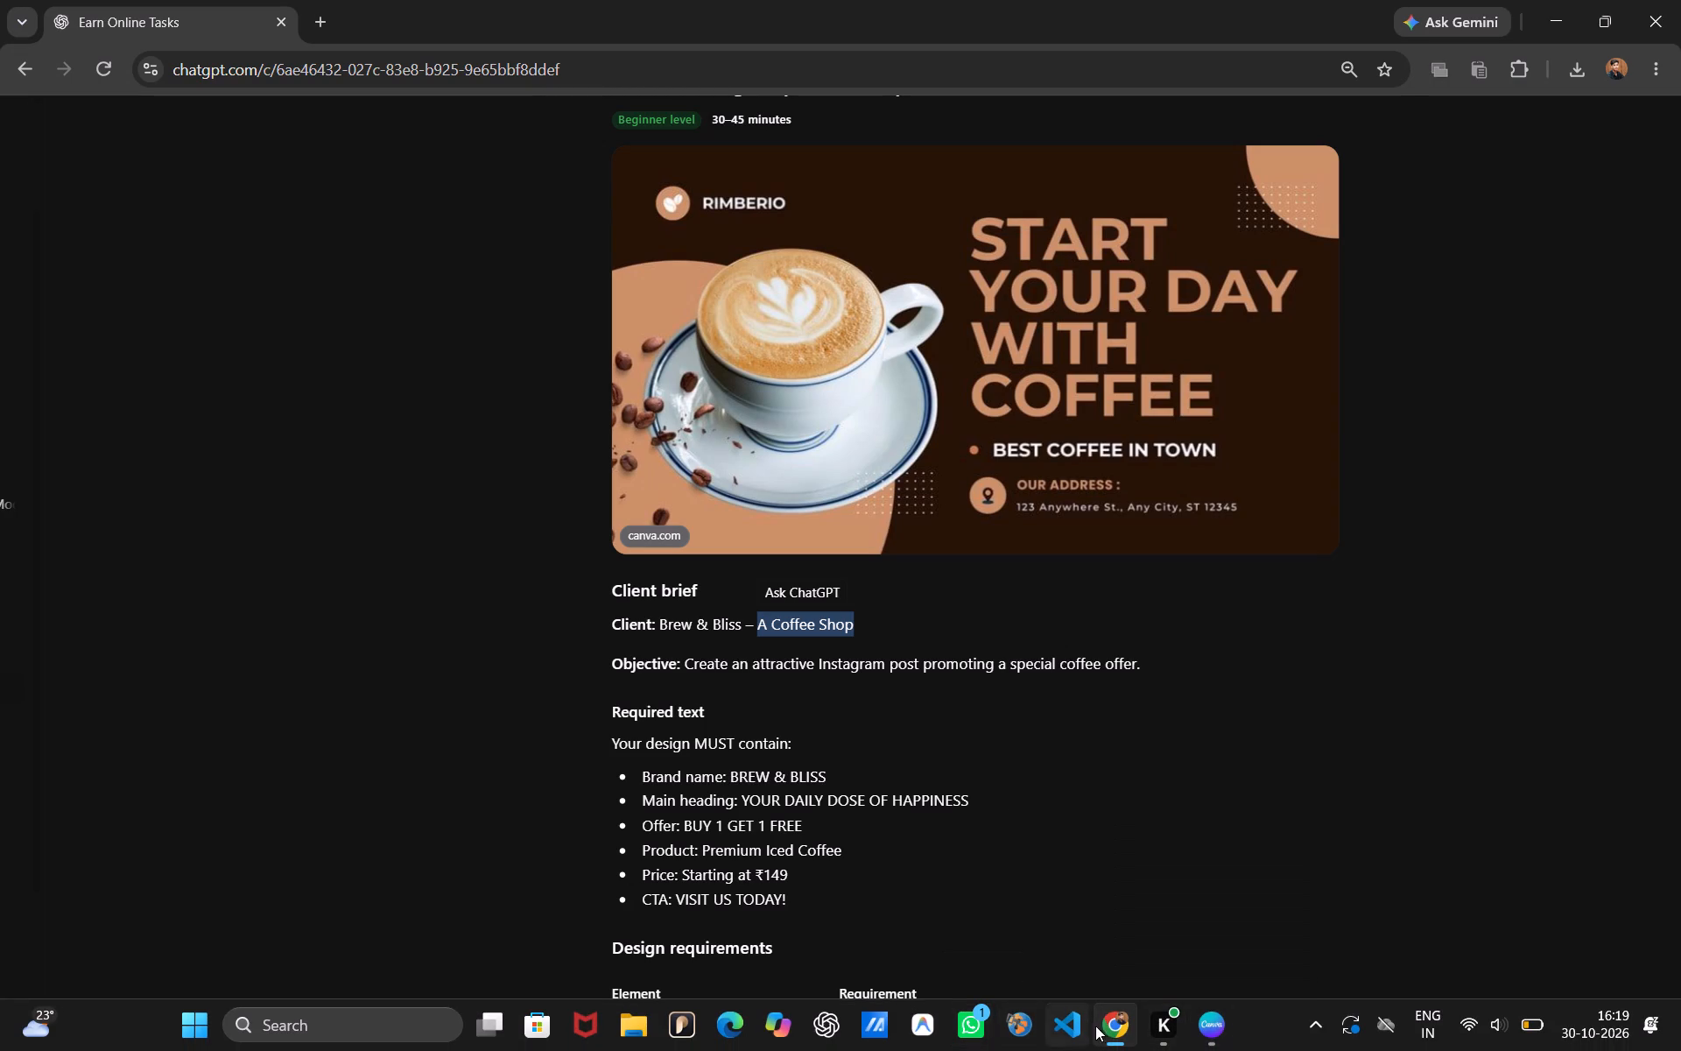
scroll(1108, 758, down, 5)
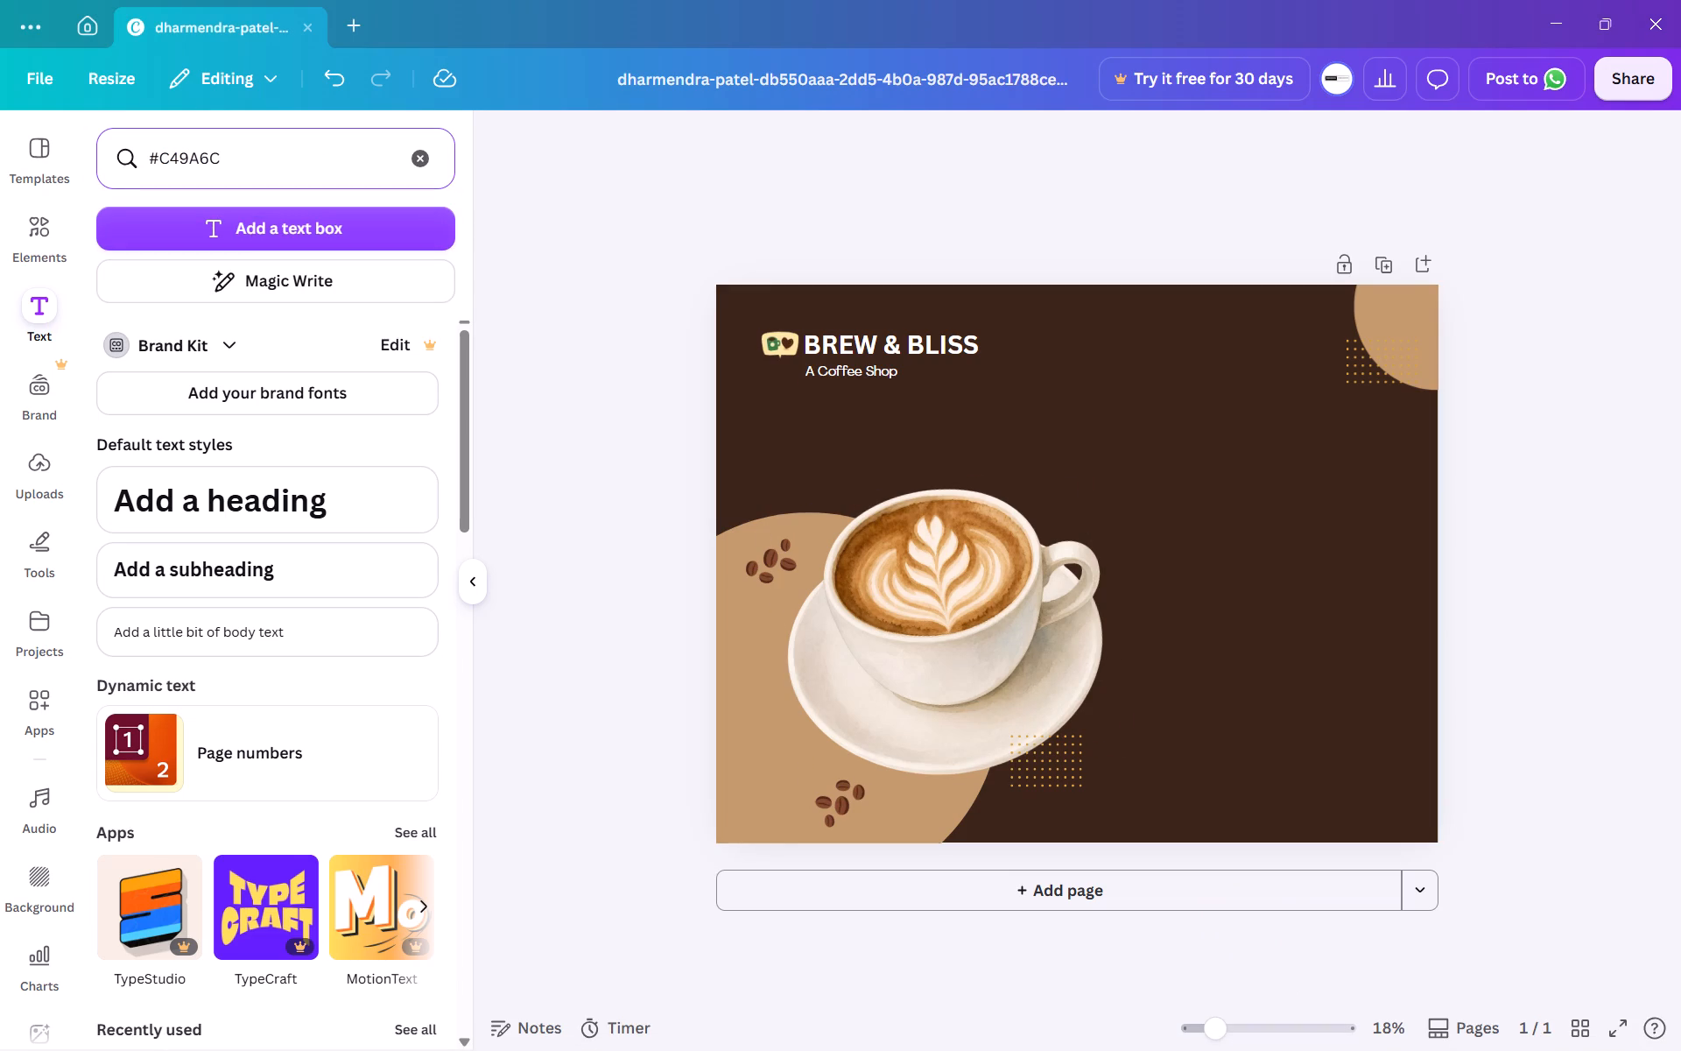
Clear the leftover #C49A6C text search and add a new empty text box to the coffee shop post.
click(432, 157)
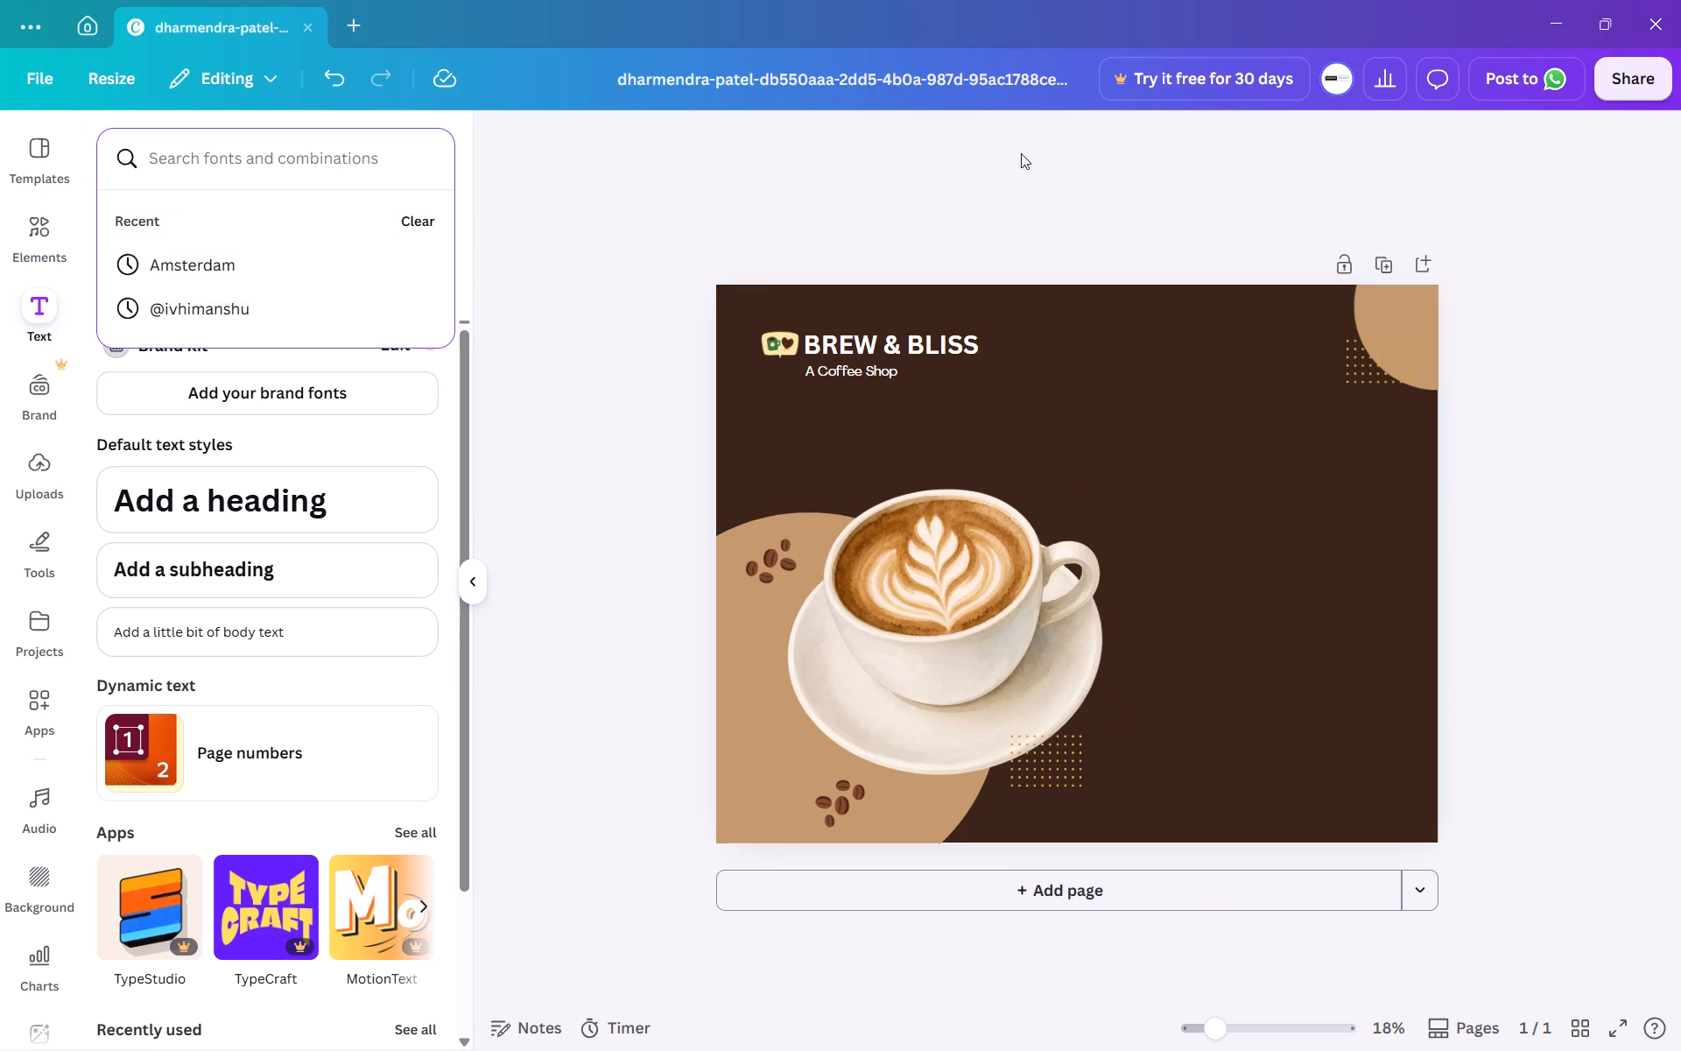
click(1021, 153)
click(1188, 402)
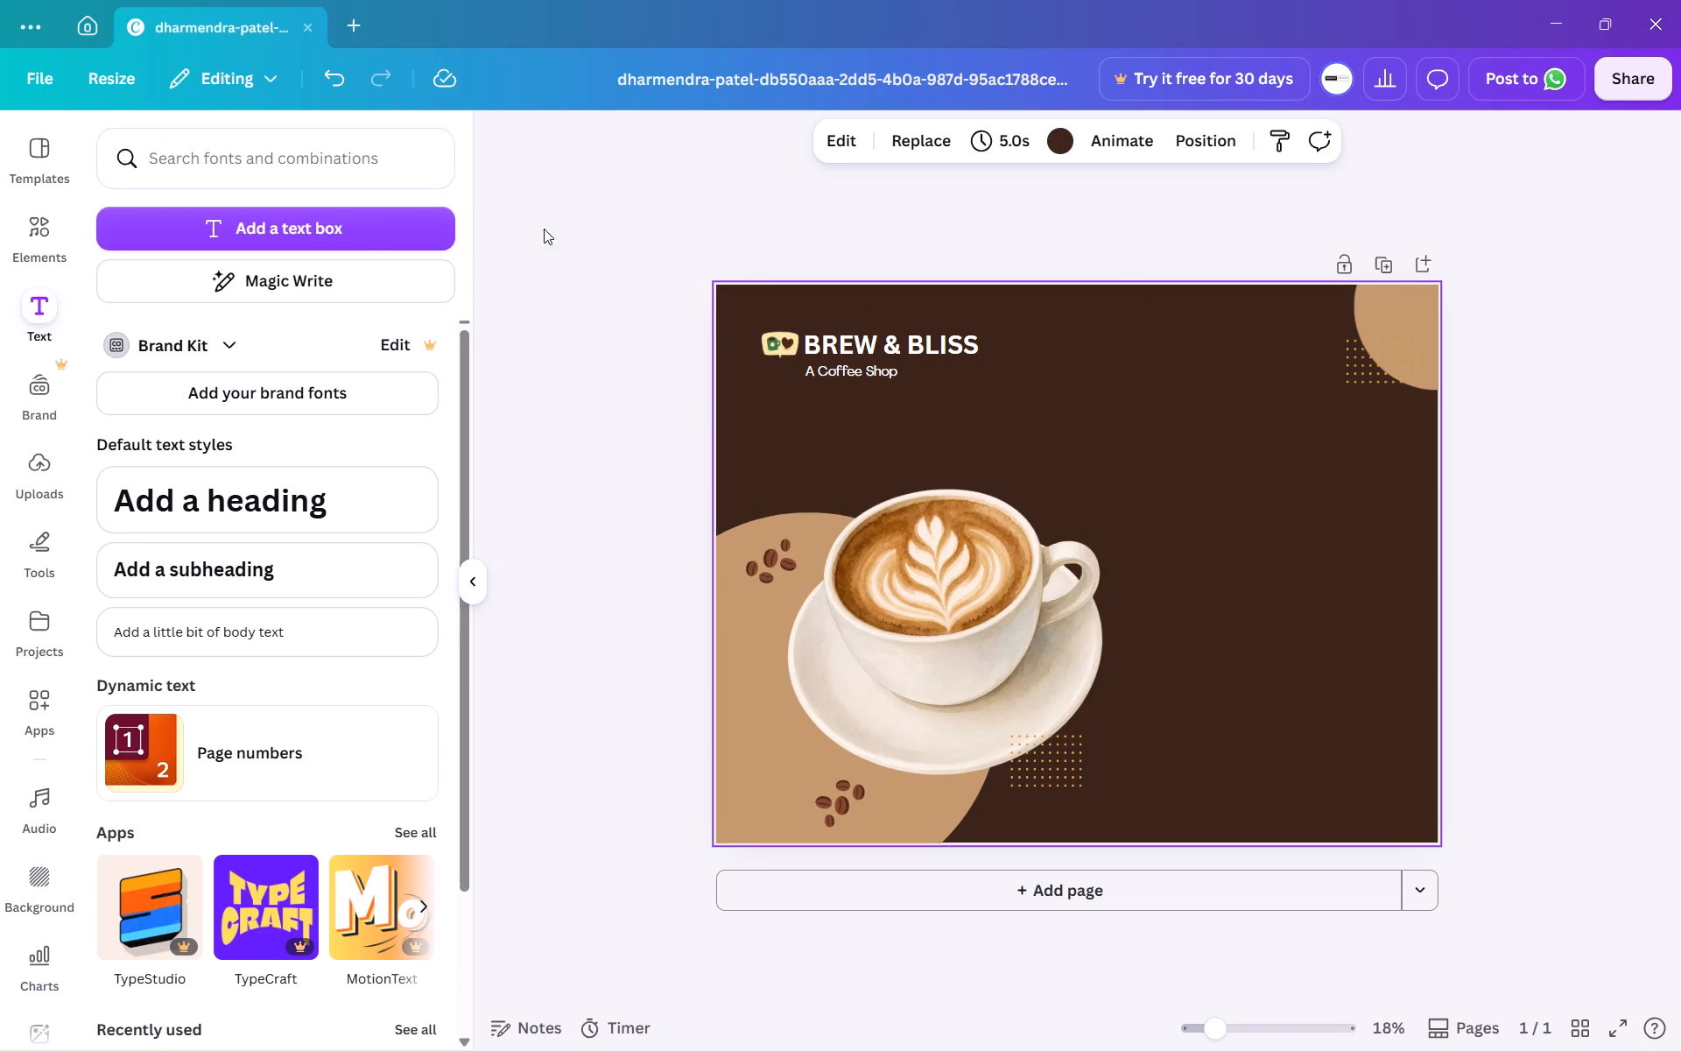
click(345, 224)
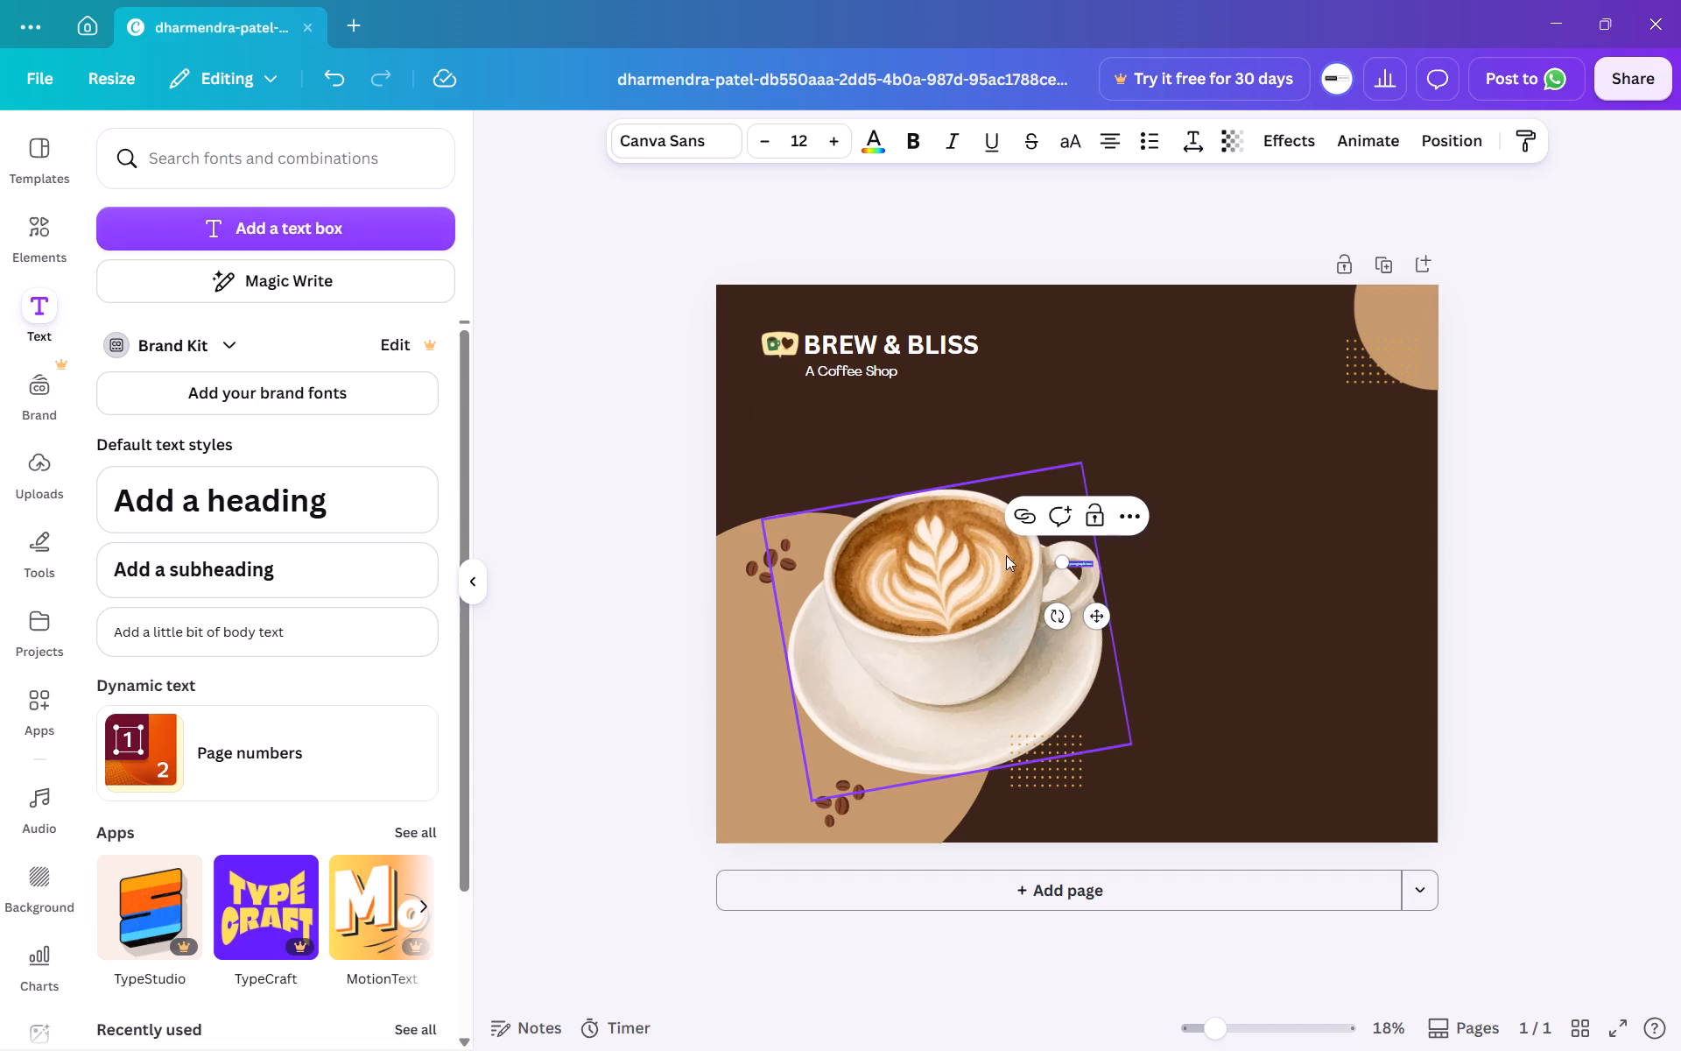